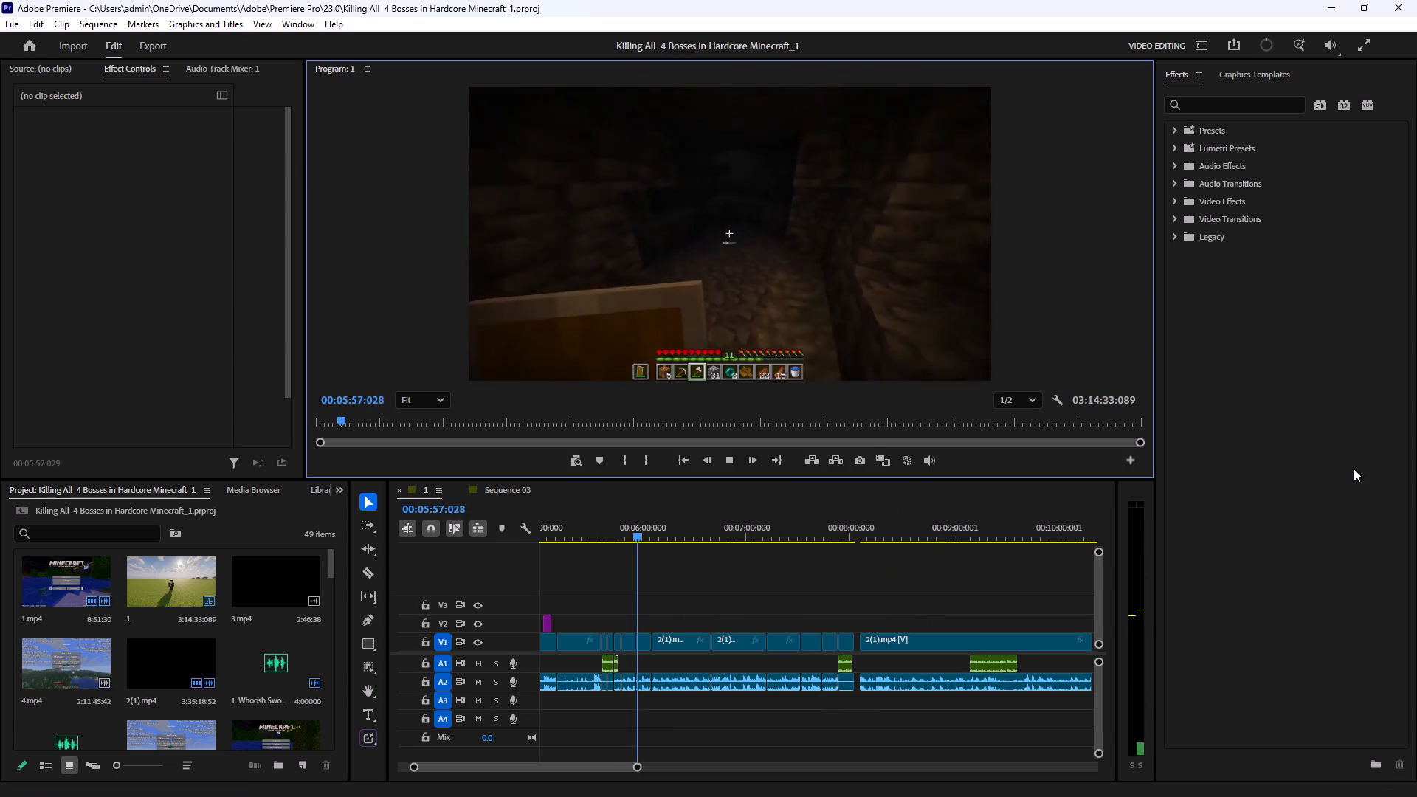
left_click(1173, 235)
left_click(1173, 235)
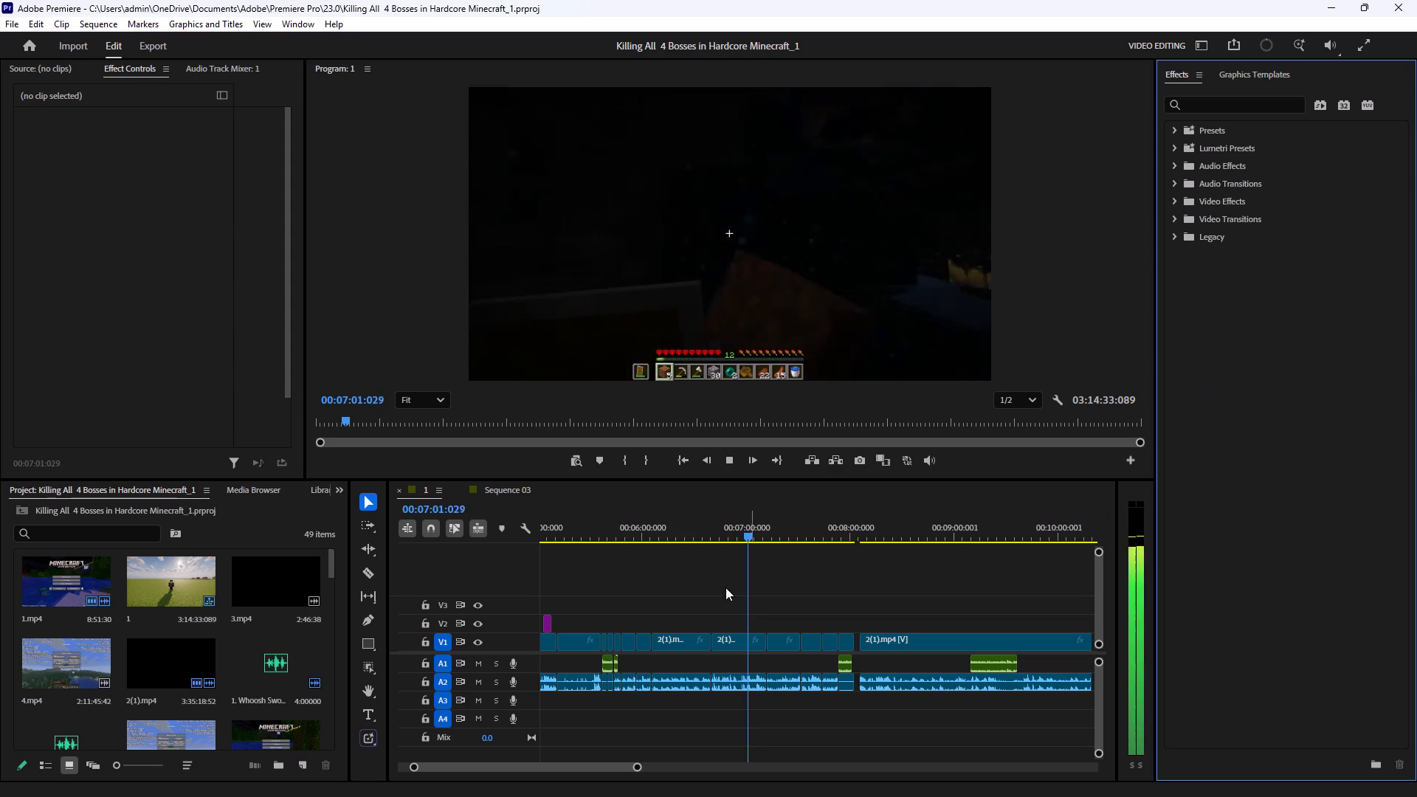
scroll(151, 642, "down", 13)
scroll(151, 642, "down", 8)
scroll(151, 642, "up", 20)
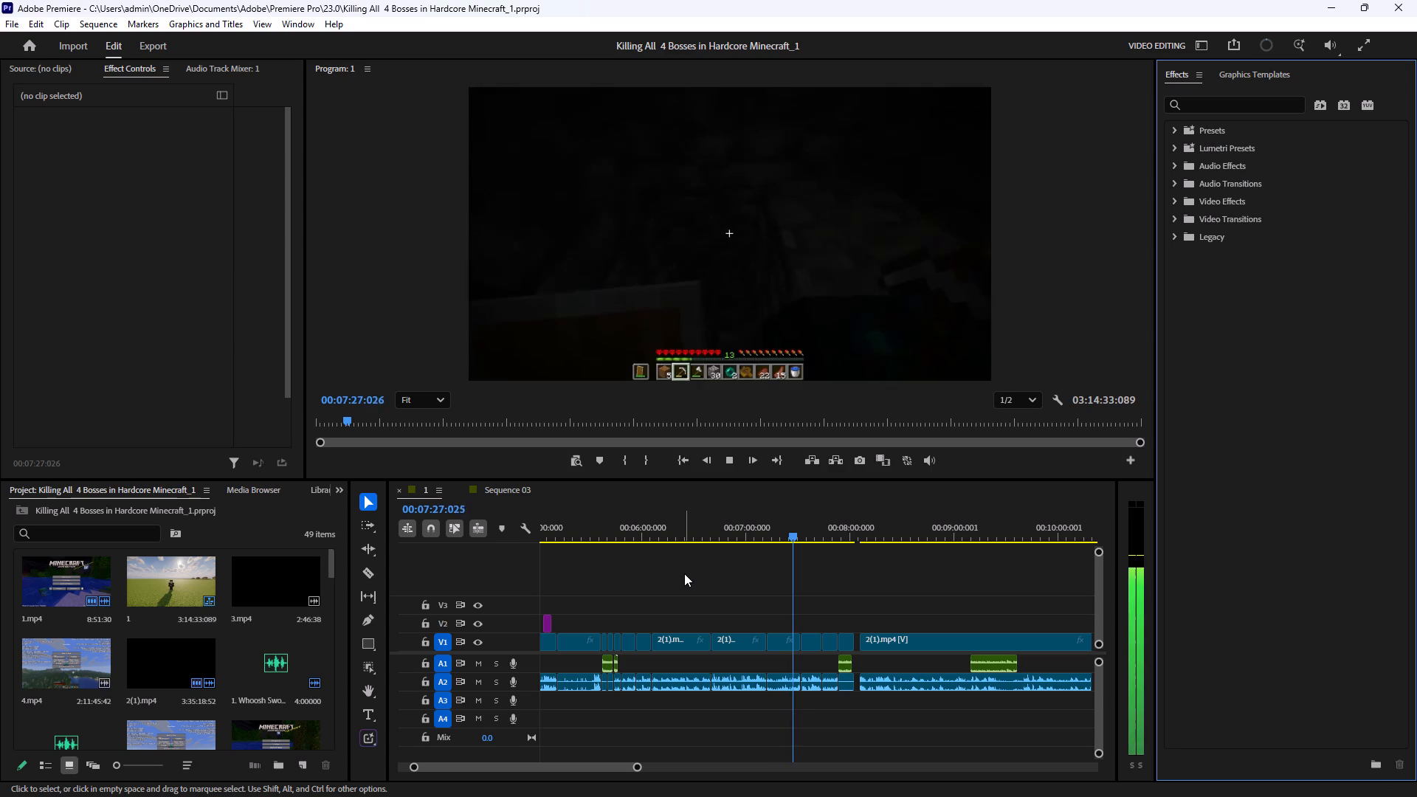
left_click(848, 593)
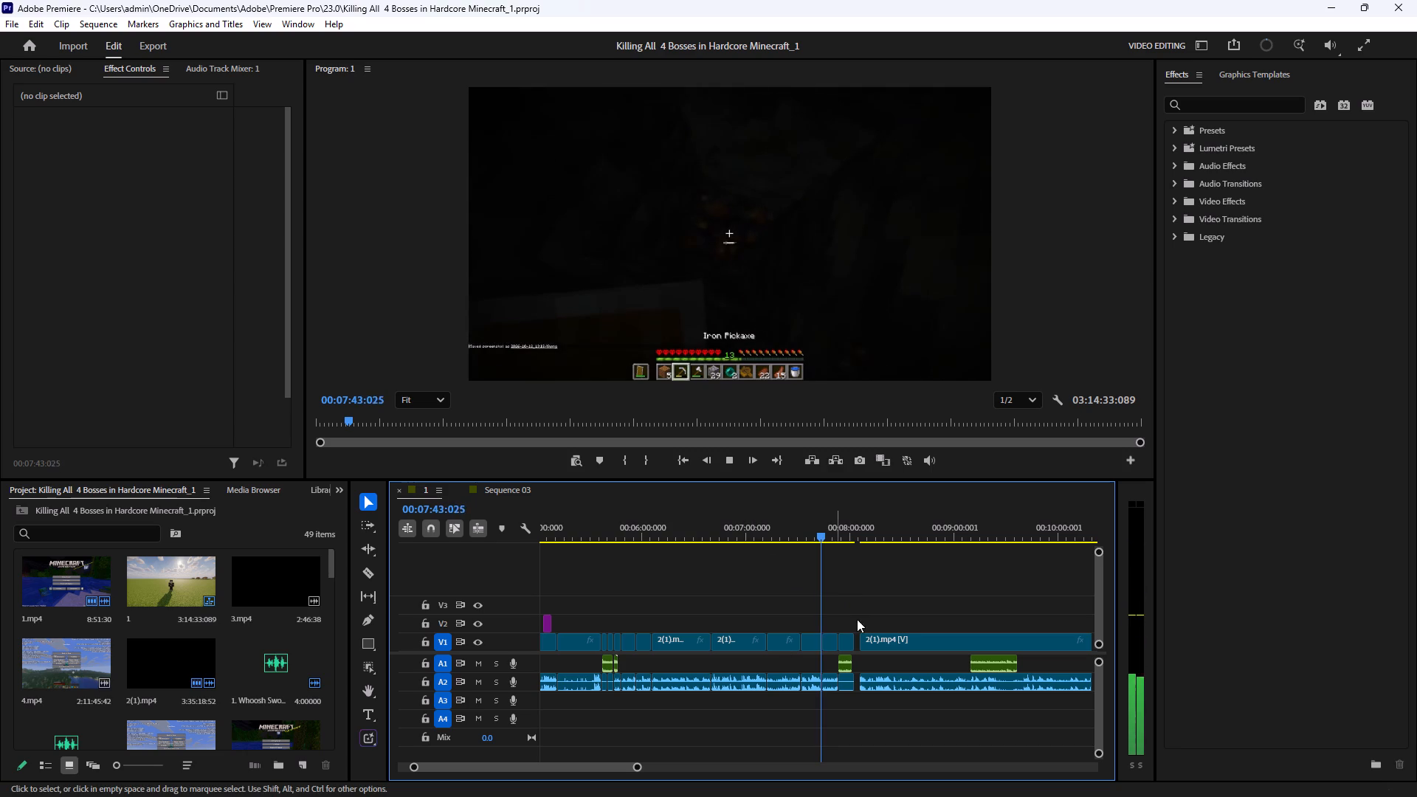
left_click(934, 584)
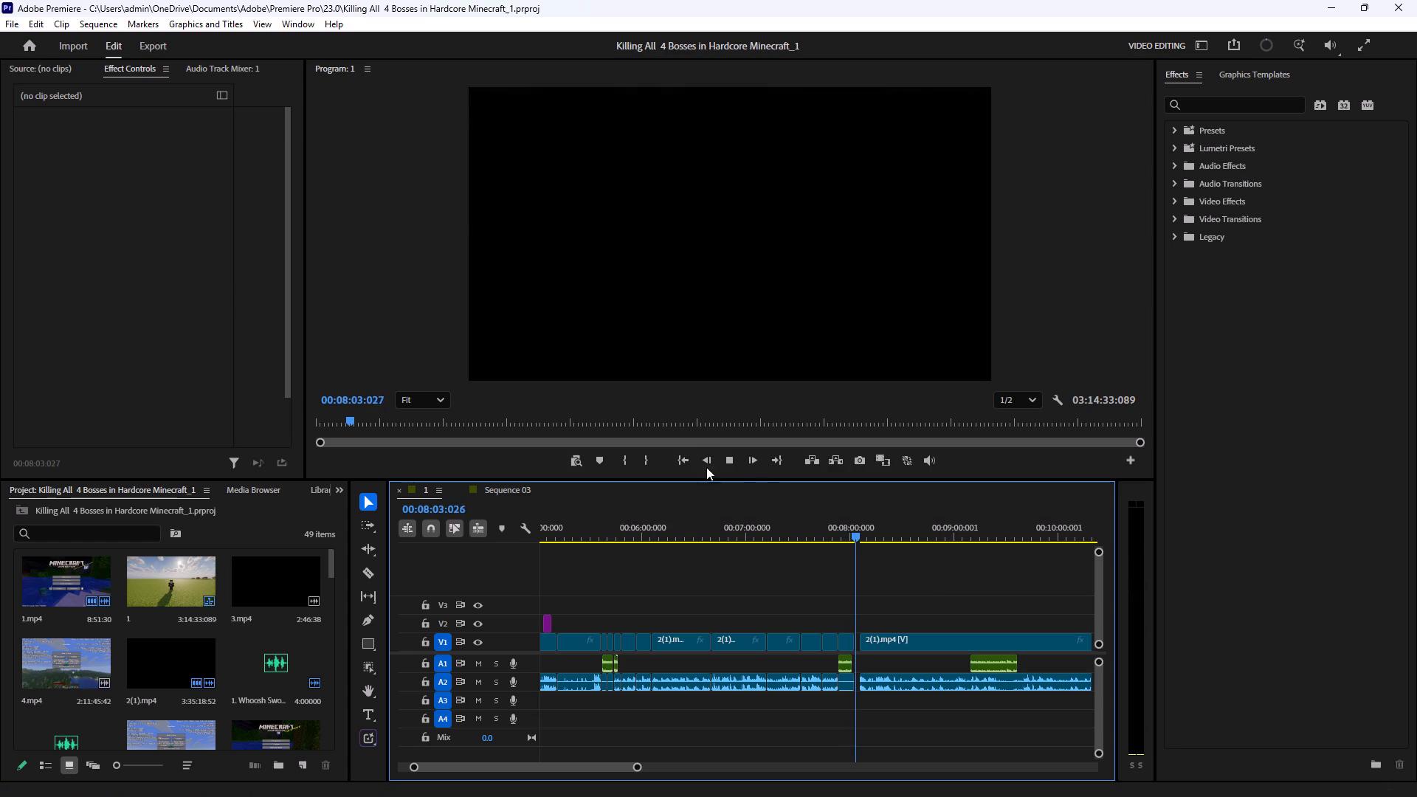
Stop playback and scrub through the long 2(1).mp4 clip after the gap to examine its footage for a cut point.
left_click(723, 458)
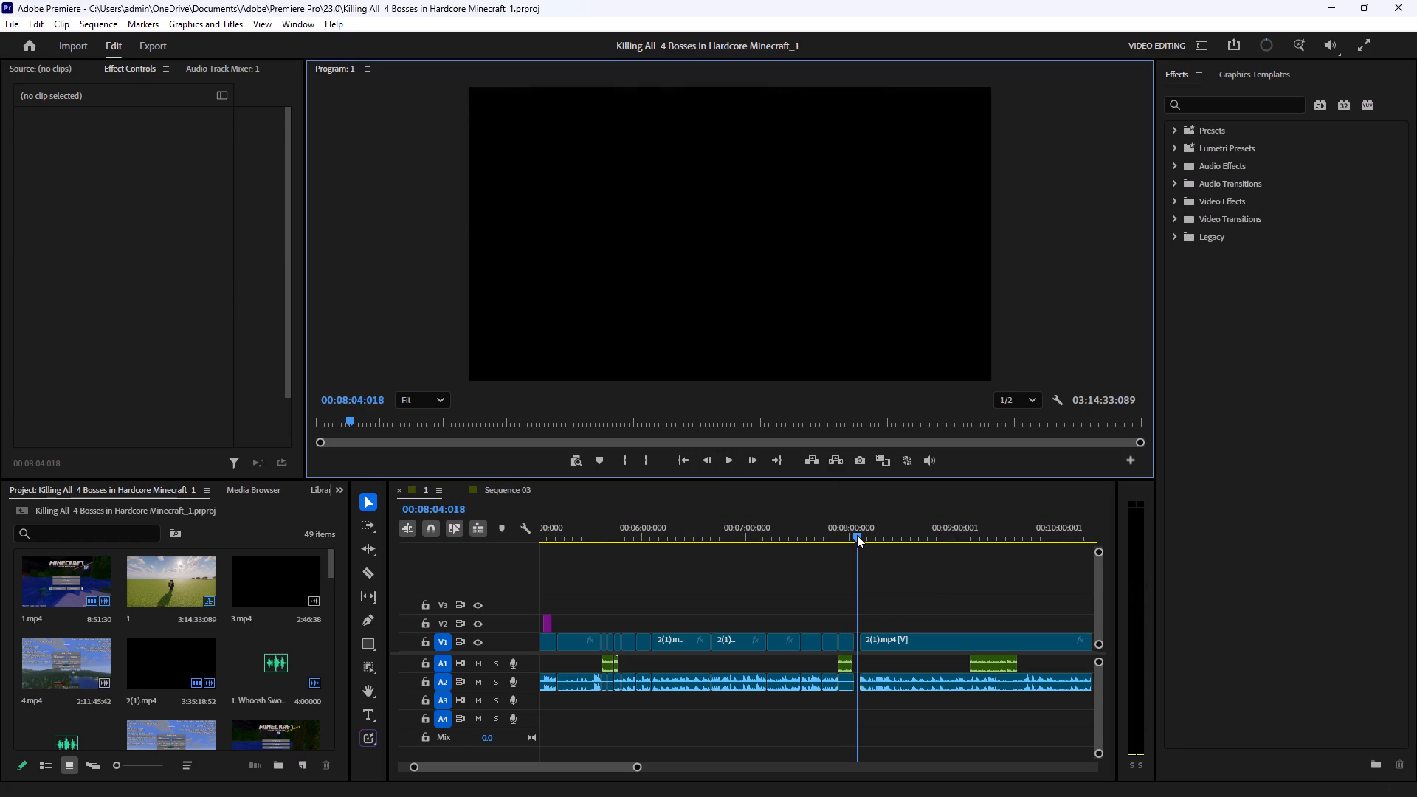
left_click_drag(858, 535, 881, 535)
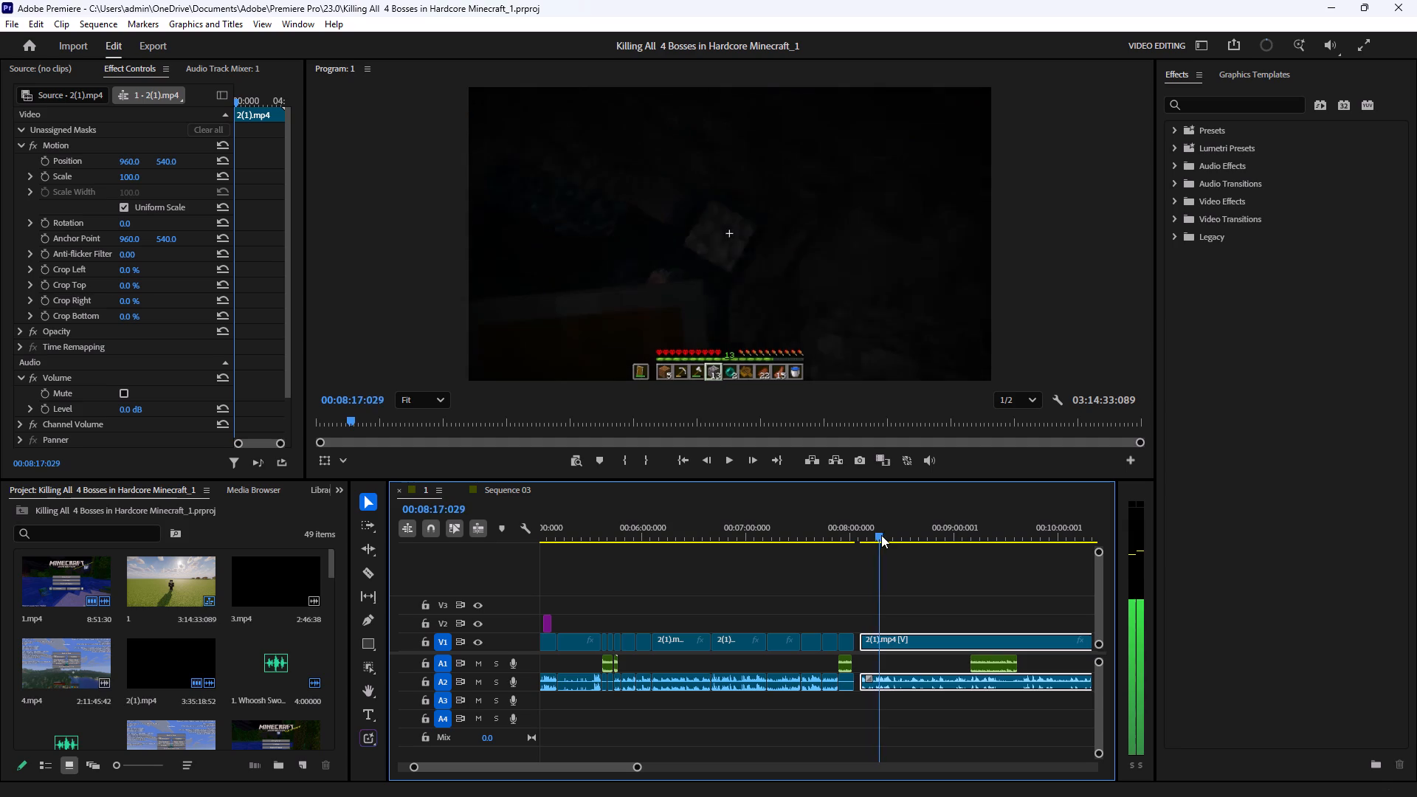
left_click_drag(881, 535, 933, 530)
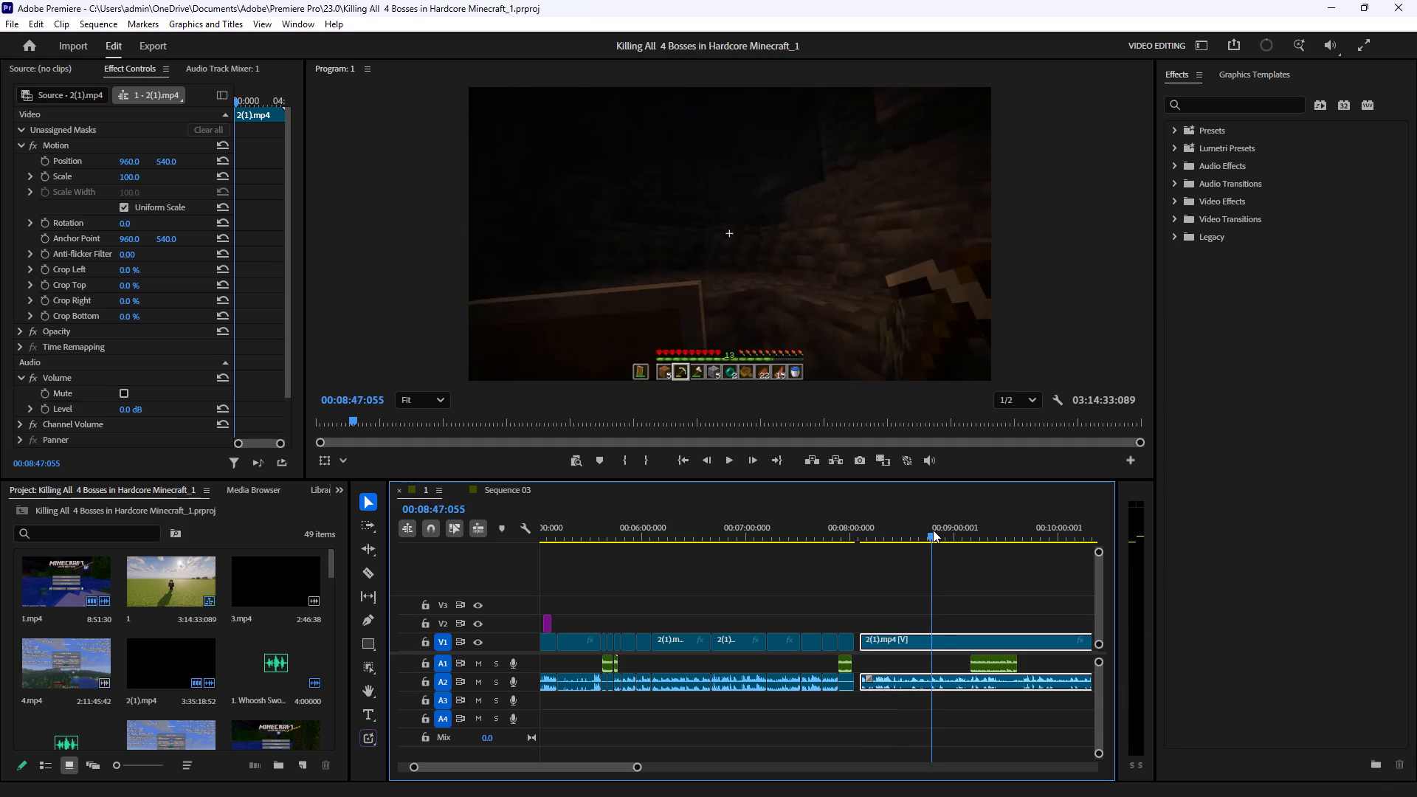
left_click_drag(933, 530, 978, 526)
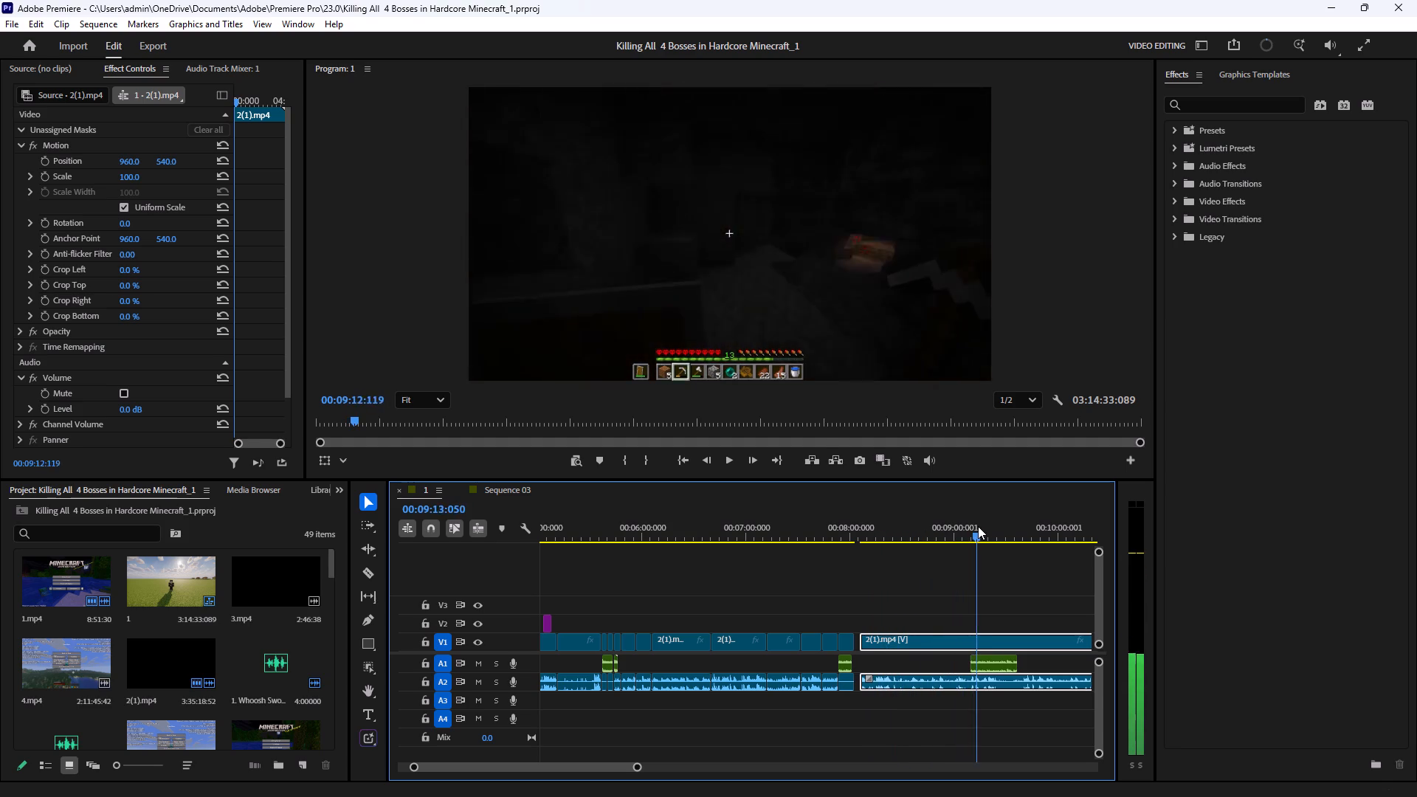
left_click_drag(978, 526, 1026, 525)
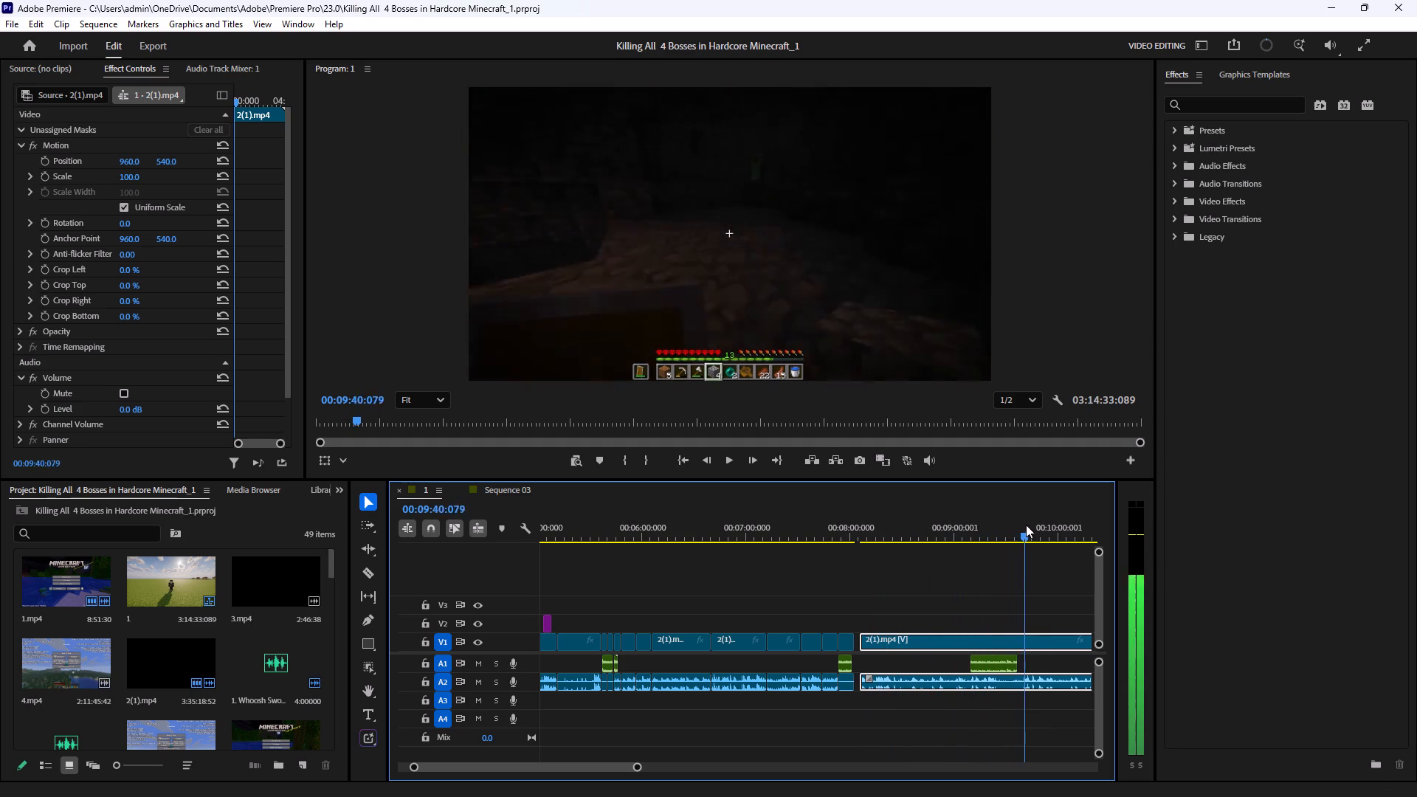
left_click_drag(1026, 525, 1052, 522)
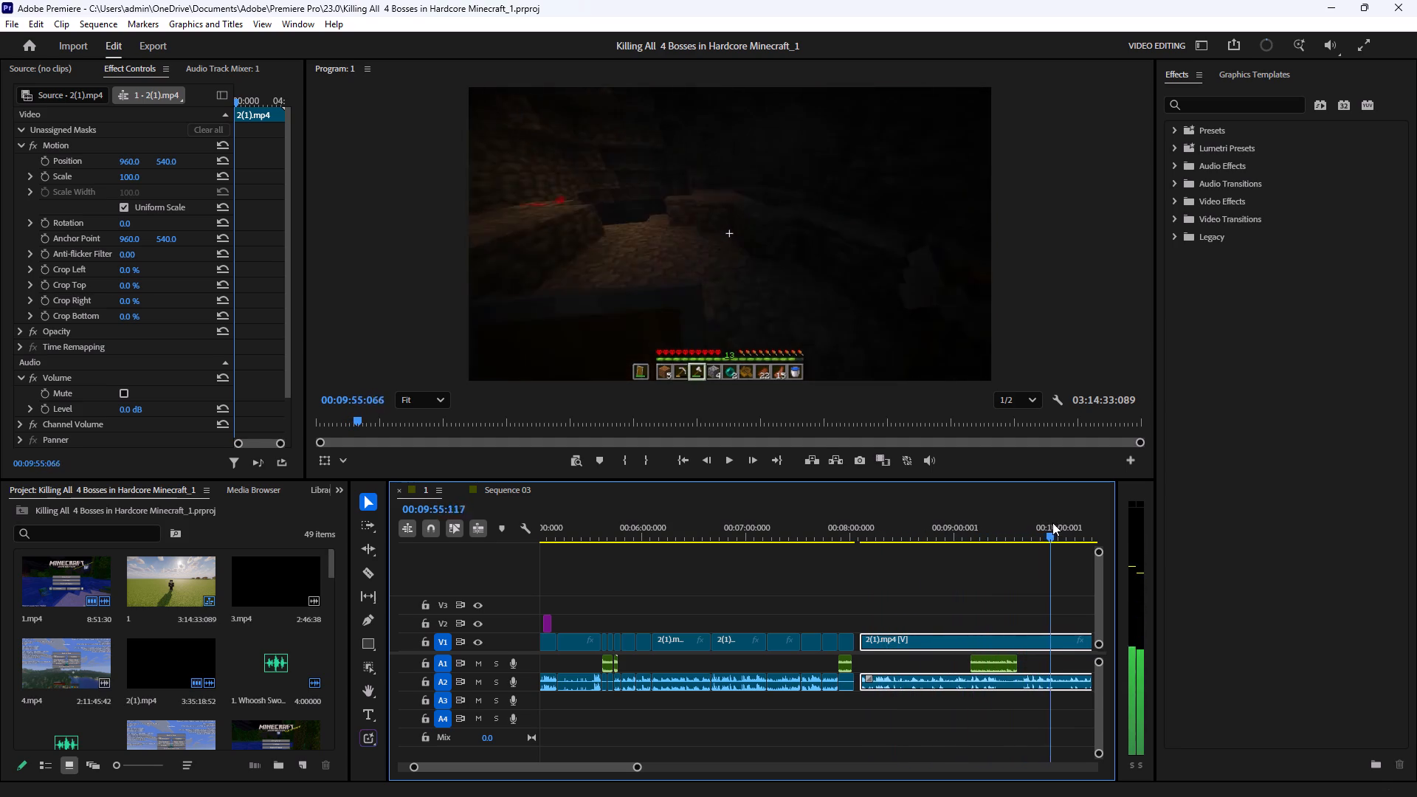
left_click_drag(1052, 522, 1080, 521)
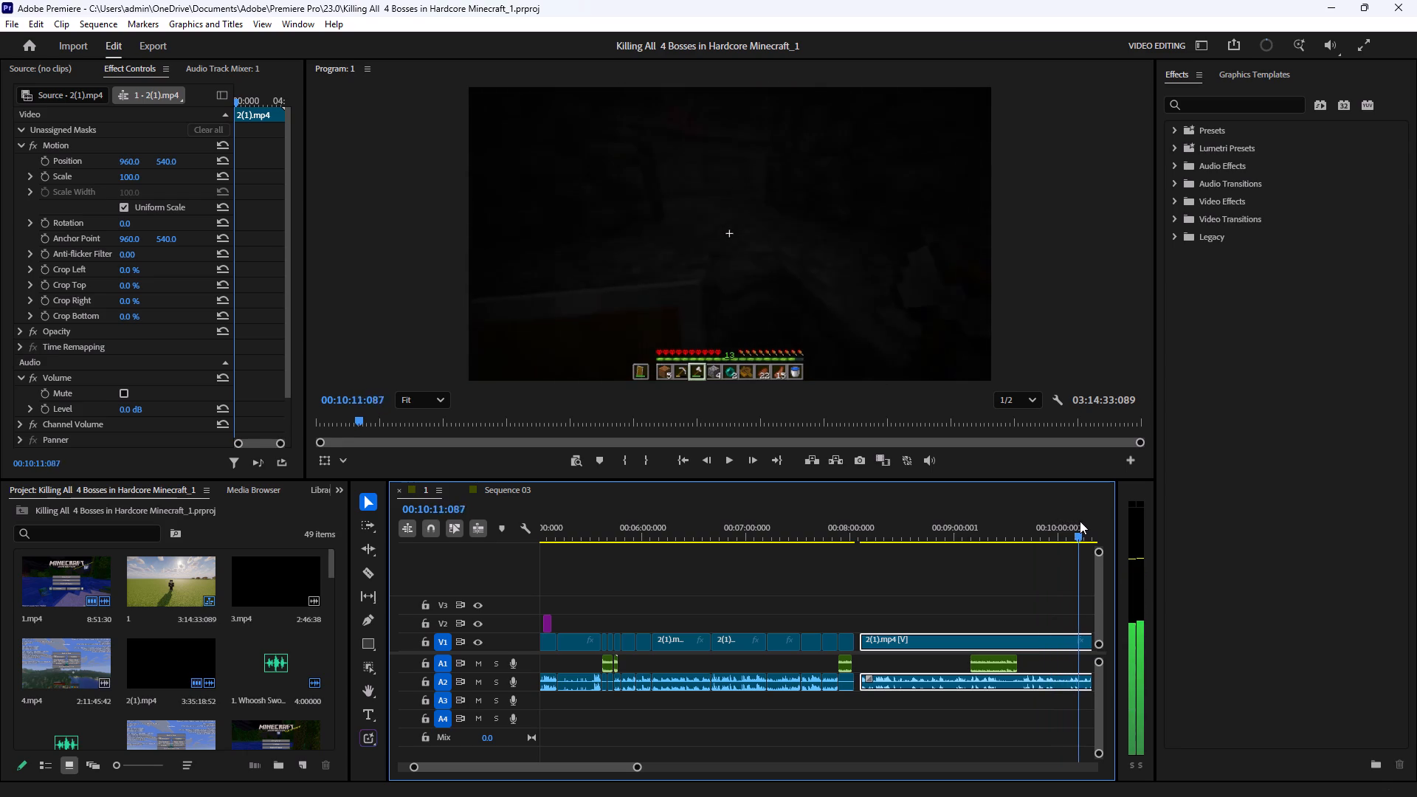
left_click_drag(1080, 521, 963, 517)
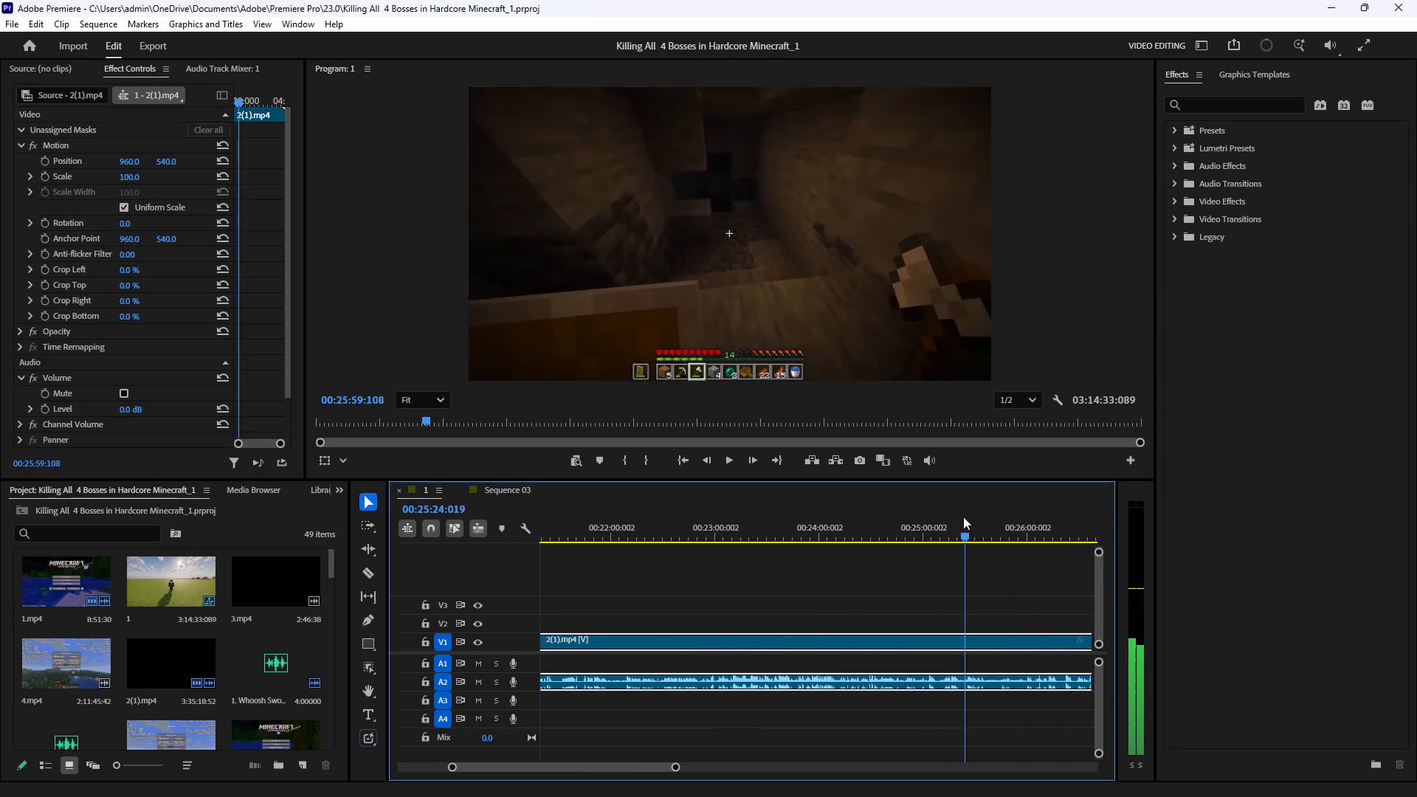
left_click_drag(963, 517, 582, 500)
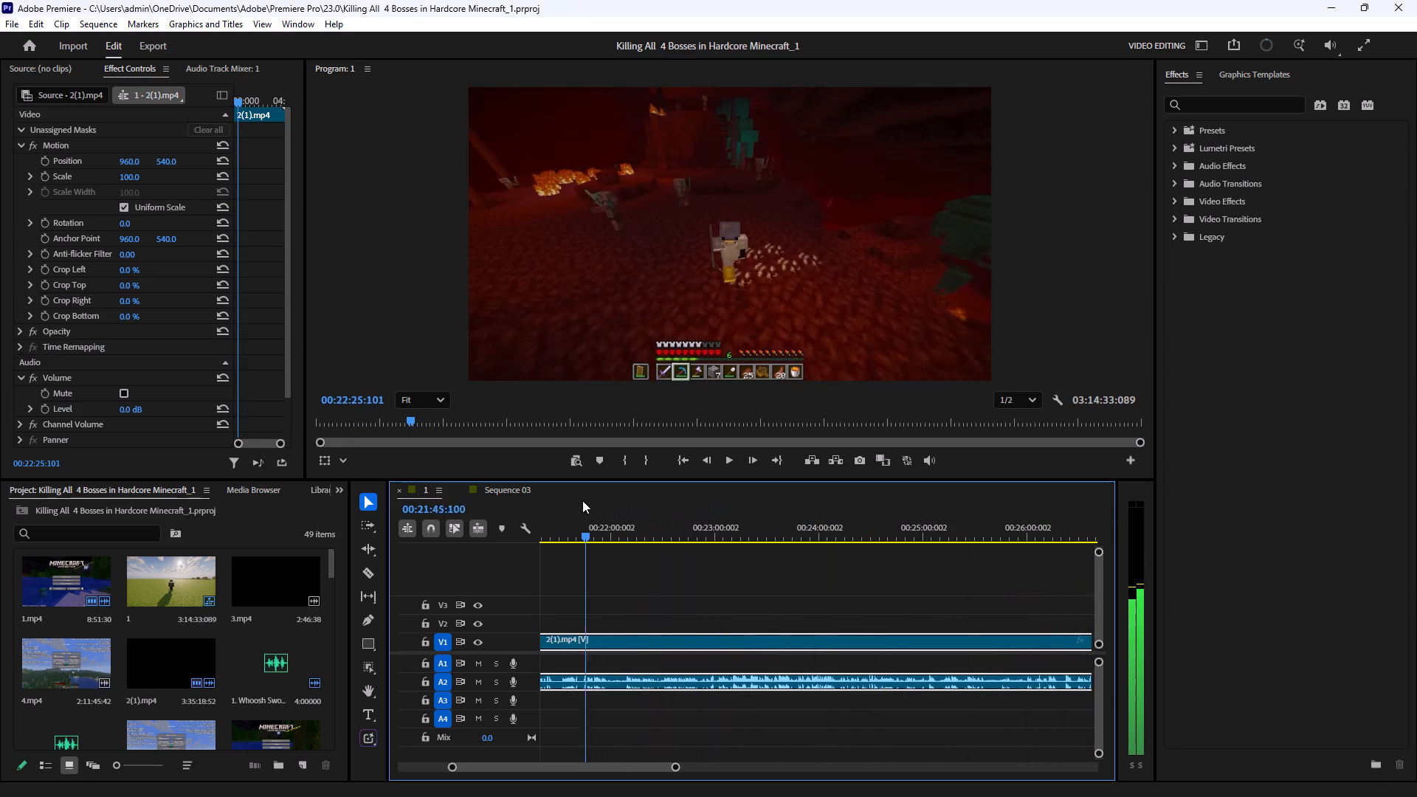
left_click_drag(582, 500, 672, 514)
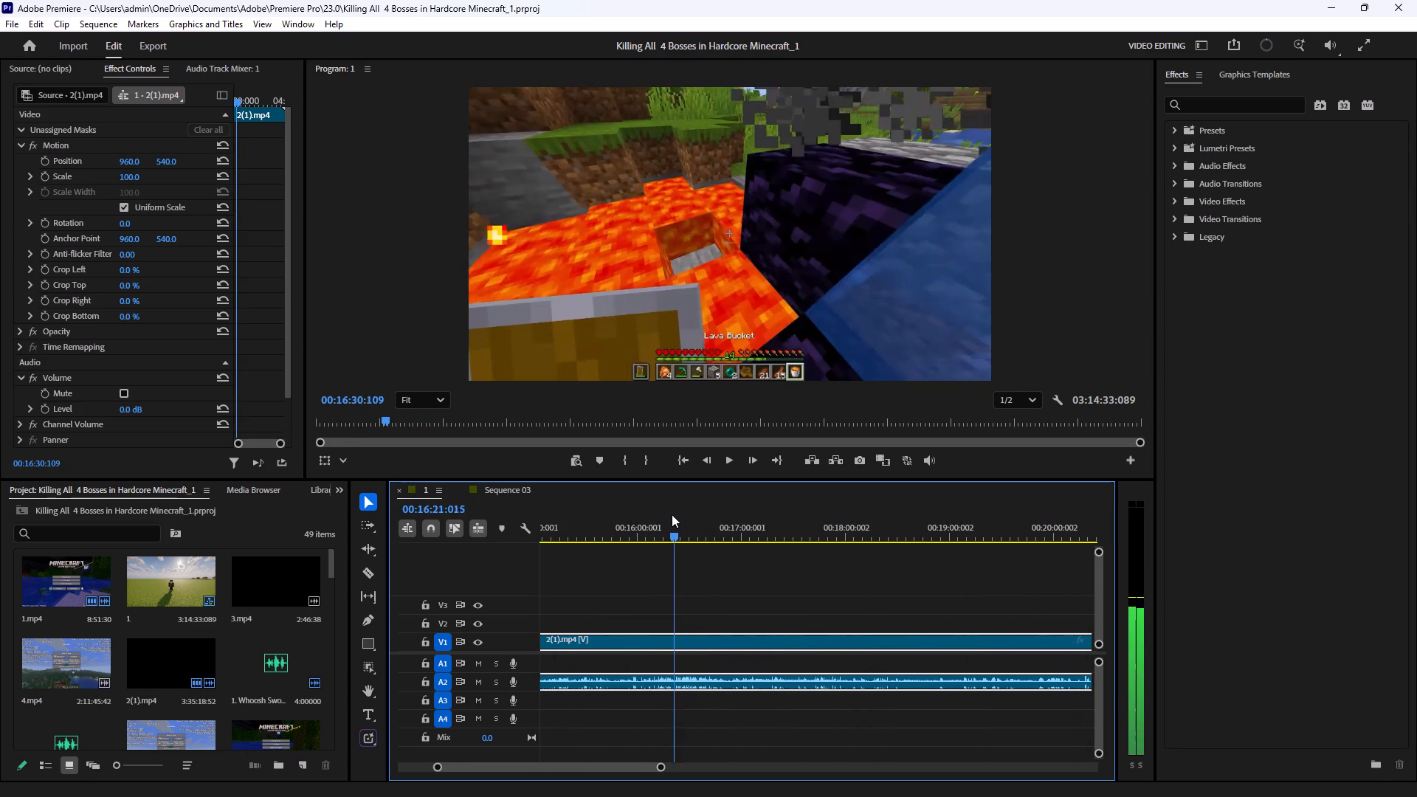
left_click_drag(672, 514, 558, 512)
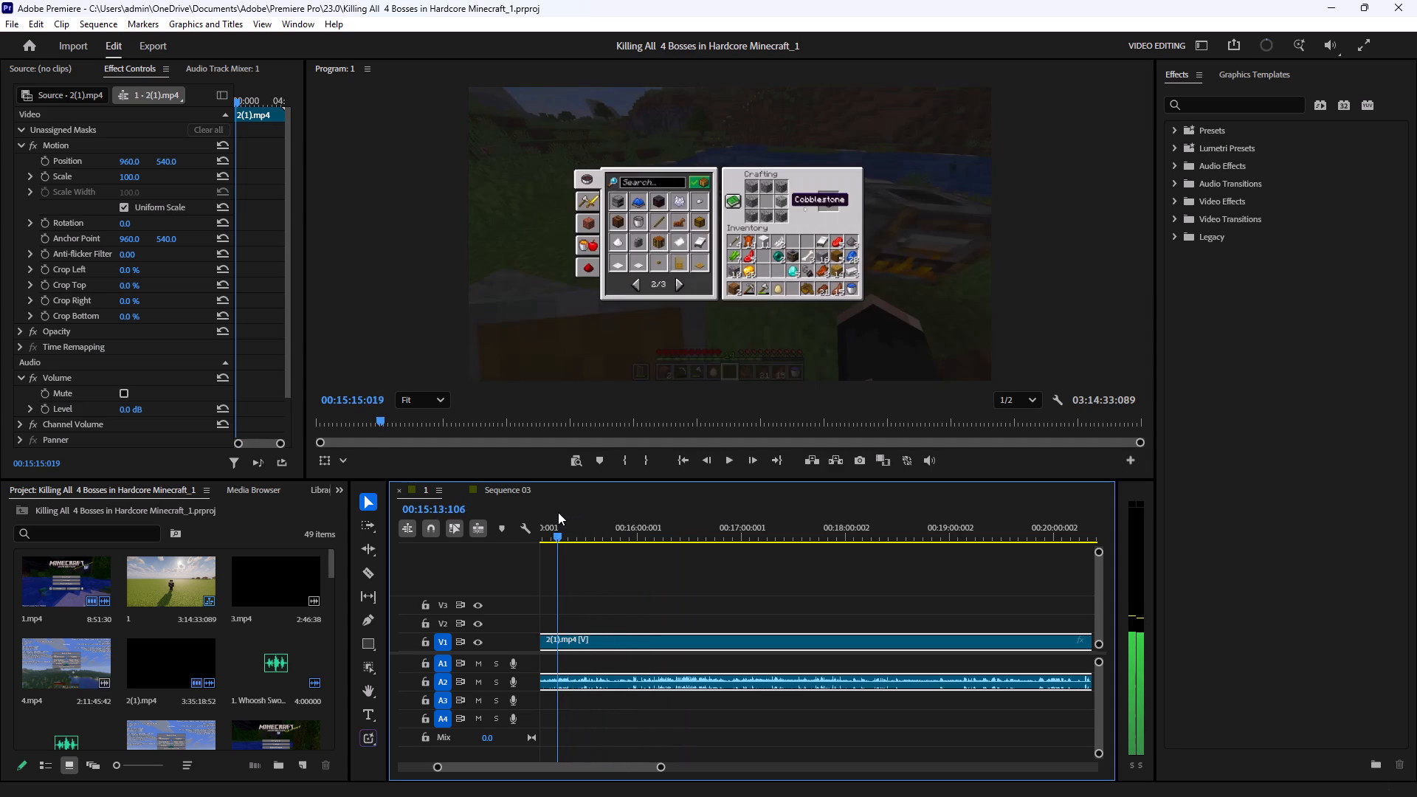
left_click_drag(558, 512, 506, 510)
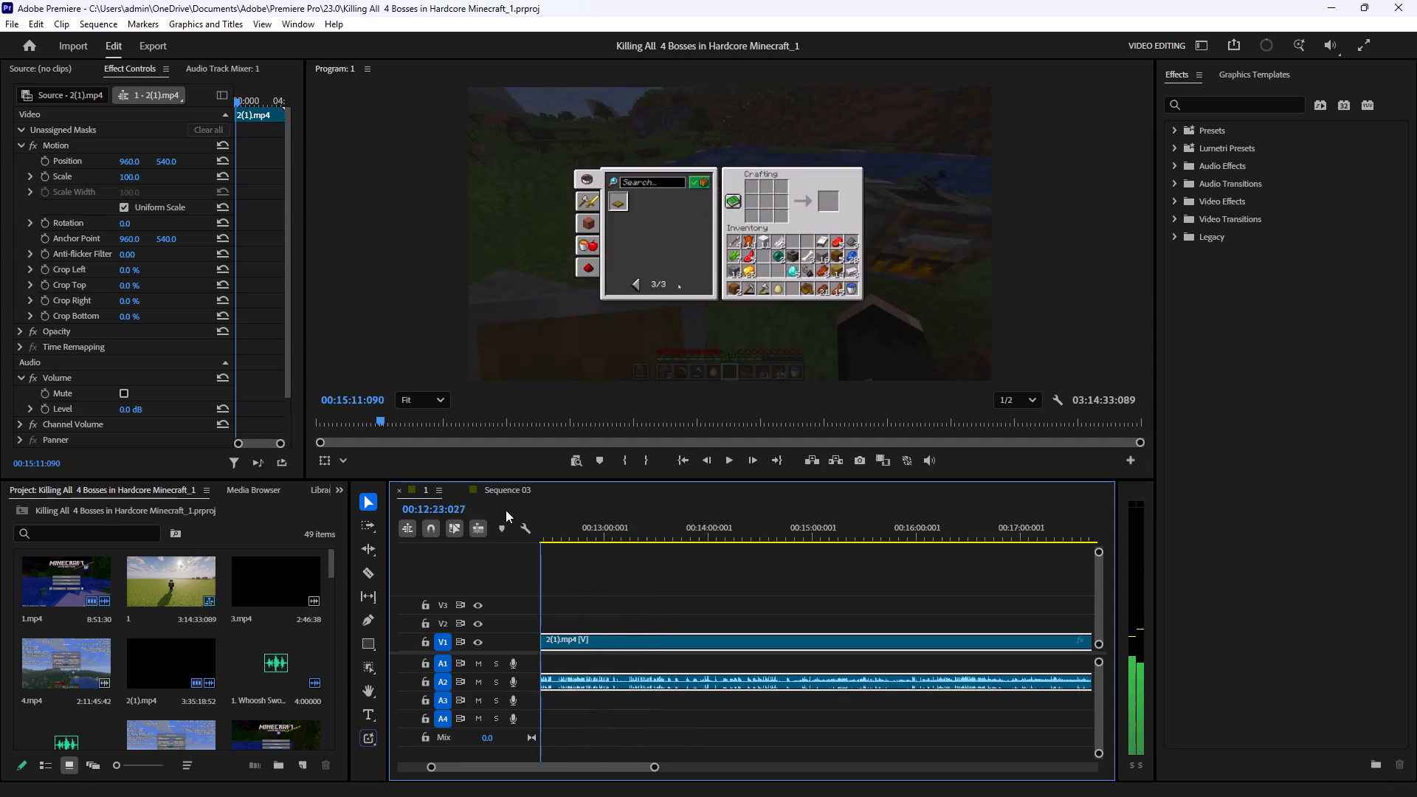
left_click_drag(506, 510, 841, 542)
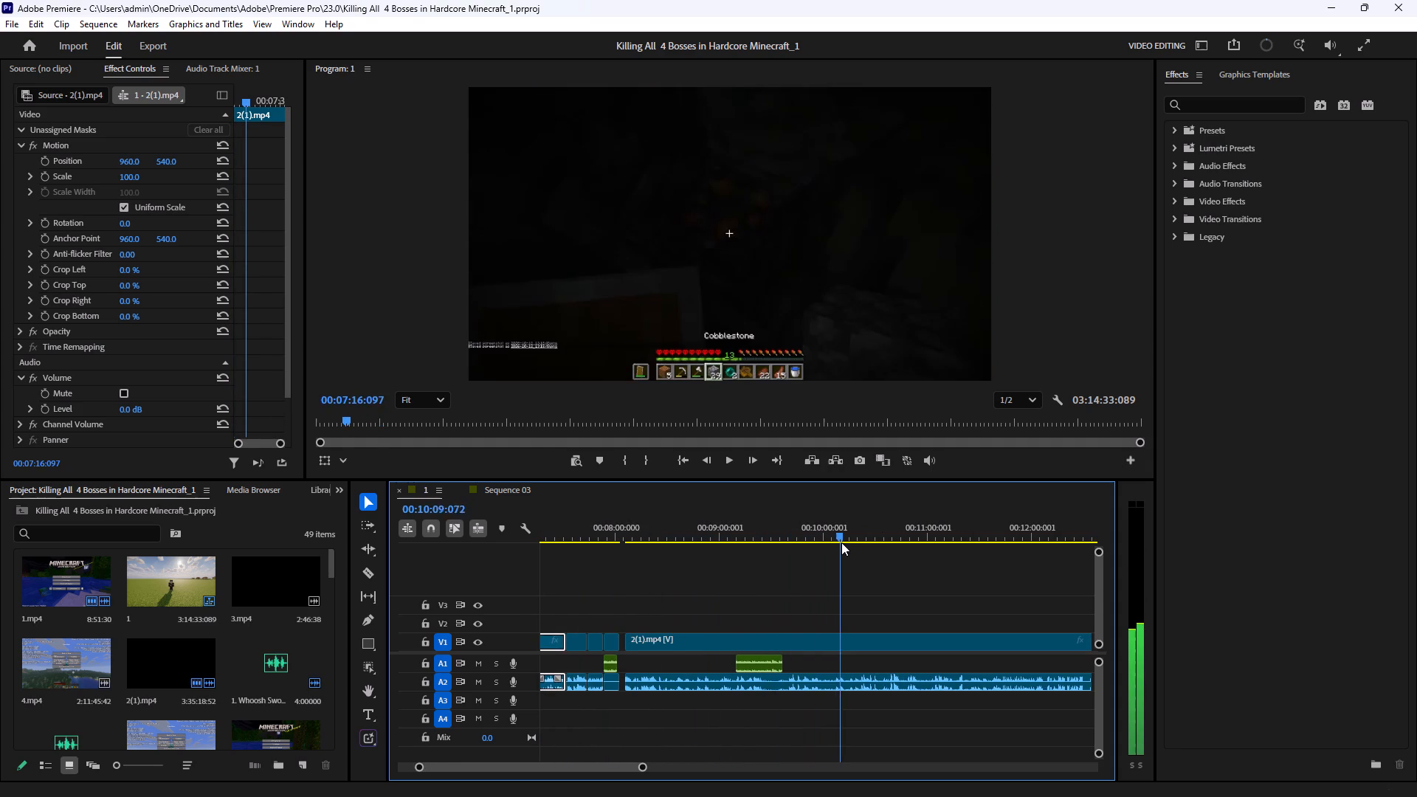
left_click_drag(841, 542, 934, 536)
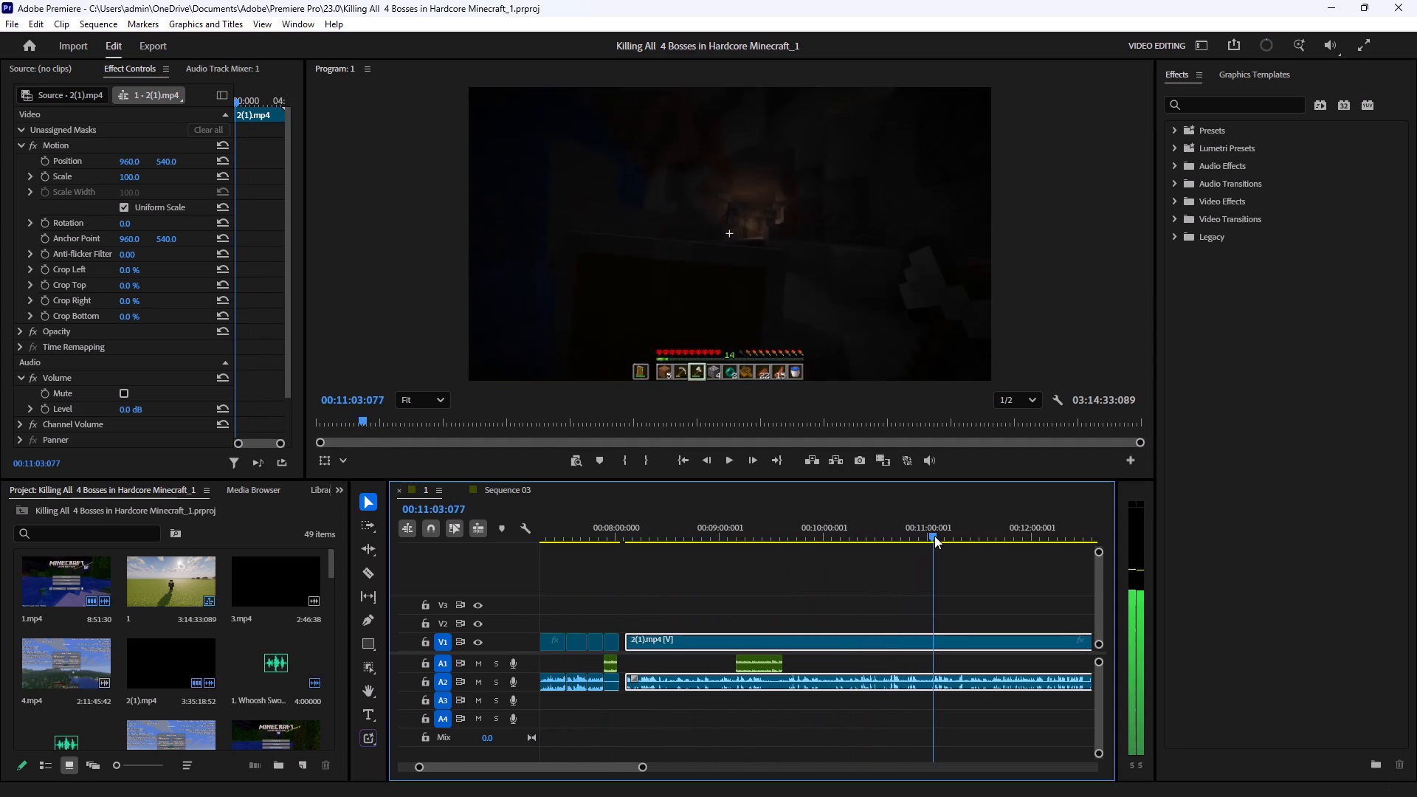
left_click_drag(934, 536, 1004, 535)
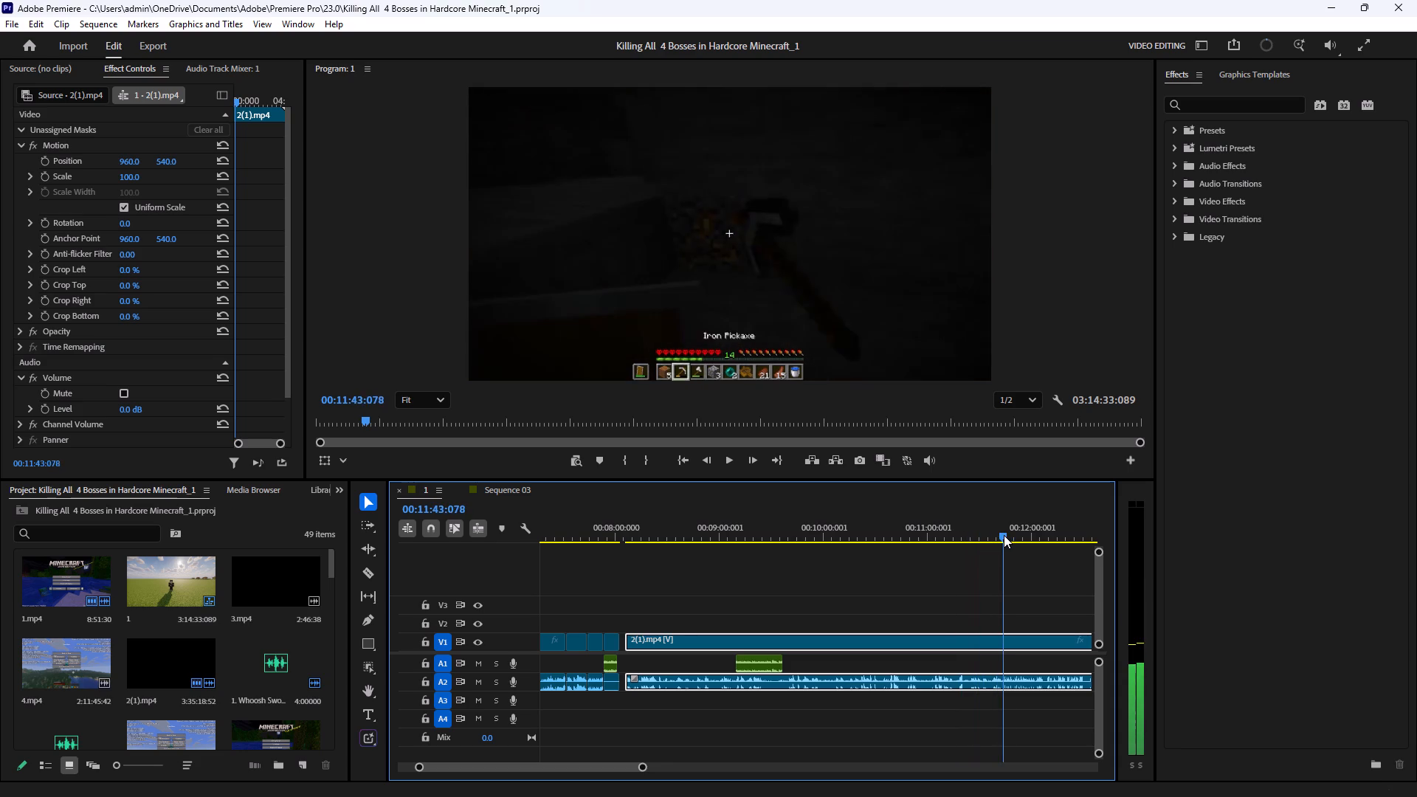
left_click_drag(1004, 535, 1068, 536)
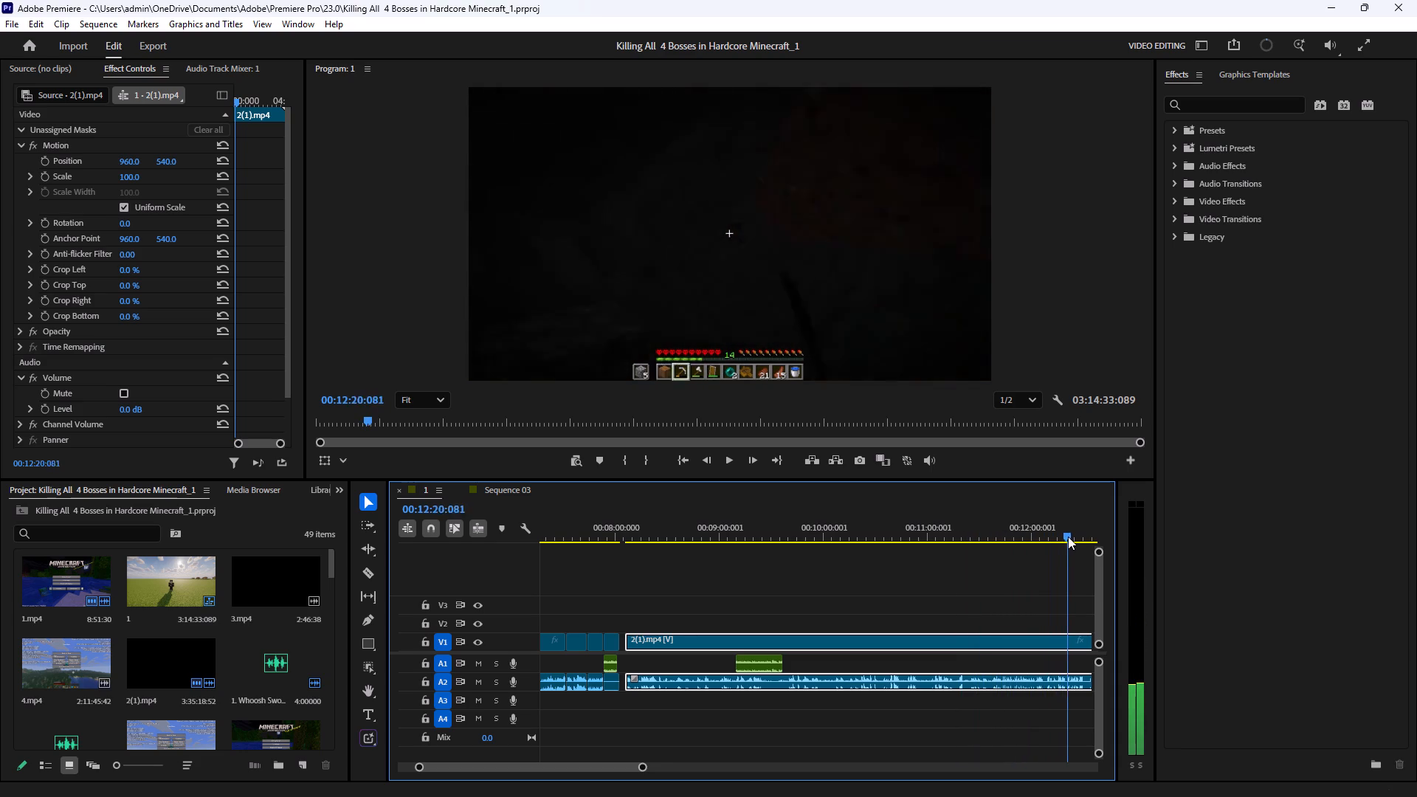
left_click_drag(1068, 536, 1090, 536)
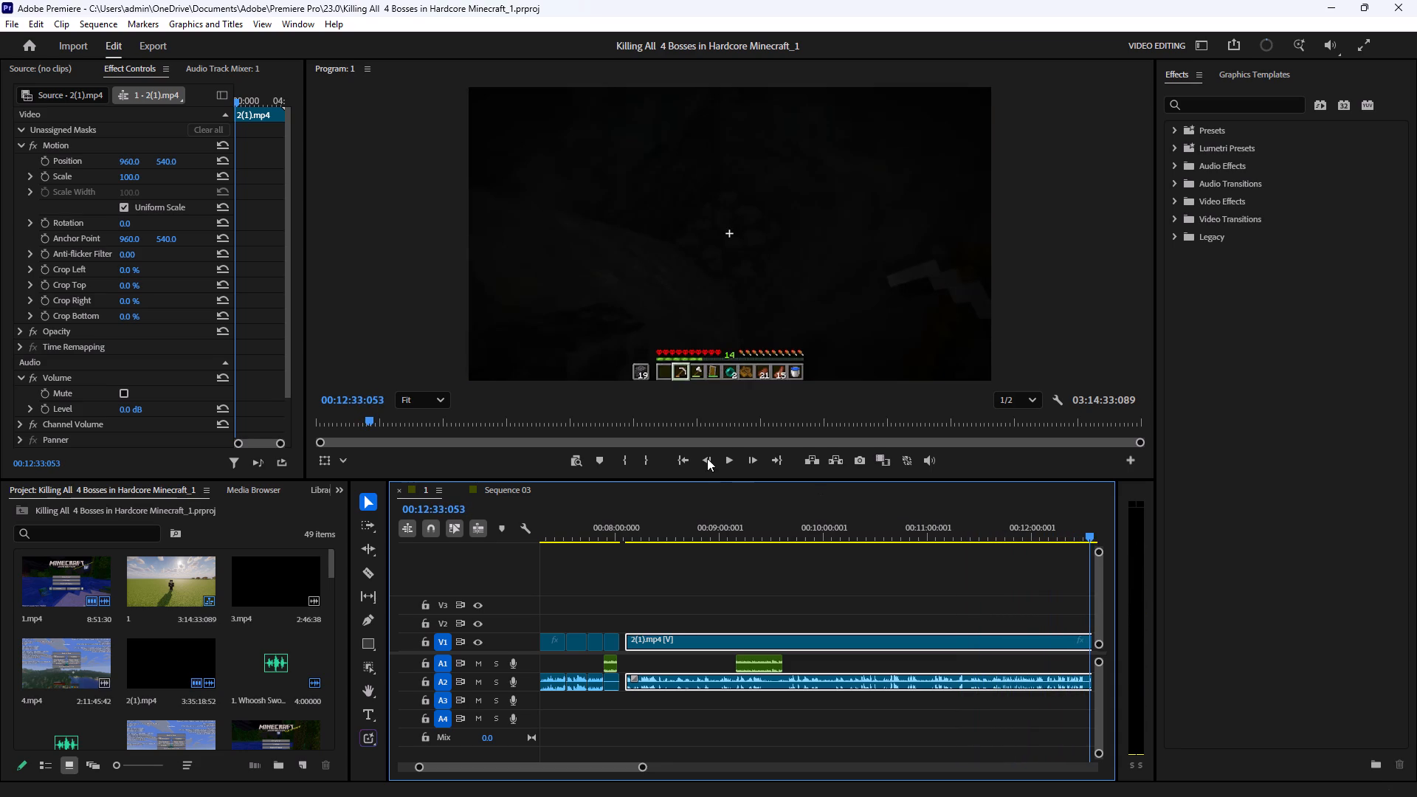
left_click(726, 458)
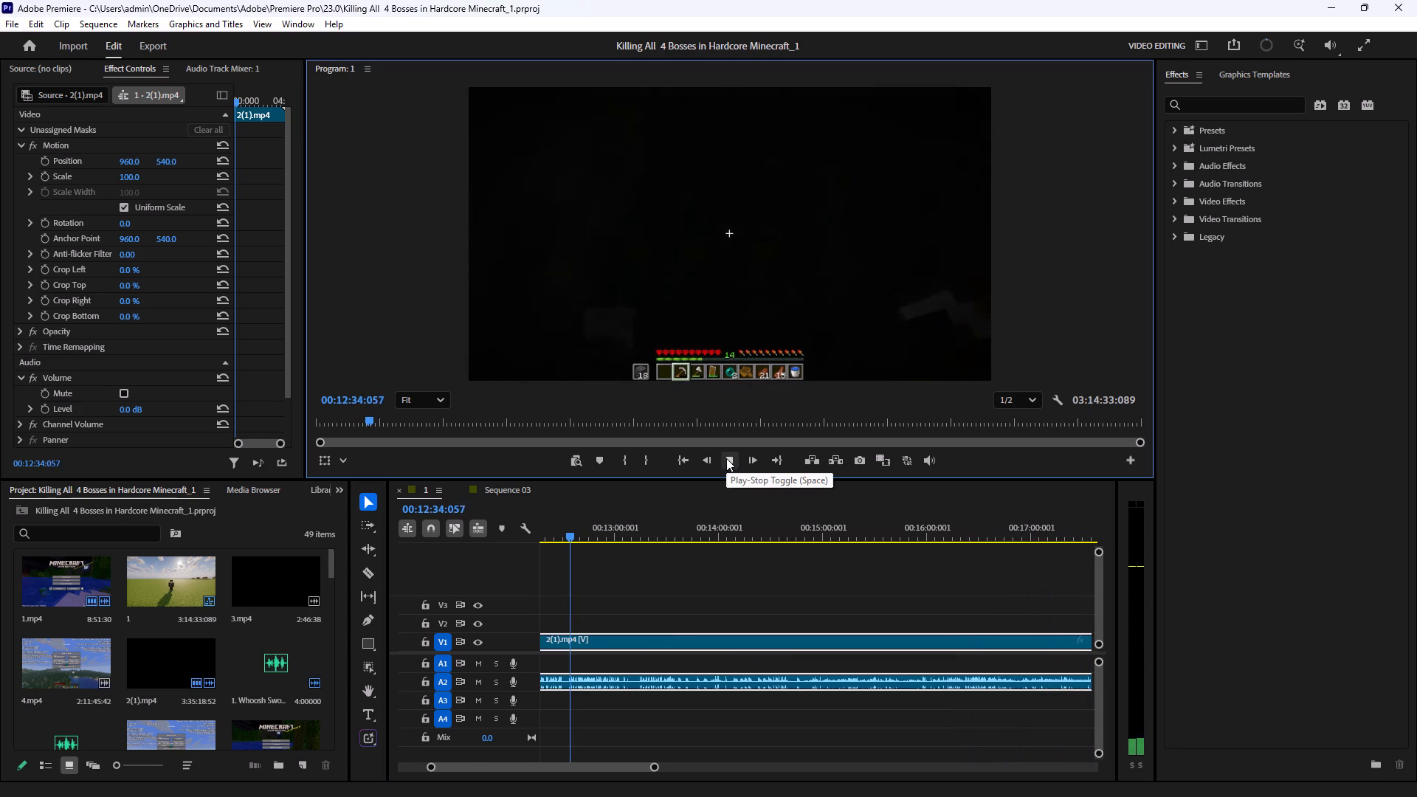
left_click(726, 458)
Find the cut point in the 2(1).mp4 clip between 00:12:44 and 00:13:40, and split it at 00:13:12:032 with the Razor tool.
left_click_drag(589, 535, 624, 535)
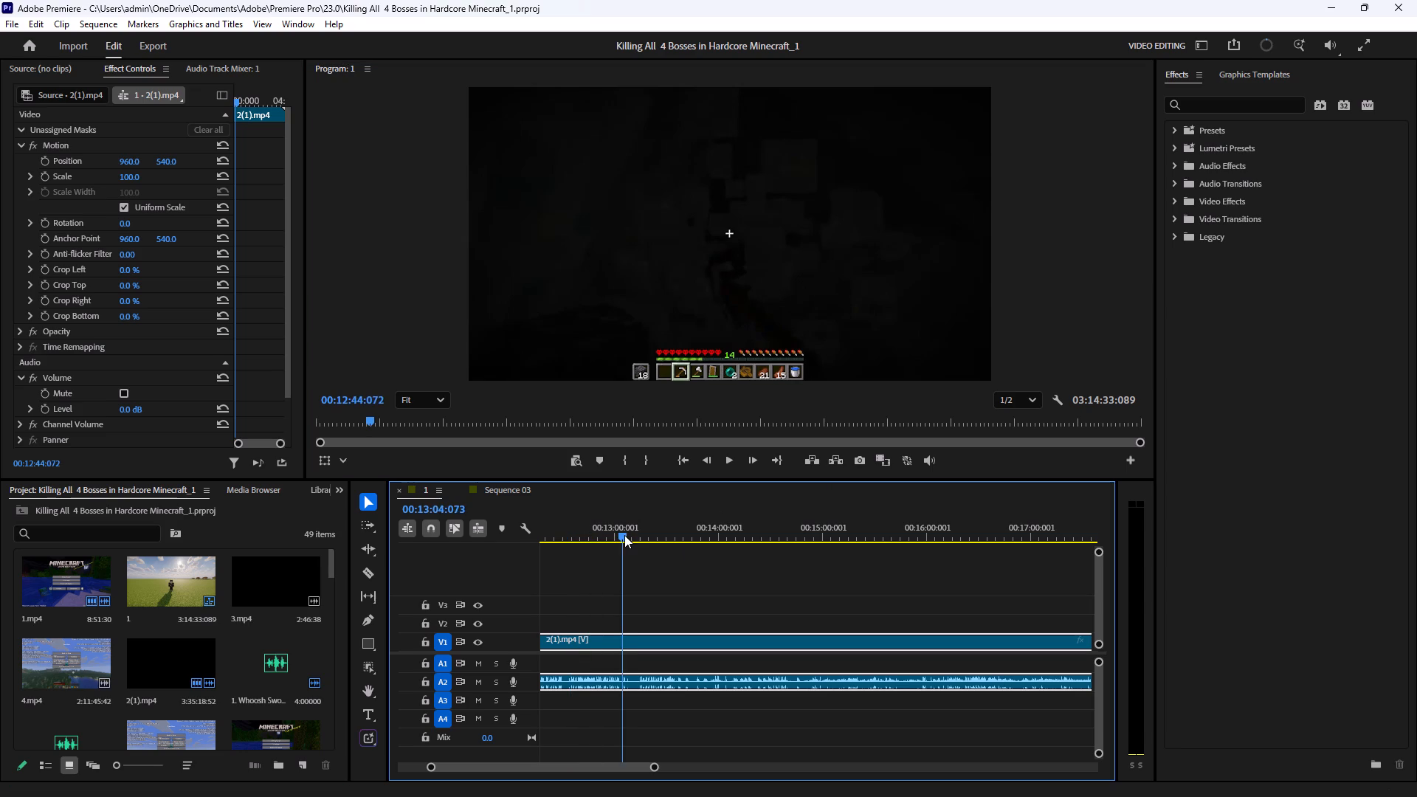
left_click_drag(624, 535, 686, 535)
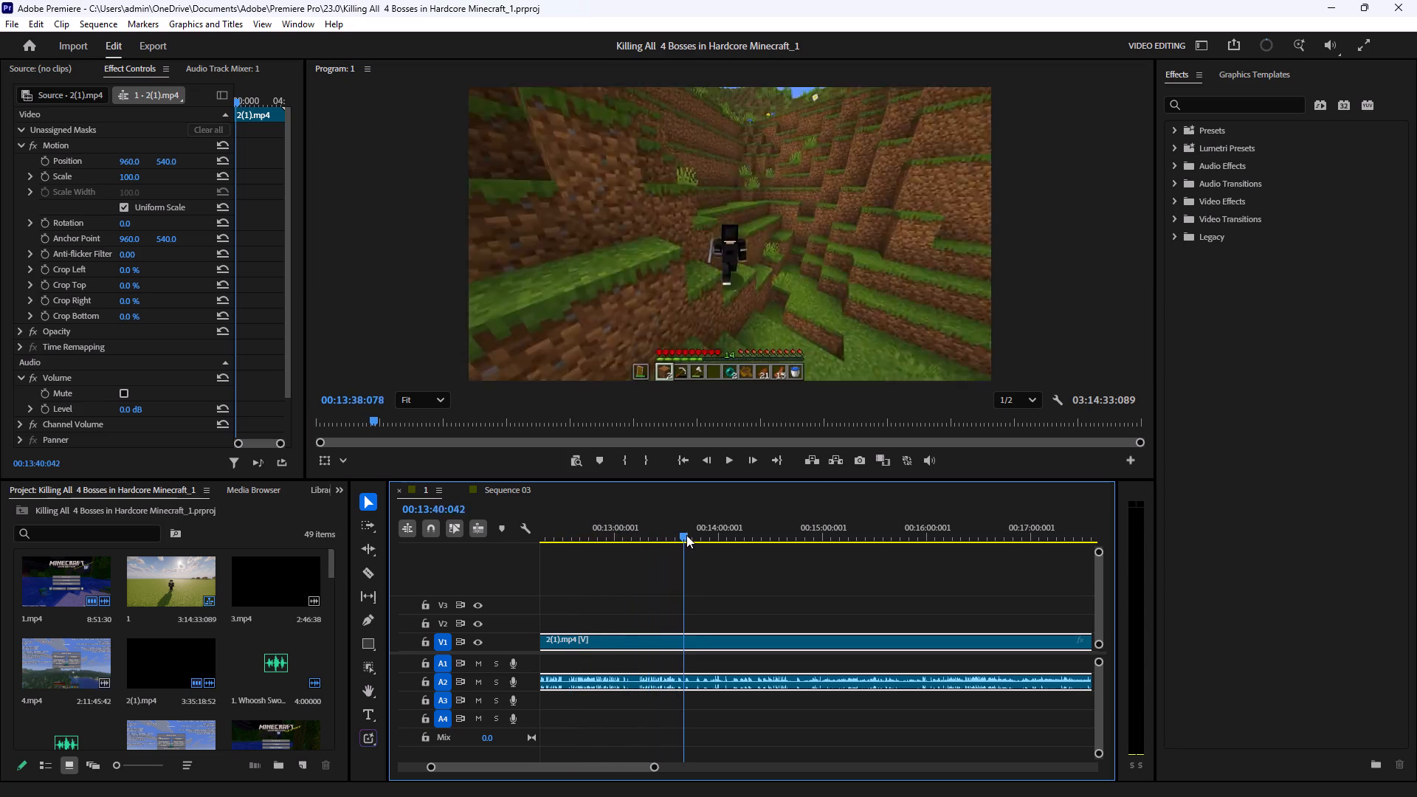
left_click_drag(686, 535, 648, 539)
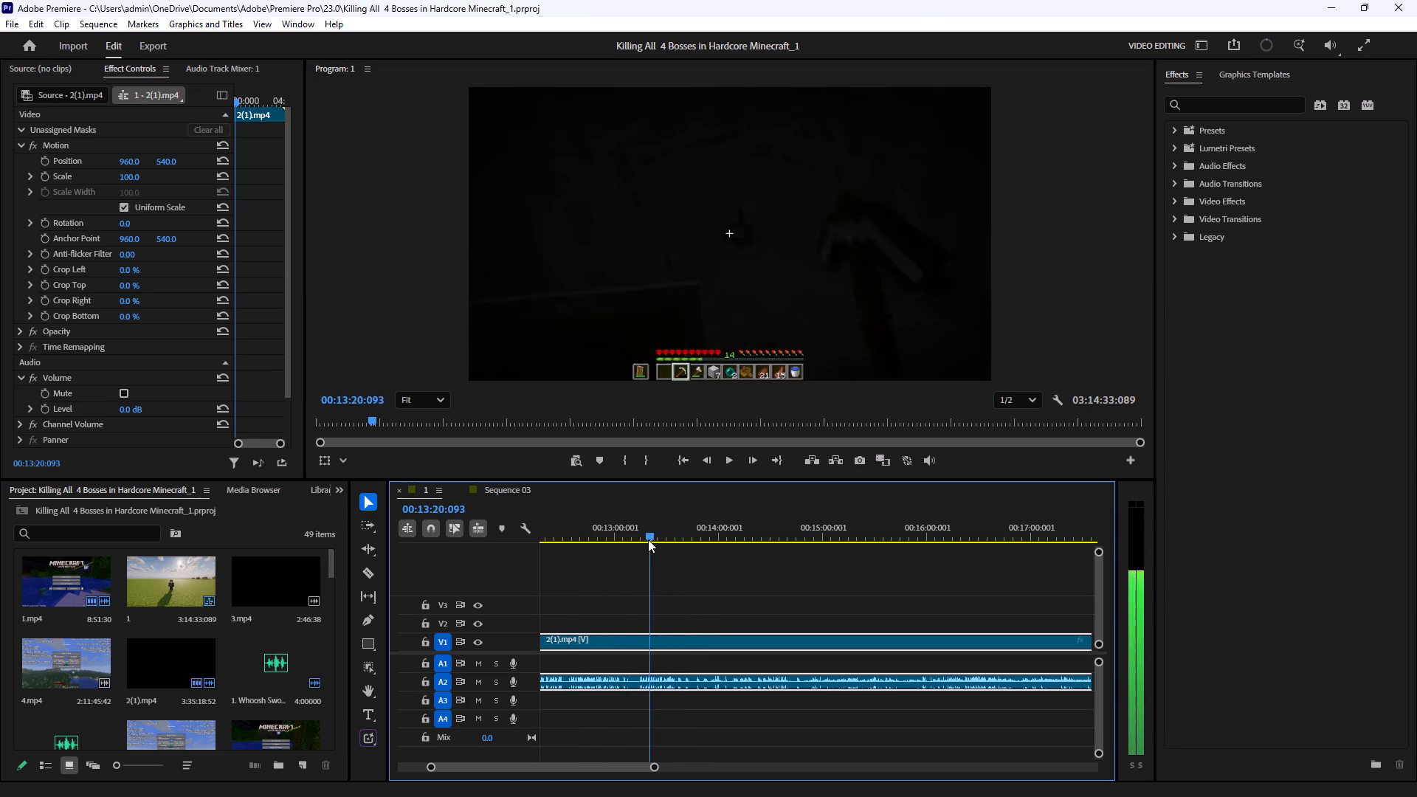
left_click_drag(648, 539, 638, 544)
left_click(376, 576)
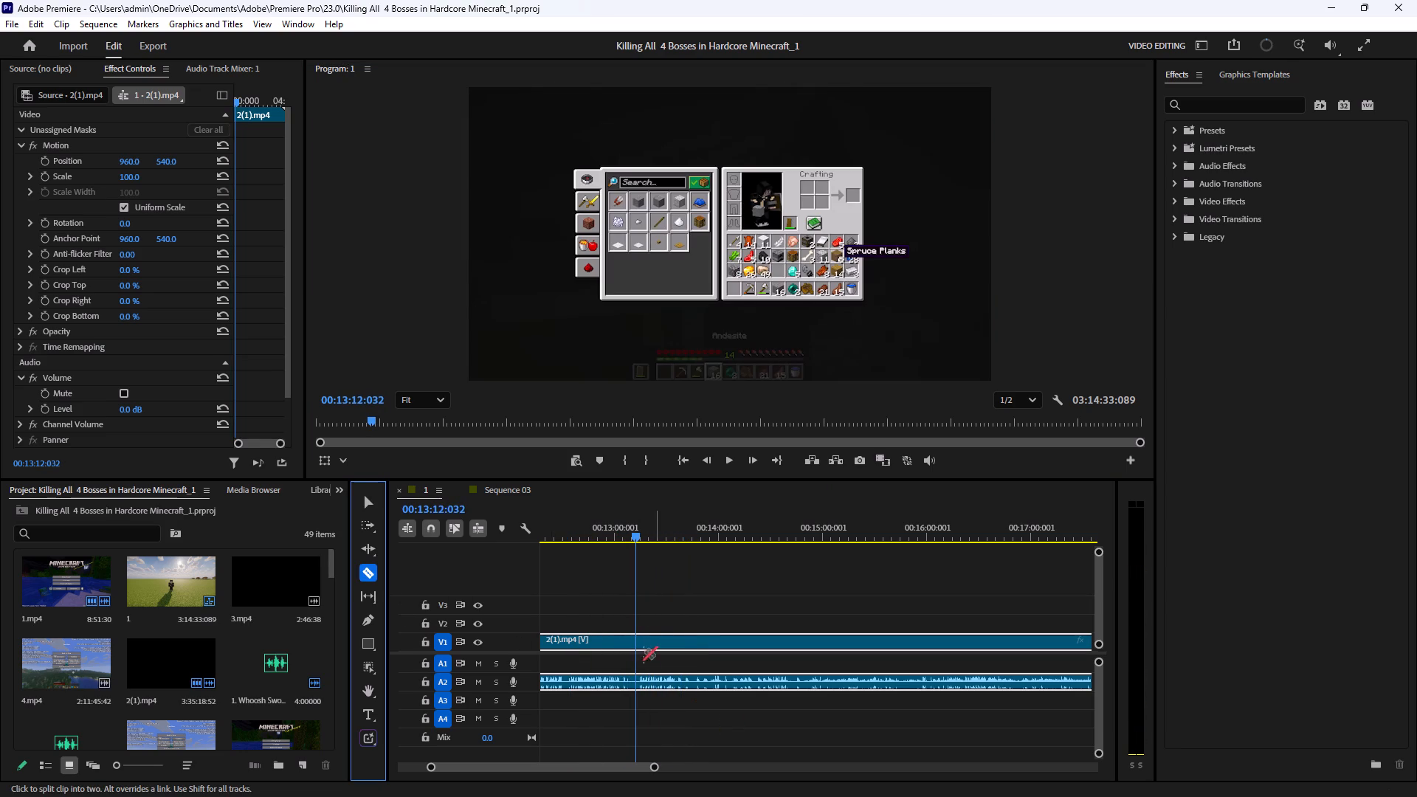
left_click(638, 641)
Delete the section of the 2(1).mp4 clip before the cut, including its linked audio.
left_click(370, 505)
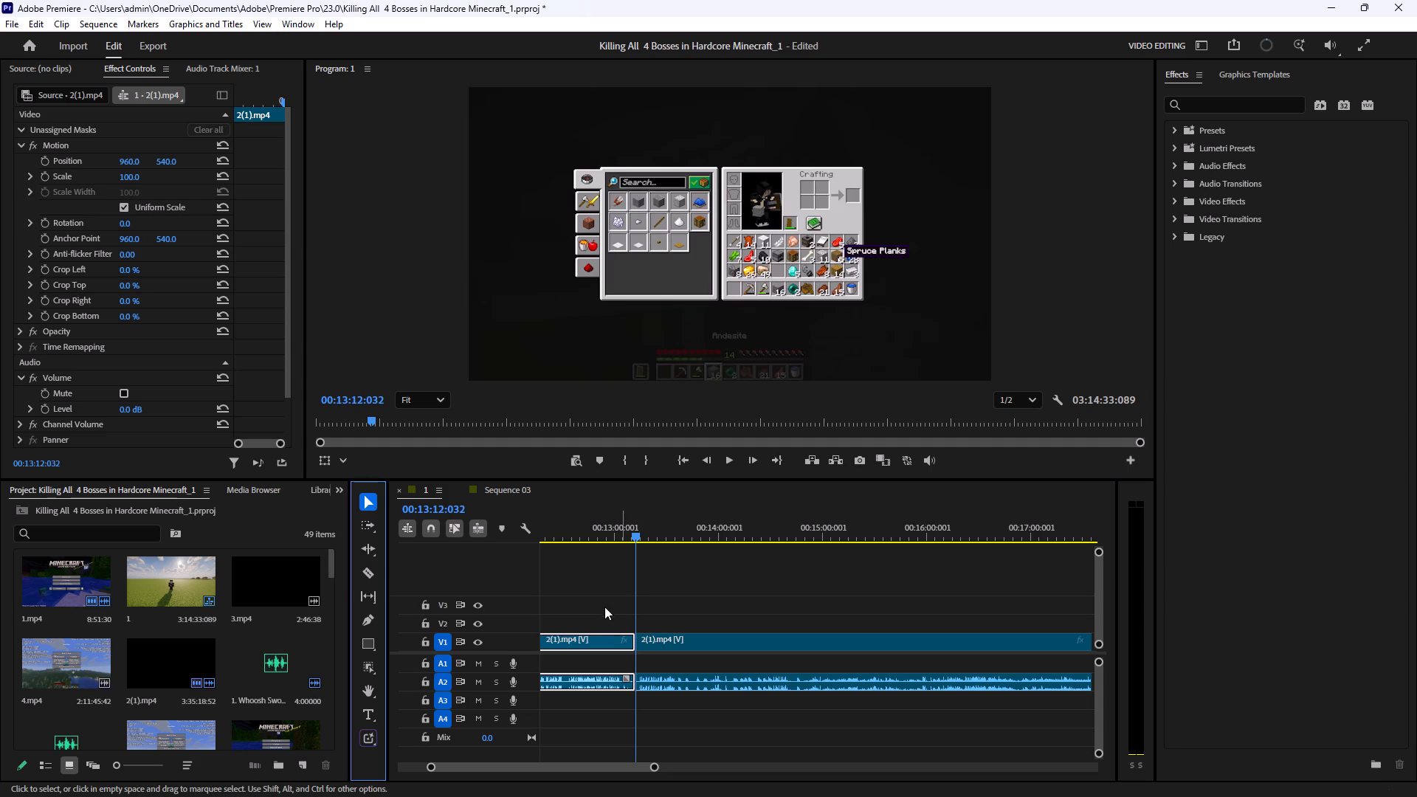
left_click_drag(600, 604, 592, 644)
key("BackSpace")
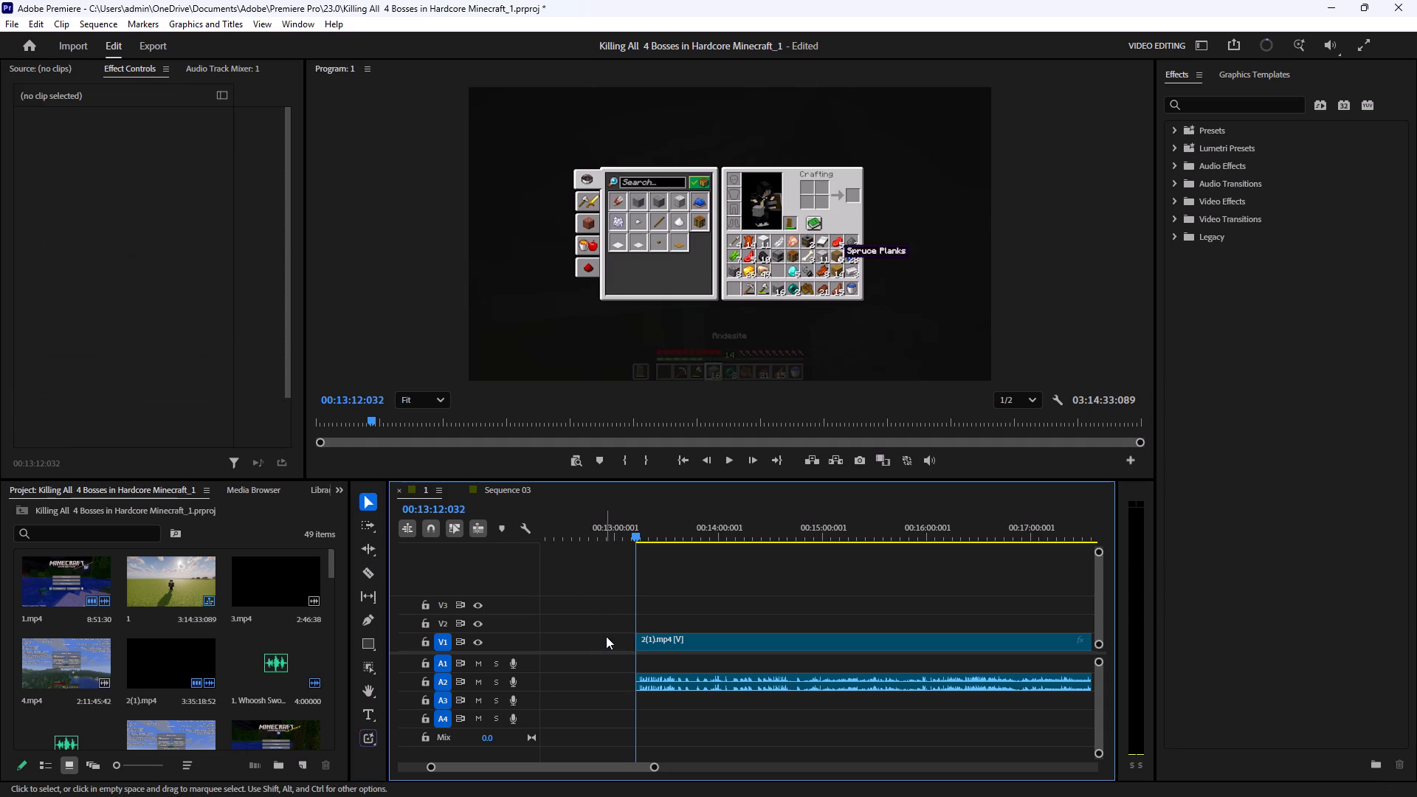
Close the empty gap by moving the remaining 2(1).mp4 clip back to directly follow the preceding clip, just after 00:08:00.
left_click(606, 636)
key("BackSpace")
left_click_drag(606, 768, 601, 767)
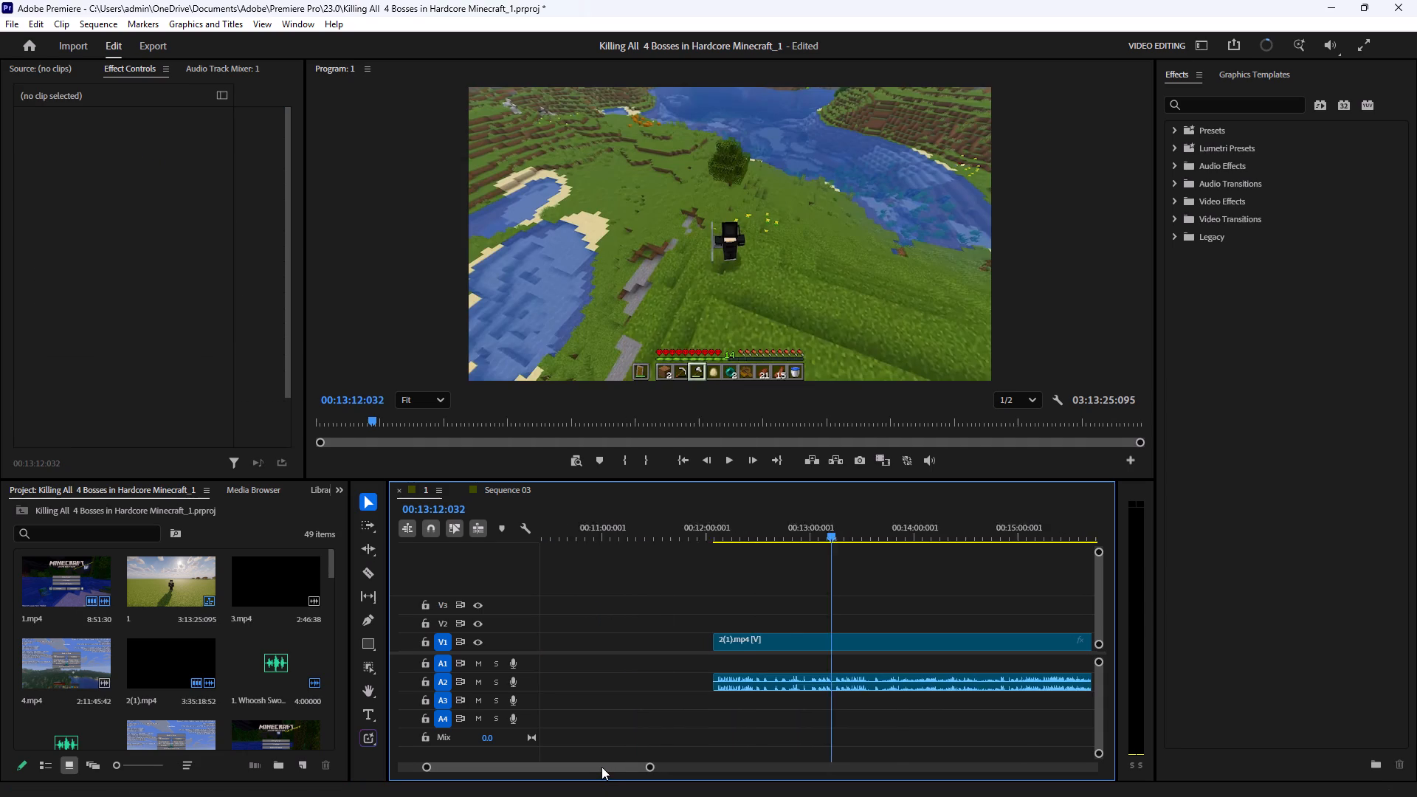
left_click_drag(601, 767, 596, 763)
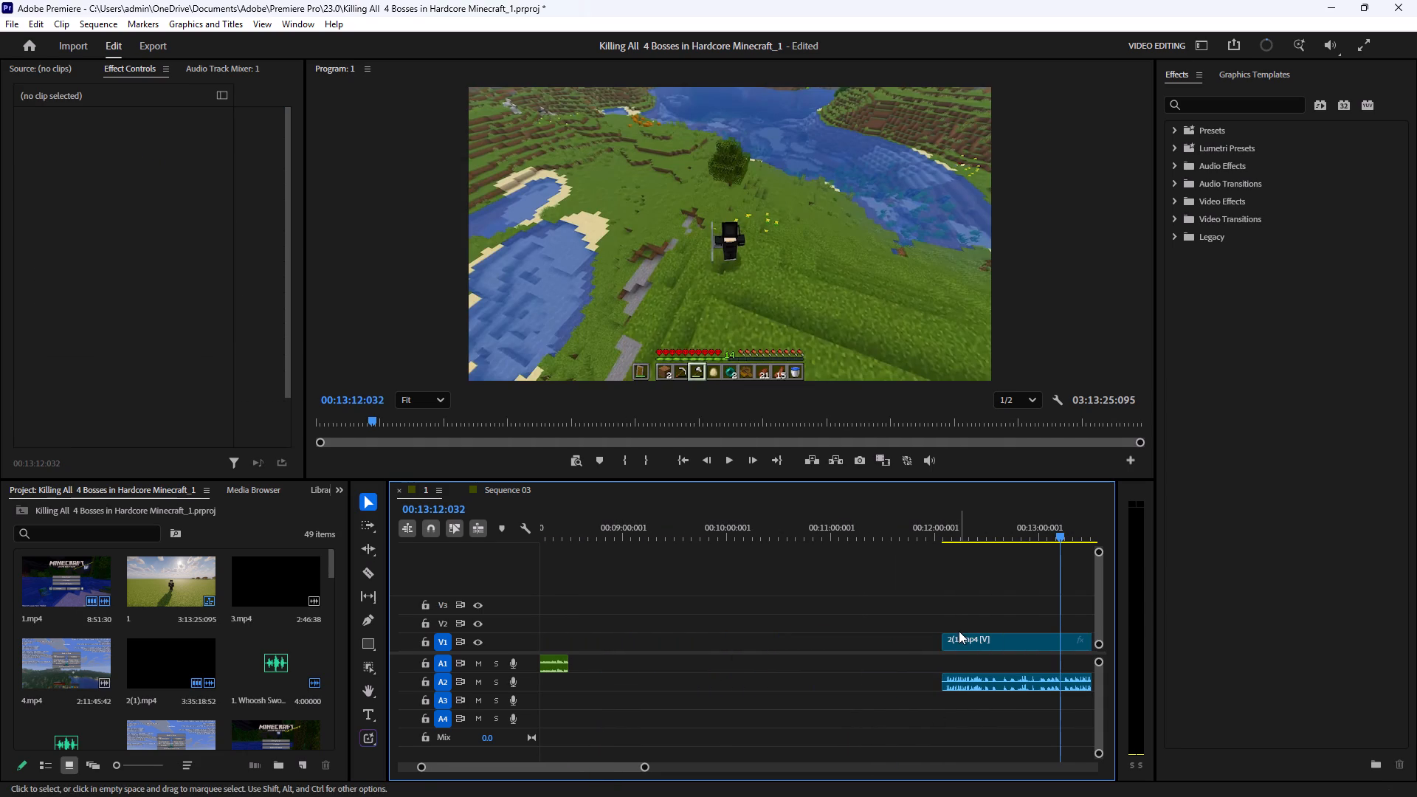
left_click_drag(958, 638, 582, 642)
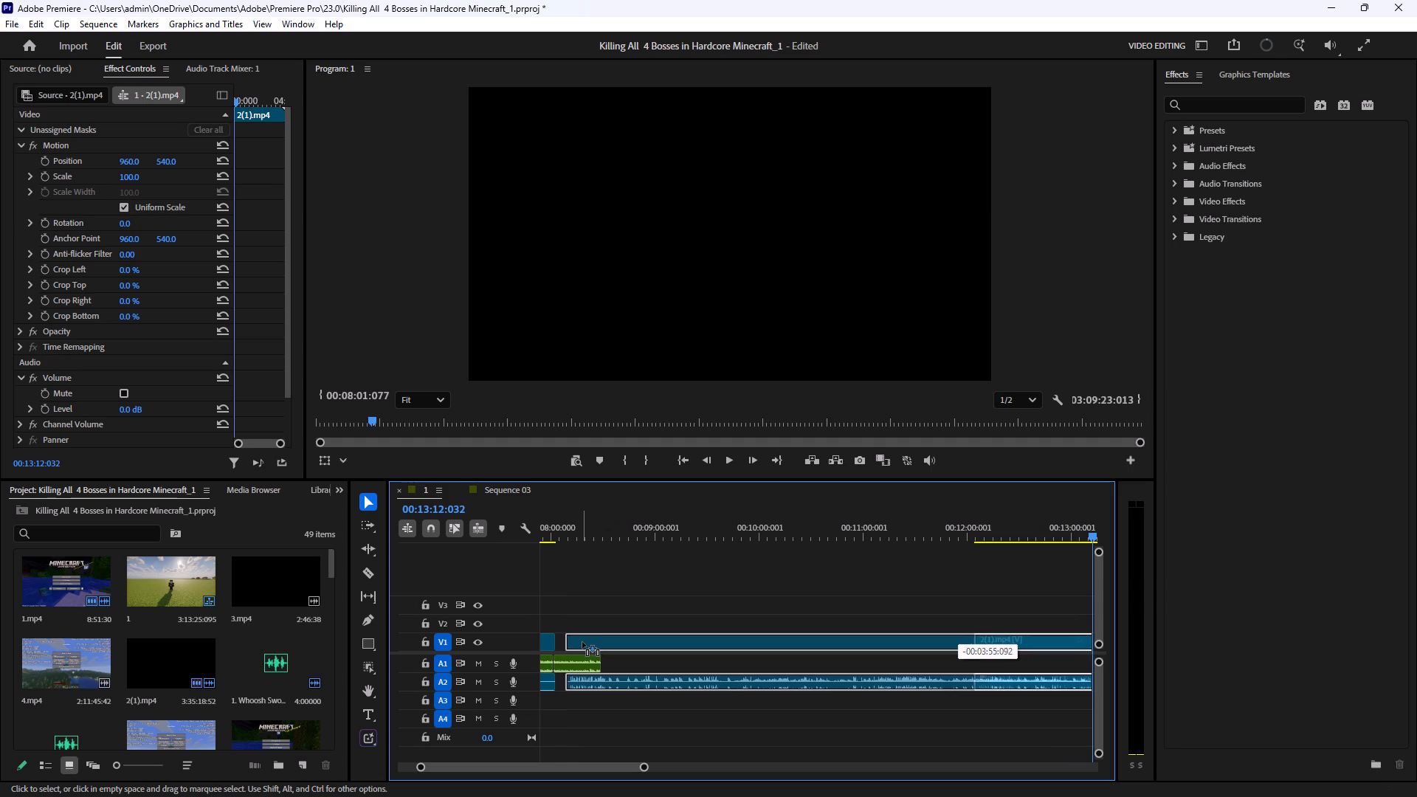
left_click_drag(582, 642, 578, 642)
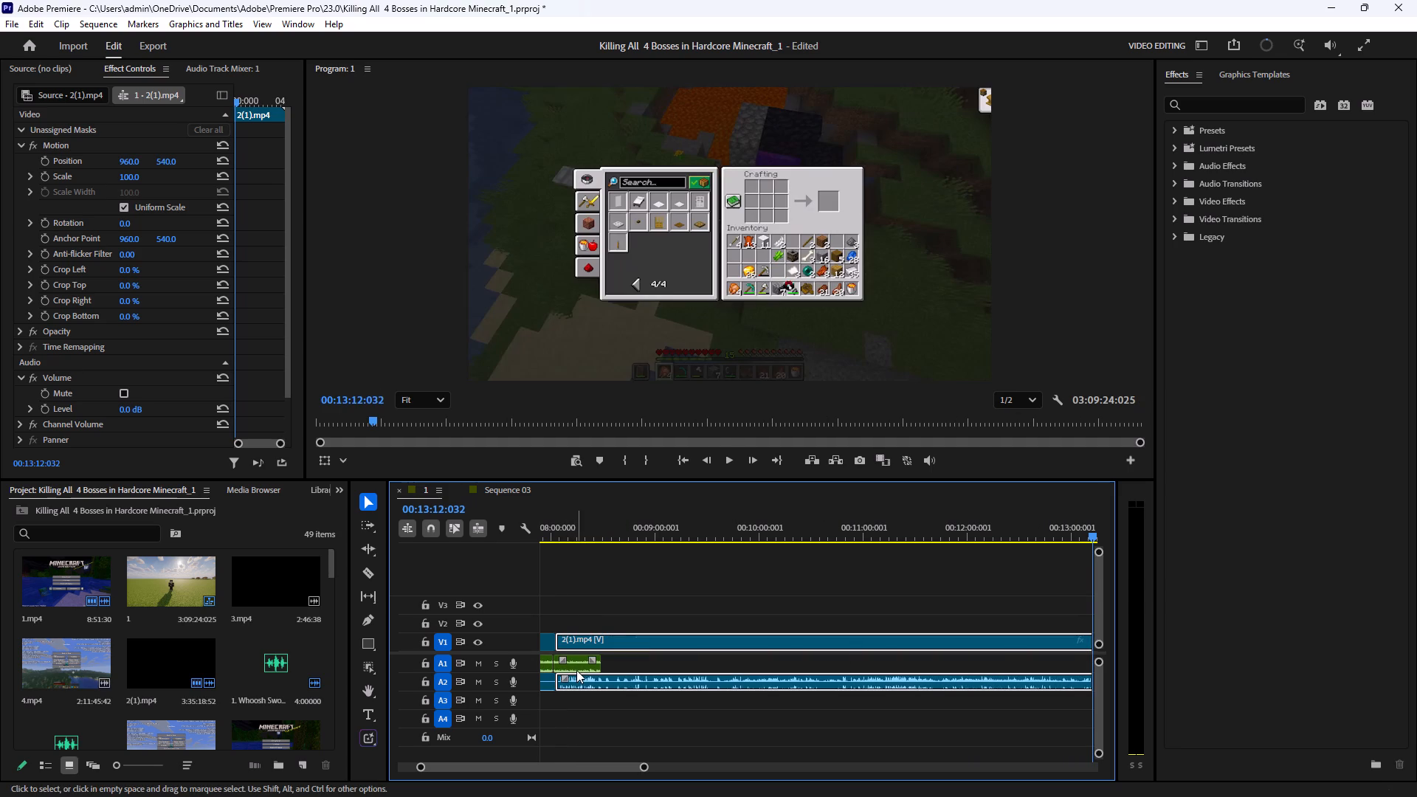
Move the green audio clip on A1 forward to start at about 00:10:00.
left_click_drag(576, 665, 783, 668)
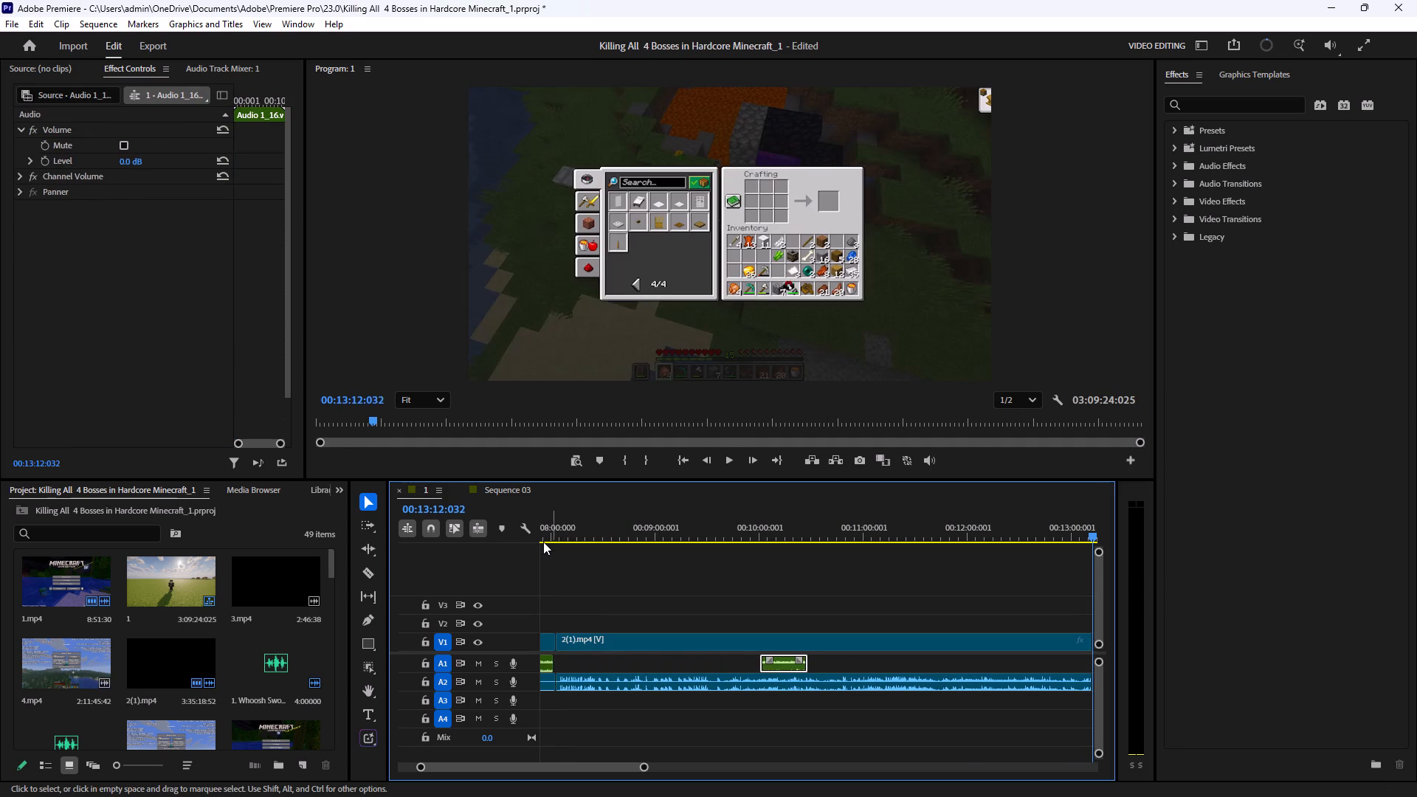
Play the sequence from about 00:07:24 to review the footage leading up to the new join.
left_click(545, 531)
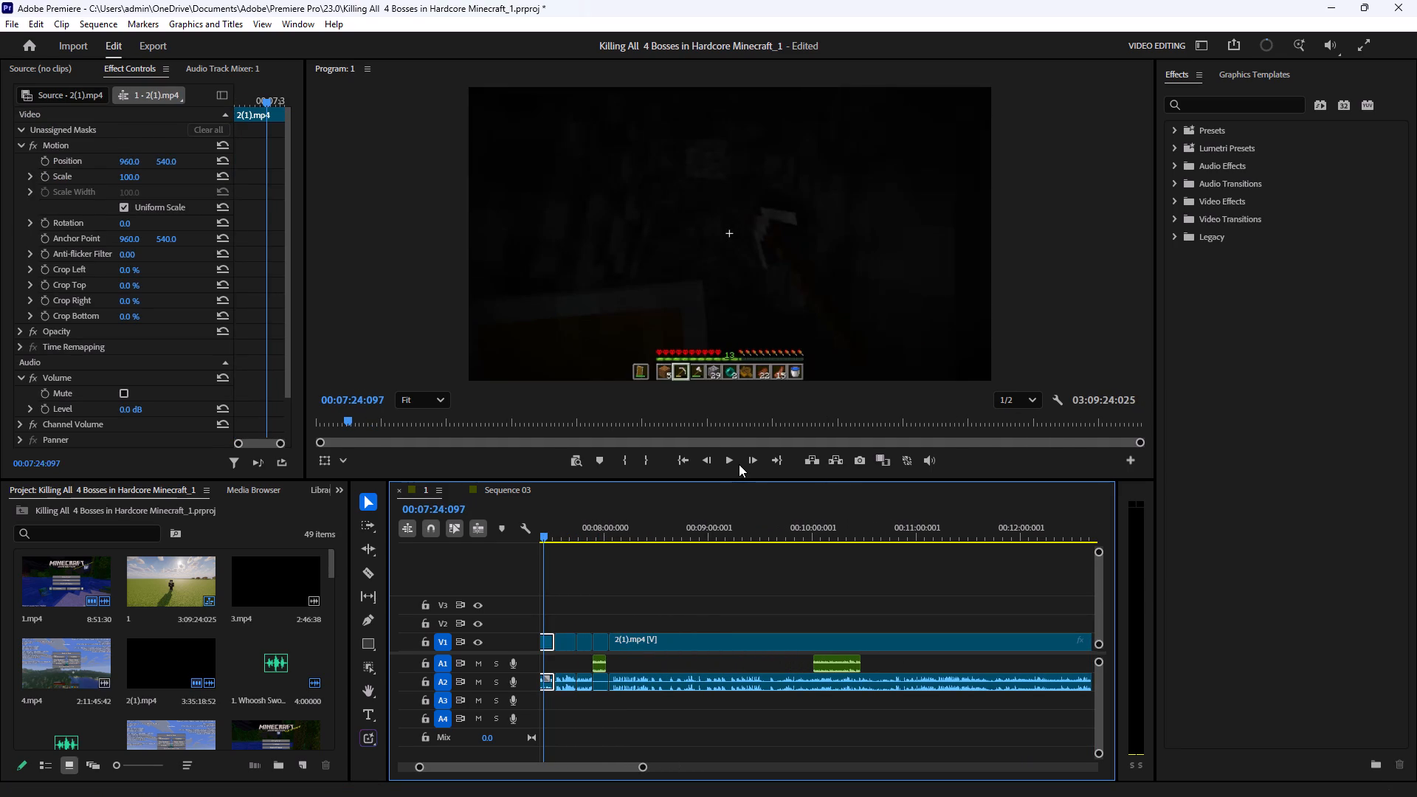
left_click(728, 463)
left_click(861, 600)
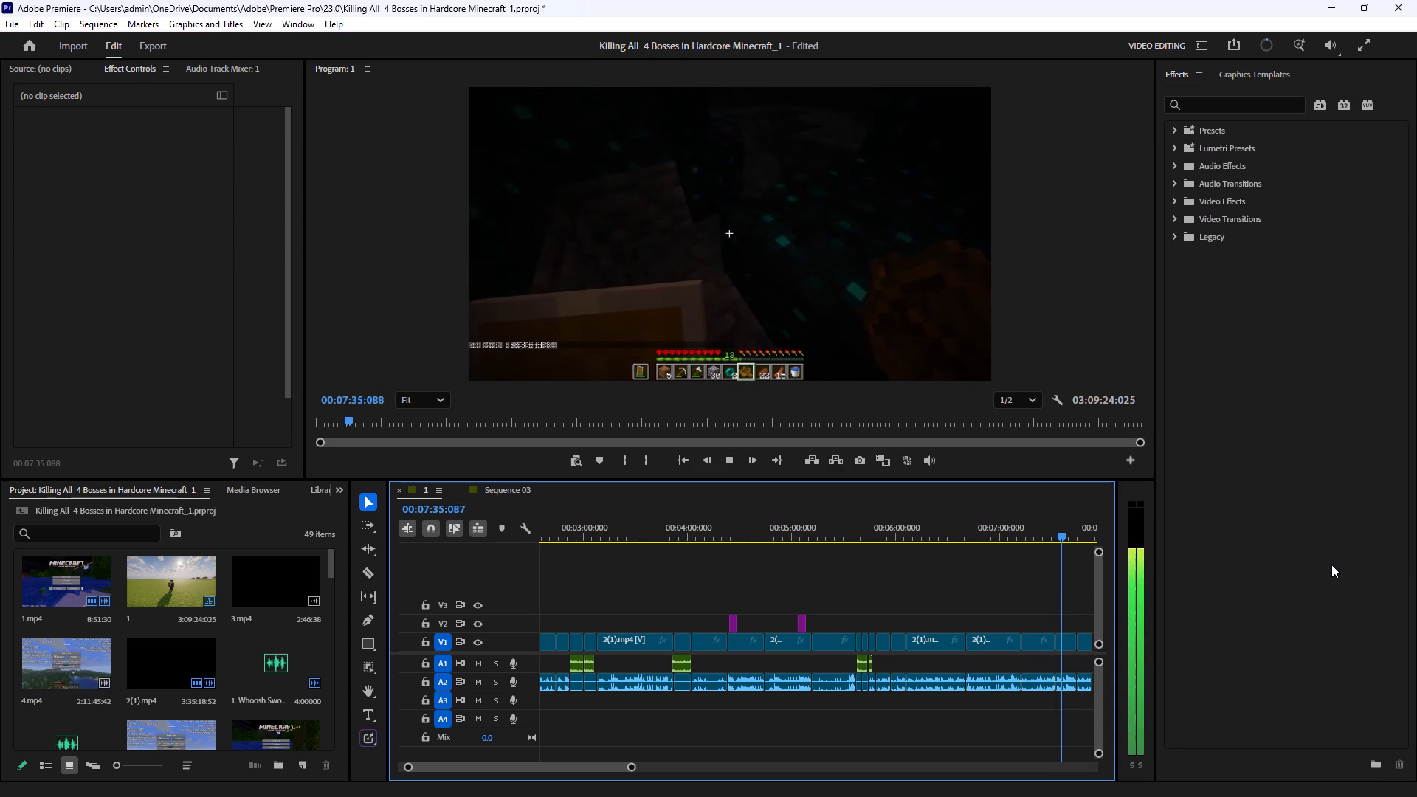
Trim the start of the long 2(1).mp4 clip to about 00:08:19 and move it back against the preceding clip.
left_click(651, 767)
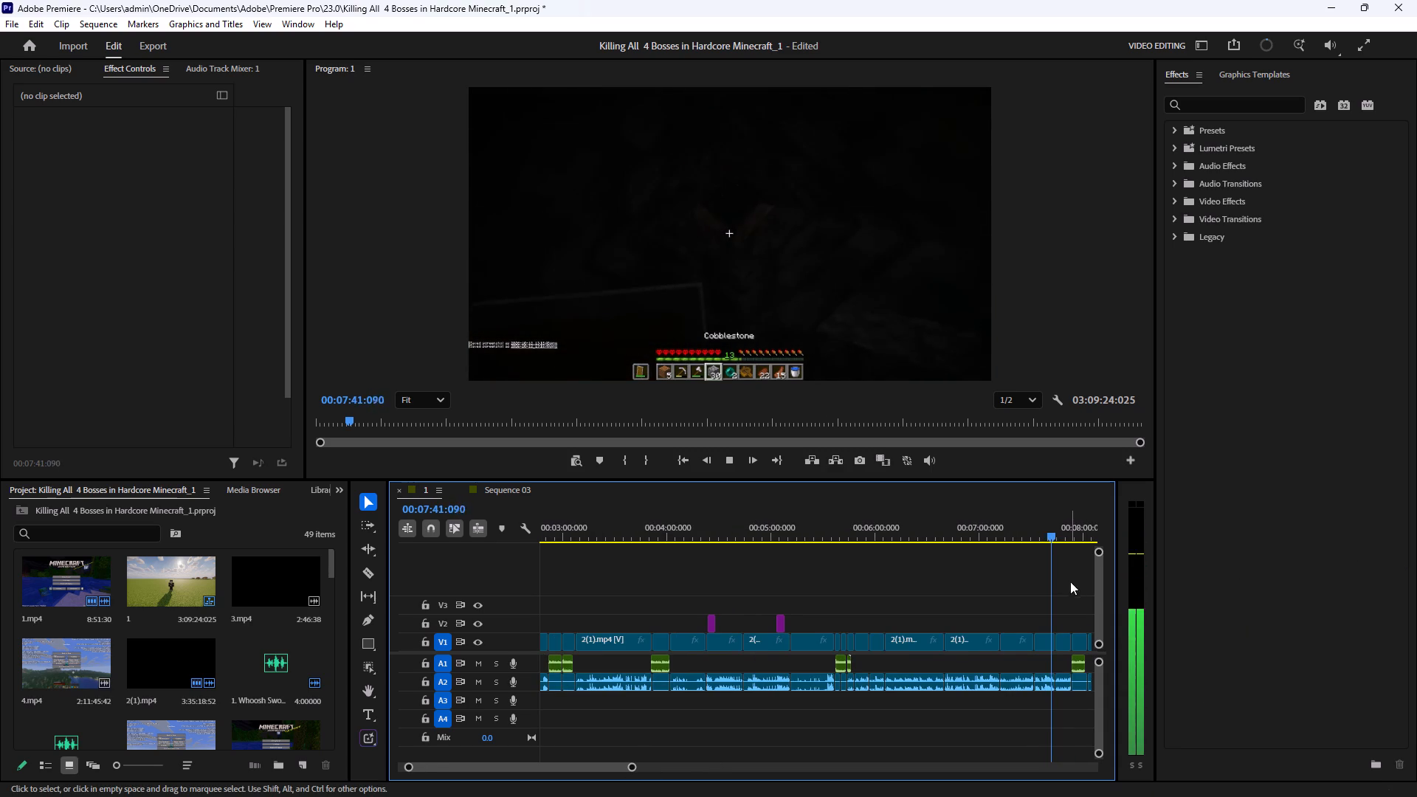
left_click(1066, 536)
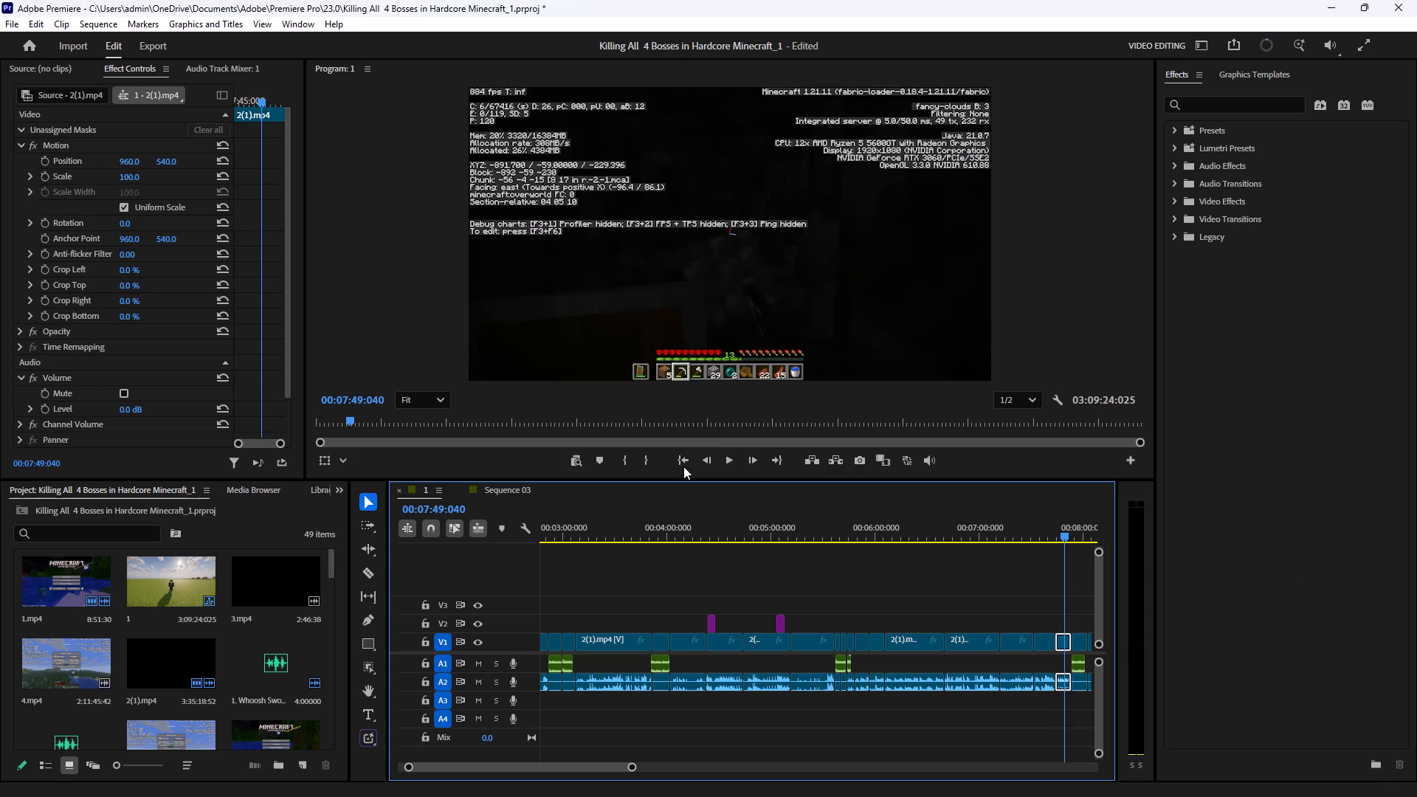
left_click(725, 458)
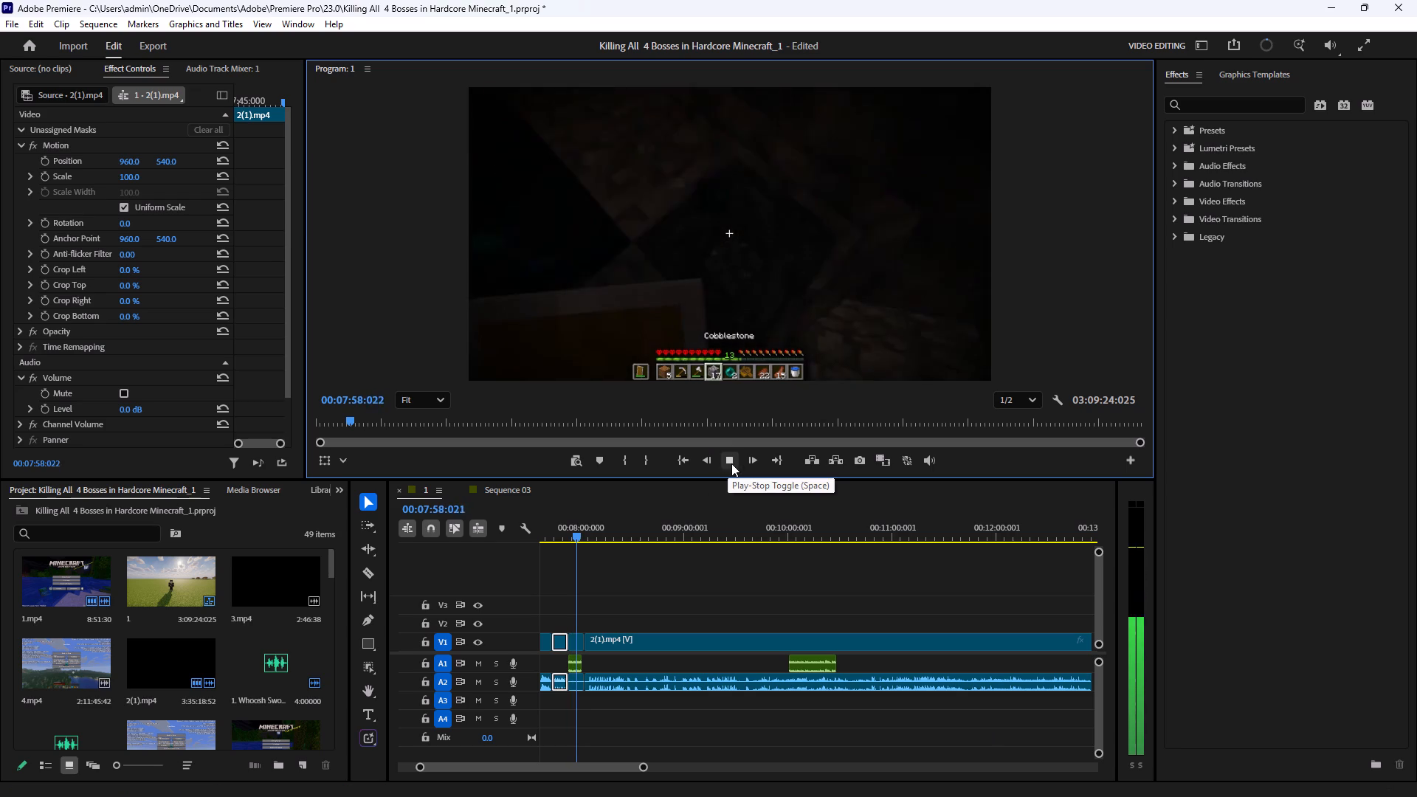
left_click(732, 593)
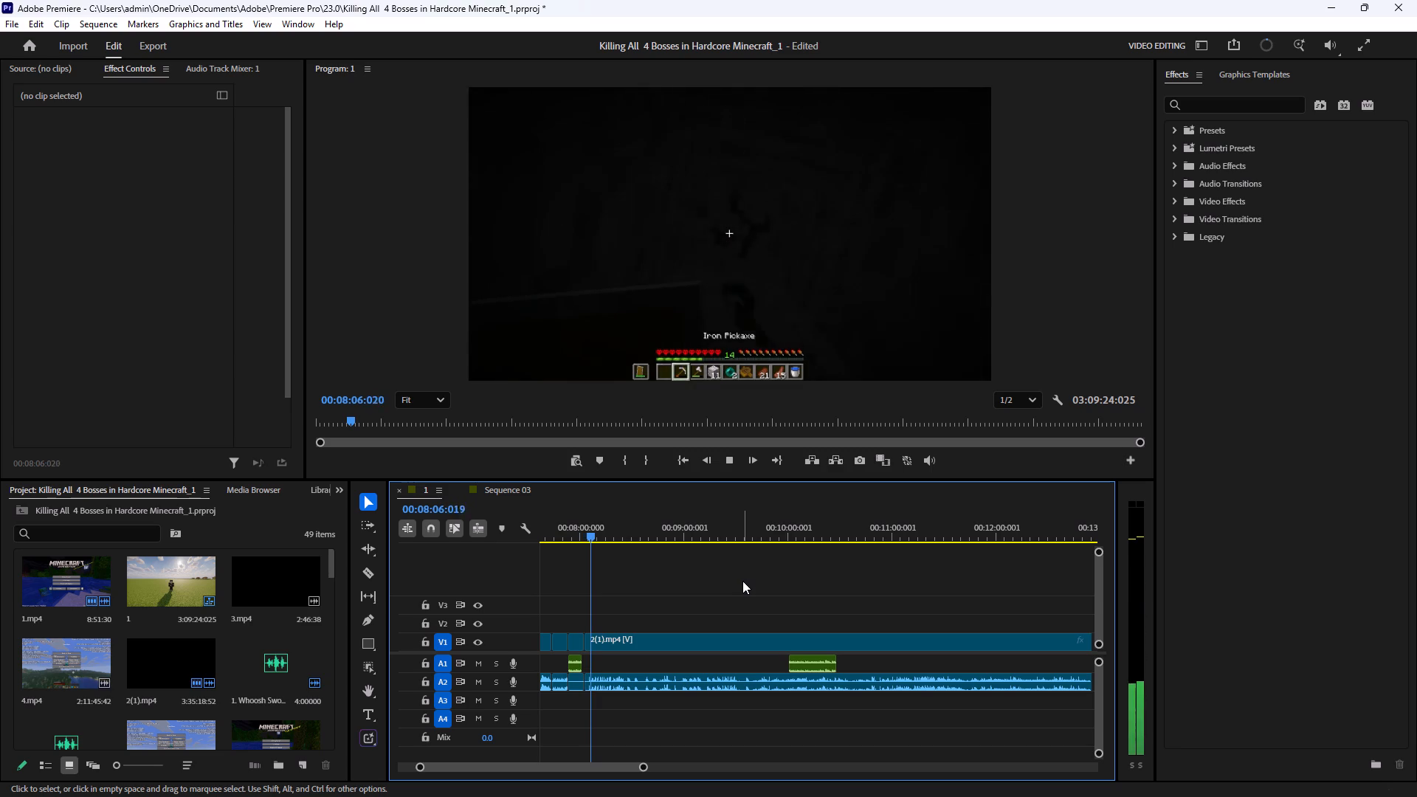
left_click(726, 460)
left_click_drag(596, 531, 608, 536)
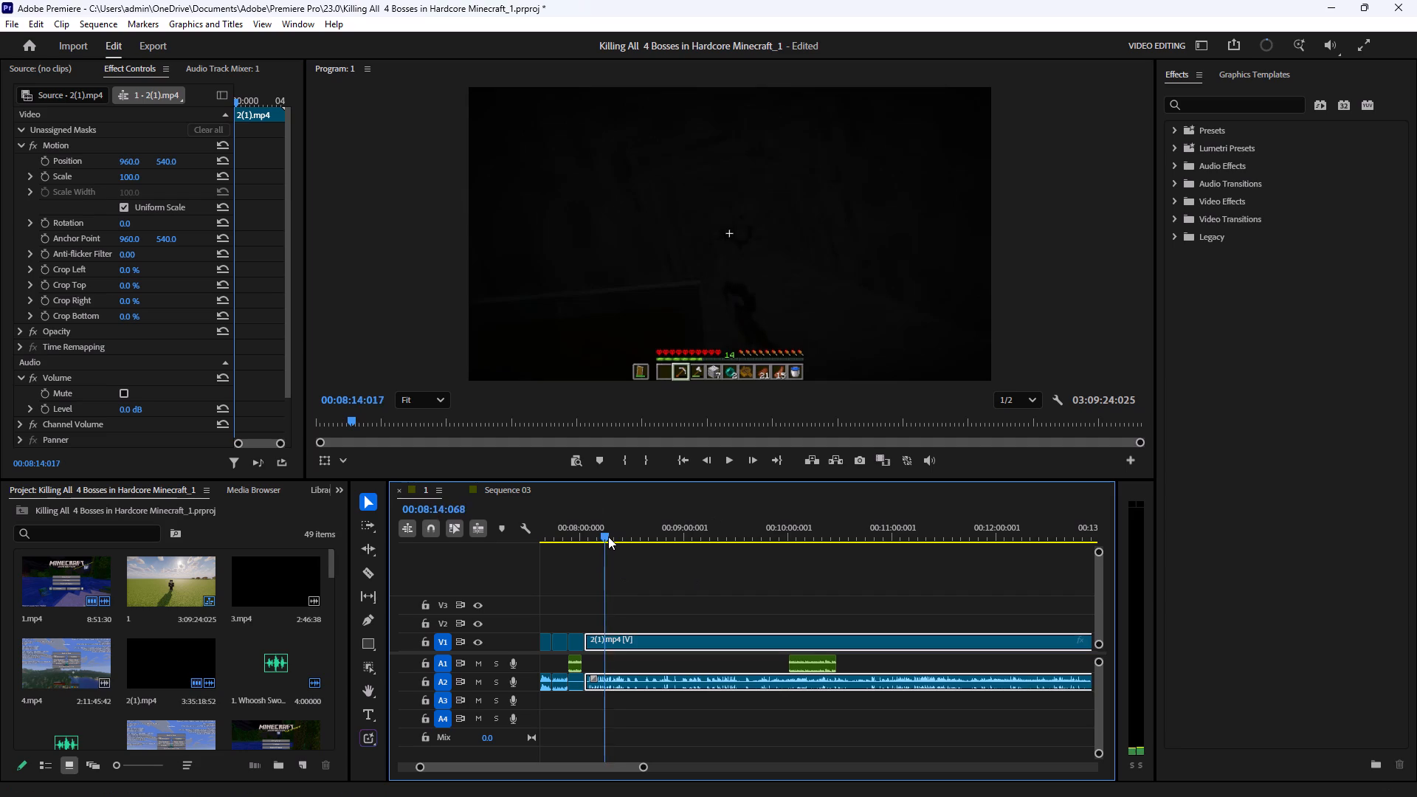
left_click_drag(608, 536, 619, 539)
left_click(620, 539)
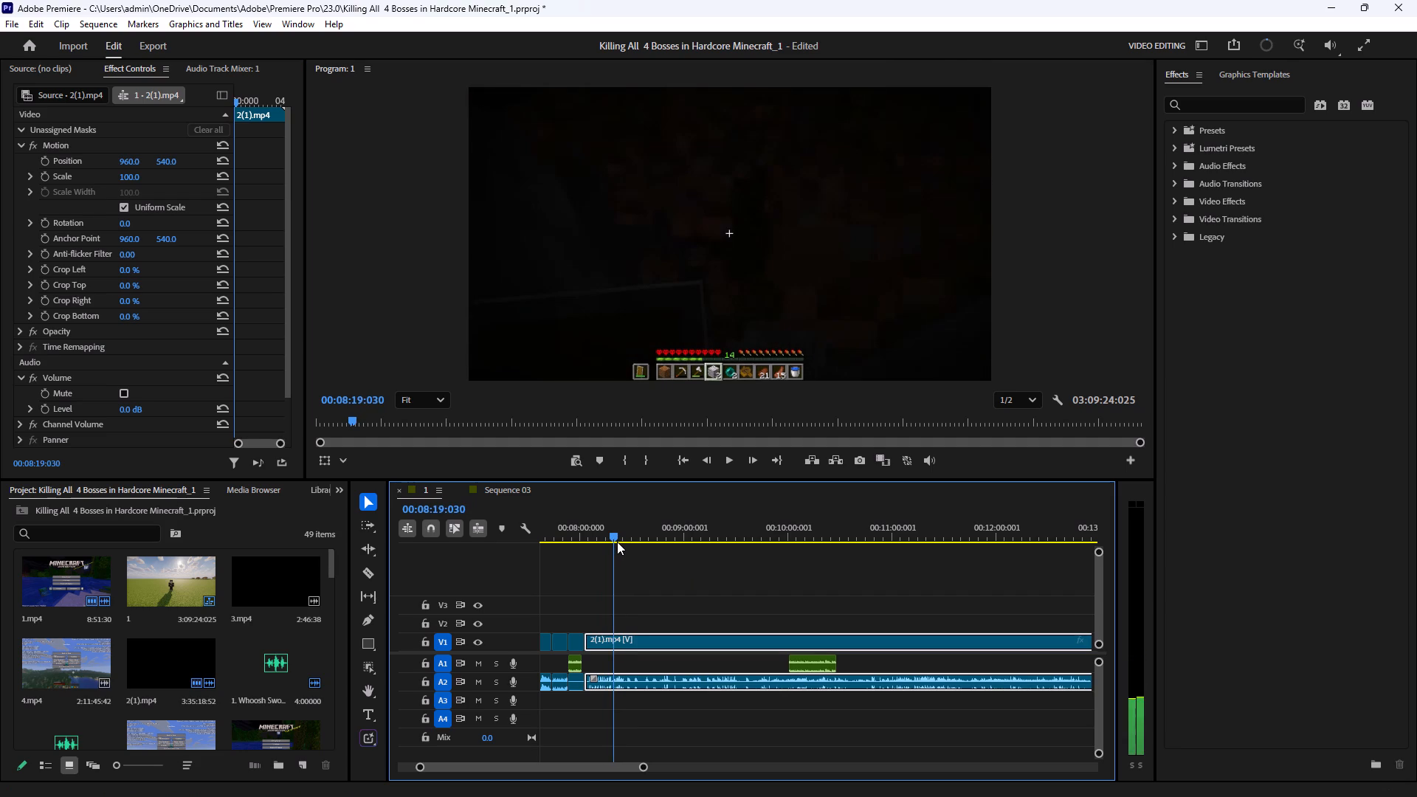
left_click_drag(587, 643, 610, 646)
left_click_drag(648, 639, 618, 640)
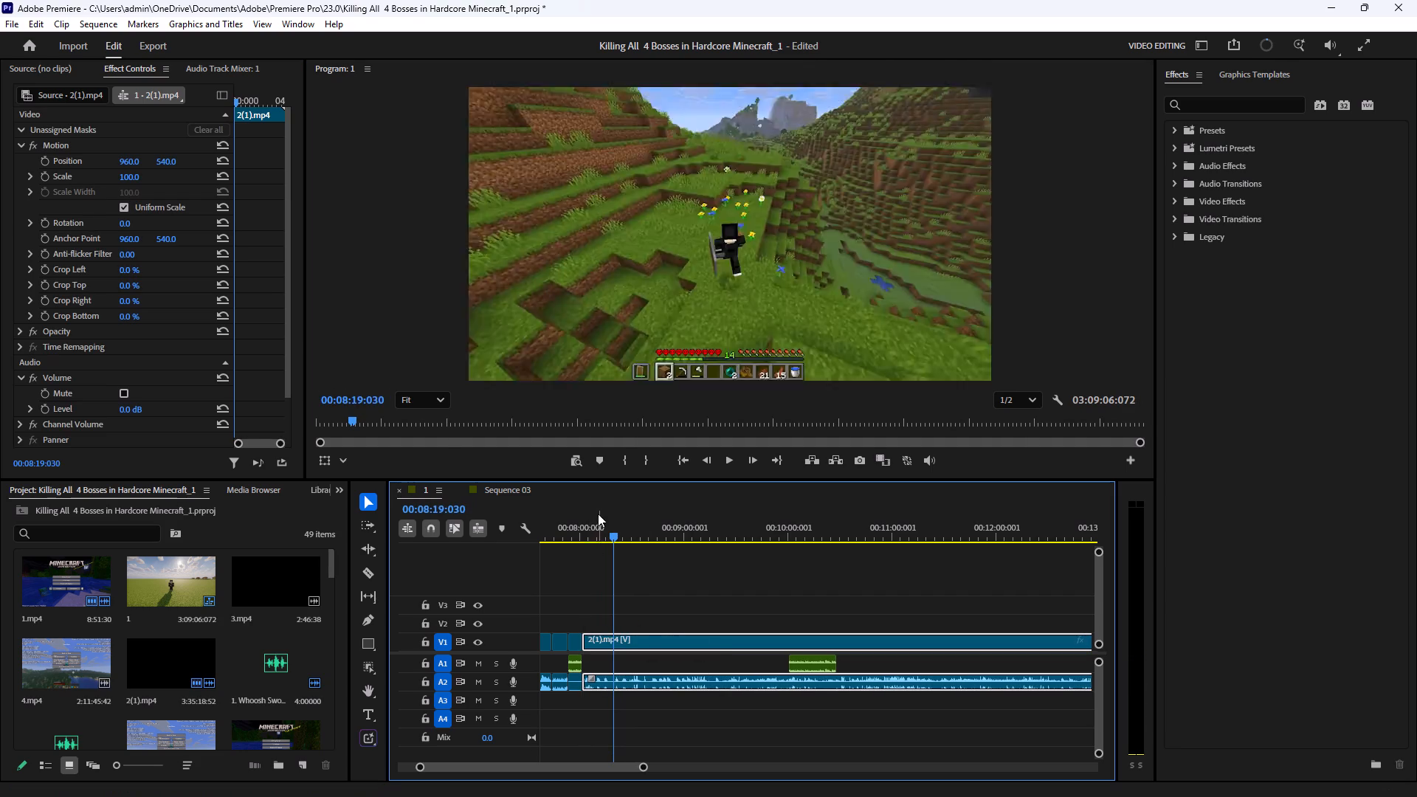
Review the join from about 00:07:57, trim the start of the long 2(1).mp4 clip to about 00:08:53, and close the gap.
left_click(578, 526)
left_click(727, 467)
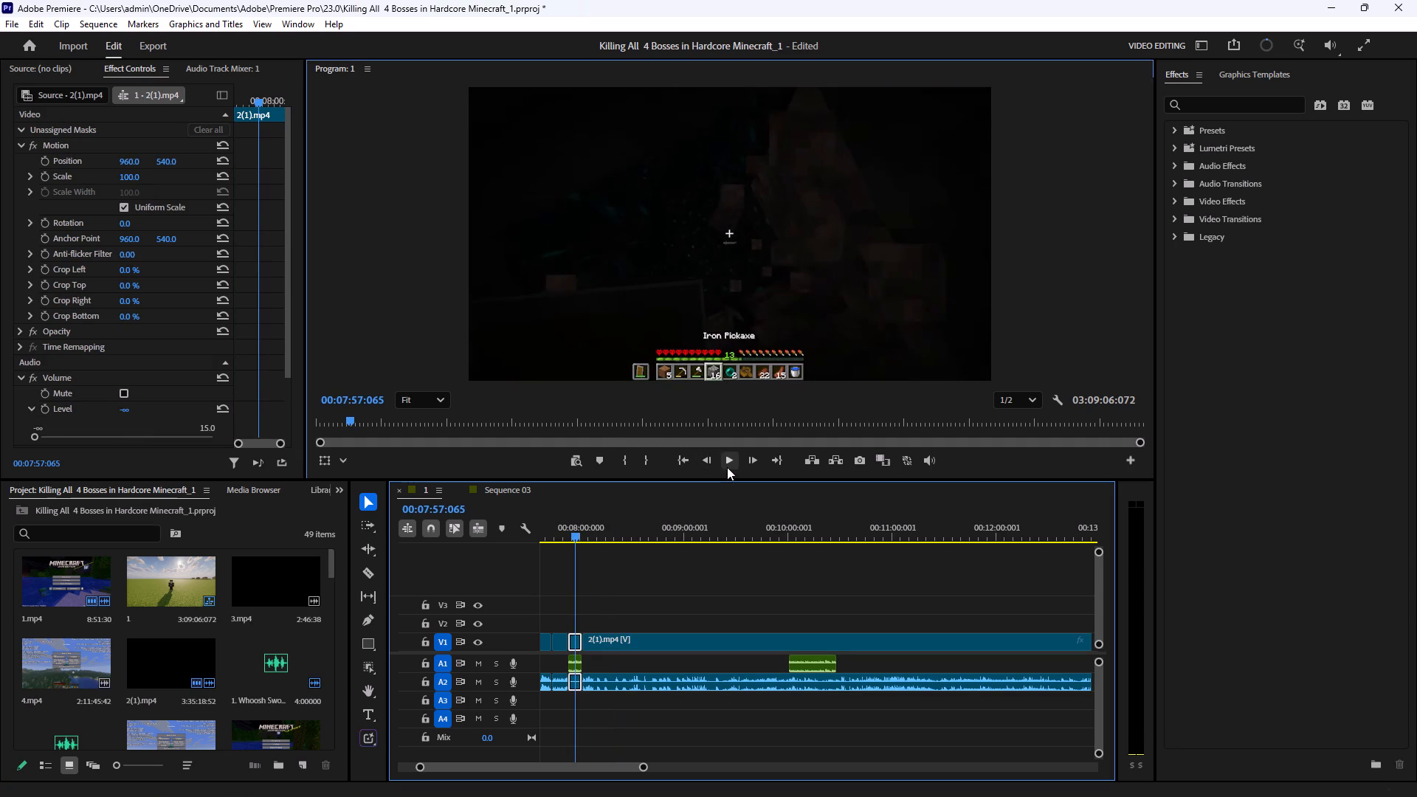
left_click(836, 589)
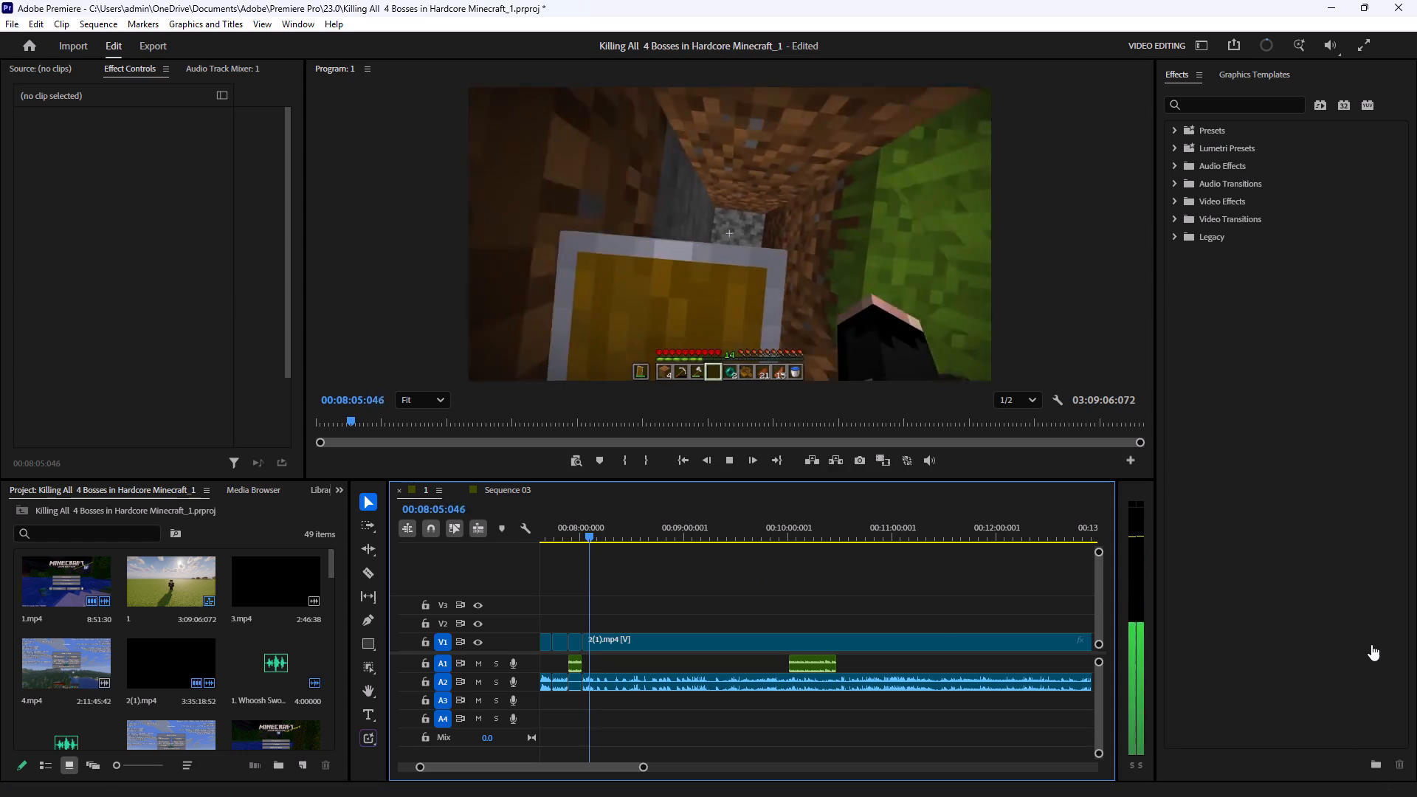
left_click(1394, 648)
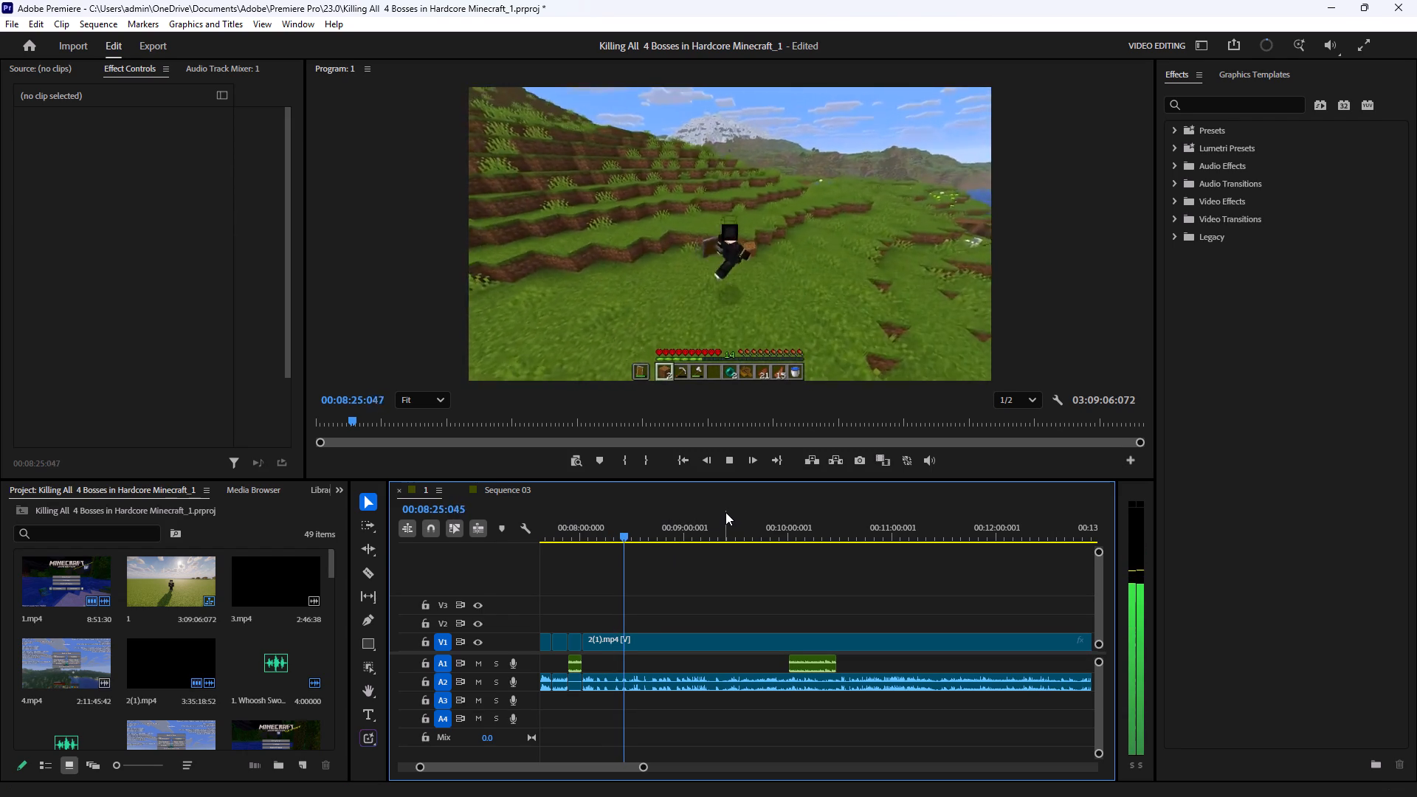
left_click(734, 467)
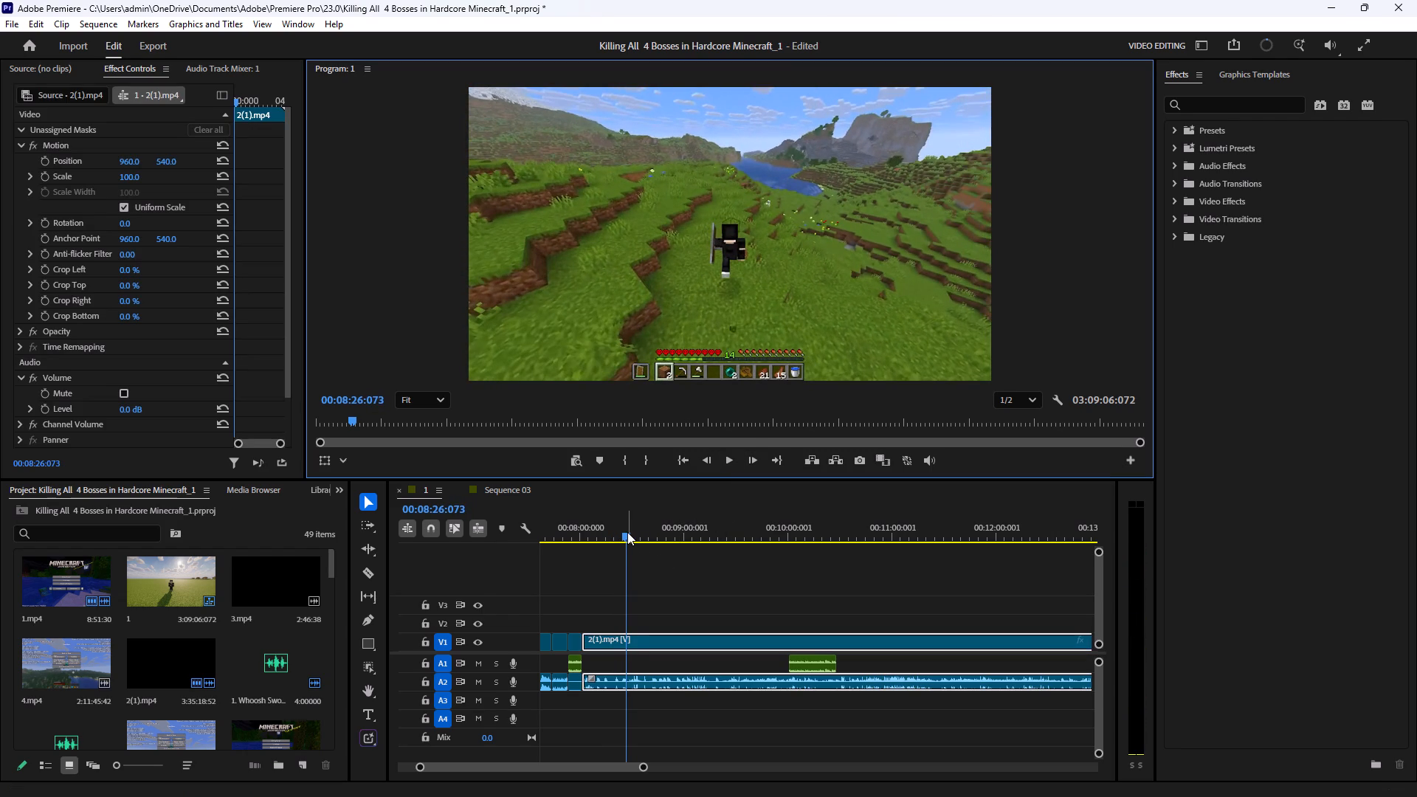
left_click_drag(627, 533, 644, 543)
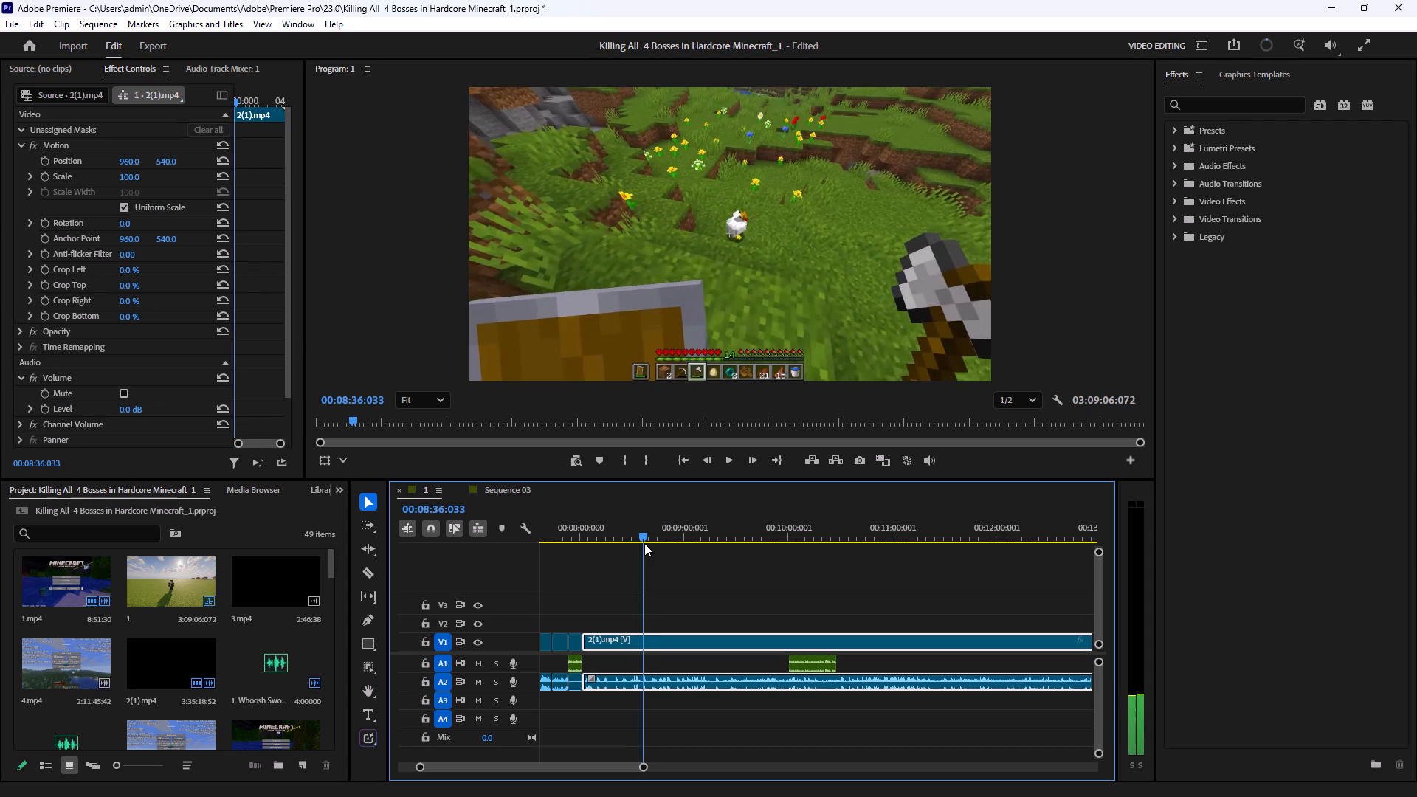
left_click_drag(644, 543, 667, 542)
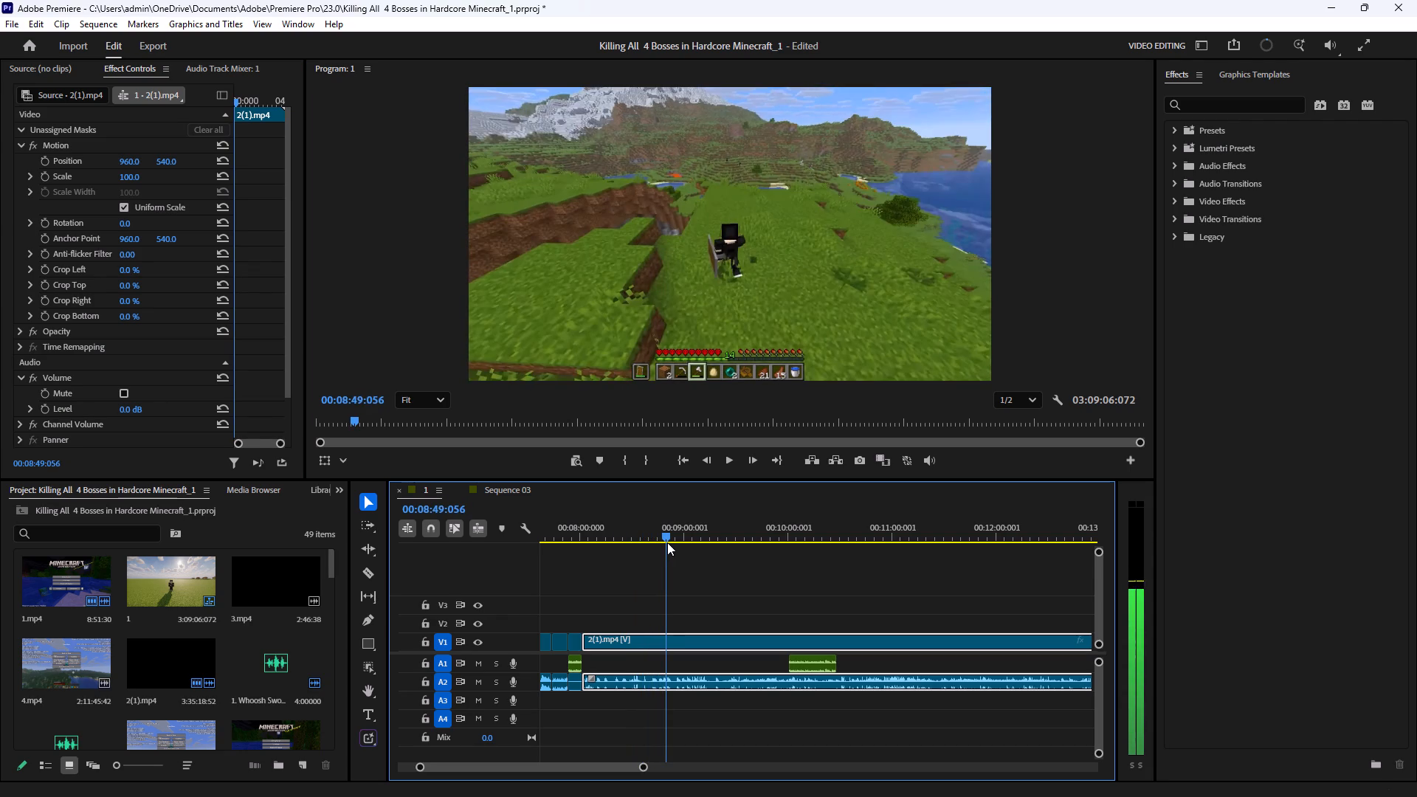
left_click_drag(667, 542, 661, 542)
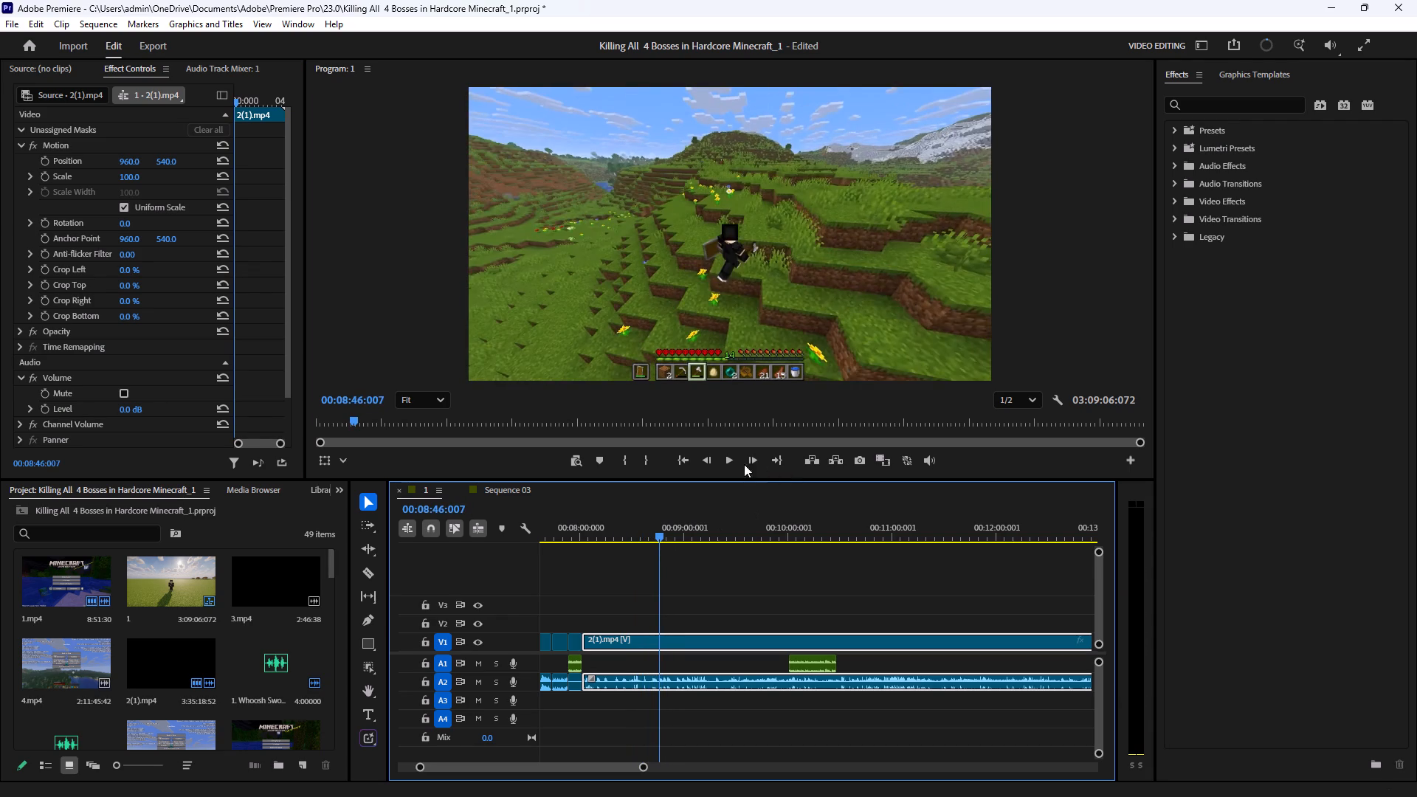
left_click(726, 461)
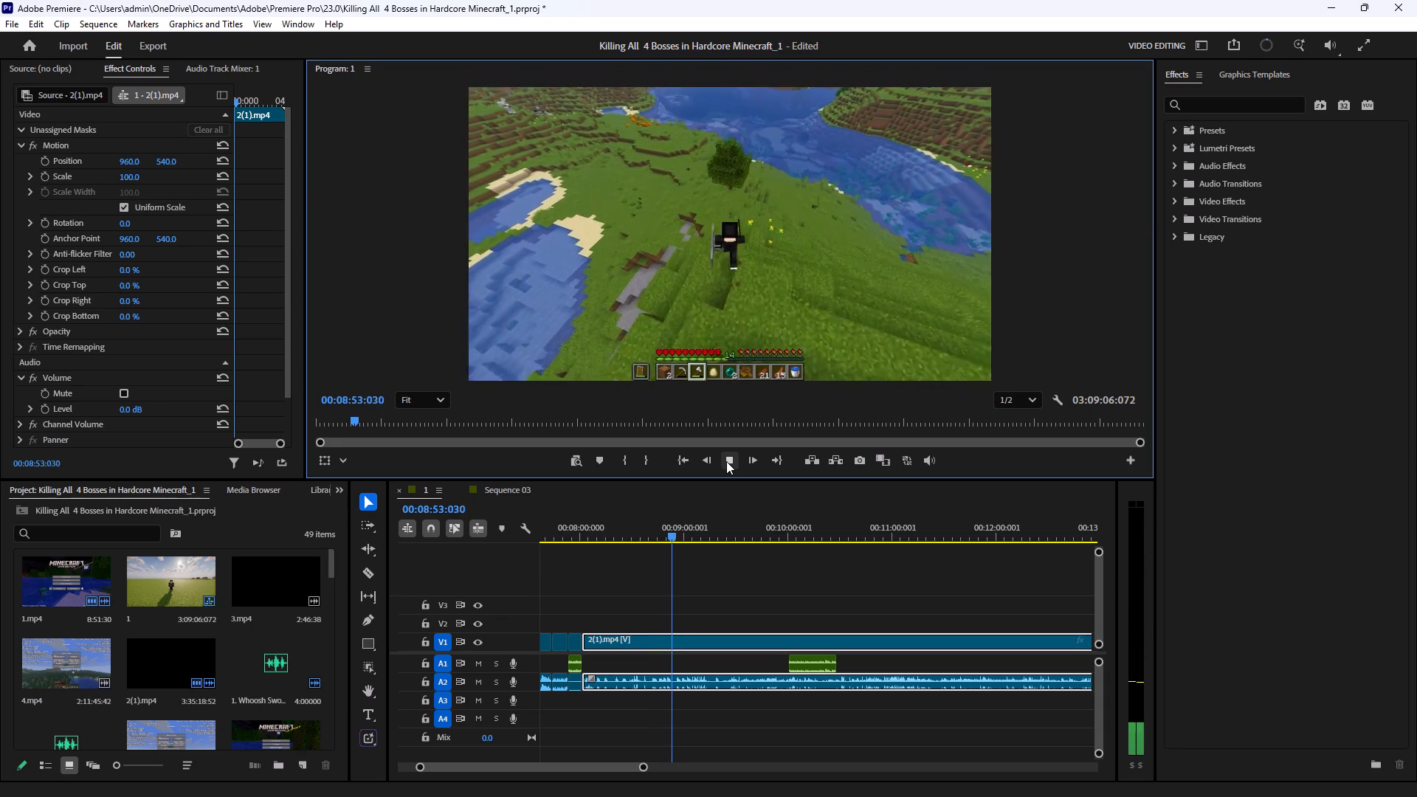
left_click(726, 461)
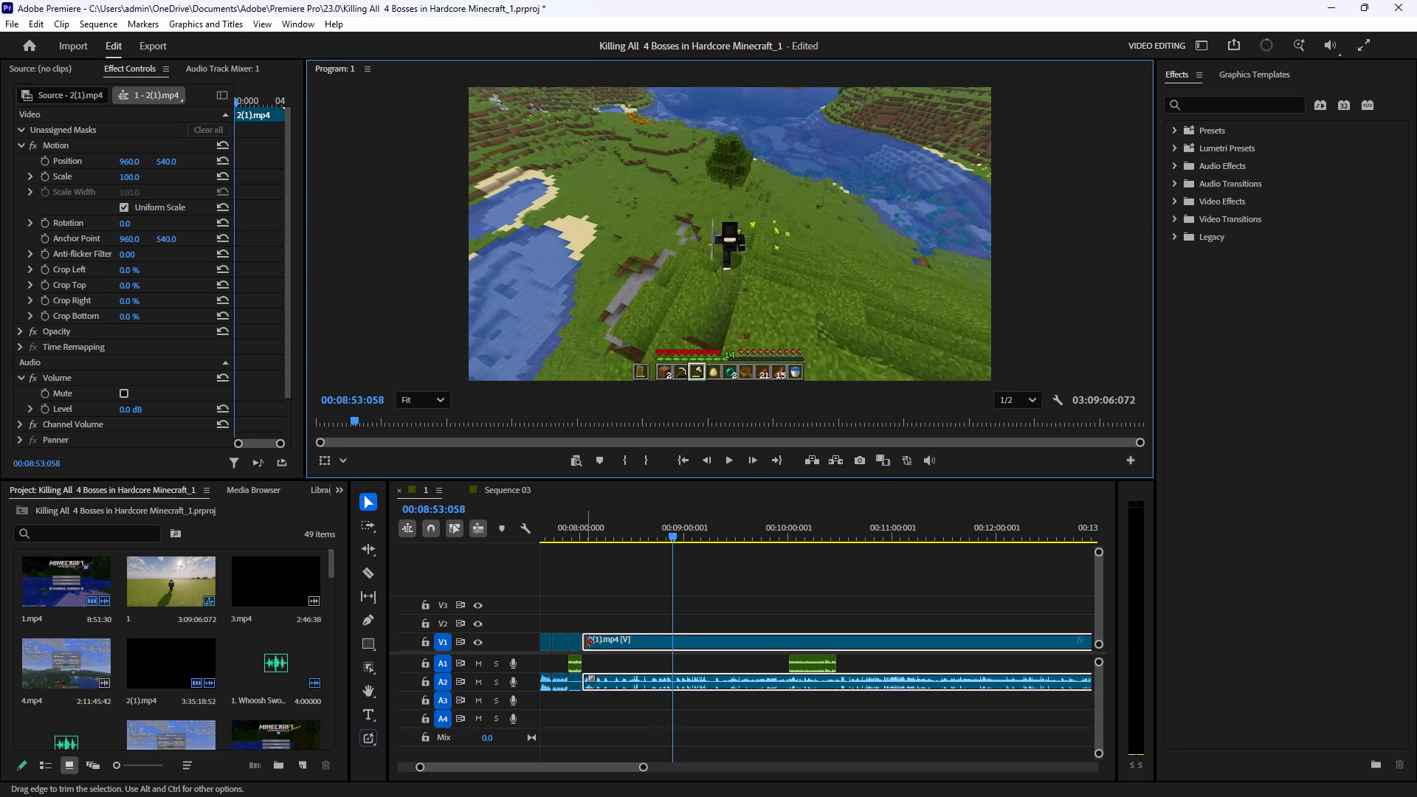
left_click_drag(586, 642, 672, 645)
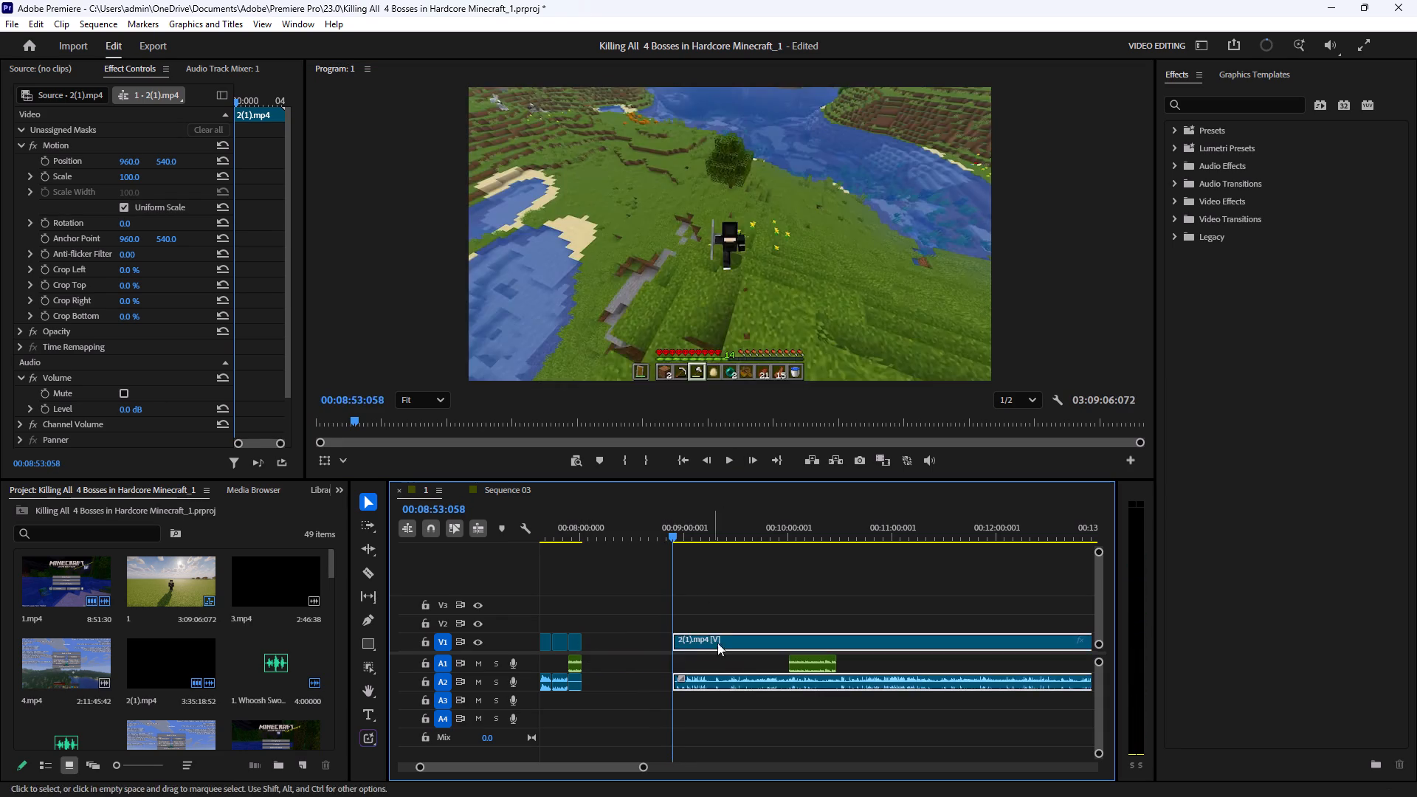
left_click_drag(725, 639, 642, 642)
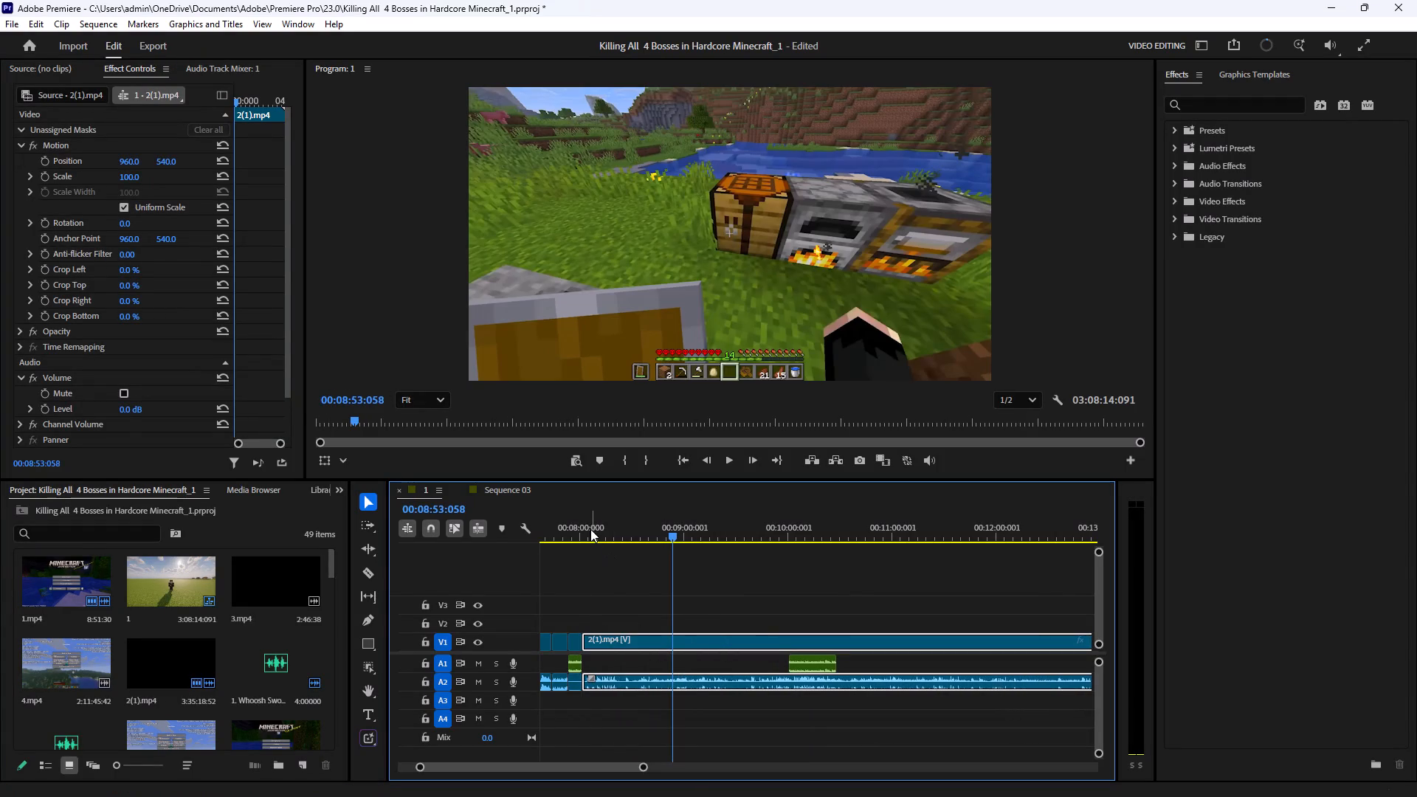
Trim the start of the long 2(1).mp4 clip to about 00:08:30, removing the stone mining footage, and close the gap.
left_click(582, 529)
left_click(733, 461)
left_click(878, 577)
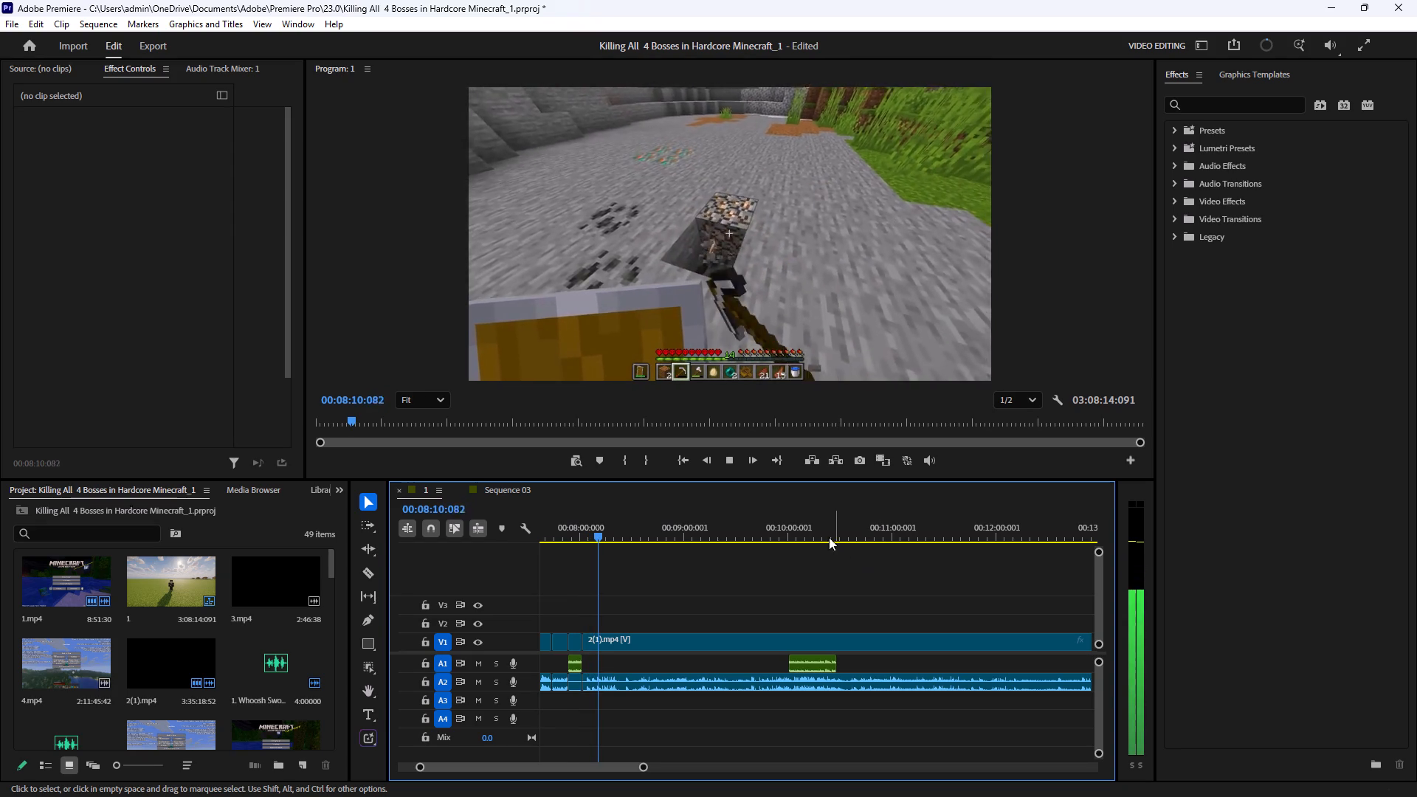
left_click(733, 462)
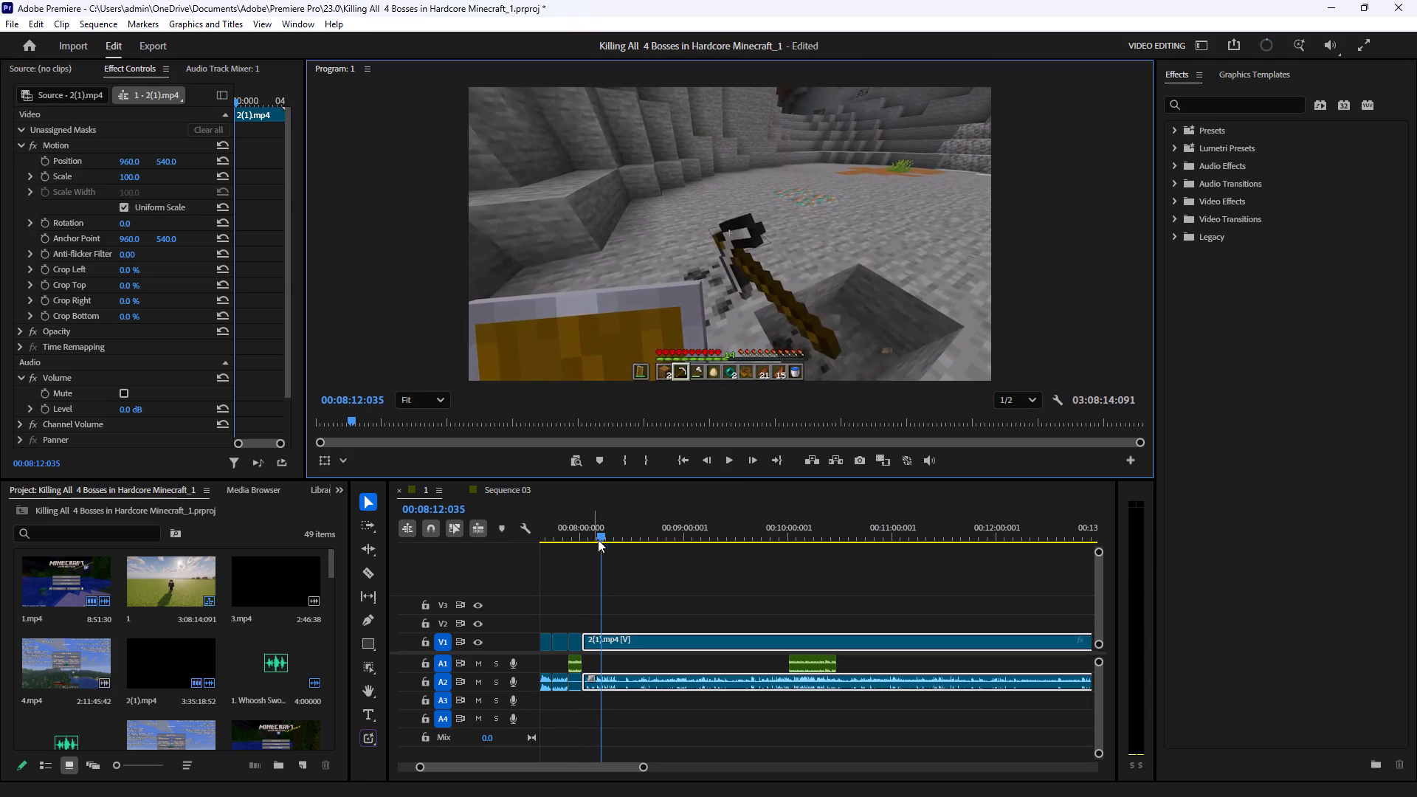
left_click_drag(602, 538, 634, 538)
left_click_drag(586, 642, 638, 641)
left_click_drag(670, 641, 631, 641)
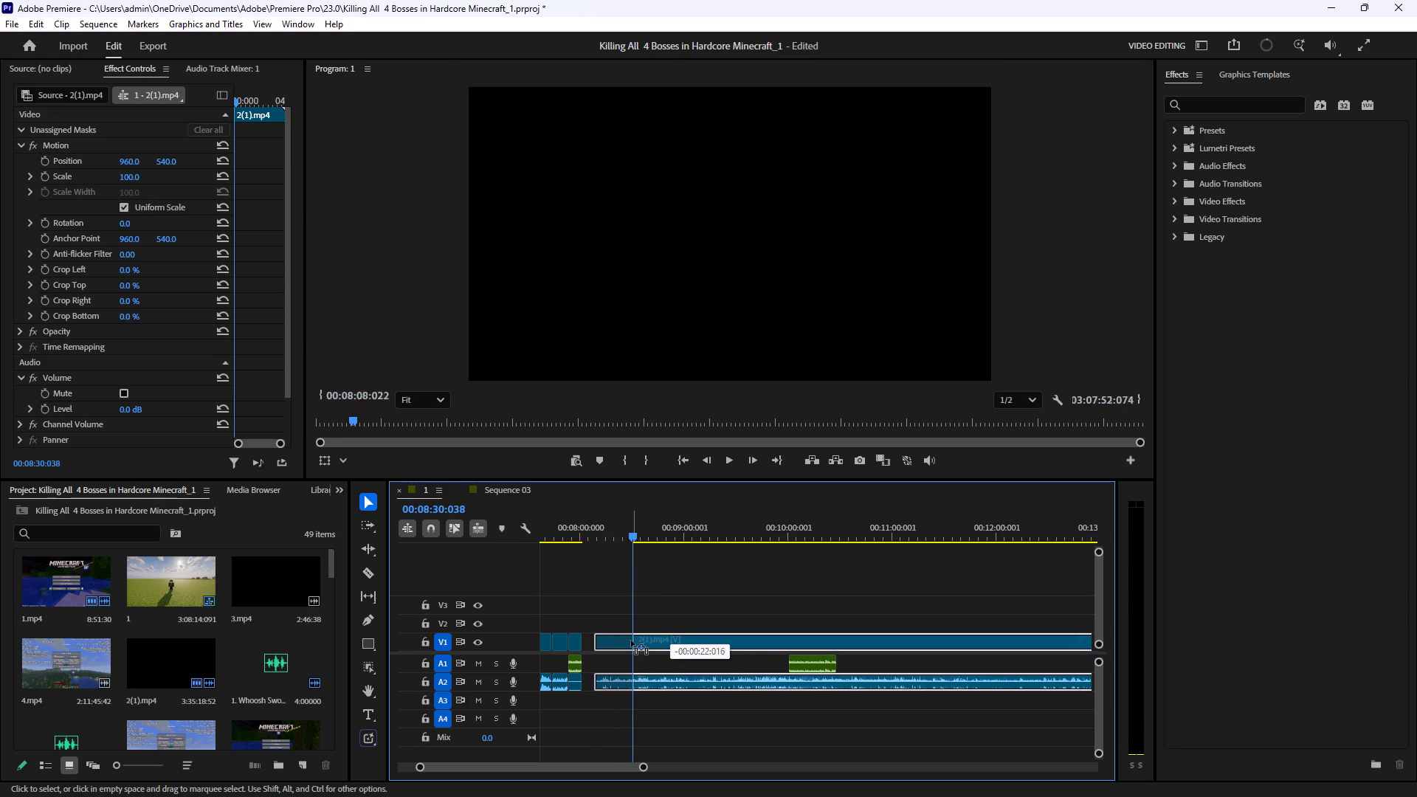
left_click_drag(631, 641, 624, 641)
Trim the start of the long 2(1).mp4 clip to about 00:09:21, cutting the smoker and bed footage, and close the gap.
left_click(577, 518)
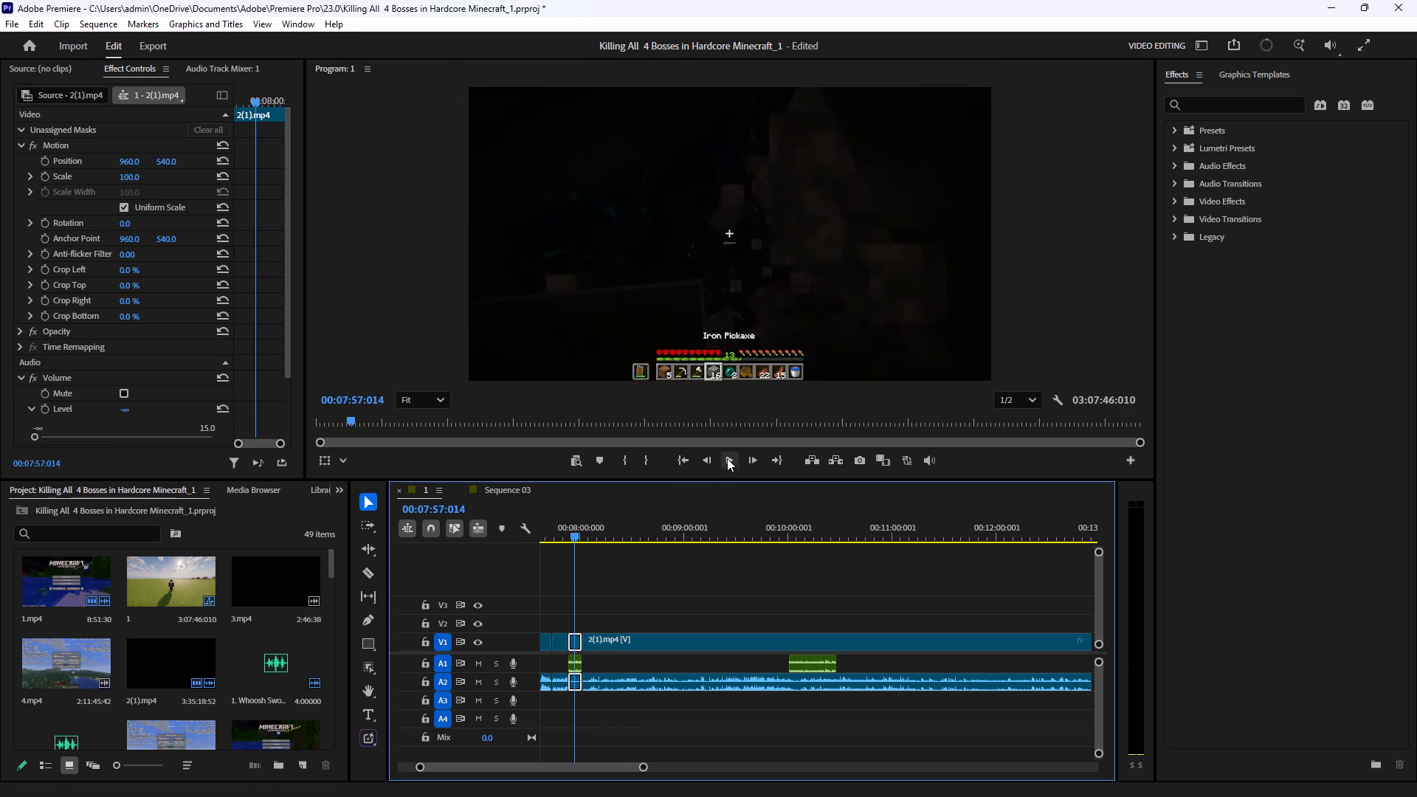
left_click(736, 458)
left_click(732, 575)
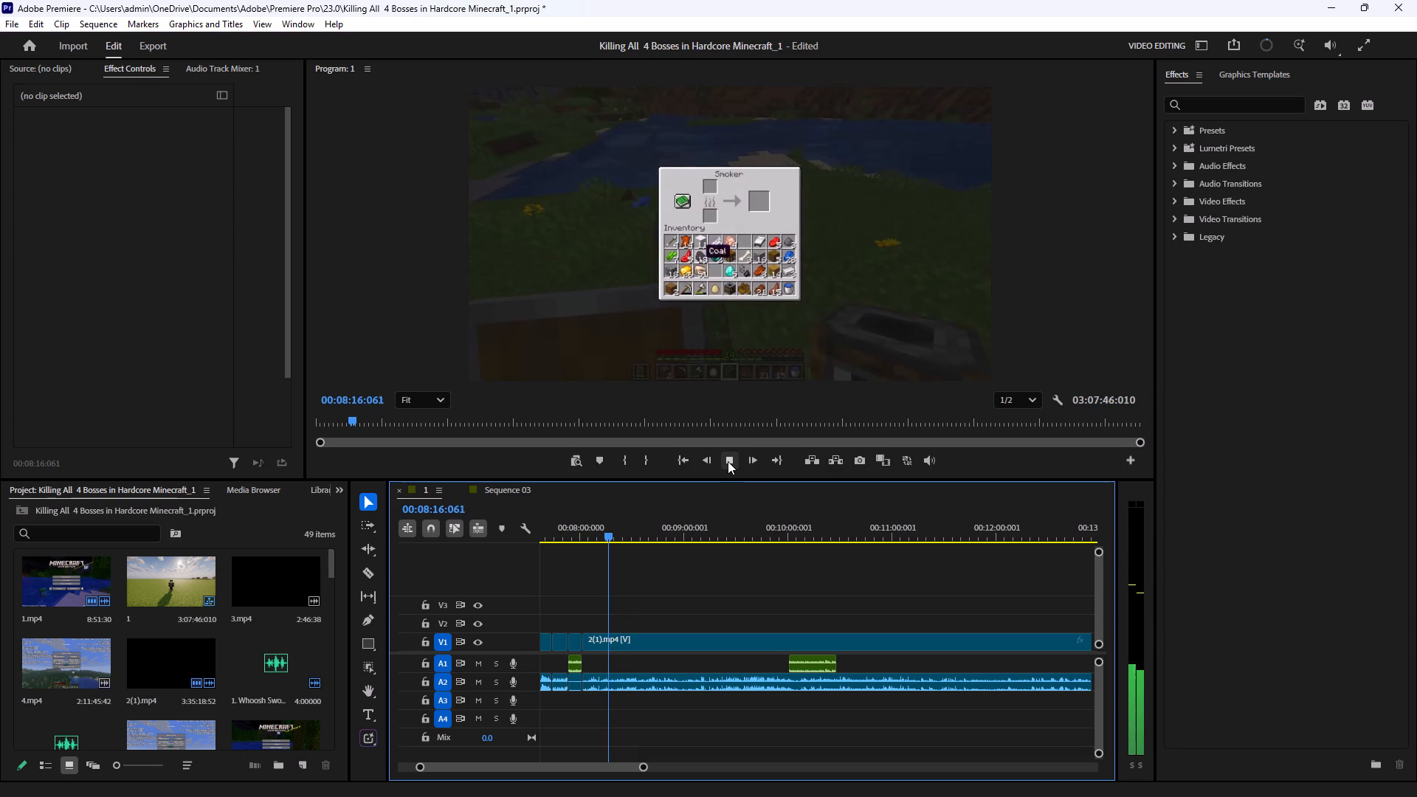
left_click(728, 461)
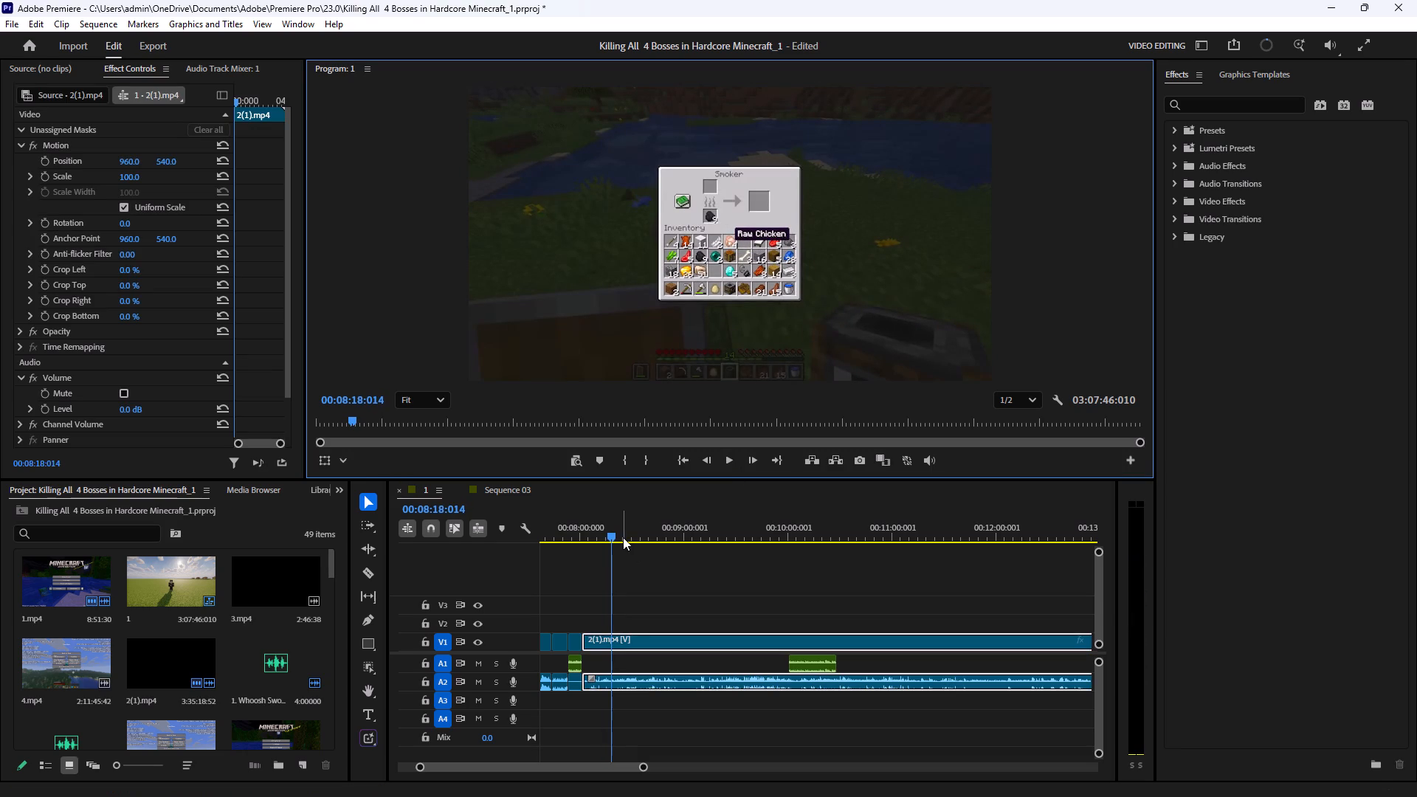
left_click_drag(616, 537, 674, 544)
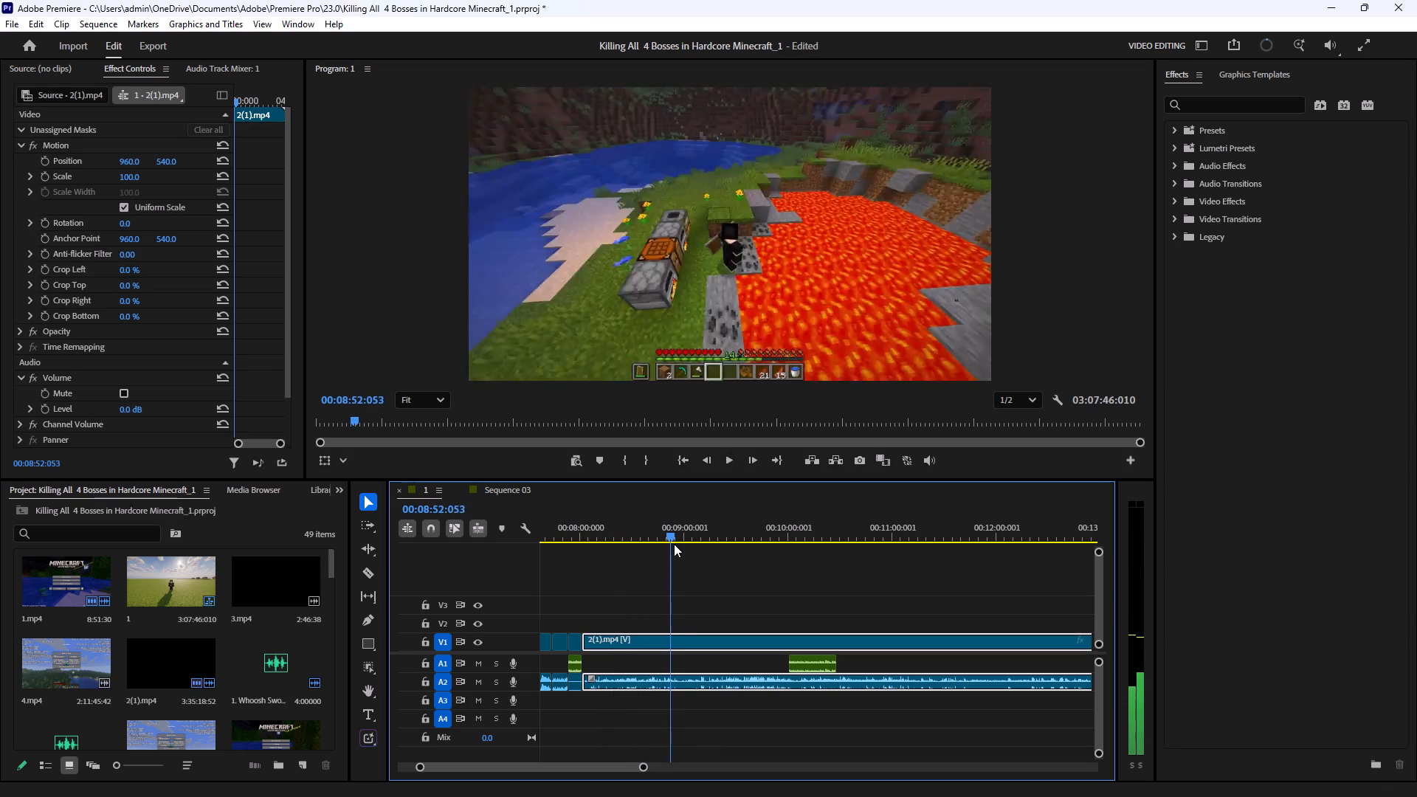
left_click_drag(674, 544, 704, 540)
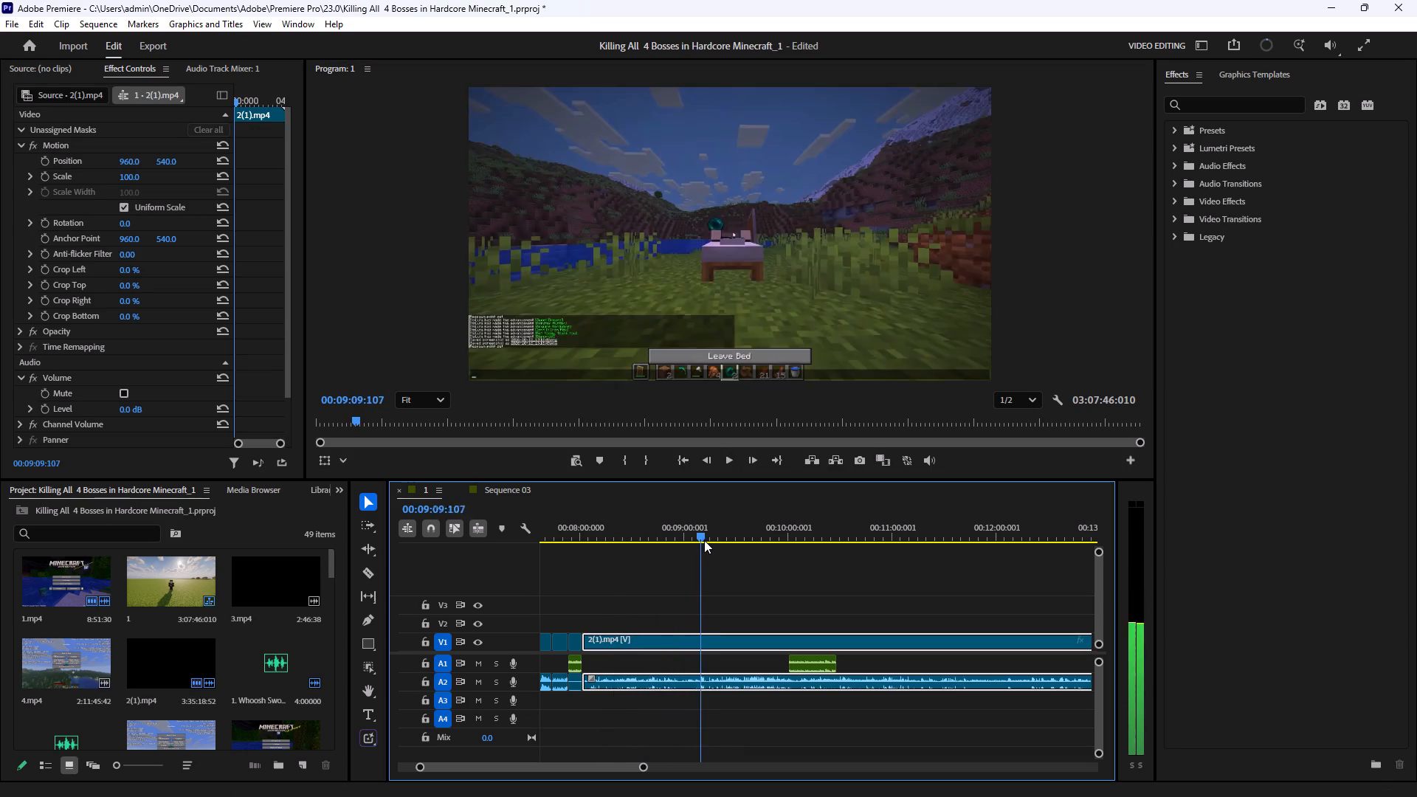
left_click_drag(704, 540, 722, 539)
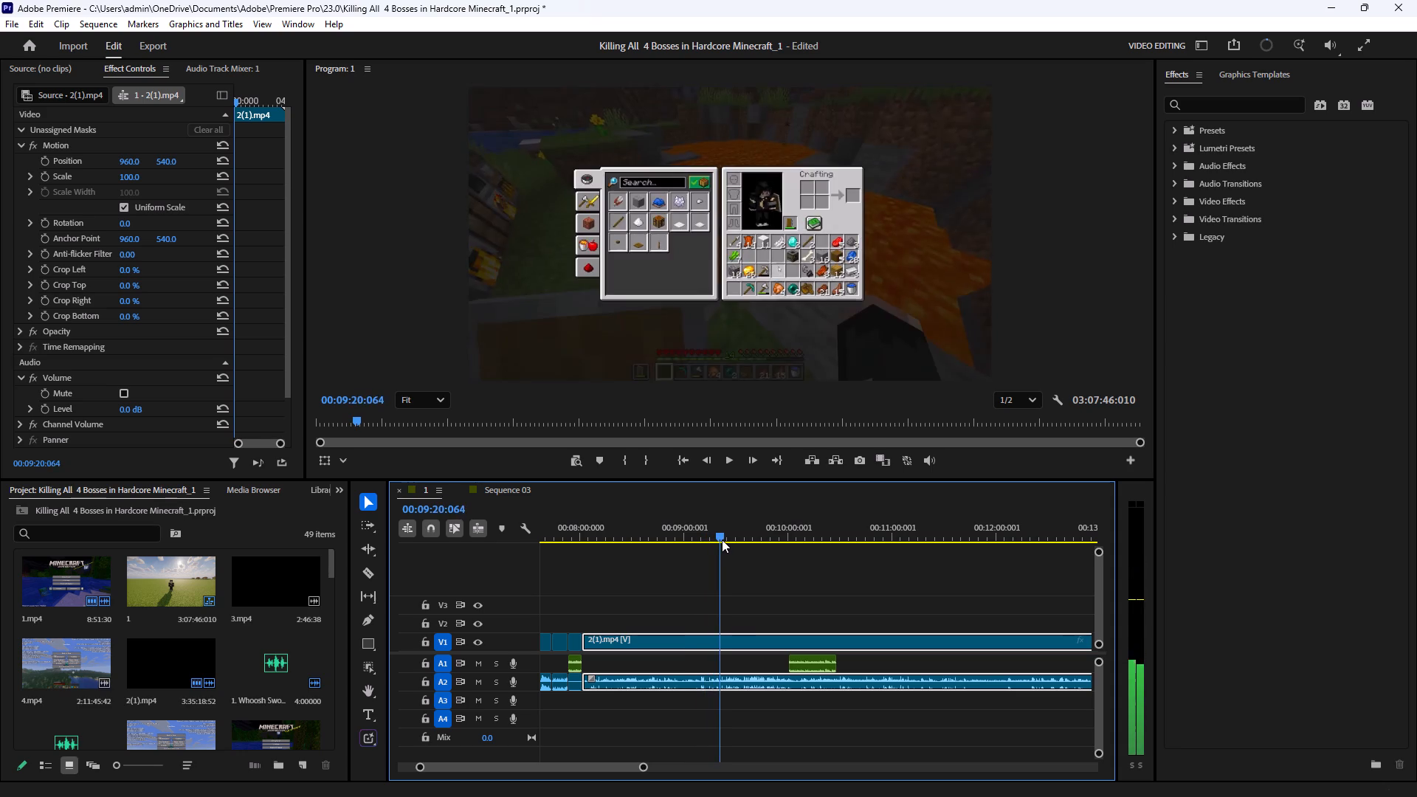
left_click_drag(722, 539, 723, 539)
left_click_drag(587, 642, 717, 630)
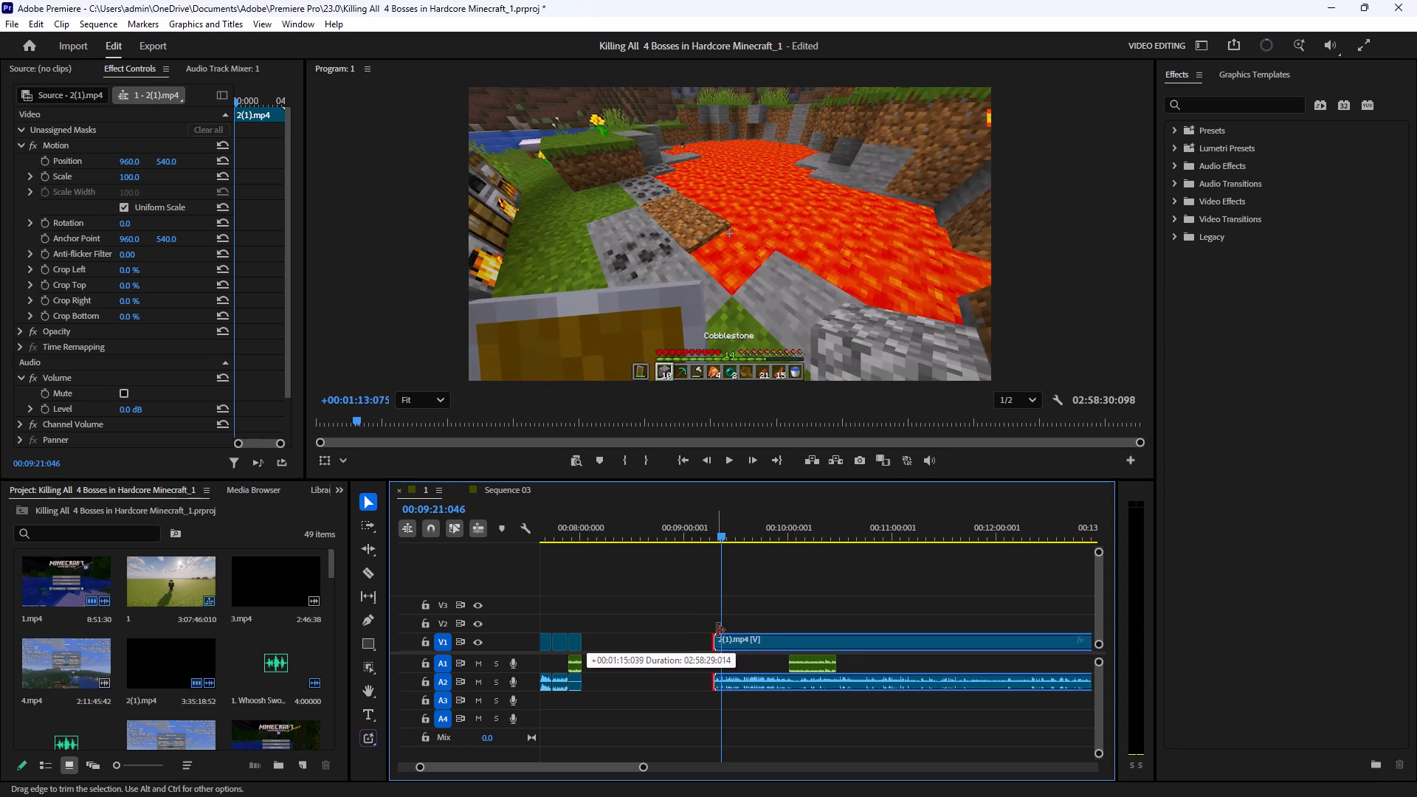
left_click_drag(717, 630, 723, 629)
left_click_drag(757, 642, 618, 641)
Play the sequence from the join just after 00:08:00 through the Nether portal building to about 00:08:43.
left_click(582, 528)
left_click(837, 593)
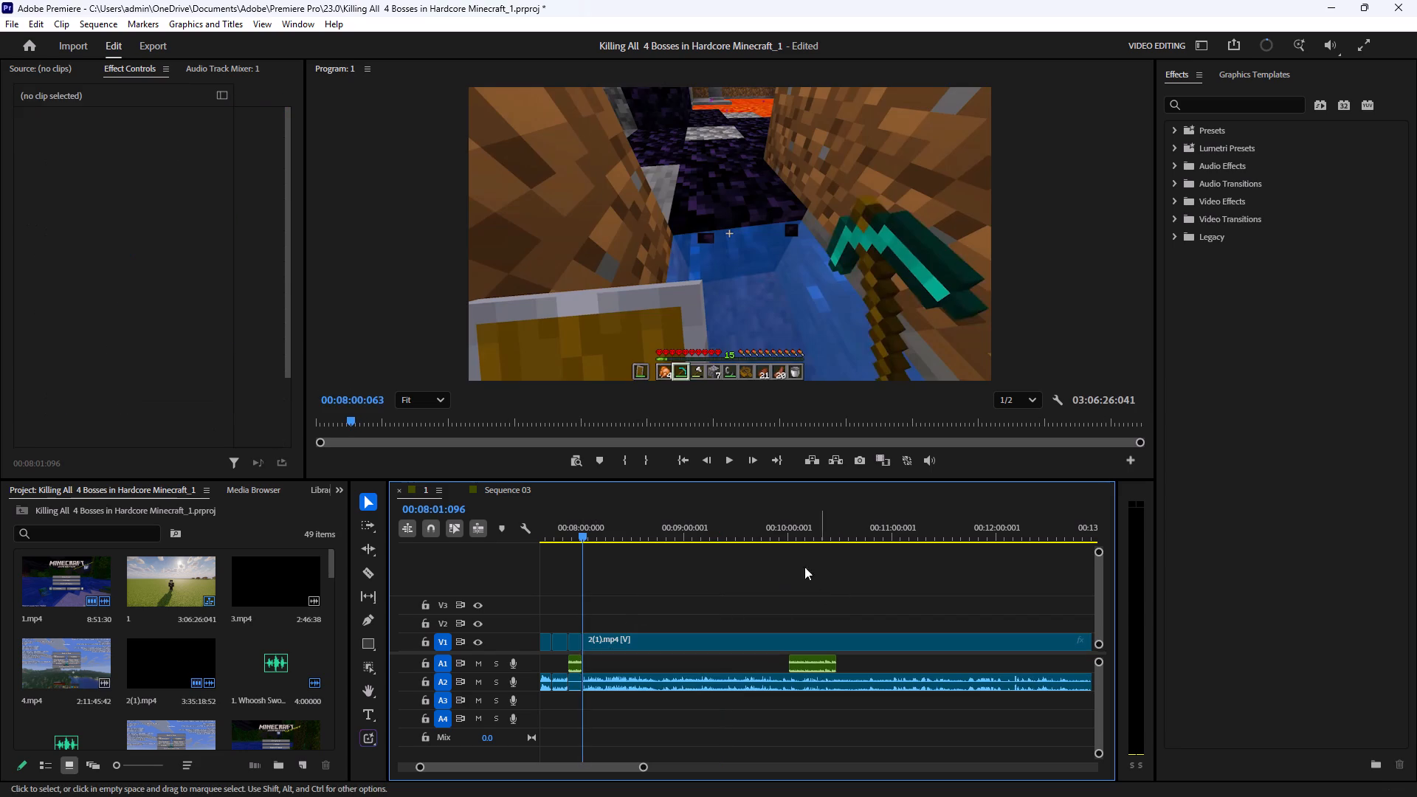
left_click(731, 469)
left_click(731, 462)
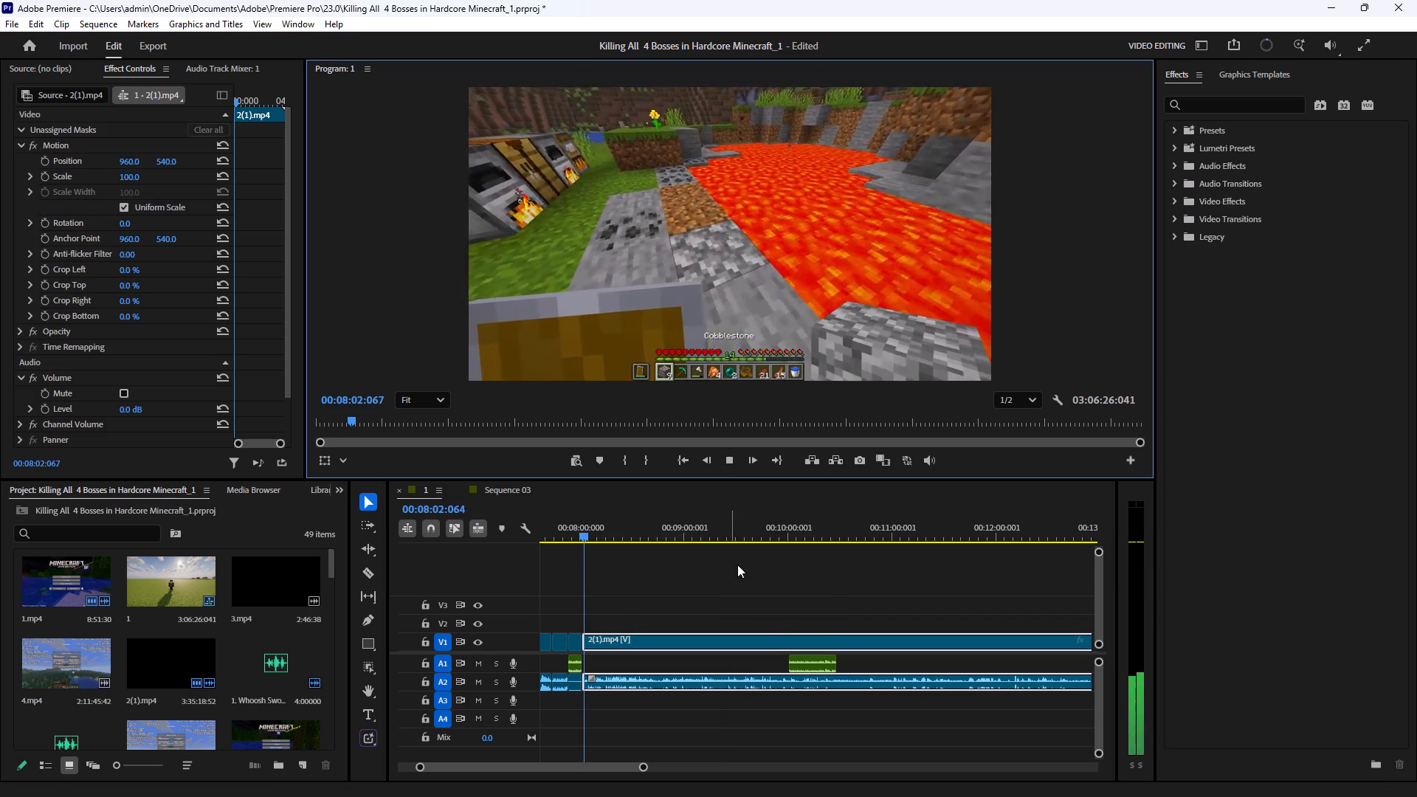
left_click(810, 602)
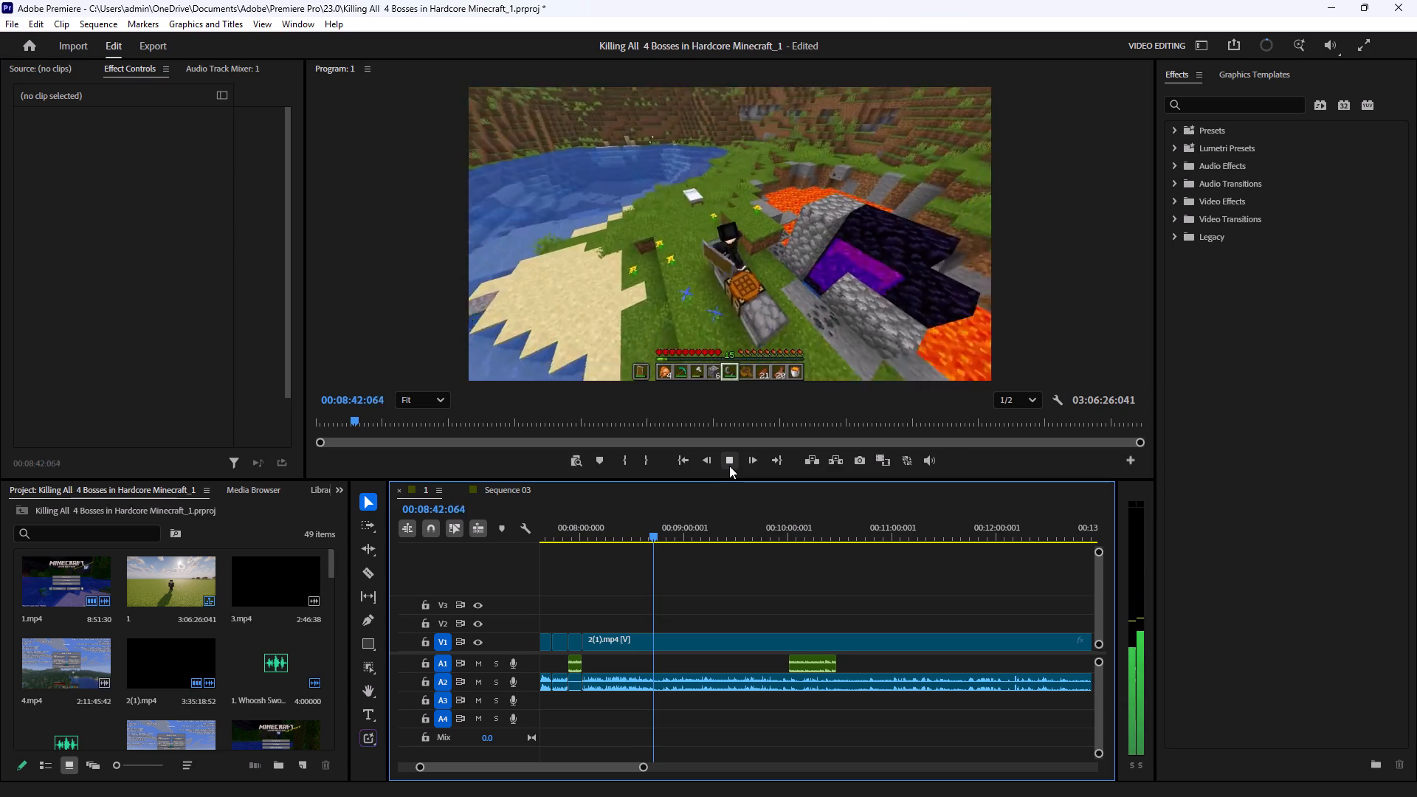
left_click(729, 466)
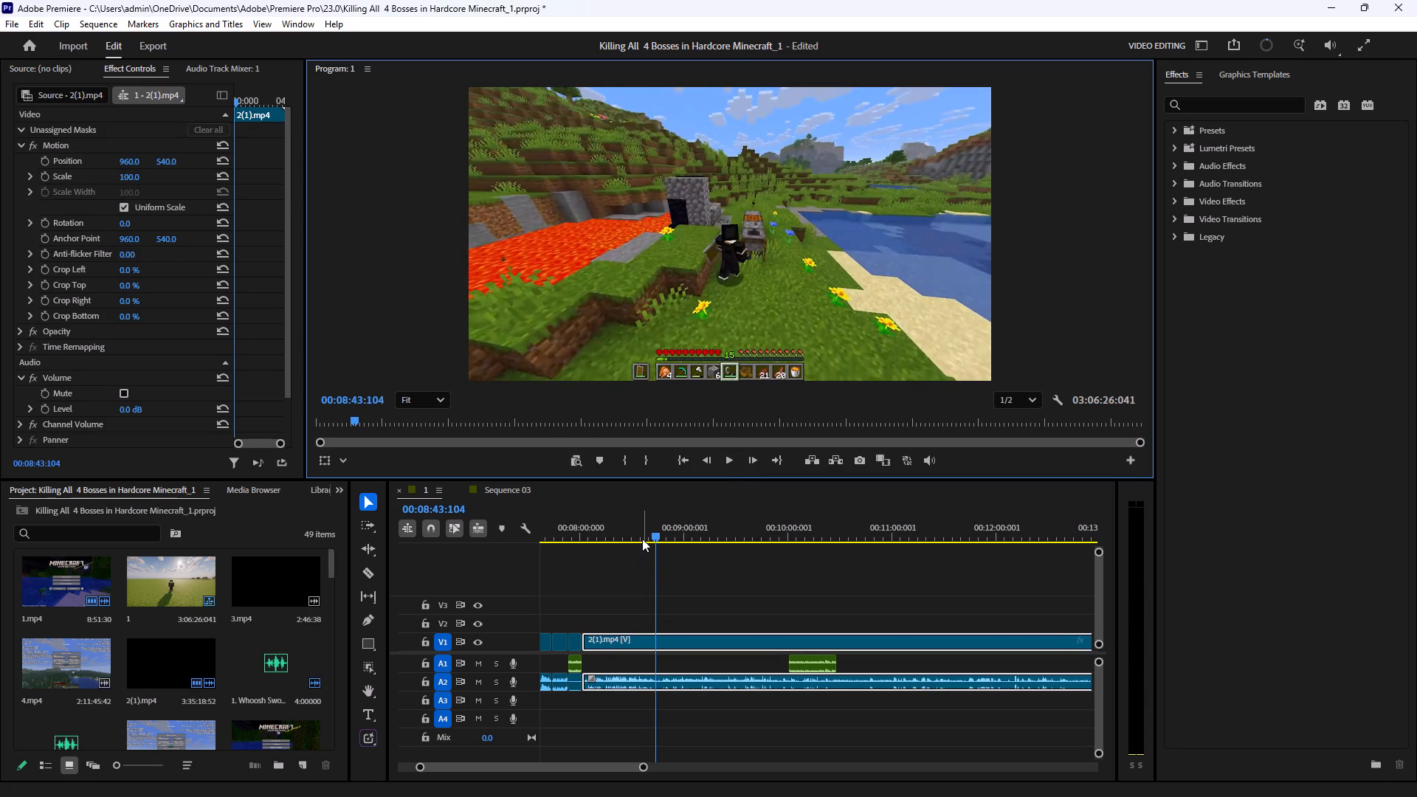
Play the portal-lighting footage between about 00:08:32 and 00:08:36 in short passes to find the cut point.
left_click(640, 539)
left_click(727, 460)
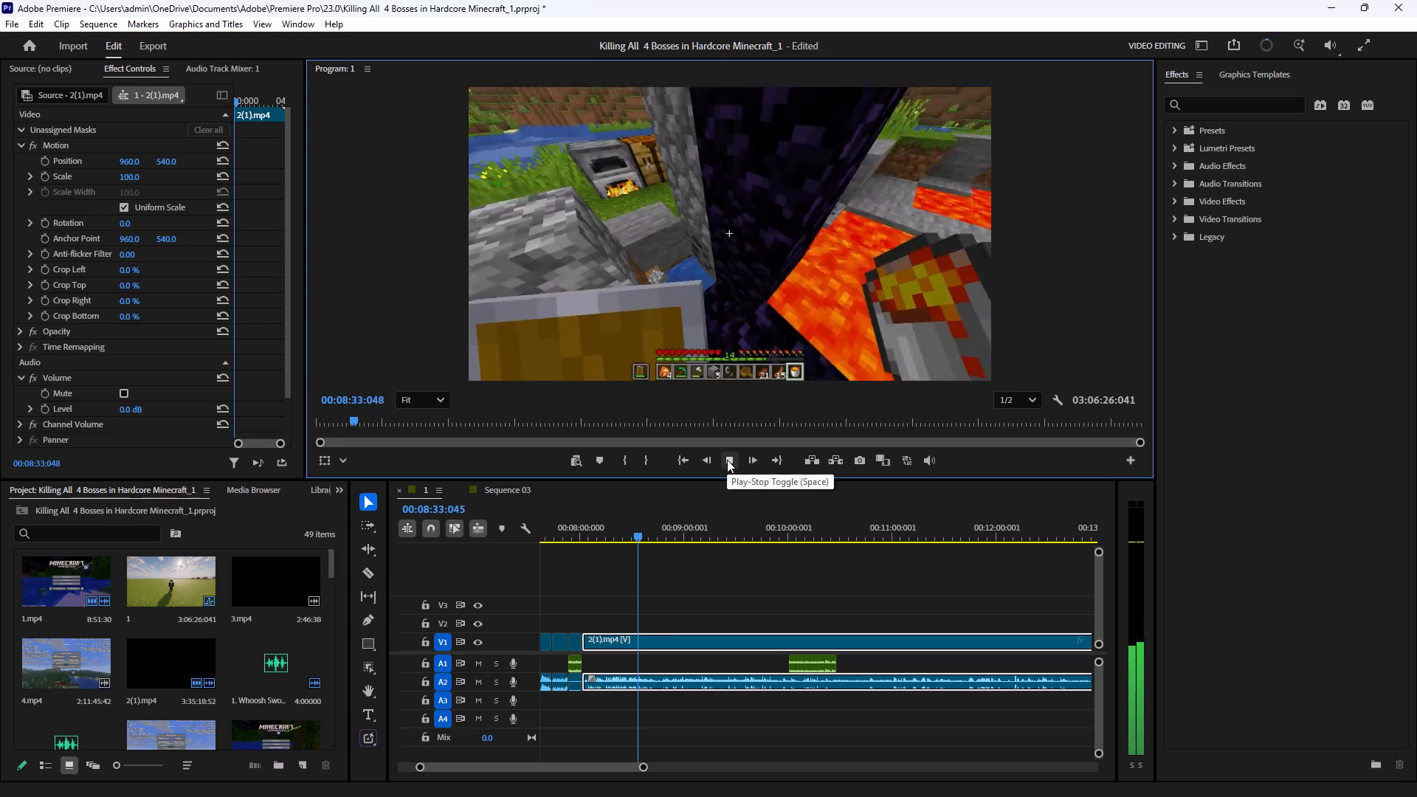
left_click(727, 460)
left_click(727, 460)
left_click(727, 460)
left_click(727, 460)
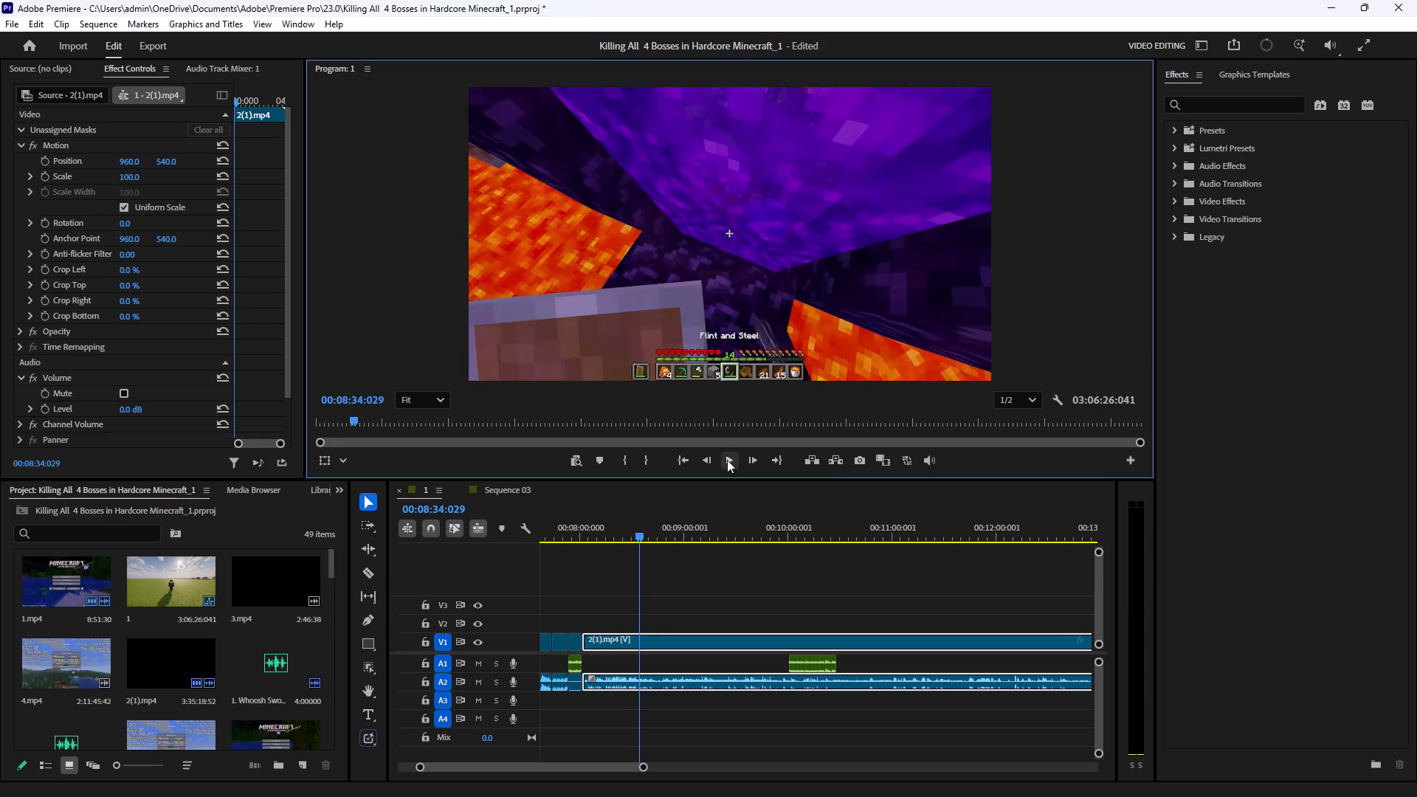
left_click(727, 460)
left_click(727, 460)
left_click(727, 460)
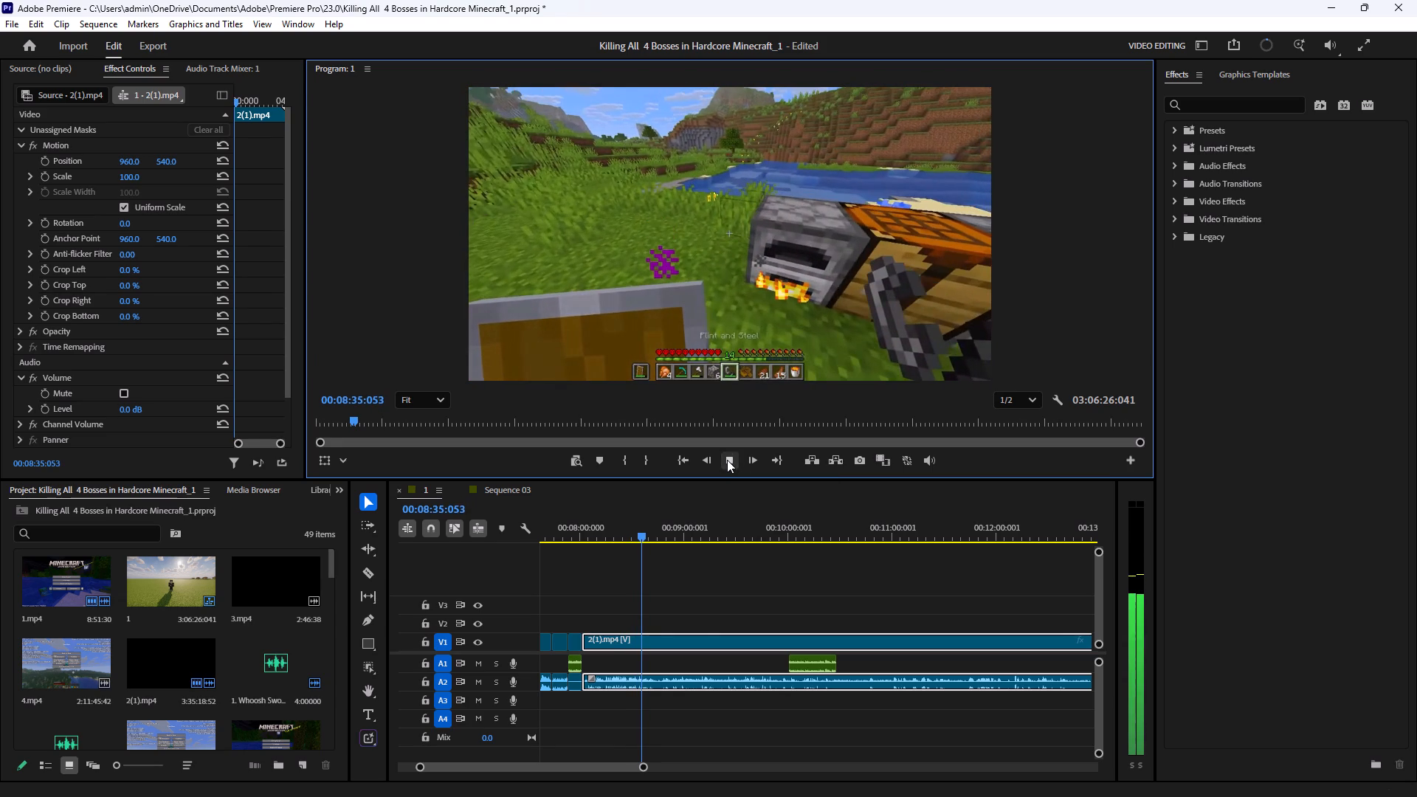
left_click_drag(638, 531, 637, 545)
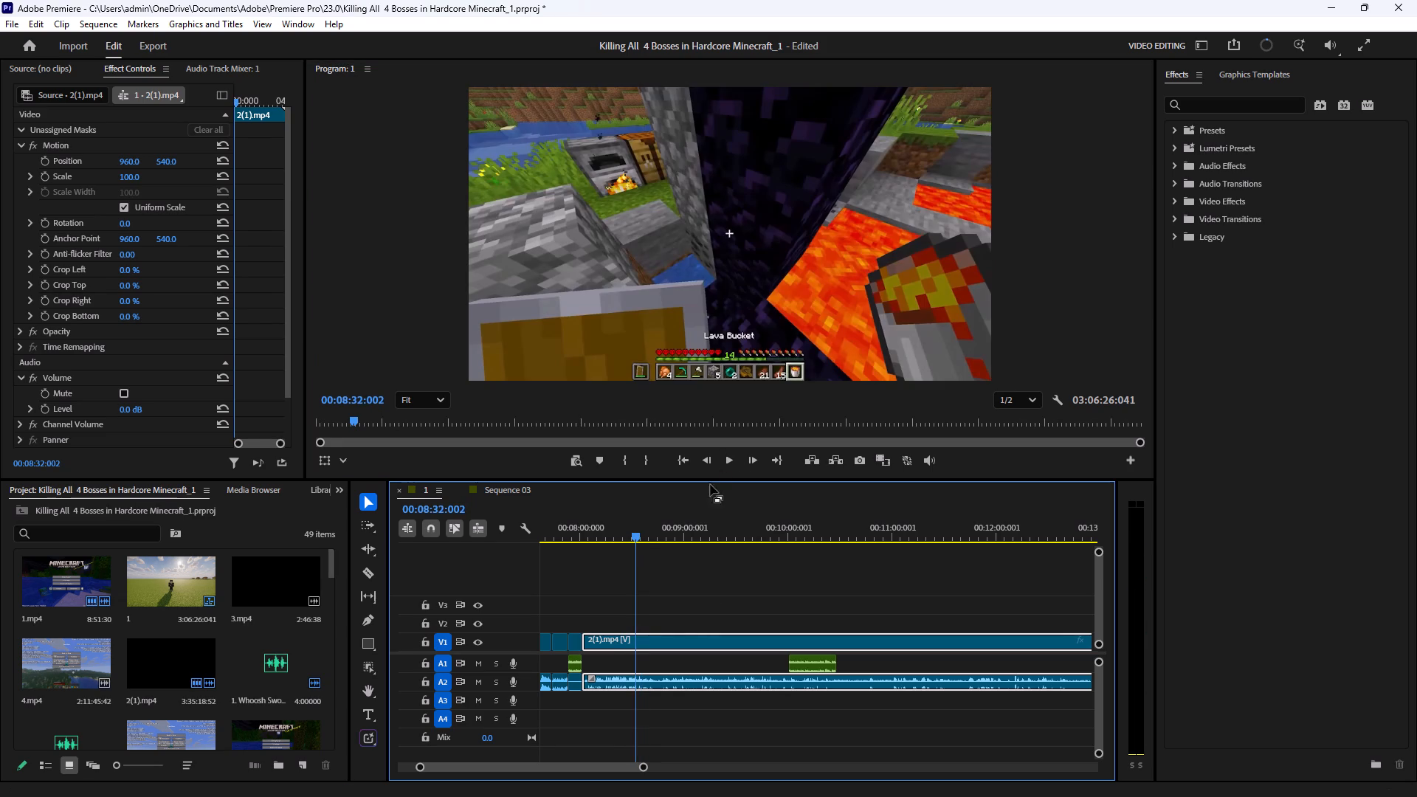
left_click(725, 458)
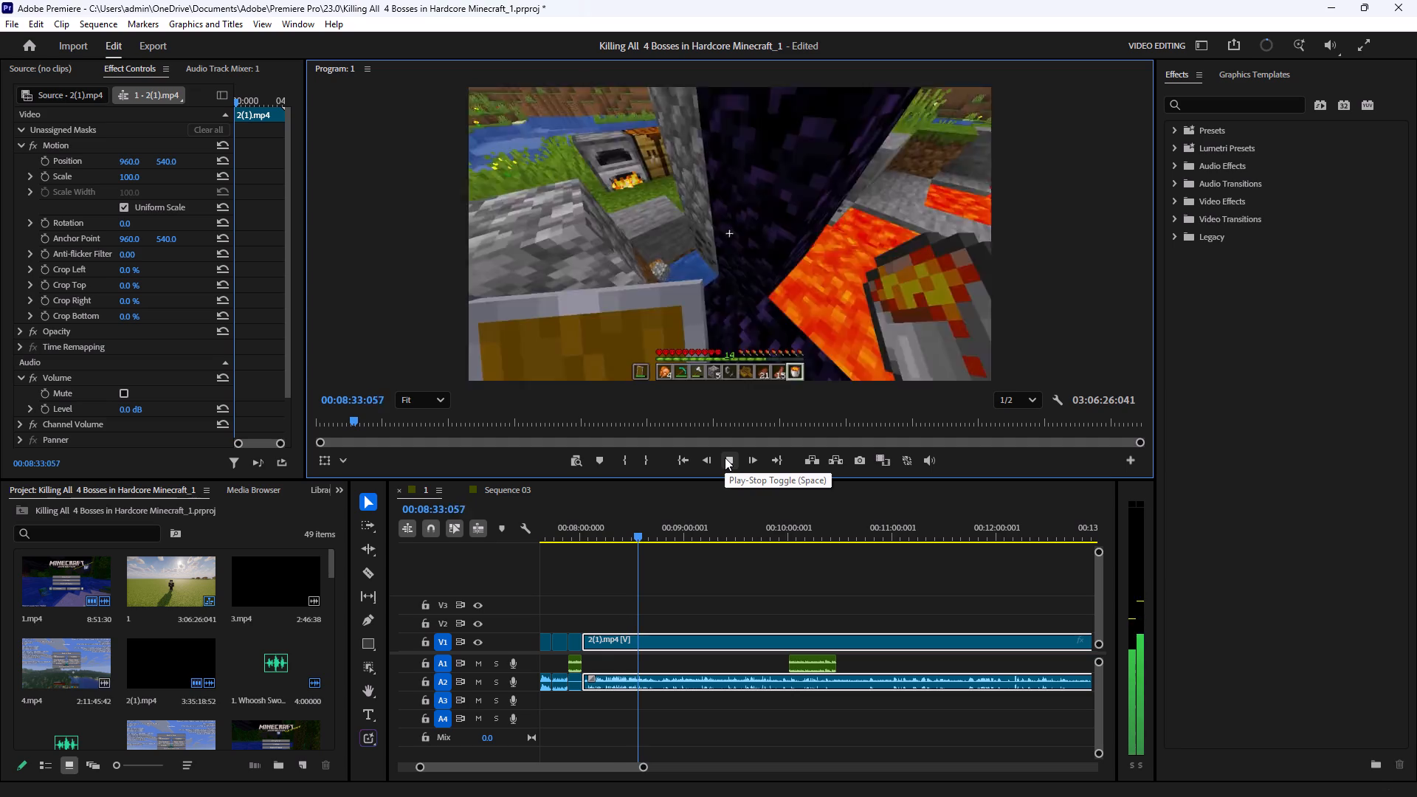
left_click(725, 458)
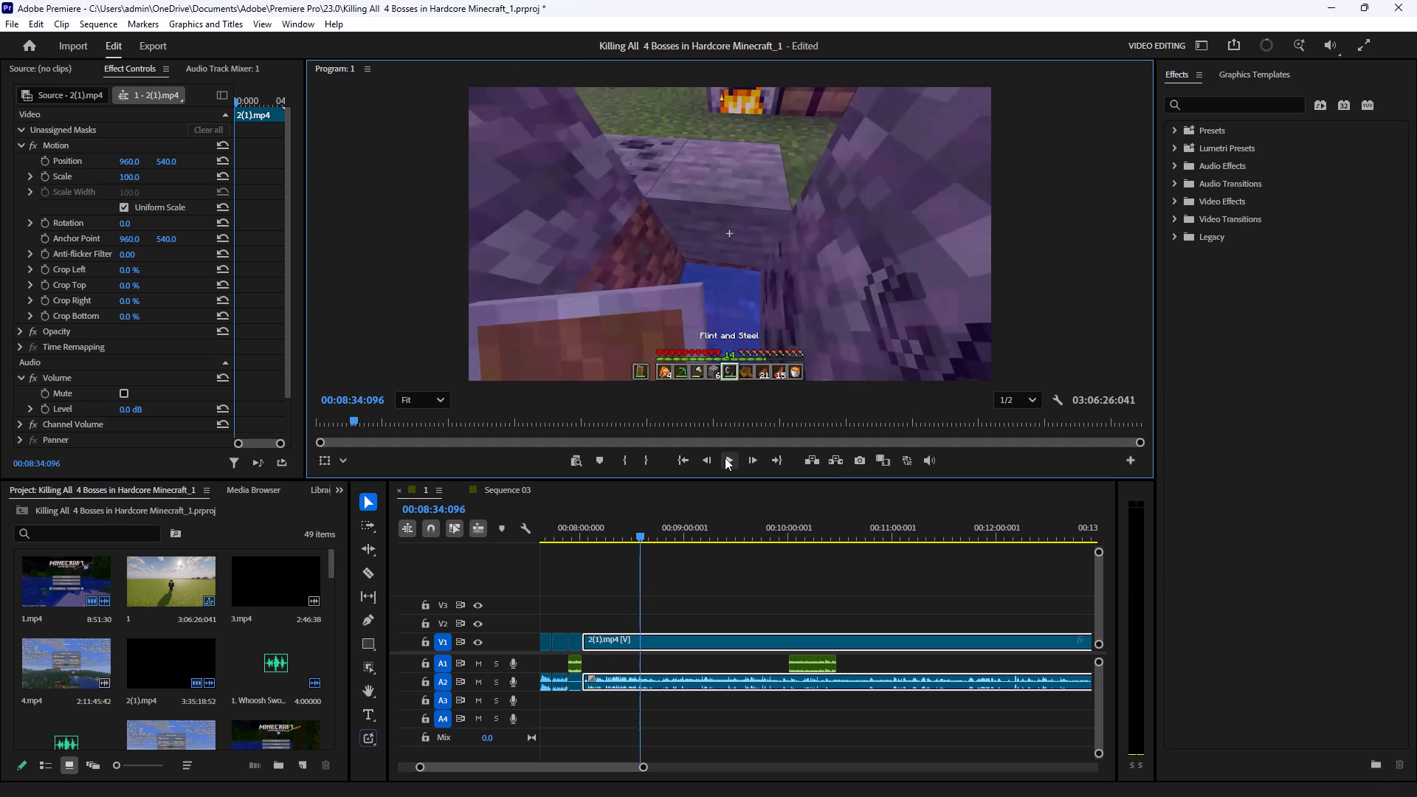
left_click(725, 458)
left_click(725, 458)
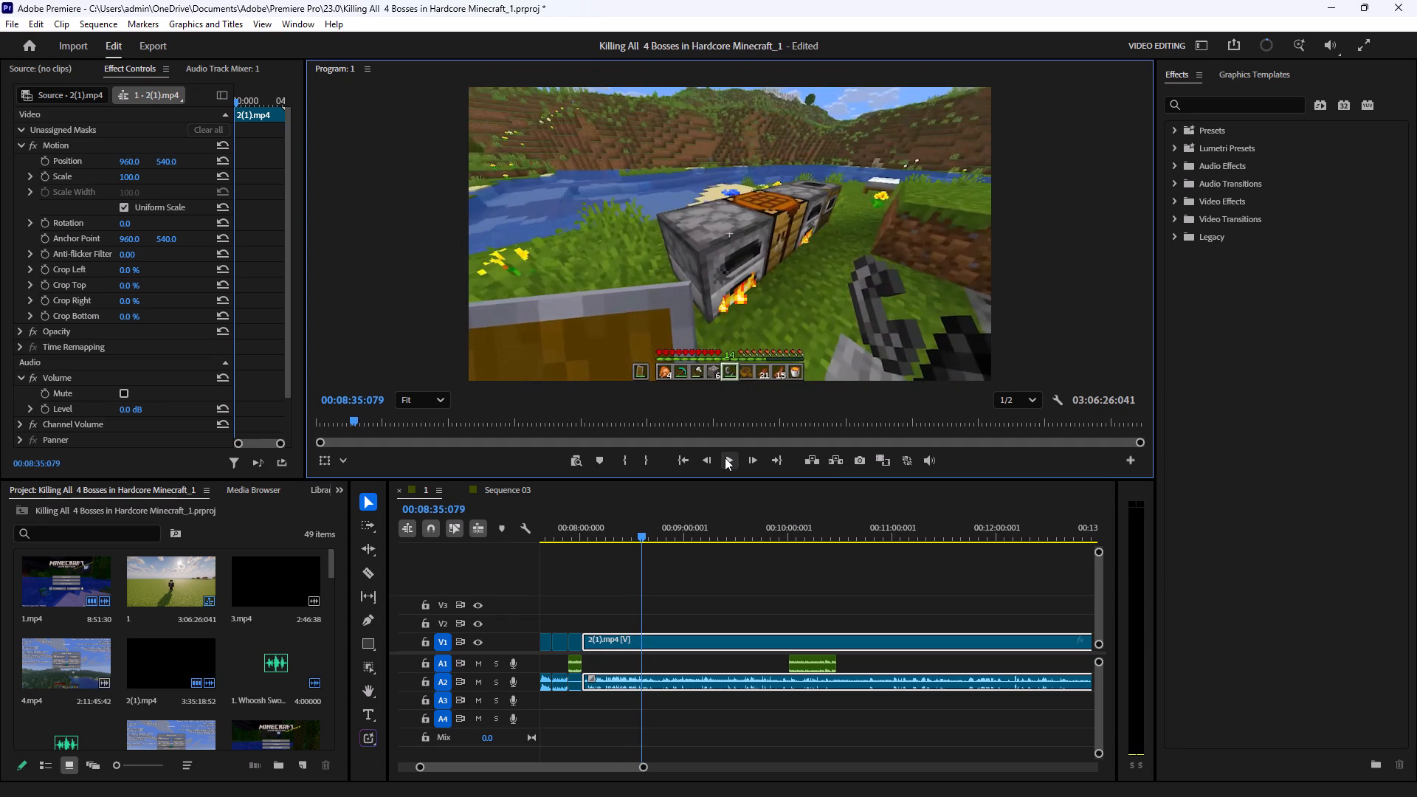
left_click(725, 458)
left_click(725, 458)
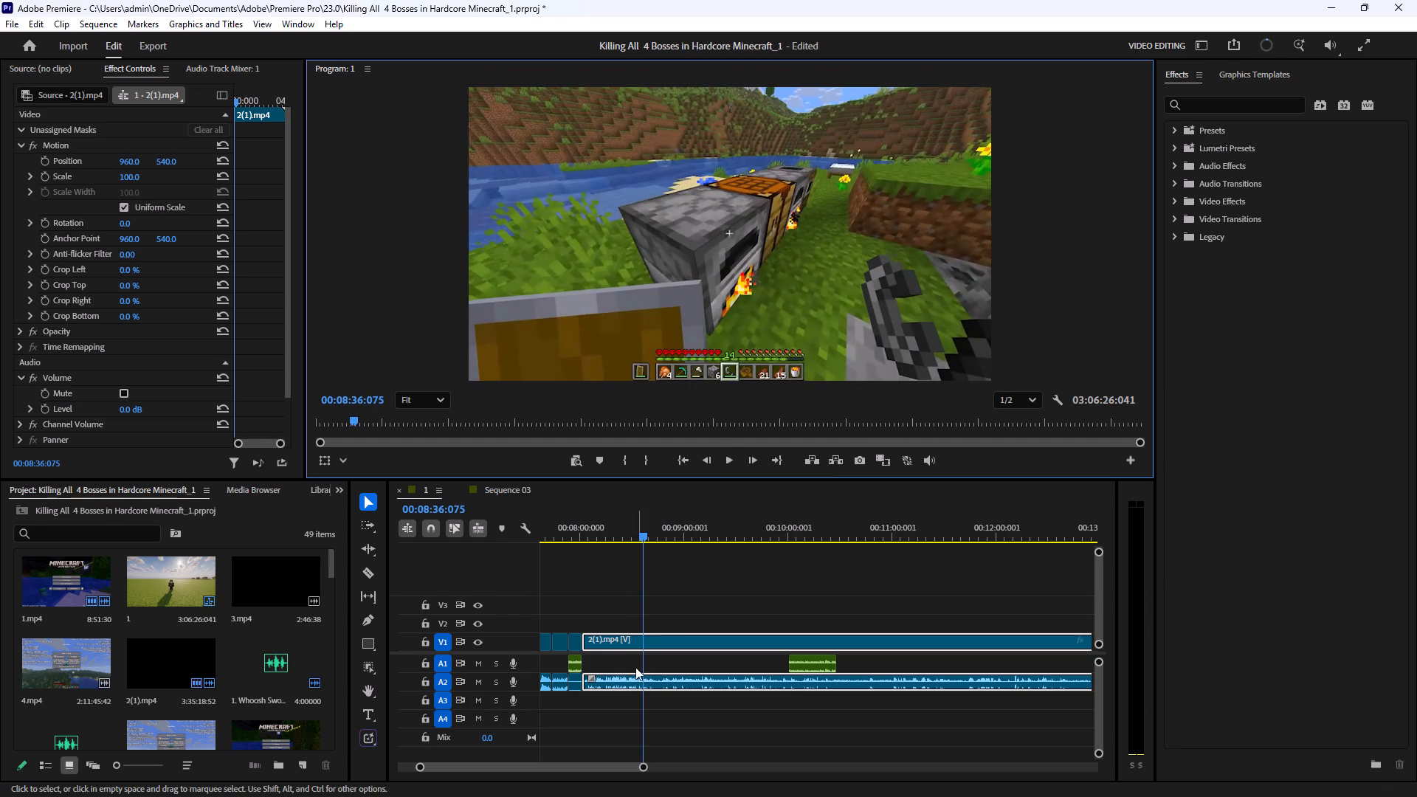
Split the long 2(1).mp4 clip at about 00:08:36 and move the remainder about 30 seconds later, leaving a gap.
left_click(368, 578)
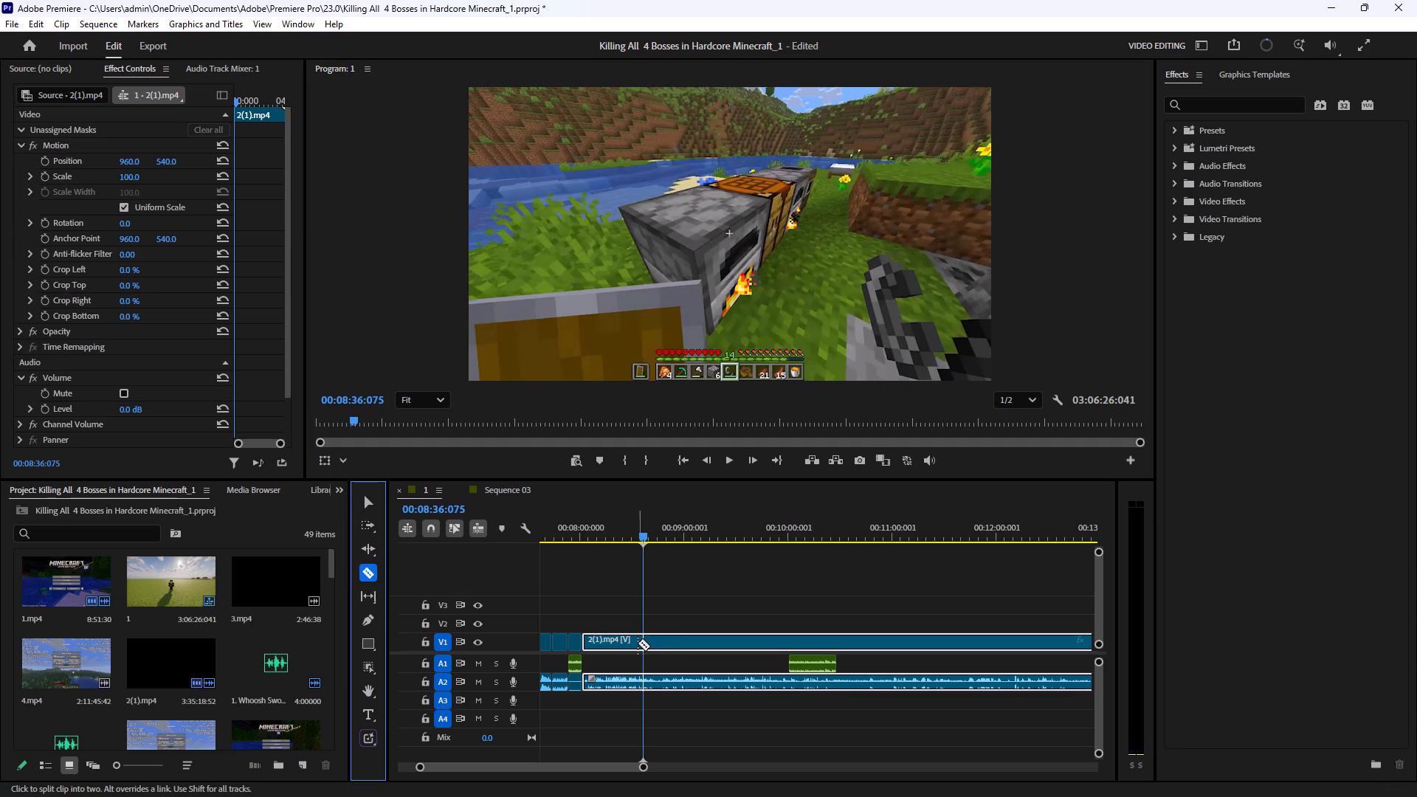
left_click(638, 643)
left_click(362, 506)
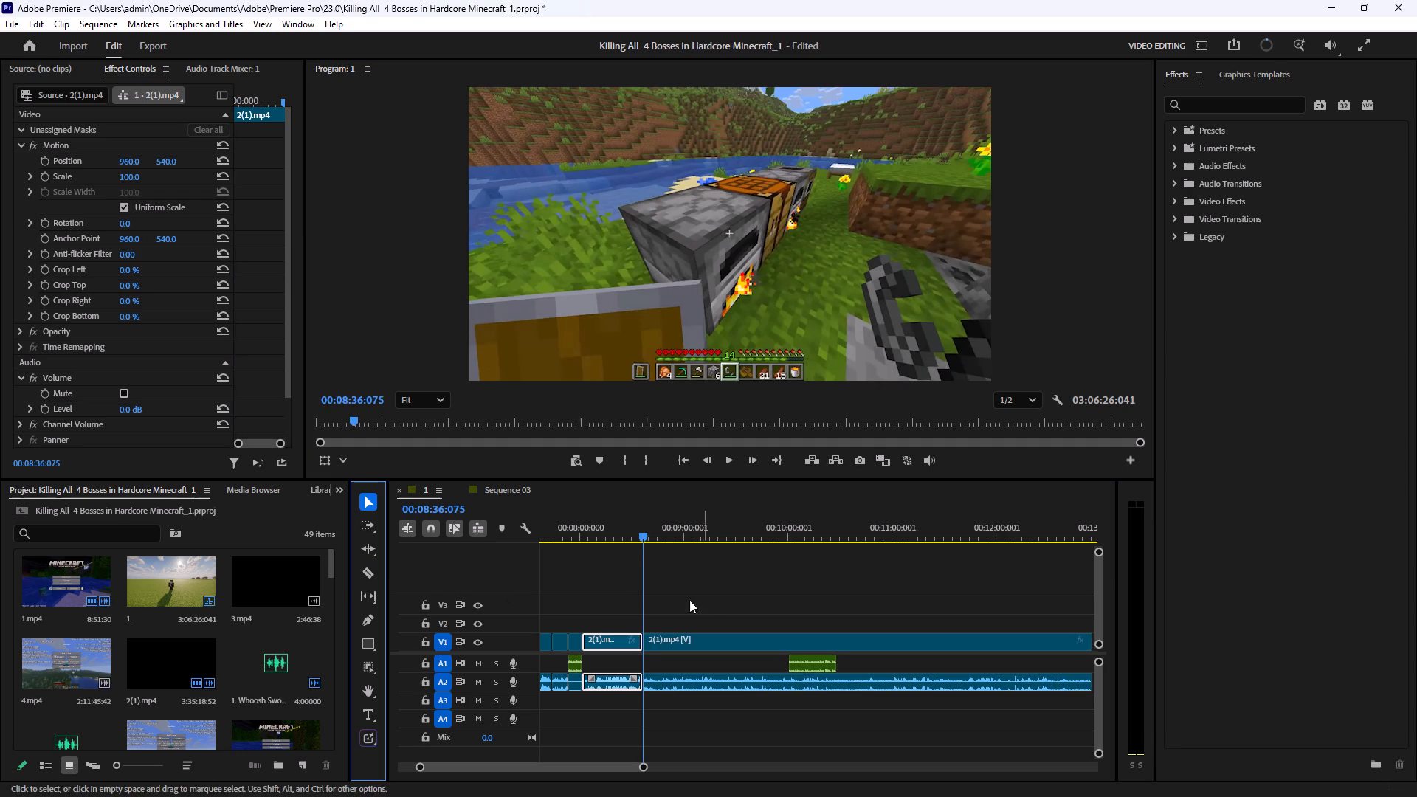
left_click_drag(629, 536, 641, 536)
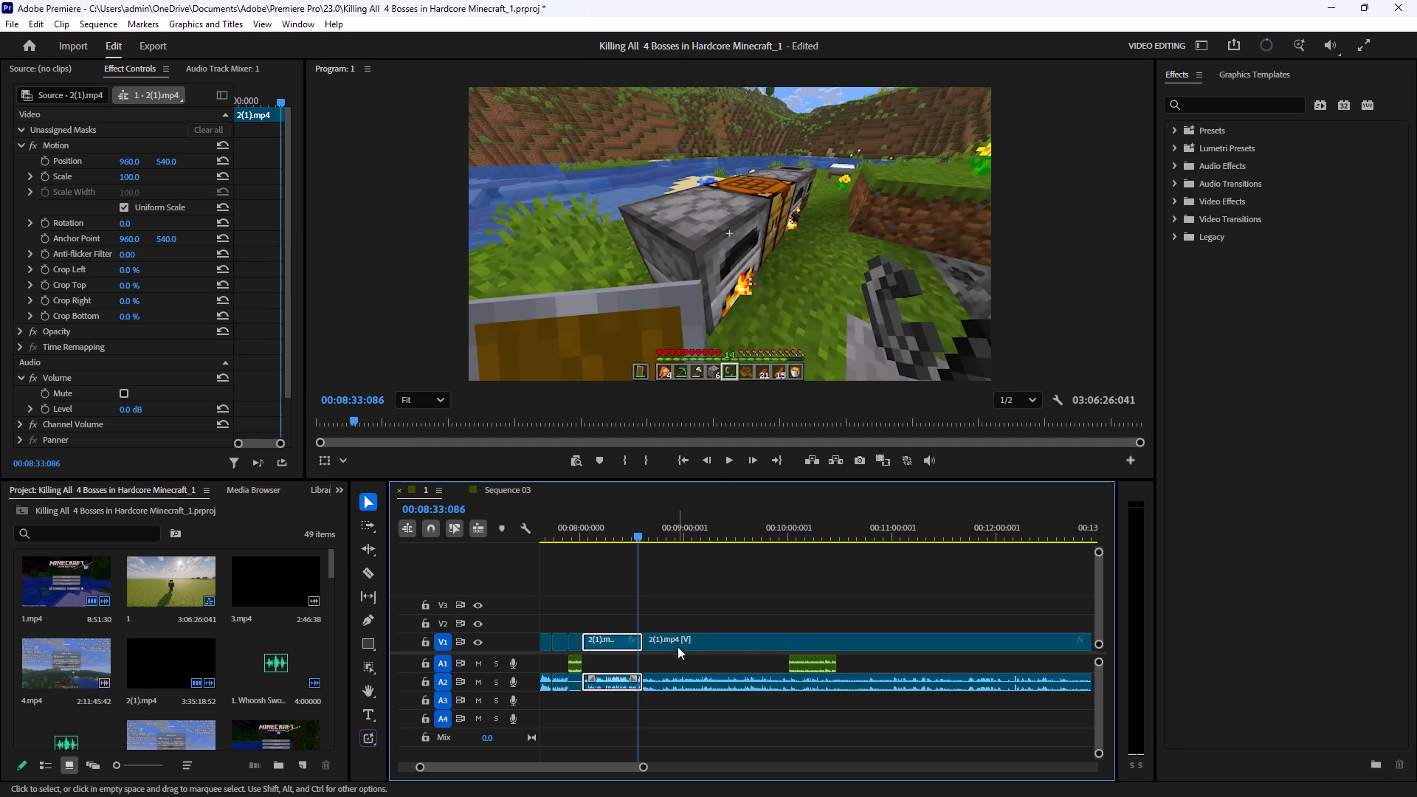
left_click_drag(678, 641, 728, 646)
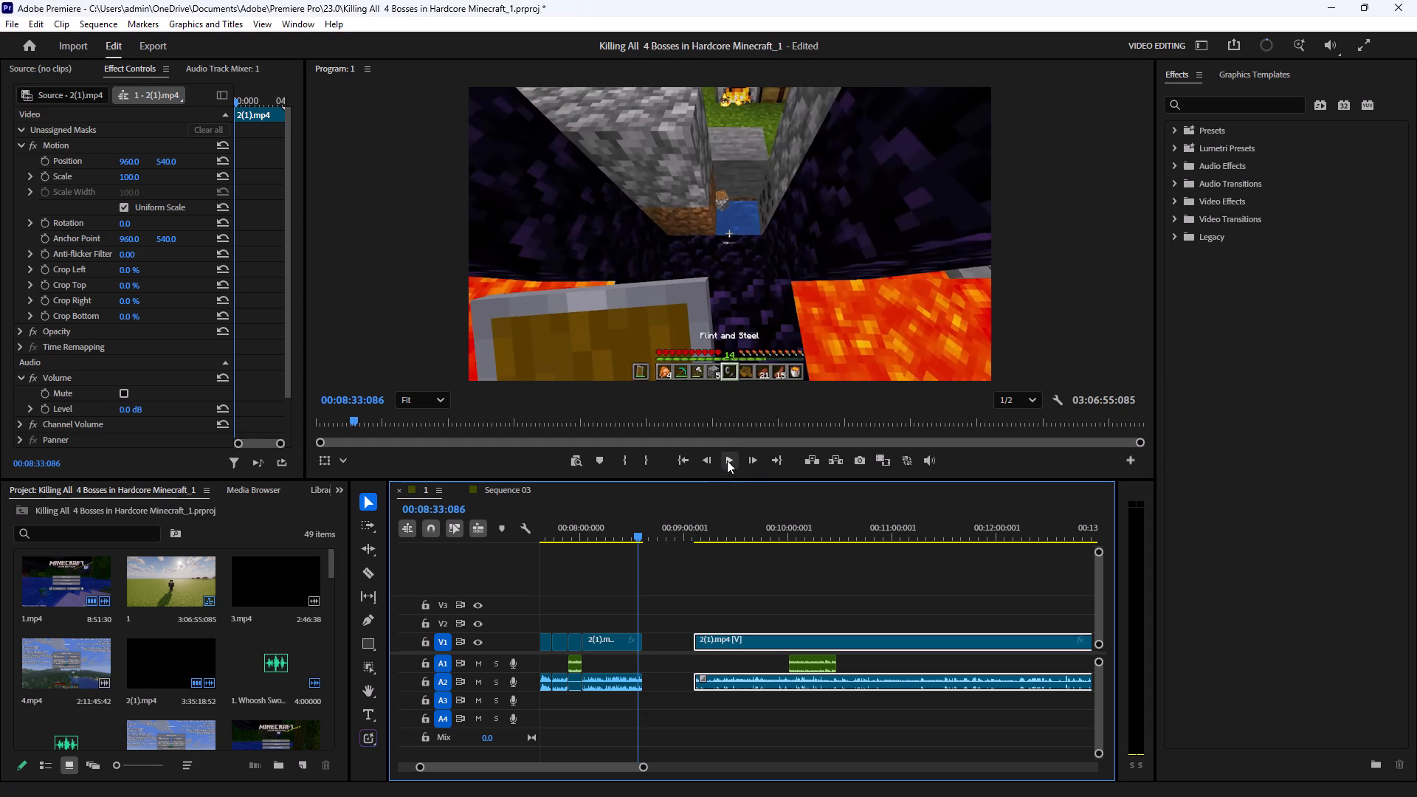
Trim the end of the 2(1).mp4 clip before the gap to about 00:08:34, just after the portal is lit, and replay the cut.
left_click(727, 460)
left_click(727, 458)
double_click(727, 458)
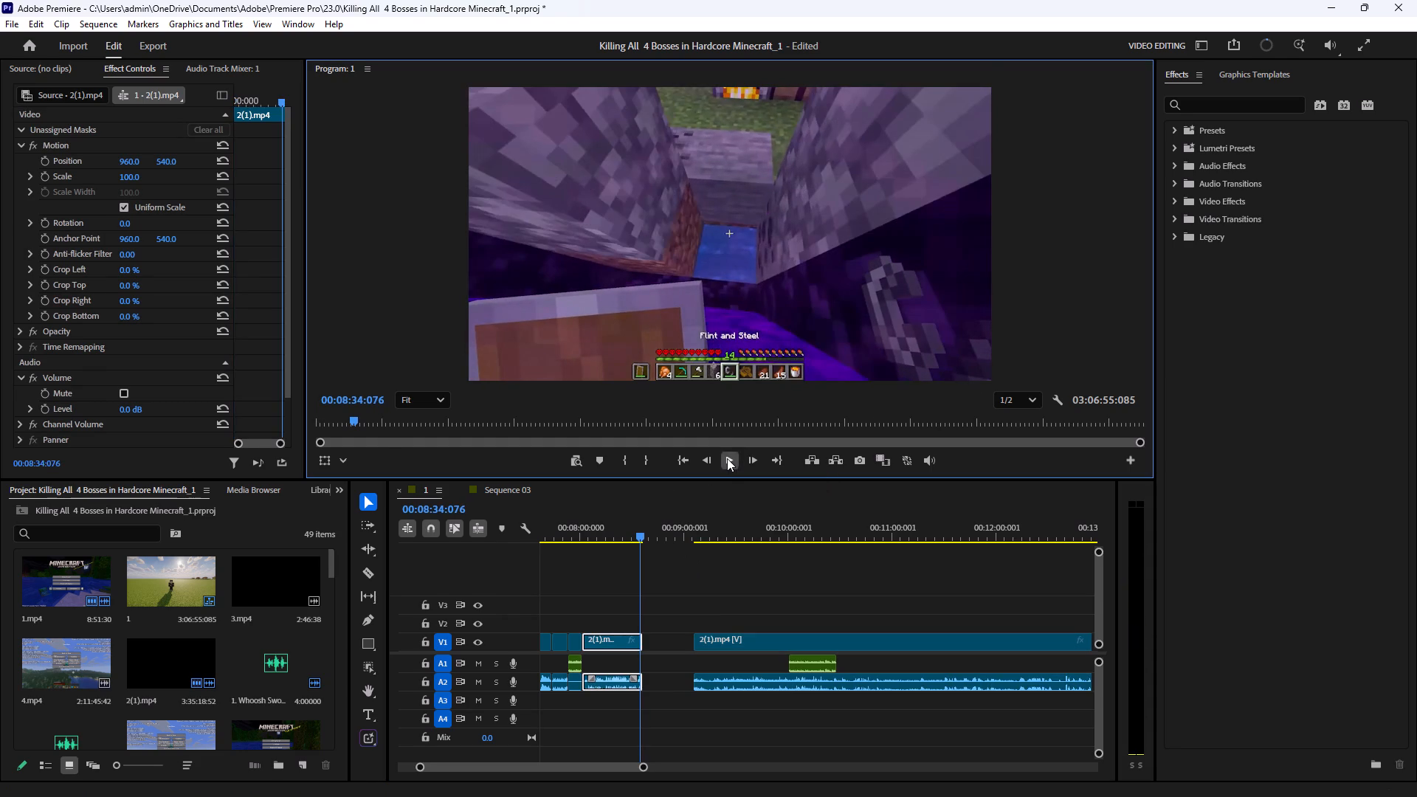
left_click_drag(641, 639, 640, 640)
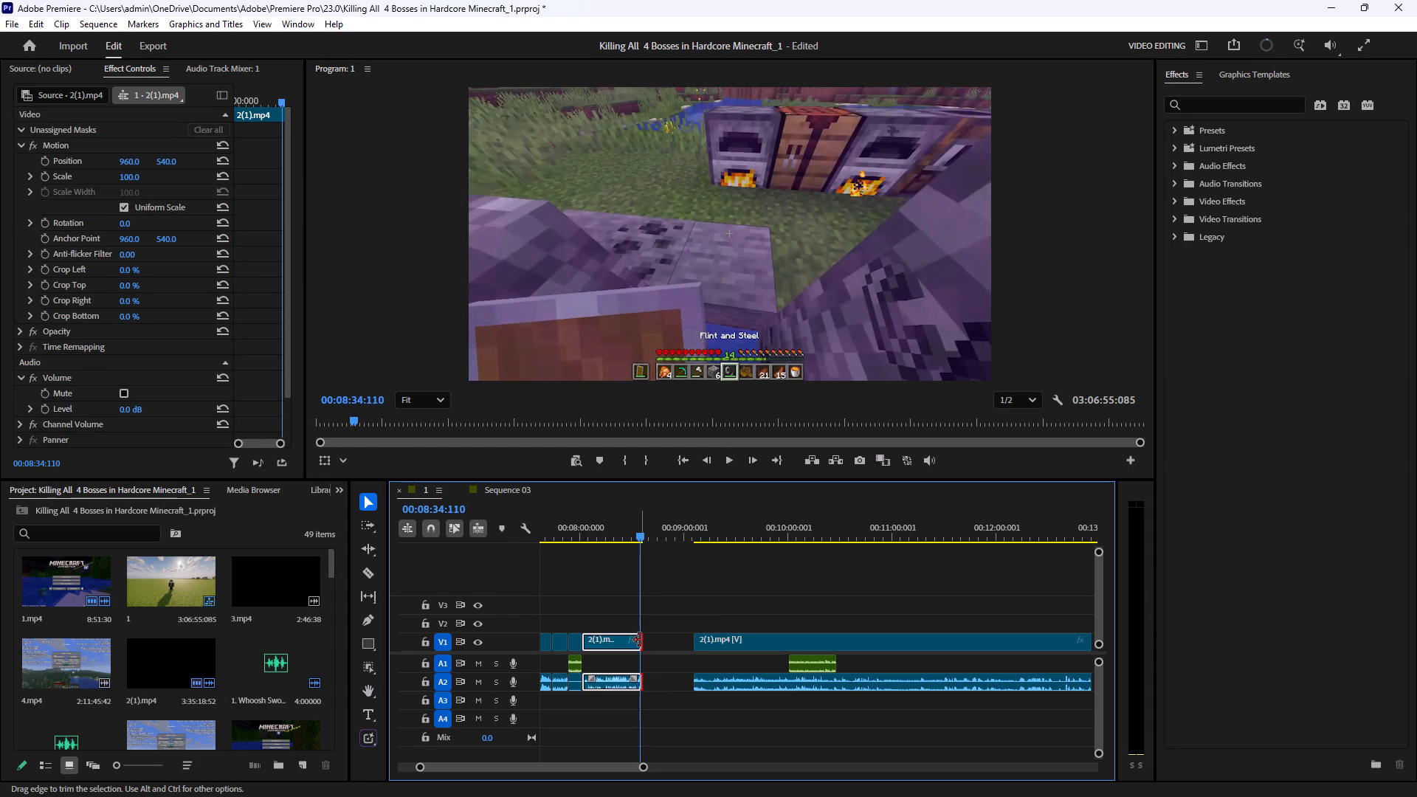
left_click_drag(640, 640, 634, 639)
left_click(668, 594)
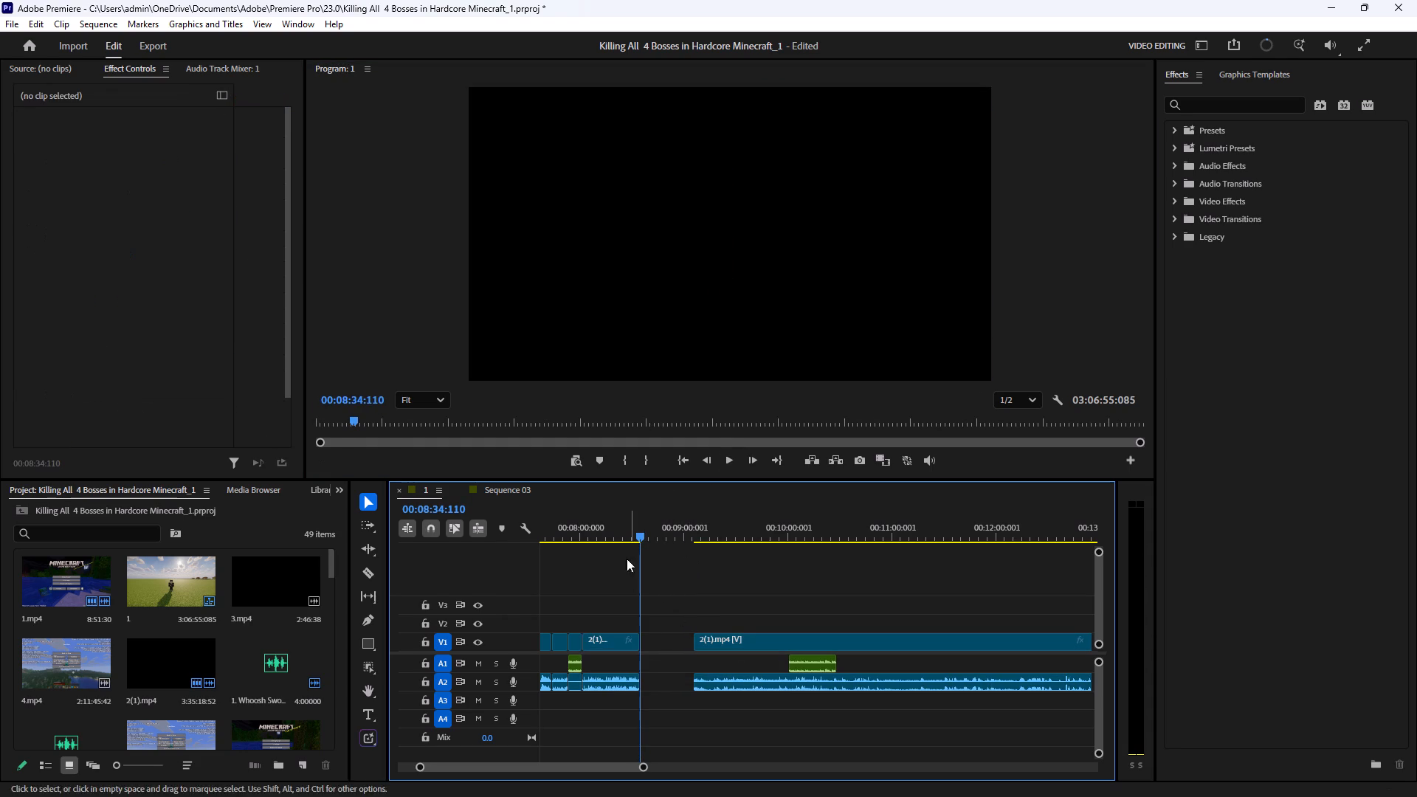
left_click(632, 537)
left_click(728, 462)
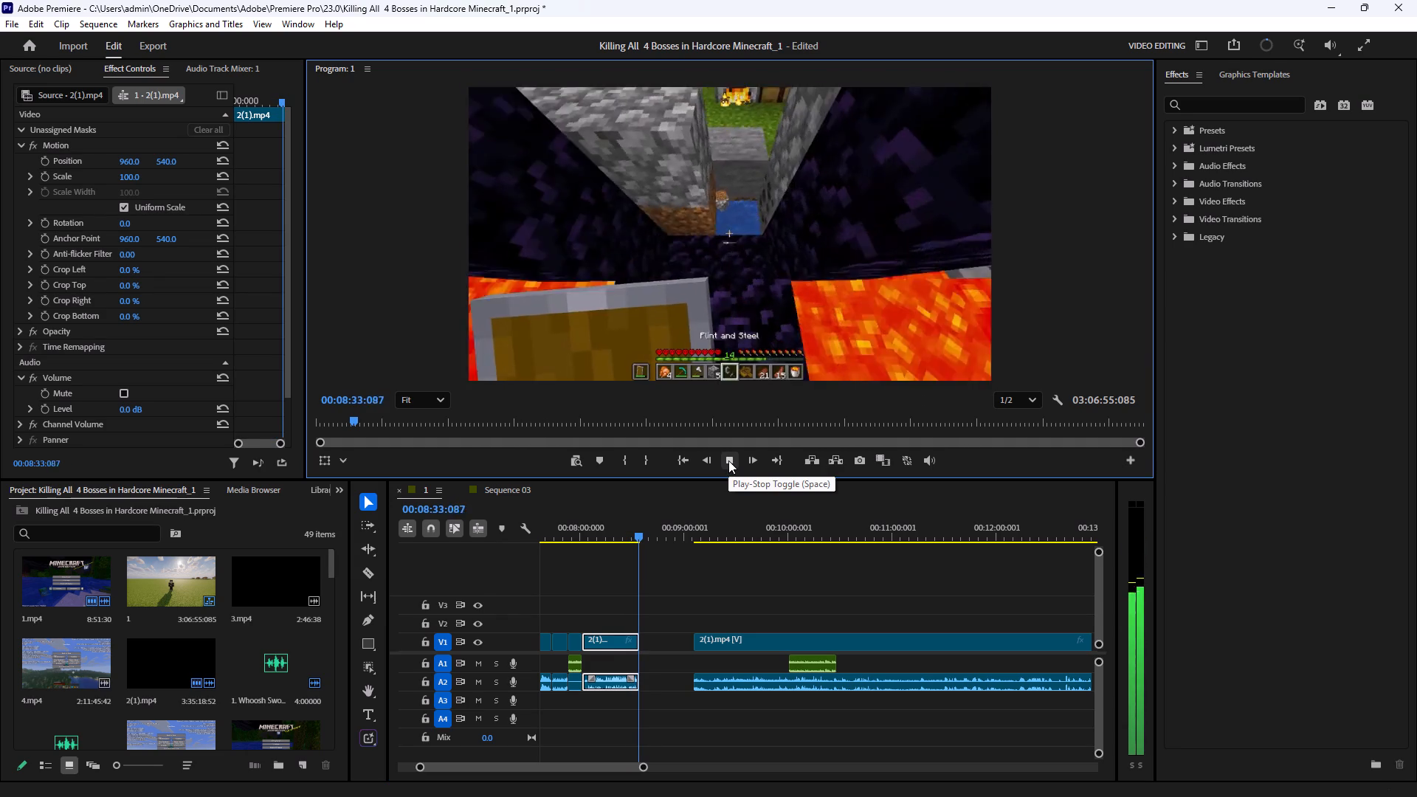
left_click(728, 460)
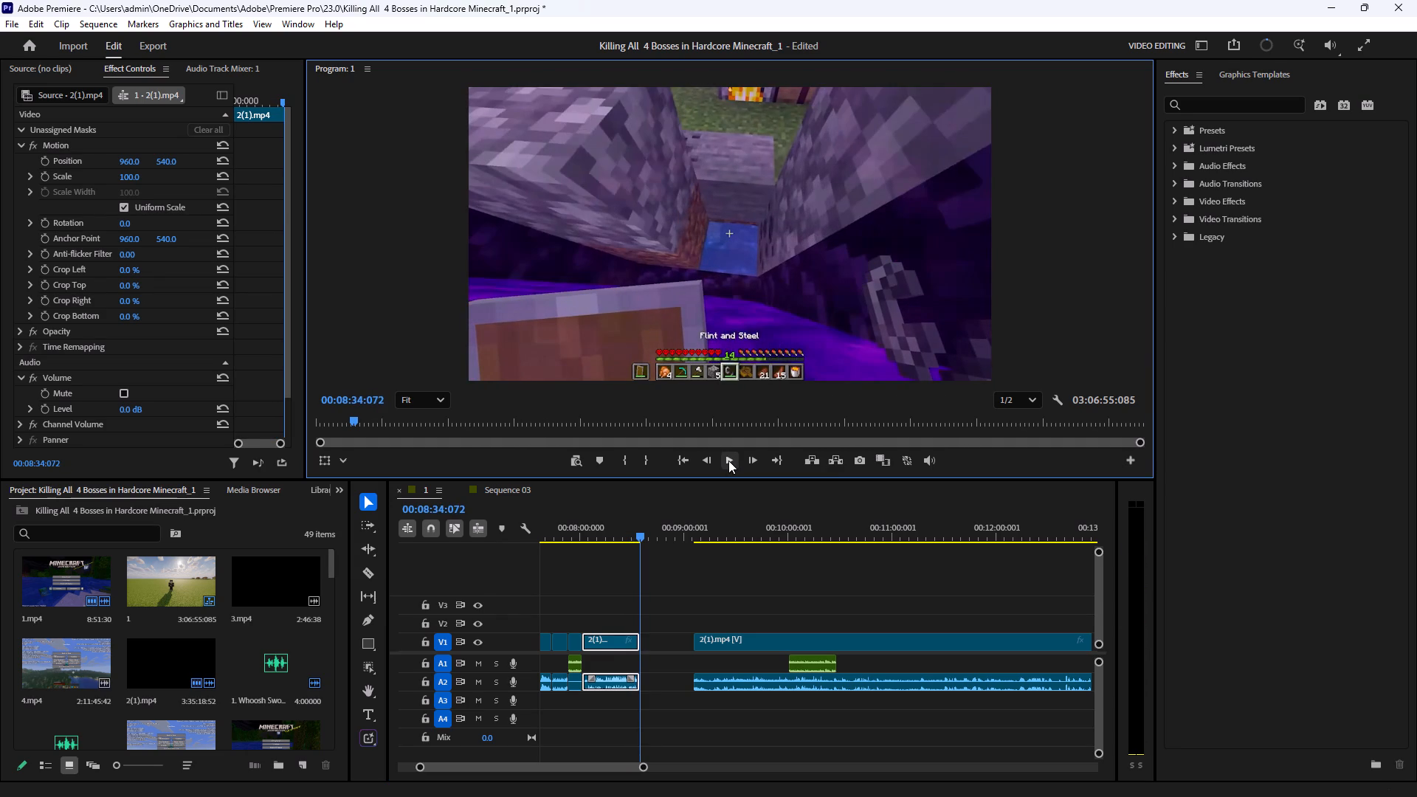
left_click(728, 460)
left_click(728, 460)
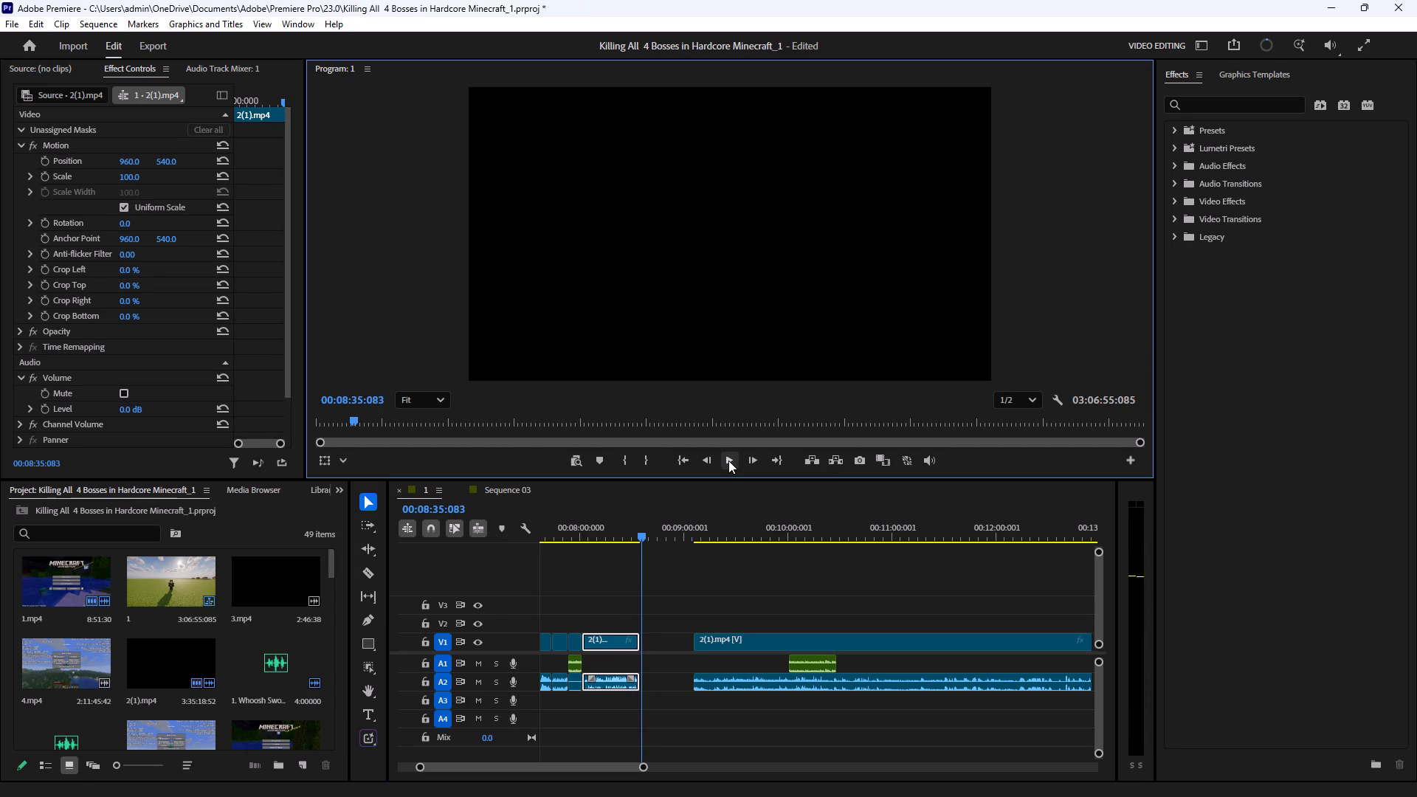
left_click_drag(643, 767, 655, 738)
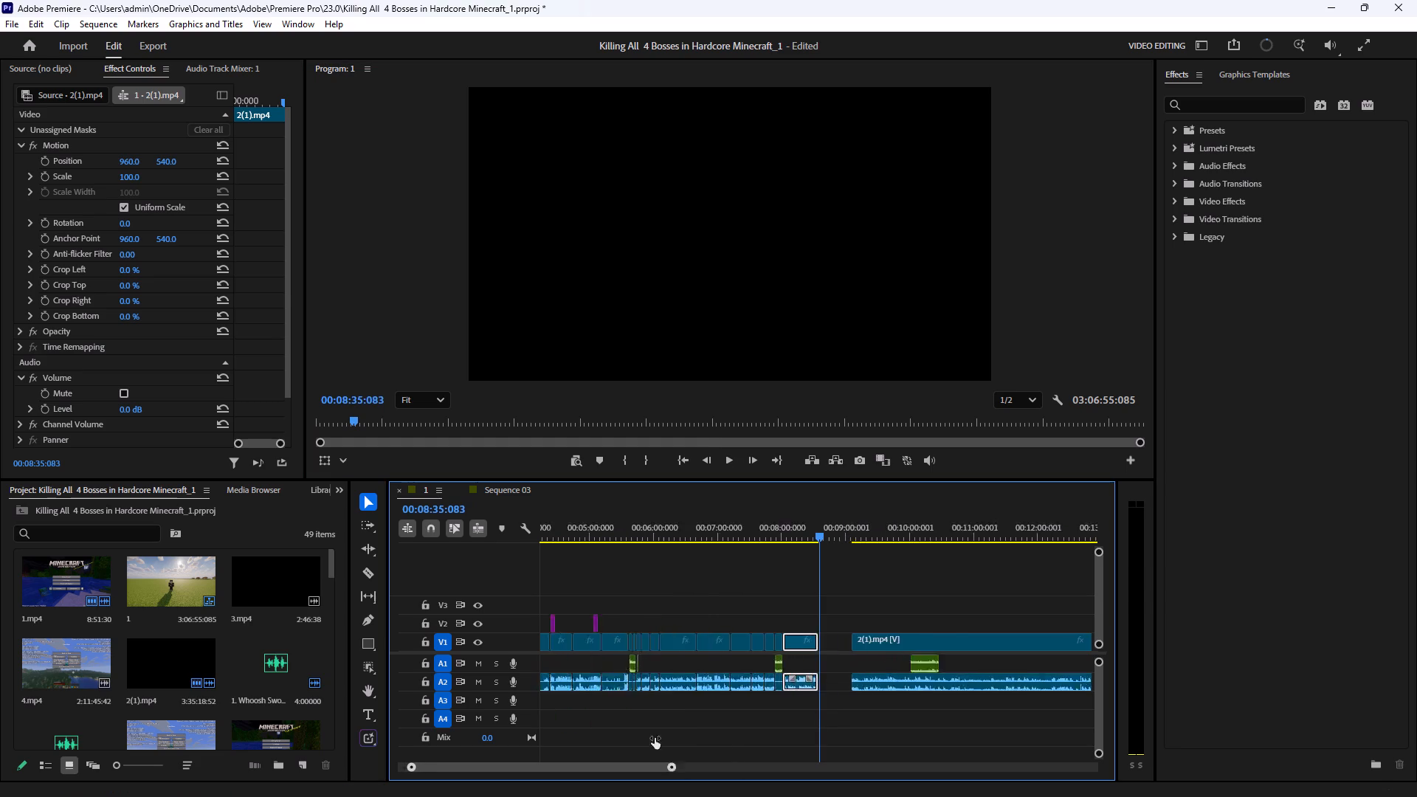
left_click_drag(655, 738, 548, 732)
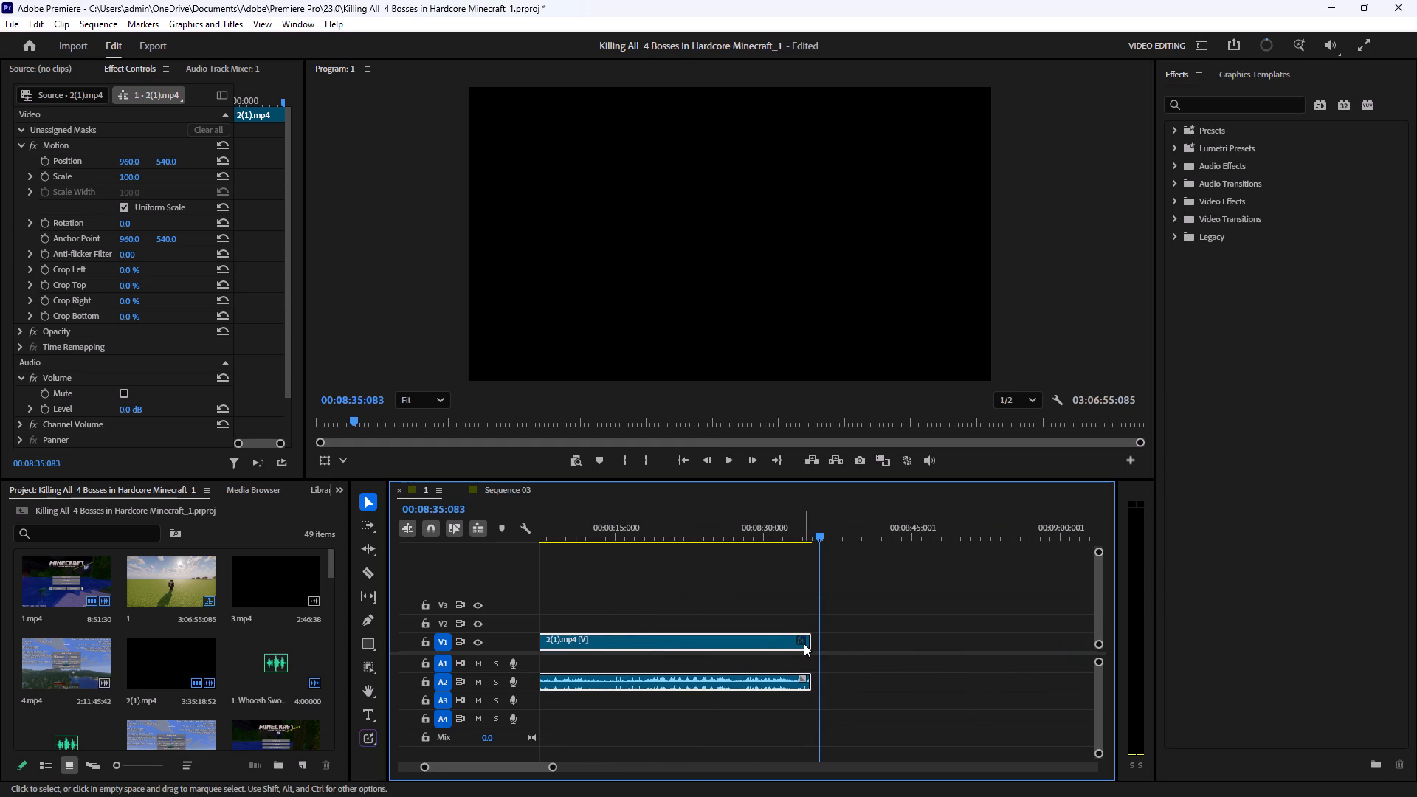
left_click(810, 643)
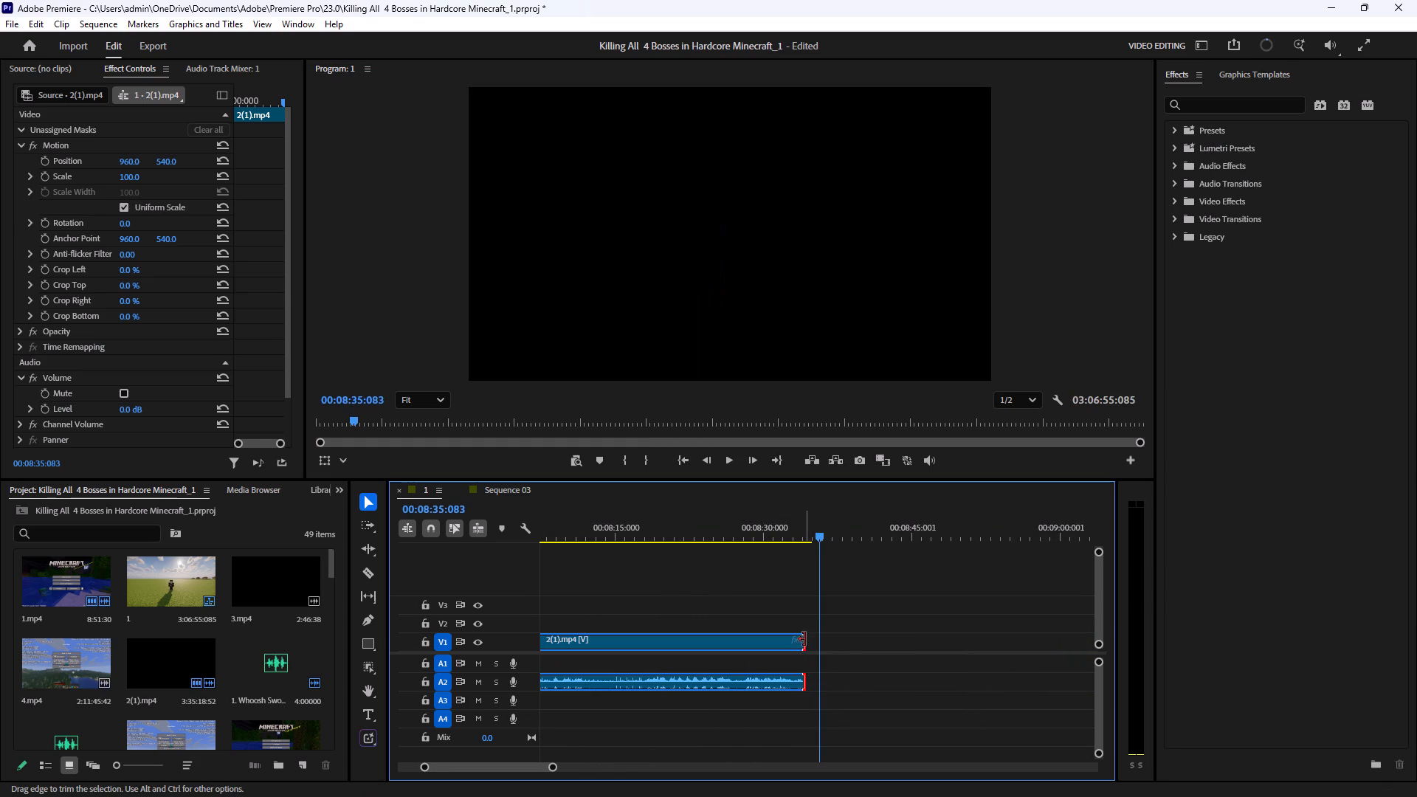
left_click(785, 529)
left_click(737, 466)
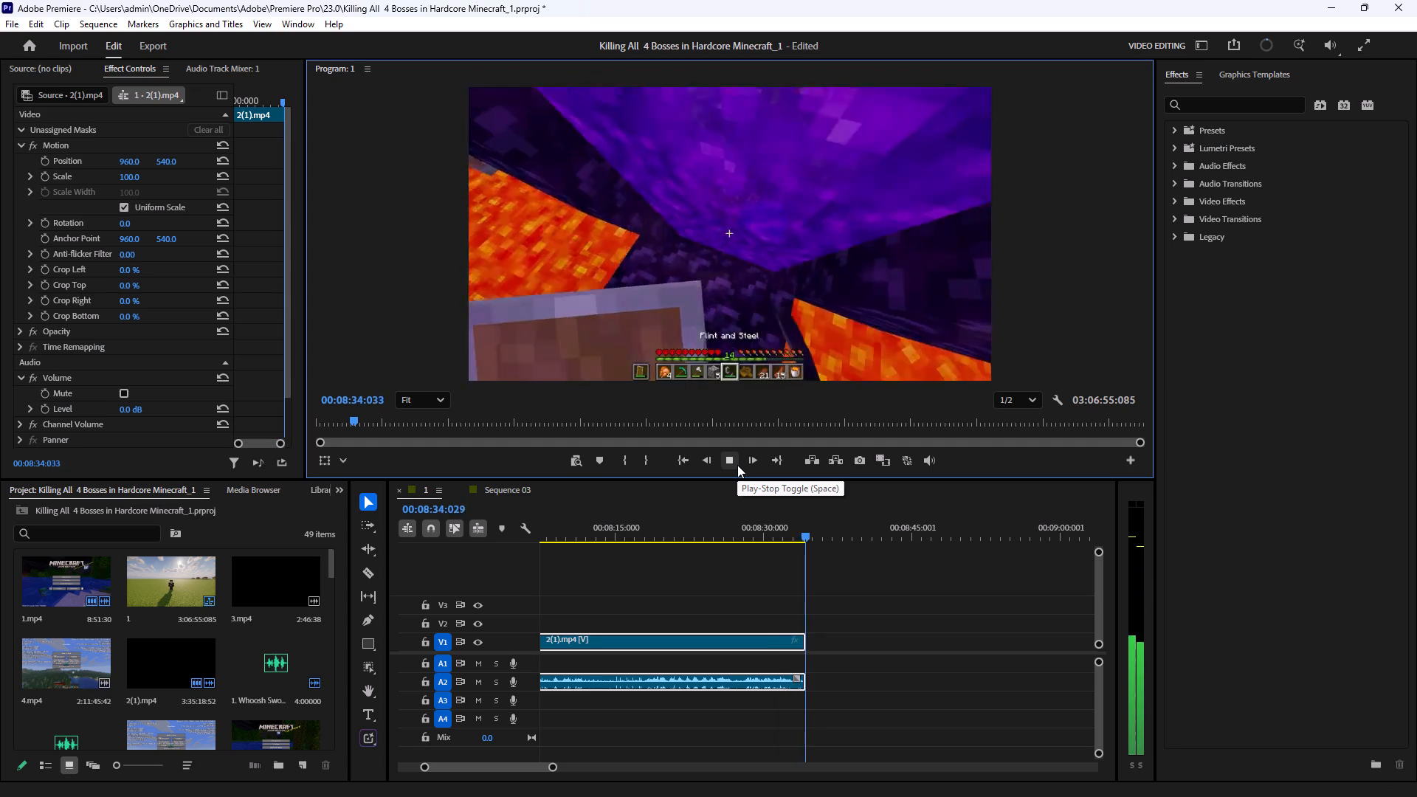
left_click(737, 465)
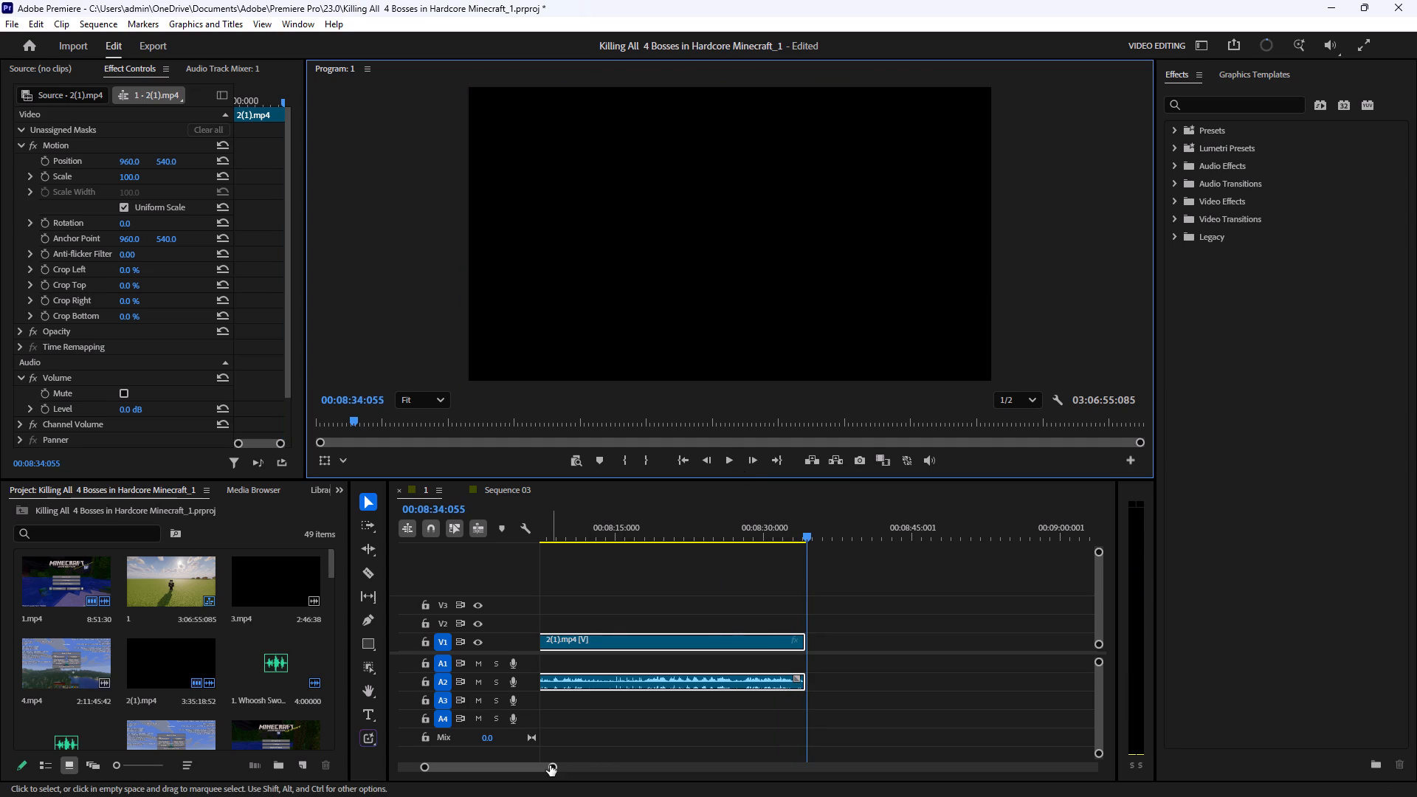
Cut the Audio 1_16 clip near 00:10:00 out of track A1.
left_click_drag(550, 765, 635, 756)
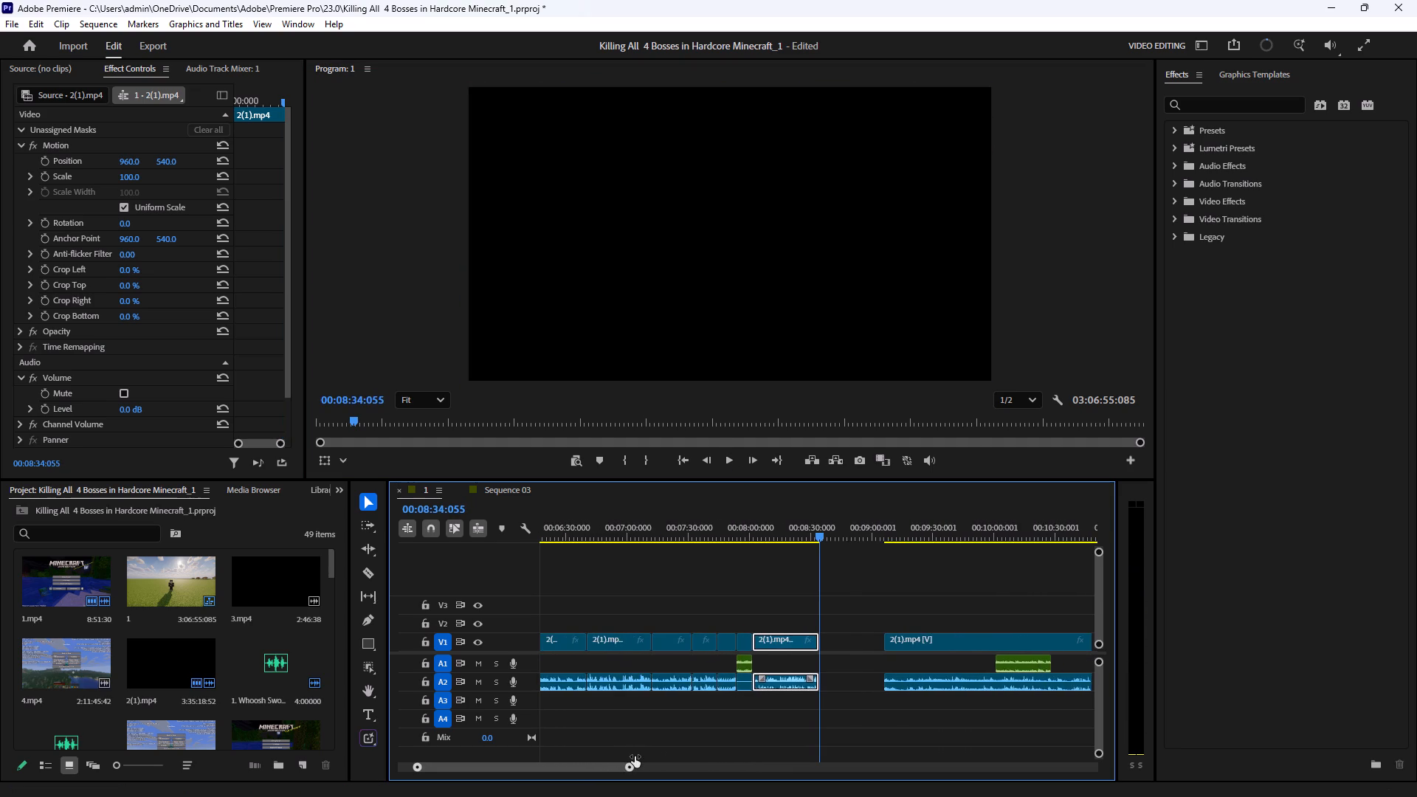
left_click_drag(635, 756, 756, 749)
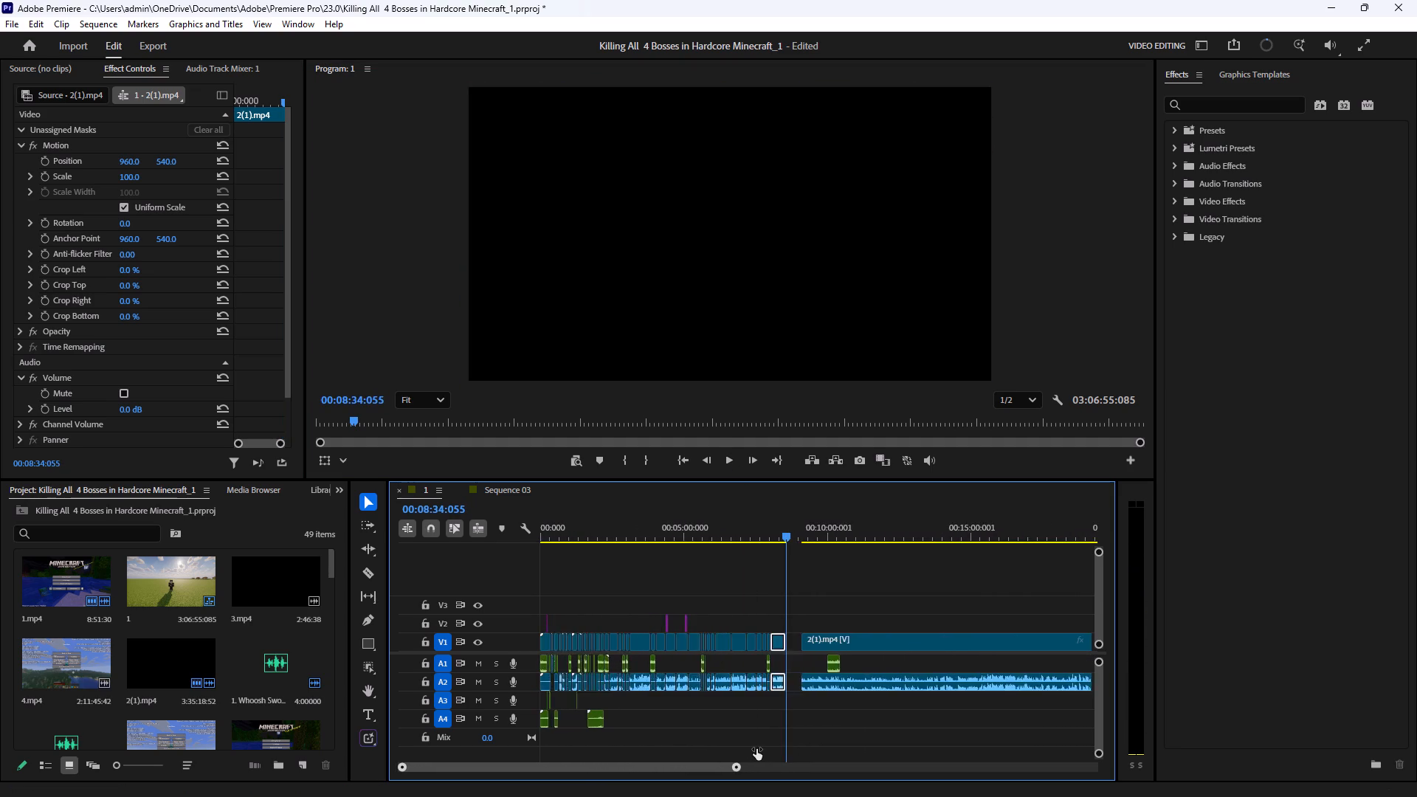
left_click_drag(756, 749, 721, 753)
left_click_drag(892, 663, 884, 663)
left_click_drag(918, 662, 869, 662)
left_click(886, 664)
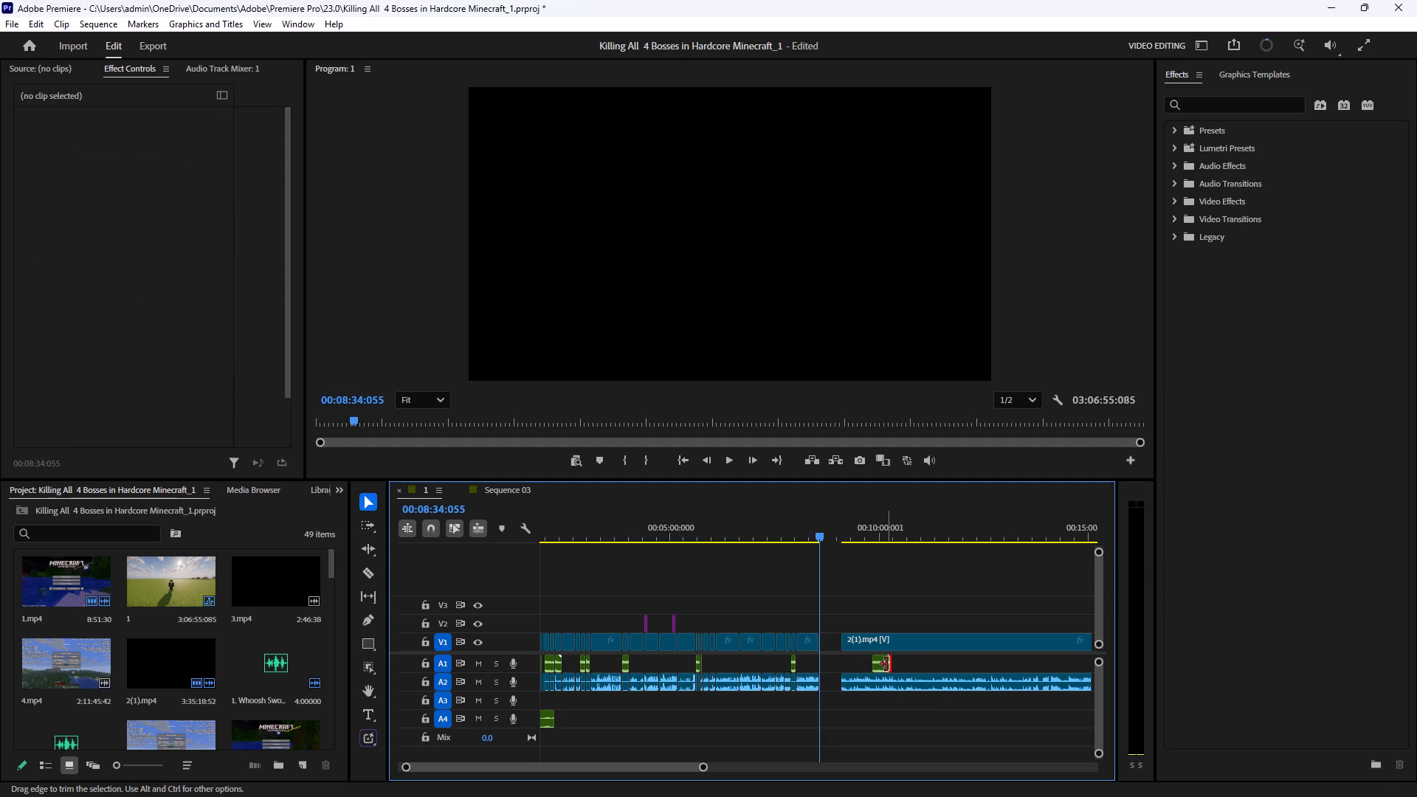
left_click(880, 664)
right_click(880, 663)
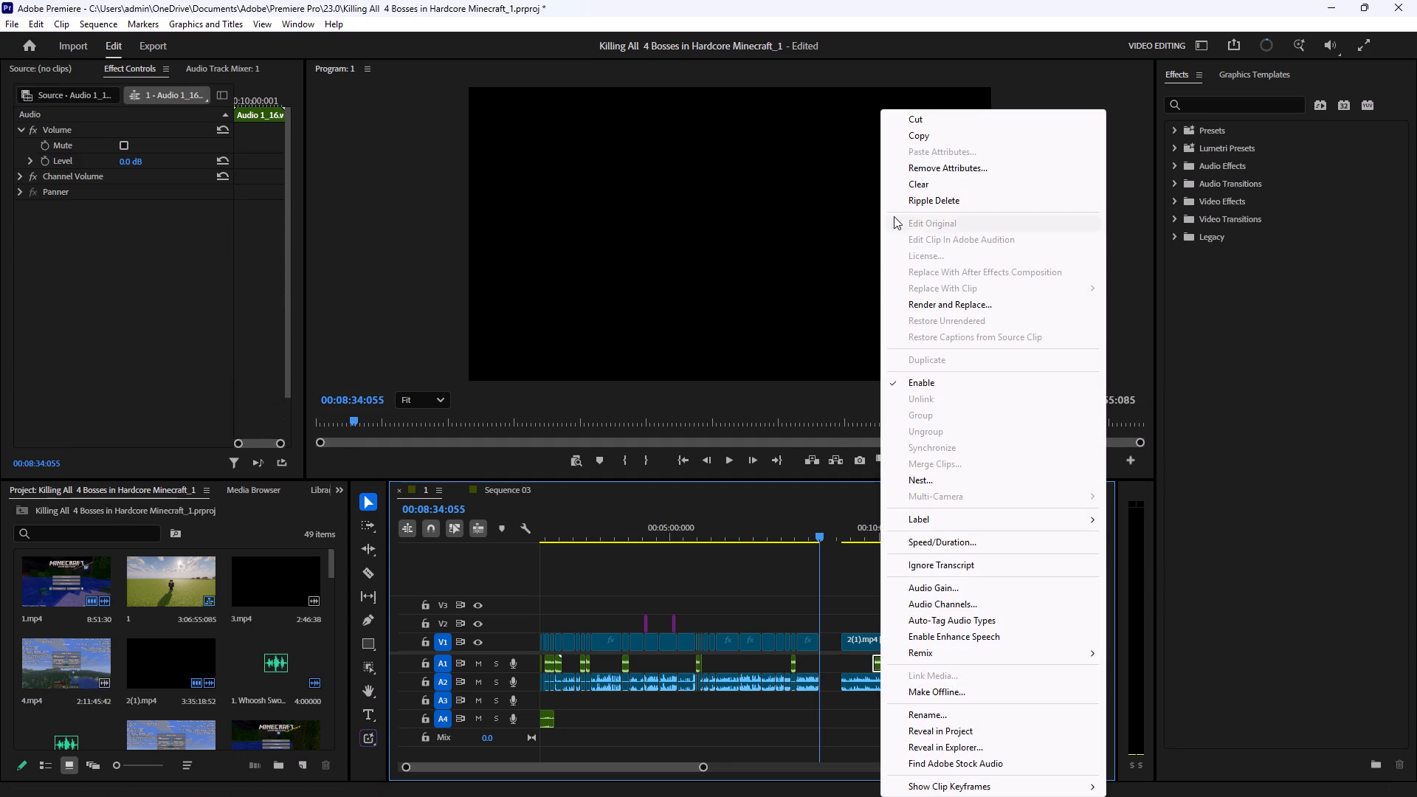
left_click(936, 125)
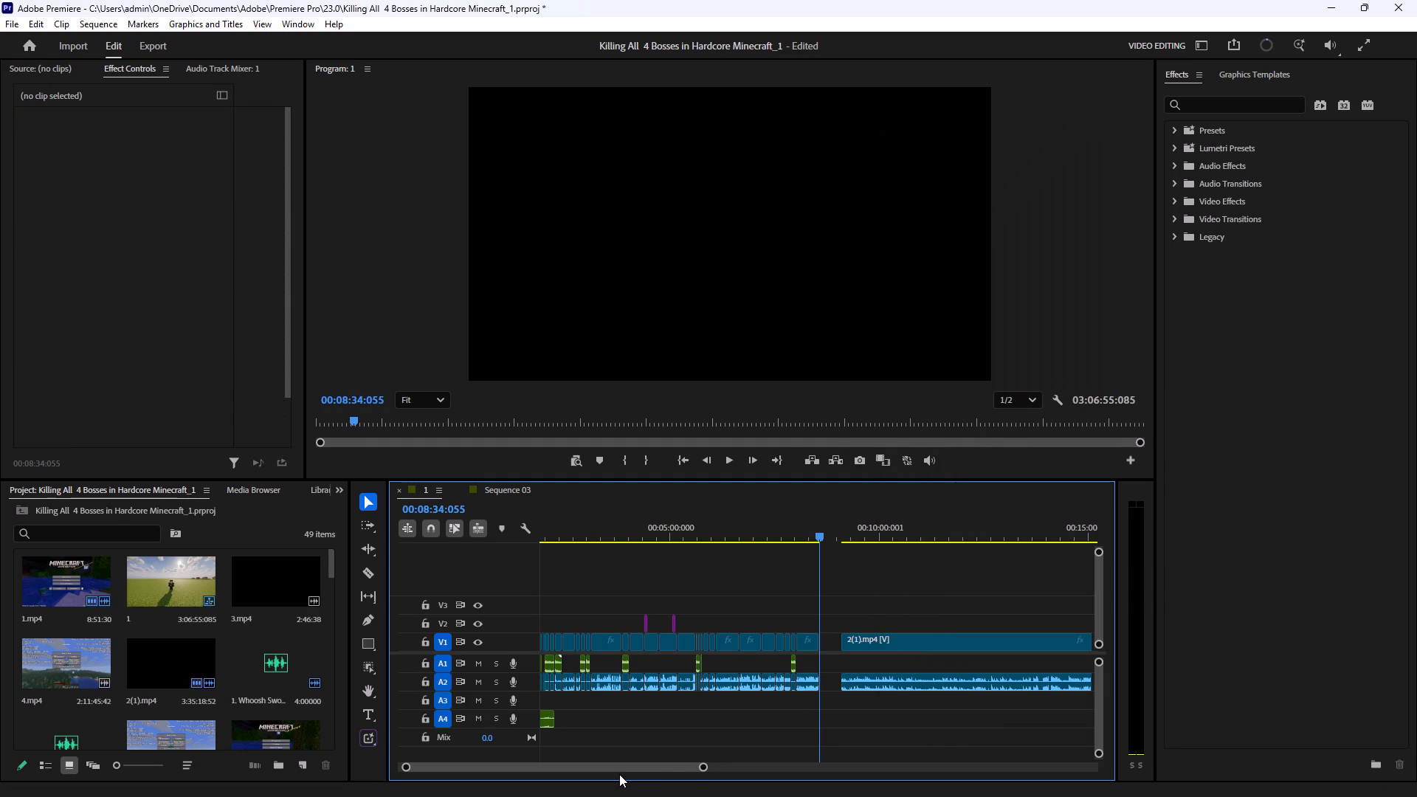
Play the video's opening from 00:00:00, skip ahead to about 00:00:58, and keep watching until about 00:02:27.
left_click_drag(621, 768, 522, 767)
left_click_drag(630, 528, 570, 532)
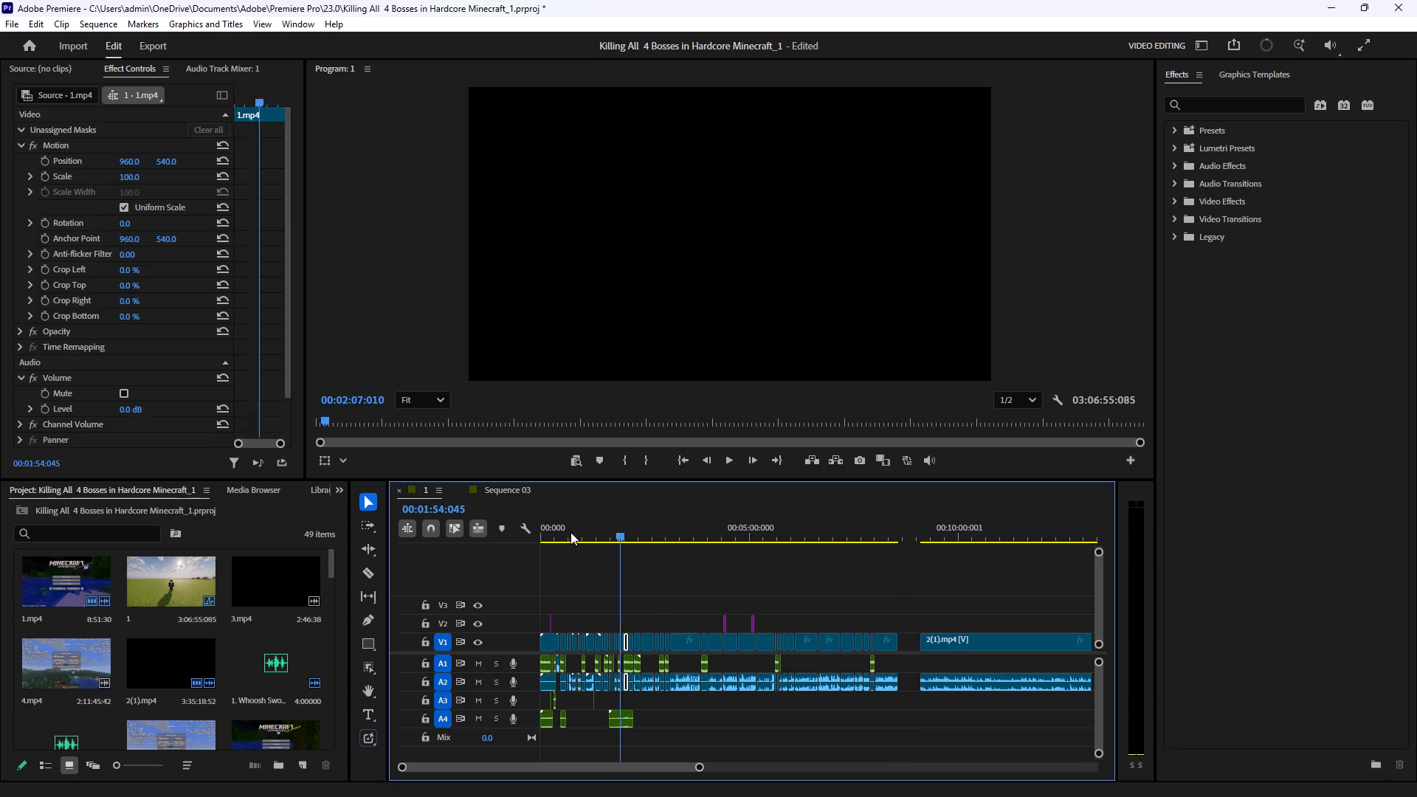
left_click_drag(570, 532, 449, 543)
left_click_drag(700, 770, 613, 752)
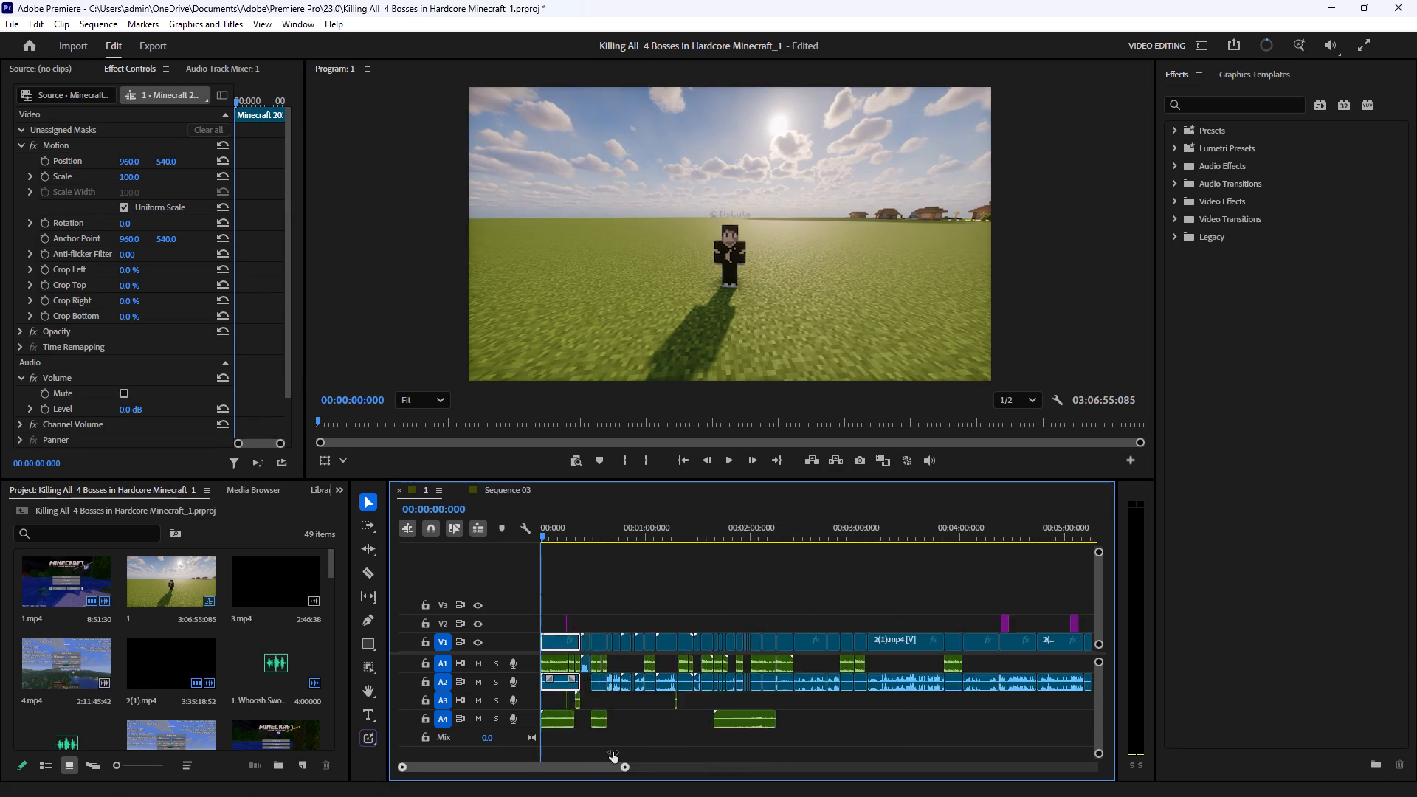
left_click_drag(613, 752, 547, 751)
left_click_drag(545, 534, 663, 538)
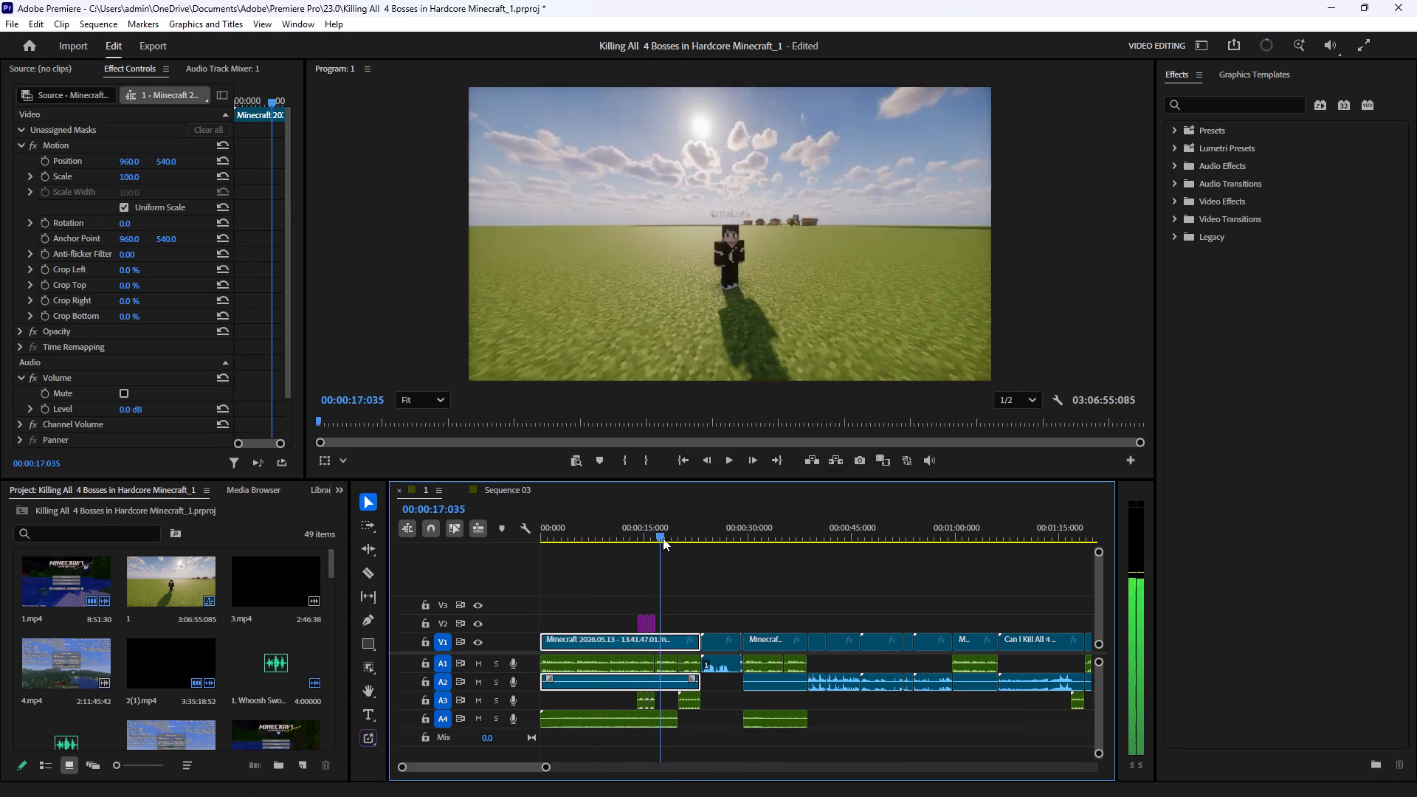
left_click_drag(663, 538, 493, 542)
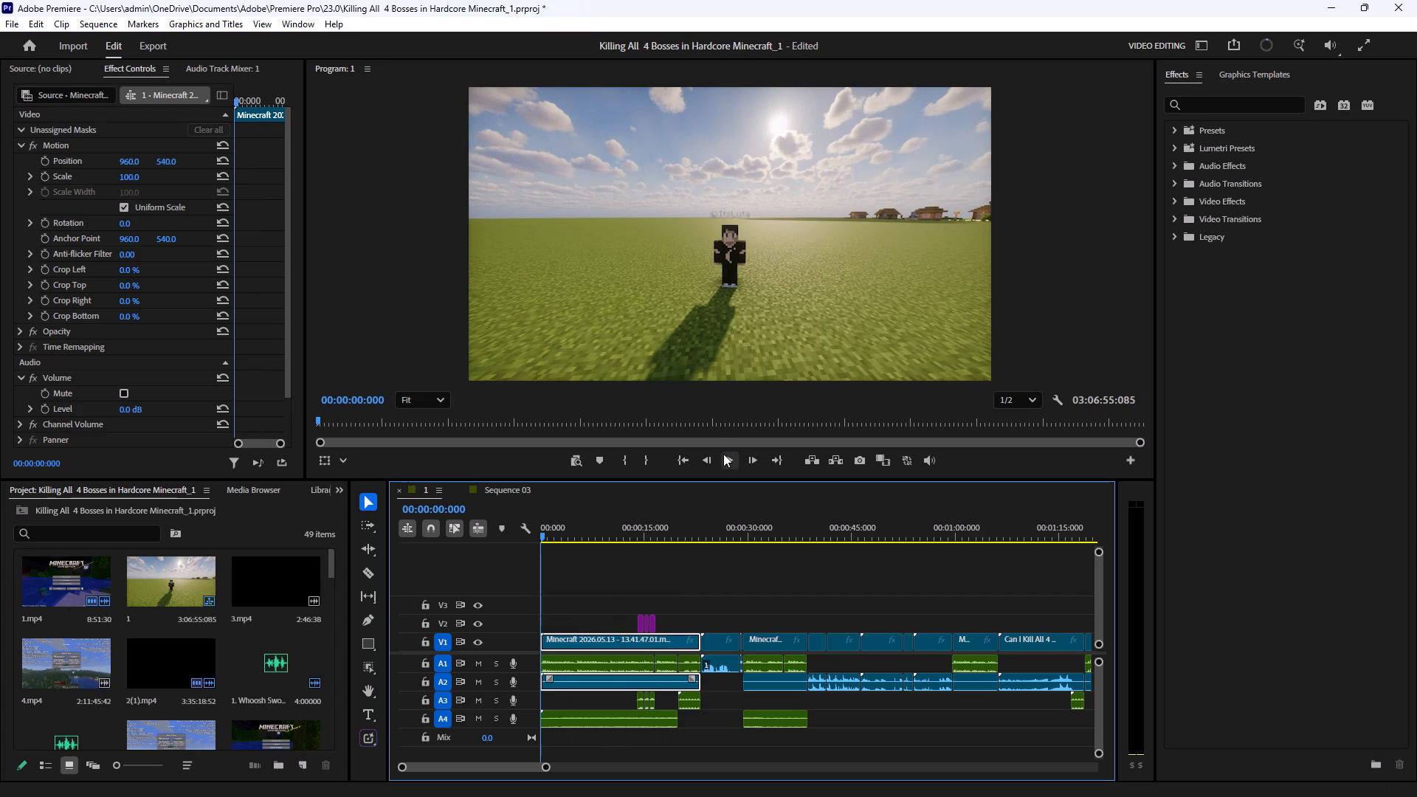
left_click(725, 458)
left_click(756, 590)
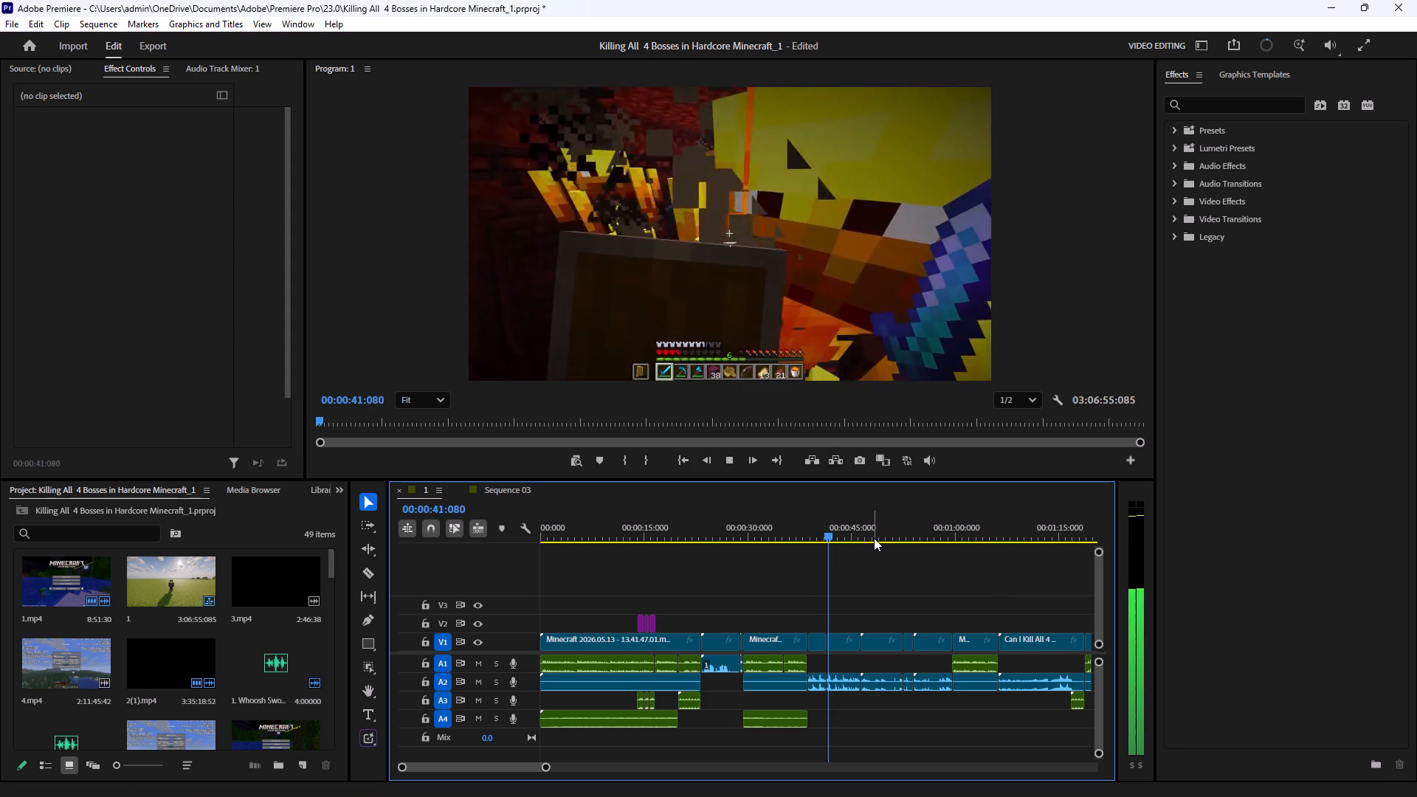
left_click_drag(873, 537, 948, 536)
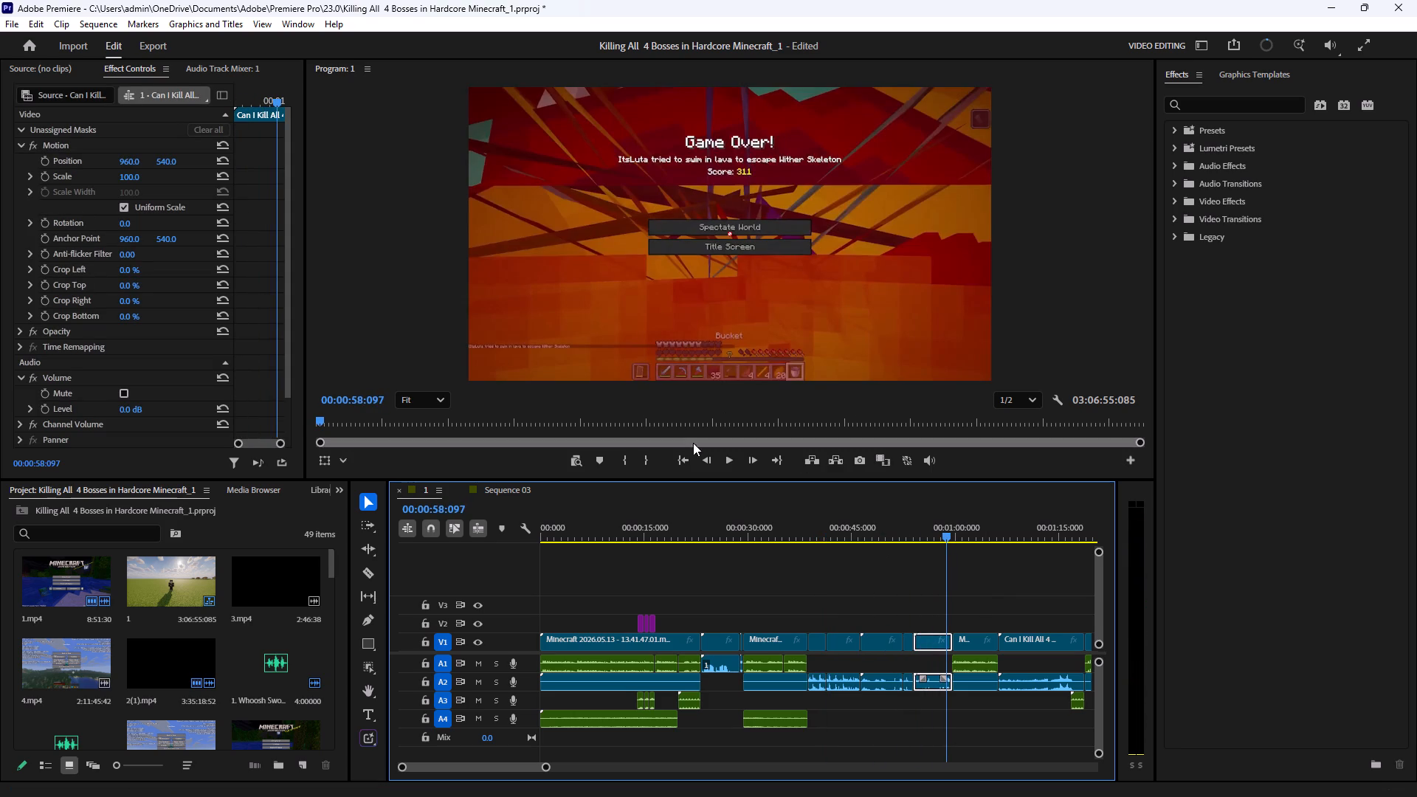
left_click(726, 458)
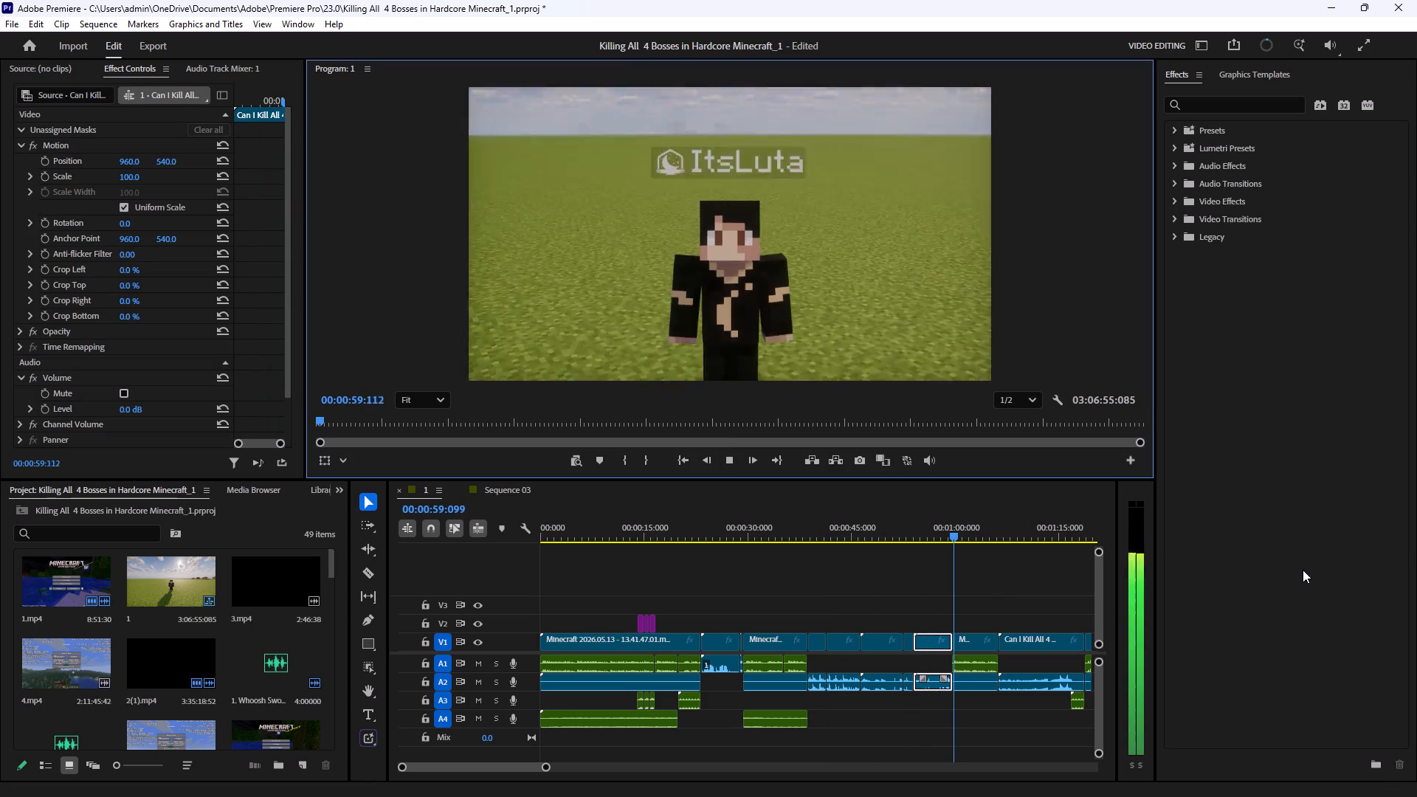
left_click(893, 591)
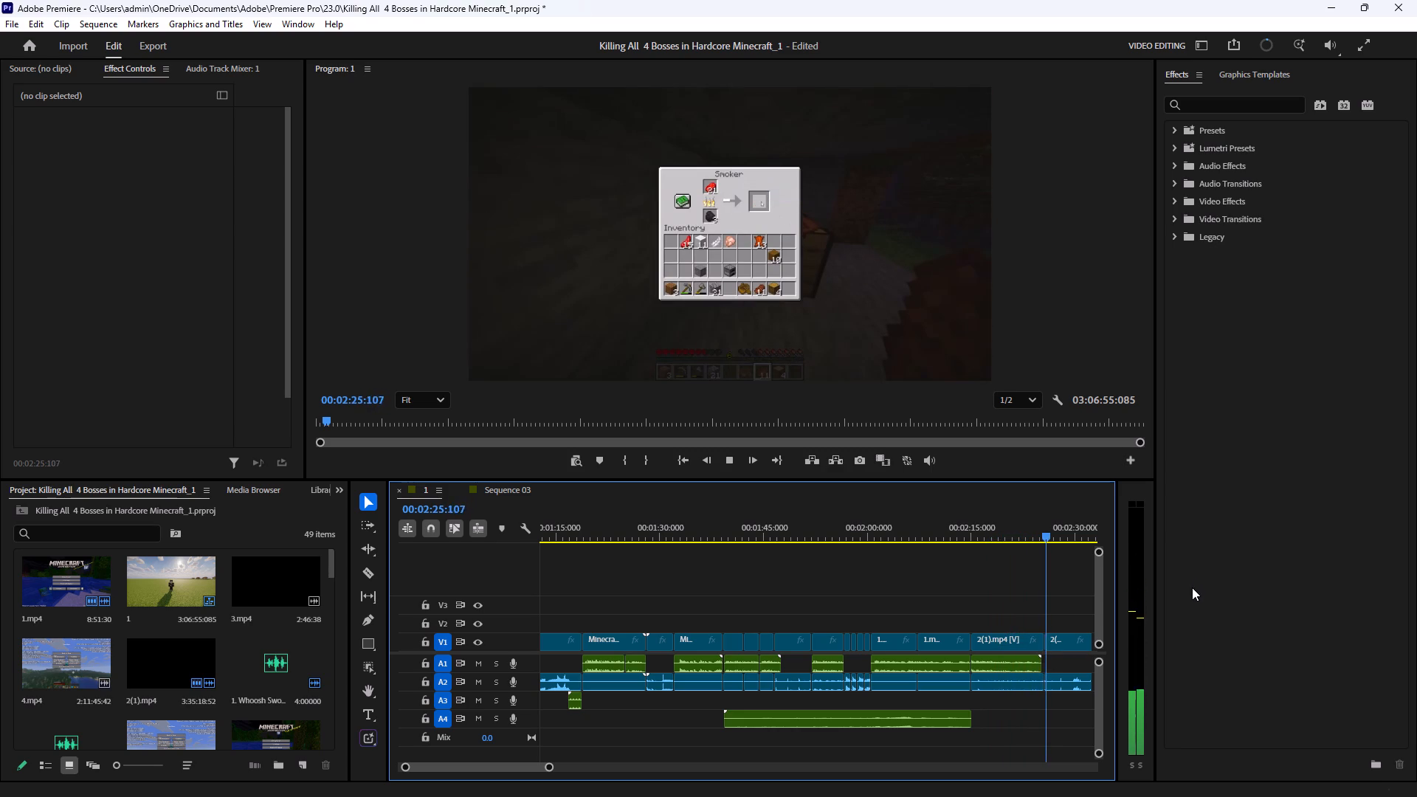
Review the 2(1).mp4 footage between about 00:02:29 and 00:03:15, skipping ahead to the joins near 00:02:44 and 00:02:51.
left_click(539, 768)
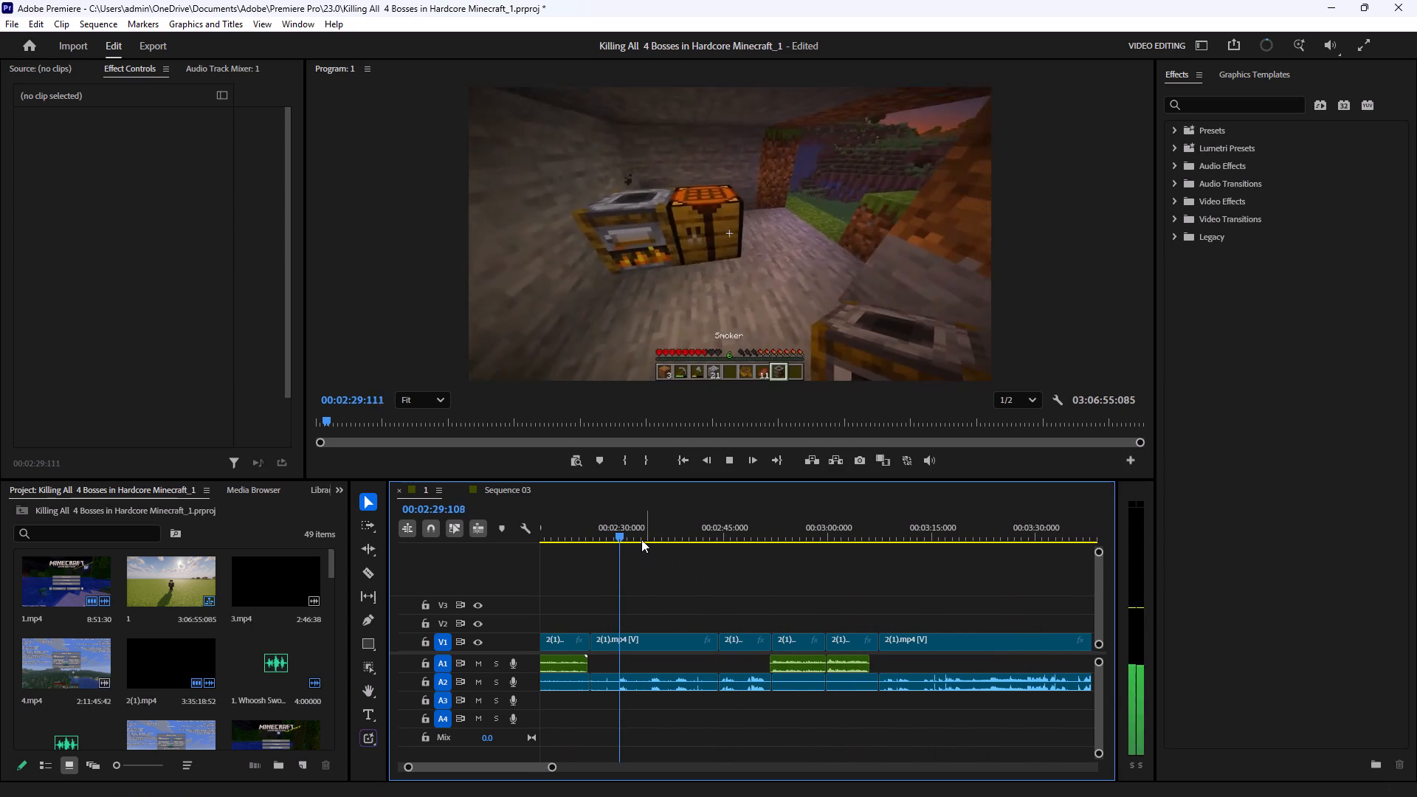
left_click_drag(632, 536, 713, 540)
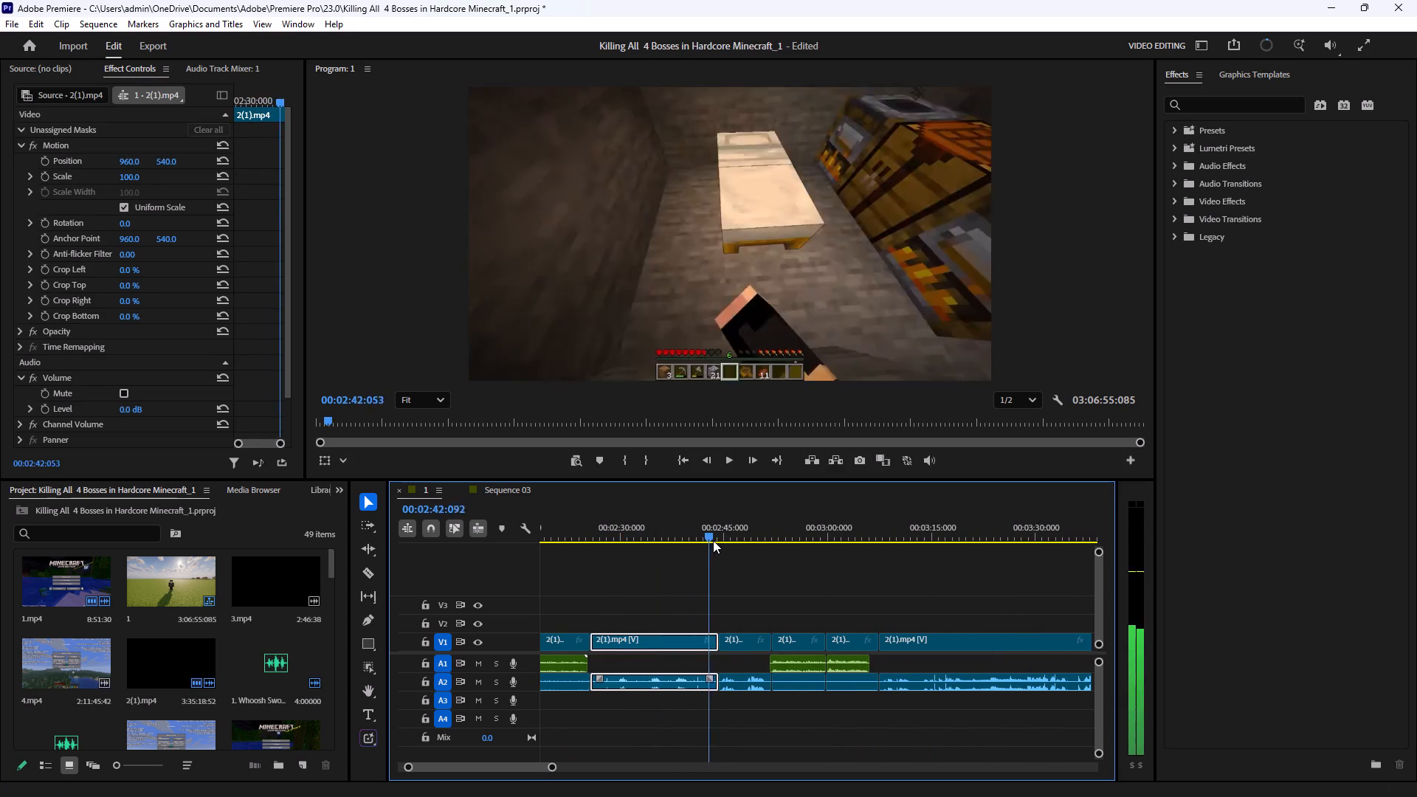
left_click_drag(713, 540, 722, 540)
left_click(725, 454)
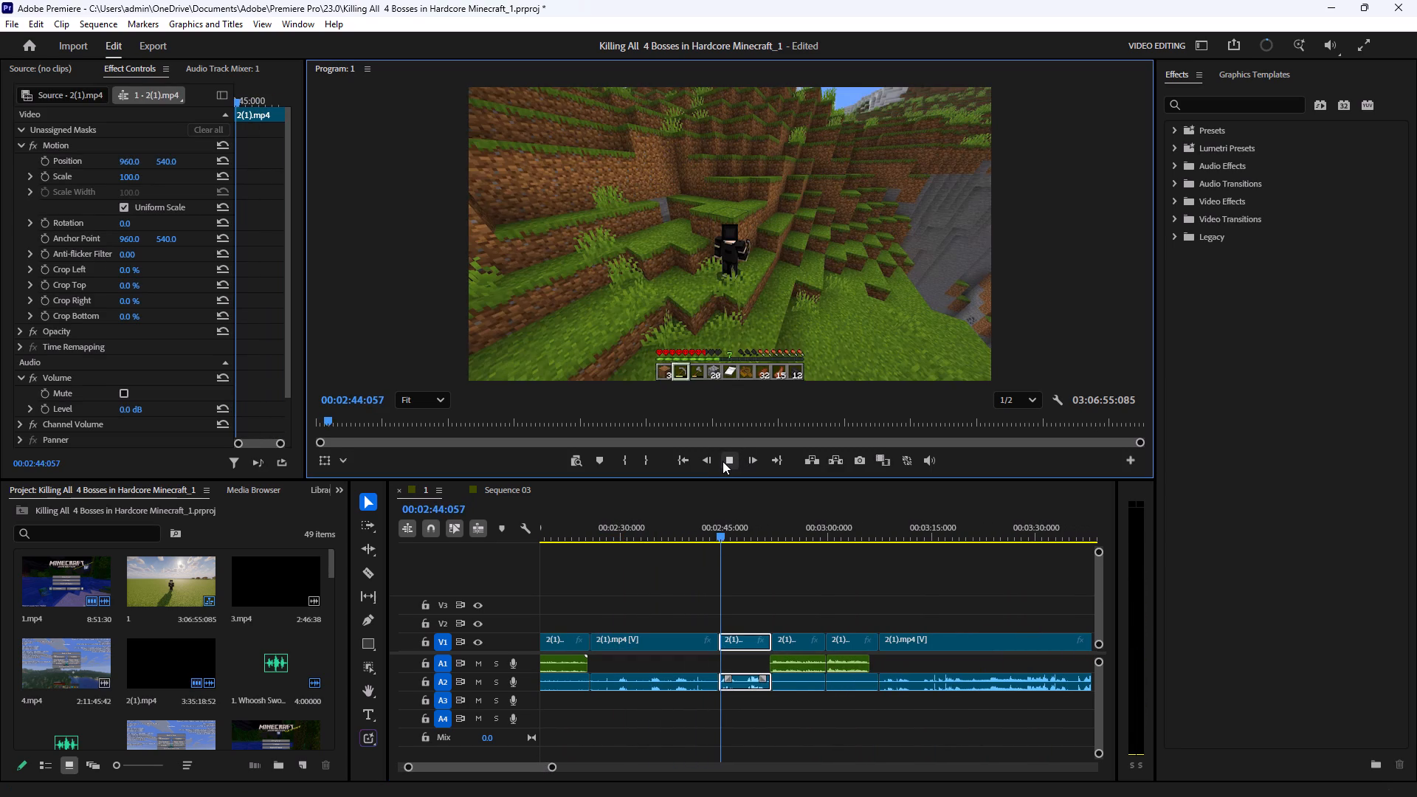
left_click(787, 594)
left_click_drag(754, 524, 774, 528)
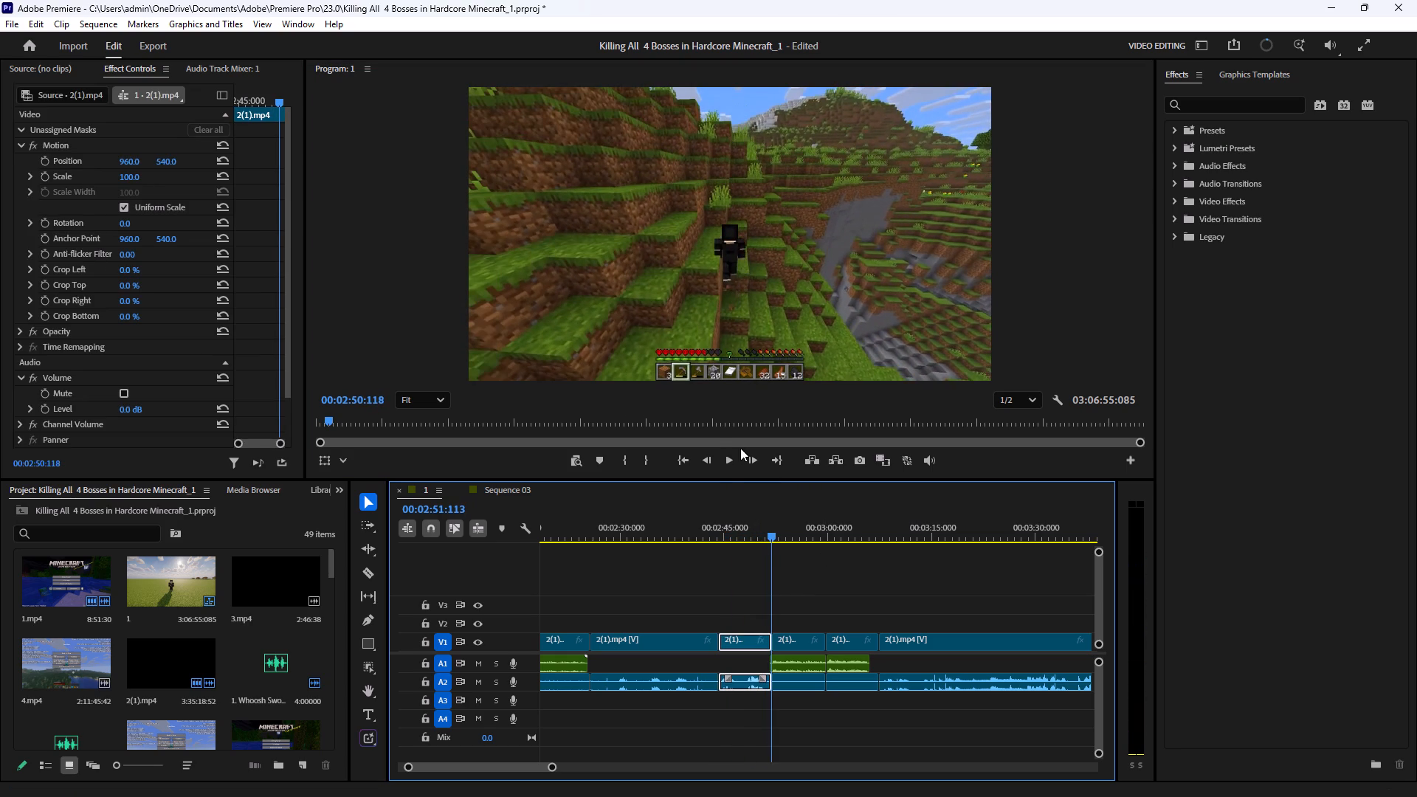
left_click(735, 452)
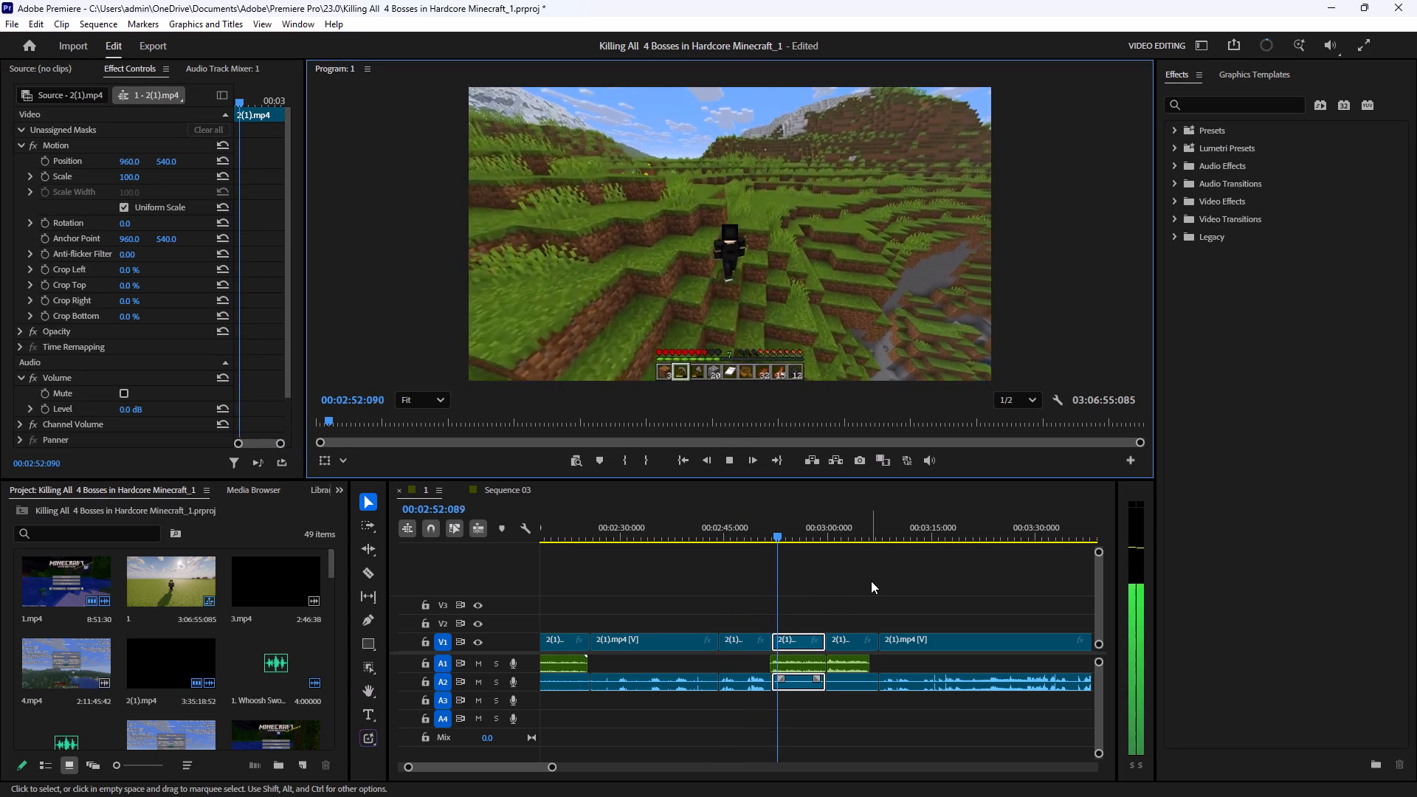
left_click(872, 581)
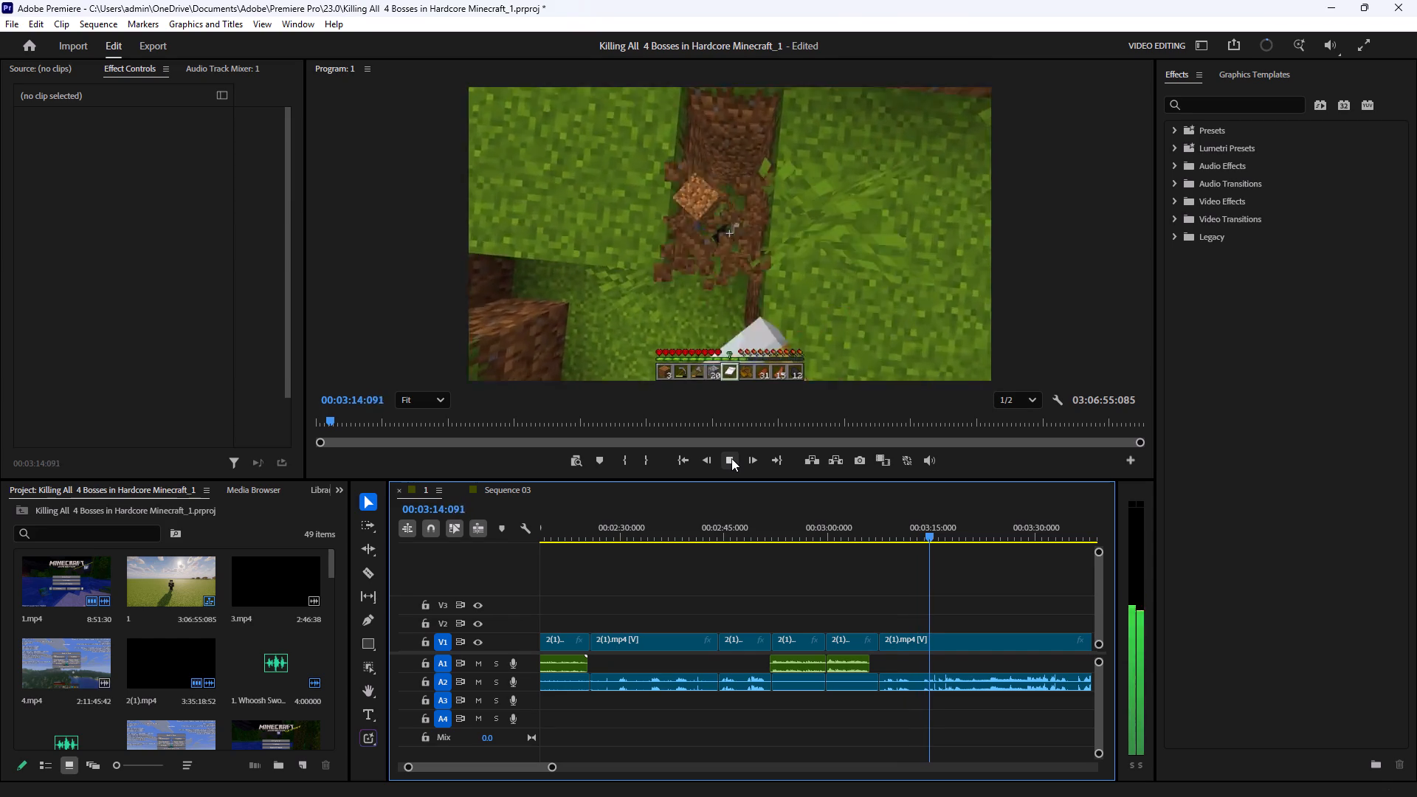
left_click(731, 458)
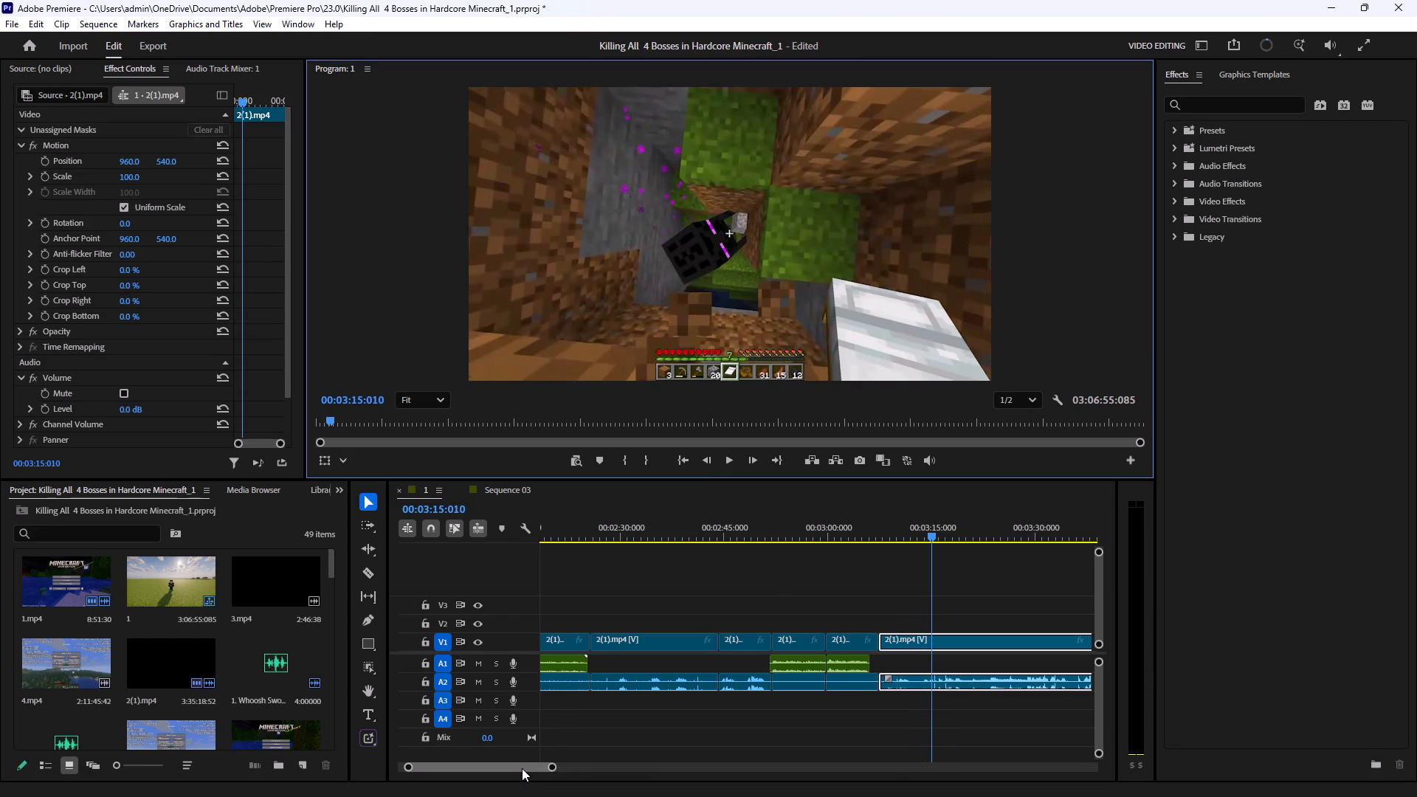
Find the riverside footage after the sugar cane and paste the cut Audio 1_16 clip onto track A1 at about 00:04:06.
left_click(522, 767)
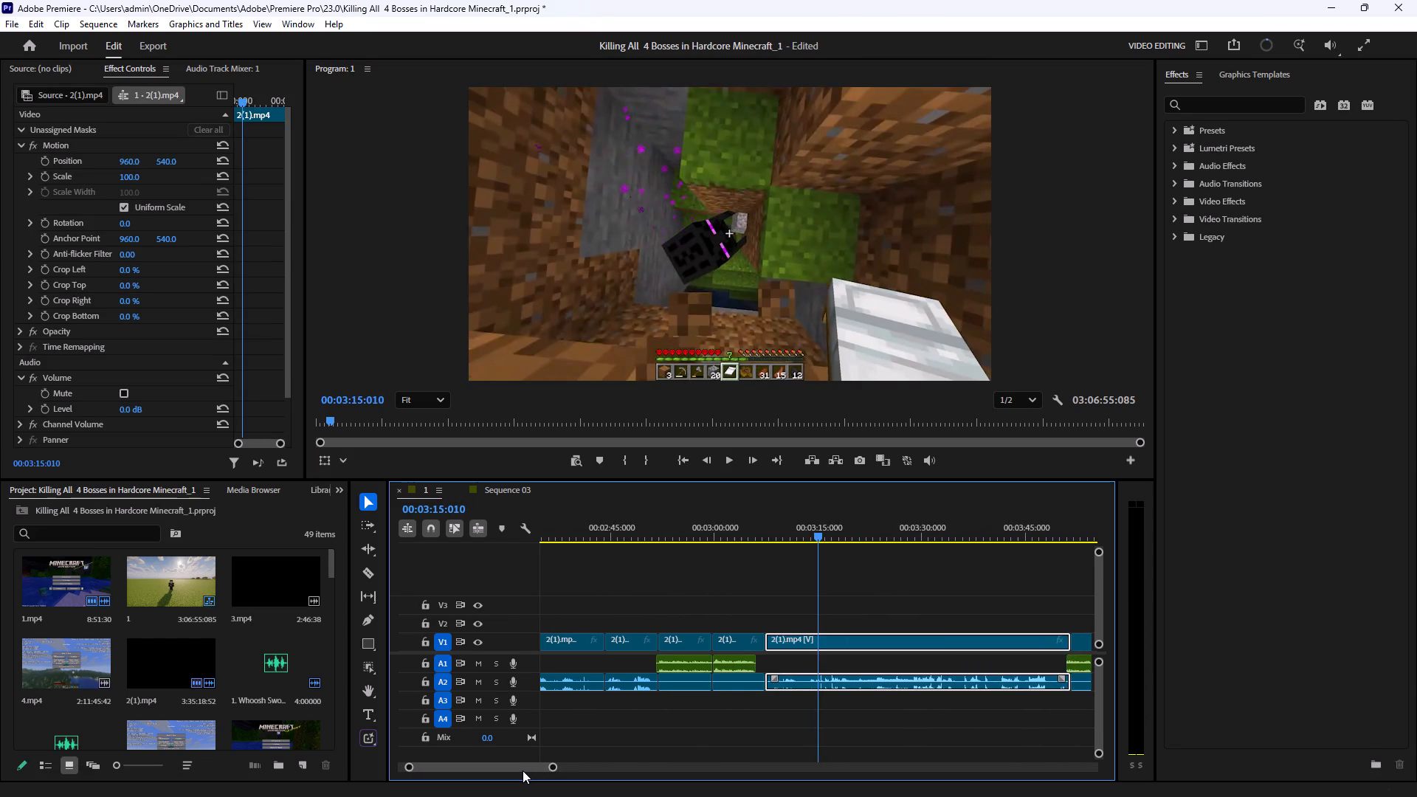
left_click(841, 542)
left_click_drag(857, 536, 1100, 560)
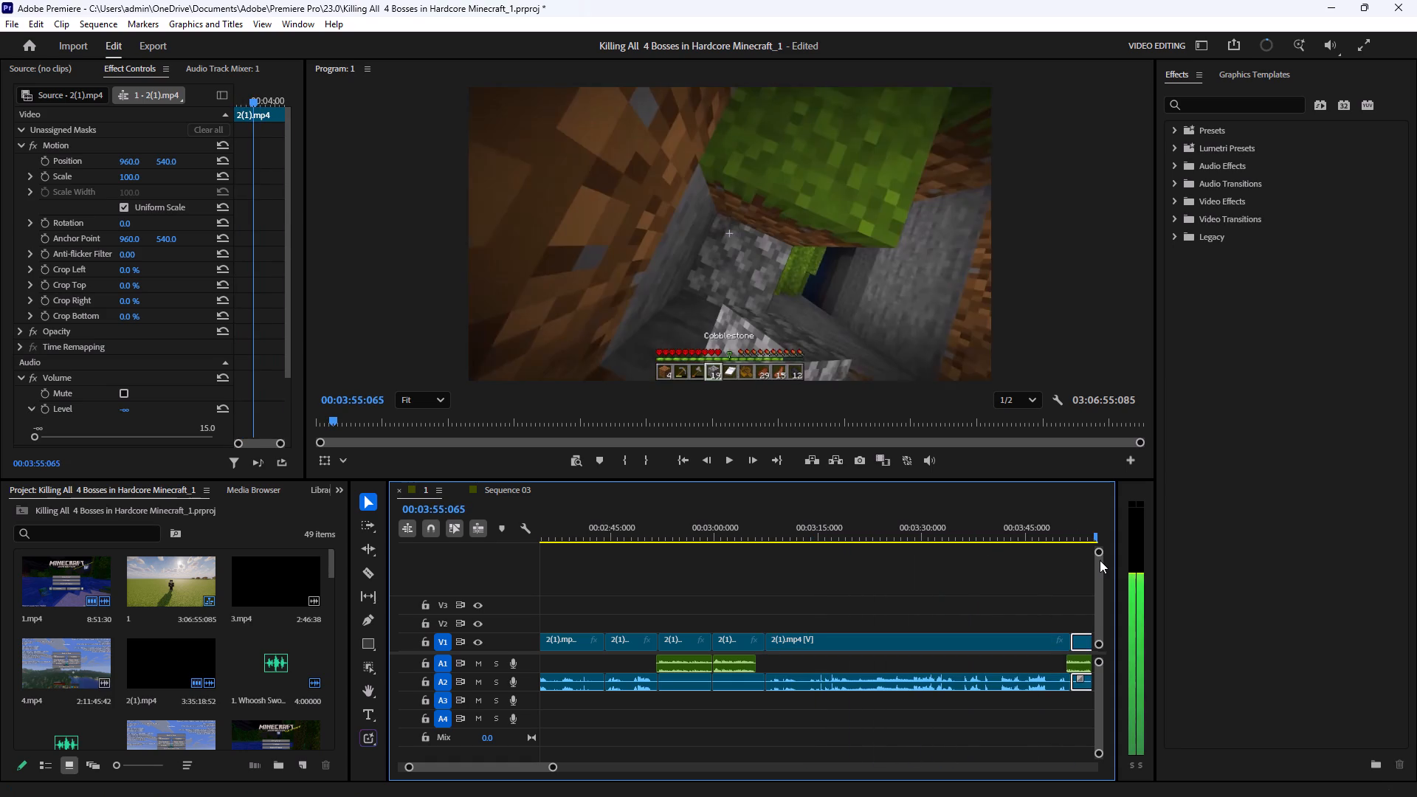
left_click_drag(1100, 560, 875, 551)
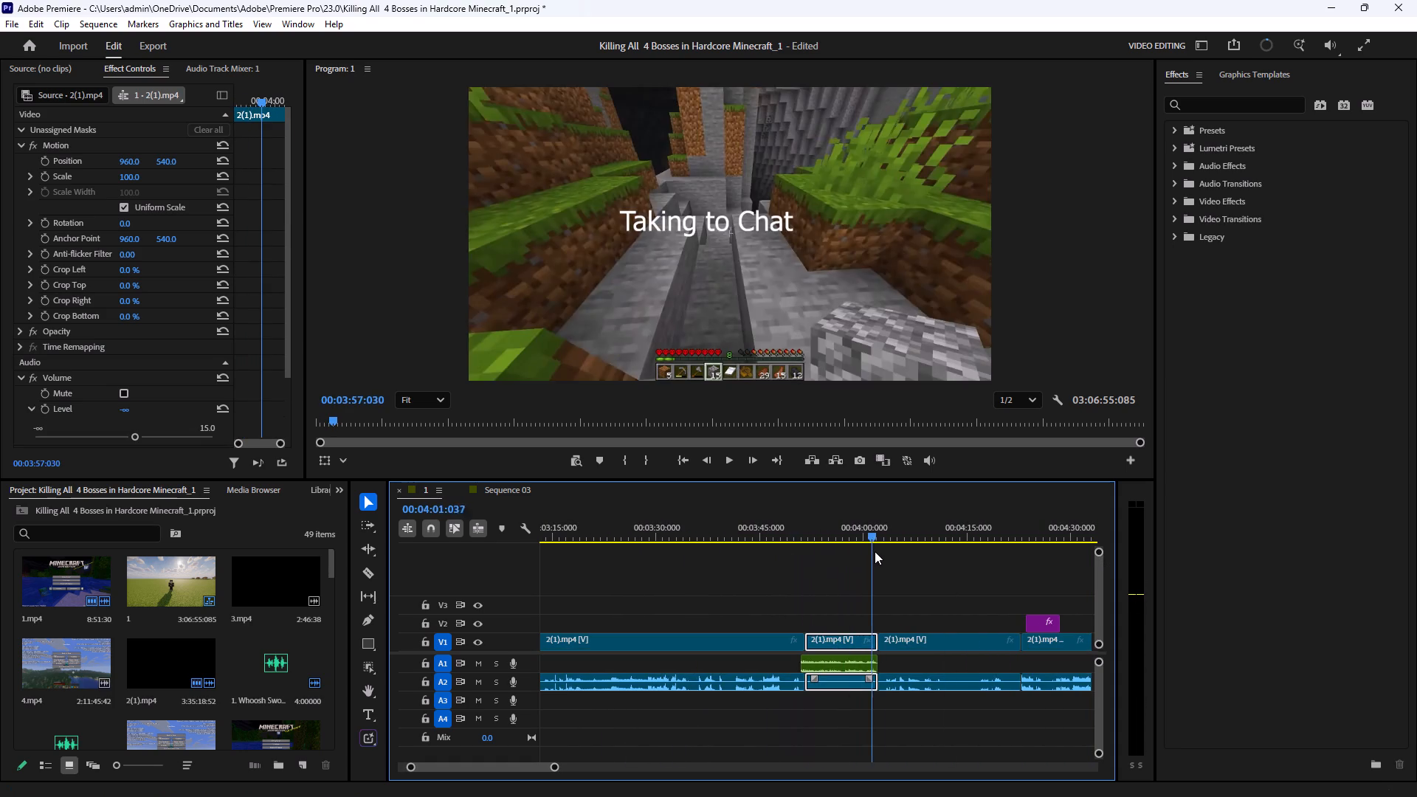
left_click_drag(875, 551, 886, 550)
left_click(729, 453)
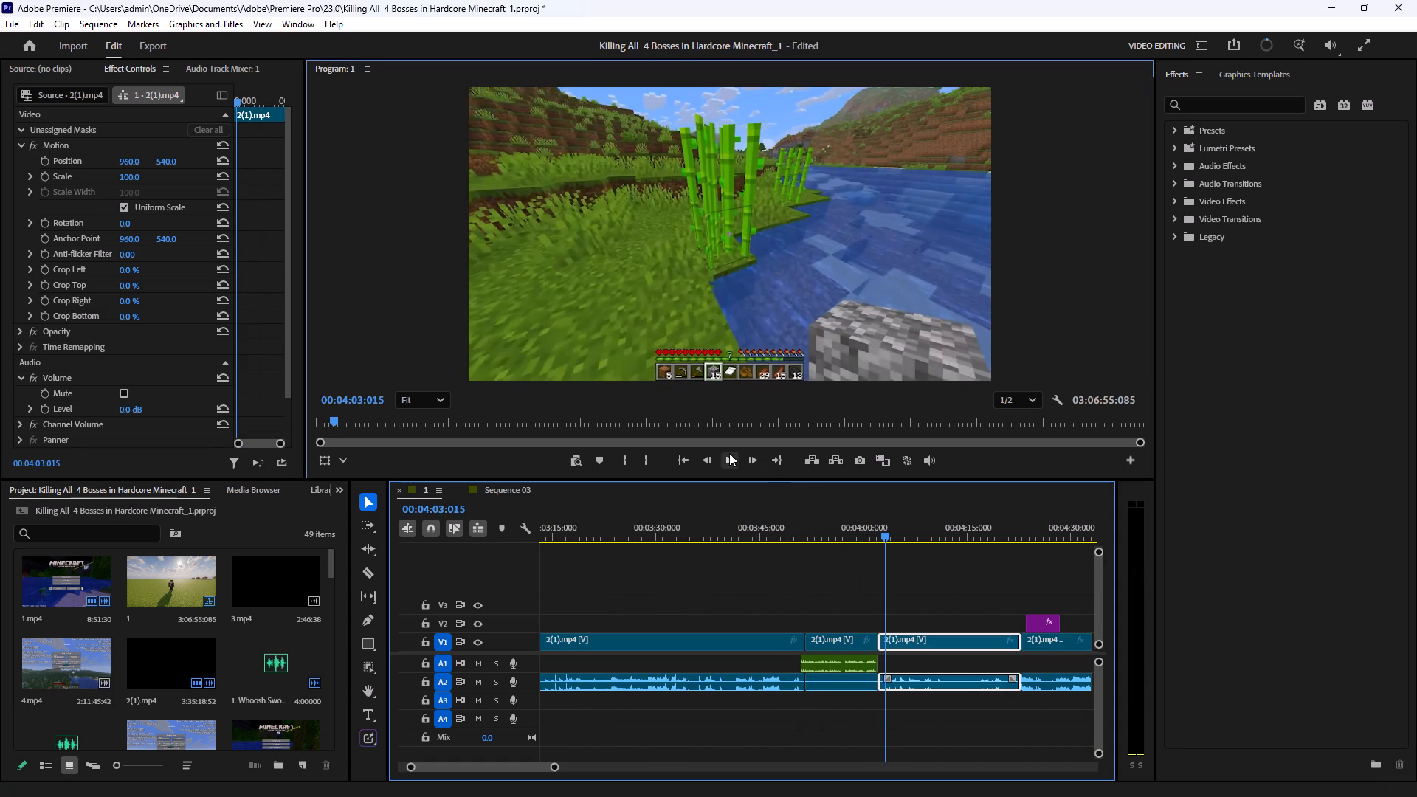
left_click(729, 453)
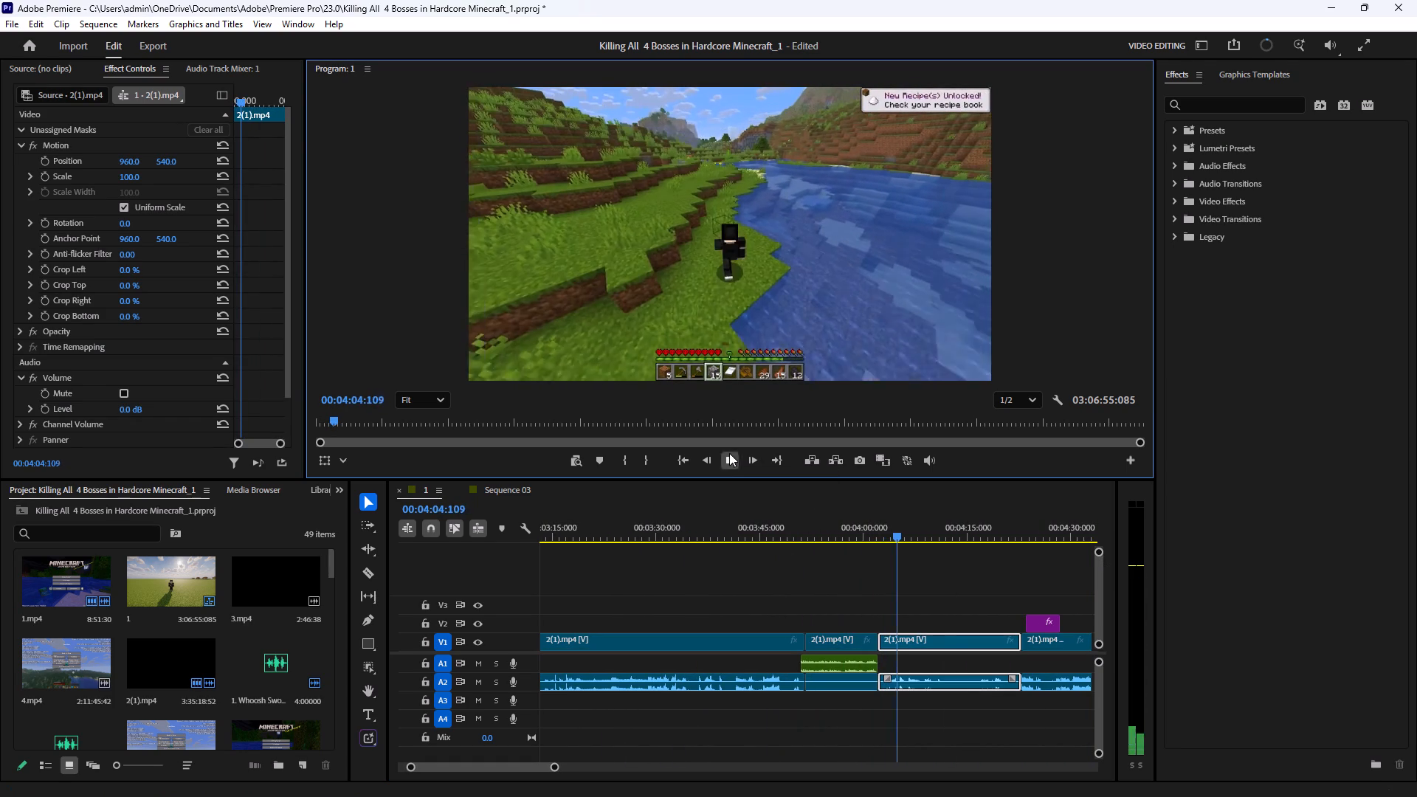
left_click_drag(899, 531, 885, 553)
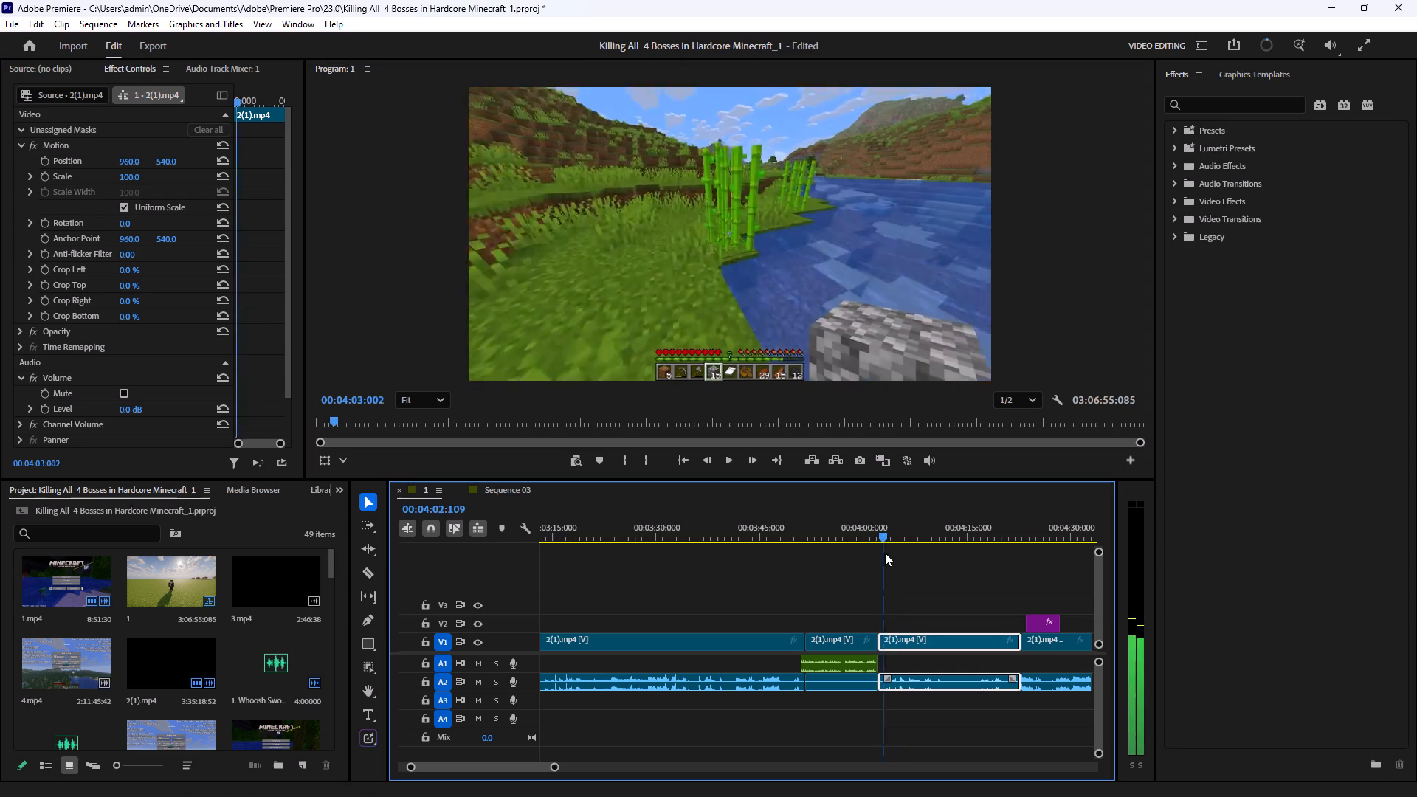
left_click_drag(885, 553, 884, 553)
left_click(916, 655)
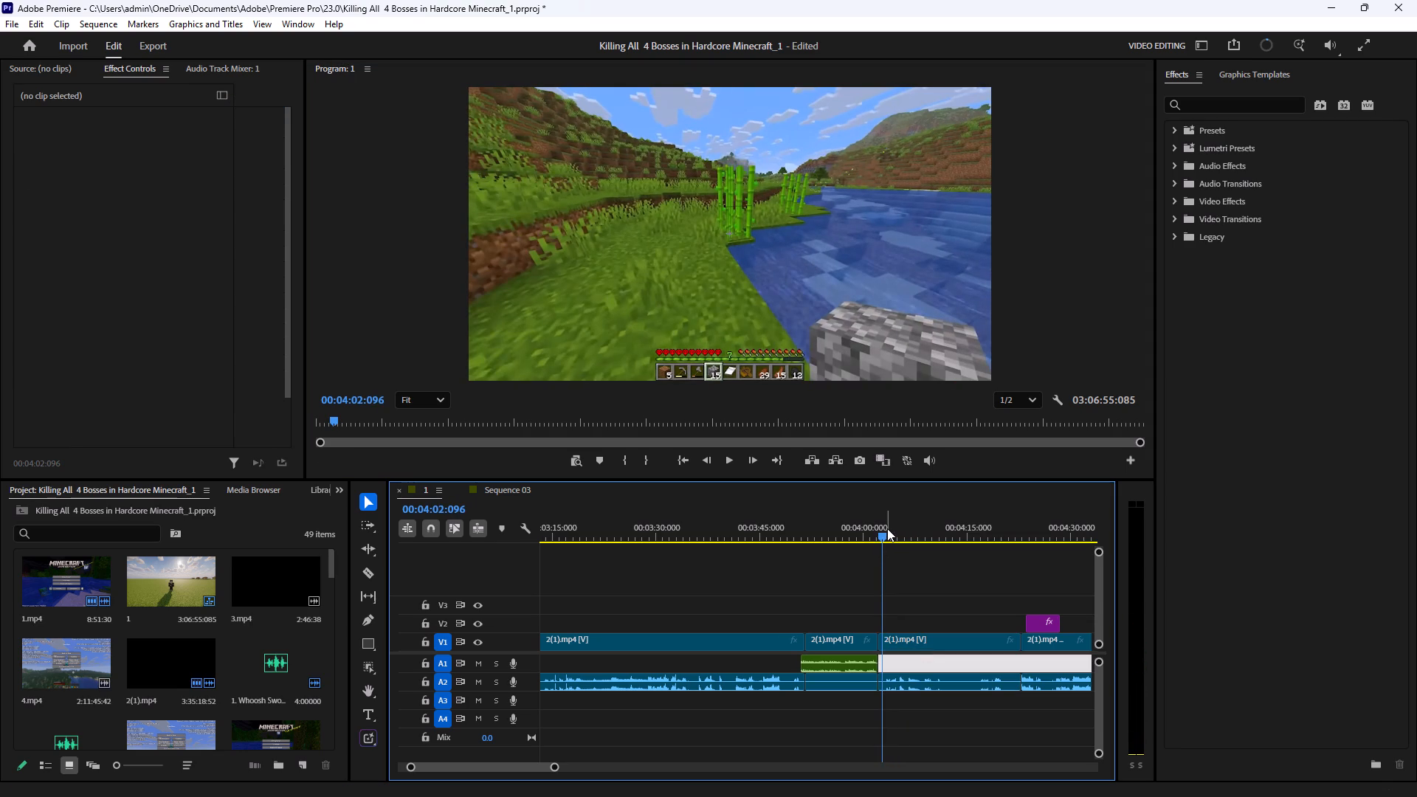
left_click_drag(883, 532, 912, 541)
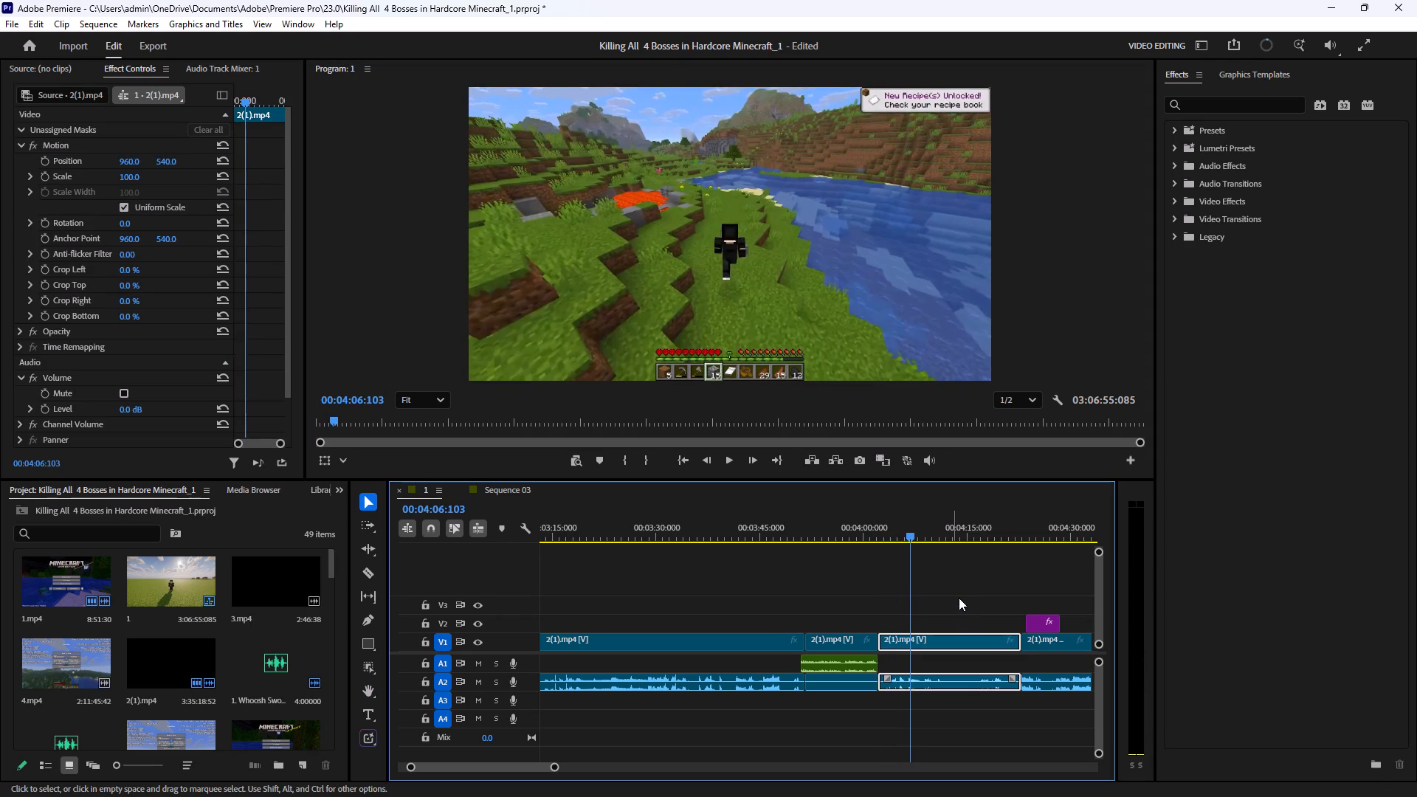
left_click(959, 598)
key("ctrl+v")
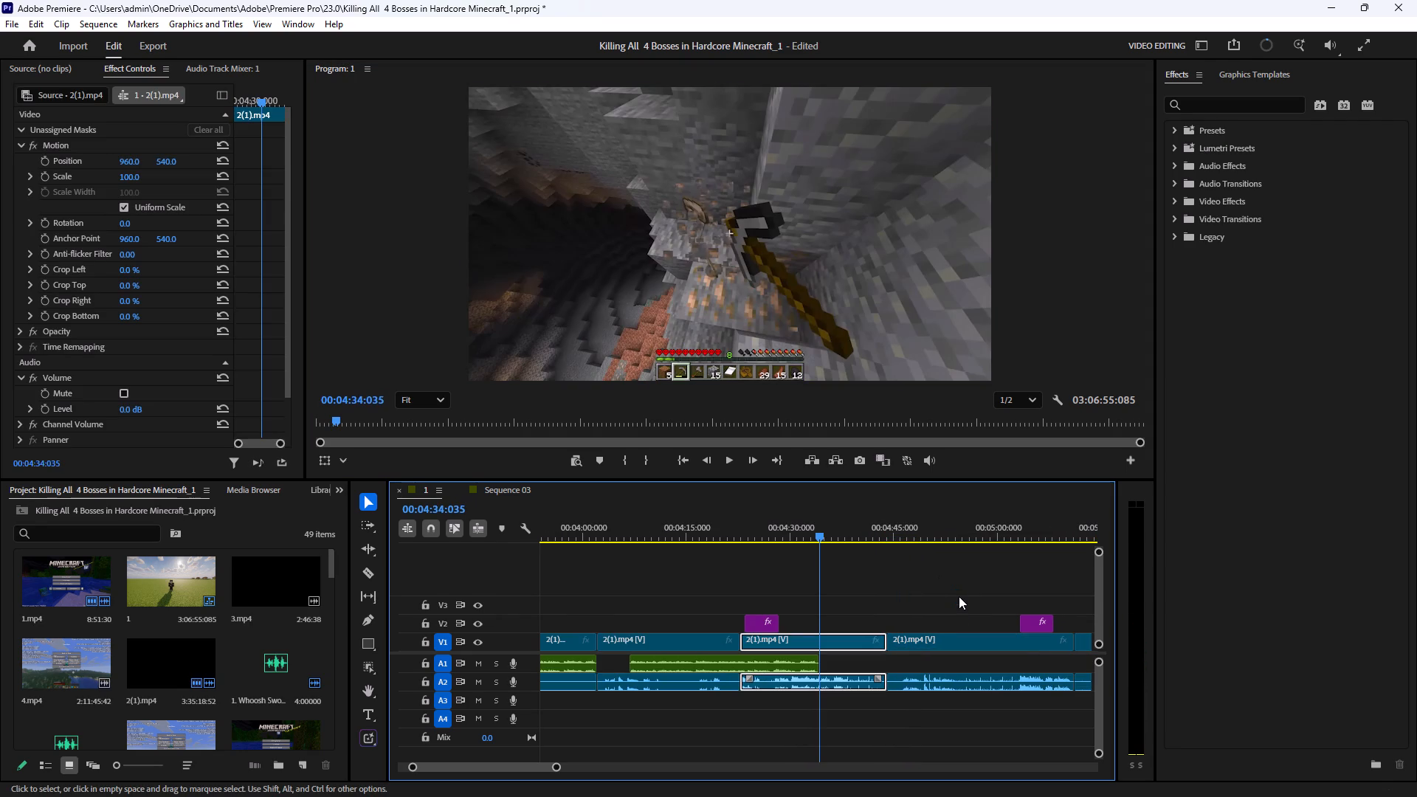
Play from about 00:03:52 to 00:04:07 to check the passage leading into the pasted audio.
left_click(539, 770)
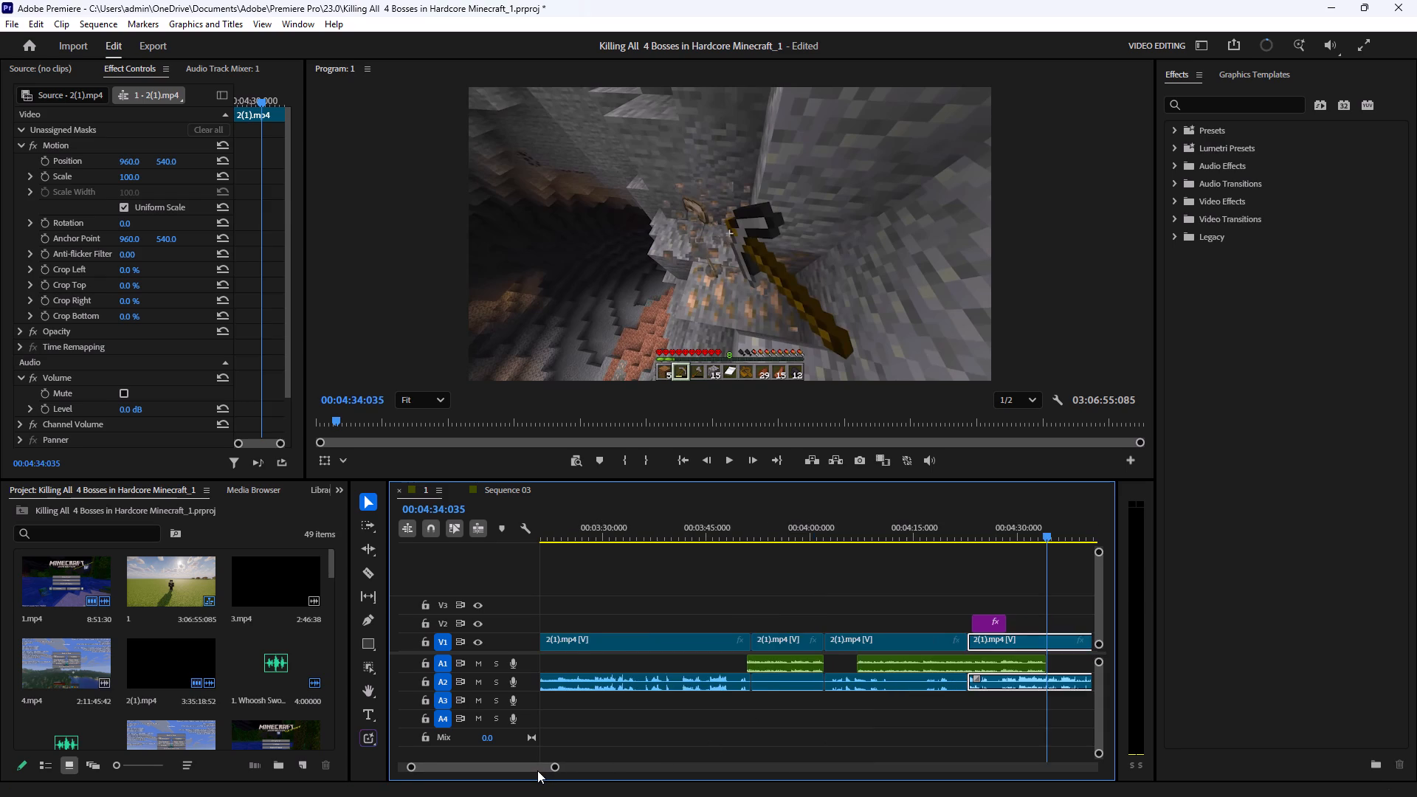
left_click(869, 520)
left_click(734, 463)
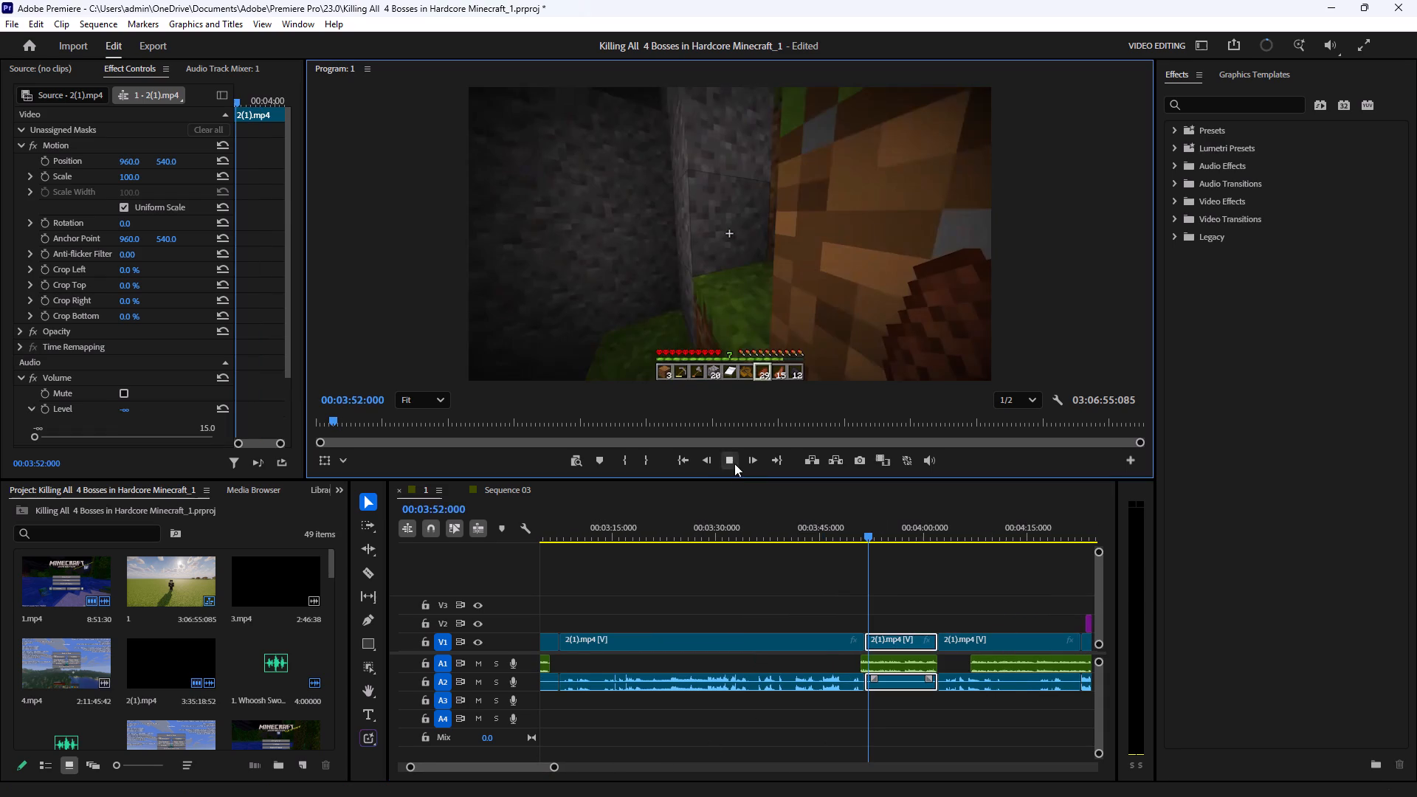
left_click(970, 591)
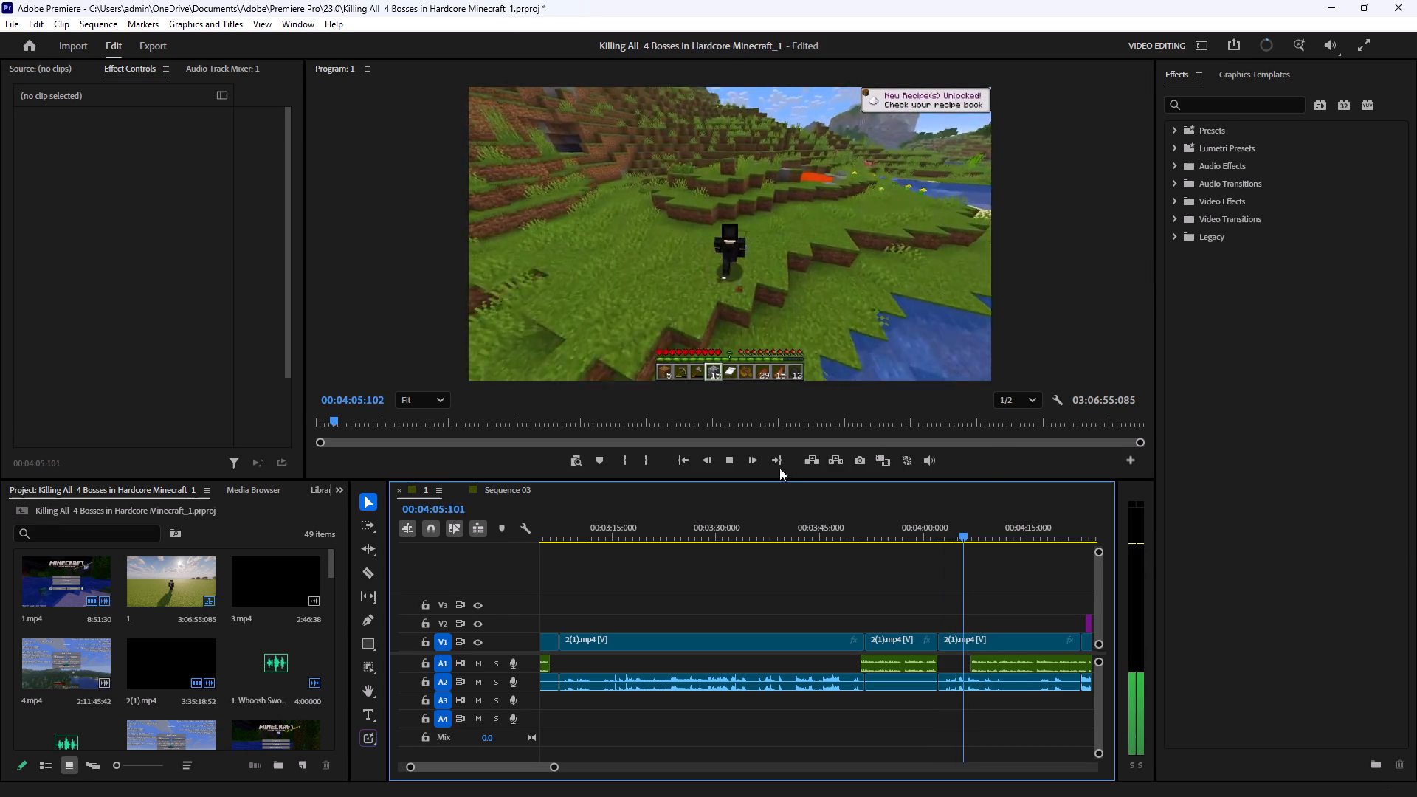
left_click(728, 455)
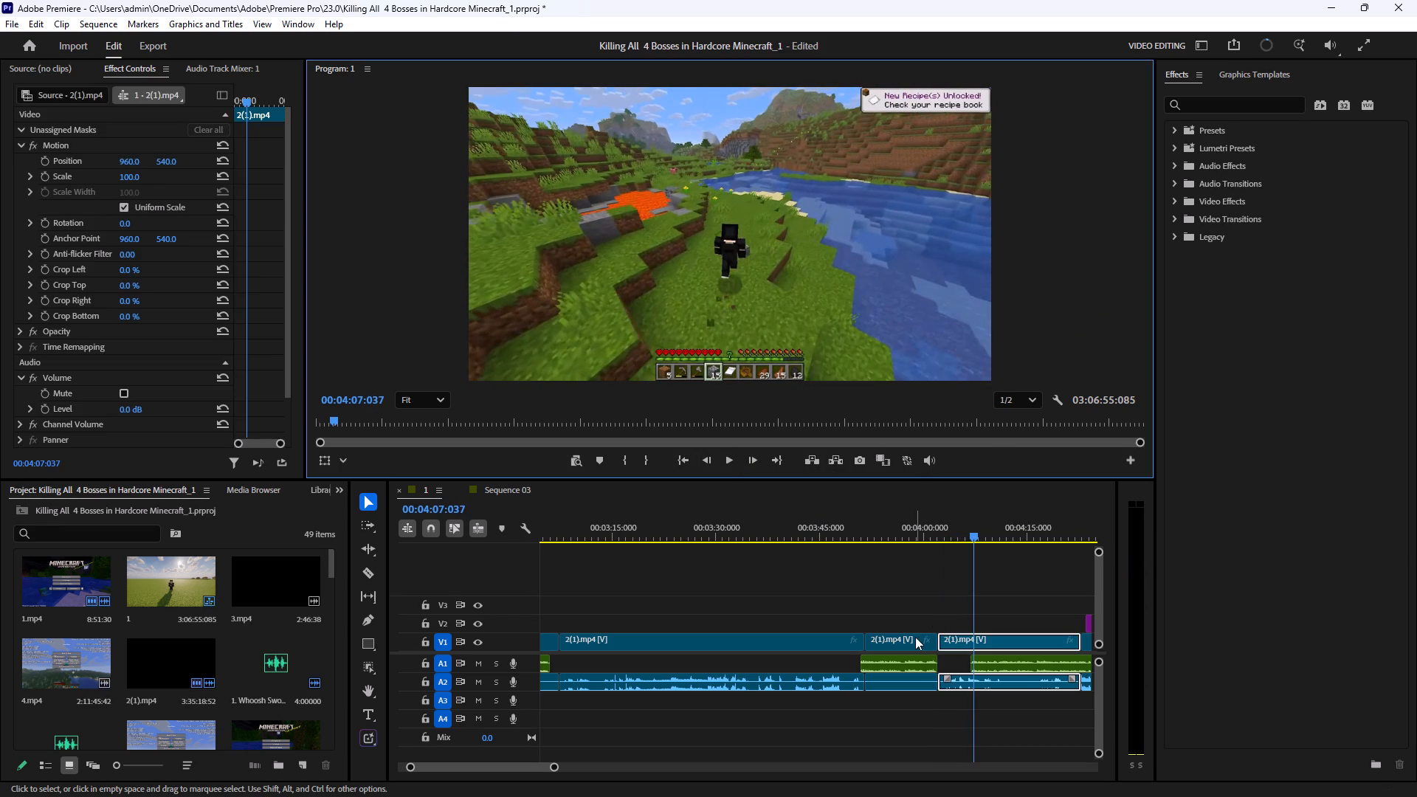
Trim the start of the short 2(1).mp4 clip near 00:03:52, leaving about 3 seconds, and move it back against the preceding clip.
left_click(894, 642)
left_click_drag(866, 537, 876, 538)
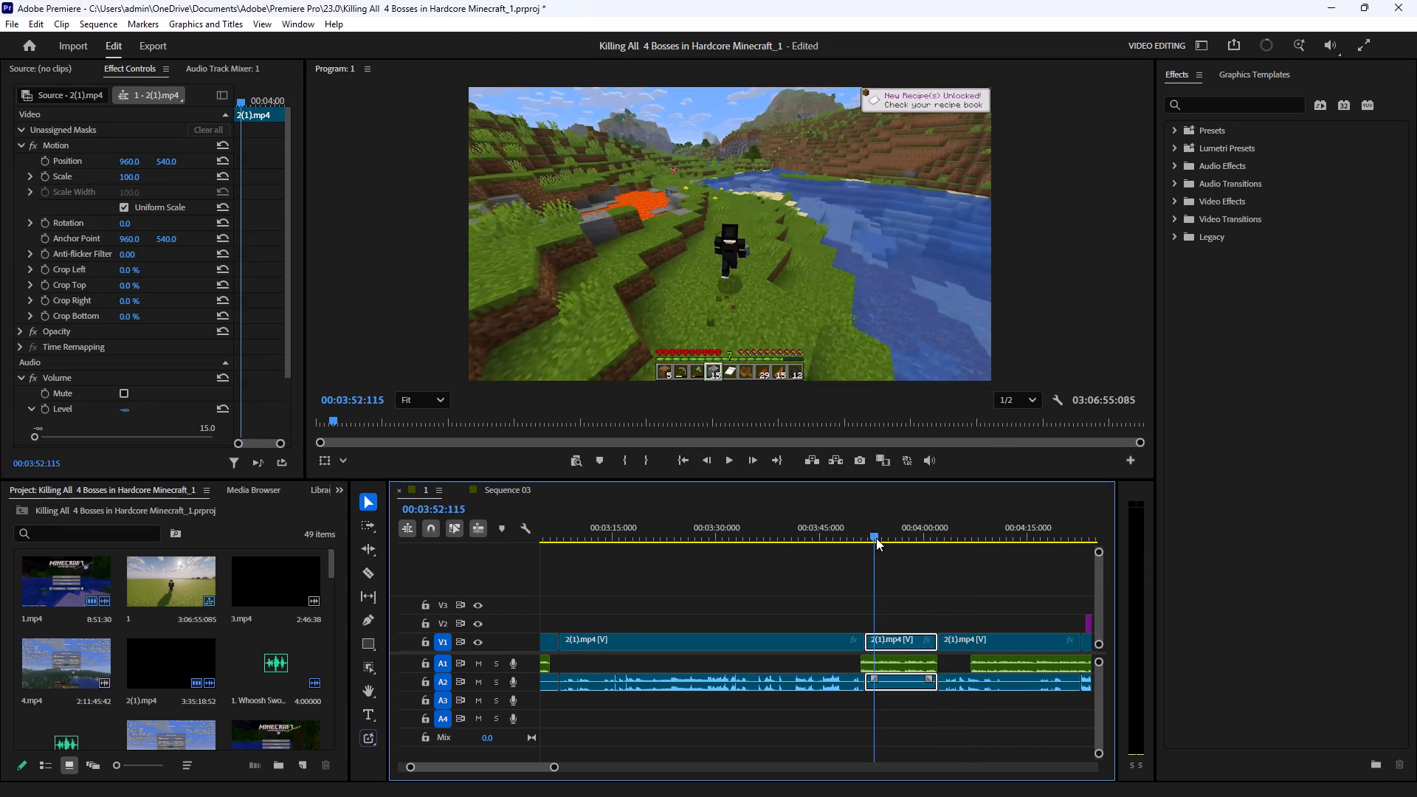
left_click_drag(876, 538, 878, 541)
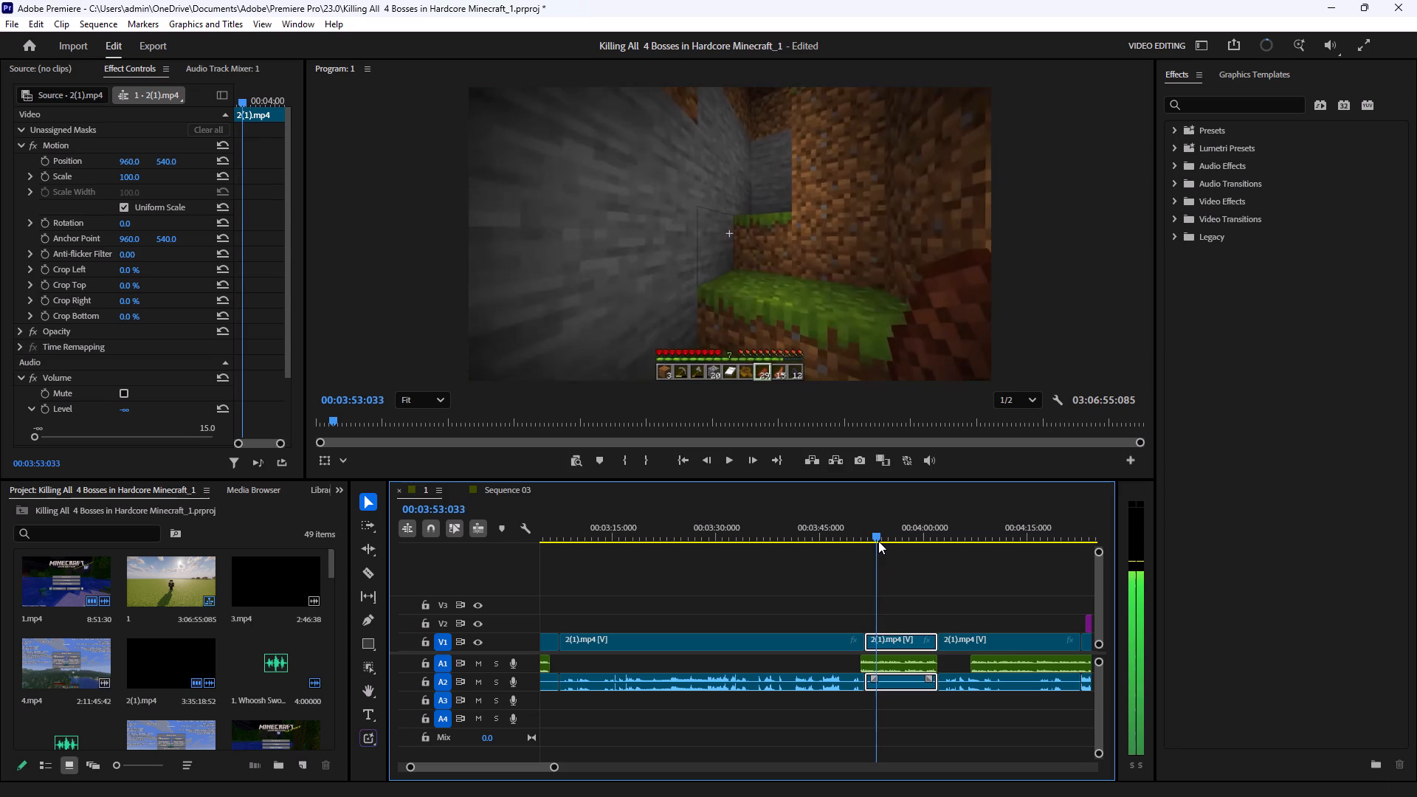
left_click_drag(878, 541, 874, 544)
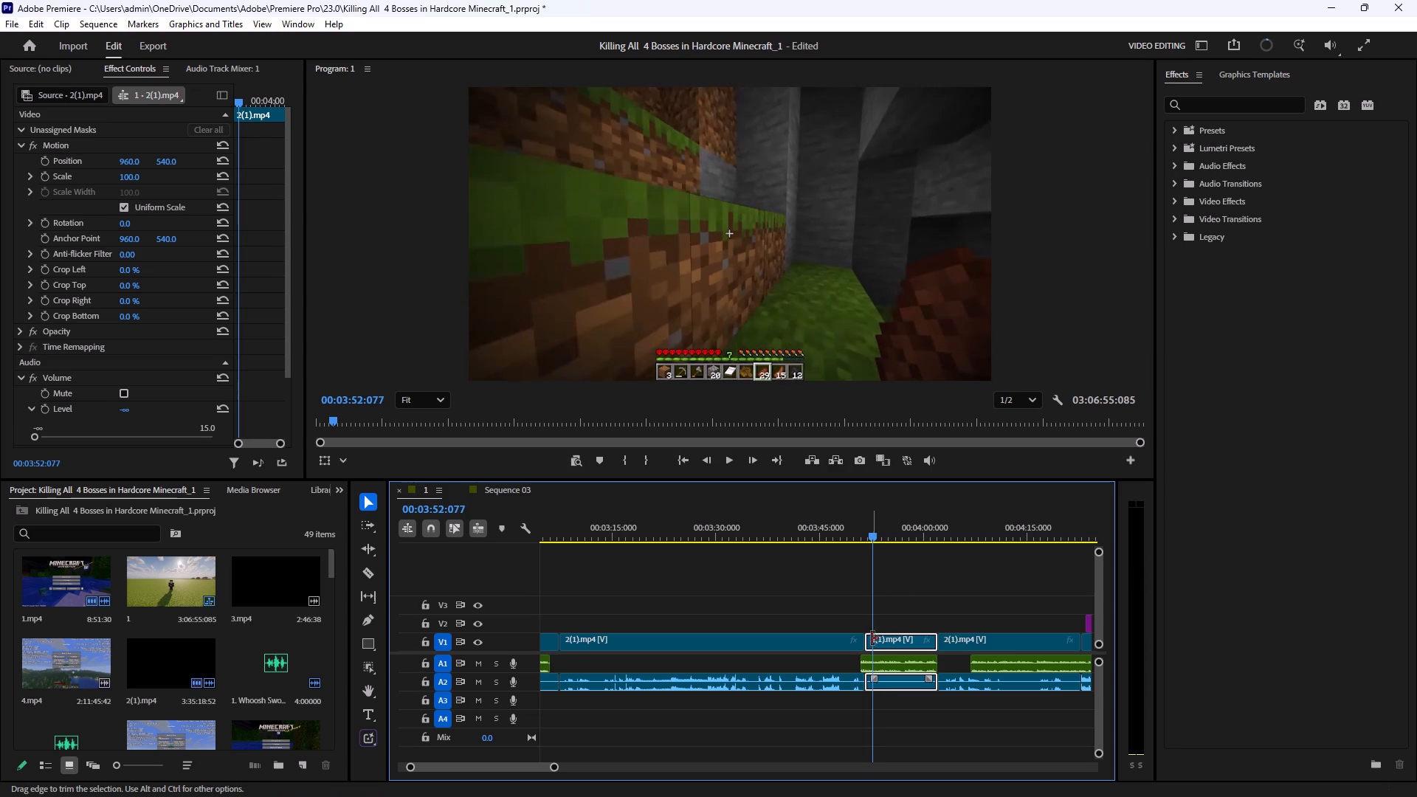
left_click_drag(866, 640, 919, 635)
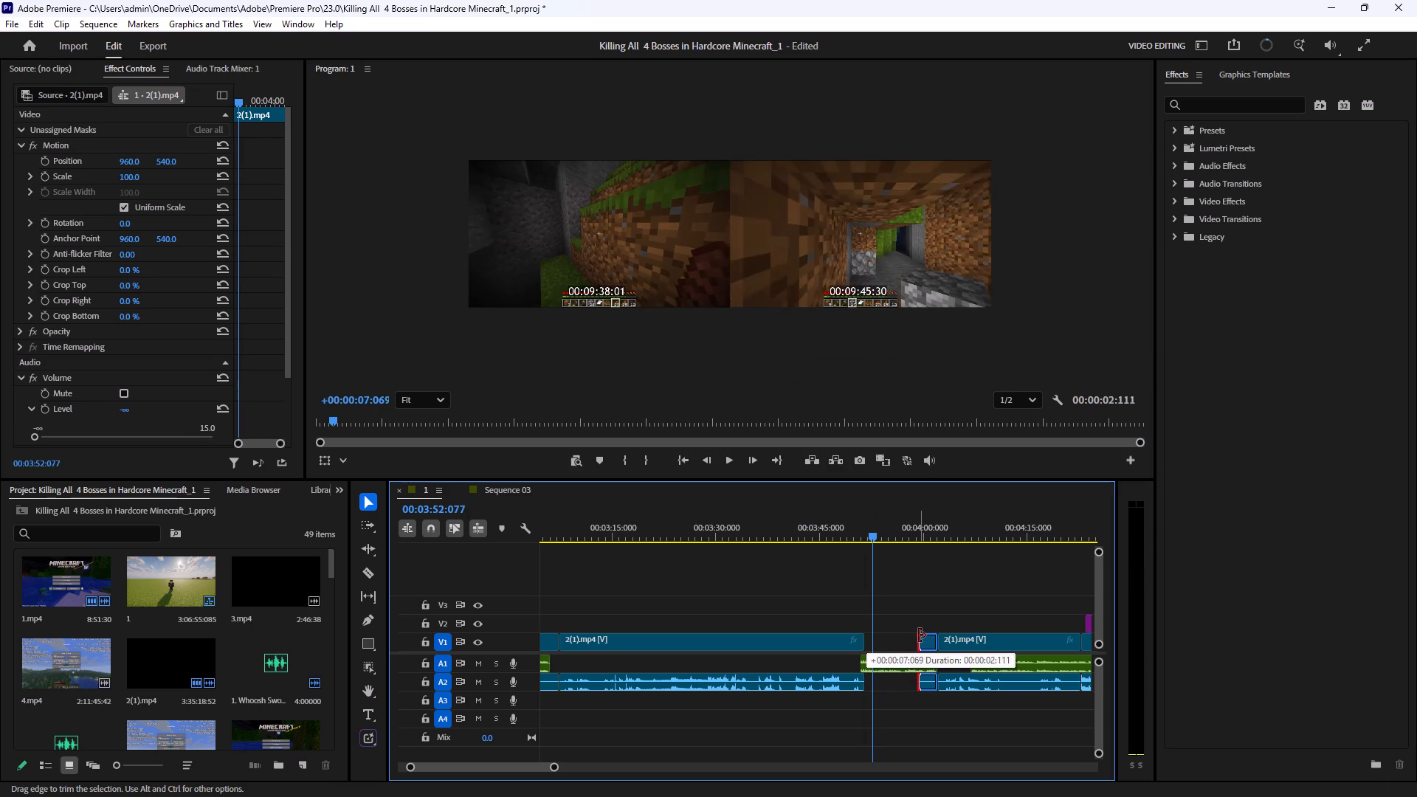
left_click_drag(919, 635, 919, 636)
left_click_drag(928, 644, 883, 646)
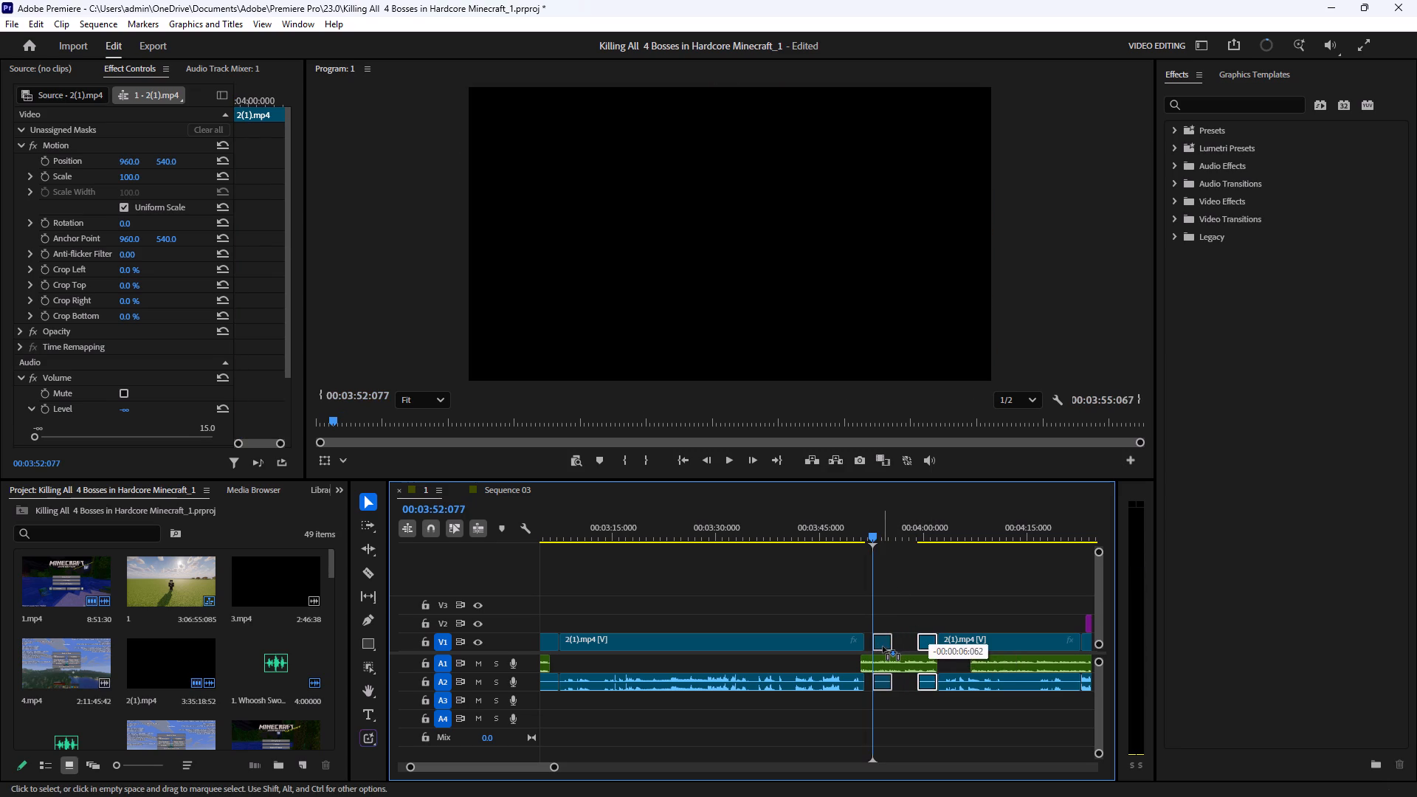
left_click_drag(883, 646, 875, 646)
Check the join near 00:03:52 and move the following 2(1).mp4 clip back against the short clip ending at about 00:03:54.
left_click(856, 528)
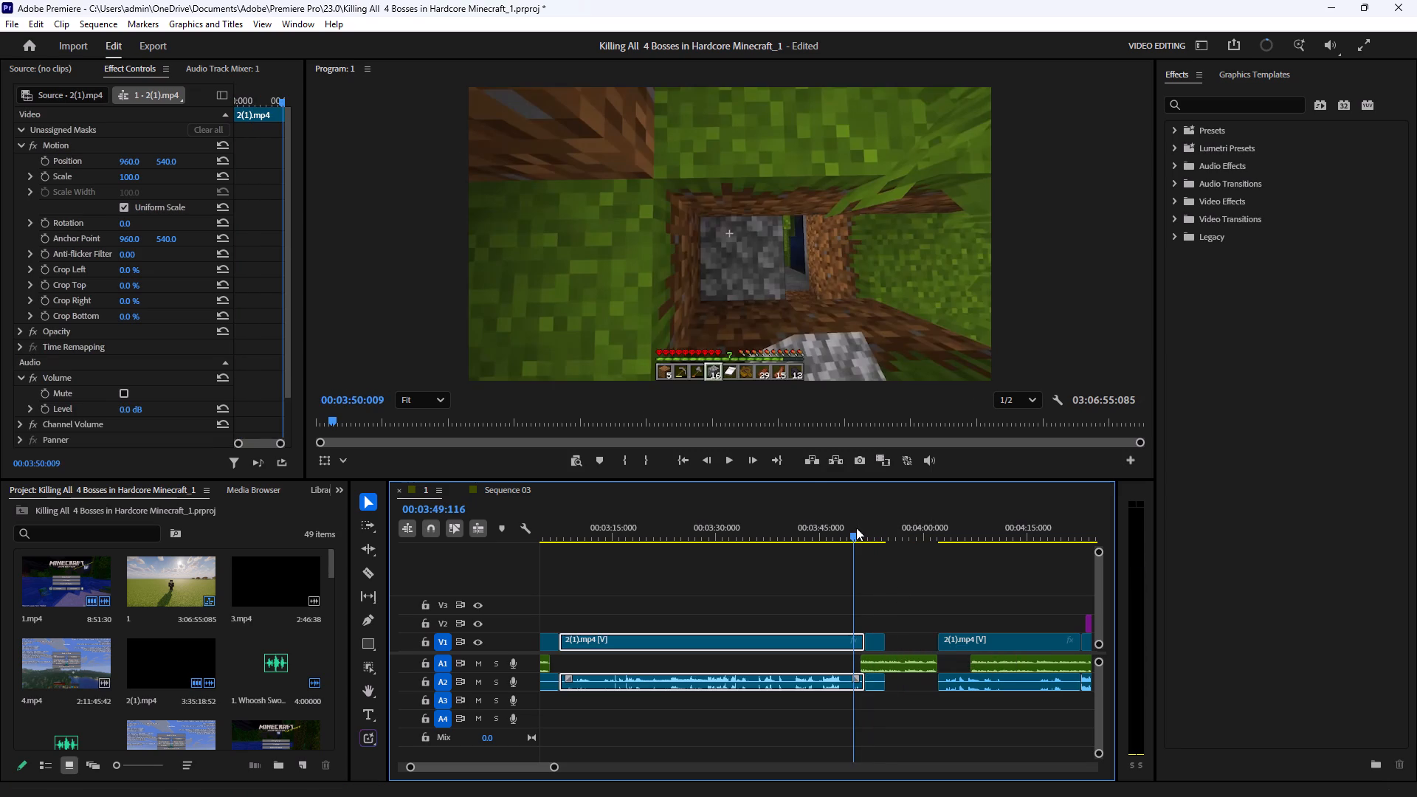
left_click(733, 460)
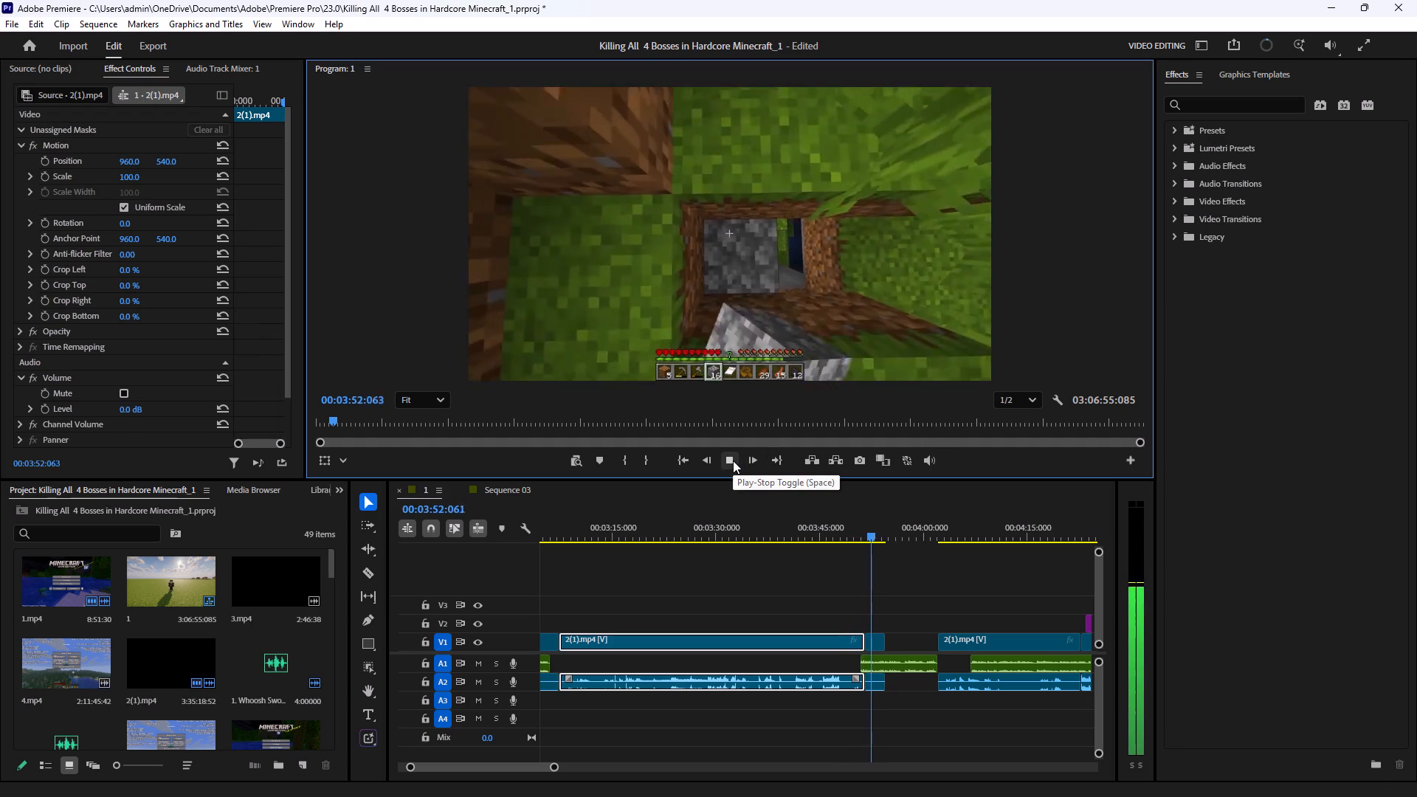
left_click(733, 460)
left_click(733, 460)
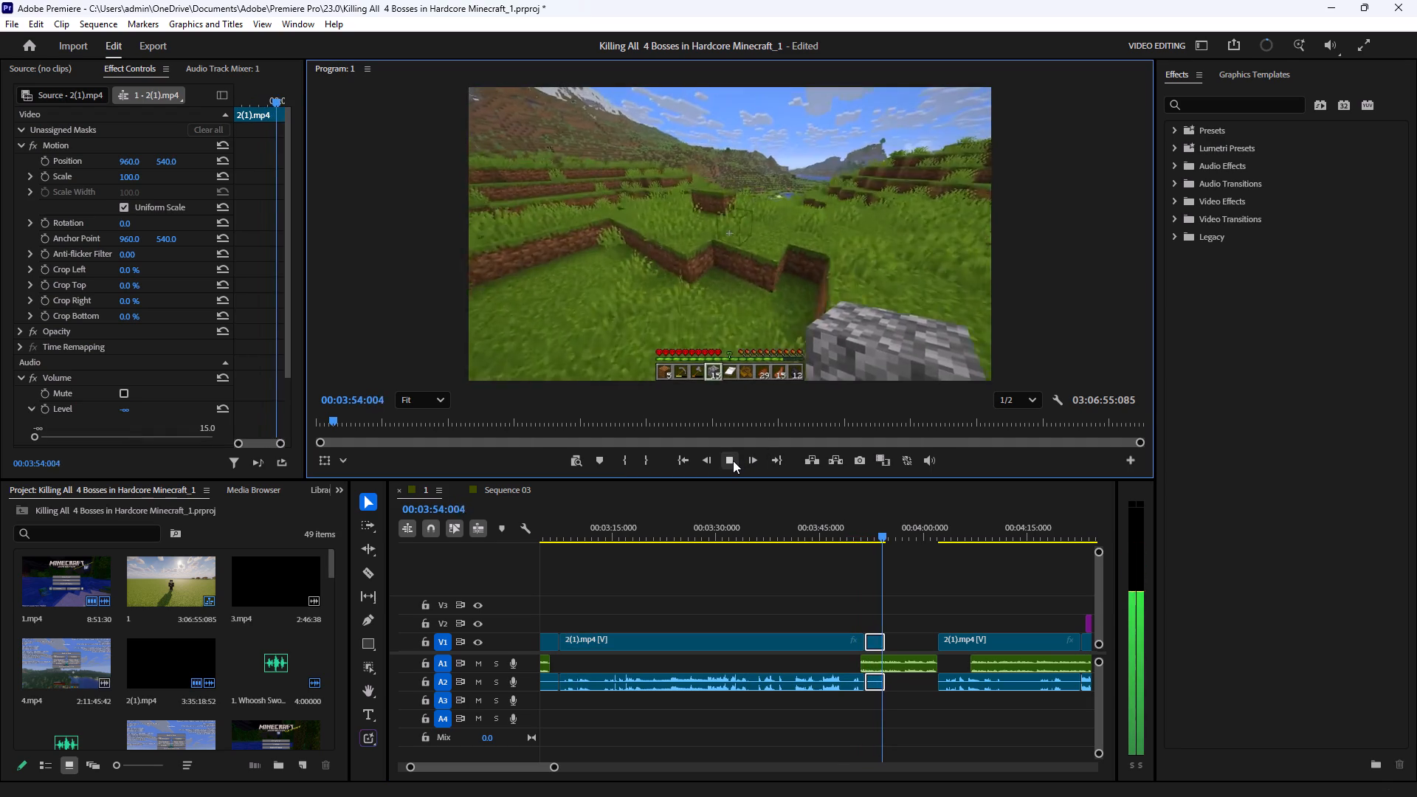
left_click(733, 460)
left_click_drag(968, 641, 928, 642)
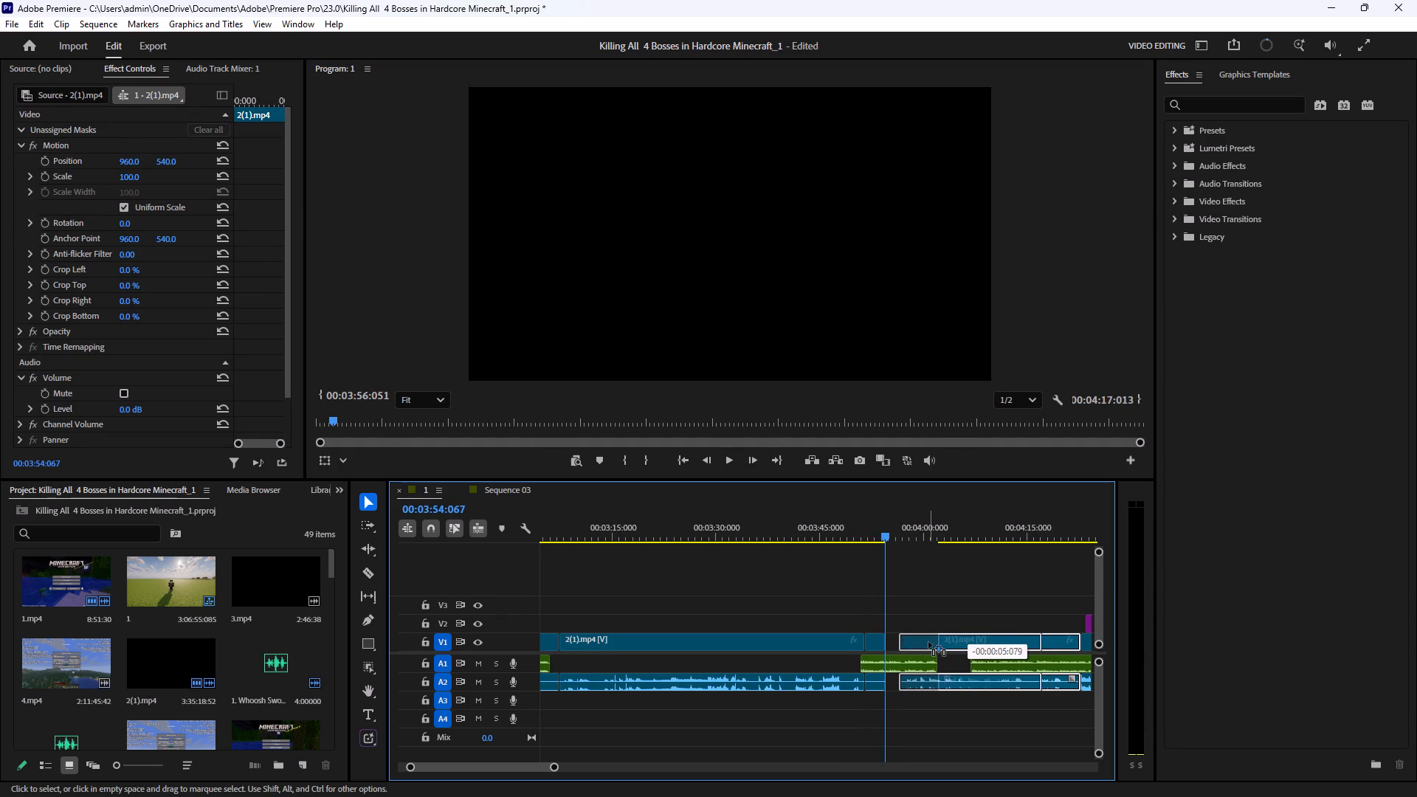
left_click_drag(928, 642, 917, 642)
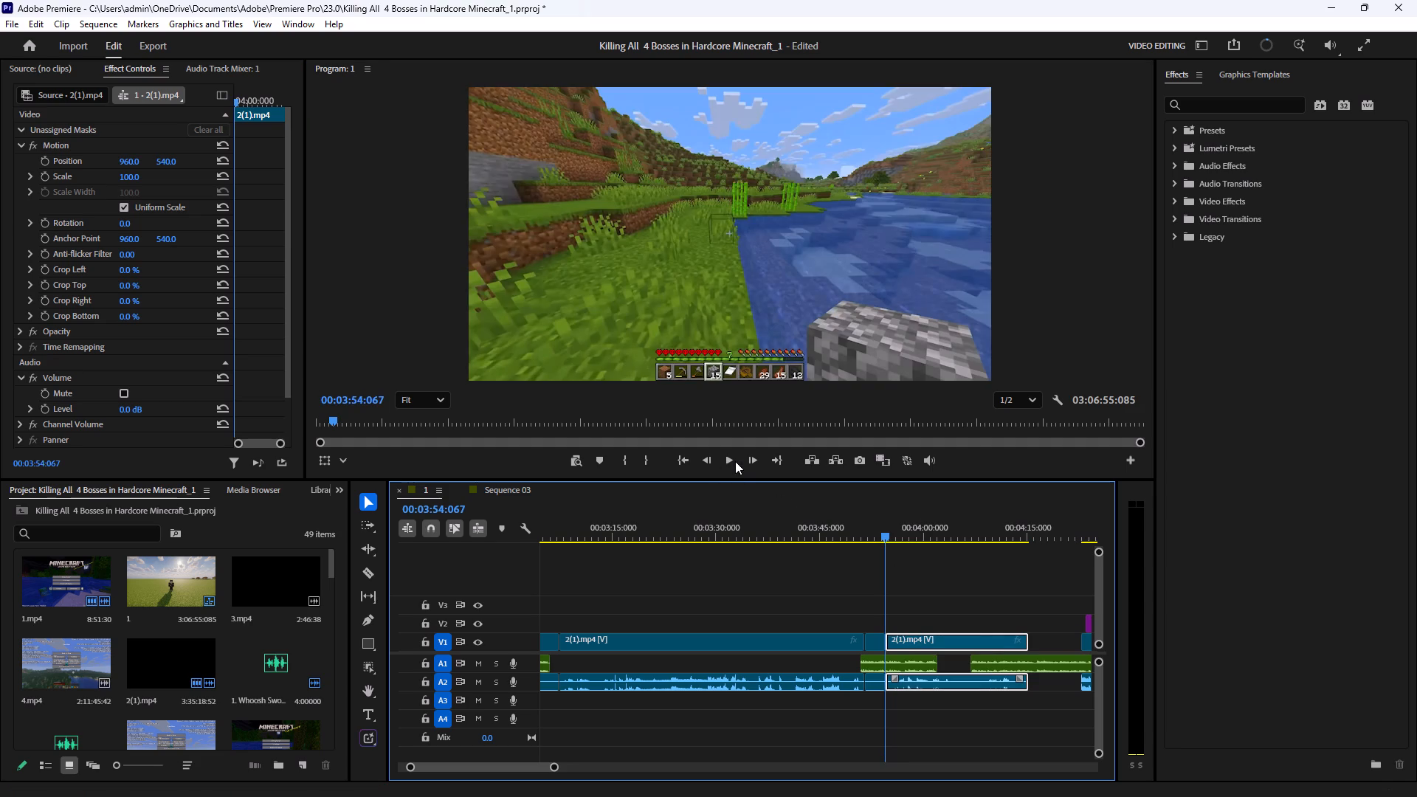
Review the riverside footage up to about 00:04:07 and trim the end of that 2(1).mp4 clip back to about 00:04:02.
left_click(735, 461)
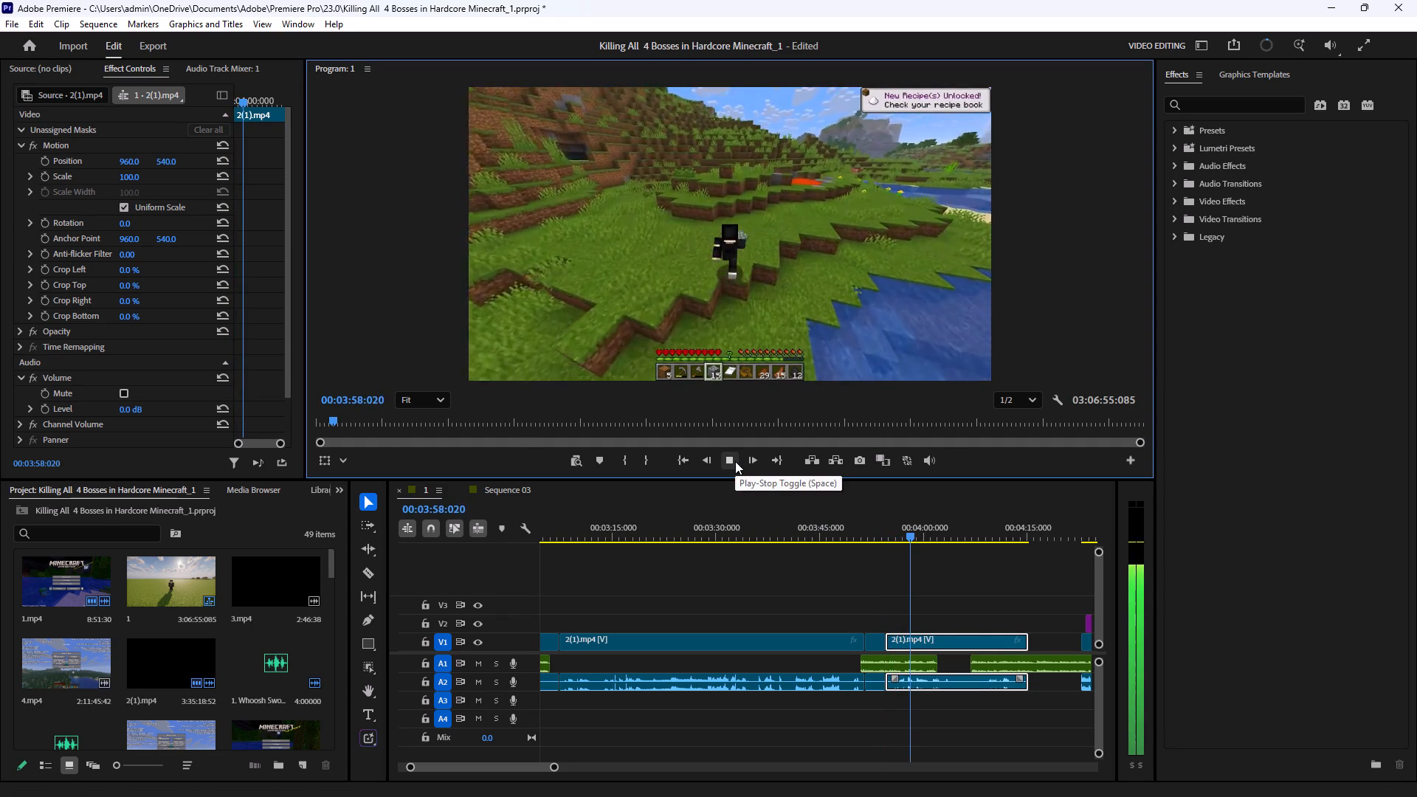
left_click(735, 461)
left_click(735, 461)
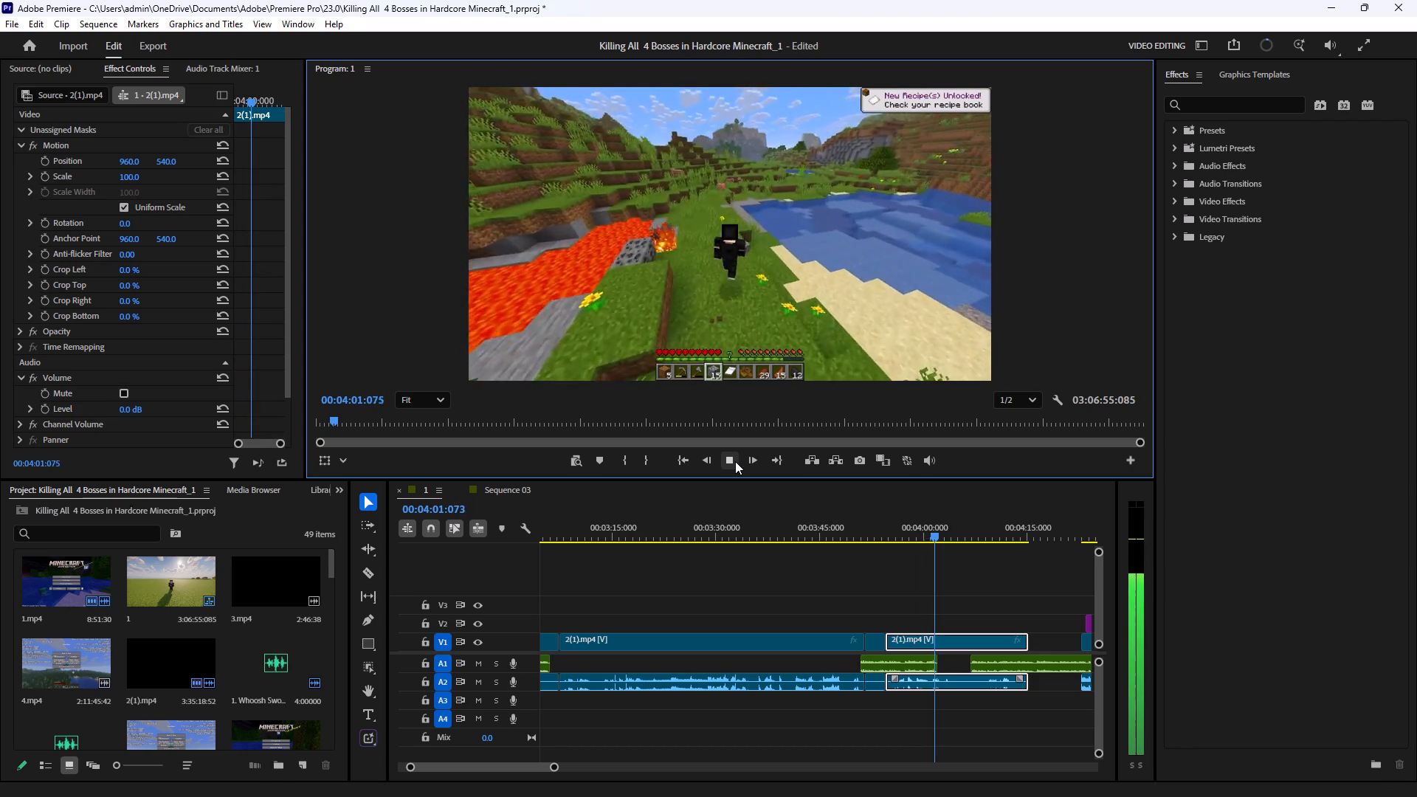
left_click(735, 461)
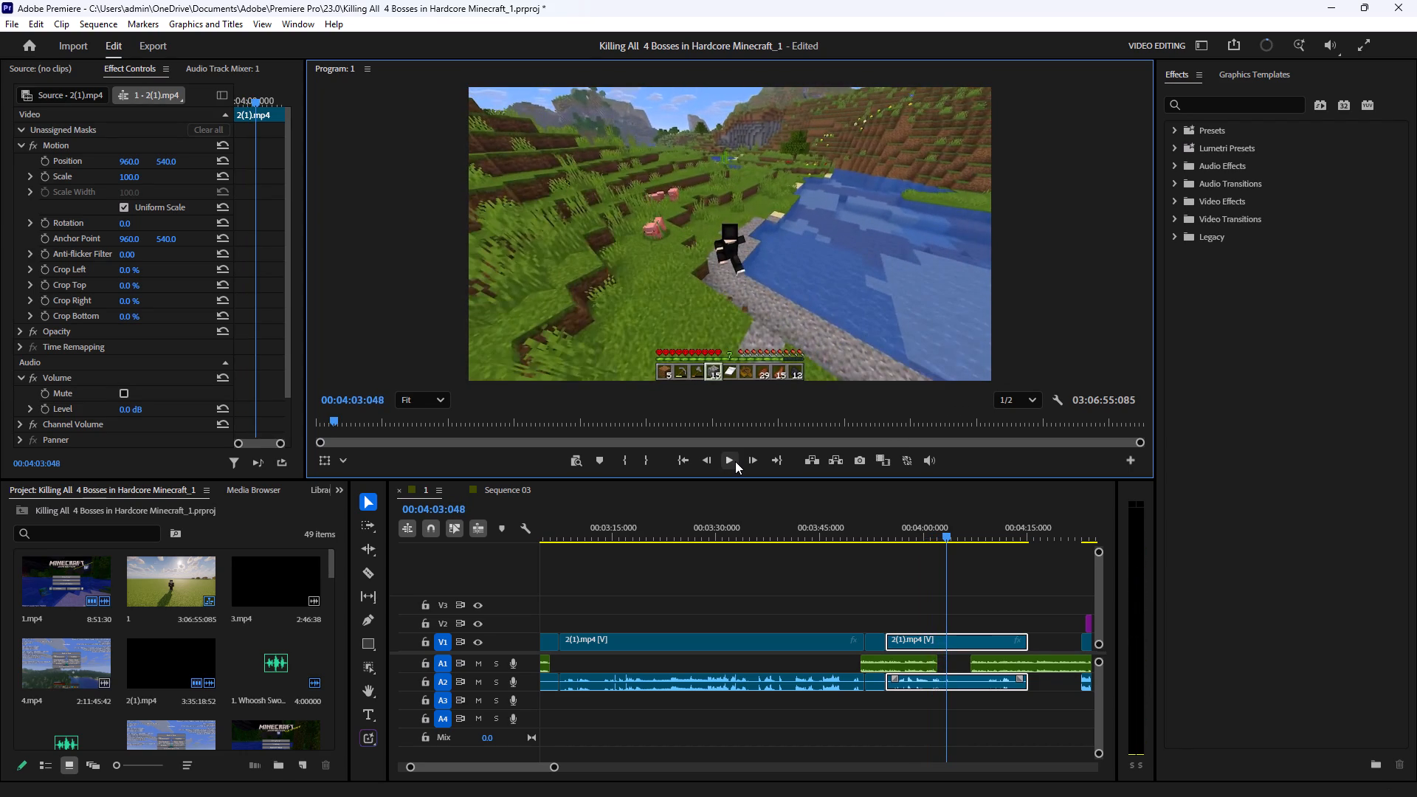
left_click(914, 683)
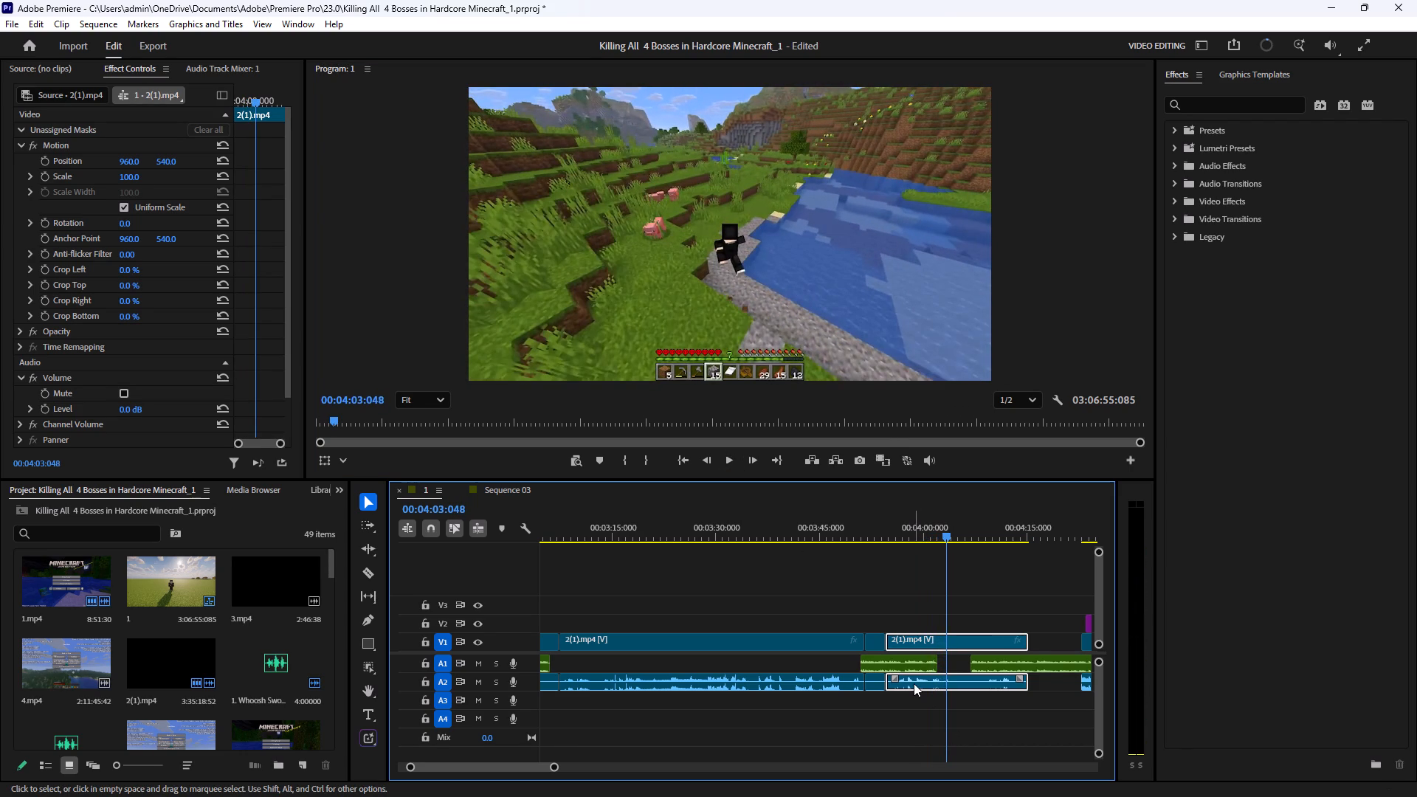
left_click(733, 464)
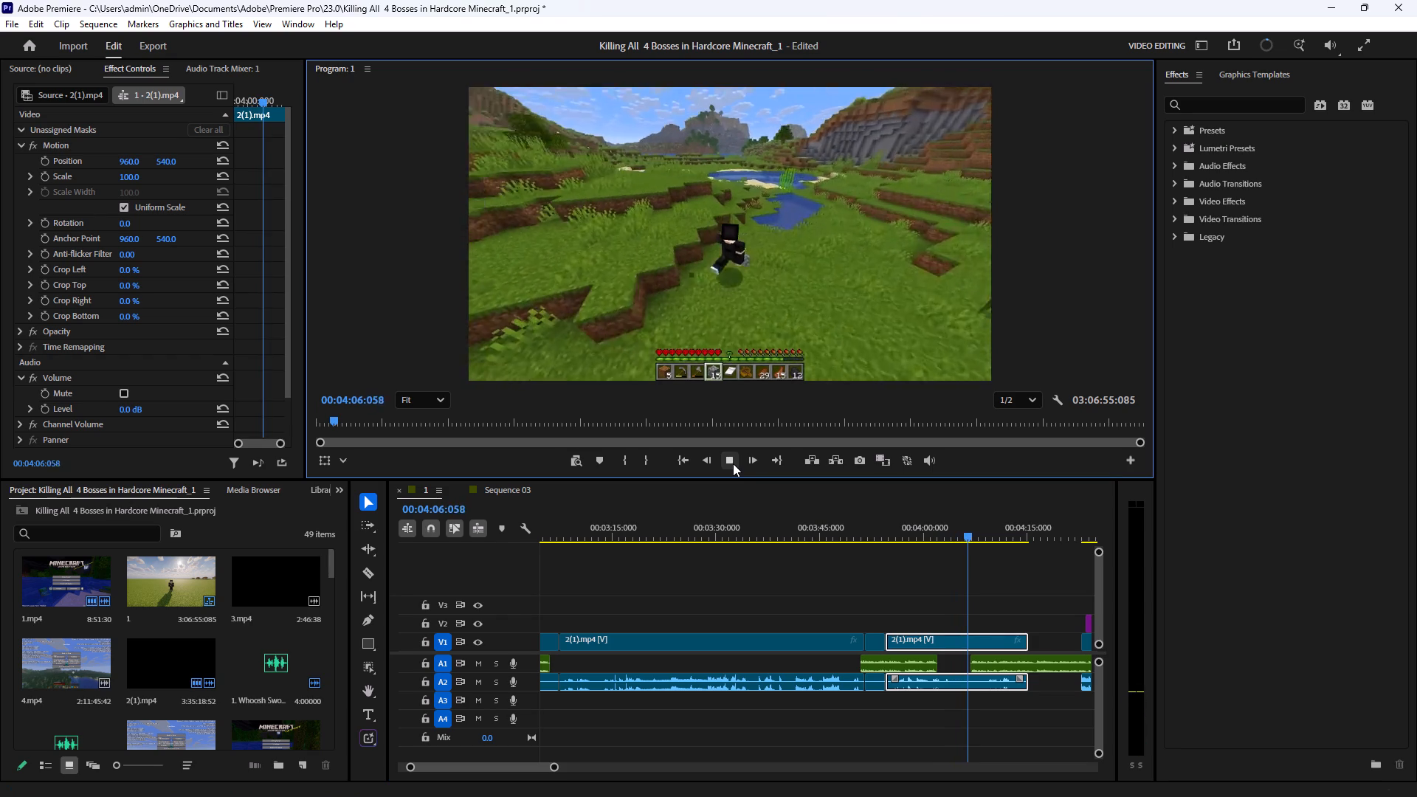
left_click(733, 463)
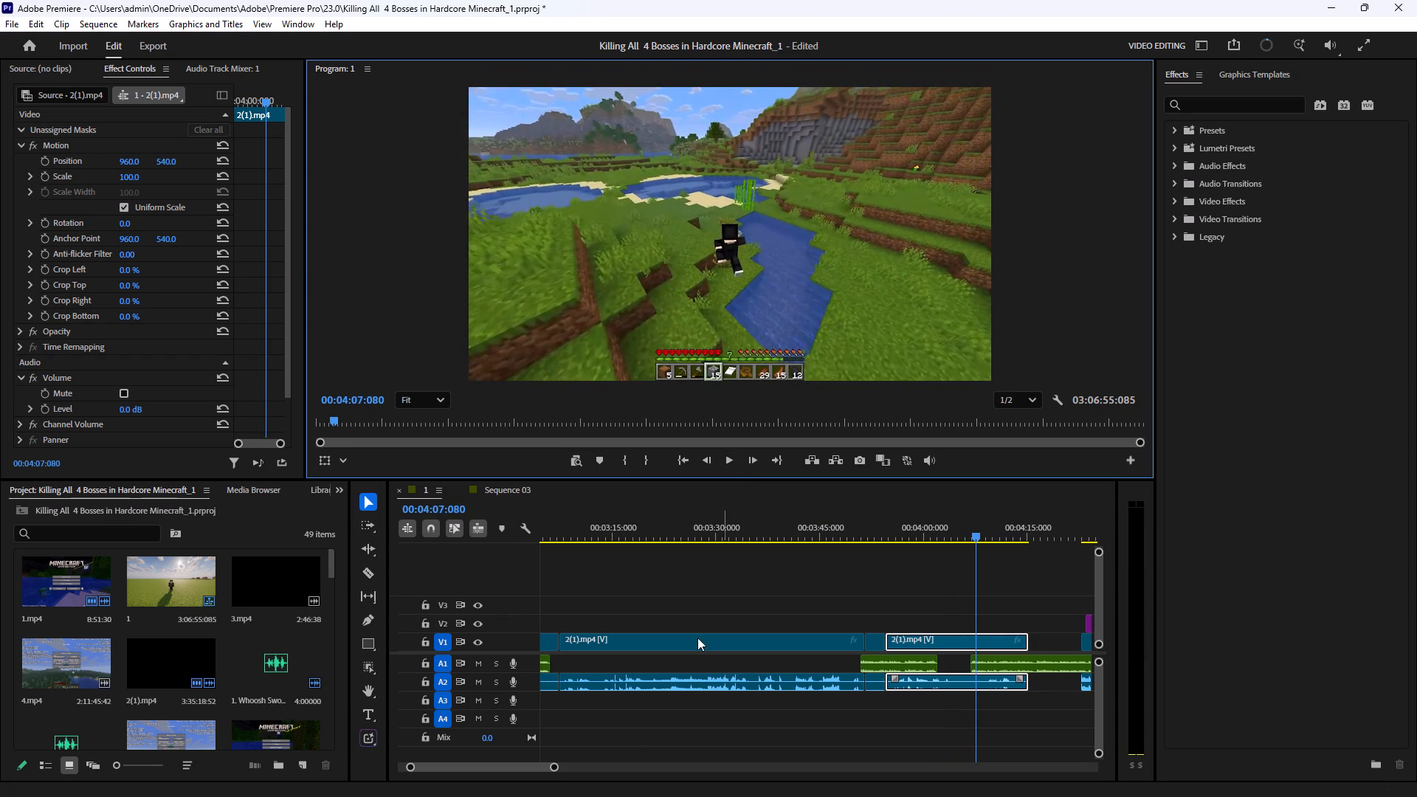
left_click(953, 531)
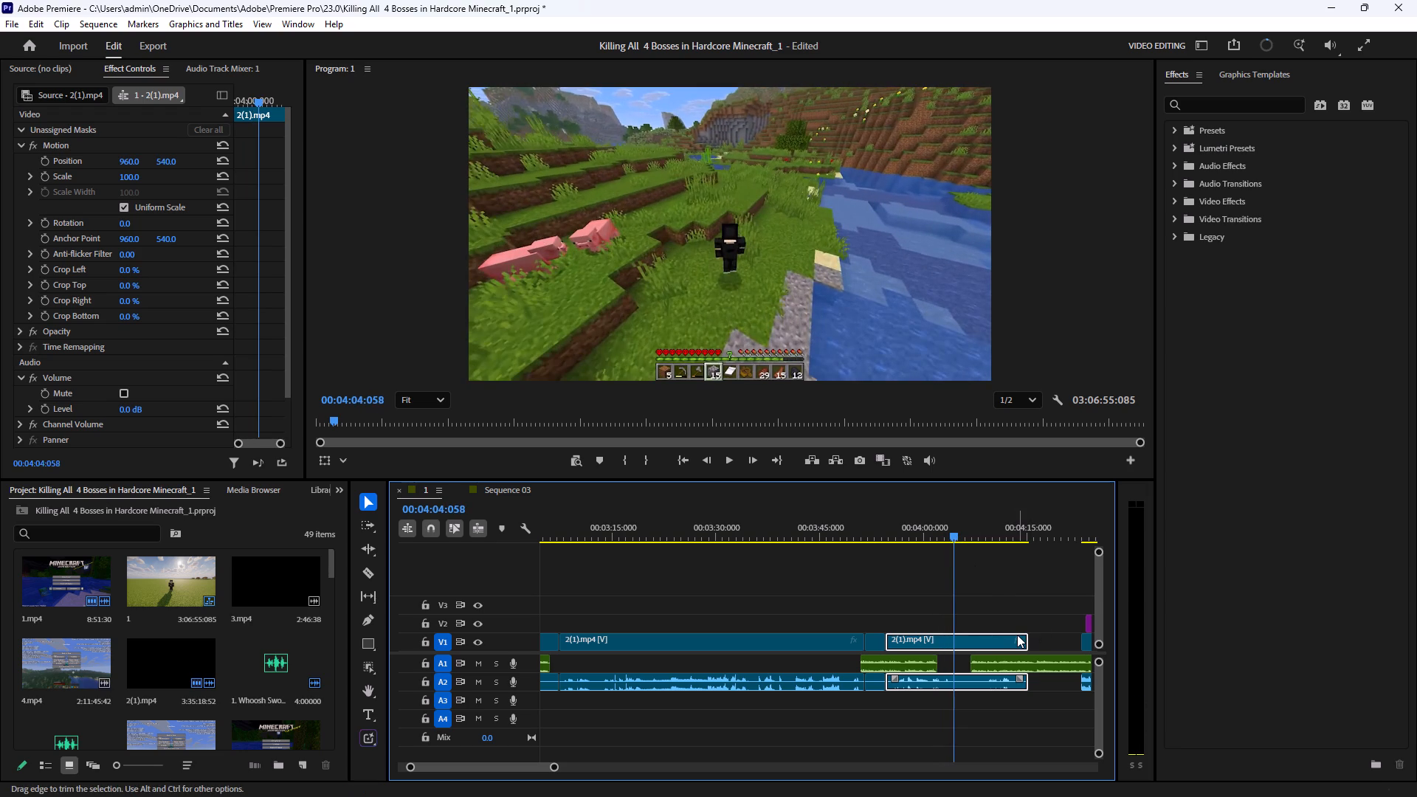
left_click_drag(1027, 645, 954, 646)
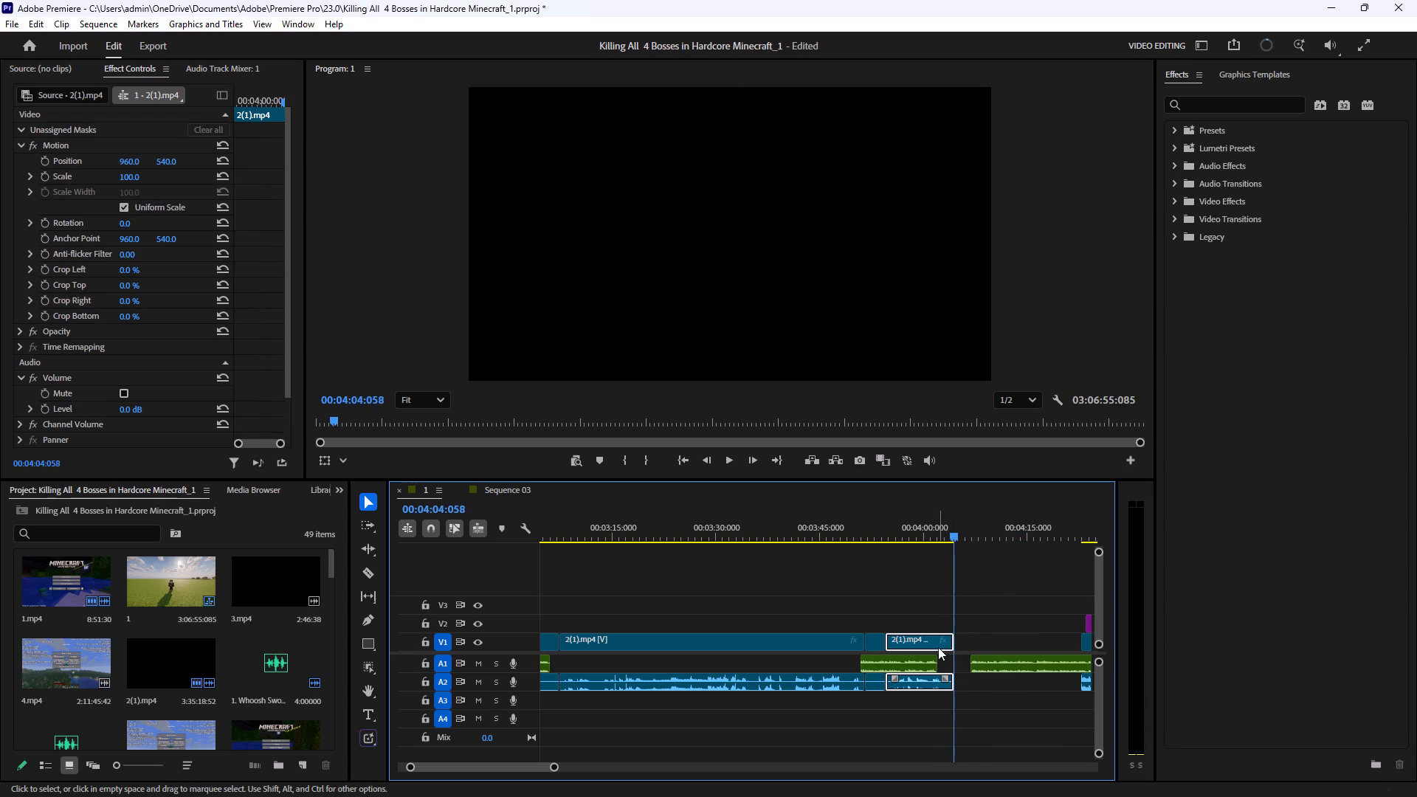
left_click_drag(949, 644, 937, 644)
Replay the sugar cane passage and trim the end of the audio clip beneath it on track A1 to about 00:03:57.
left_click(918, 534)
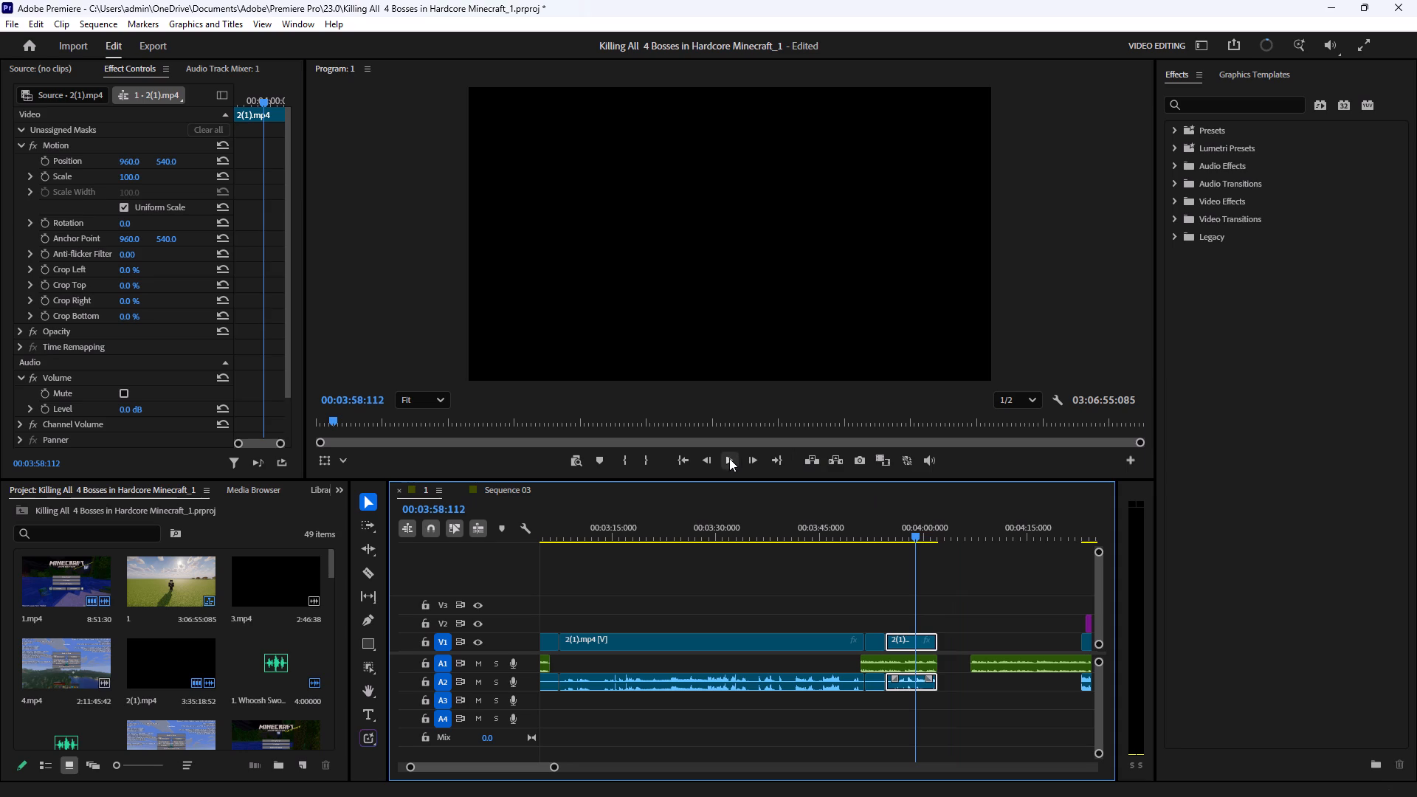
left_click(729, 458)
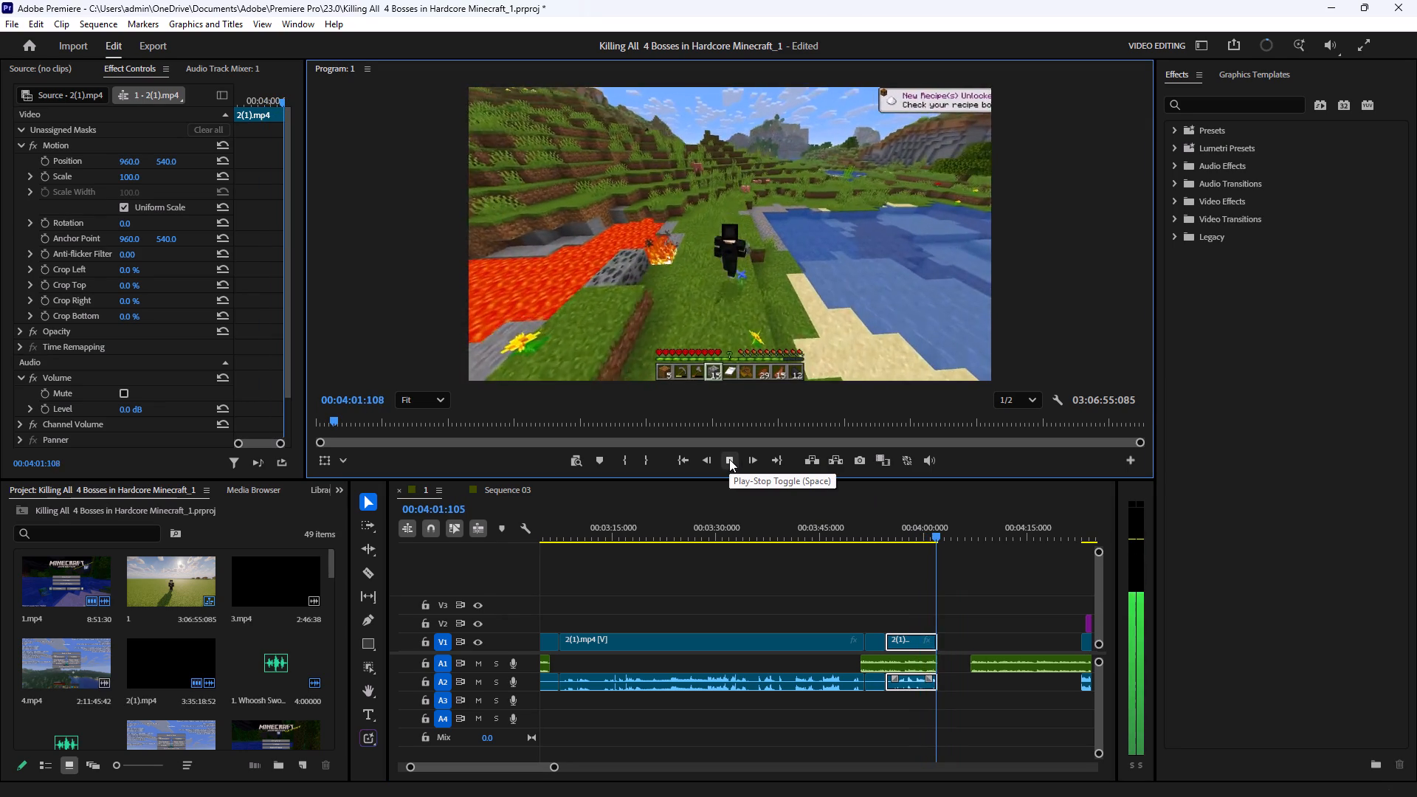
left_click(729, 459)
left_click(883, 536)
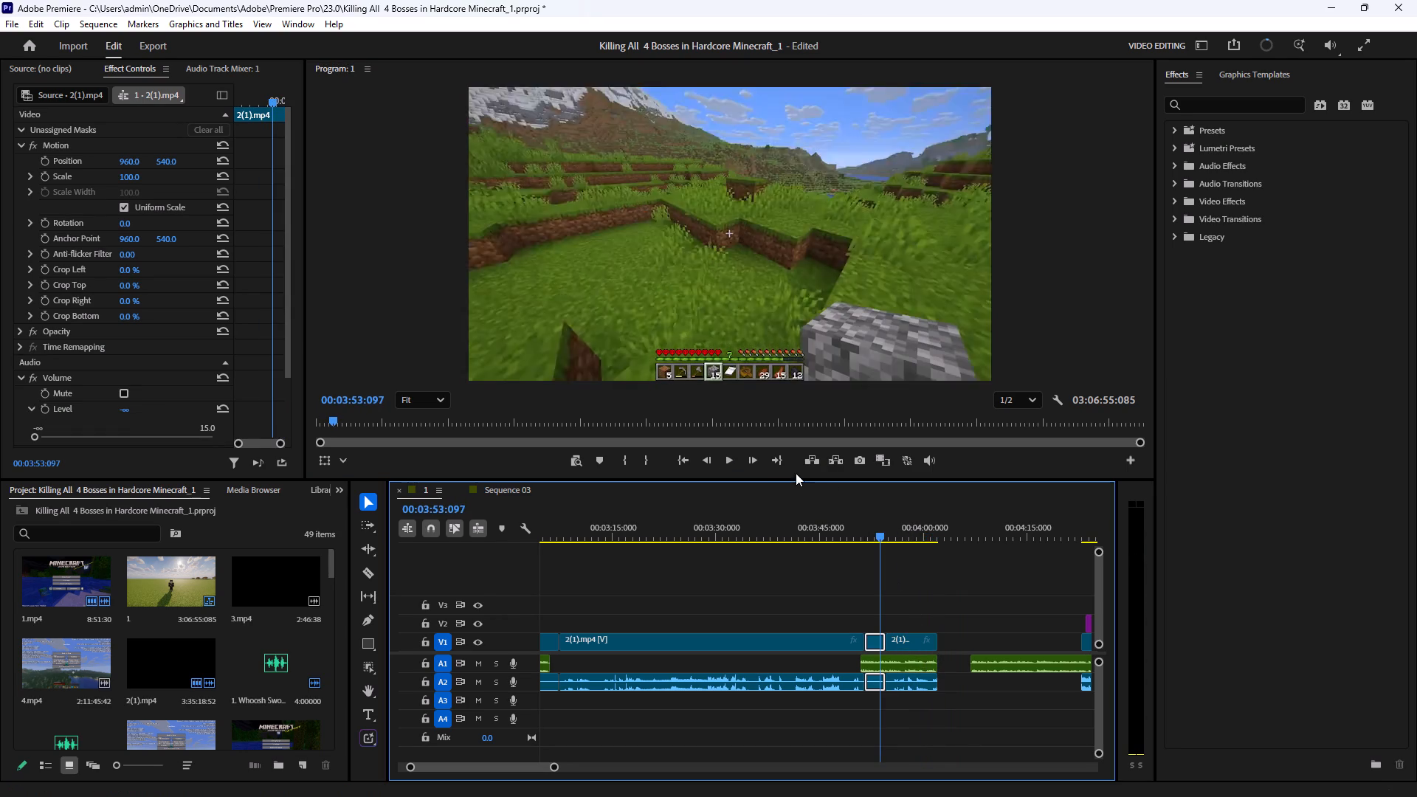
left_click(729, 463)
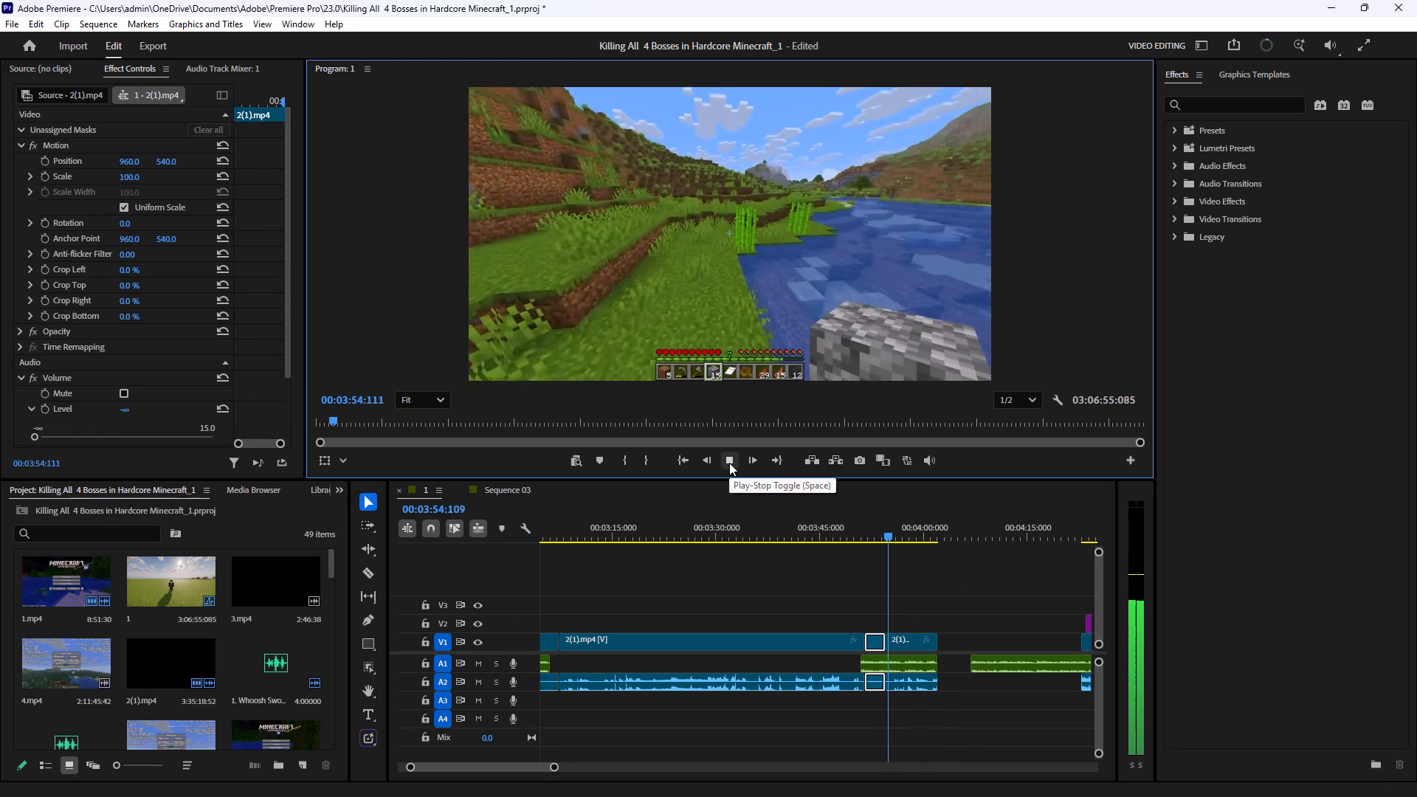
left_click(729, 463)
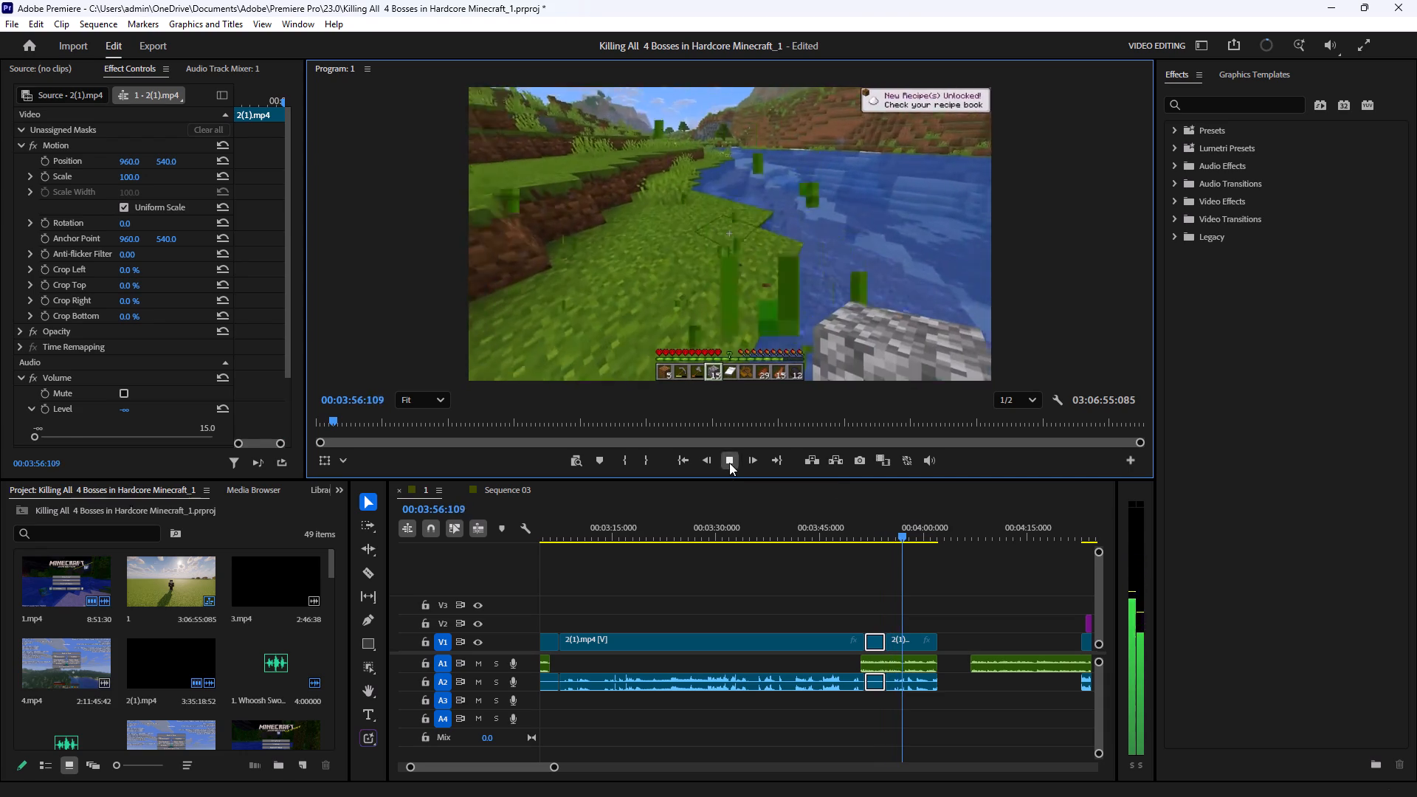
left_click_drag(937, 664, 911, 665)
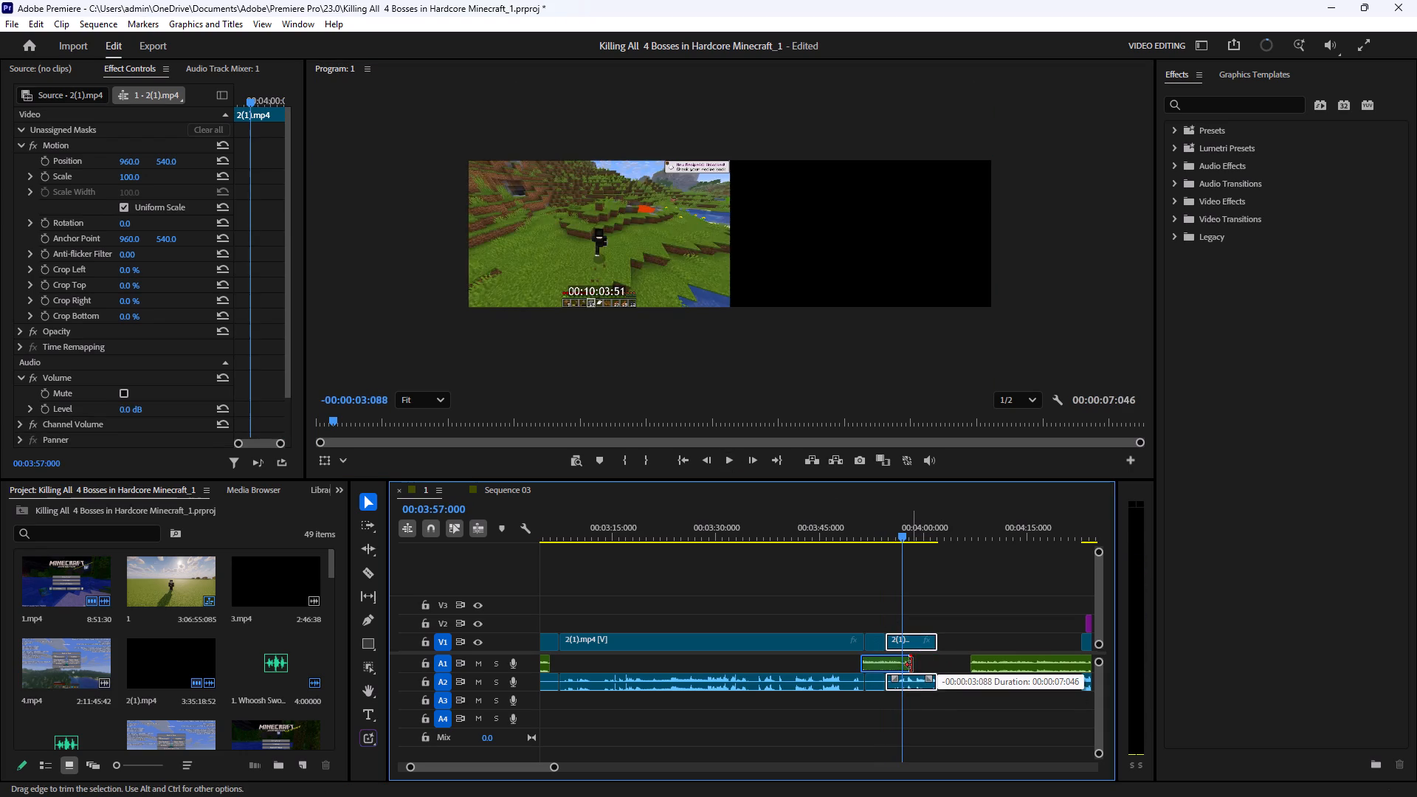
left_click_drag(911, 665, 907, 666)
left_click(975, 608)
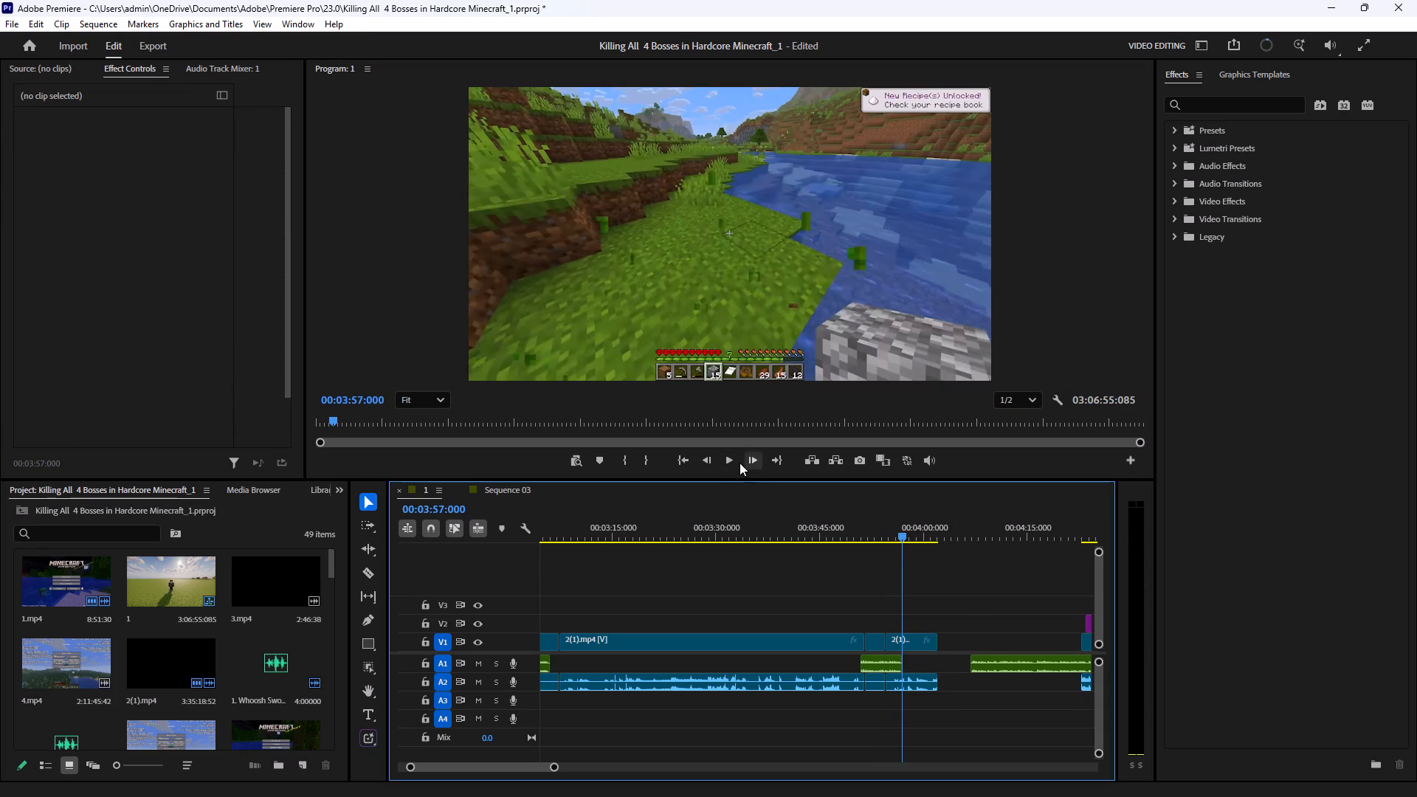
Play through to the end of the trimmed footage and cut the Audio 1_16 clip from track A1 after 00:04:02.
left_click(726, 460)
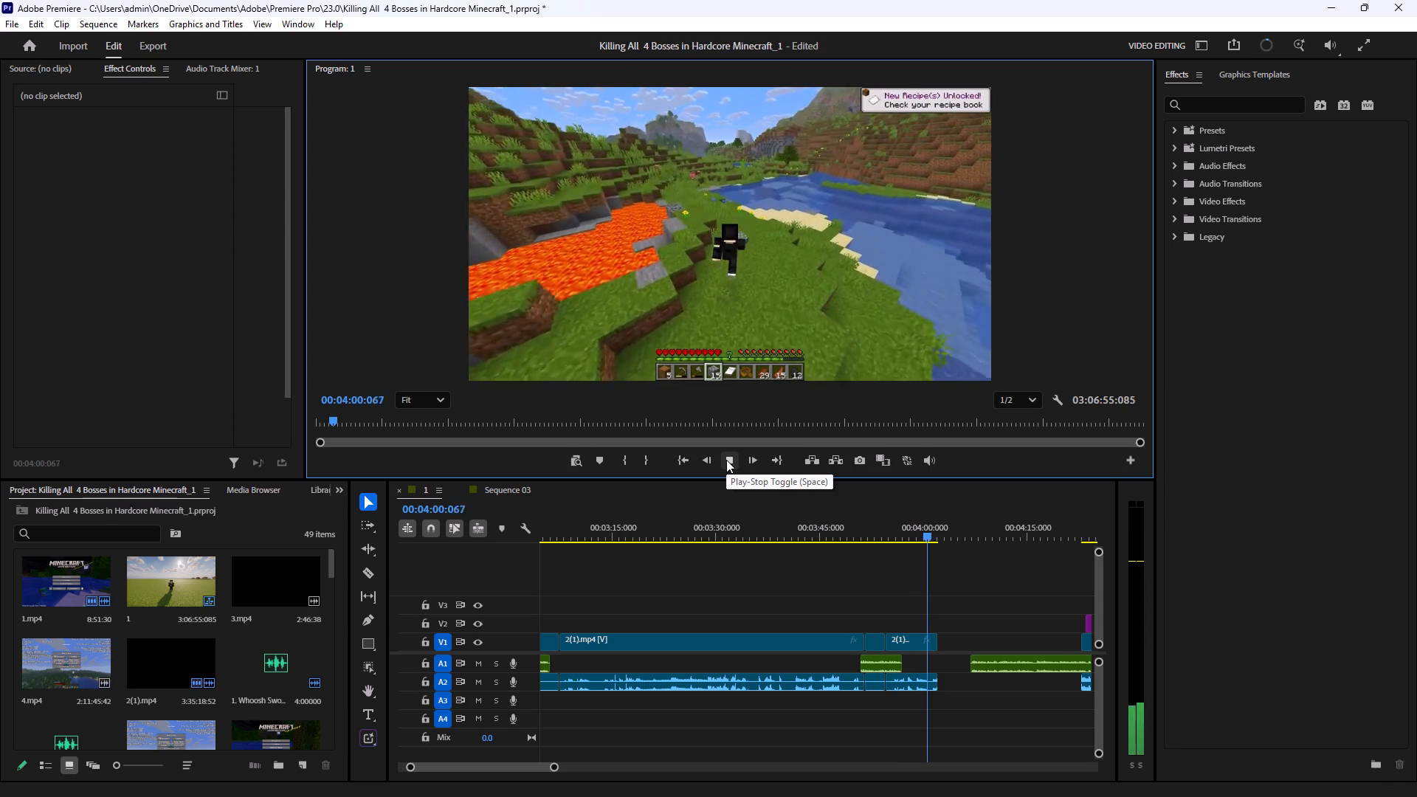
left_click(726, 460)
left_click(726, 460)
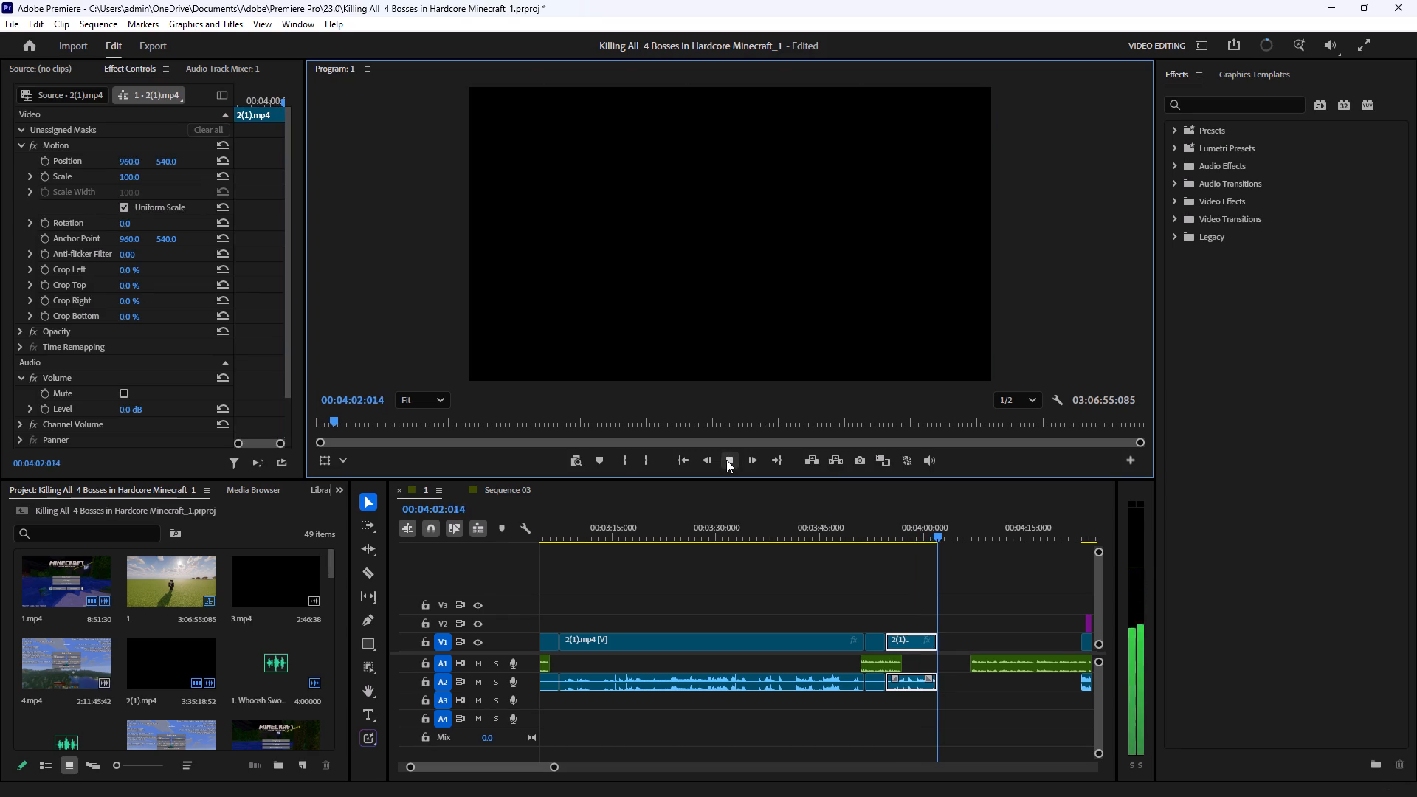
left_click(726, 460)
left_click(986, 596)
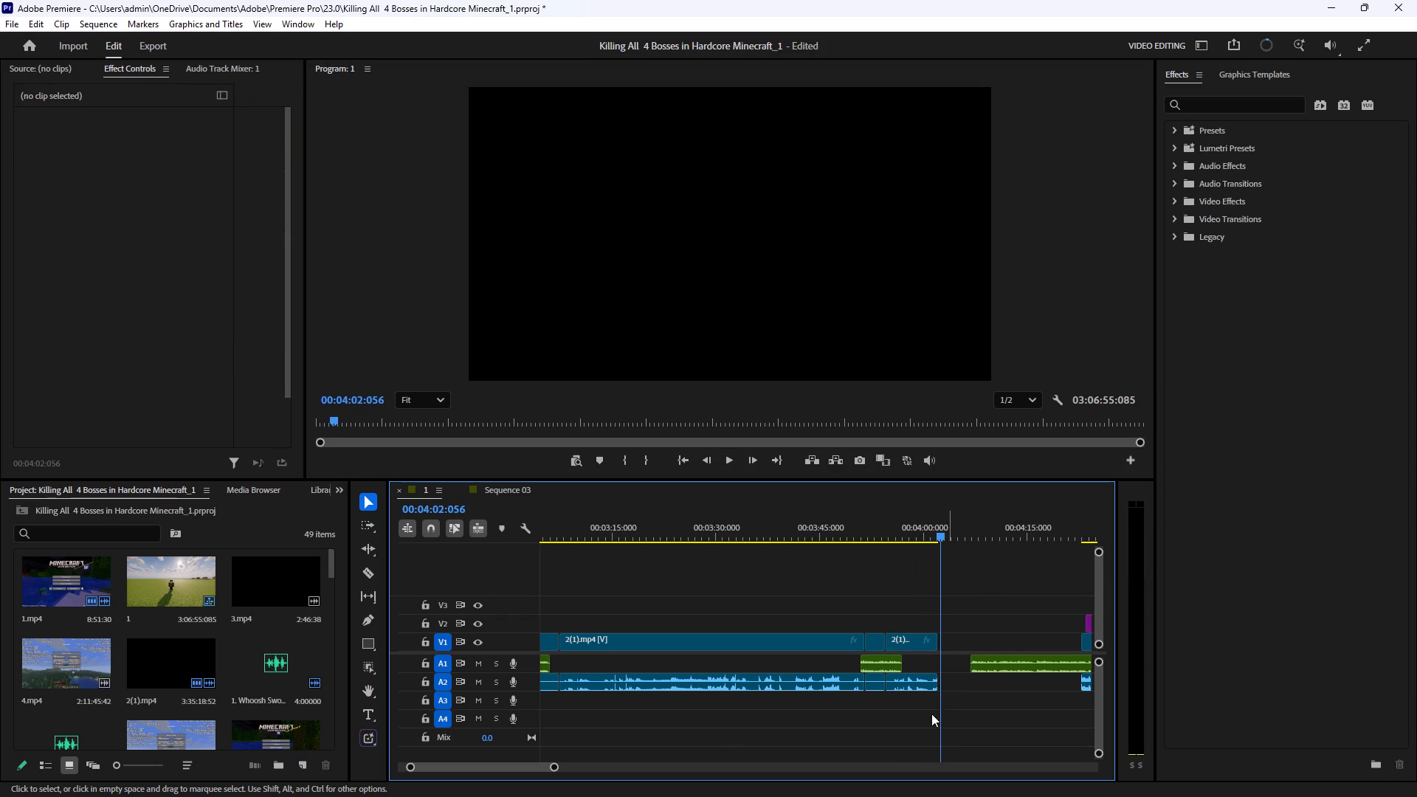
left_click(534, 768)
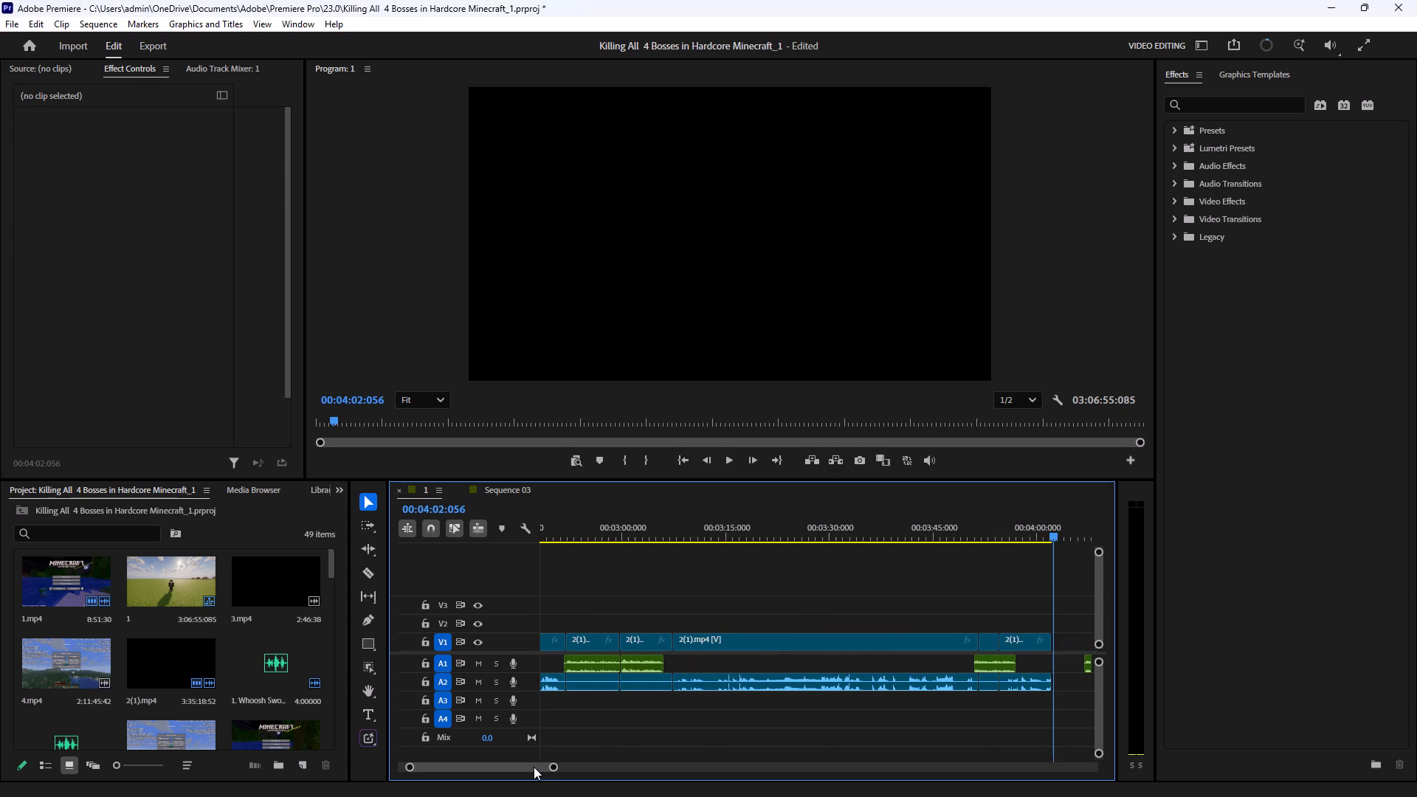
left_click_drag(553, 765, 572, 765)
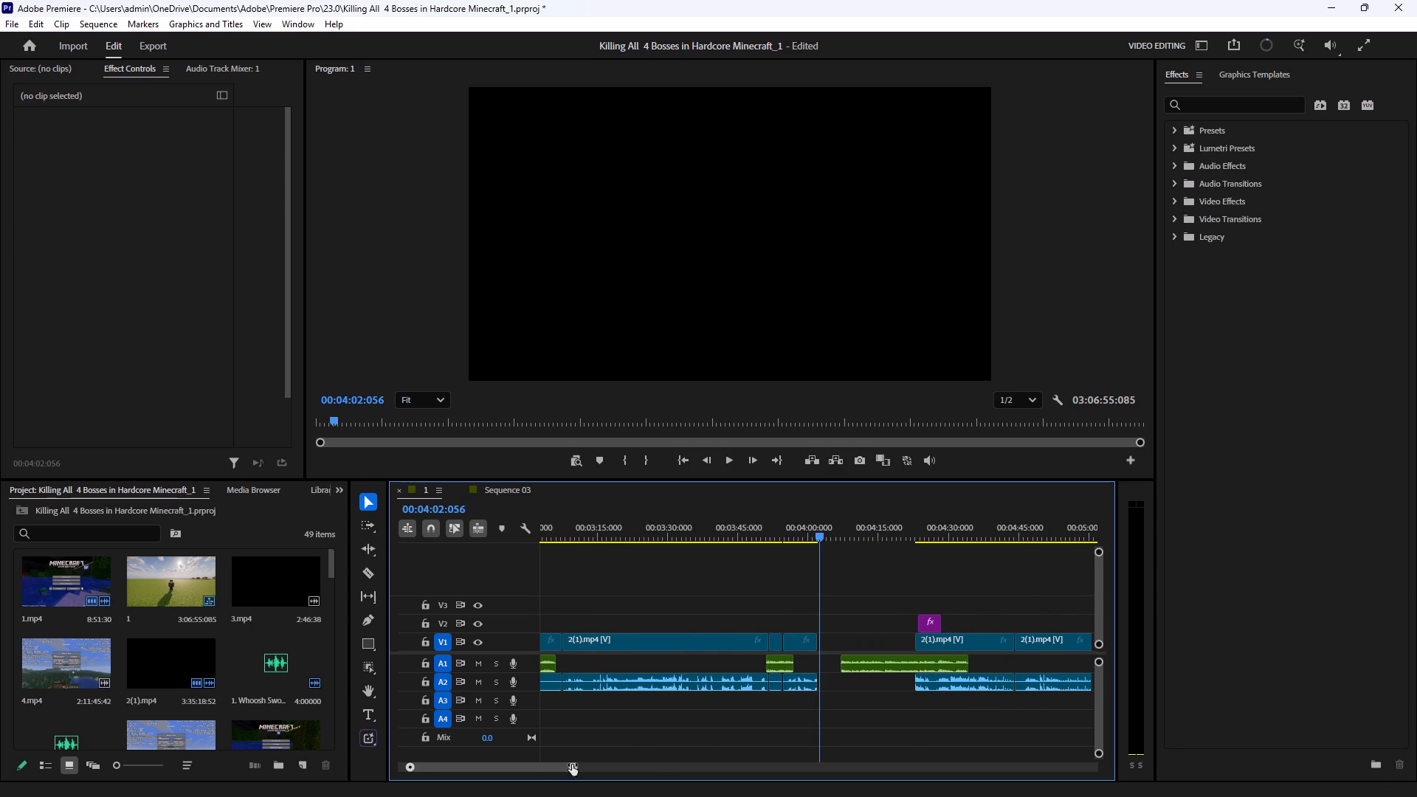
left_click_drag(572, 765, 623, 765)
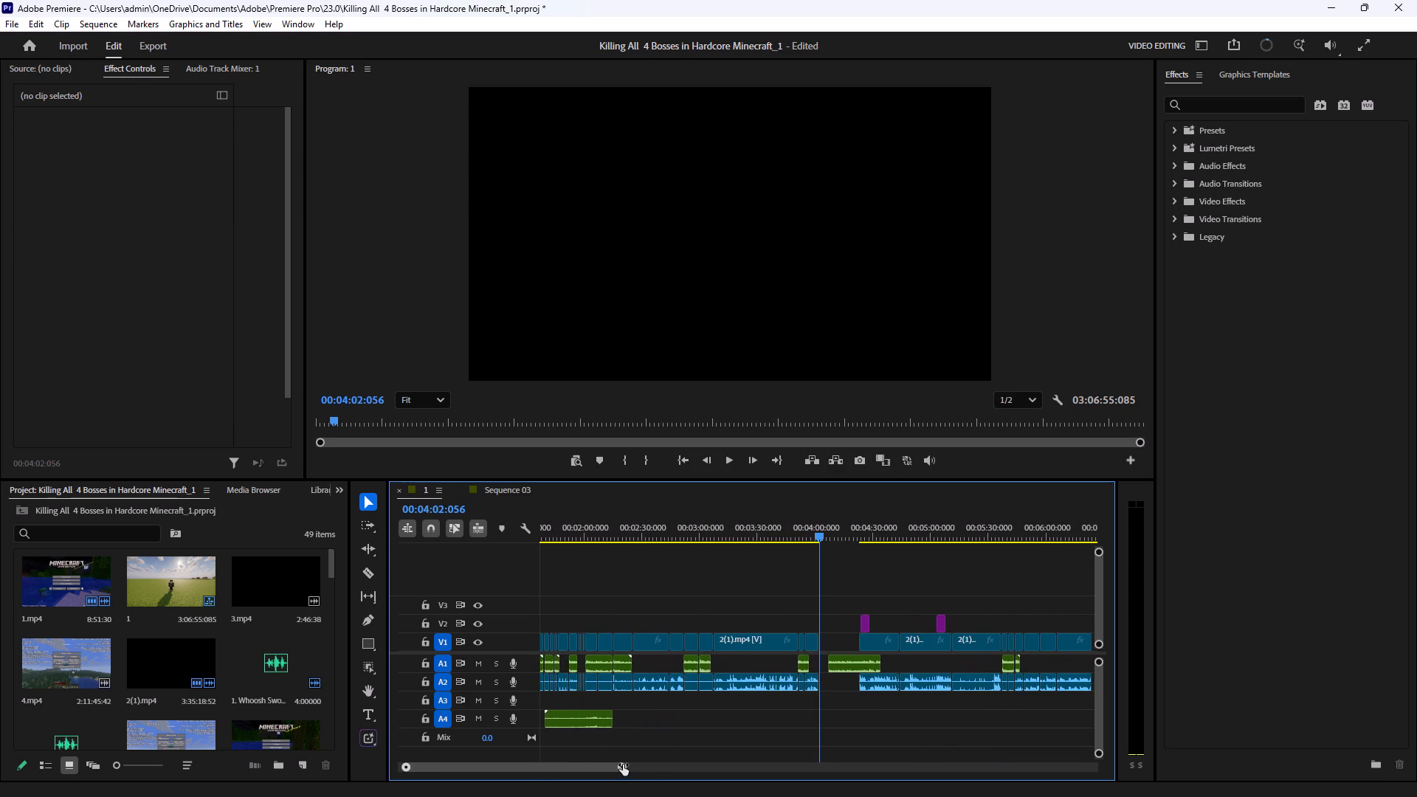
left_click_drag(623, 765, 614, 765)
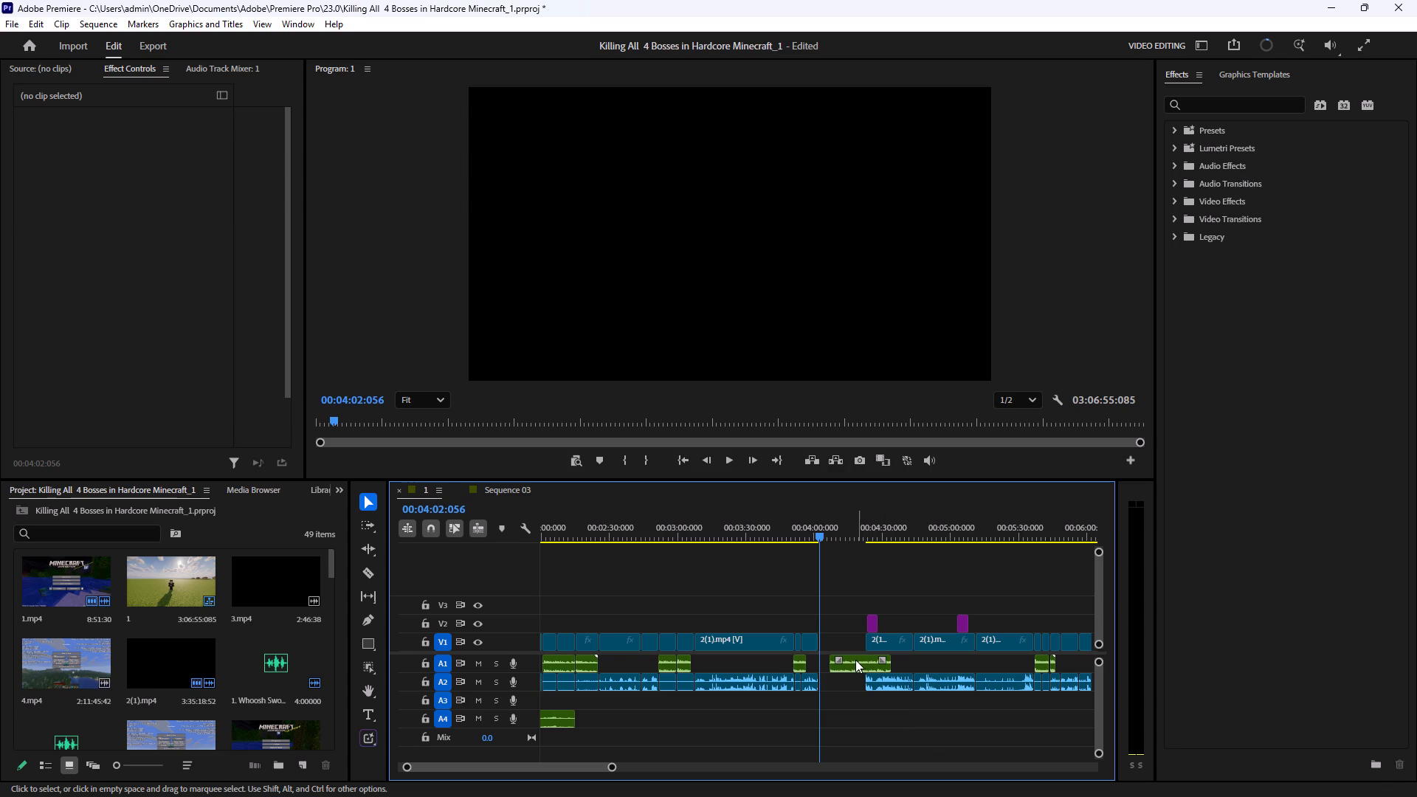
left_click(861, 664)
right_click(861, 664)
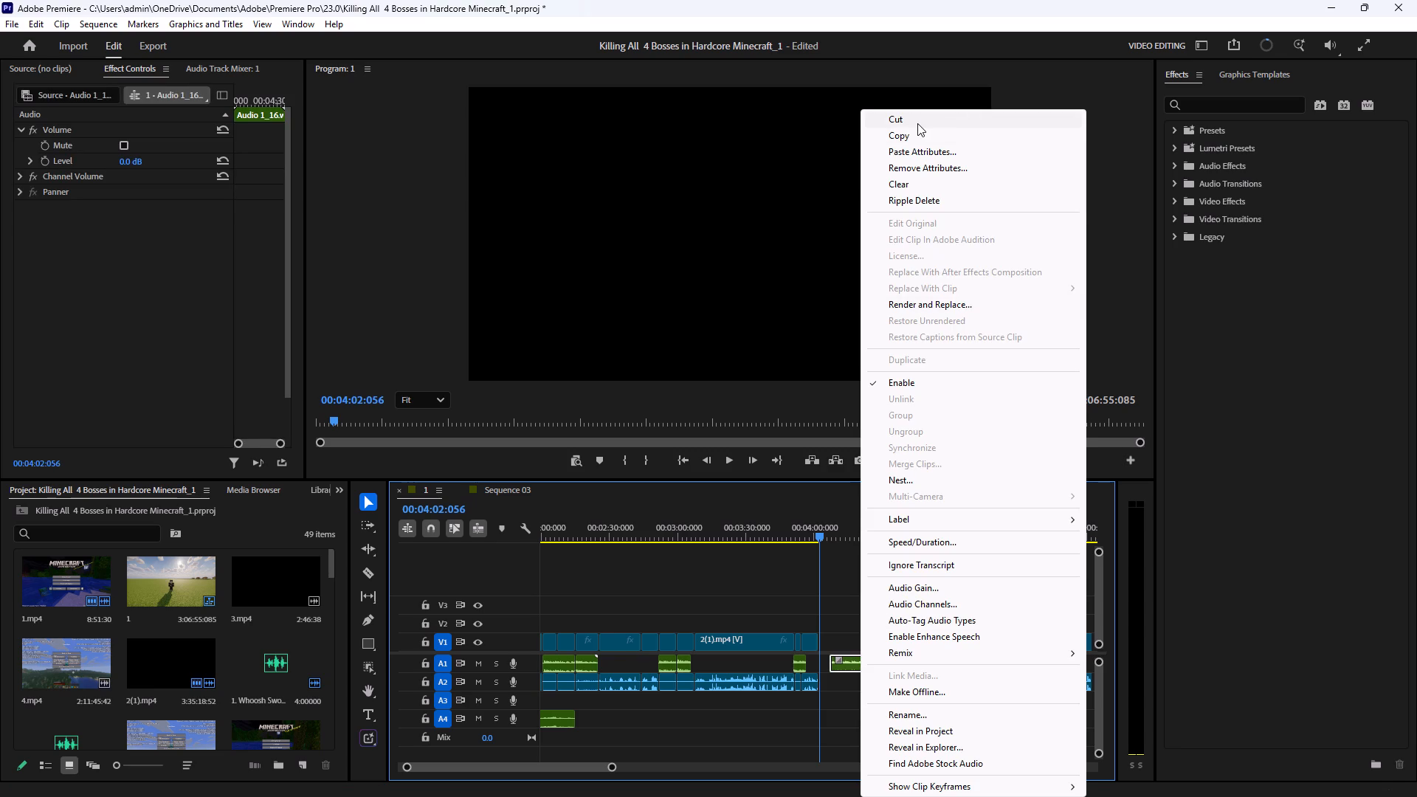
left_click(919, 123)
Select the clips after the gap on all tracks and move them back together against the footage ending near 00:04:02.
left_click_drag(857, 596, 948, 667)
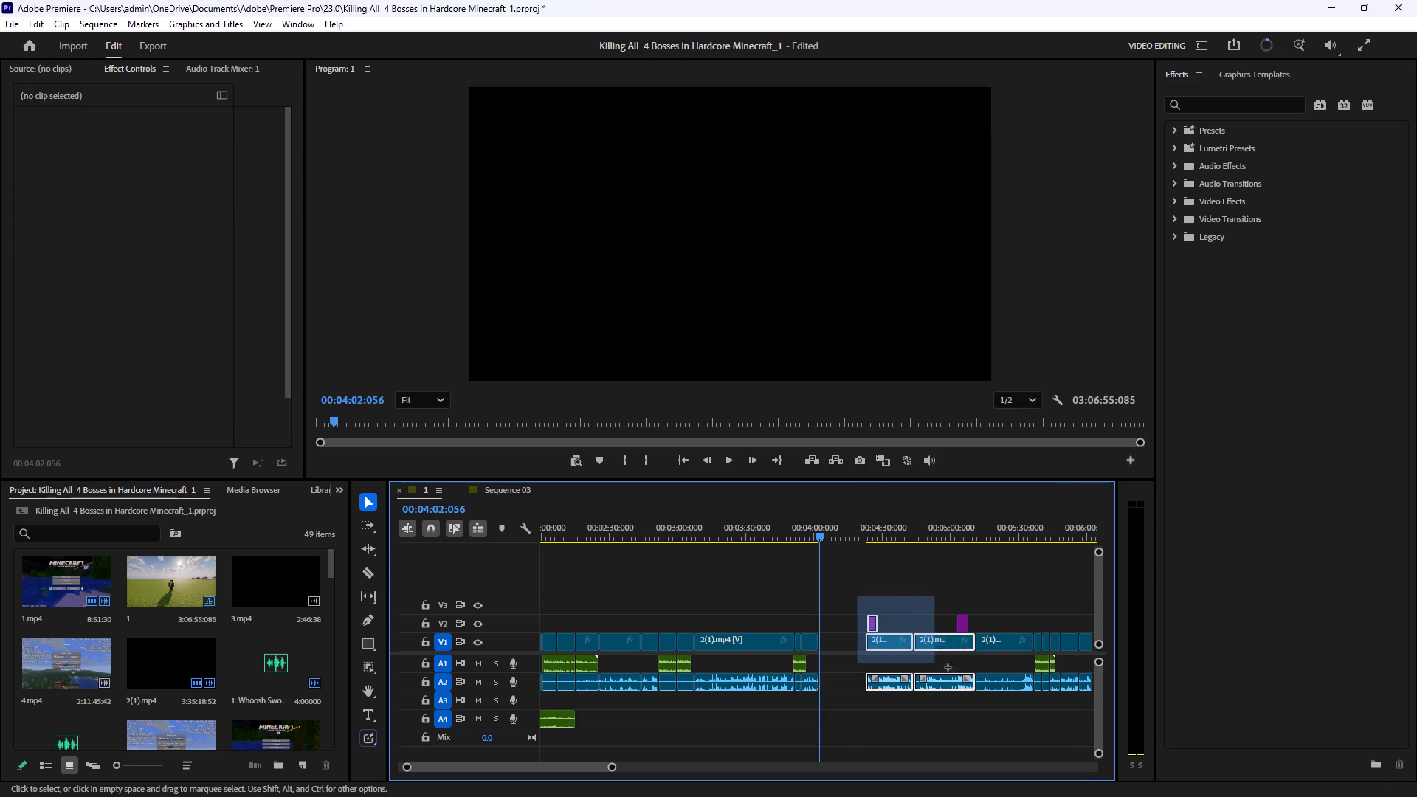
left_click_drag(948, 667, 1079, 711)
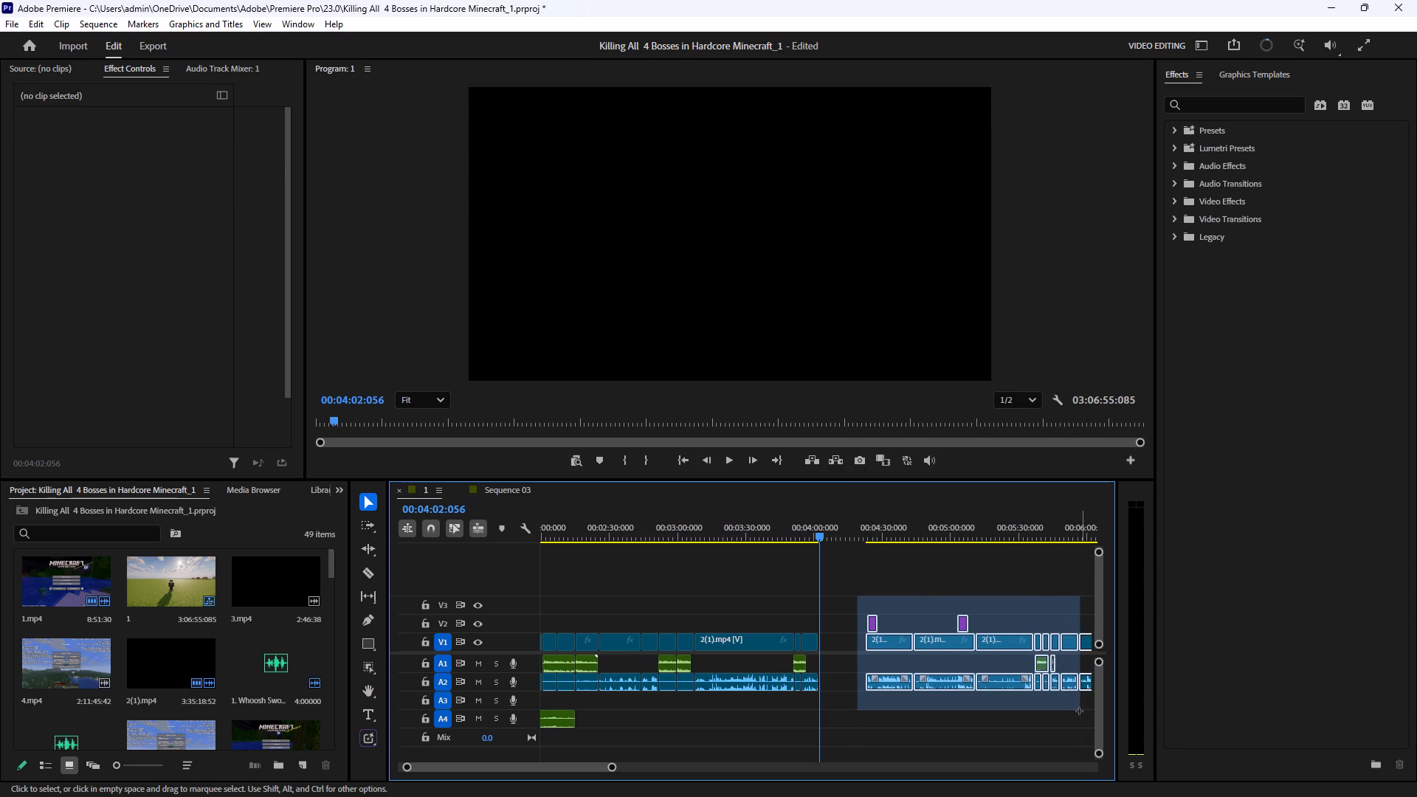
left_click_drag(1079, 711, 1082, 711)
left_click_drag(883, 639, 844, 645)
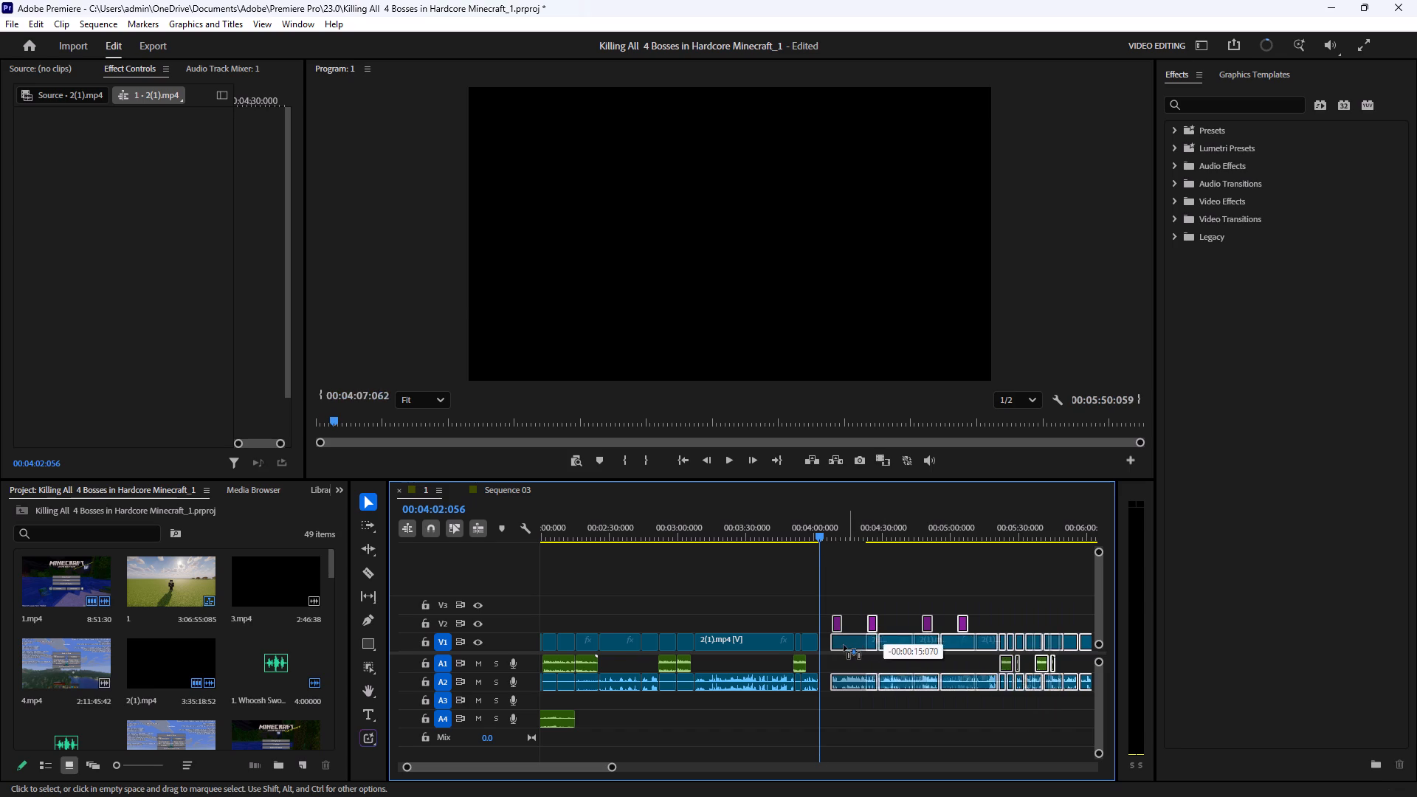
left_click_drag(844, 645, 832, 648)
left_click(865, 586)
Replay the join around 00:04:02 and correct the misspelled title over the ravine footage to read "Talking to Chat".
left_click(809, 531)
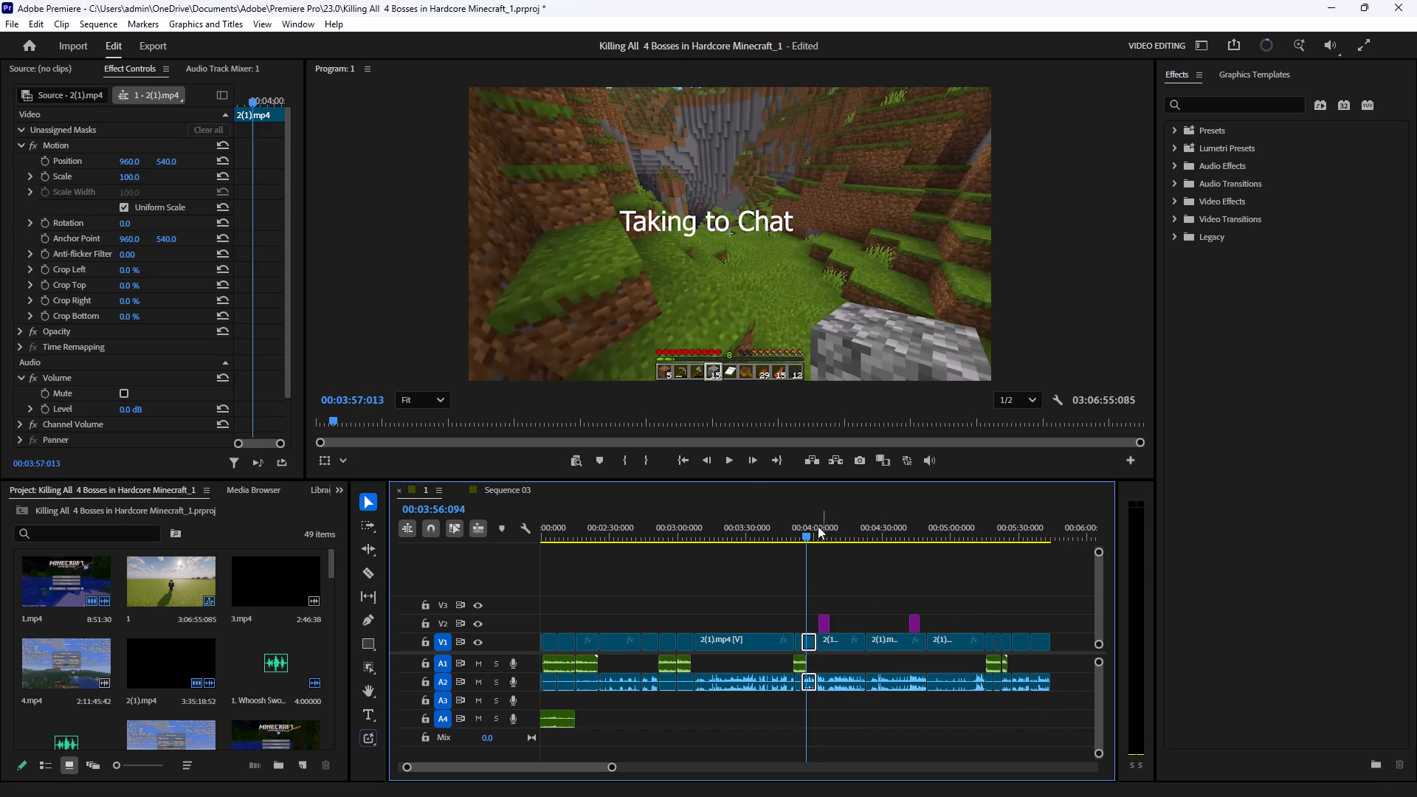
left_click(725, 458)
left_click(905, 568)
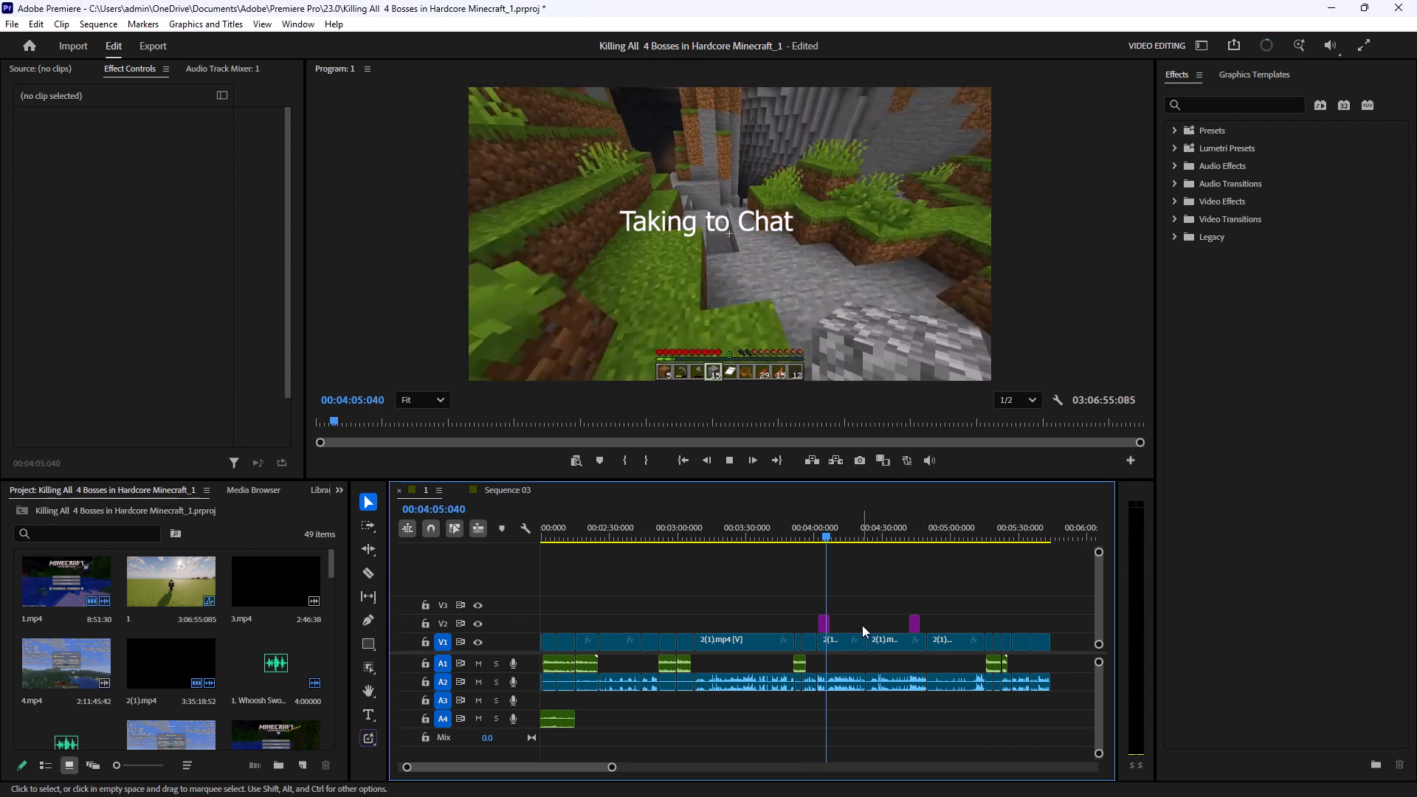
key("b")
key("space")
left_click(367, 500)
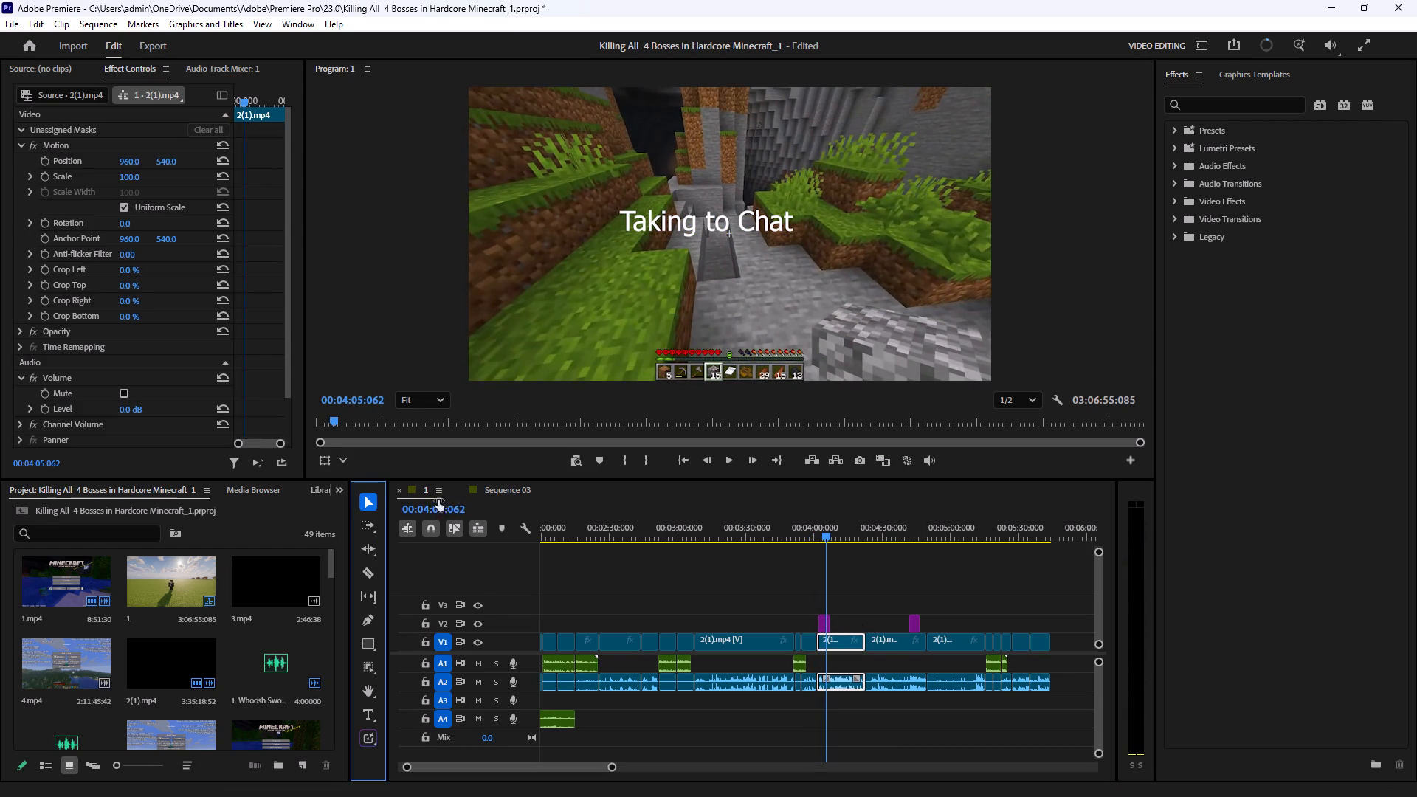
double_click(824, 624)
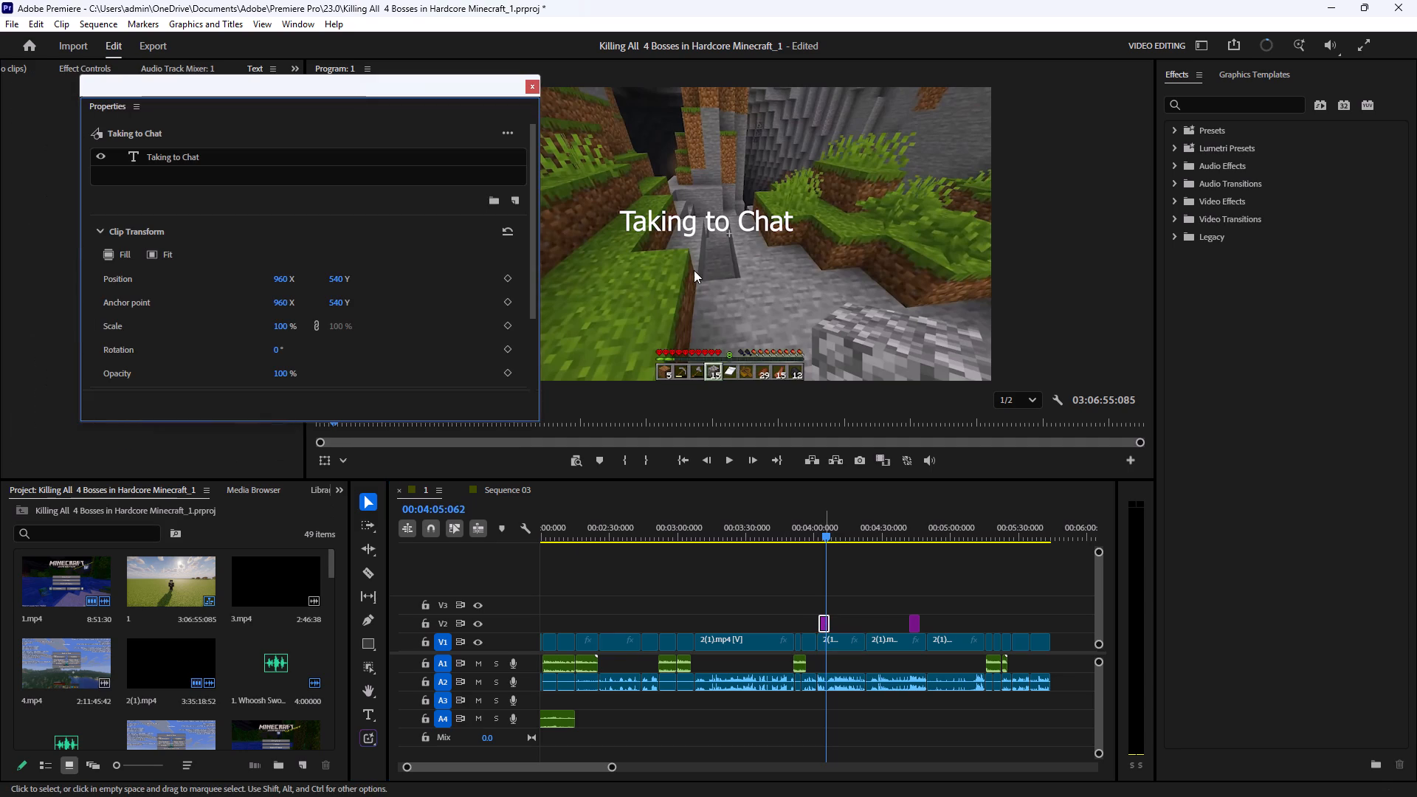
double_click(159, 152)
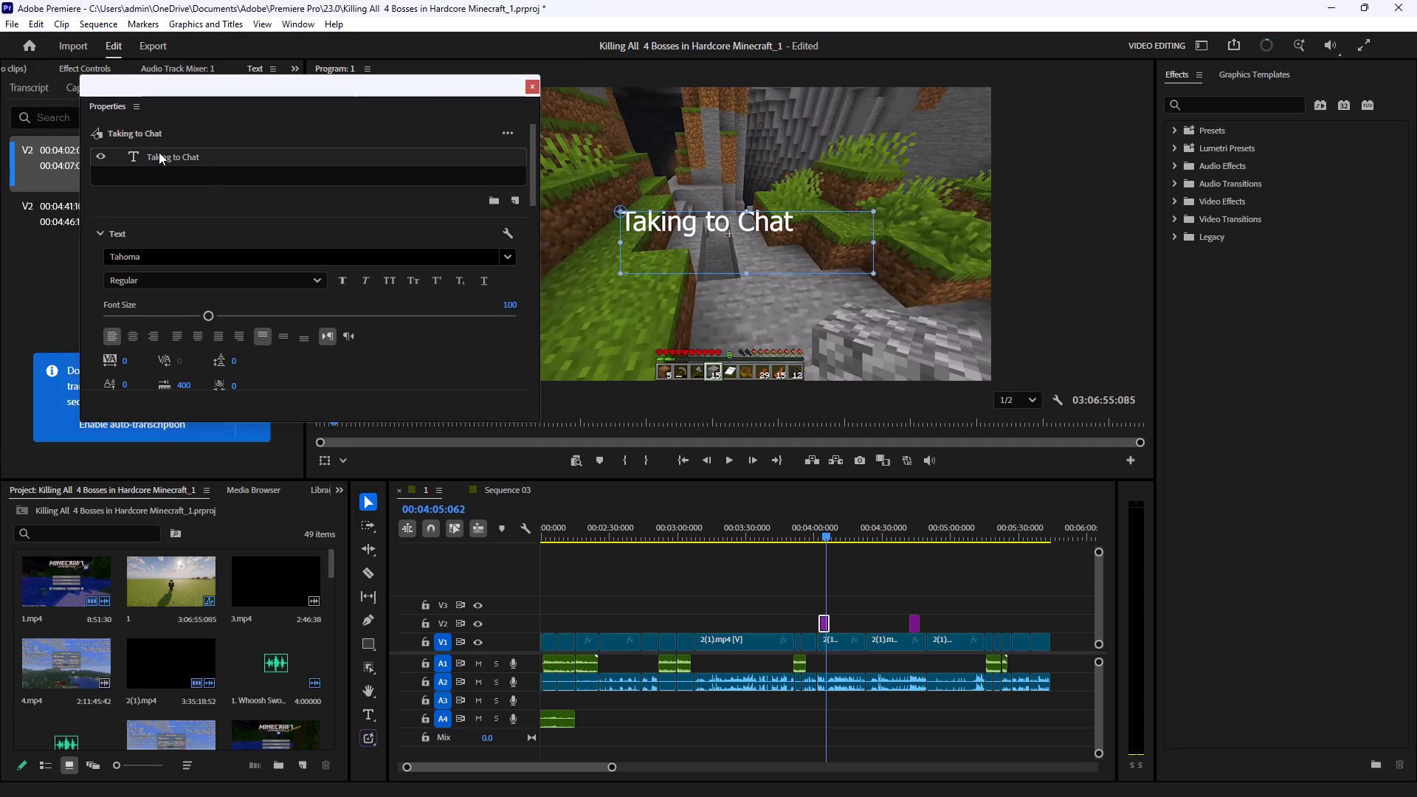
double_click(157, 152)
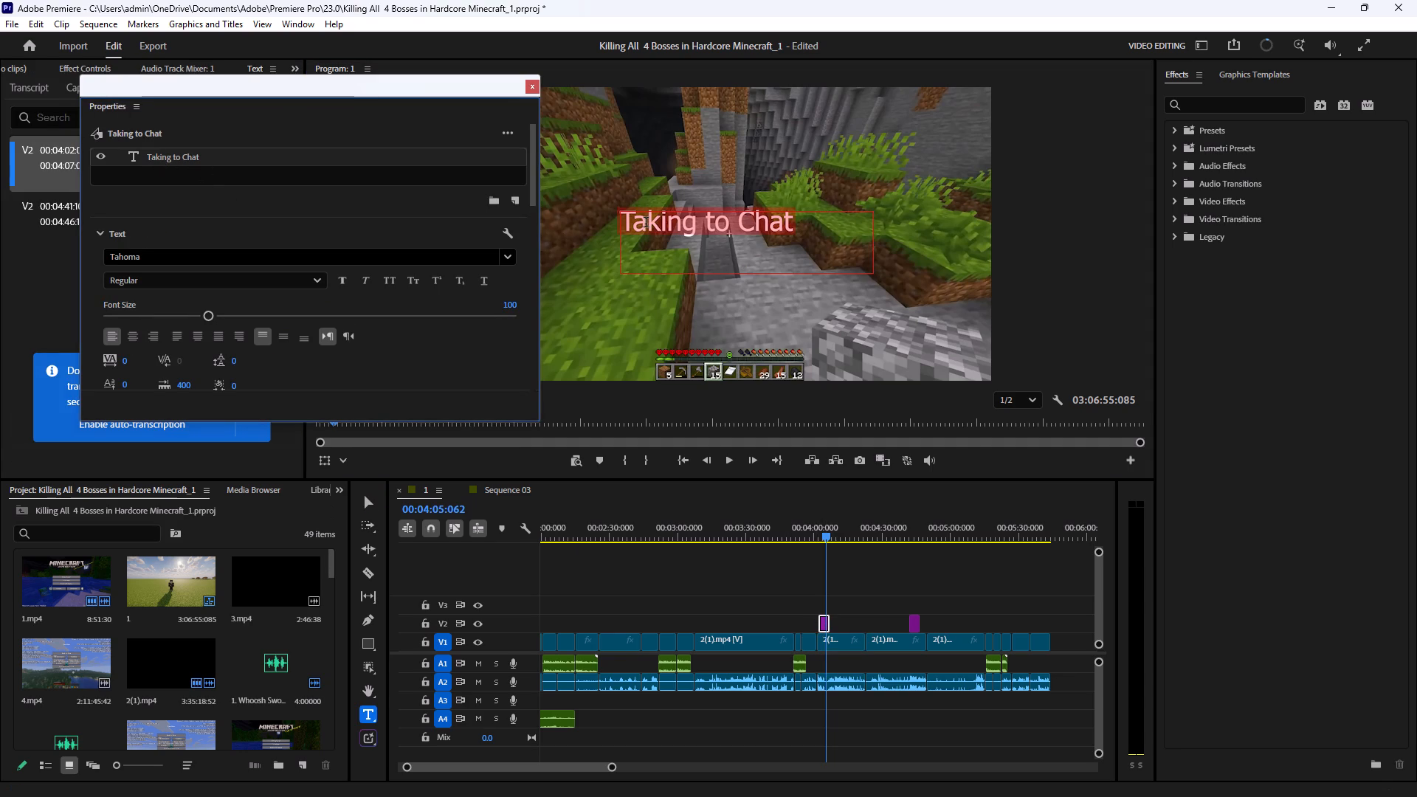
left_click(646, 224)
key("l")
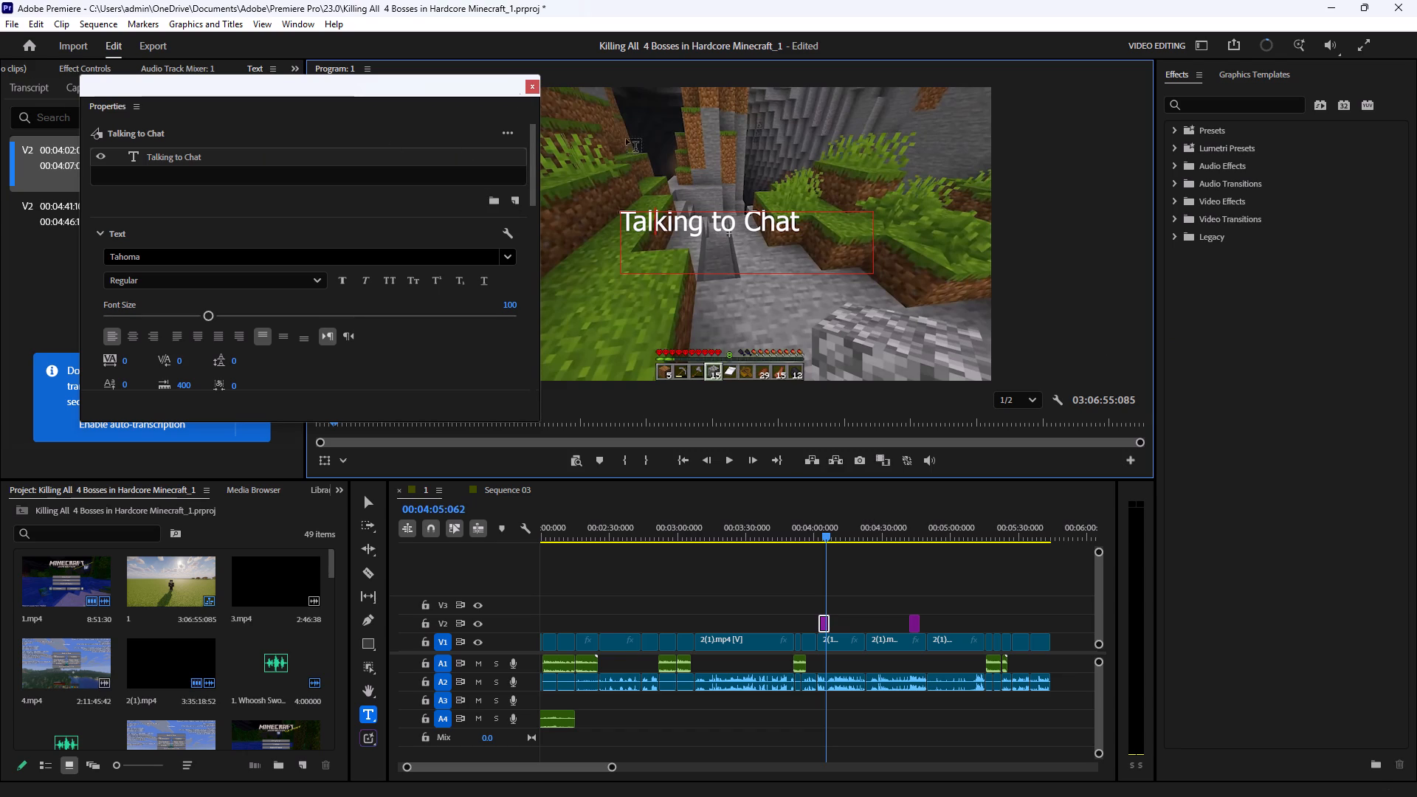
left_click(536, 83)
left_click(1292, 435)
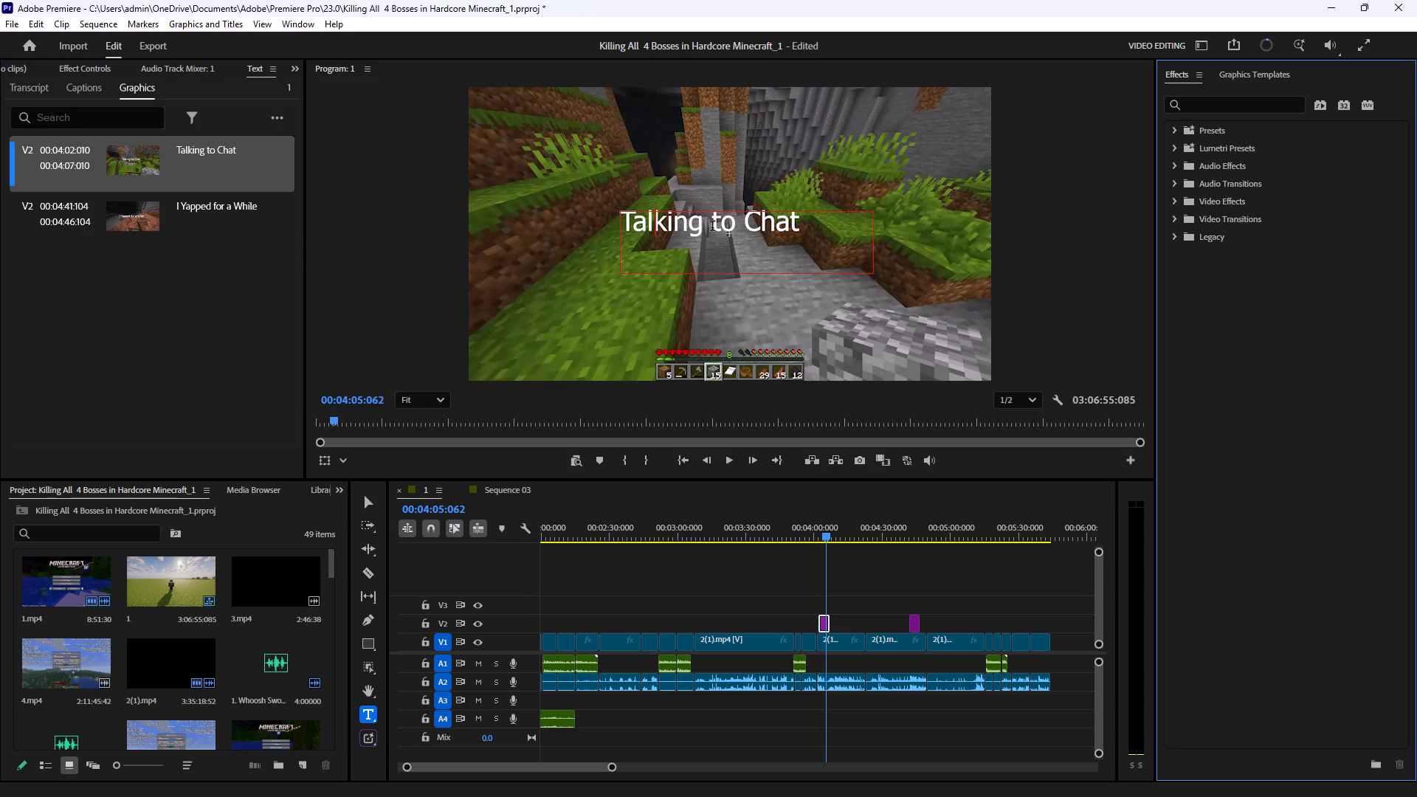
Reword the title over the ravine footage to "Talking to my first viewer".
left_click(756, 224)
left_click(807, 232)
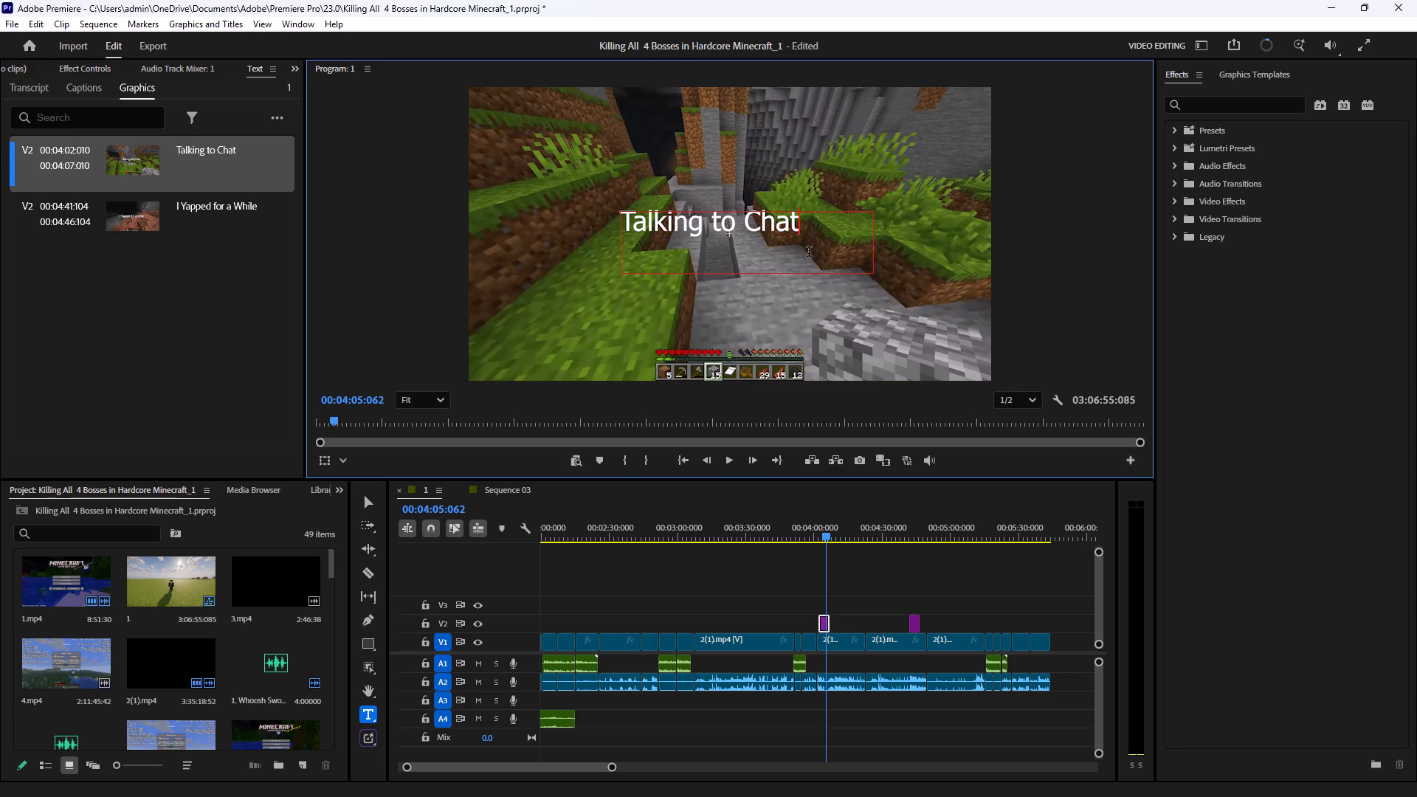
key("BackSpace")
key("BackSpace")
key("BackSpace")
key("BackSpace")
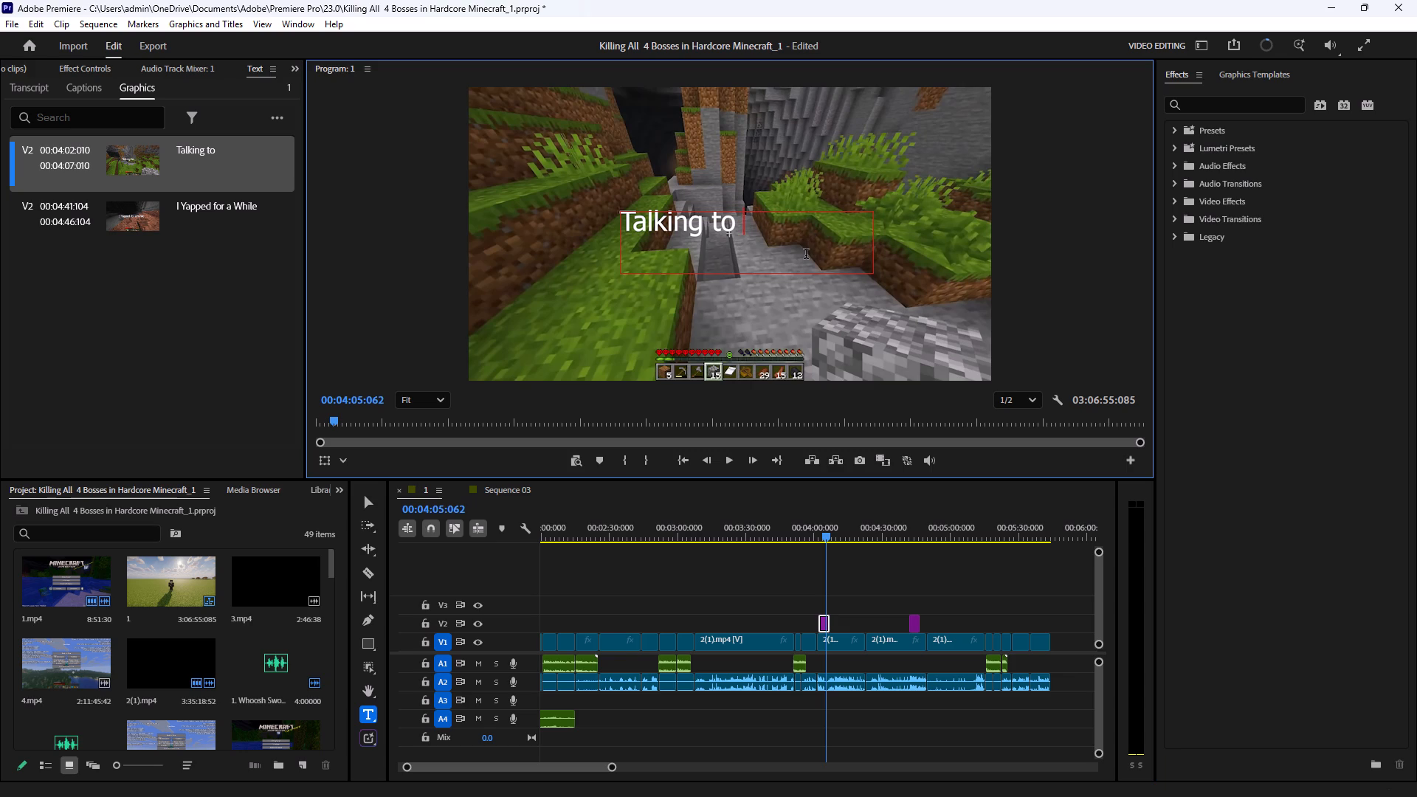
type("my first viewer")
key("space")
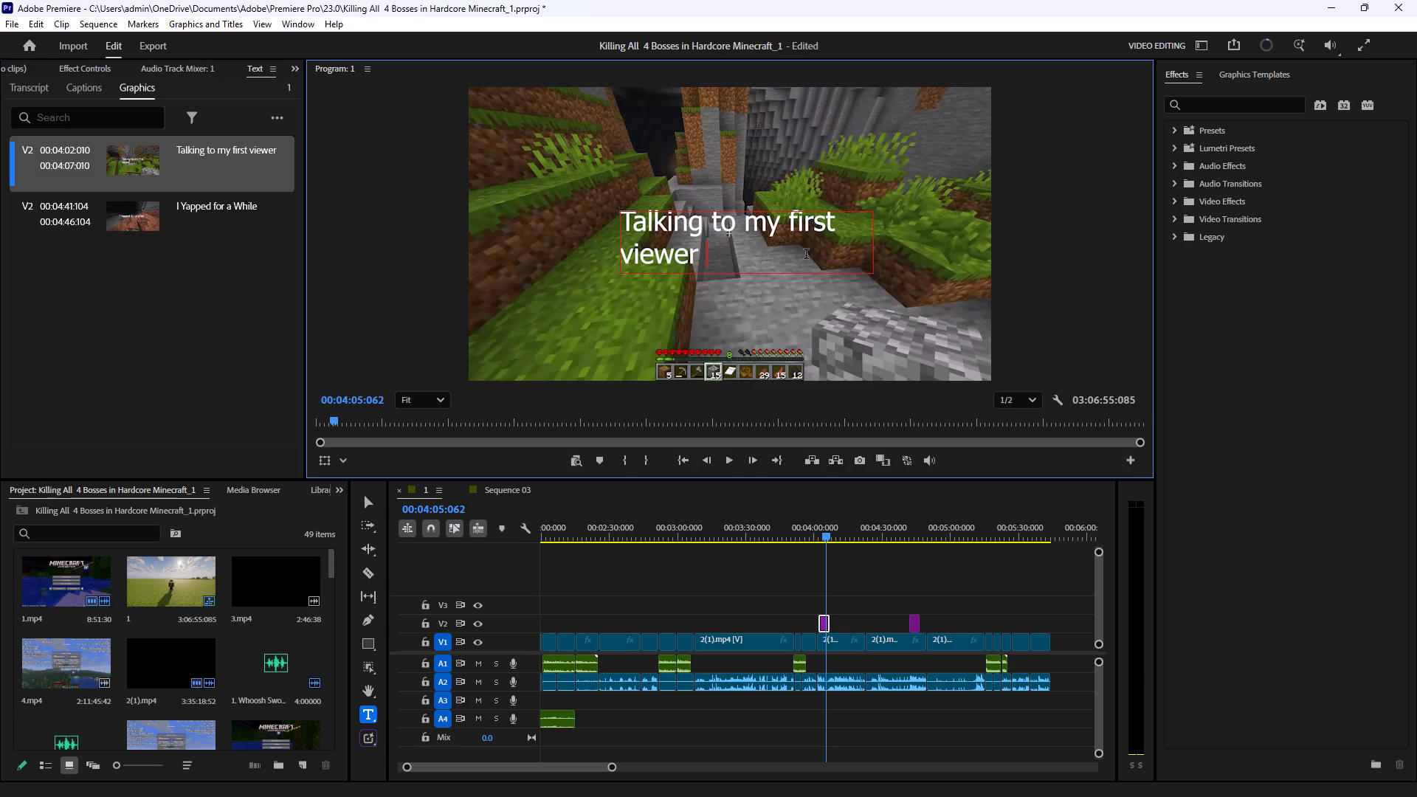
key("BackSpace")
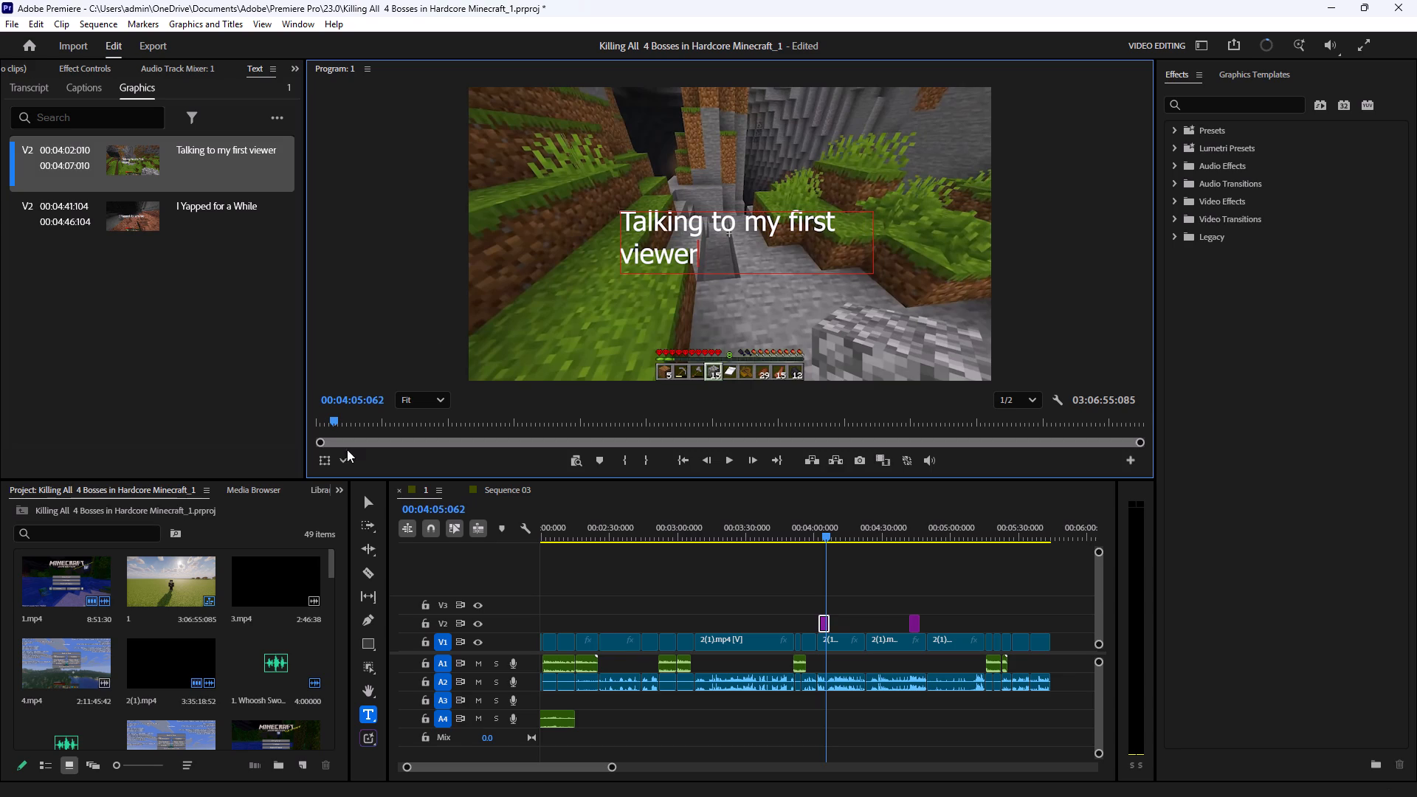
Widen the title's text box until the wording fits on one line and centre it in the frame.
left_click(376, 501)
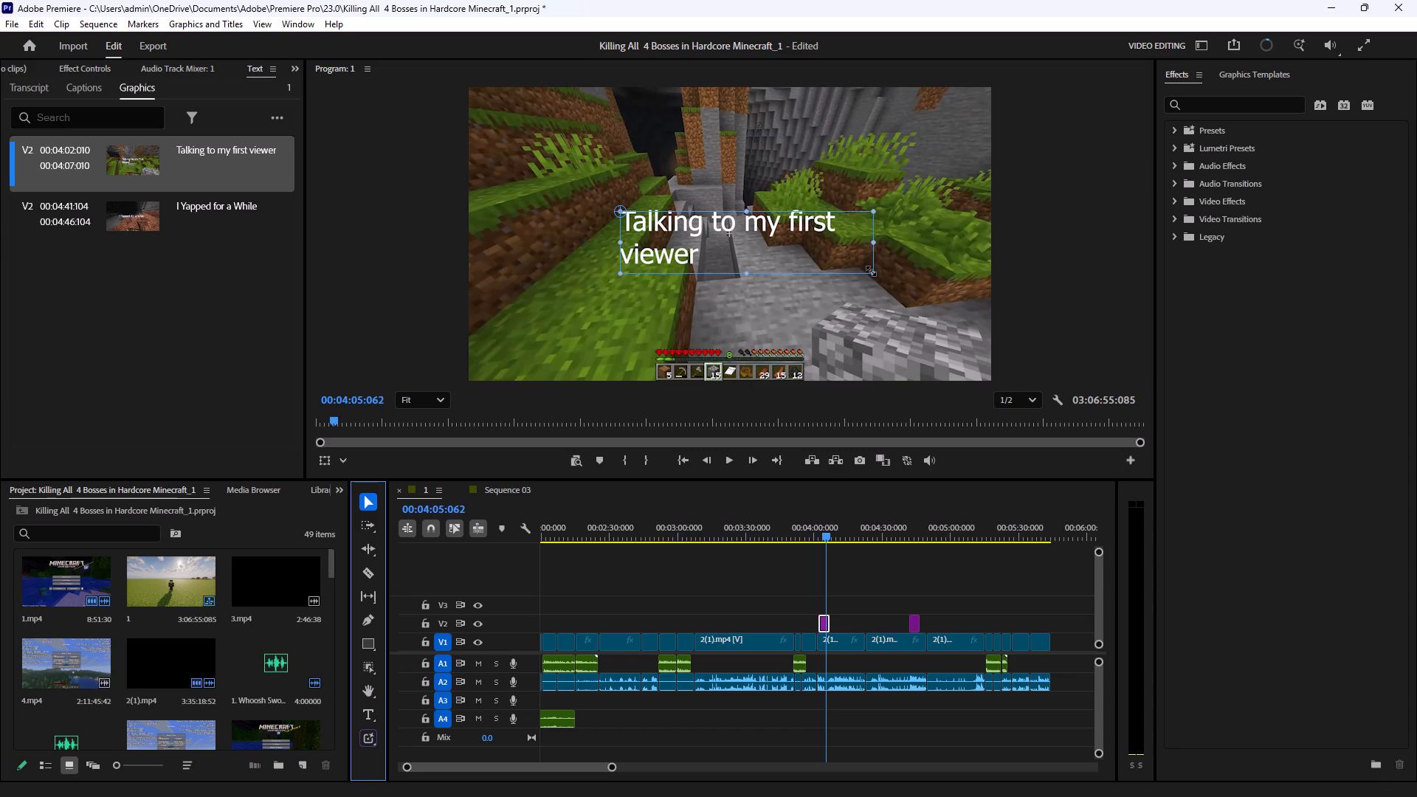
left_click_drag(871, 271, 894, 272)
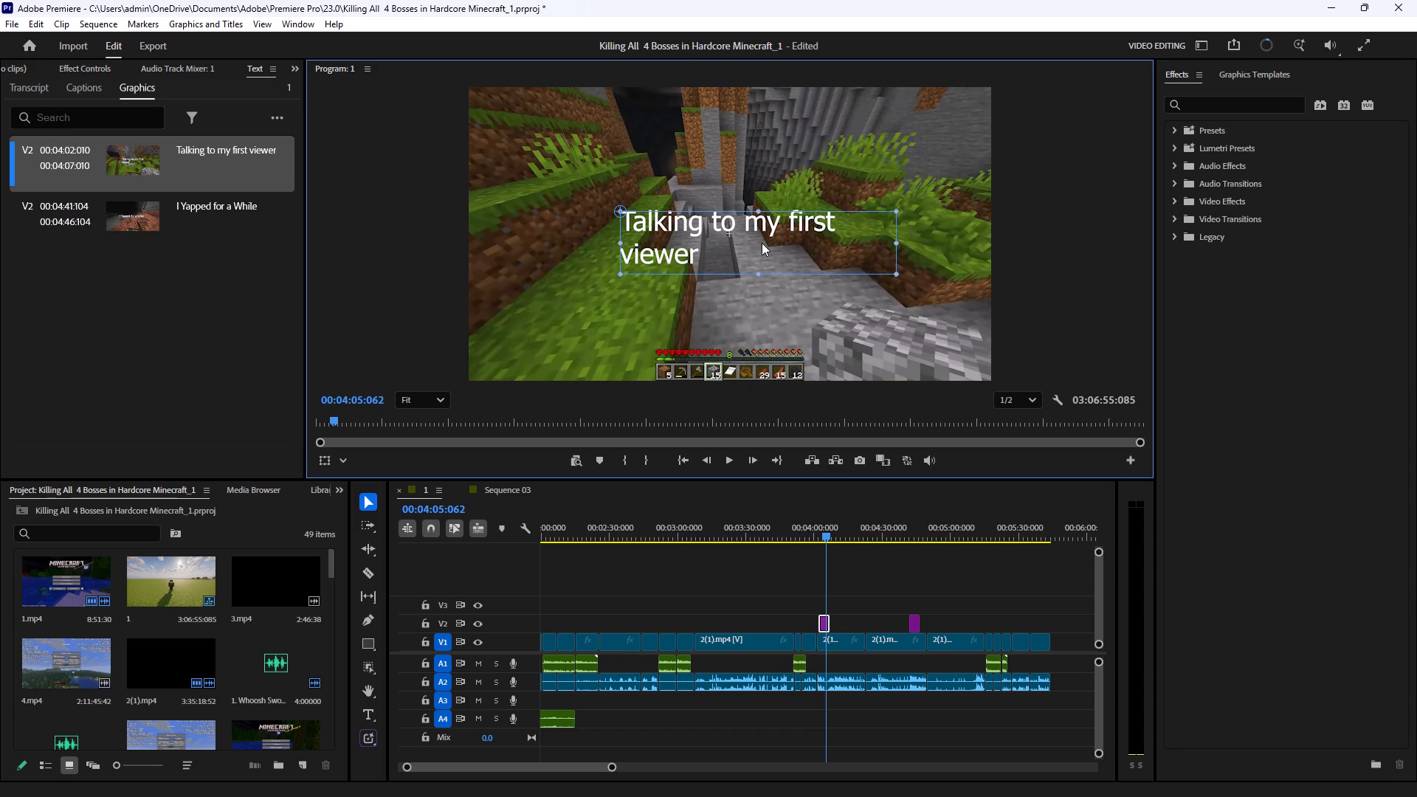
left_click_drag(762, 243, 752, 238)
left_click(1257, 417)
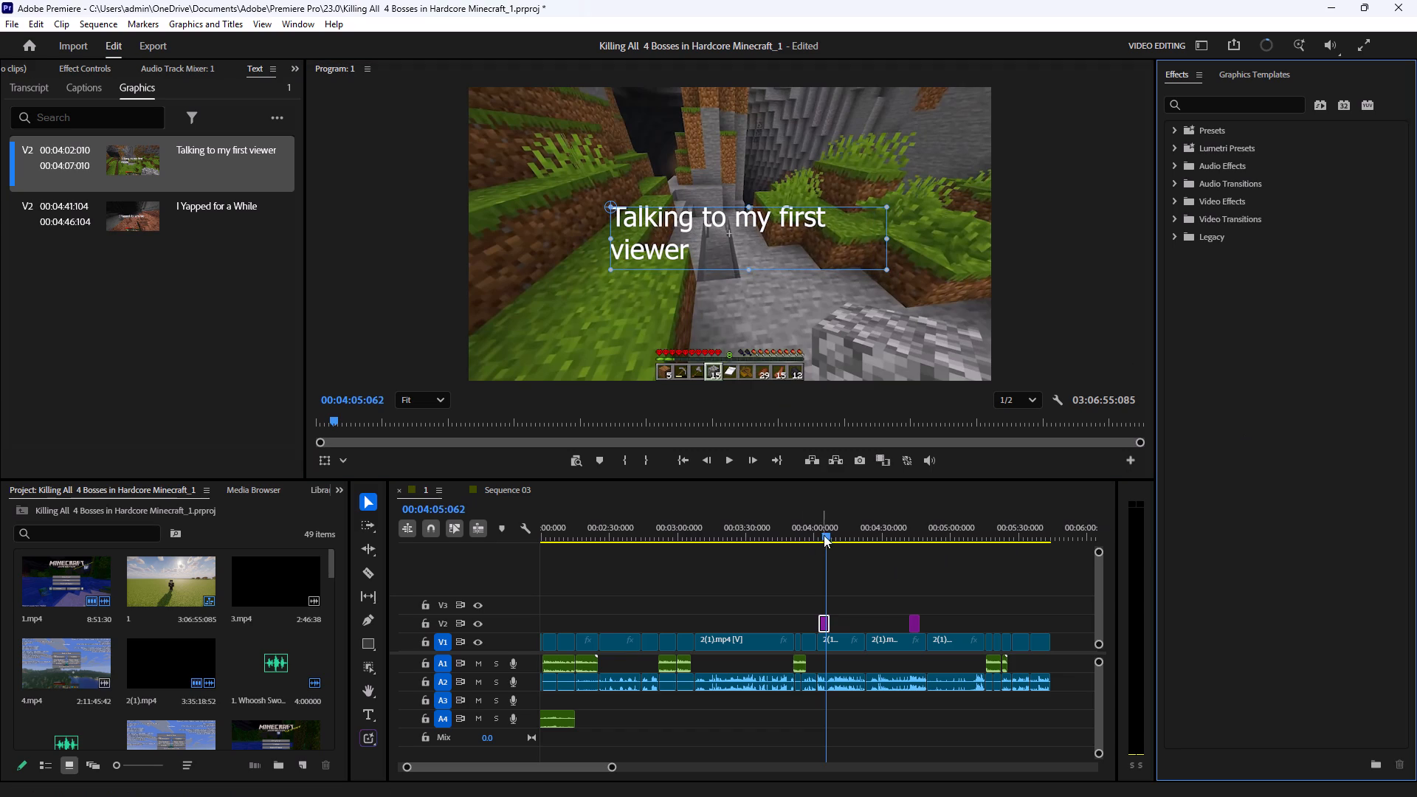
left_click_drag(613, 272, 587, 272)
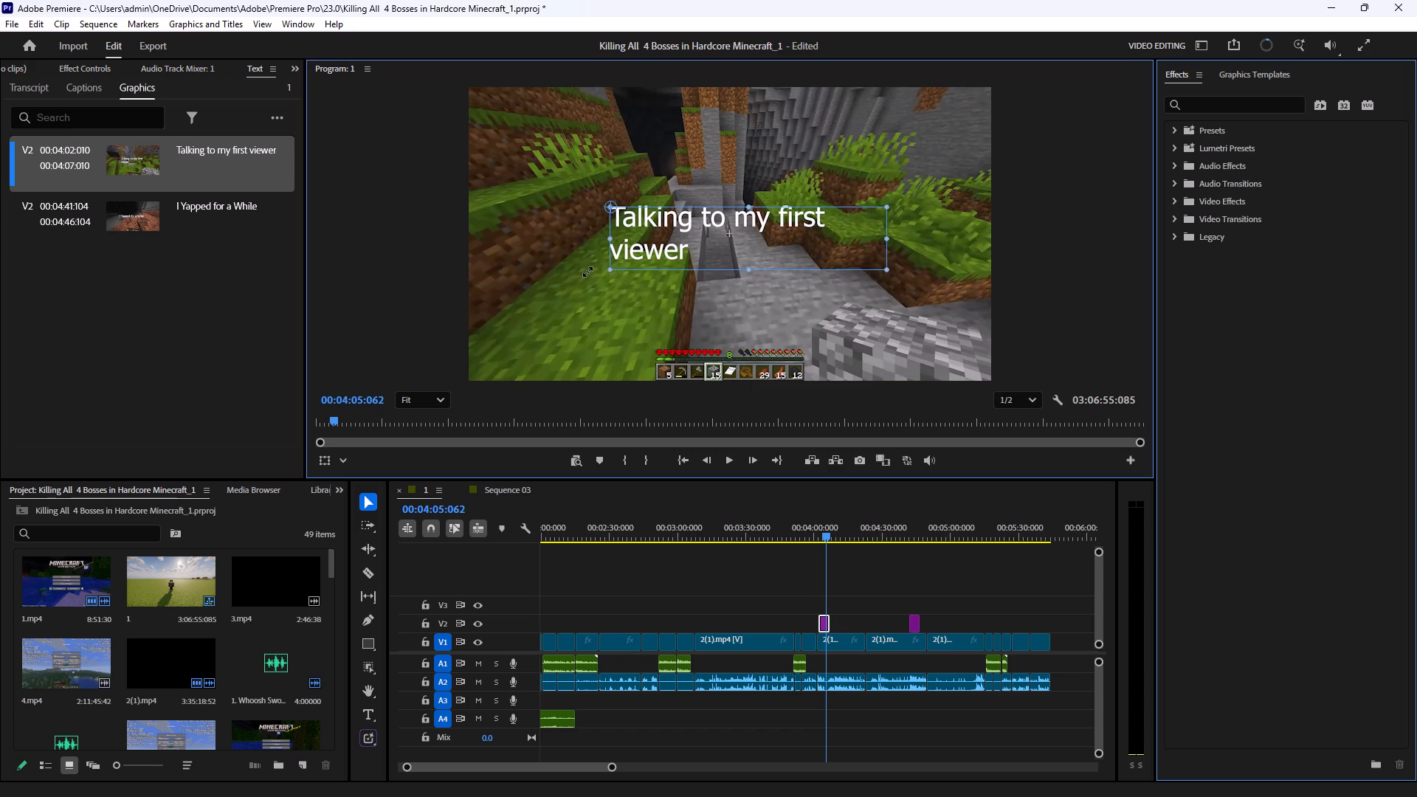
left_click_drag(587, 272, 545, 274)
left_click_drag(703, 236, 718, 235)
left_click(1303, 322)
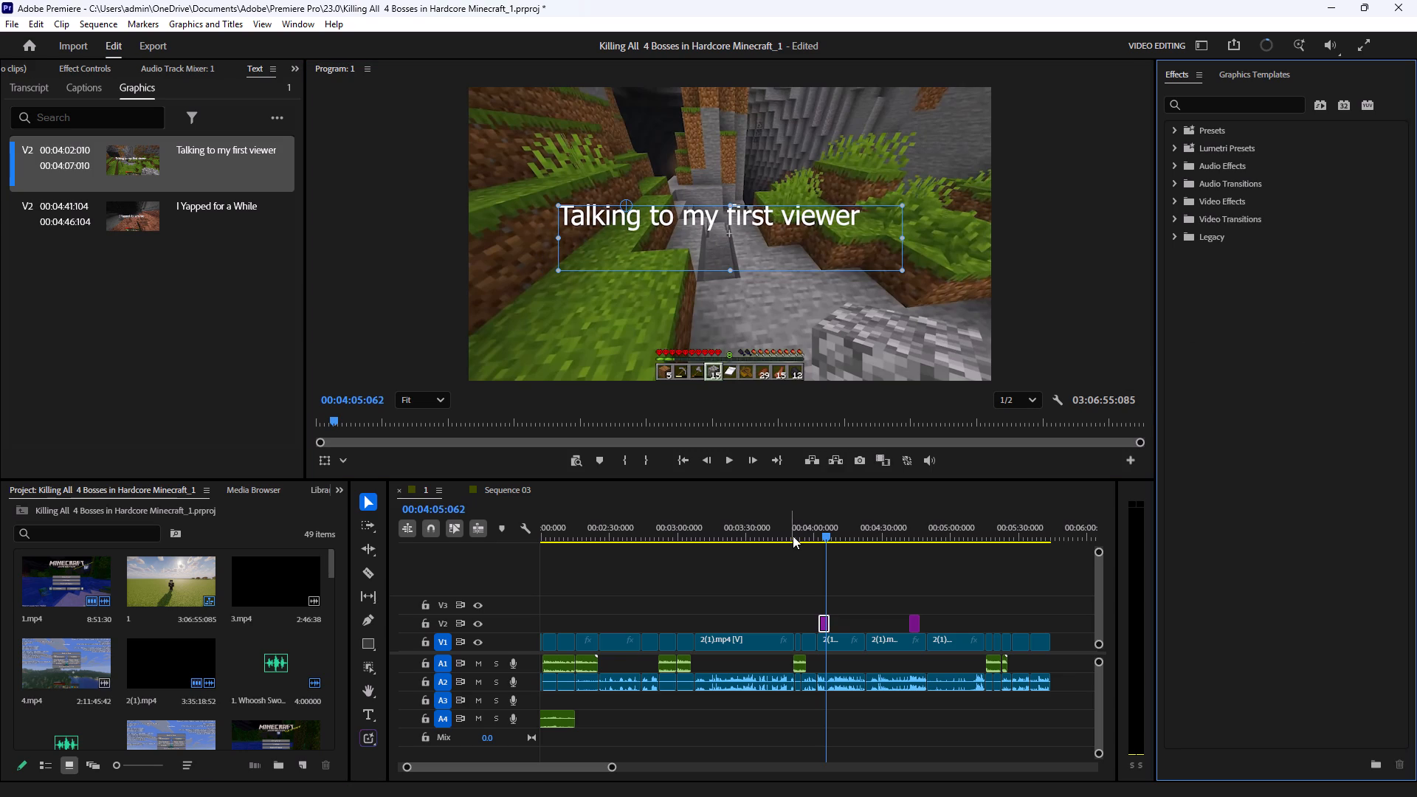
Play from about 00:03:56 to 00:04:05 to check the reworded title across the join.
left_click(807, 532)
left_click(869, 567)
left_click(731, 463)
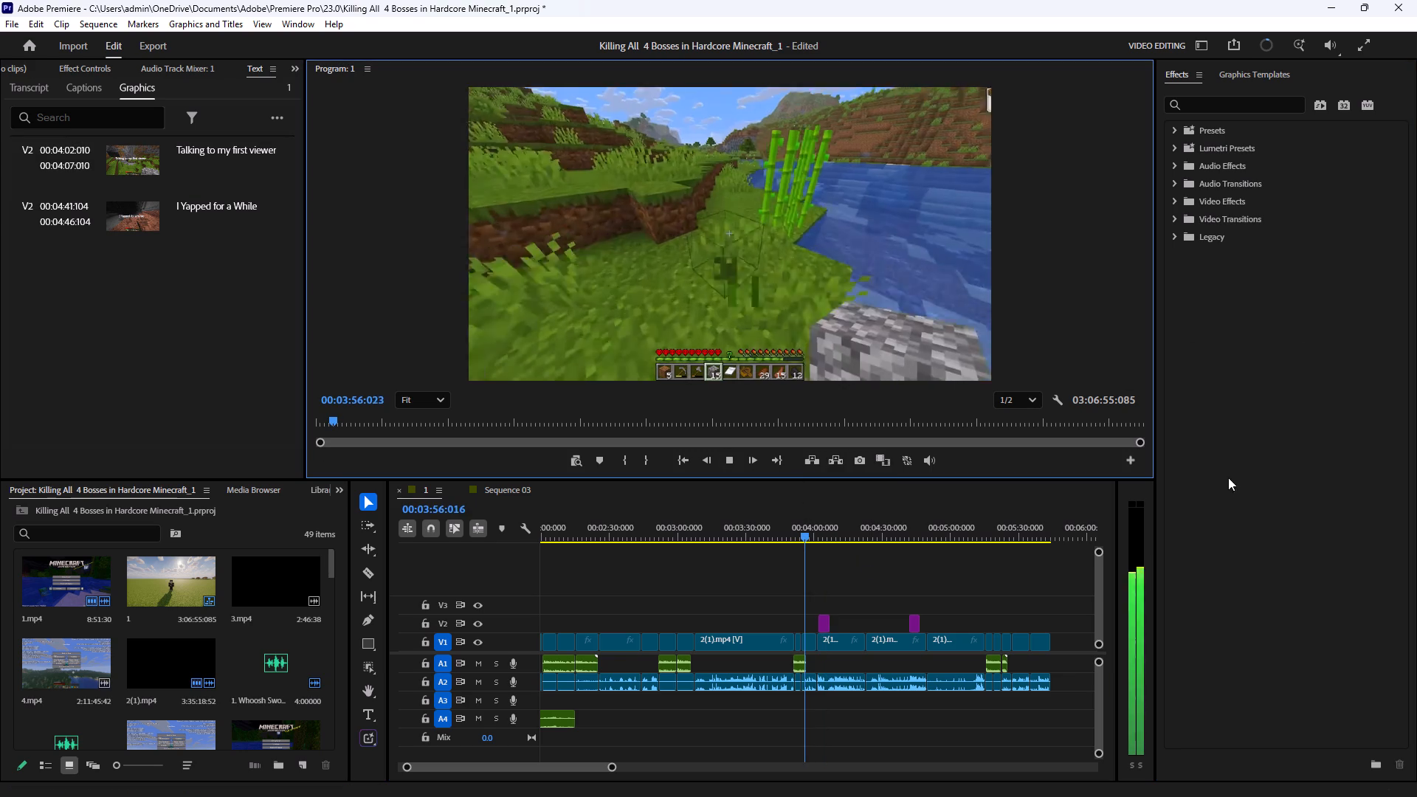
left_click(891, 588)
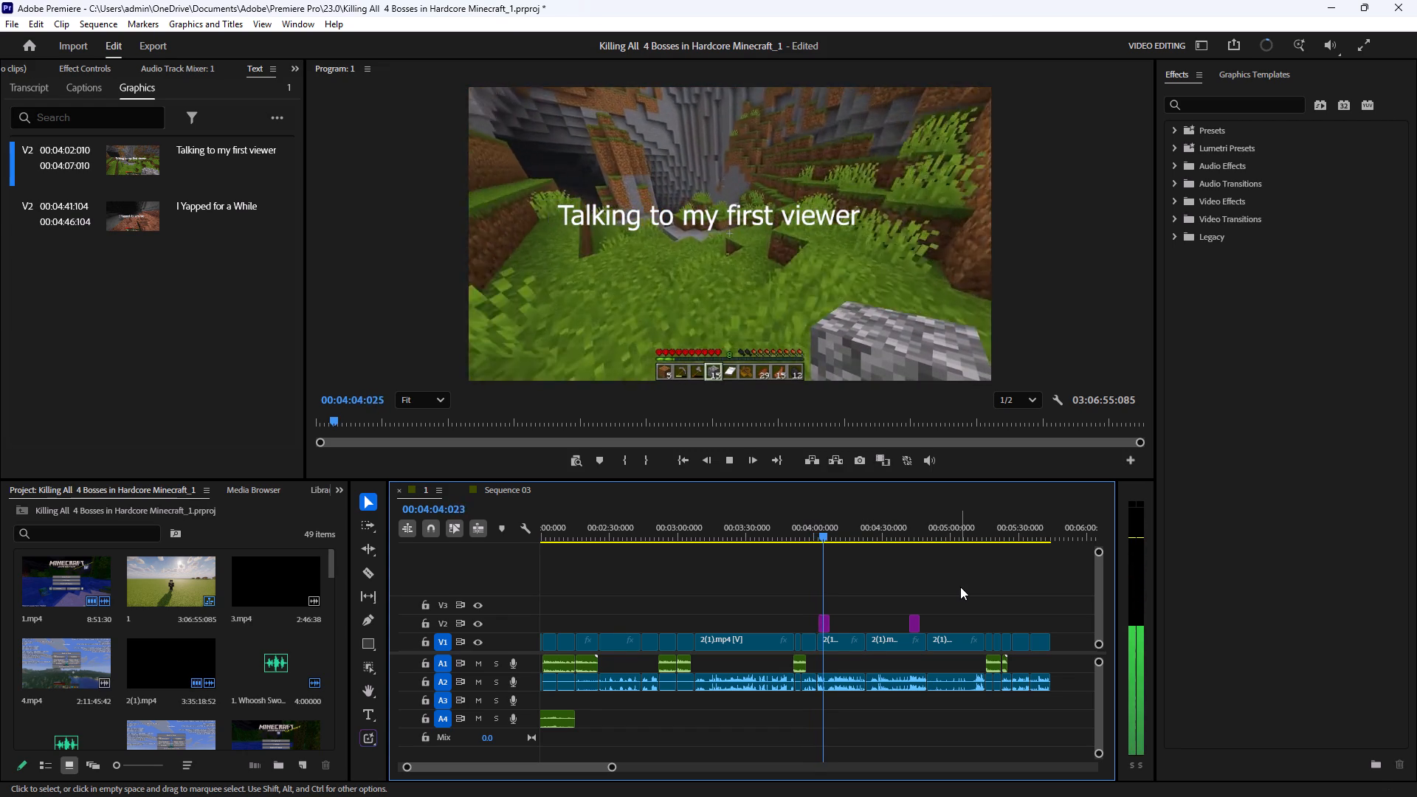
key("space")
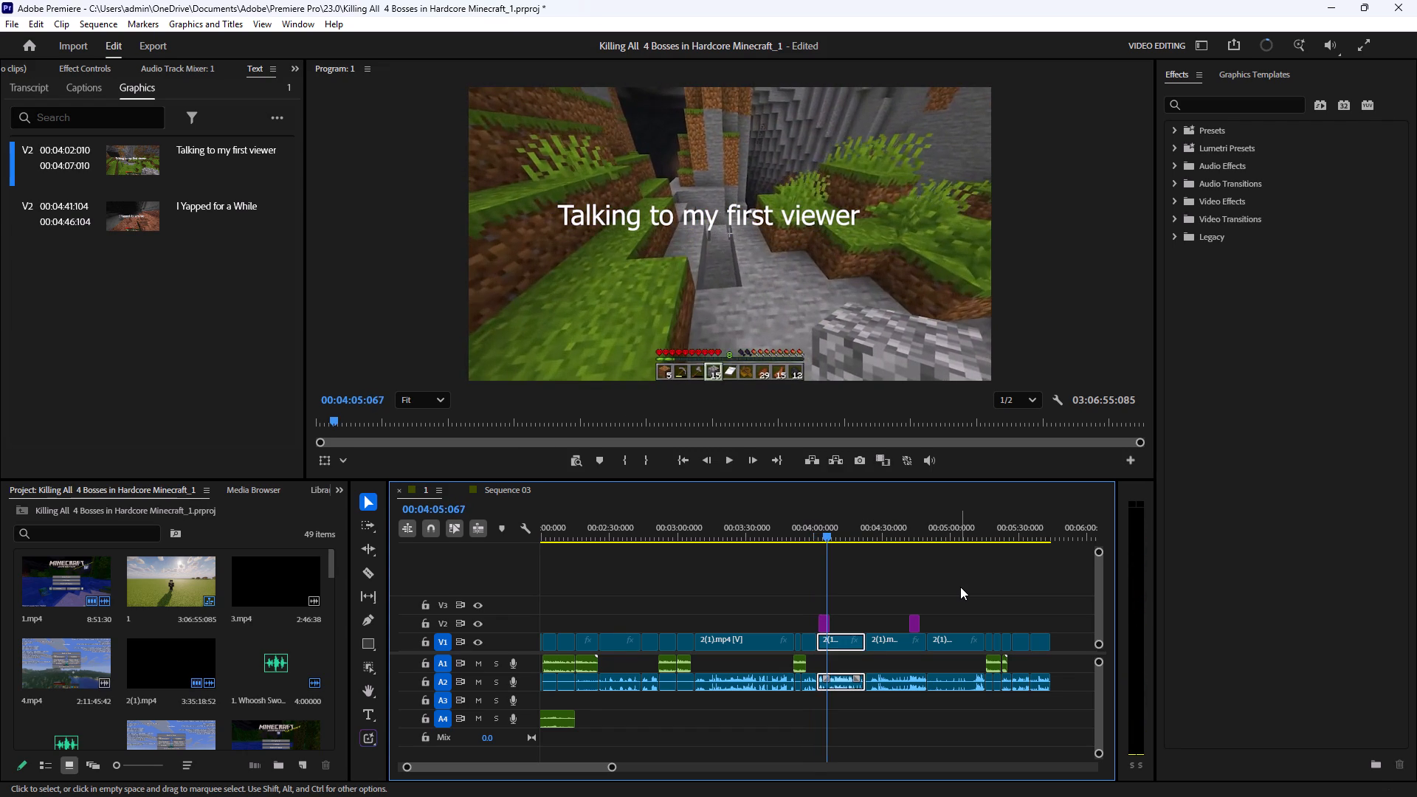
key("space")
key("space")
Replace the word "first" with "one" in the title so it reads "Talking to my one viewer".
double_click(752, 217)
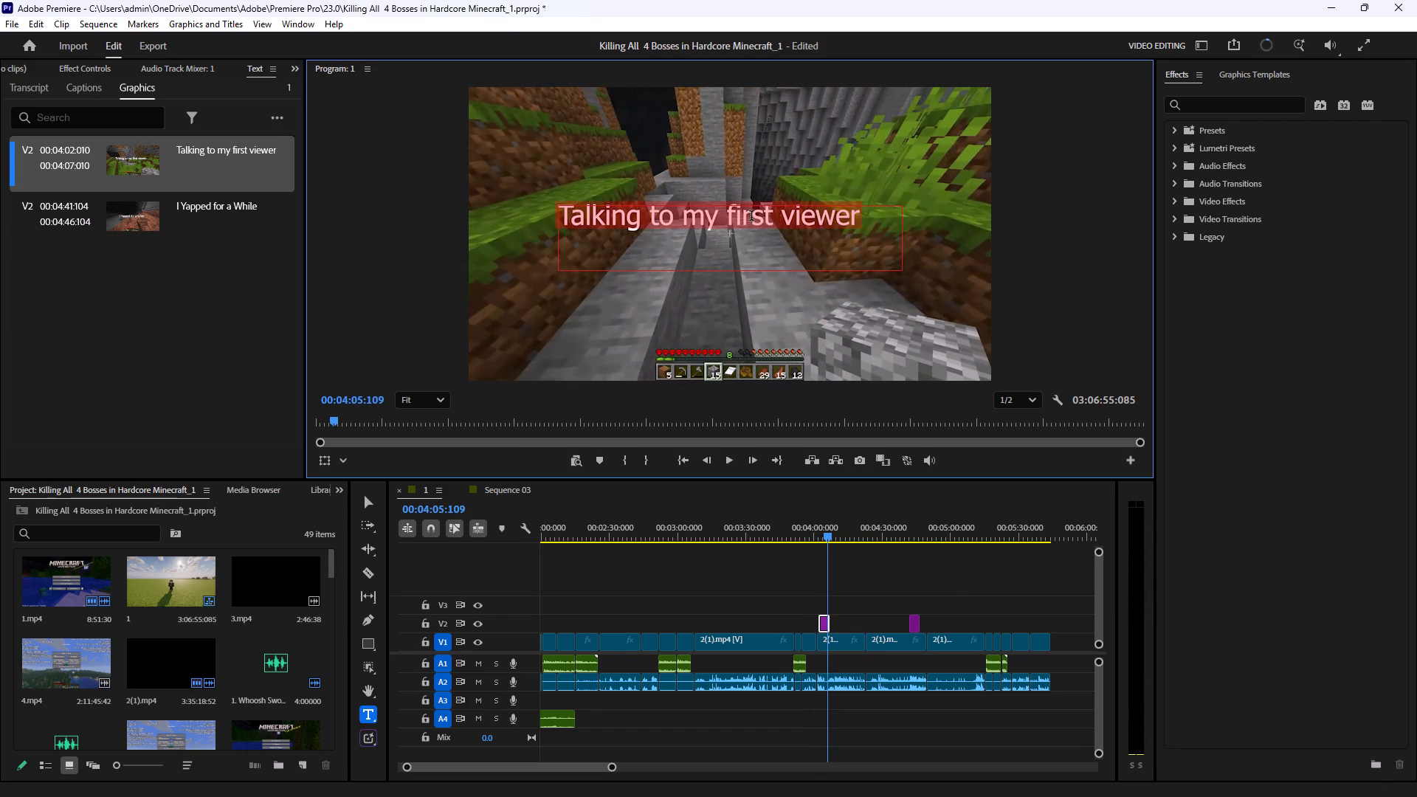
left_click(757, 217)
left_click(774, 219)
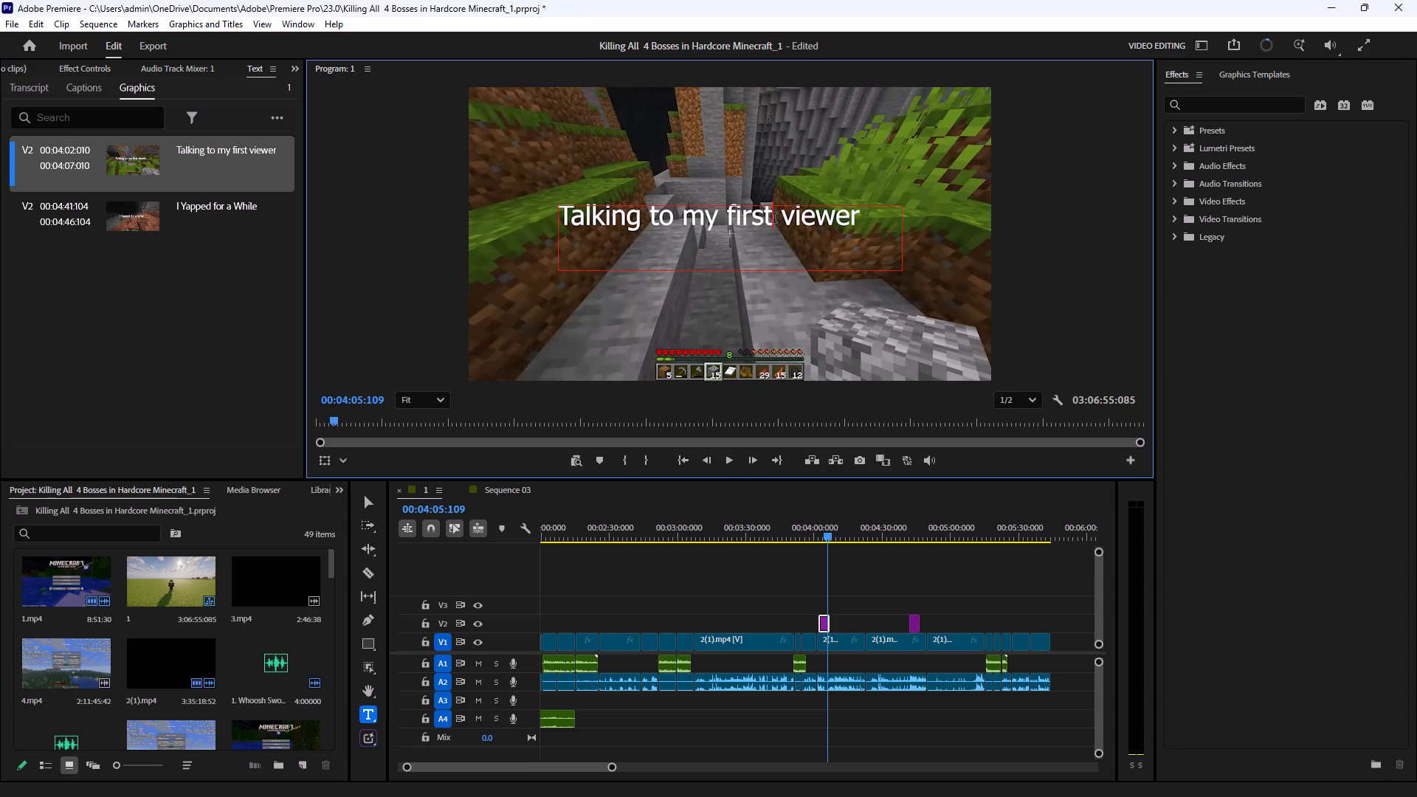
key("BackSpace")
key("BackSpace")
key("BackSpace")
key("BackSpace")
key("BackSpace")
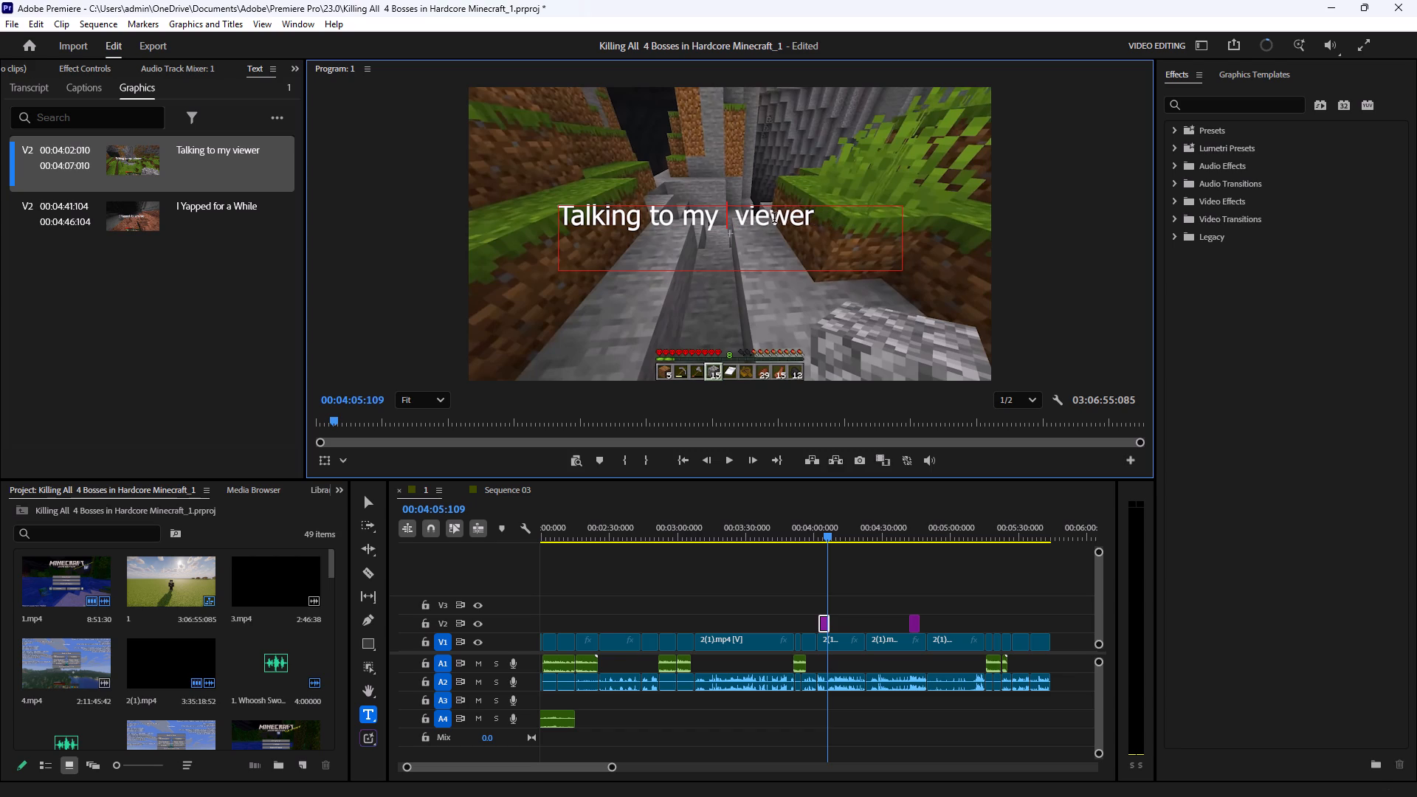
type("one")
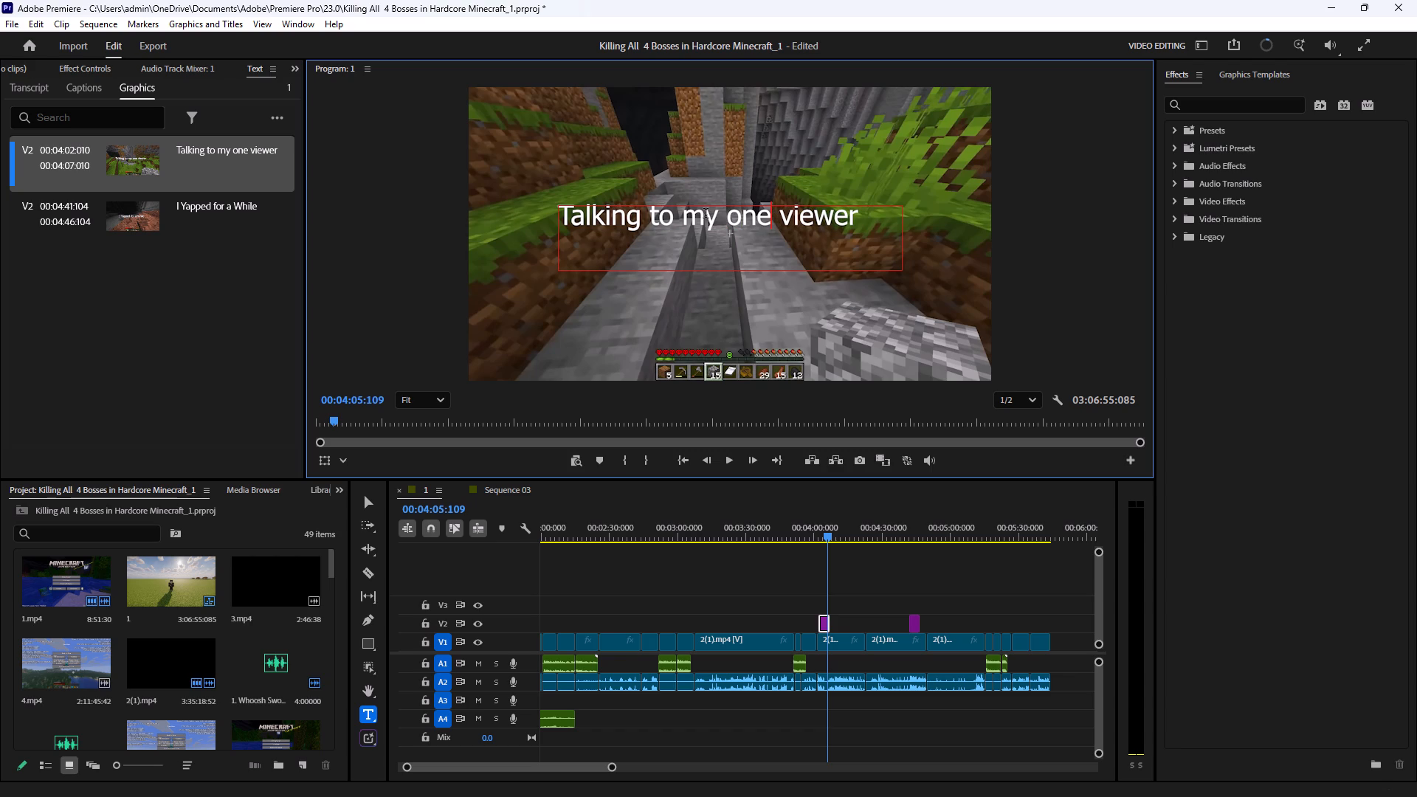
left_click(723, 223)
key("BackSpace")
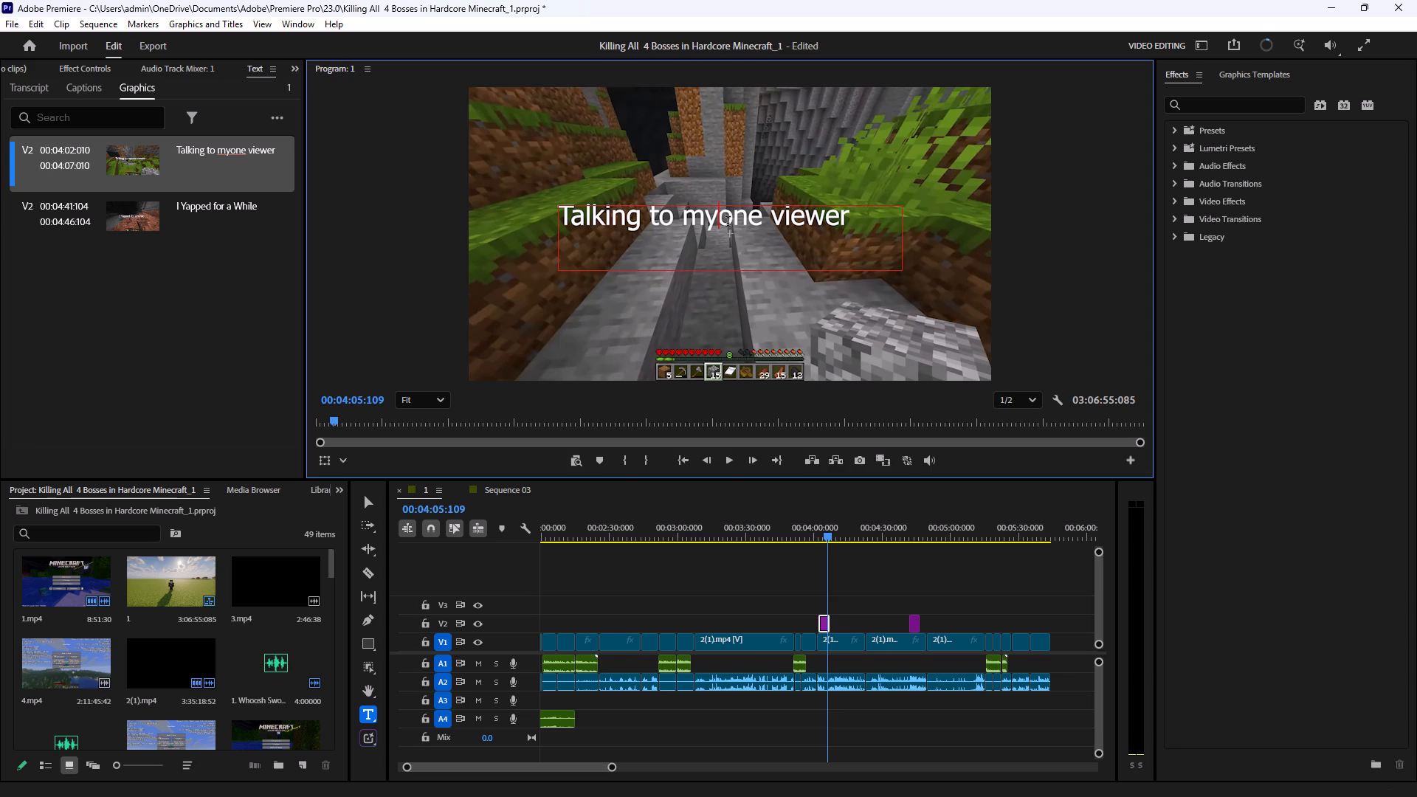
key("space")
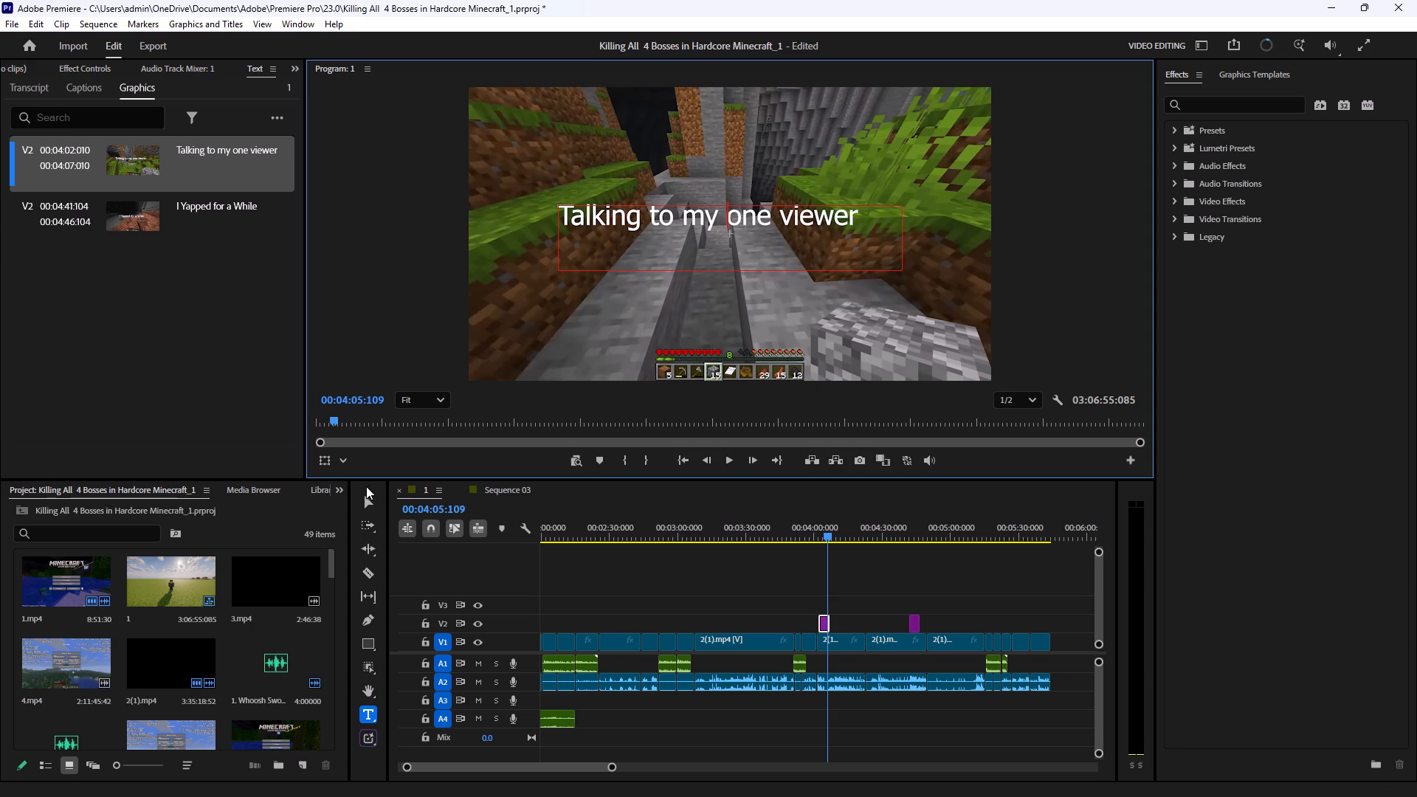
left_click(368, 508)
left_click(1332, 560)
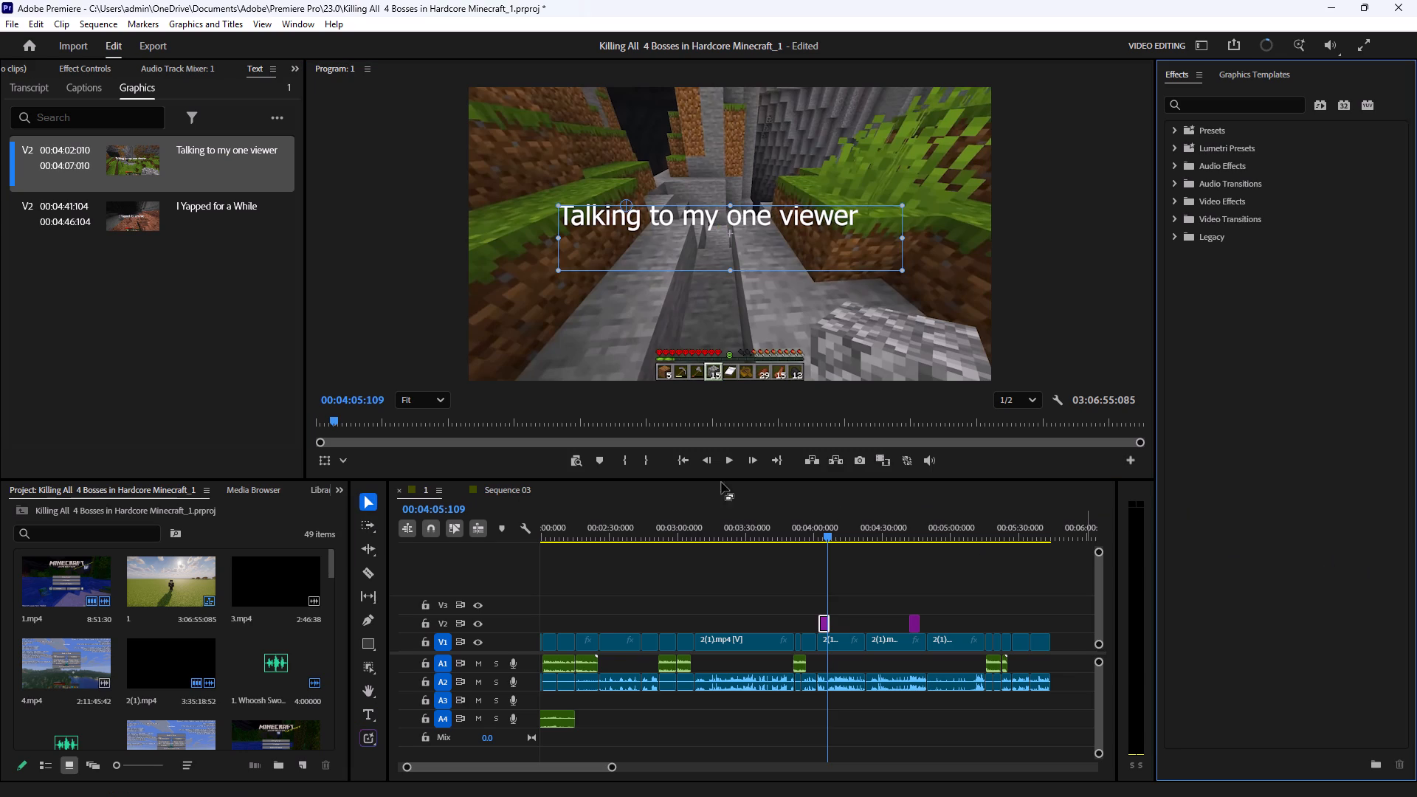
Play on past the title through the ore-mining footage to about 00:04:14.
left_click(736, 468)
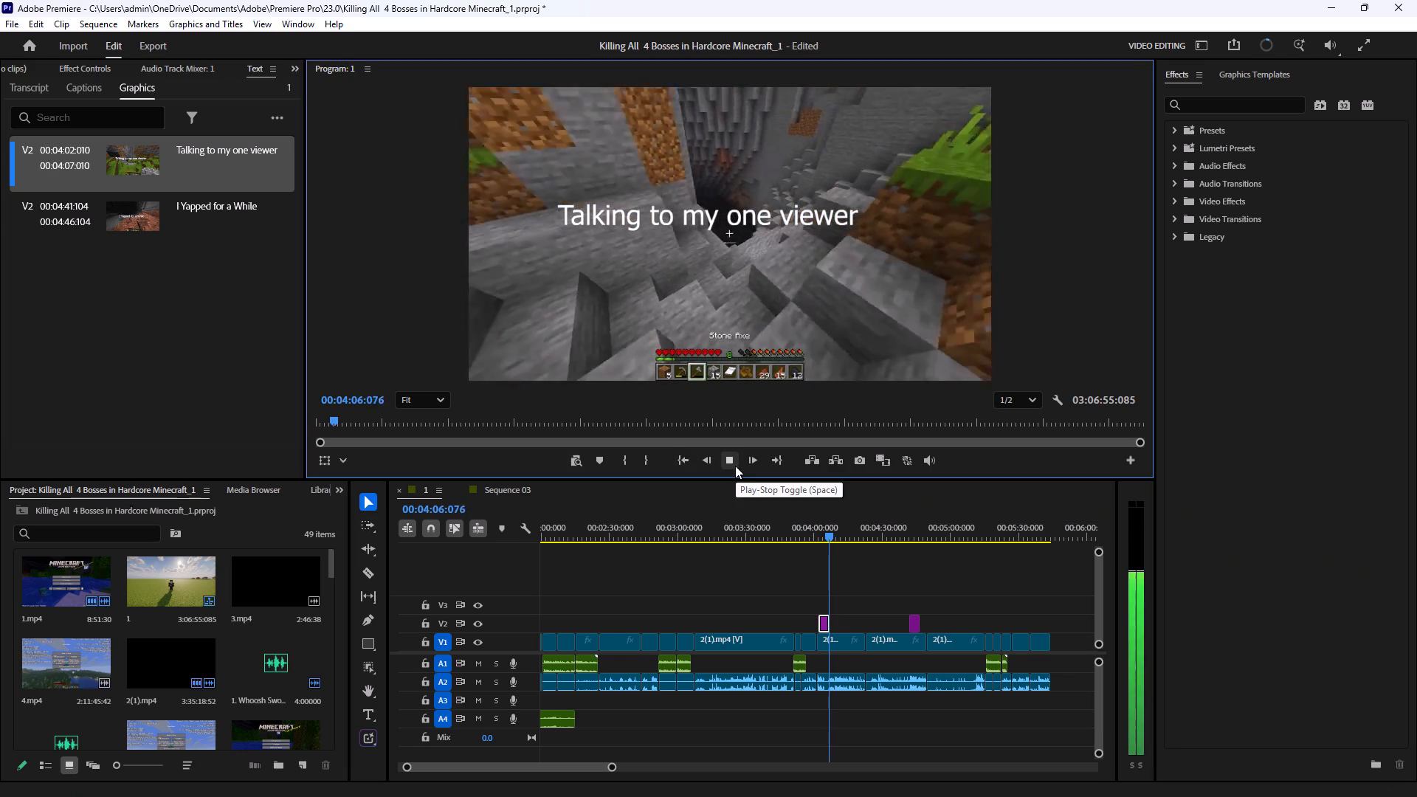
left_click(735, 466)
left_click(735, 466)
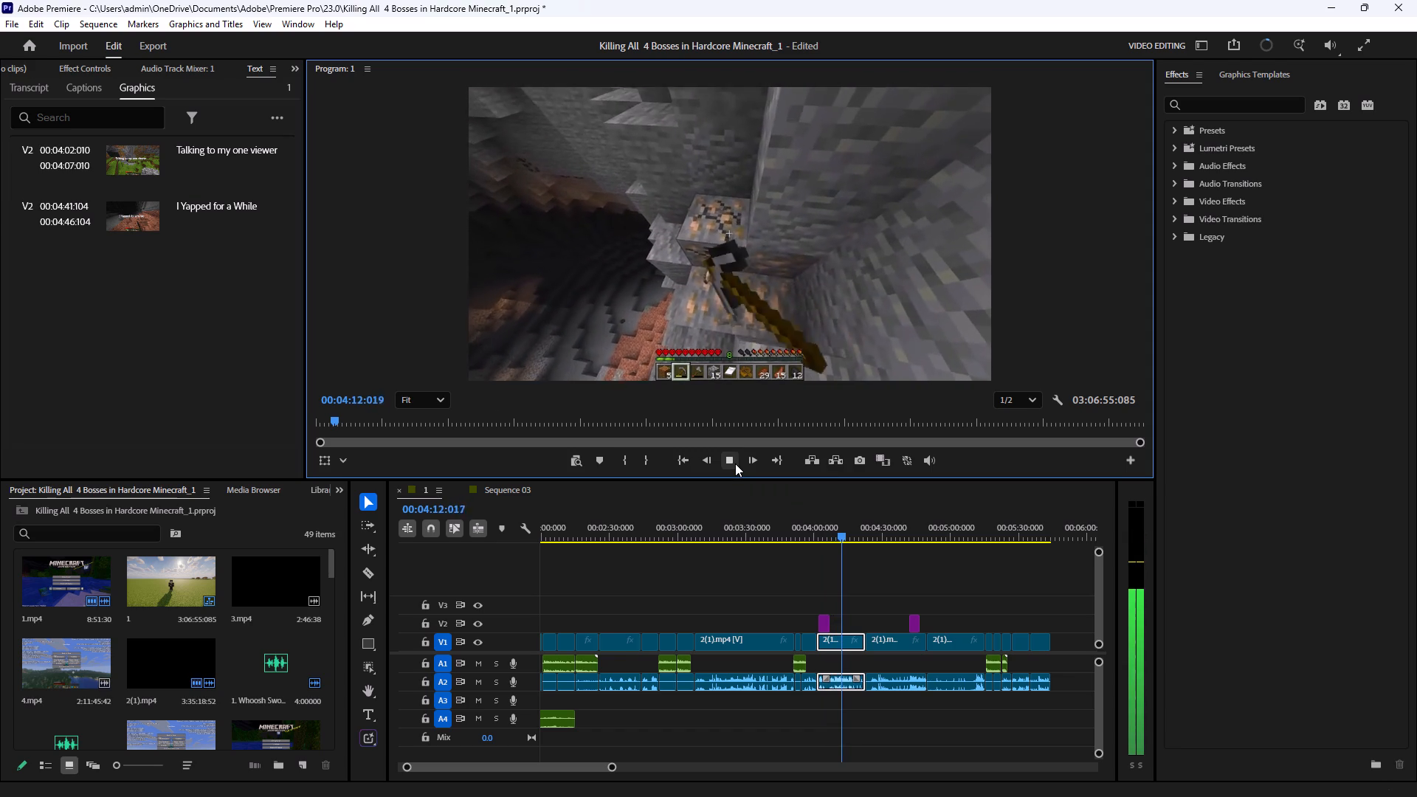
key("ctrl+z")
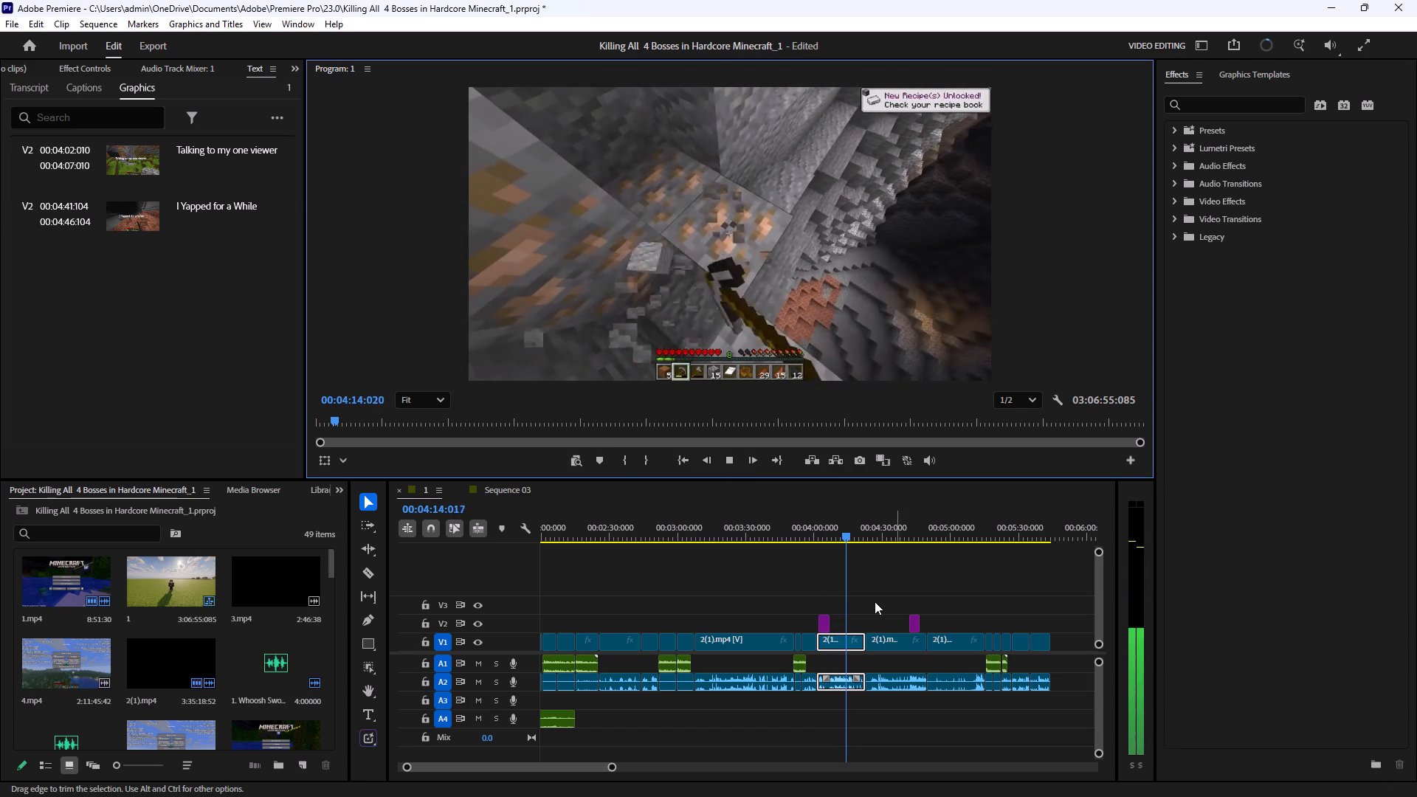
left_click(875, 600)
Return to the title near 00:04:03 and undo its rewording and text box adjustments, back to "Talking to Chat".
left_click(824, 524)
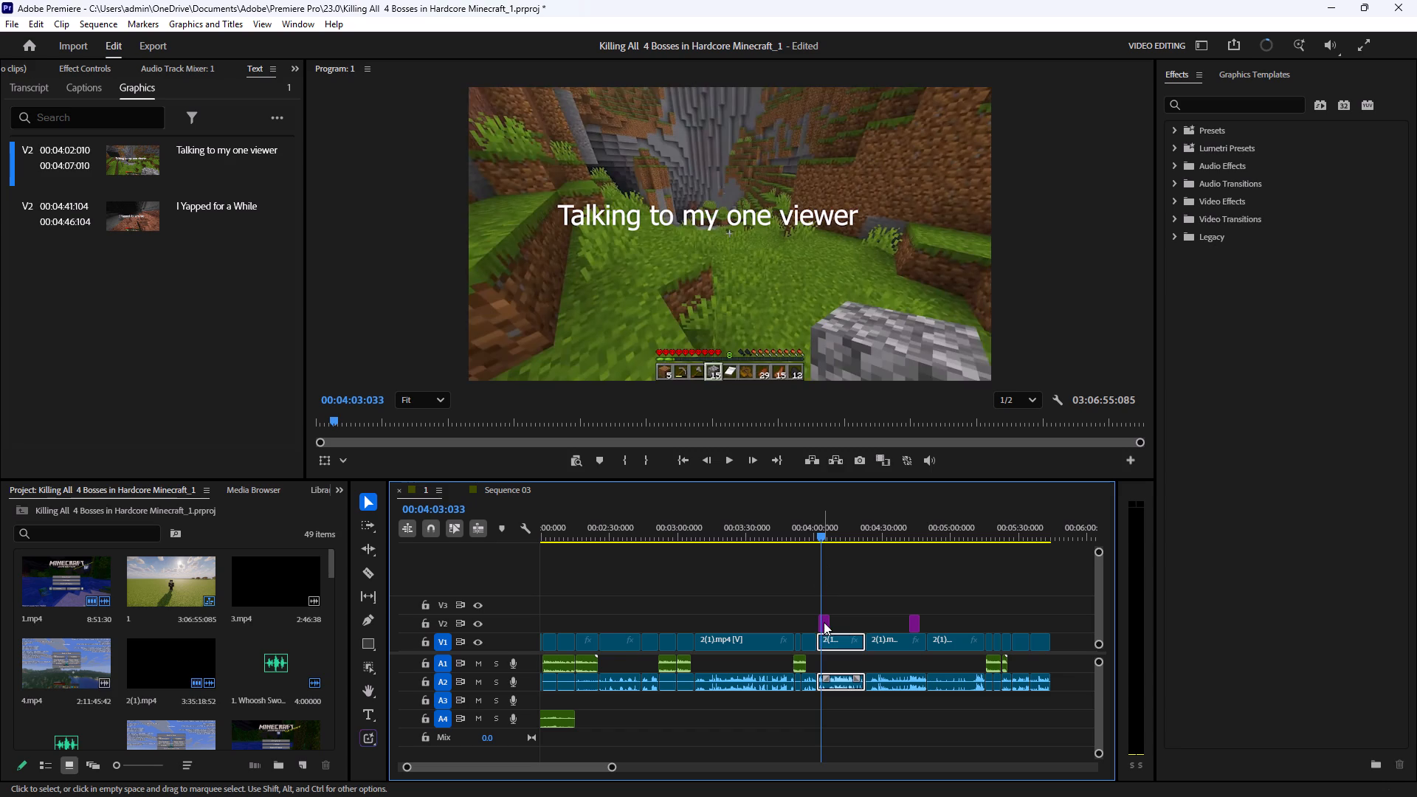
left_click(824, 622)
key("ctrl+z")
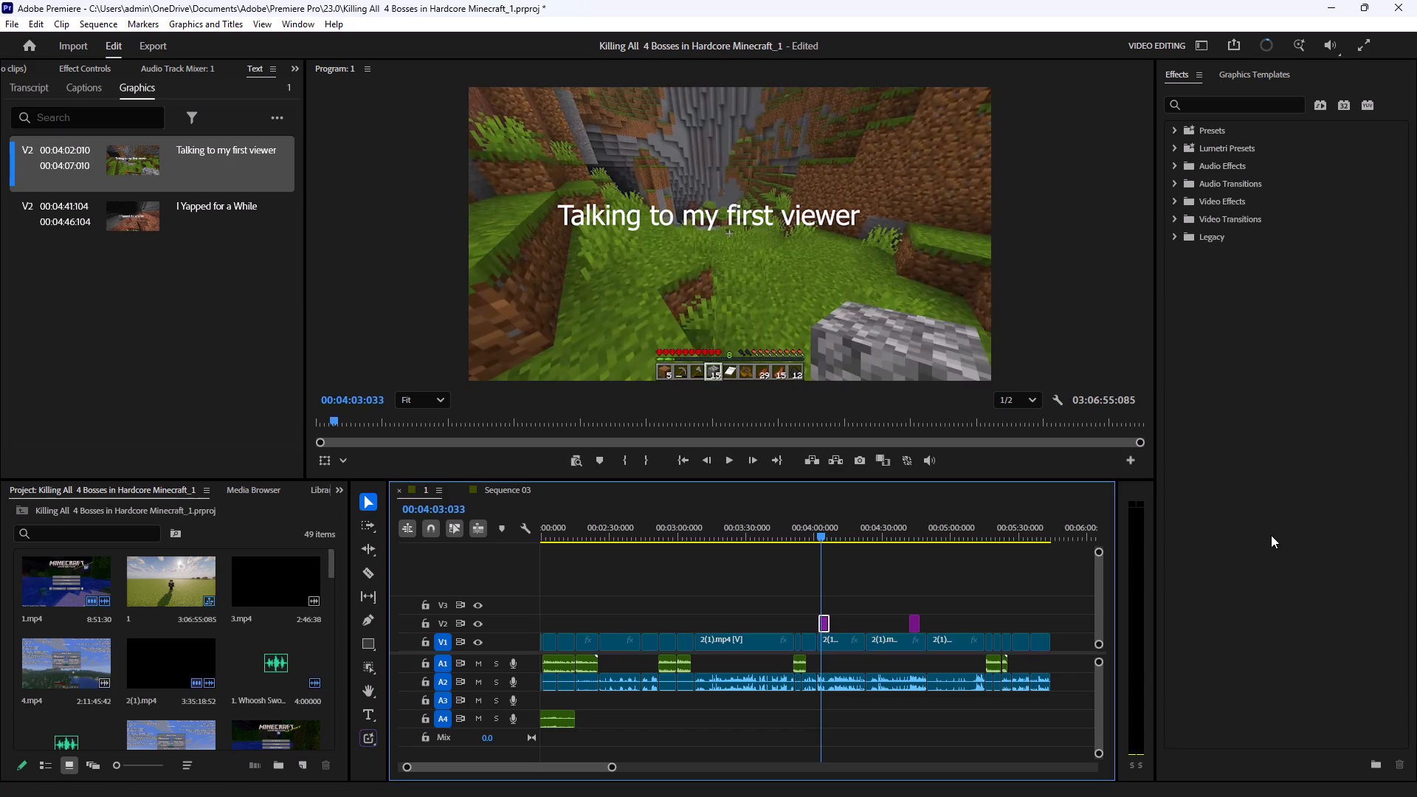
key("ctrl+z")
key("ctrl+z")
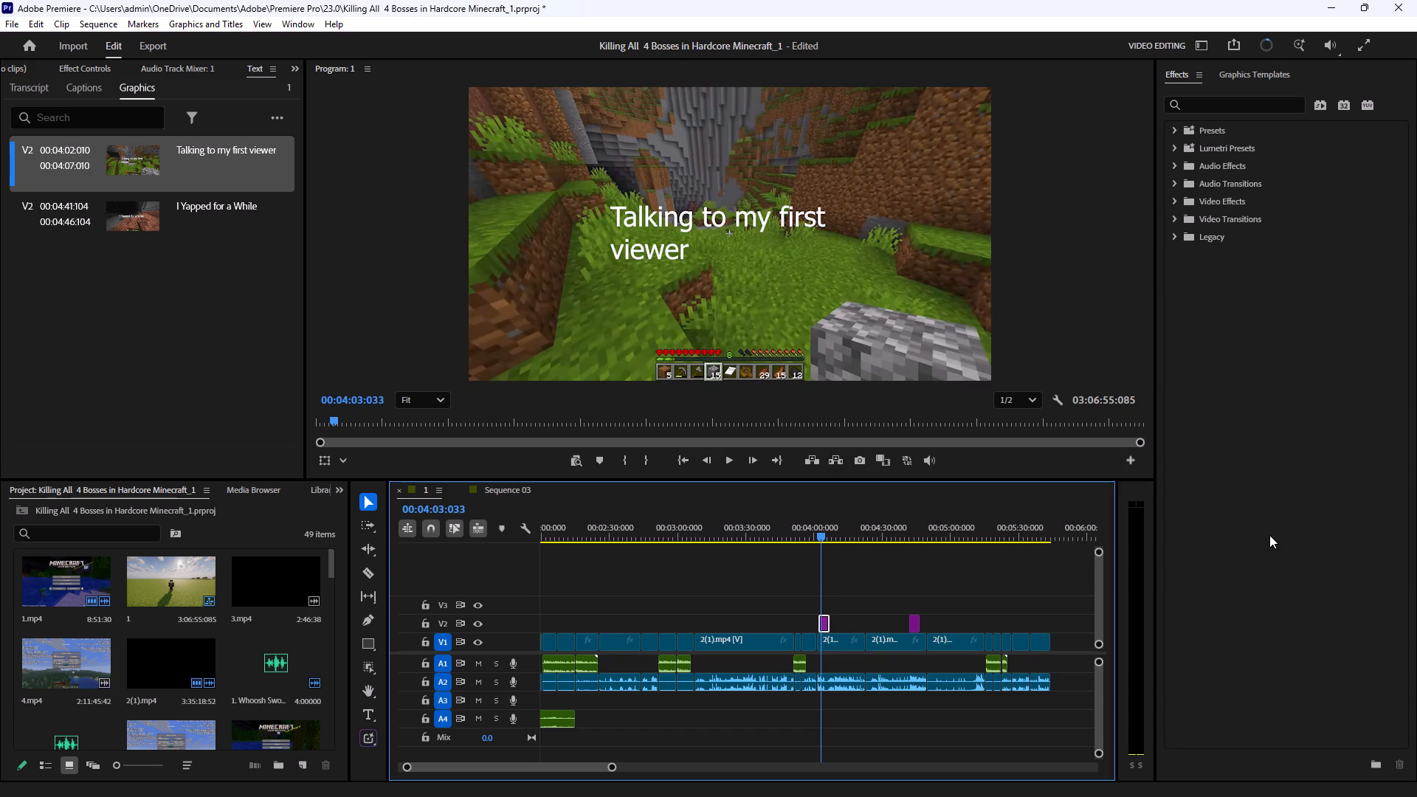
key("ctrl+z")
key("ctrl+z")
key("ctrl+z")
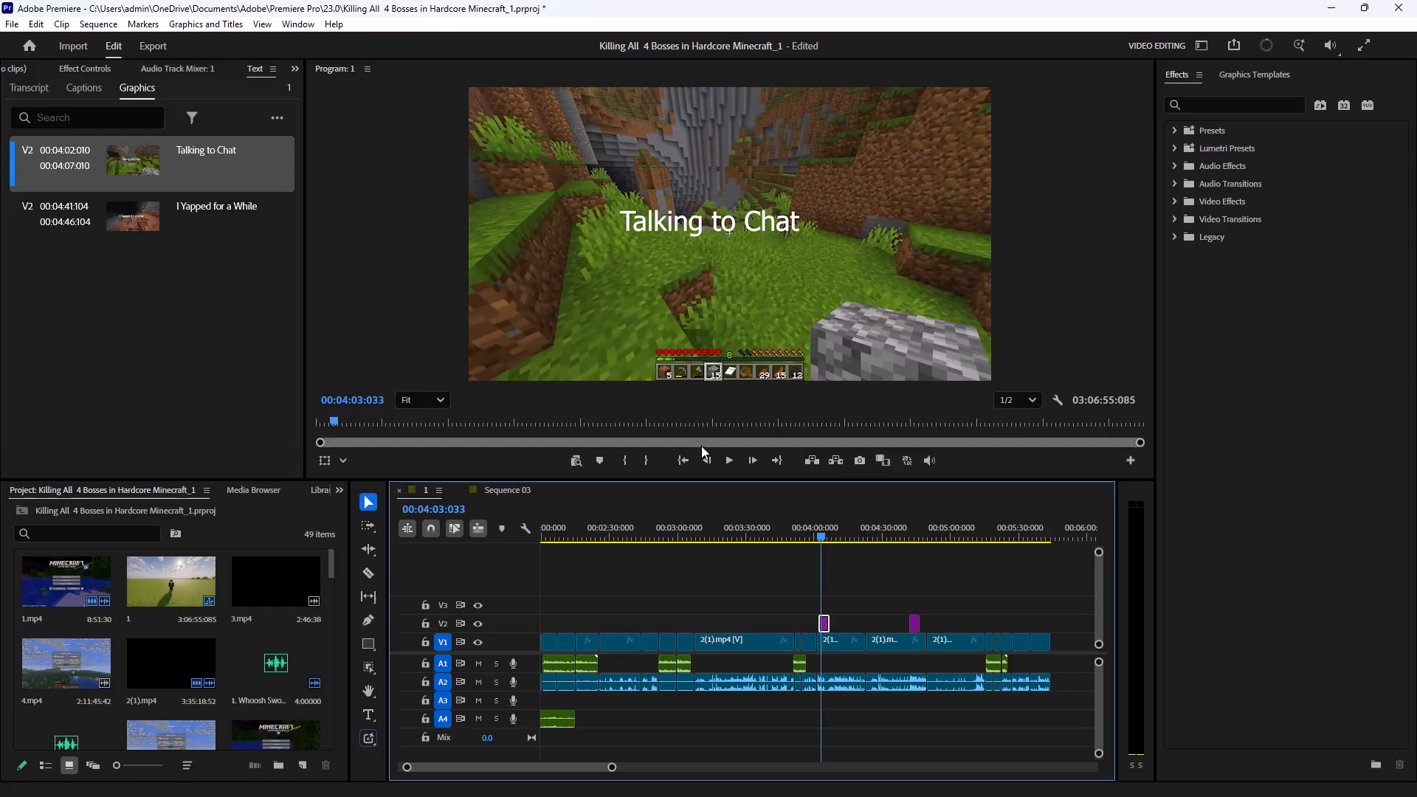
Play on from 00:04:03 through the ore-mining and cave footage to the crafting scene near 00:04:54, skipping ahead to about 00:04:26.
left_click(728, 455)
left_click(1013, 577)
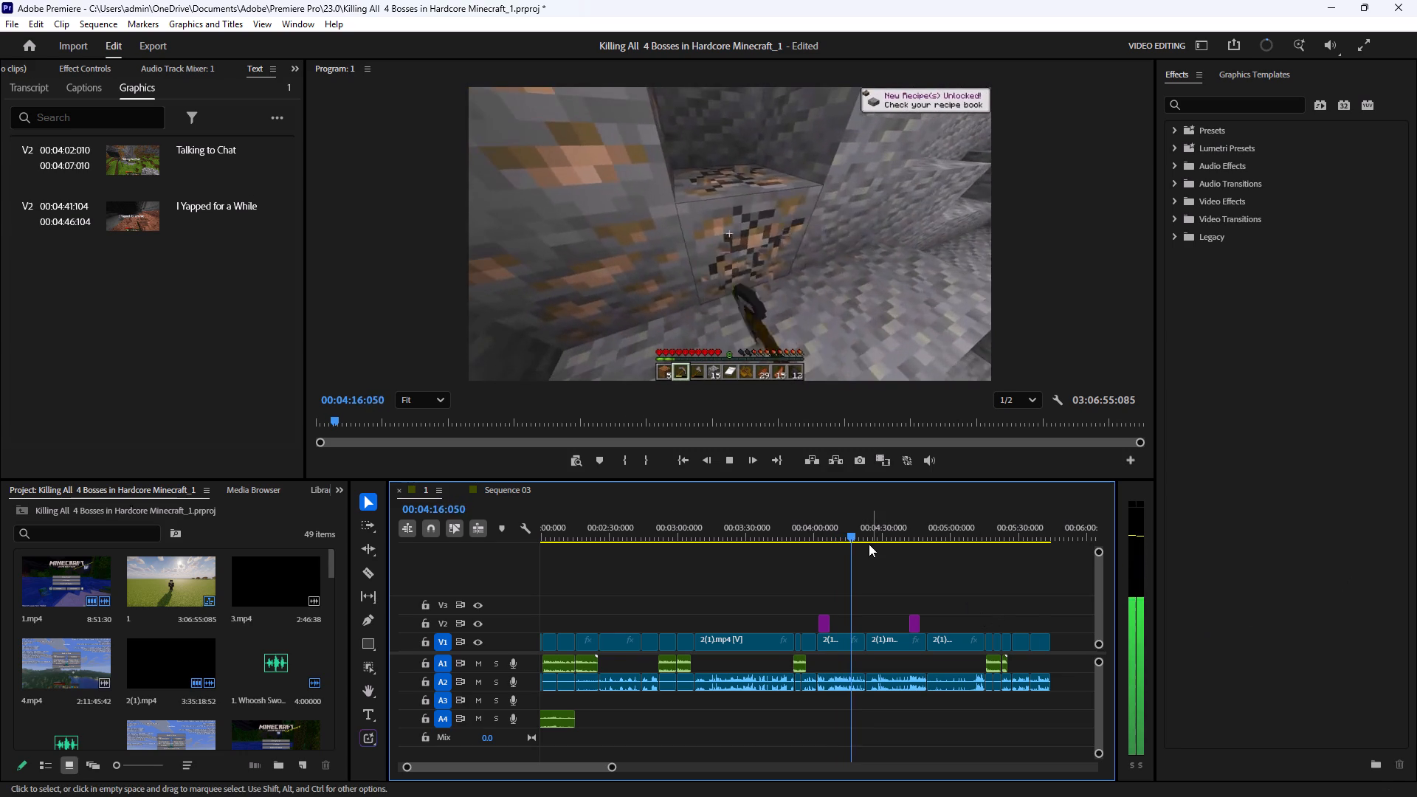
left_click_drag(859, 536, 875, 543)
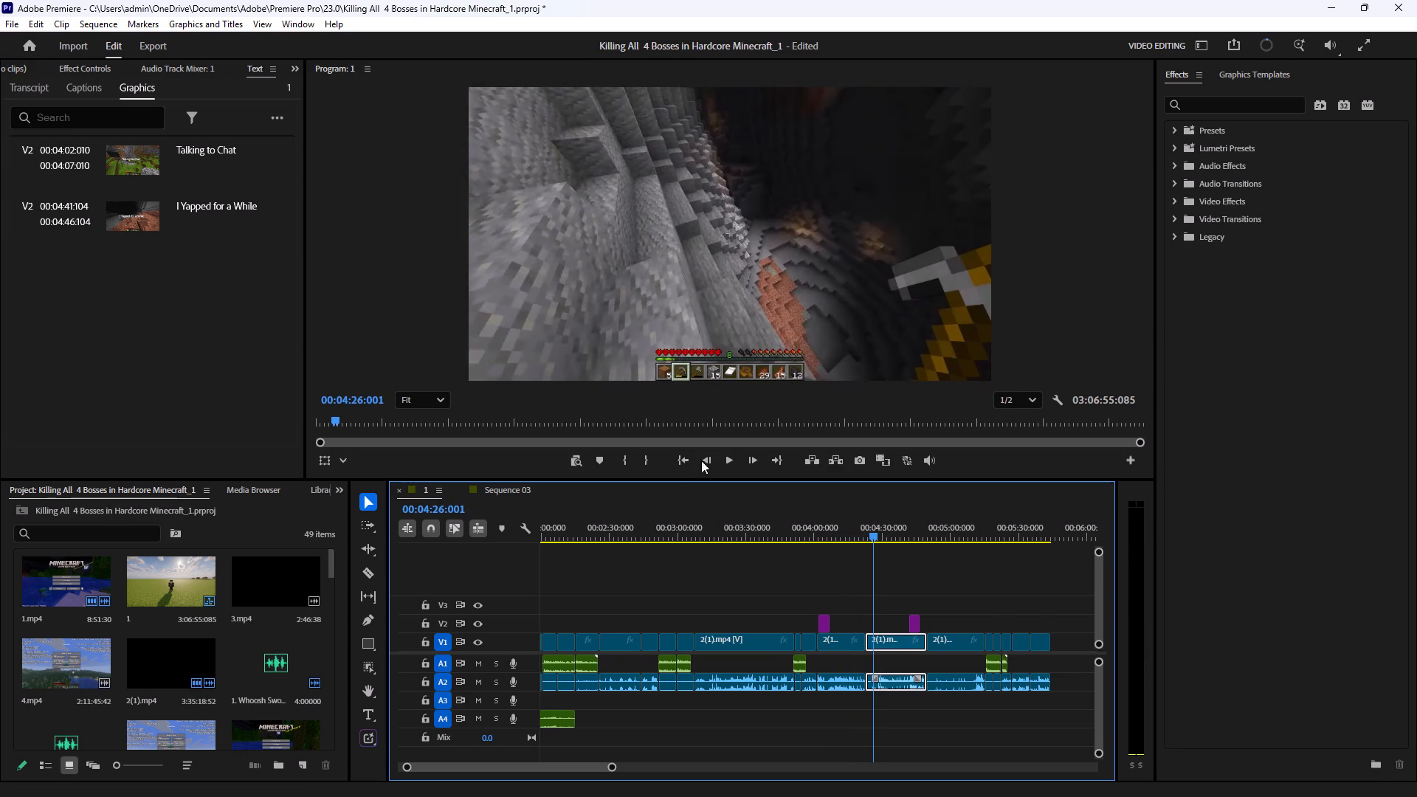
left_click(731, 463)
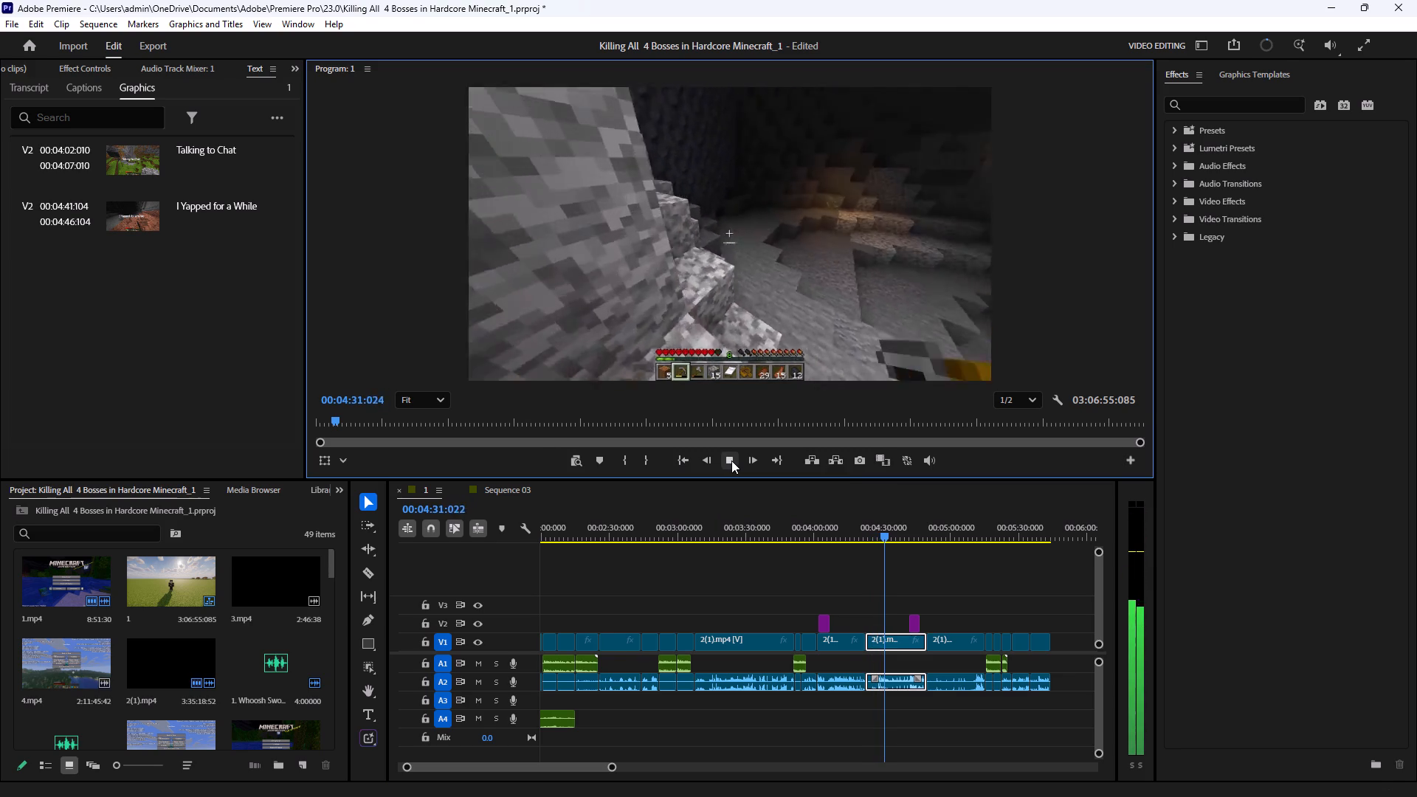
left_click(949, 584)
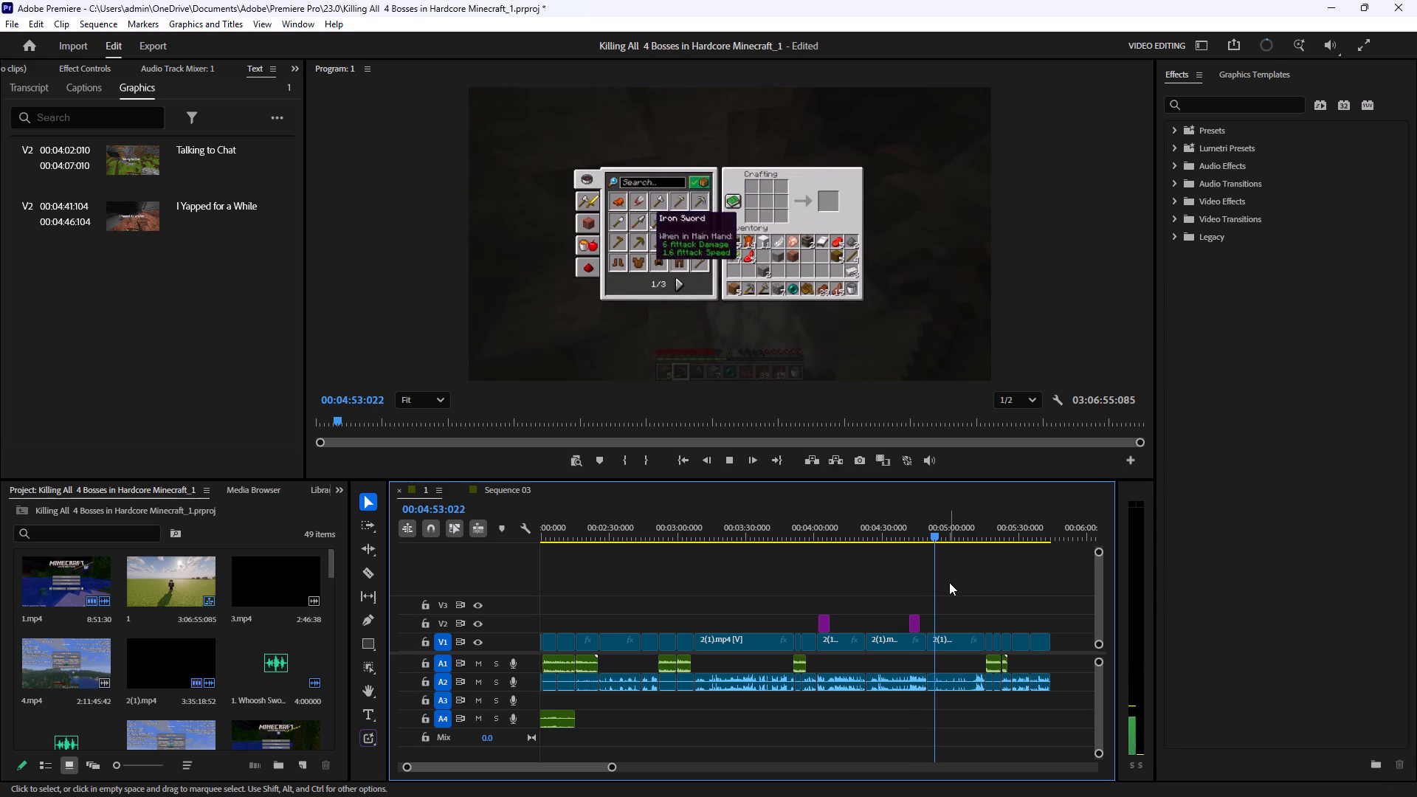
key("space")
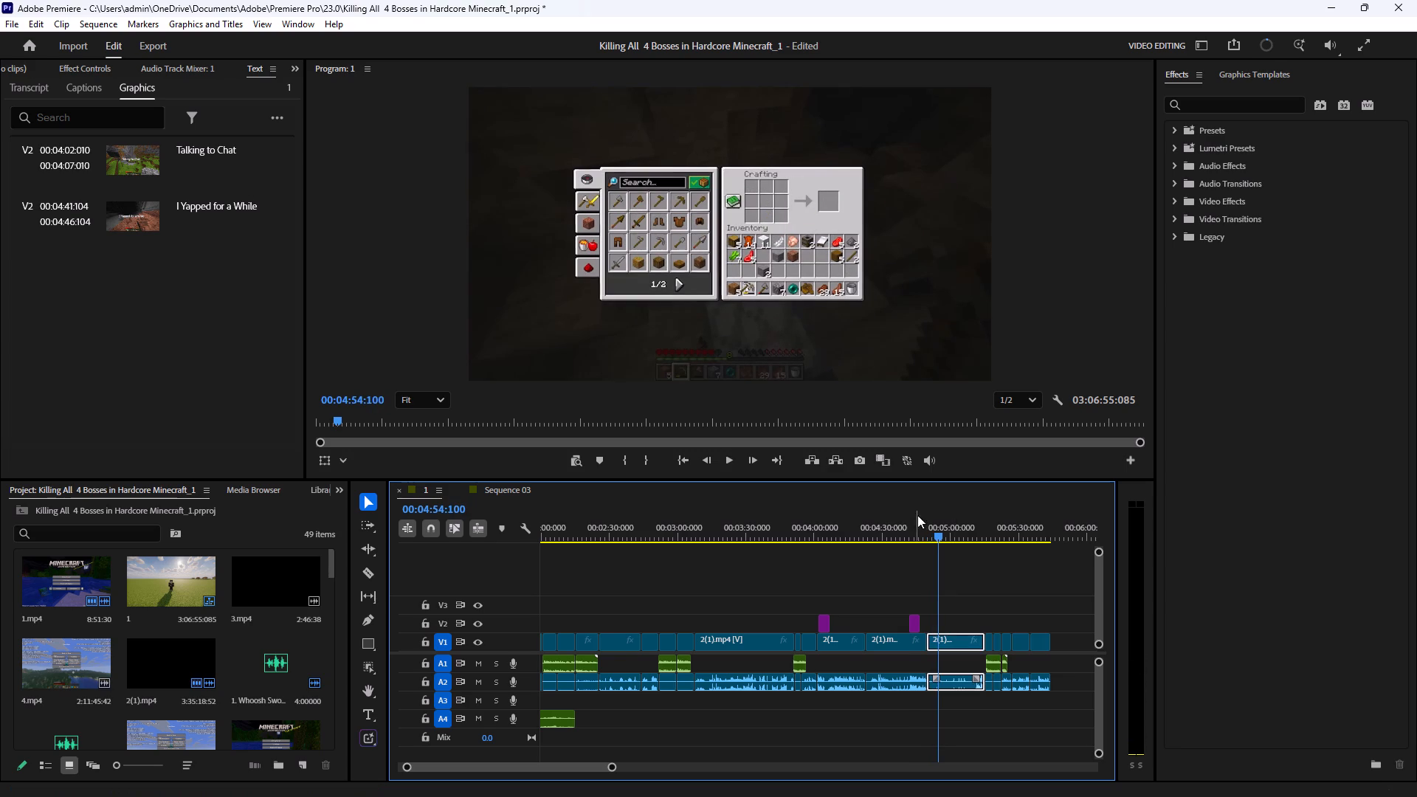
Shift the two short A1 audio clips near 00:05:17 later and paste the copied audio onto A1 at 00:04:50:004.
left_click_drag(938, 531, 930, 545)
left_click(944, 590)
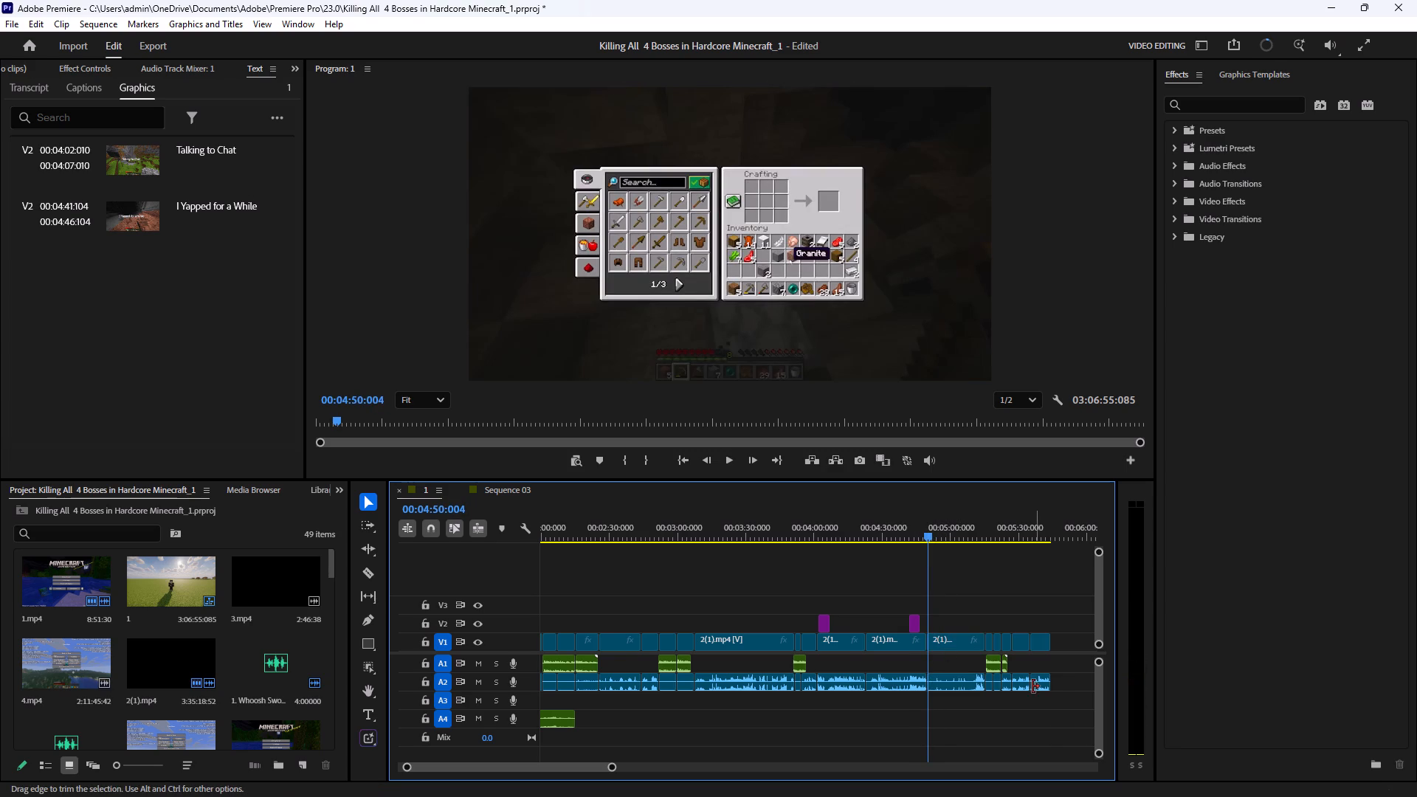
left_click_drag(1032, 666, 963, 664)
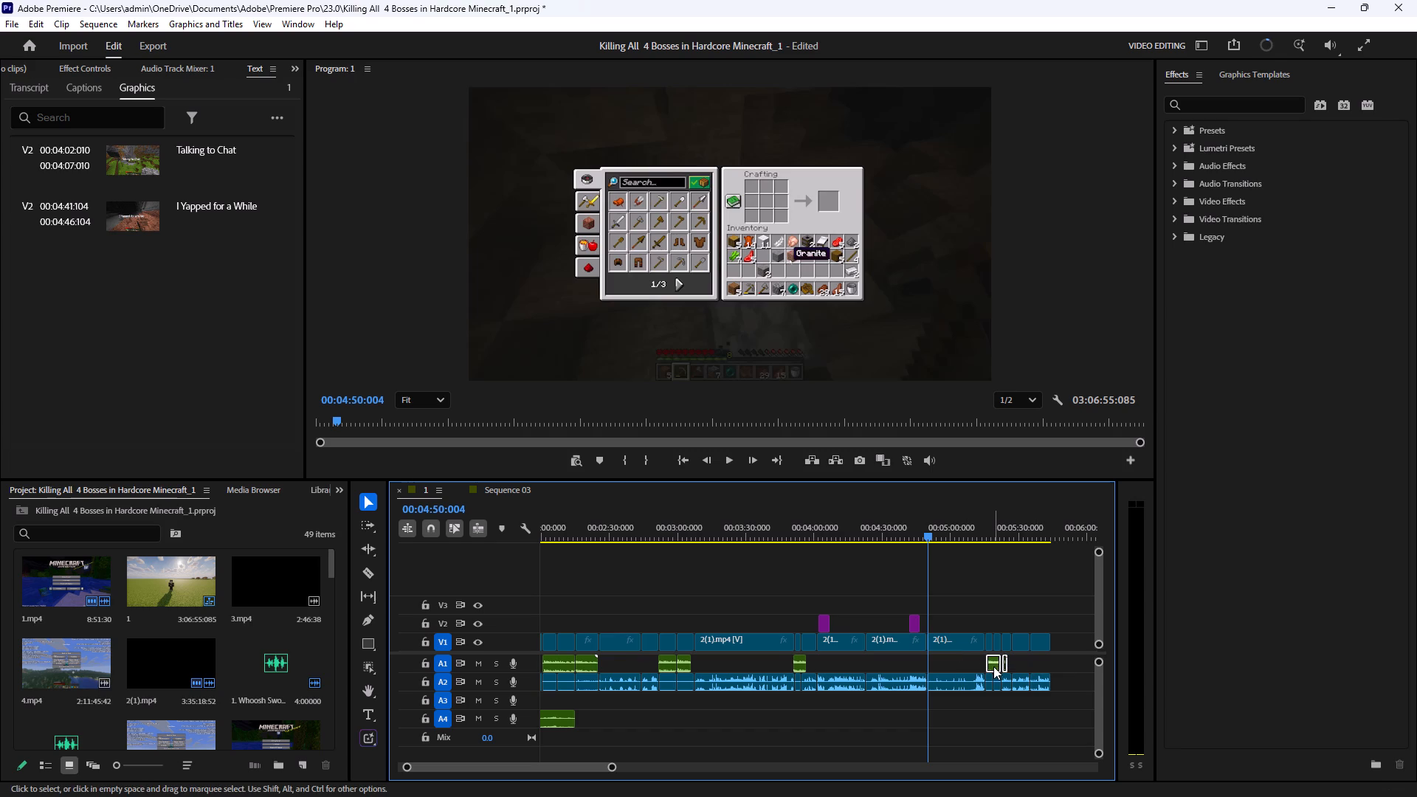
left_click_drag(993, 666, 1029, 663)
left_click(956, 559)
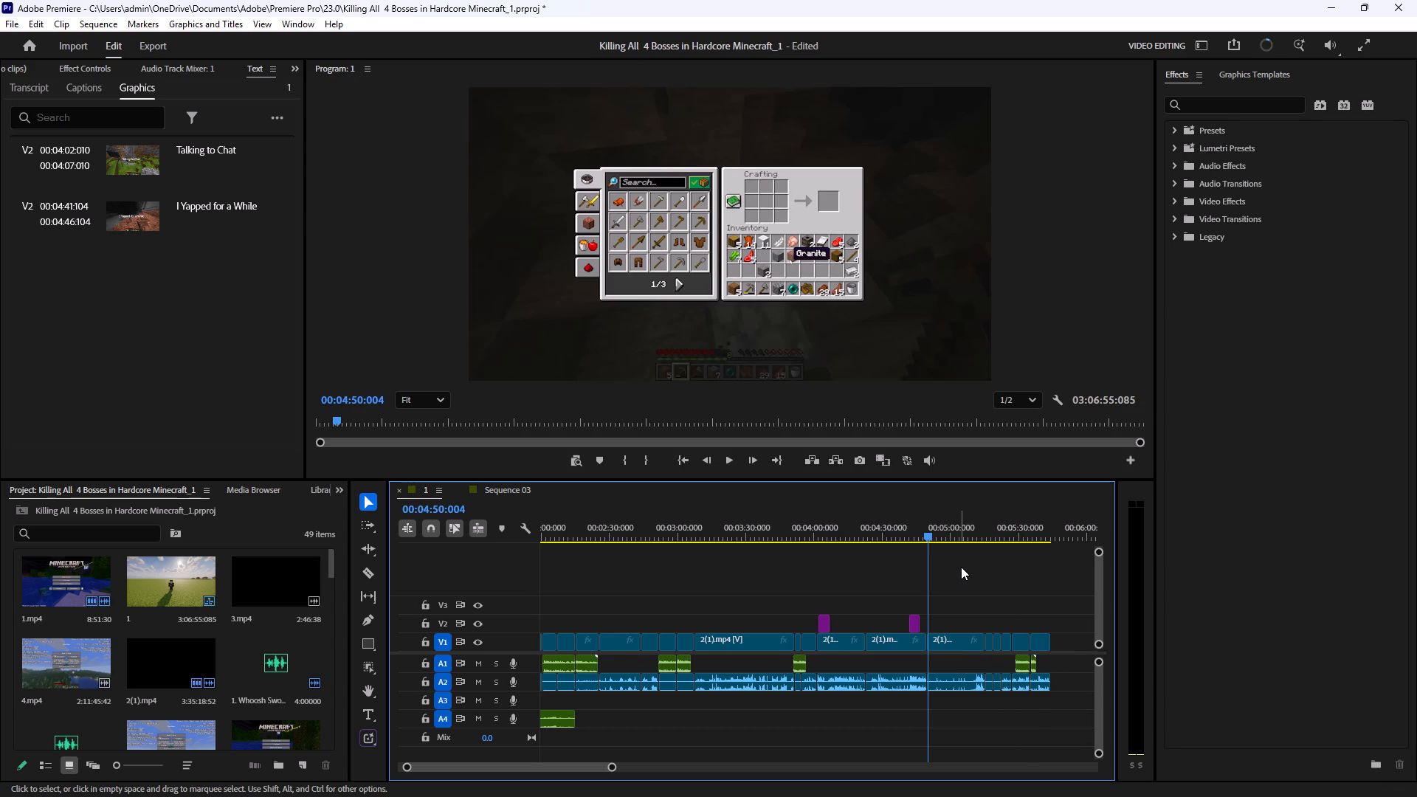
key("ctrl+v")
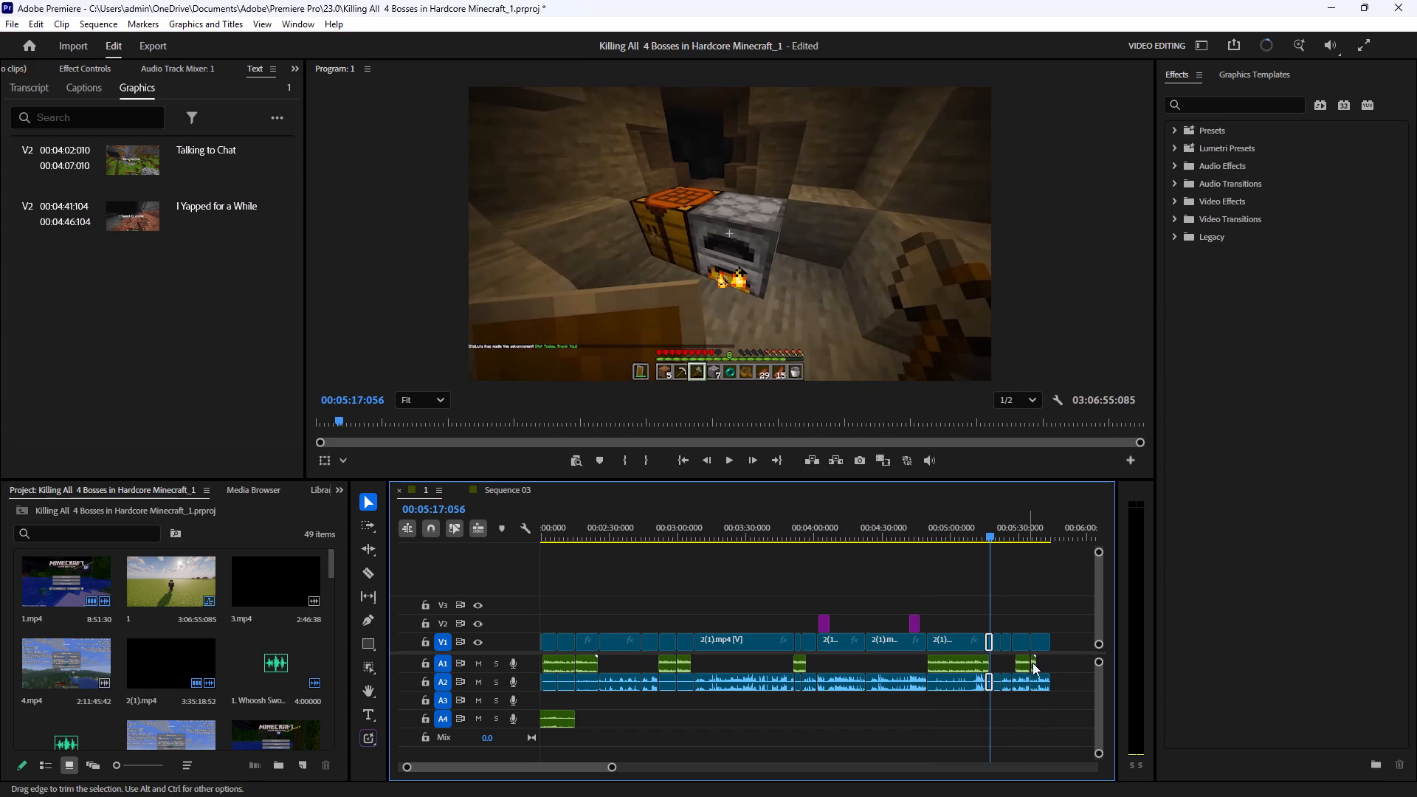
Move the two short A1 audio clips back so they directly follow the pasted audio at about 00:05:17.
left_click_drag(1061, 661, 1018, 661)
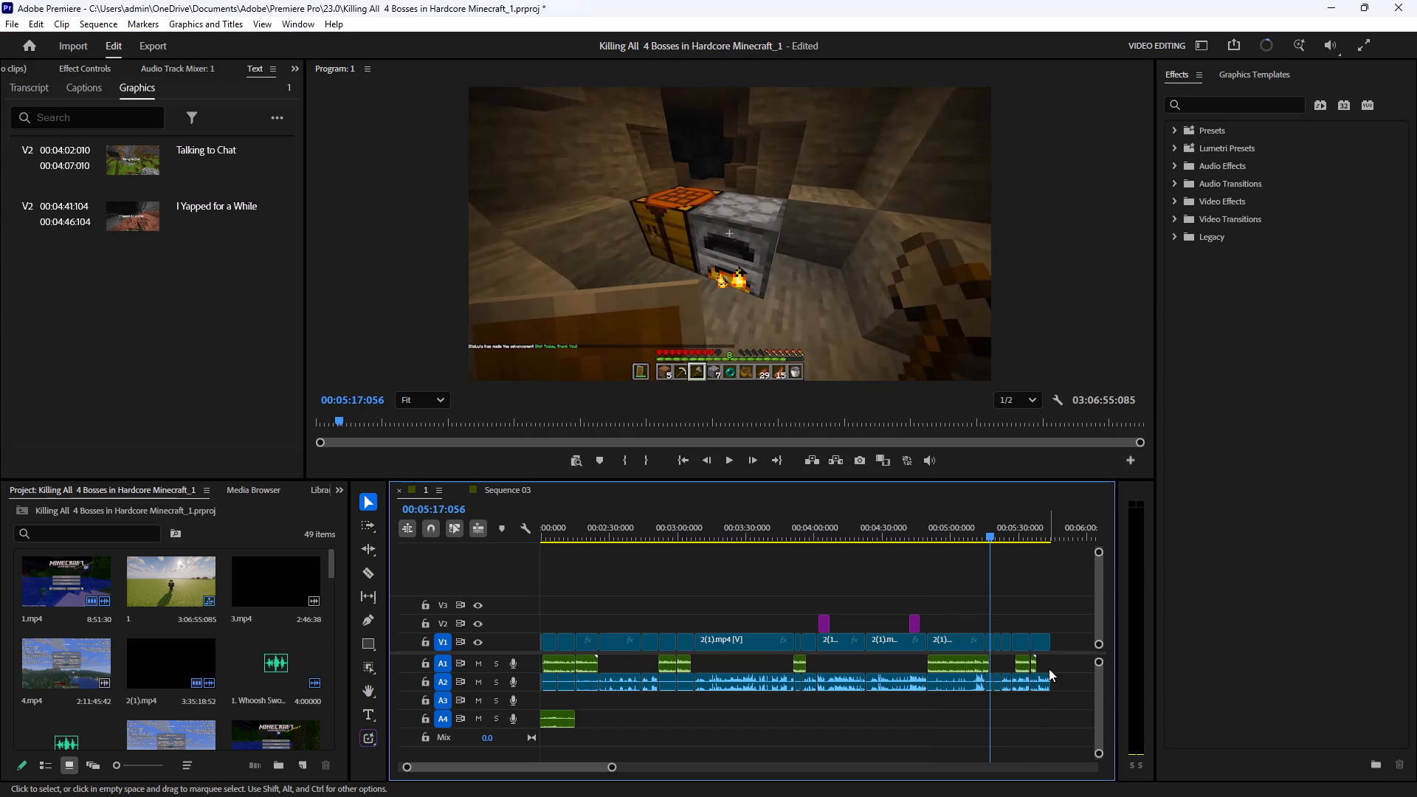
left_click_drag(1050, 666, 1011, 663)
left_click_drag(1023, 662, 996, 662)
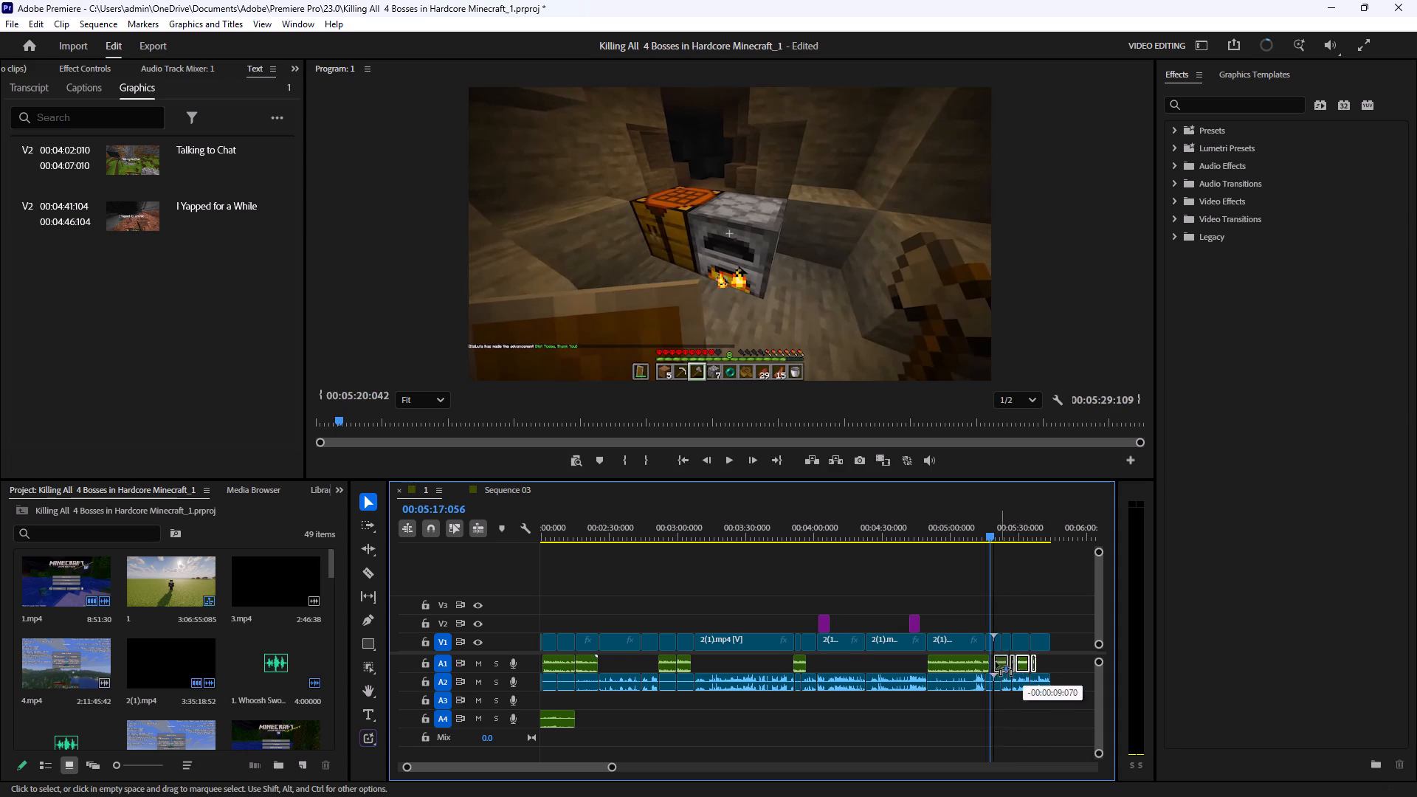
left_click_drag(996, 662, 996, 661)
Play from about 00:04:48 to 00:05:17 to check the pasted audio under the crafting footage.
left_click(925, 528)
left_click(1002, 551)
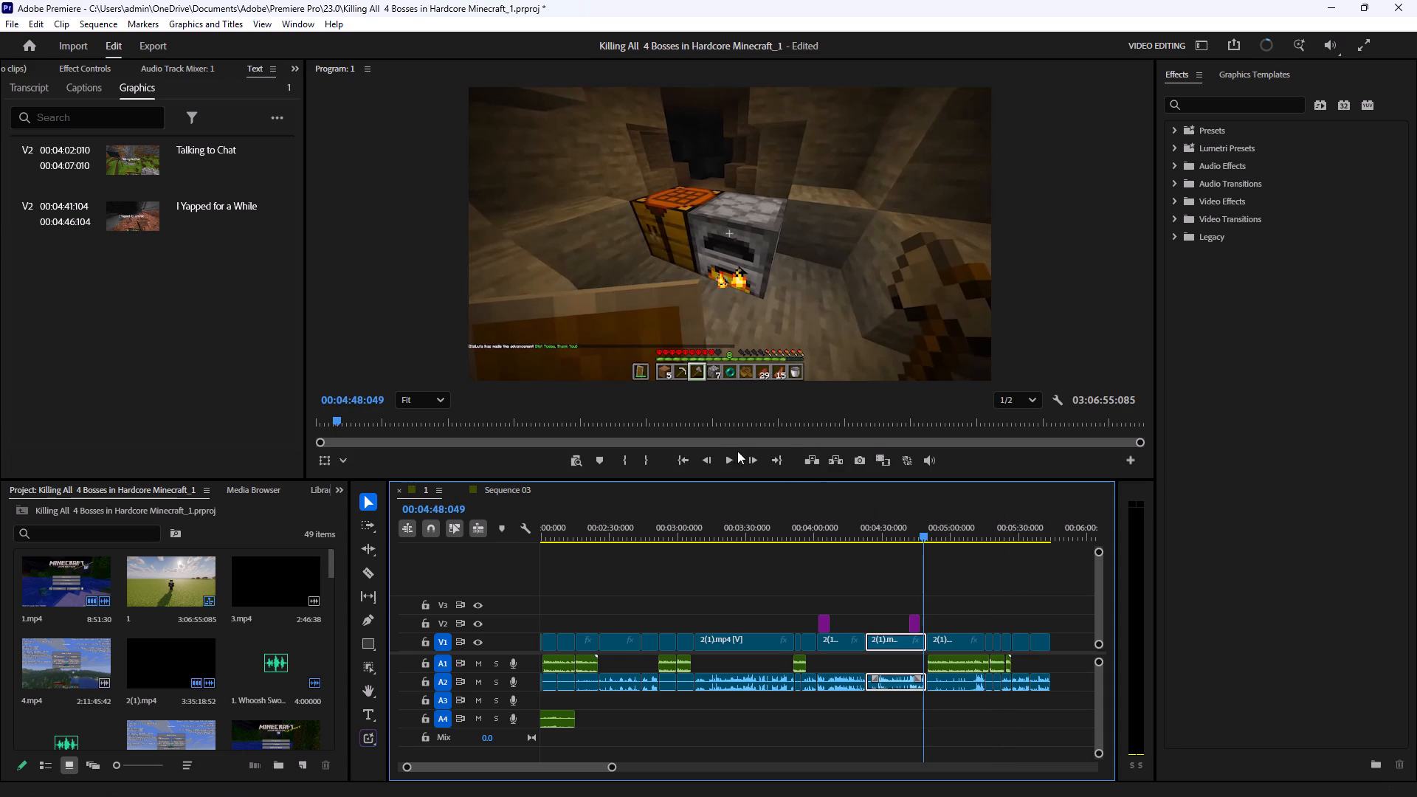
left_click(728, 455)
left_click(1031, 604)
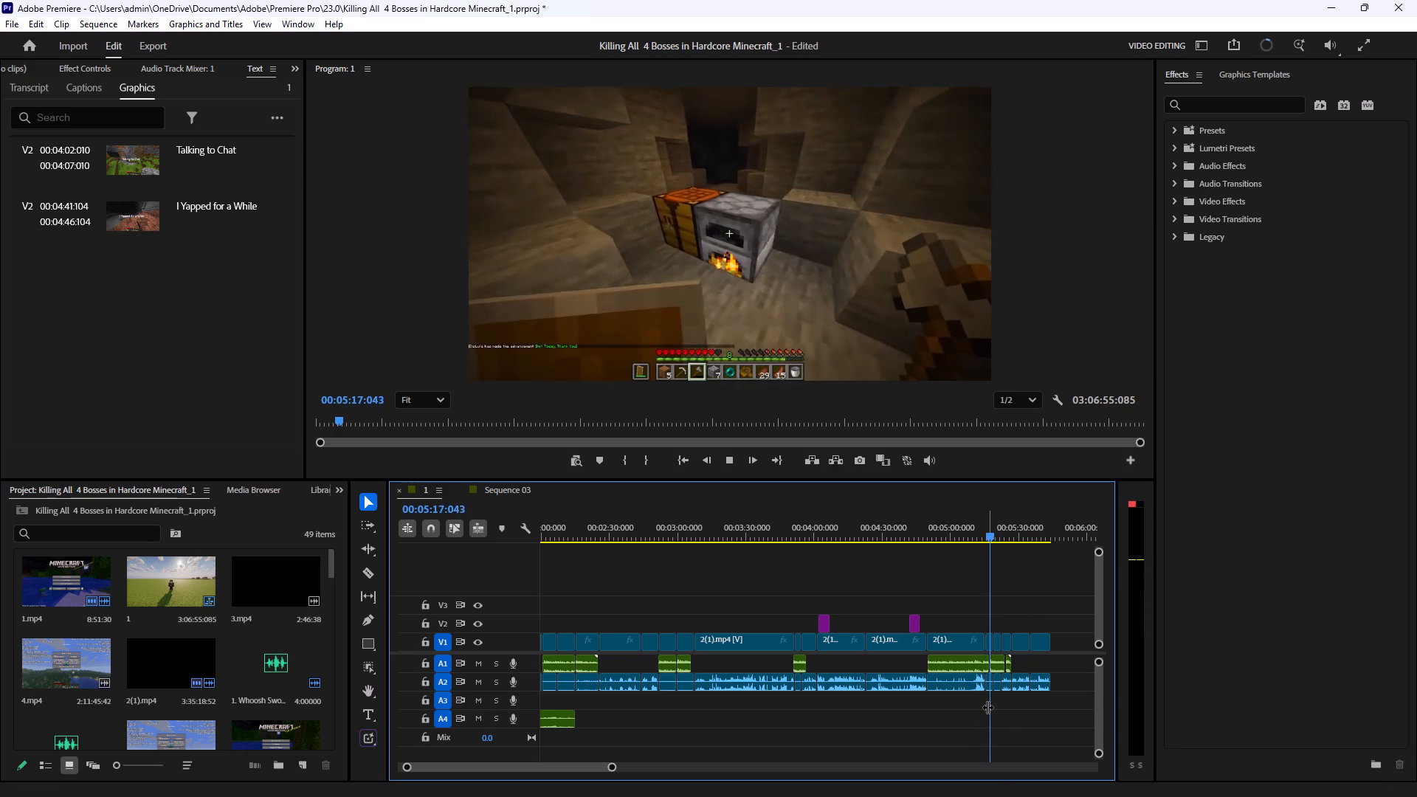
key("space")
Mute the original audio of the 2(1).mp4 crafting clip that starts at about 00:04:50.
left_click(961, 685)
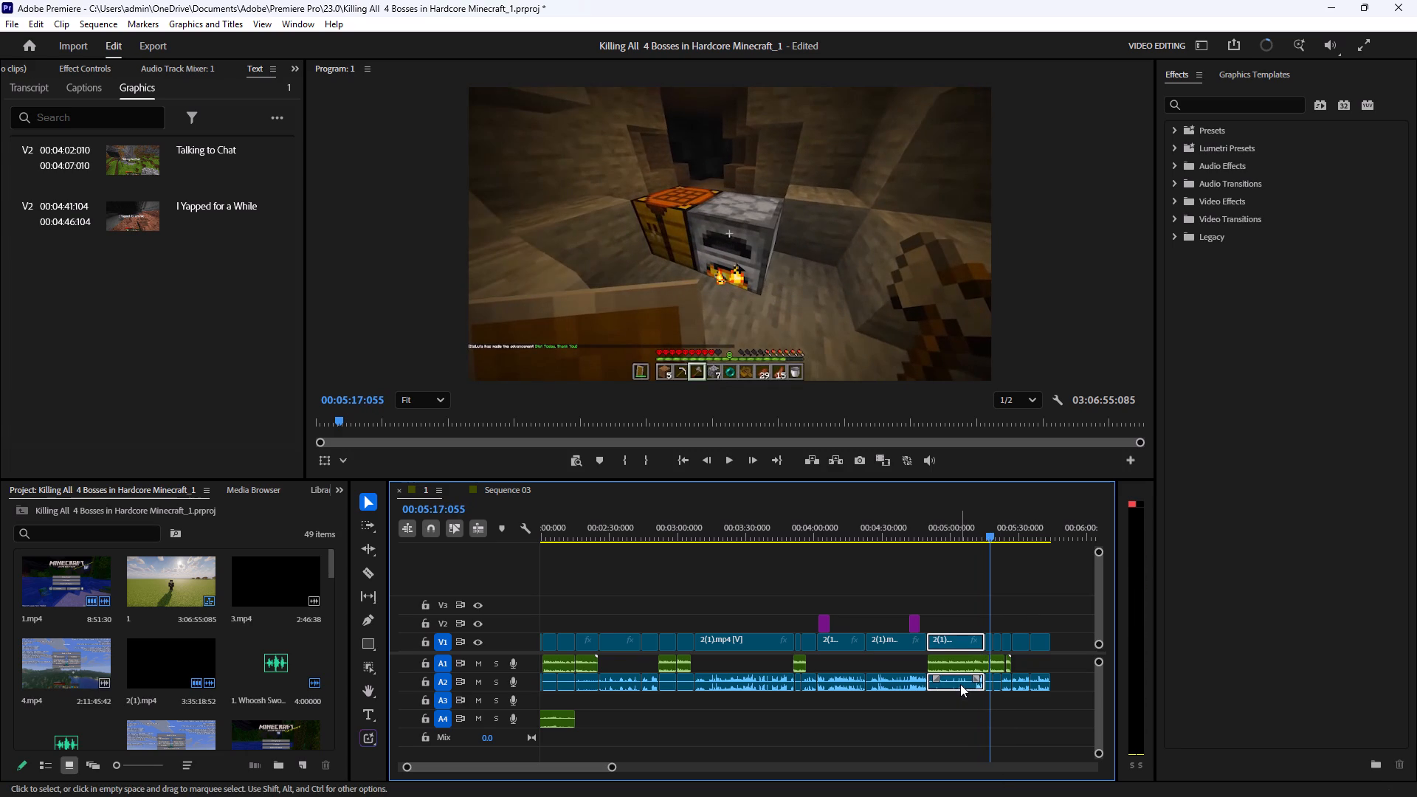
right_click(960, 683)
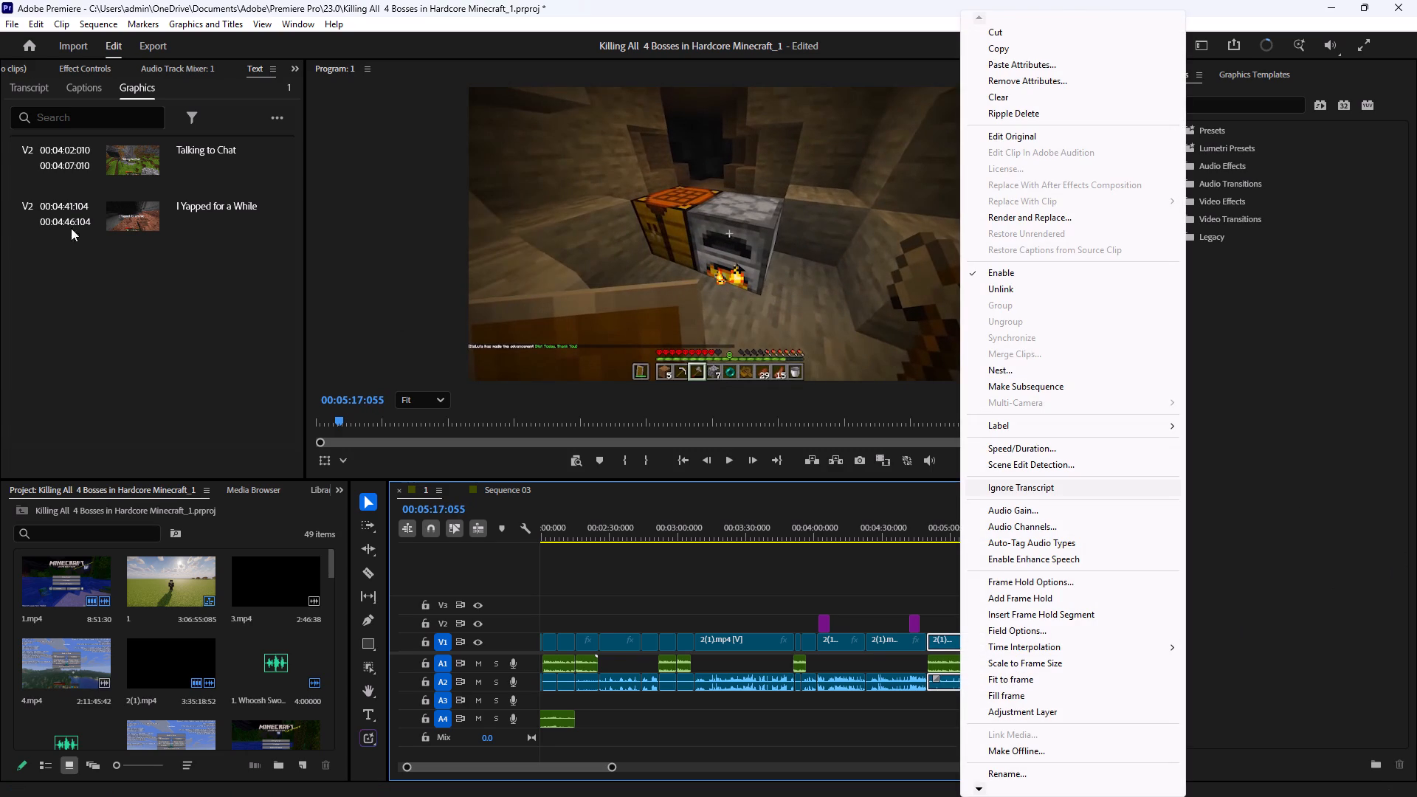
left_click(171, 62)
left_click(94, 77)
left_click(96, 69)
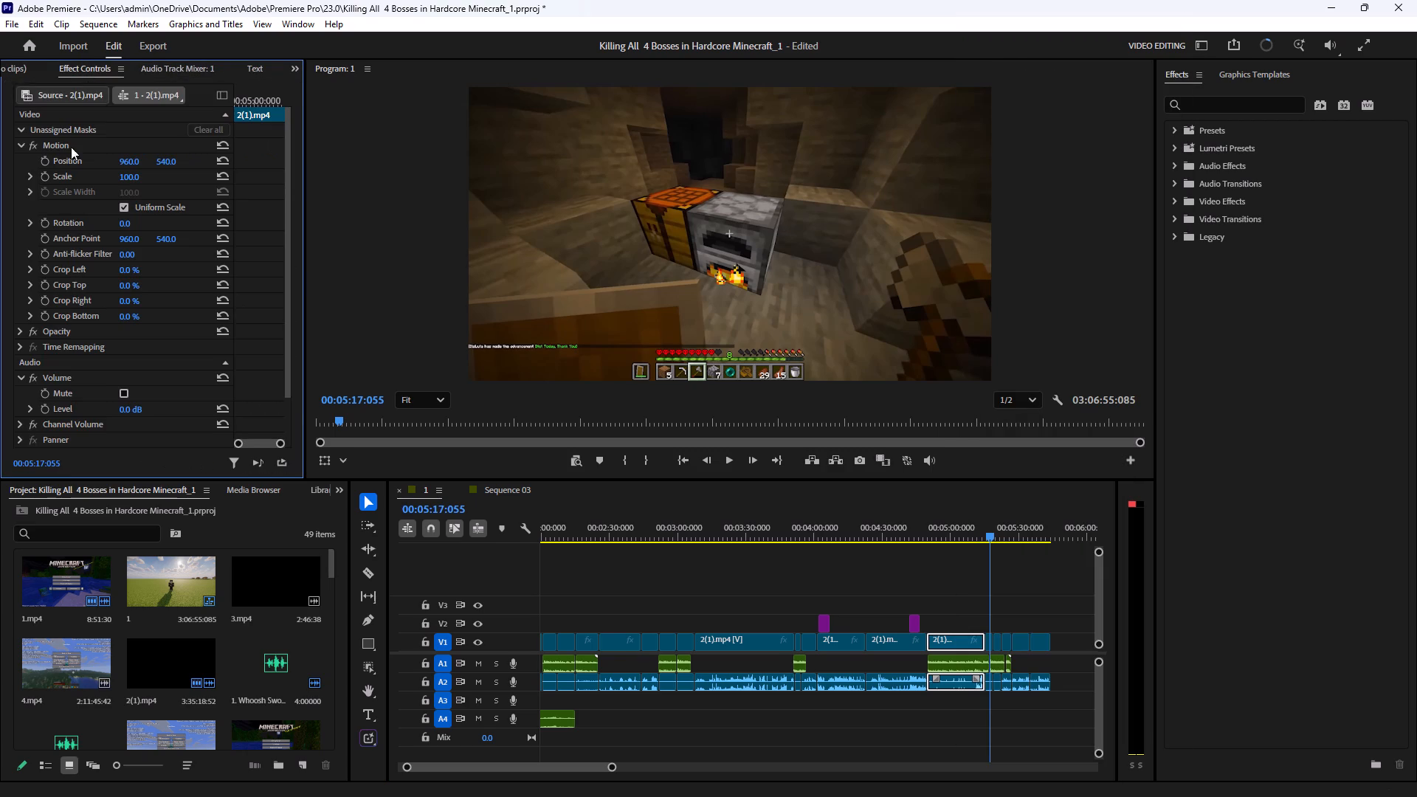
left_click(125, 396)
left_click(1125, 560)
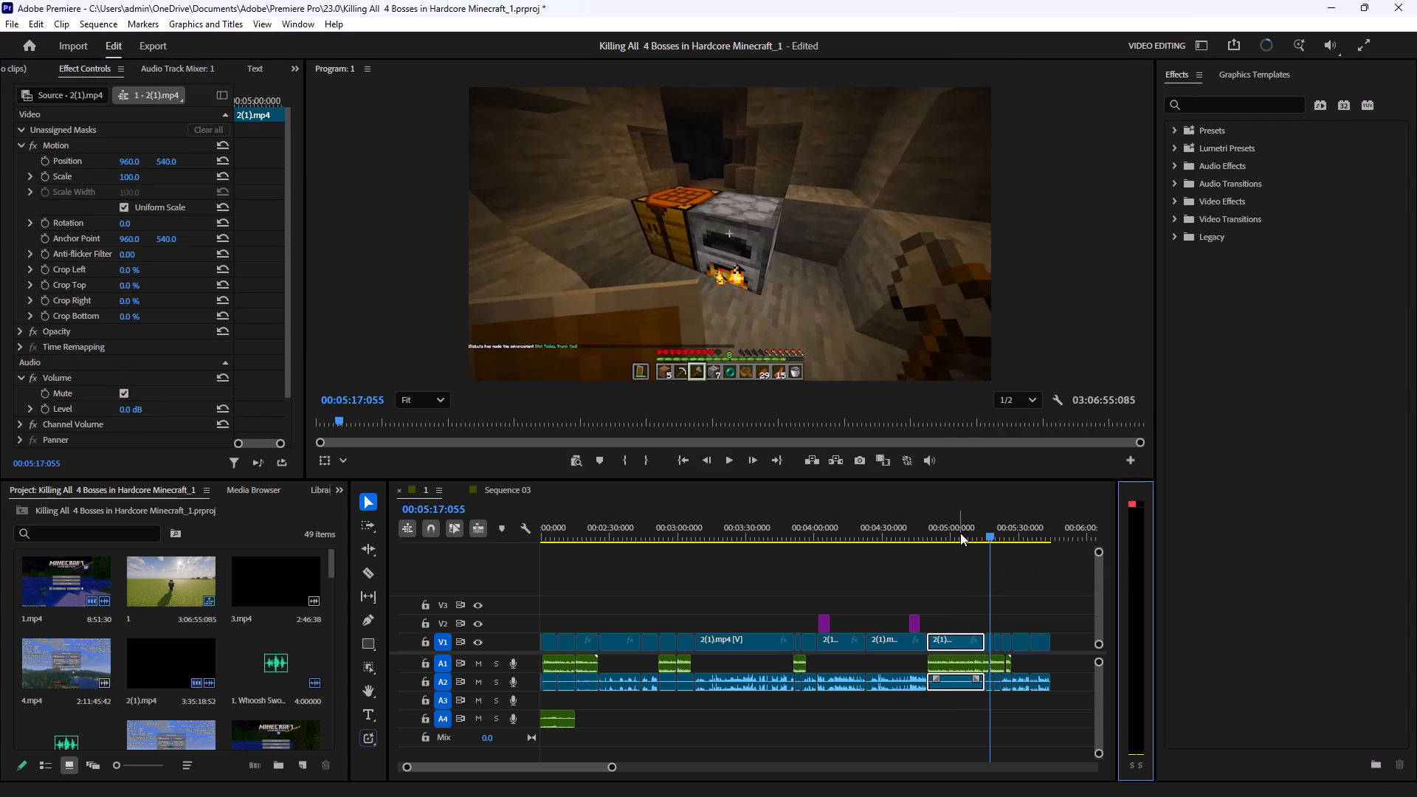
Play from about 00:05:03 to 00:05:36 to review the muted clip and the footage after it.
left_click(960, 538)
left_click(737, 463)
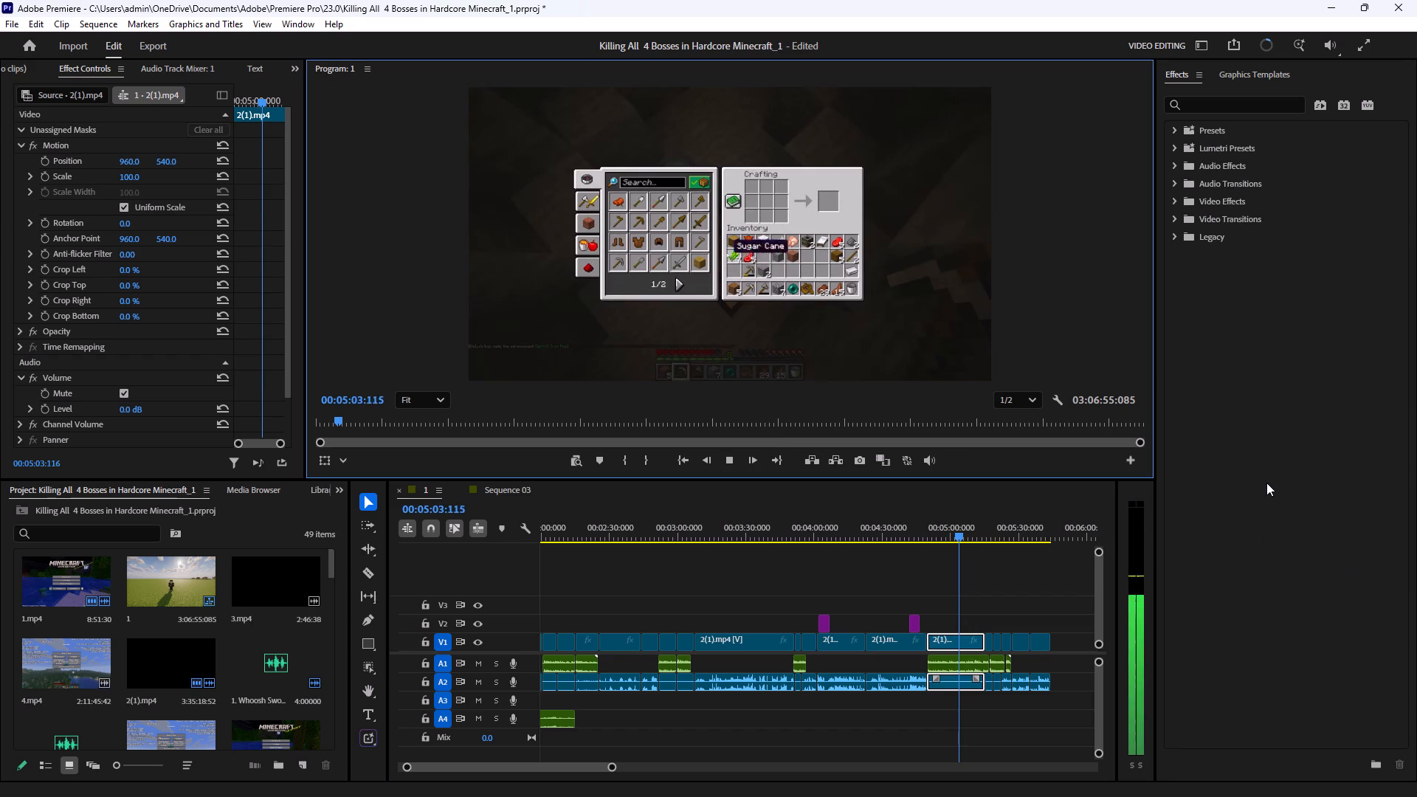
left_click(1268, 483)
left_click(1268, 483)
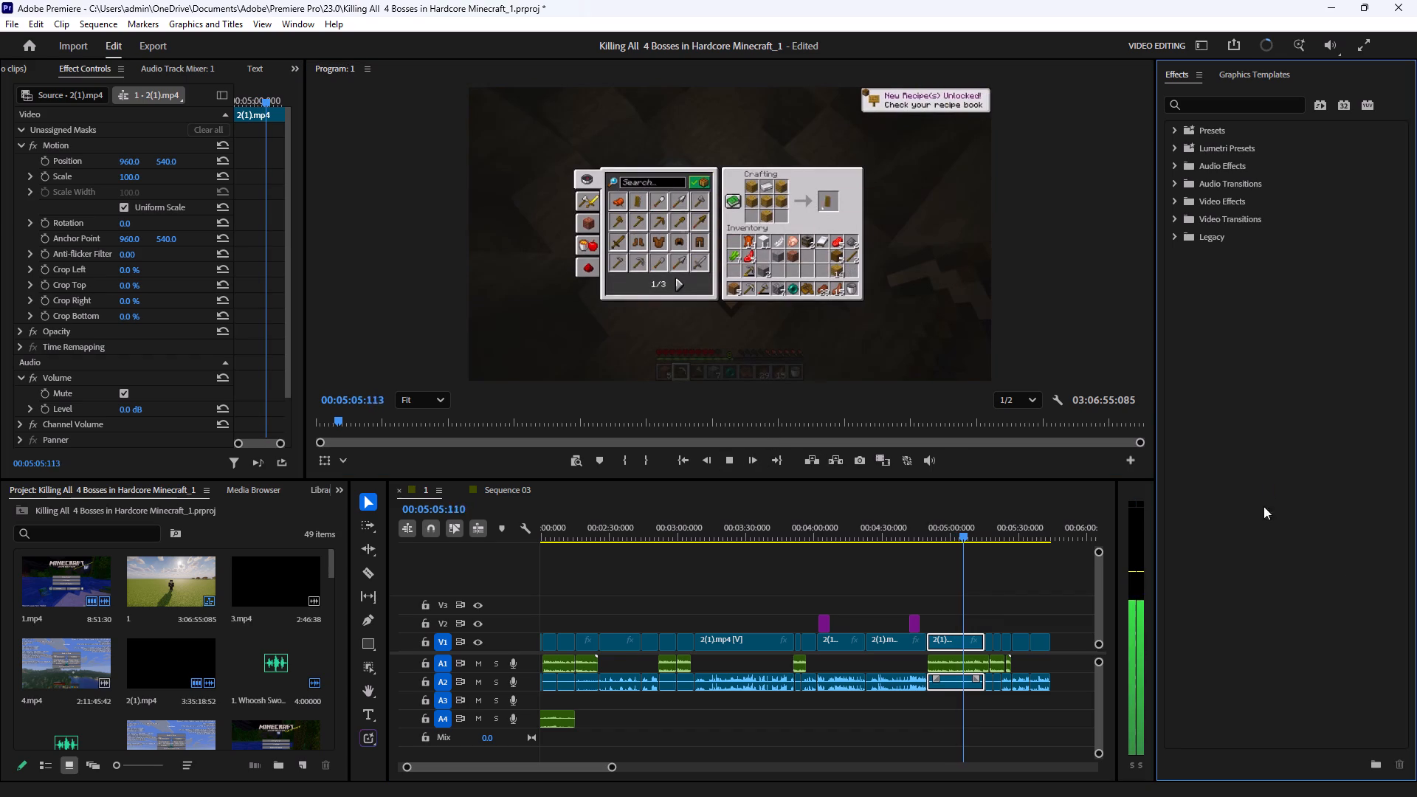
left_click(1024, 585)
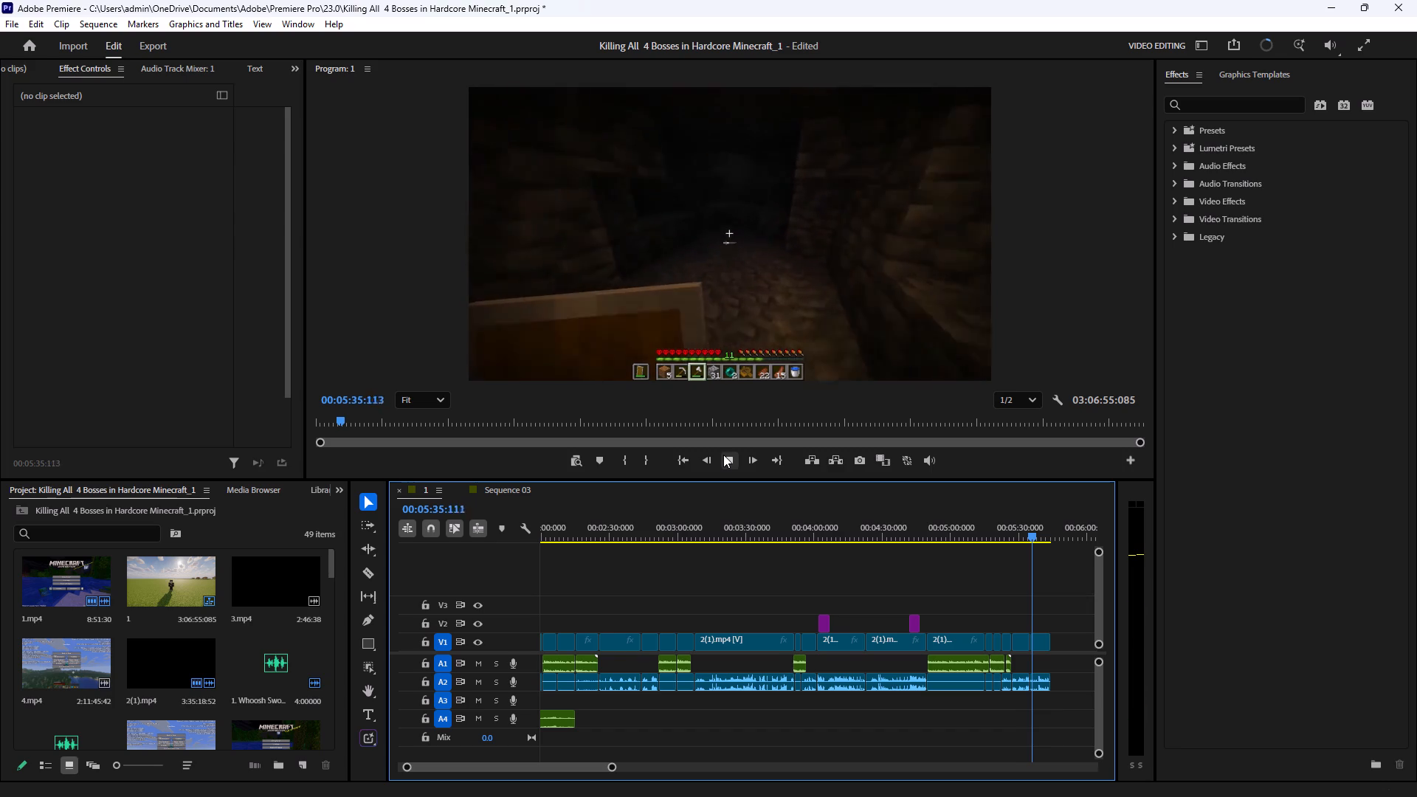
left_click(723, 455)
Move all clips after the gap near 00:05:43 earlier so they join the end of the preceding footage.
left_click_drag(592, 763, 599, 763)
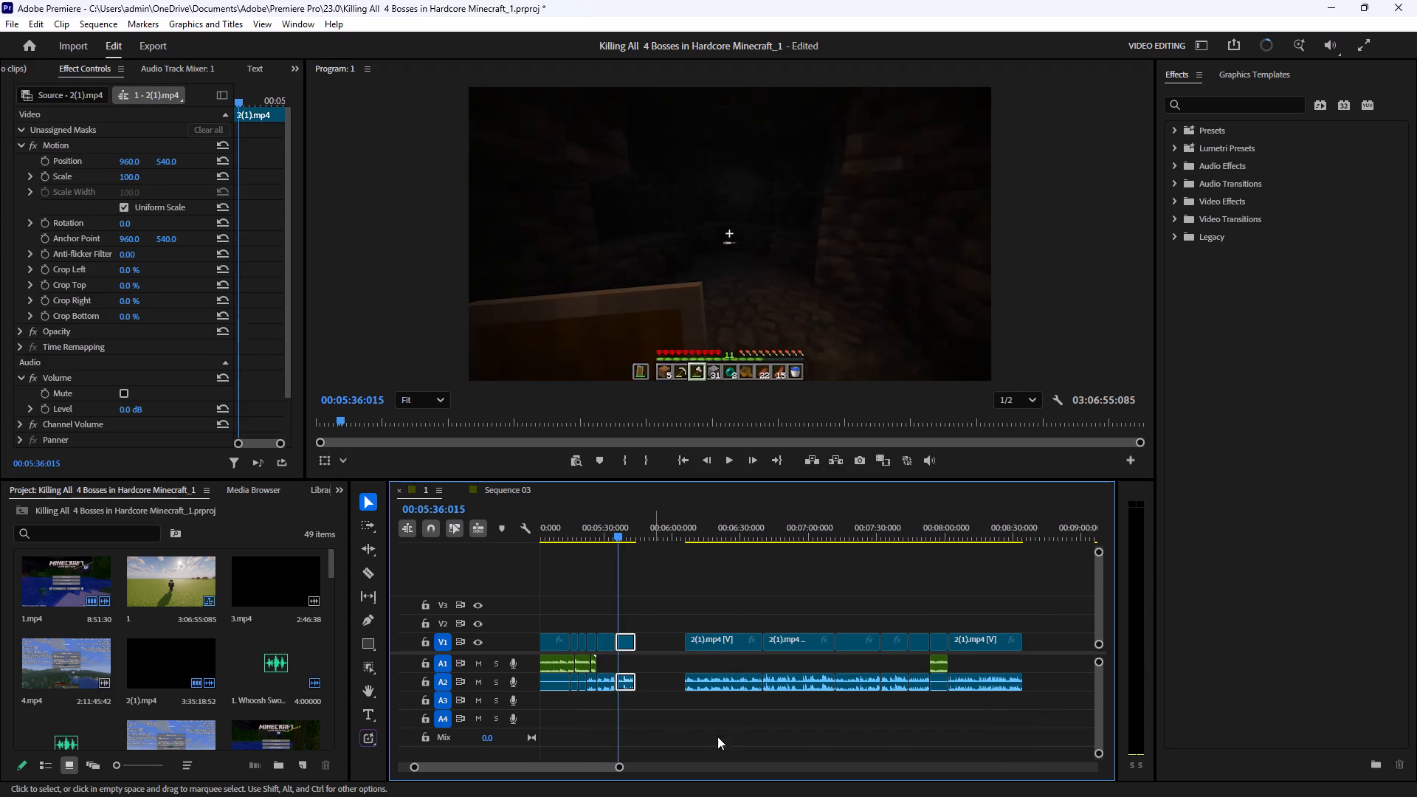
left_click_drag(1027, 724, 650, 587)
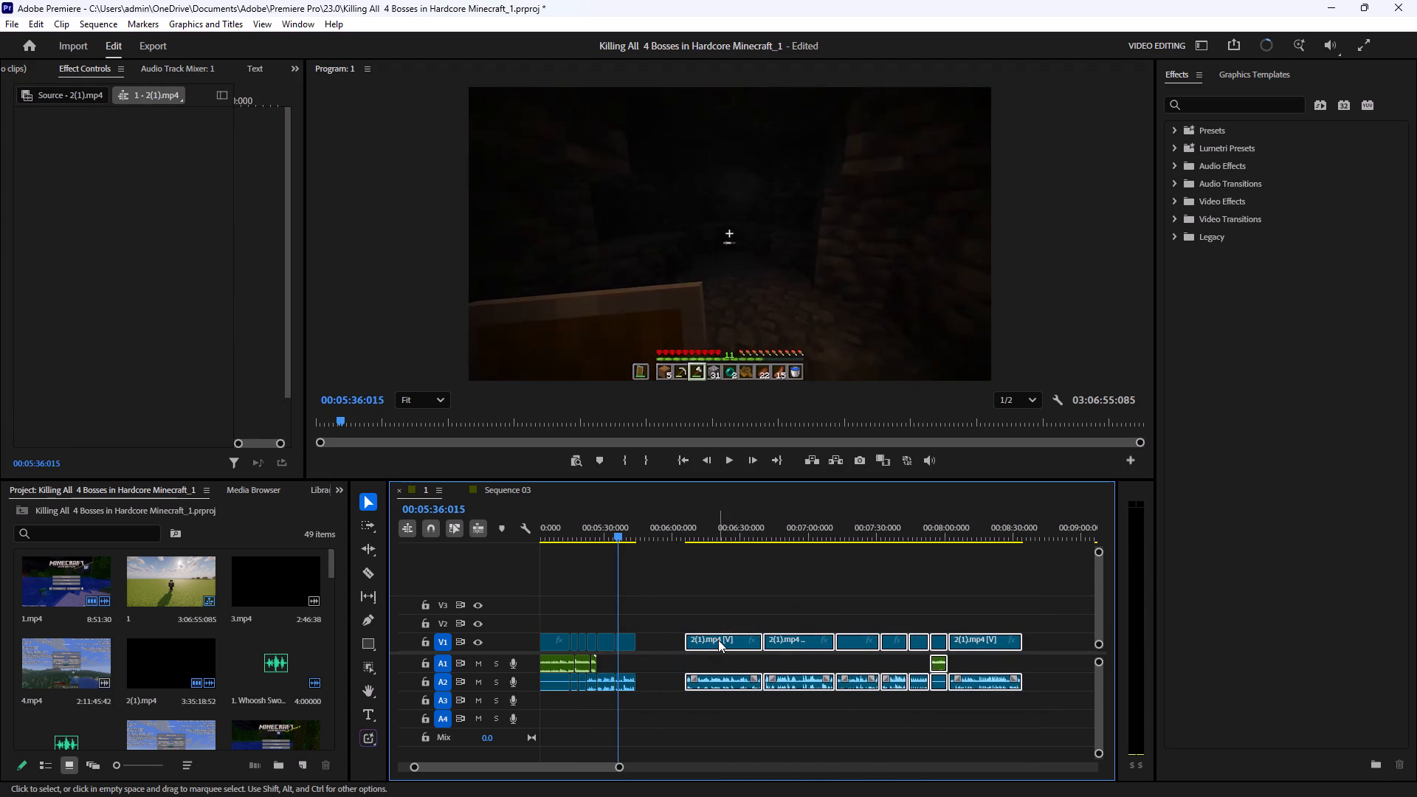
left_click_drag(718, 639, 673, 640)
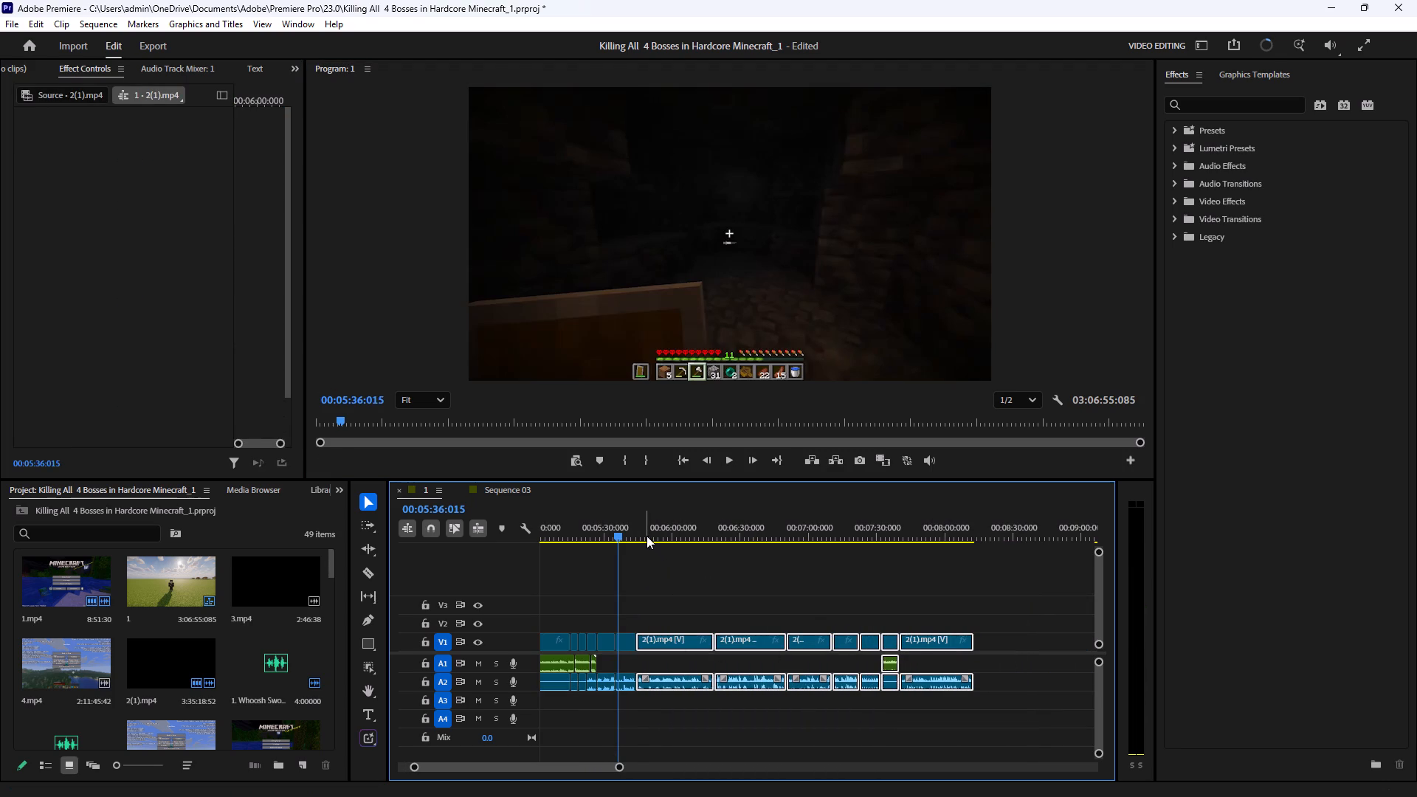
Play from about 00:05:43 to 00:05:53 to check the newly closed join.
left_click(637, 533)
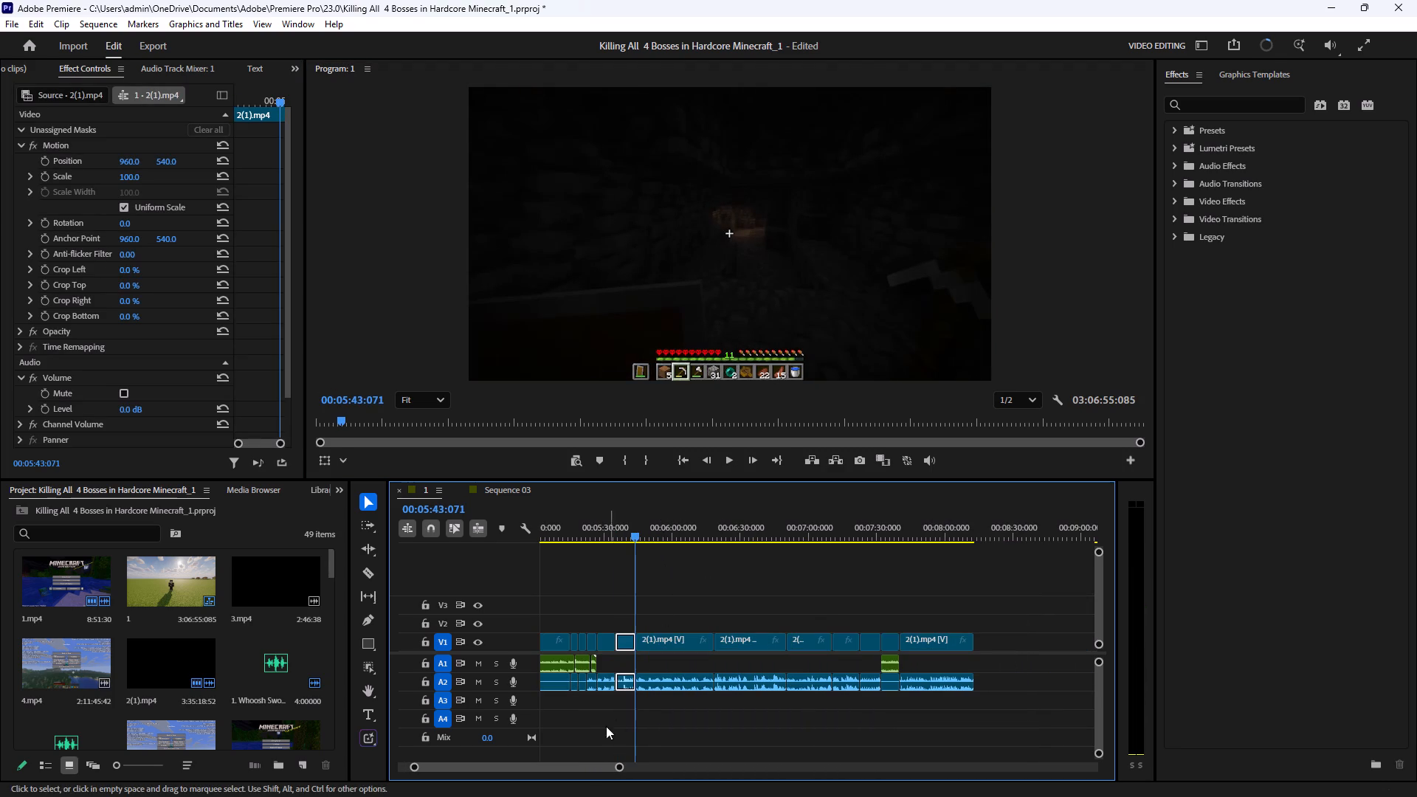
left_click(723, 455)
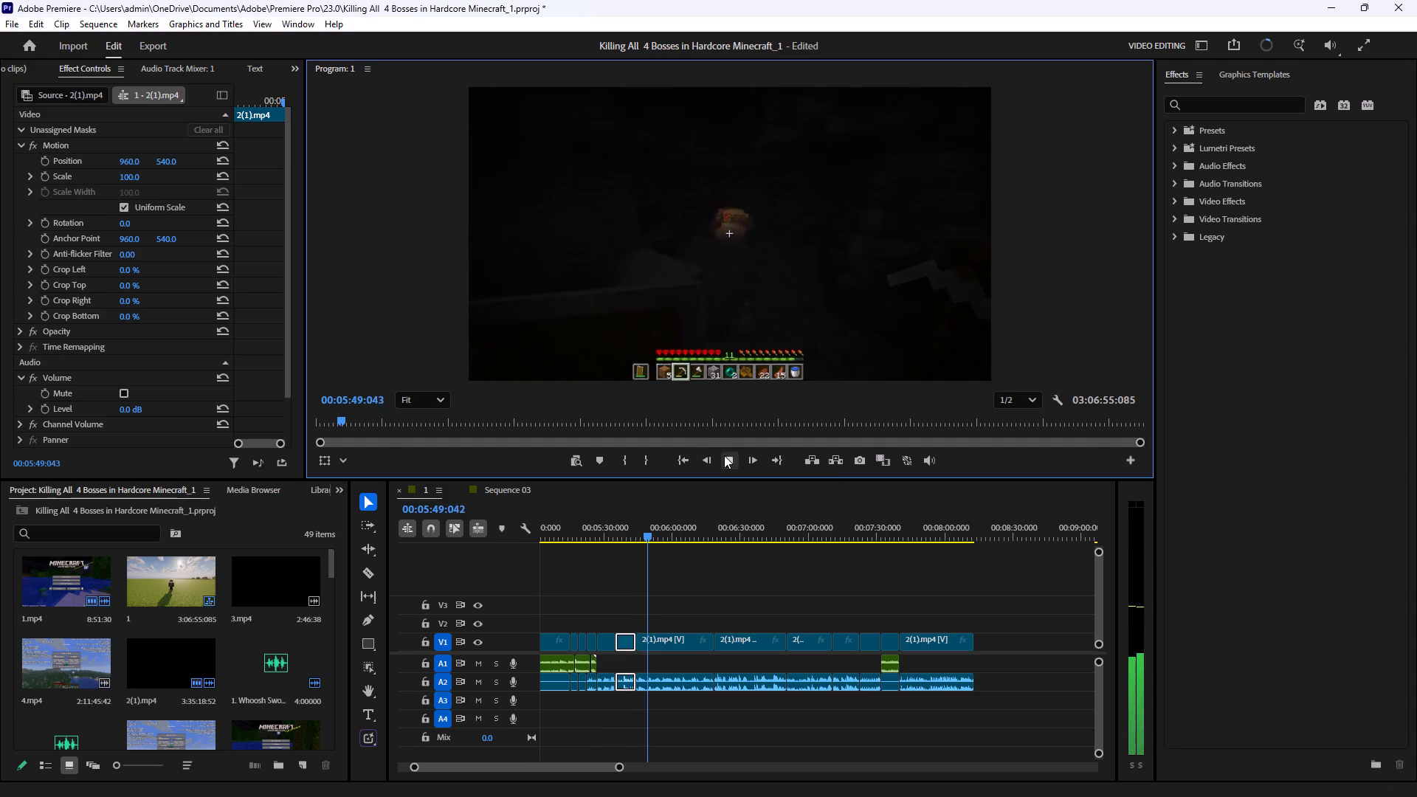
left_click(800, 588)
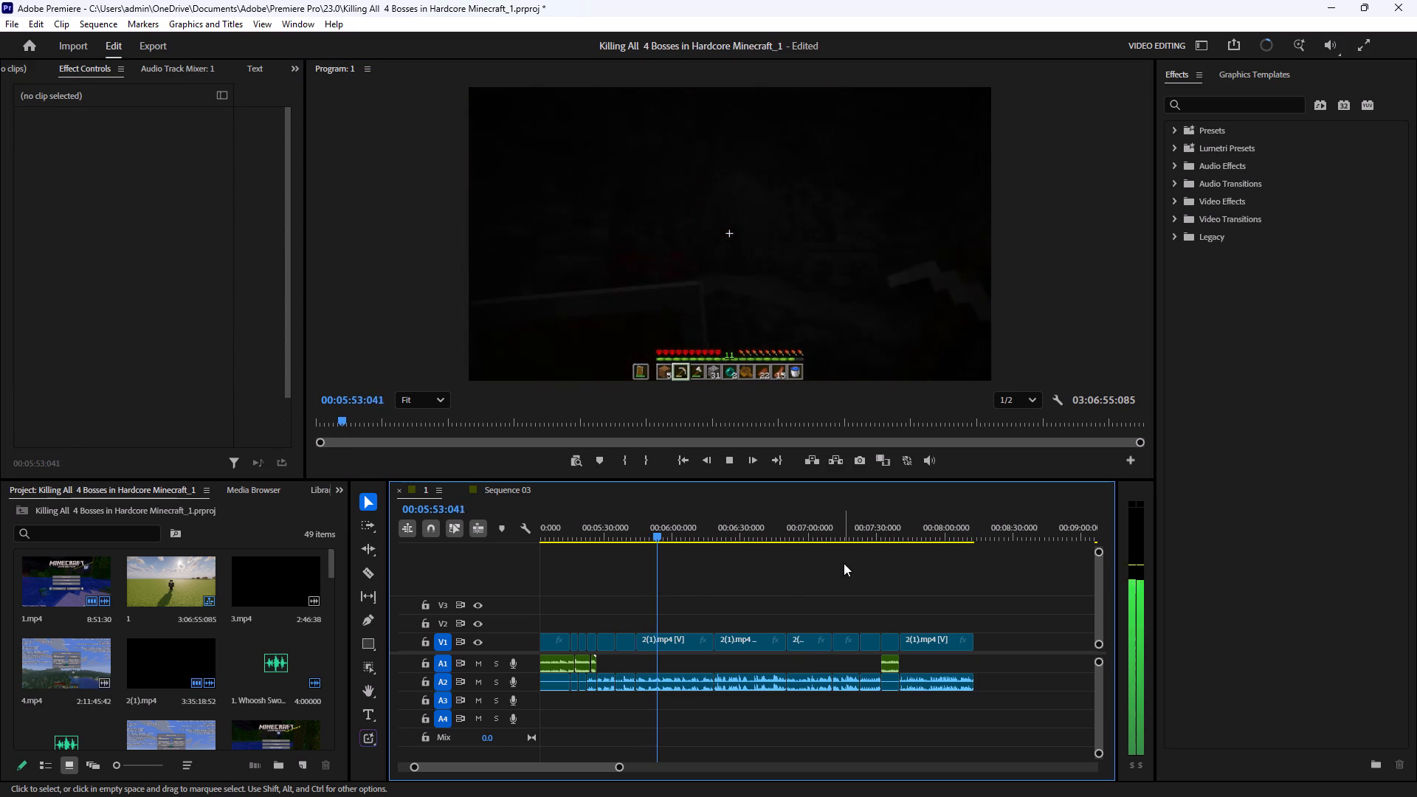
Skip ahead to about 00:07:32 and play through the A1 audio clip into the lava pool footage to about 00:08:06.
left_click_drag(689, 533, 745, 545)
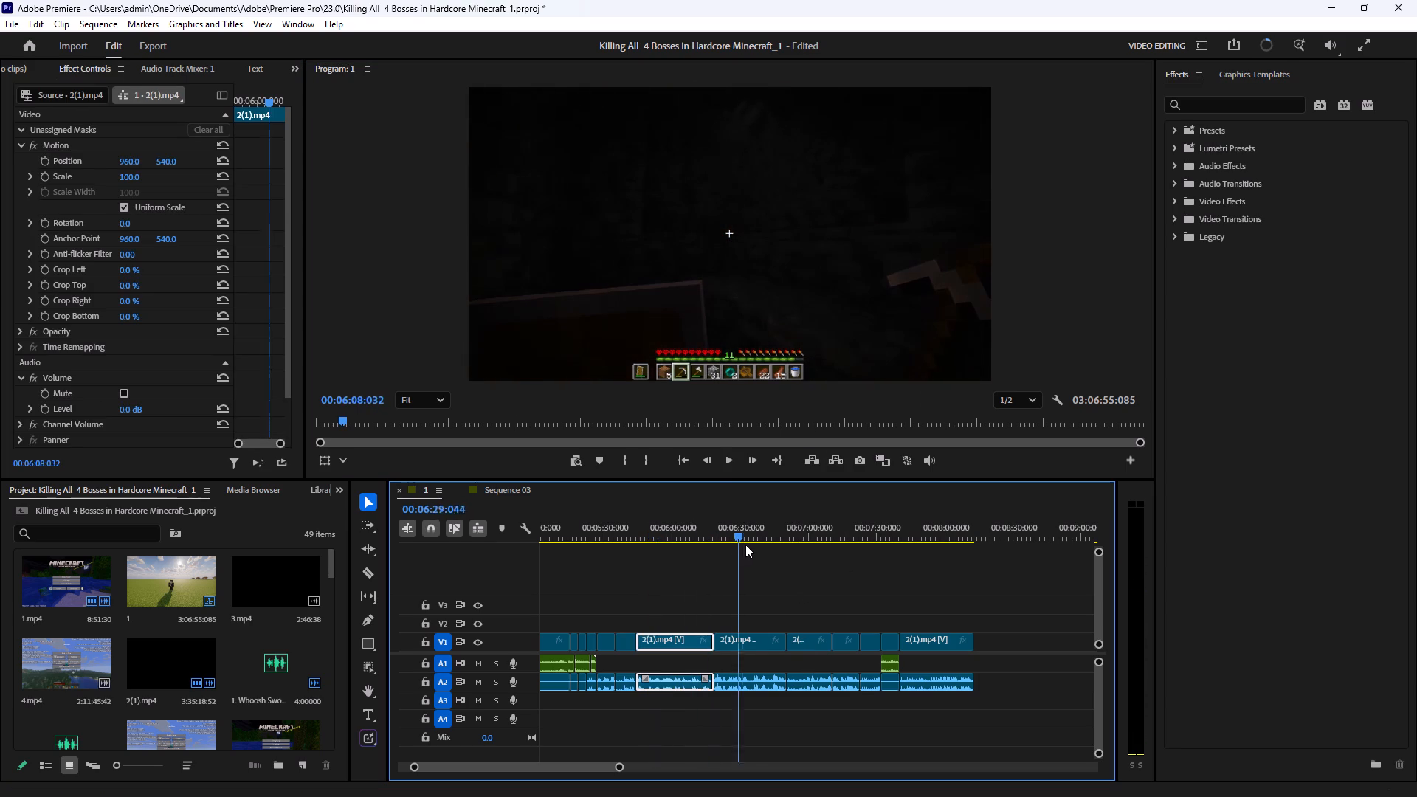
left_click_drag(745, 545, 880, 556)
left_click(725, 458)
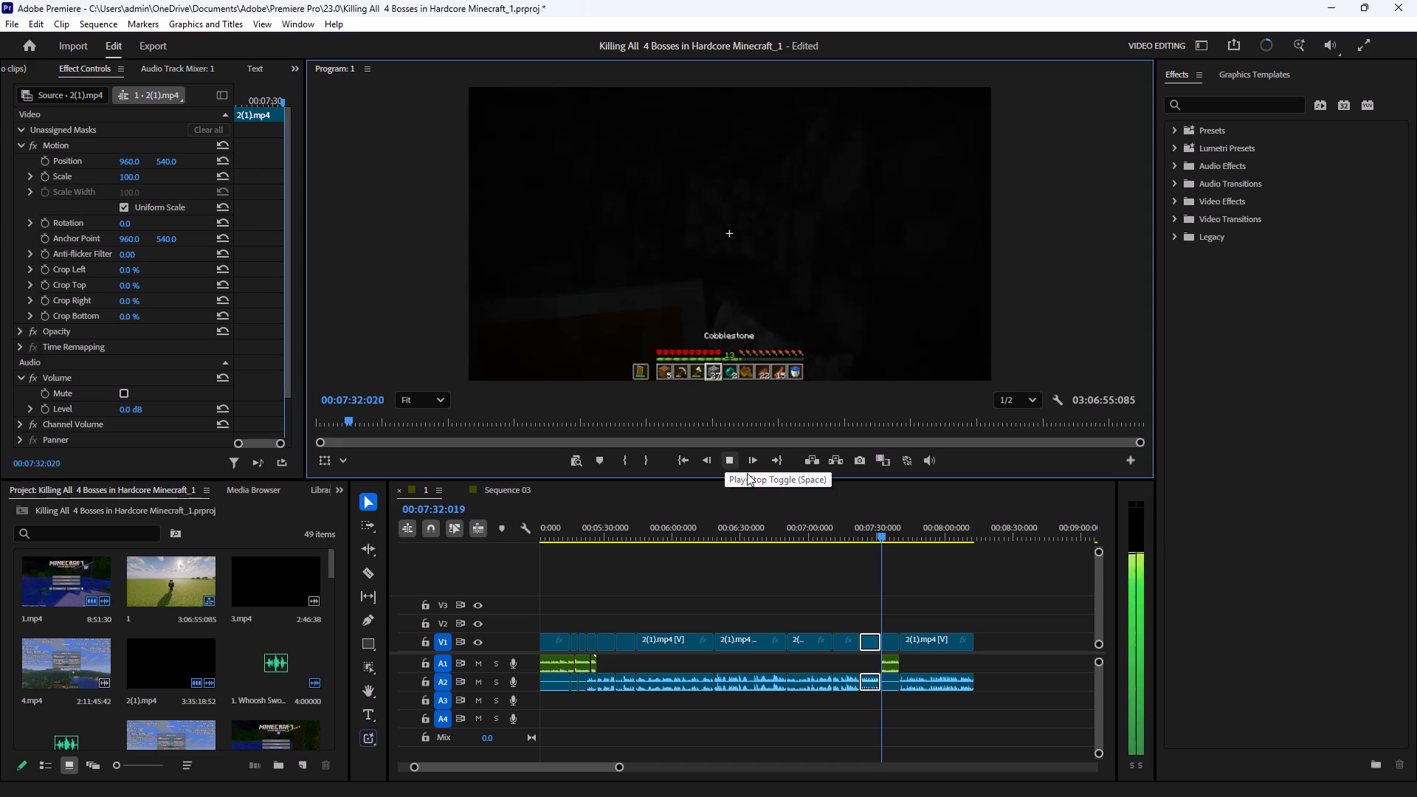
left_click(1039, 576)
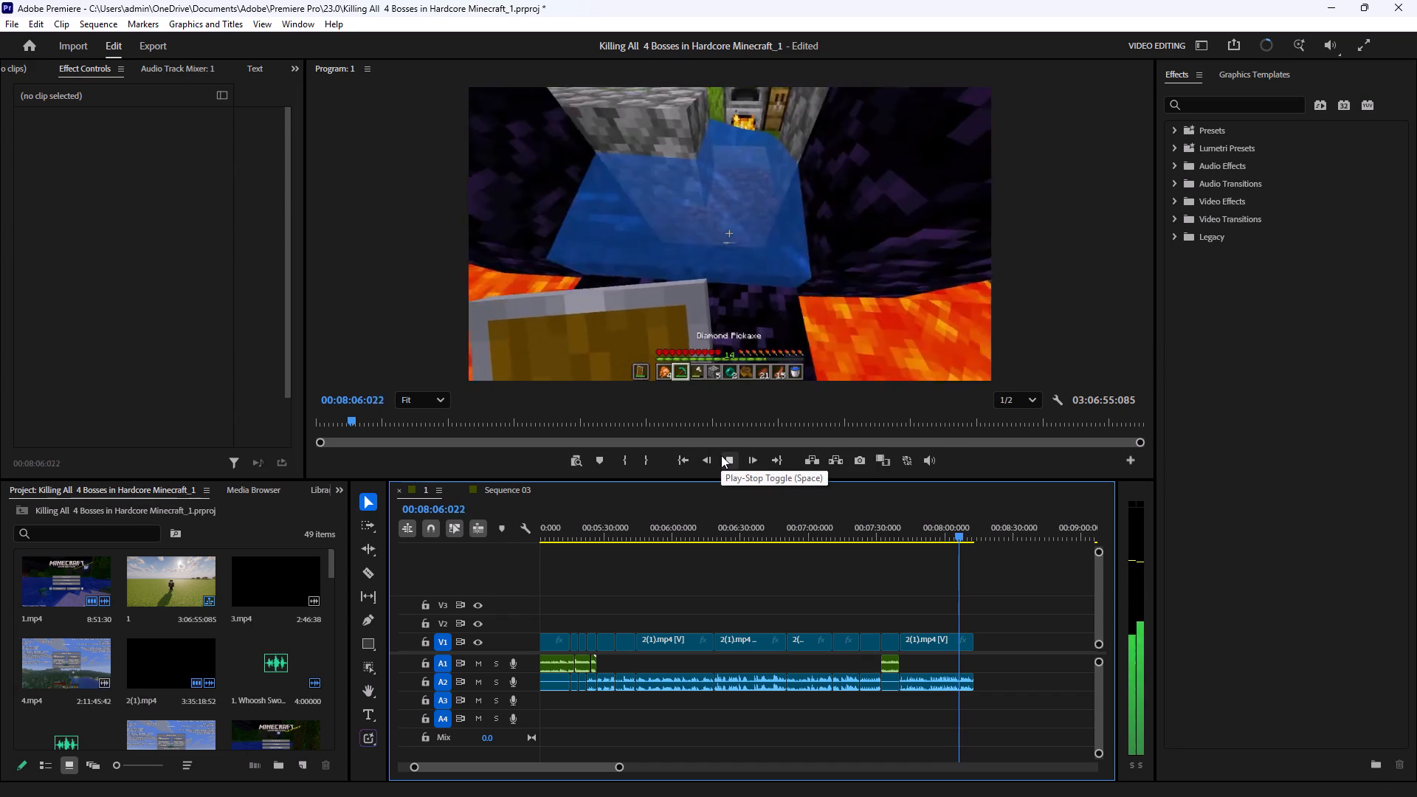
left_click(721, 455)
Replay the lava pool footage between about 00:07:56 and 00:08:10 to find a cut point, stopping at 00:08:03:059.
left_click(939, 533)
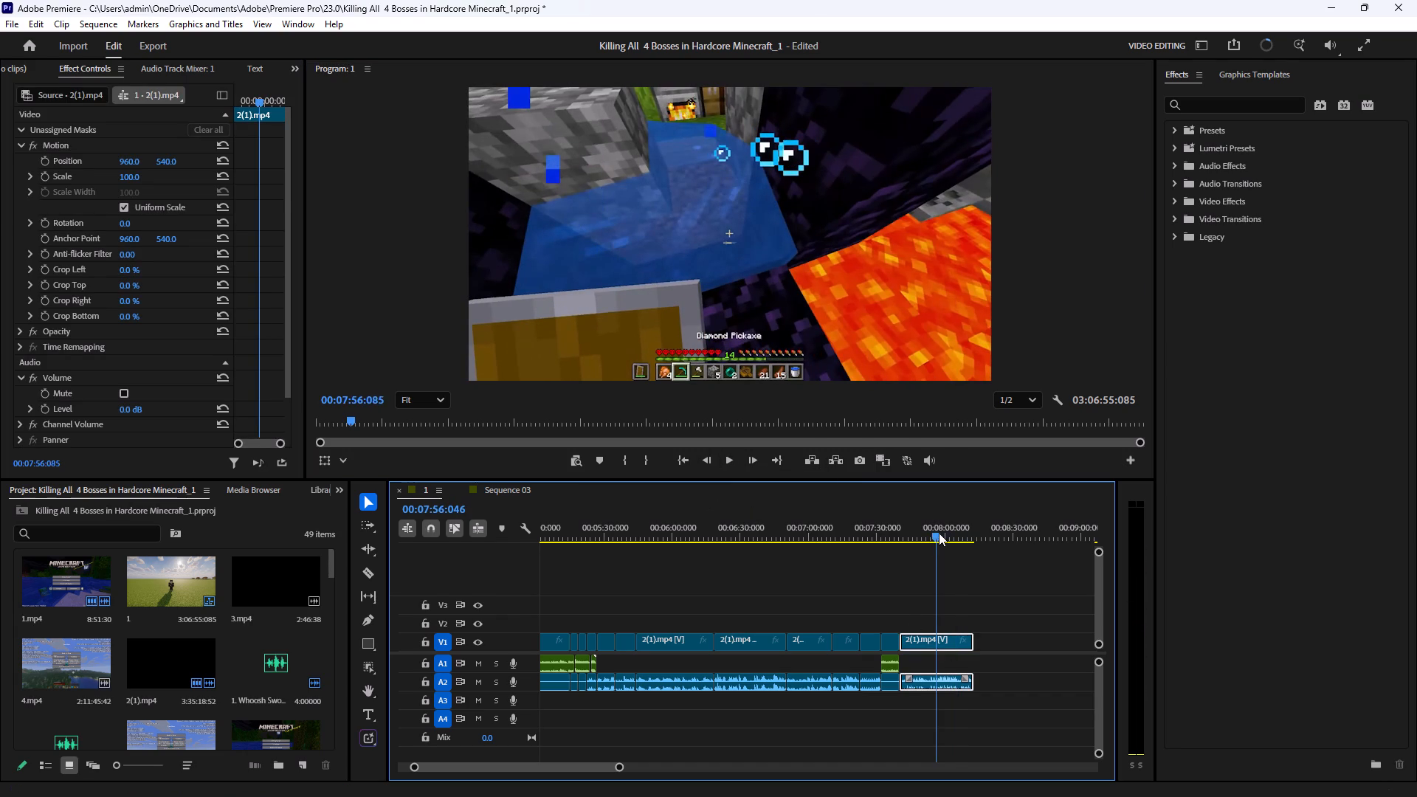
left_click(734, 462)
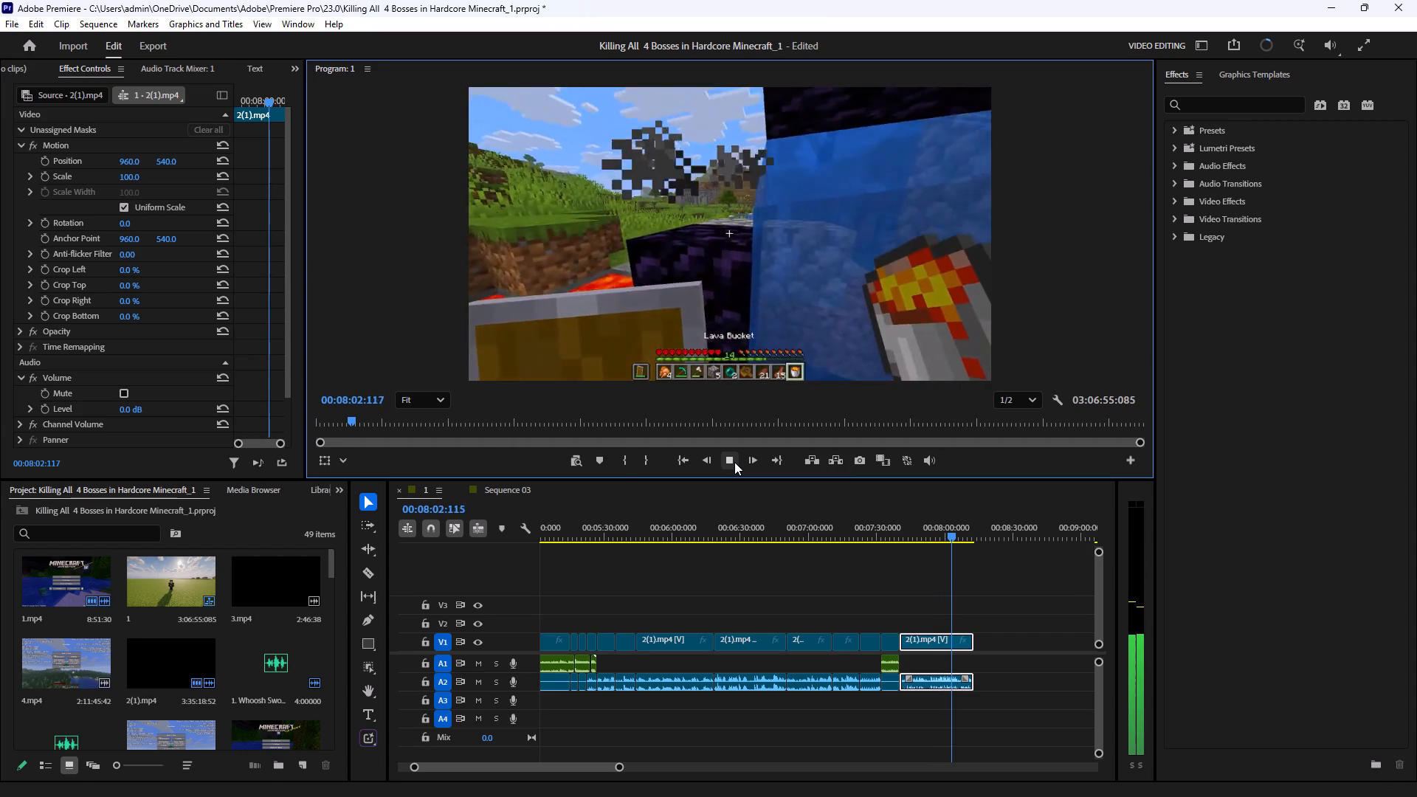
left_click(734, 462)
left_click(734, 462)
left_click(734, 462)
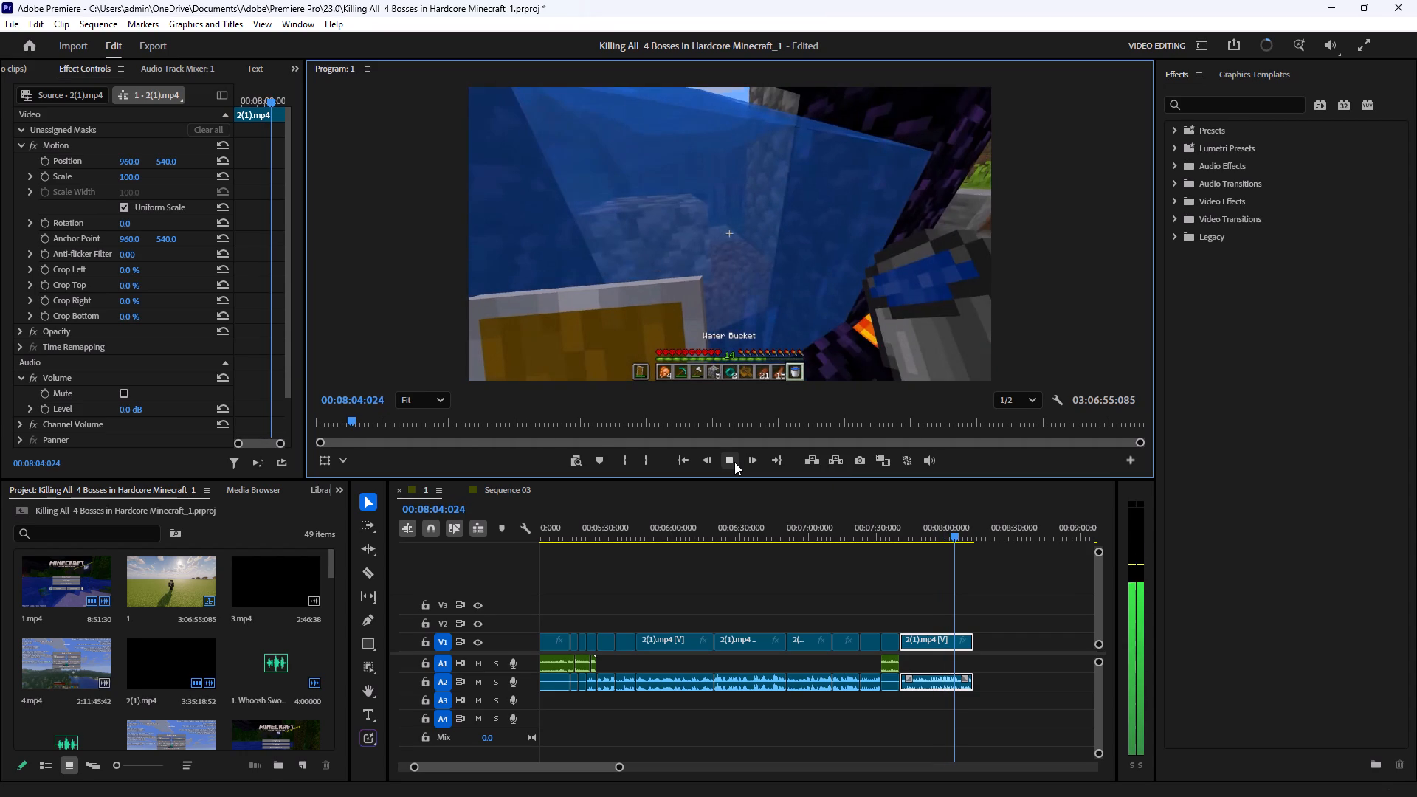
left_click(734, 462)
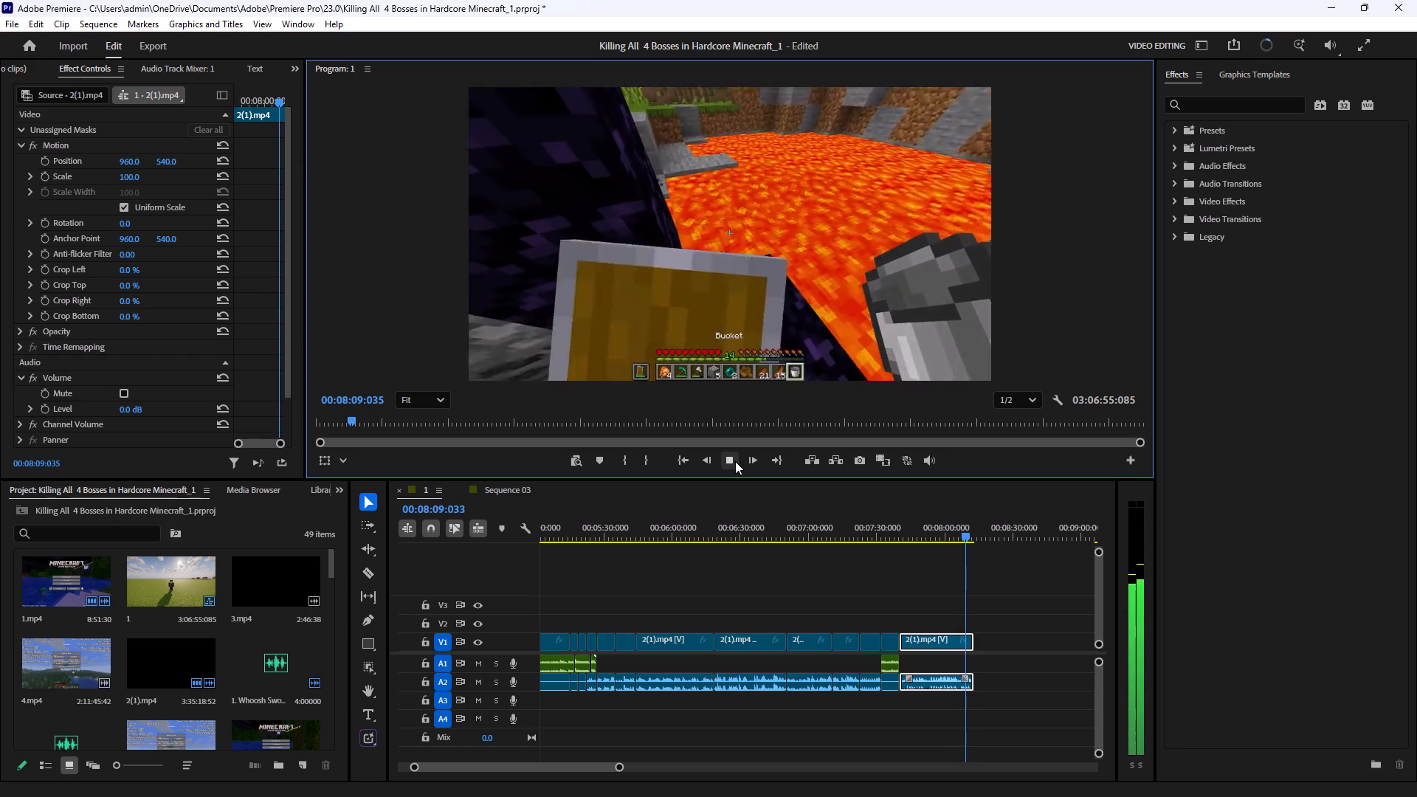
left_click(735, 461)
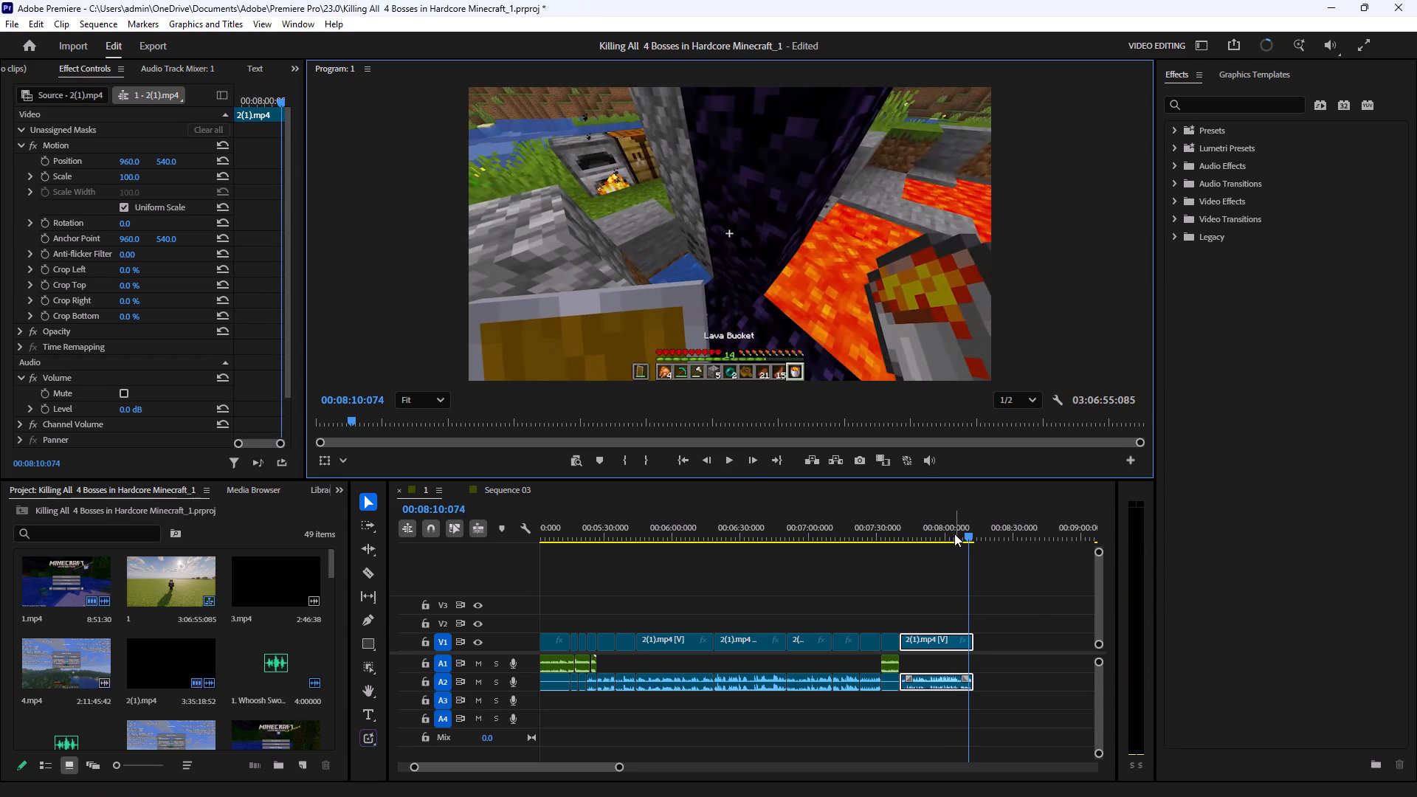
left_click(932, 534)
left_click(722, 457)
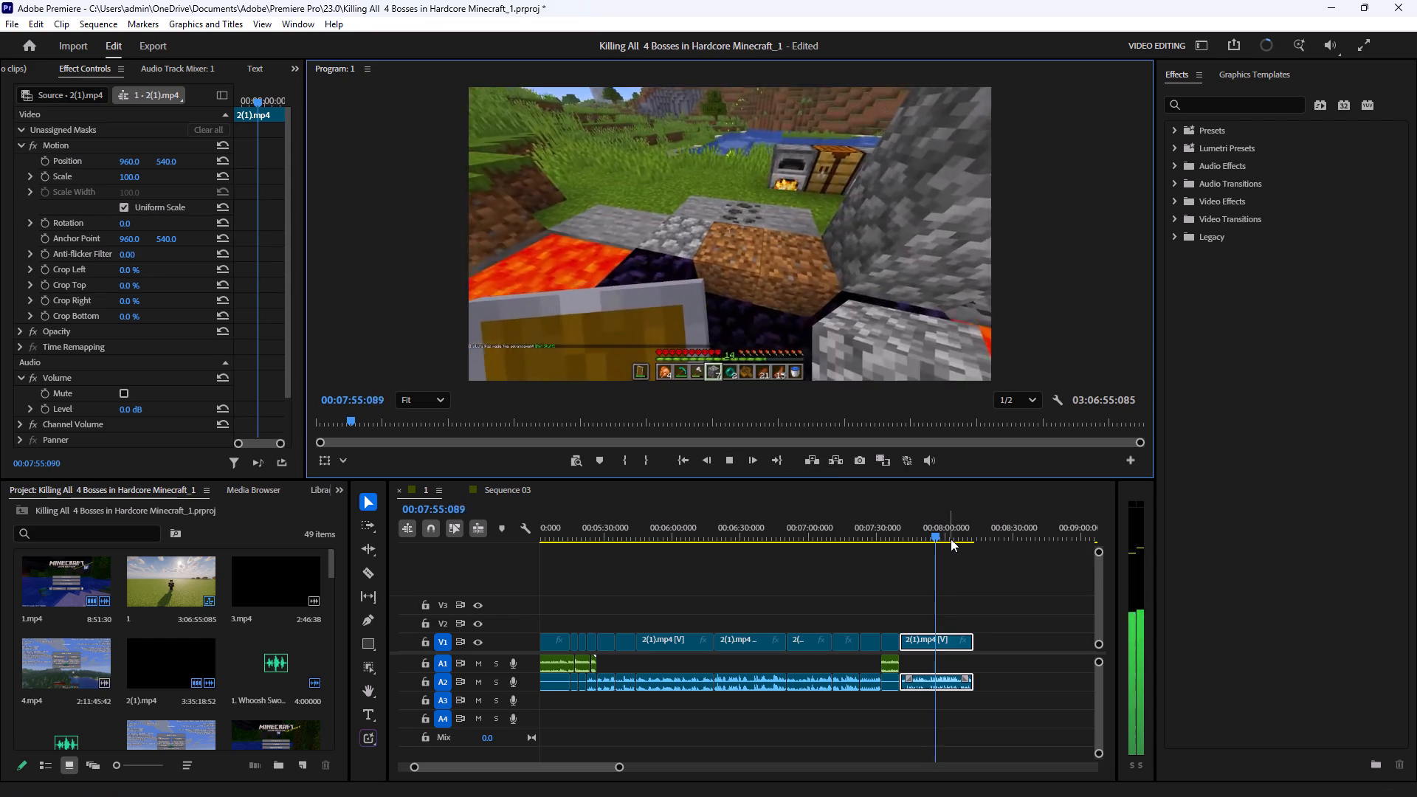
left_click(951, 538)
left_click(723, 455)
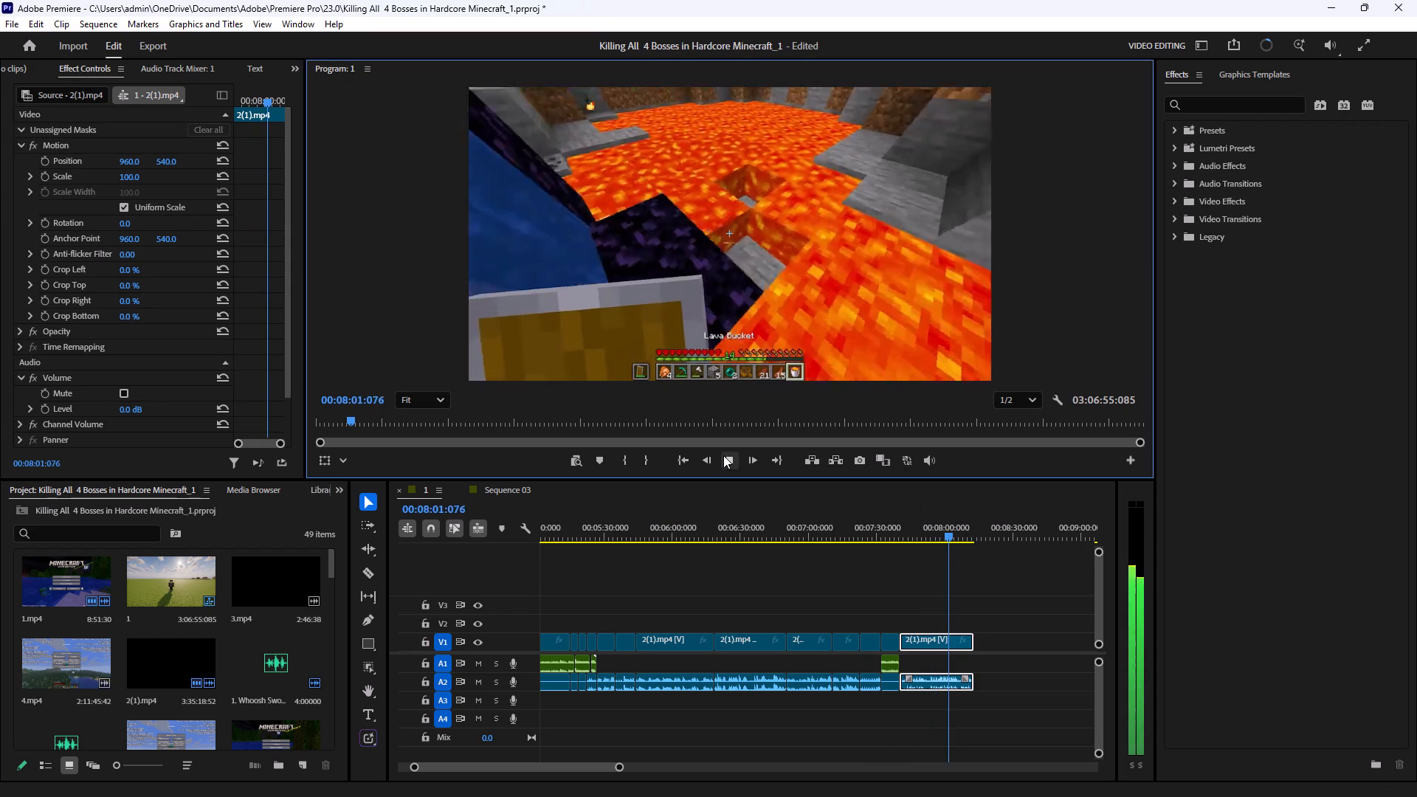
left_click(723, 455)
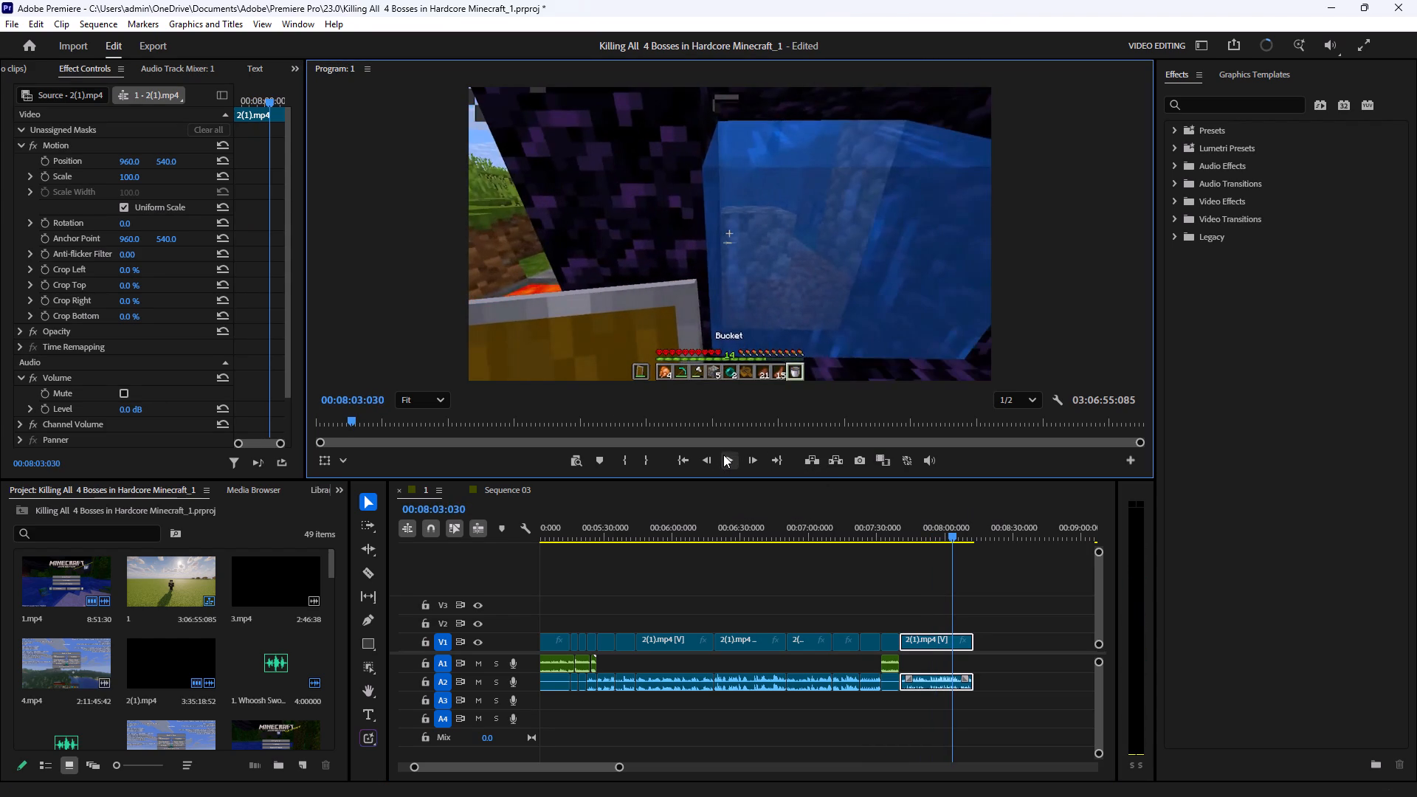
double_click(723, 455)
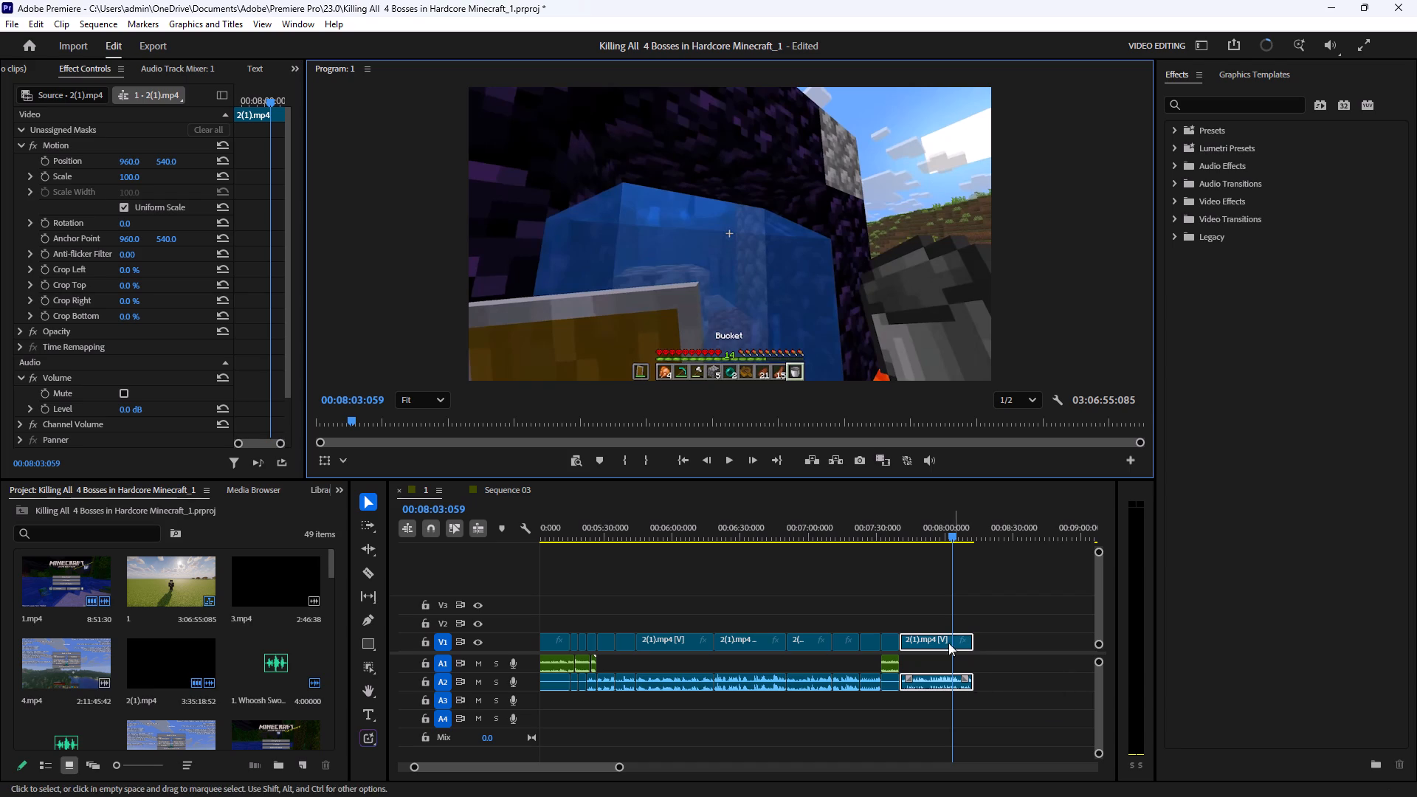
Split the lava pool 2(1).mp4 clip at 00:08:03:059 and again at 00:08:10:119, where the inventory is open.
left_click(371, 572)
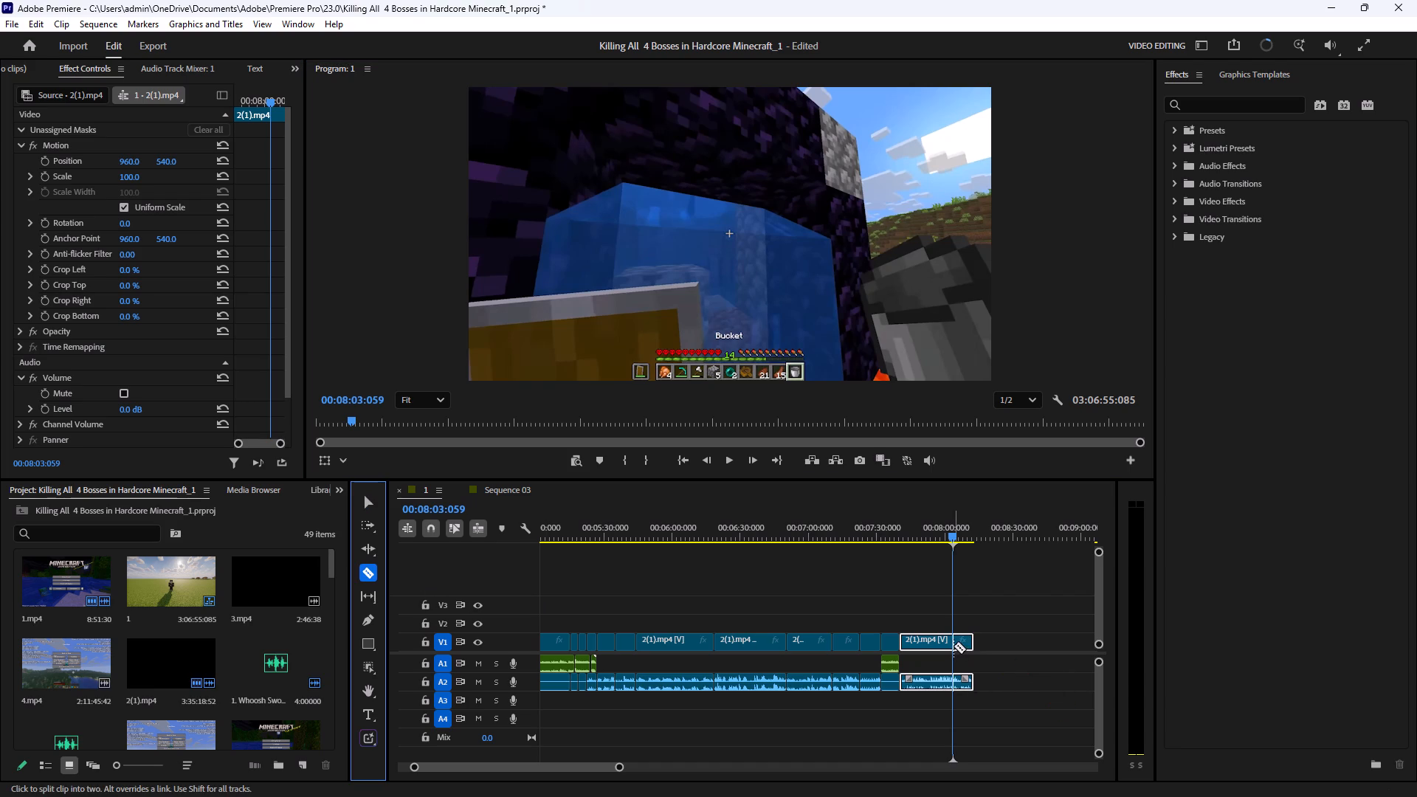
left_click(954, 645)
left_click_drag(952, 536, 965, 538)
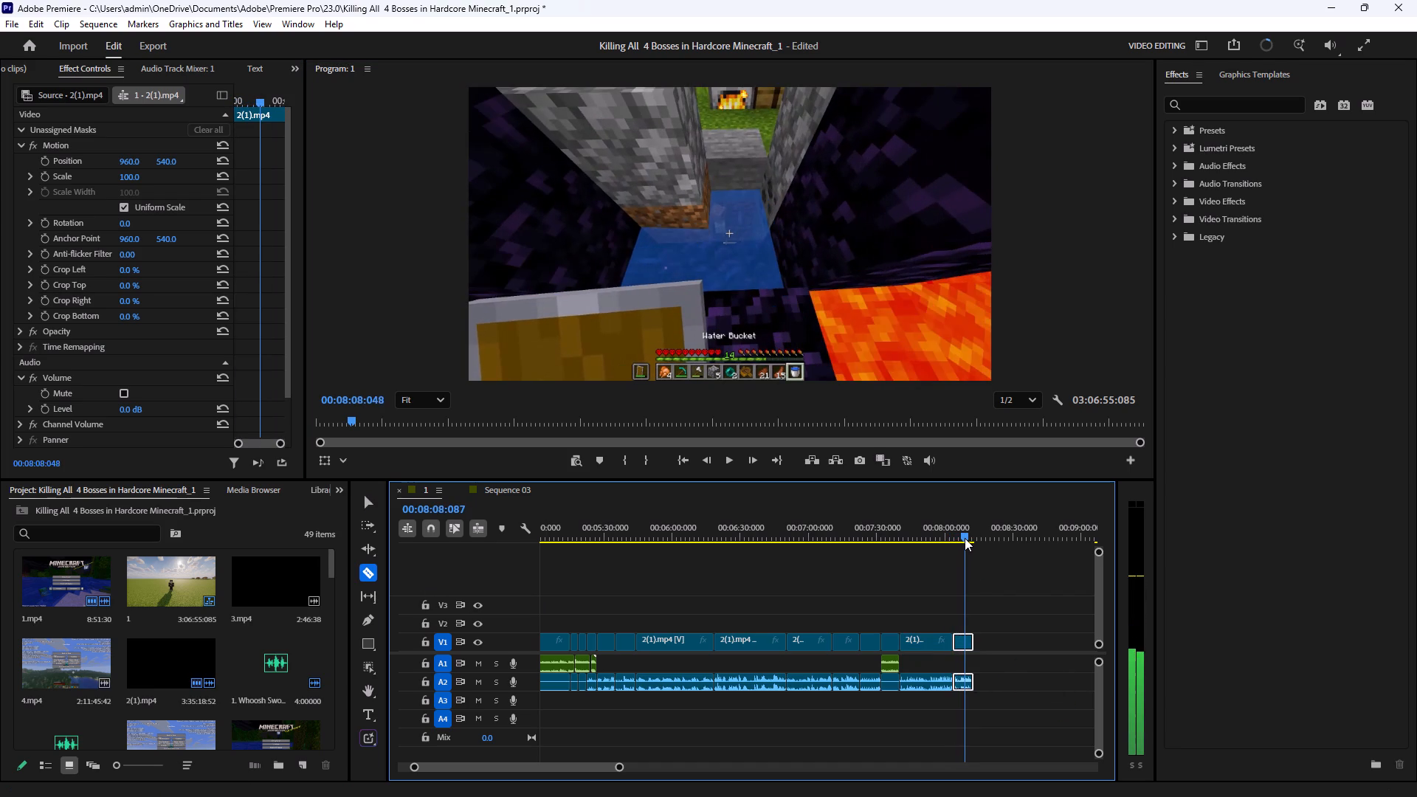
left_click_drag(965, 538, 968, 538)
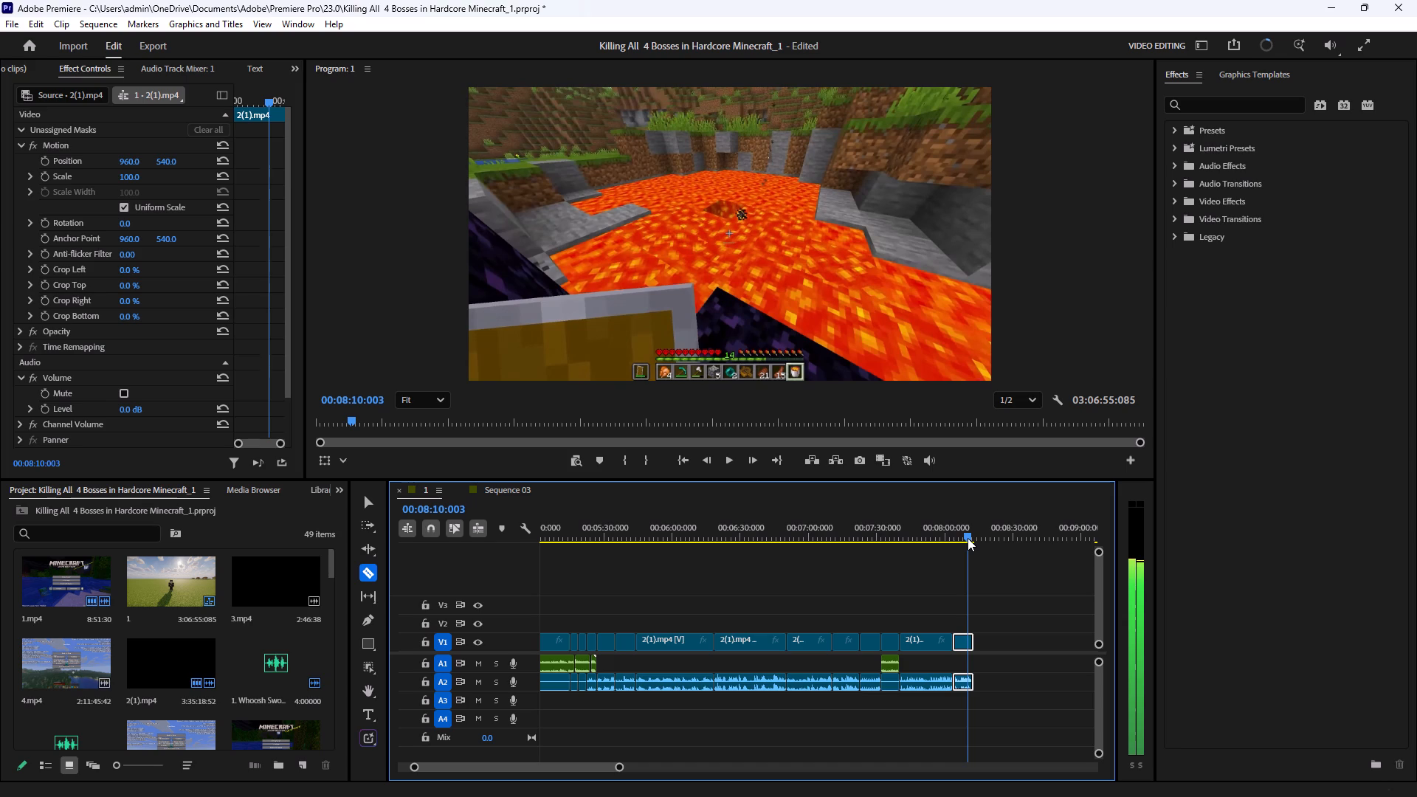
left_click_drag(968, 538, 970, 538)
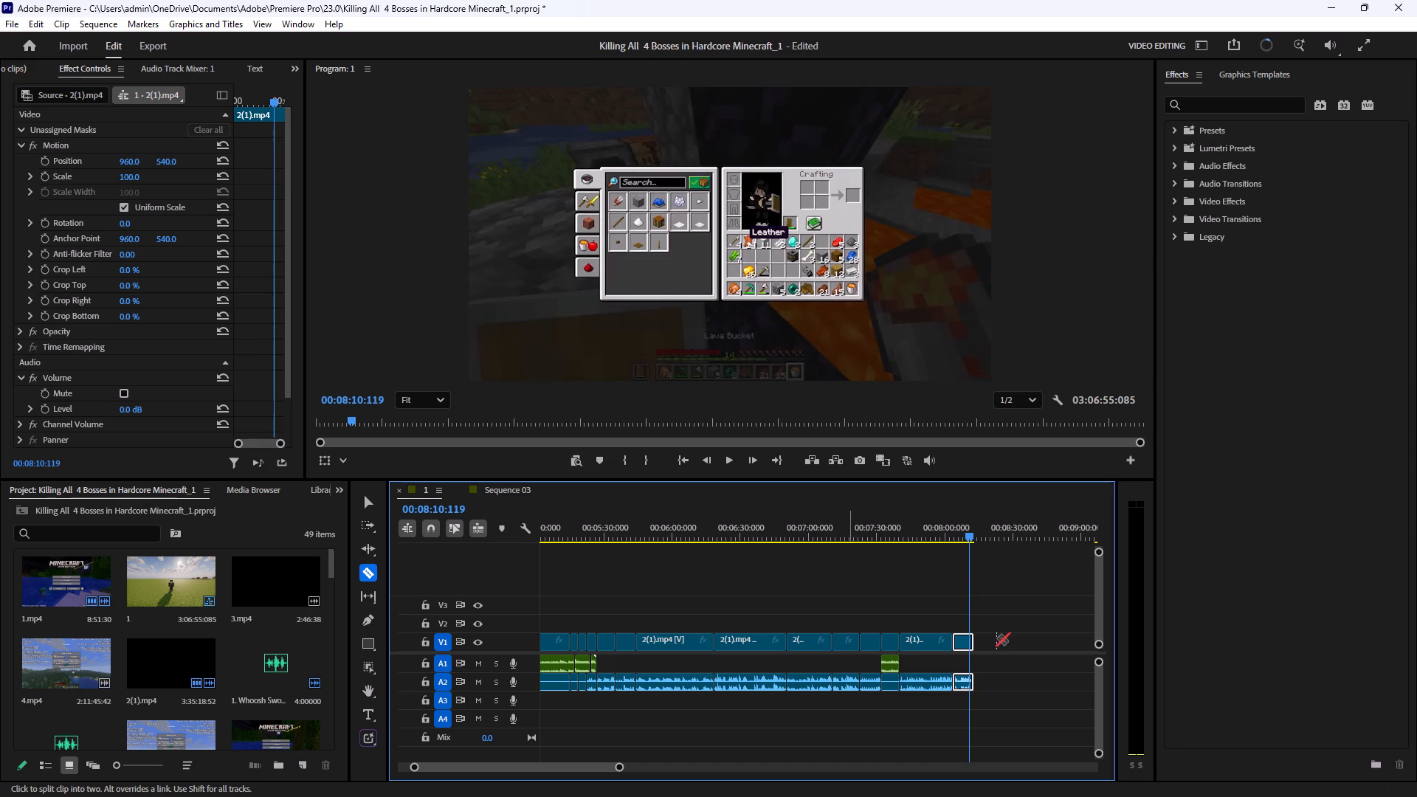
left_click(970, 636)
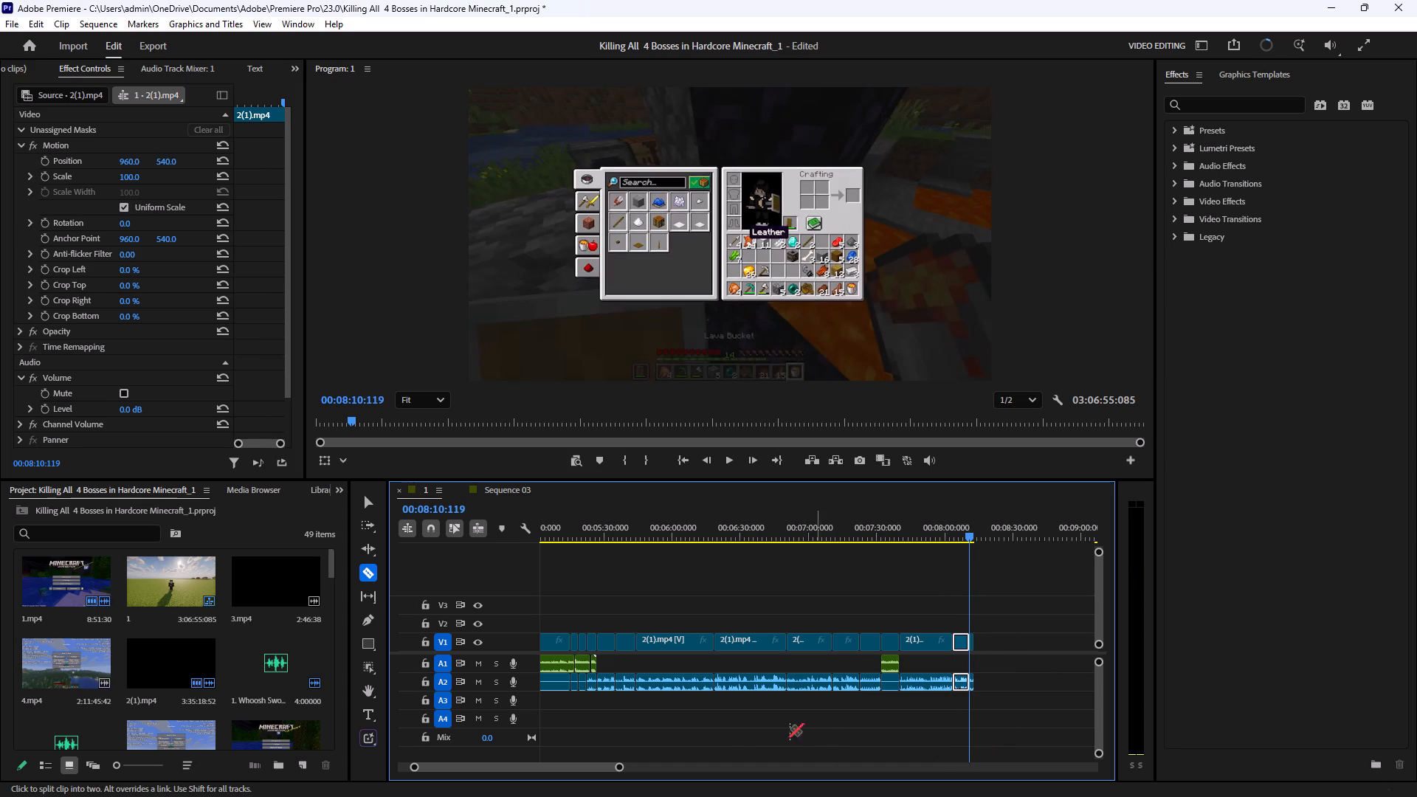
Delete the 2(1).mp4 piece between the two new cuts and close the gap it leaves.
left_click_drag(621, 765, 587, 769)
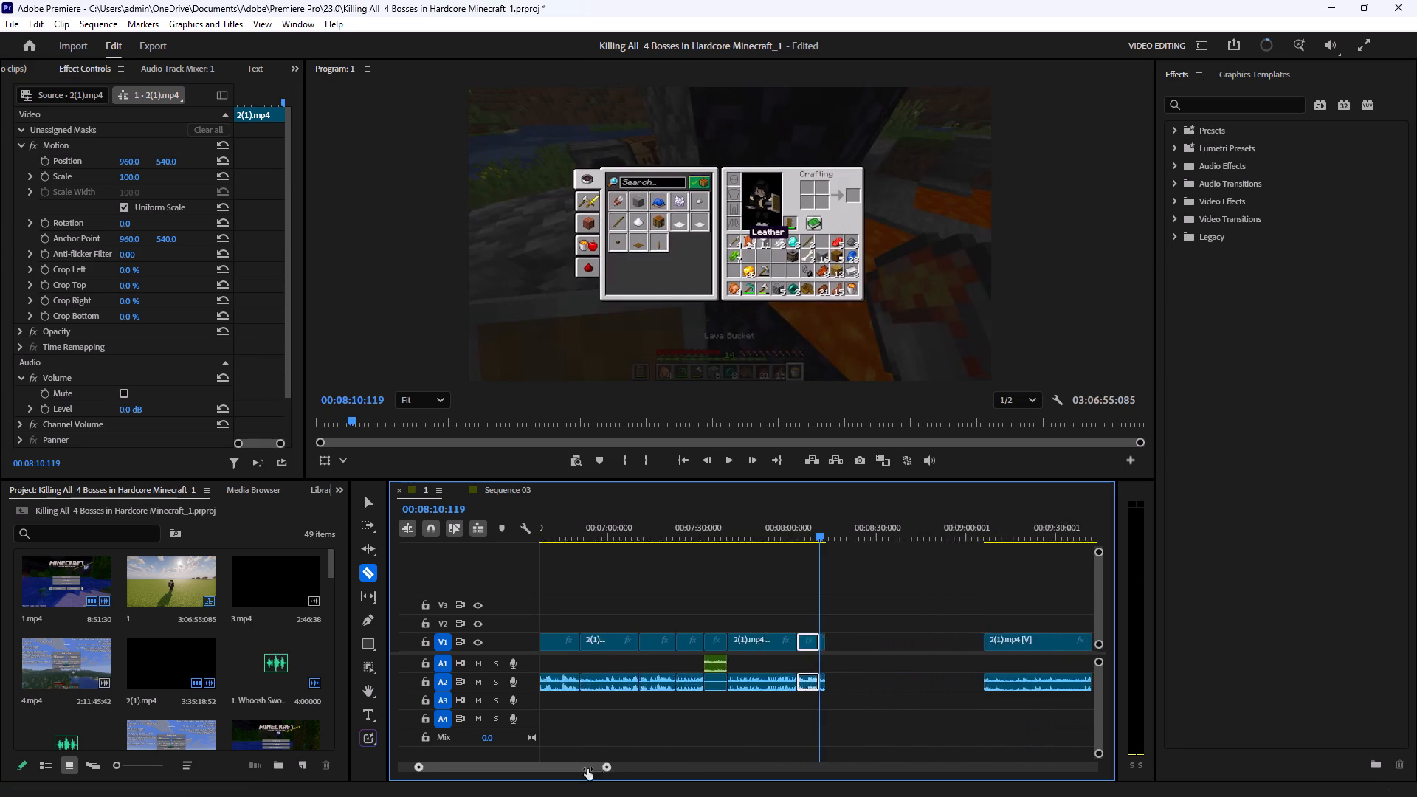
left_click_drag(587, 769, 530, 754)
left_click(365, 505)
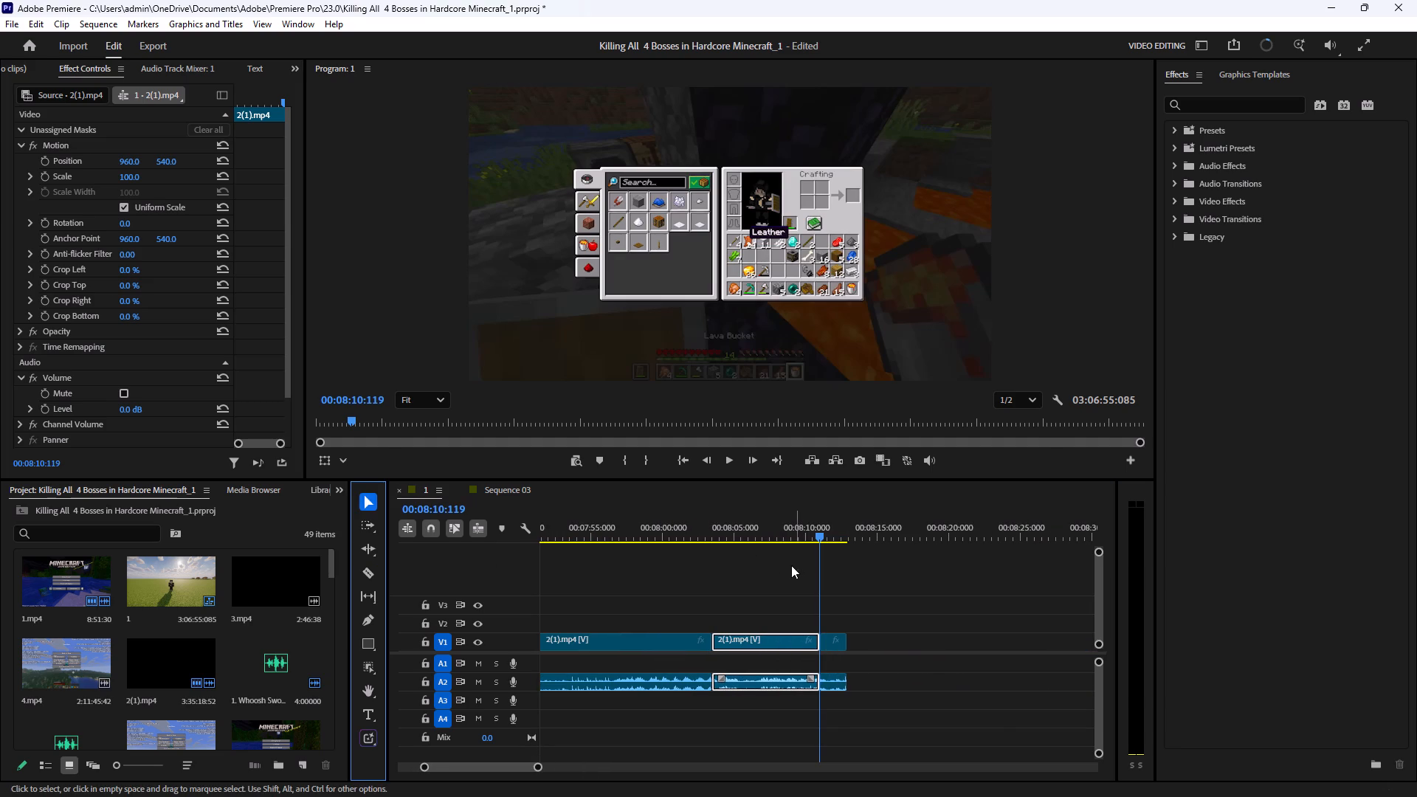
left_click_drag(776, 576, 738, 734)
key("BackSpace")
left_click(793, 646)
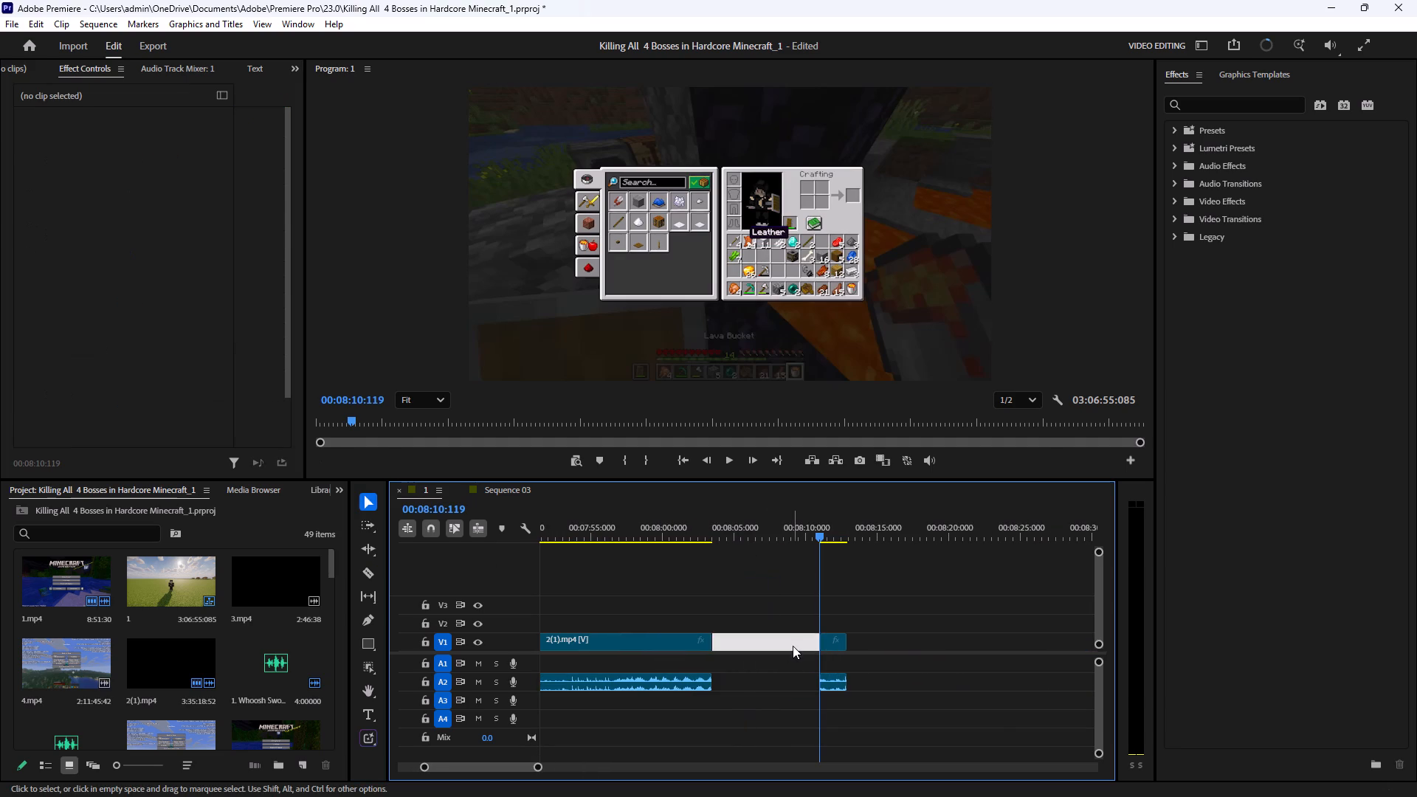
key("BackSpace")
Play from 00:08:02:087 to about 00:08:05:012 to check the new join.
left_click(703, 528)
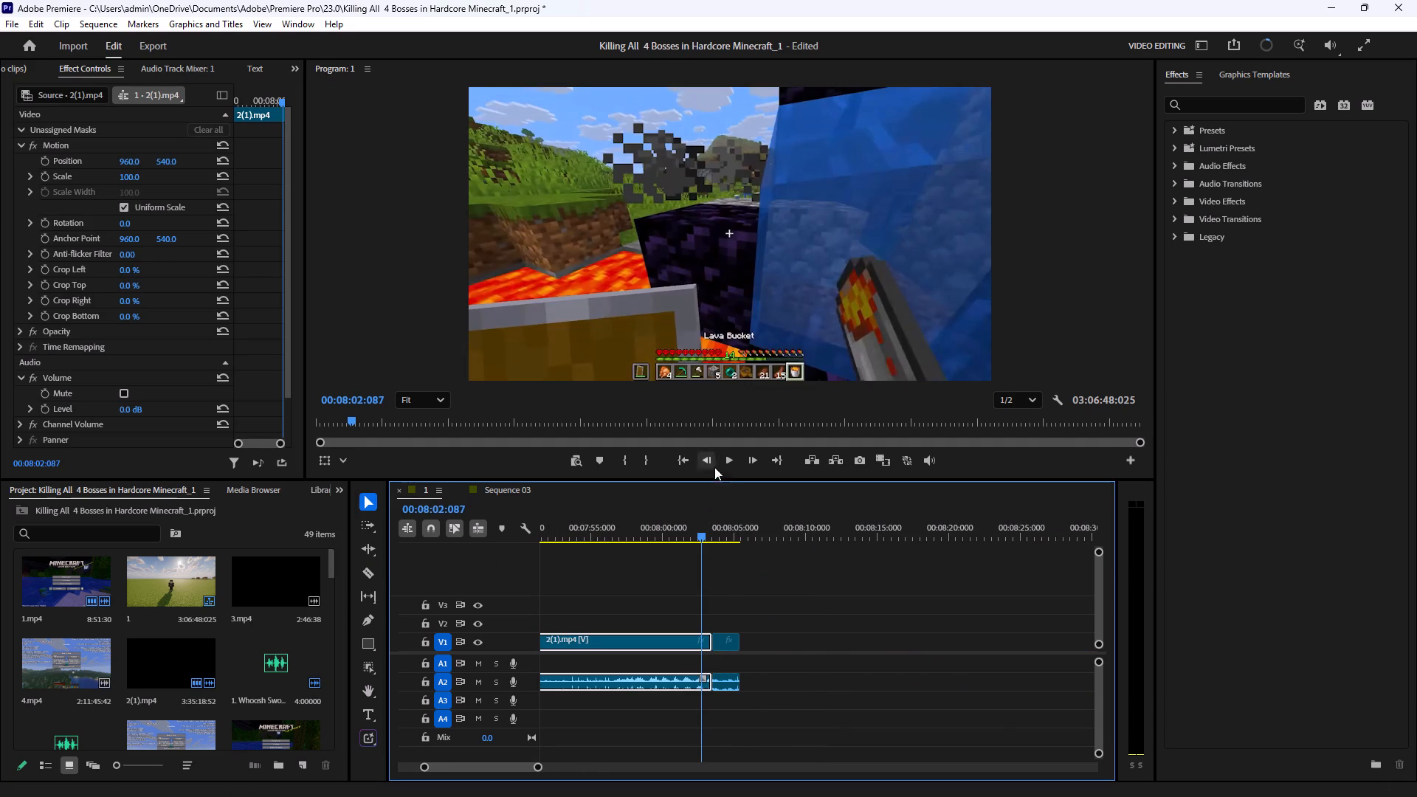
left_click(725, 459)
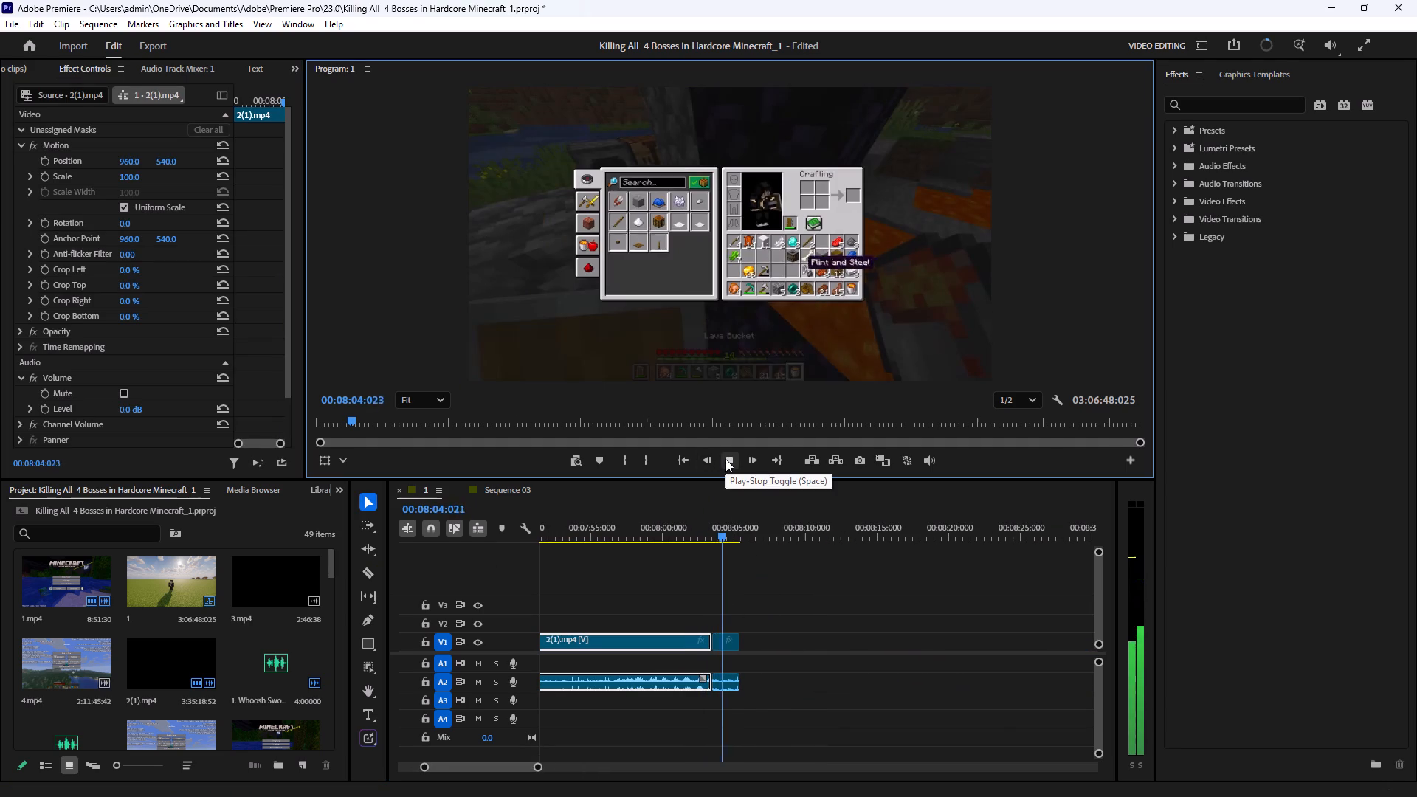
left_click(725, 459)
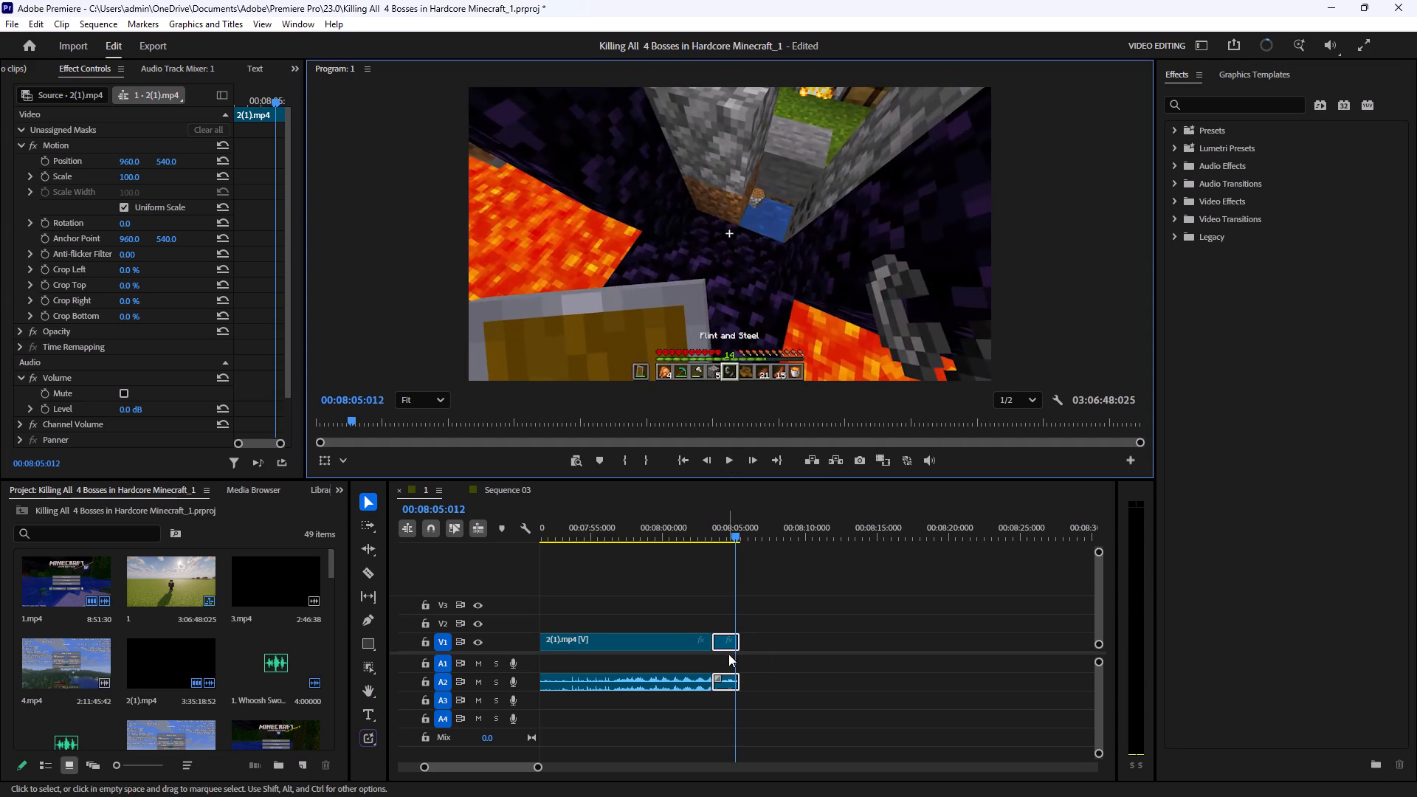
Retrim the short last piece before the large gap, extending its end slightly and cutting about 1 second off its start.
left_click_drag(740, 644, 751, 644)
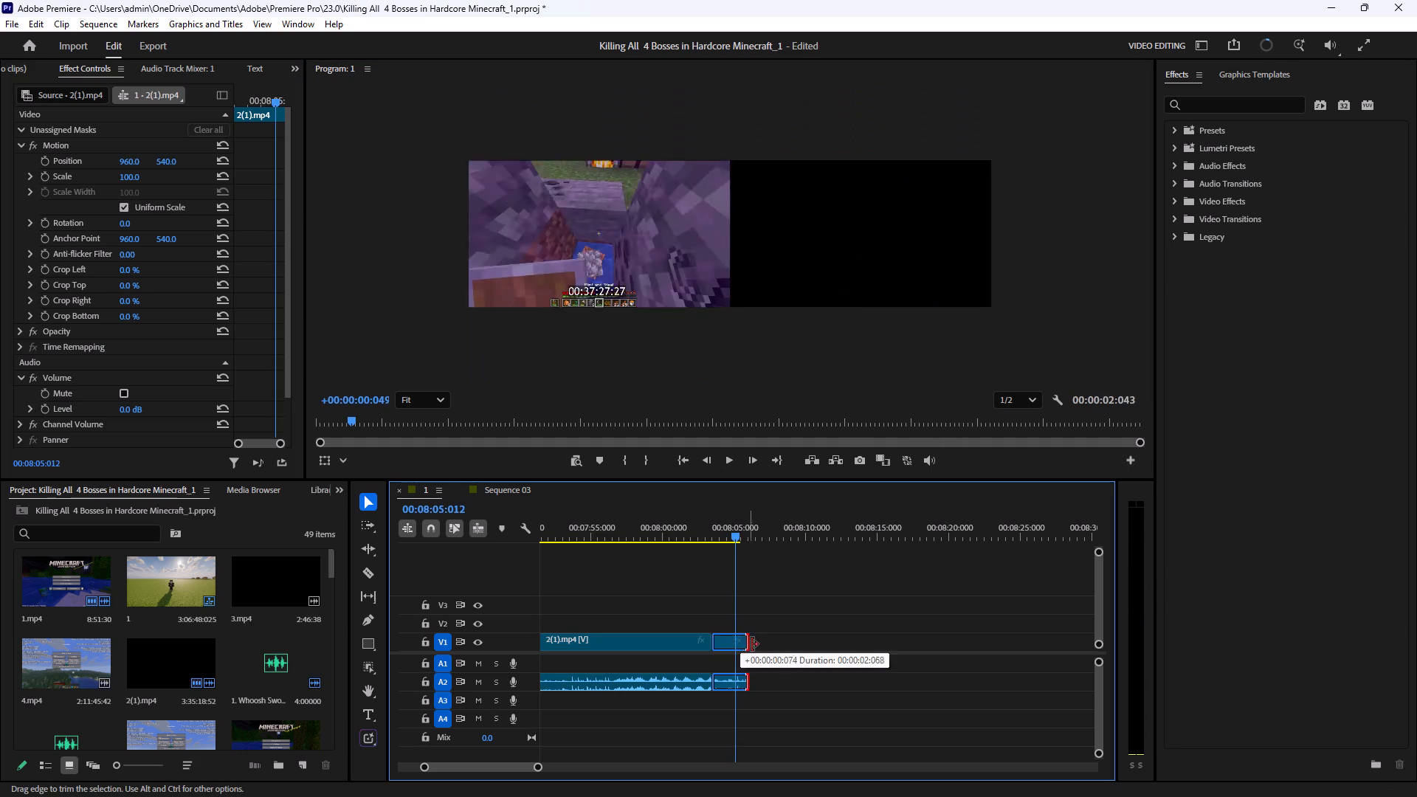
left_click_drag(751, 644, 754, 644)
left_click_drag(712, 639, 729, 639)
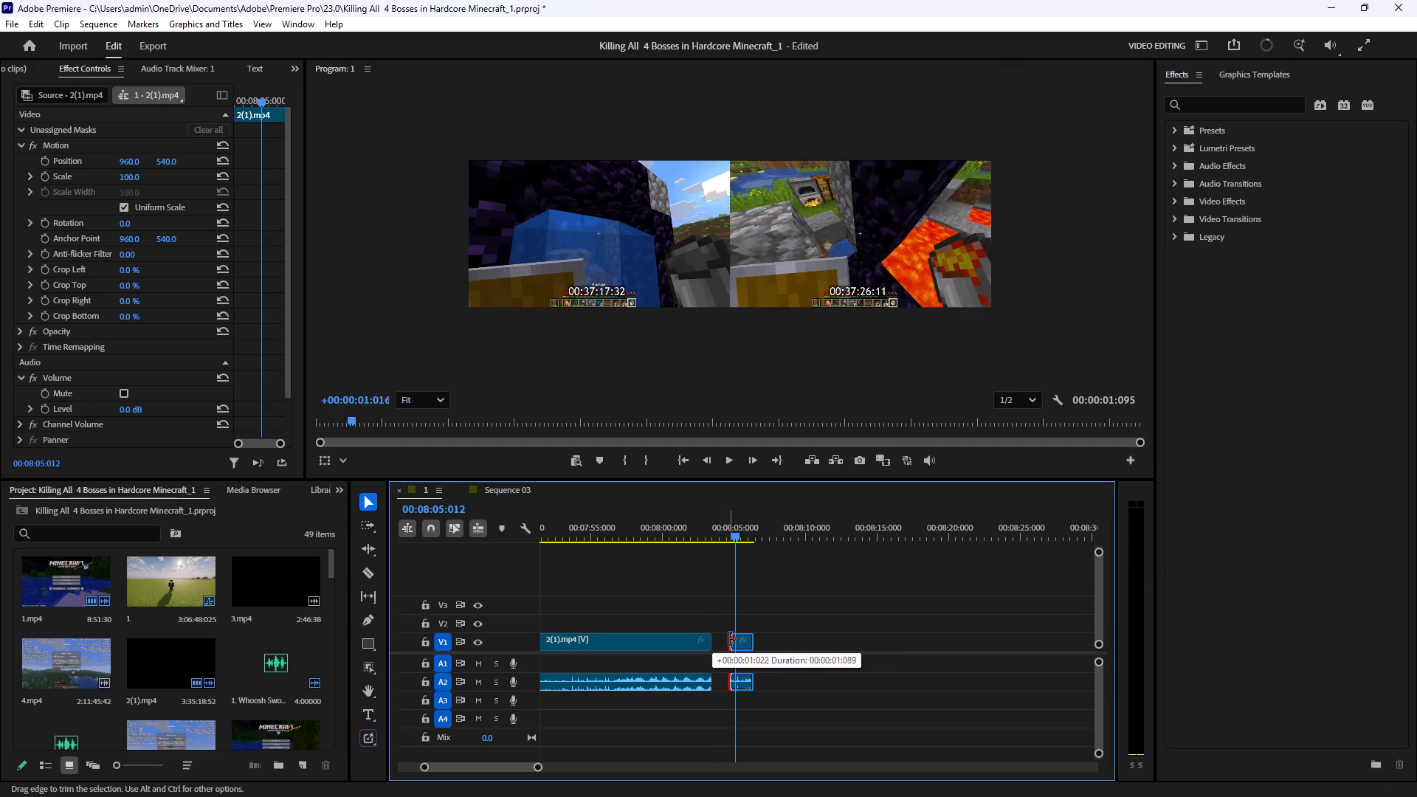
left_click_drag(729, 639, 732, 640)
Move the retrimmed short piece earlier so it joins the end of the preceding 2(1).mp4 clip.
left_click_drag(743, 642, 725, 649)
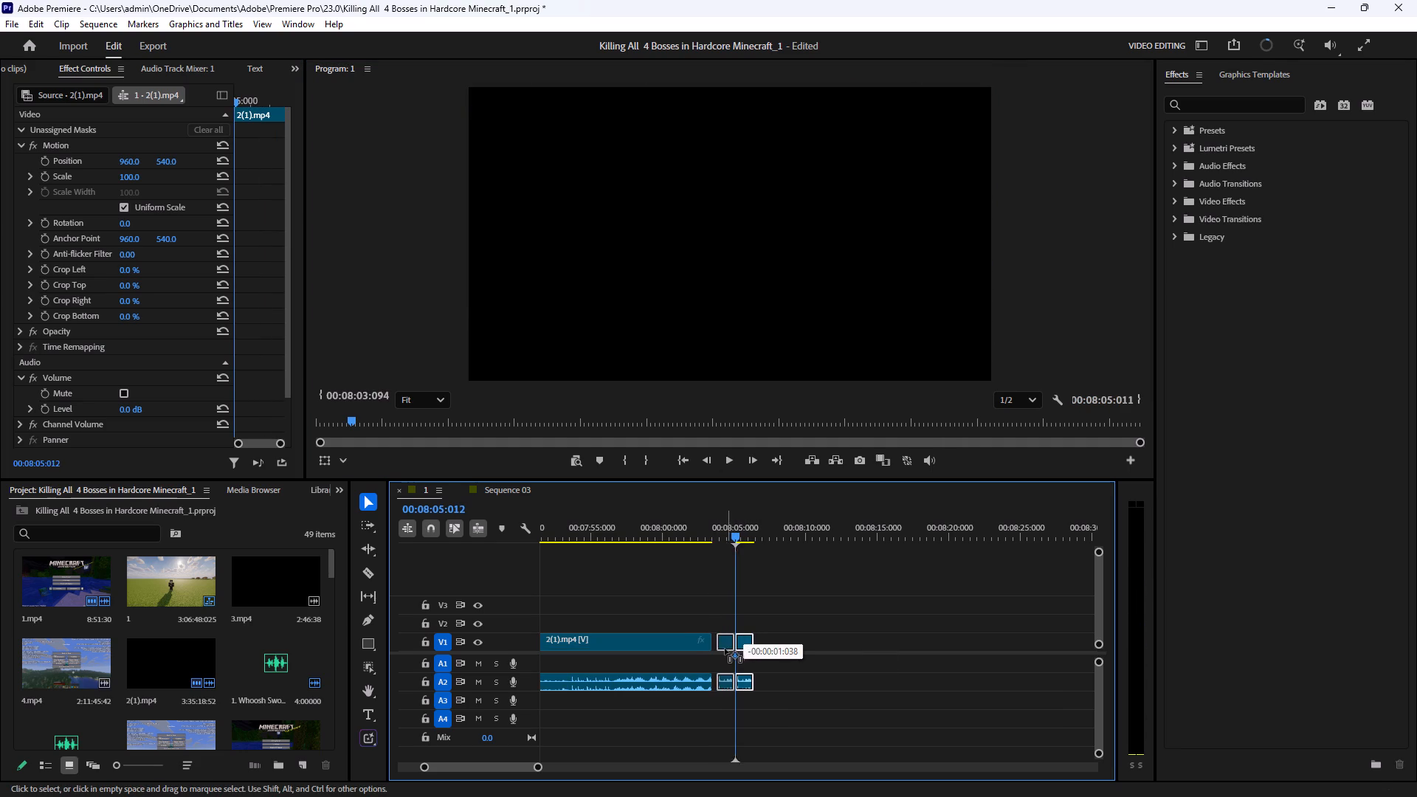
left_click_drag(725, 649, 721, 649)
left_click(789, 605)
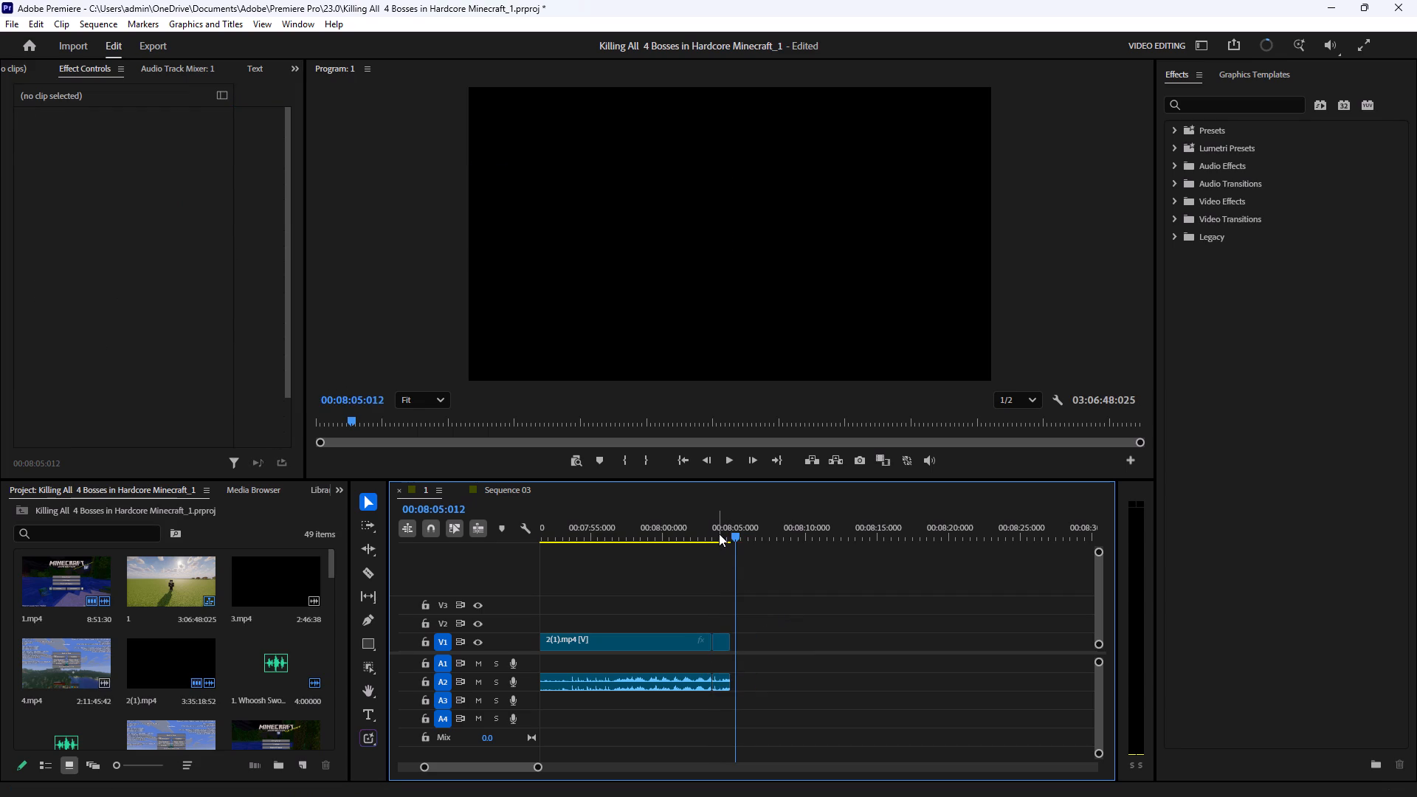
Play the short portal-lighting piece and trim its end back to 00:08:03:117.
left_click(715, 531)
left_click(732, 465)
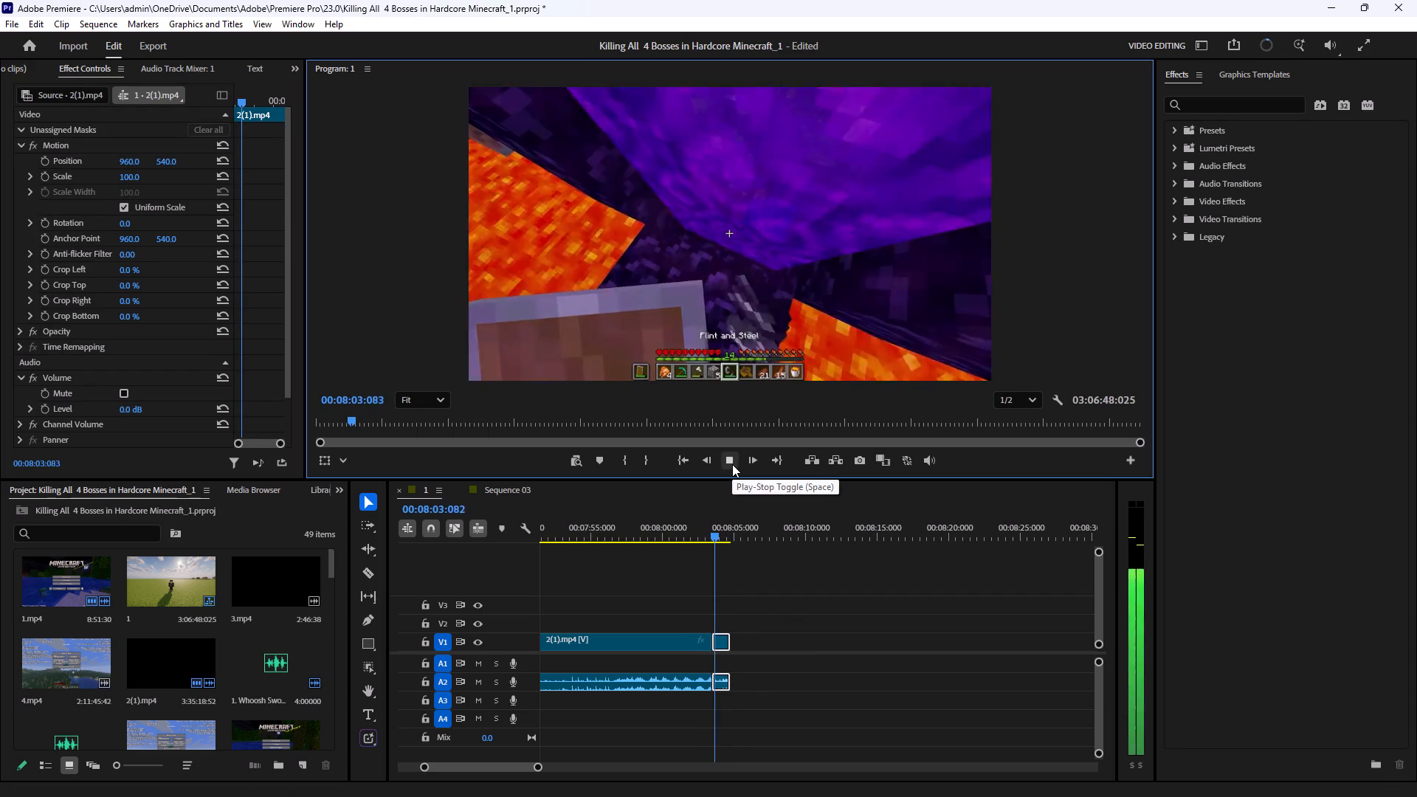
left_click(732, 464)
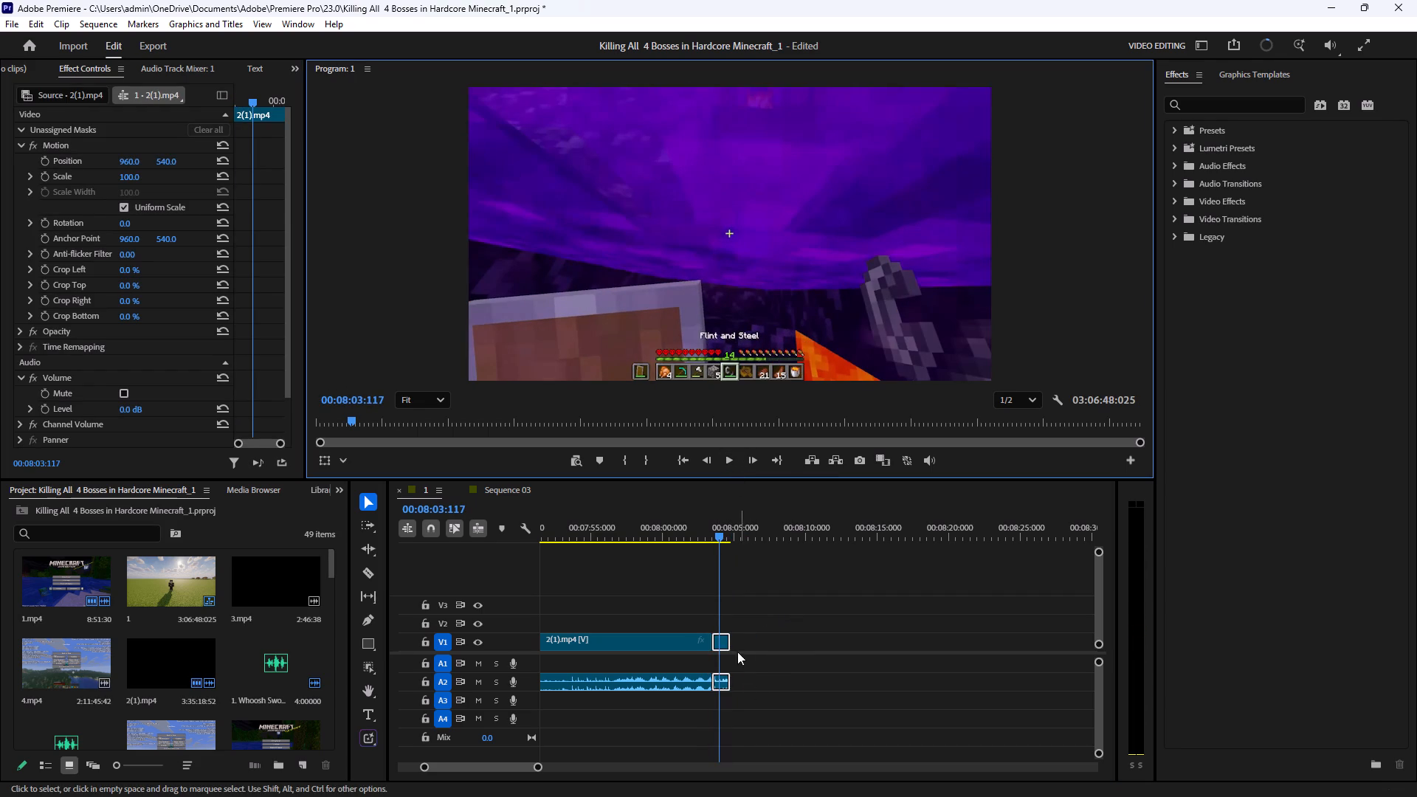
left_click_drag(731, 644, 720, 646)
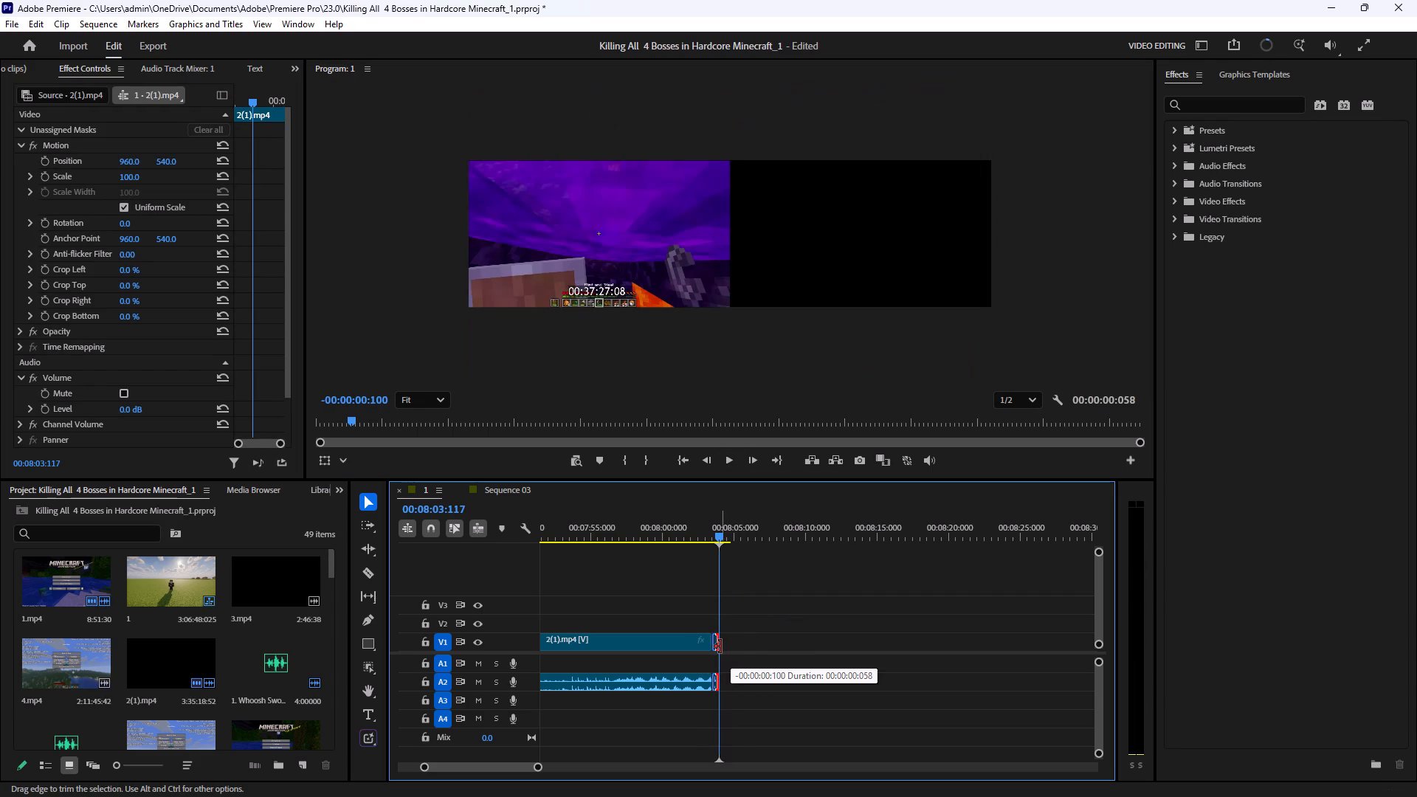
left_click_drag(720, 646, 723, 646)
left_click(863, 646)
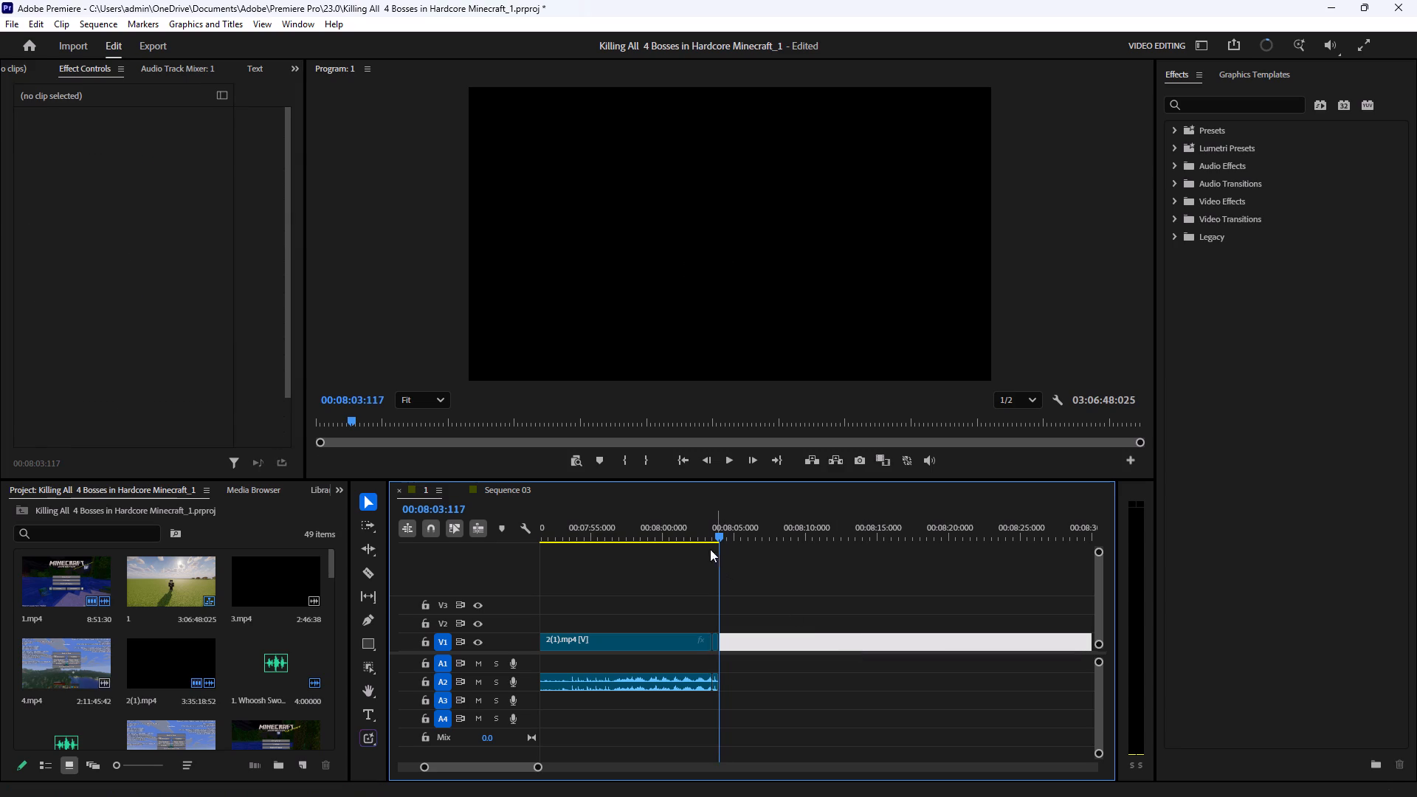
Play across the join at about 00:08:03 to the end of the trimmed portal-lighting piece to check it.
left_click(706, 533)
left_click(728, 455)
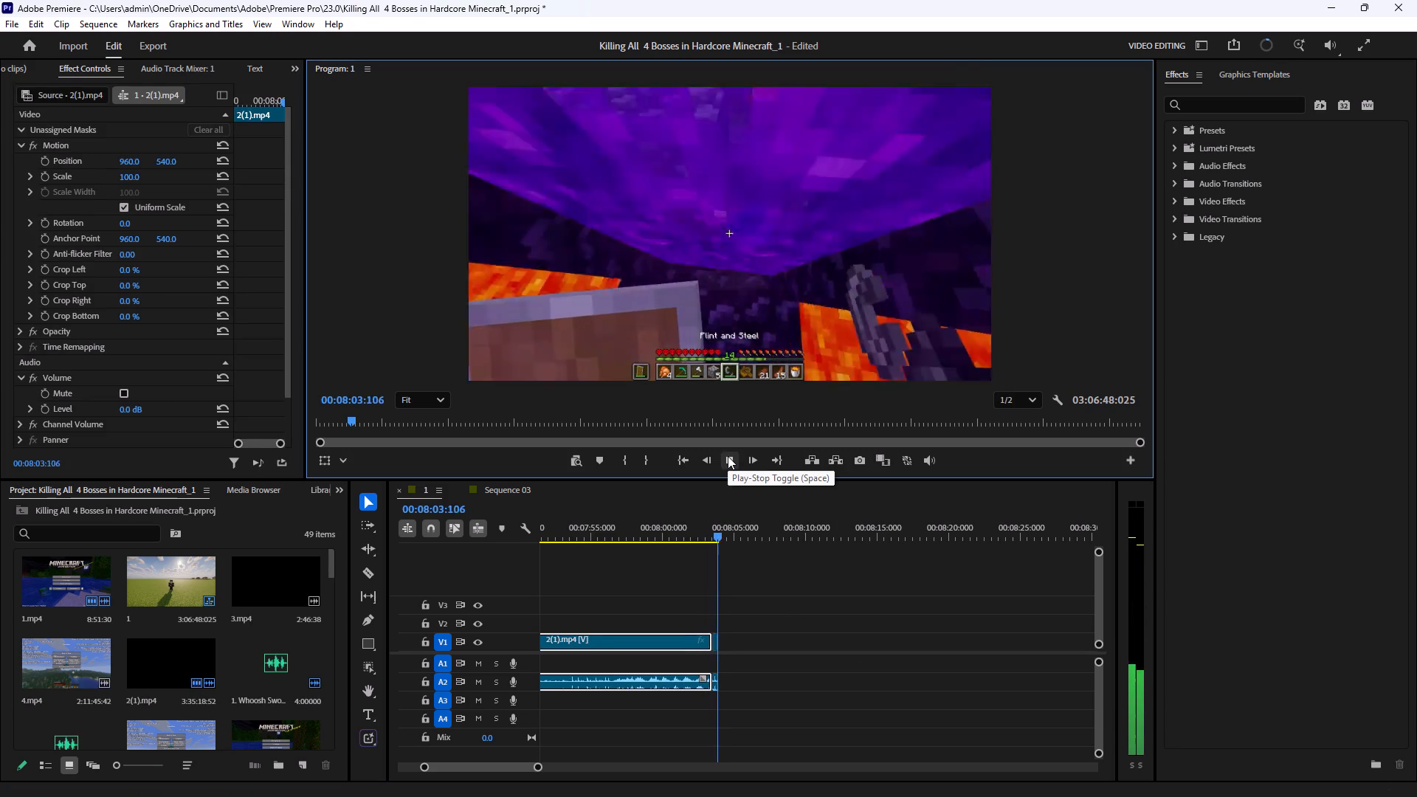
left_click(728, 456)
left_click(846, 623)
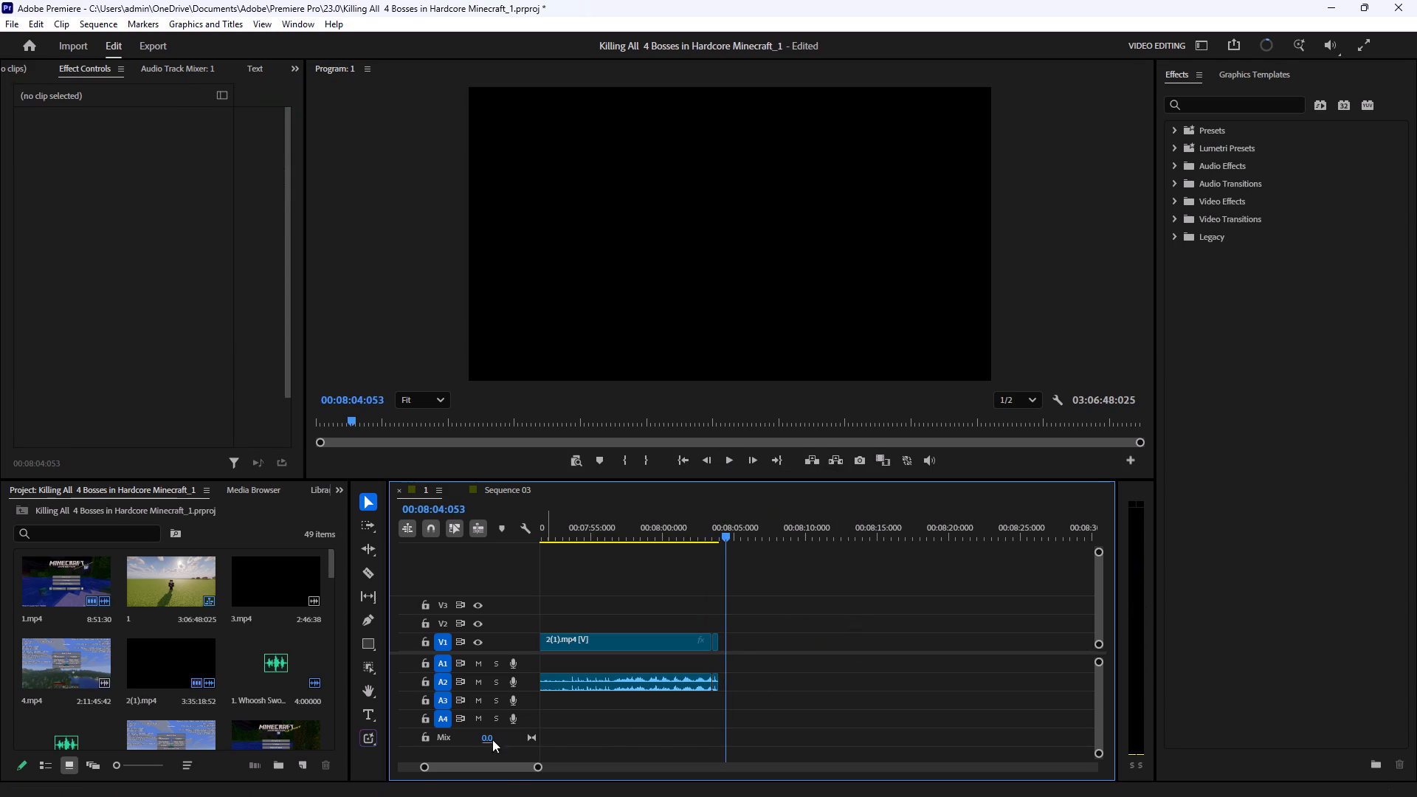
Skim the long 2(1).mp4 clip after the large gap, from its start to about 00:09:46, to review its footage.
left_click(511, 767)
left_click_drag(539, 767, 650, 769)
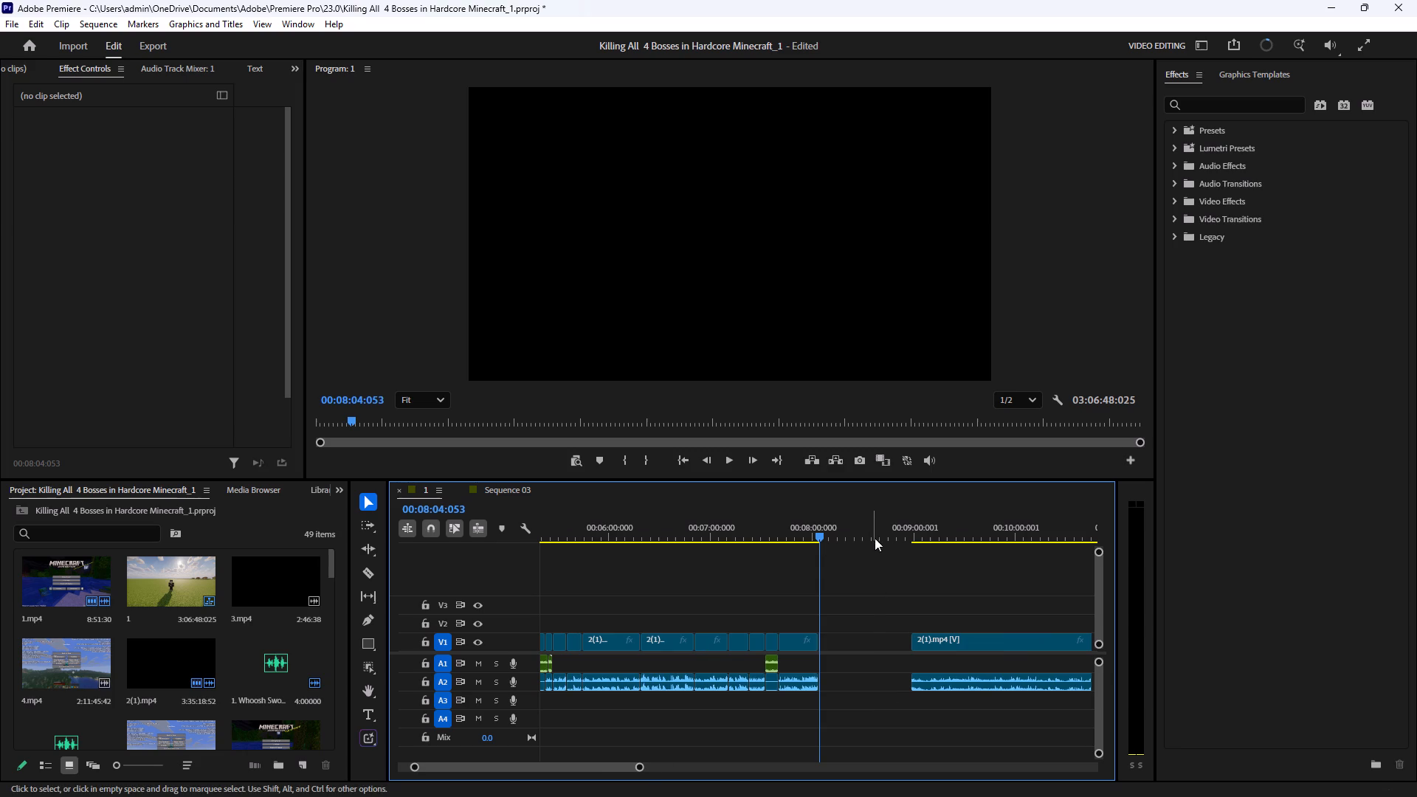
left_click_drag(875, 536, 915, 545)
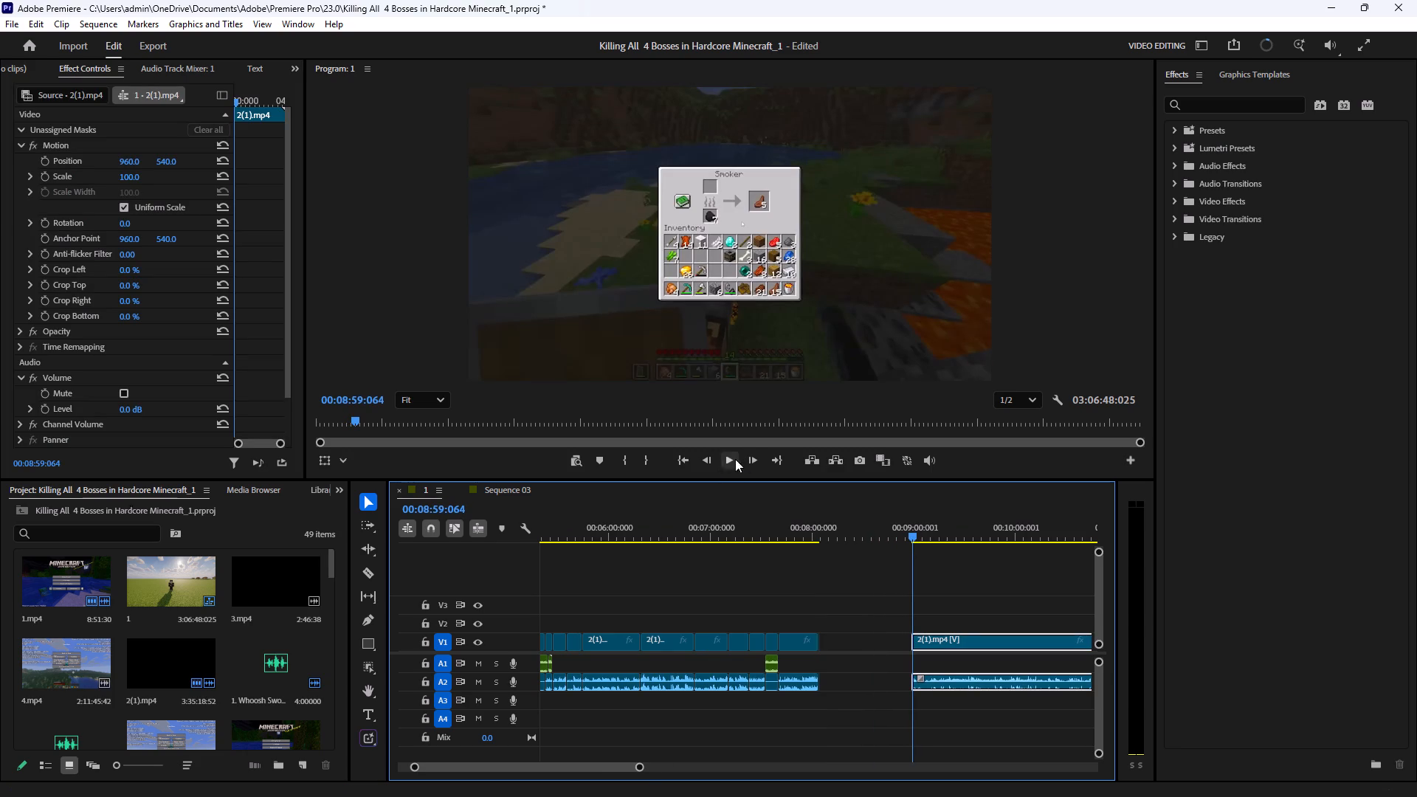
left_click_drag(911, 535, 932, 544)
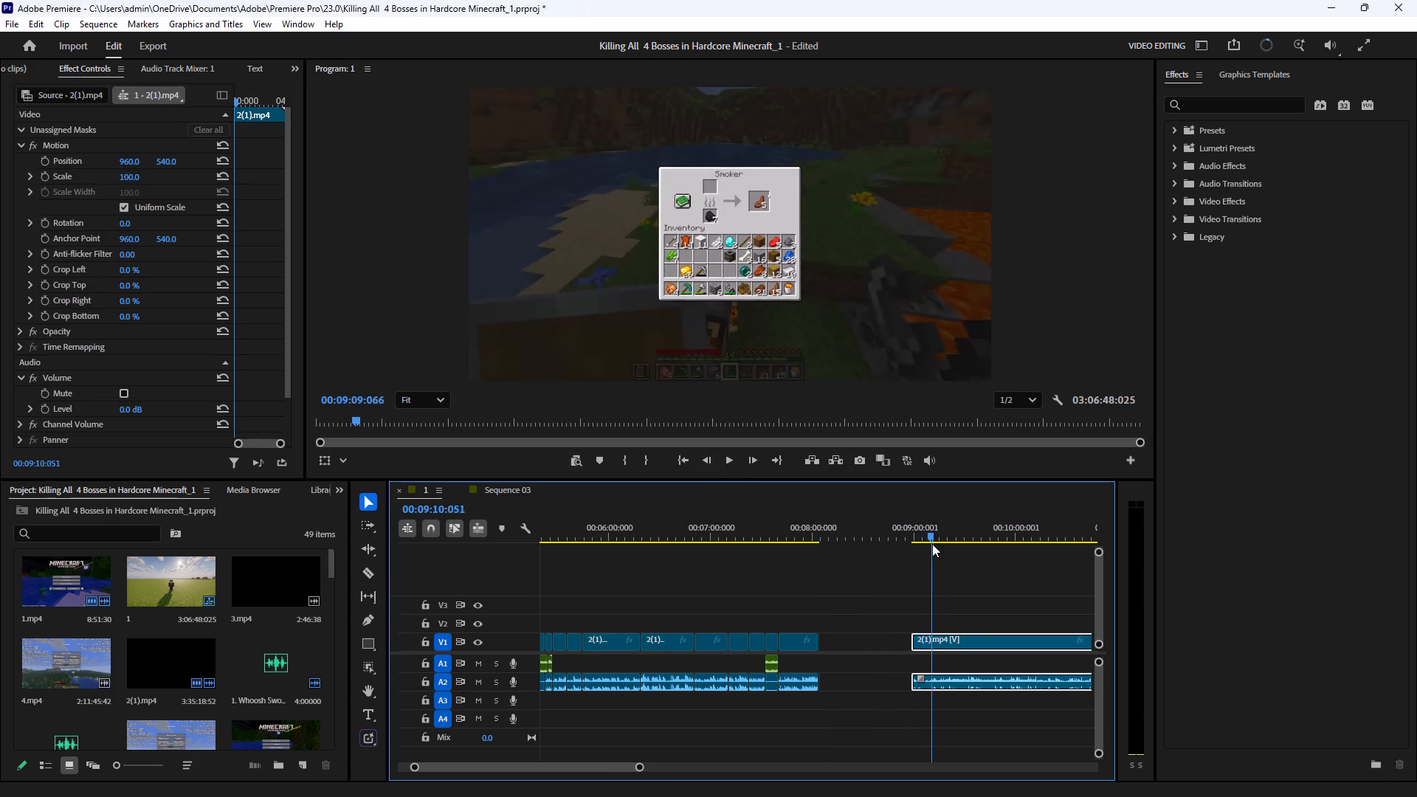
left_click_drag(932, 544, 990, 550)
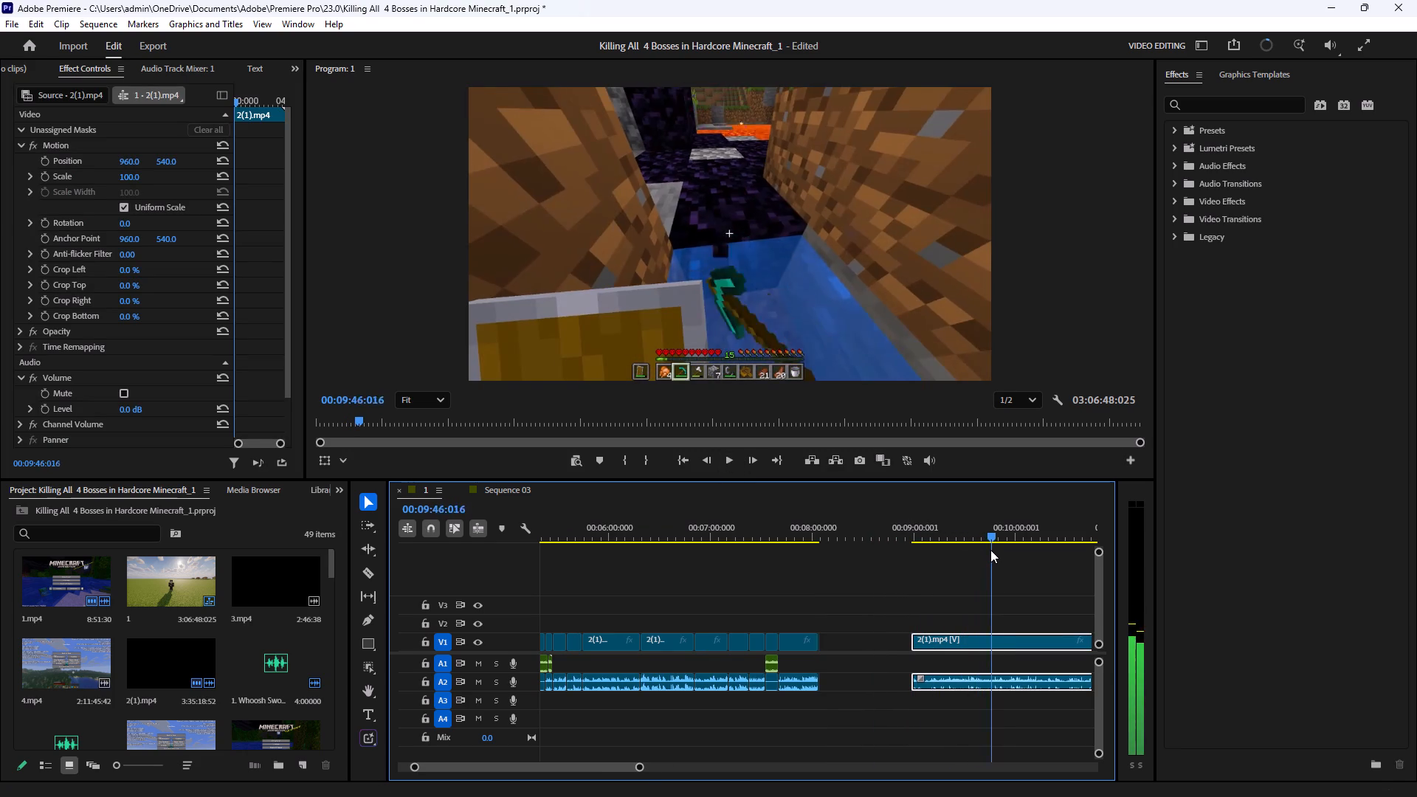
left_click_drag(990, 550, 913, 568)
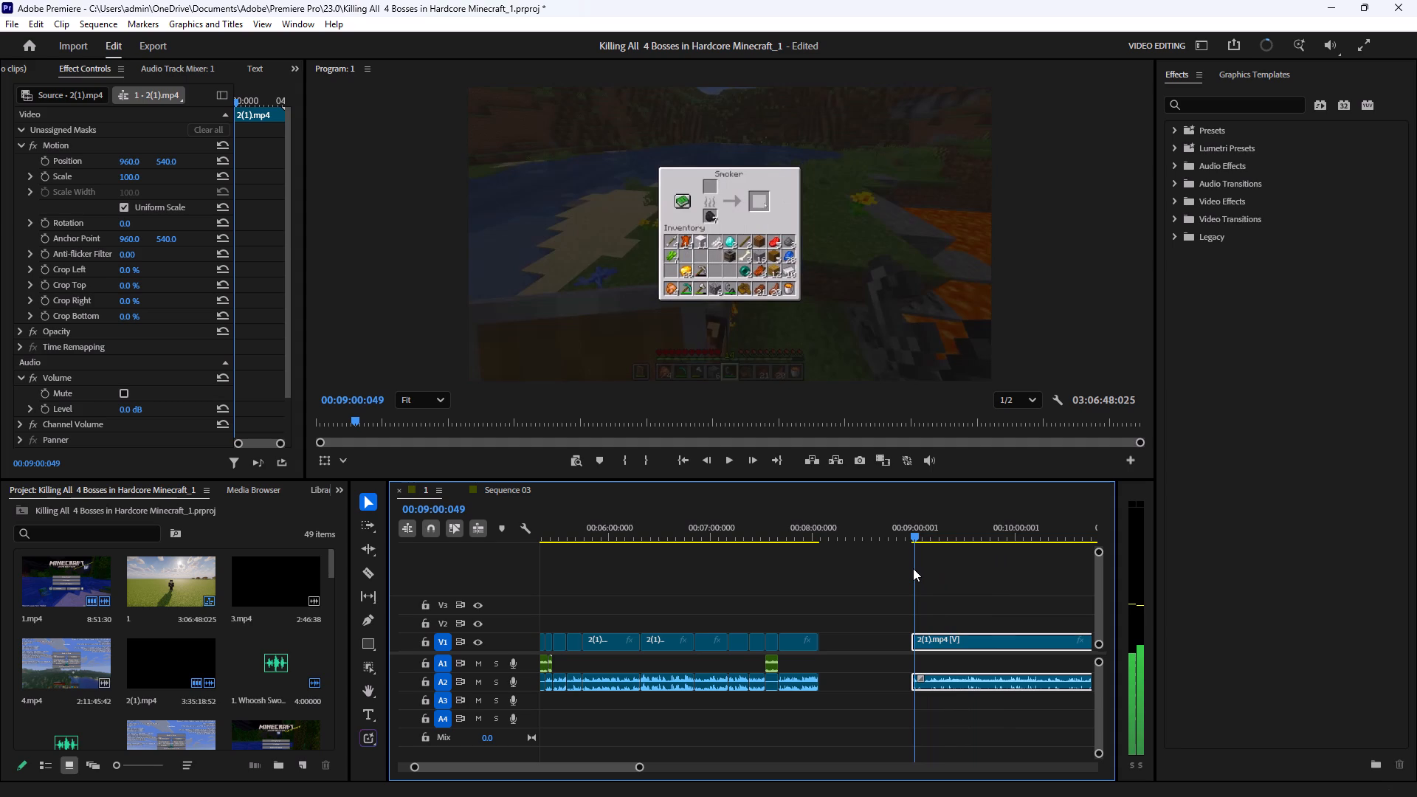
left_click_drag(913, 568, 913, 569)
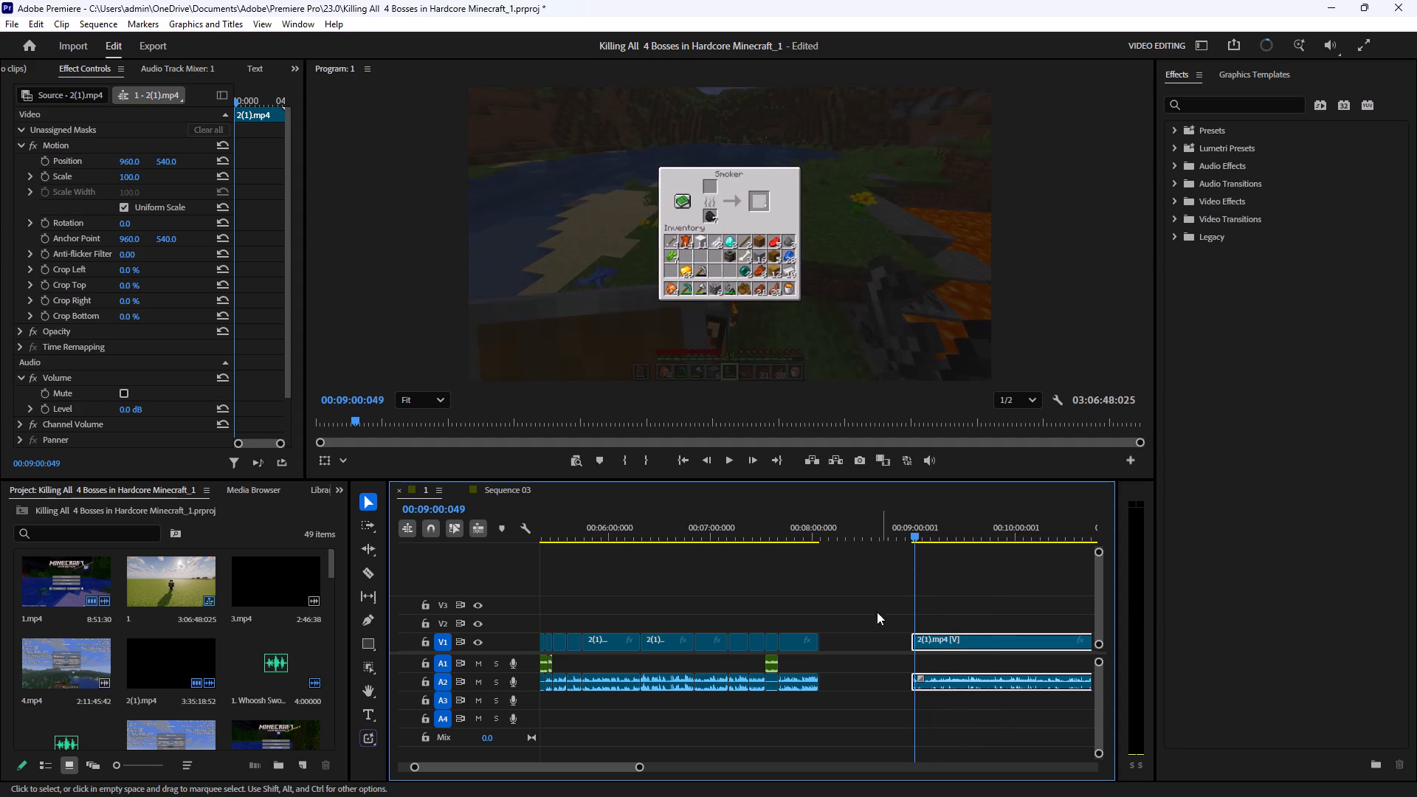
Delete the very short last piece before the large gap, including its audio.
left_click_drag(639, 770, 613, 765)
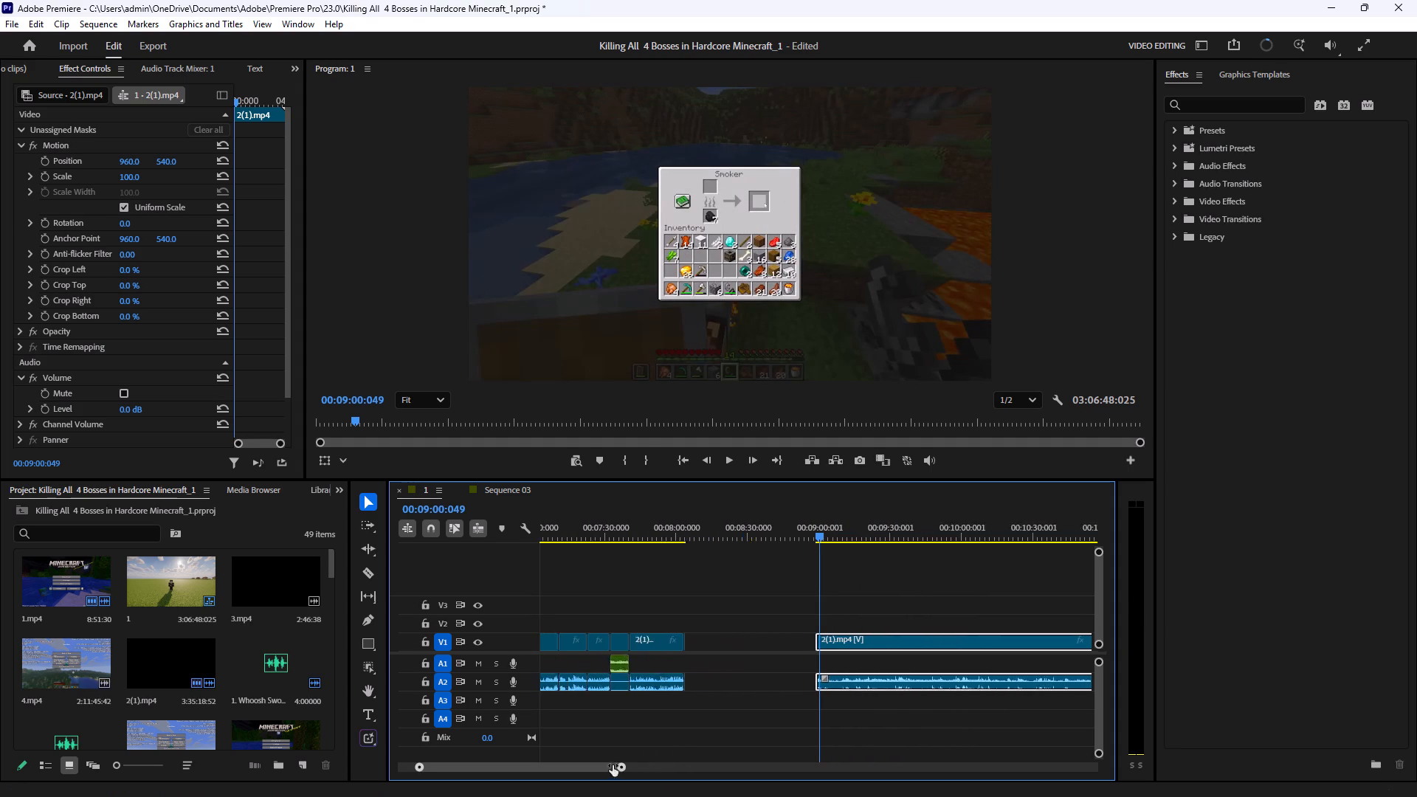
left_click_drag(613, 765, 577, 763)
left_click(548, 769)
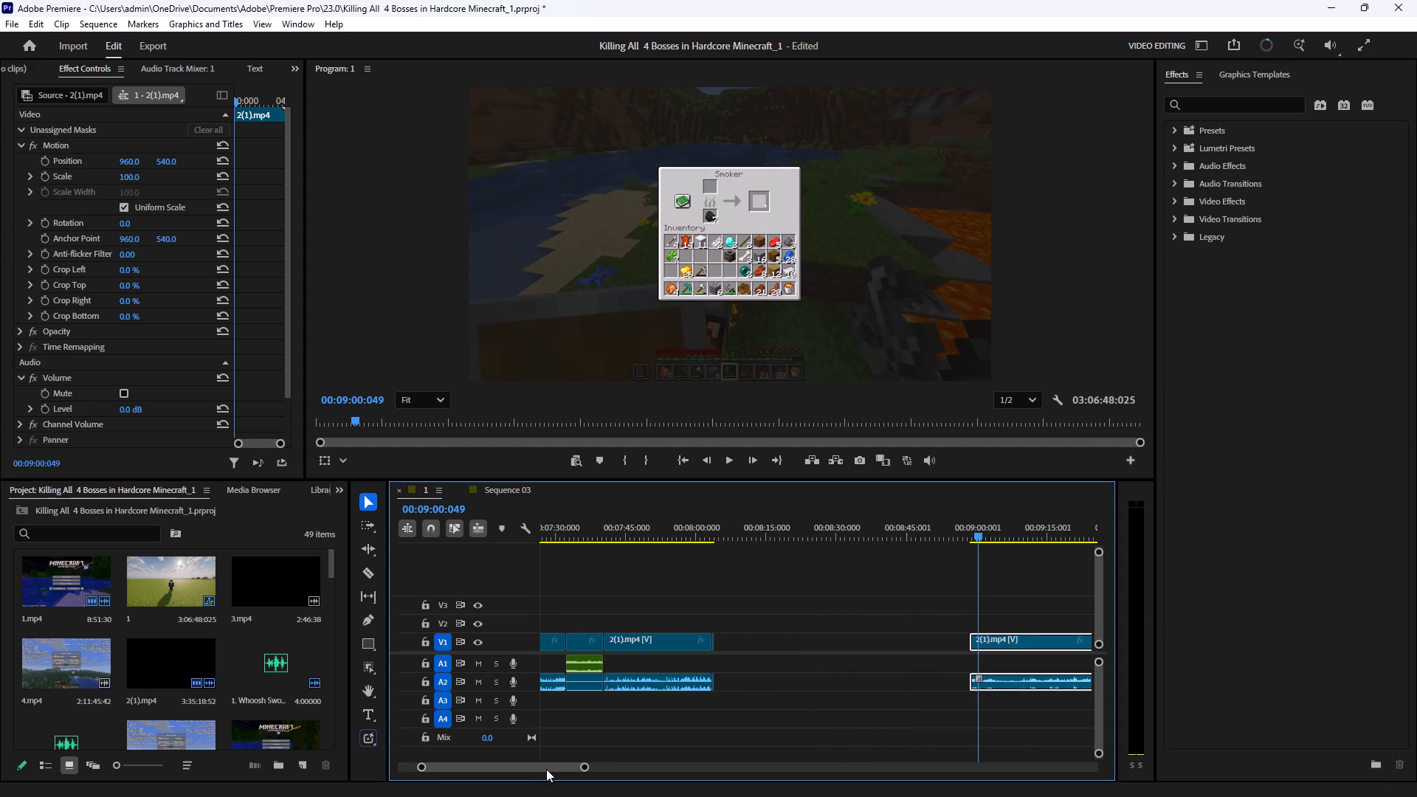
left_click_drag(747, 659, 714, 644)
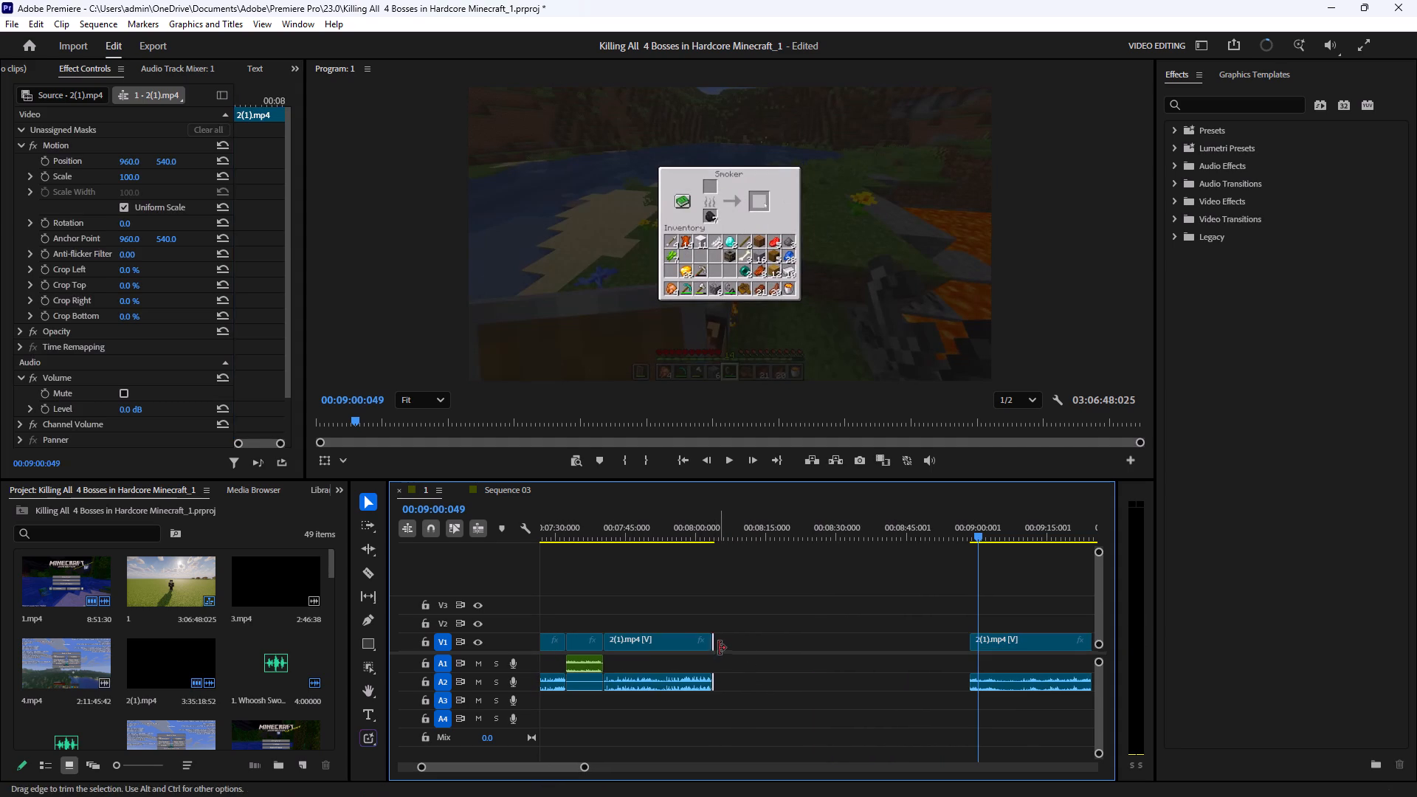
key("BackSpace")
Move the long 2(1).mp4 clip earlier so it joins the end of the preceding clip at about 00:08:03.
left_click_drag(1003, 643, 764, 662)
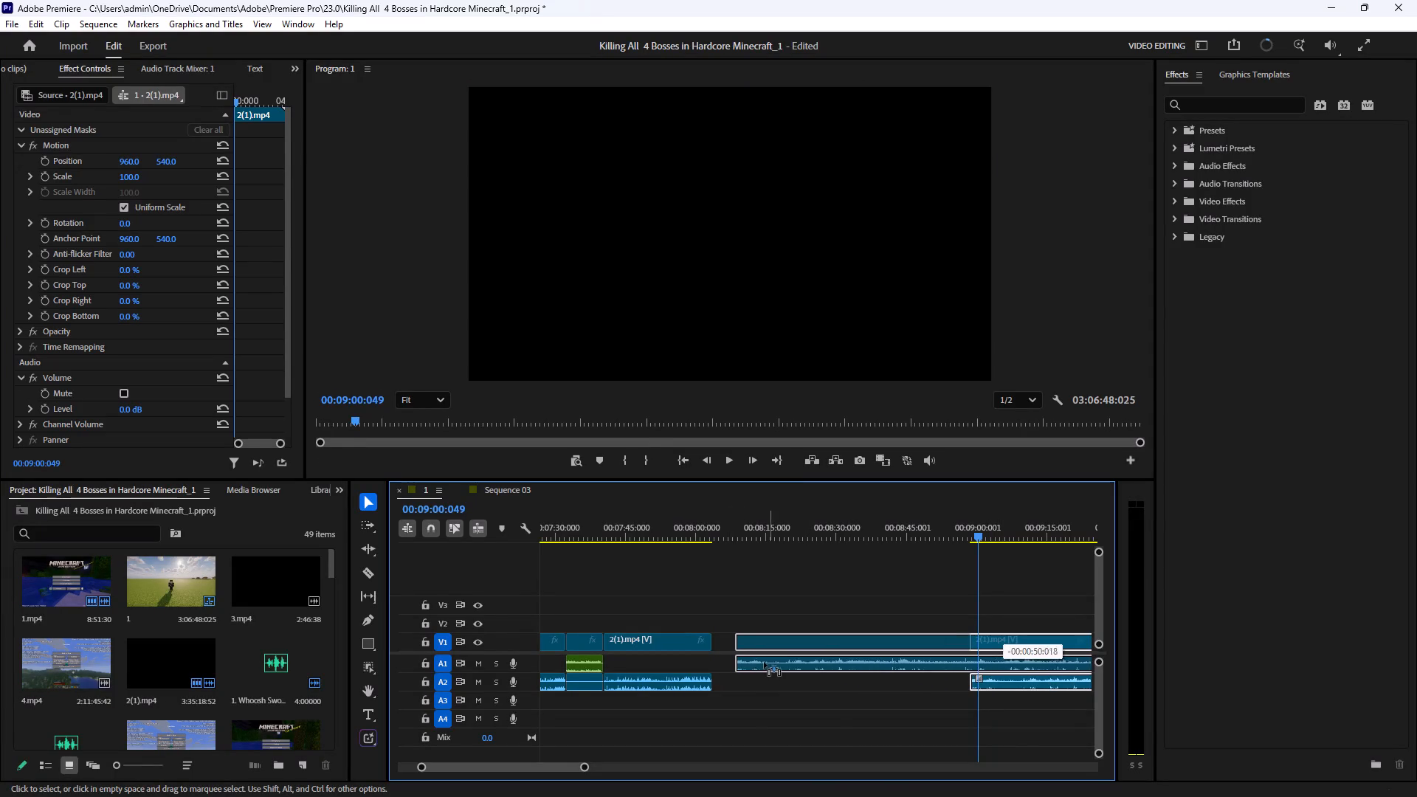
left_click_drag(764, 662, 748, 681)
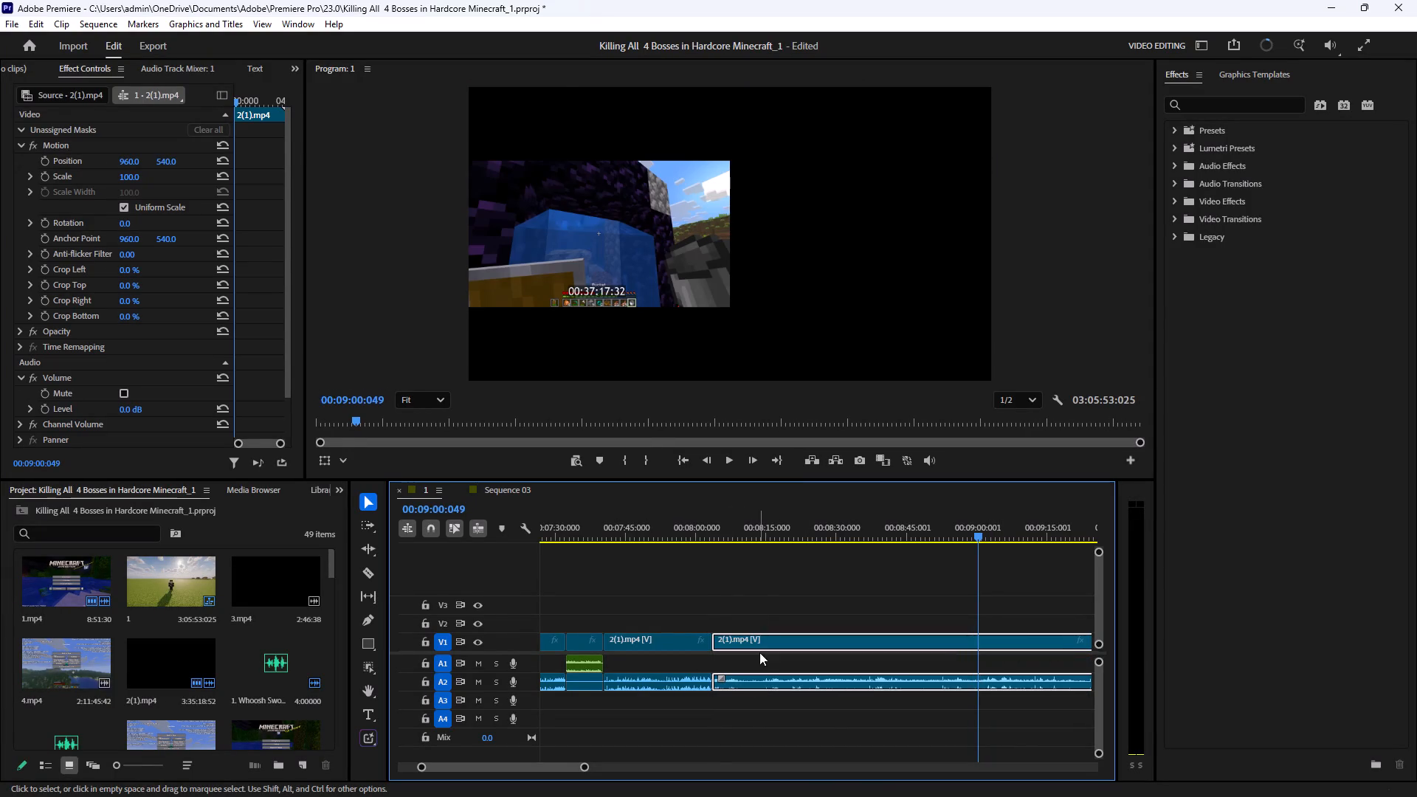
Skim the opening smoker and lava footage of the moved clip and trim its start to 00:08:27:040.
left_click_drag(717, 534, 725, 544)
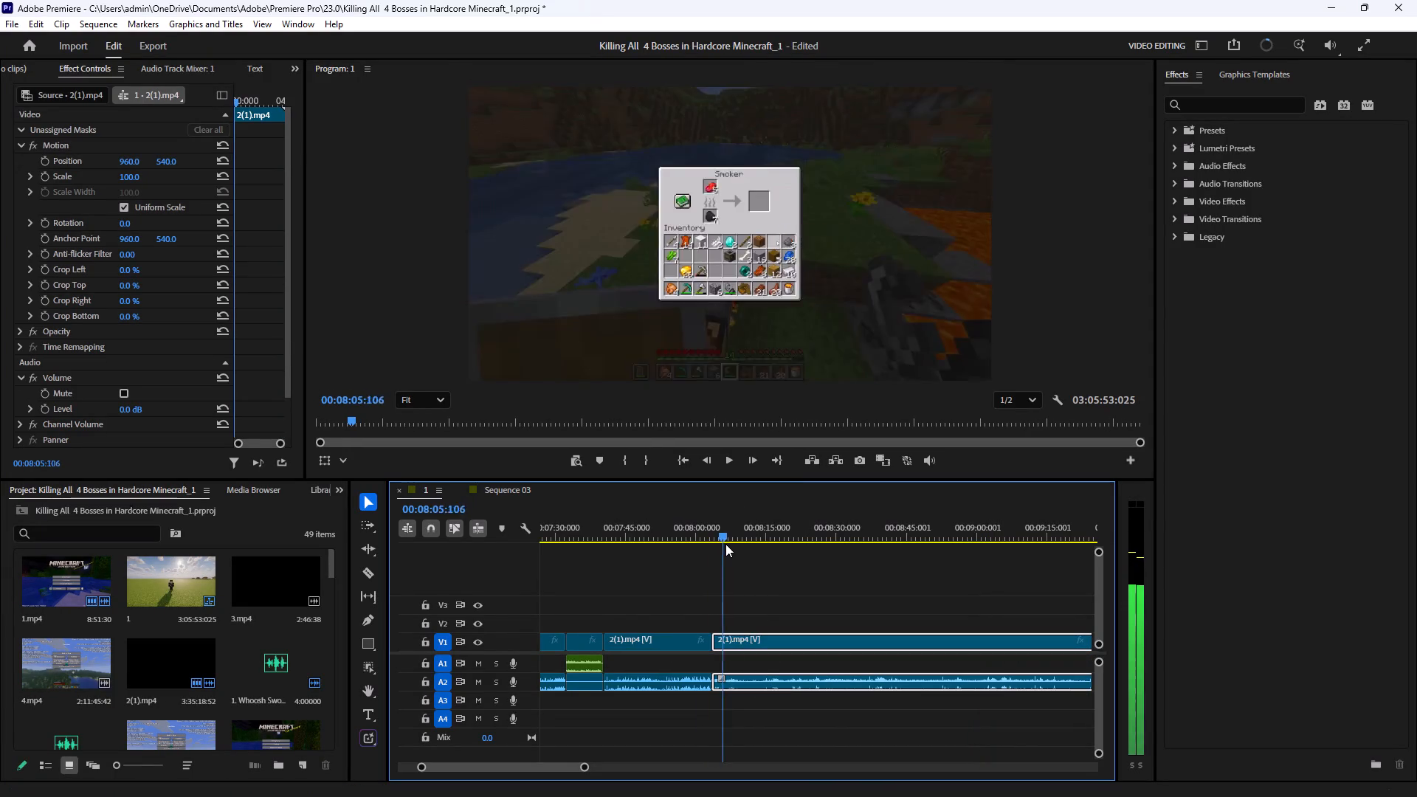
left_click_drag(725, 544, 773, 548)
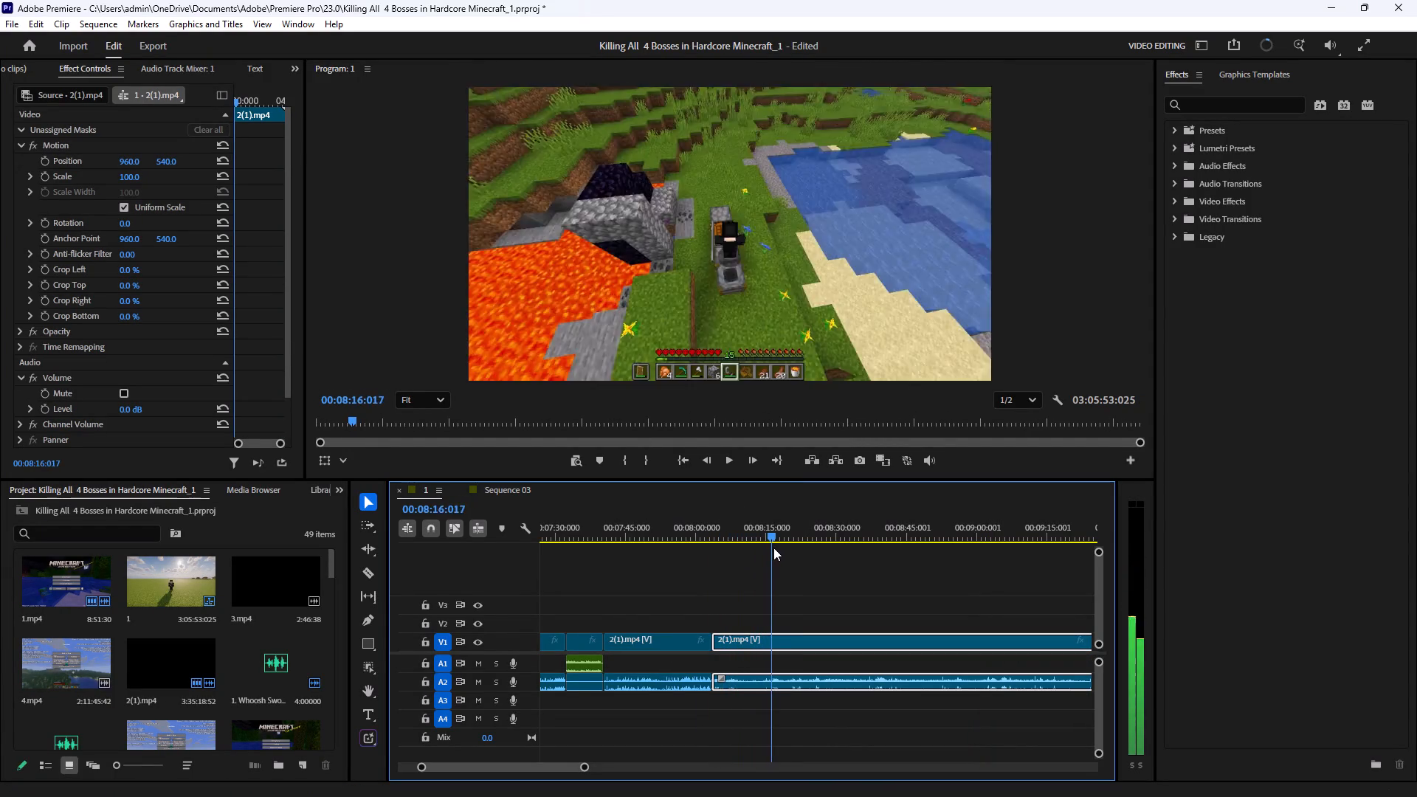
left_click_drag(773, 548, 817, 552)
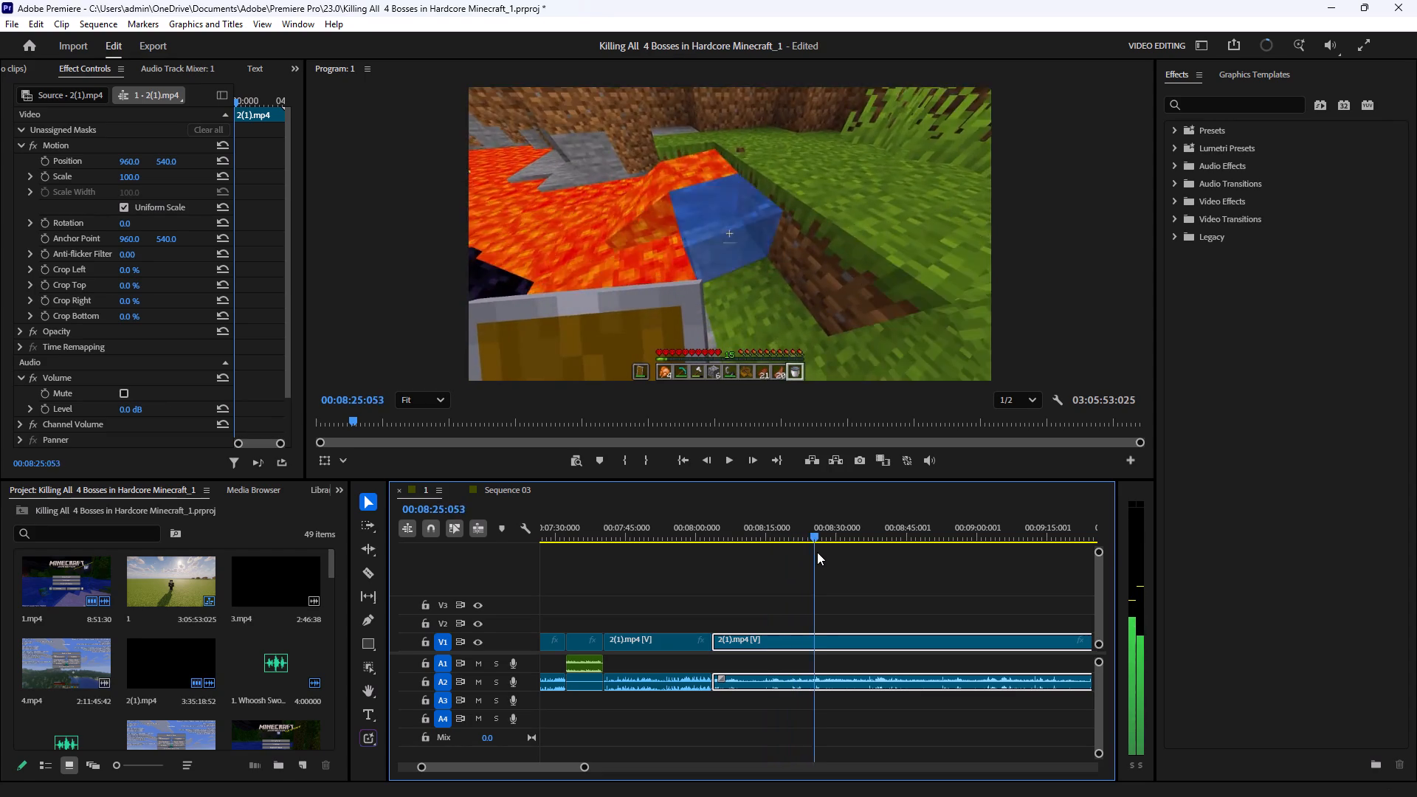
left_click_drag(817, 552, 834, 552)
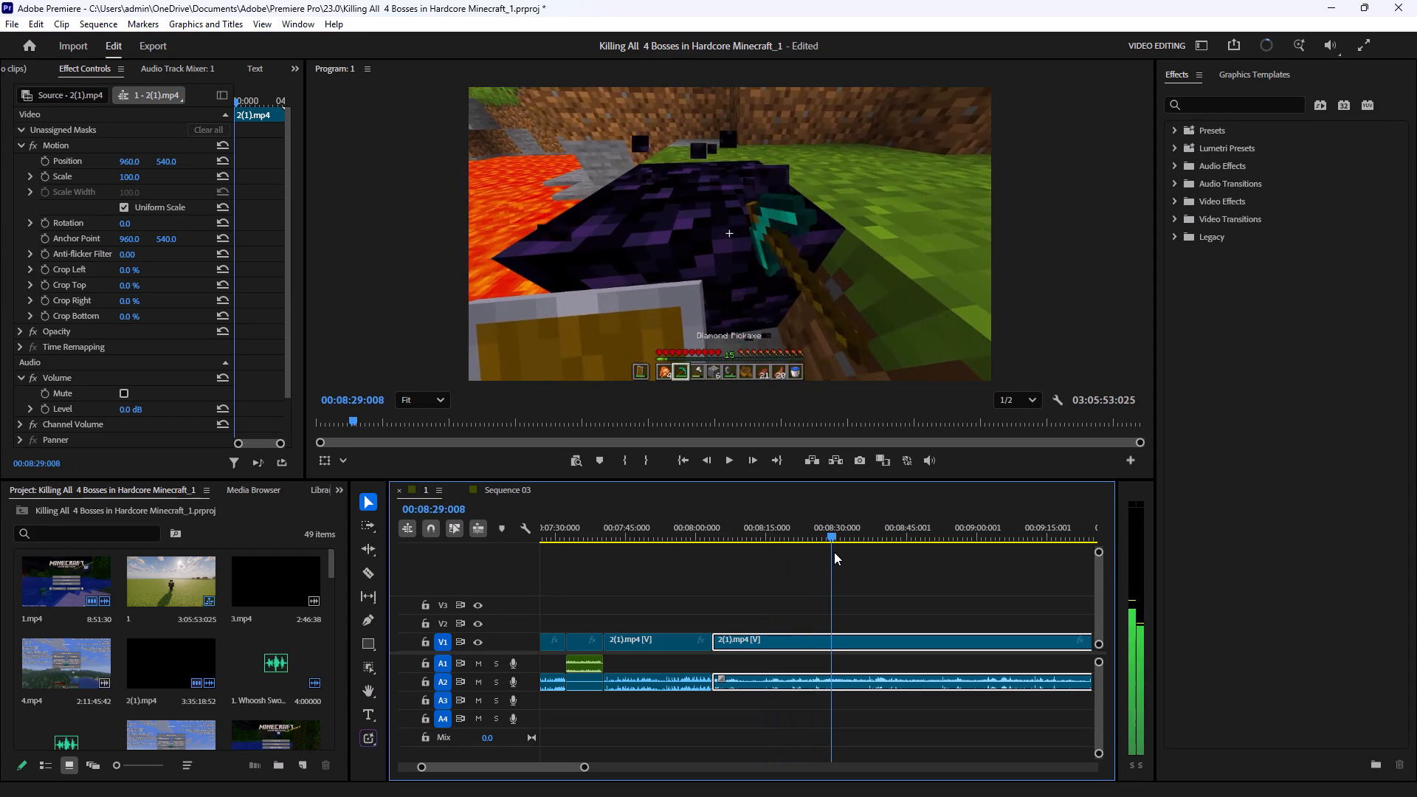
left_click_drag(834, 552, 826, 565)
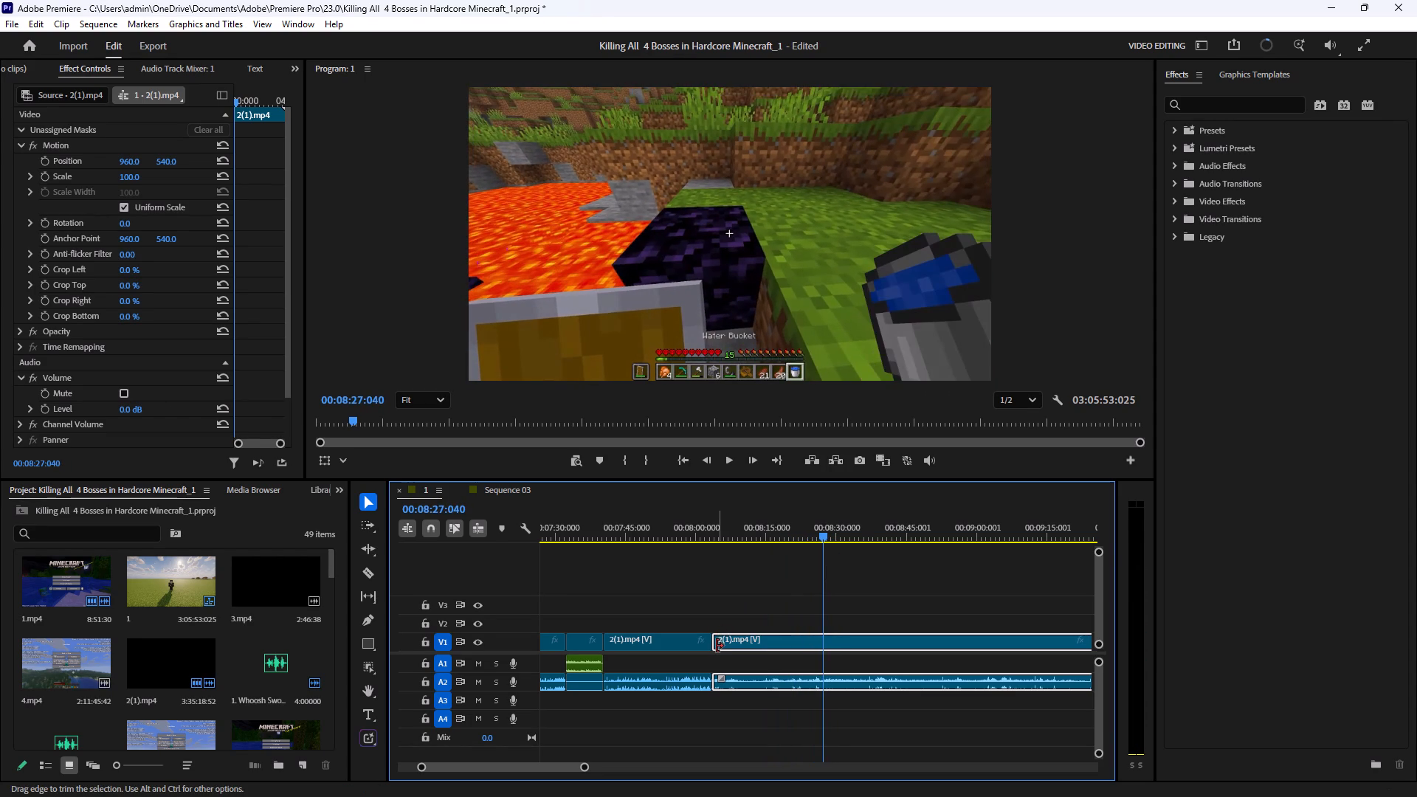
left_click_drag(717, 646, 824, 641)
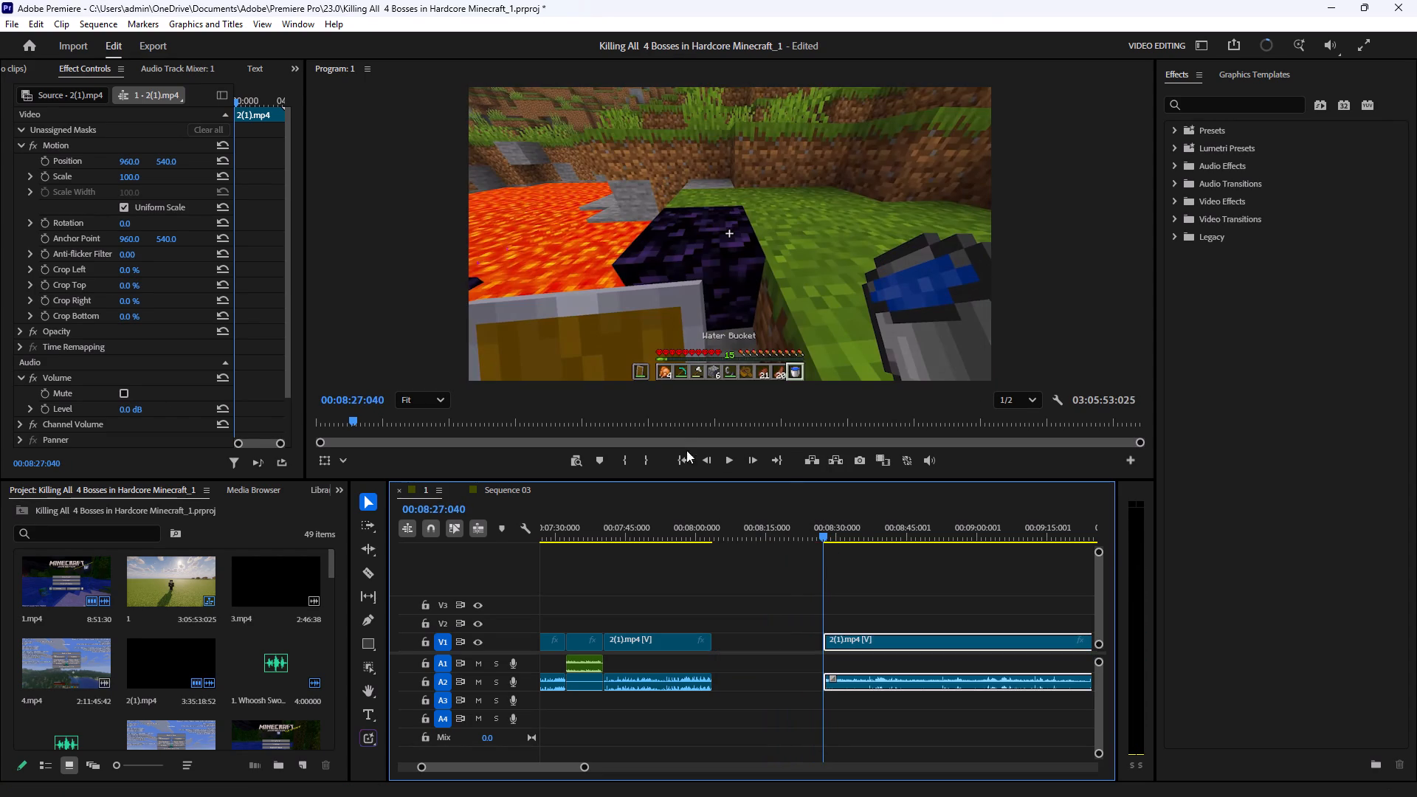
Review the obsidian-mining footage and trim the long clip's start further to 00:08:36:001.
left_click(724, 462)
left_click(969, 579)
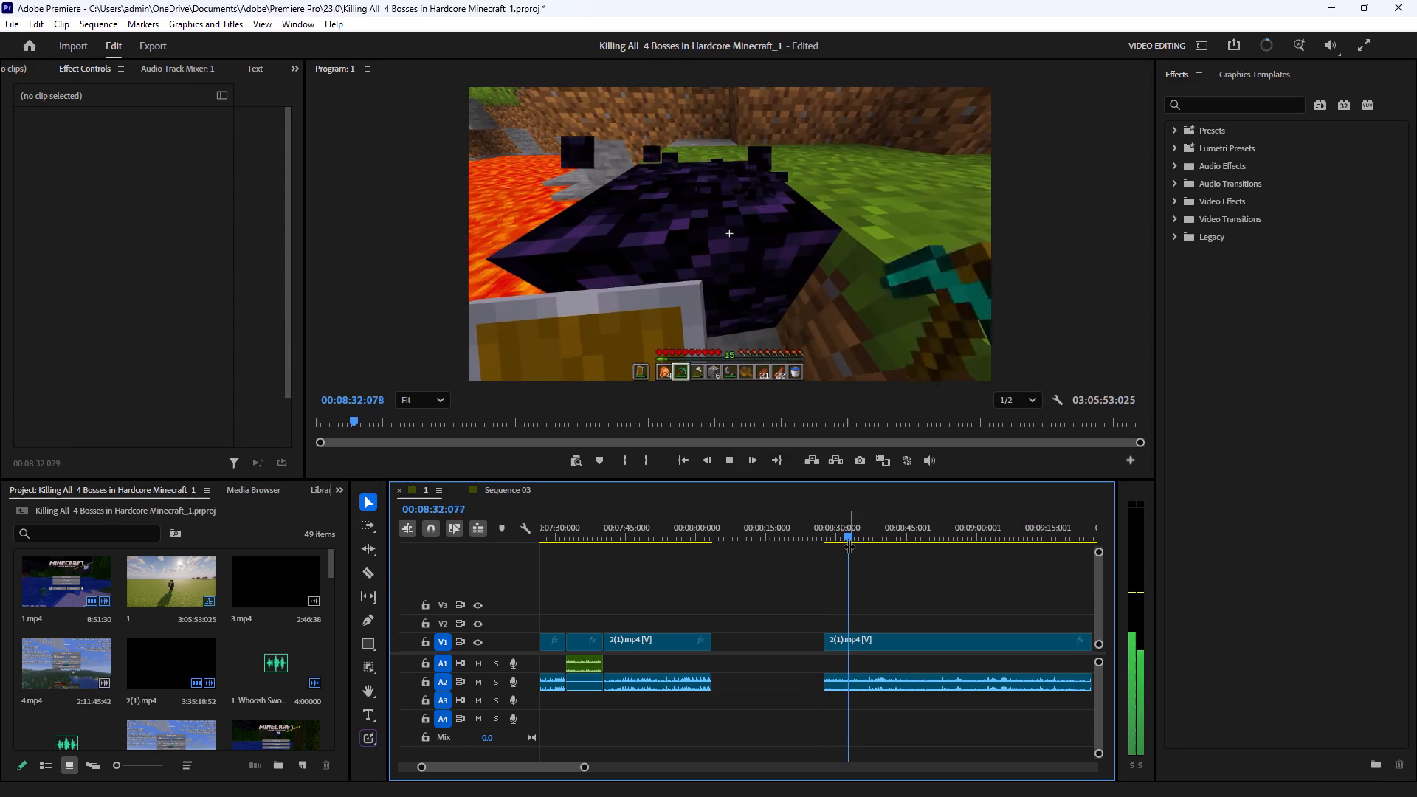
left_click_drag(857, 534, 881, 591)
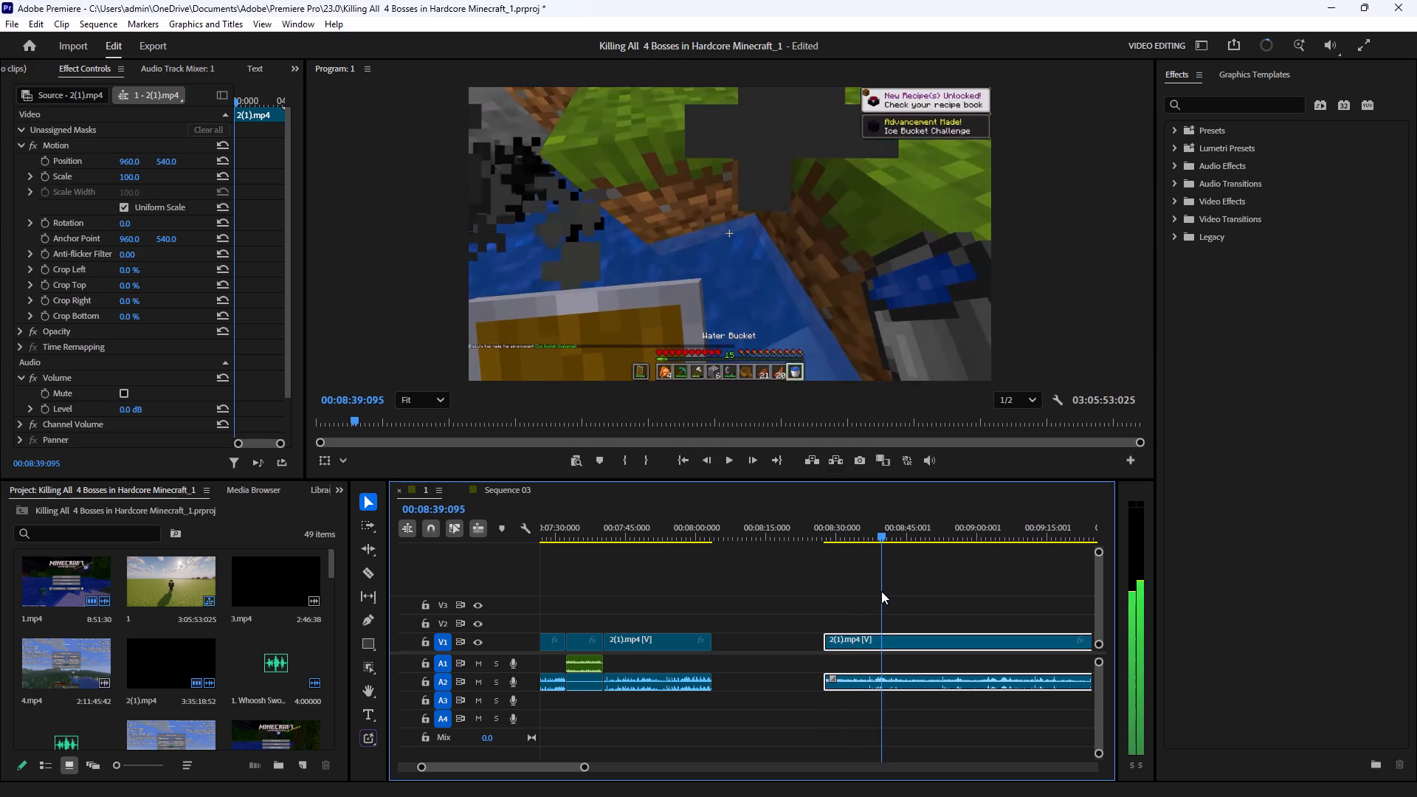
left_click_drag(881, 591, 874, 599)
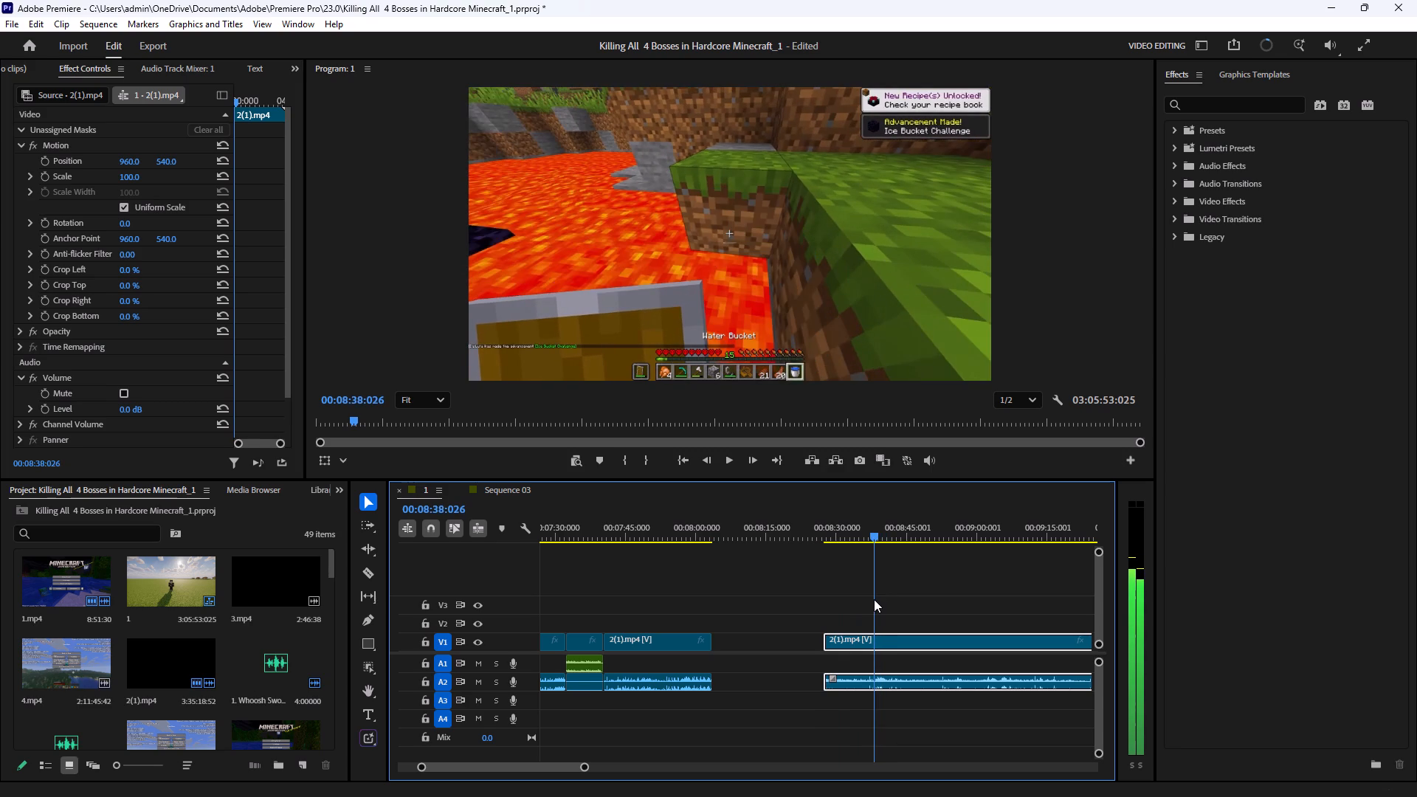
left_click_drag(874, 599, 868, 613)
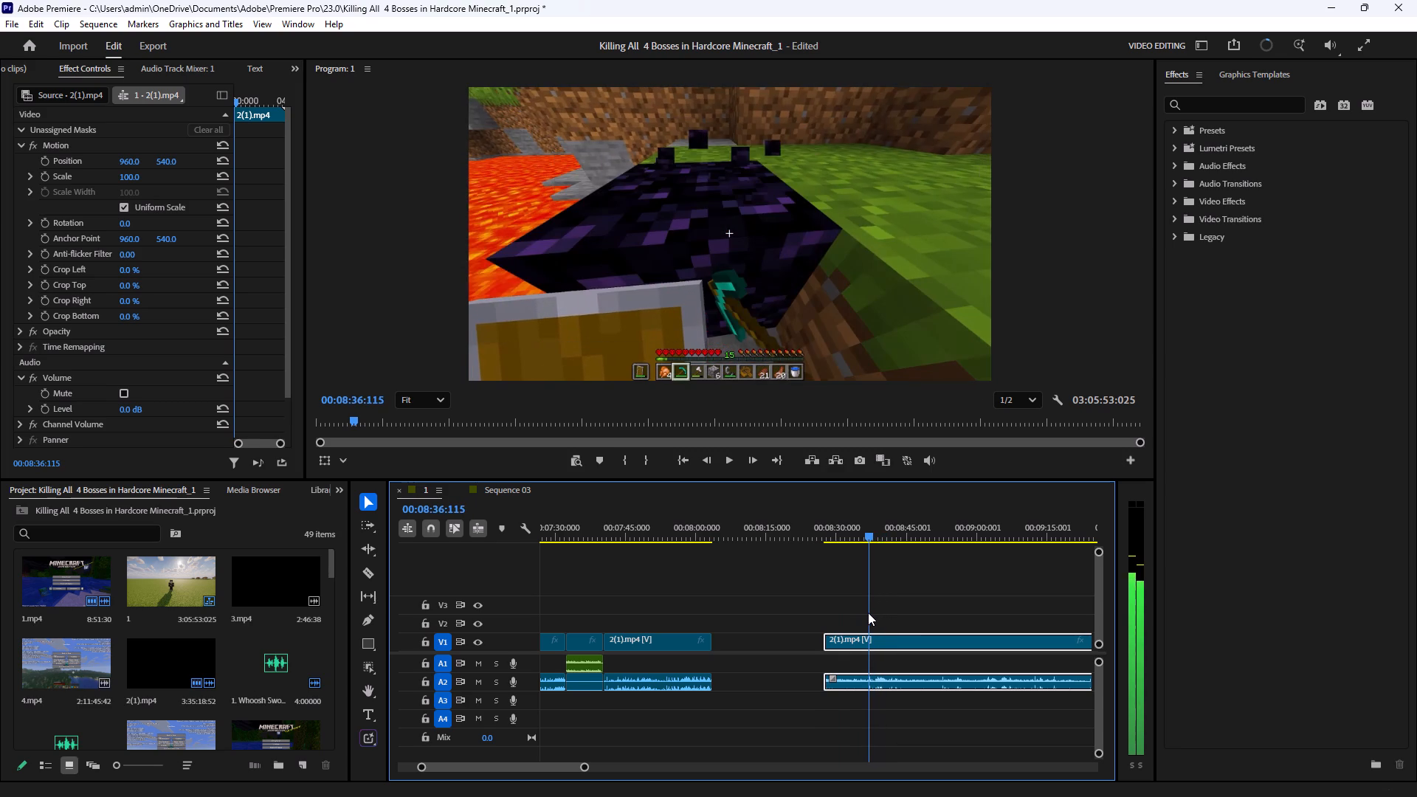
left_click_drag(868, 613, 863, 621)
left_click_drag(825, 641, 858, 642)
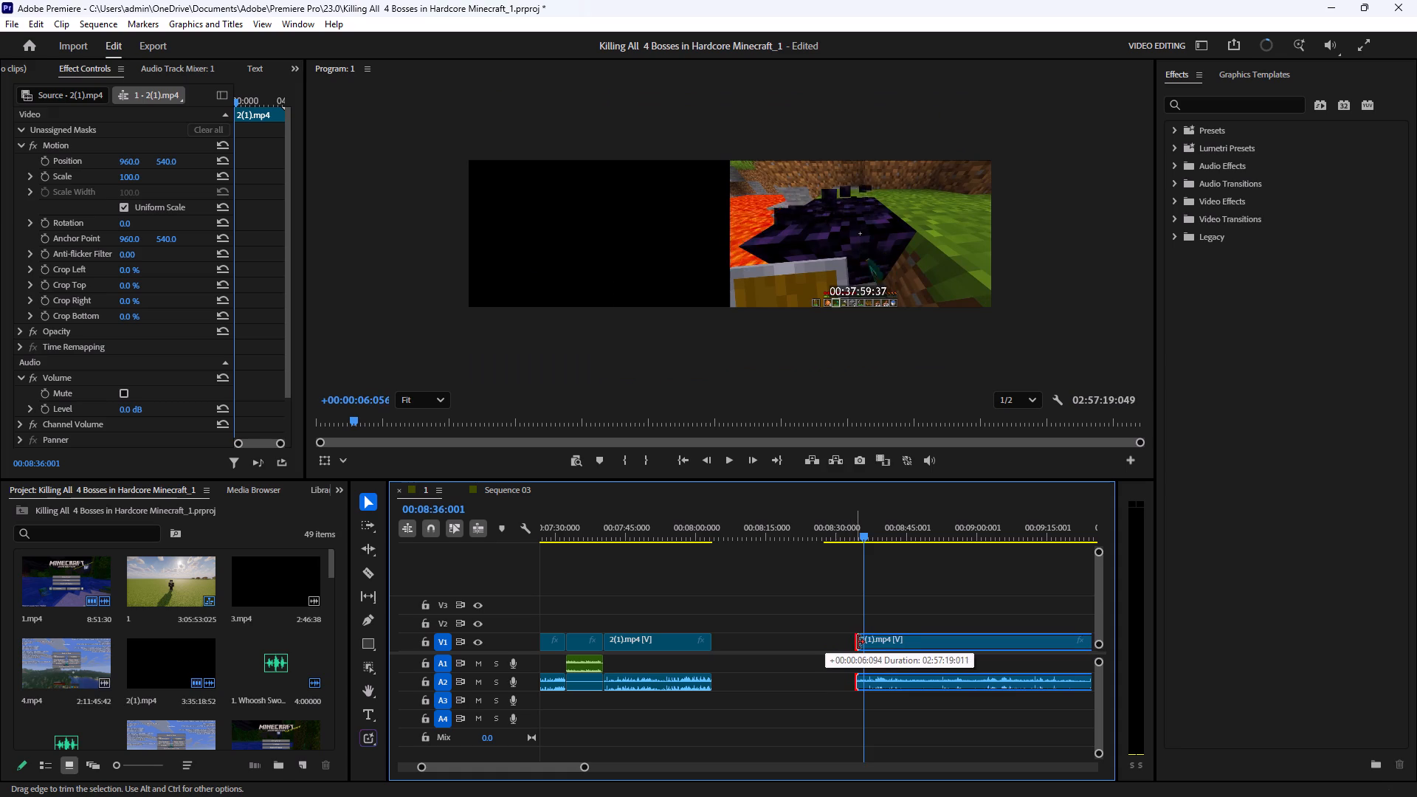
left_click_drag(858, 642, 863, 642)
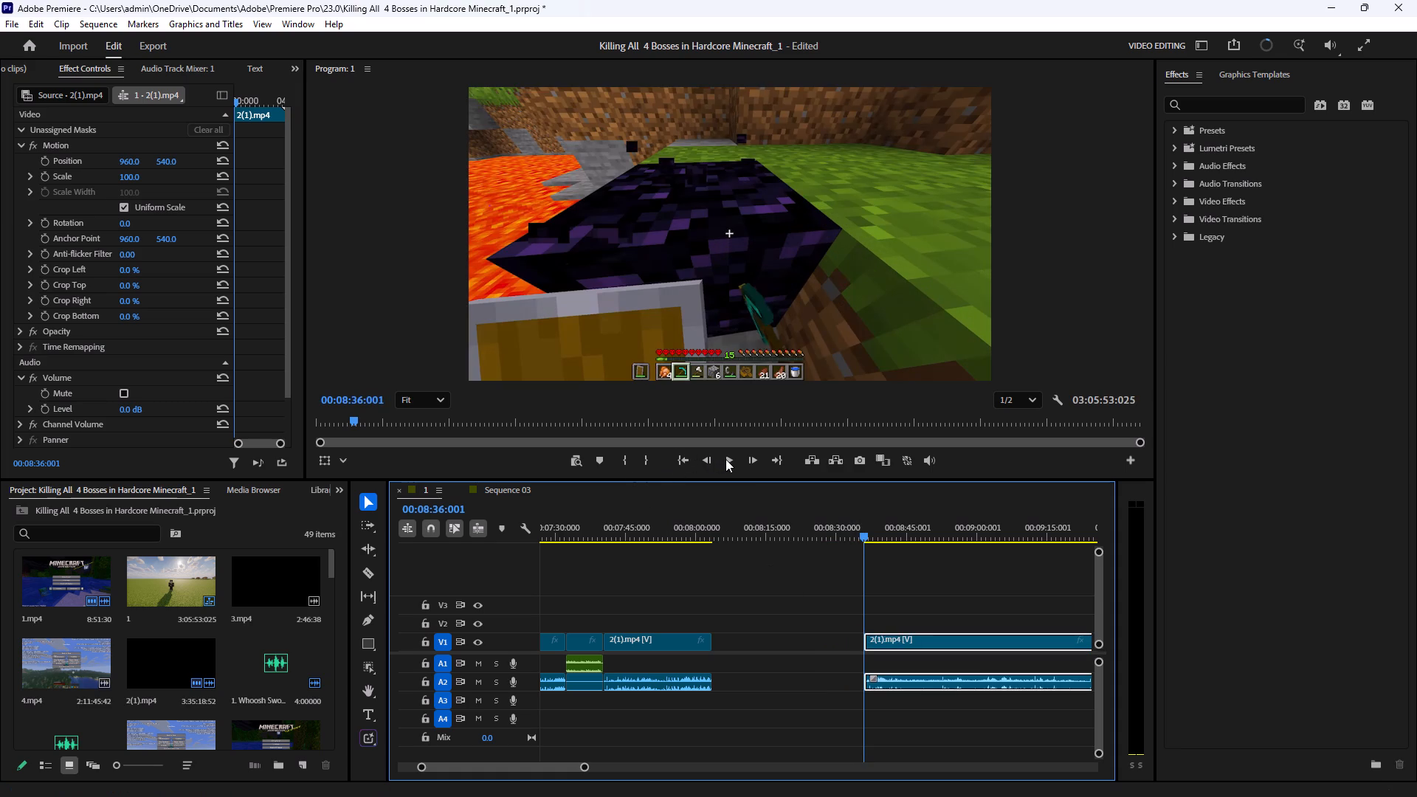
Play the new start of the long clip and split it at 00:08:37:097, just after the obsidian breaks.
left_click(725, 459)
left_click(725, 459)
left_click(725, 459)
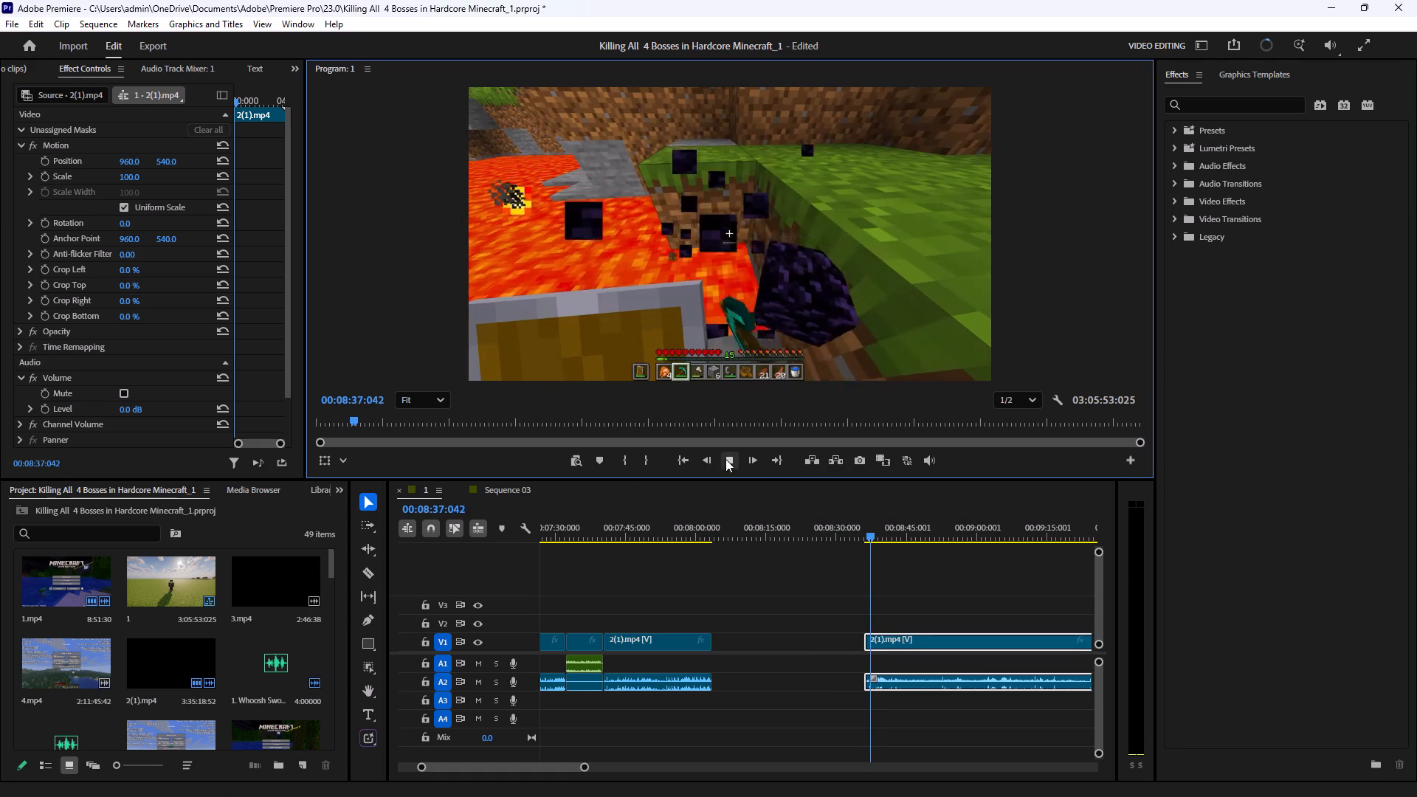
left_click(725, 459)
left_click(370, 570)
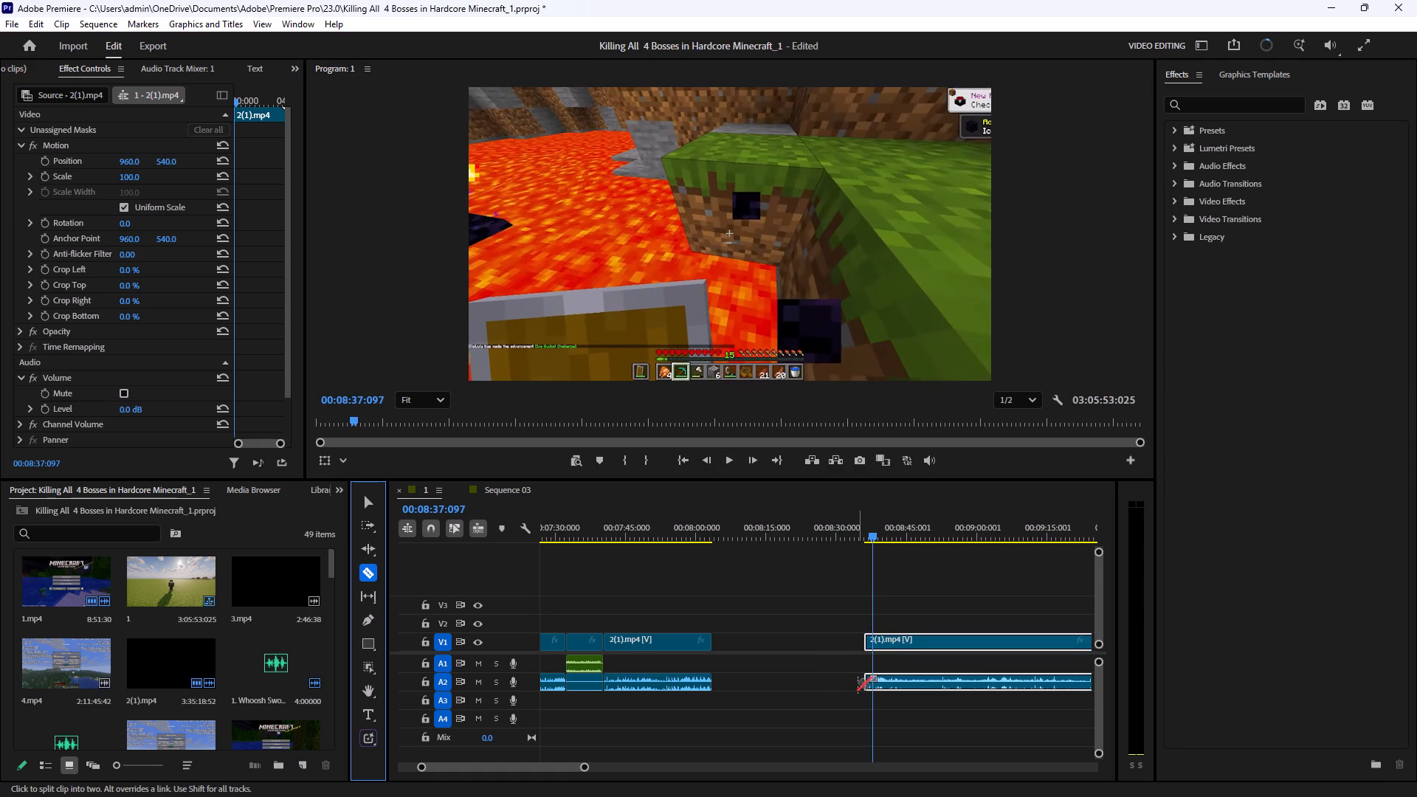
left_click(874, 638)
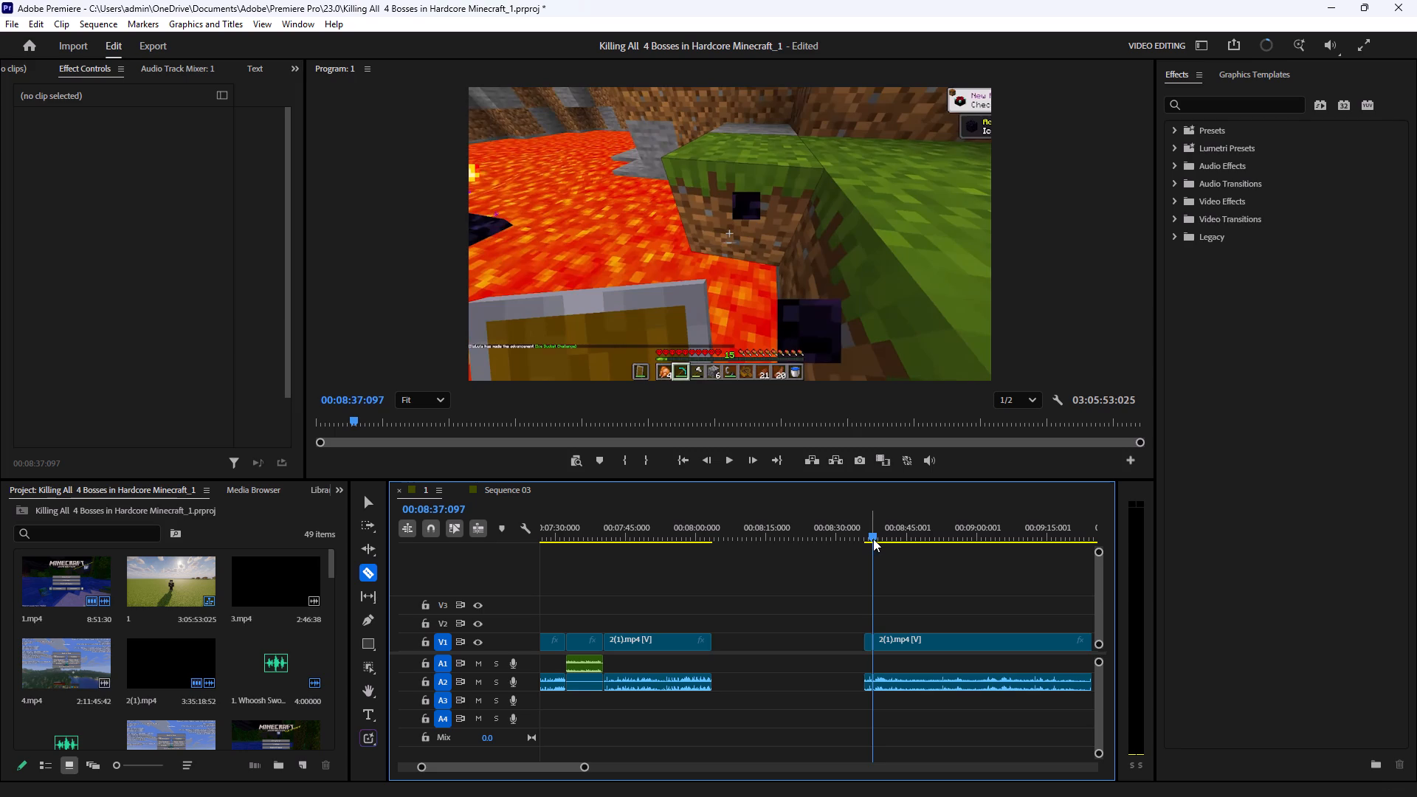
Find the second obsidian-mining moment and split the long clip at 00:08:52:049 and again about one second after it.
left_click_drag(873, 538, 937, 553)
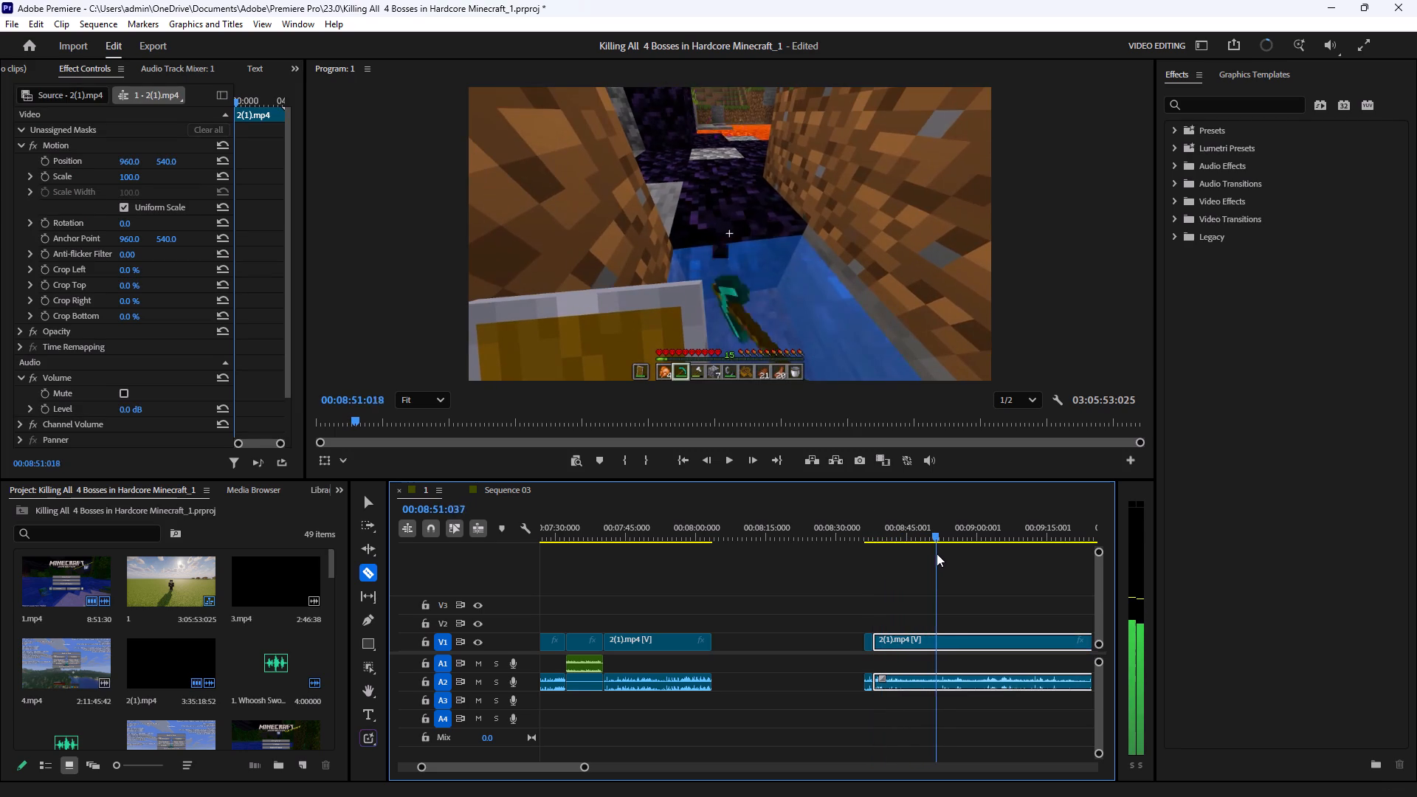
left_click_drag(937, 553, 944, 559)
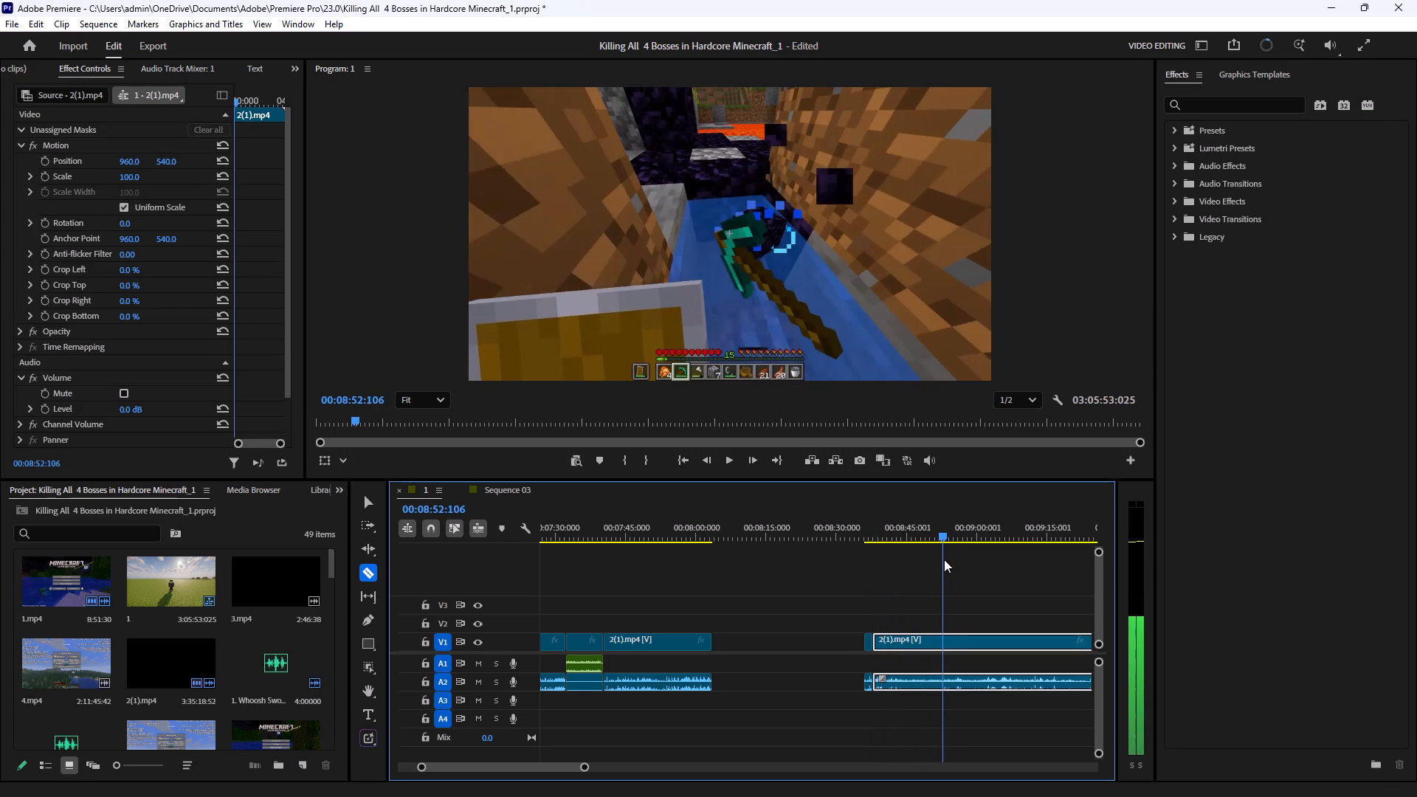
left_click_drag(944, 559, 942, 563)
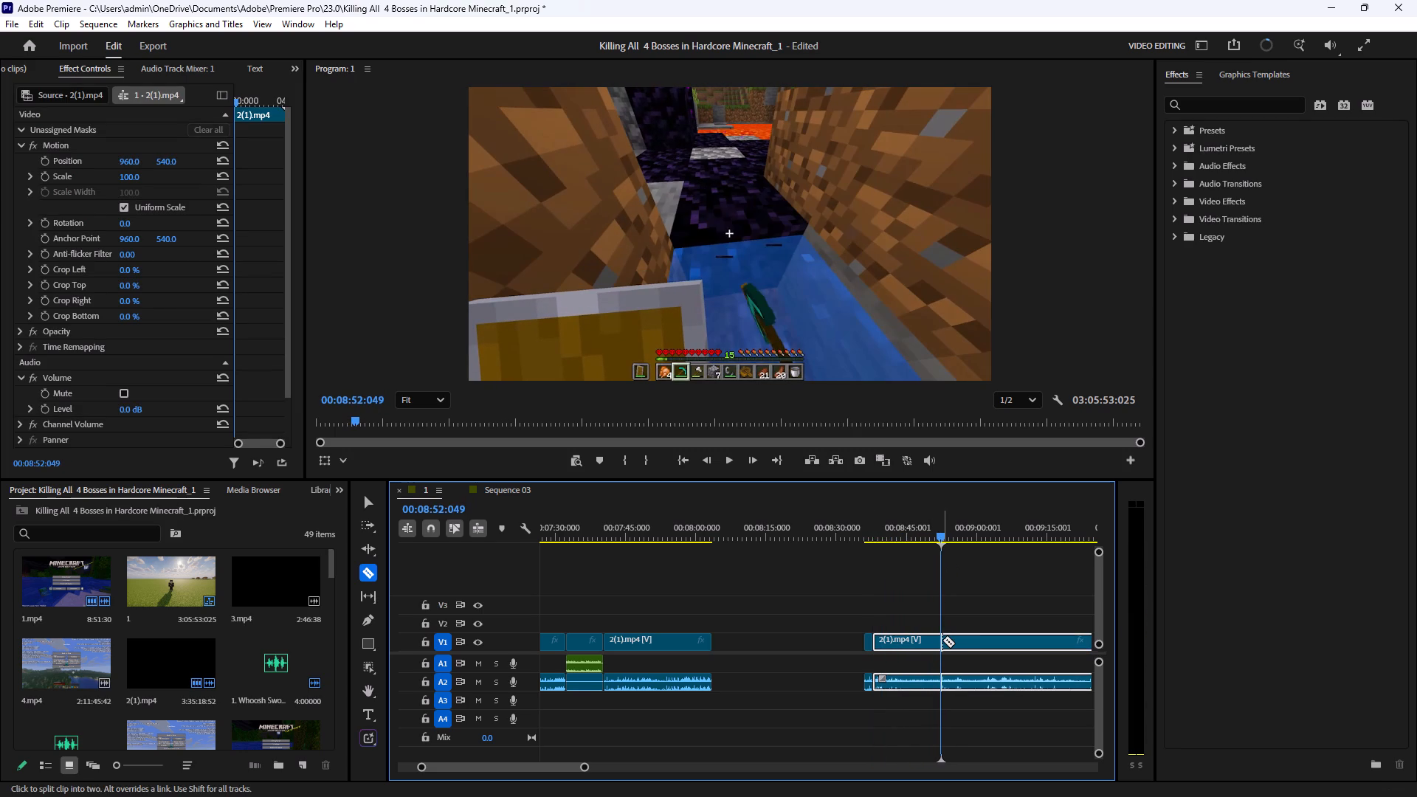
left_click(942, 640)
left_click(947, 640)
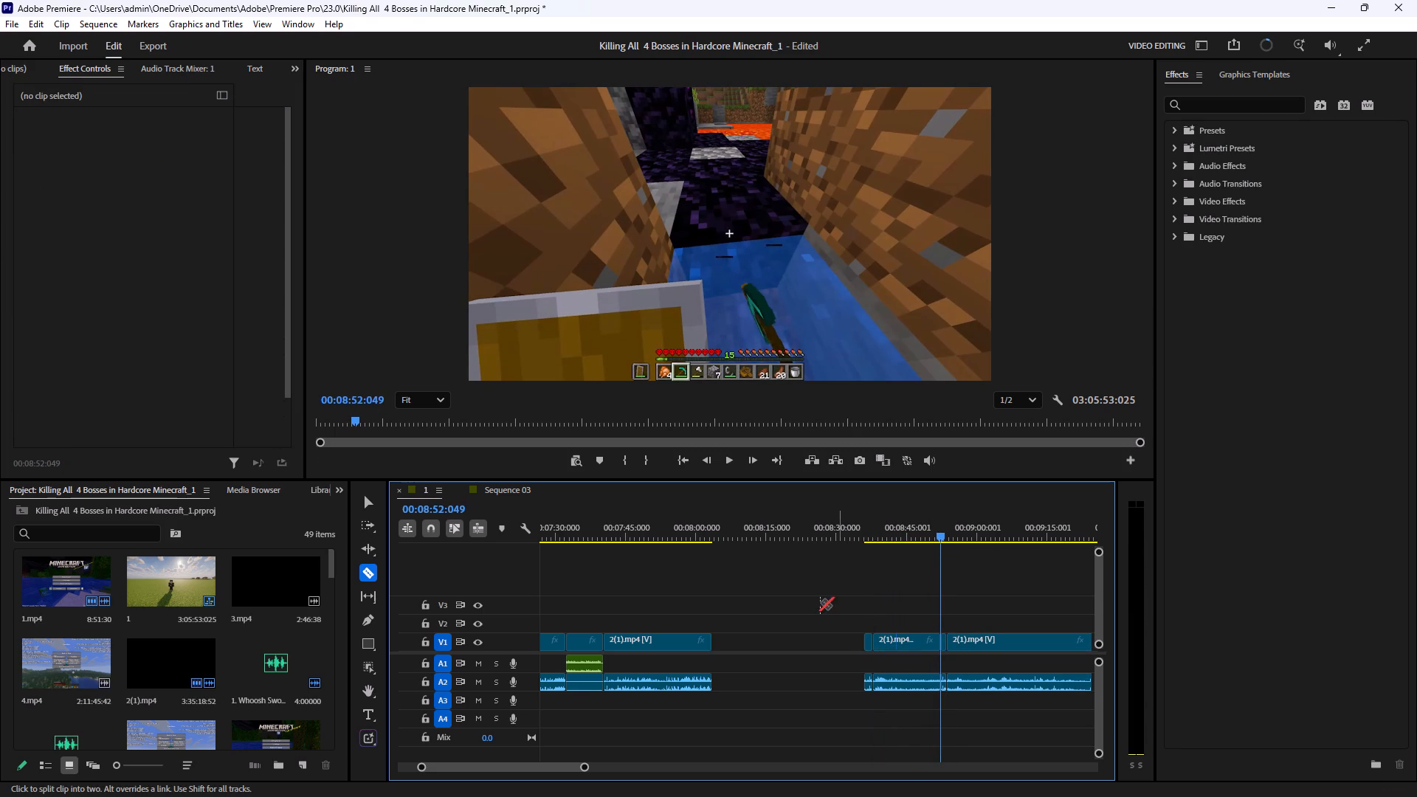
Delete the piece between 00:08:37:097 and 00:08:52:049 and close the gap it leaves.
left_click(368, 502)
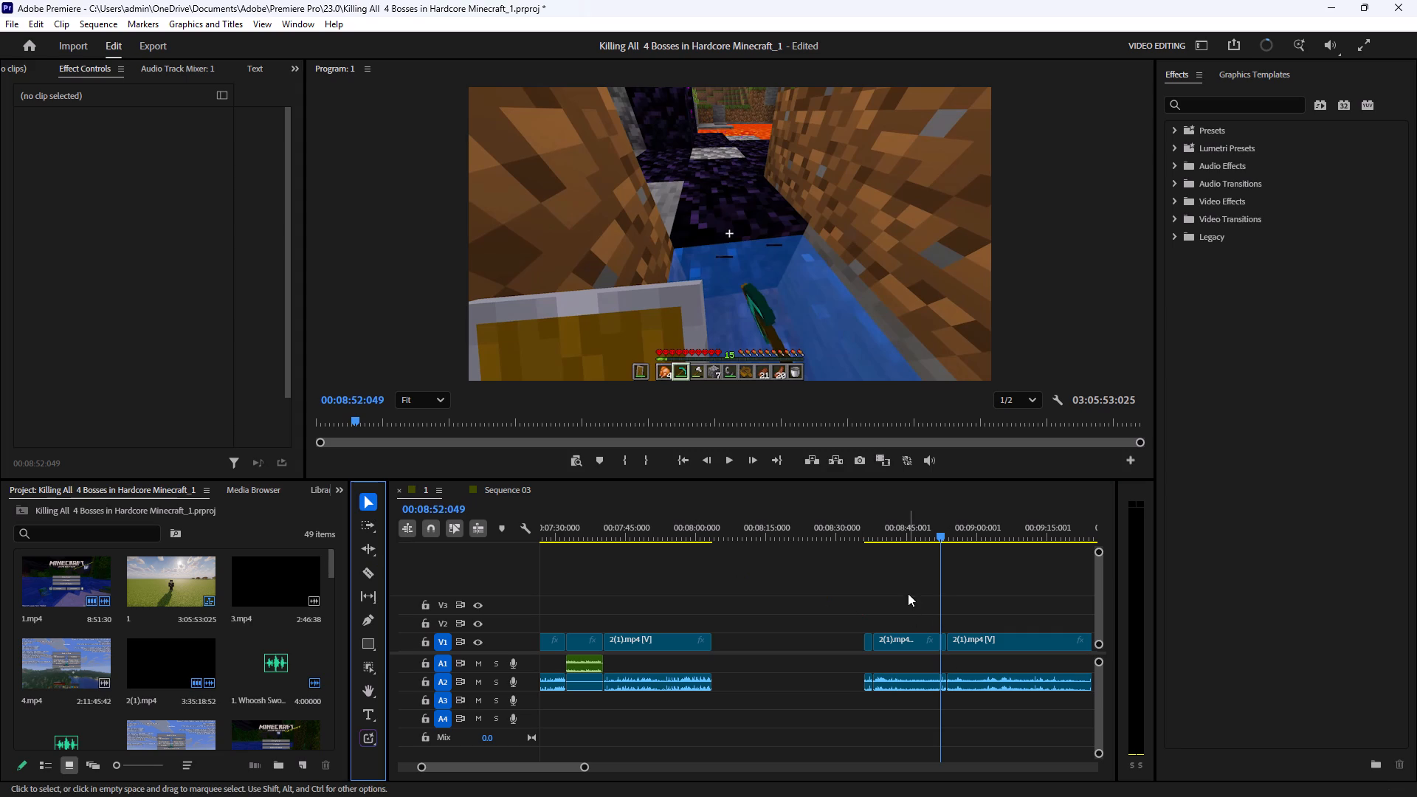
left_click_drag(907, 593, 901, 703)
key("BackSpace")
left_click(909, 646)
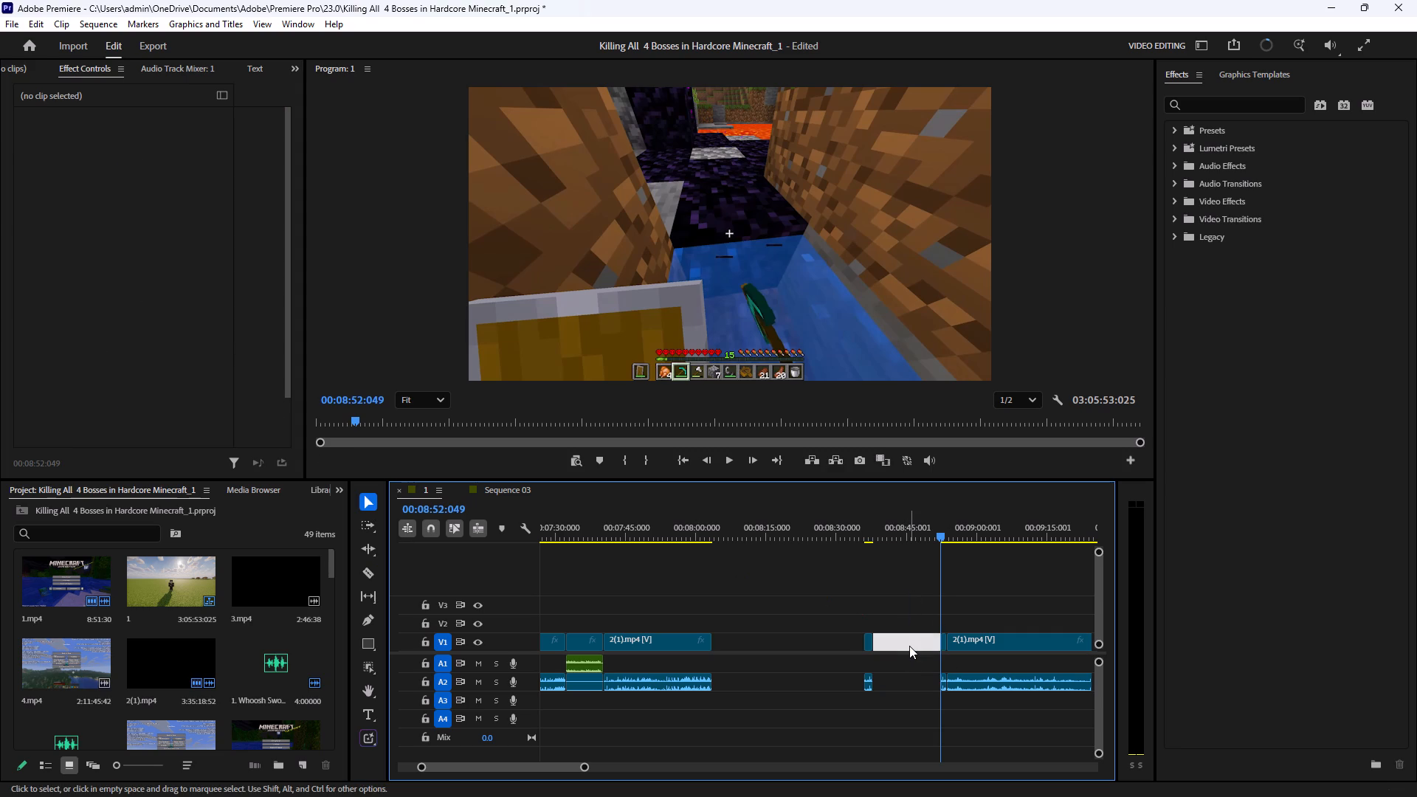
key("BackSpace")
Find the next obsidian-breaking moment and split the long clip just after 00:08:47:025 and again about 0.4 seconds after that.
left_click_drag(886, 534, 886, 535)
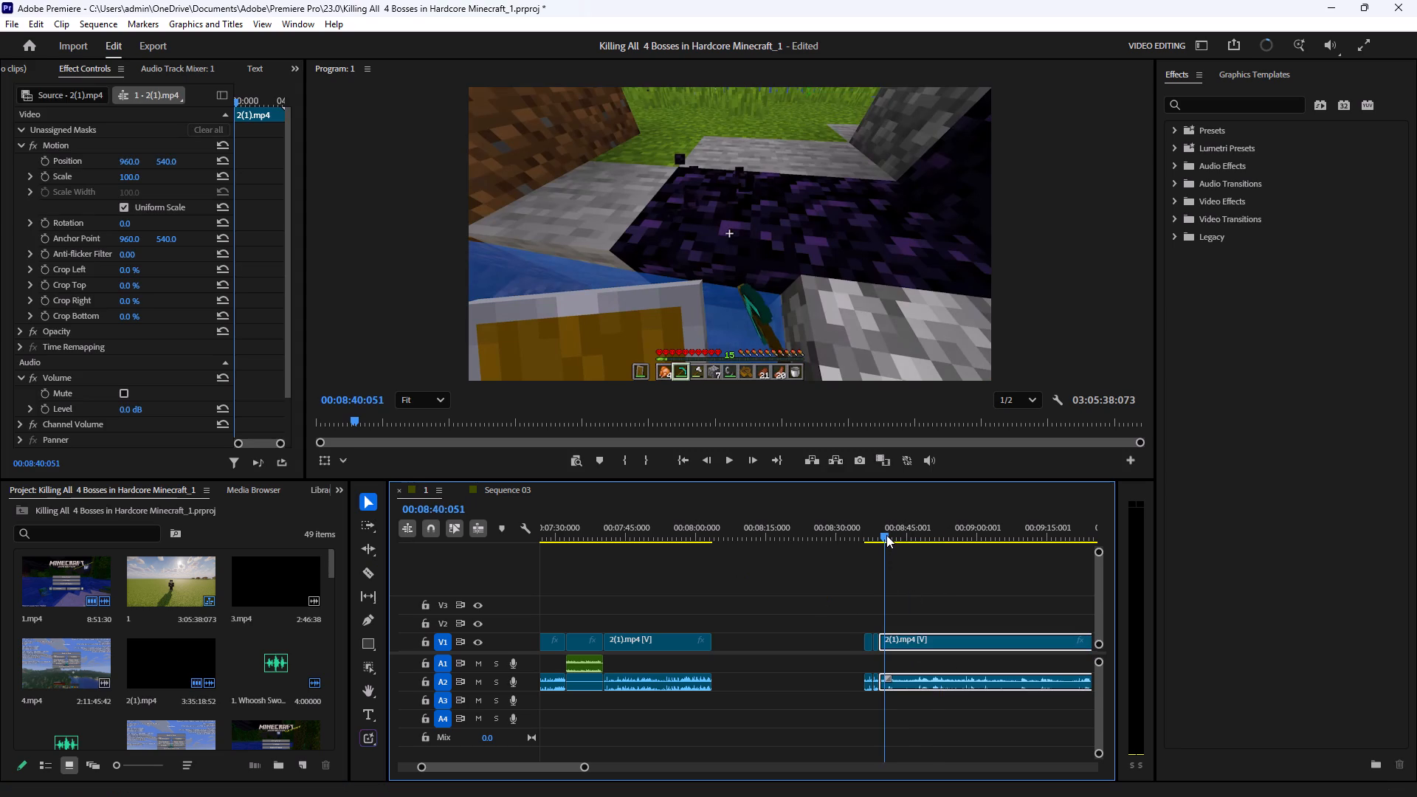
left_click_drag(886, 535, 892, 536)
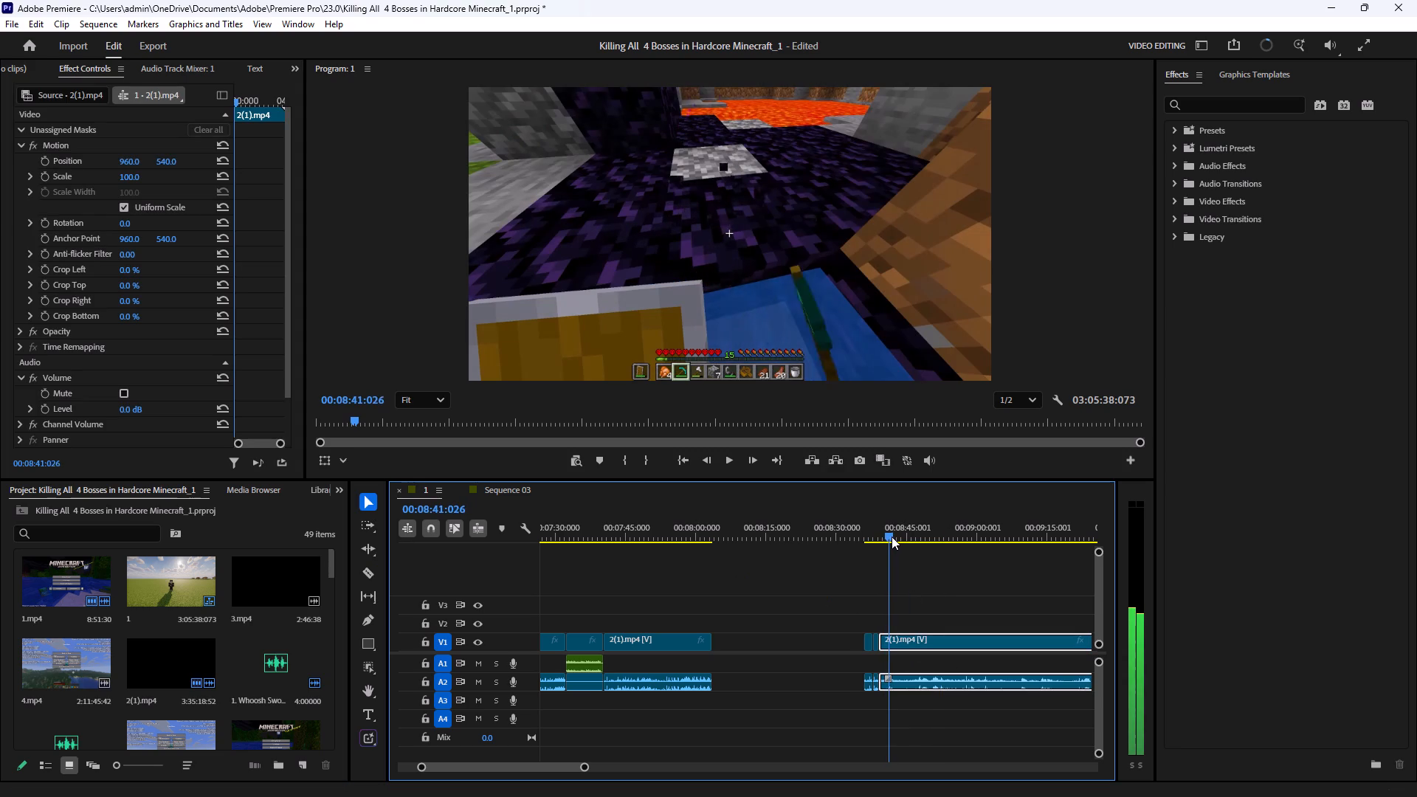
left_click_drag(892, 536, 933, 545)
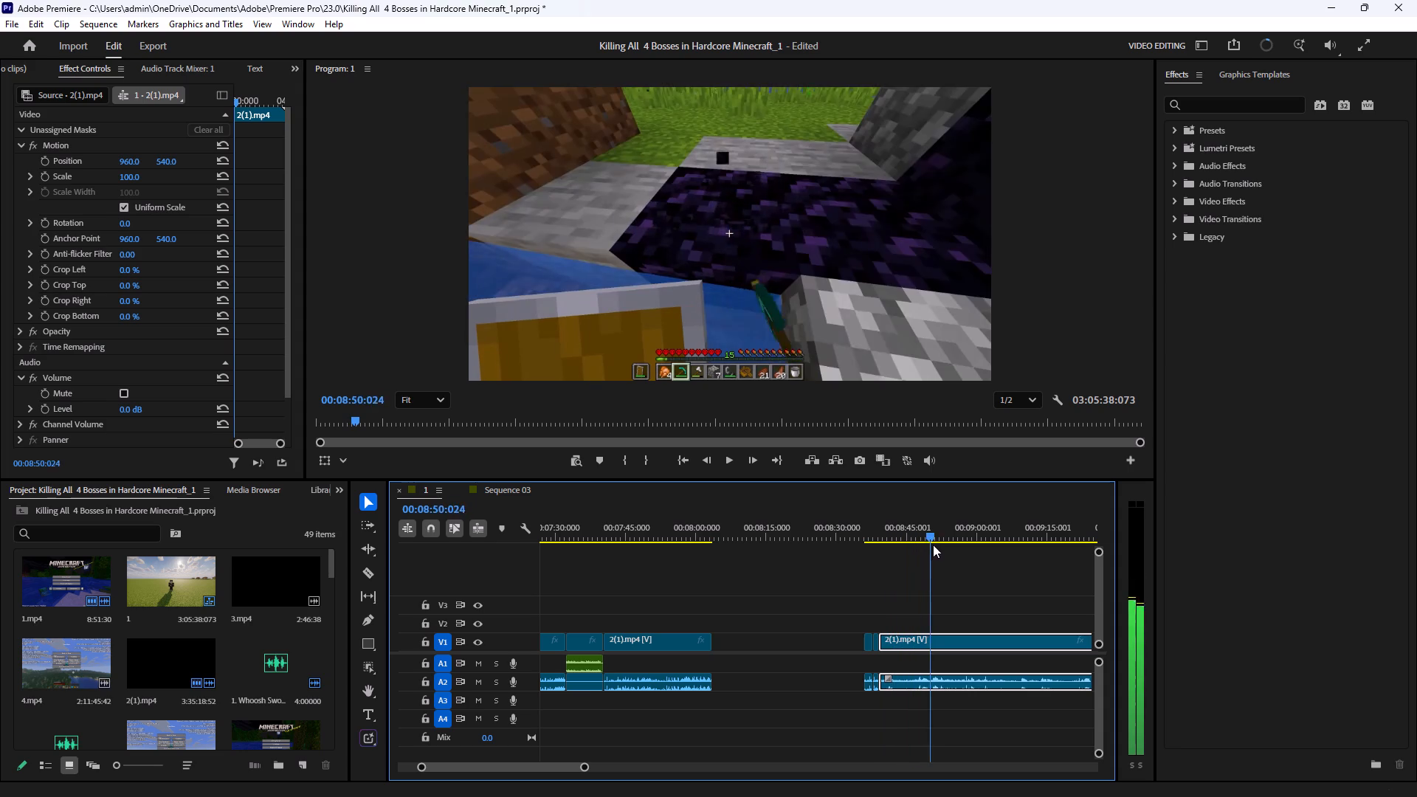
left_click_drag(933, 545, 920, 563)
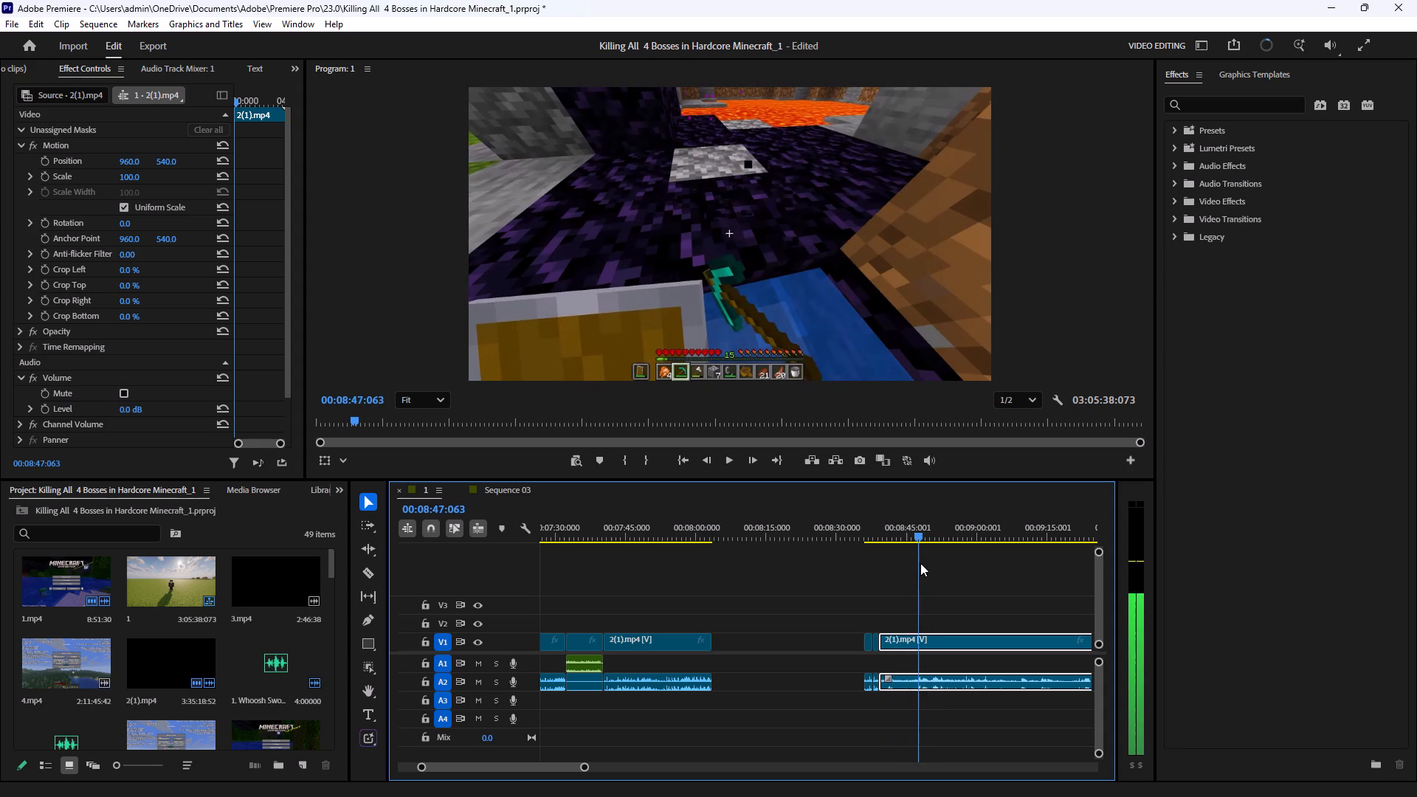
left_click_drag(920, 563, 922, 565)
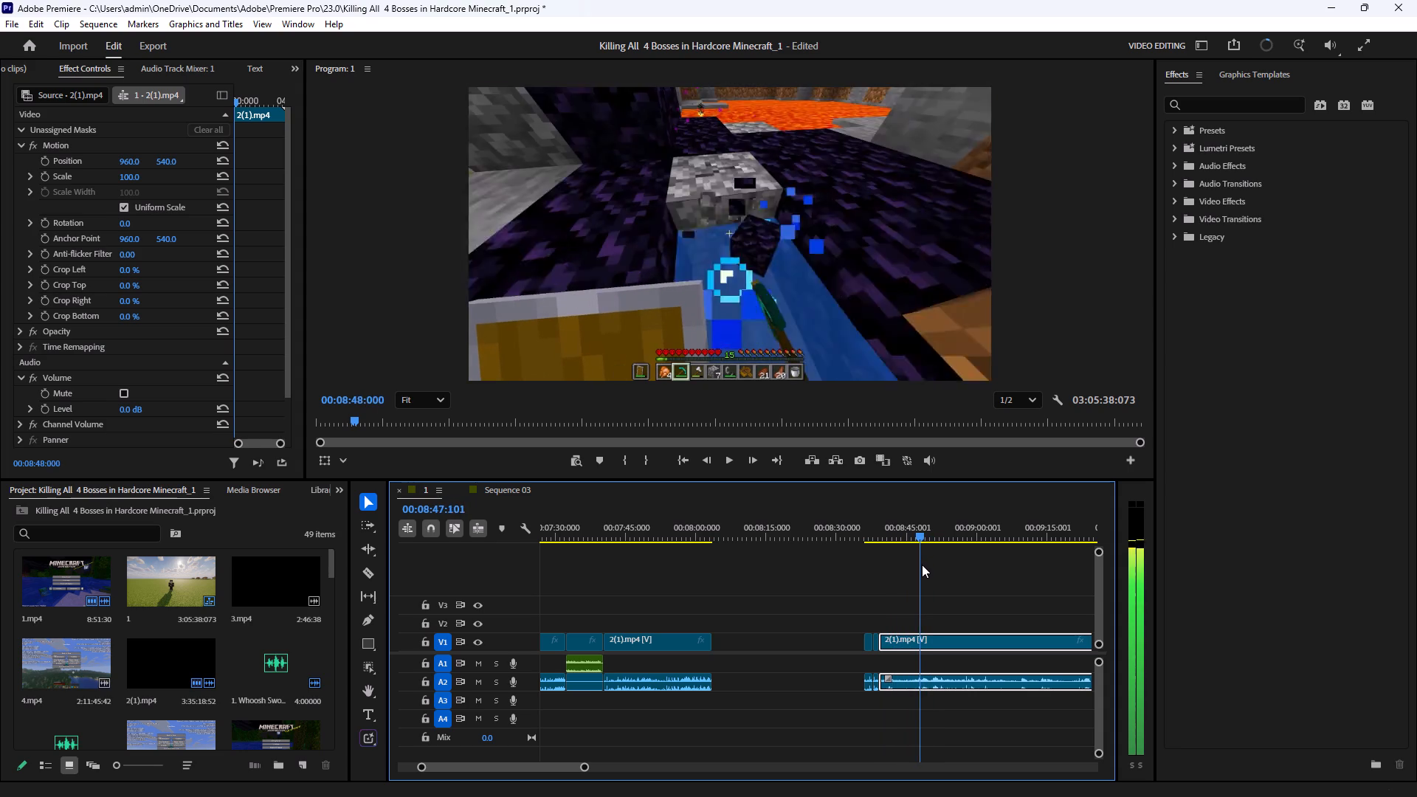
left_click_drag(922, 565, 919, 569)
left_click_drag(587, 767, 520, 772)
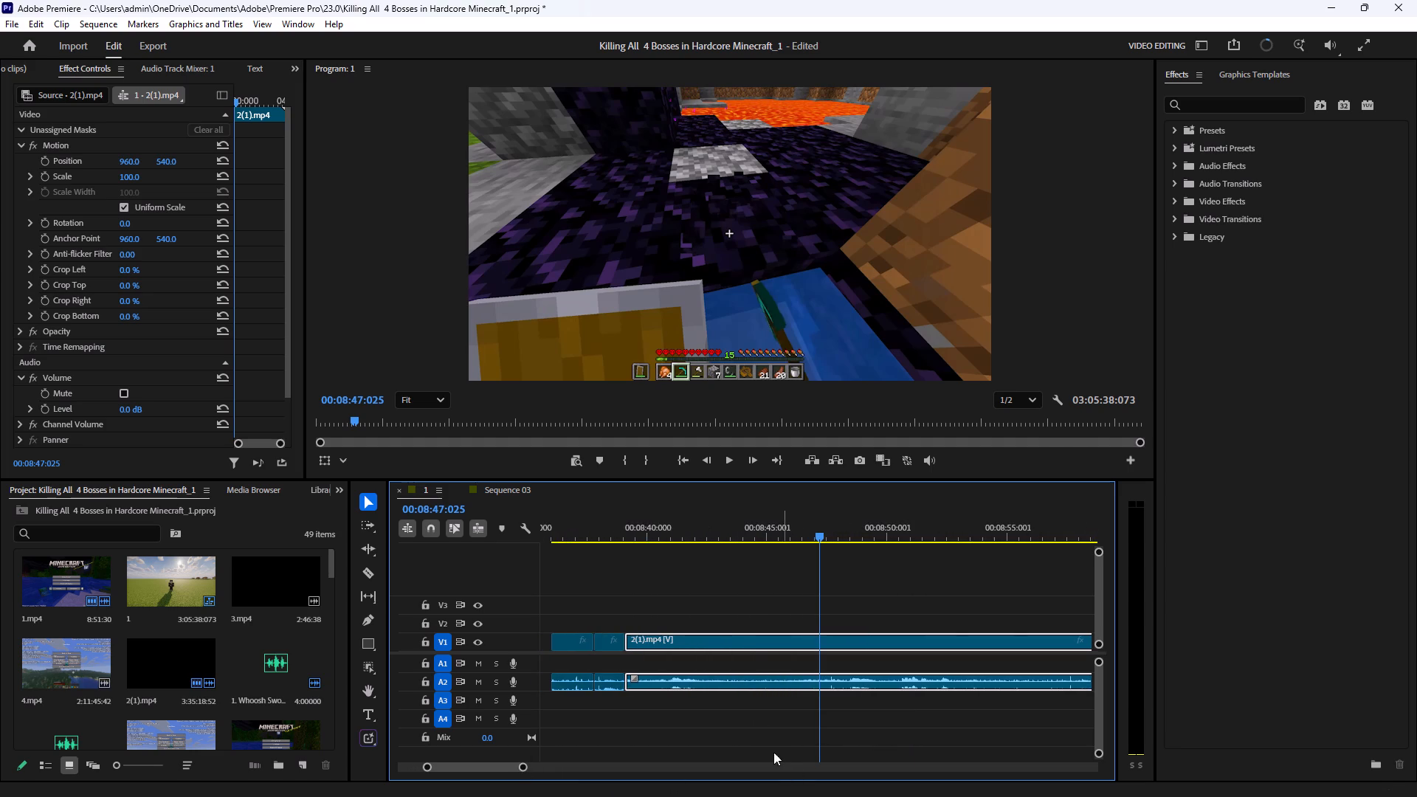
left_click(376, 573)
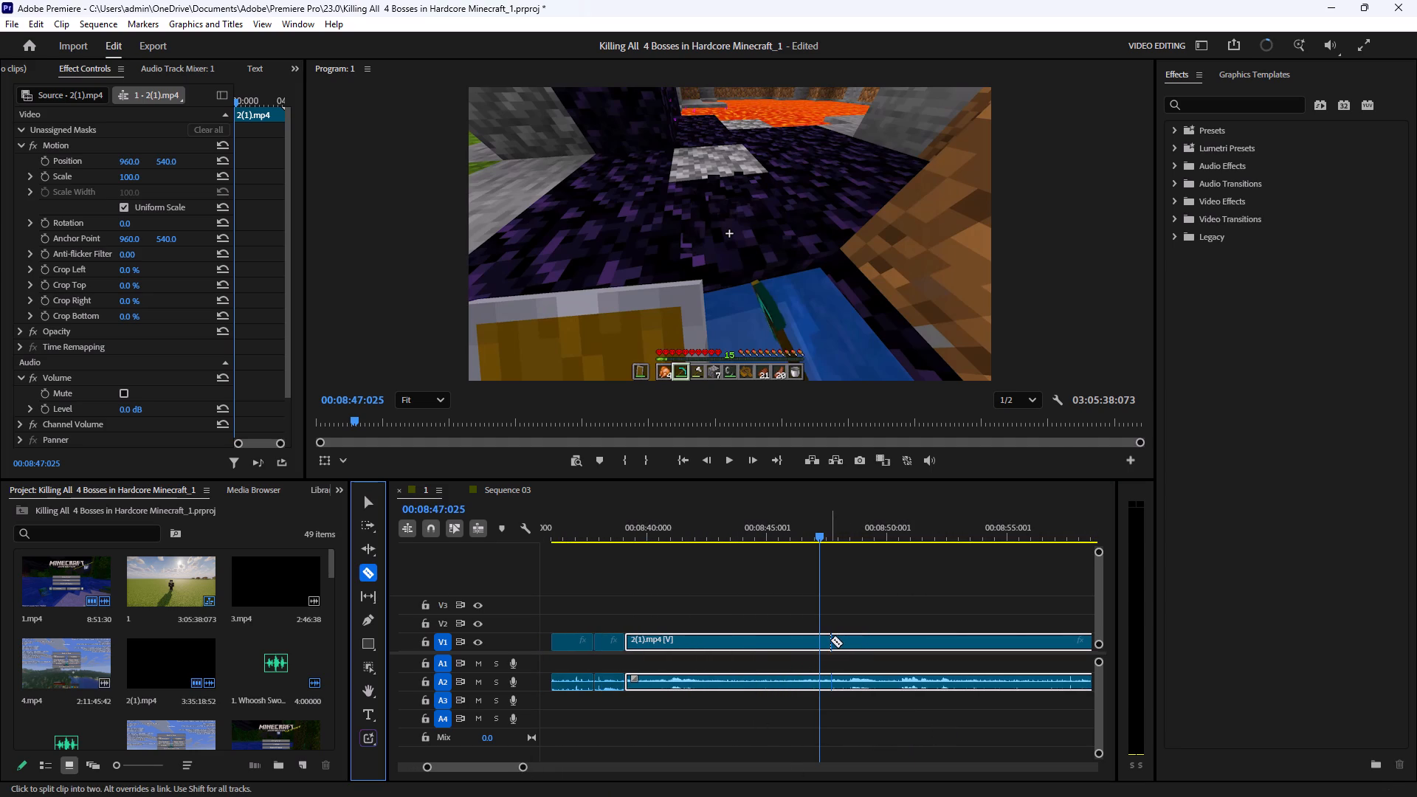
left_click(827, 640)
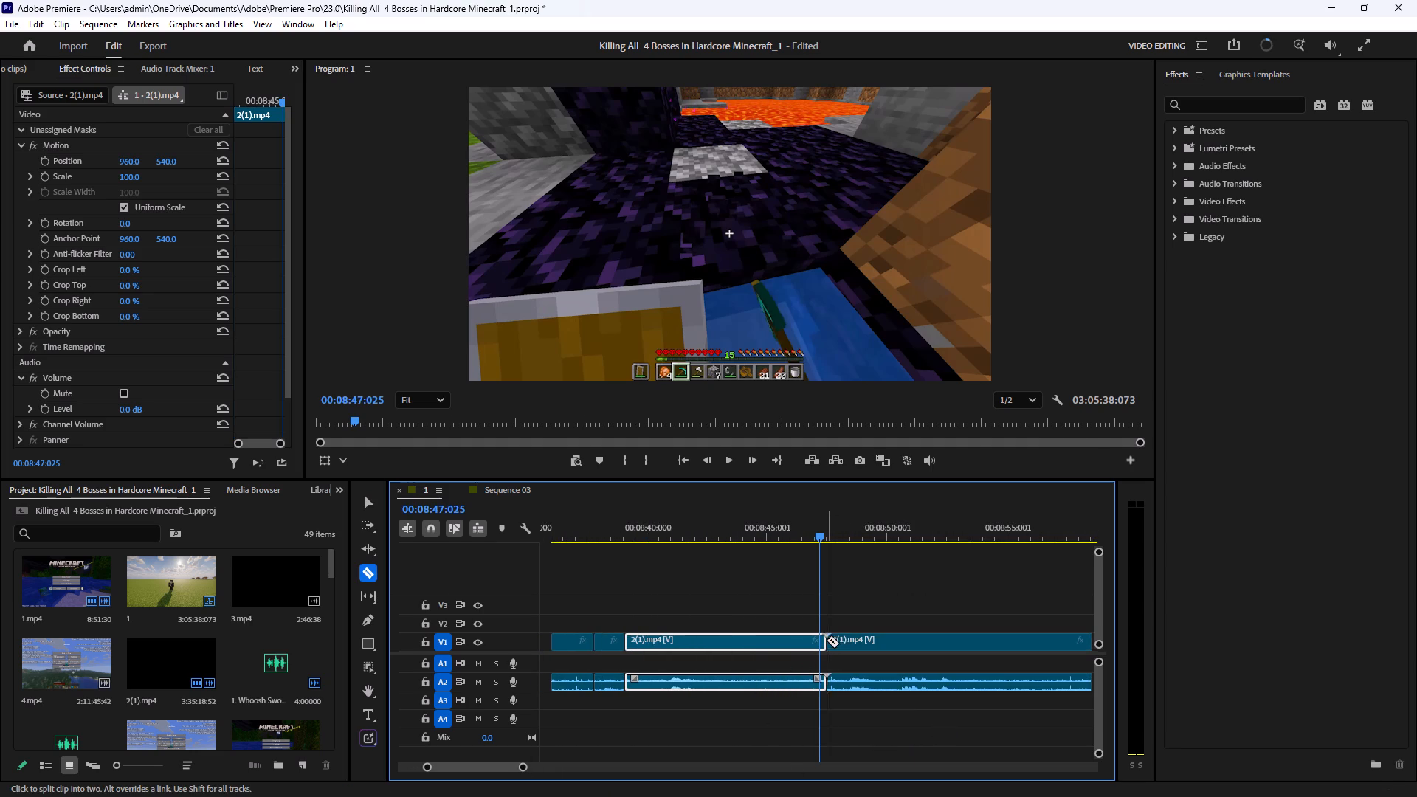
left_click(836, 640)
Delete the mining piece directly before the split just after 00:08:47:025 and close the gap it leaves.
left_click(369, 514)
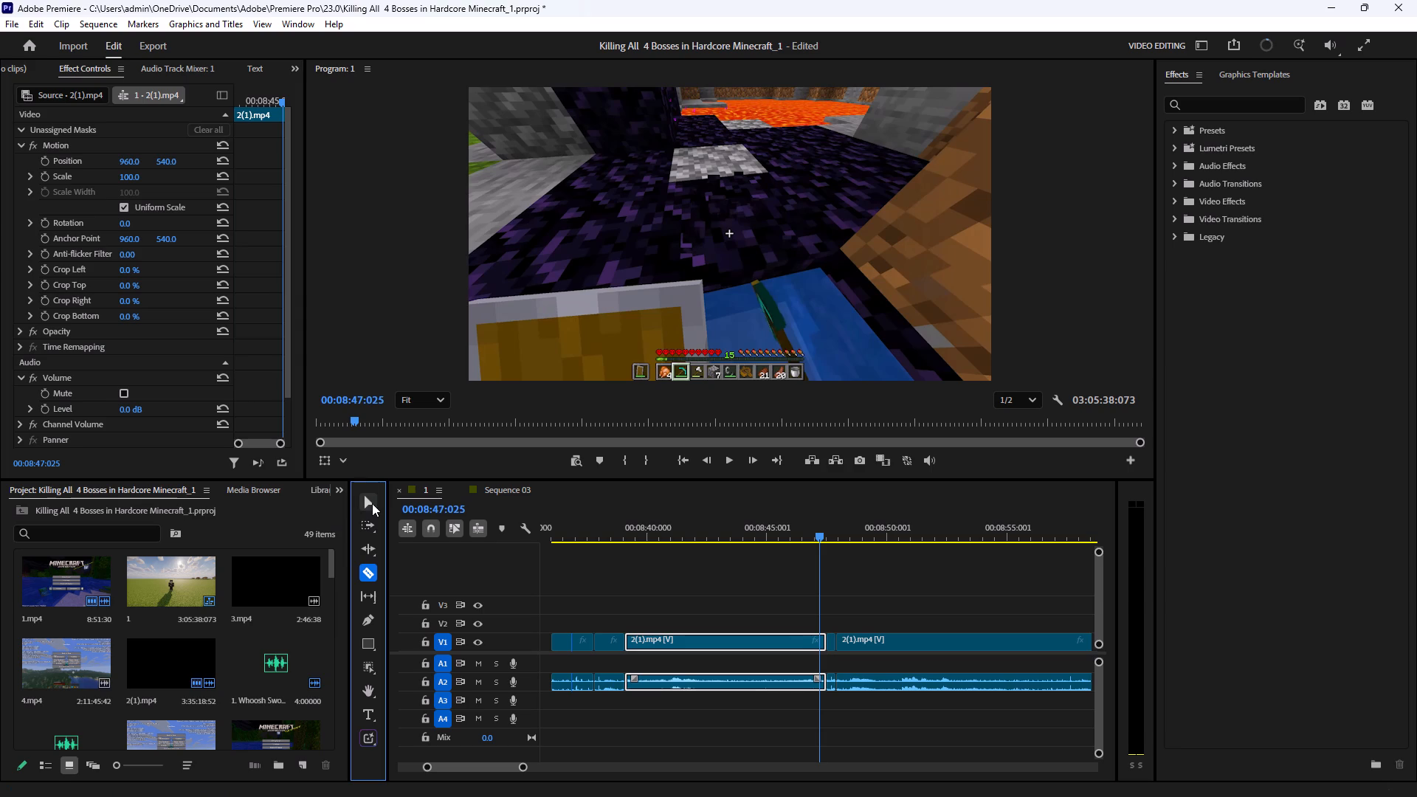
left_click(372, 503)
left_click_drag(729, 571, 728, 725)
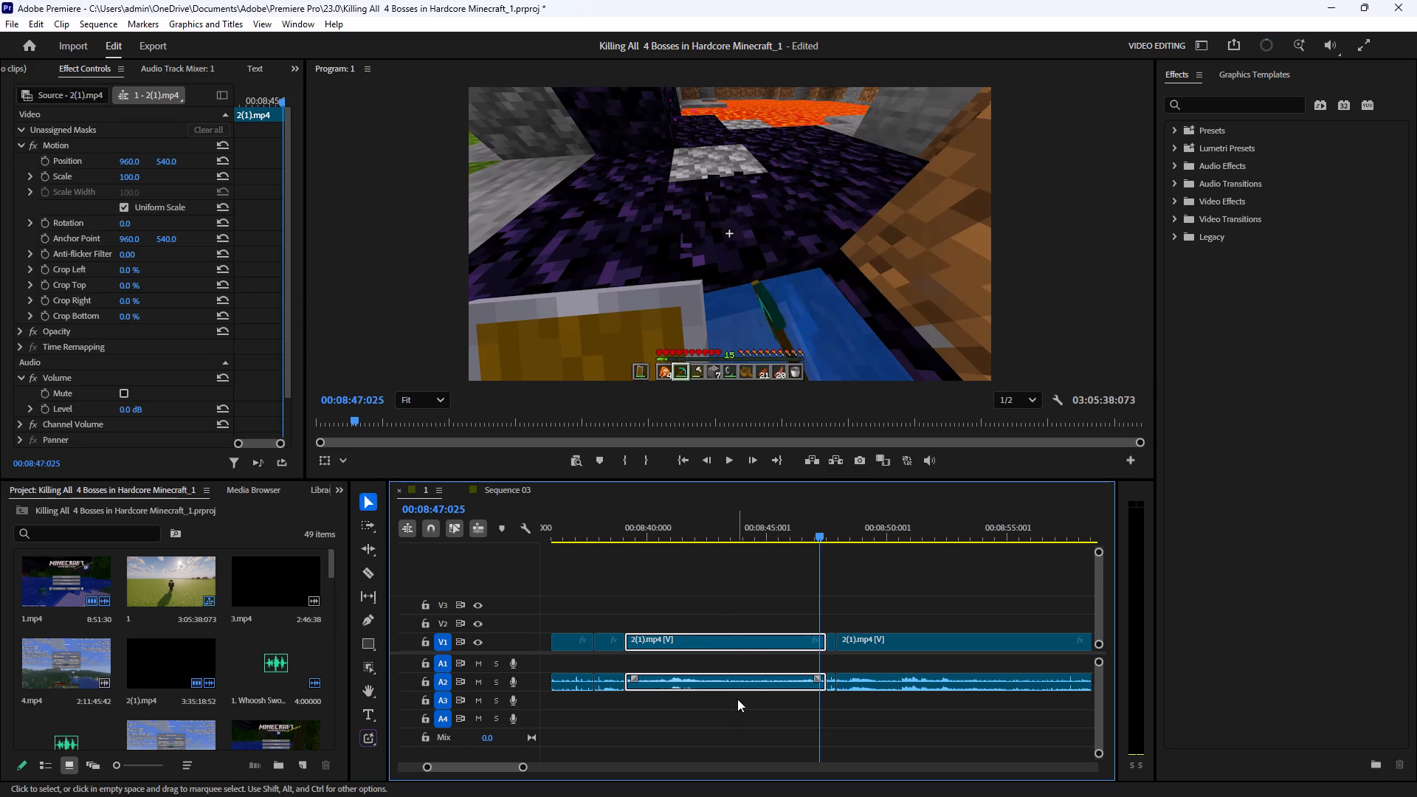
key("BackSpace")
left_click(750, 648)
key("BackSpace")
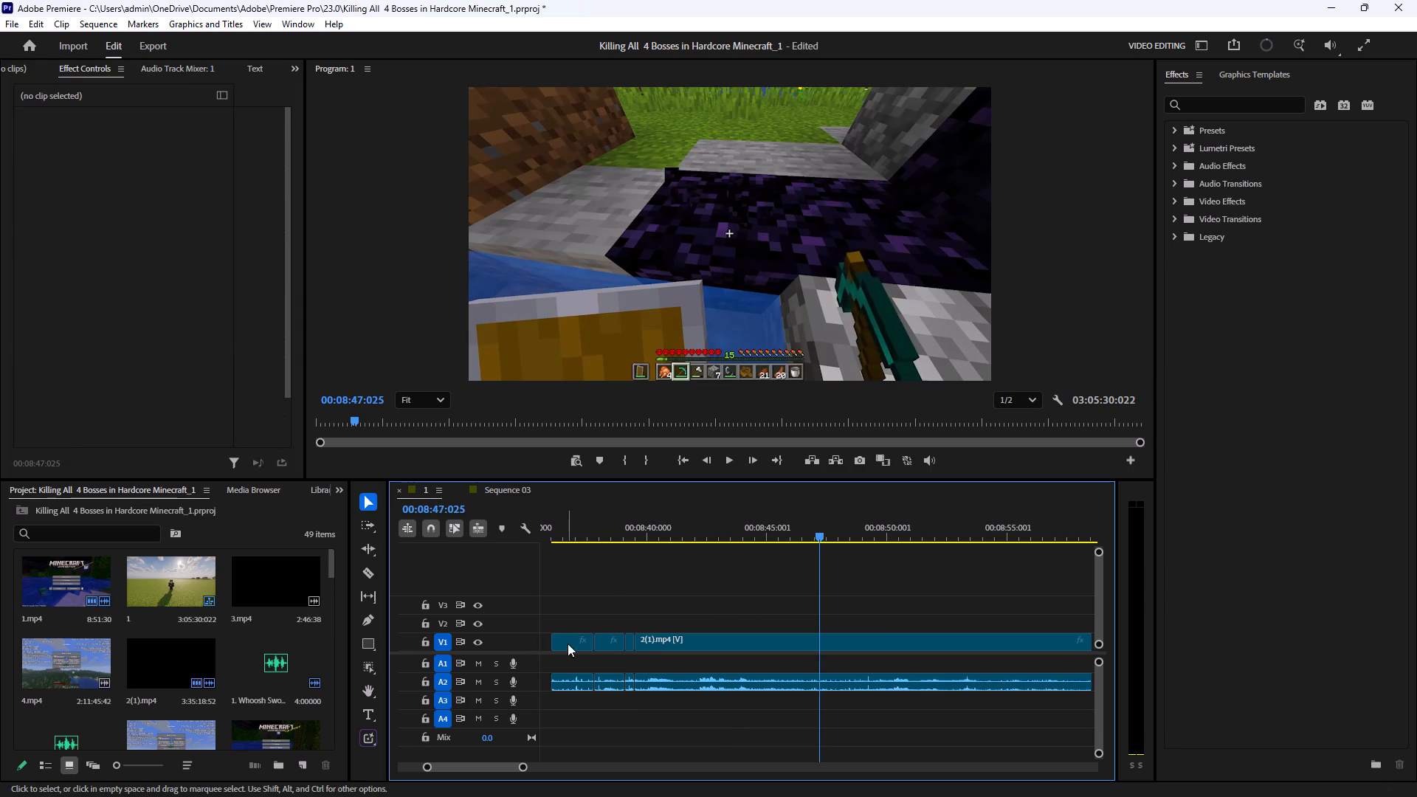
Trim about half a second off the end of the first short obsidian piece and play across the cut.
left_click_drag(592, 644, 587, 646)
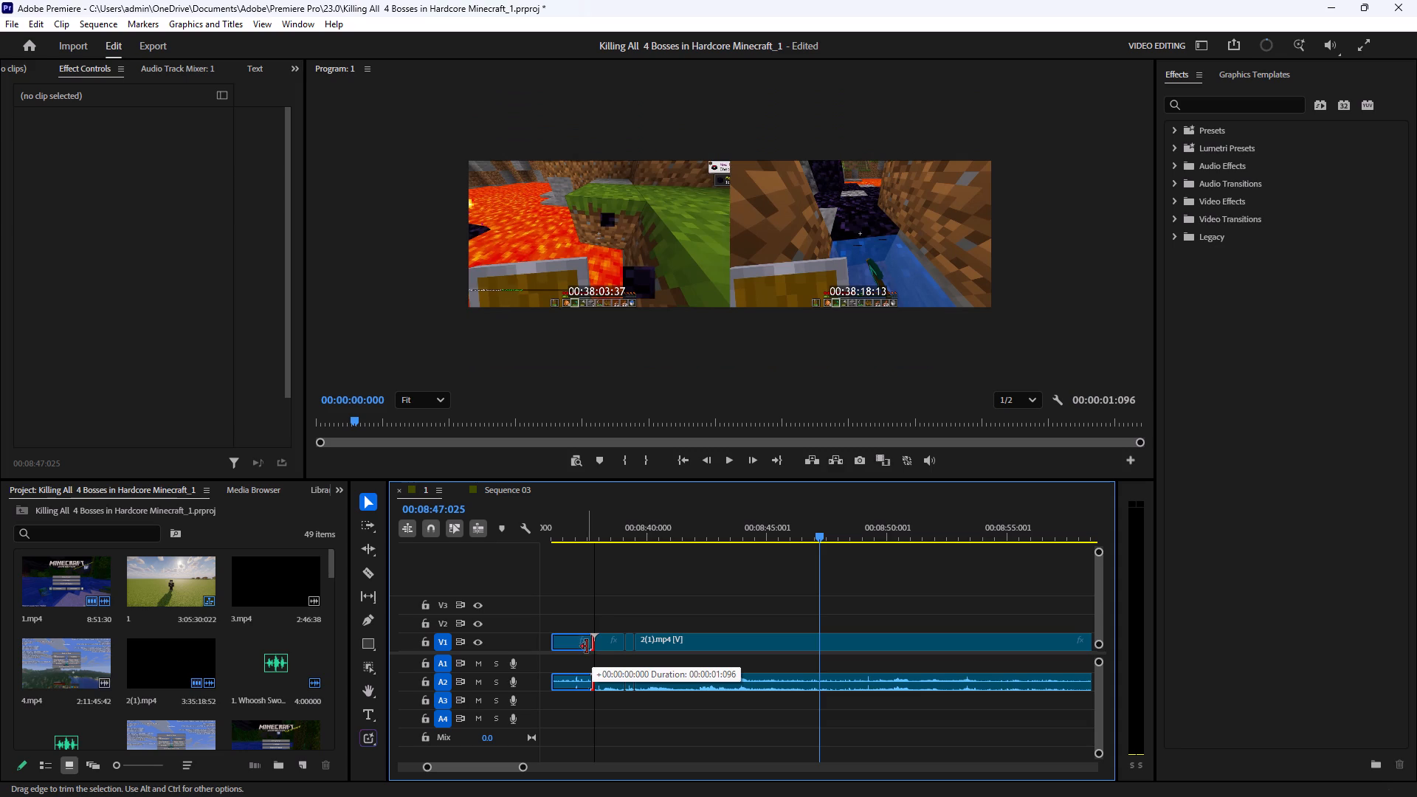
left_click_drag(587, 646, 582, 652)
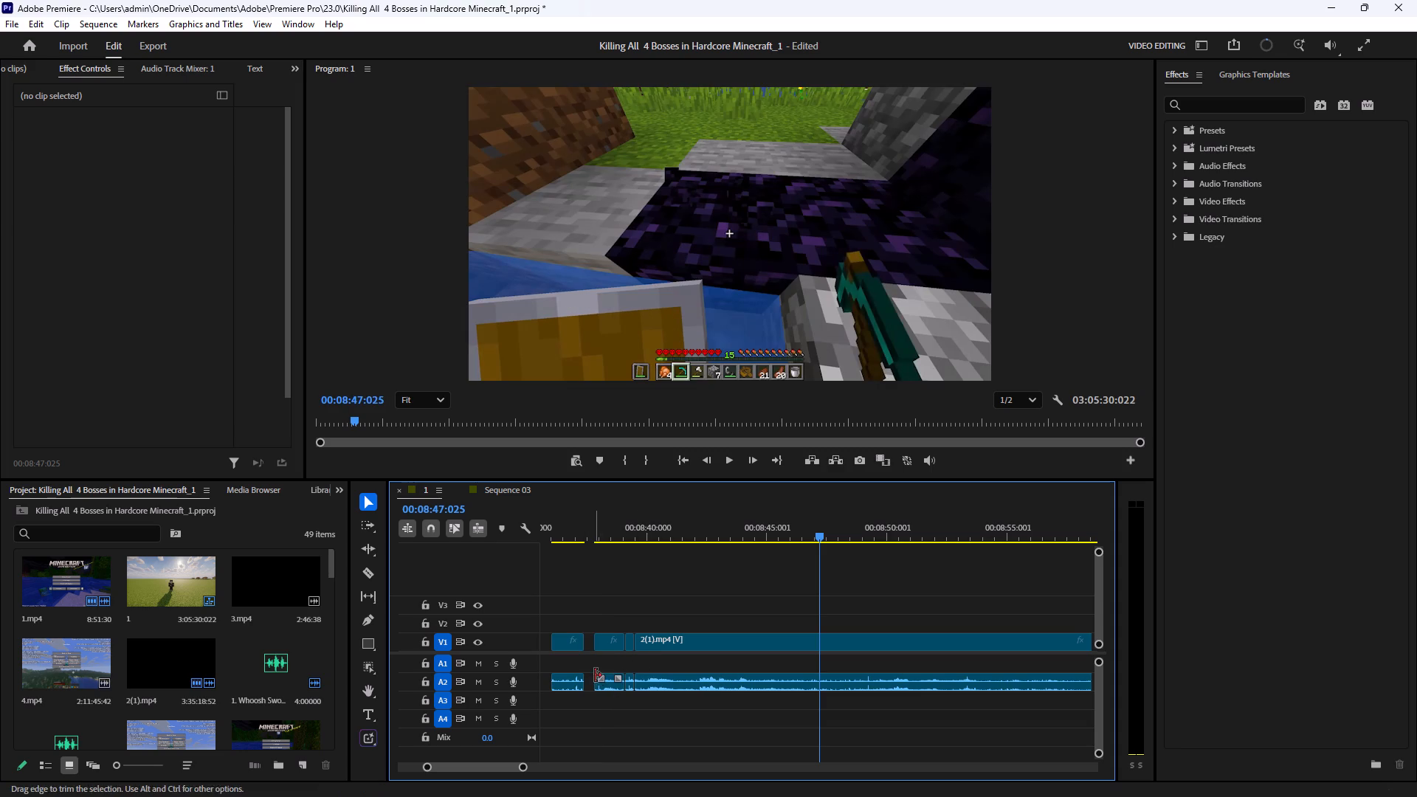
left_click(560, 532)
left_click(731, 463)
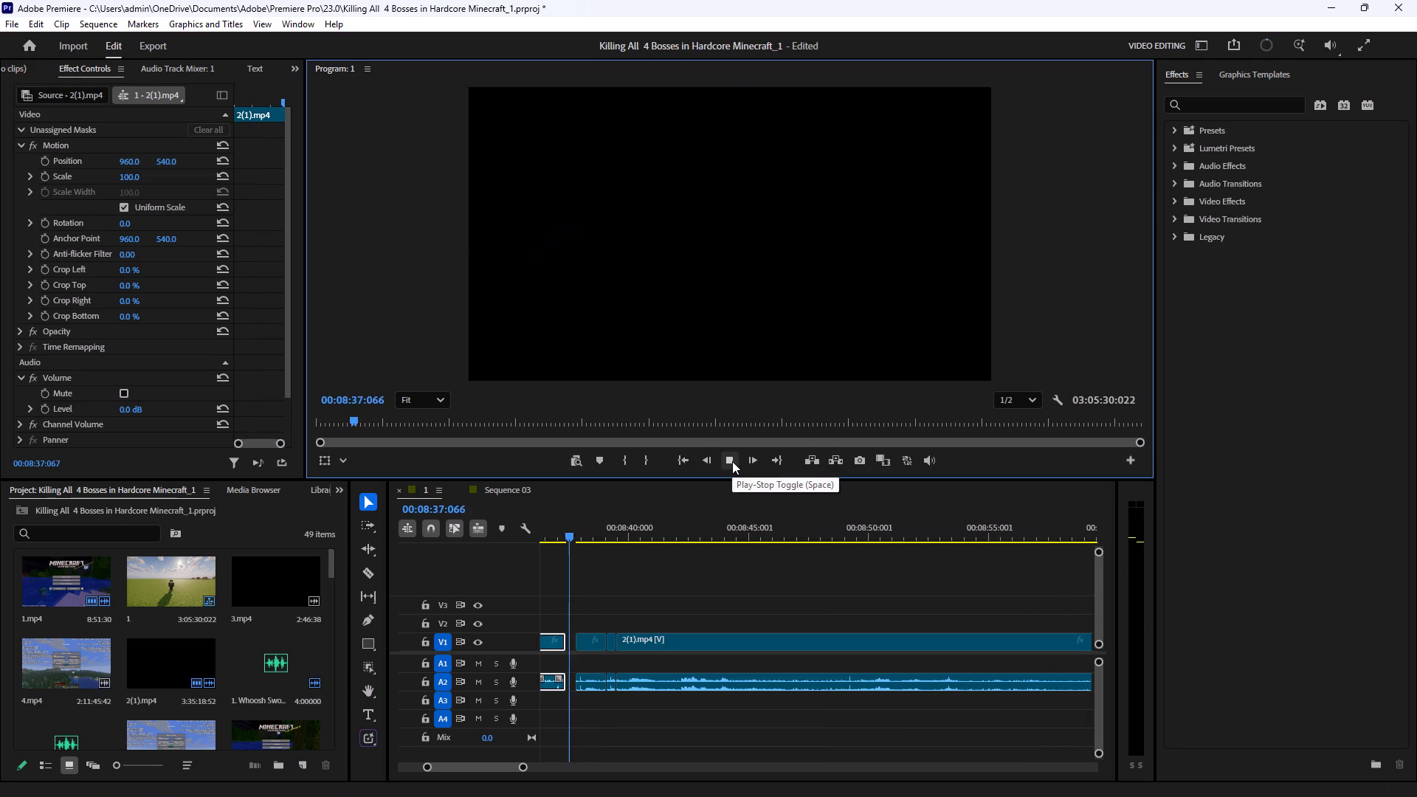
left_click(732, 461)
left_click(732, 461)
left_click(732, 461)
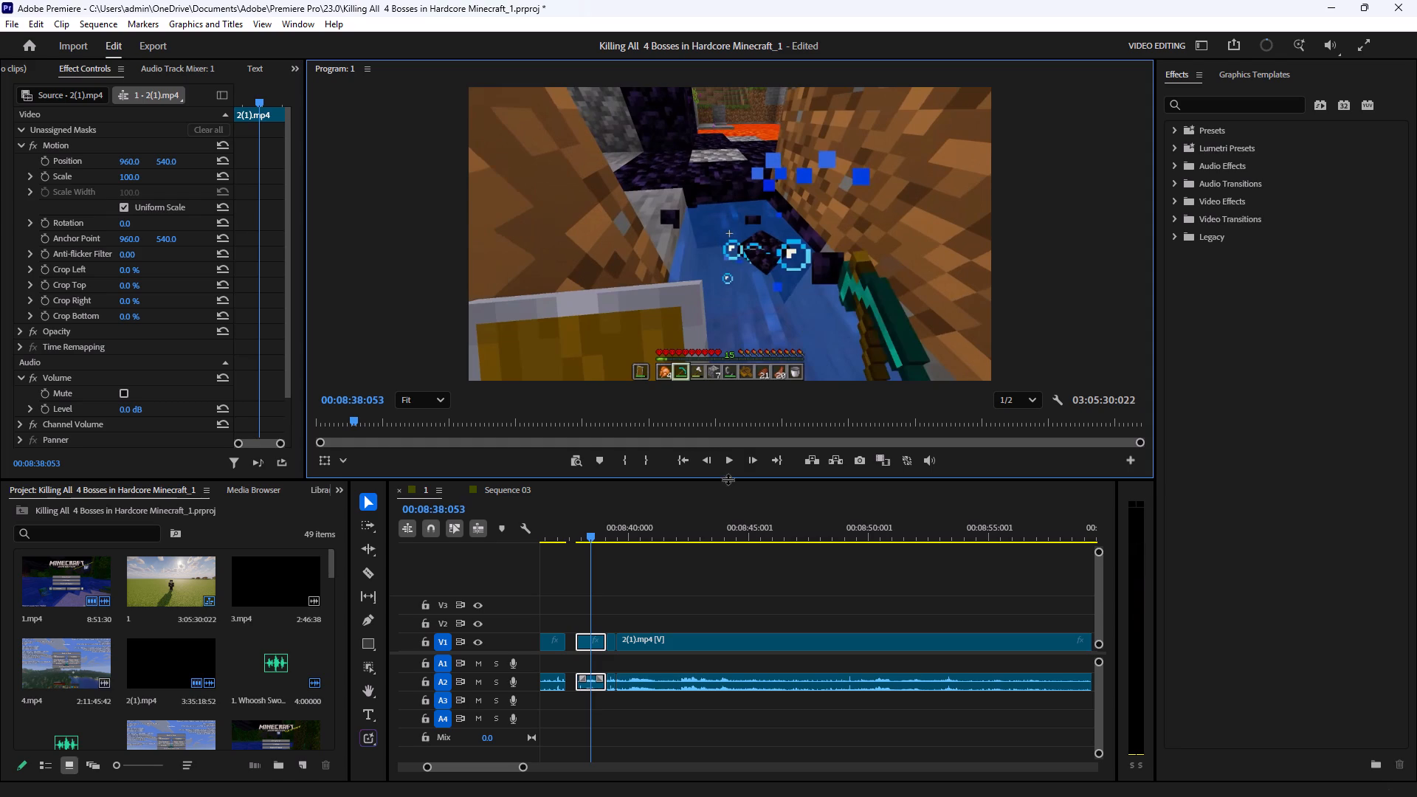
Move the second obsidian piece against the first, trim about 0.6 seconds off its end and play the join.
left_click_drag(587, 640, 579, 648)
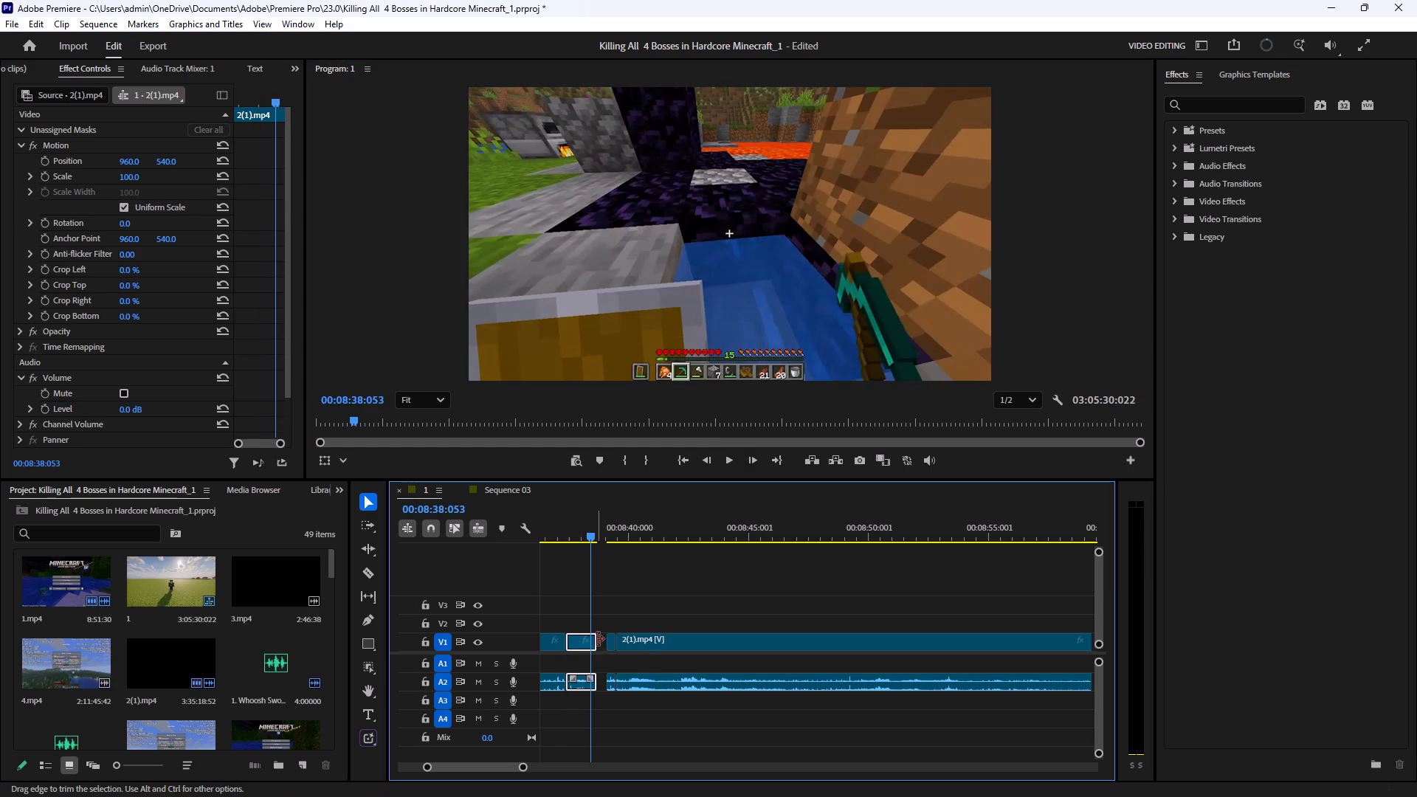
left_click_drag(597, 643, 582, 647)
left_click(553, 531)
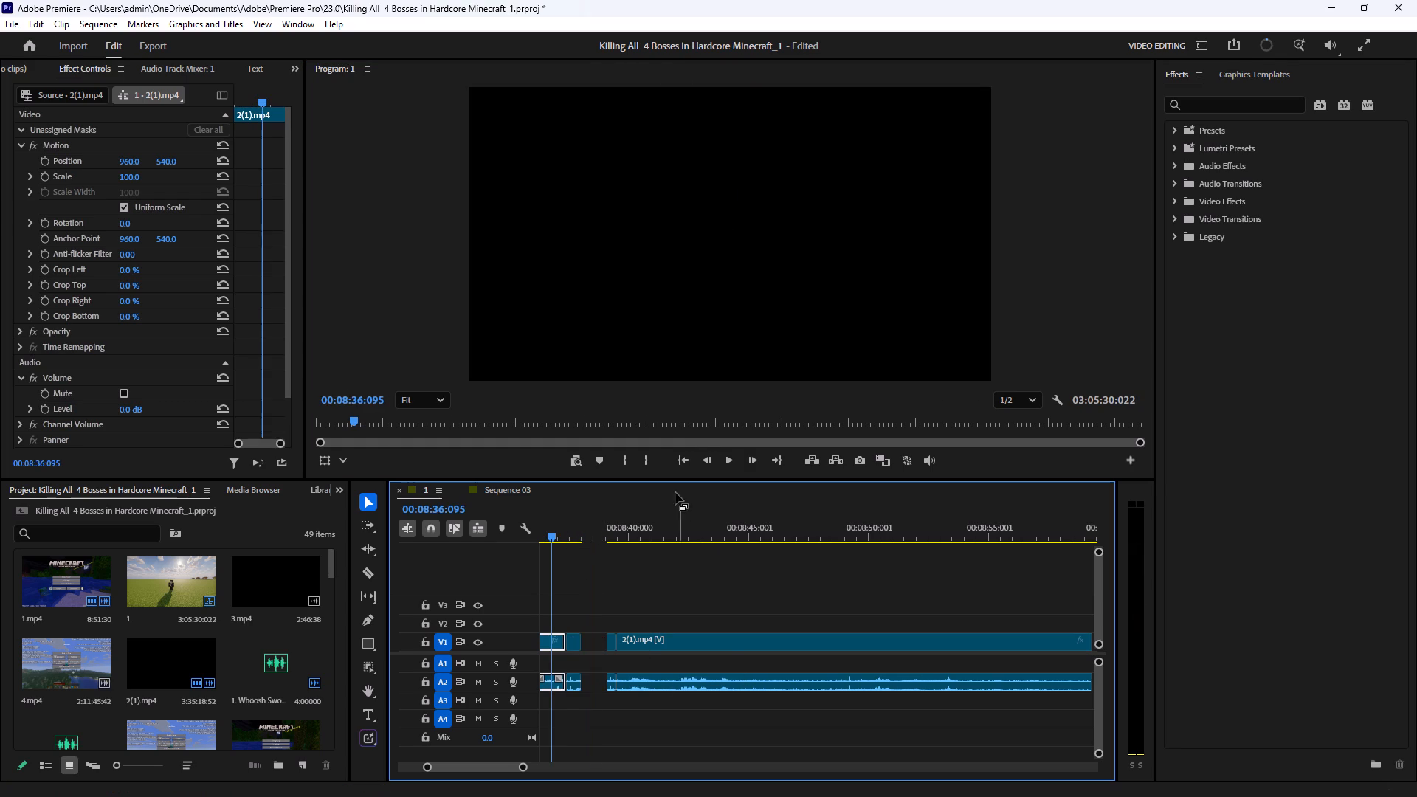
left_click(730, 463)
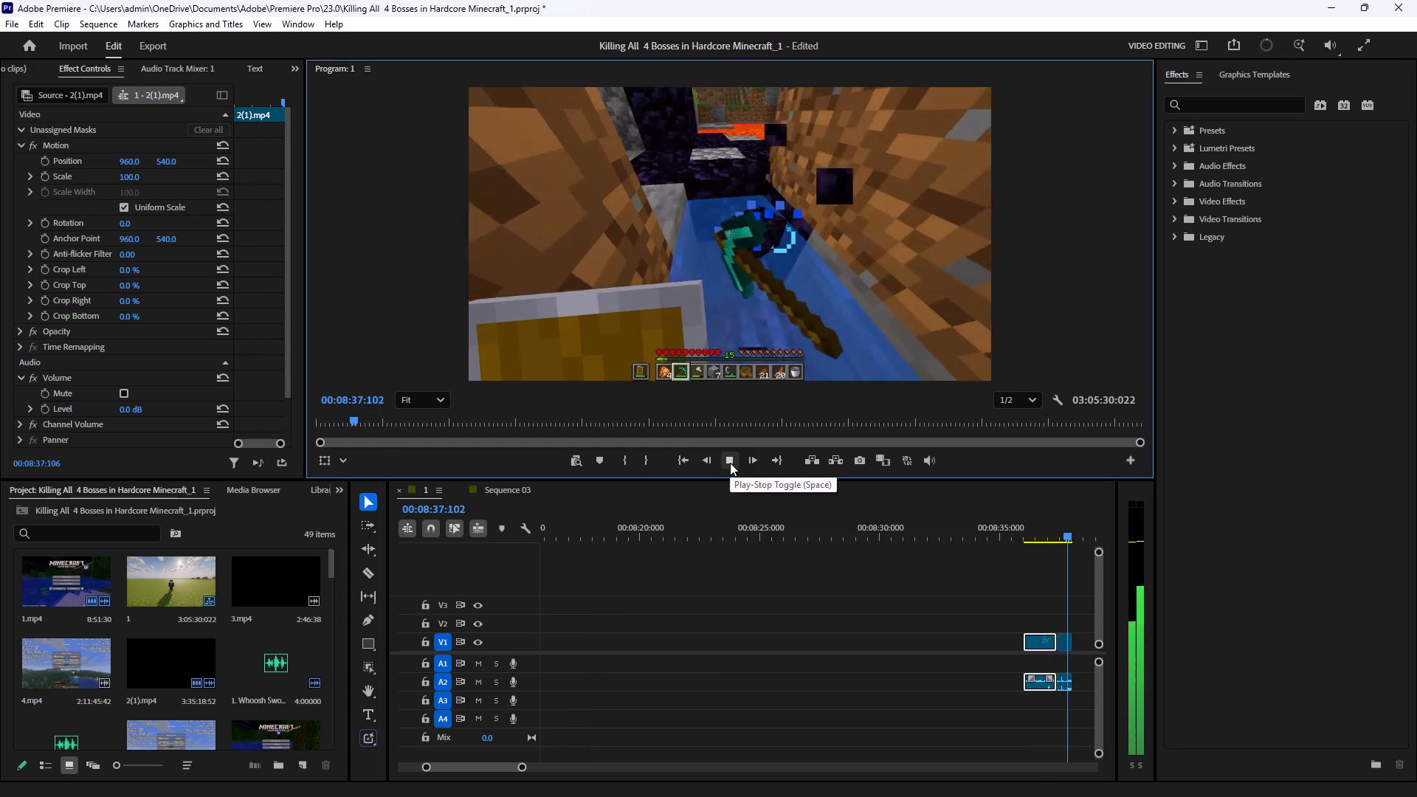
left_click(730, 463)
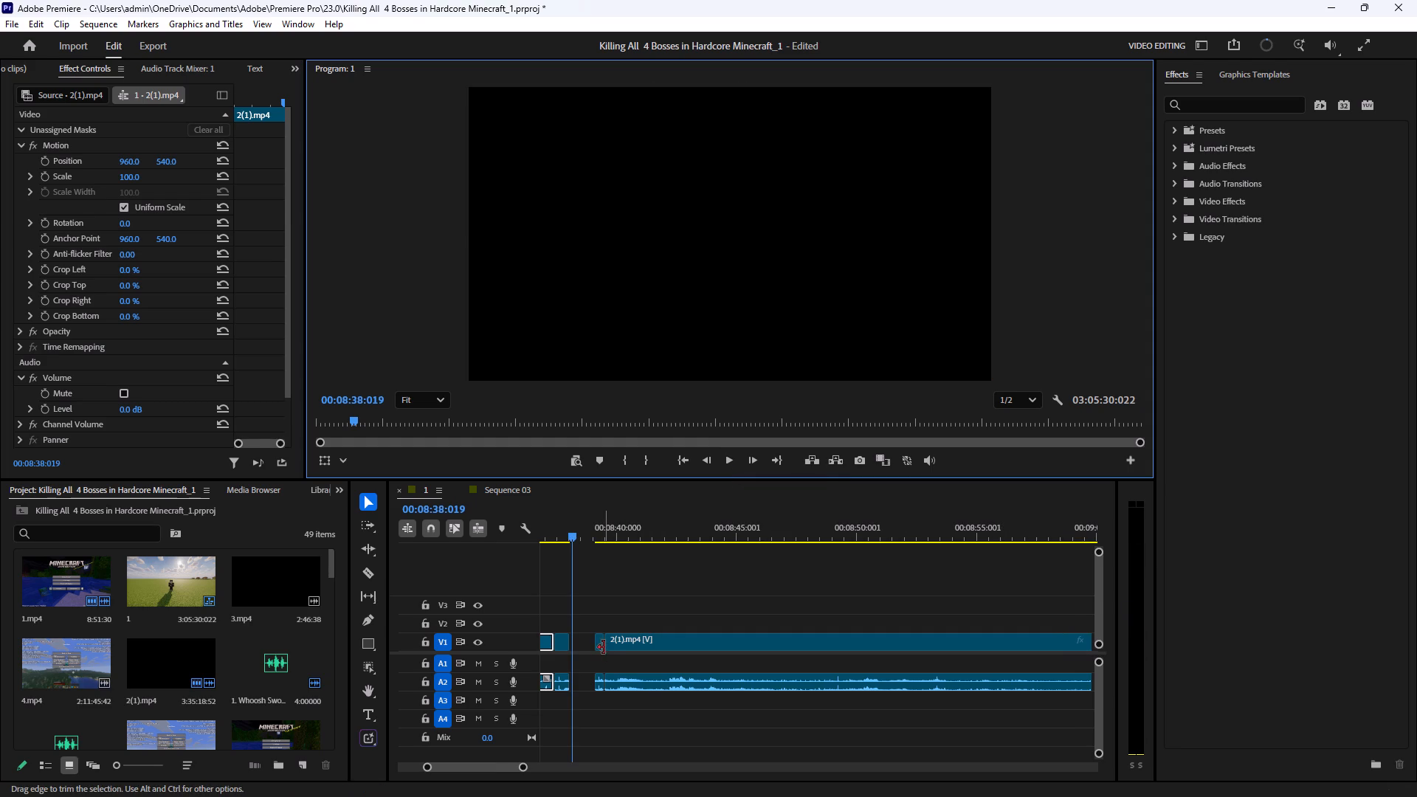
Move the very short third obsidian piece against the second and play the condensed sequence from 00:08:33:053.
left_click_drag(600, 647, 576, 651)
left_click(704, 588)
left_click(555, 533)
left_click_drag(555, 533, 533, 544)
left_click_drag(554, 539, 539, 542)
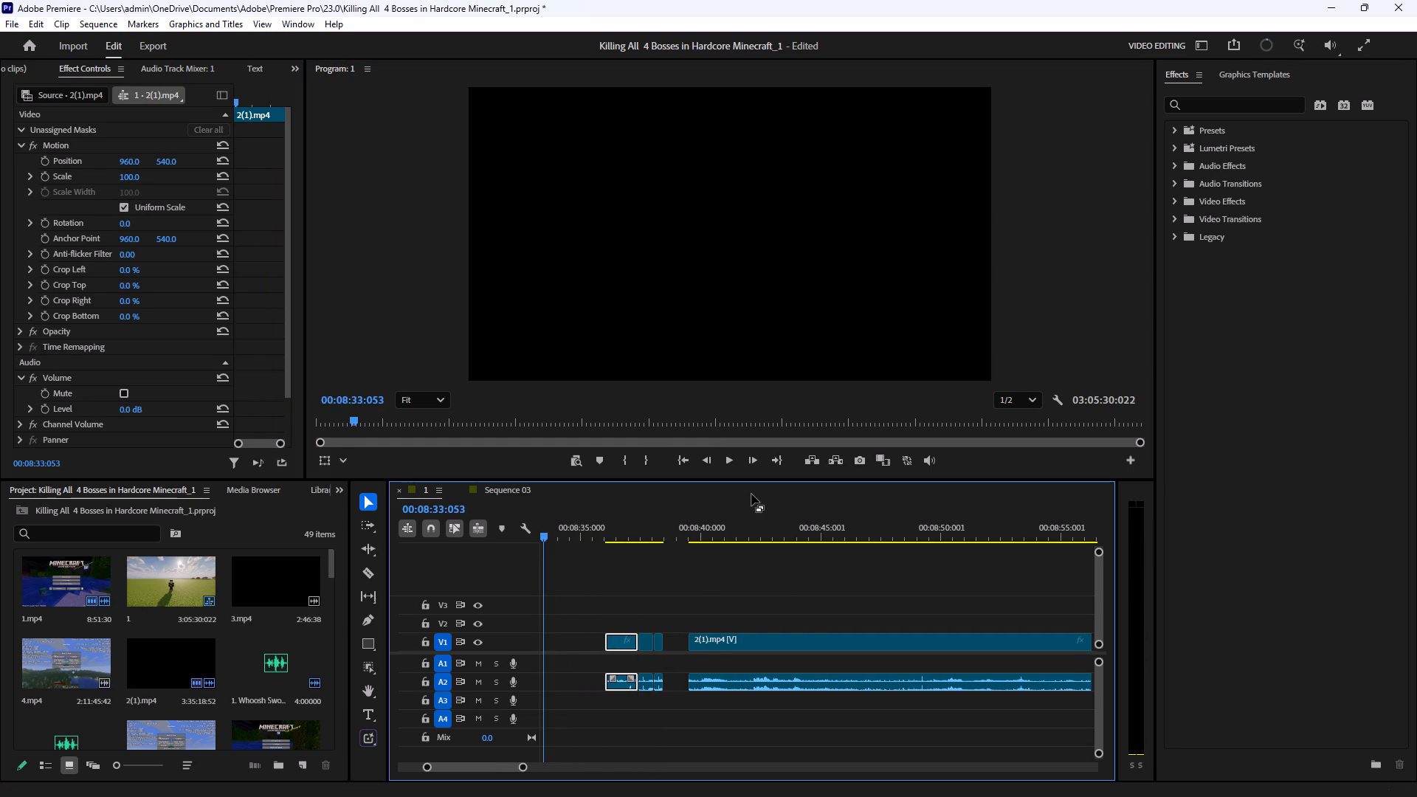
left_click(736, 466)
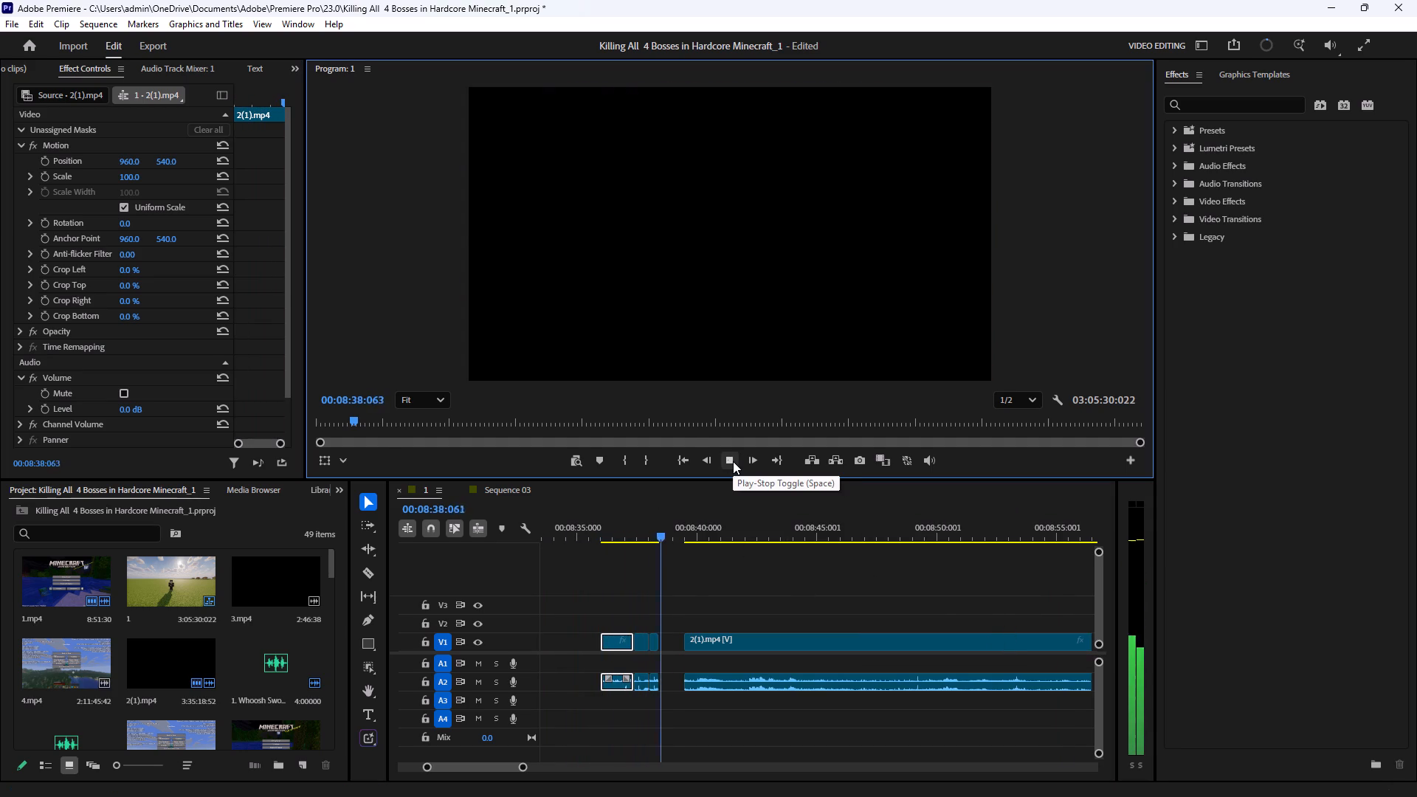
left_click(735, 465)
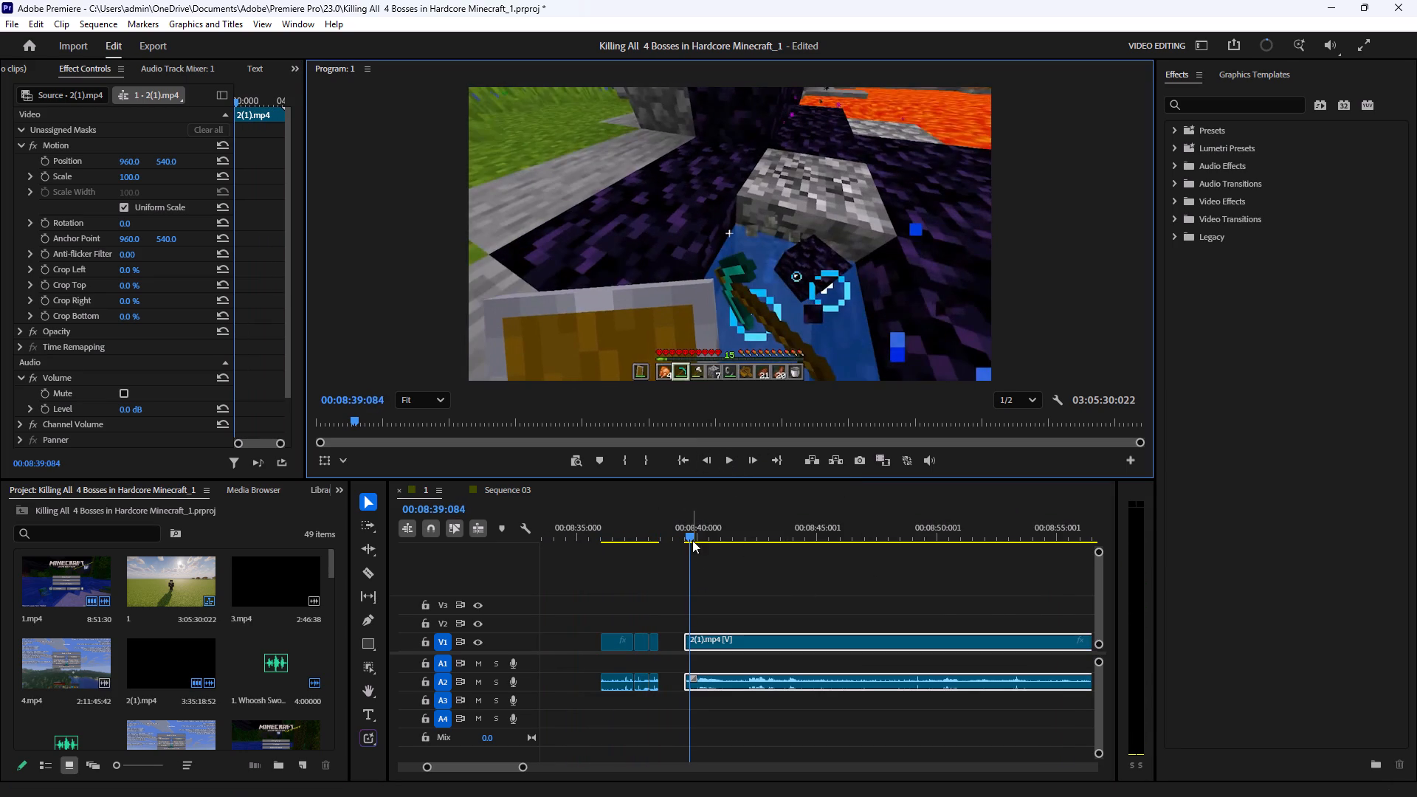
Scrub through the remaining obsidian mining and trim the long clip's start to 00:08:49:016.
left_click_drag(688, 531, 697, 535)
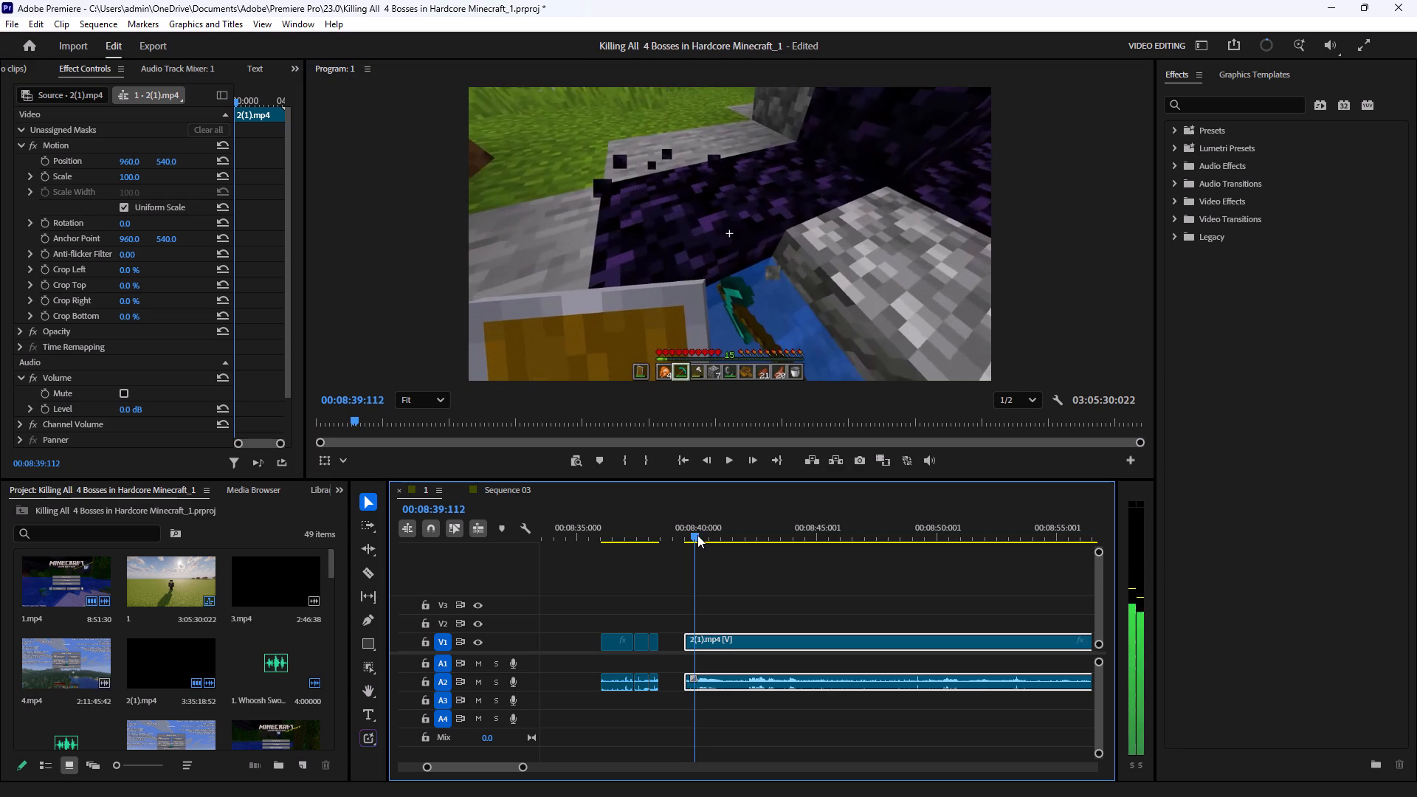
left_click_drag(697, 535, 694, 537)
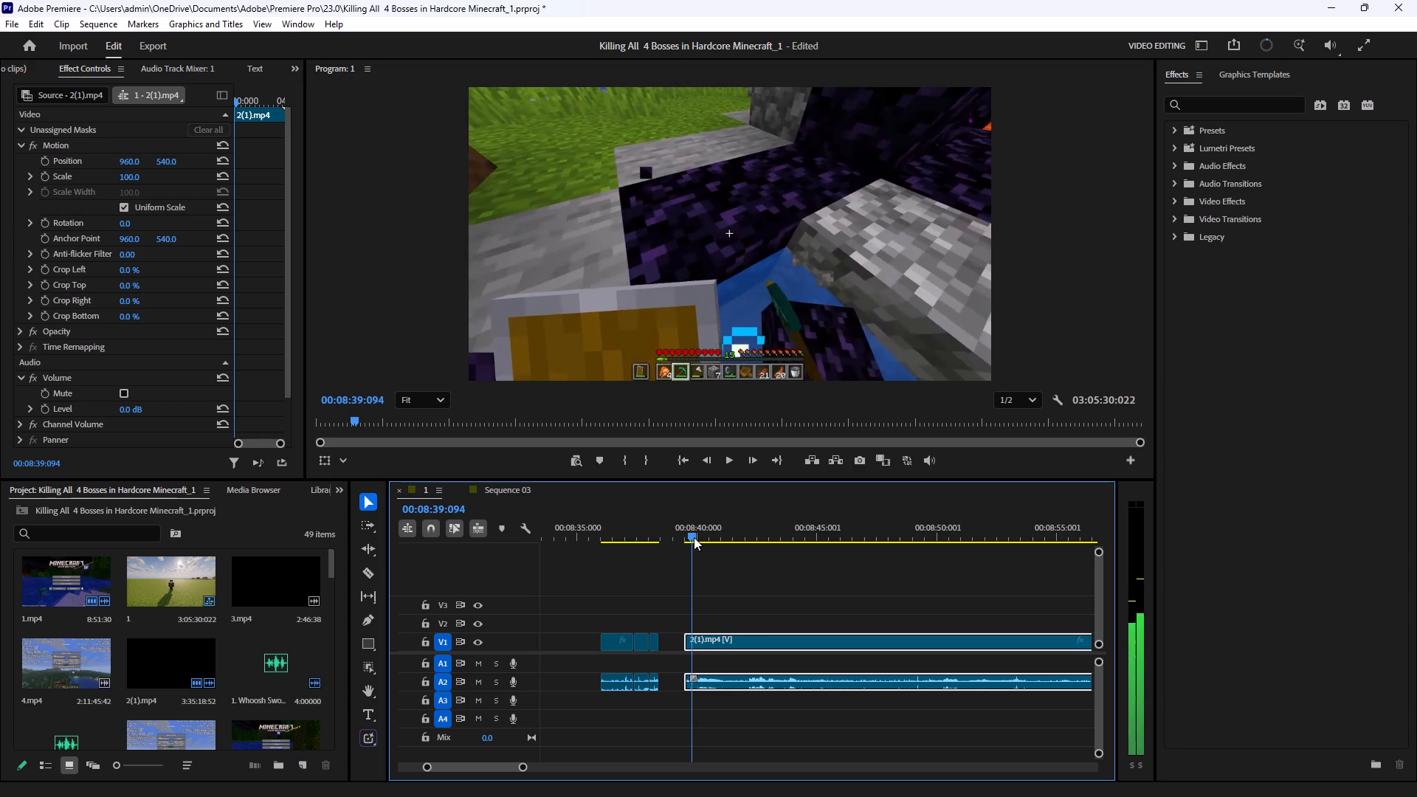
left_click_drag(694, 537, 661, 542)
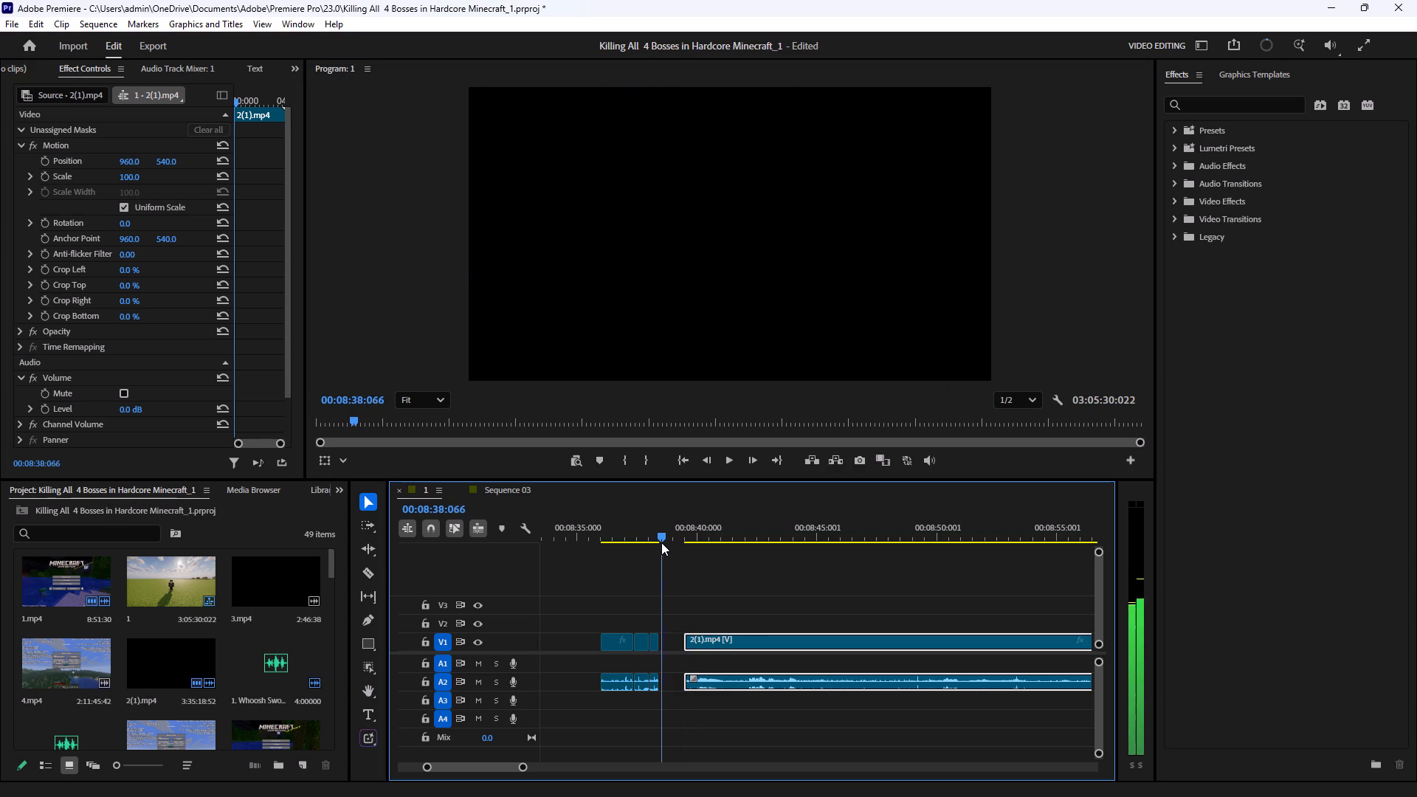
left_click_drag(661, 542, 672, 545)
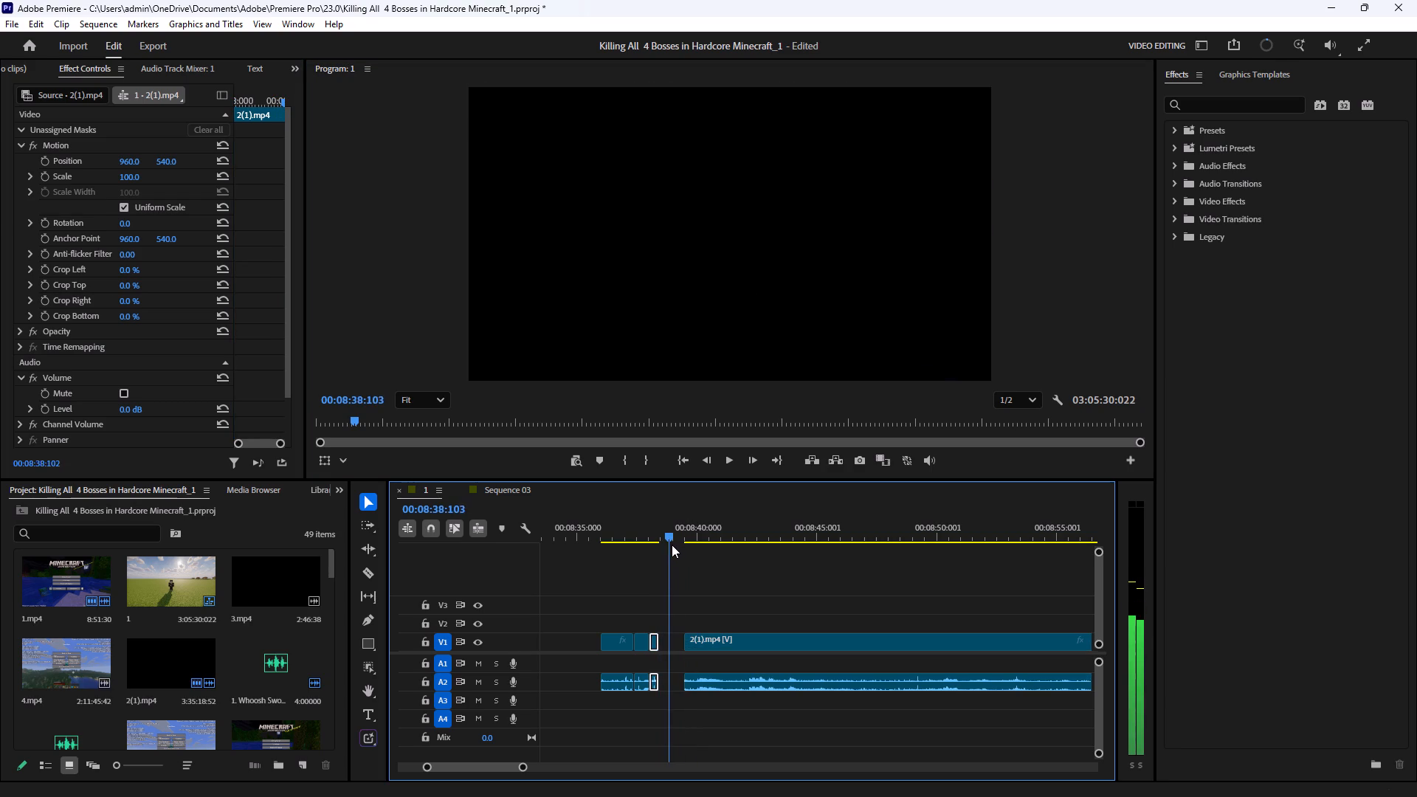
left_click_drag(672, 545, 689, 548)
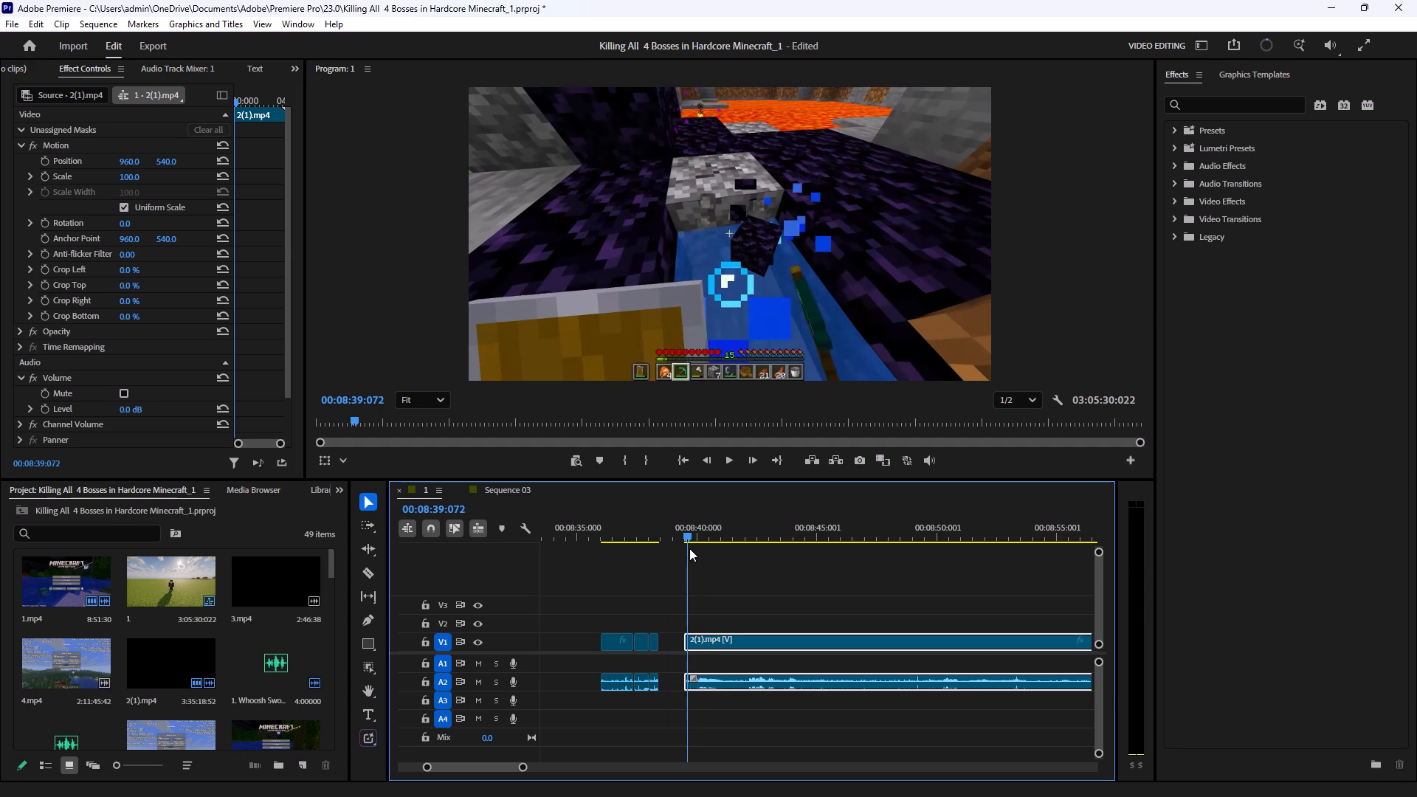
left_click_drag(689, 548, 701, 550)
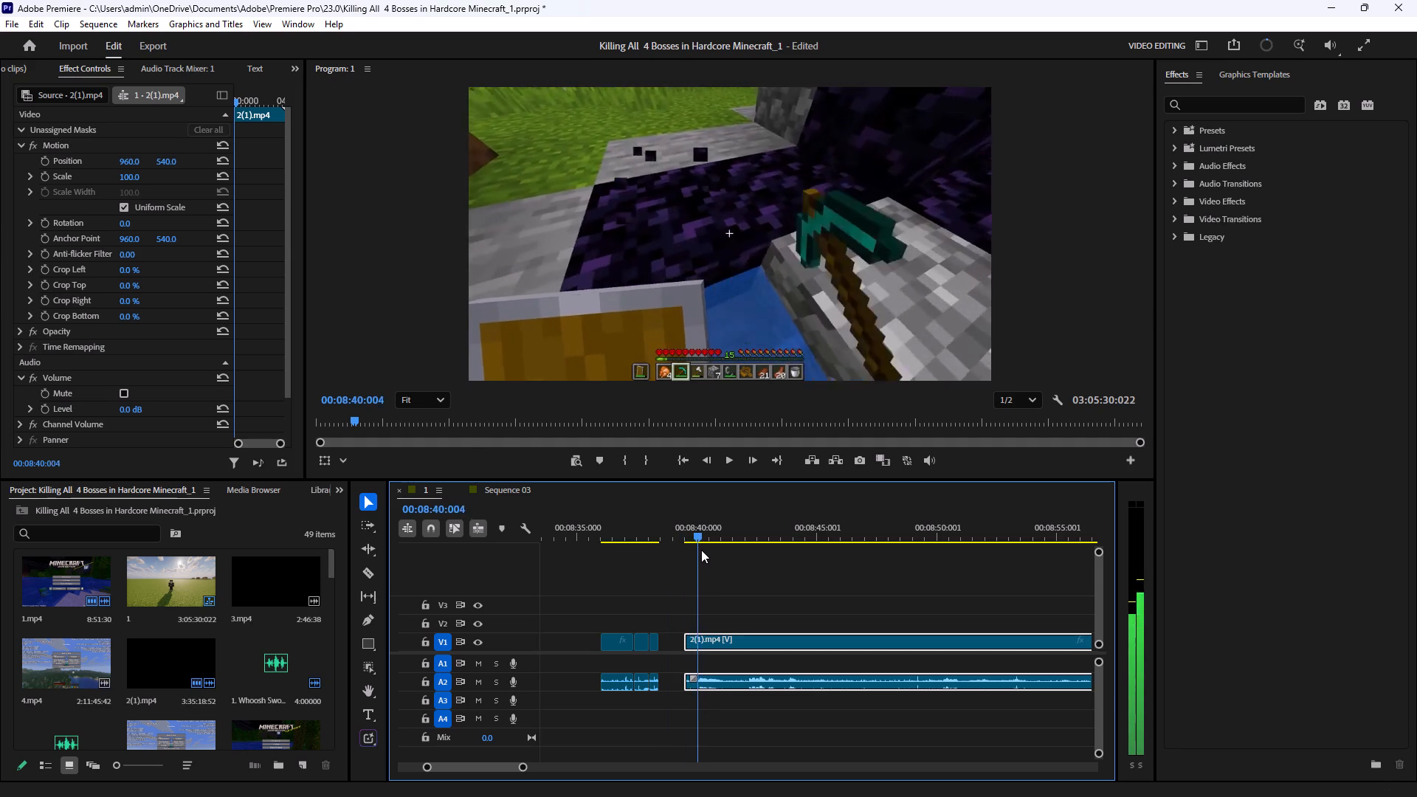
left_click_drag(701, 550, 754, 560)
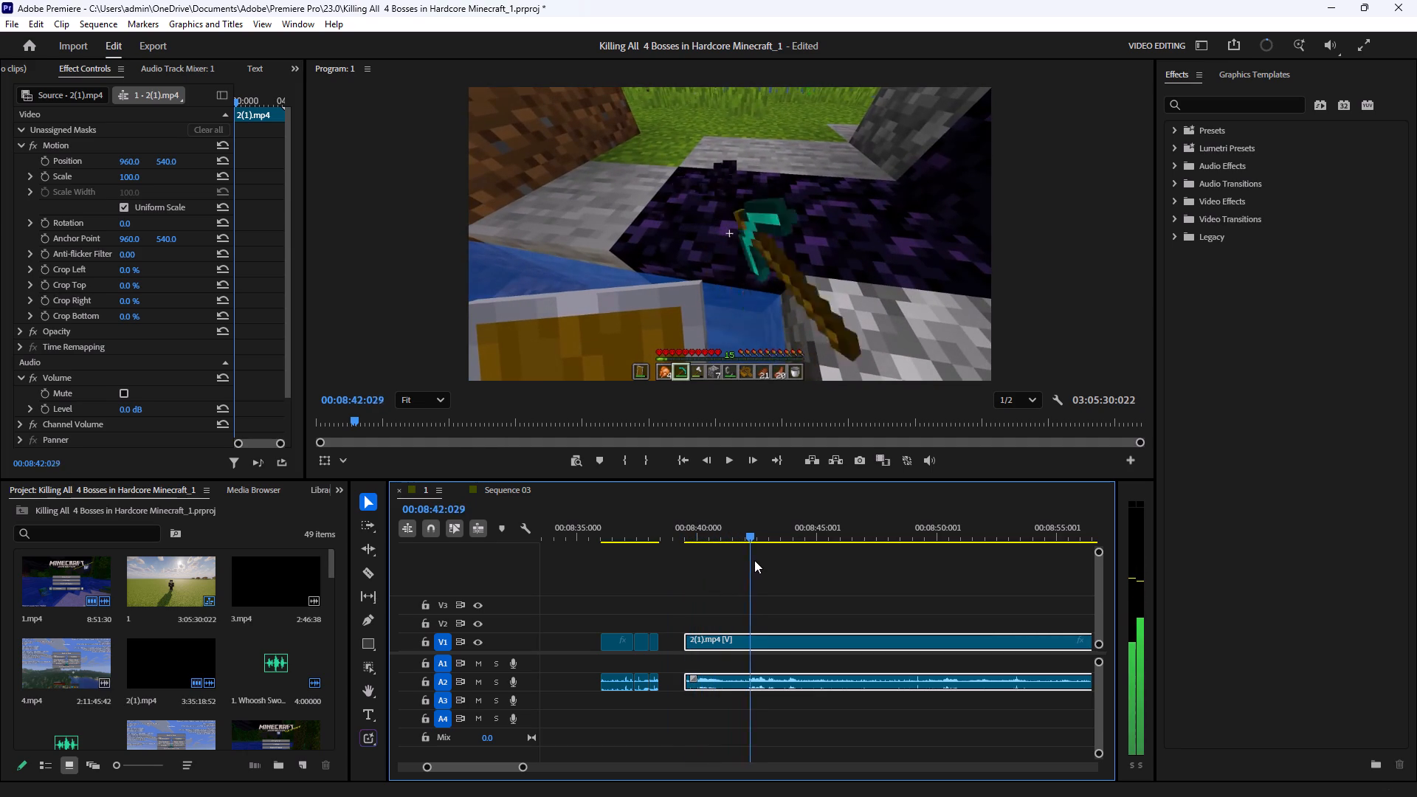
left_click_drag(754, 560, 781, 562)
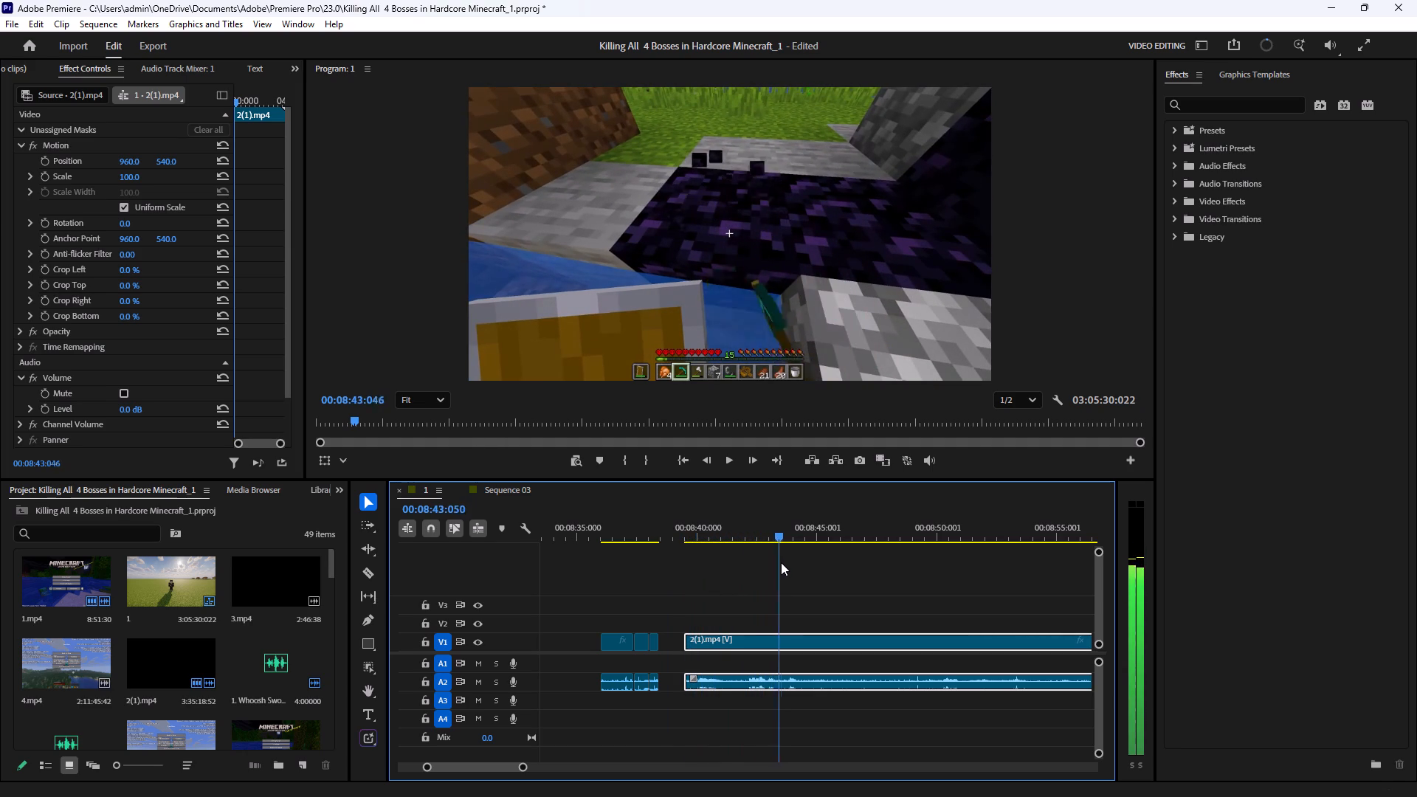
left_click_drag(781, 562, 850, 570)
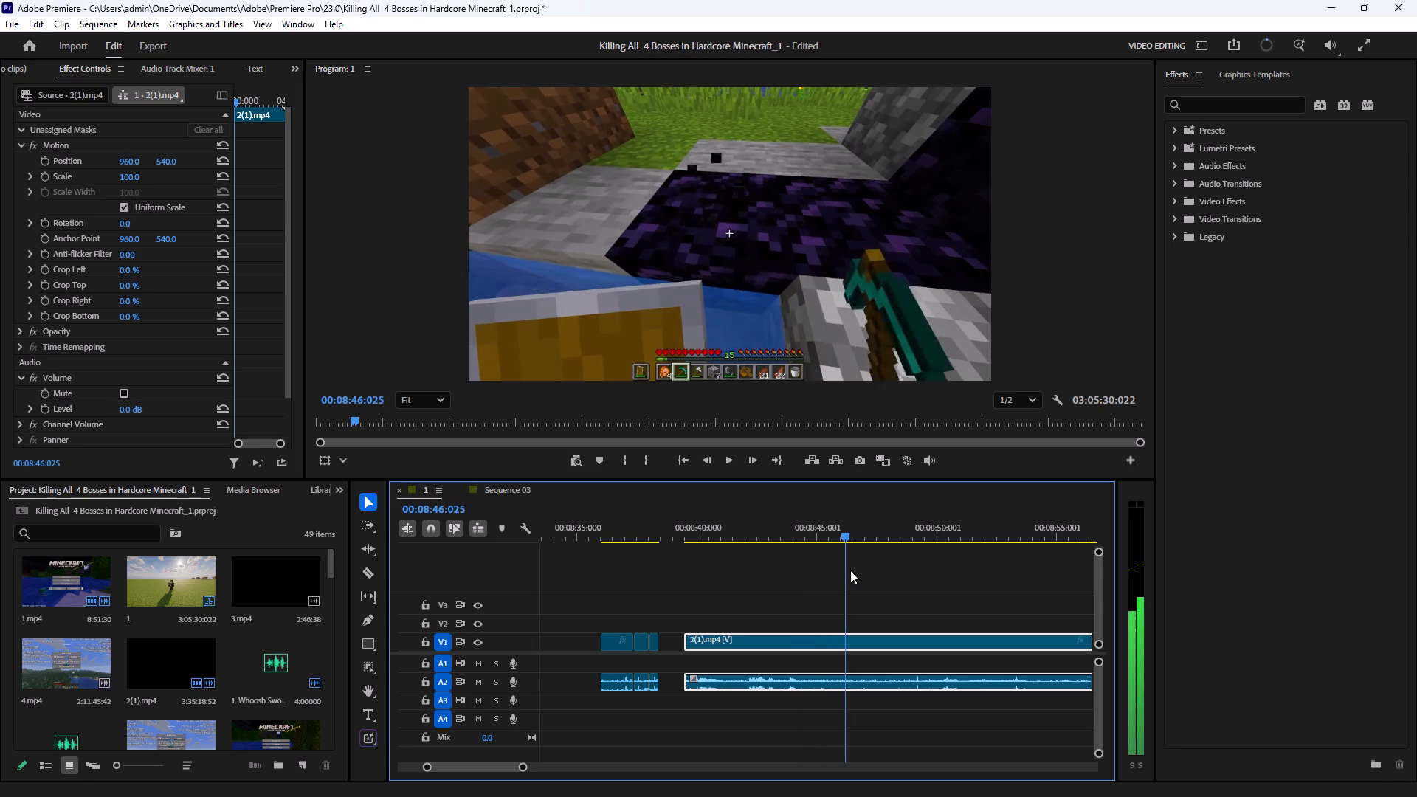
left_click_drag(850, 570, 922, 577)
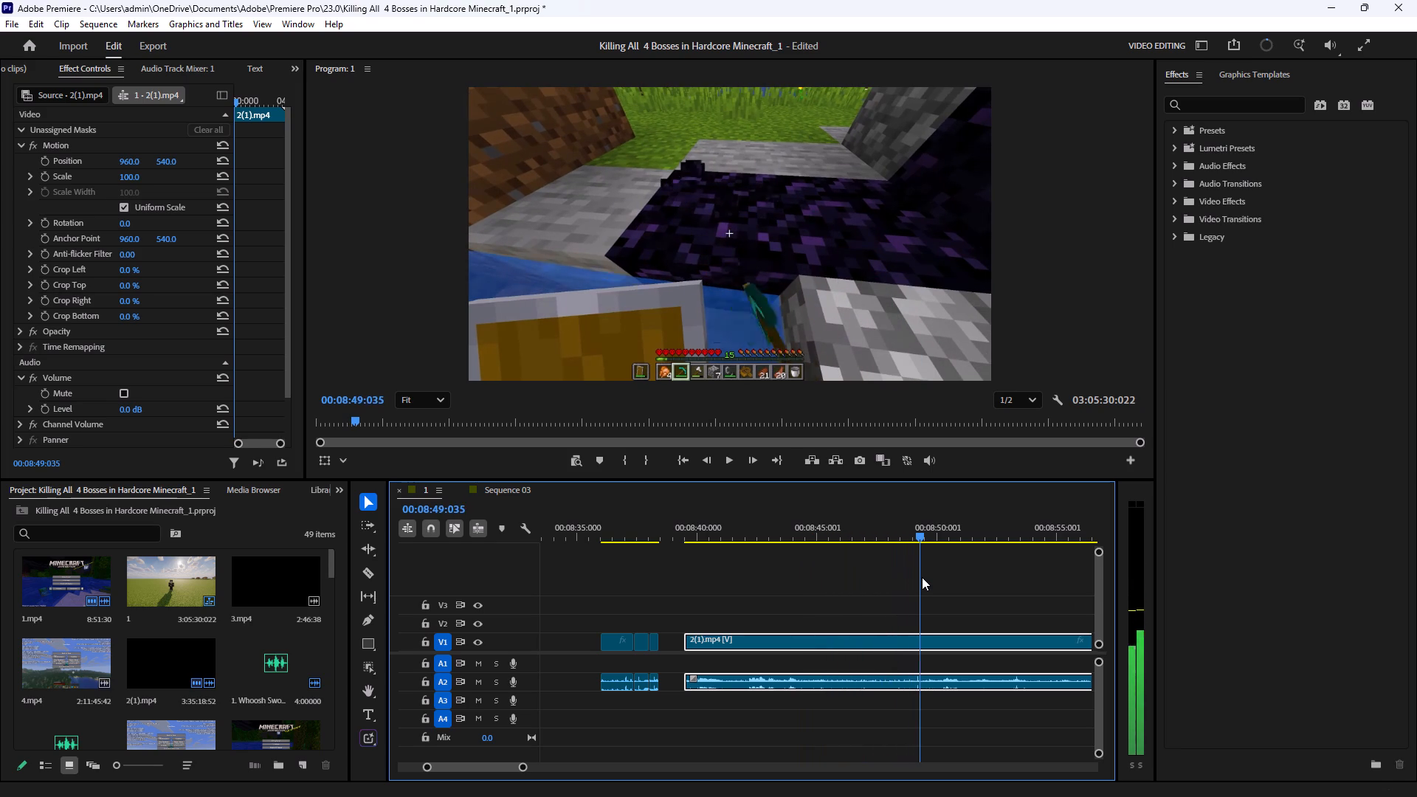
left_click_drag(922, 577, 918, 583)
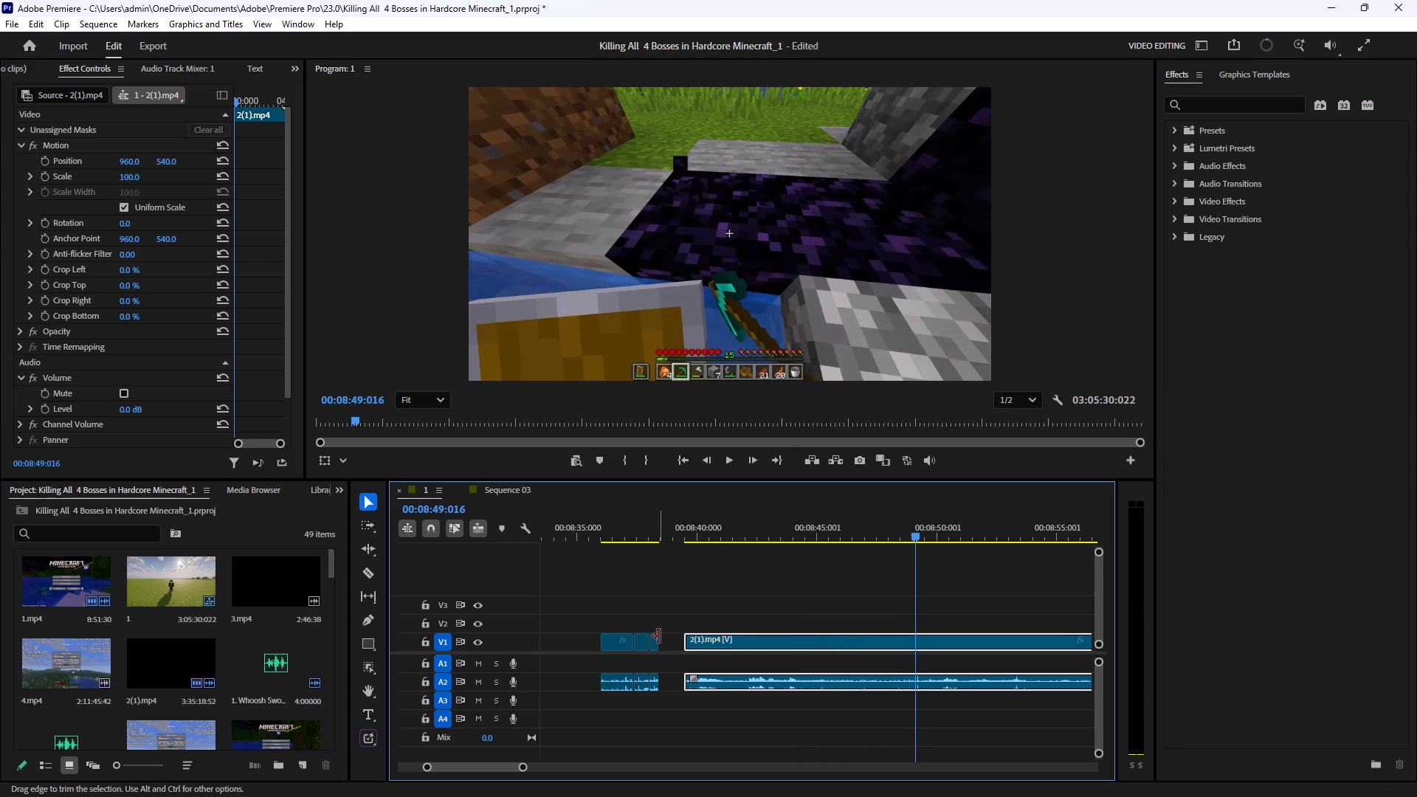
left_click_drag(686, 642, 920, 635)
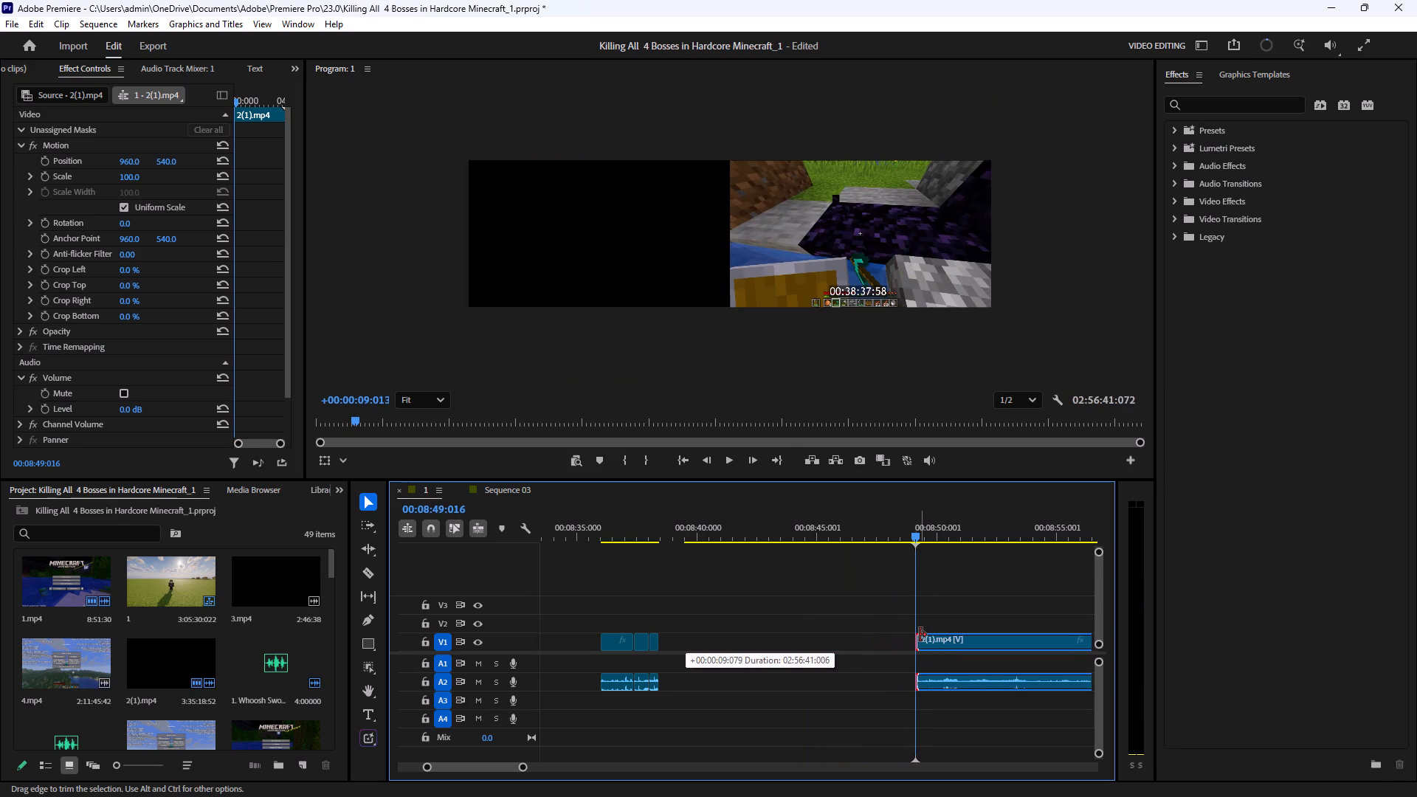
left_click_drag(920, 635, 911, 638)
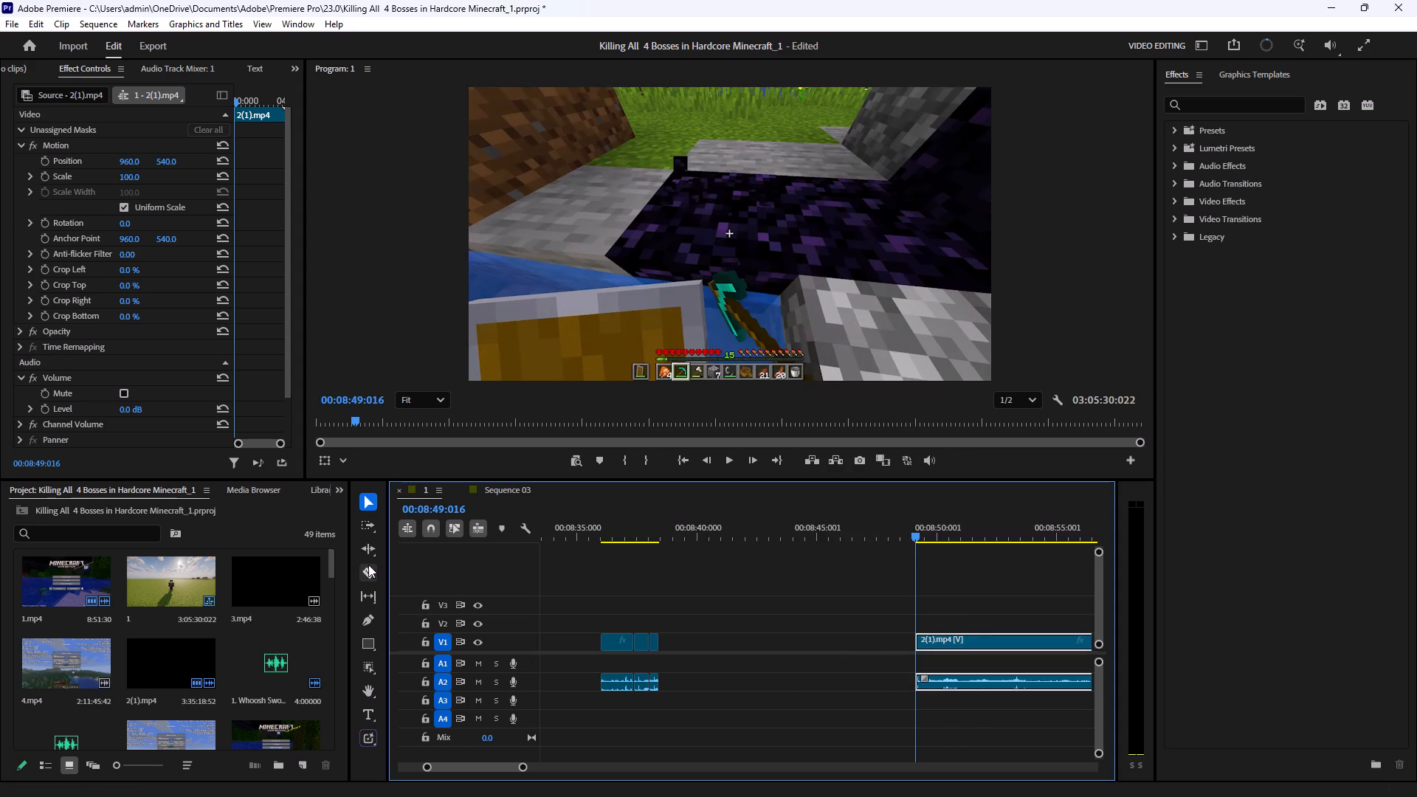
Cut about 0.3 seconds off the start of the long clip, place it against the third obsidian piece and play the sequence from 00:08:37:039.
left_click(368, 565)
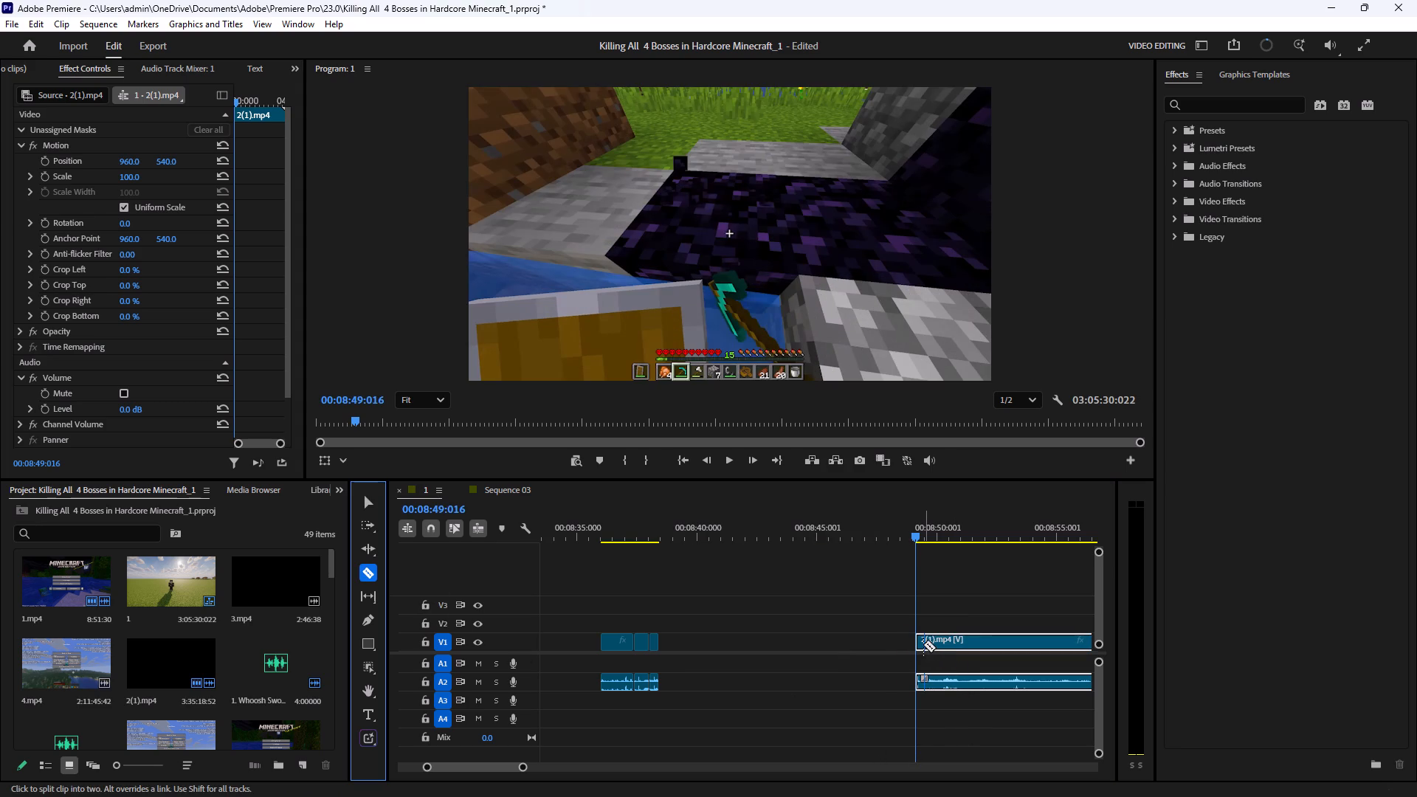
left_click(923, 644)
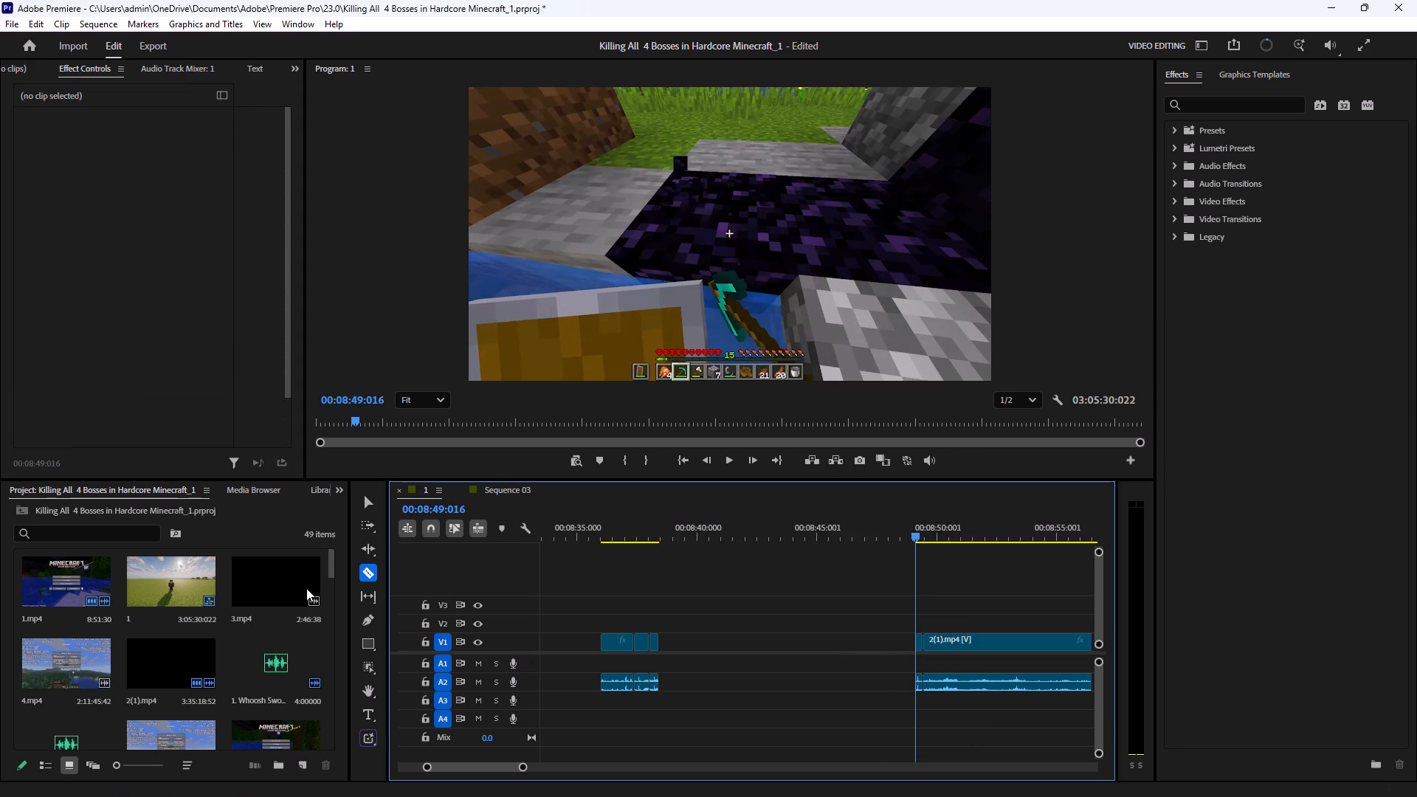
left_click(368, 505)
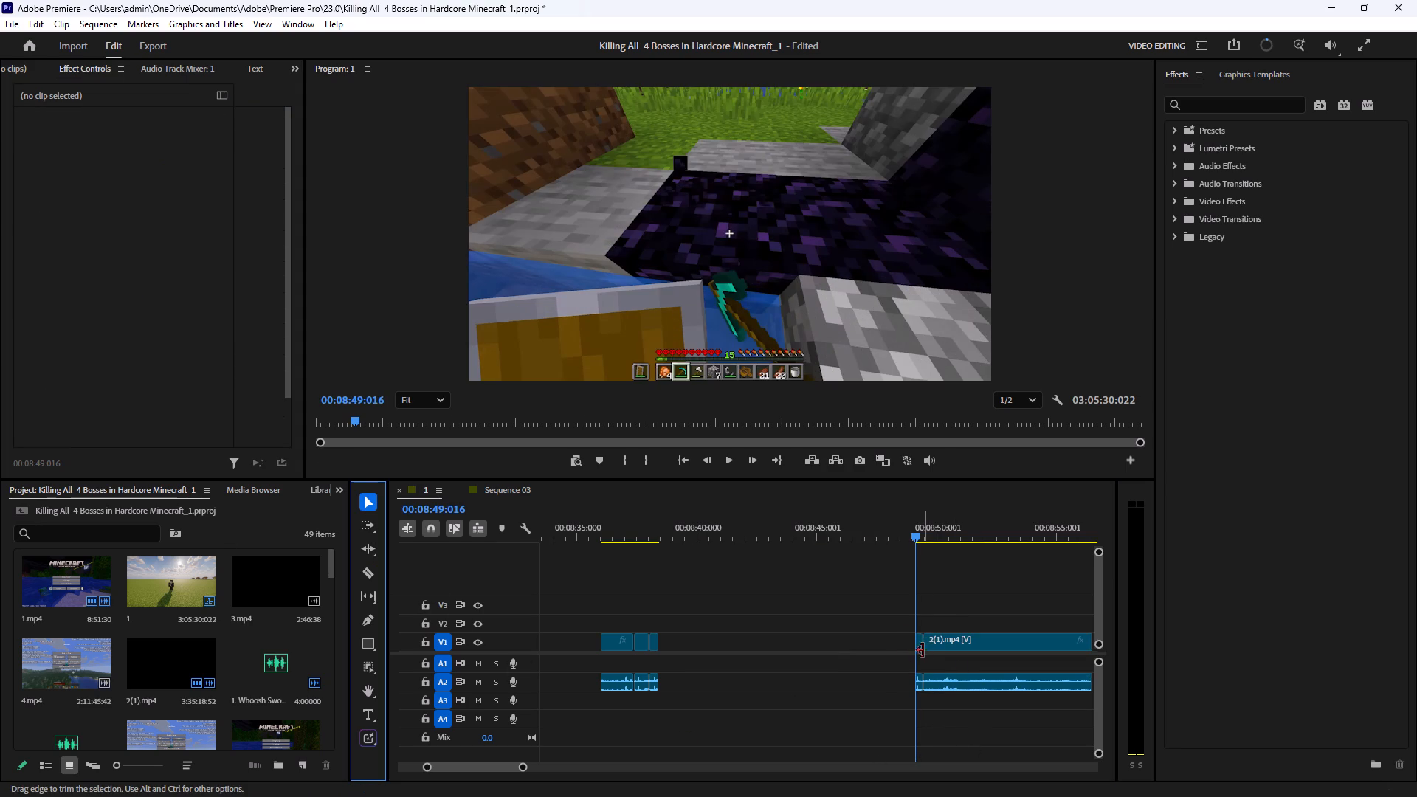
left_click_drag(917, 642, 652, 631)
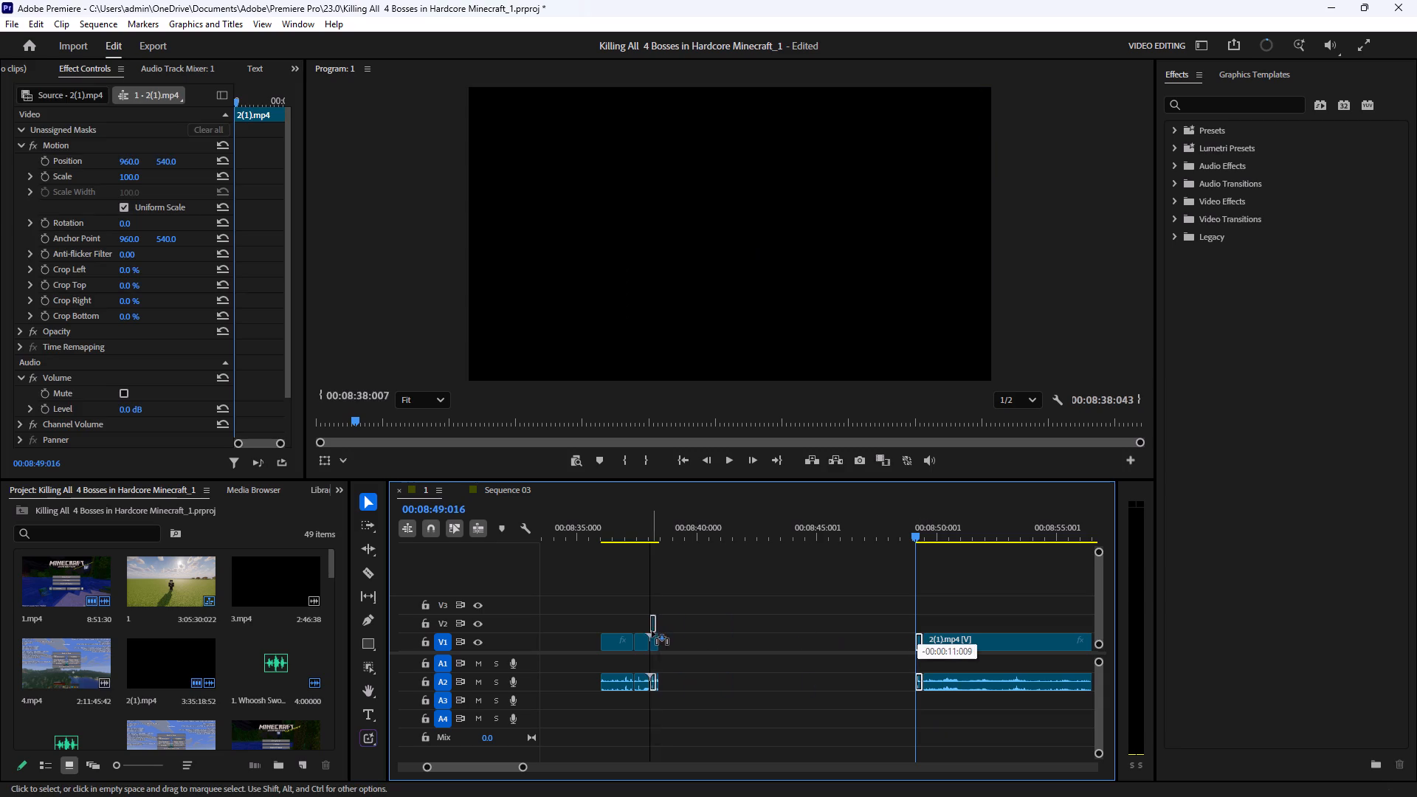
left_click_drag(652, 631, 658, 644)
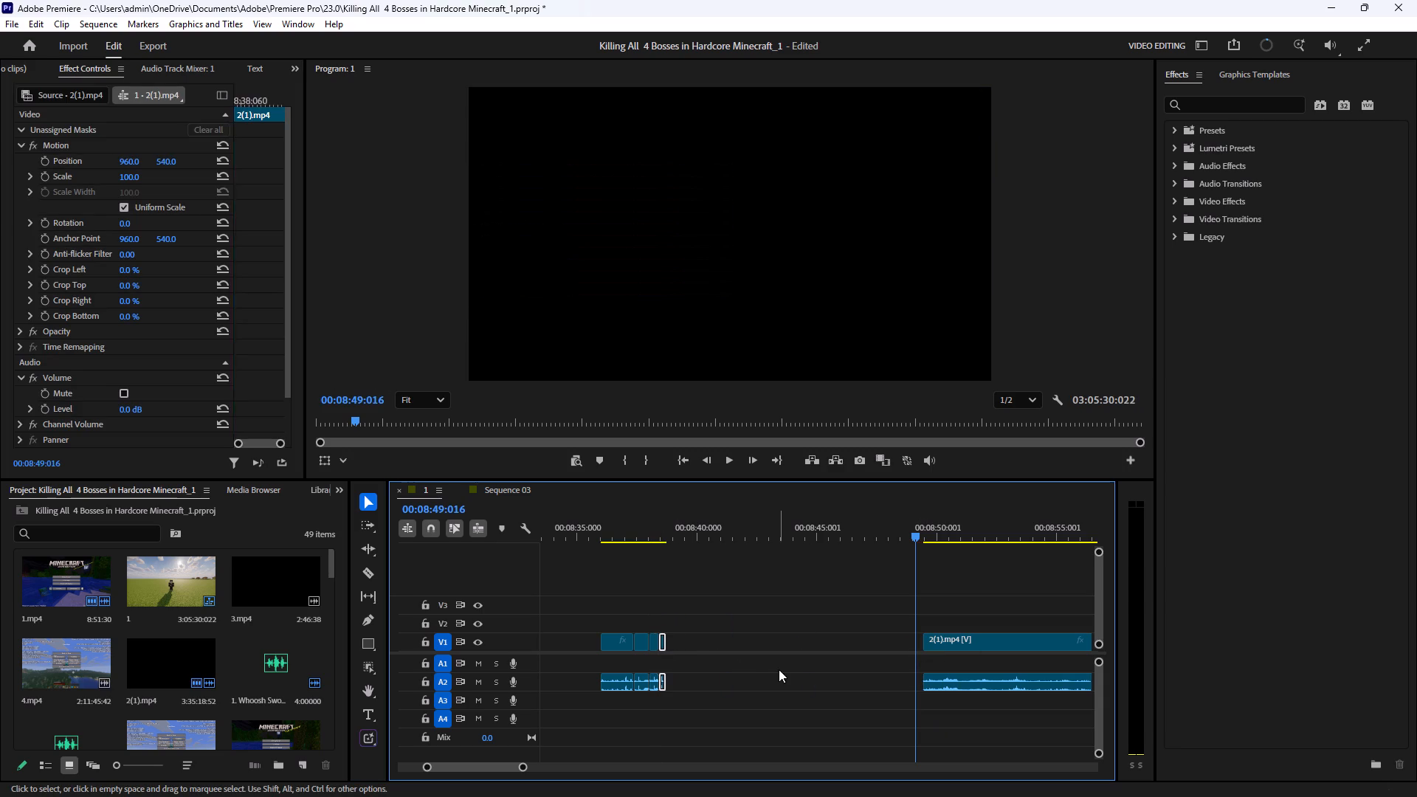
left_click(779, 669)
left_click(634, 528)
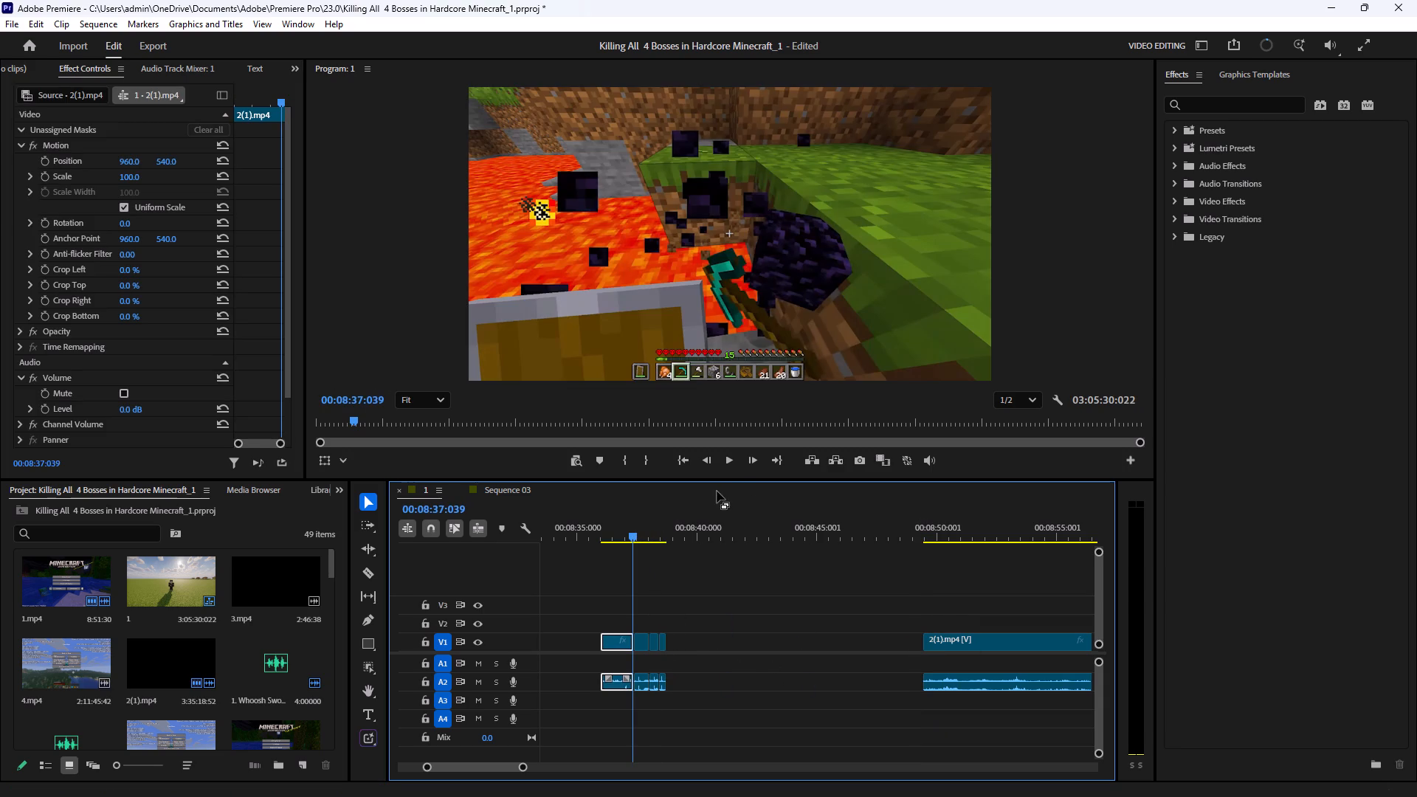
left_click(727, 459)
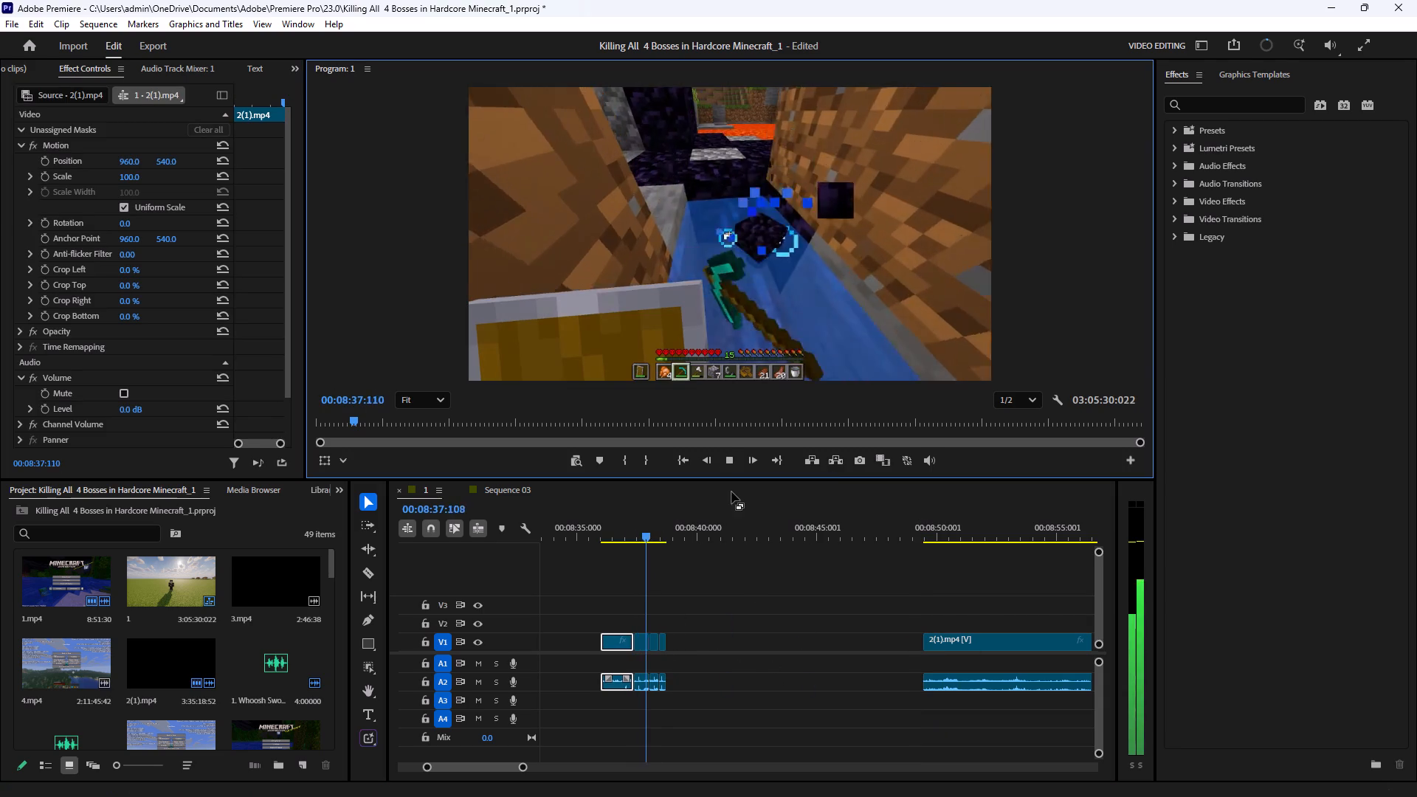
left_click(728, 460)
Move the four condensed obsidian pieces together against the end of the preceding footage at about 00:08:03 and play across the join.
left_click(810, 658)
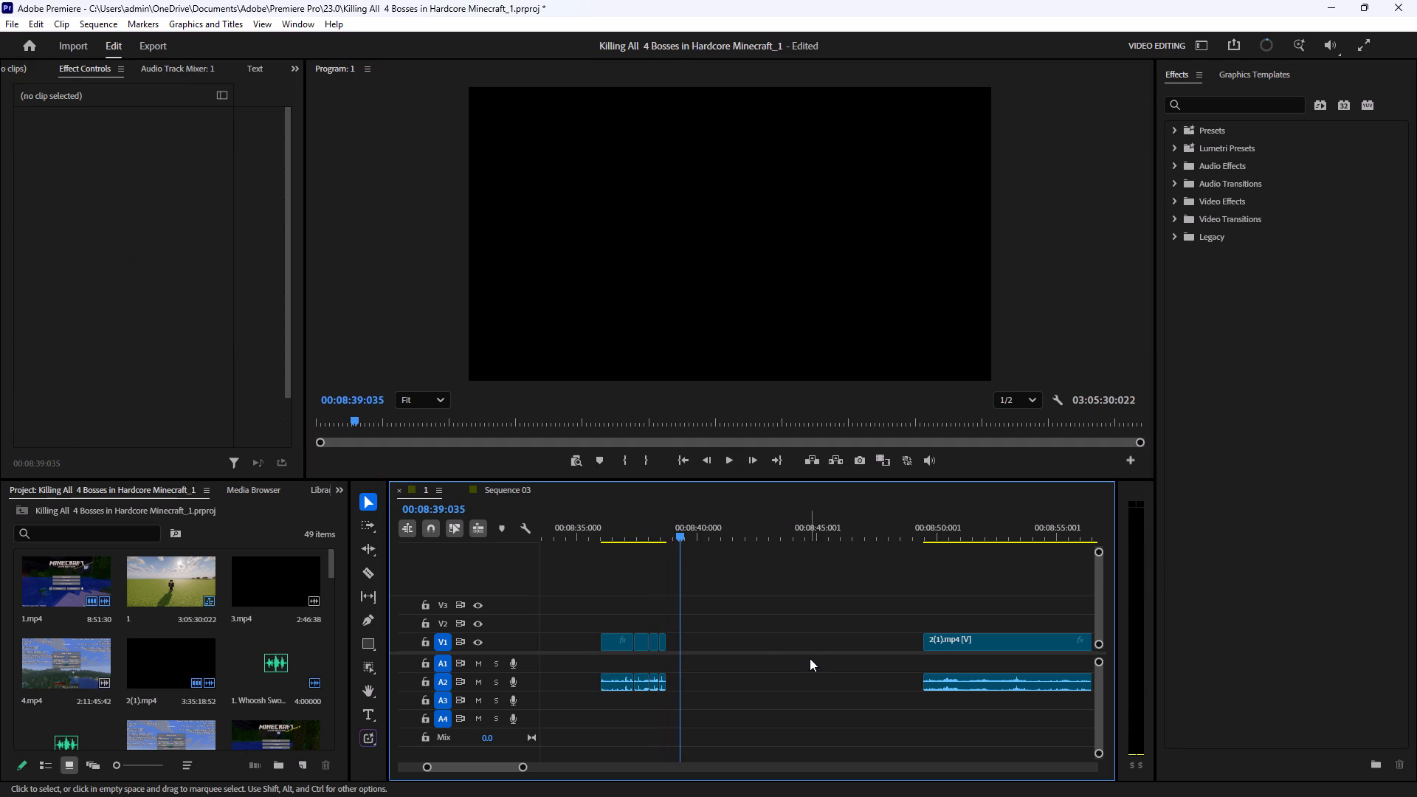
left_click_drag(724, 711, 603, 578)
left_click(603, 578)
left_click_drag(749, 715, 599, 606)
left_click(494, 765)
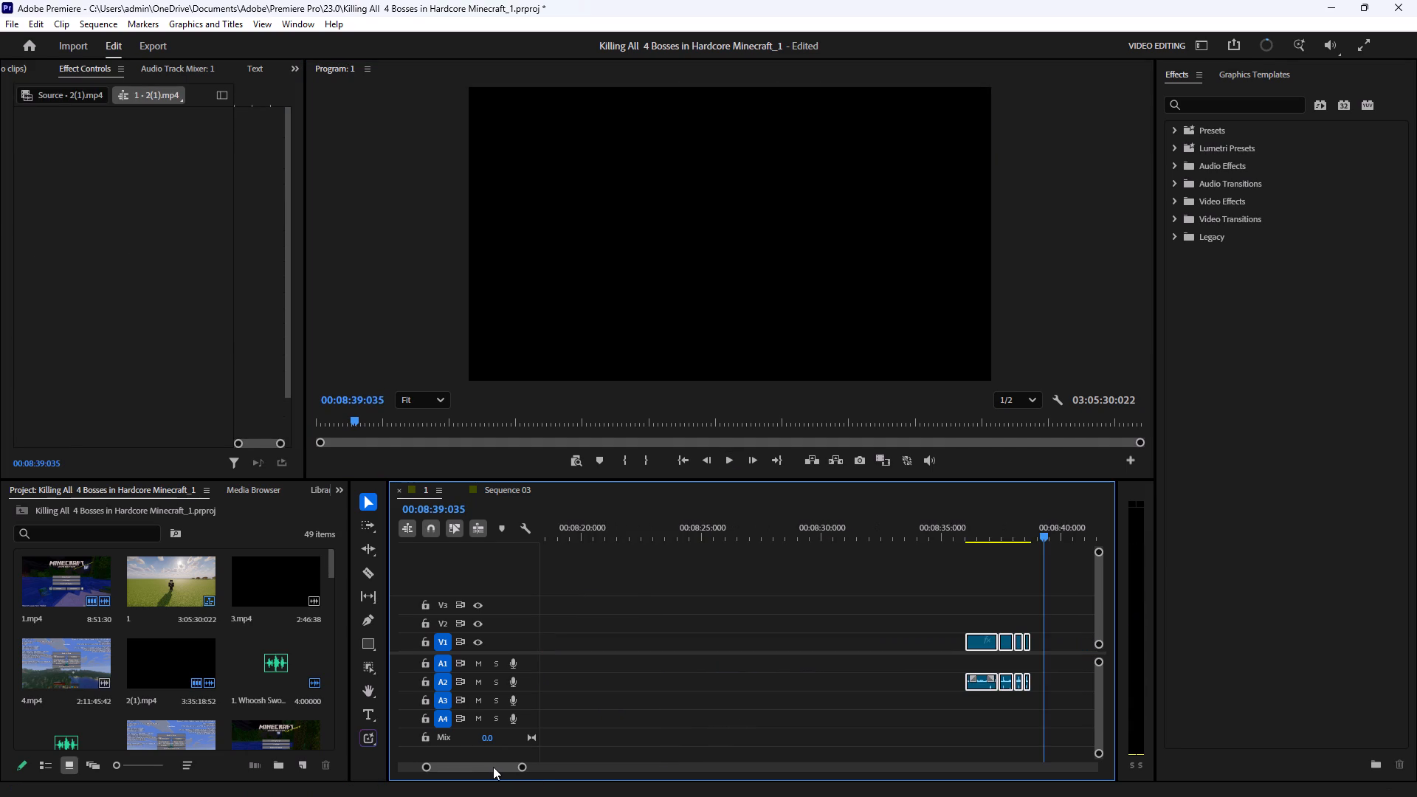
left_click_drag(521, 765, 596, 769)
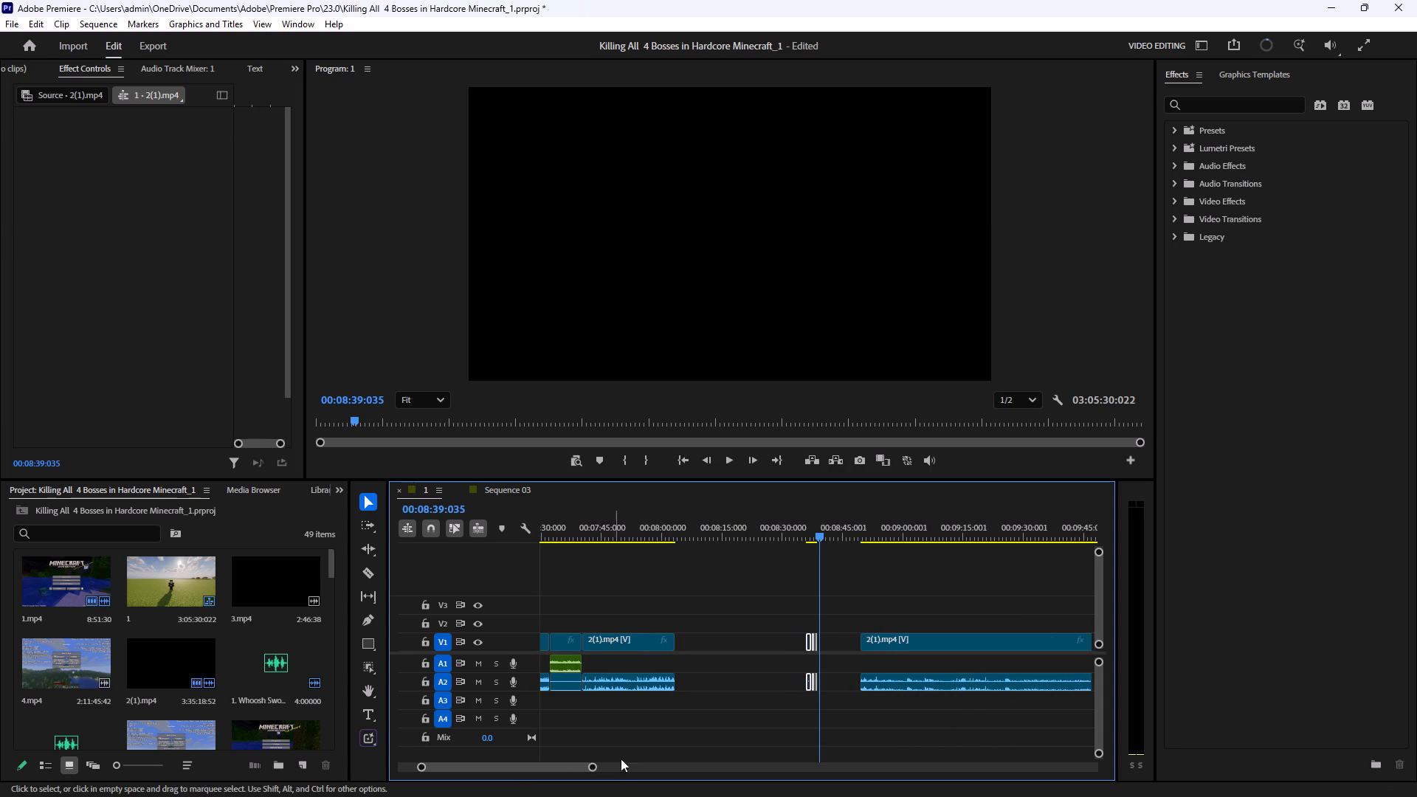
left_click_drag(814, 644, 700, 643)
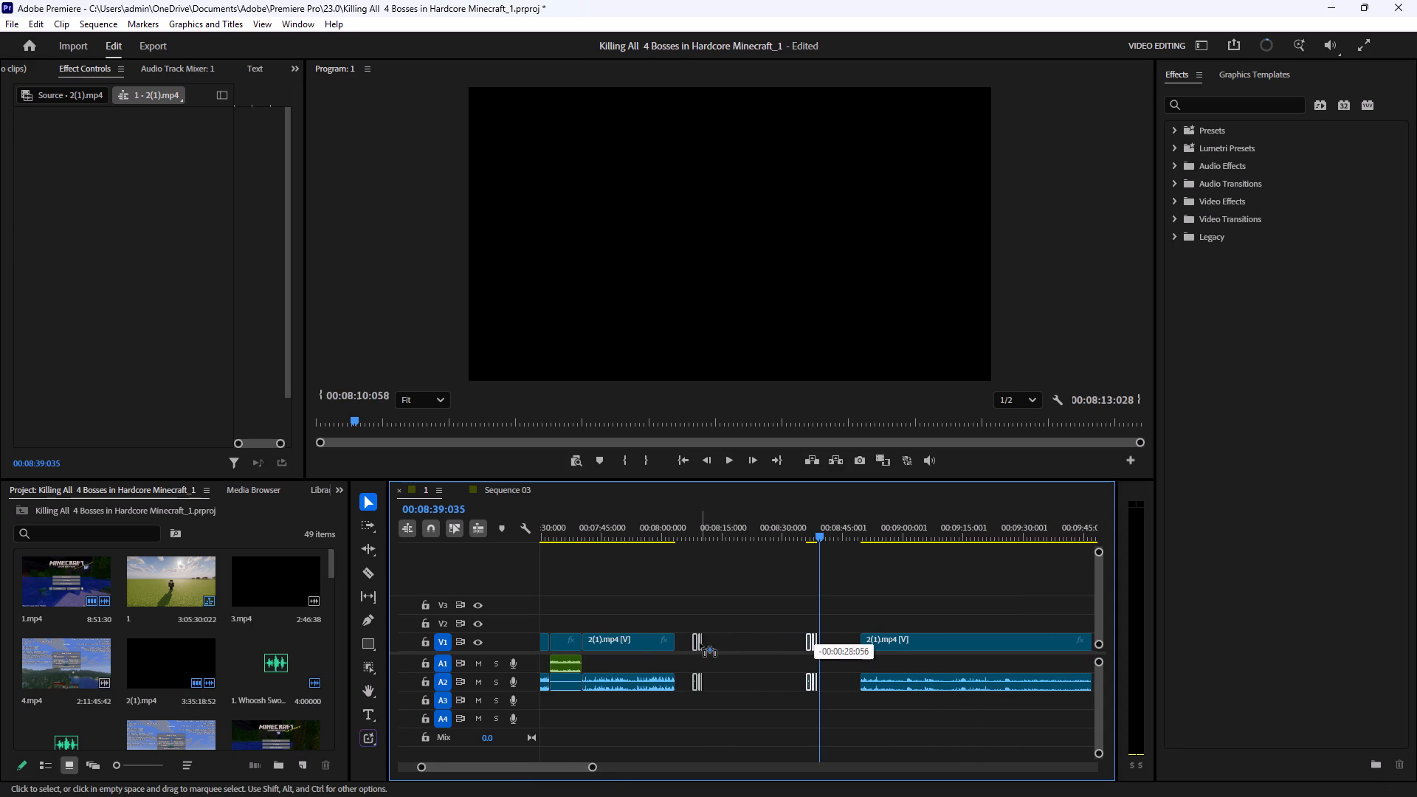
left_click_drag(700, 643, 687, 645)
left_click(747, 642)
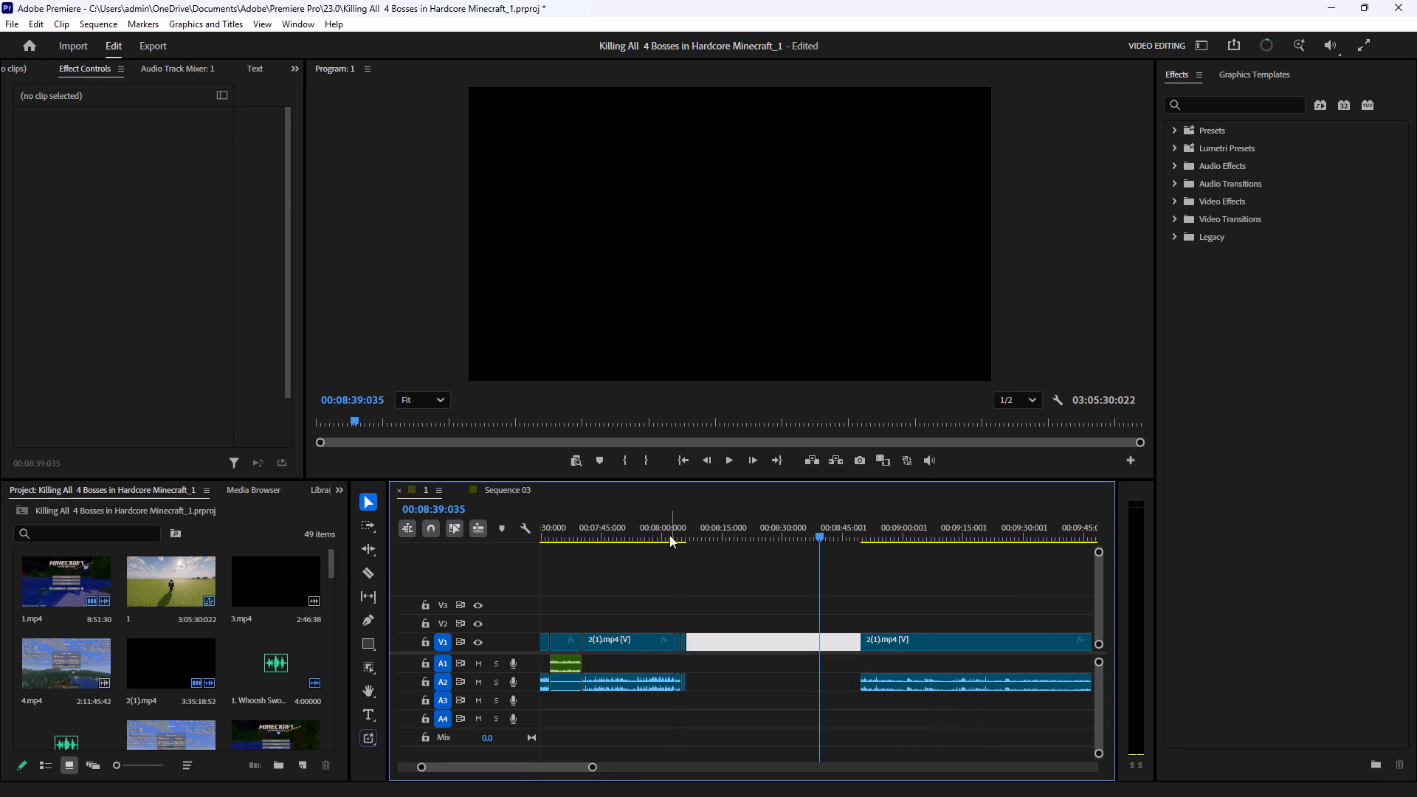
left_click(669, 532)
left_click(736, 459)
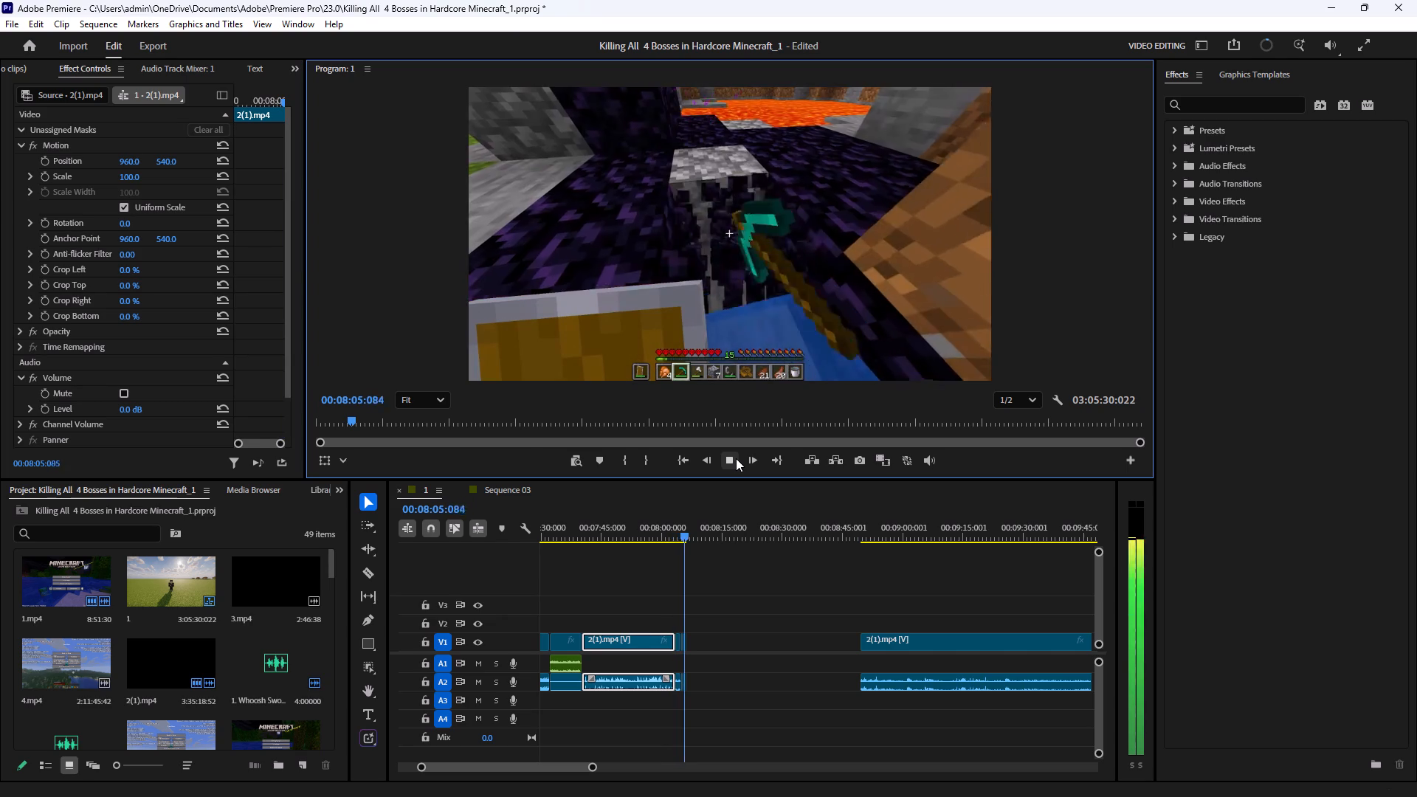
left_click(736, 458)
Move the remaining footage after the obsidian pieces earlier so that it starts at 00:08:10:084.
left_click(761, 633)
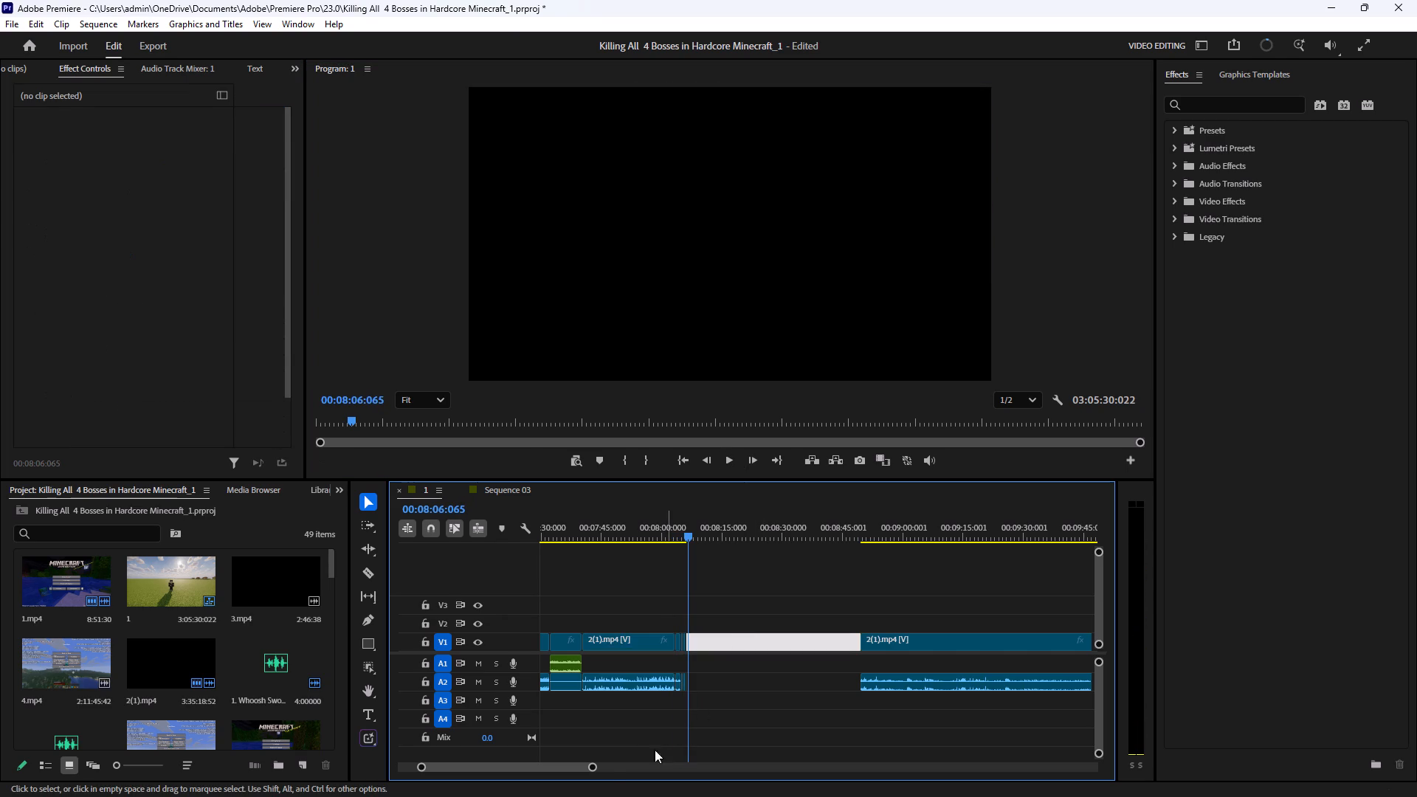
left_click_drag(590, 769, 535, 767)
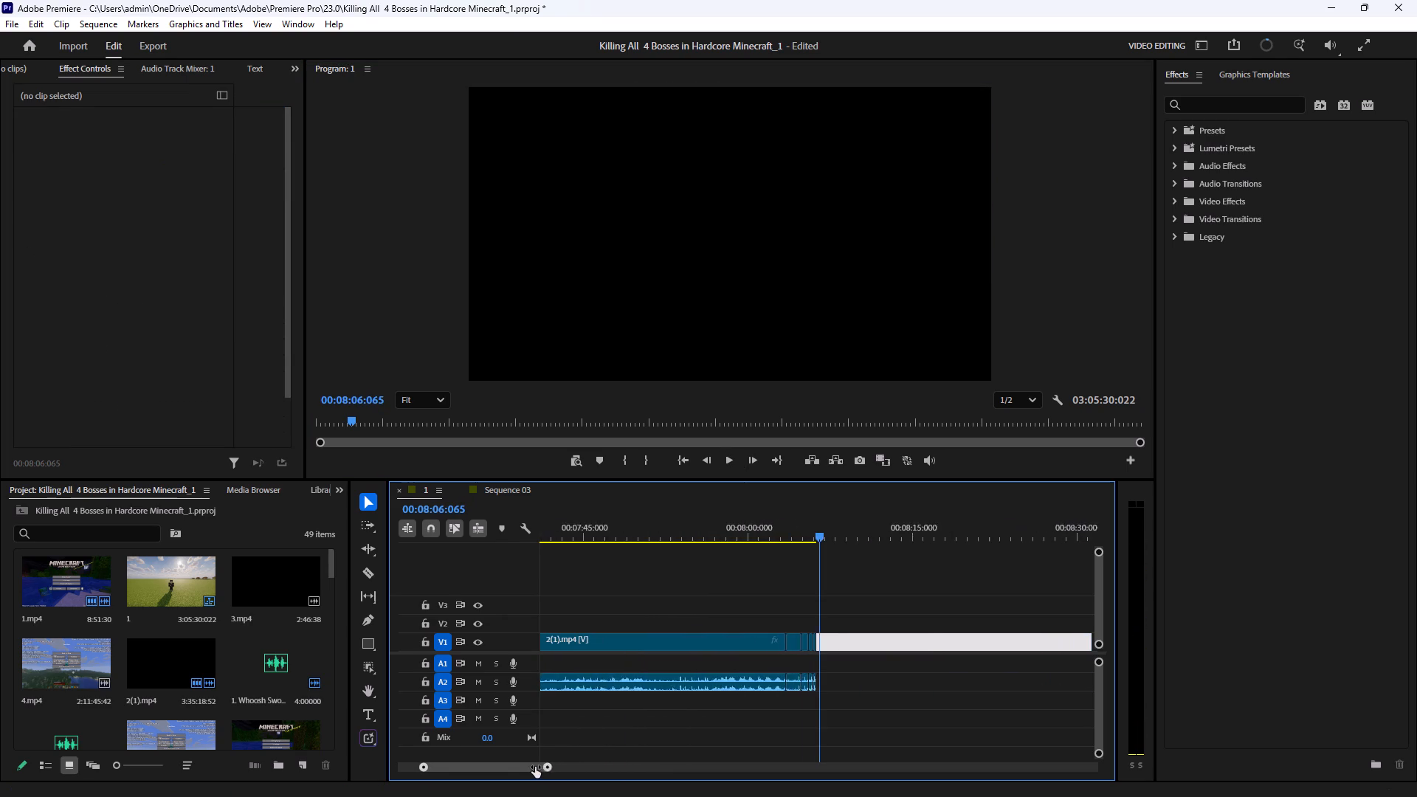
left_click_drag(535, 767, 517, 766)
left_click(908, 714)
left_click(501, 770)
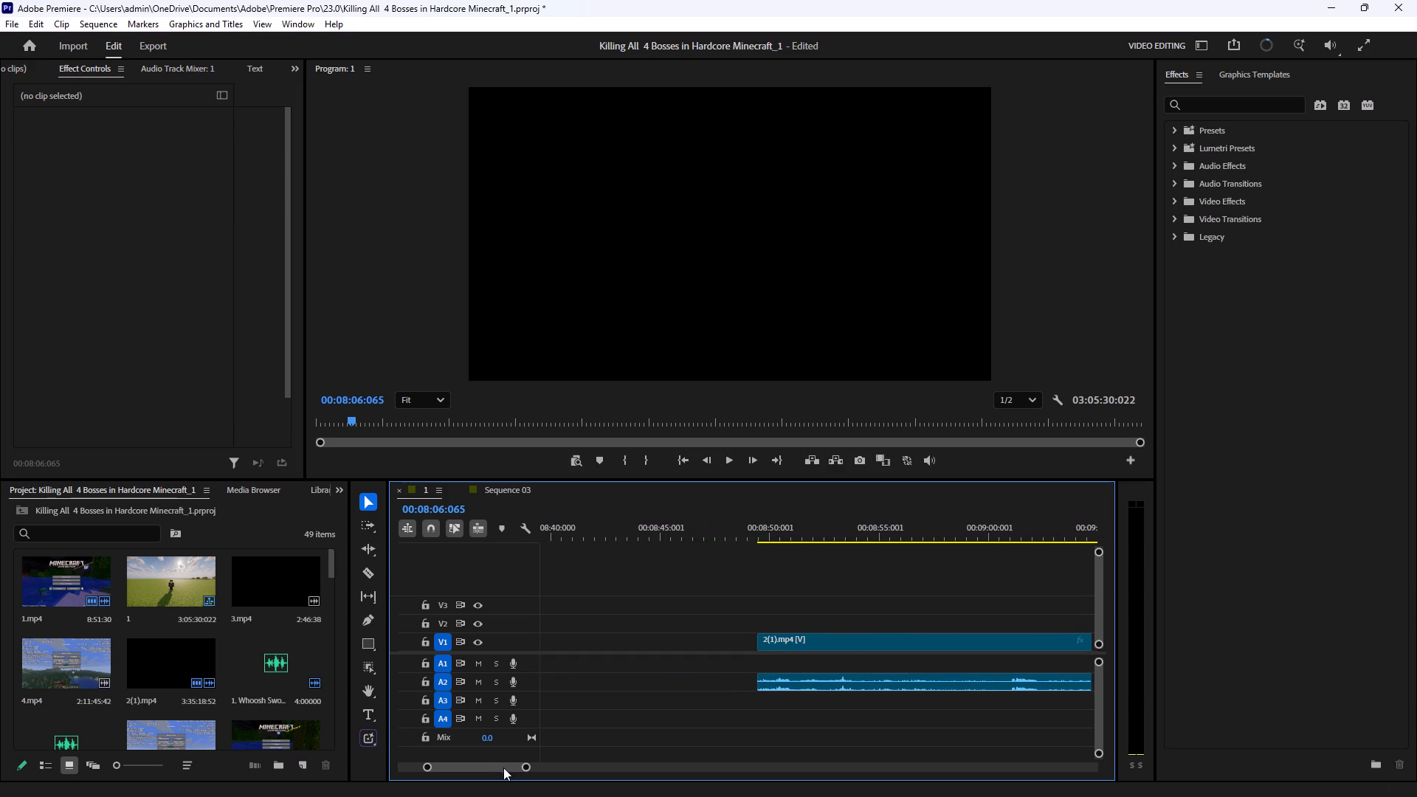
left_click_drag(527, 768, 511, 770)
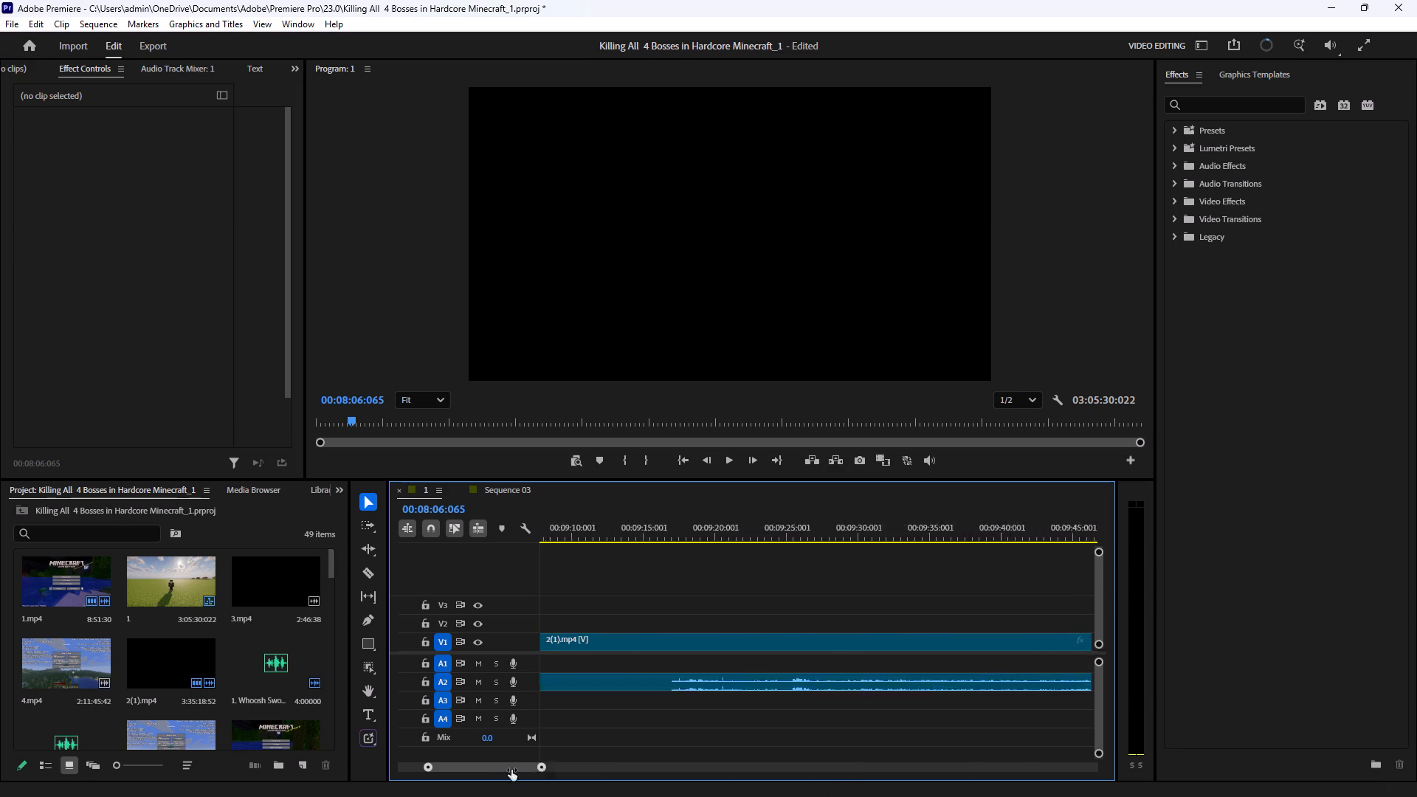
left_click_drag(511, 770, 572, 770)
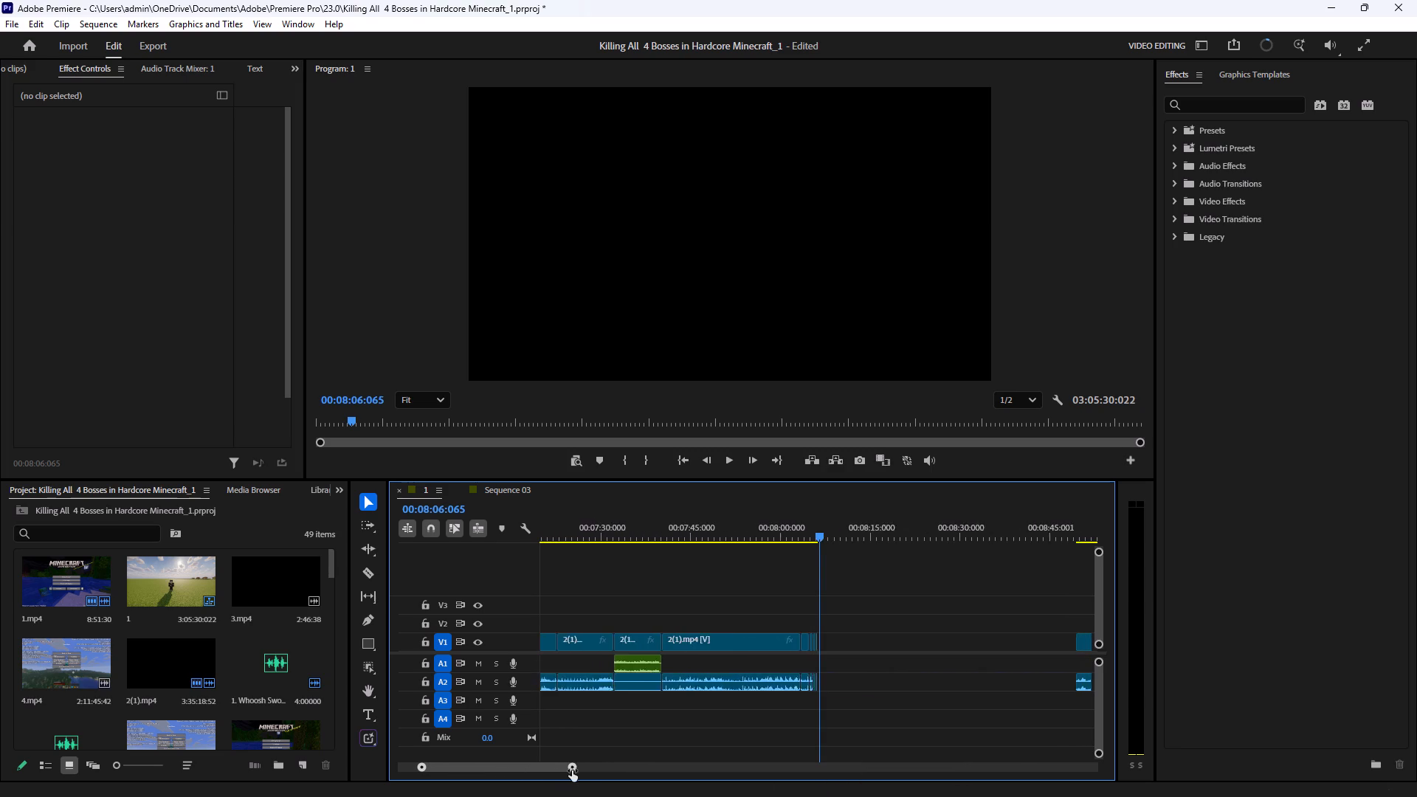
left_click_drag(572, 770, 590, 771)
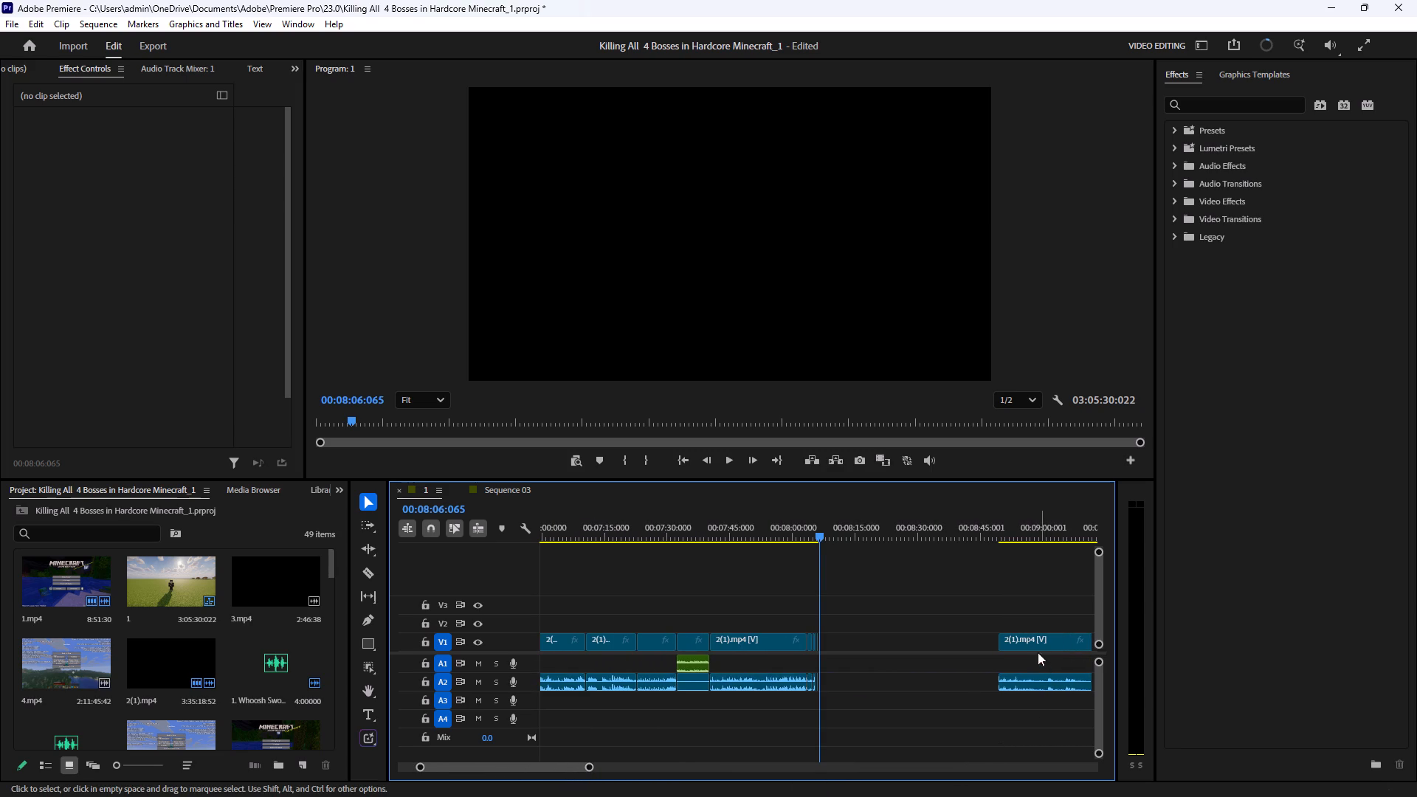
left_click_drag(1034, 644, 872, 649)
left_click(932, 727)
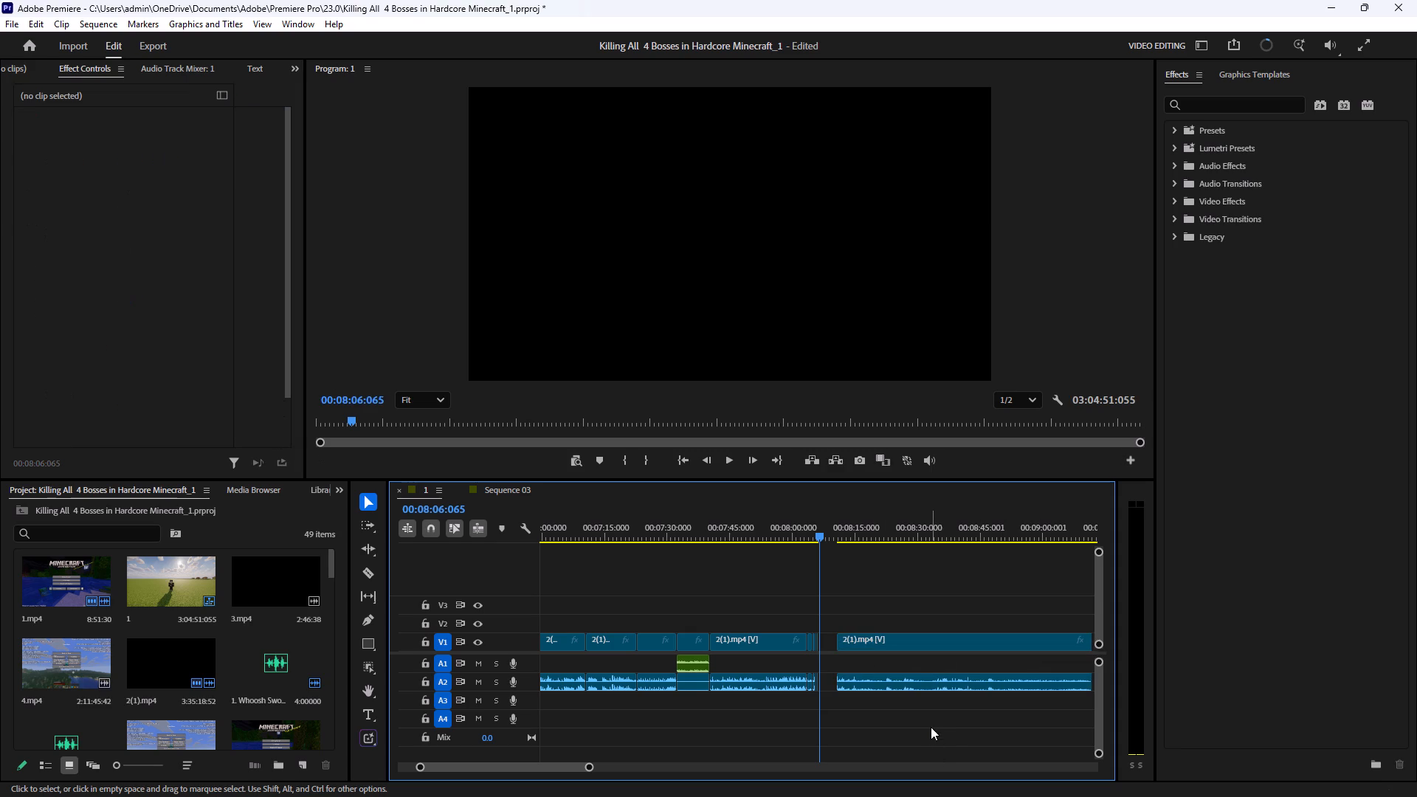
Play the moved footage from its start at 00:08:10:084 into the crafting table scene.
left_click_drag(587, 768, 517, 770)
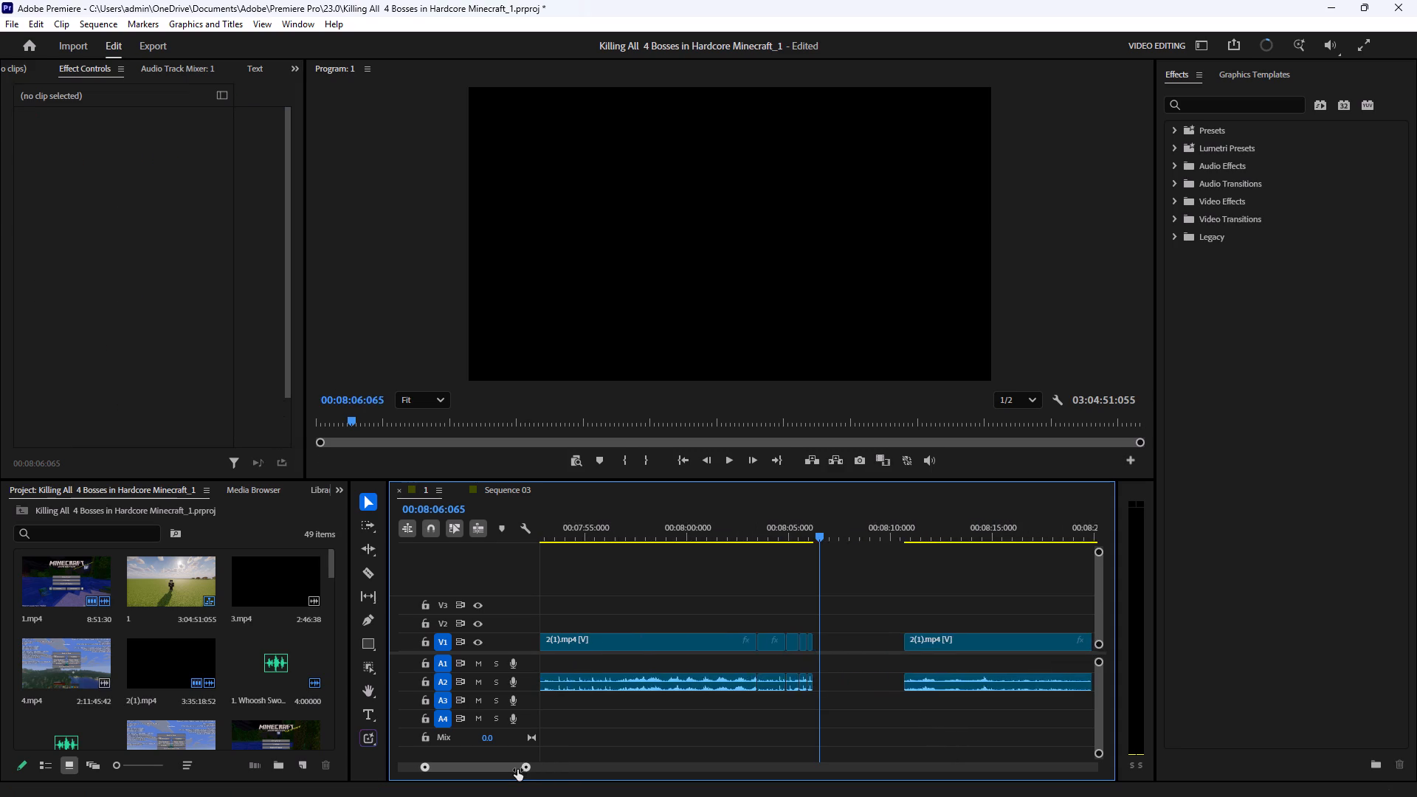
left_click_drag(517, 770, 496, 772)
left_click_drag(905, 533, 991, 533)
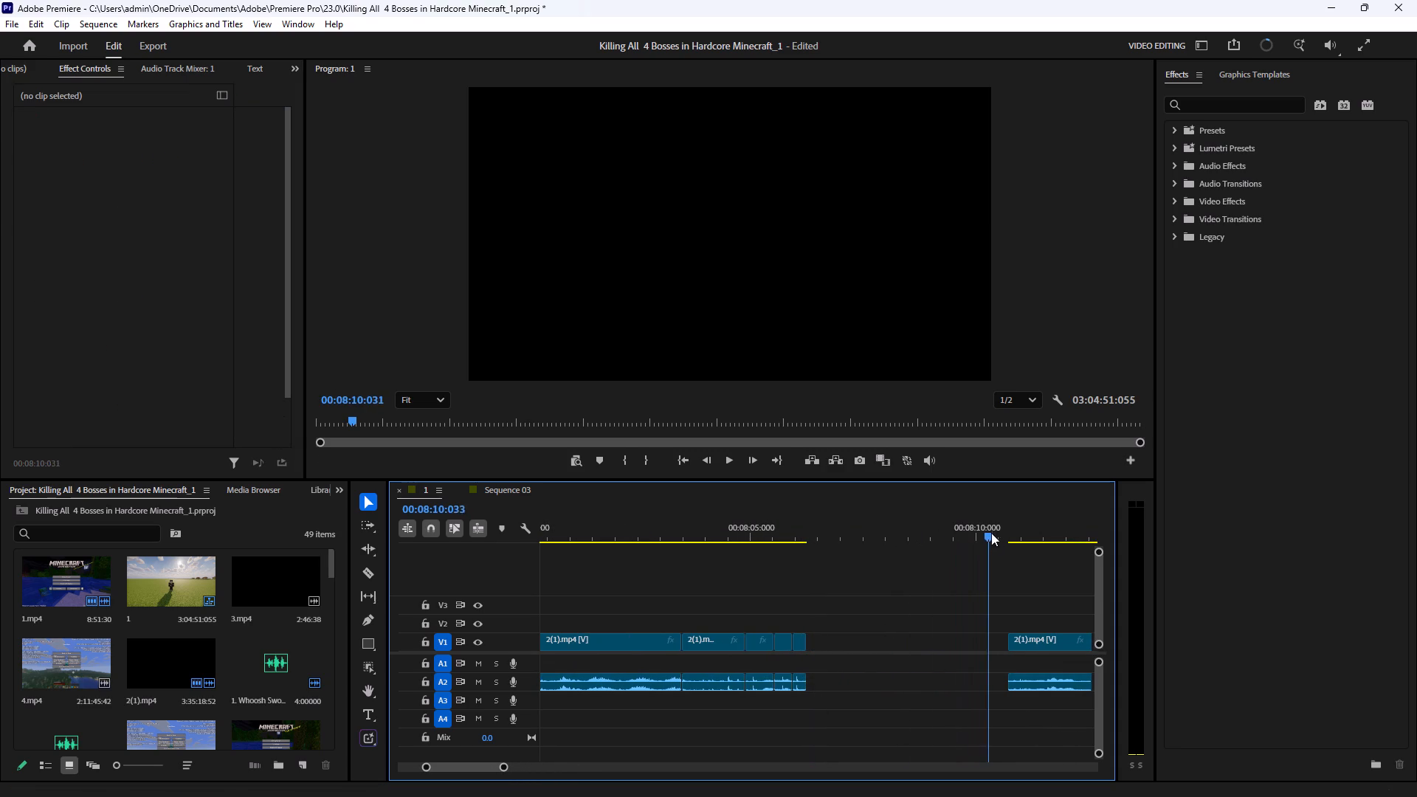
left_click_drag(991, 533, 1010, 533)
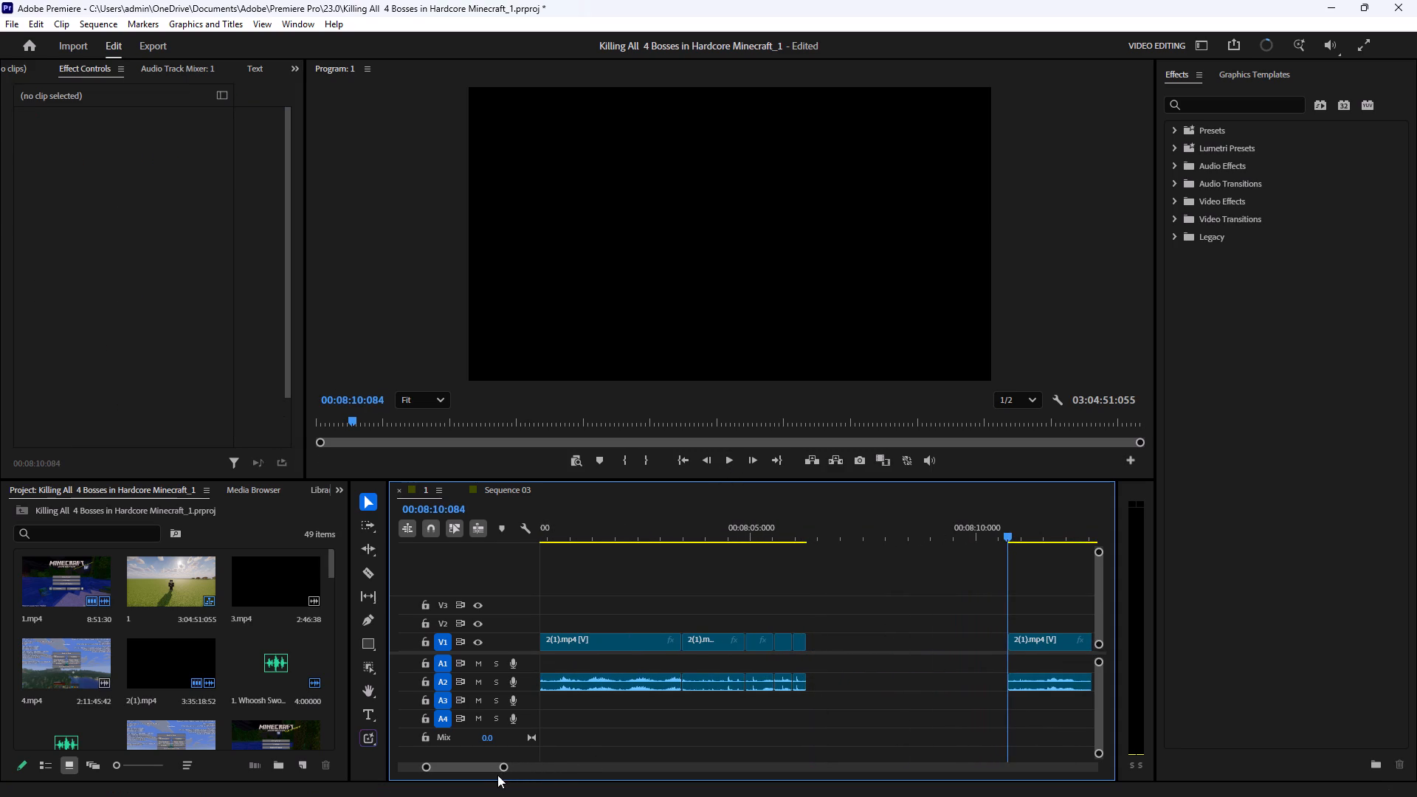
left_click_drag(500, 768, 523, 768)
left_click(730, 462)
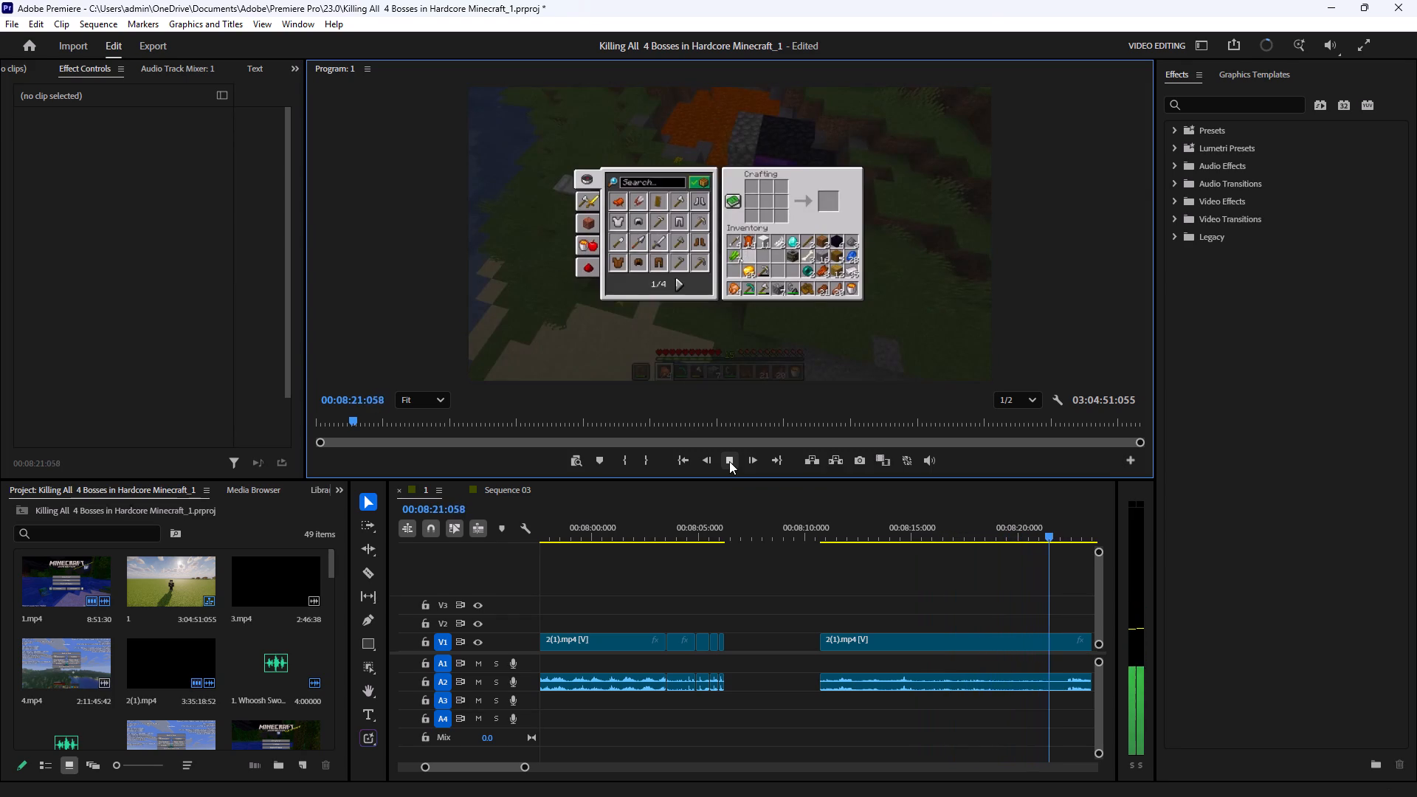
left_click(729, 461)
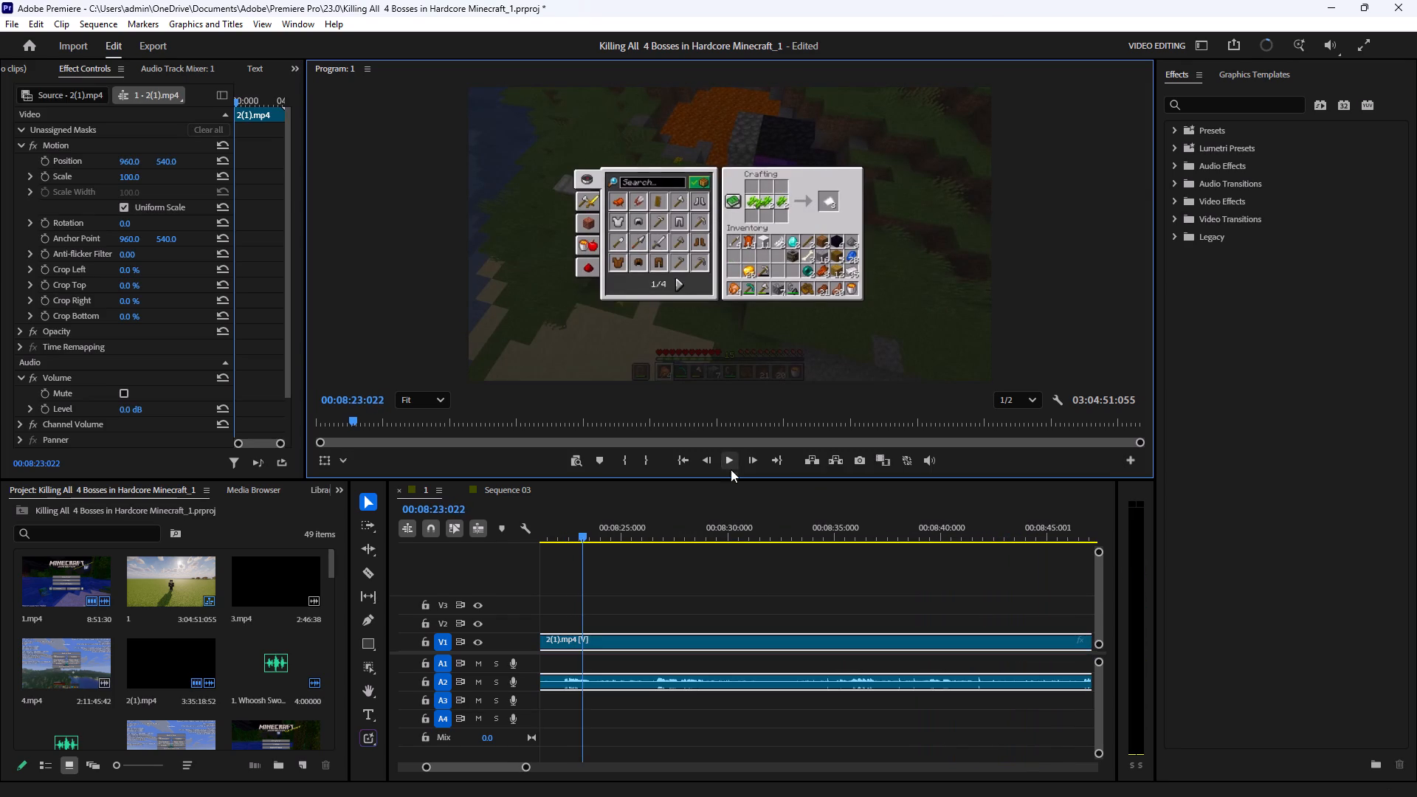
Split the long clip at 00:08:38:056, where the enchanting table recipe is pointed at in the crafting window.
left_click_drag(585, 536, 613, 539)
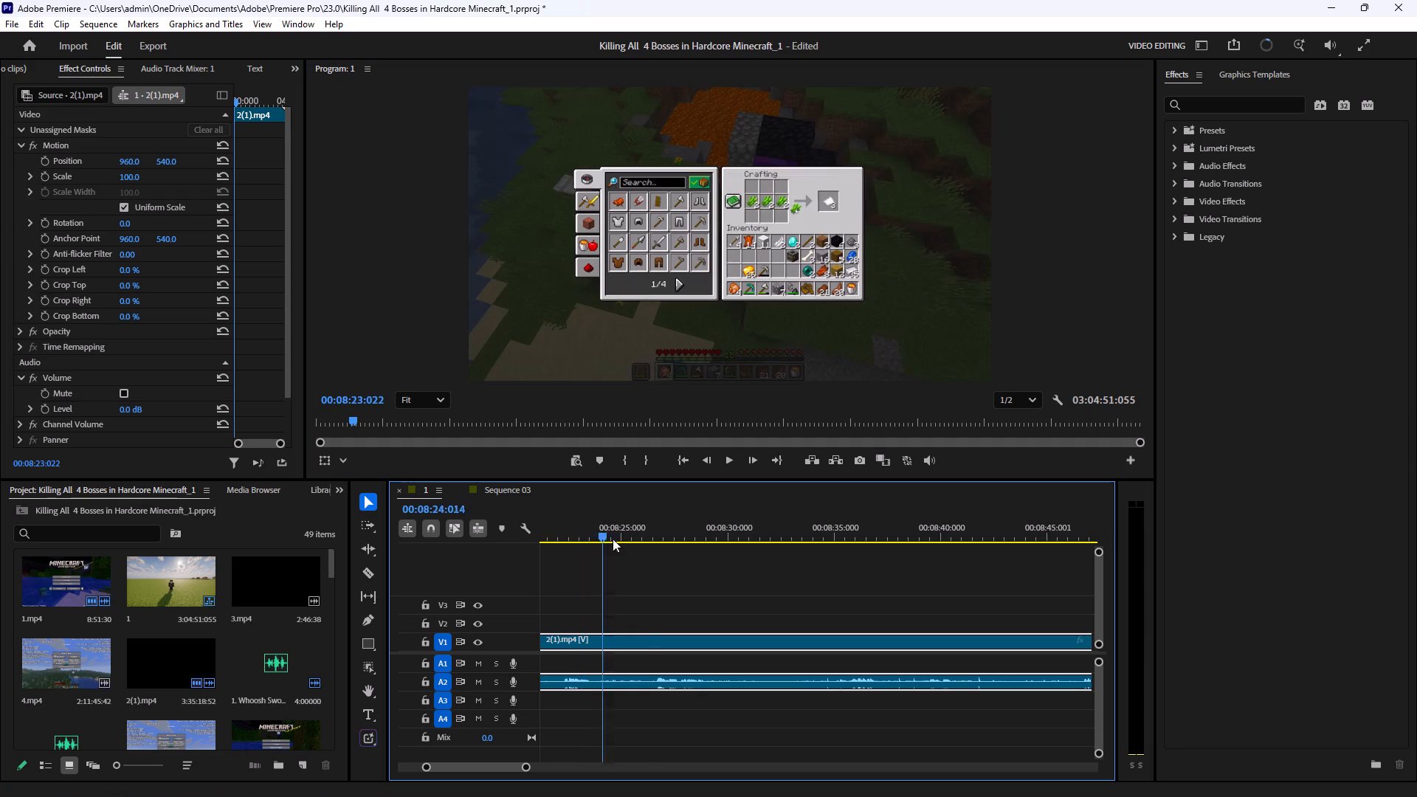
left_click_drag(613, 539, 678, 545)
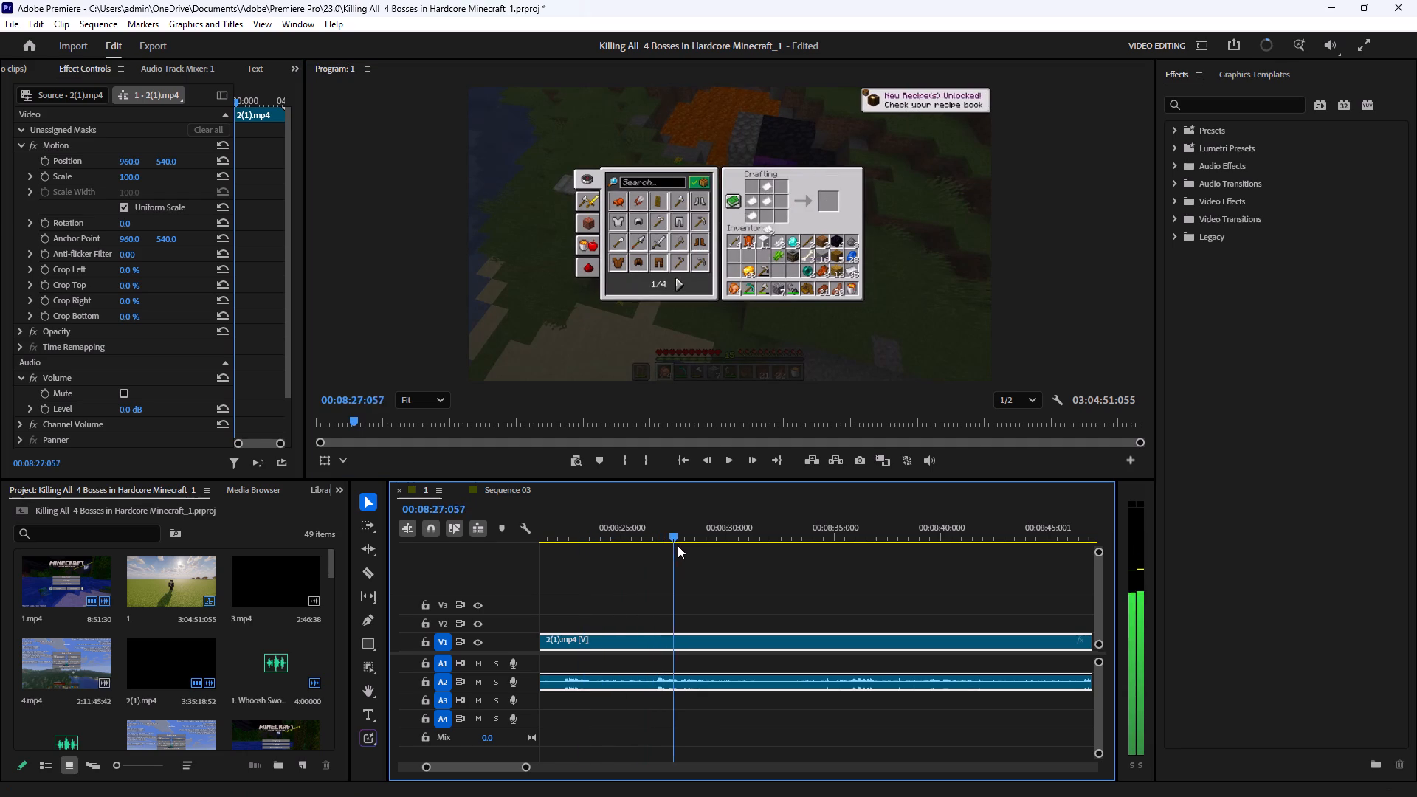
left_click_drag(678, 545, 795, 552)
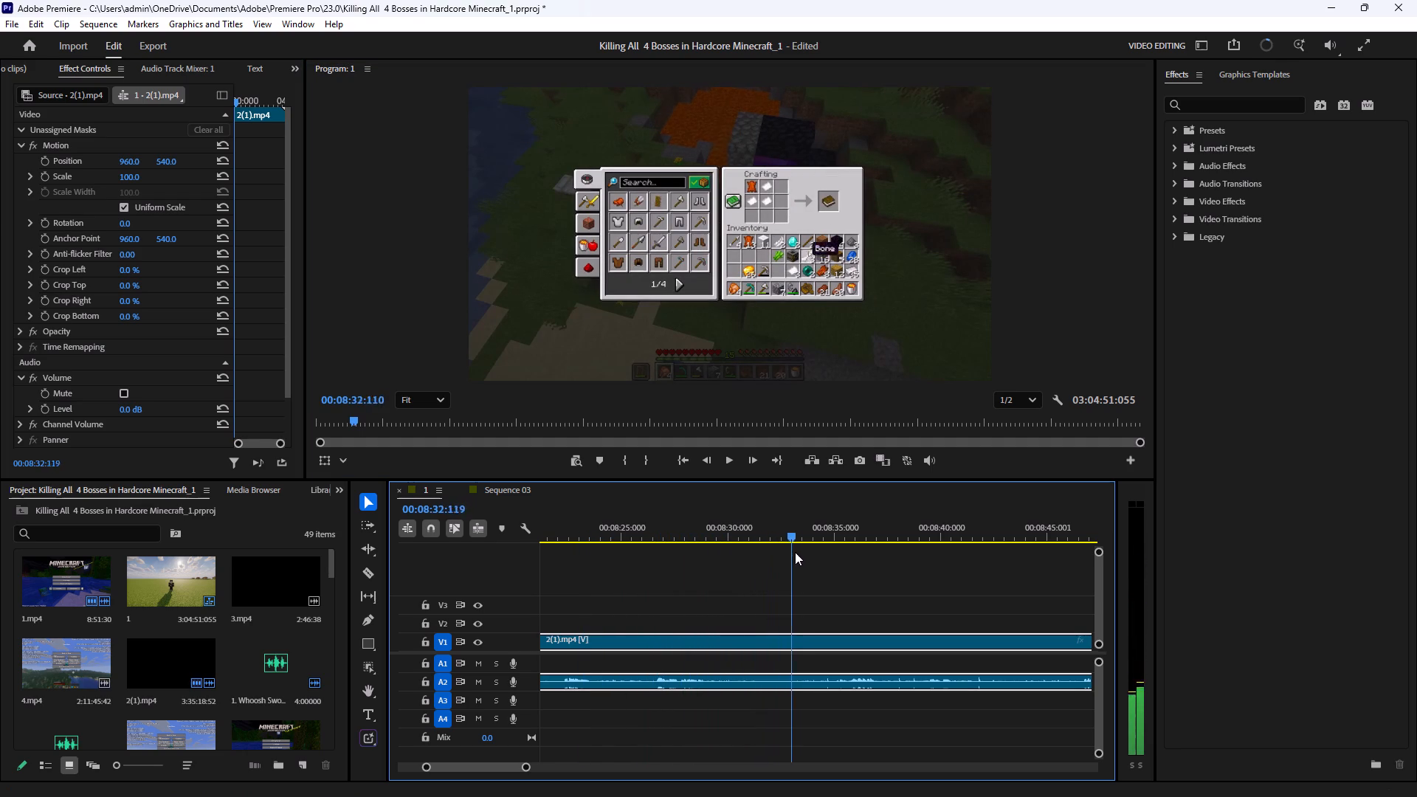
left_click_drag(795, 552, 879, 558)
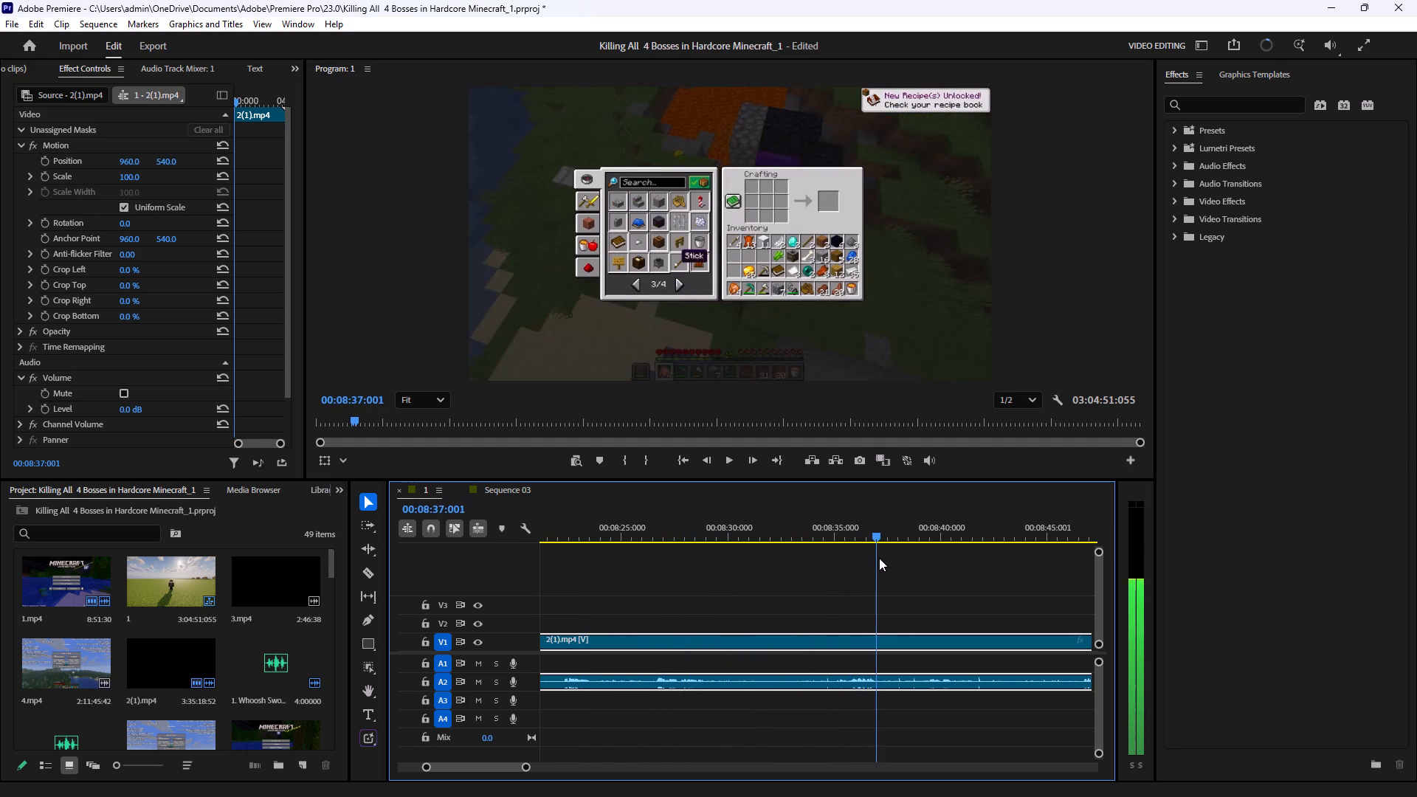
left_click_drag(879, 558, 903, 560)
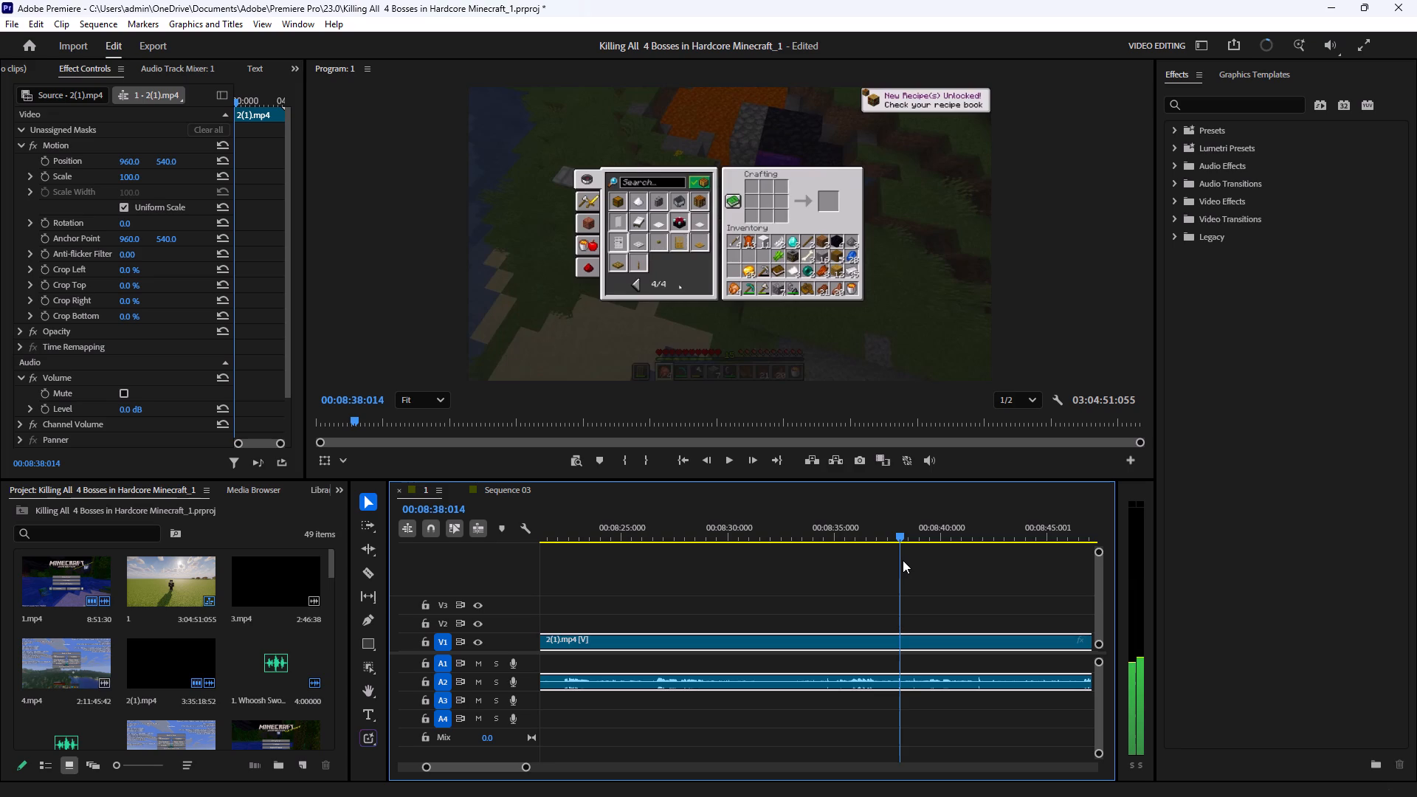
left_click_drag(903, 560, 910, 567)
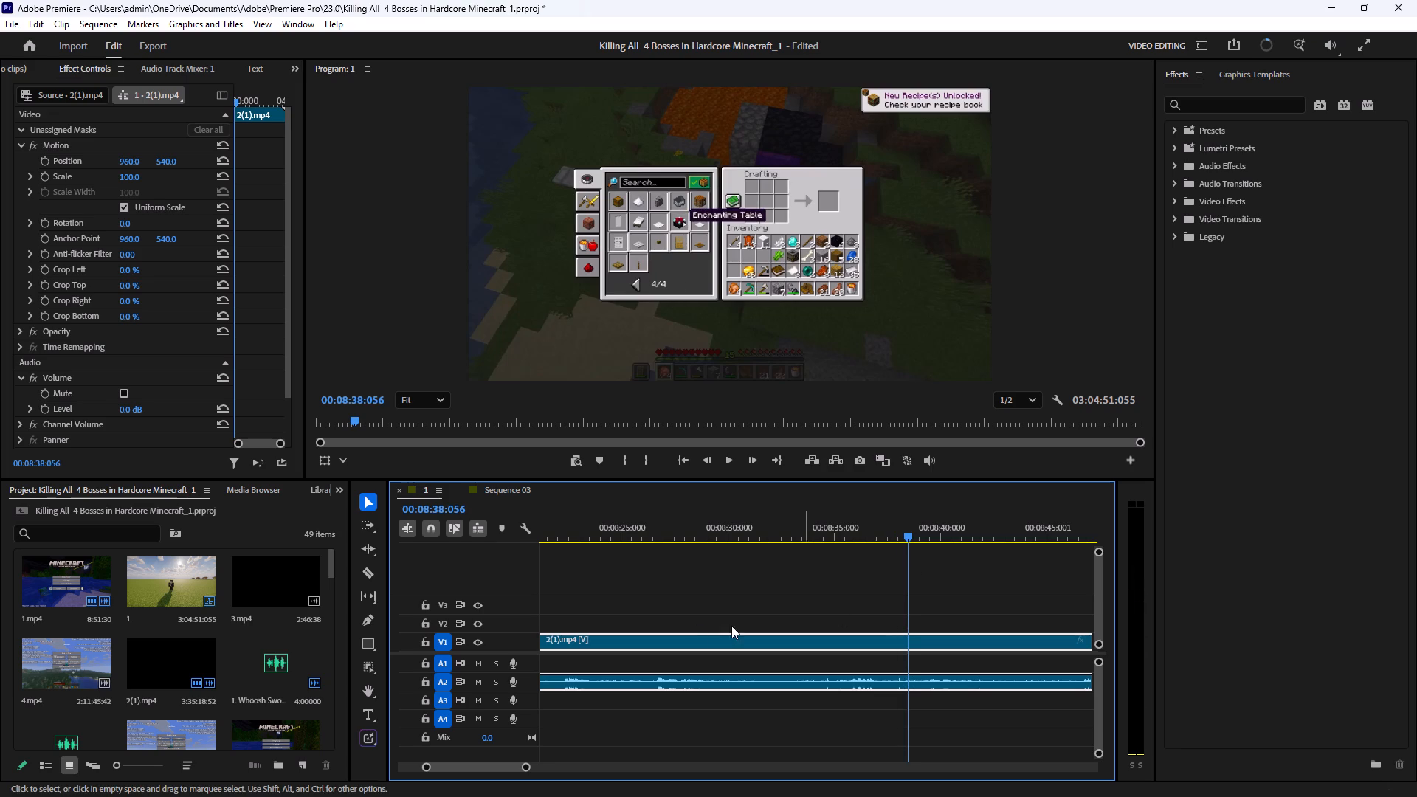
left_click(374, 579)
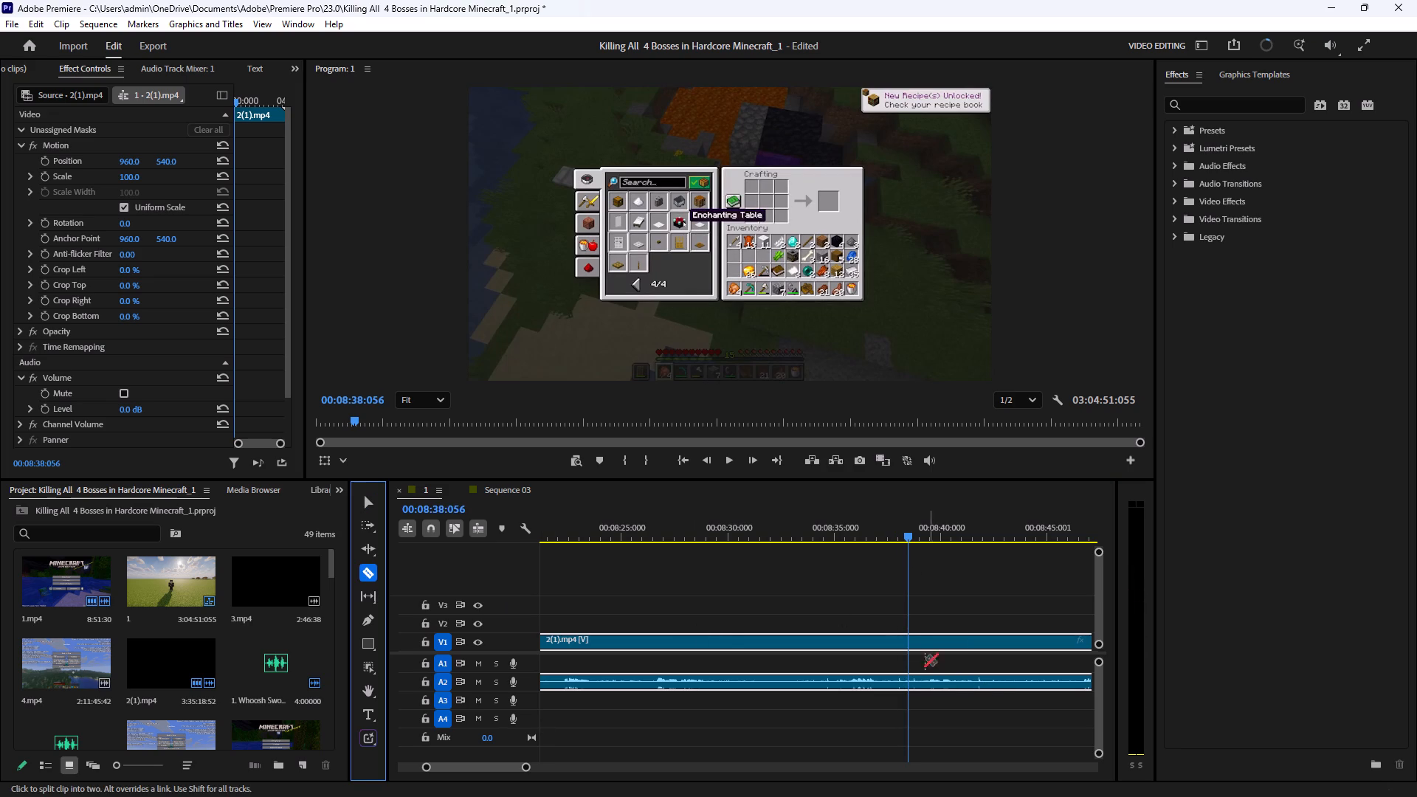
left_click(907, 638)
left_click(375, 500)
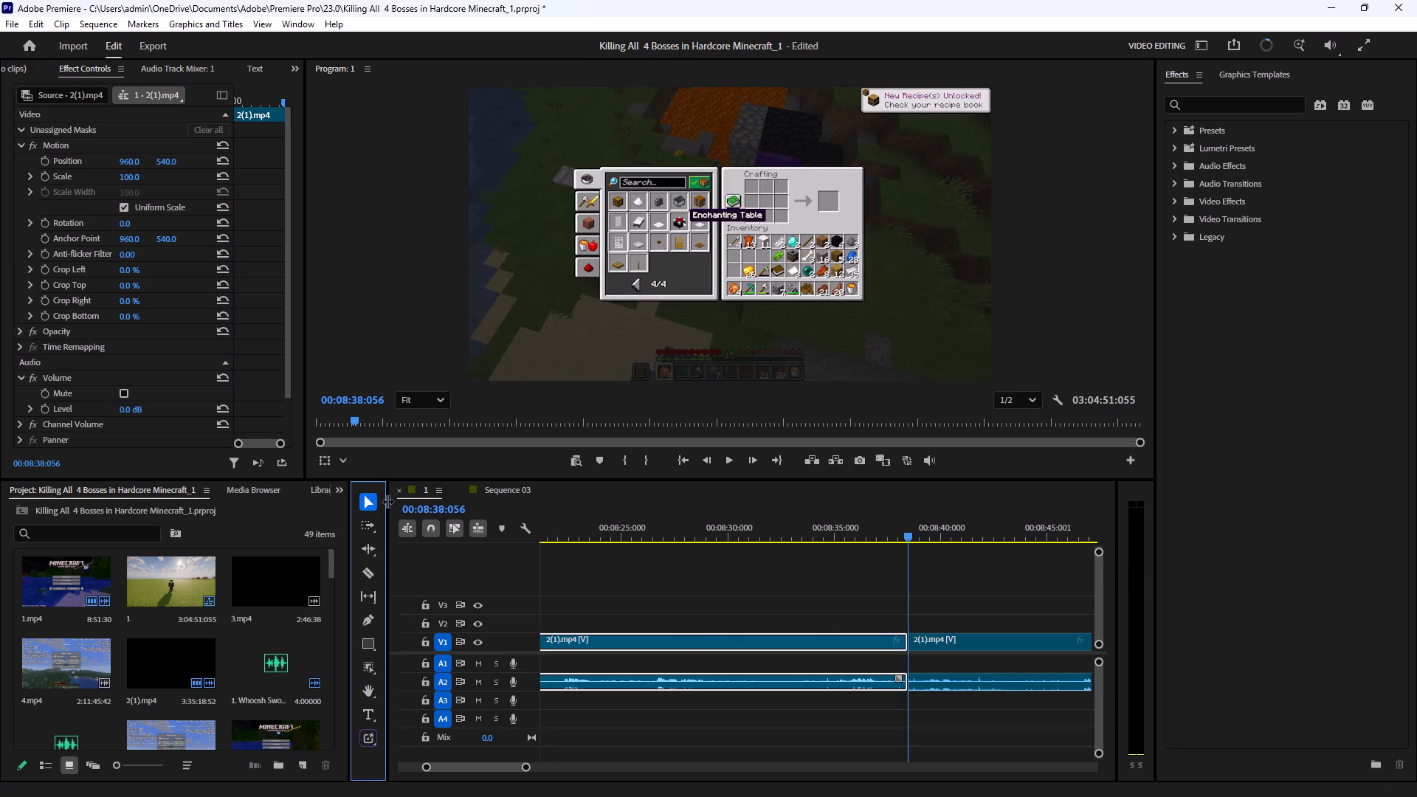
Review the enchanting table footage and split it at 00:08:38:118, about 00:08:41:066 and about 00:08:42 to isolate the crafting and placing moments.
left_click(733, 460)
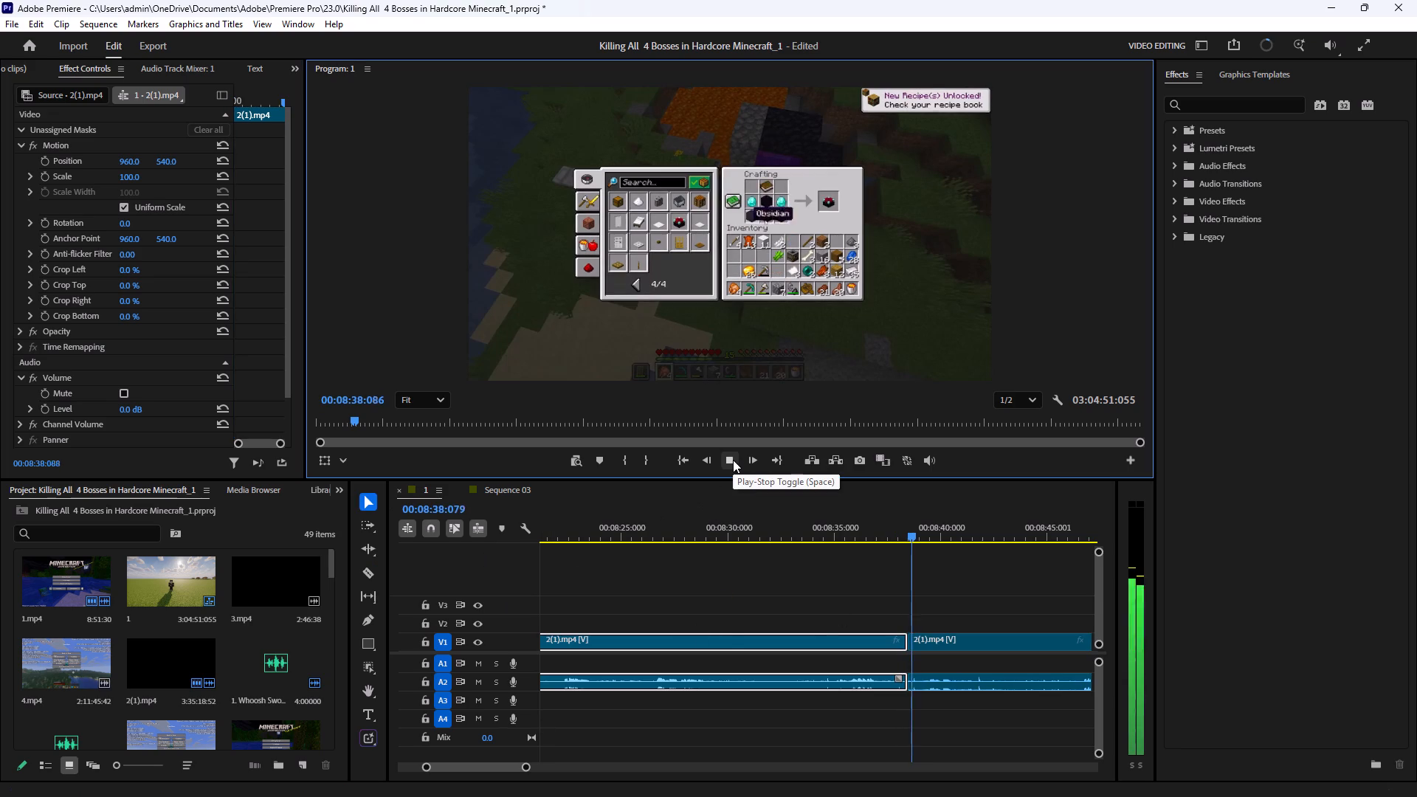
left_click(733, 460)
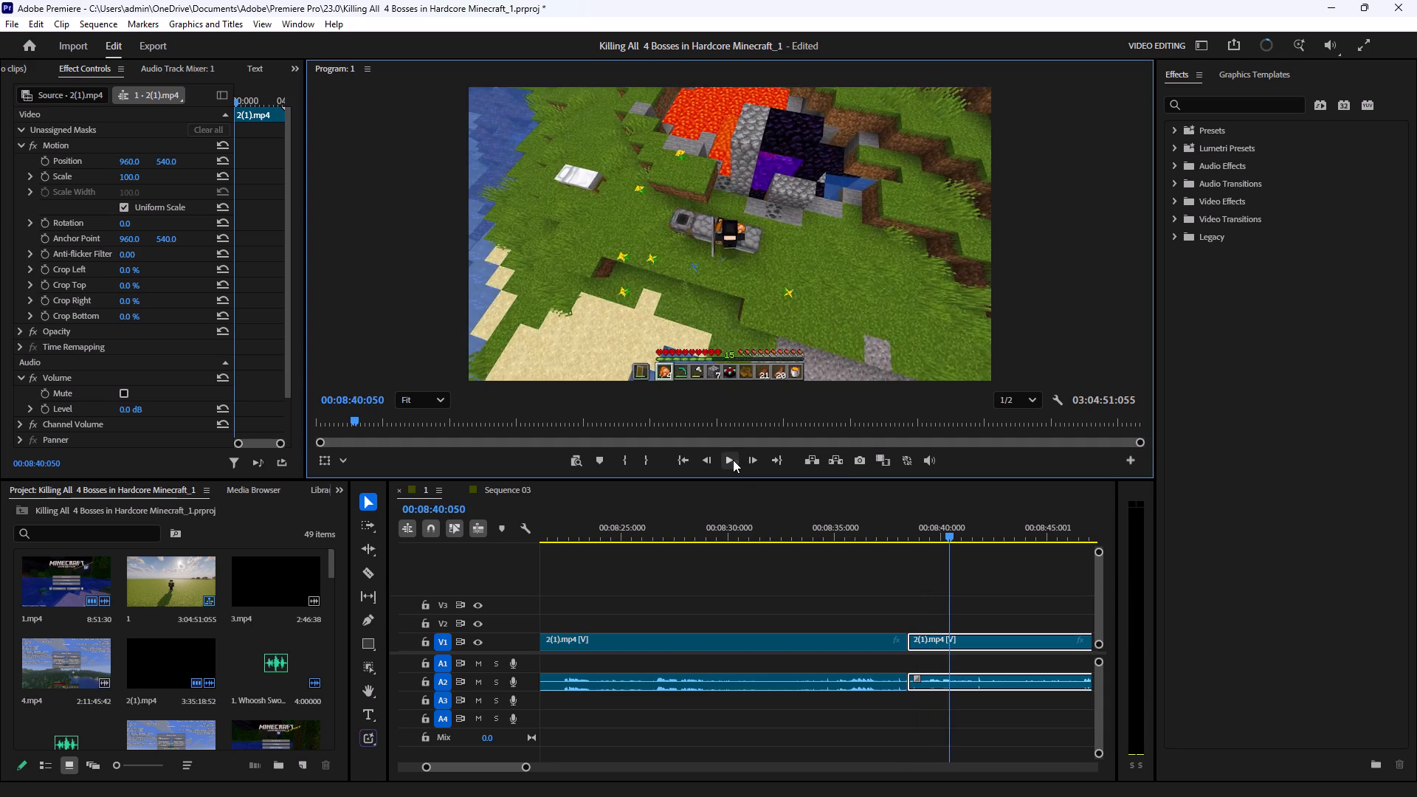
left_click(733, 460)
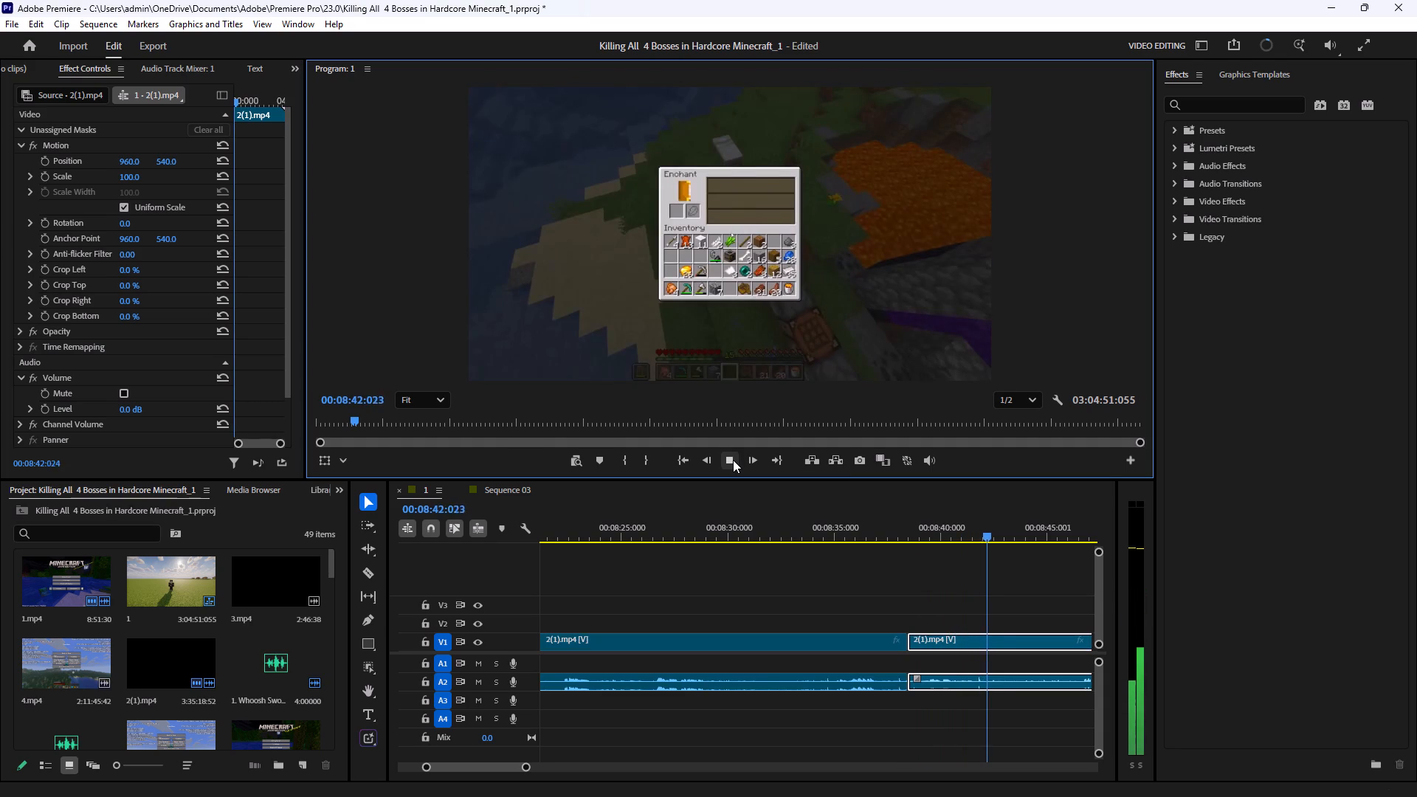
left_click(733, 460)
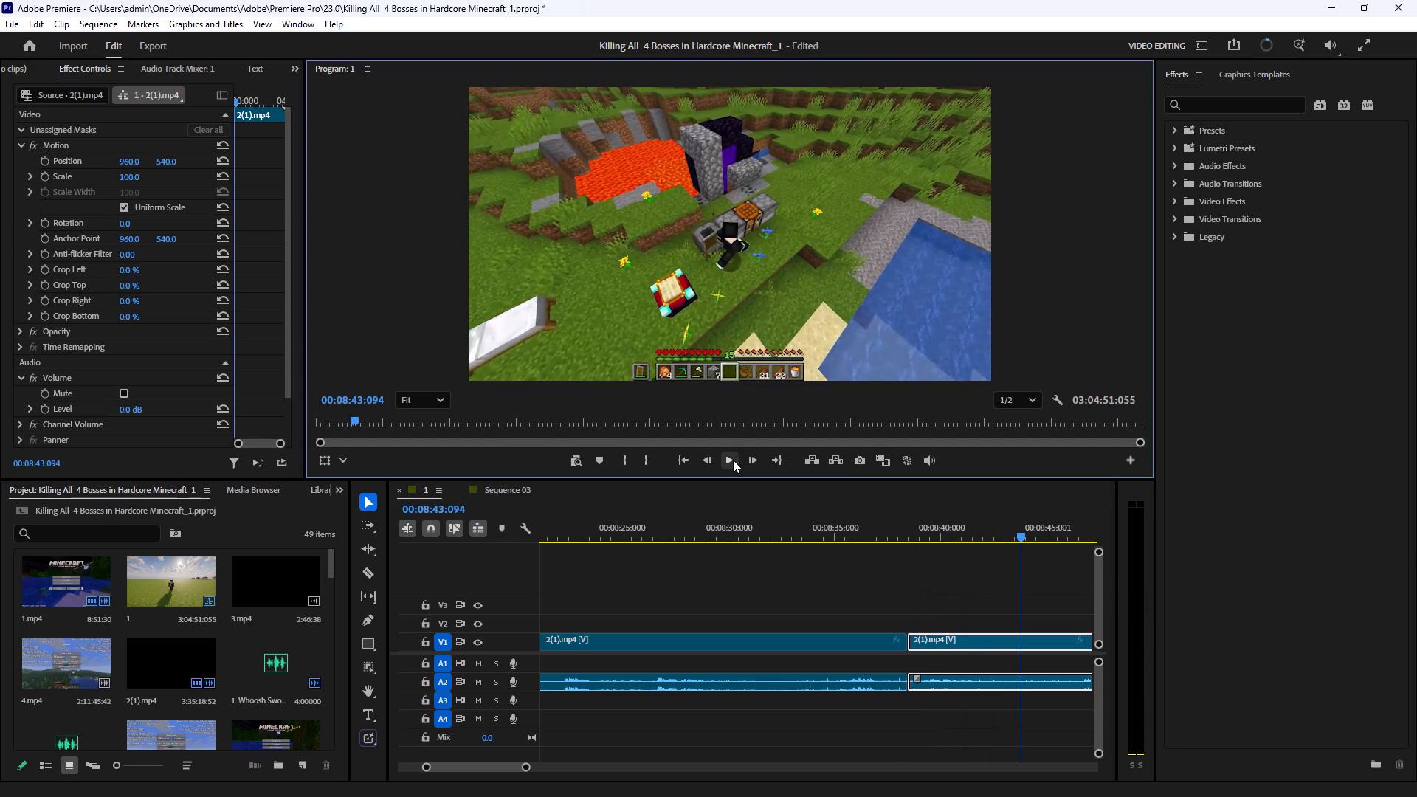
left_click_drag(925, 528, 920, 542)
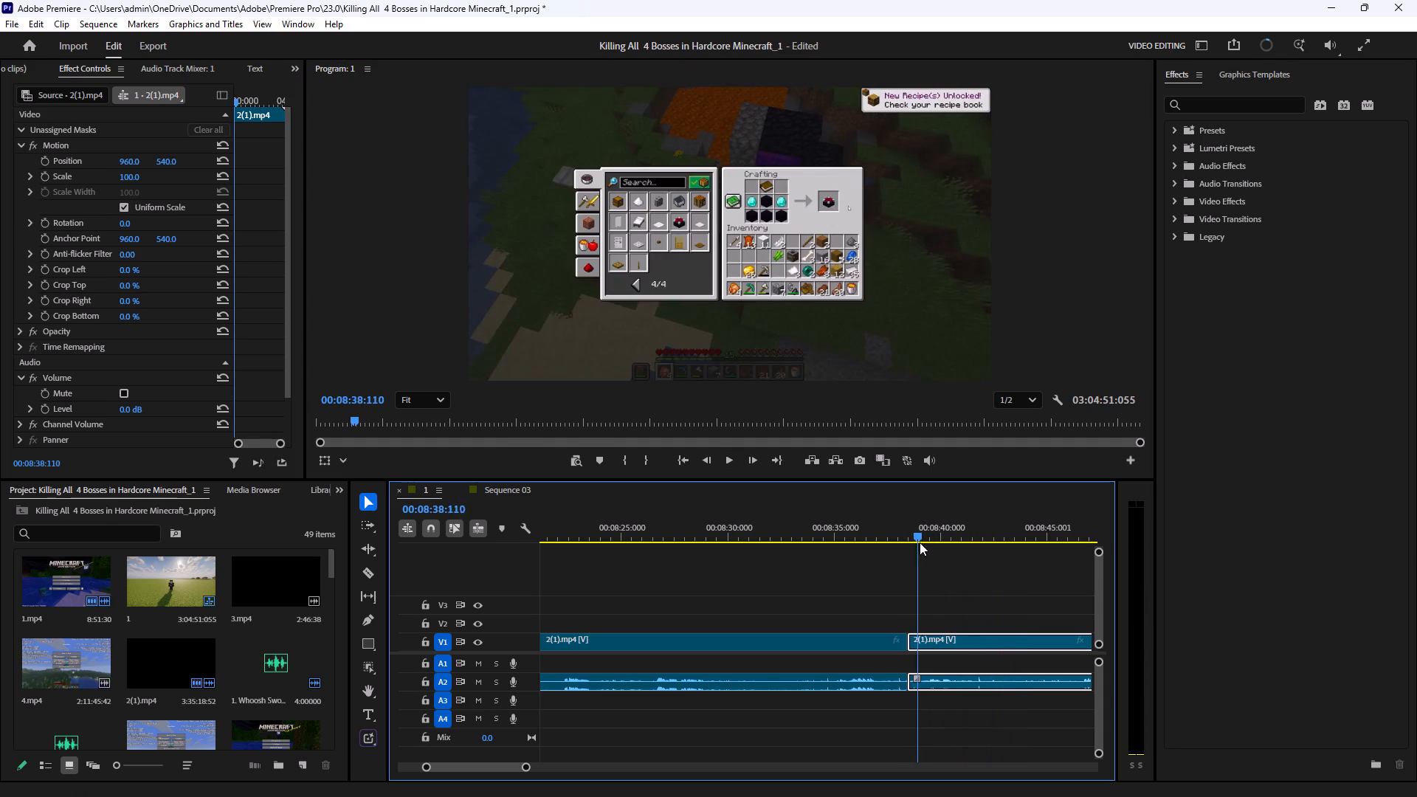
left_click_drag(920, 542, 950, 568)
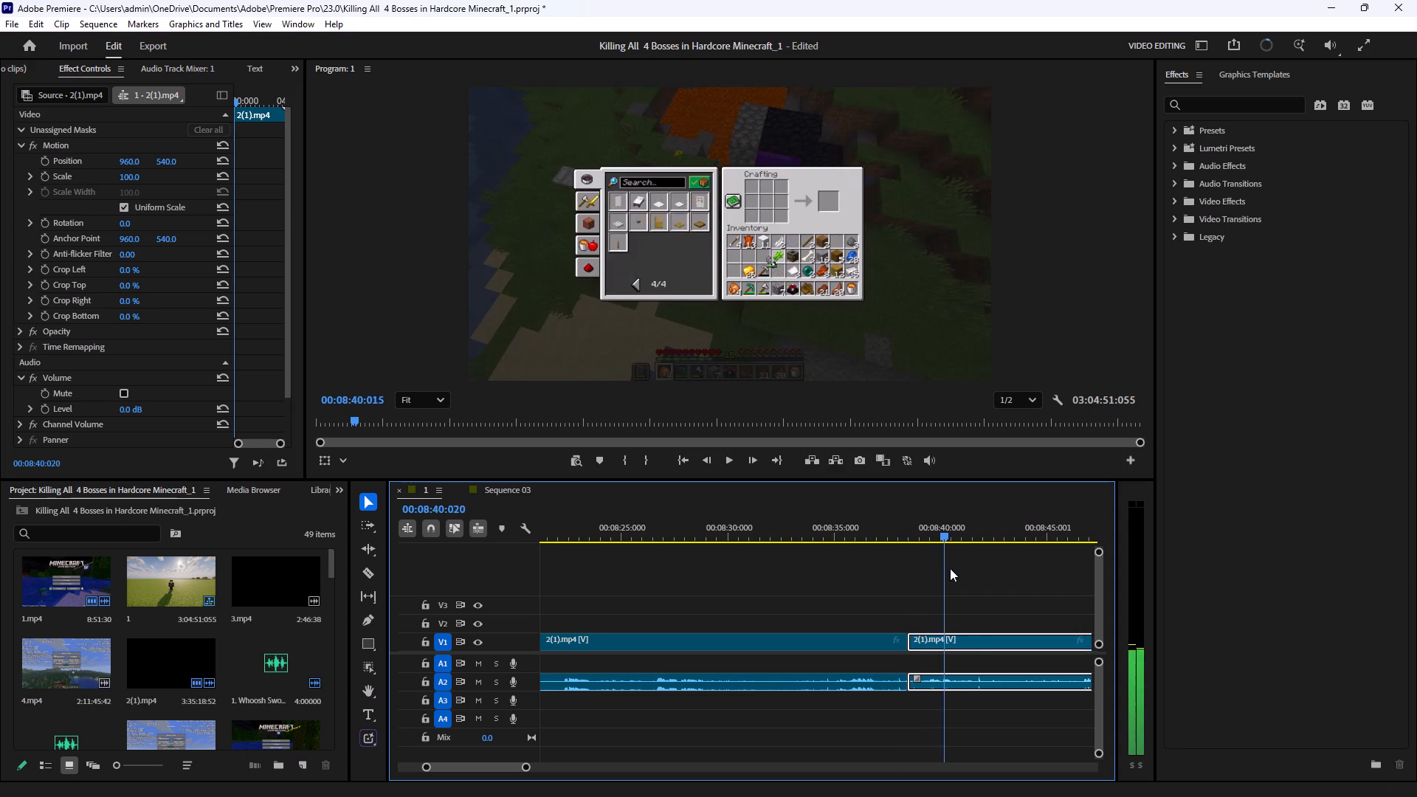
left_click_drag(950, 568, 976, 589)
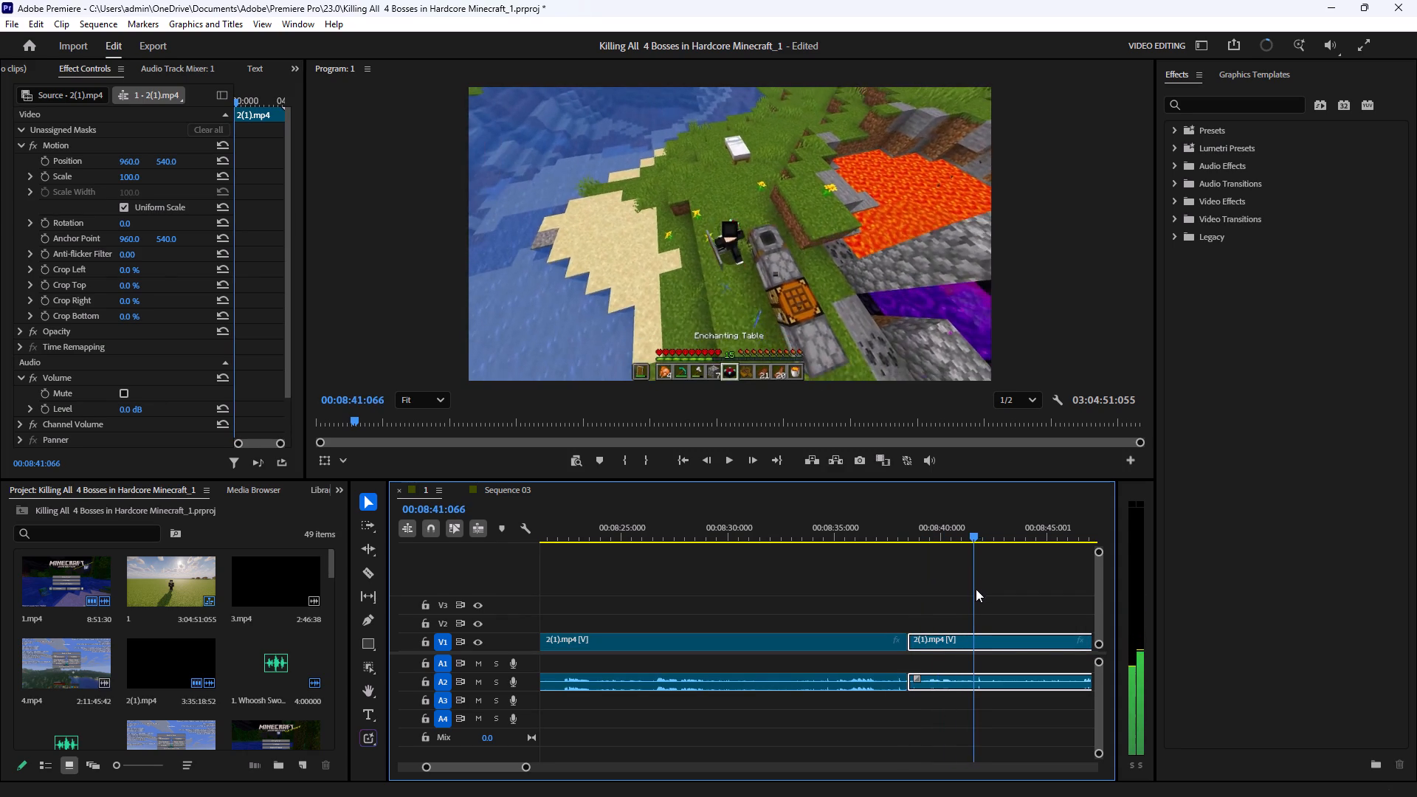
left_click_drag(976, 589, 921, 607)
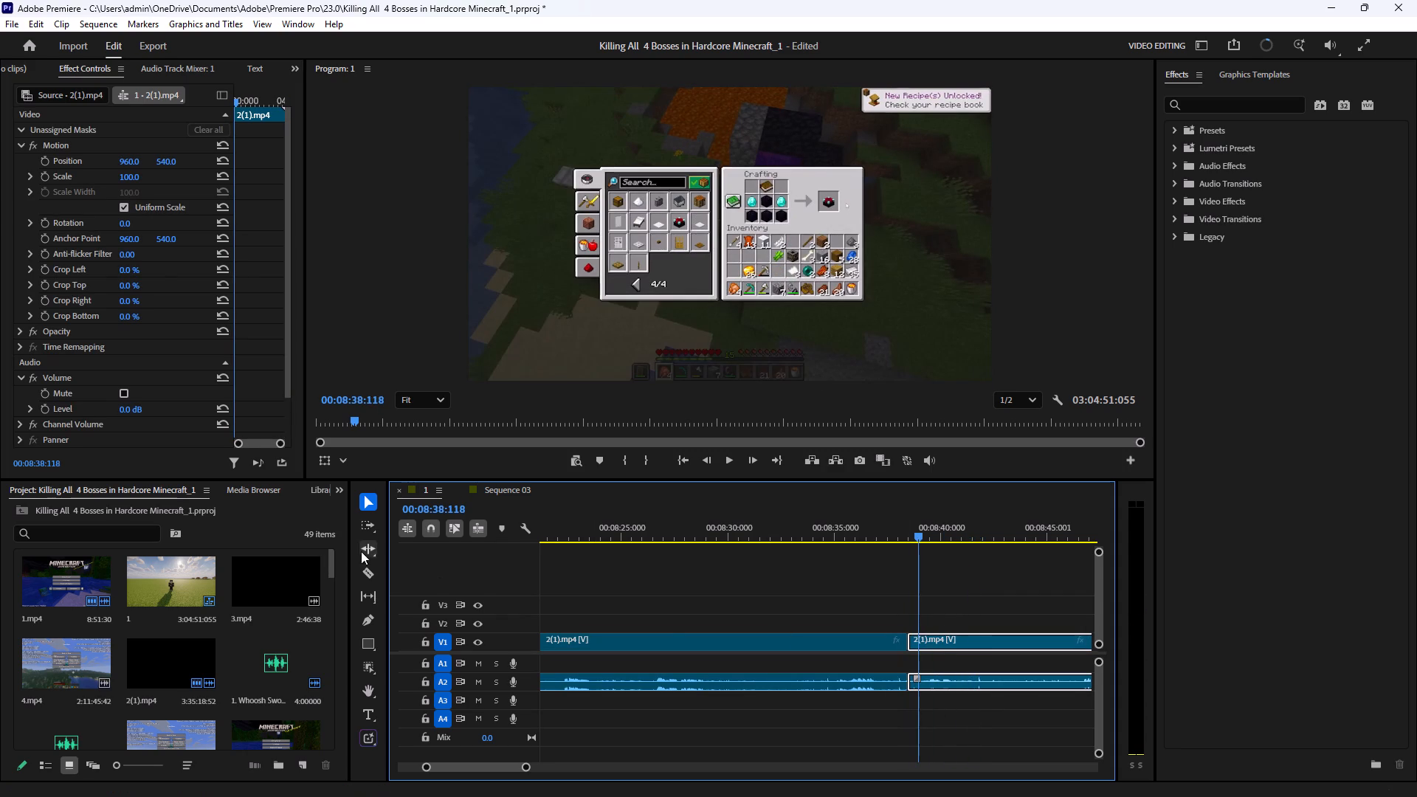
left_click(371, 574)
left_click(917, 636)
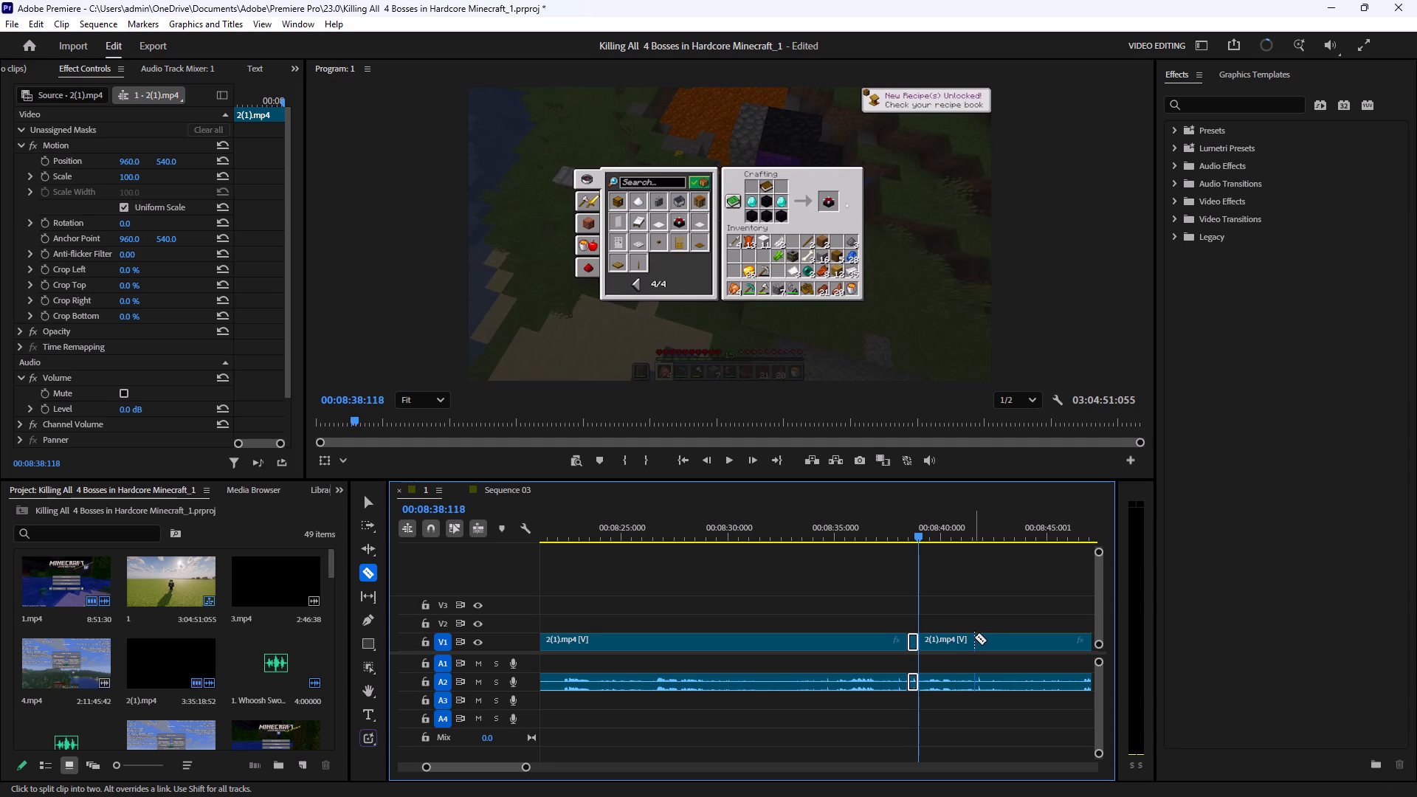
left_click(974, 637)
left_click(987, 634)
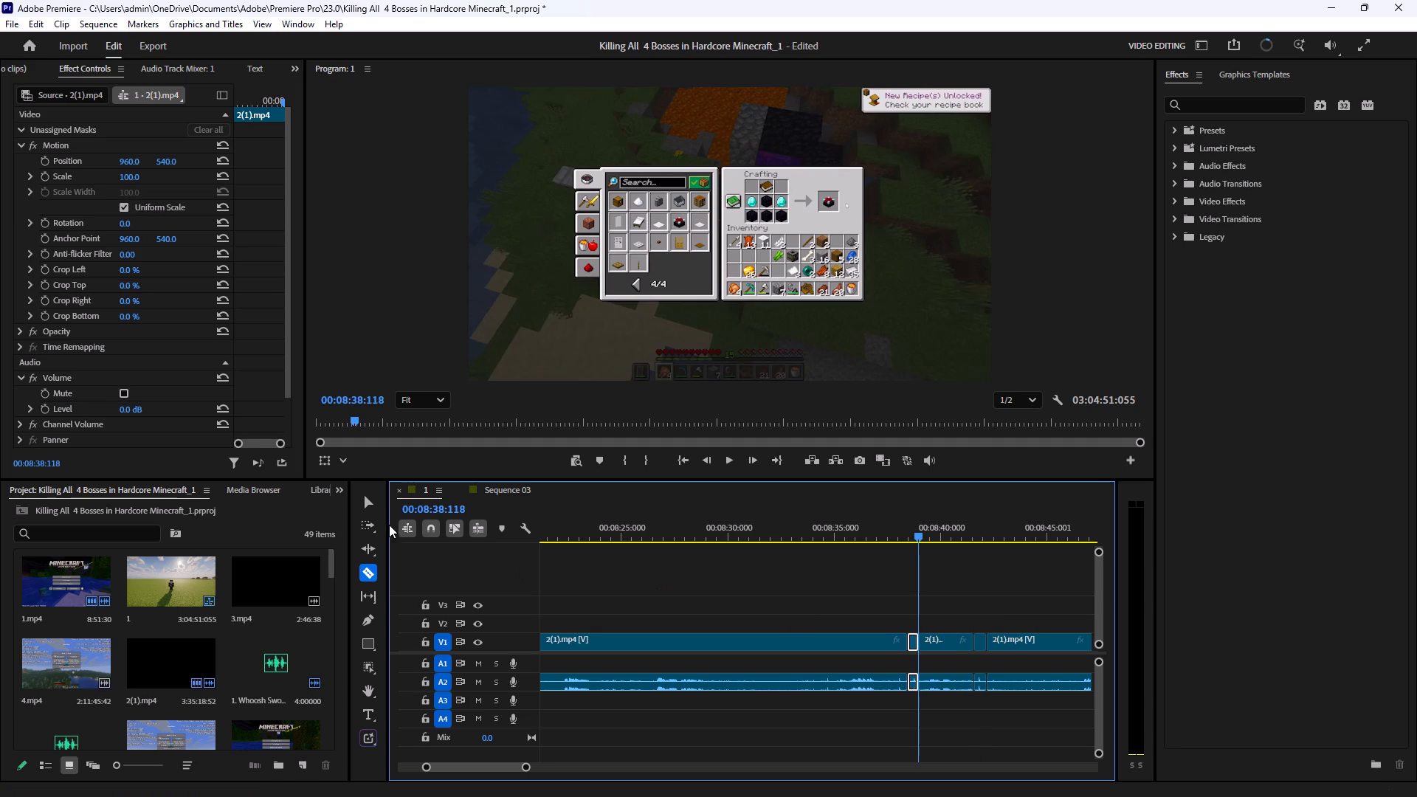
left_click(371, 501)
Delete the footage between the crafting and placing pieces and the long crafting clip before 00:08:38:056.
left_click_drag(961, 599, 937, 687)
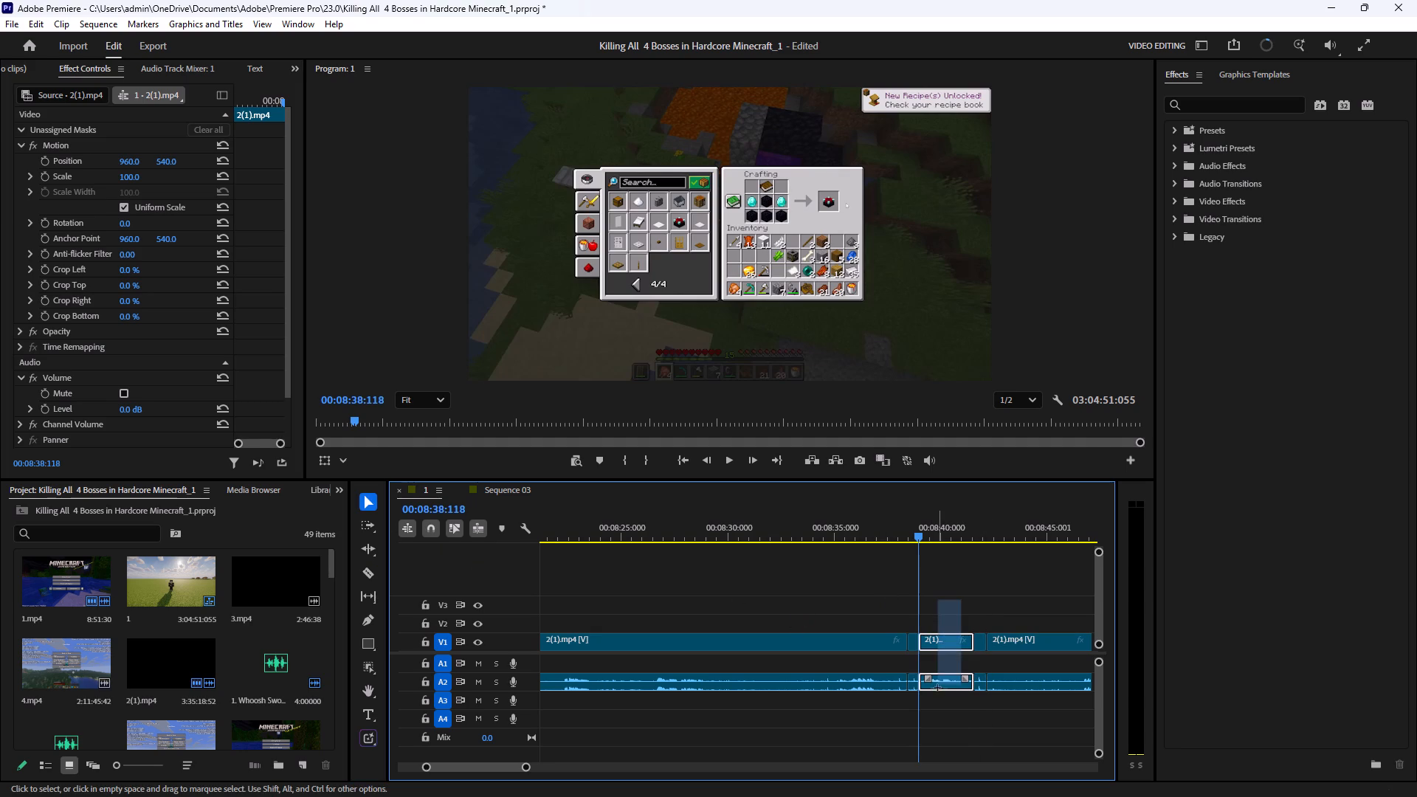
left_click_drag(937, 687, 934, 705)
key("BackSpace")
left_click_drag(793, 573, 799, 740)
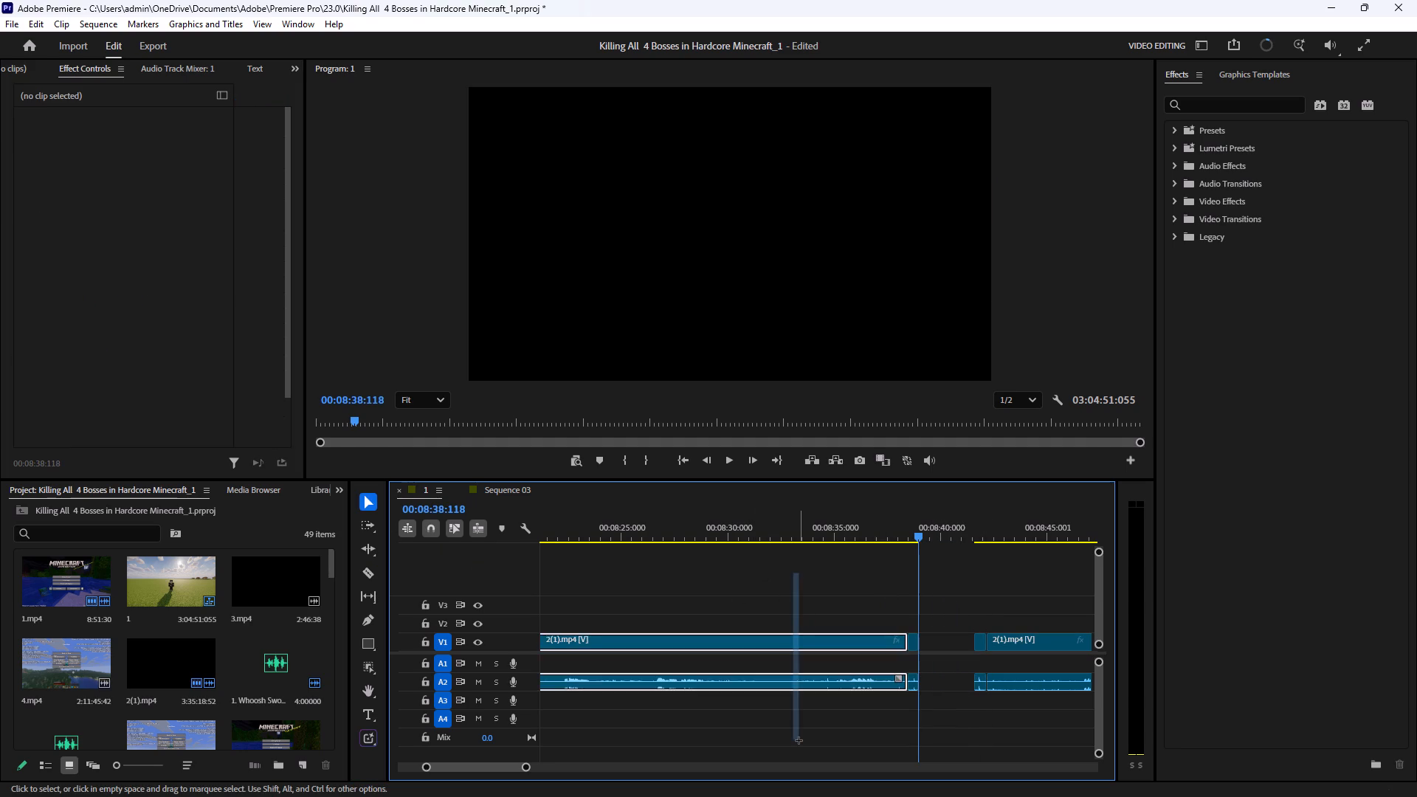
left_click_drag(799, 740, 799, 739)
key("BackSpace")
Move the two short enchanting table pieces together against the end of the obsidian pieces at about 00:08:06:036 and play them.
left_click_drag(985, 718, 890, 622)
left_click_drag(913, 638, 572, 626)
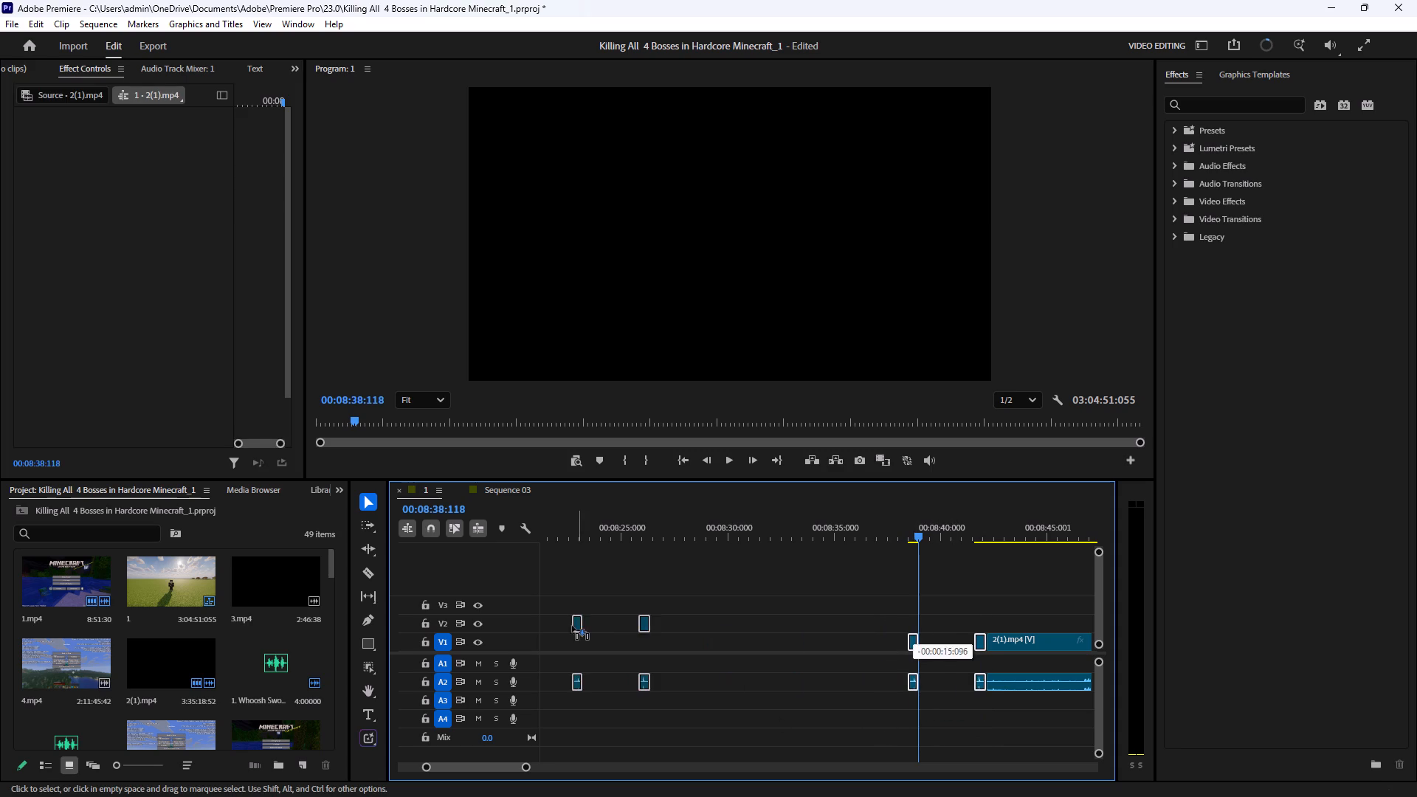
left_click_drag(572, 626, 579, 643)
left_click(765, 655)
left_click_drag(641, 644, 581, 644)
left_click(825, 668)
left_click(572, 532)
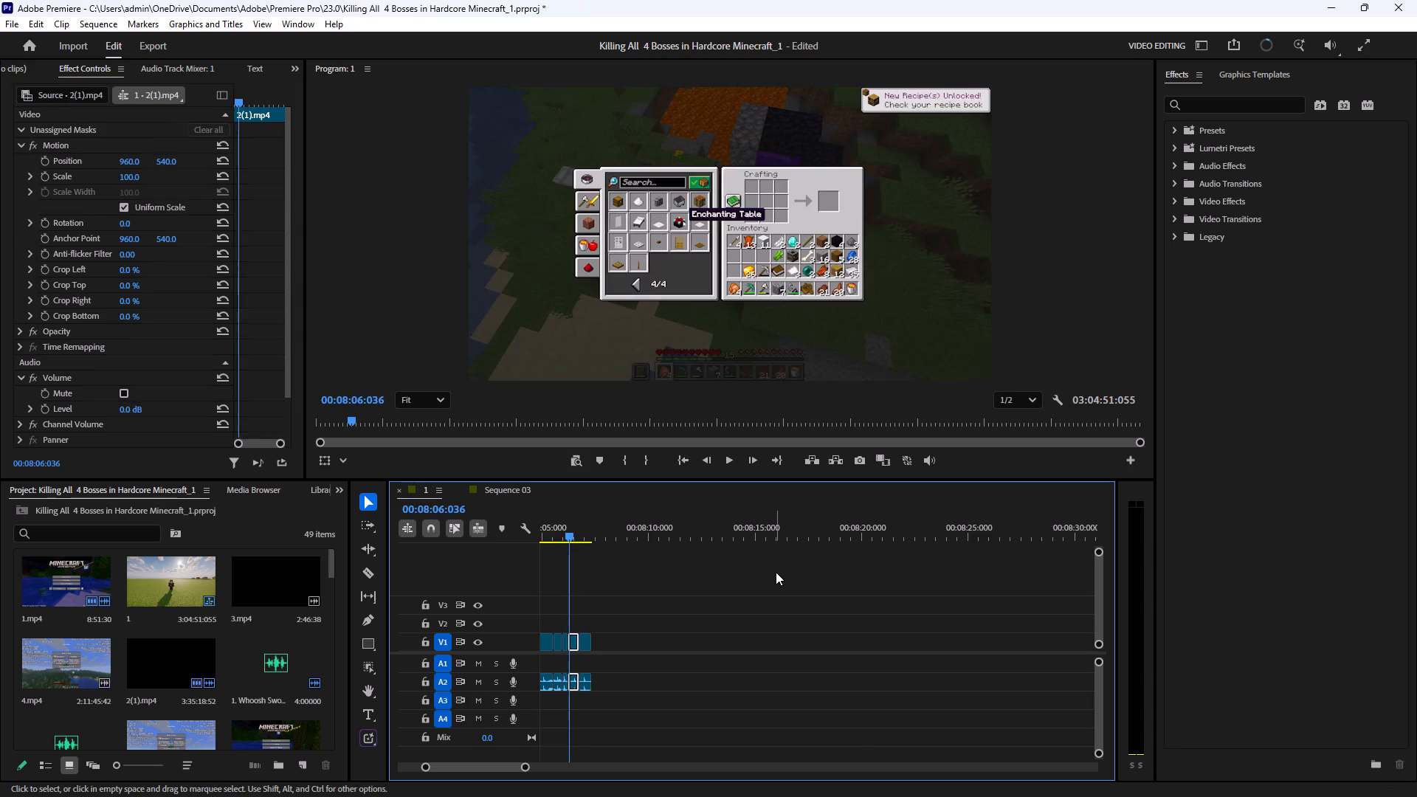
left_click(776, 572)
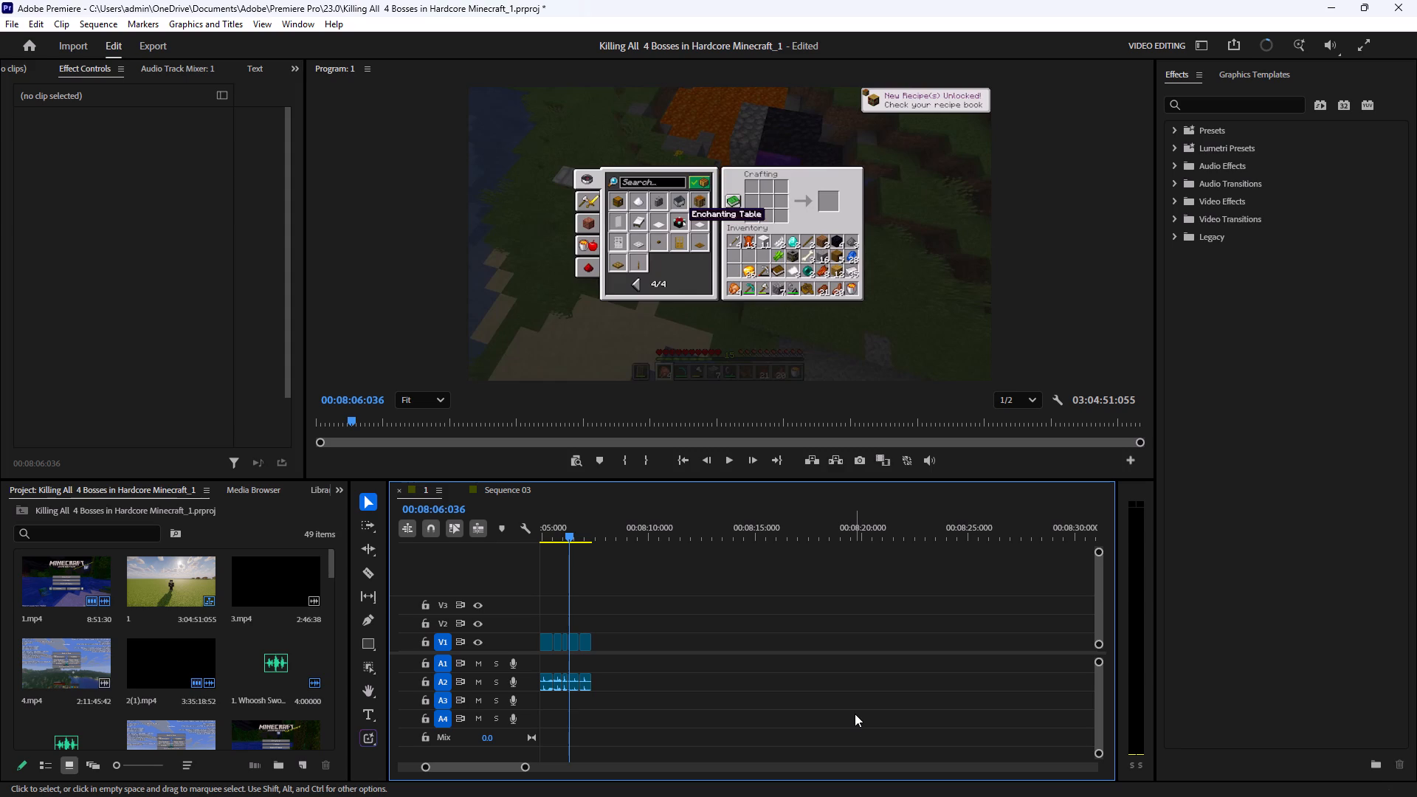
left_click(728, 458)
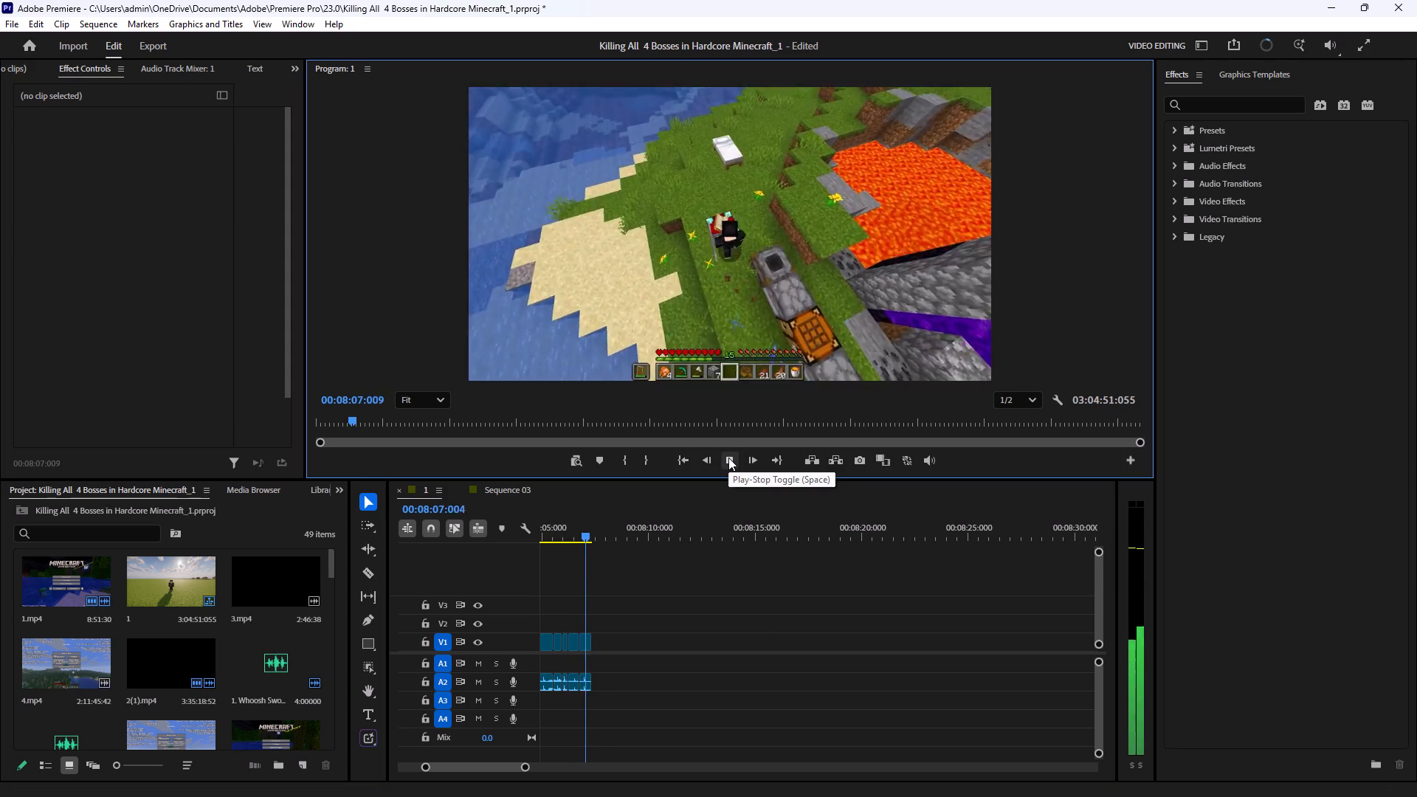
left_click(728, 458)
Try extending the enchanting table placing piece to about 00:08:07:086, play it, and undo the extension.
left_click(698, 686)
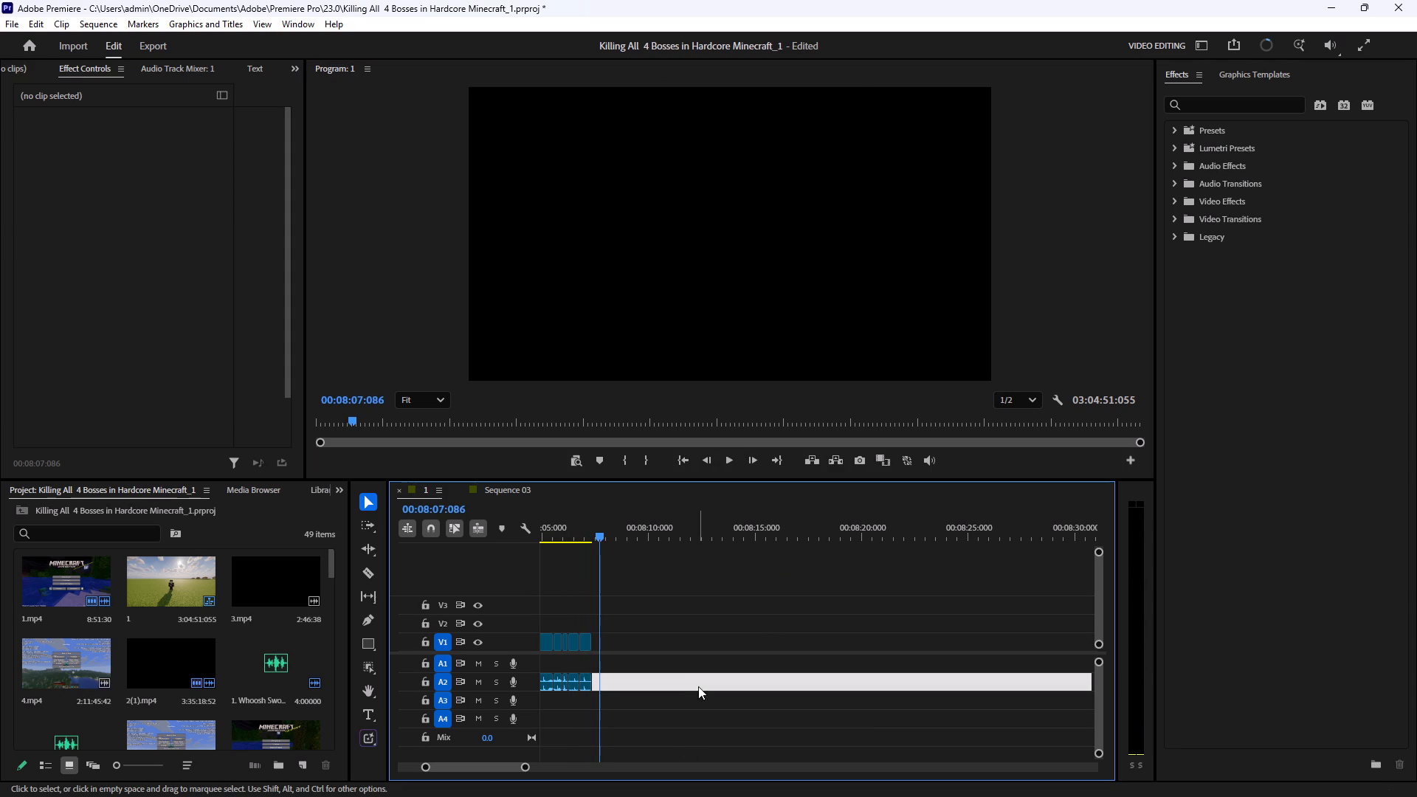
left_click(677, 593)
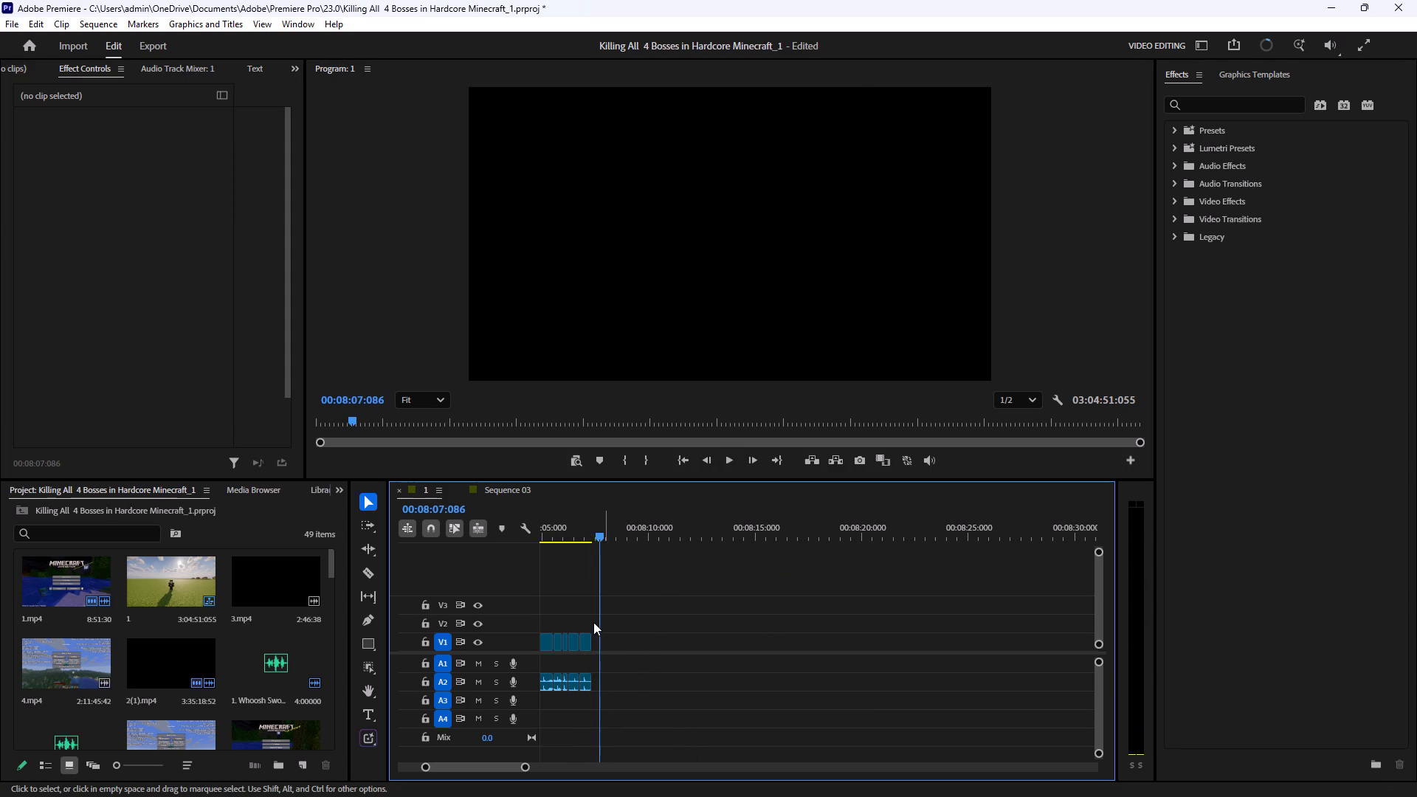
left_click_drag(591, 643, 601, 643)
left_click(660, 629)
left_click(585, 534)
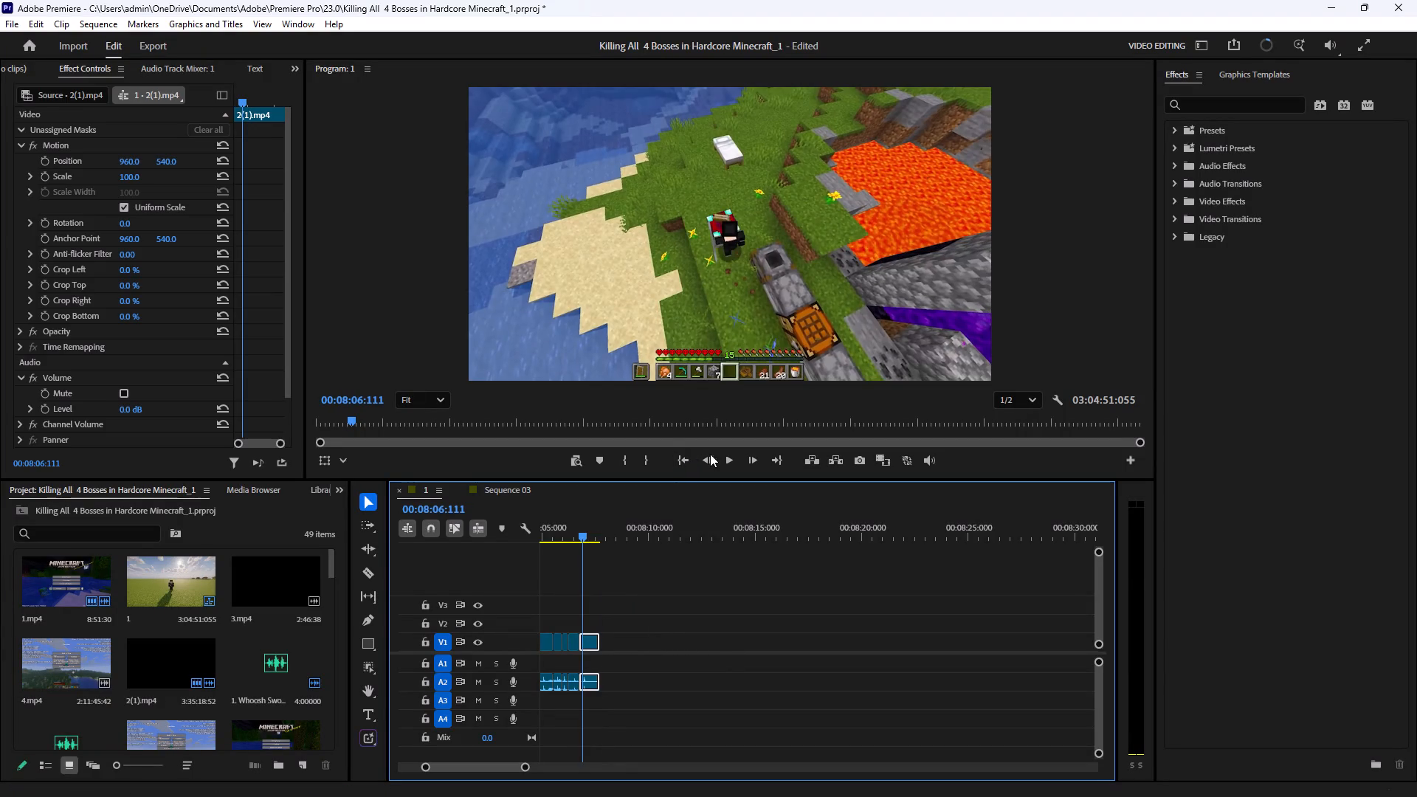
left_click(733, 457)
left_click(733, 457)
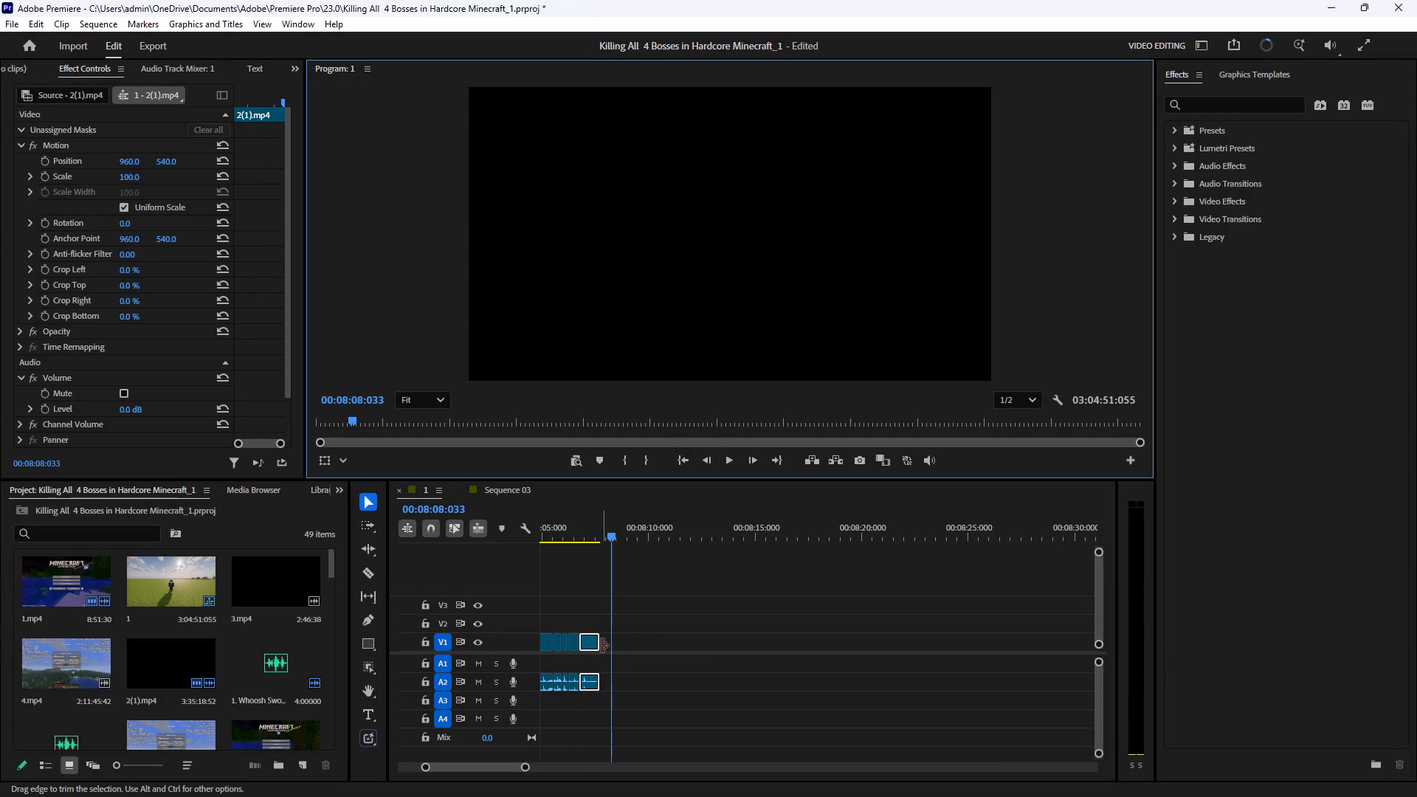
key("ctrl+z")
Move the remaining footage after the enchanting table pieces earlier so that it starts at 00:08:08:033, and save the project.
left_click(678, 644)
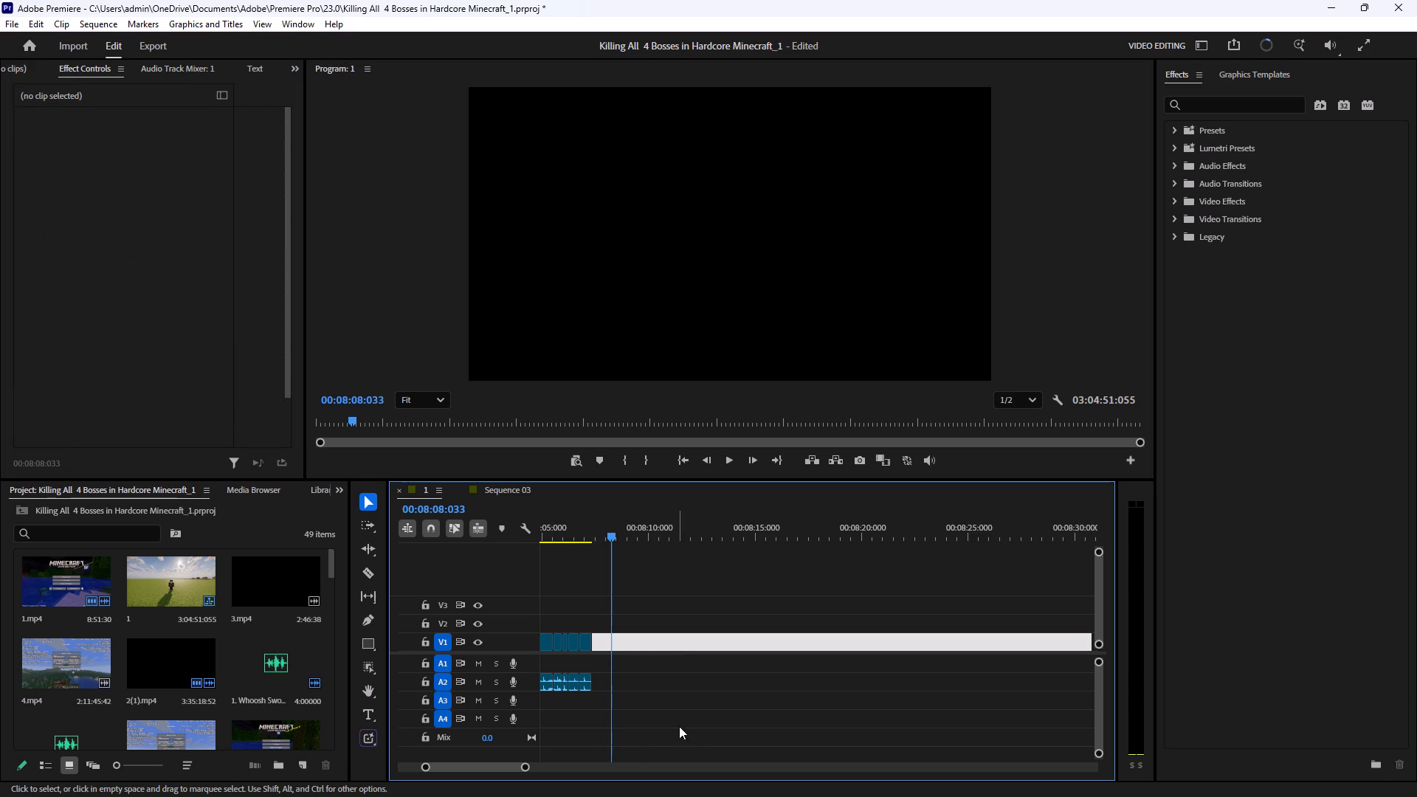
key("BackSpace")
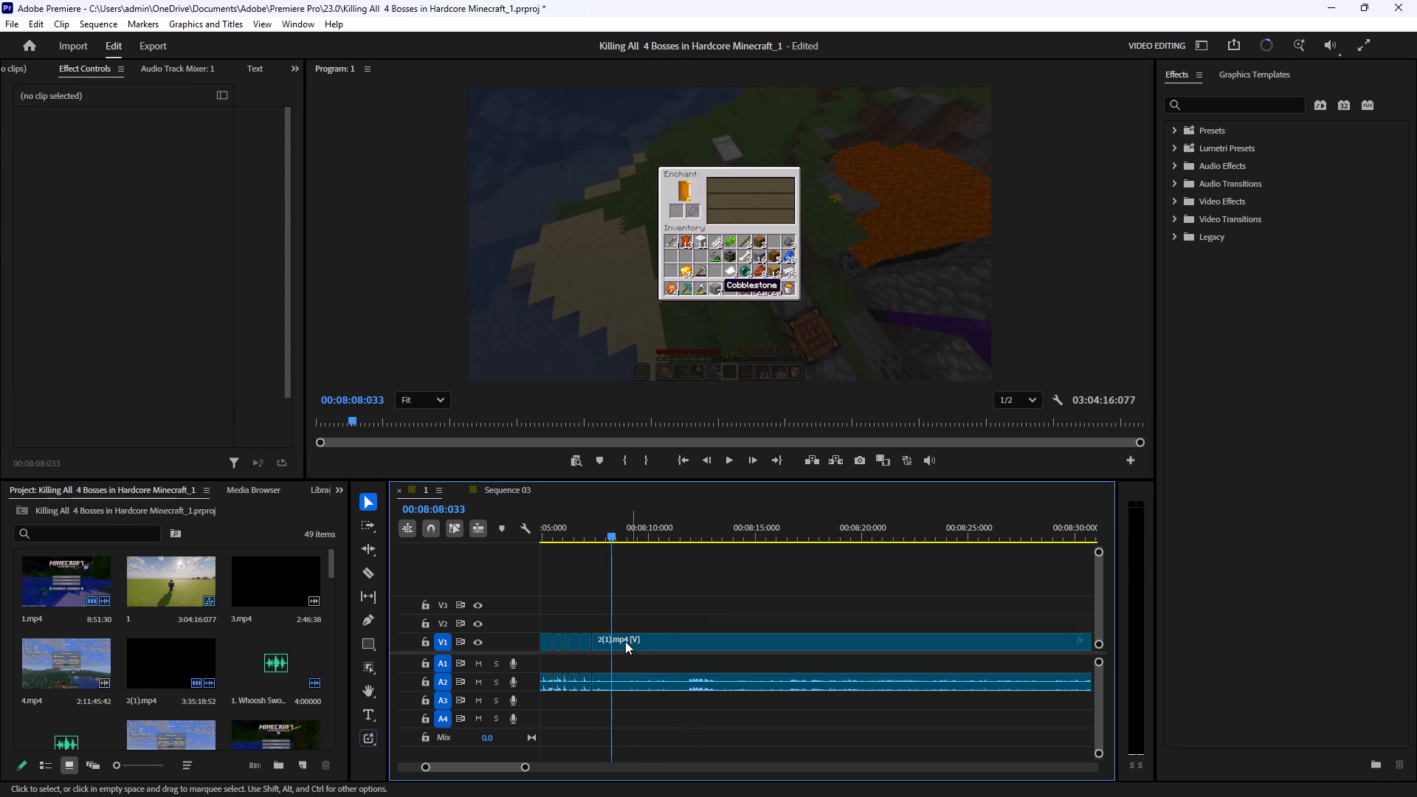
left_click_drag(632, 640, 652, 647)
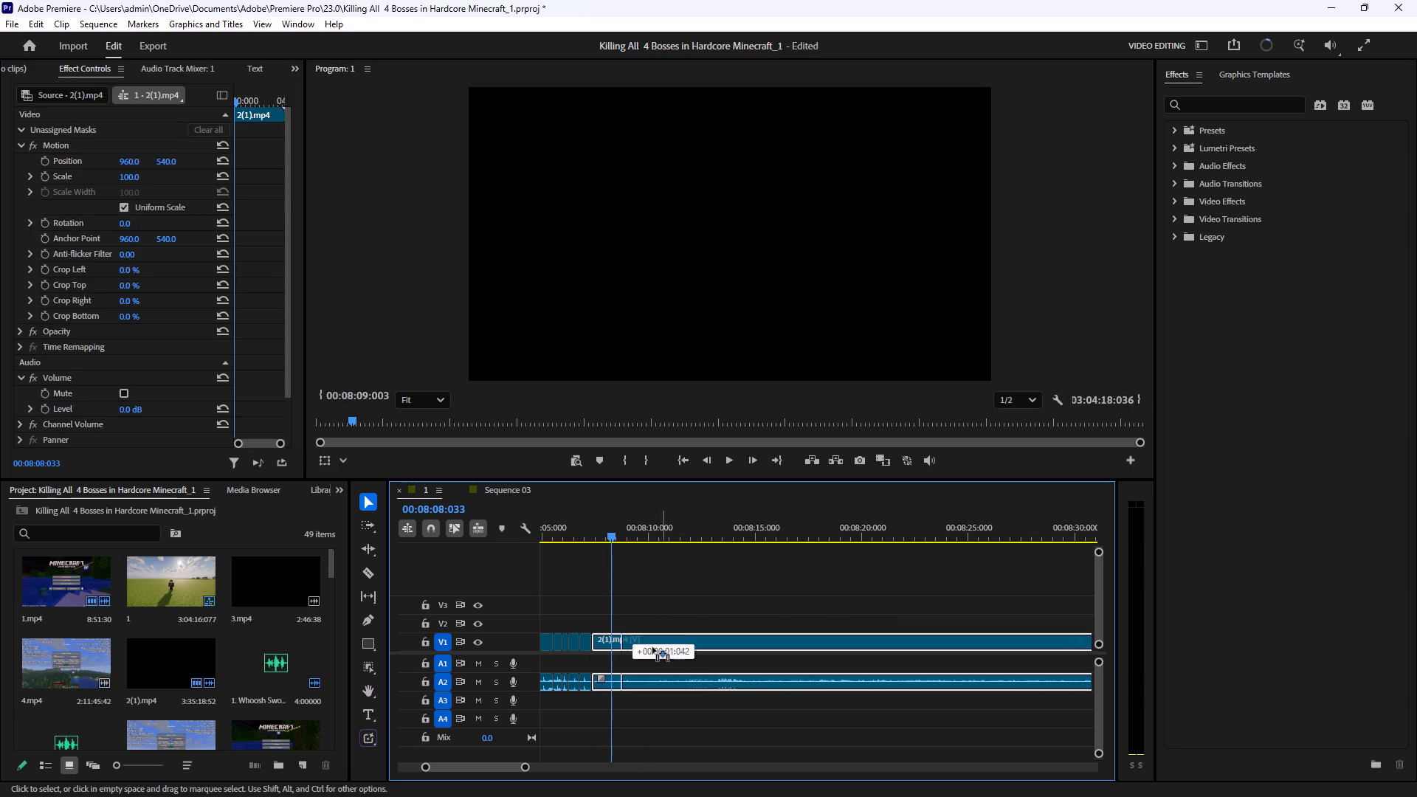
left_click_drag(652, 647, 647, 647)
left_click(731, 559)
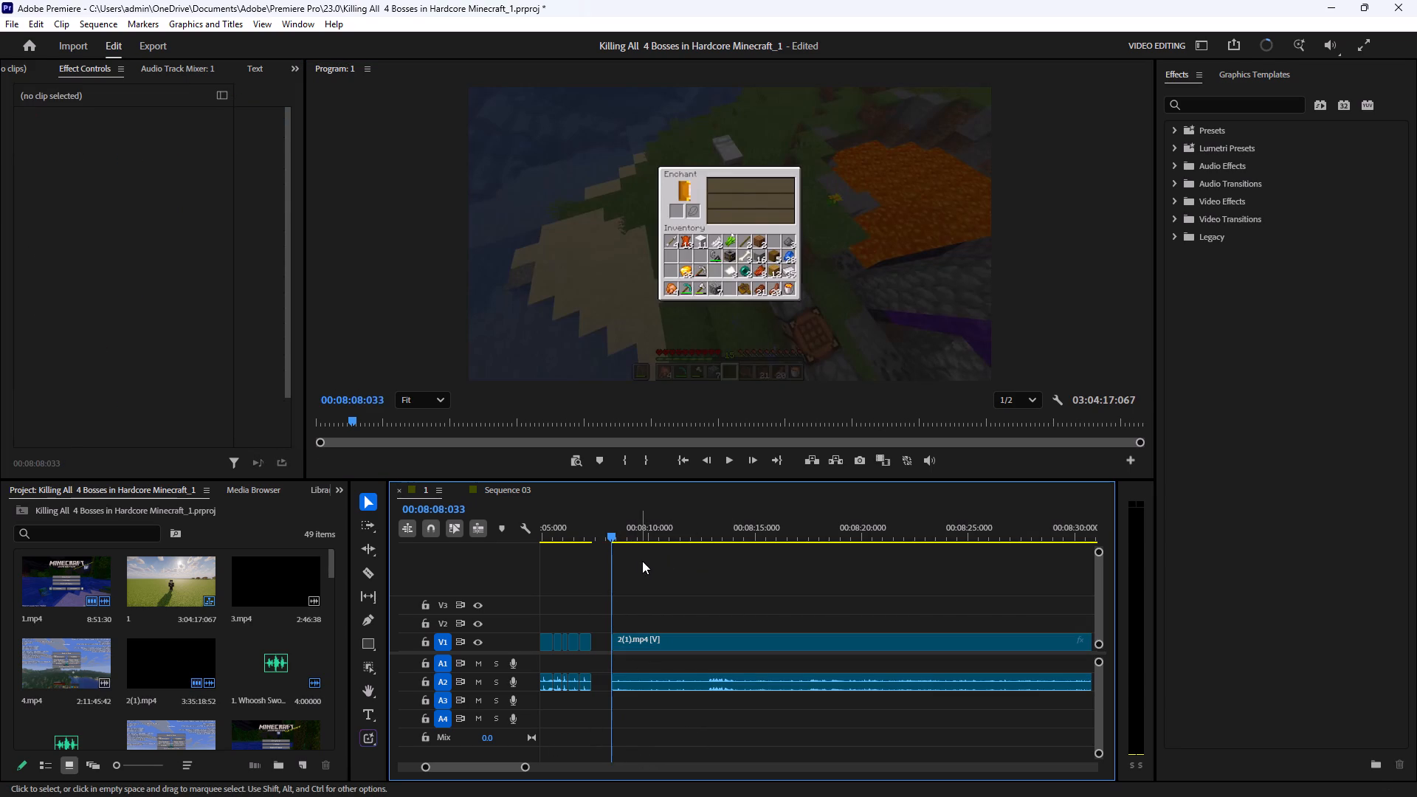
key("ctrl+s")
Split the long clip after the enchanting table pieces at 00:08:52:048, where the iron chestplate is being chosen for crafting.
left_click_drag(611, 535, 628, 544)
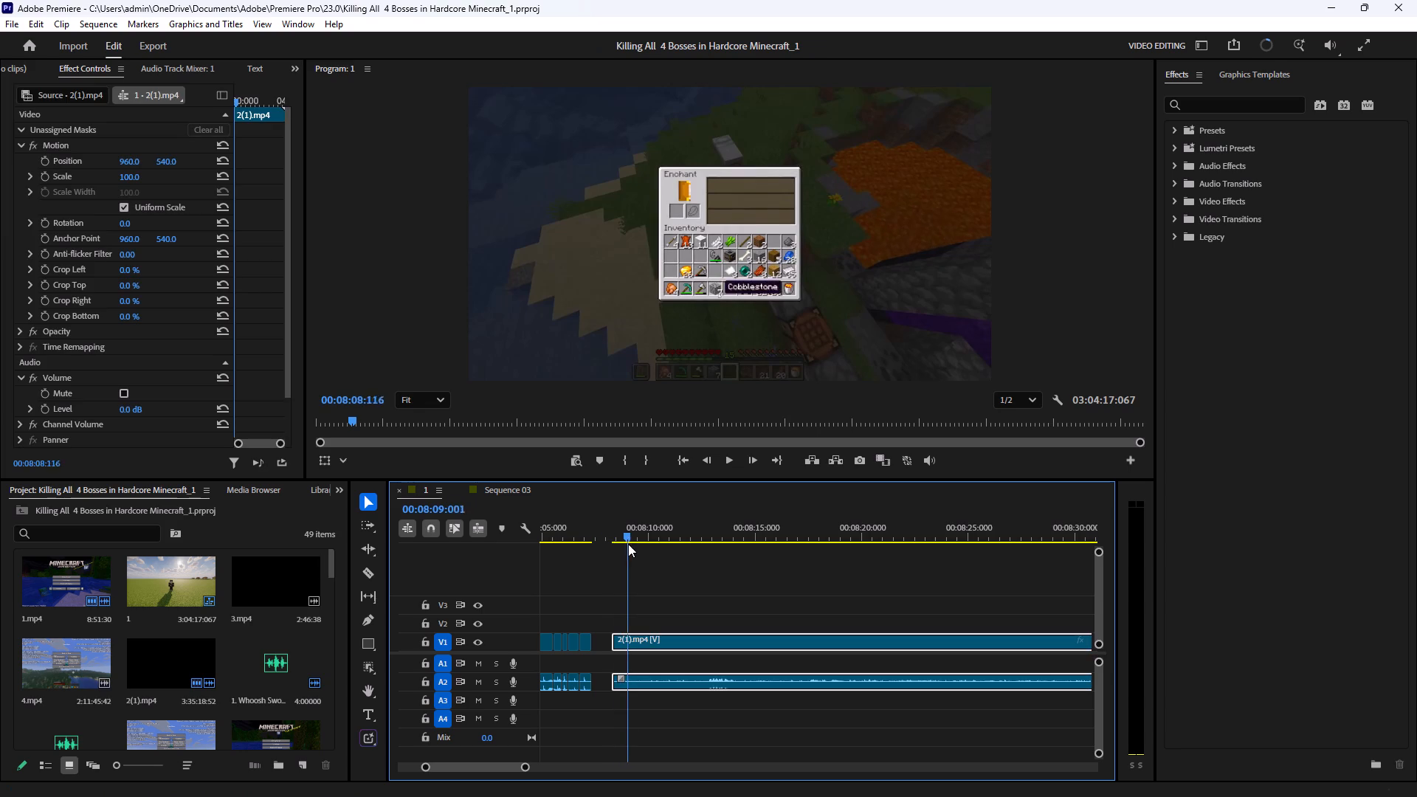
left_click_drag(628, 544, 706, 555)
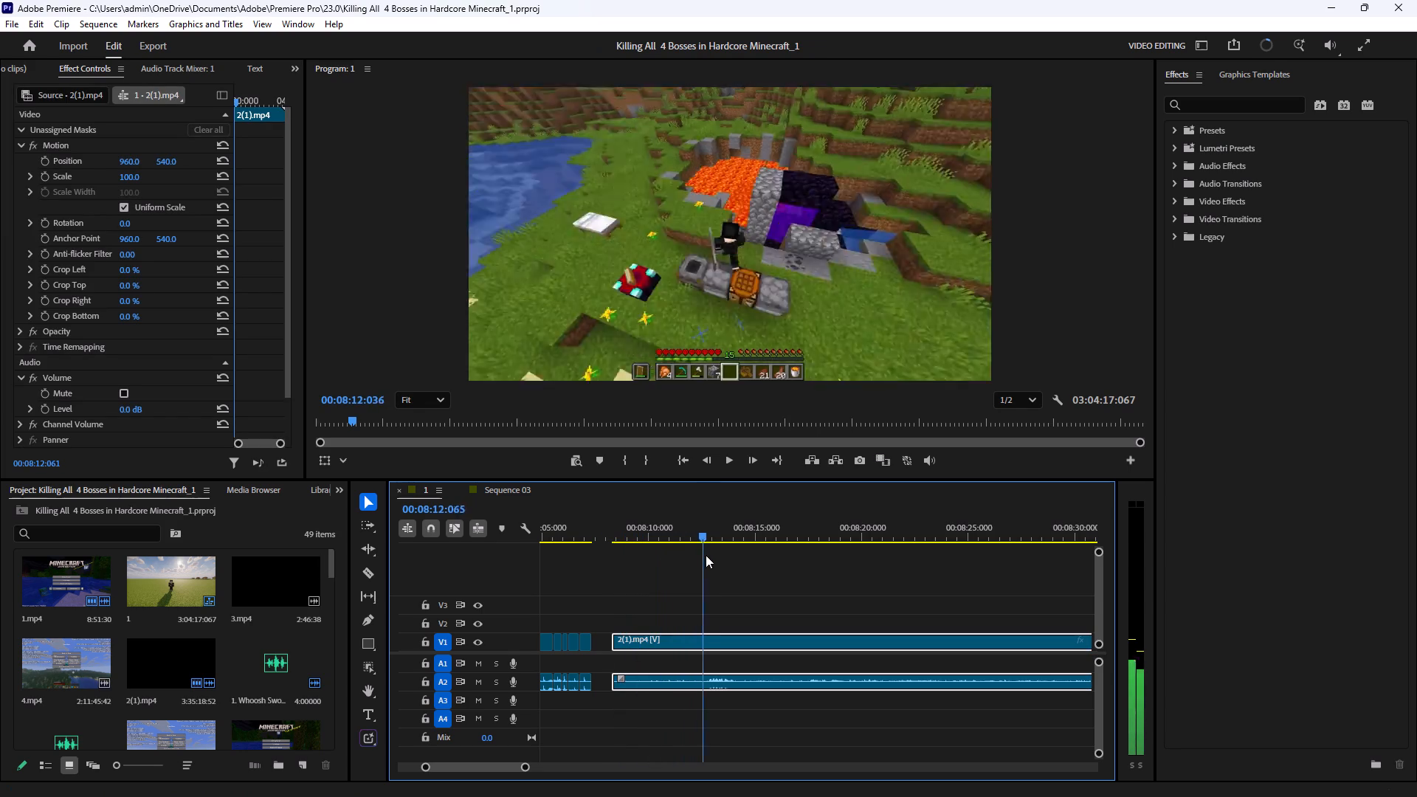
left_click_drag(706, 555, 808, 569)
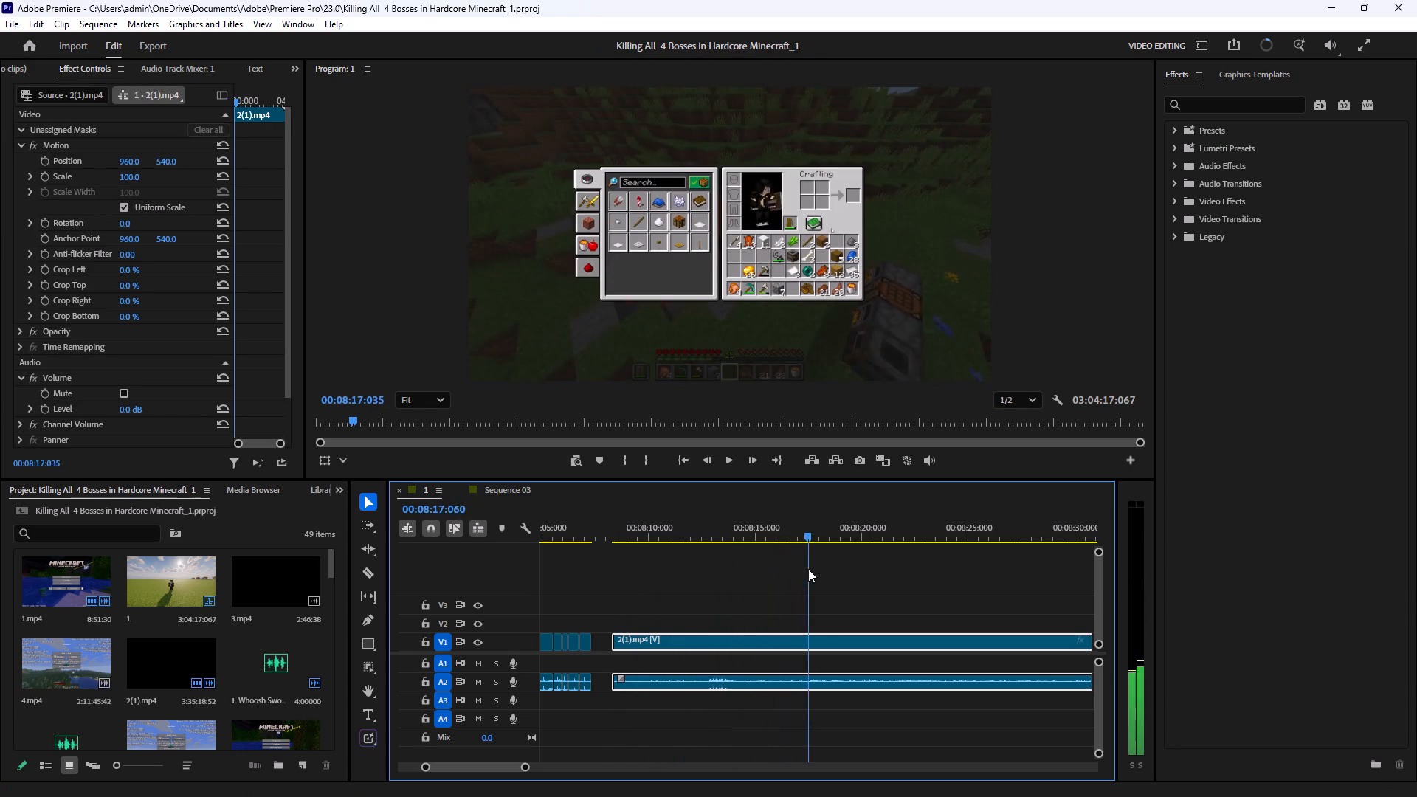
left_click_drag(808, 569, 974, 584)
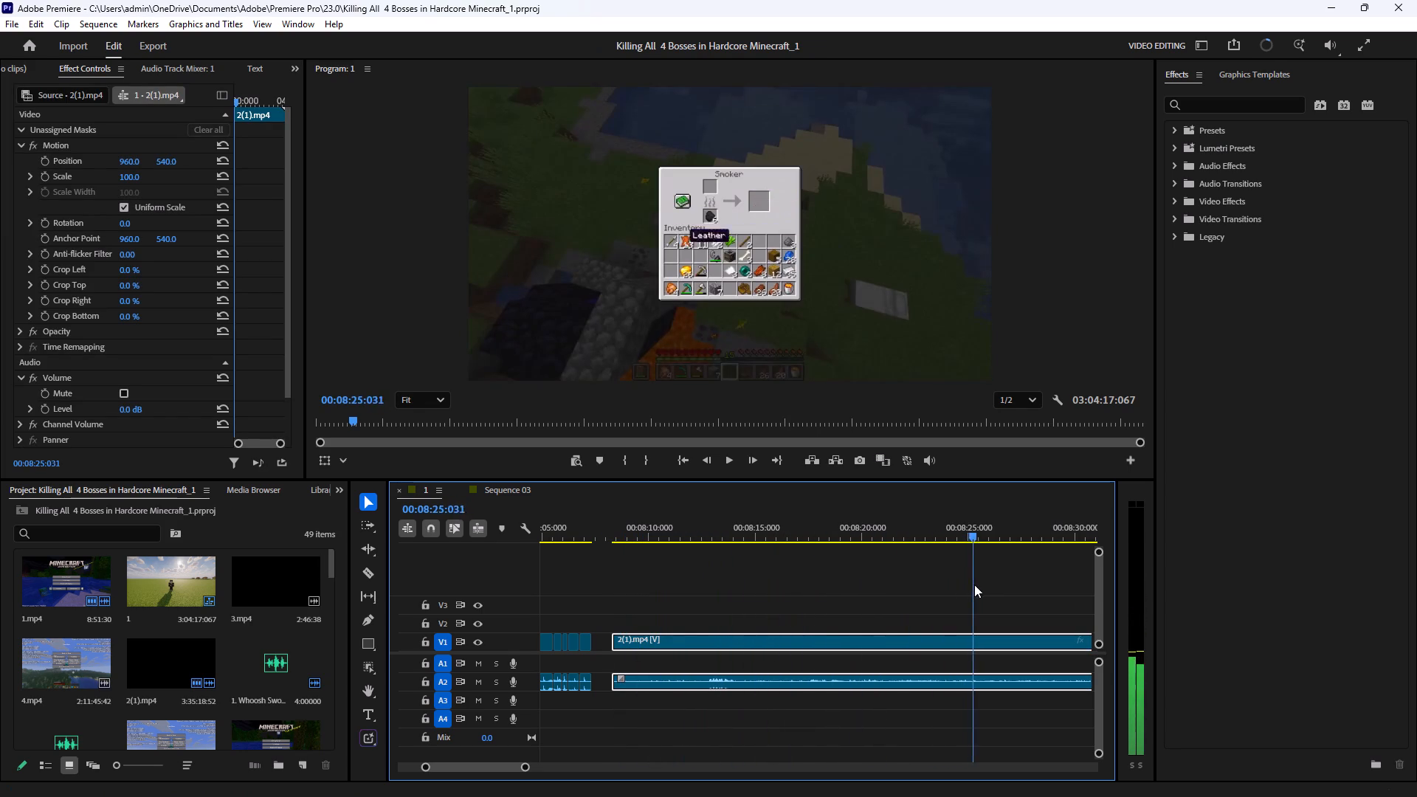
left_click_drag(974, 584, 1074, 601)
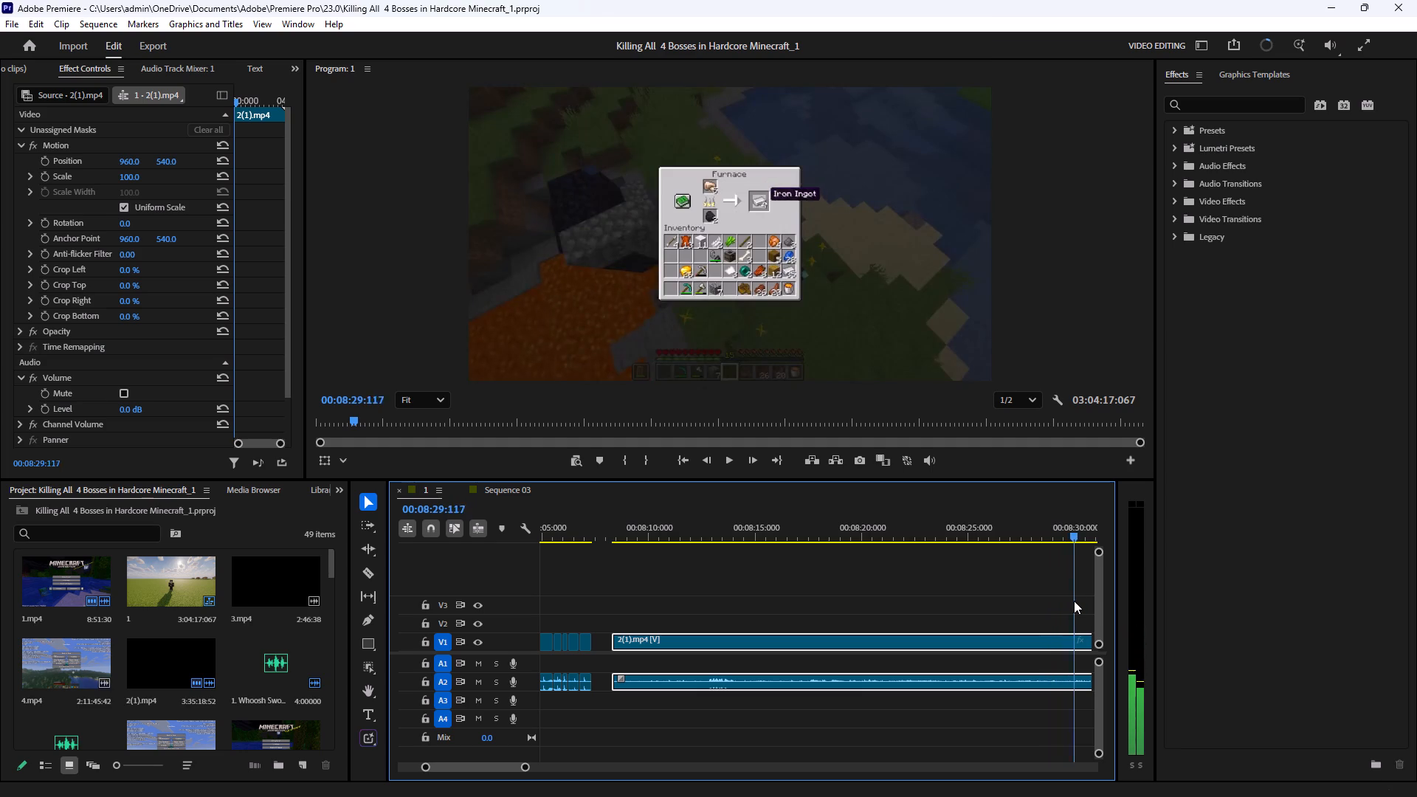
left_click_drag(1074, 601, 843, 625)
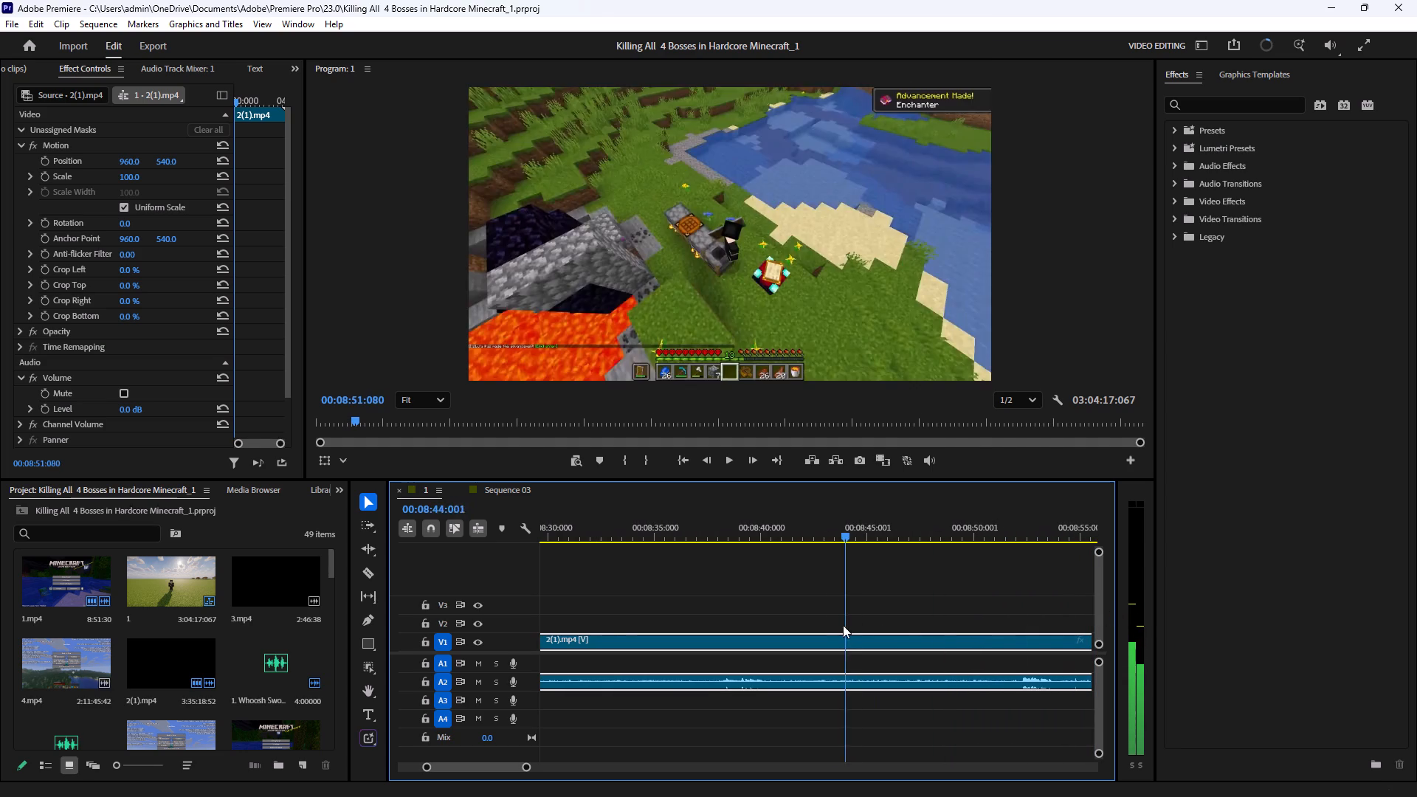
left_click_drag(843, 625, 1020, 628)
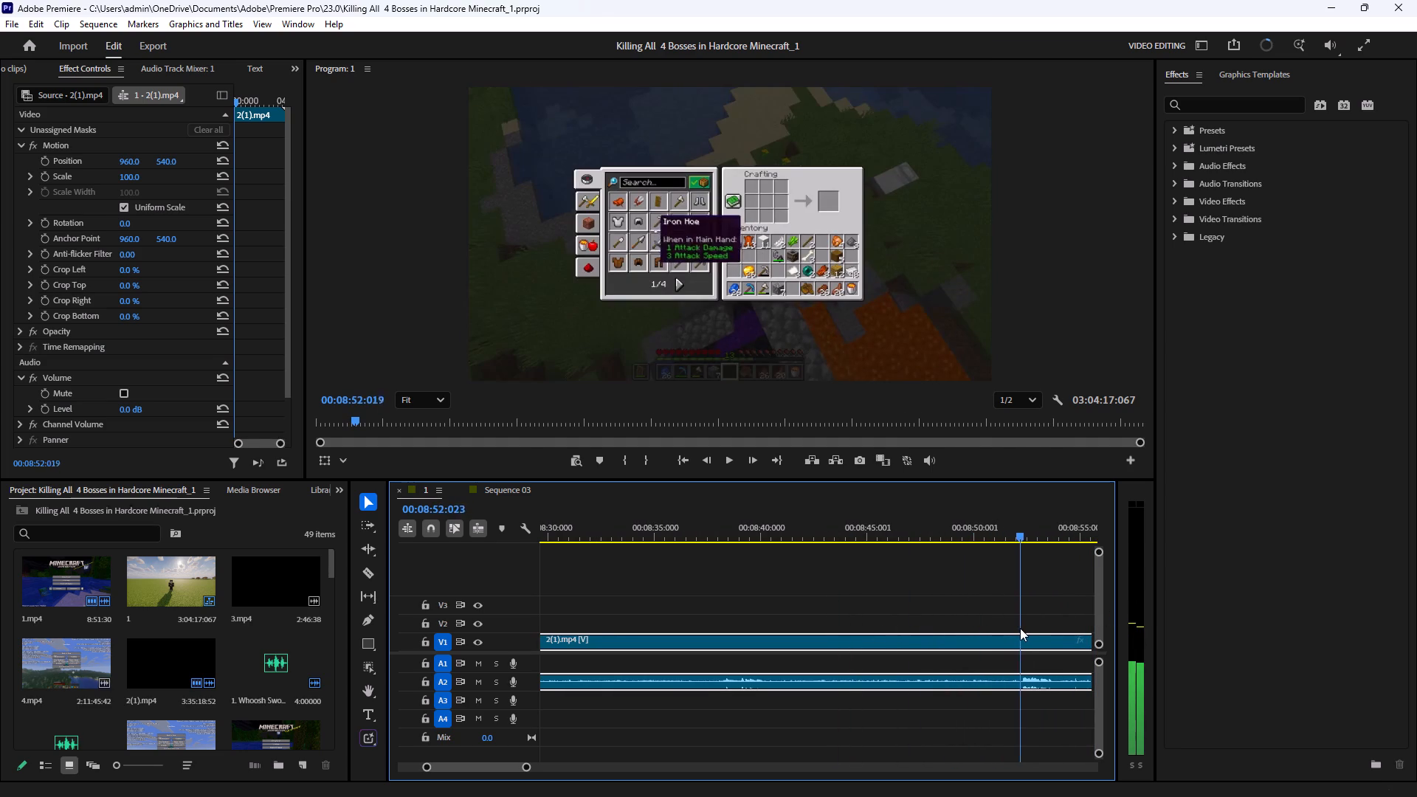
left_click_drag(1020, 628, 1026, 637)
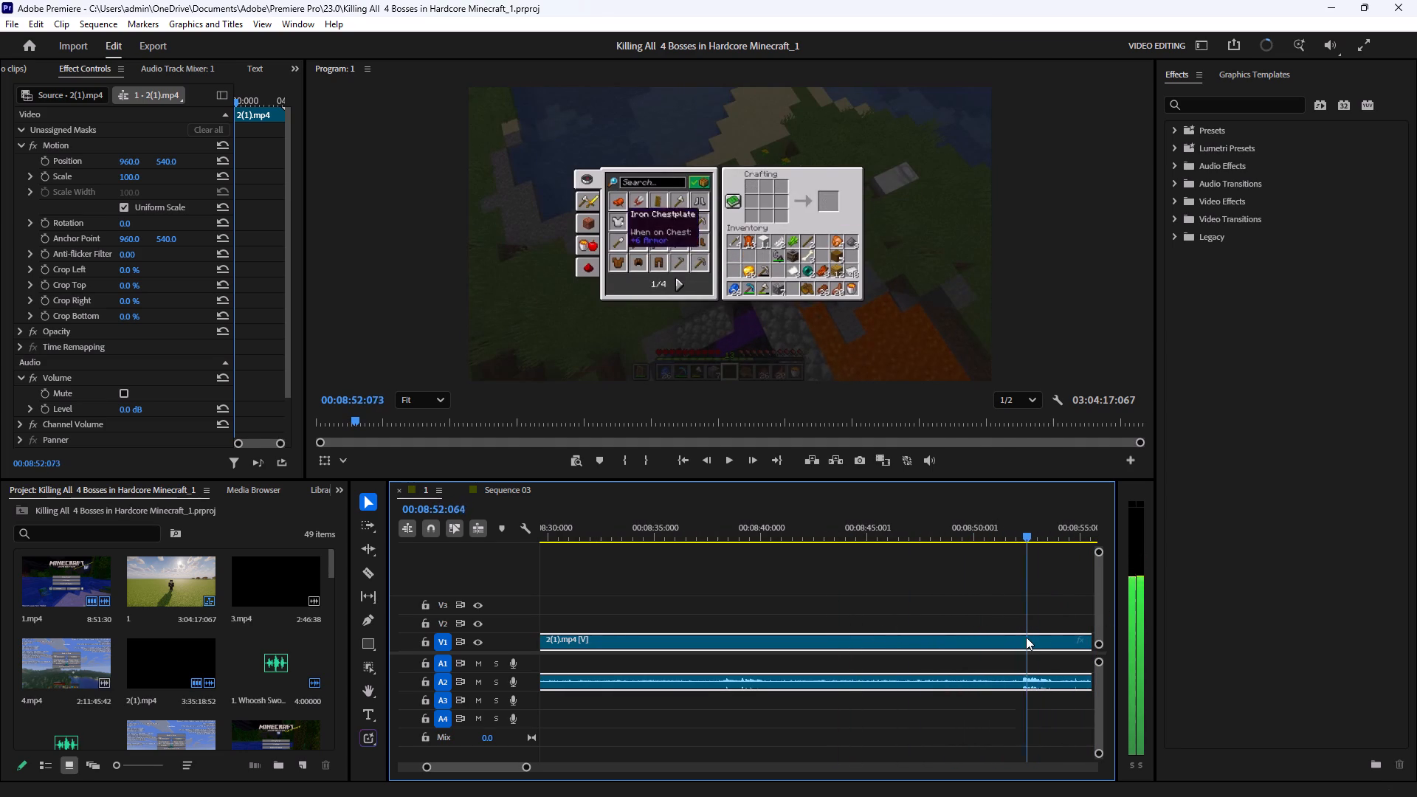
left_click_drag(1026, 637, 1024, 638)
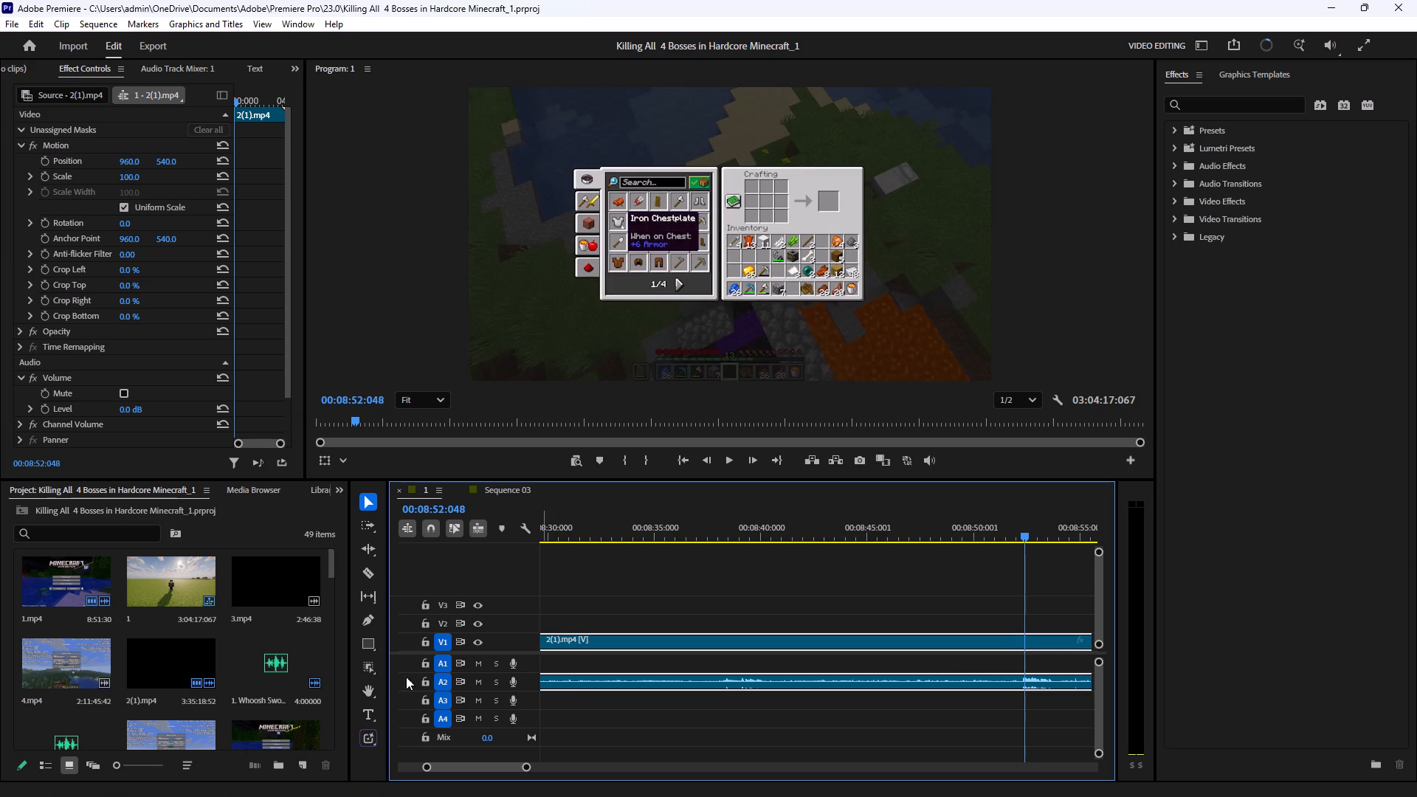
left_click(378, 578)
left_click(375, 569)
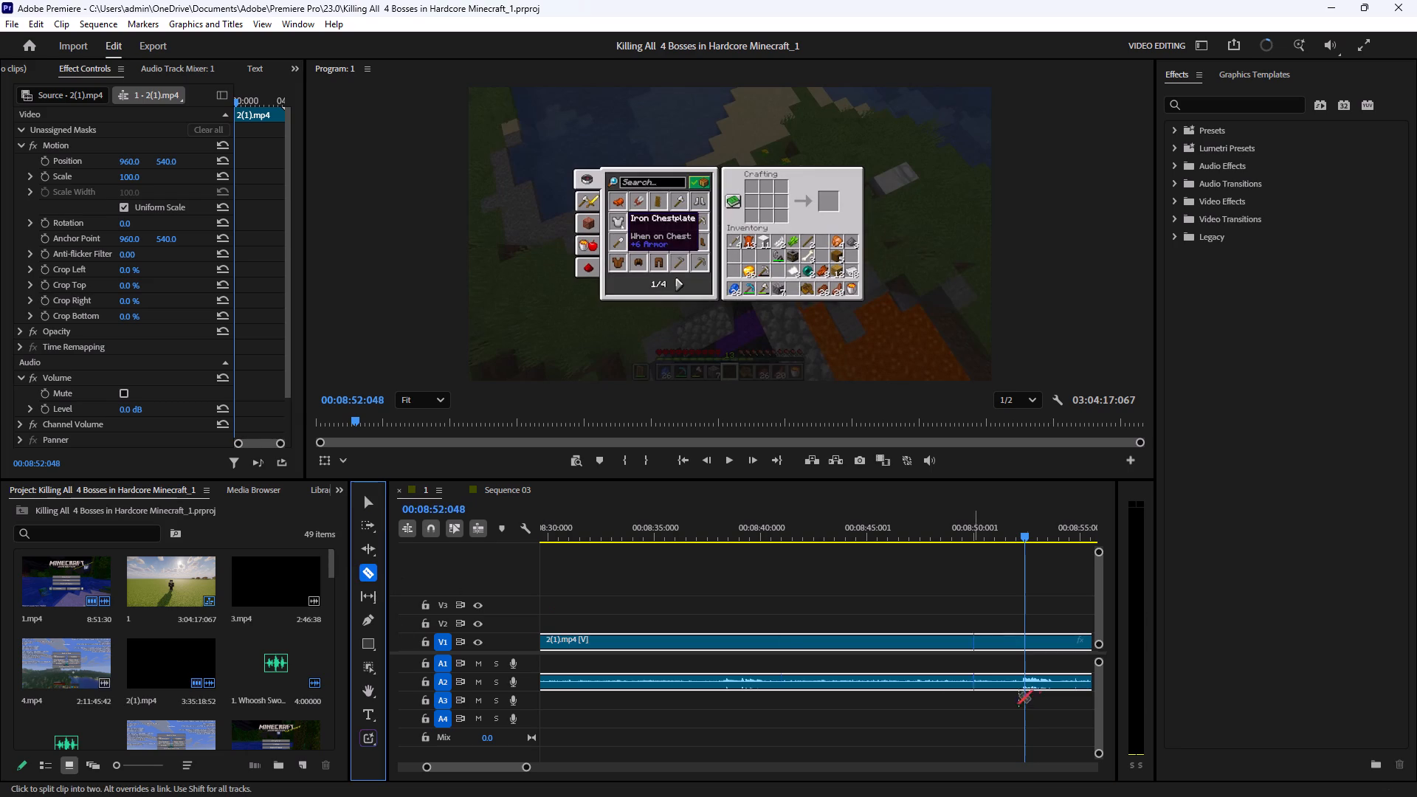
left_click(1024, 641)
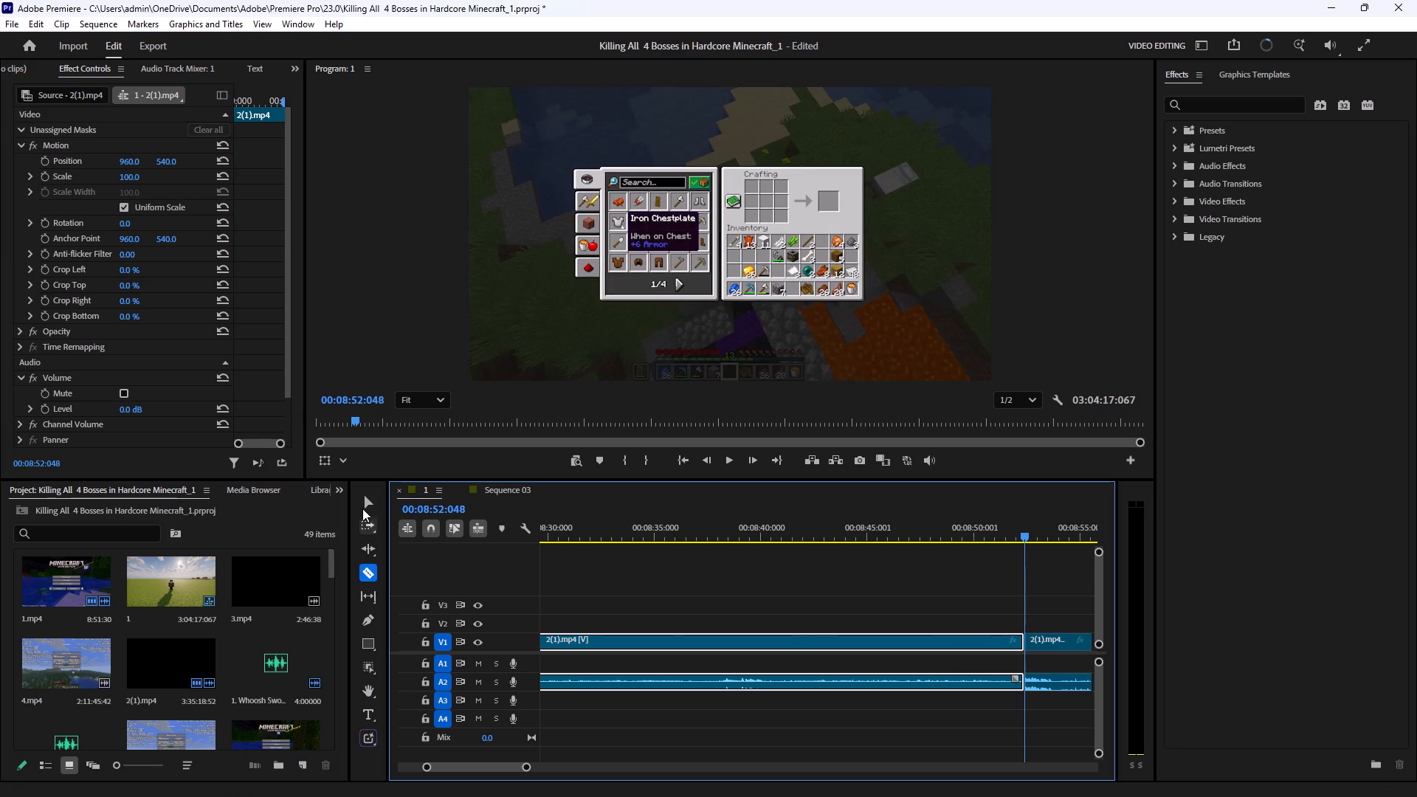
Delete the footage before the 00:08:52:048 cut and close the gap up to the enchanting table pieces.
left_click_drag(407, 501, 383, 490)
left_click(370, 500)
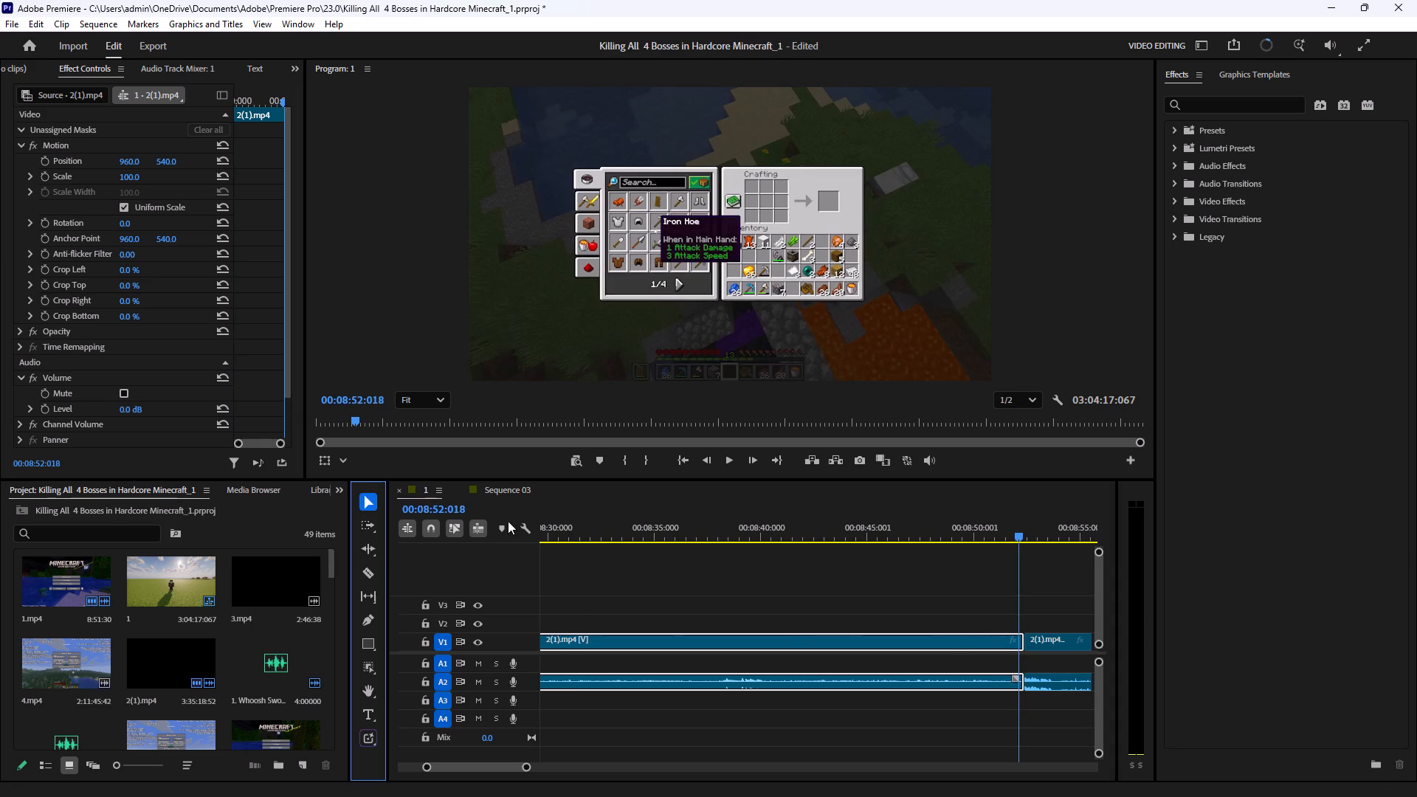
left_click_drag(821, 584, 798, 740)
key("BackSpace")
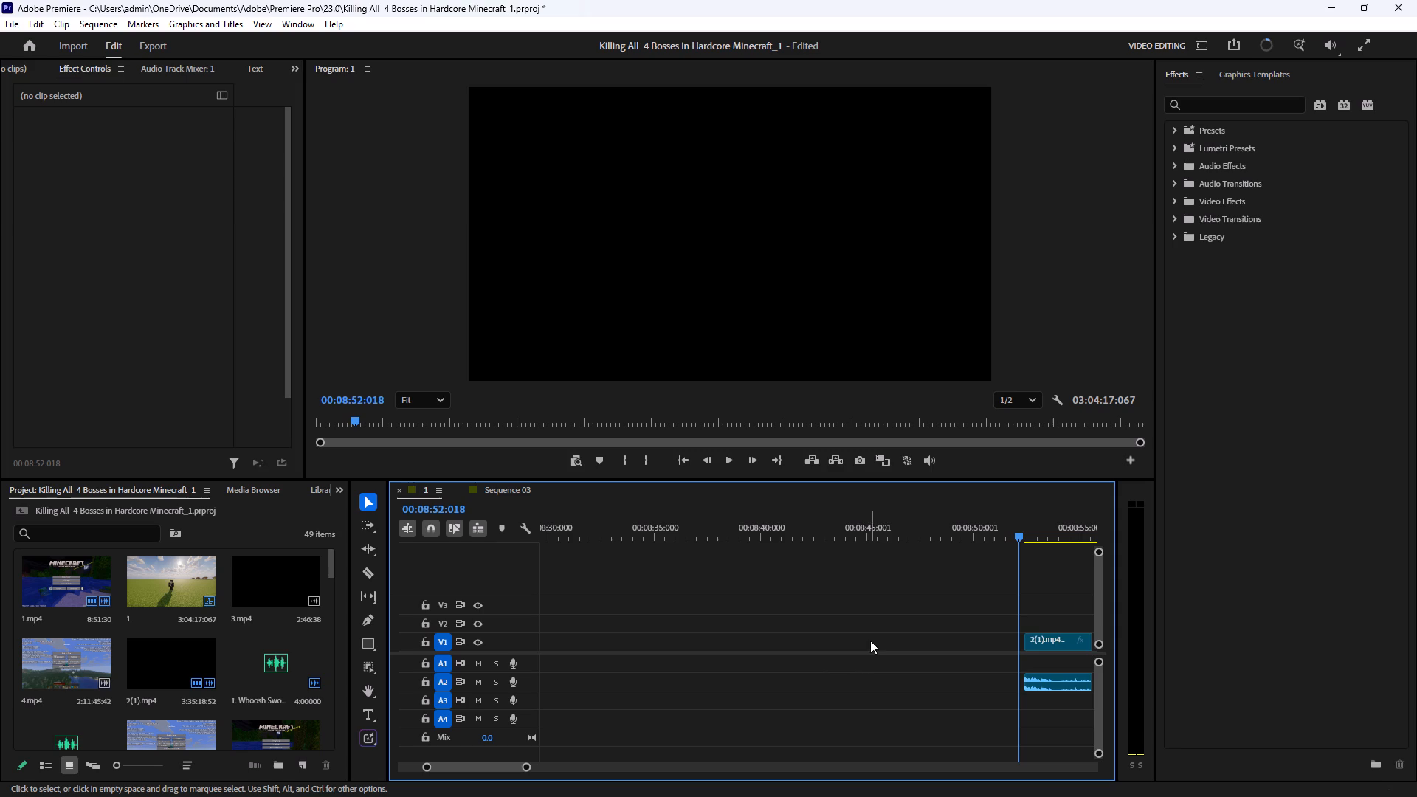
left_click(868, 641)
key("BackSpace")
Move the remaining footage from the iron chestplate crafting about half a second later, leaving a short gap after the enchanting table pieces.
left_click(521, 766)
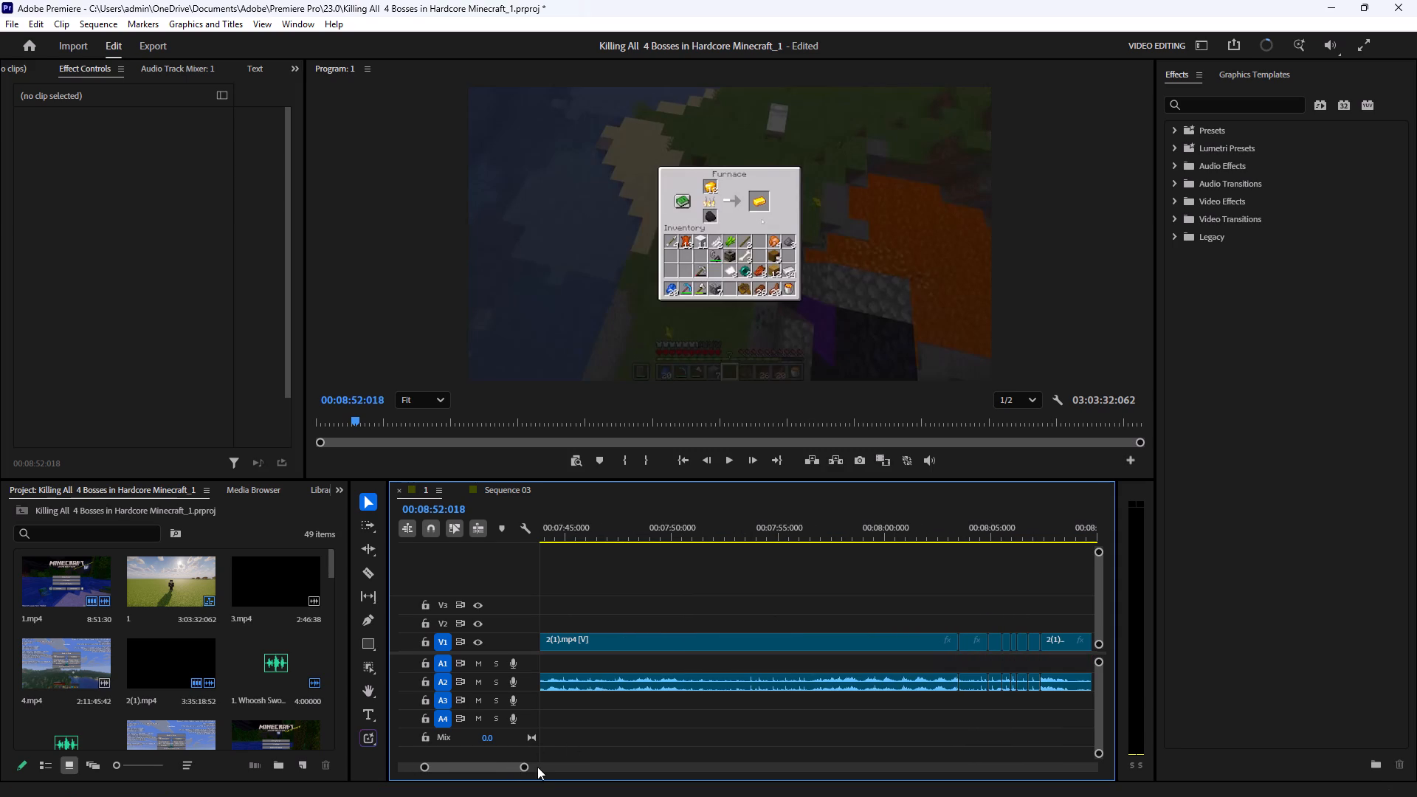
left_click_drag(522, 767, 629, 767)
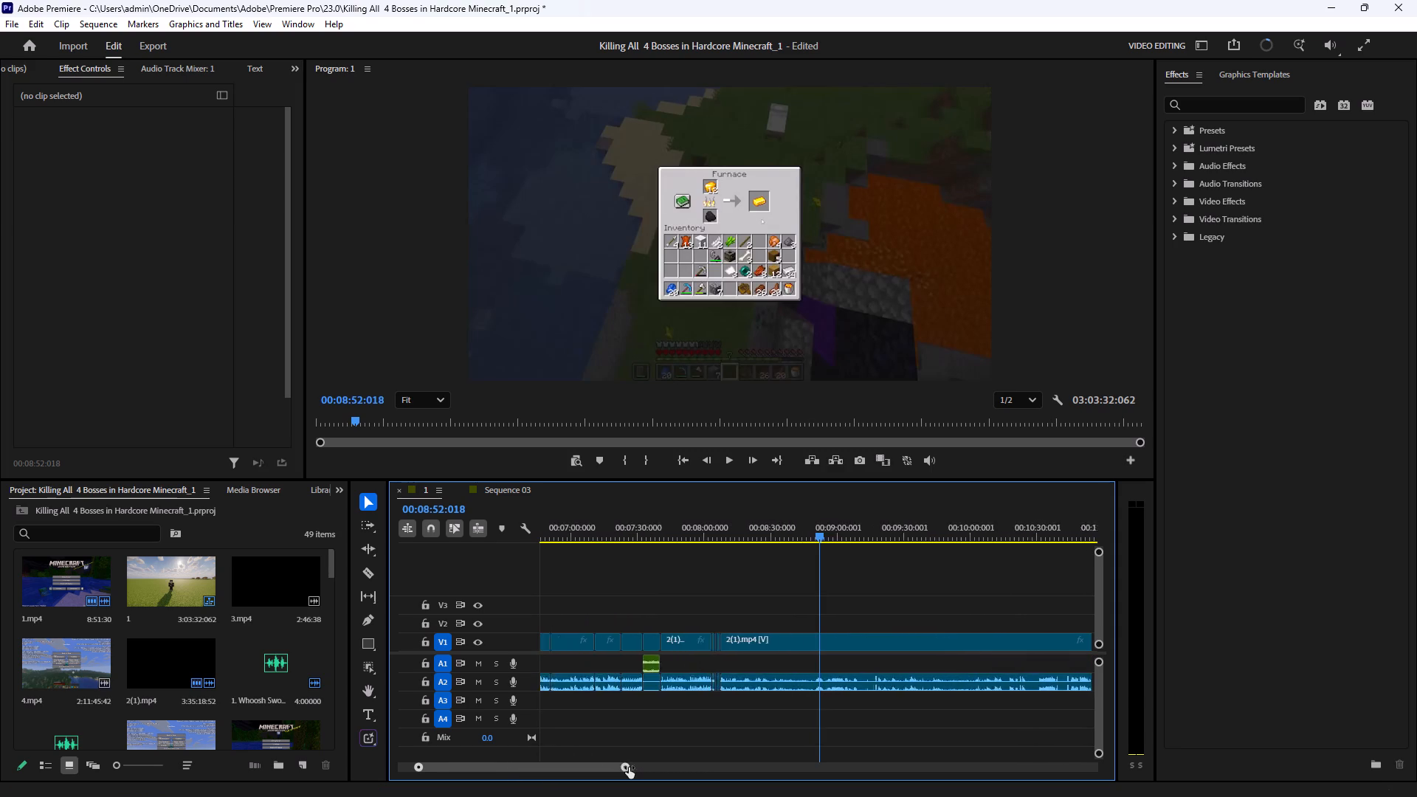
left_click_drag(629, 767, 584, 770)
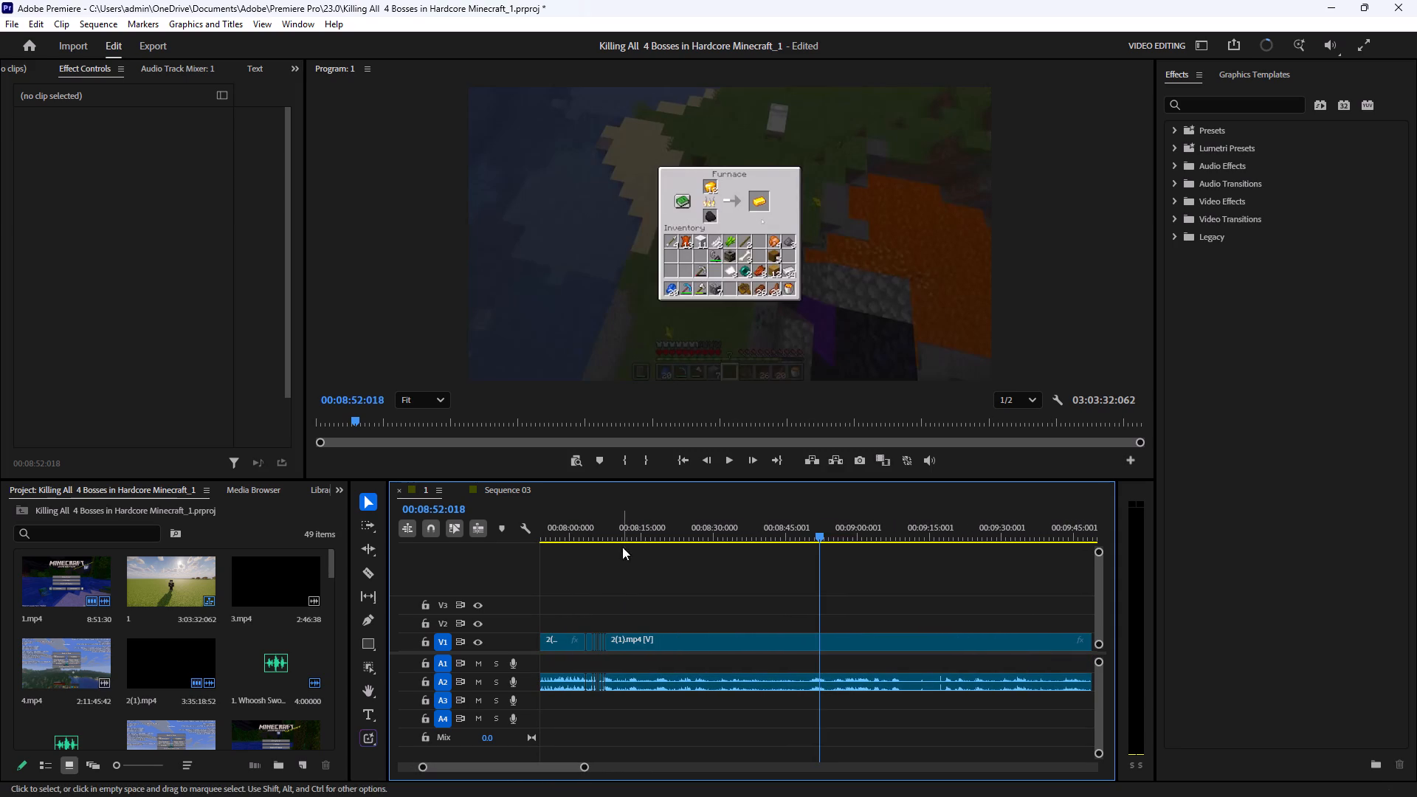
left_click_drag(618, 512, 614, 529)
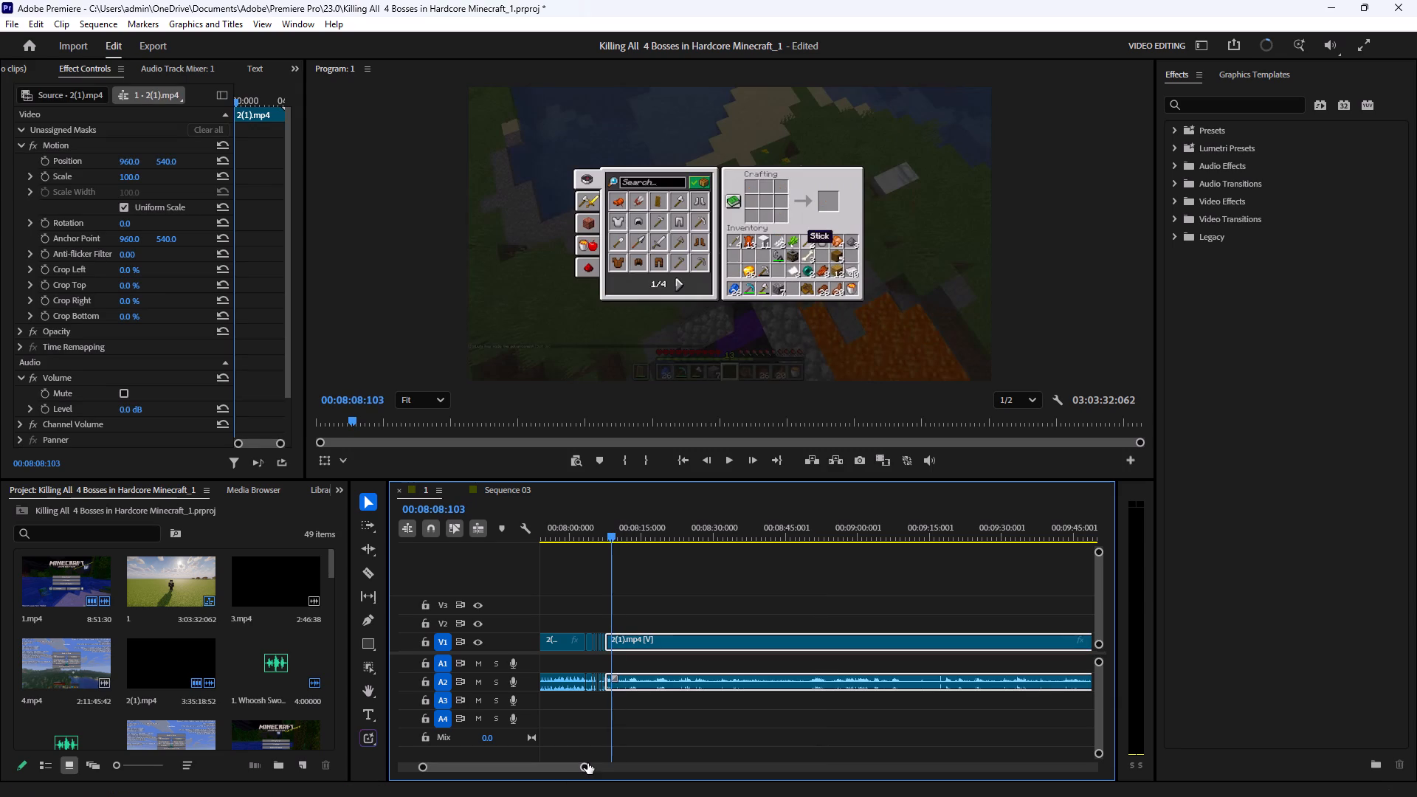
left_click_drag(585, 765, 507, 757)
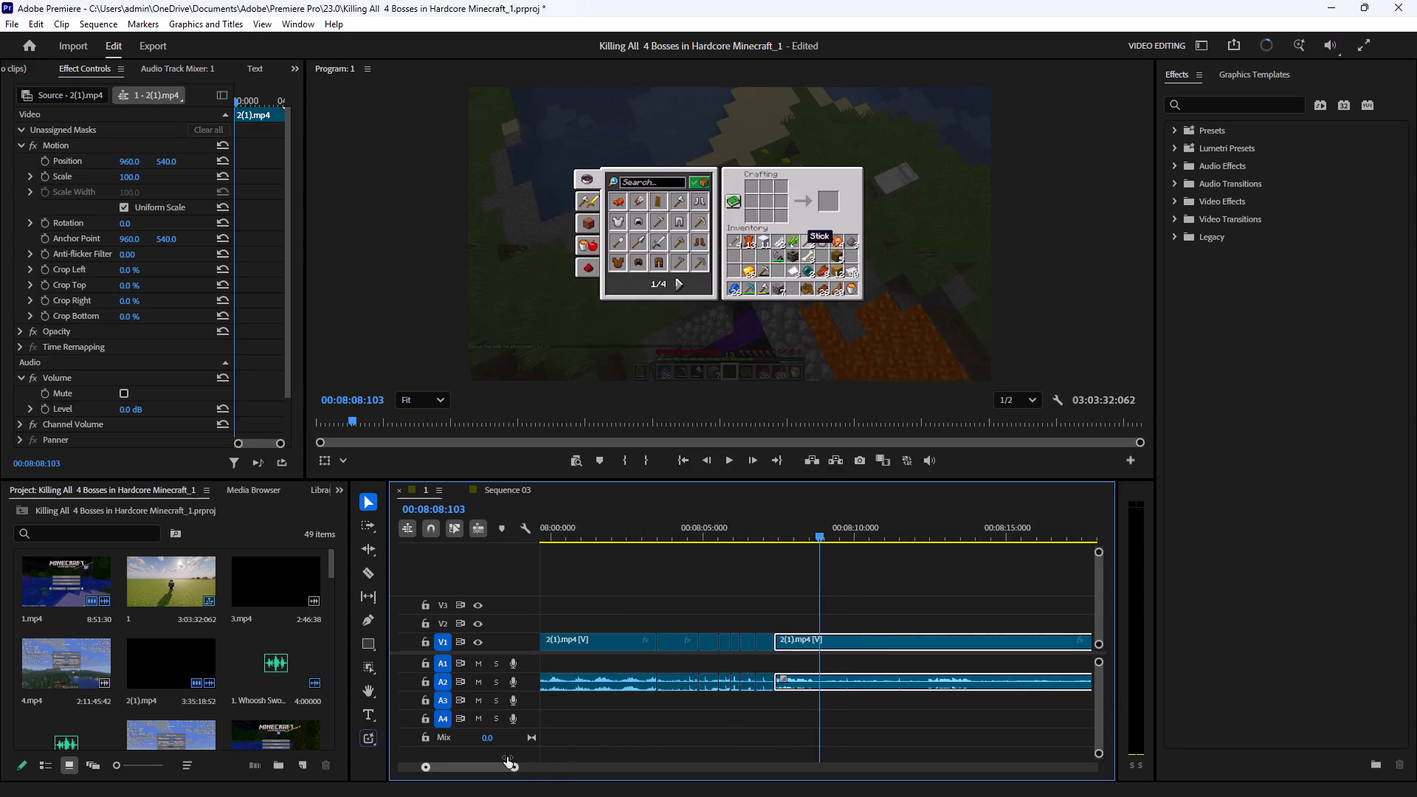
left_click_drag(507, 757, 487, 755)
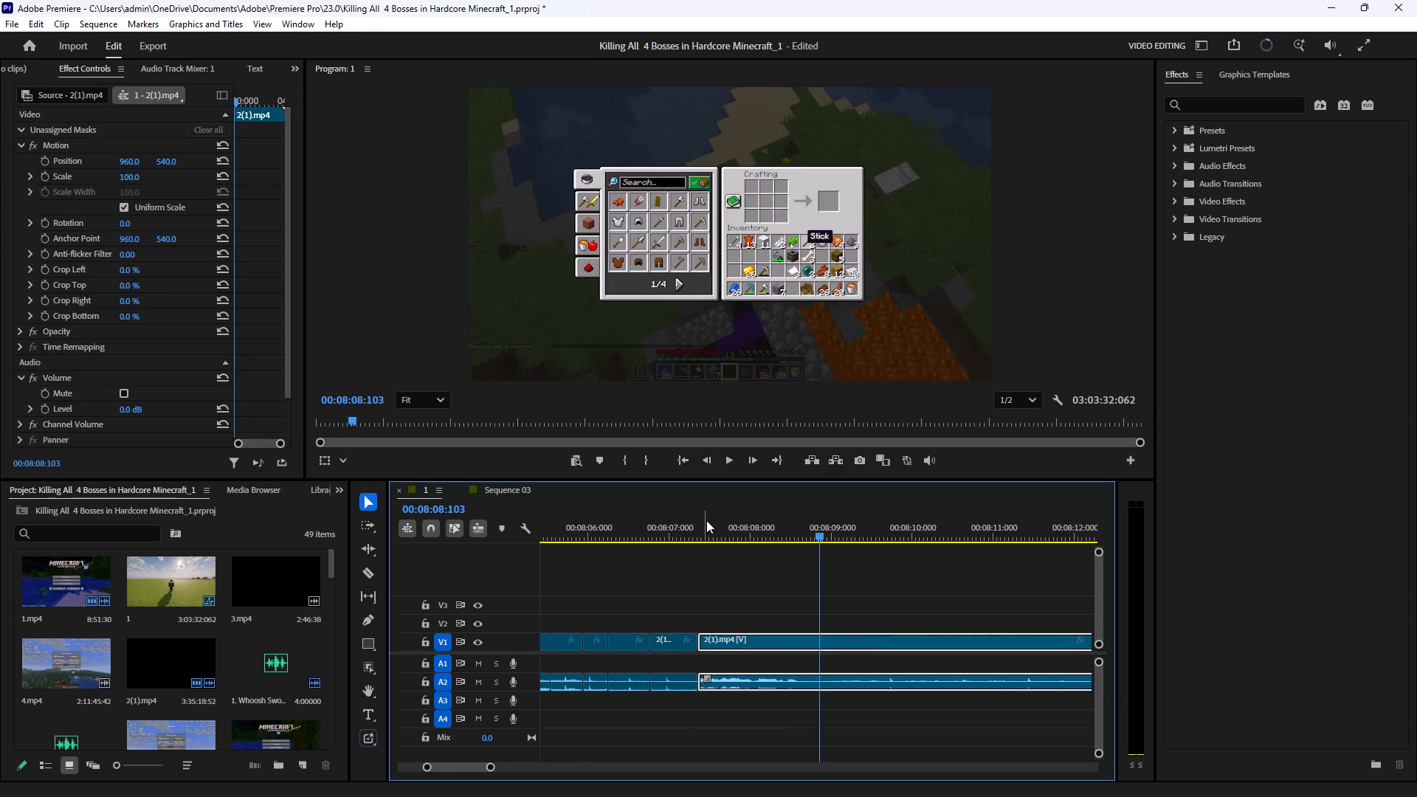
left_click_drag(711, 523, 764, 549)
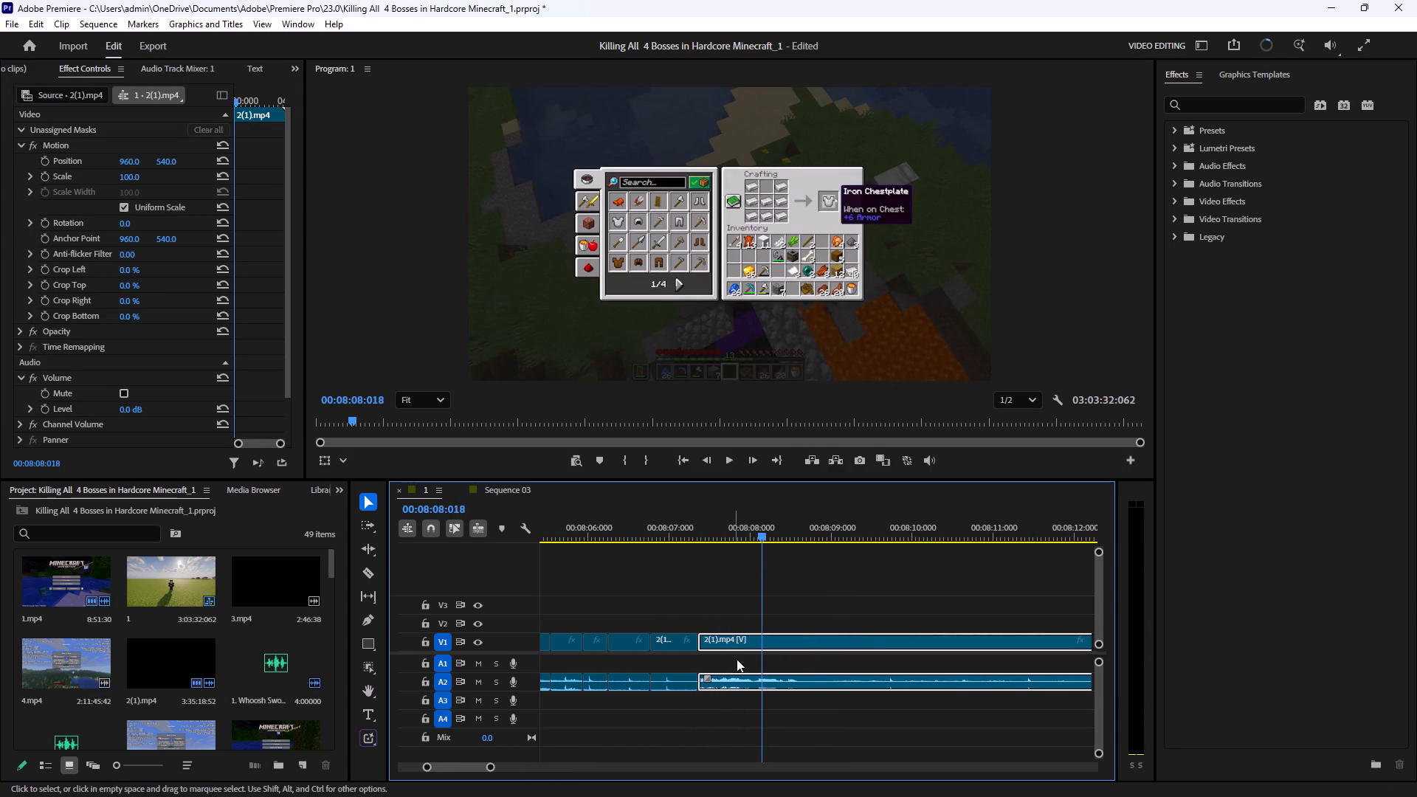
left_click_drag(743, 644, 780, 640)
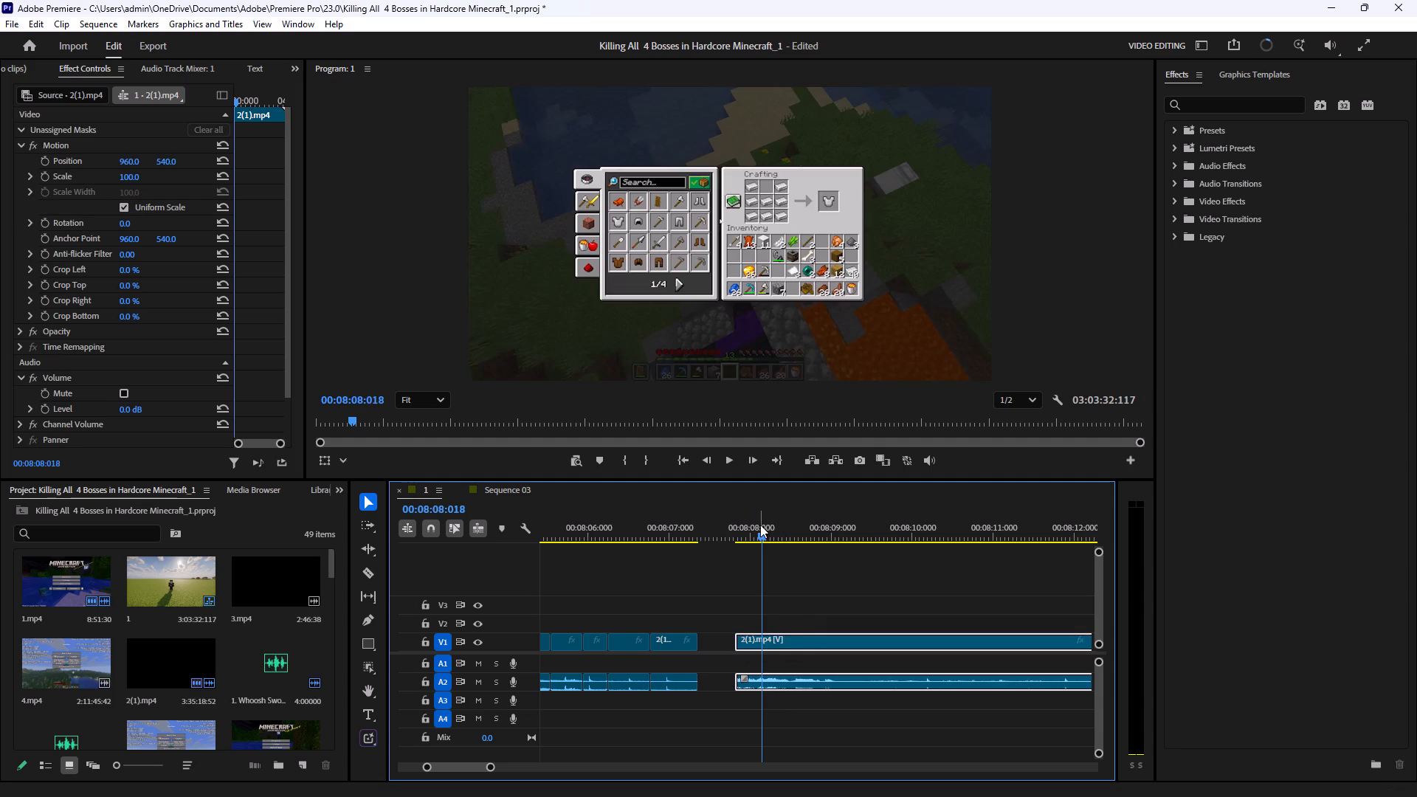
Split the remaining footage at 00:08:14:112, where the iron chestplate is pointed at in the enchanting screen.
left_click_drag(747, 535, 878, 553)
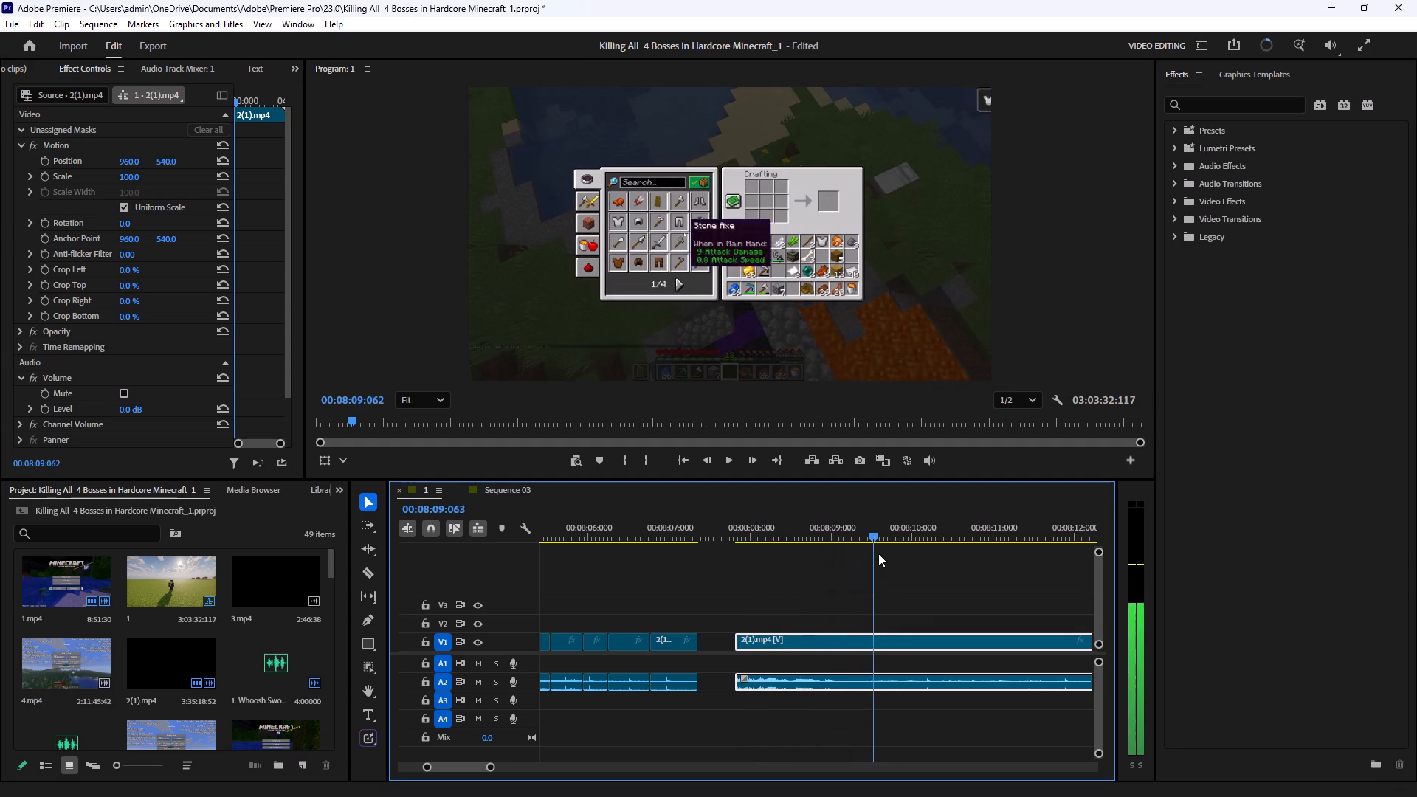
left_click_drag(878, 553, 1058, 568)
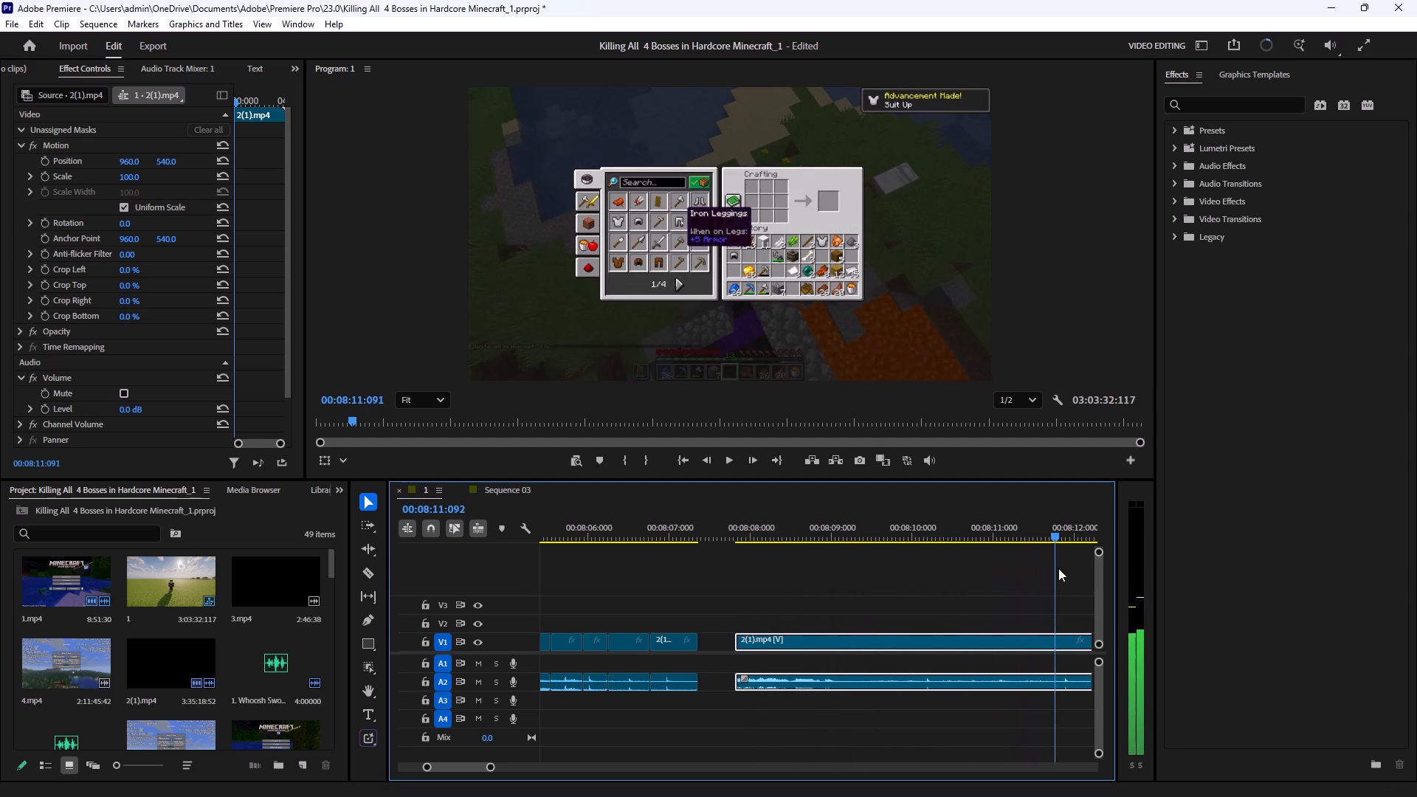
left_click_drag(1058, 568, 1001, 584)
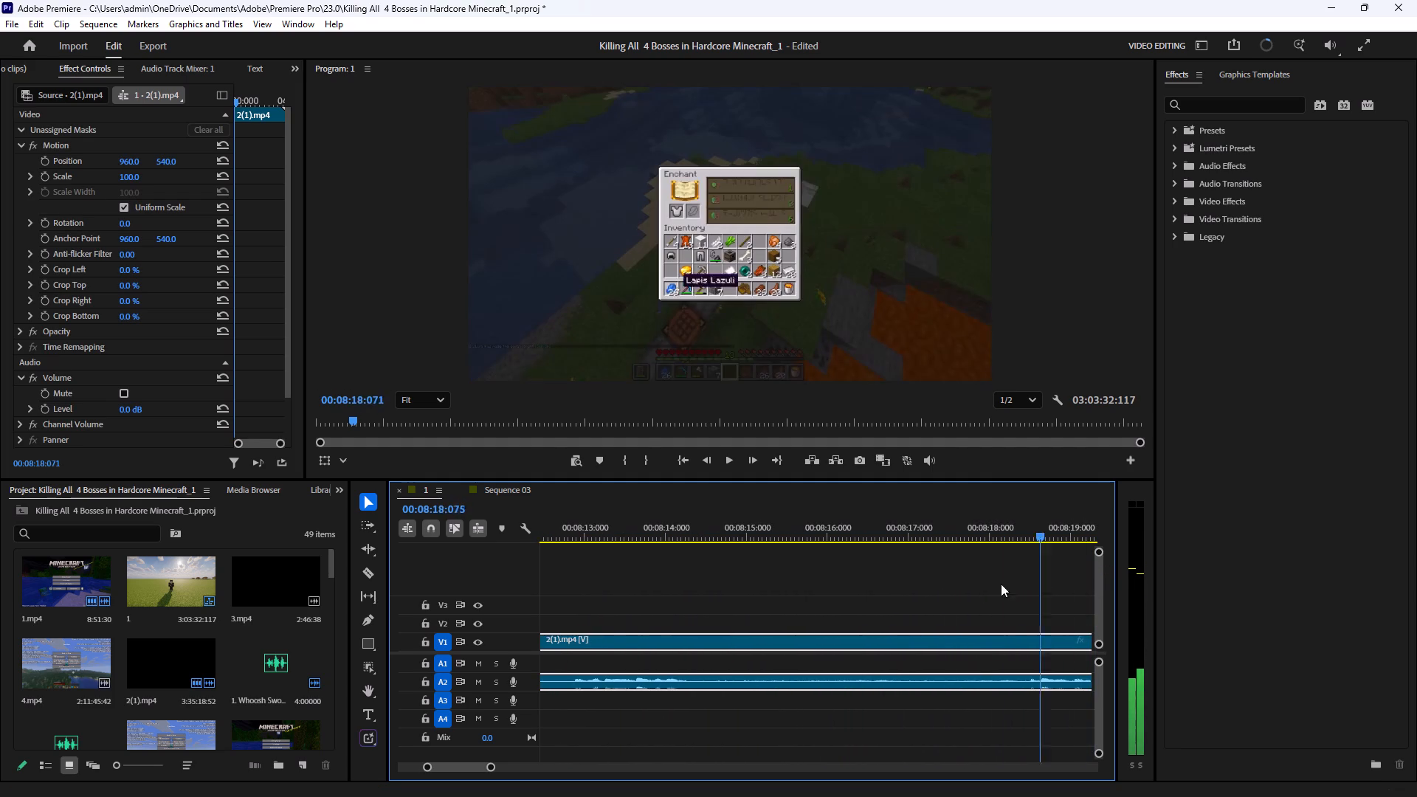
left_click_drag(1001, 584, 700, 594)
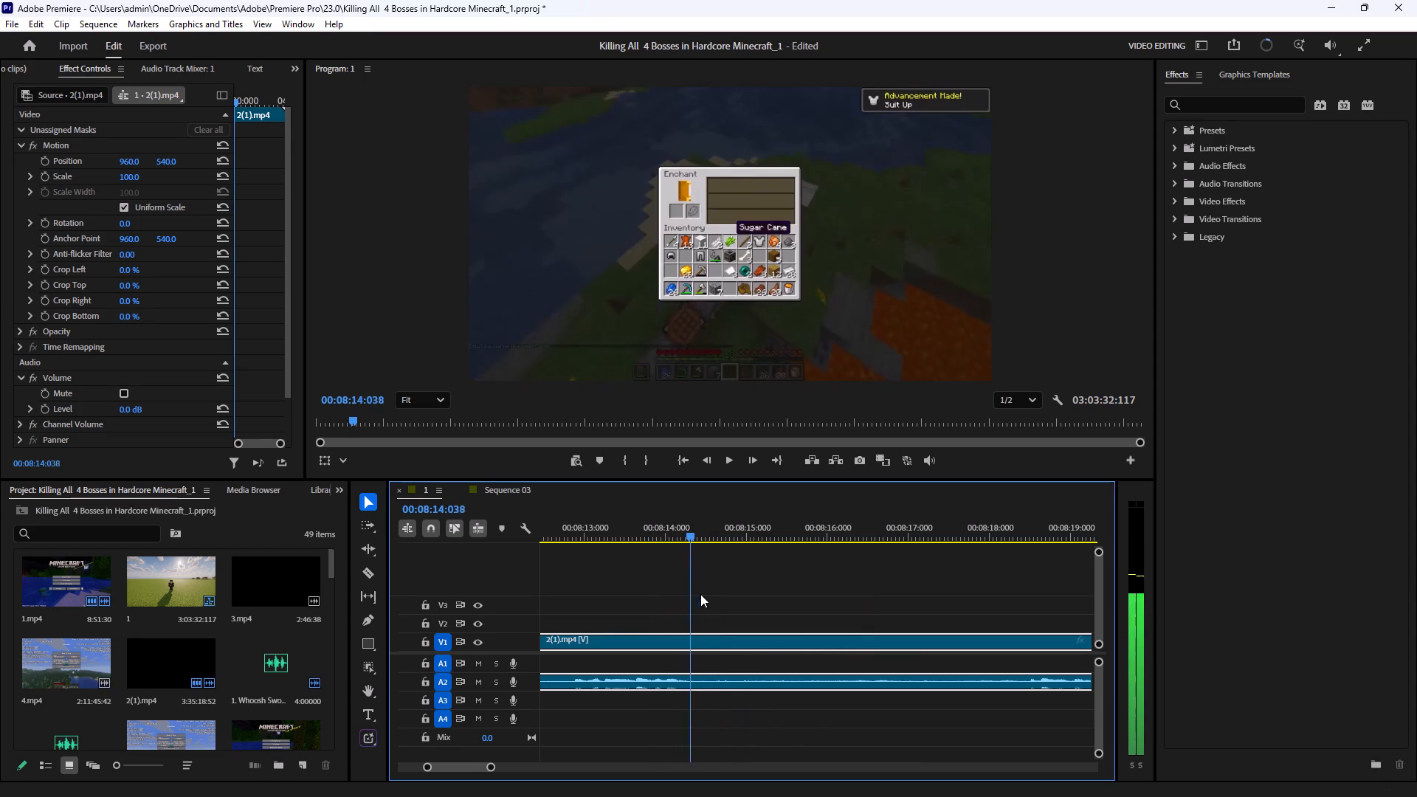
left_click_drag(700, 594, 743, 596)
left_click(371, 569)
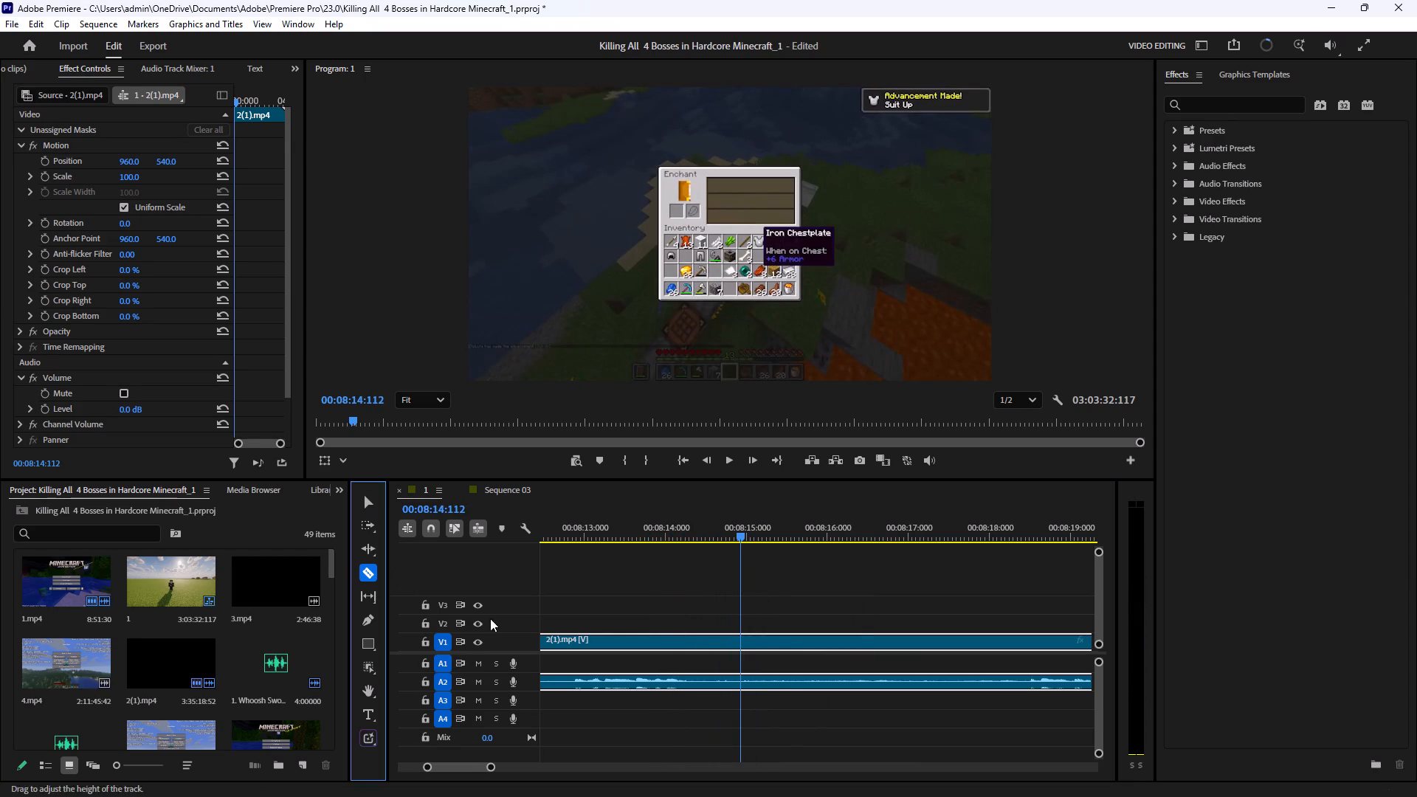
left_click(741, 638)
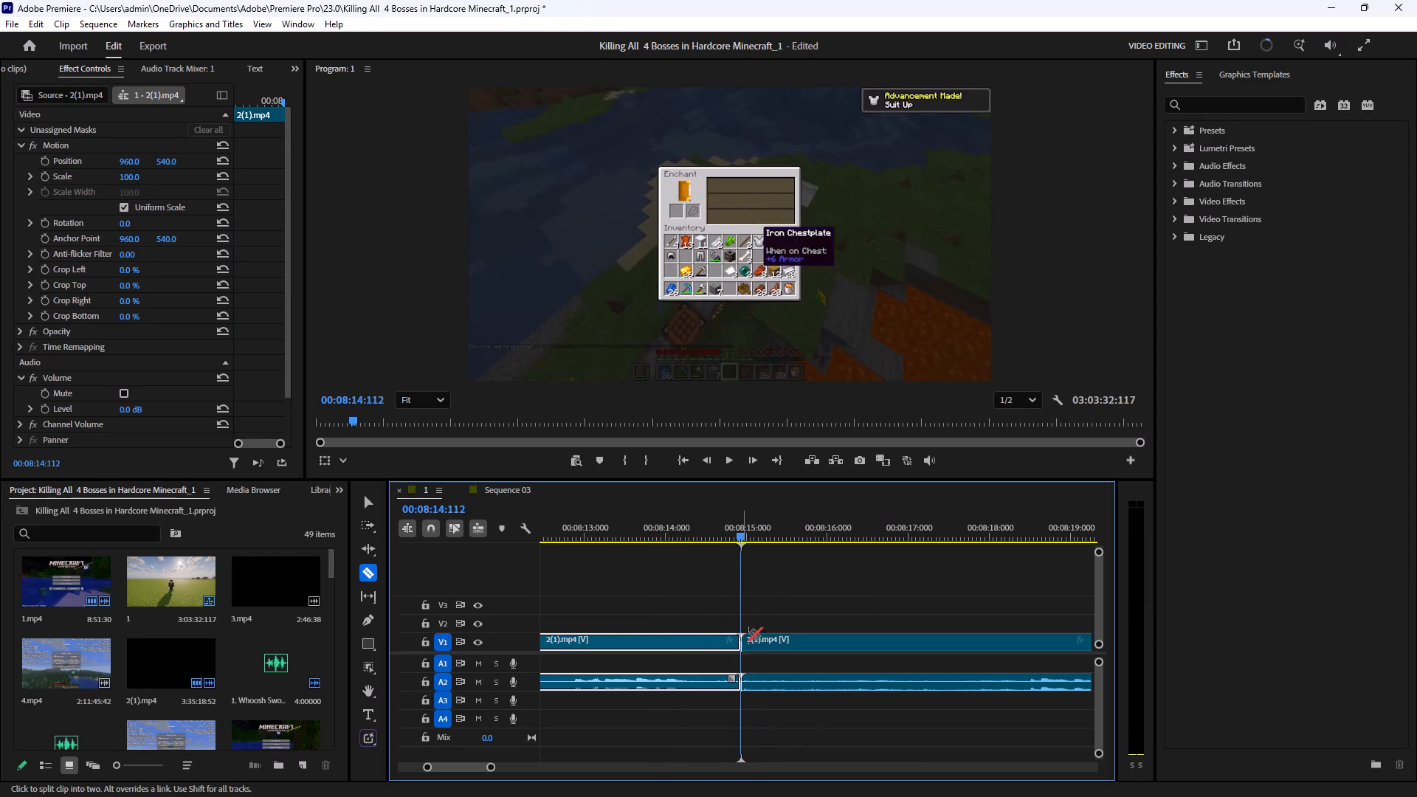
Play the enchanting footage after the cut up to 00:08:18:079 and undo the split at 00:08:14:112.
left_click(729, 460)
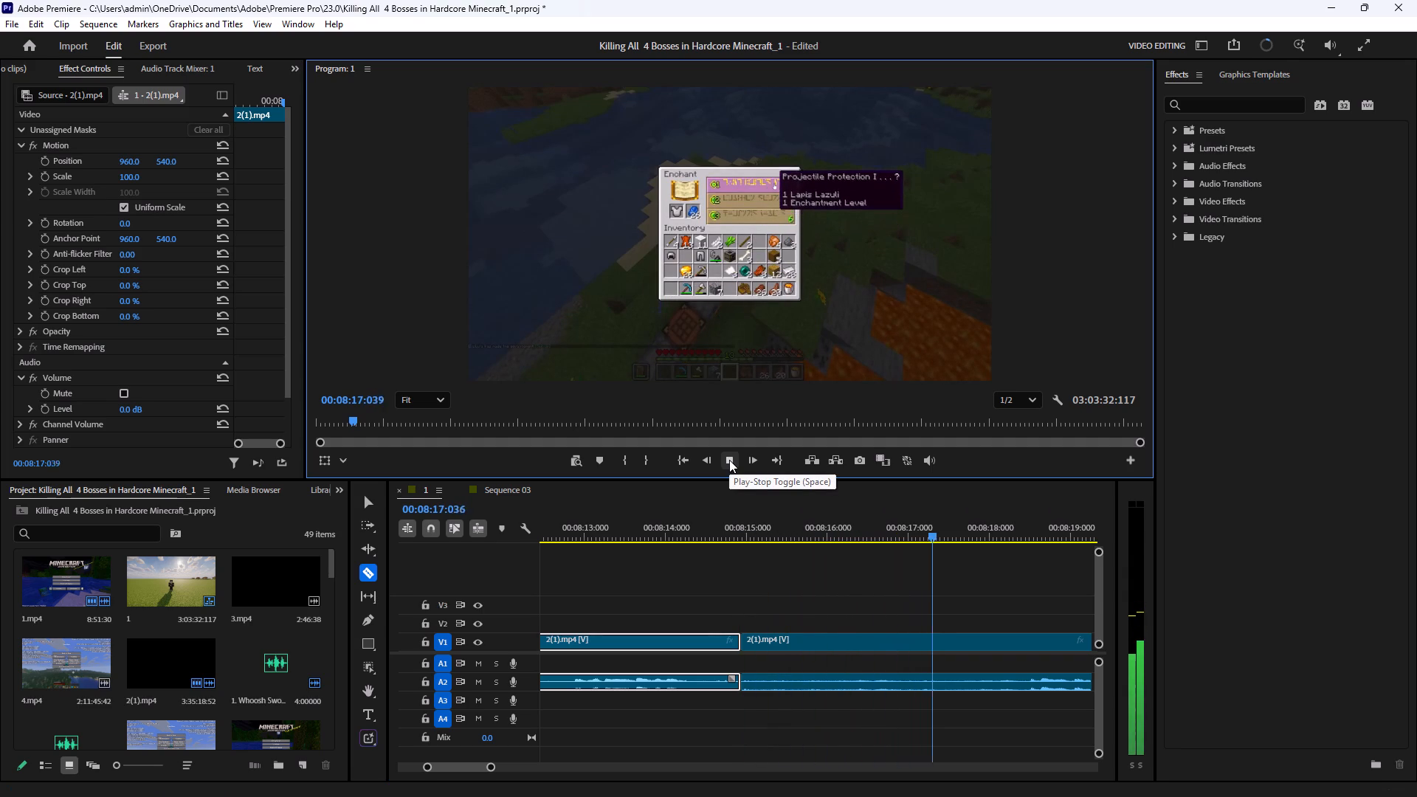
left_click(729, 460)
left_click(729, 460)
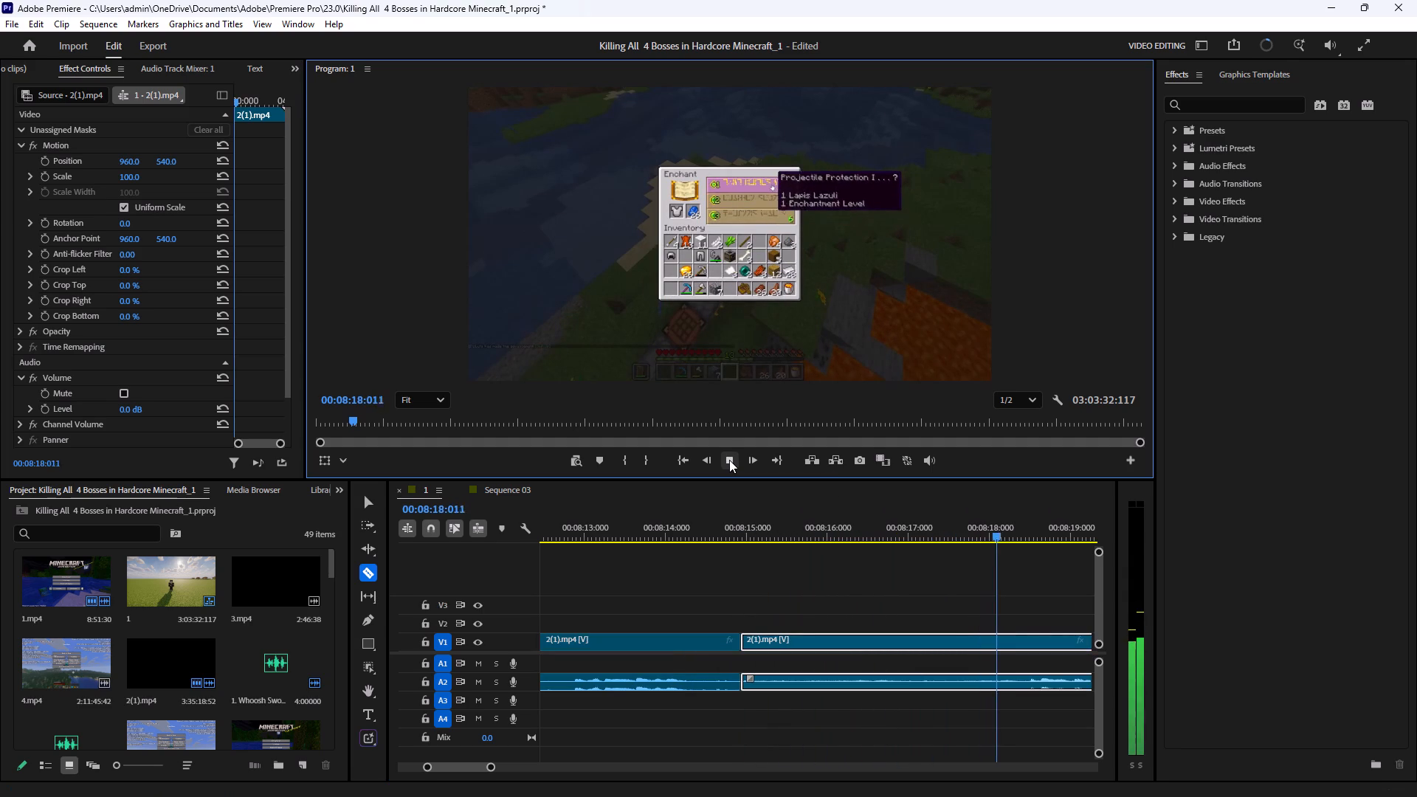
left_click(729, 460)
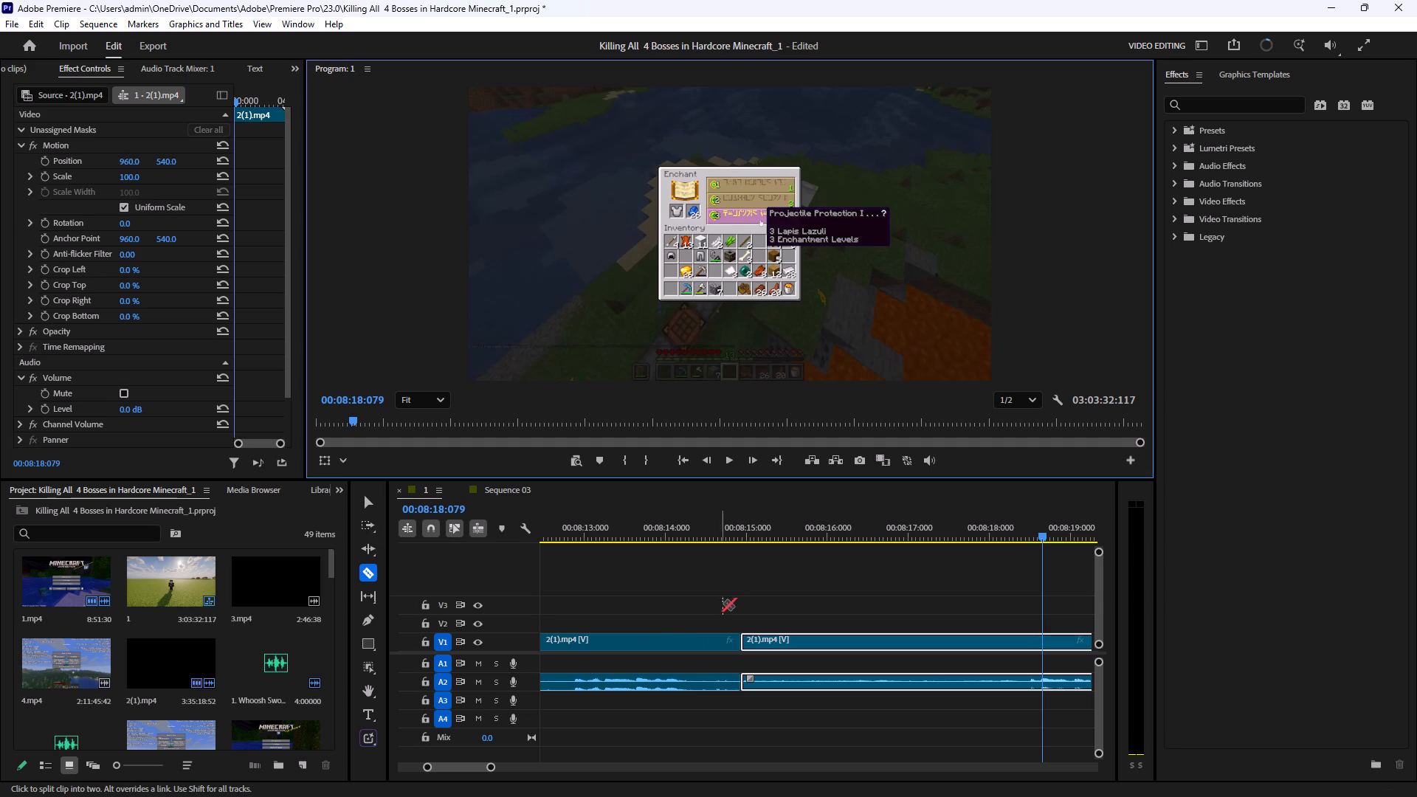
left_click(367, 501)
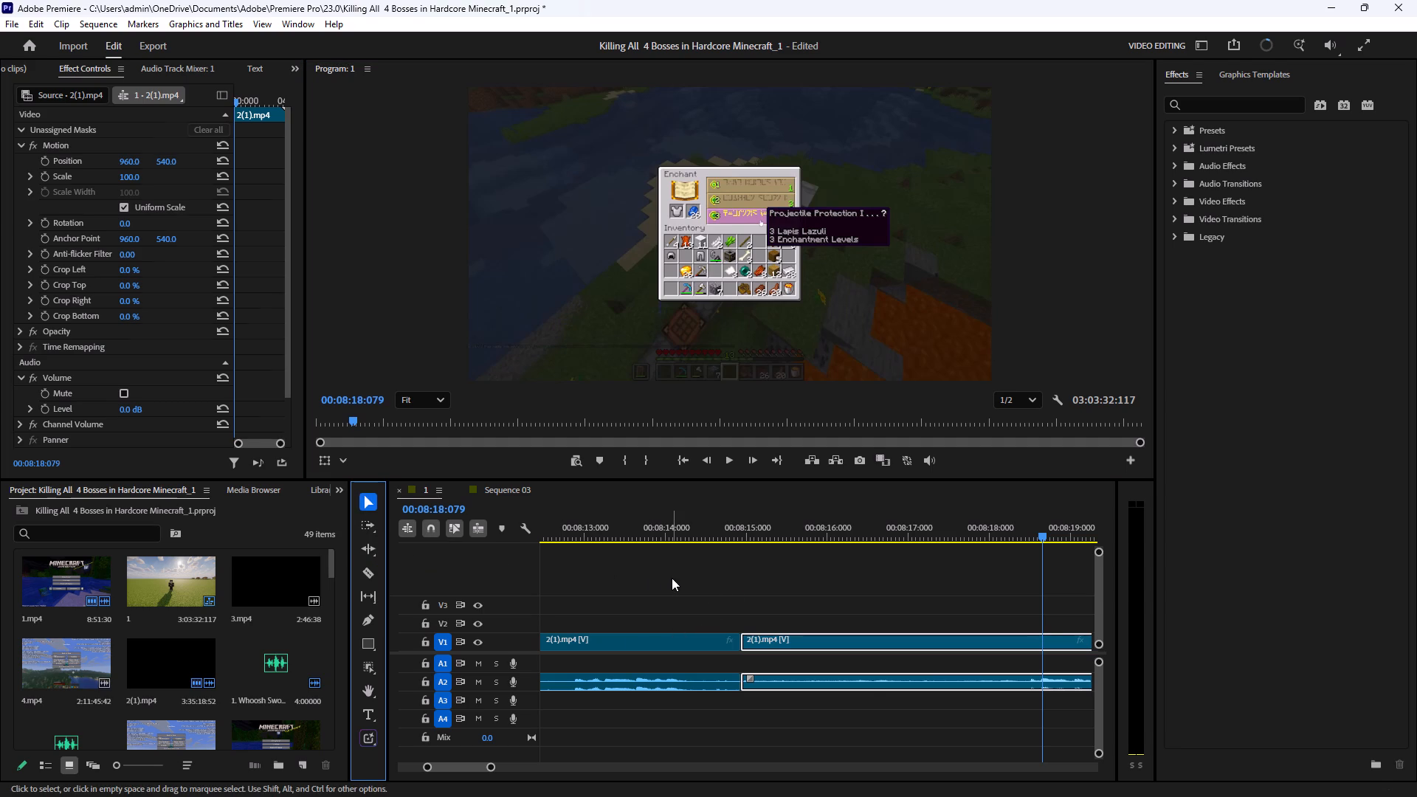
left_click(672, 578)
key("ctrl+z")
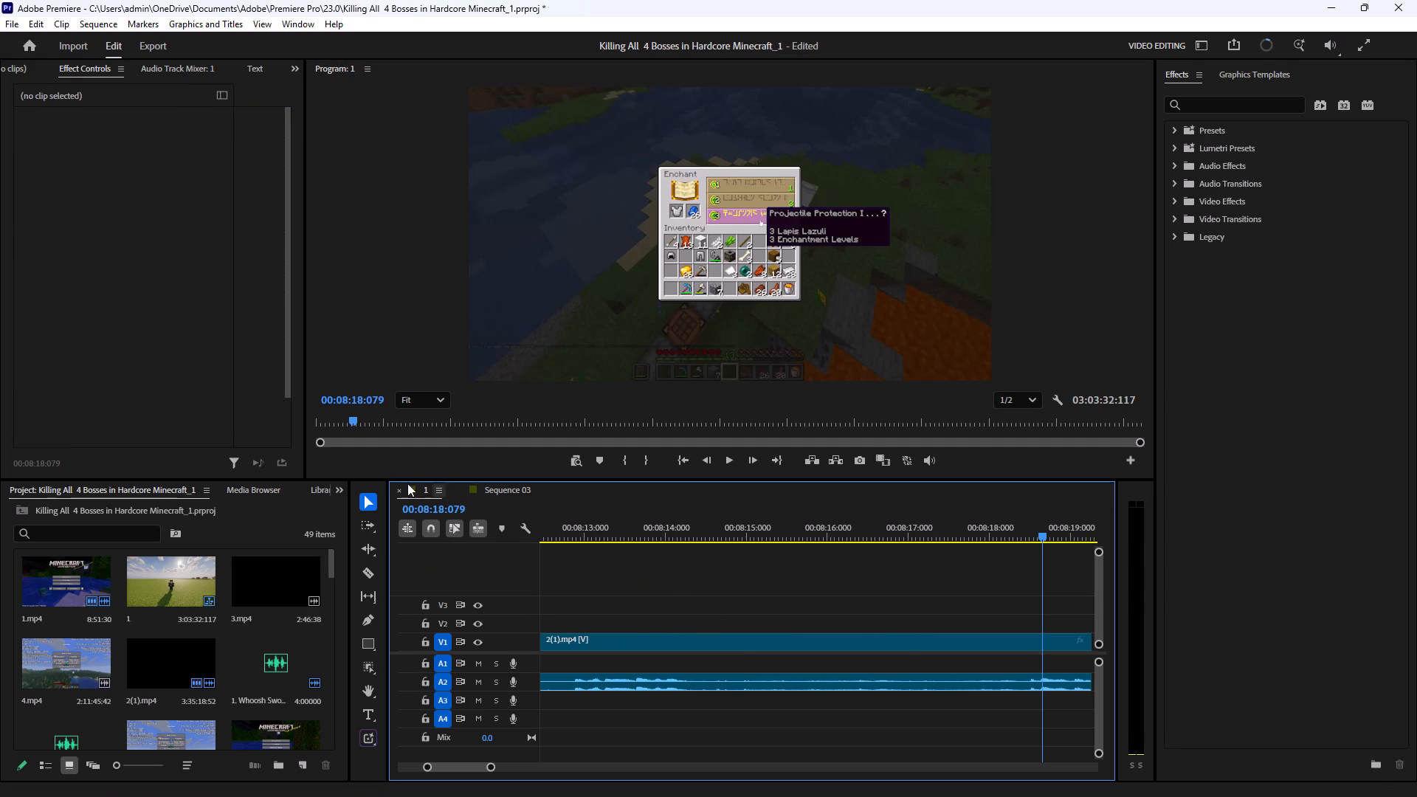
Split the enchanting footage at about 00:08:23, shortly before the iron leggings receive their enchantment.
left_click(368, 575)
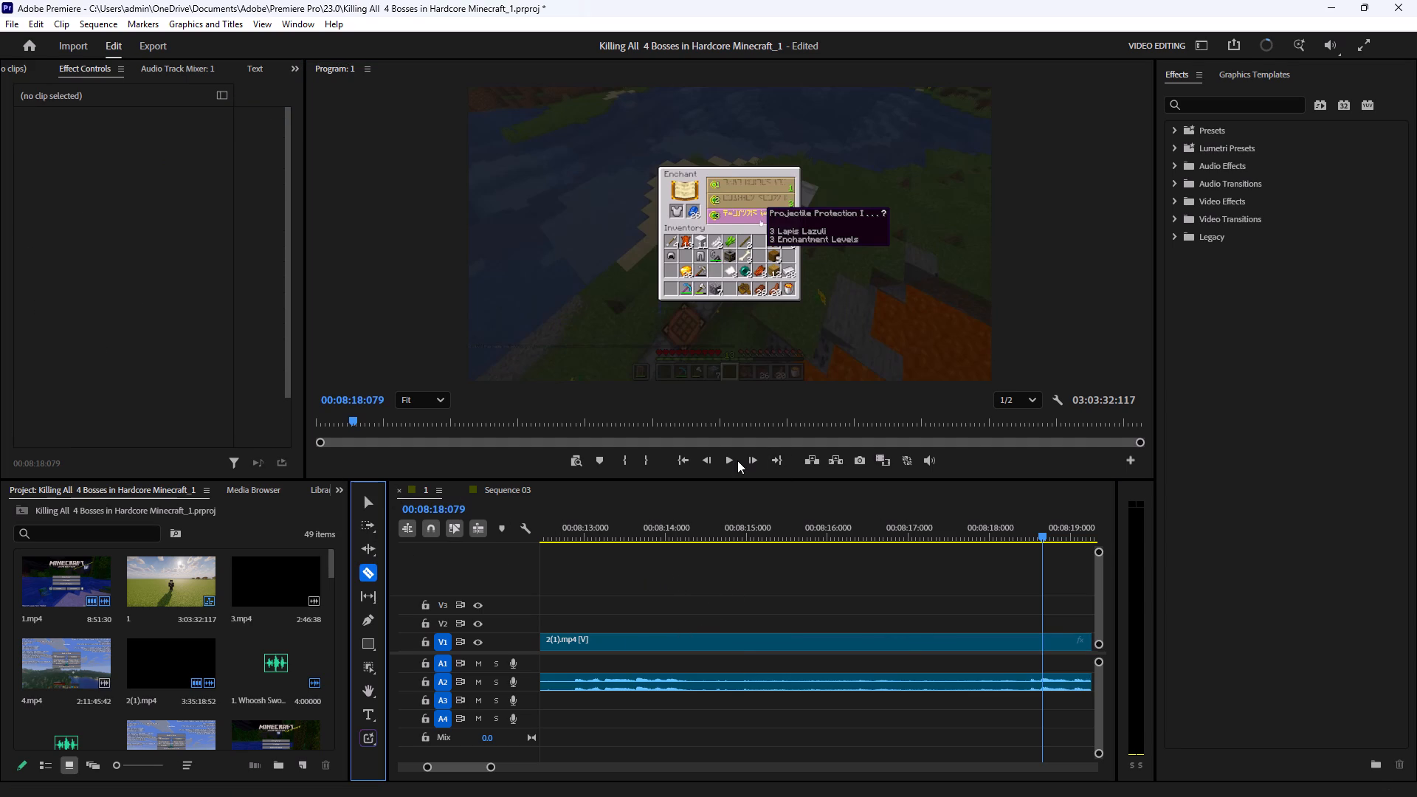
left_click(736, 460)
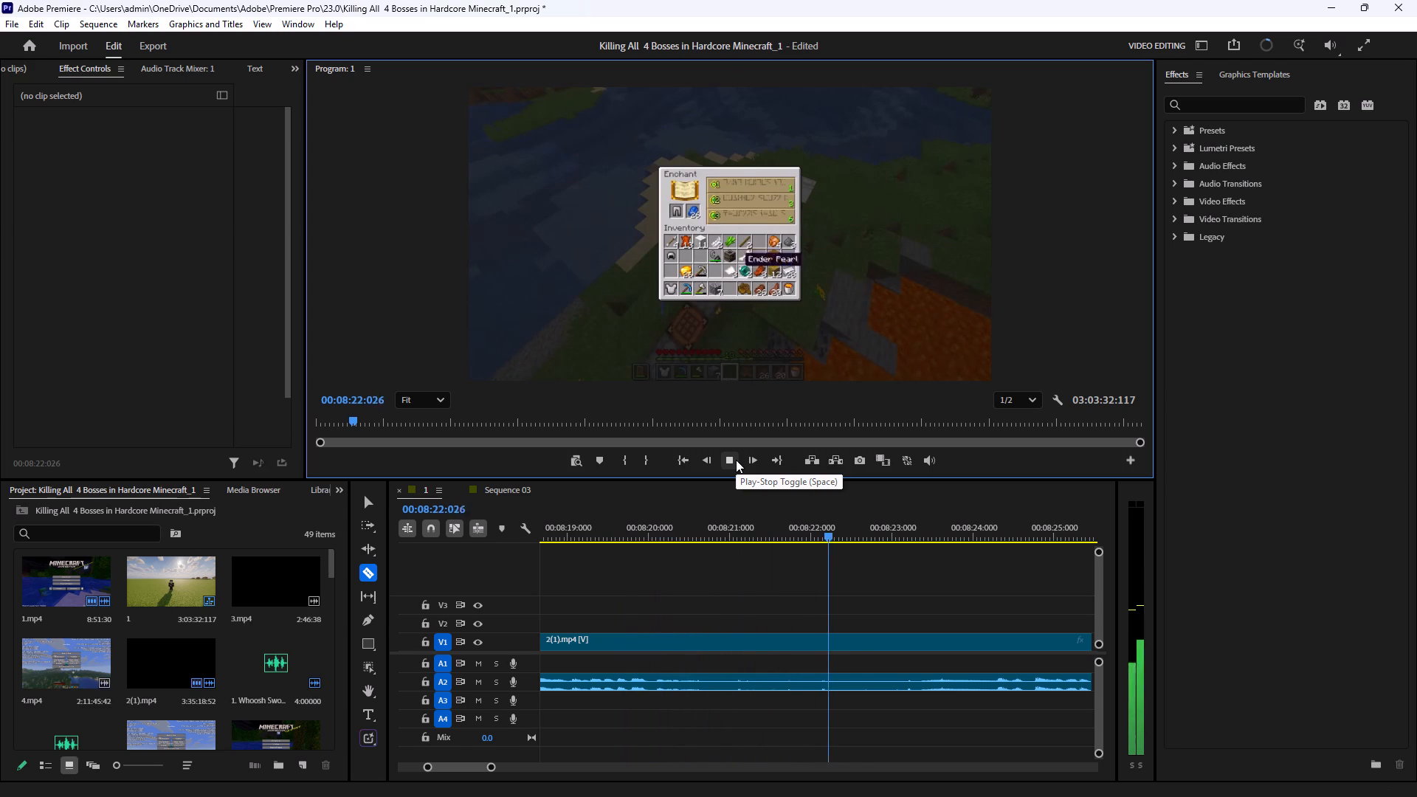
left_click(736, 460)
left_click(736, 460)
left_click(736, 460)
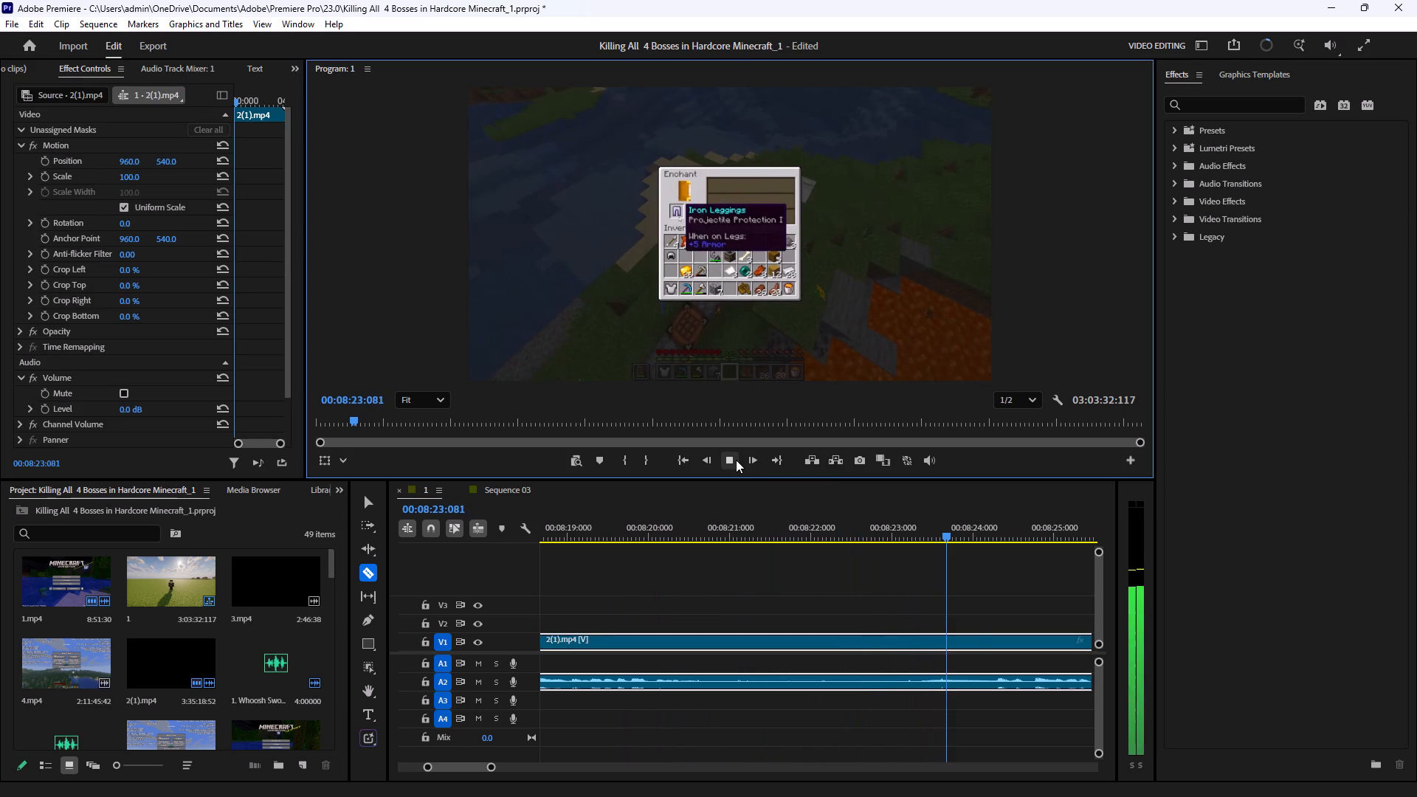
left_click(909, 641)
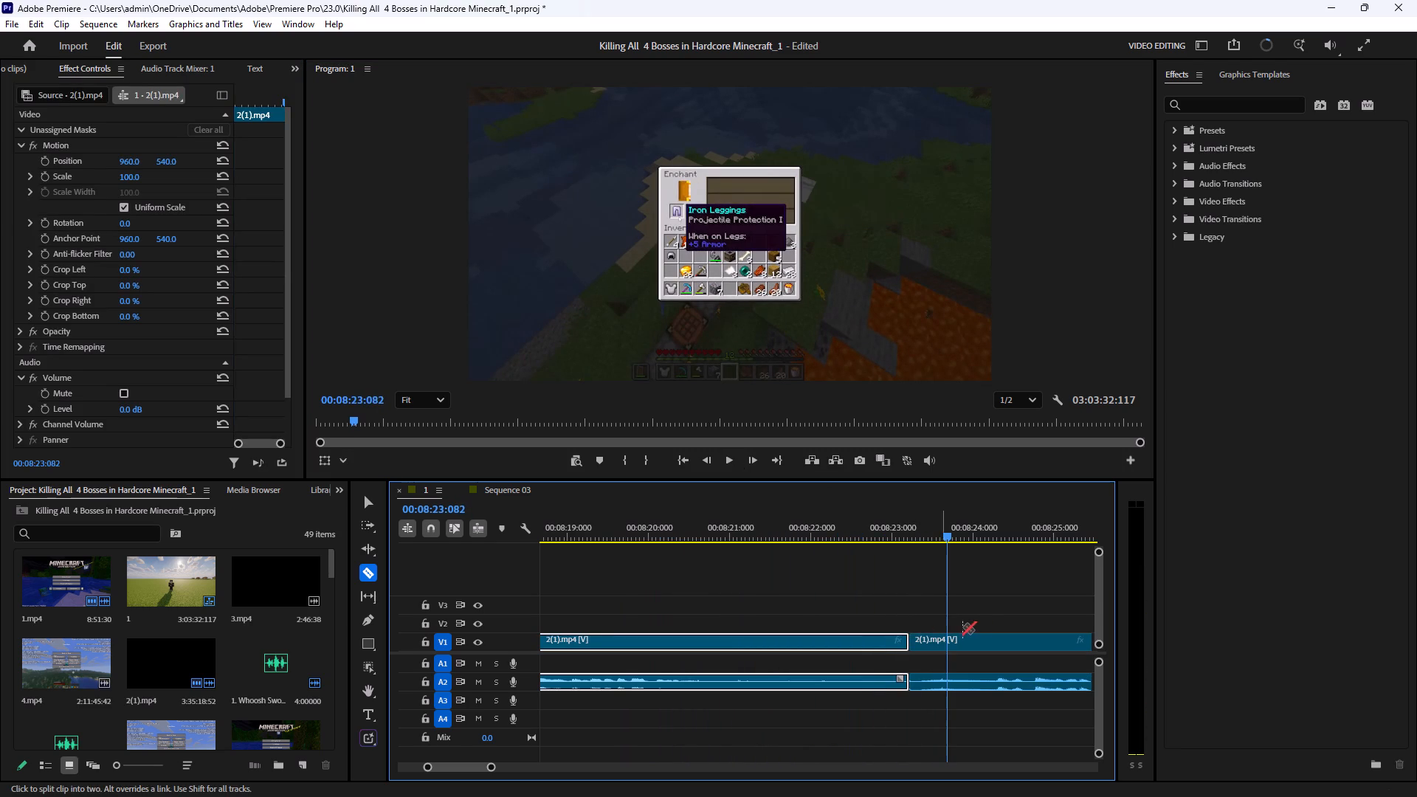
Play across the cut near 00:08:23 and on to 00:08:25:041 to review the leggings and helmet enchanting.
left_click(897, 531)
left_click(725, 458)
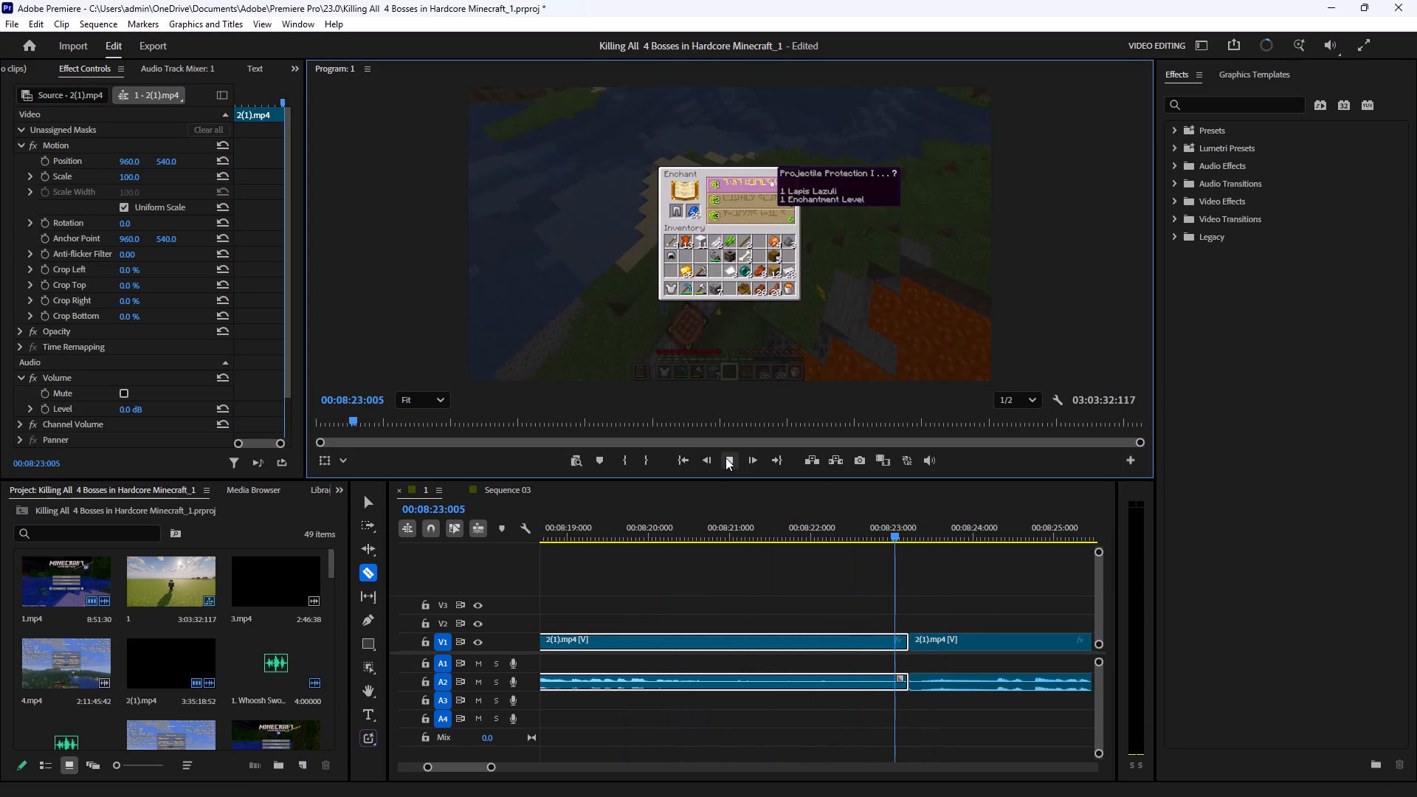
left_click(725, 458)
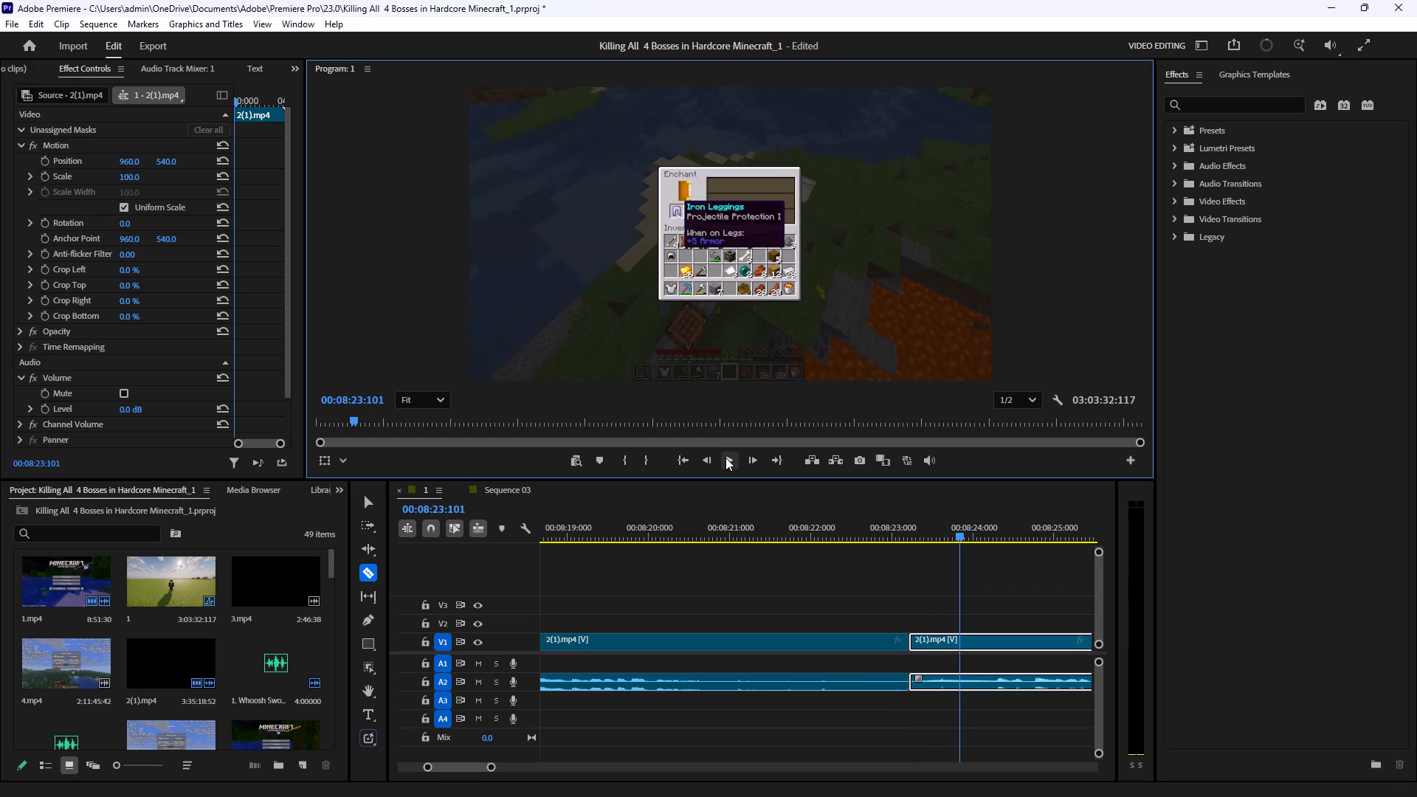
left_click(725, 458)
left_click(725, 458)
left_click(725, 458)
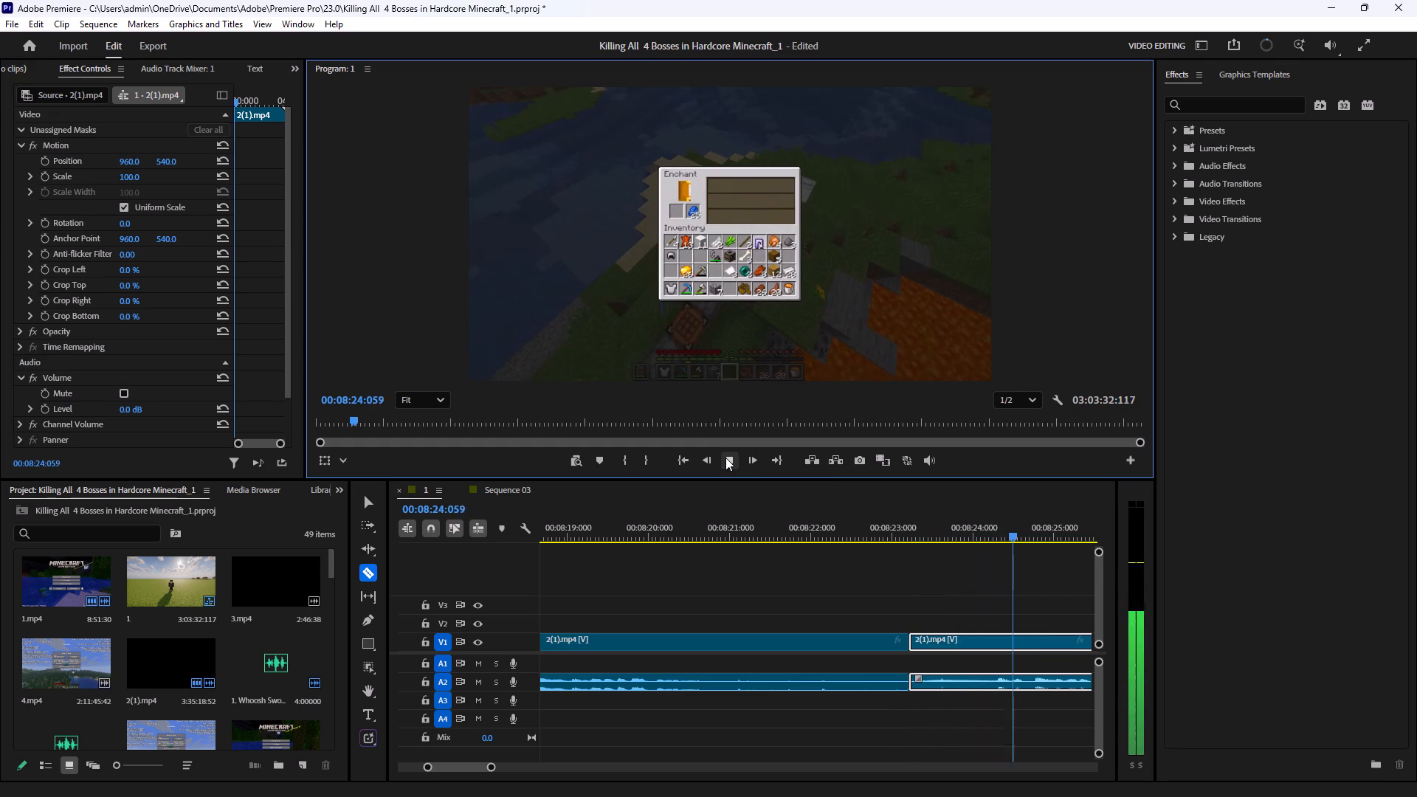
left_click(725, 458)
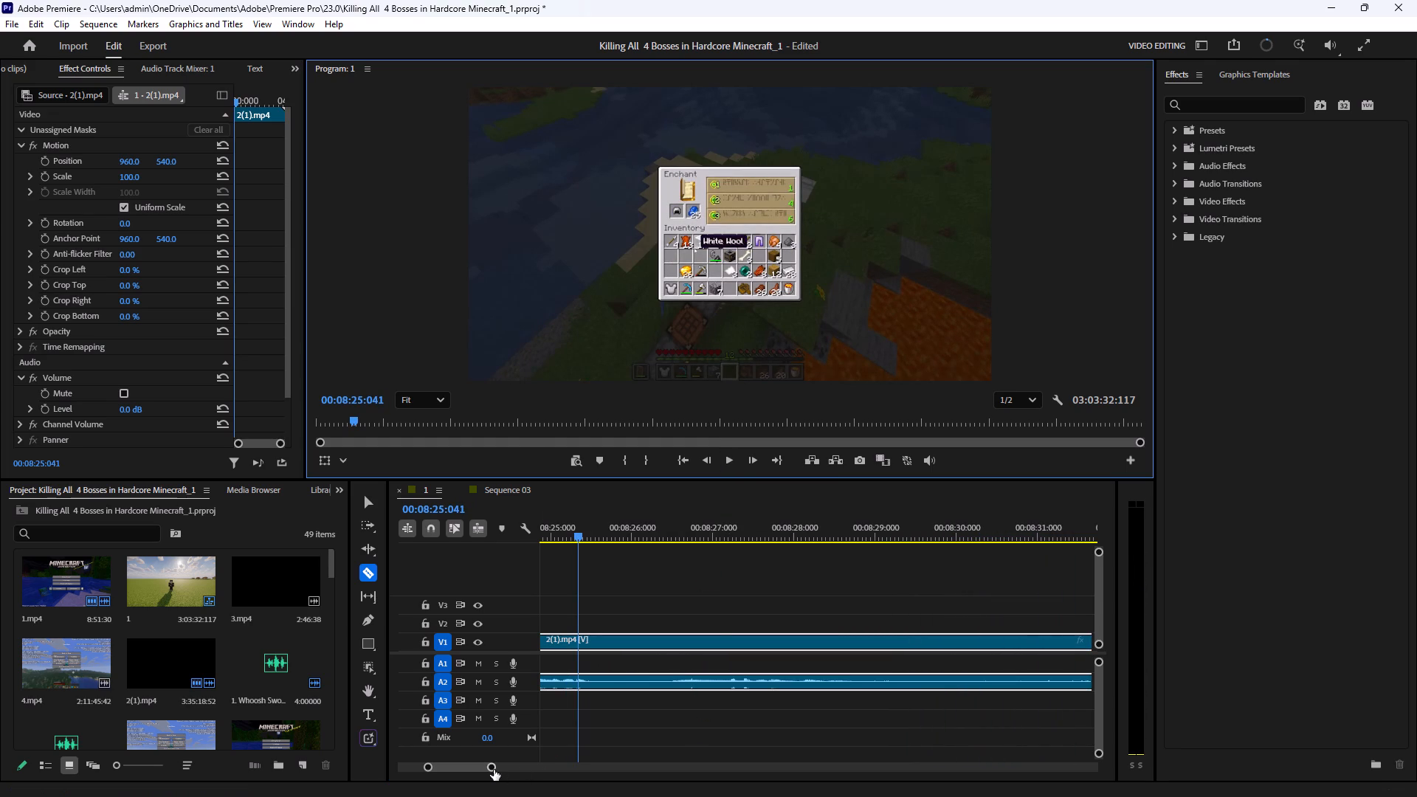
Split the footage at 00:08:14:072, where the empty enchanting screen has opened.
left_click_drag(486, 770, 603, 784)
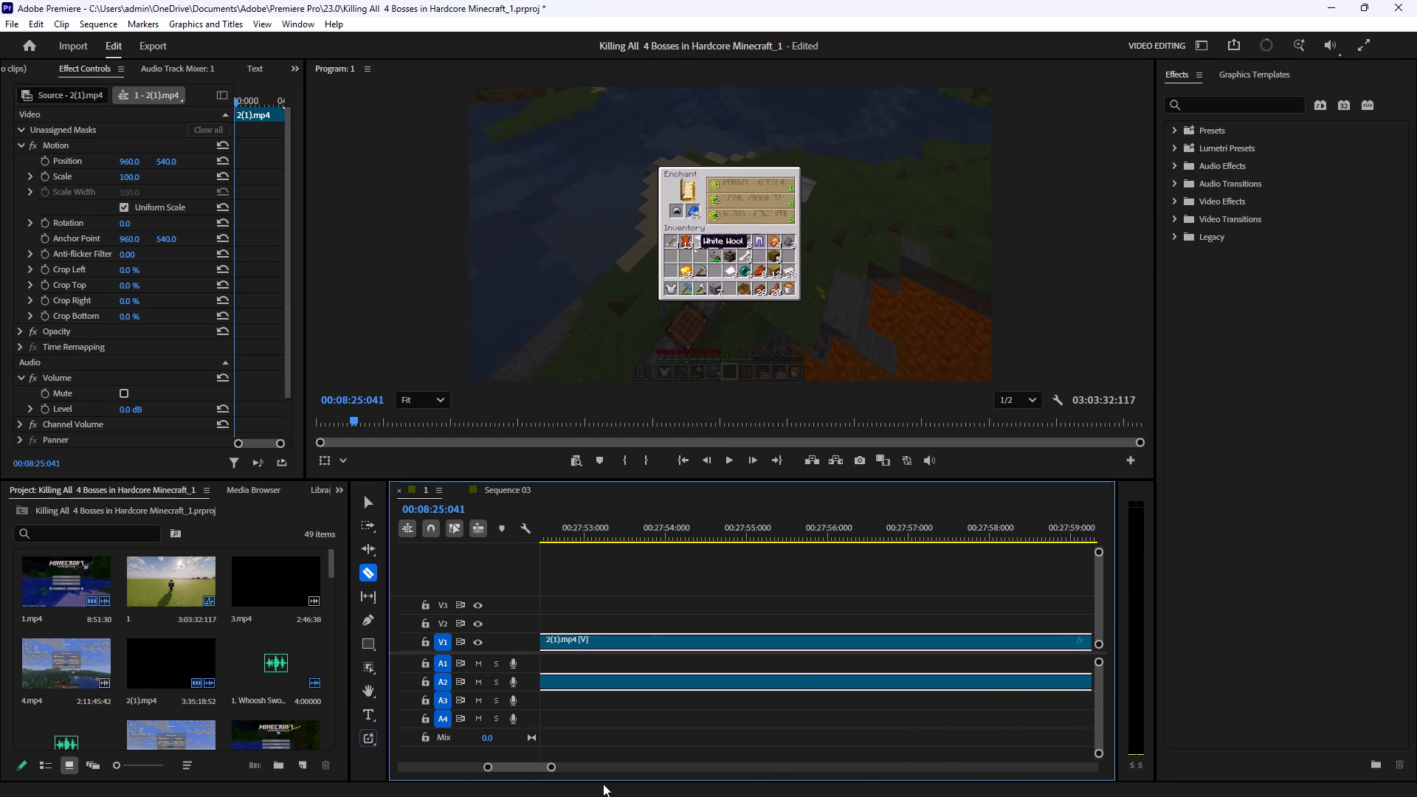
left_click_drag(603, 784, 429, 759)
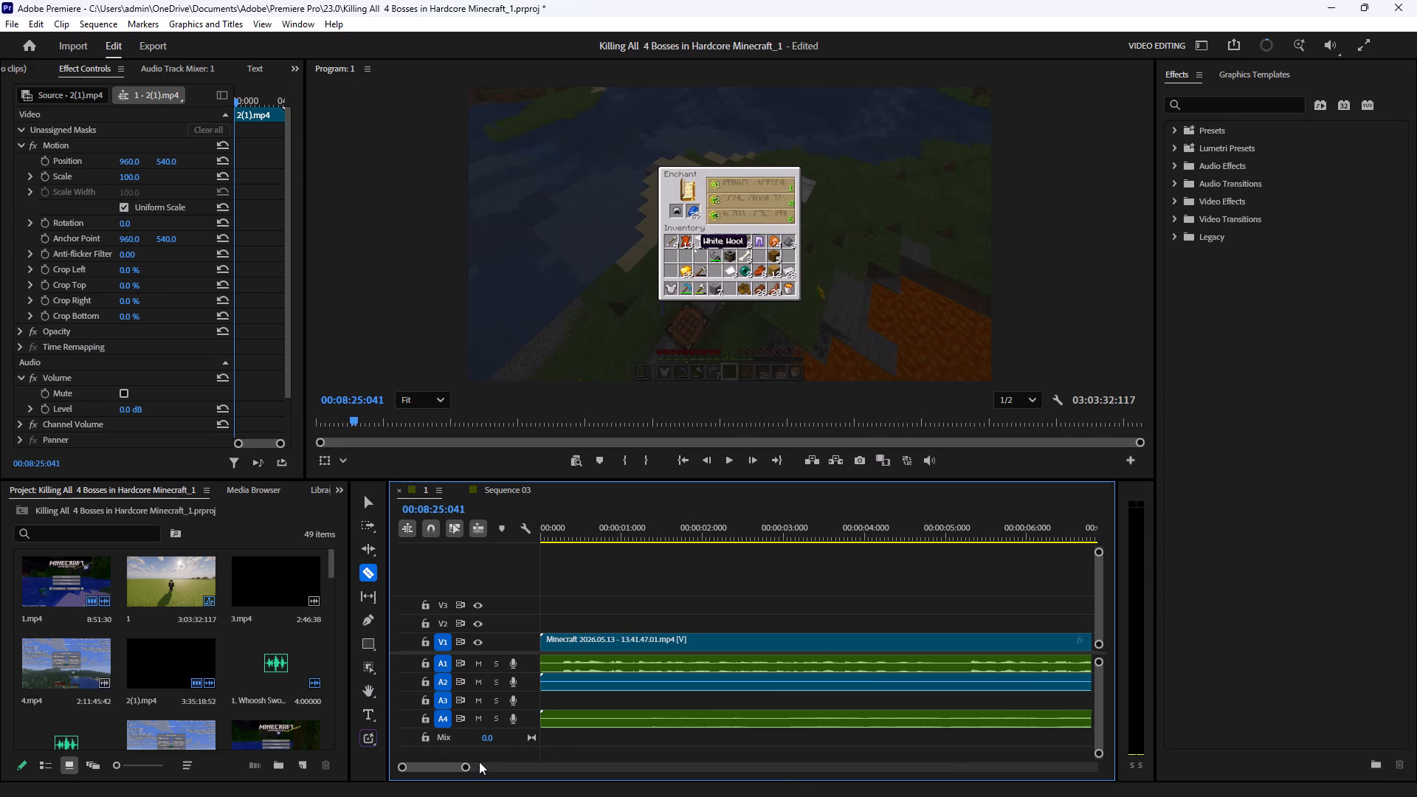
left_click_drag(467, 763, 770, 787)
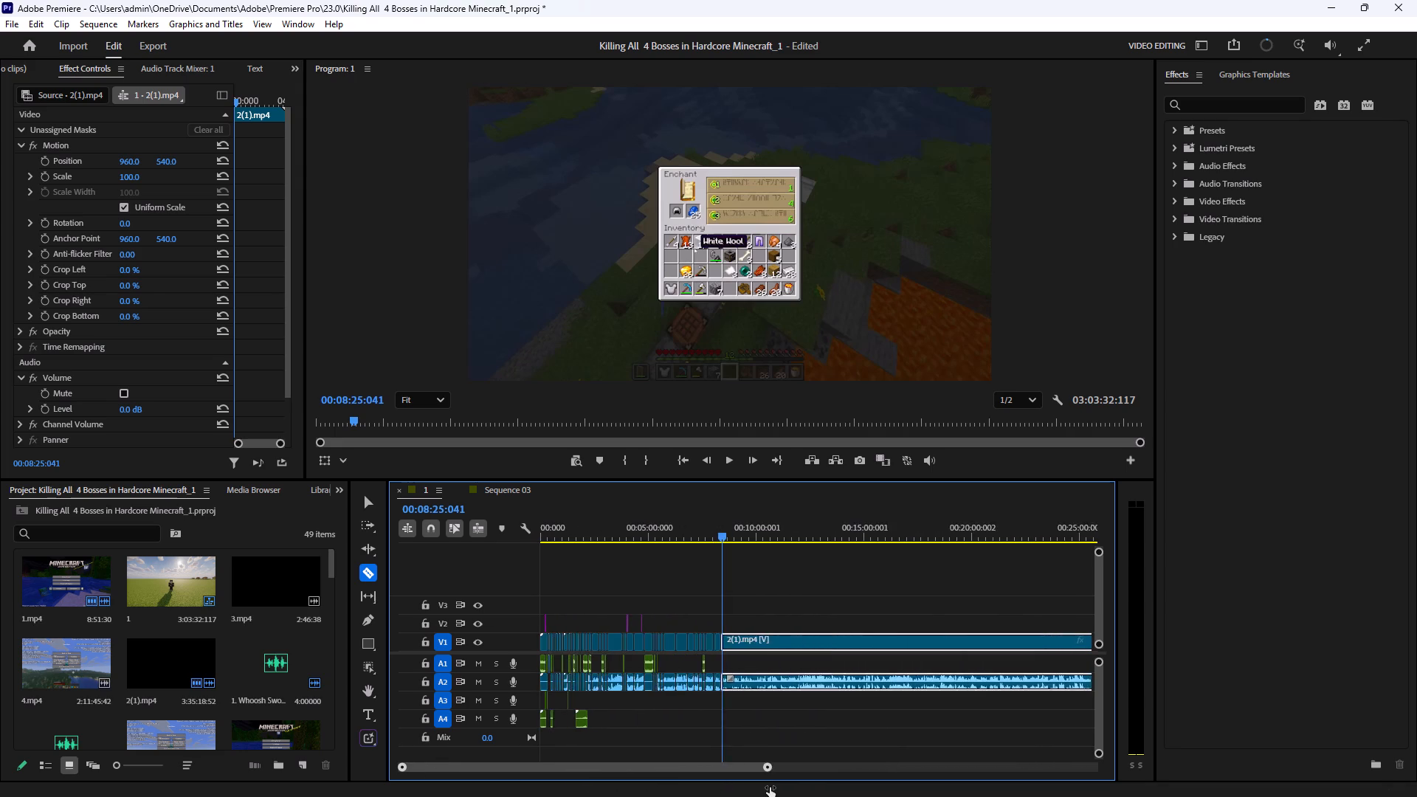
left_click_drag(770, 787, 706, 782)
left_click_drag(658, 772, 646, 771)
left_click_drag(707, 768, 545, 752)
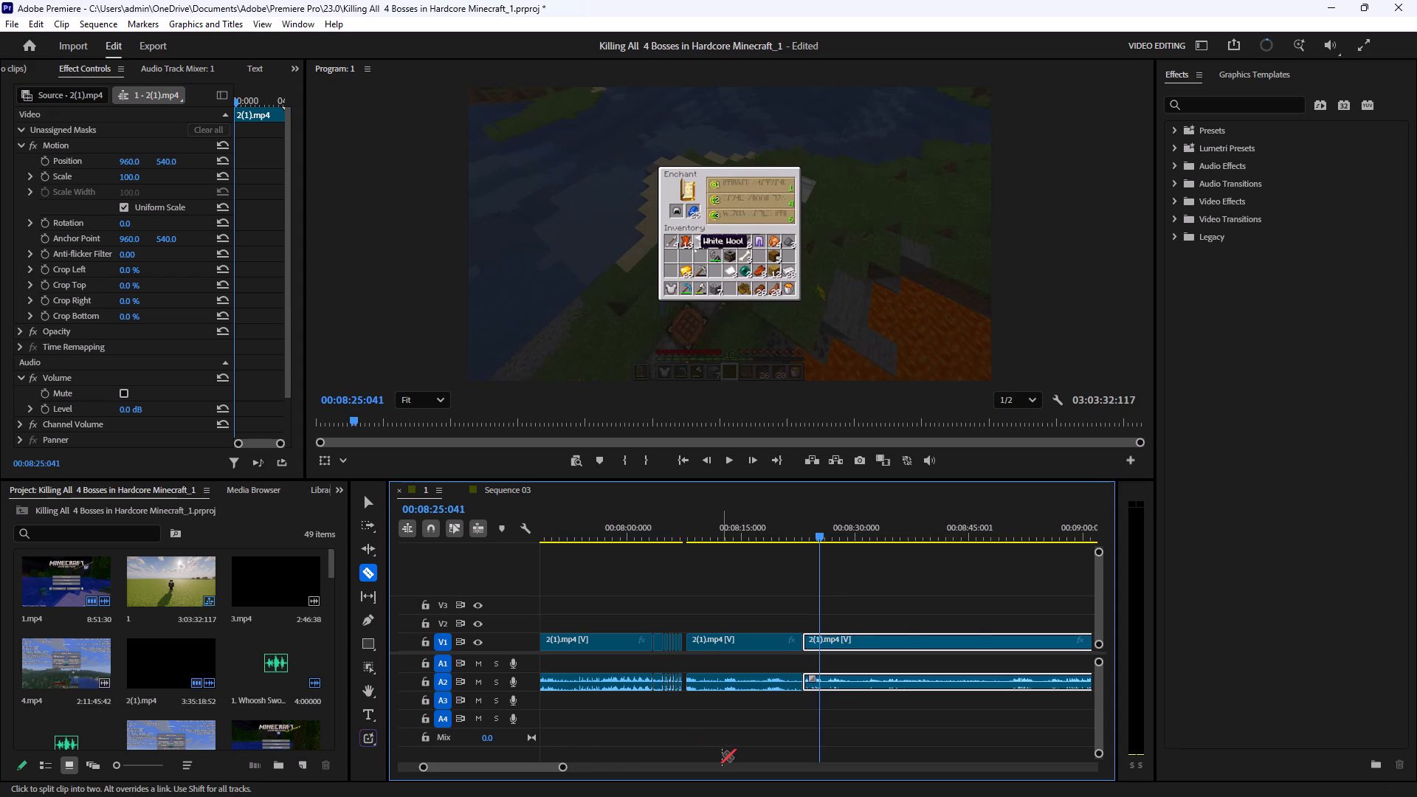
left_click_drag(827, 540, 875, 541)
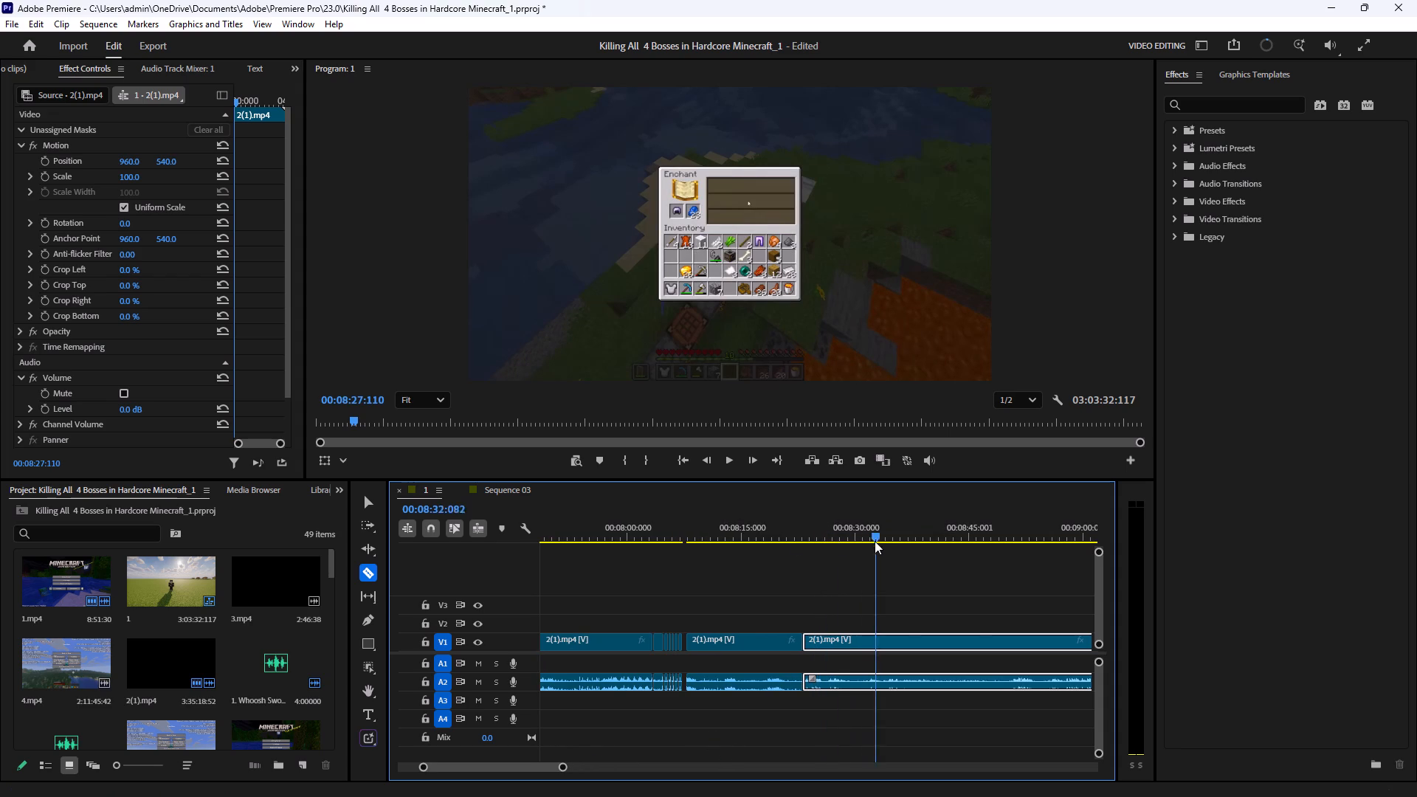
left_click_drag(875, 541, 774, 565)
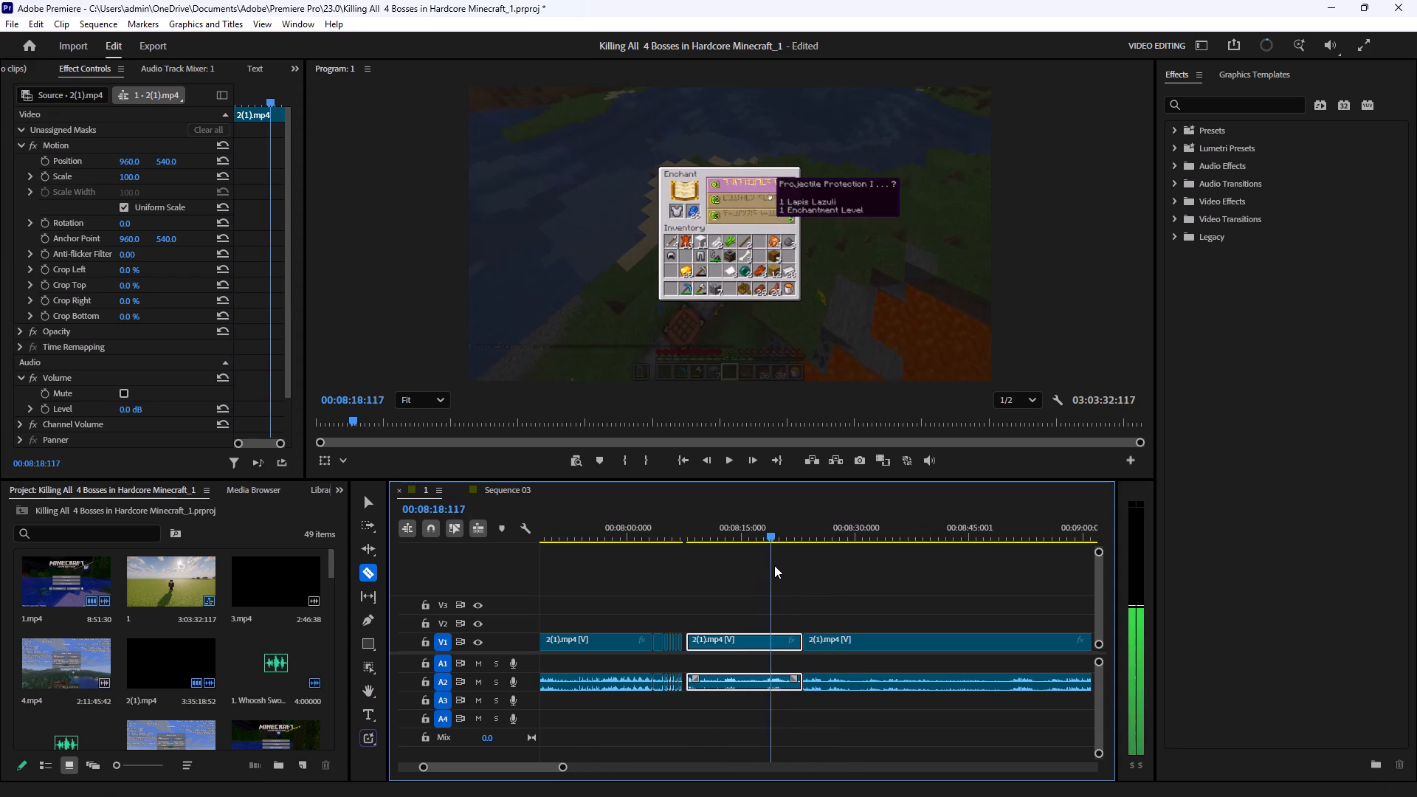
left_click_drag(774, 565, 700, 579)
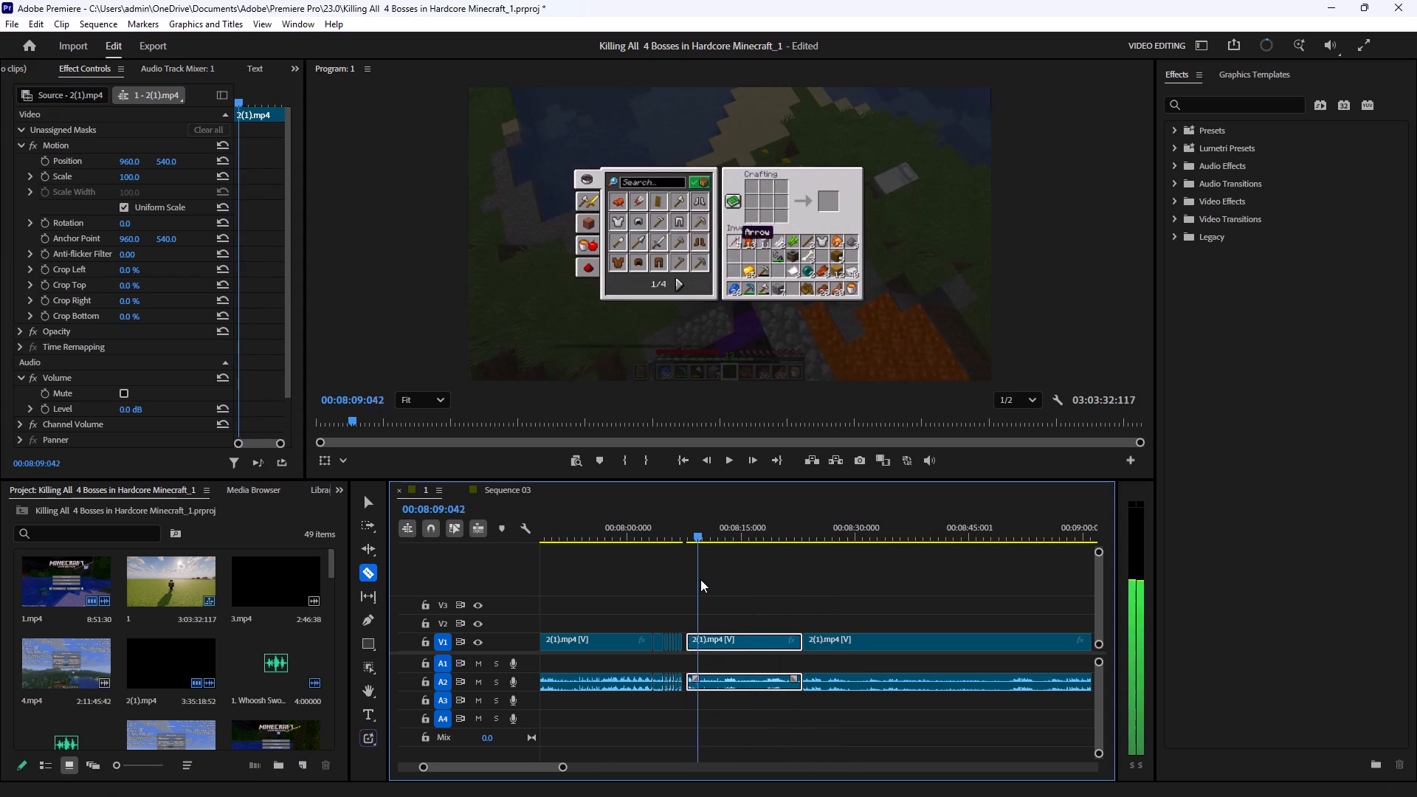
left_click_drag(700, 579, 736, 579)
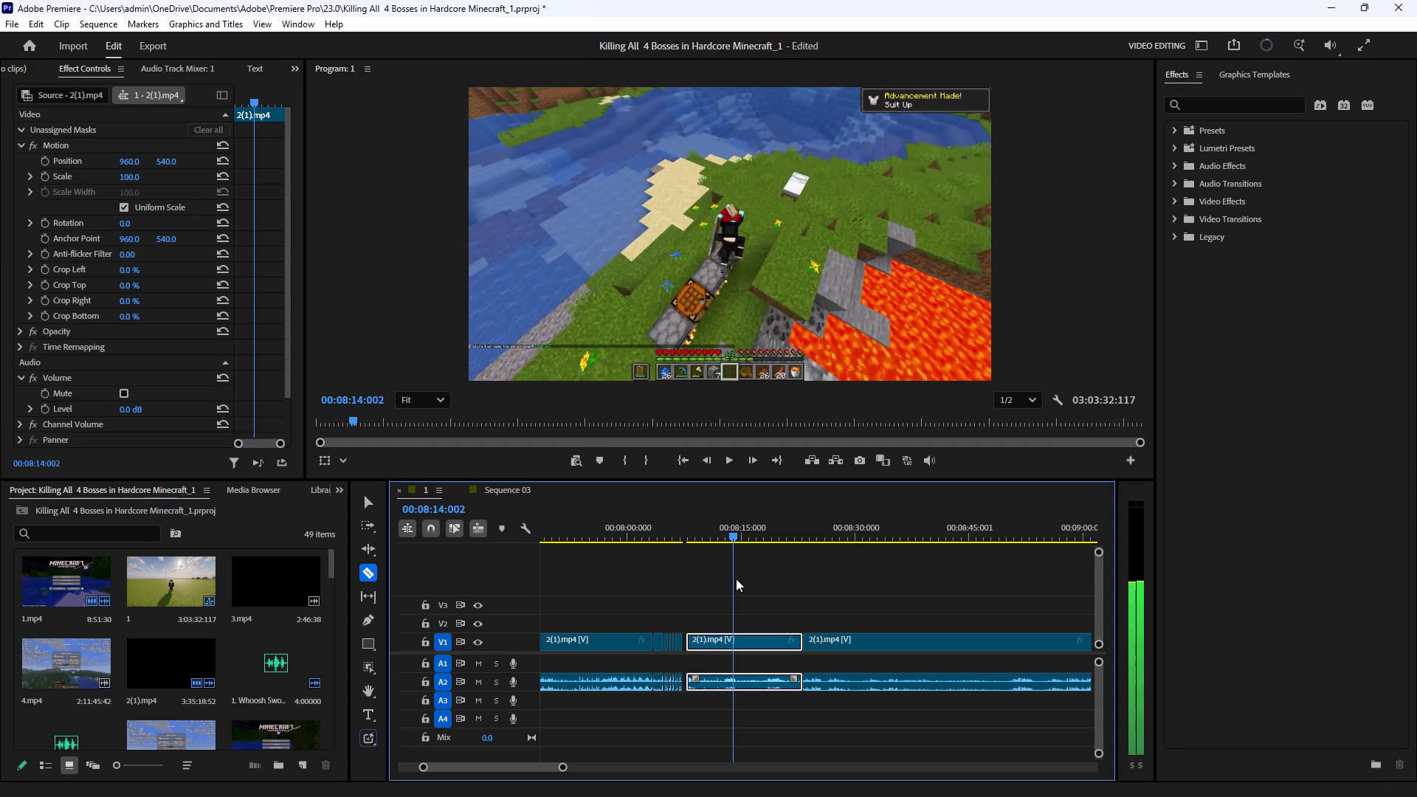
left_click_drag(736, 579, 740, 578)
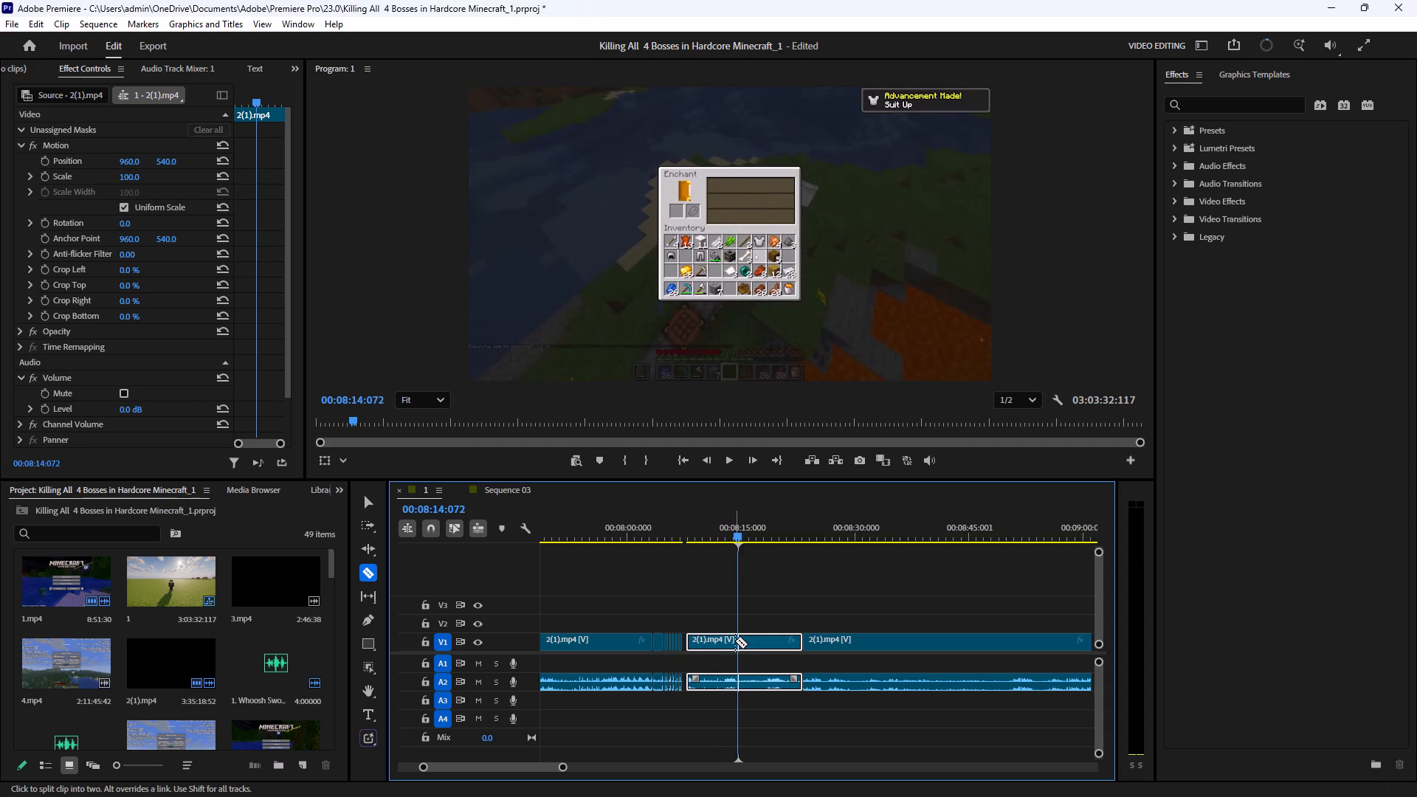
left_click(740, 641)
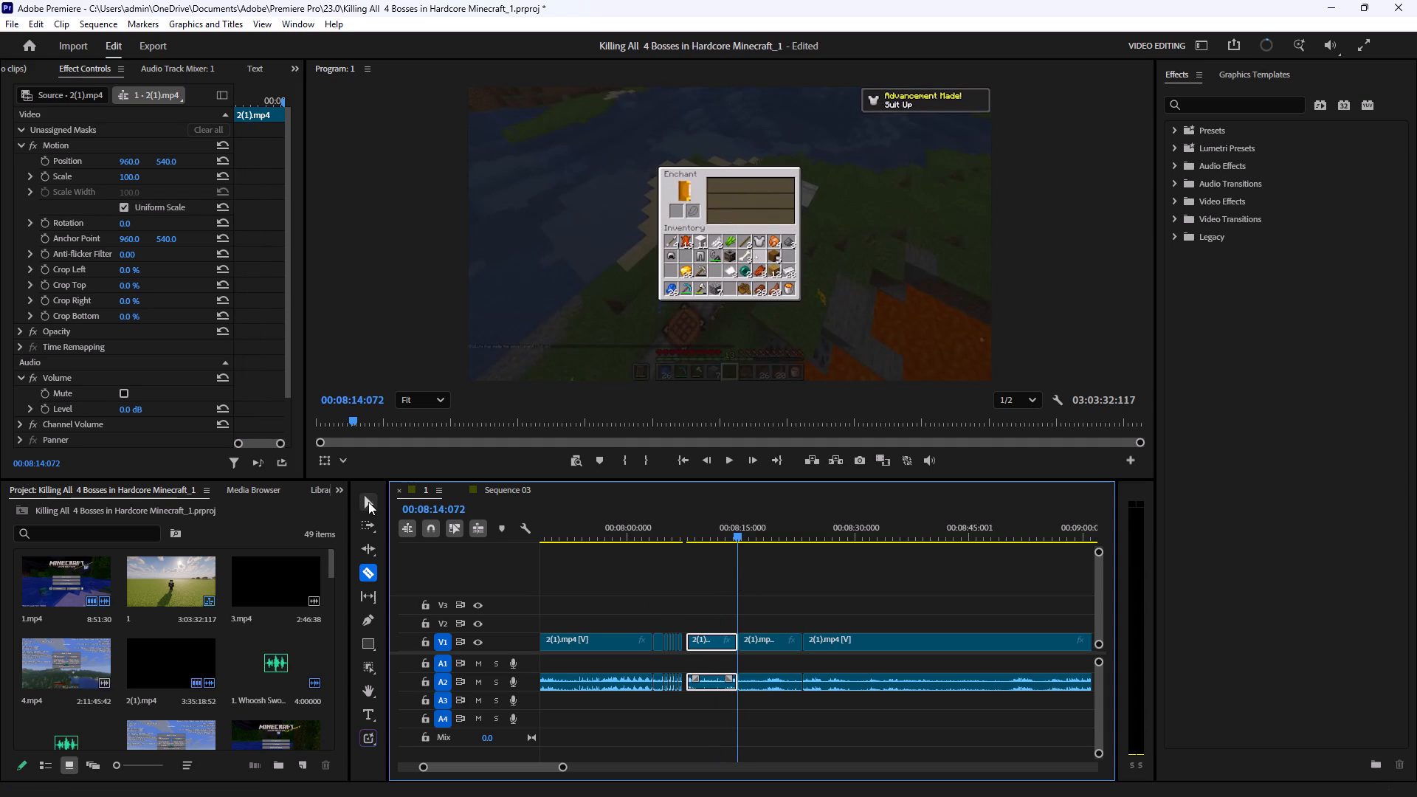
Move the iron armor crafting piece before the 00:08:14:072 cut earlier, closing the gap after the enchanting table pieces.
left_click(368, 502)
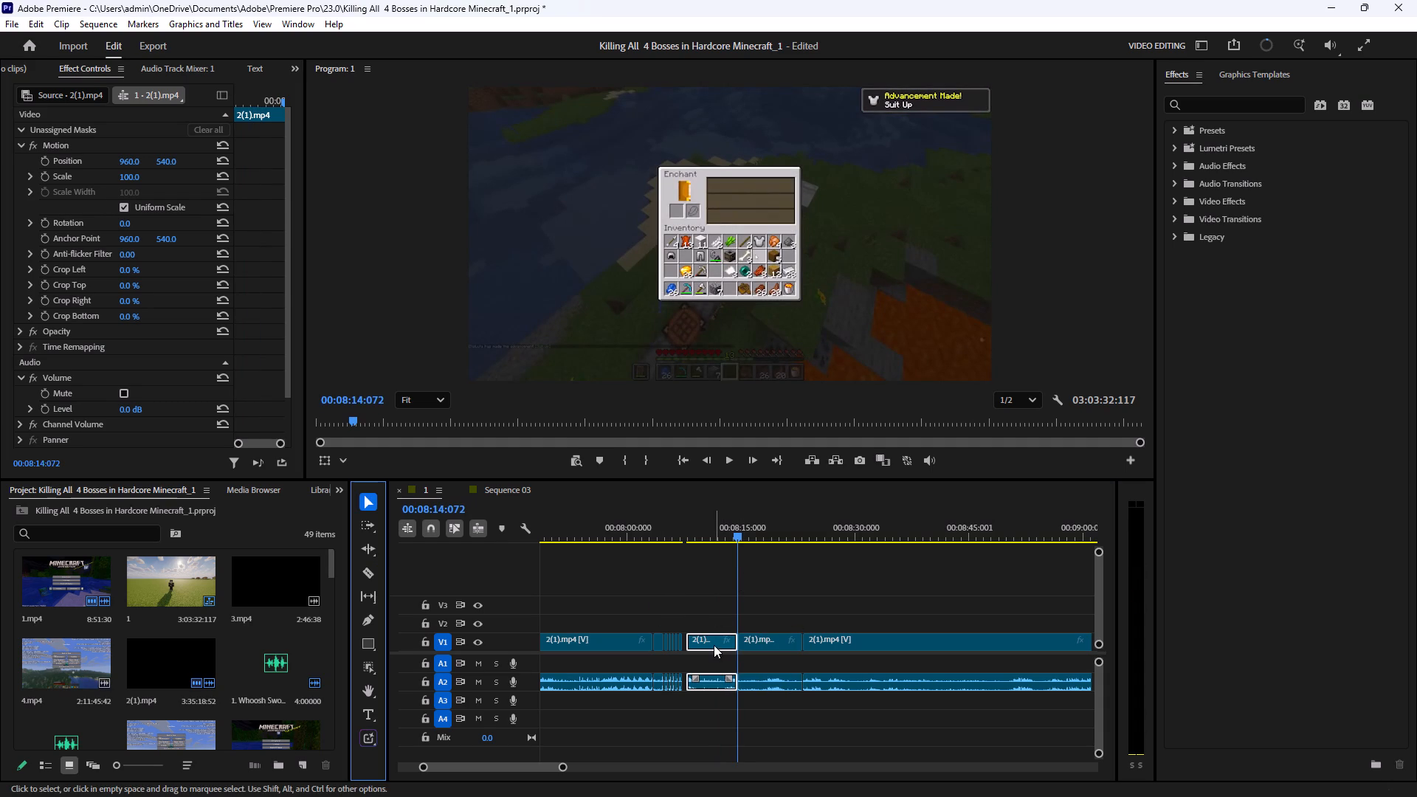
left_click(714, 645)
key("ctrl+z")
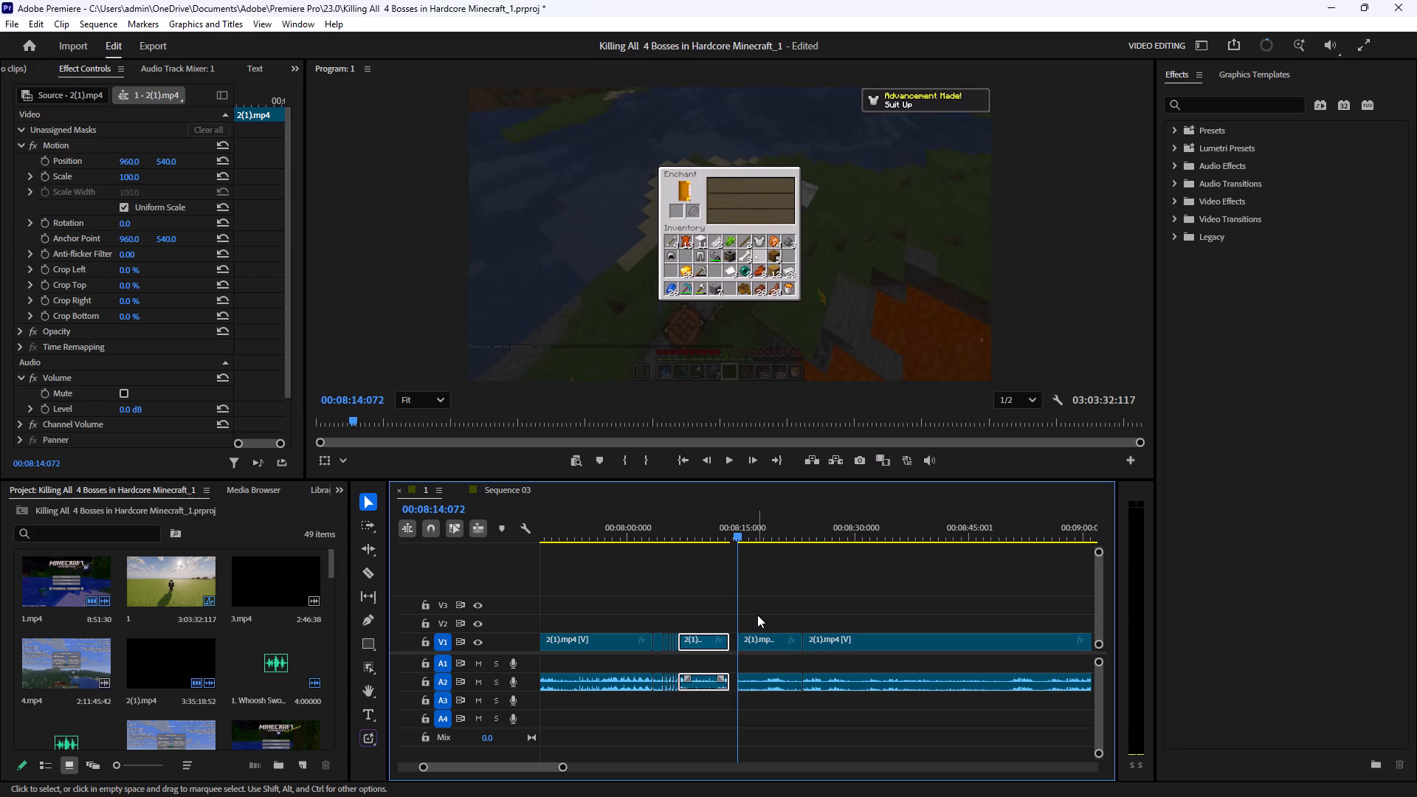
left_click(721, 640)
Play the sequence from about 00:08:04 to 00:08:14:016 to review the obsidian, enchanting table and iron armor crafting joins.
left_click(852, 570)
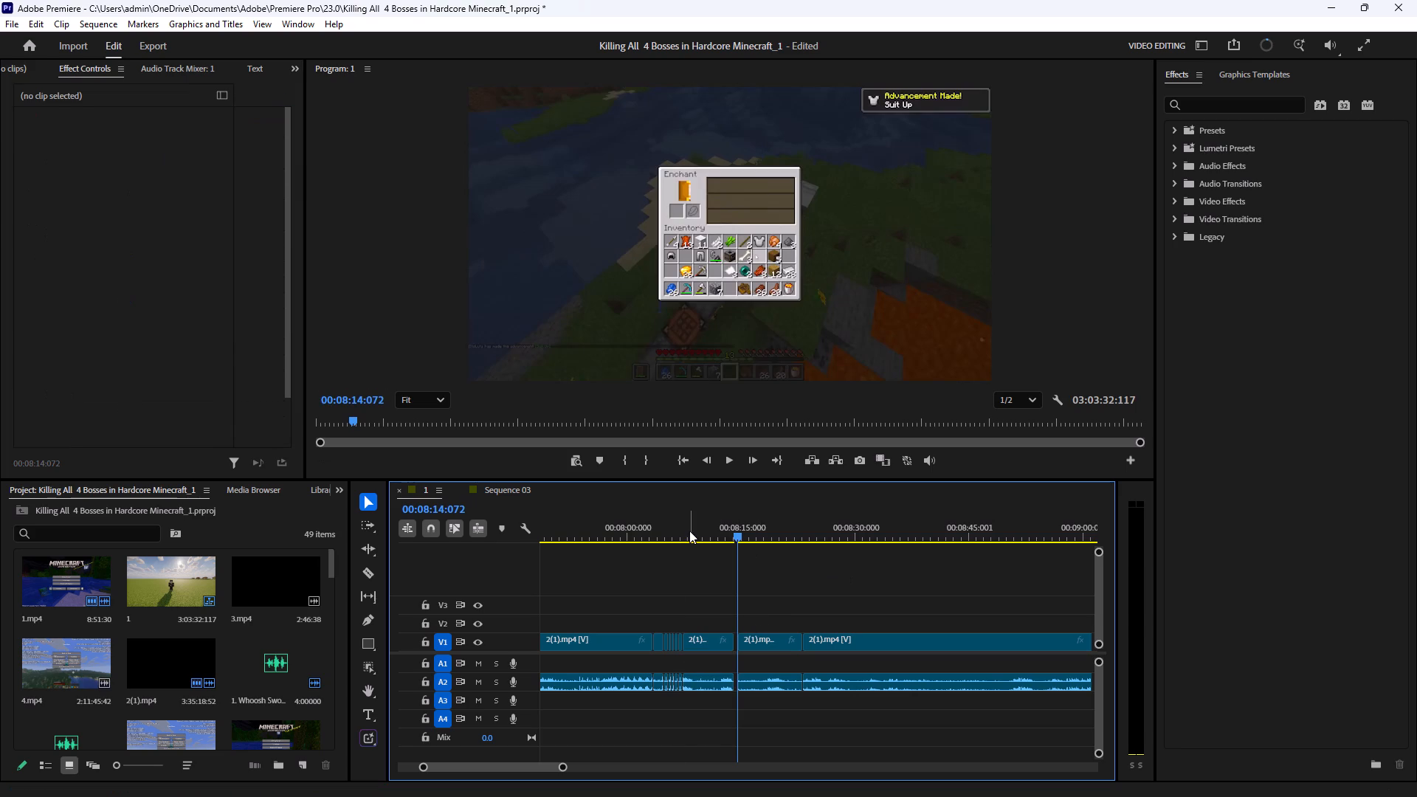
left_click(661, 534)
left_click(729, 458)
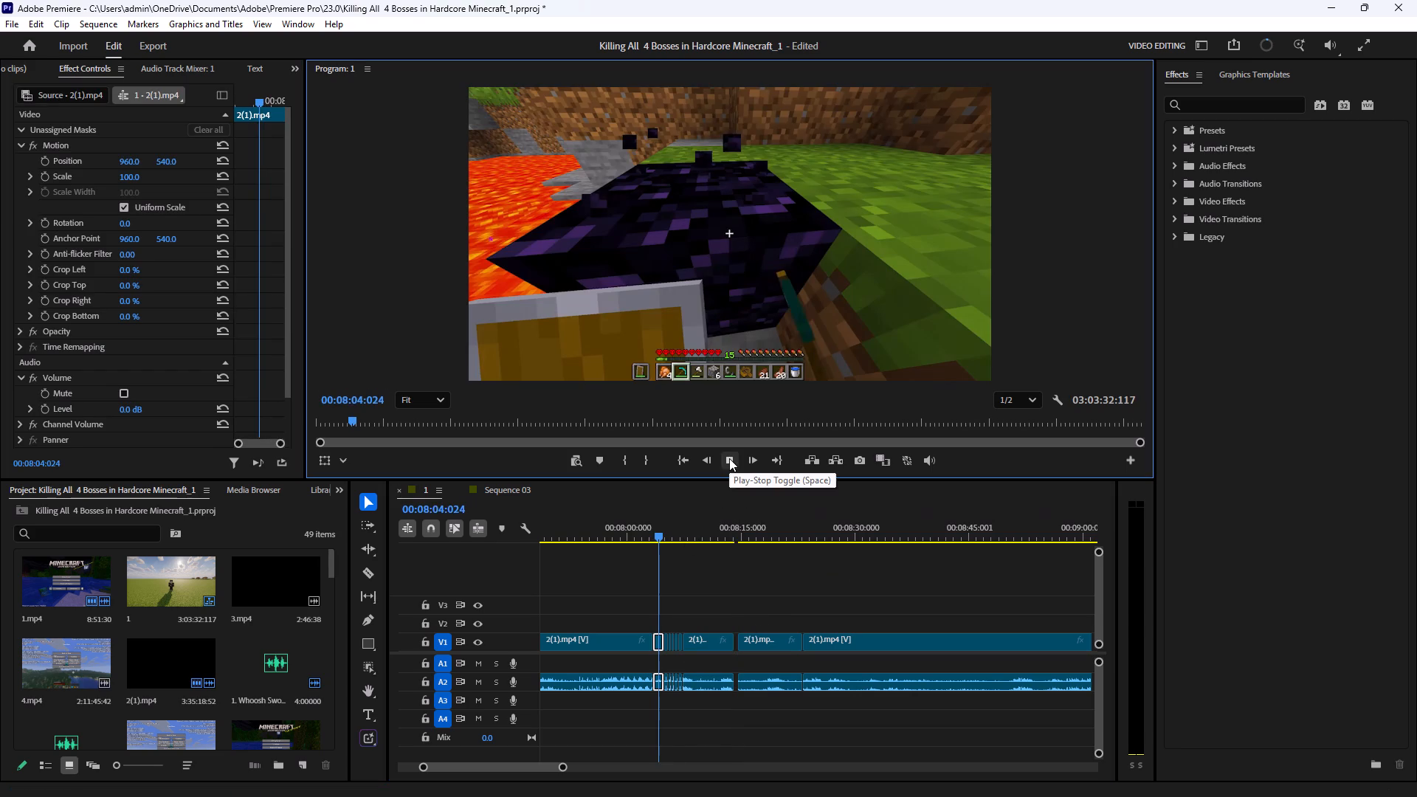
left_click(809, 584)
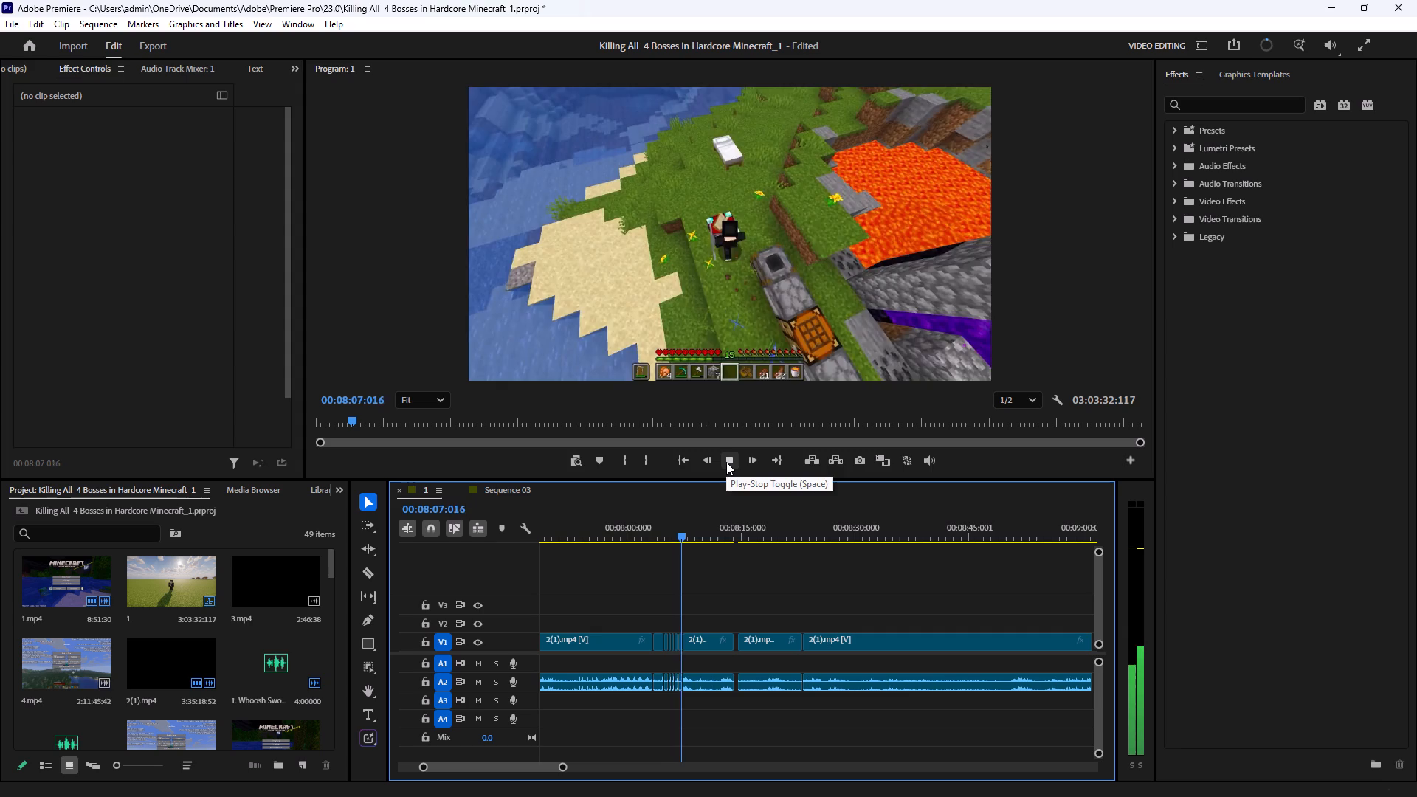
double_click(726, 462)
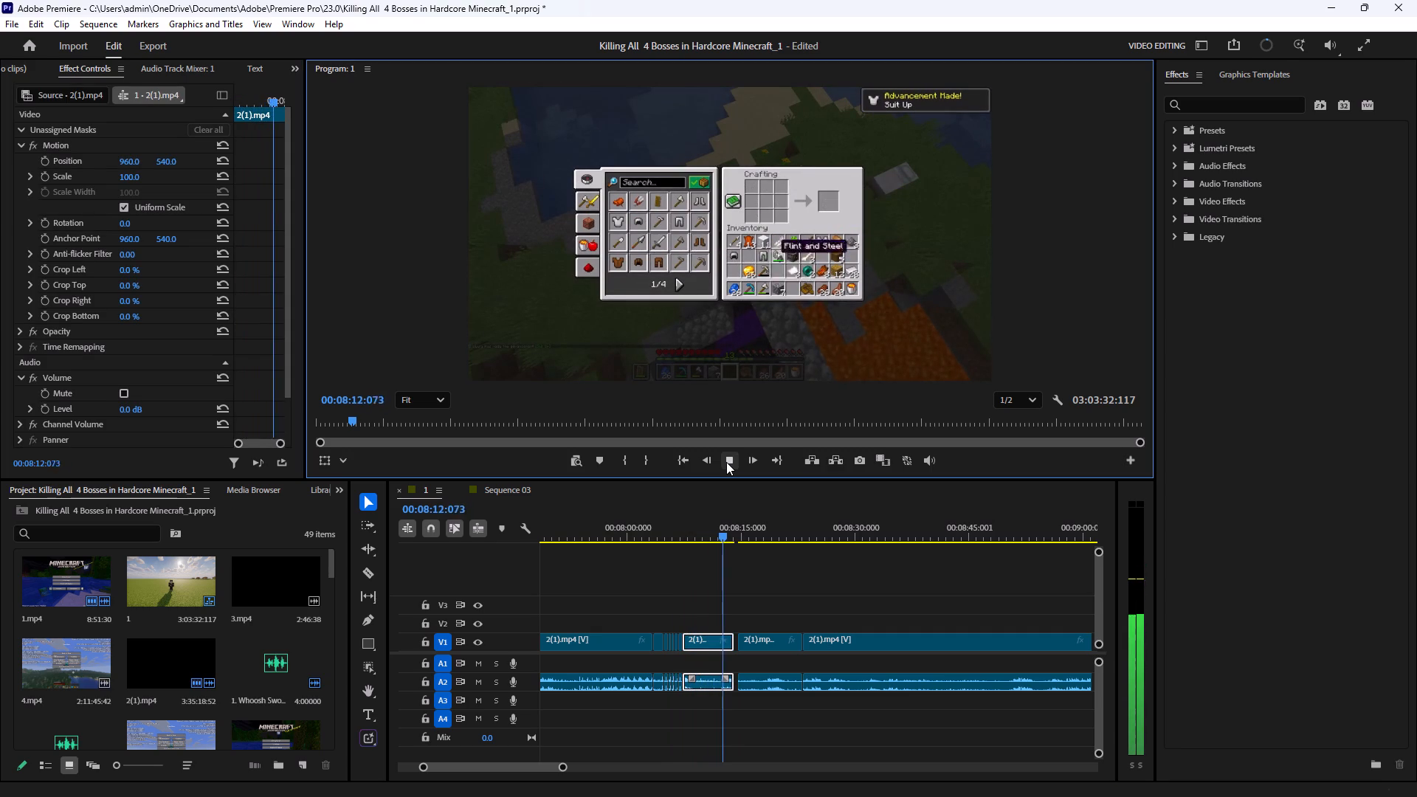
left_click(726, 462)
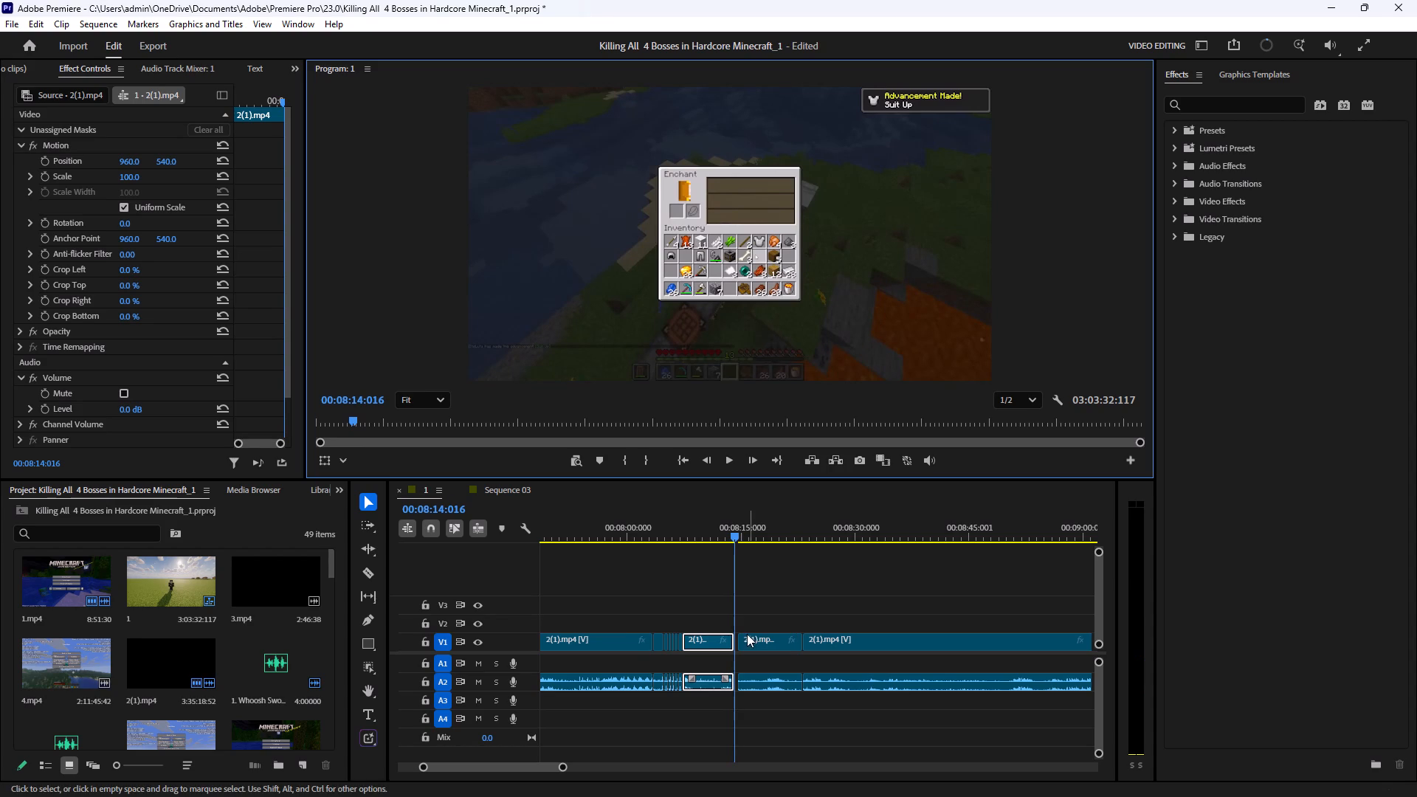
Trim just over half a second off the end of the iron armor crafting piece, playing it after each adjustment.
left_click_drag(733, 640, 724, 646)
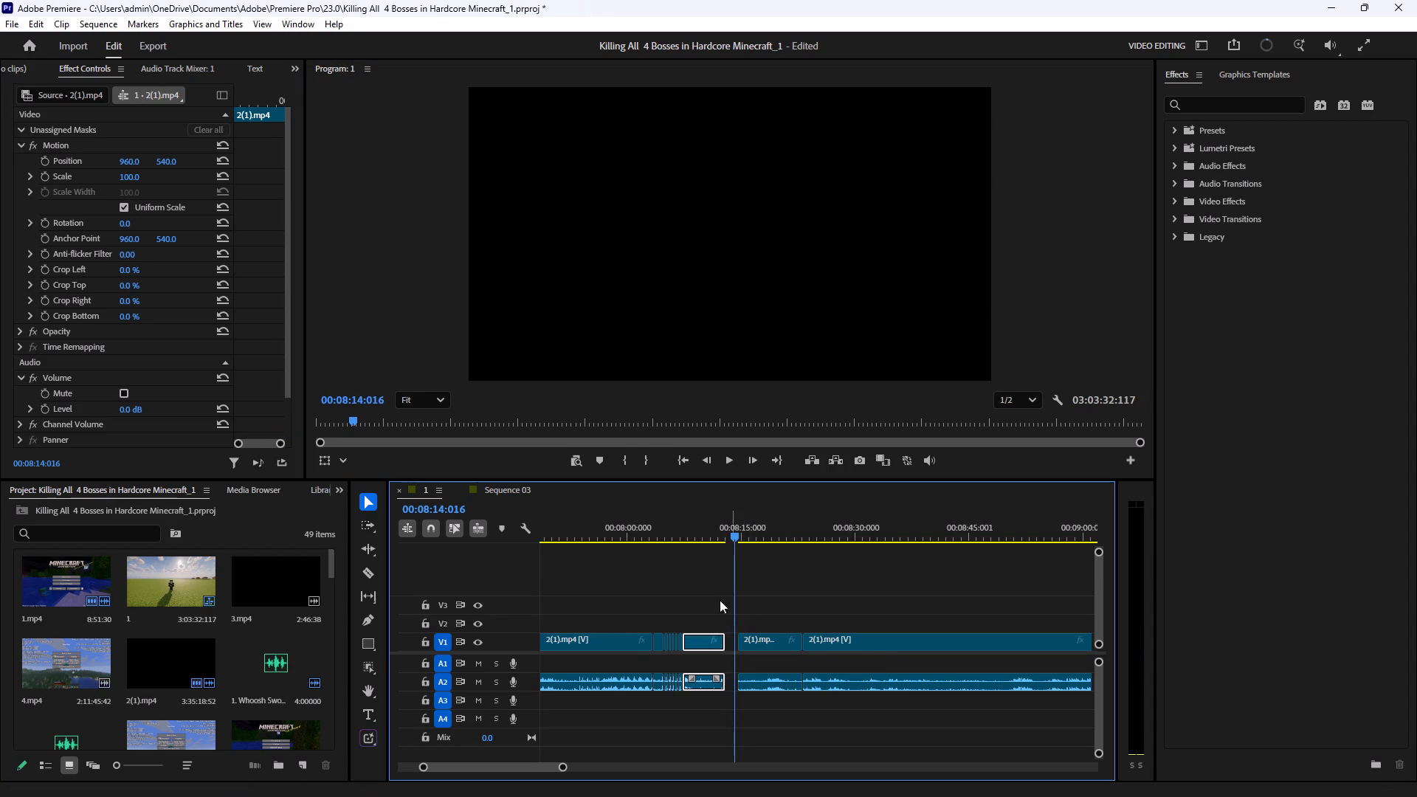
left_click(697, 536)
left_click(732, 465)
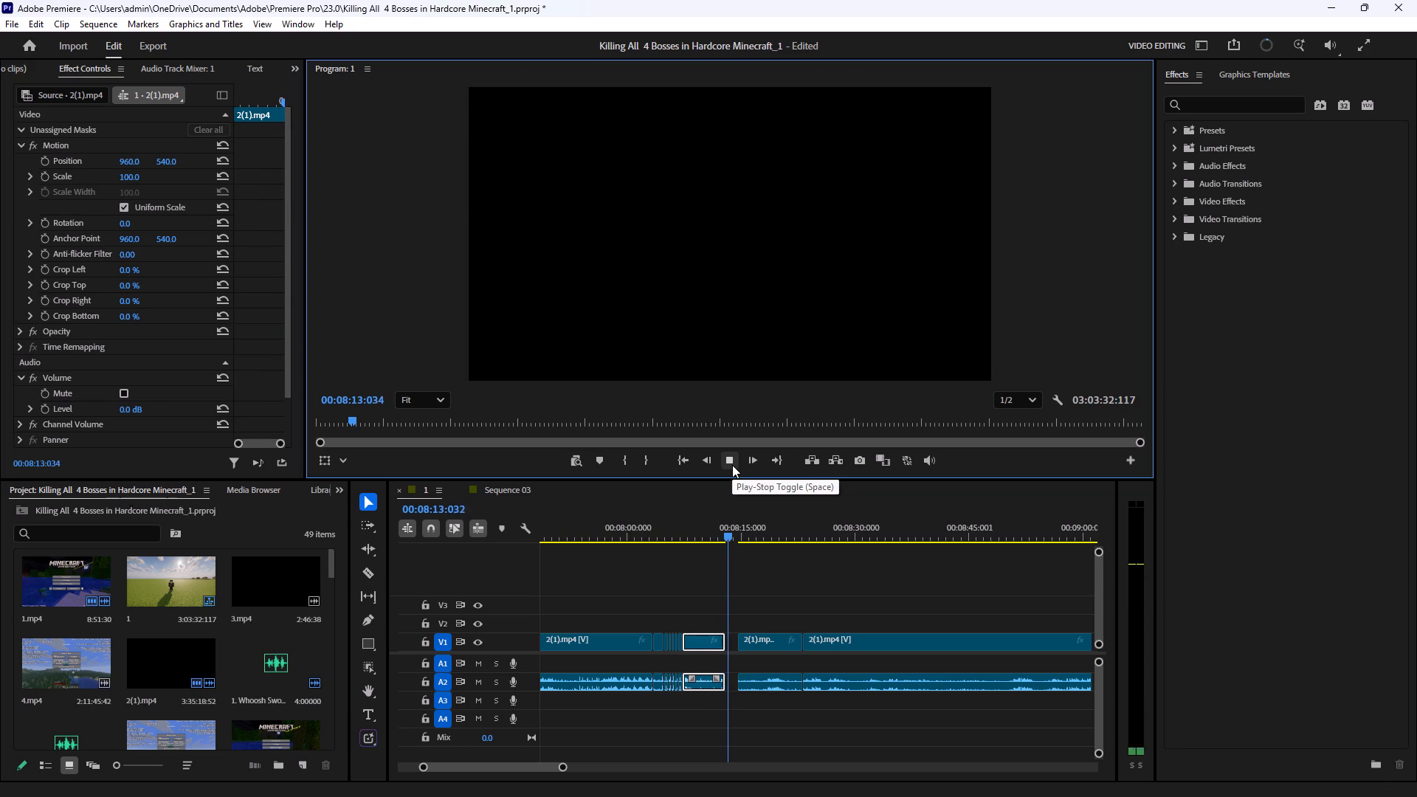
left_click(732, 465)
left_click_drag(723, 640, 723, 649)
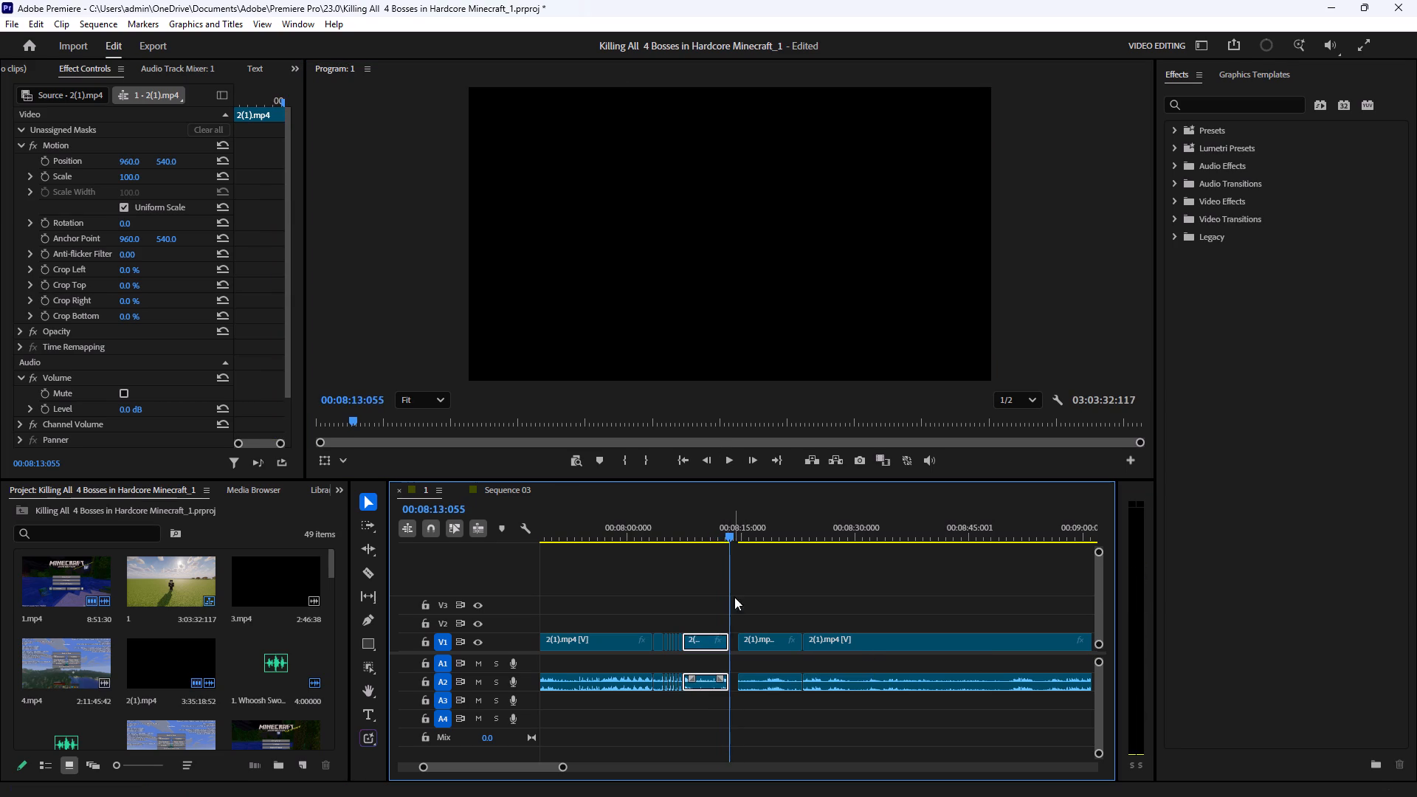
left_click(718, 533)
left_click(734, 459)
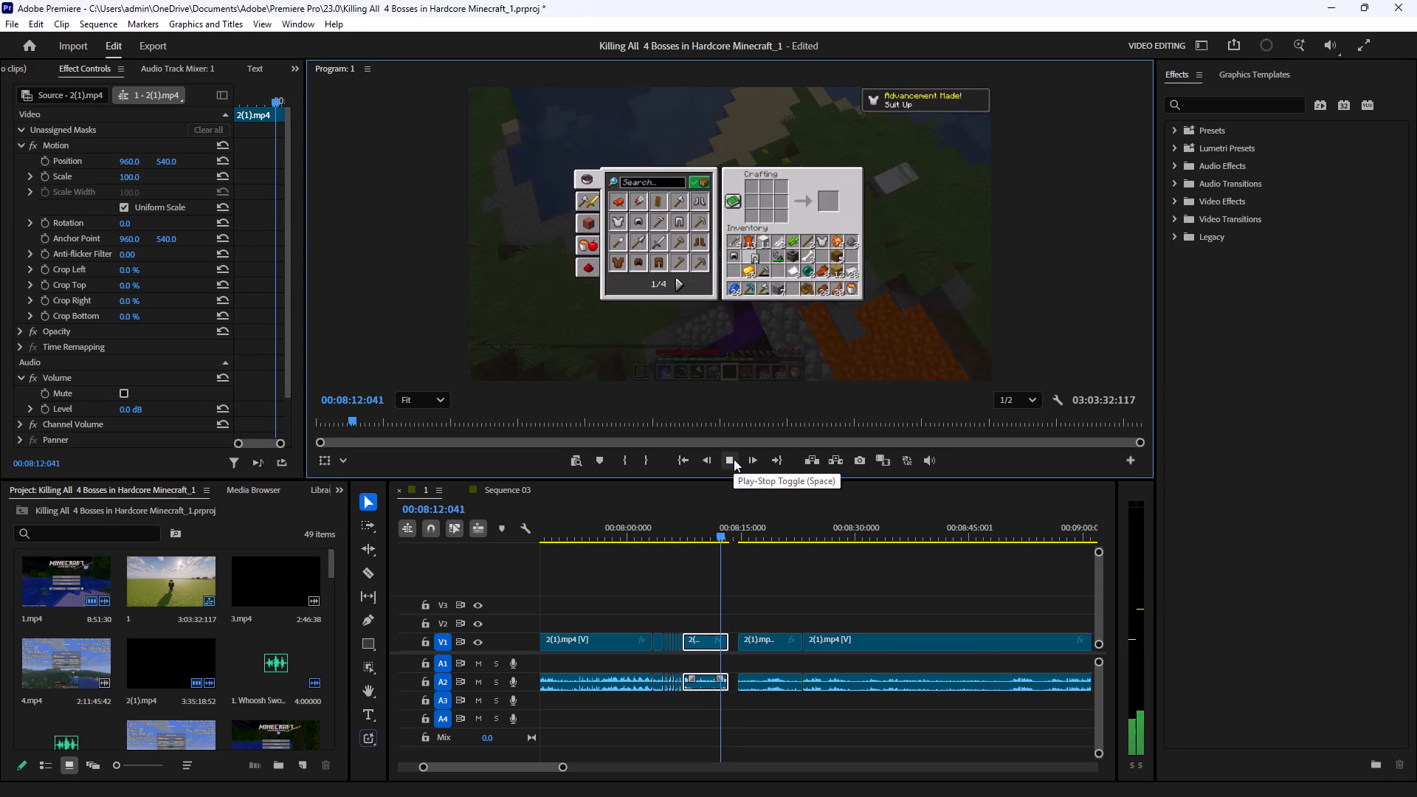
left_click(734, 459)
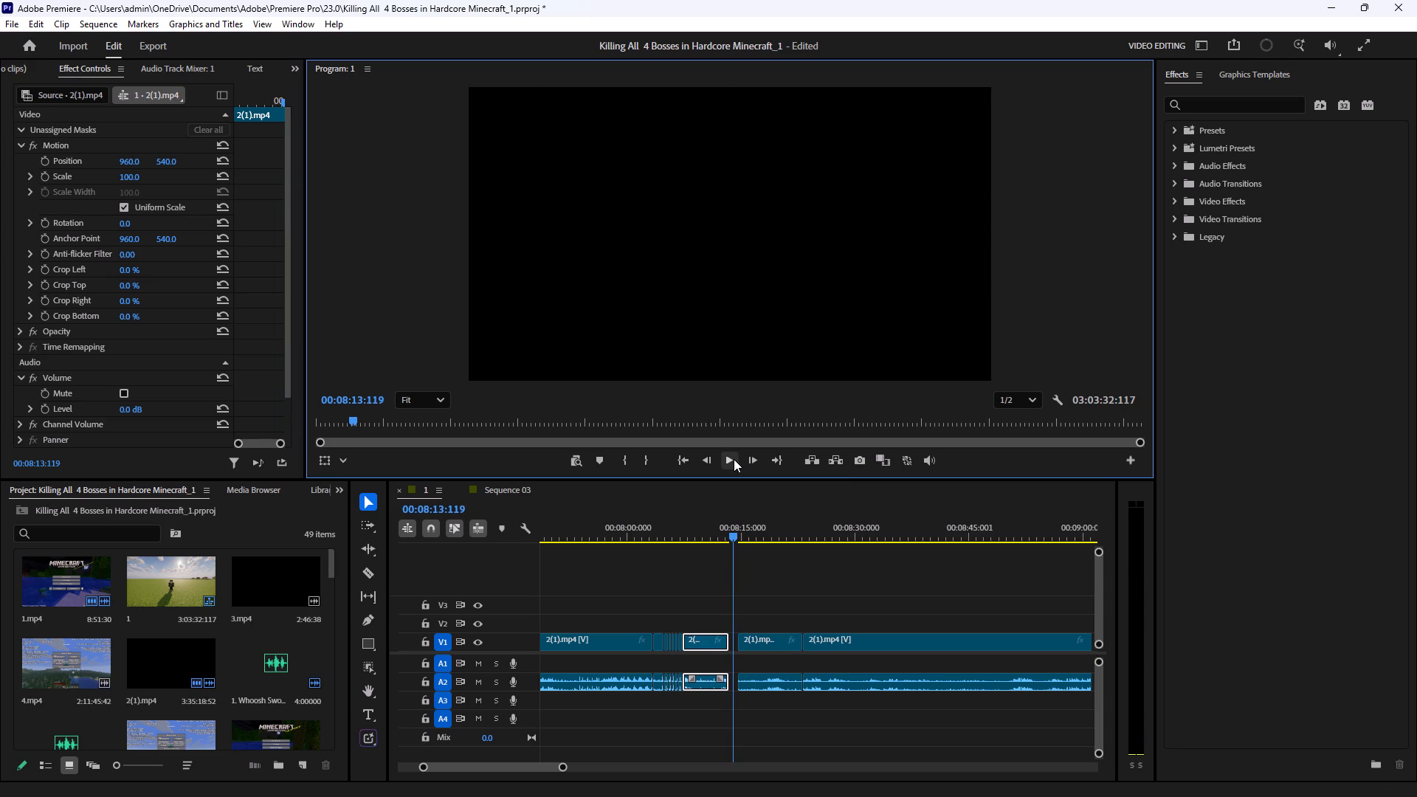
Extend the end of the iron armor crafting piece slightly and play it from about 00:08:08 to 00:08:12:073.
left_click(727, 642)
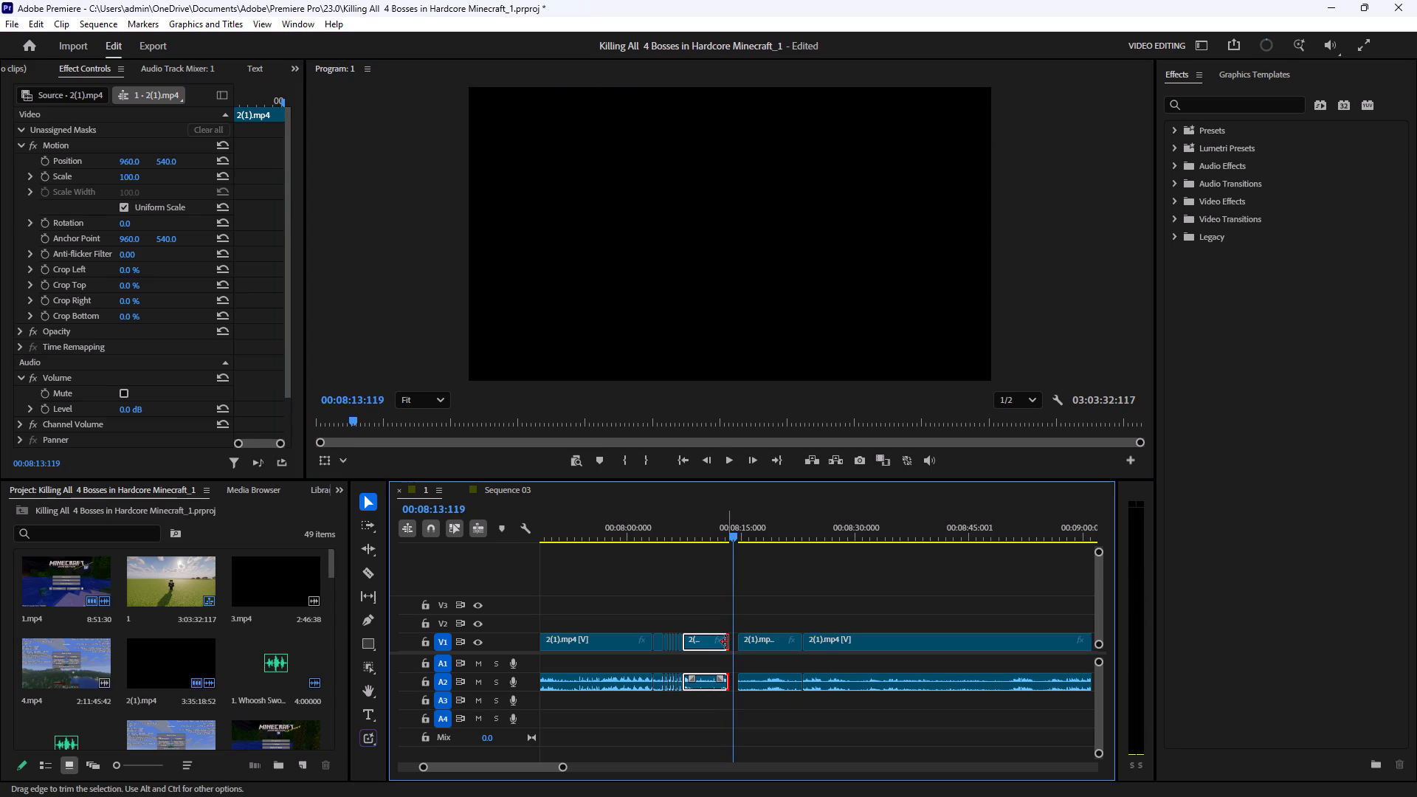
left_click_drag(699, 529, 689, 550)
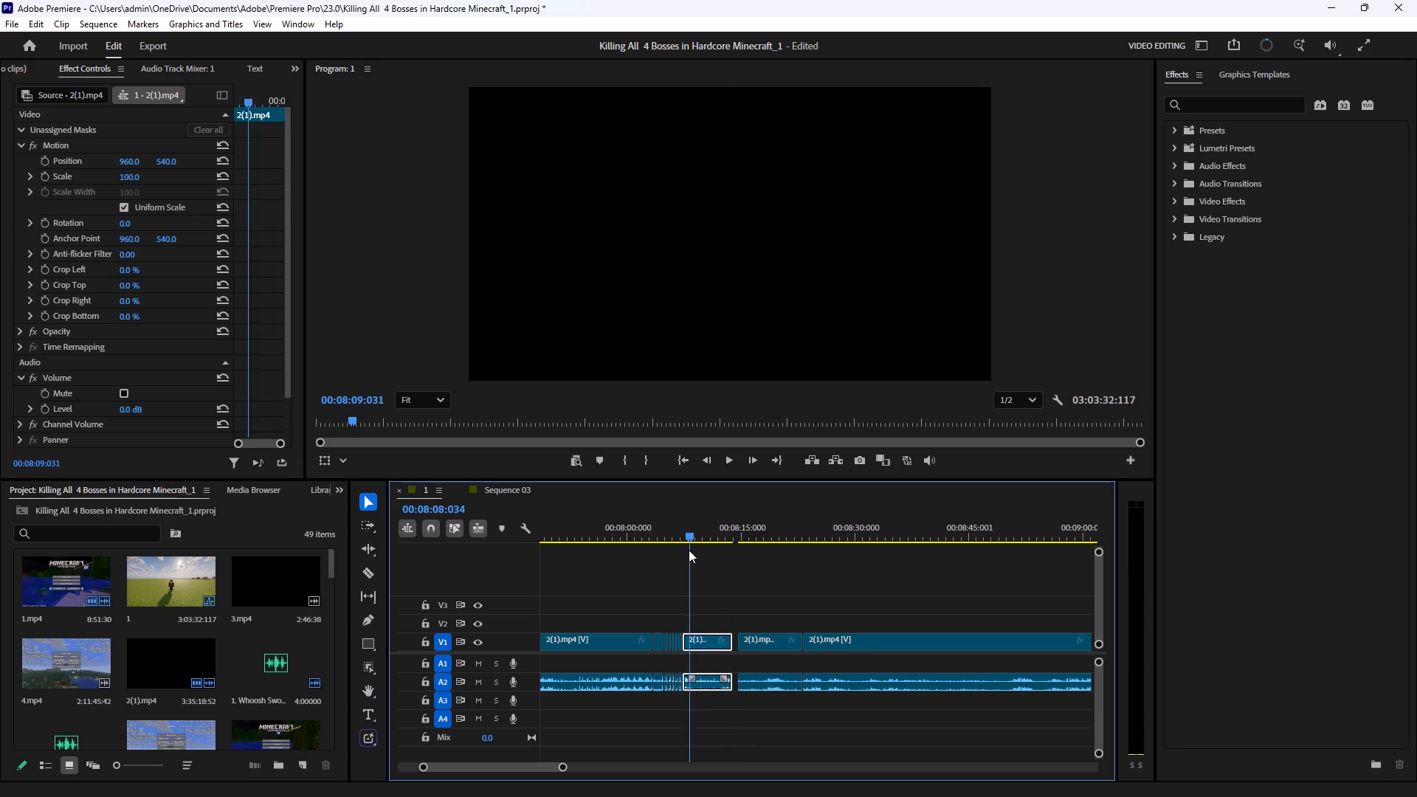
left_click_drag(689, 550, 691, 558)
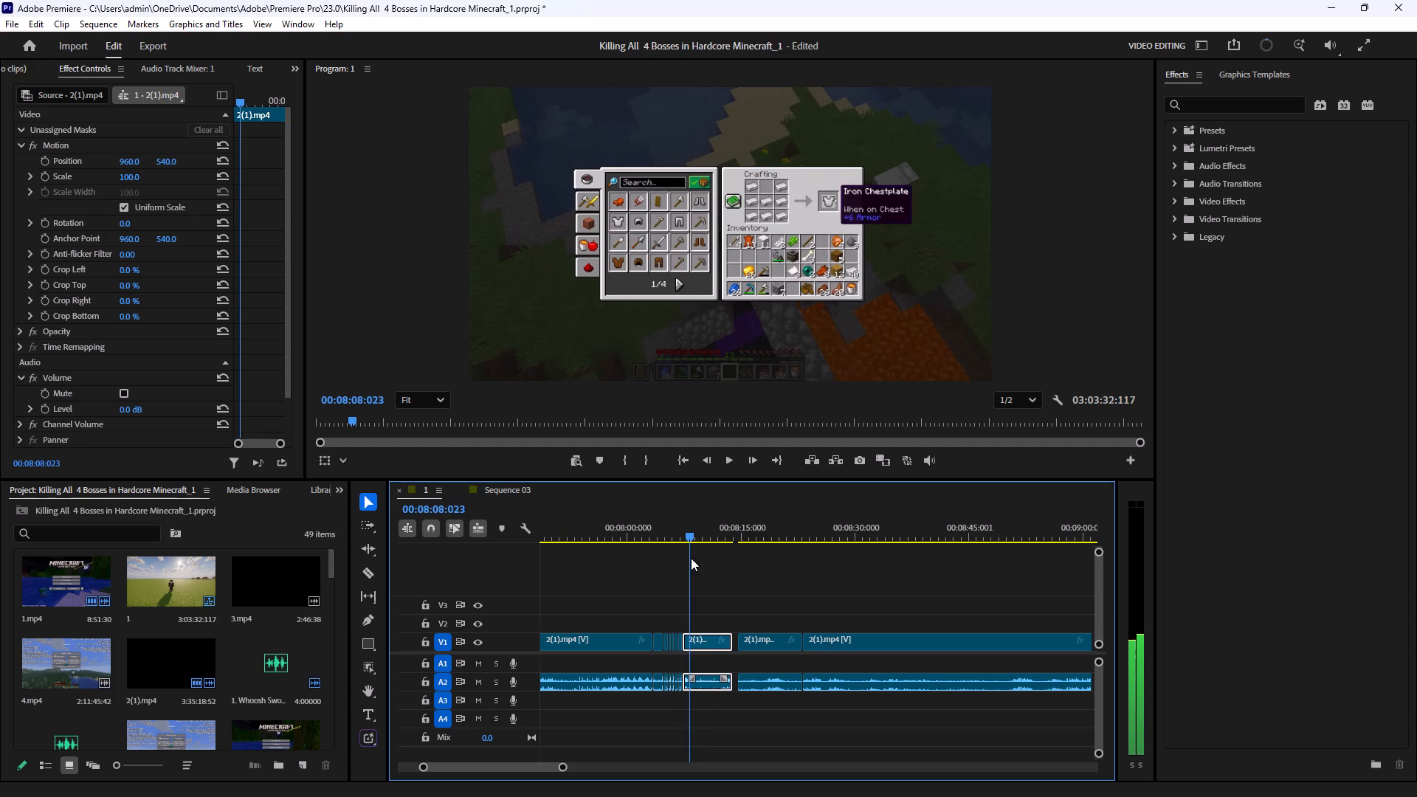
left_click_drag(691, 558, 698, 554)
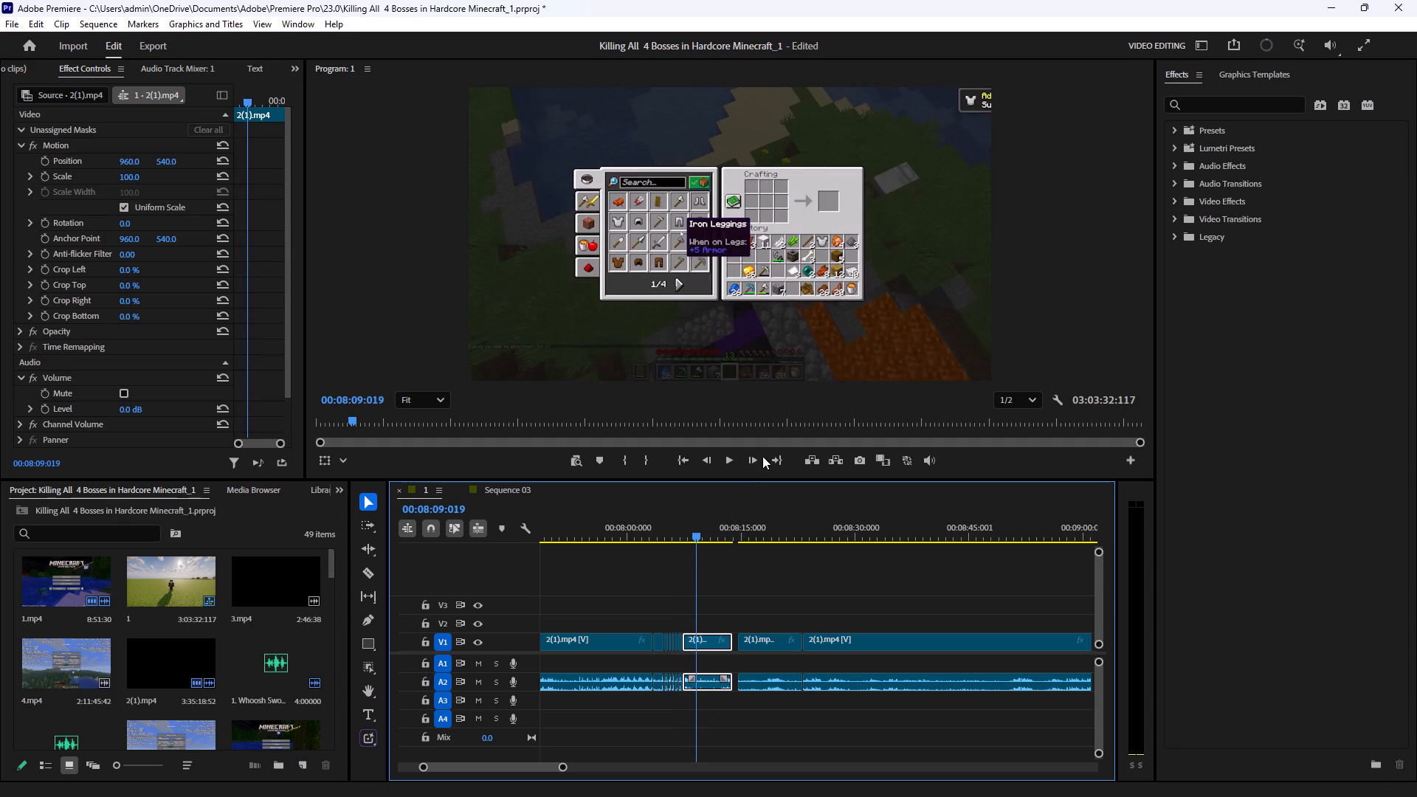
left_click(731, 463)
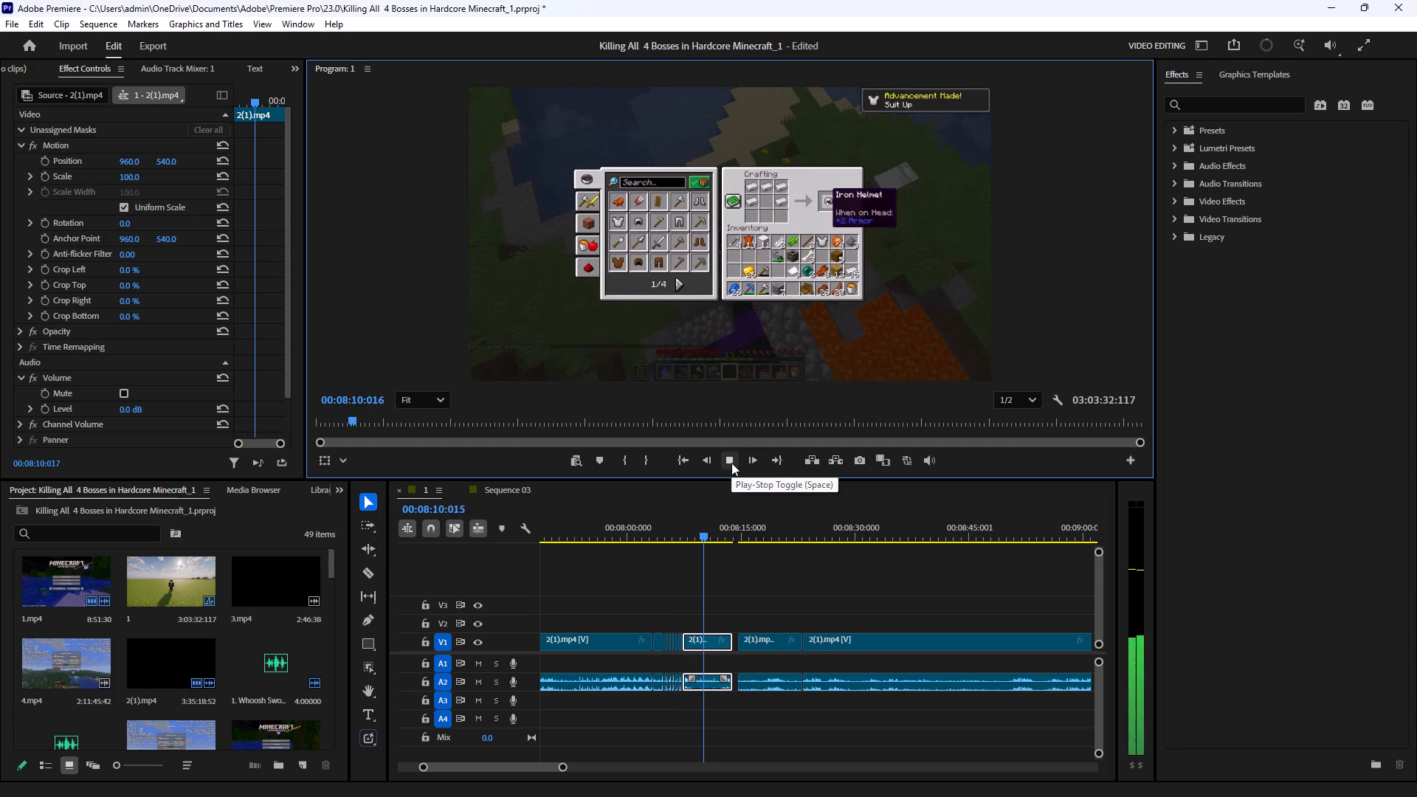
left_click(731, 463)
left_click(731, 463)
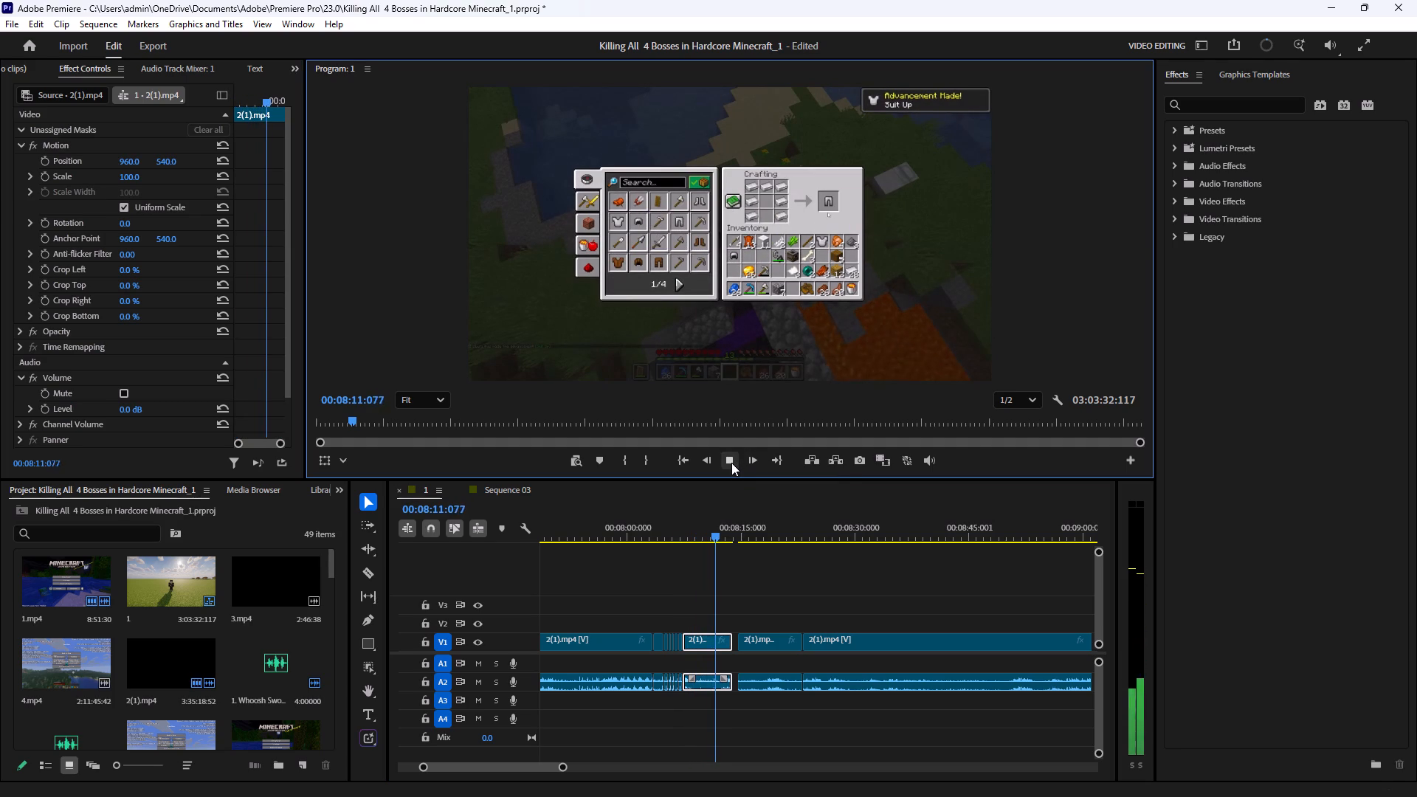
left_click(731, 463)
double_click(731, 463)
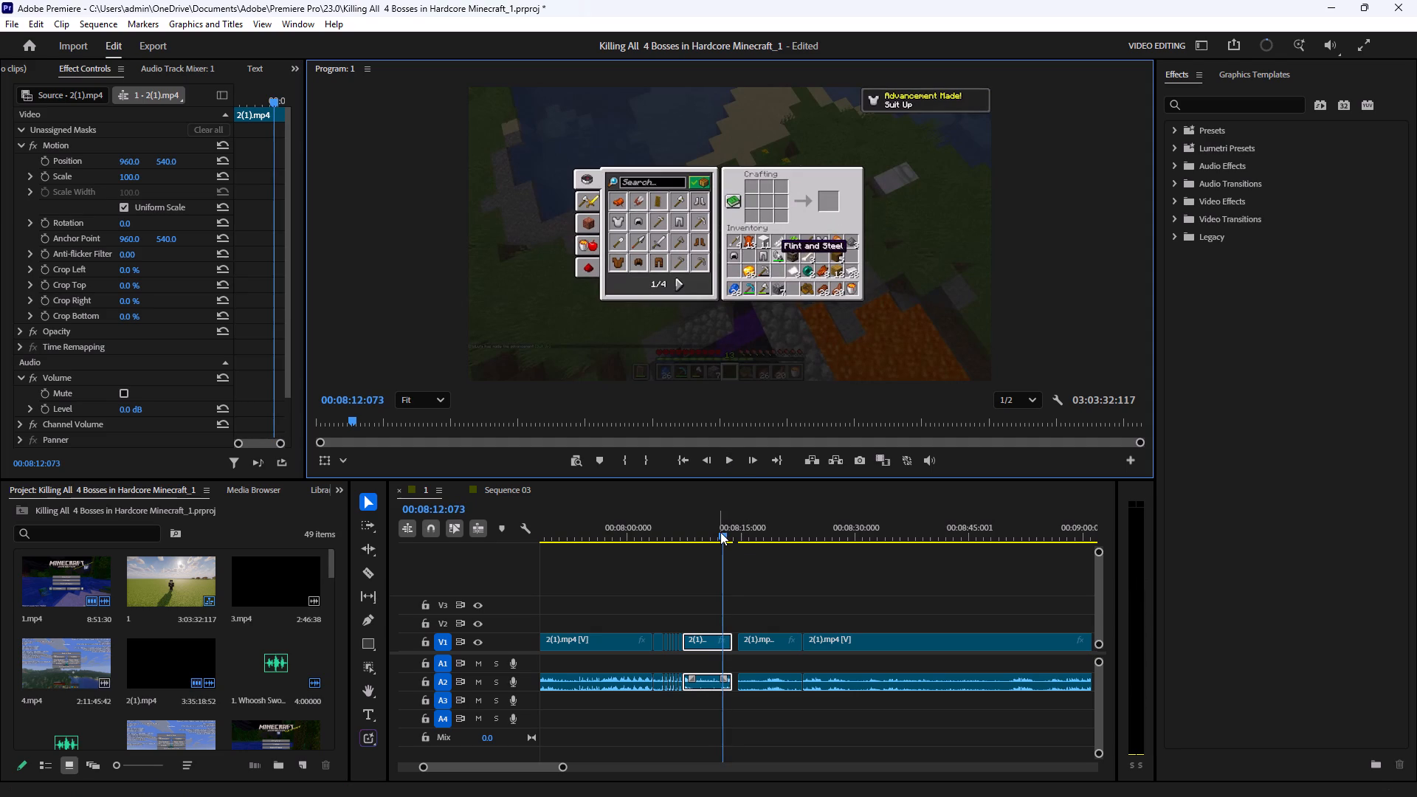
Trim the end of the iron armor crafting piece back to 00:08:12:021 and play the shortened ending.
left_click_drag(723, 534, 720, 540)
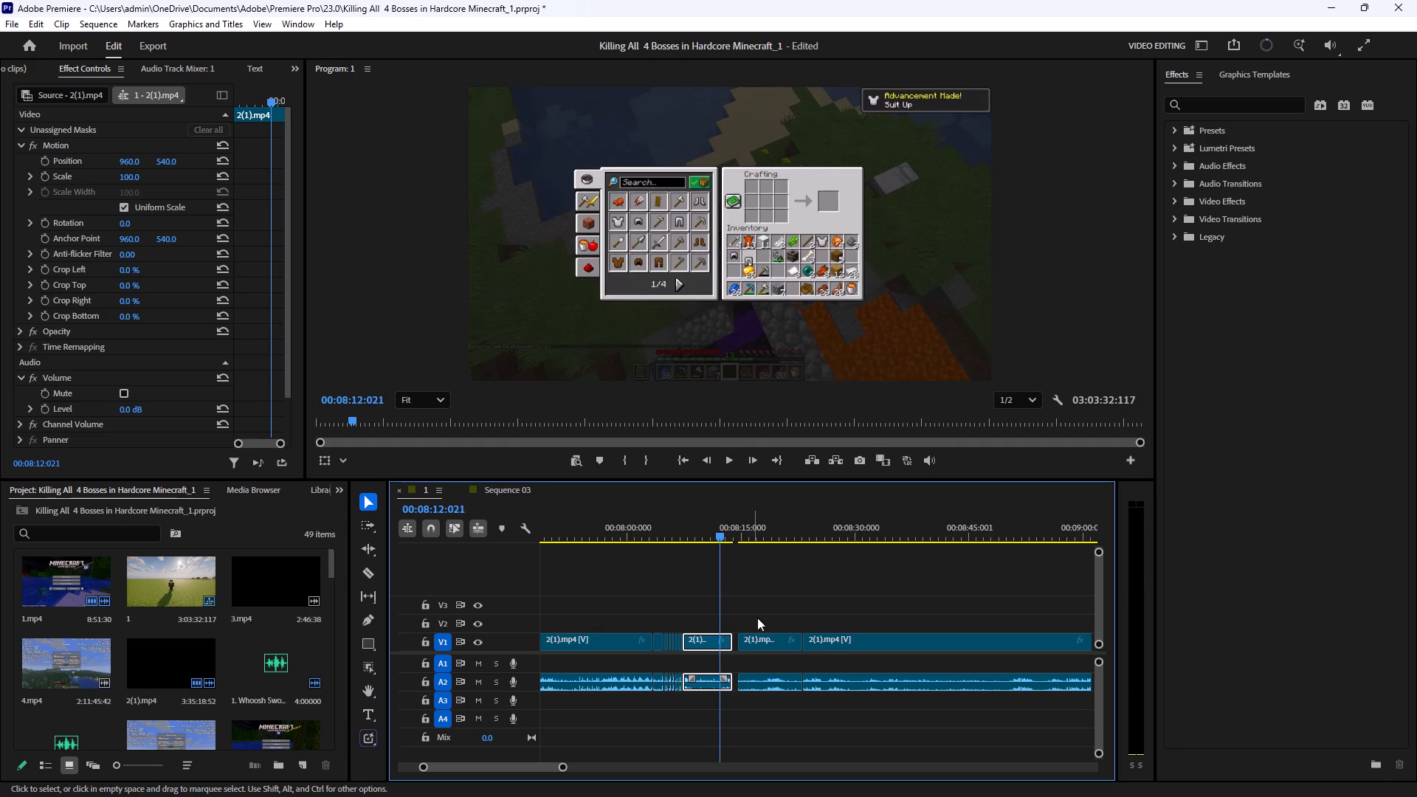
left_click_drag(732, 639, 722, 645)
left_click(705, 522)
left_click(732, 455)
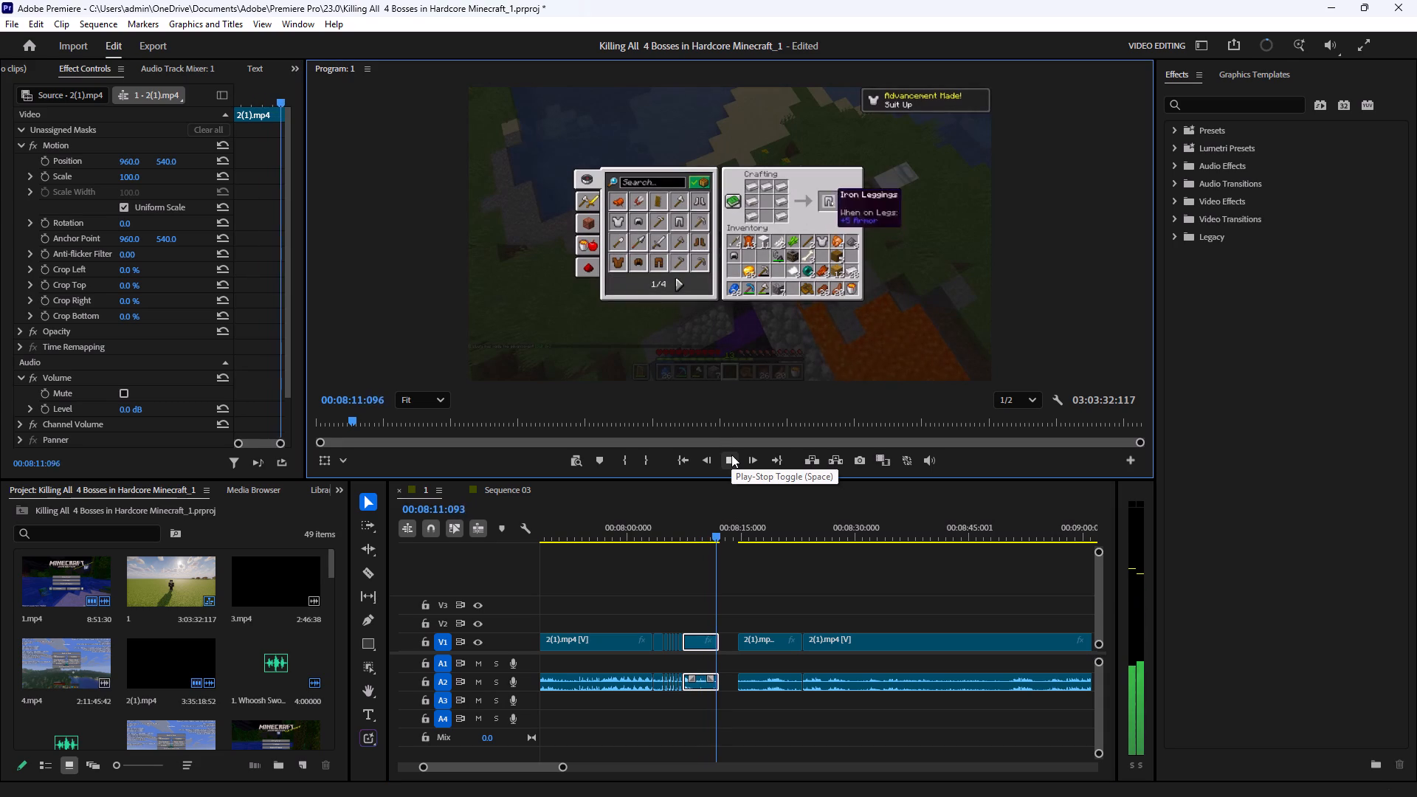
left_click(731, 455)
left_click(731, 455)
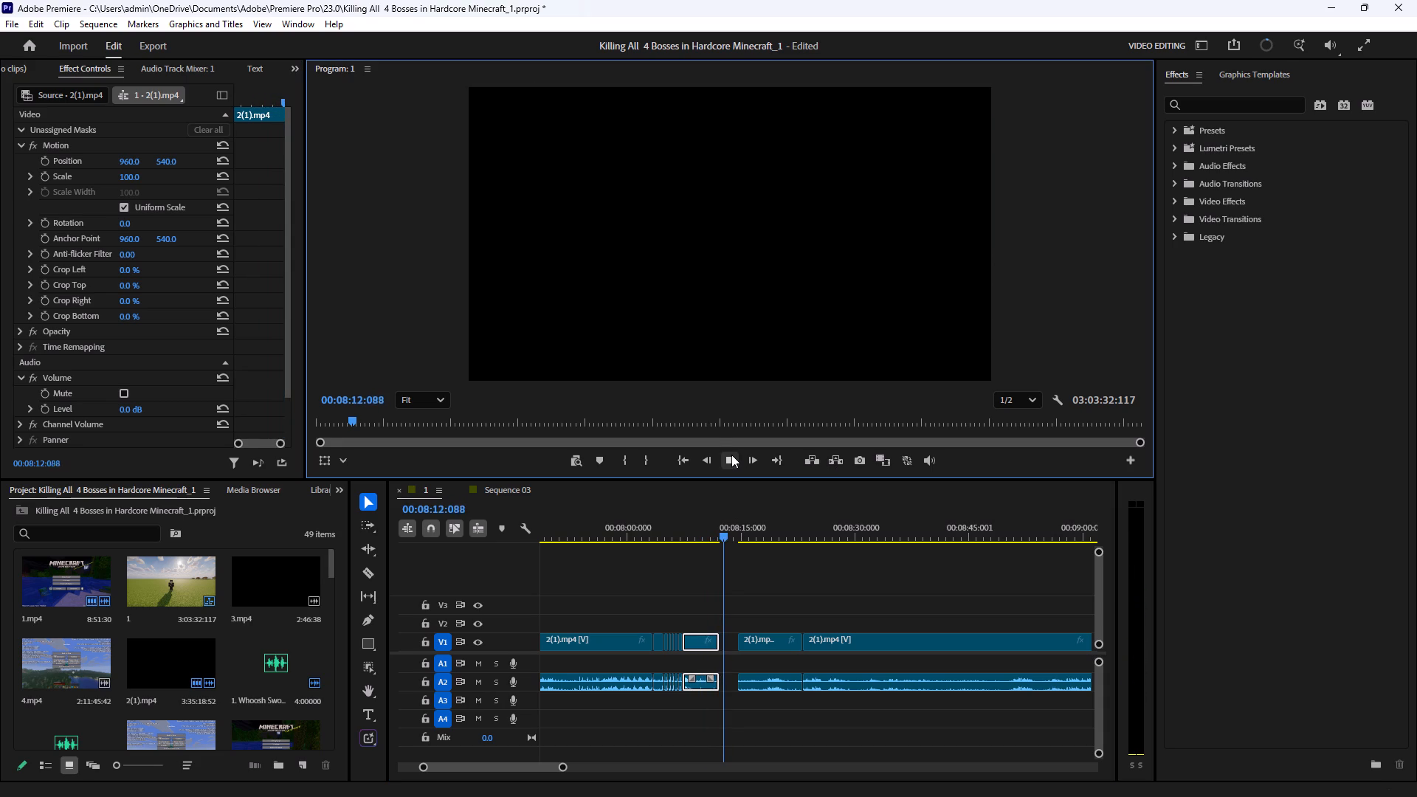
left_click(731, 455)
Look through the piece after the gap, starting at about 00:08:14:061 and leading up to the leggings enchanting, and delete it.
left_click_drag(728, 536, 739, 537)
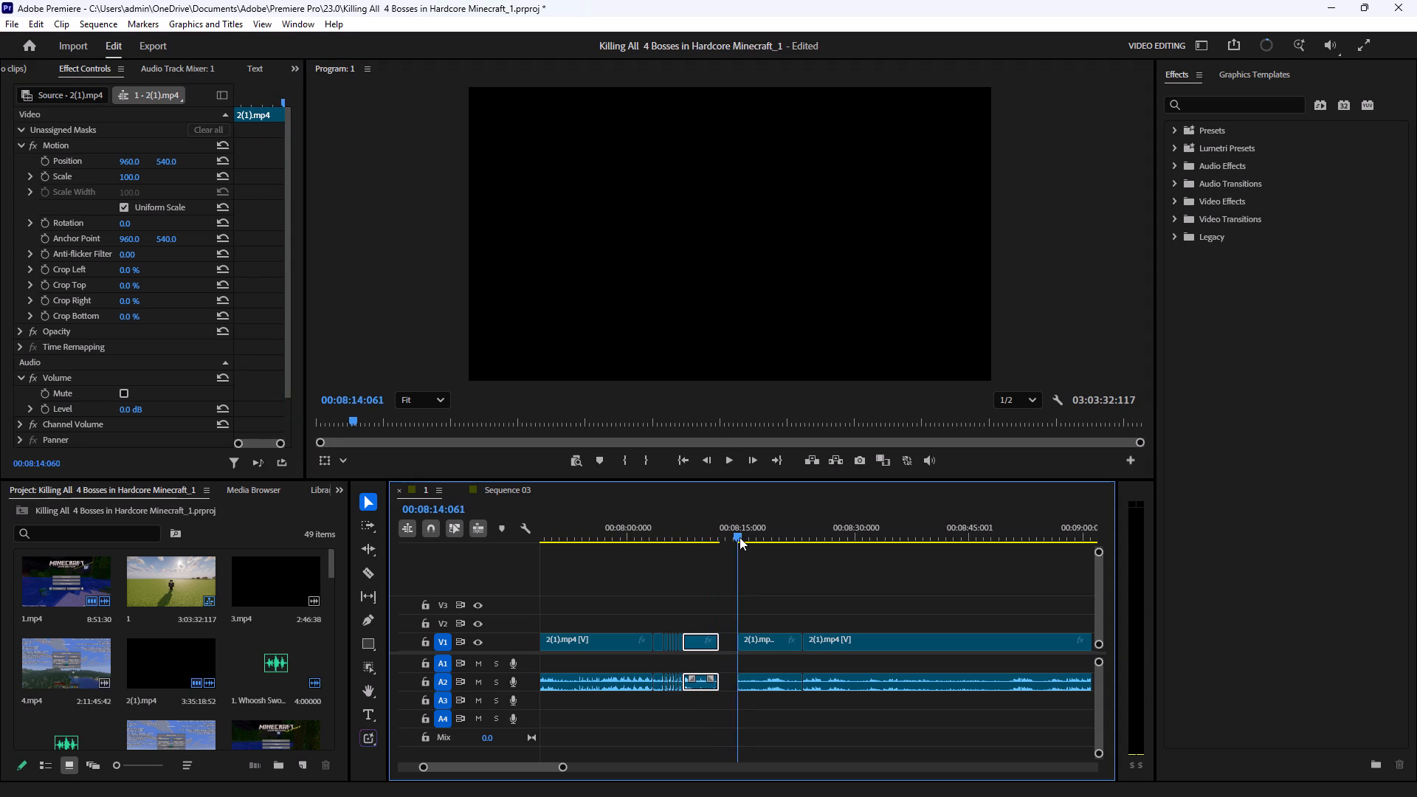
left_click_drag(739, 537, 773, 534)
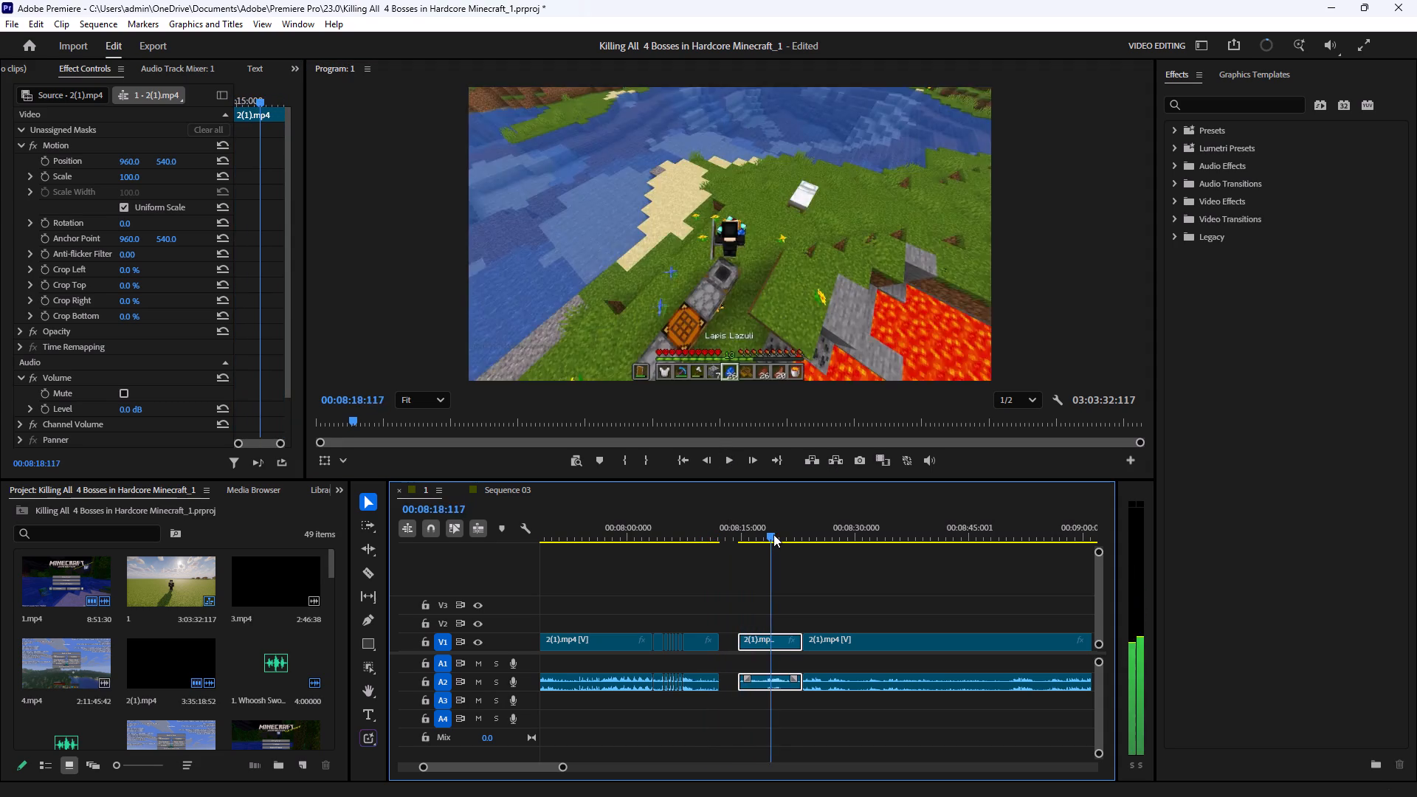
left_click_drag(773, 534, 796, 536)
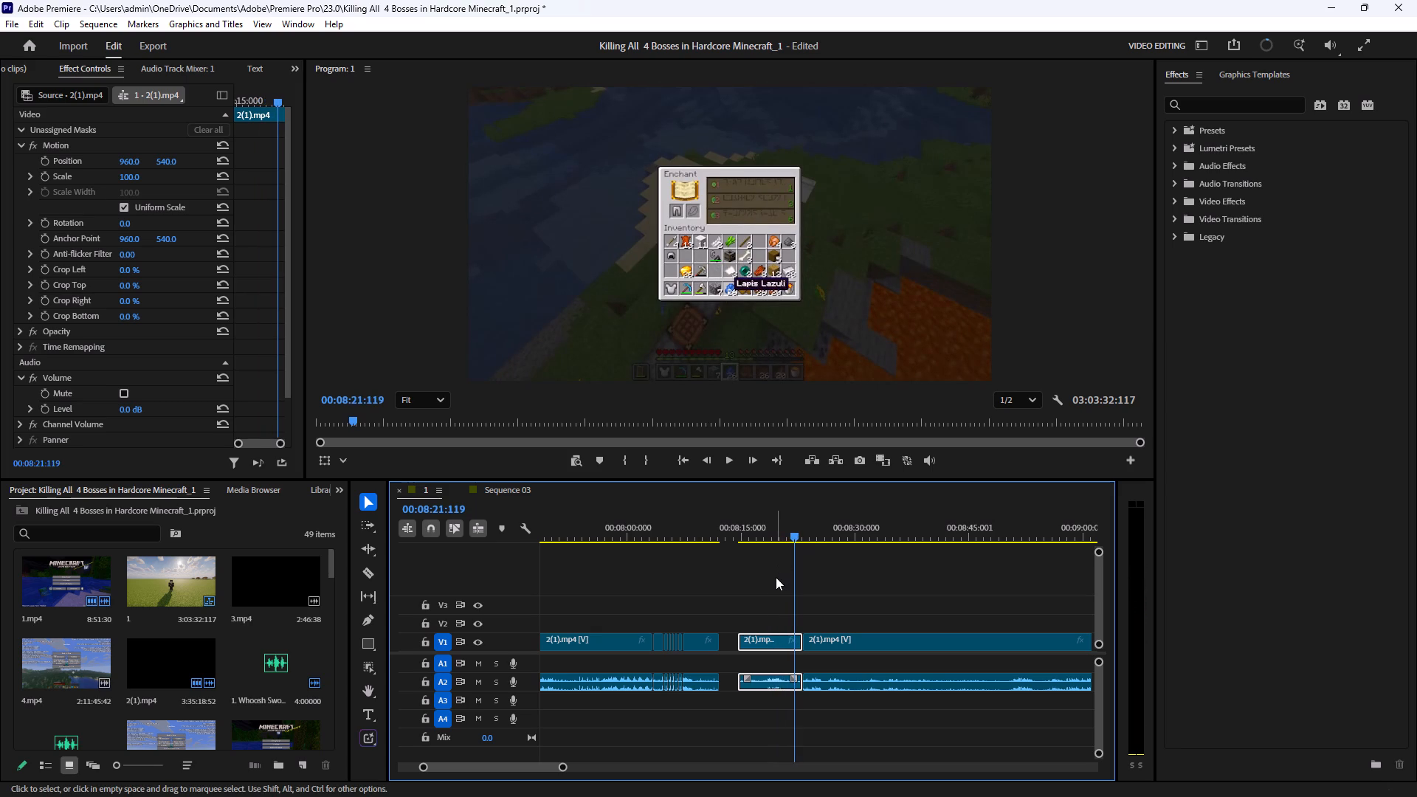
left_click_drag(782, 573, 778, 700)
key("BackSpace")
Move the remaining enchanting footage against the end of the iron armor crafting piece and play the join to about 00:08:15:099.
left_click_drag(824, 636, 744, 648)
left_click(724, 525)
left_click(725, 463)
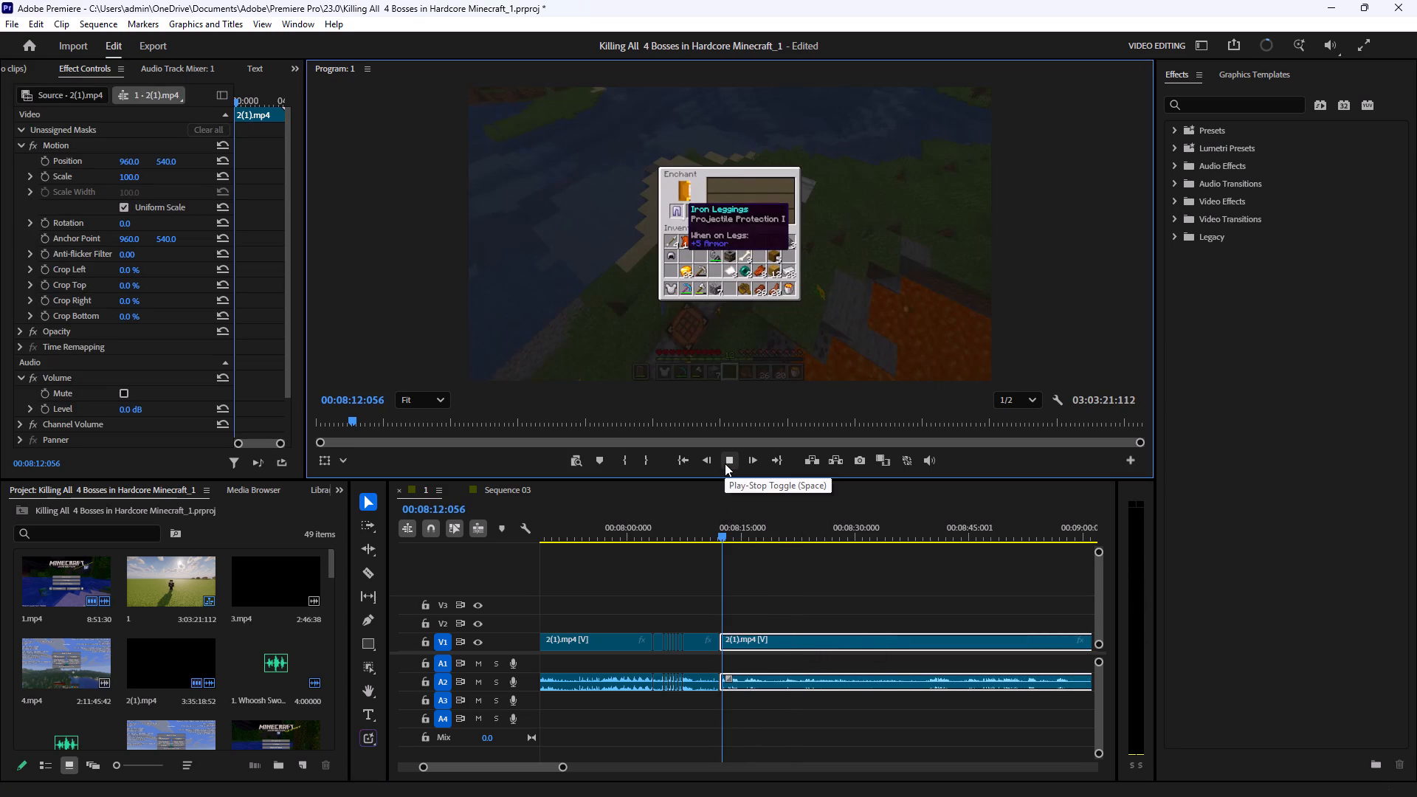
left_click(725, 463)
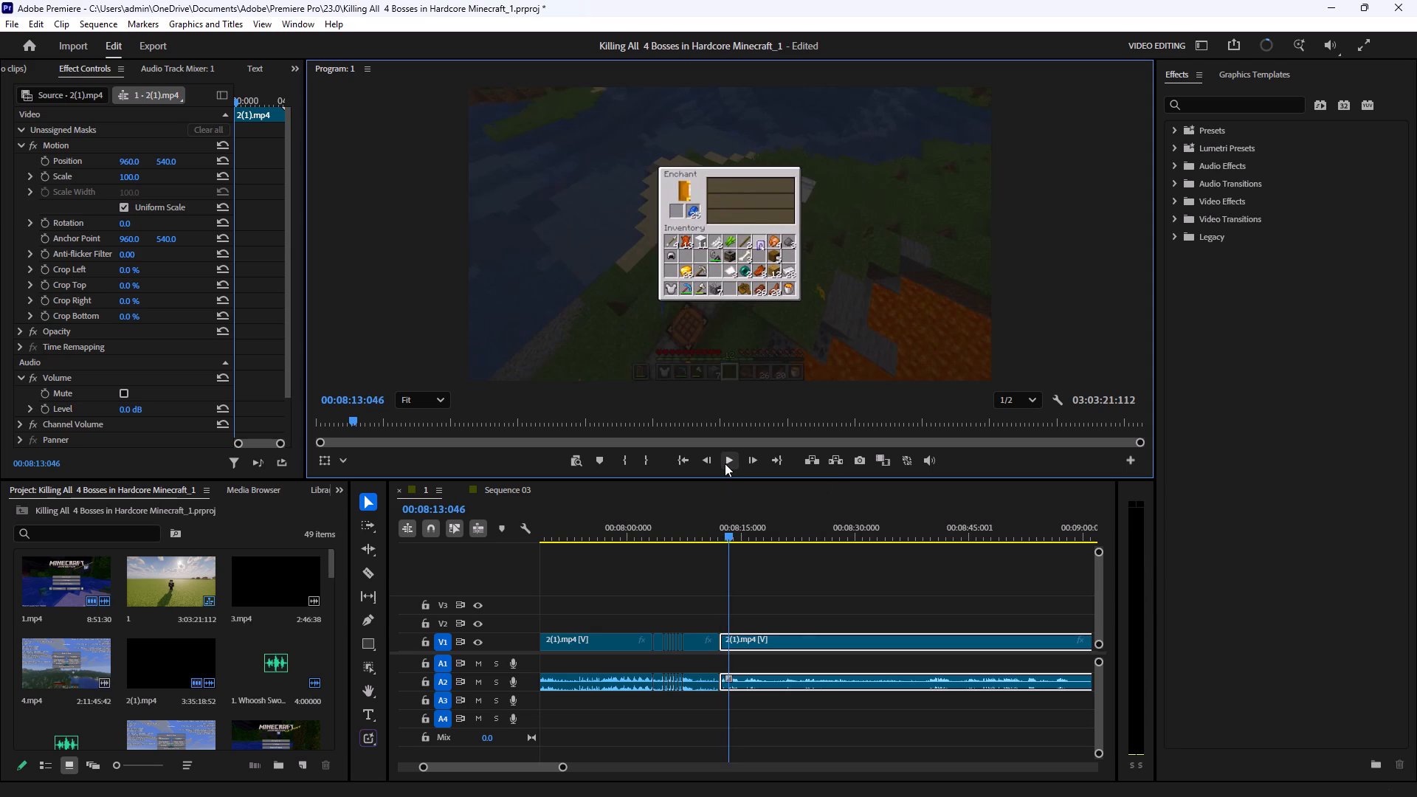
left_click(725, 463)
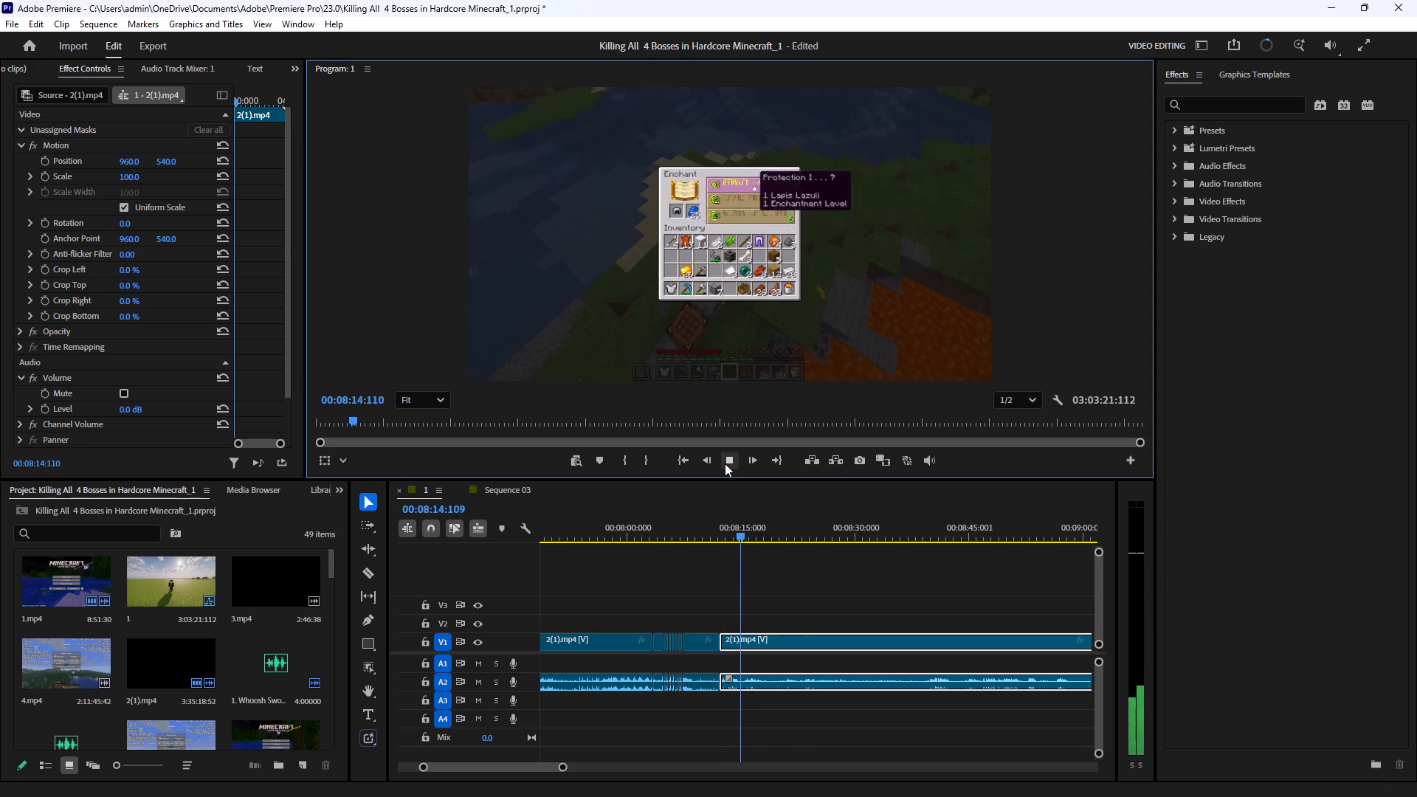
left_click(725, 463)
Move the enchanting footage later to about 00:08:21, and extend its start back to about 00:08:17 to recover earlier footage.
left_click_drag(787, 641, 828, 645)
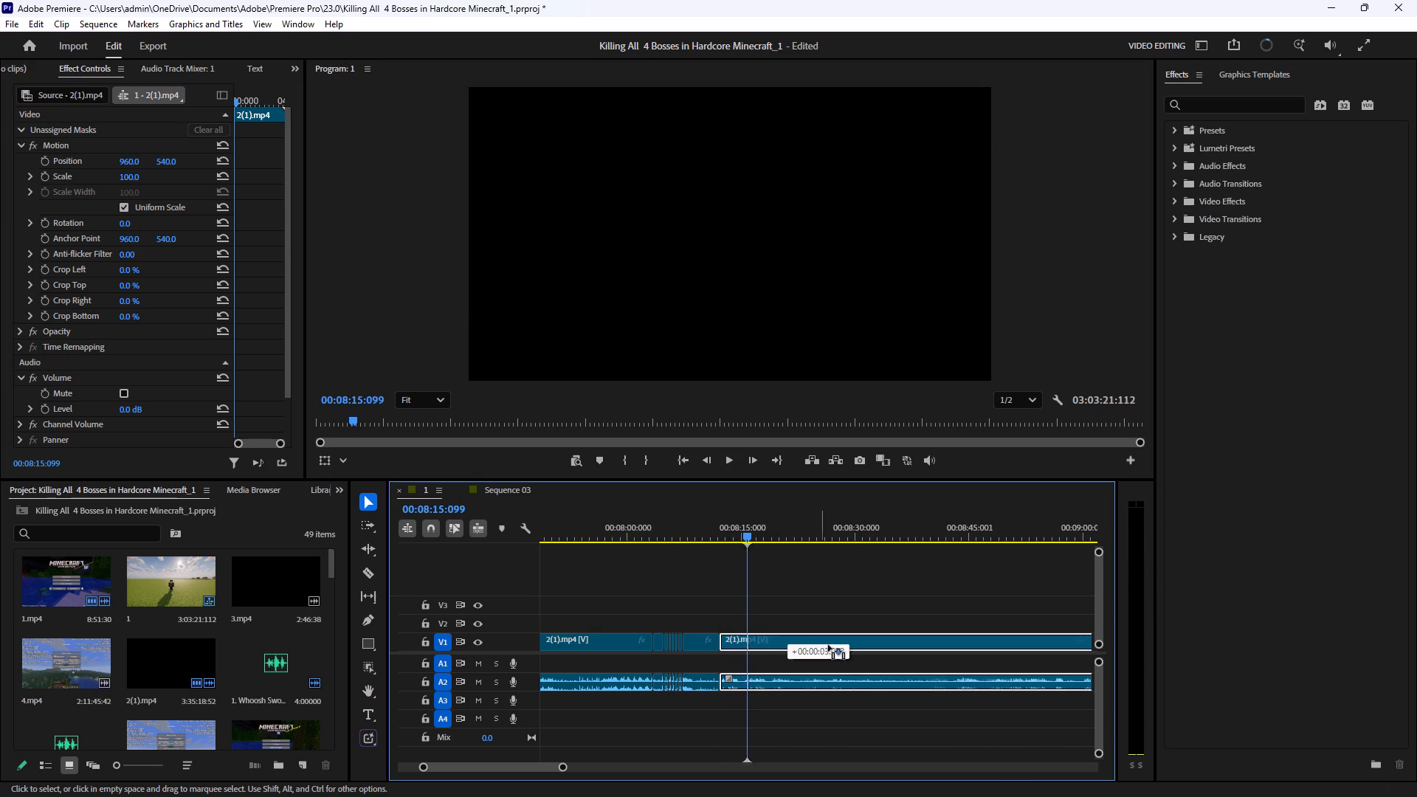
left_click_drag(828, 645, 854, 649)
left_click_drag(787, 639, 783, 641)
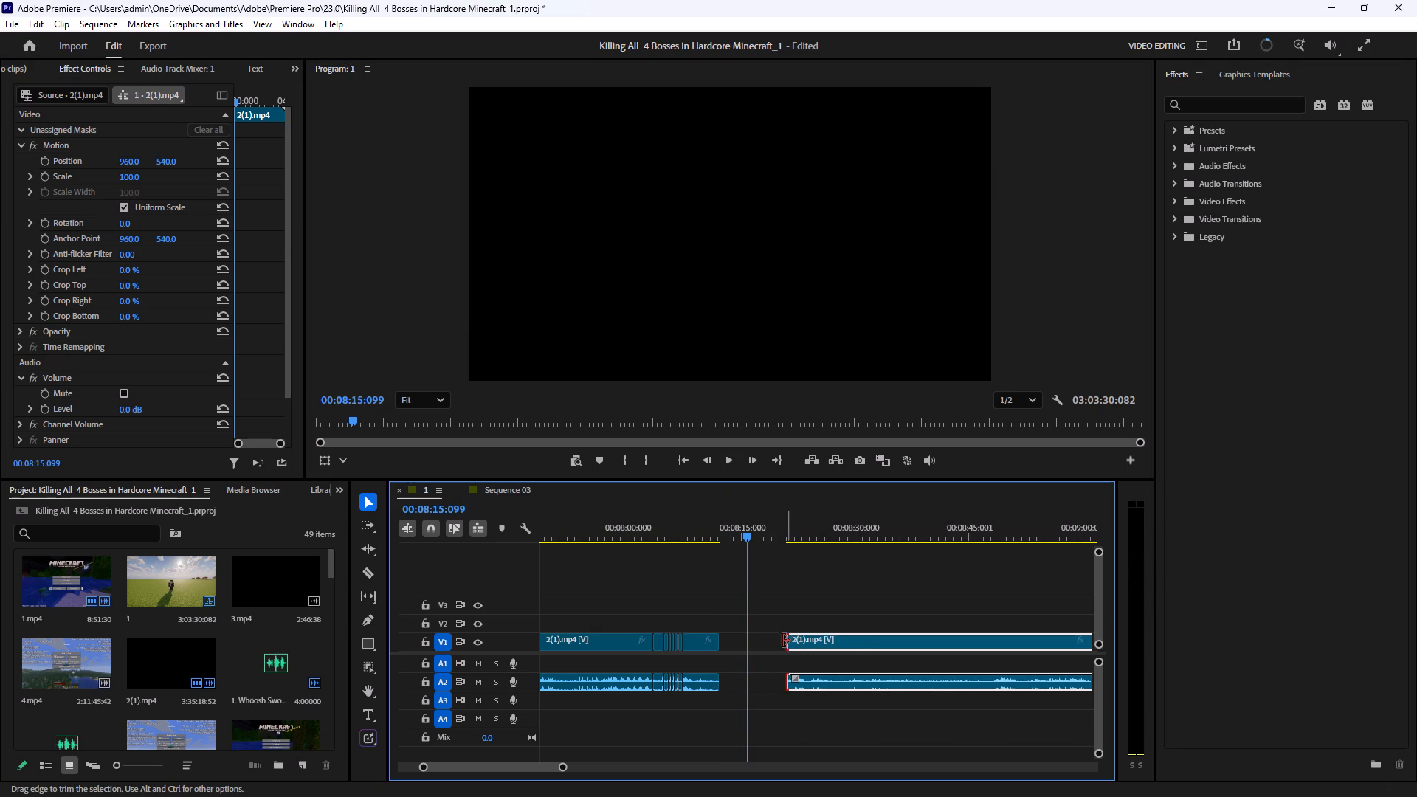
left_click_drag(783, 641, 759, 651)
Split the enchanting footage at 00:08:20:102, just before the leggings enchantment is applied, and again at about 00:08:21:000.
left_click_drag(562, 765, 585, 766)
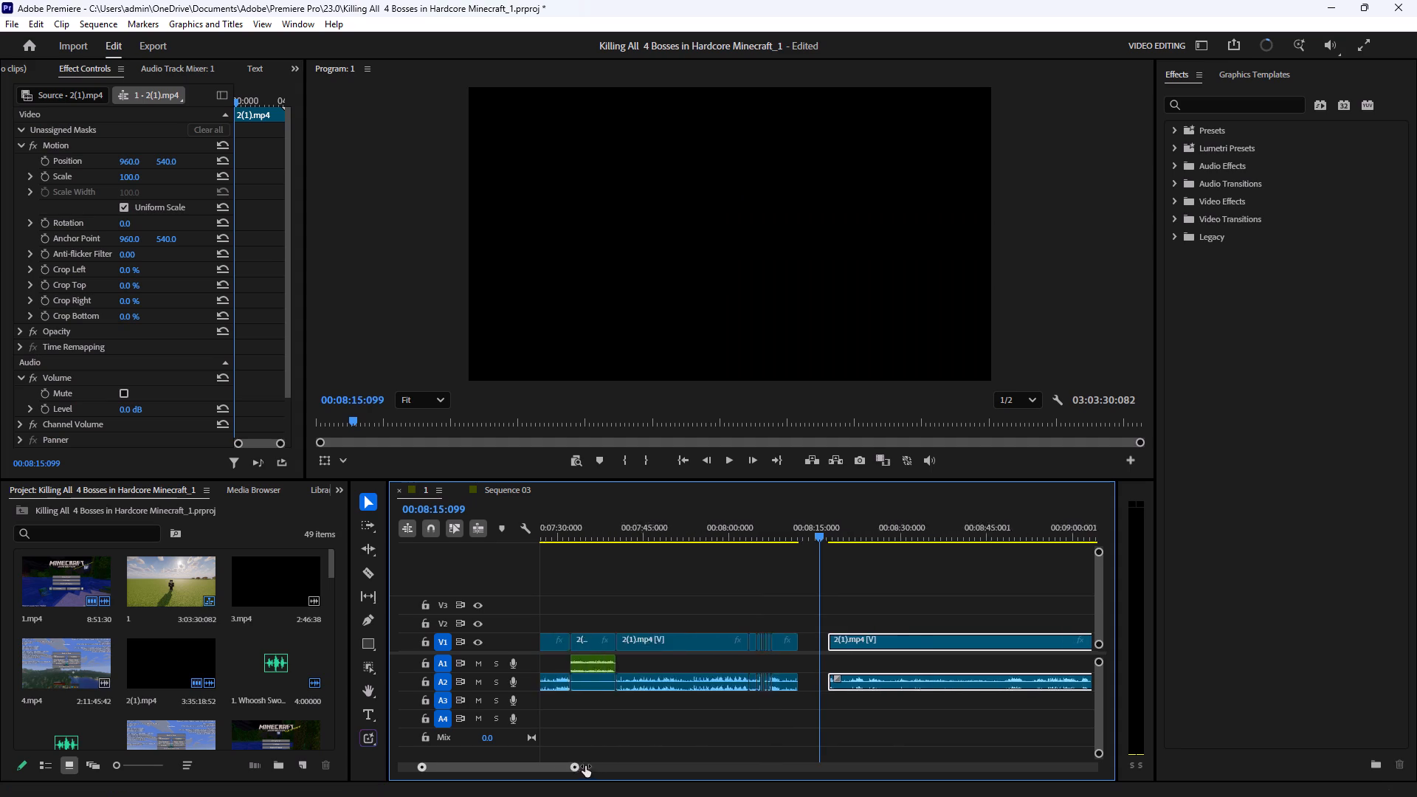
left_click_drag(585, 766, 492, 770)
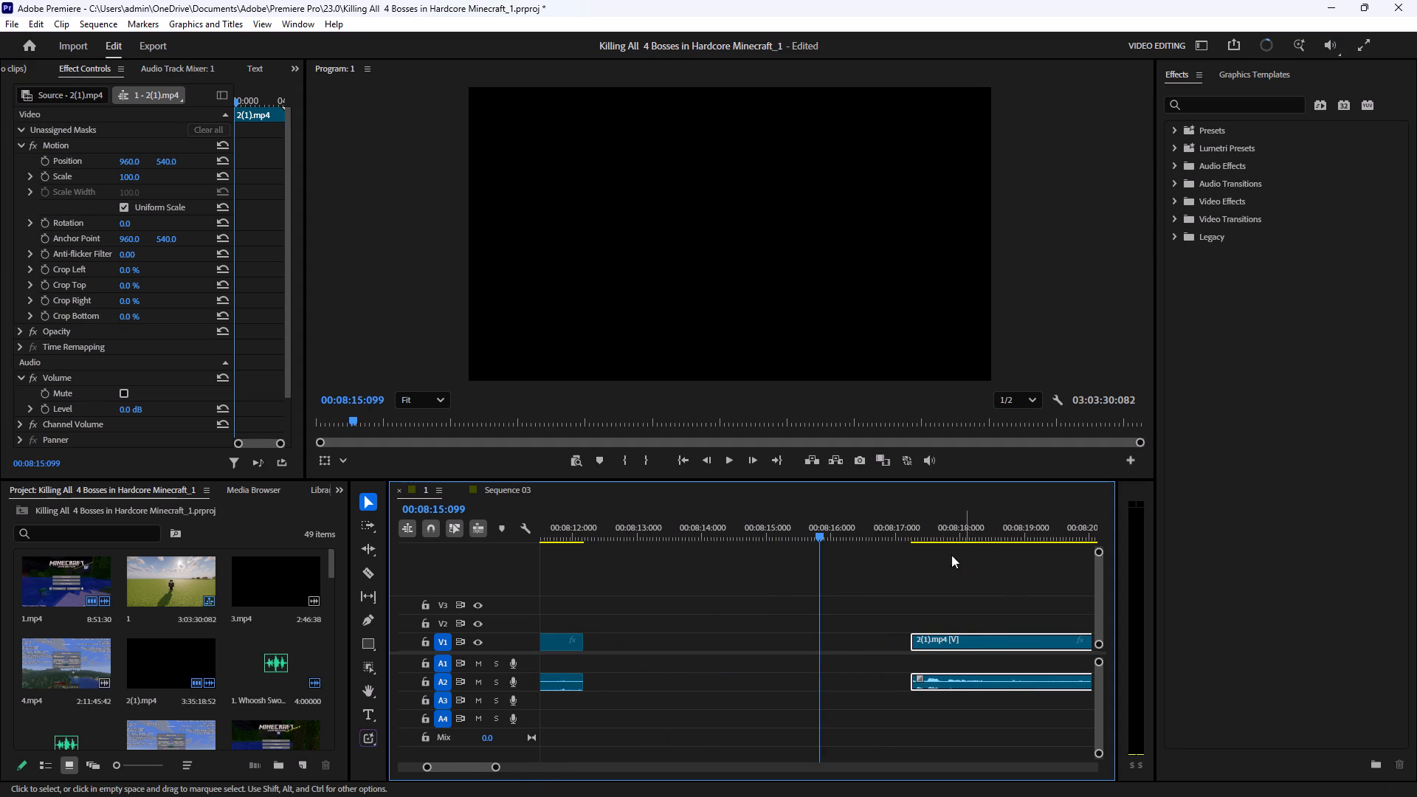
left_click_drag(895, 521, 927, 543)
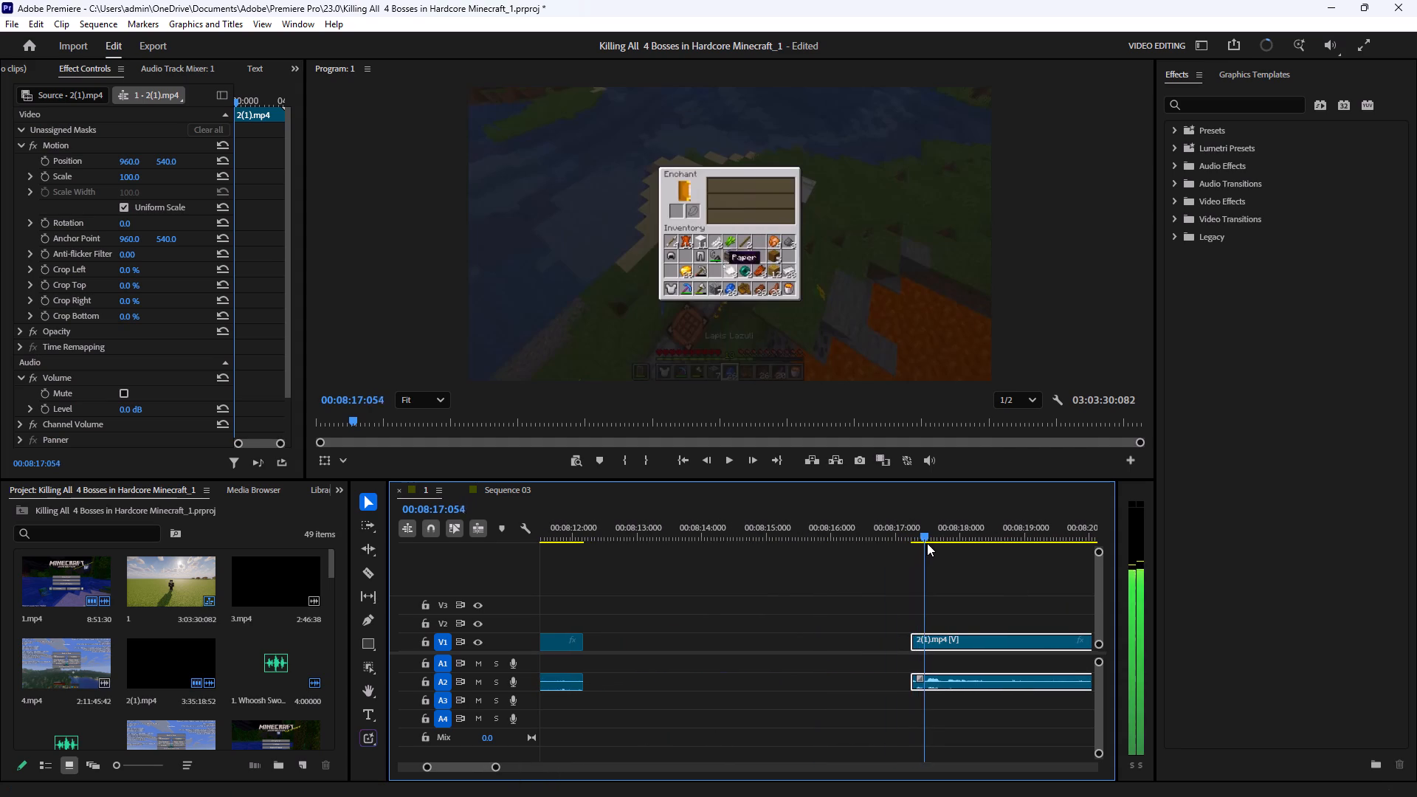
left_click_drag(927, 543, 970, 543)
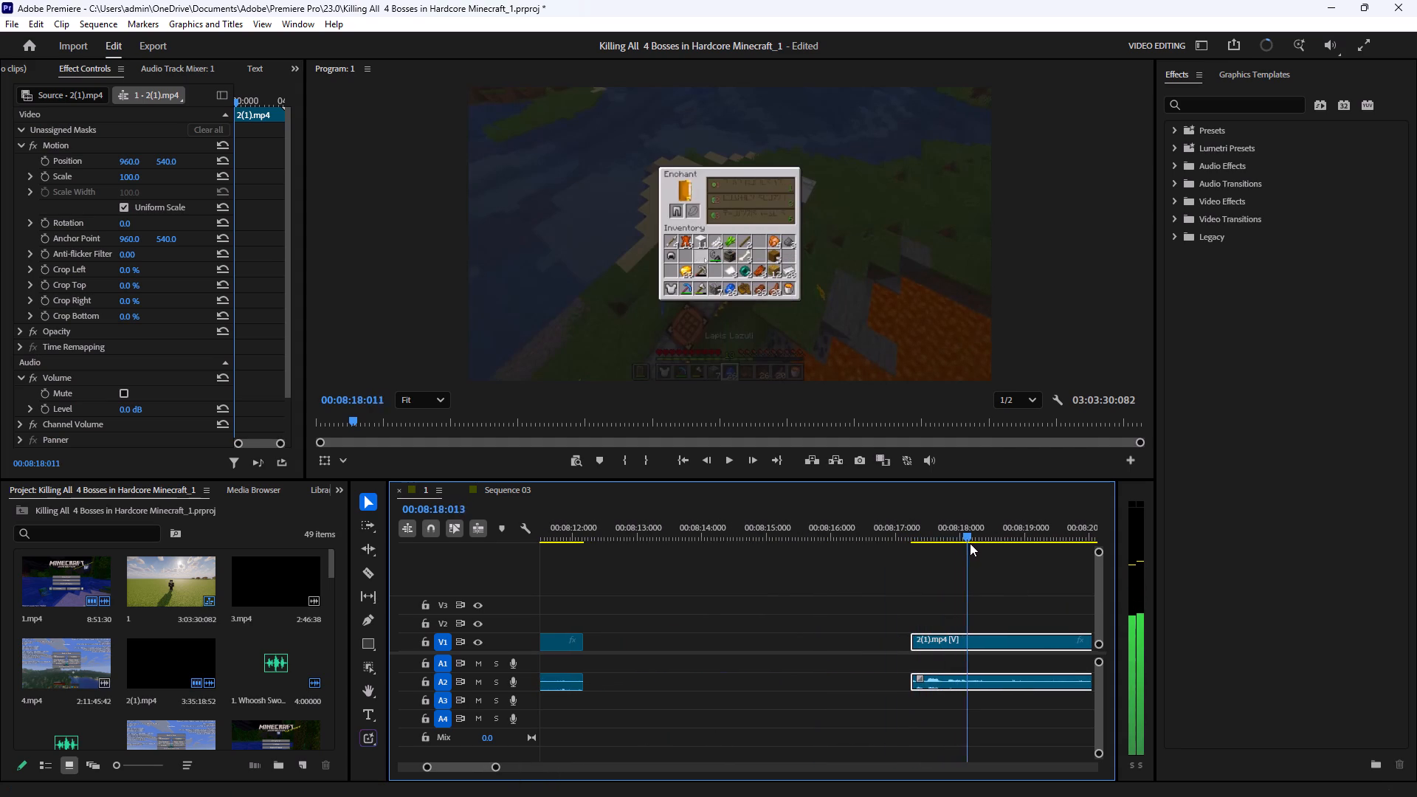
left_click_drag(970, 543, 1019, 548)
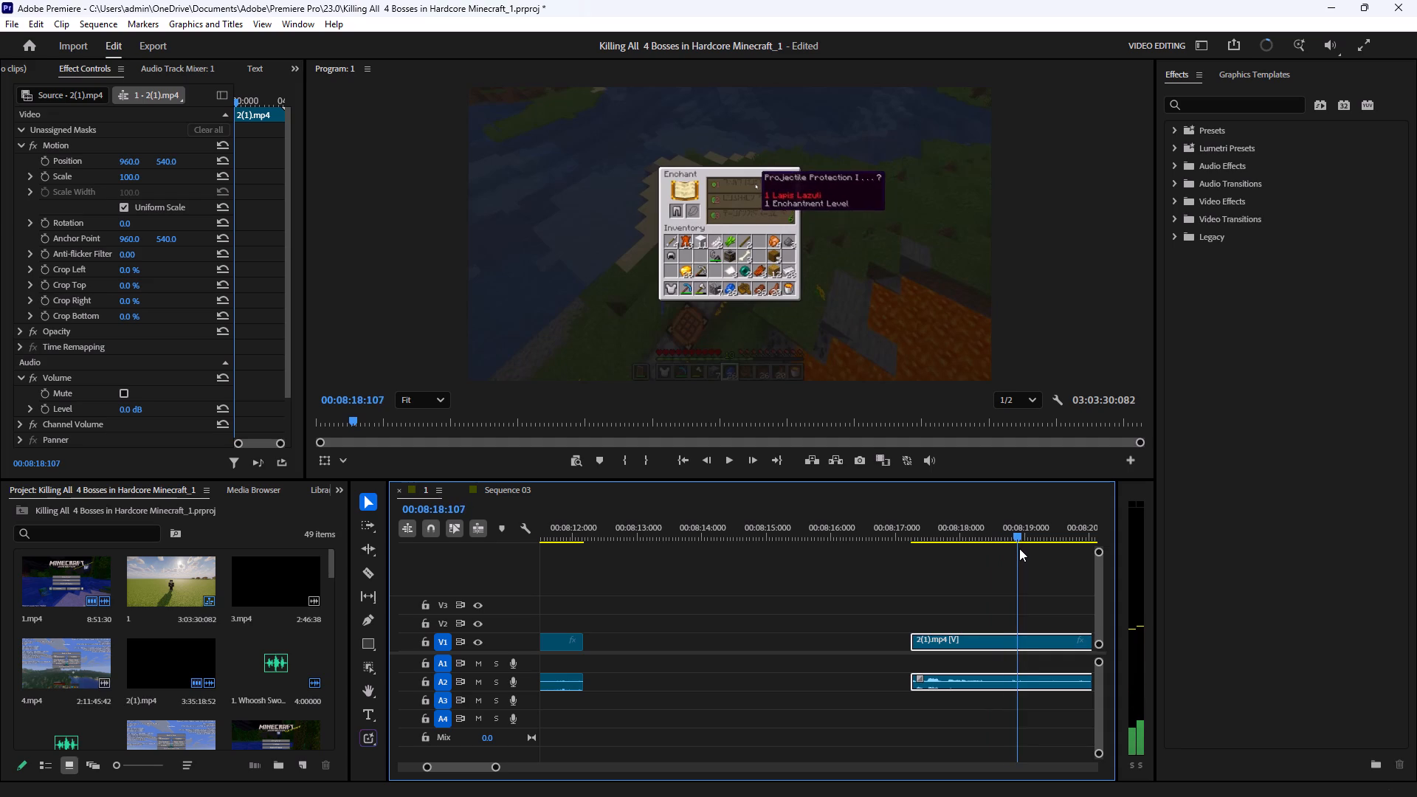
left_click_drag(1019, 548, 1100, 558)
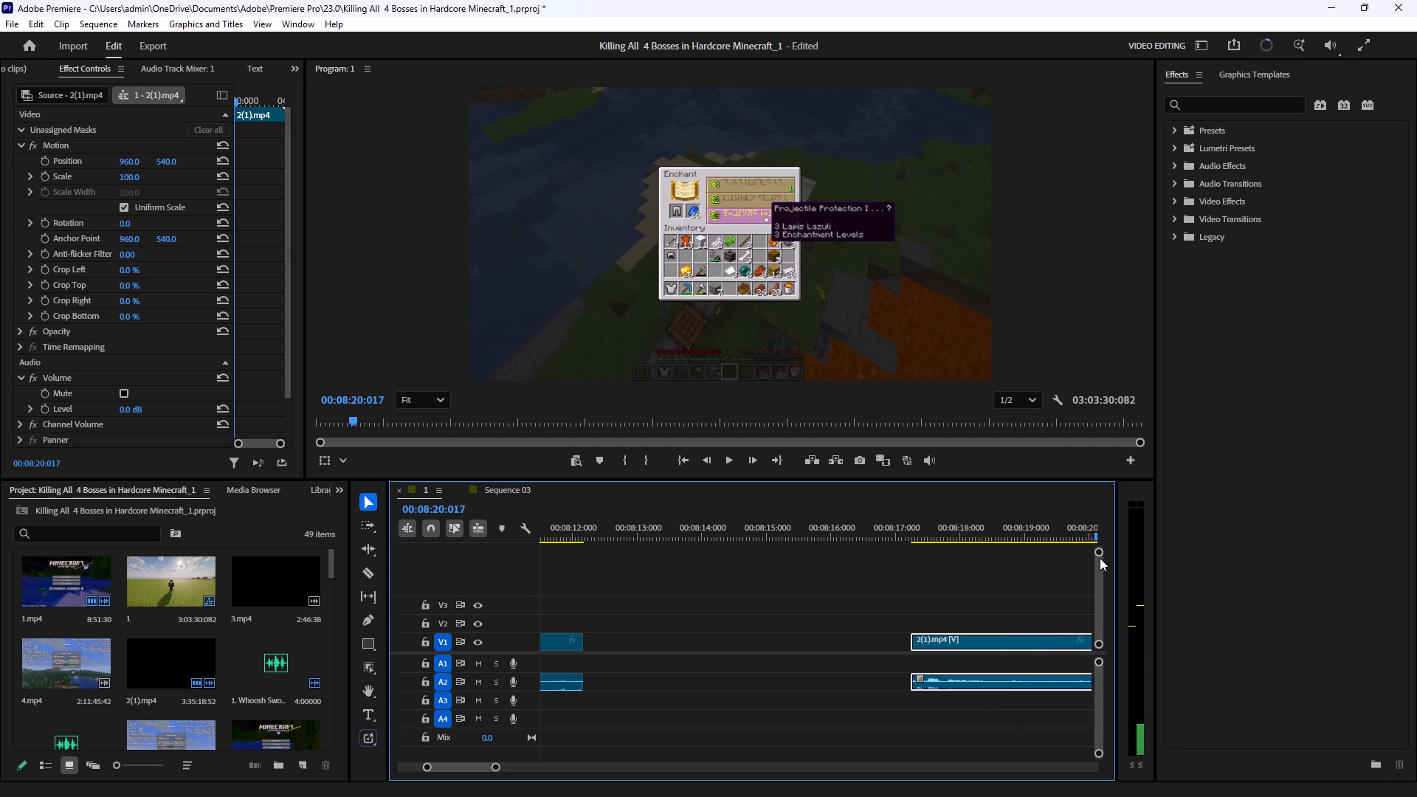
left_click_drag(1100, 558, 942, 587)
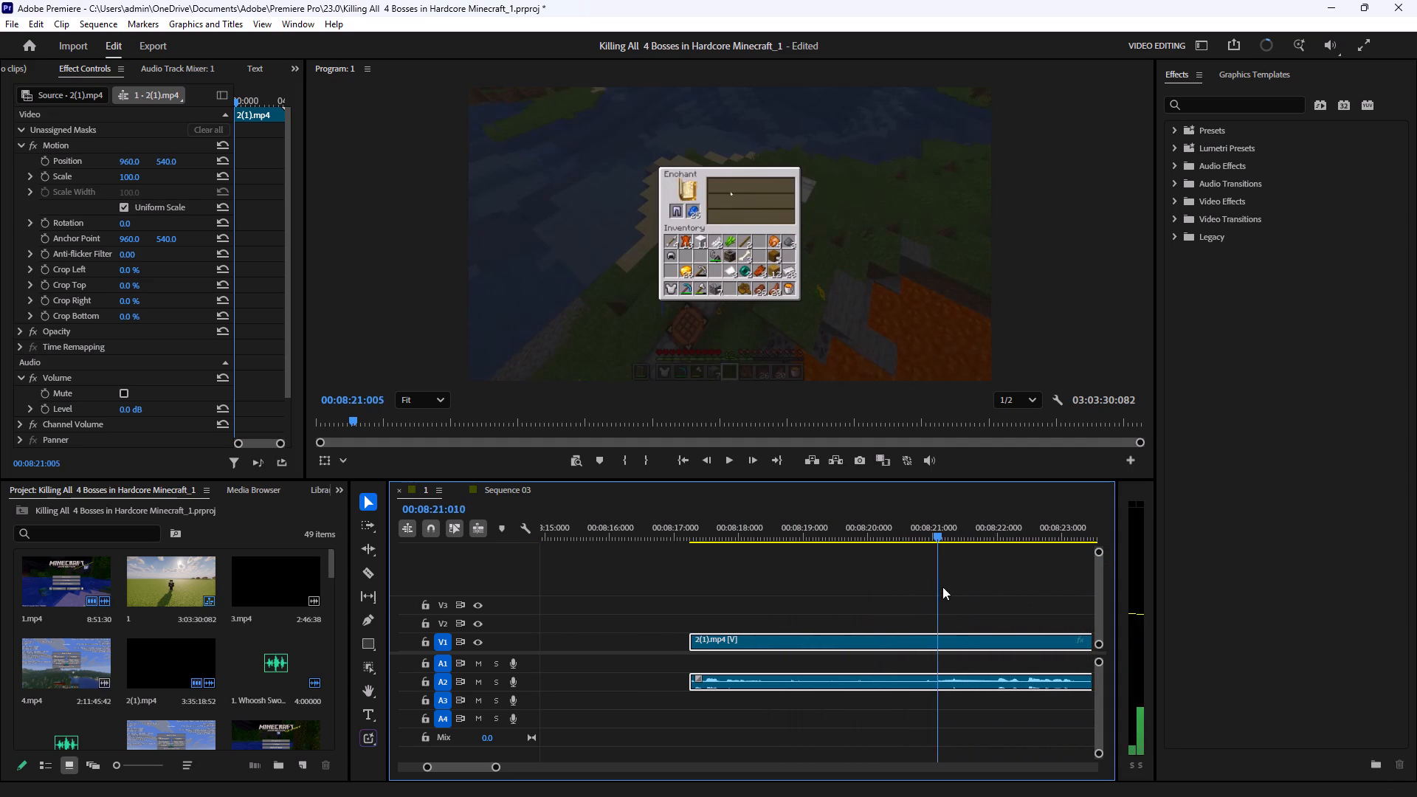
left_click_drag(942, 587, 932, 605)
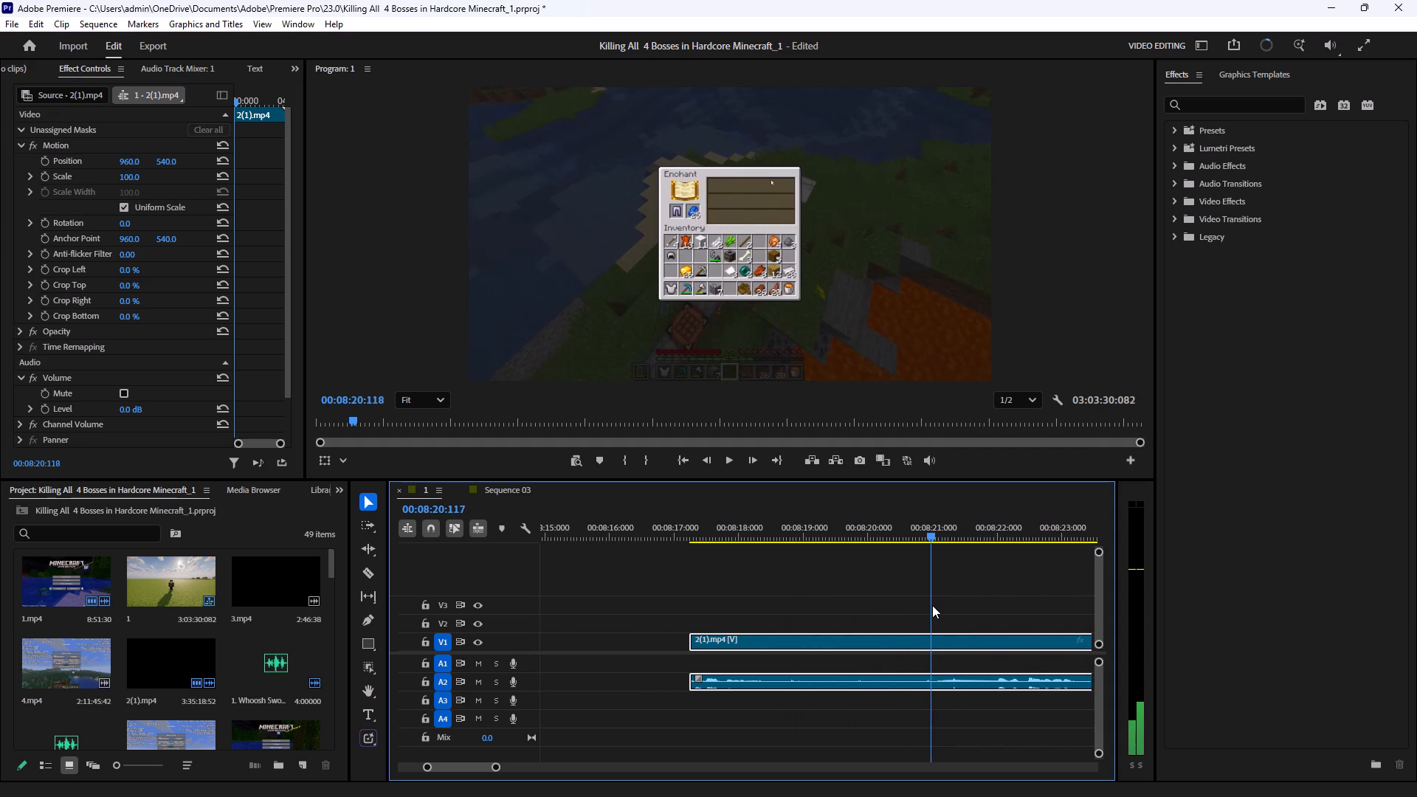
left_click_drag(932, 605, 924, 607)
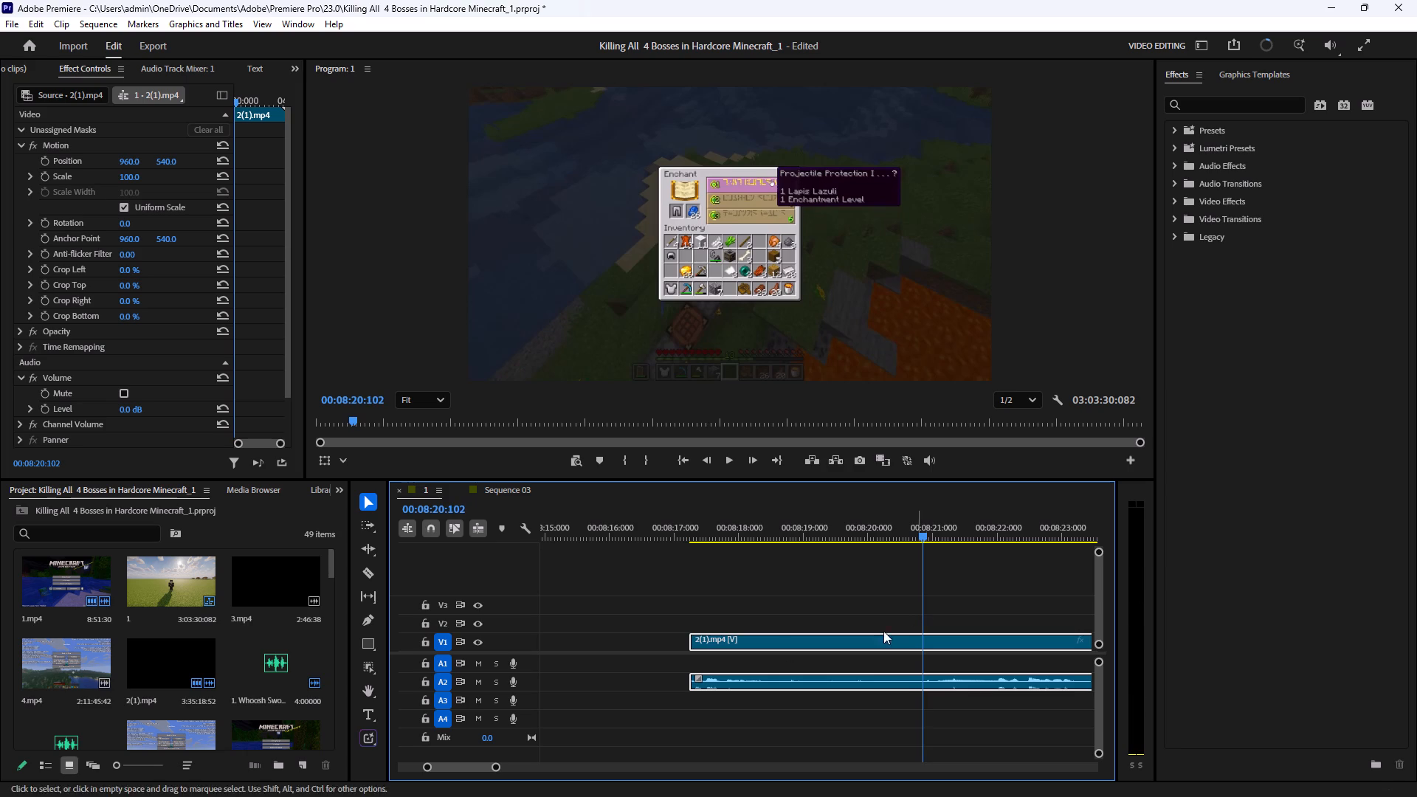
left_click(367, 573)
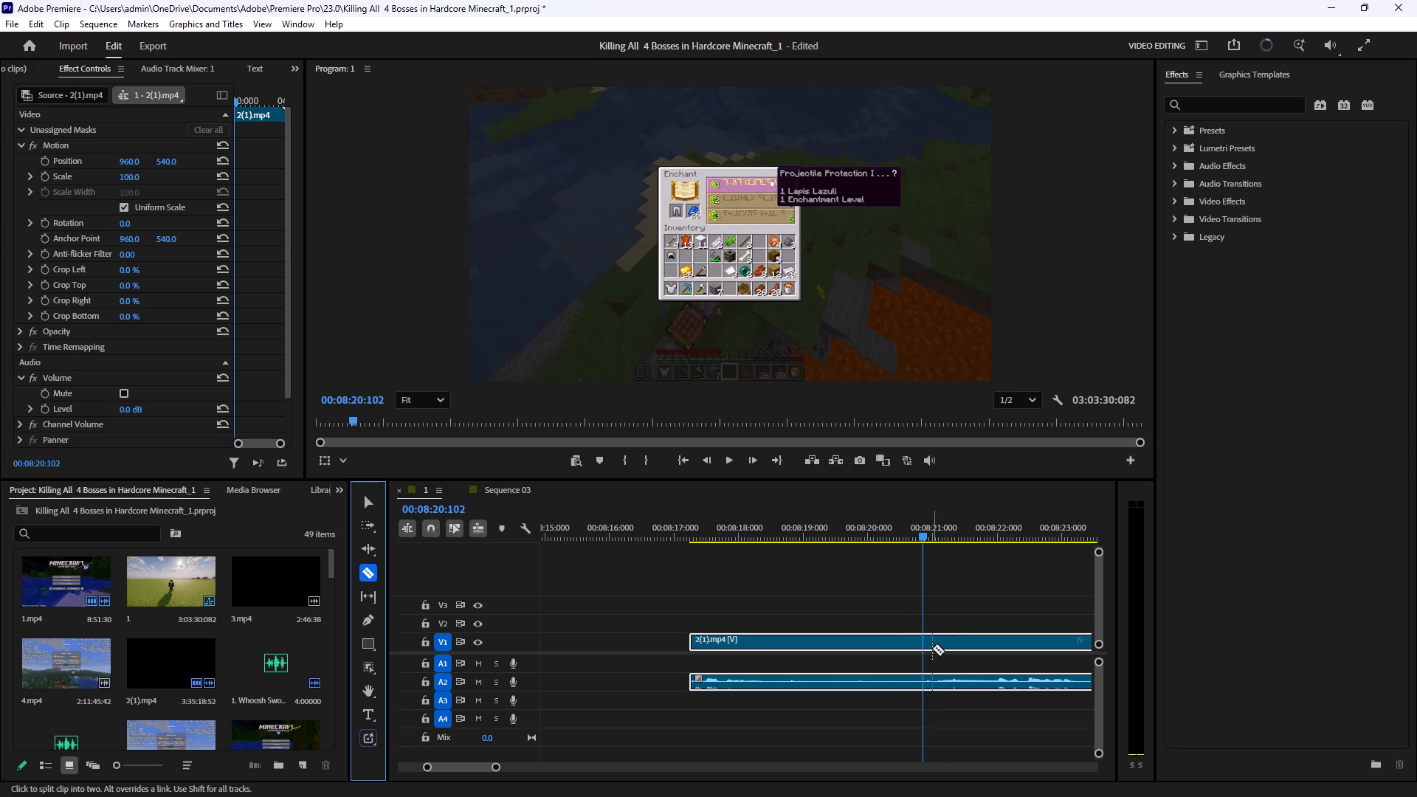
left_click(927, 638)
left_click(934, 634)
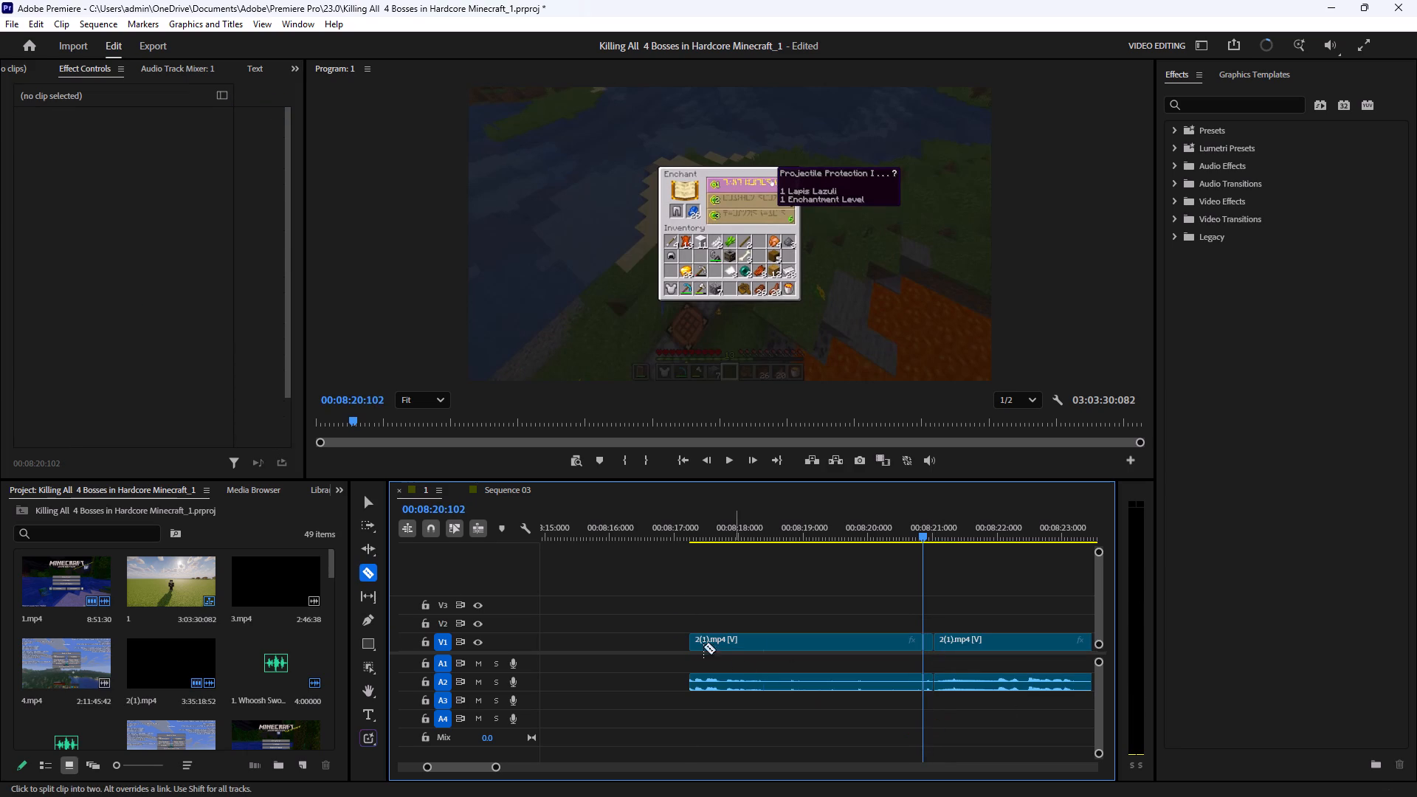
left_click(368, 502)
Split the enchanting footage where the helmet enchantment is applied, at about 00:08:24:030 and again at about 00:08:24:060.
left_click(372, 570)
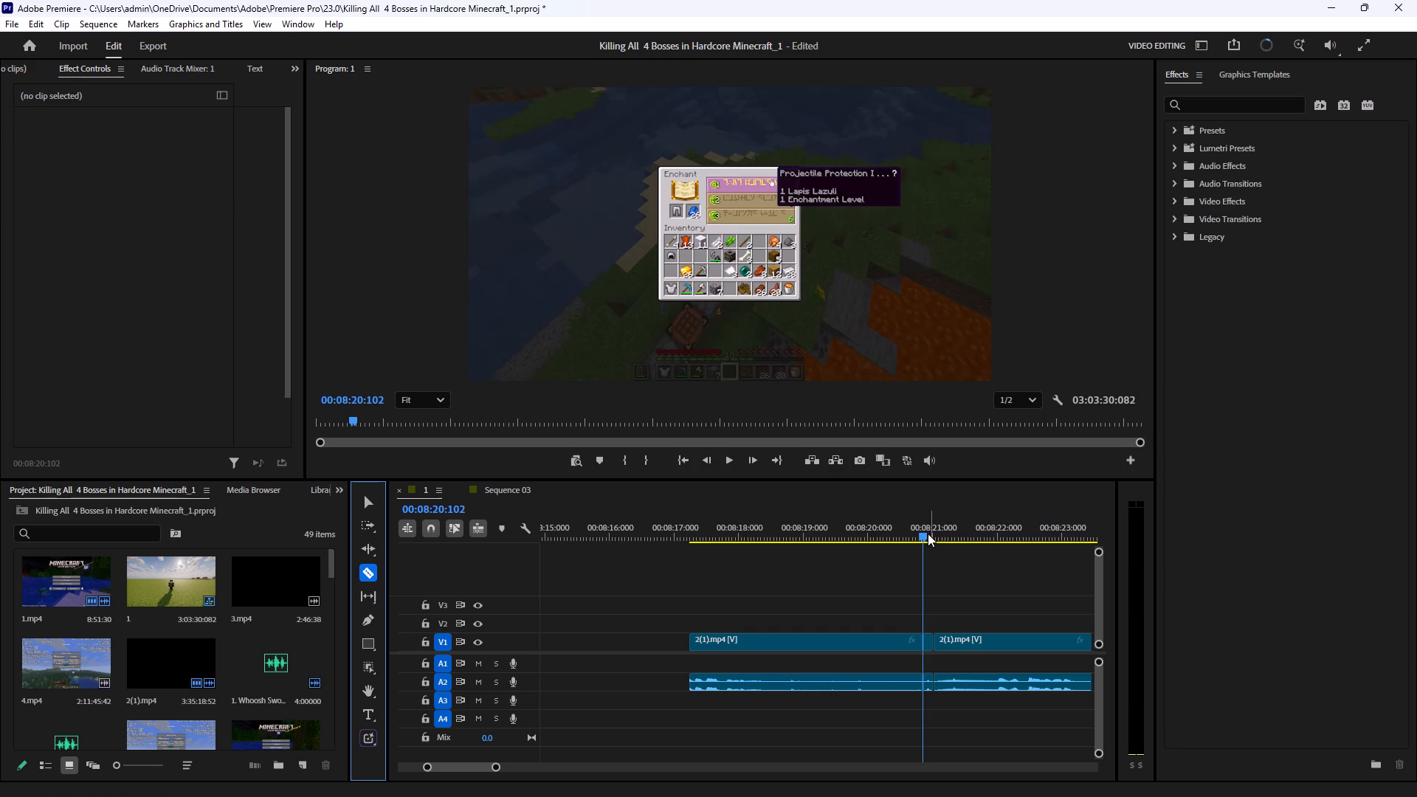
left_click_drag(928, 539, 1005, 540)
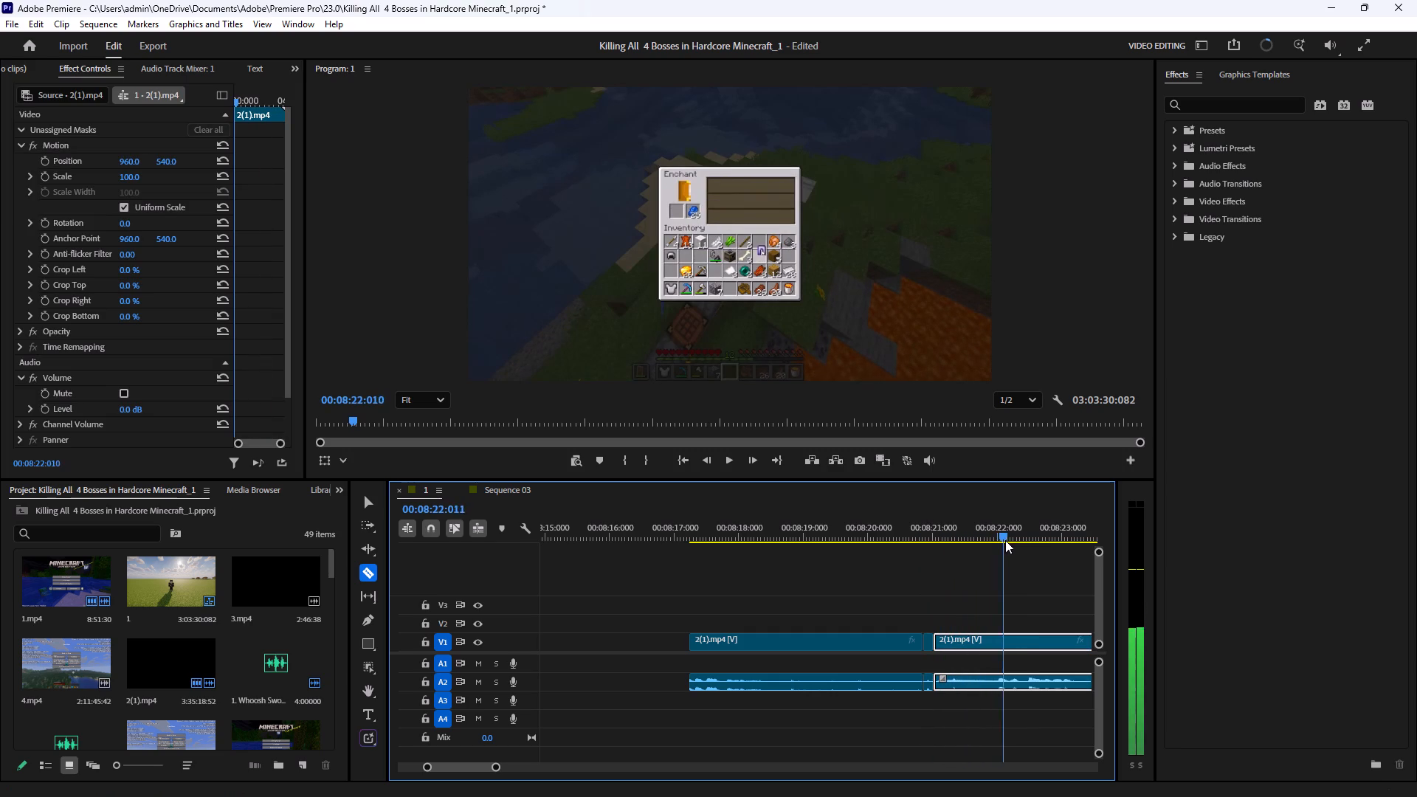
left_click_drag(1005, 540, 1055, 544)
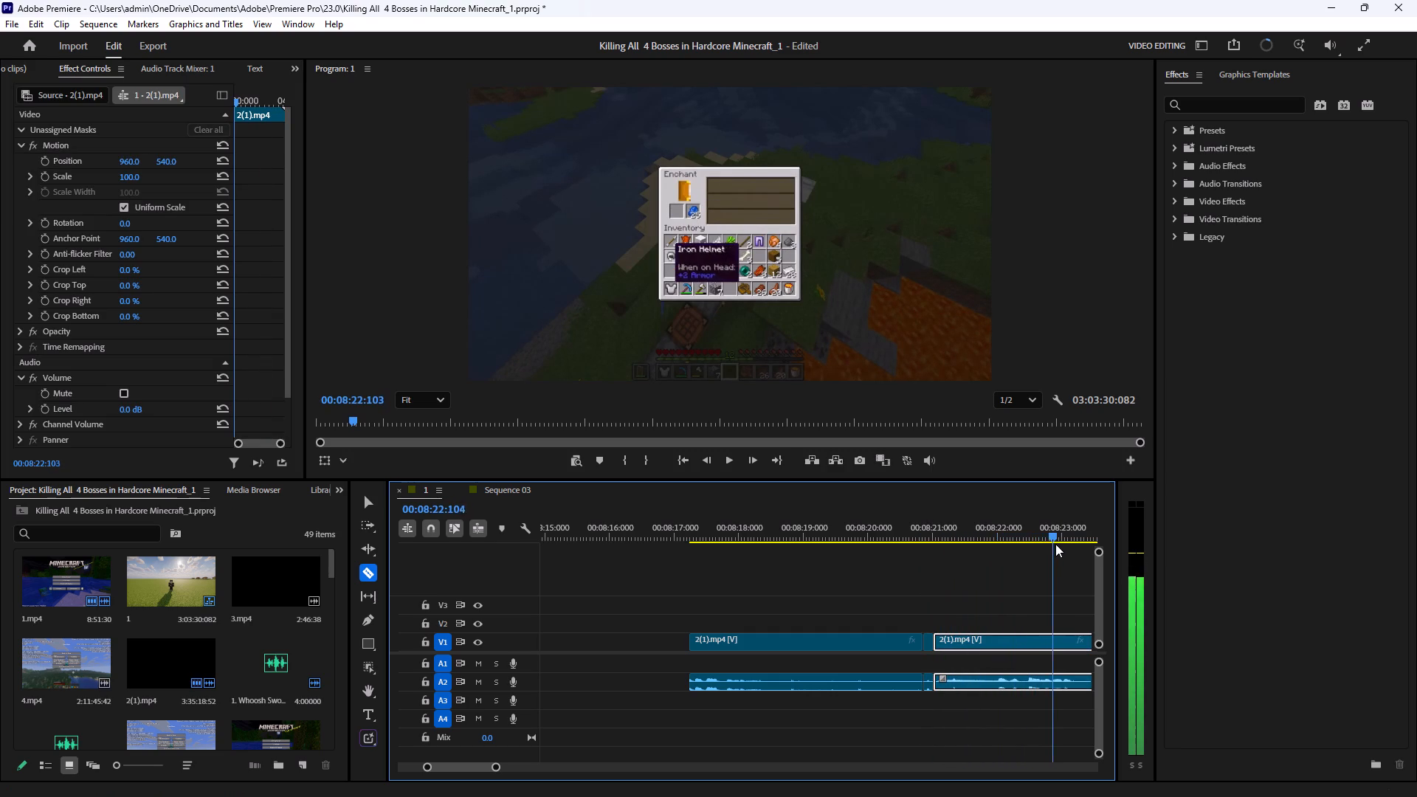
left_click_drag(1055, 544, 1072, 544)
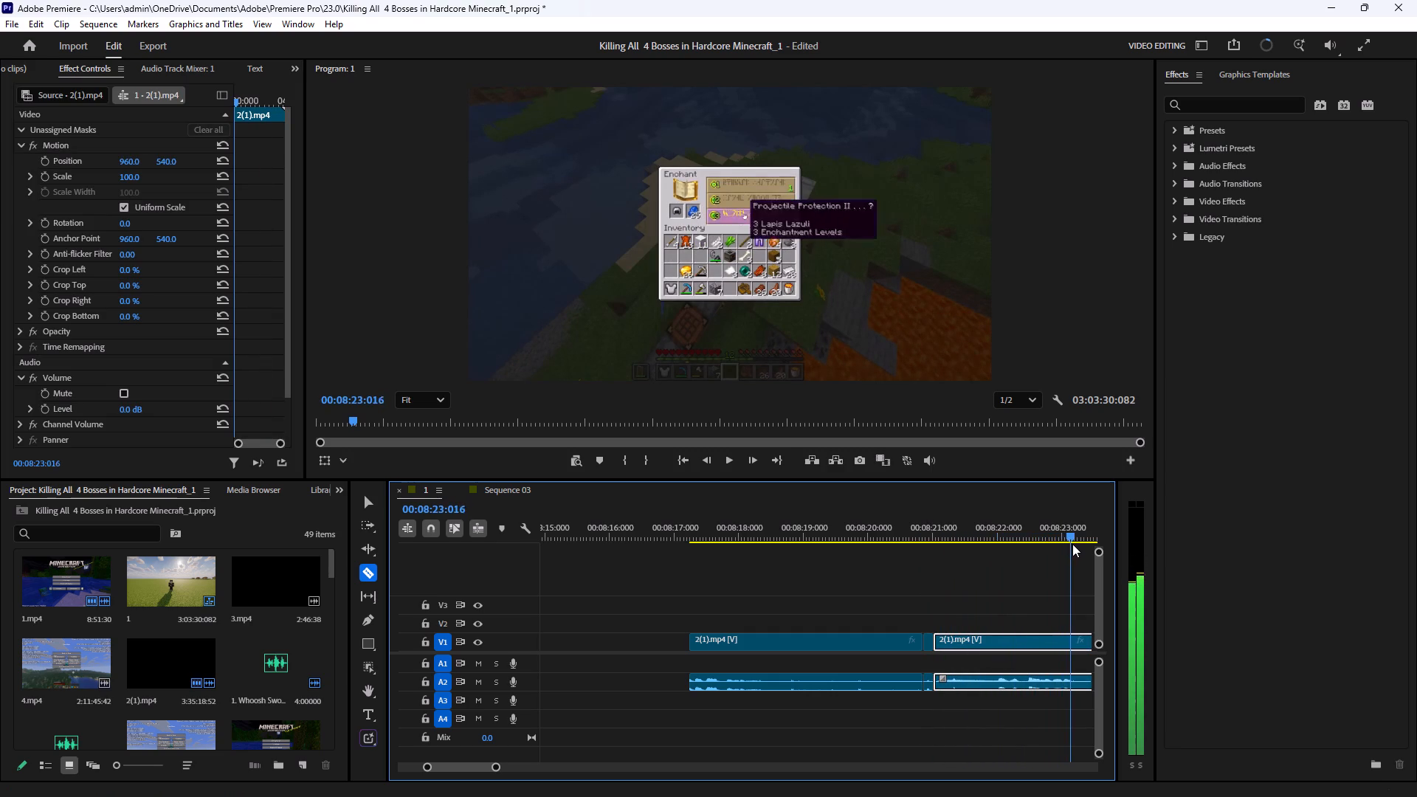
left_click_drag(1072, 544, 630, 535)
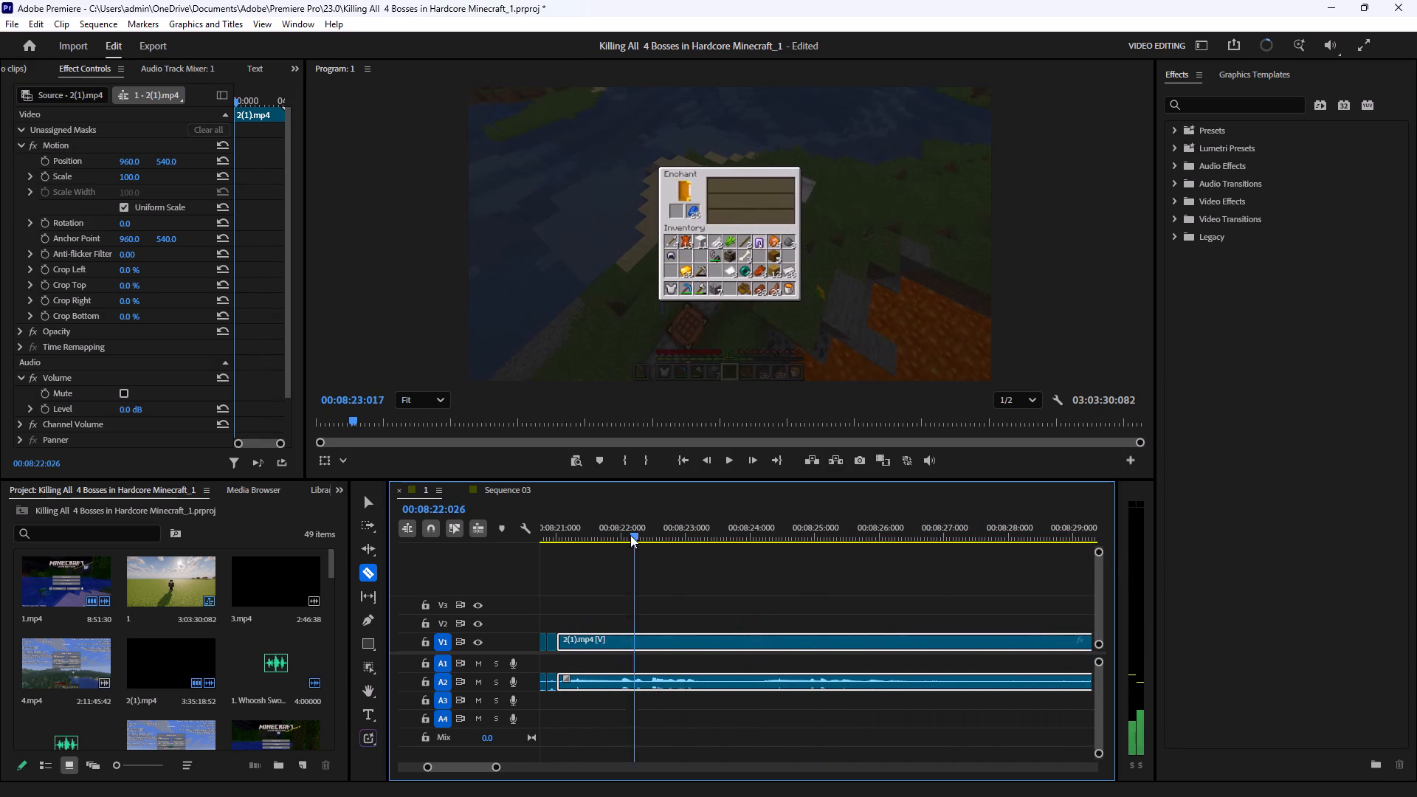
left_click_drag(630, 535, 773, 545)
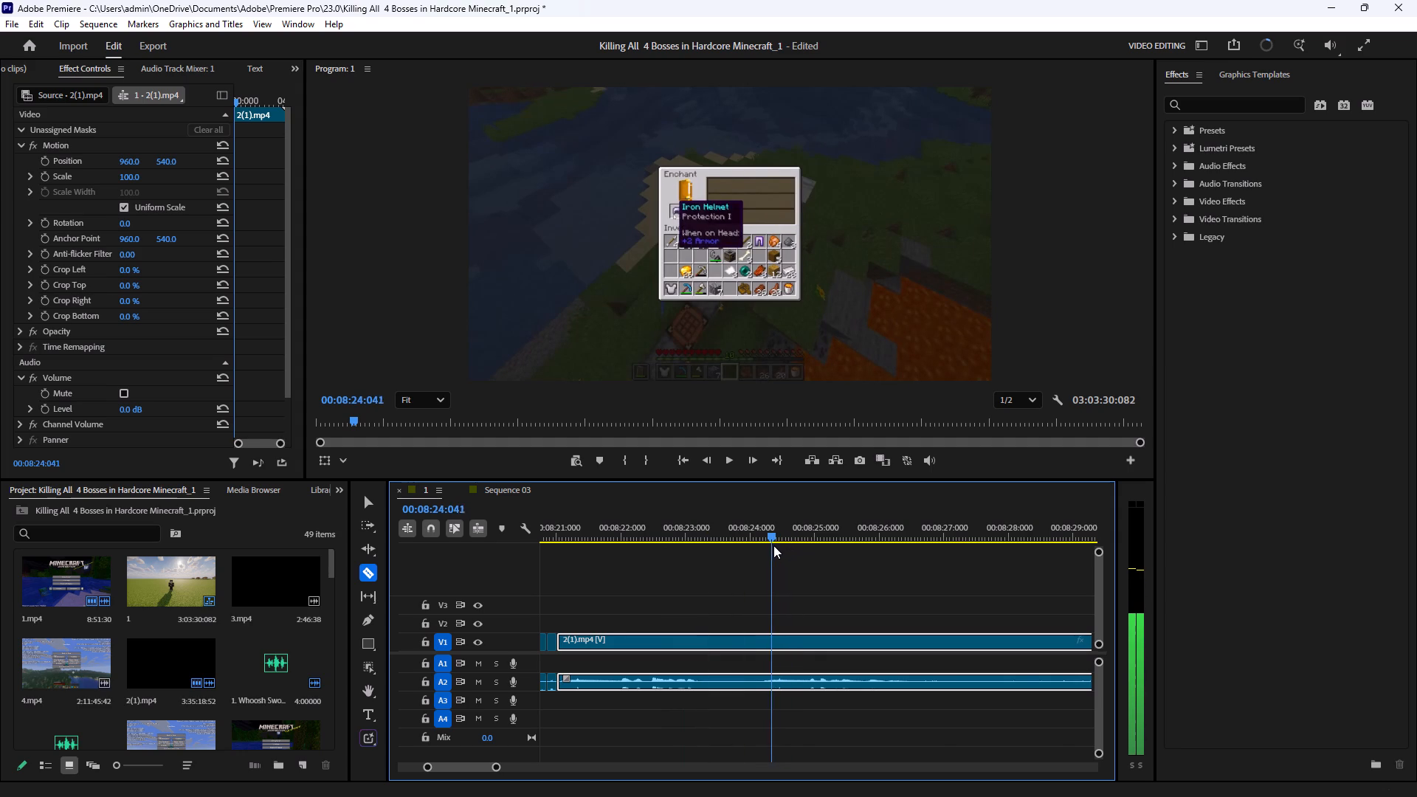
left_click_drag(773, 545, 788, 546)
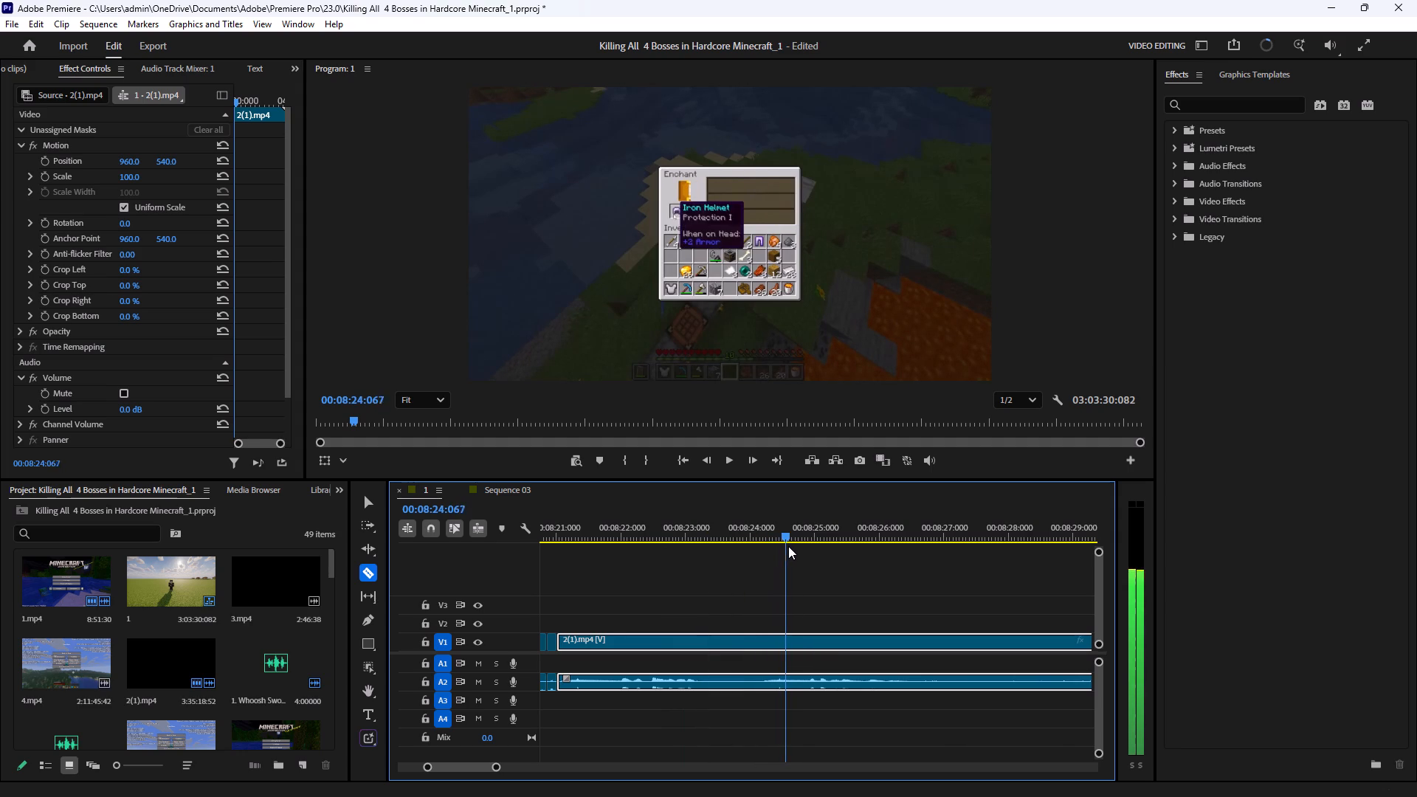
left_click_drag(788, 546, 822, 551)
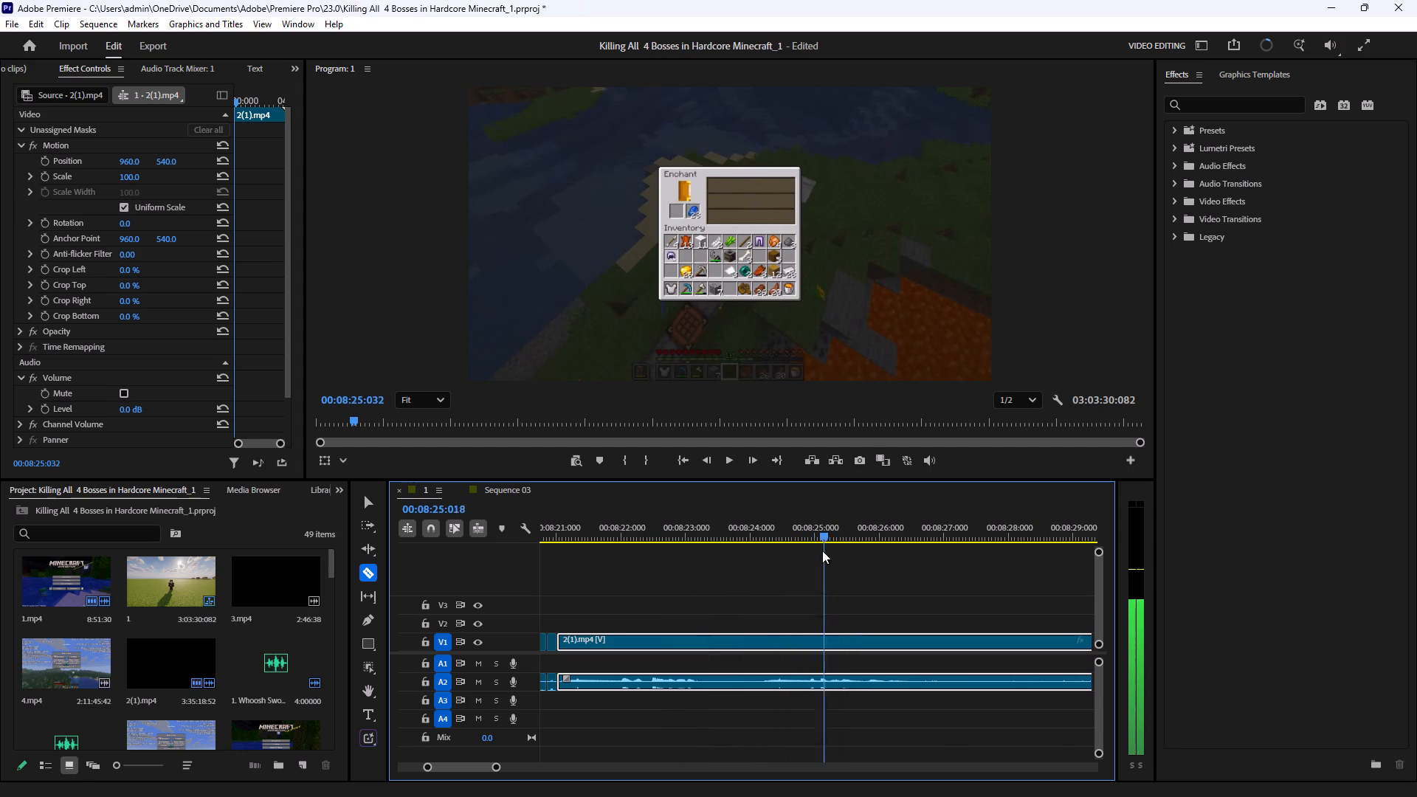
left_click_drag(822, 551, 768, 545)
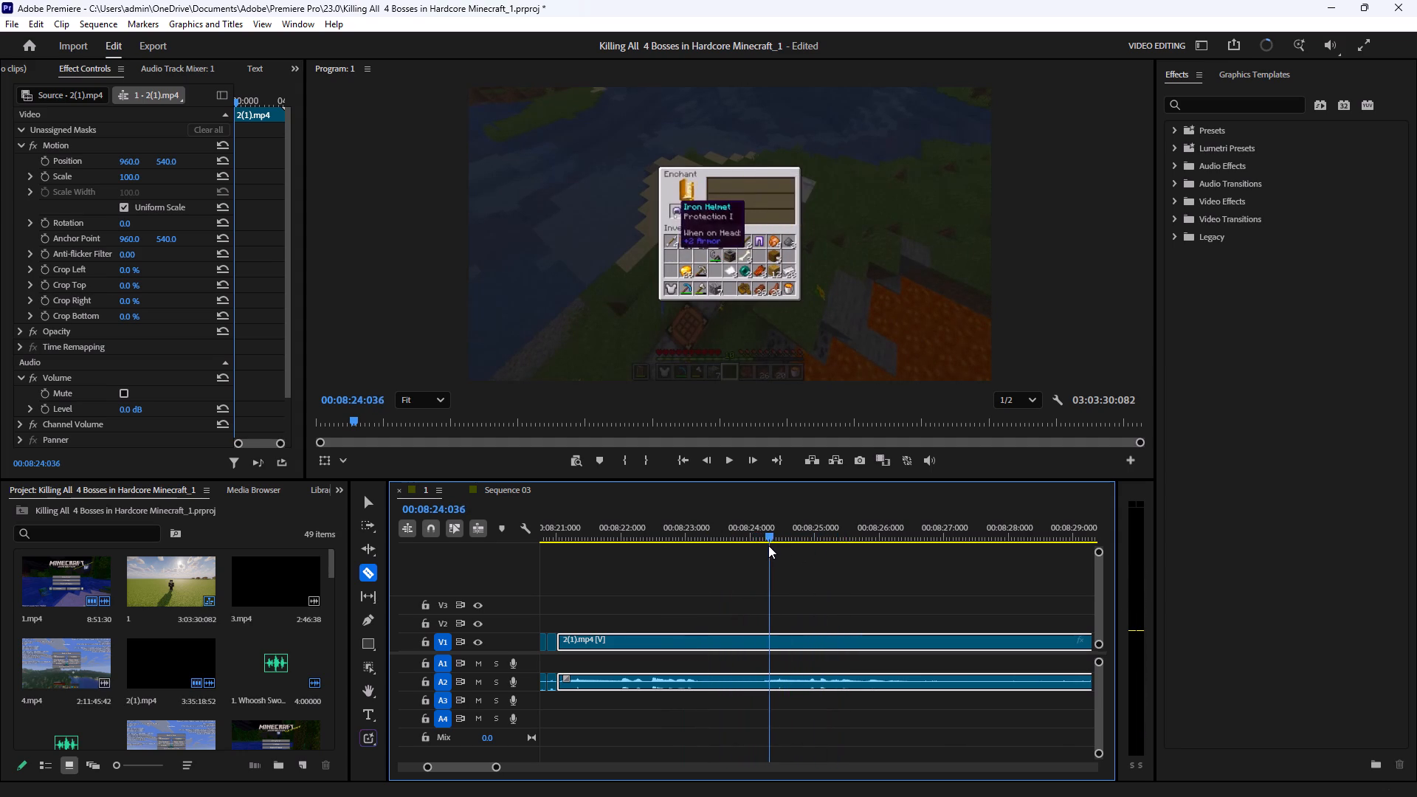
left_click_drag(768, 545, 738, 554)
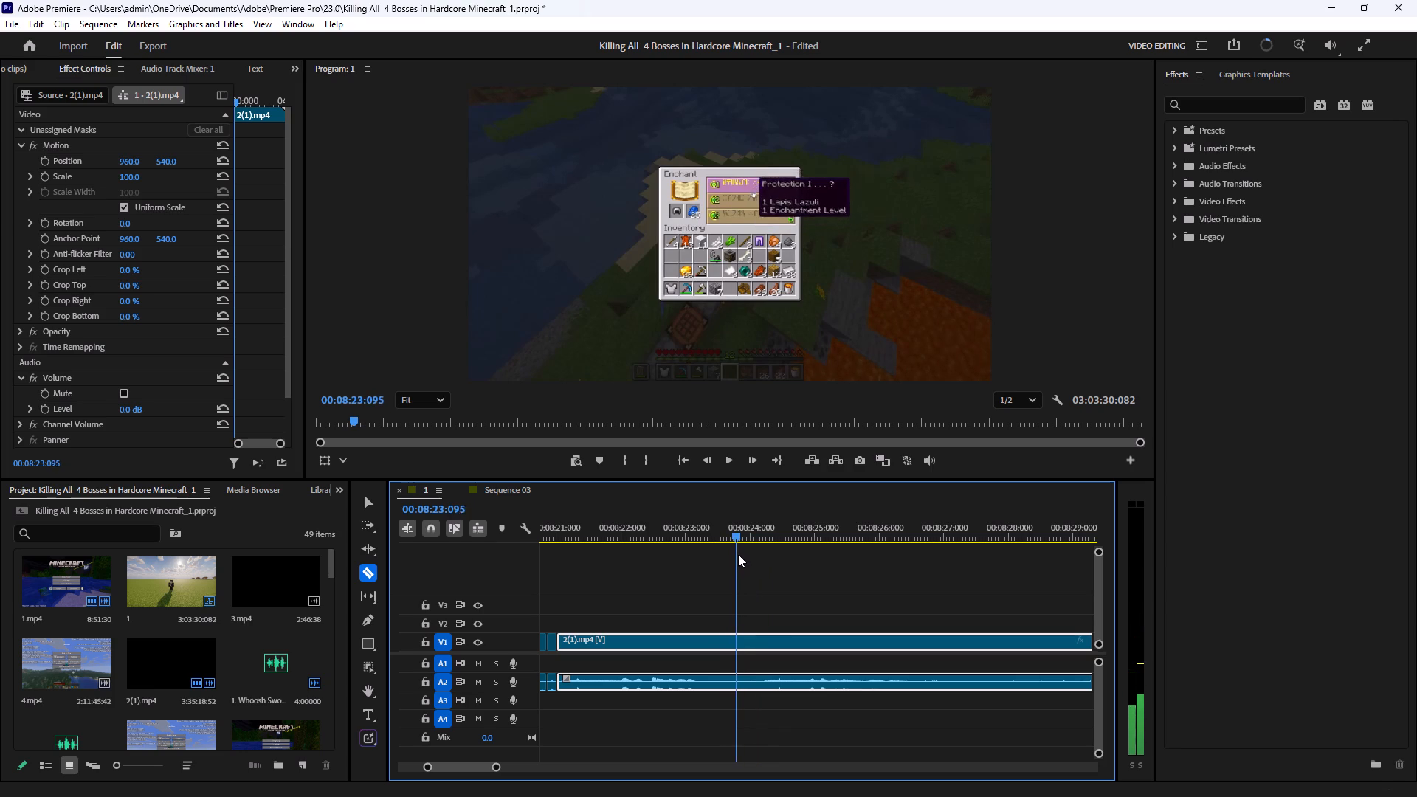
left_click_drag(738, 554, 757, 553)
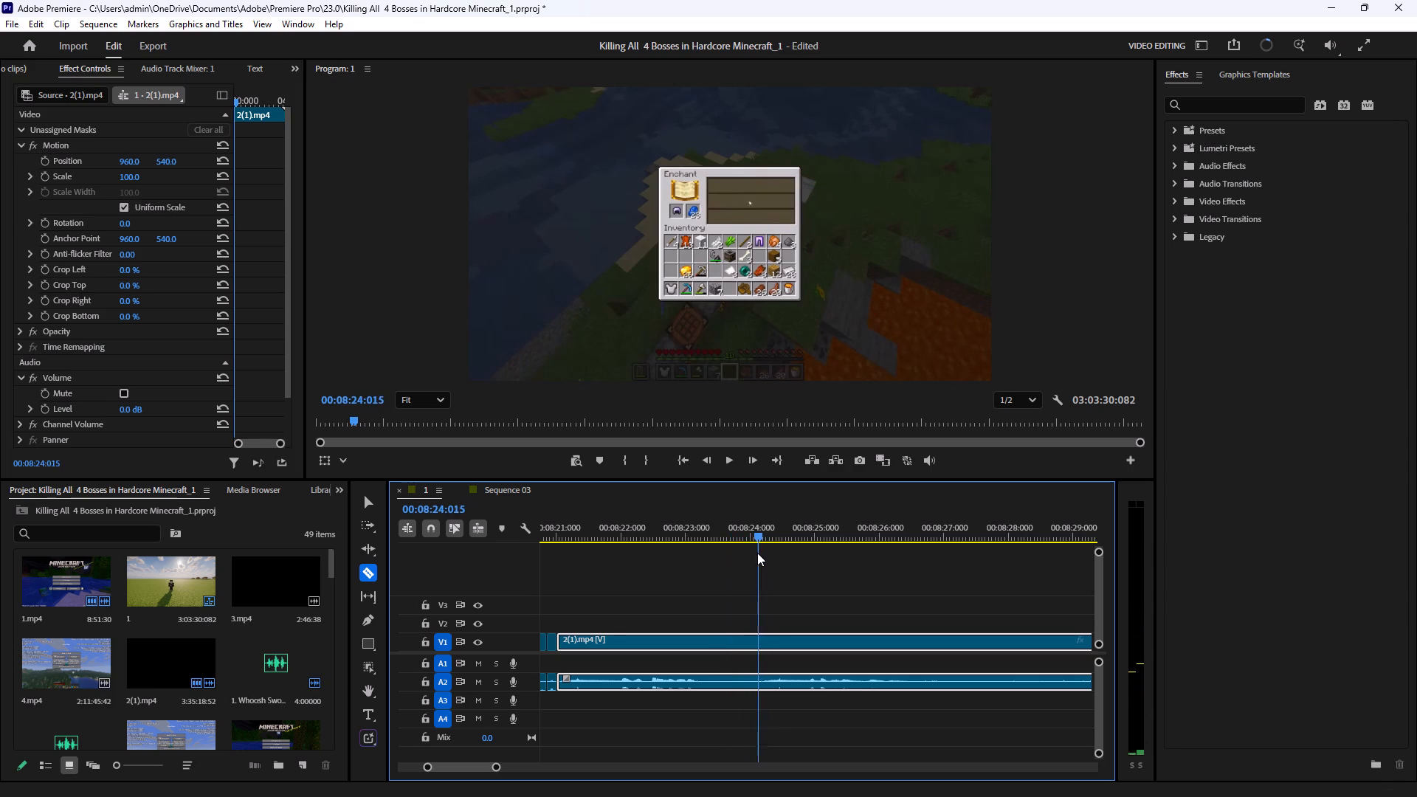
left_click_drag(757, 553, 759, 558)
left_click(767, 644)
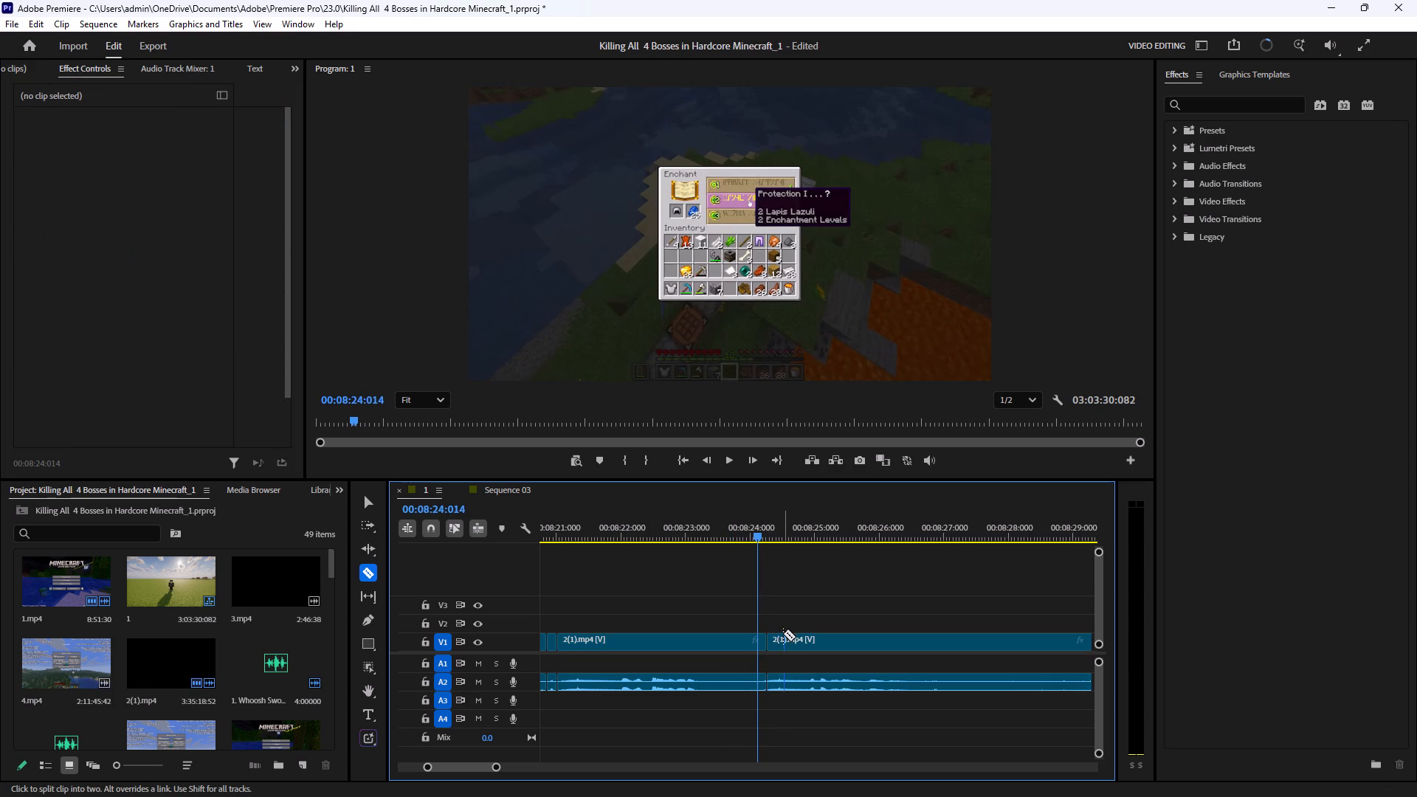
left_click(783, 633)
Play on to the chestplate enchanting and split the footage there at about 00:08:28:090 and 00:08:28:110.
left_click(724, 456)
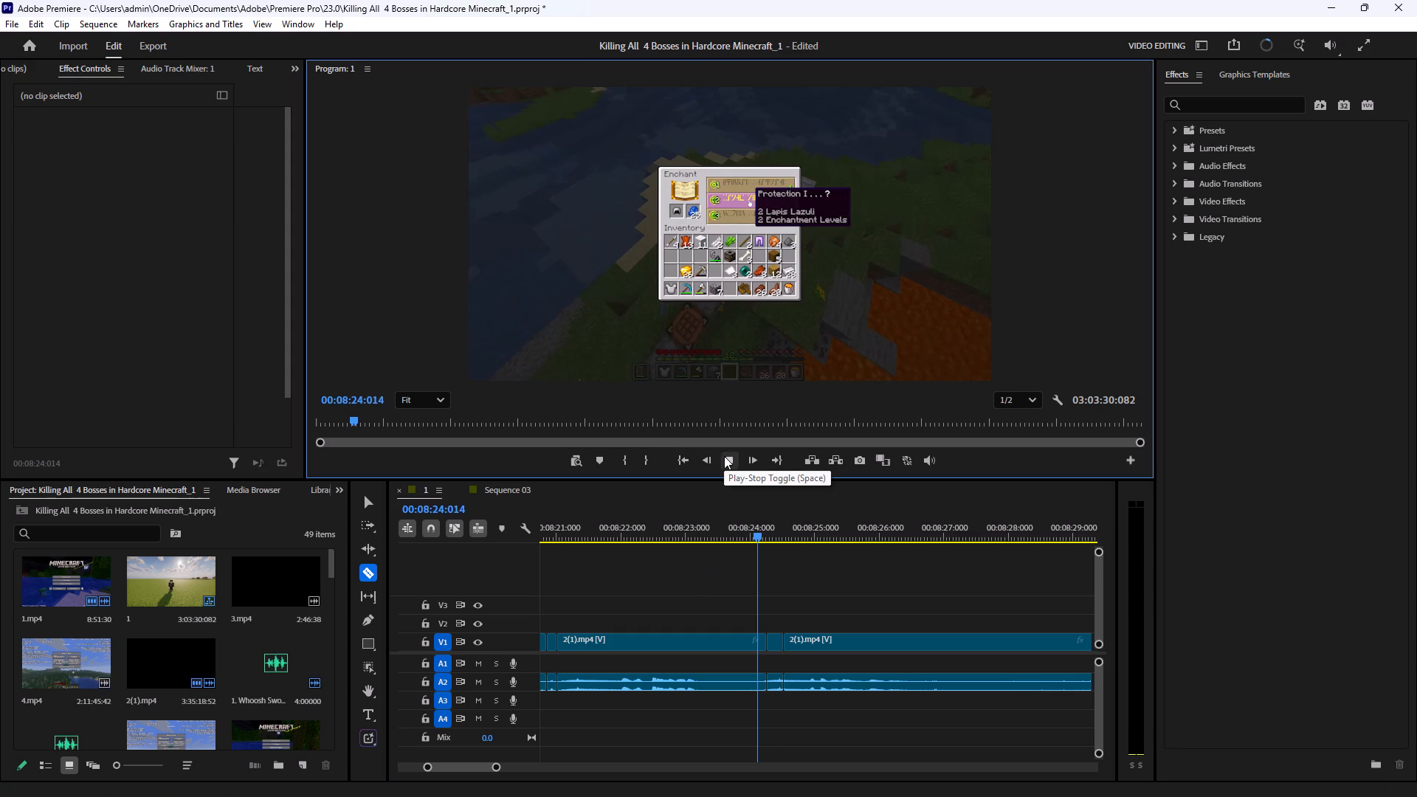
left_click(724, 456)
left_click(724, 456)
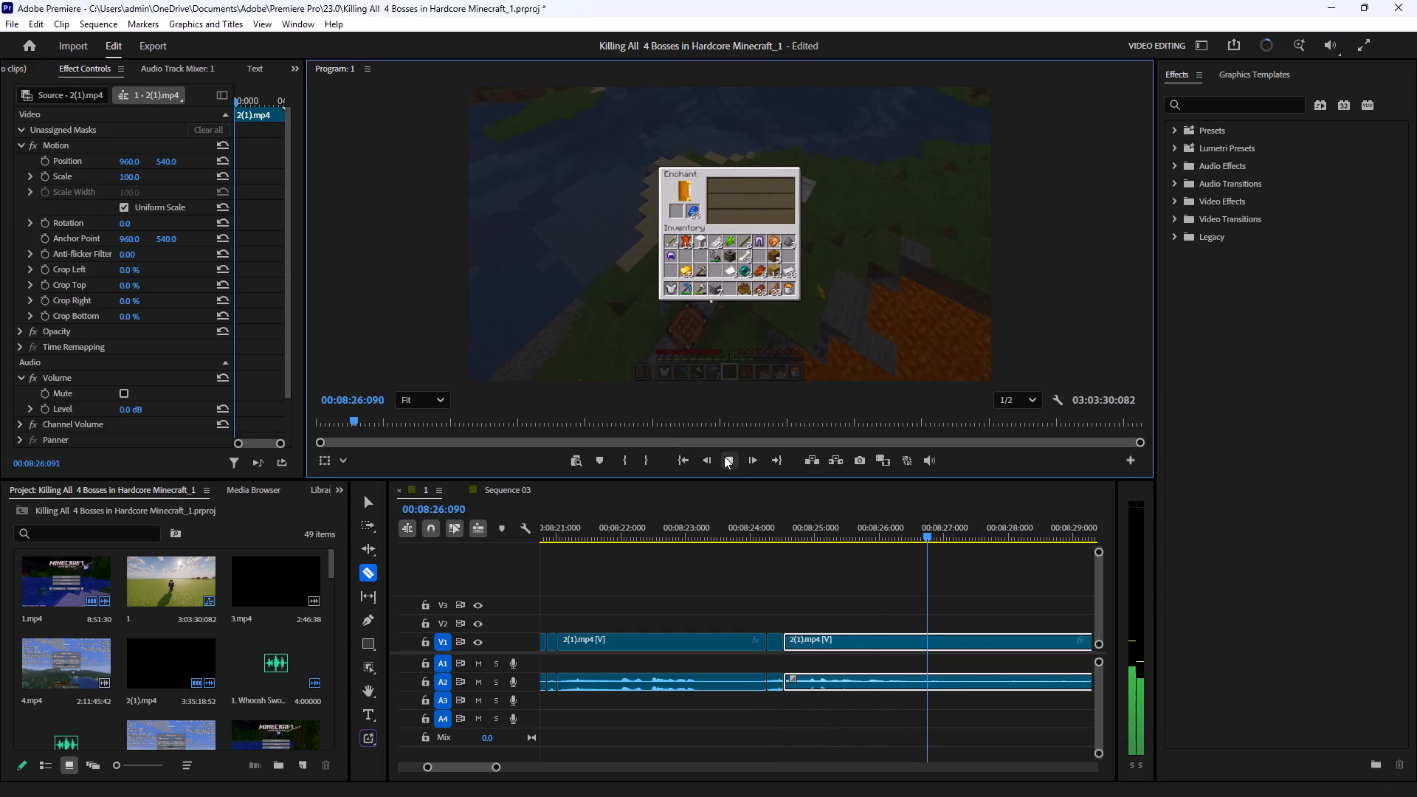
left_click(724, 456)
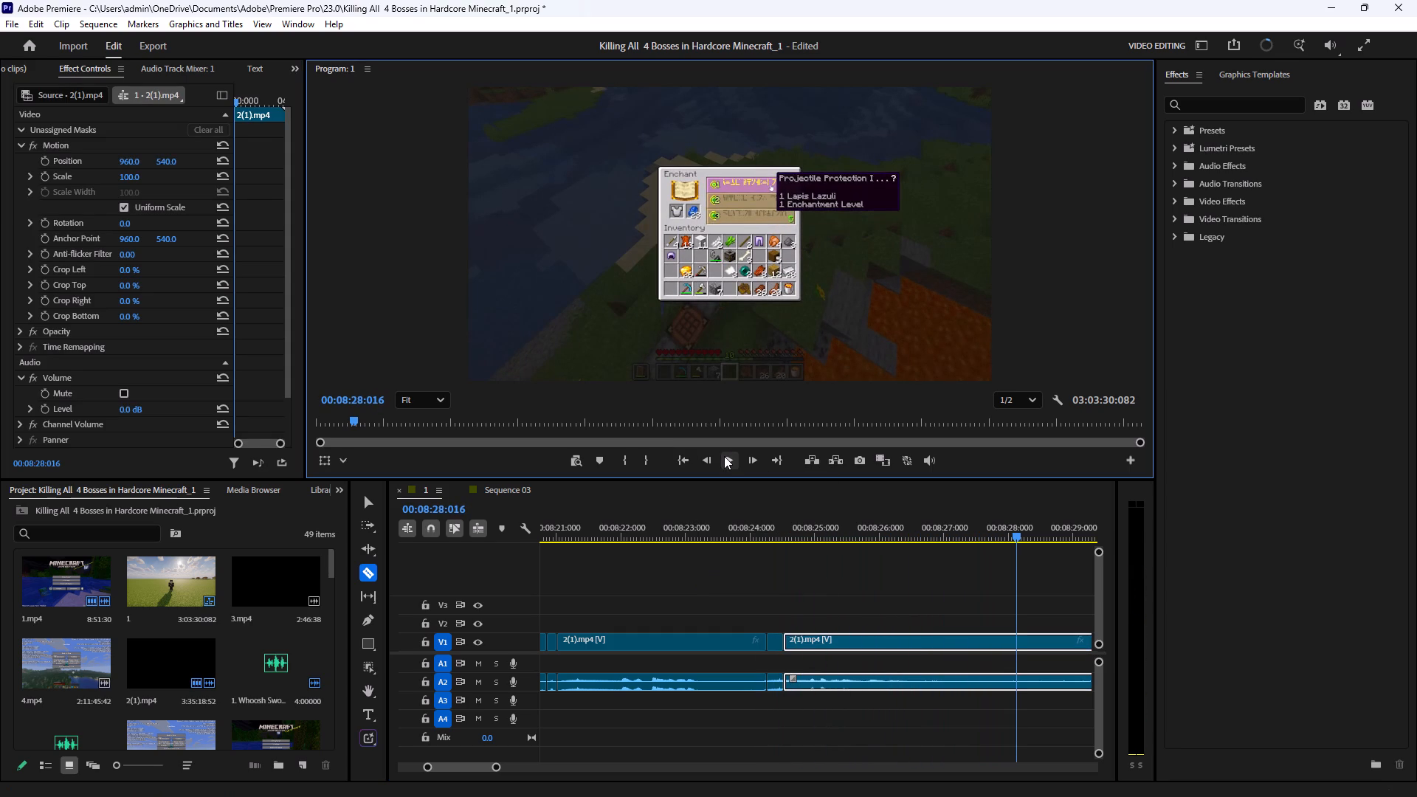
left_click(1059, 641)
left_click(1069, 639)
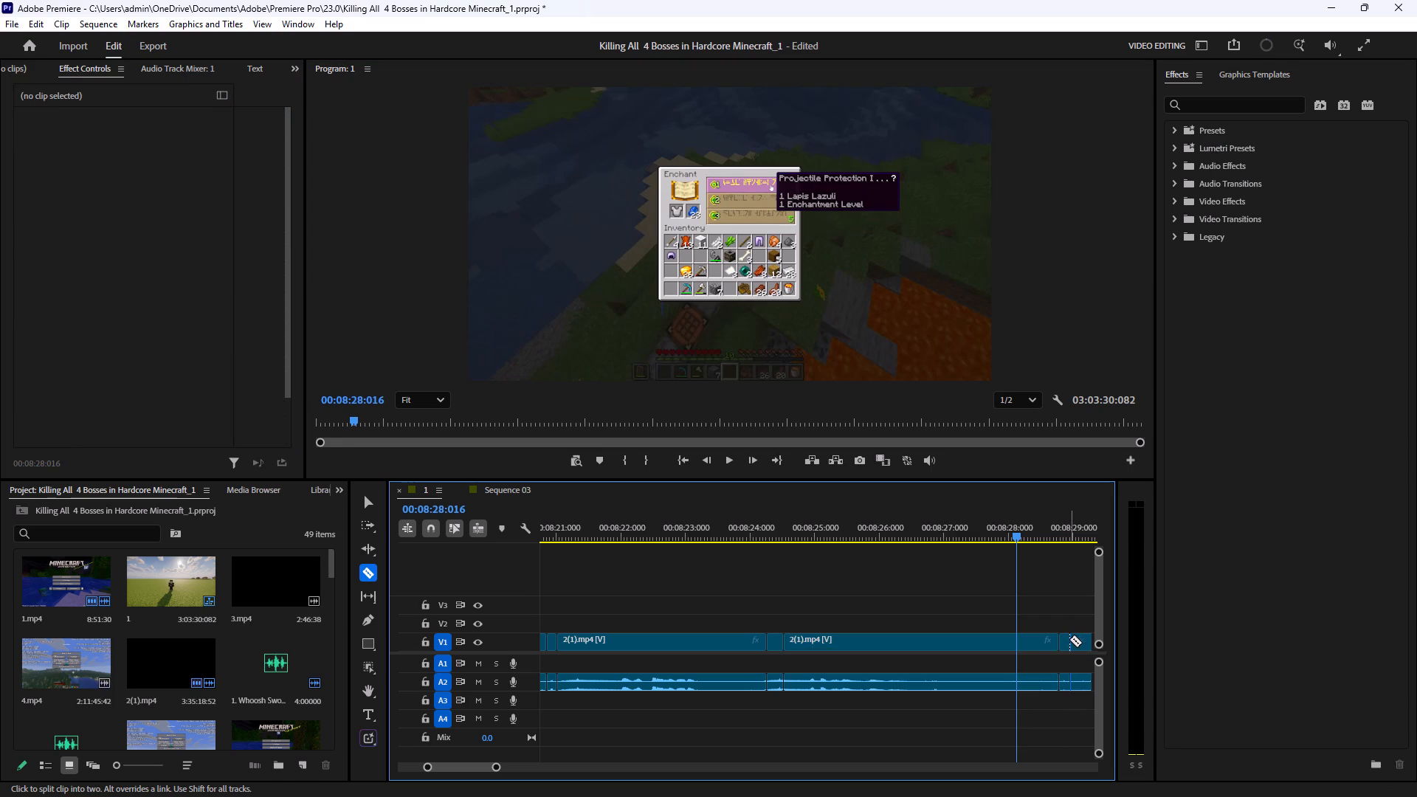
Delete the long pieces between the helmet and chestplate snippets and between the leggings and helmet snippets.
left_click(371, 508)
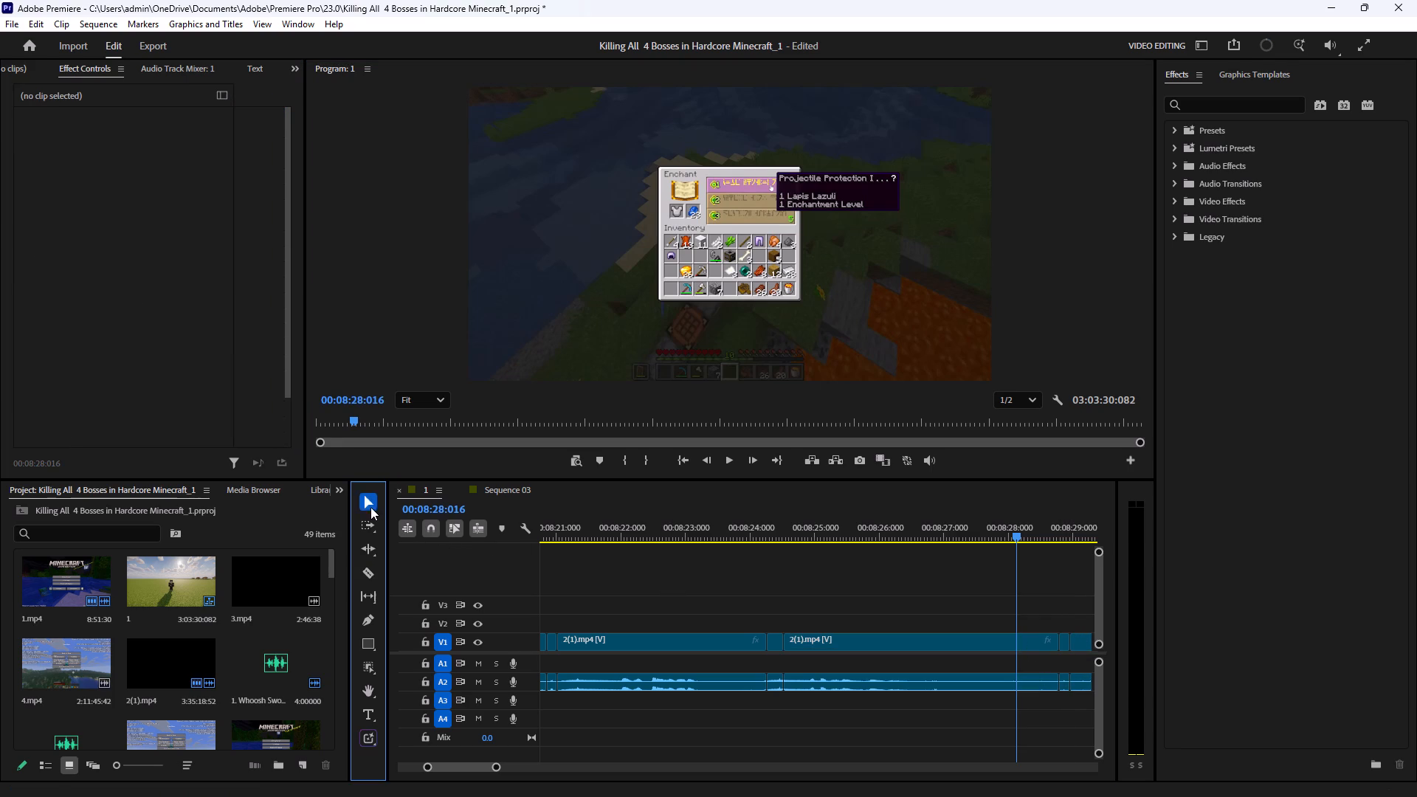
left_click_drag(873, 587, 858, 729)
key("BackSpace")
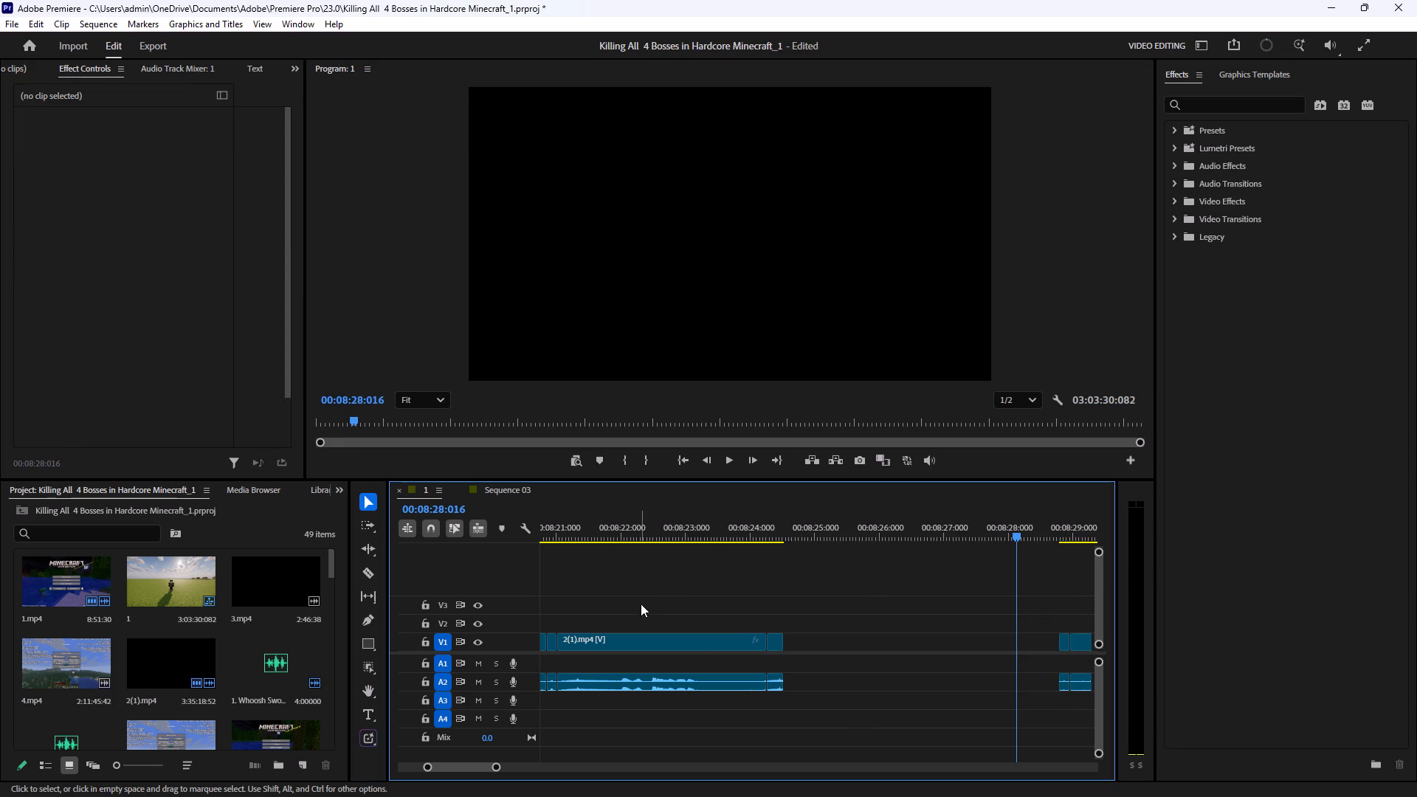
left_click_drag(649, 588, 641, 724)
key("BackSpace")
Move the short helmet and chestplate snippets directly behind the leggings snippet near 00:08:21, and play the joined part.
left_click_drag(824, 733, 769, 616)
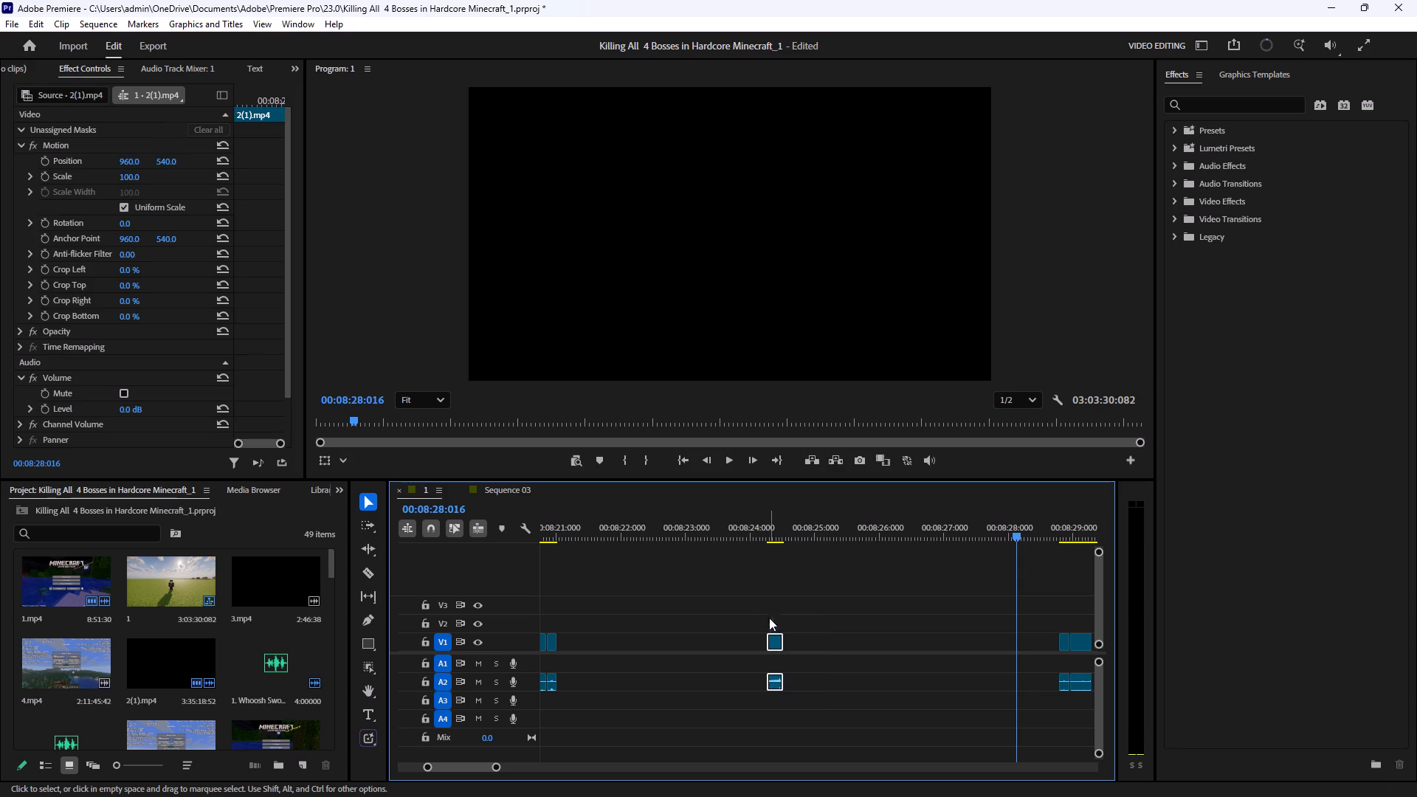
left_click(1045, 705)
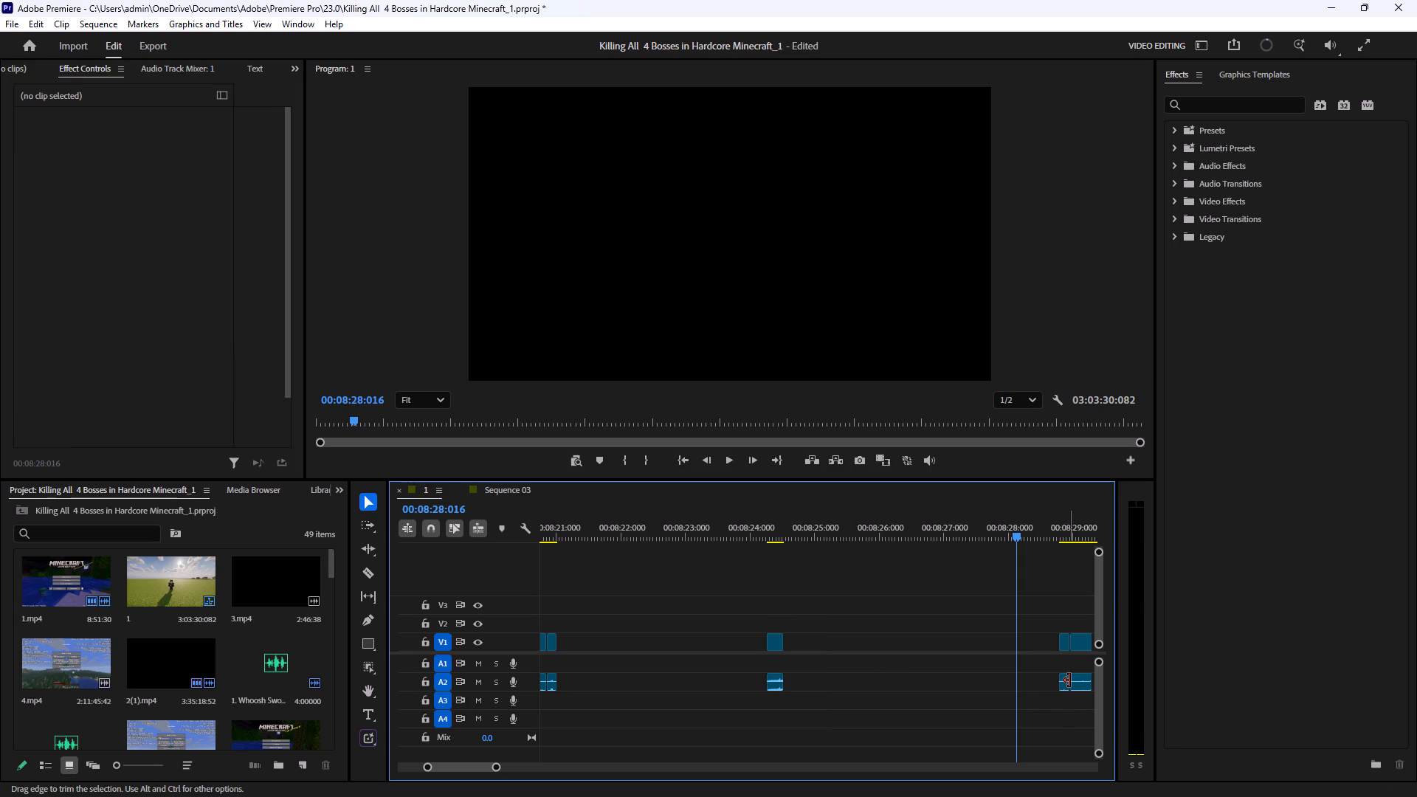
left_click_drag(1063, 642, 793, 652)
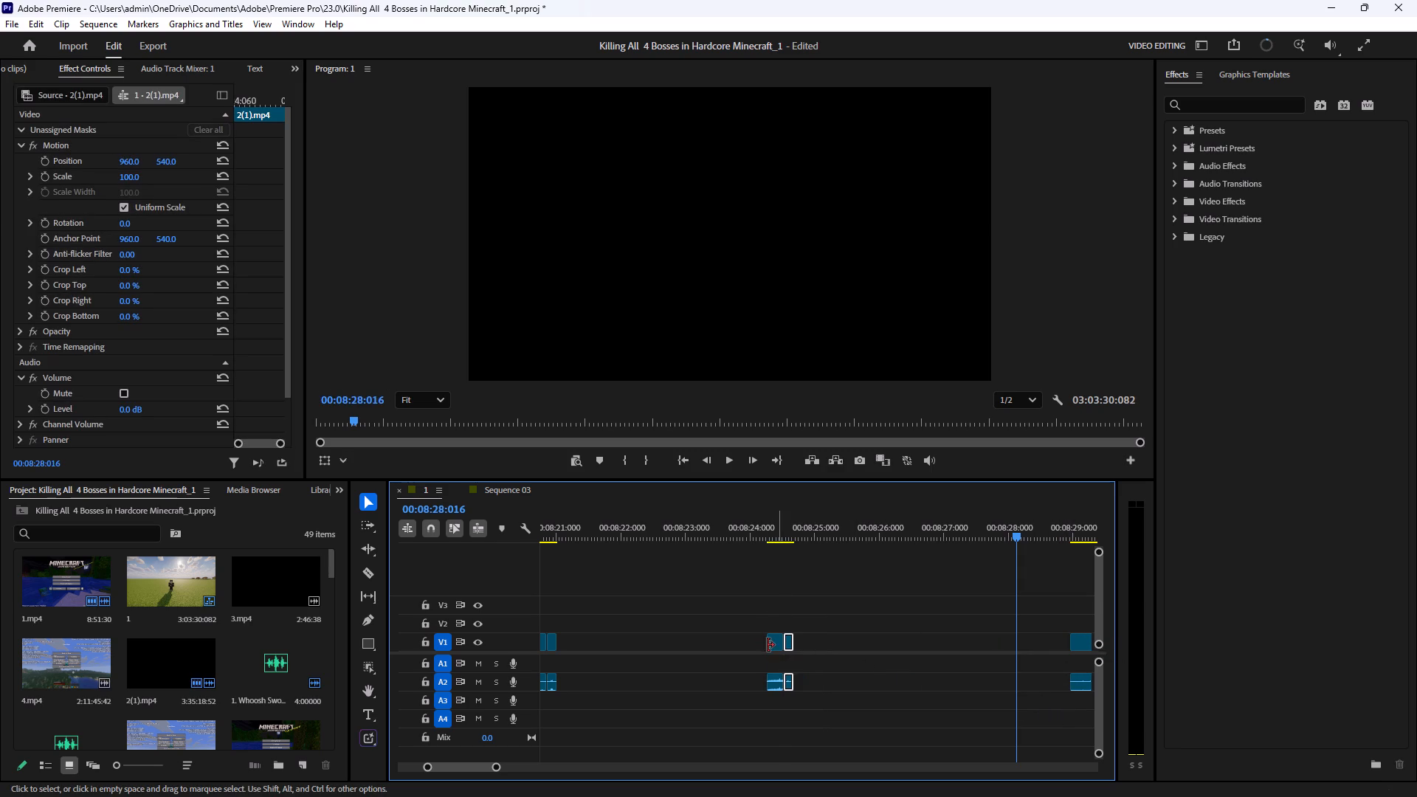
left_click_drag(773, 642, 569, 652)
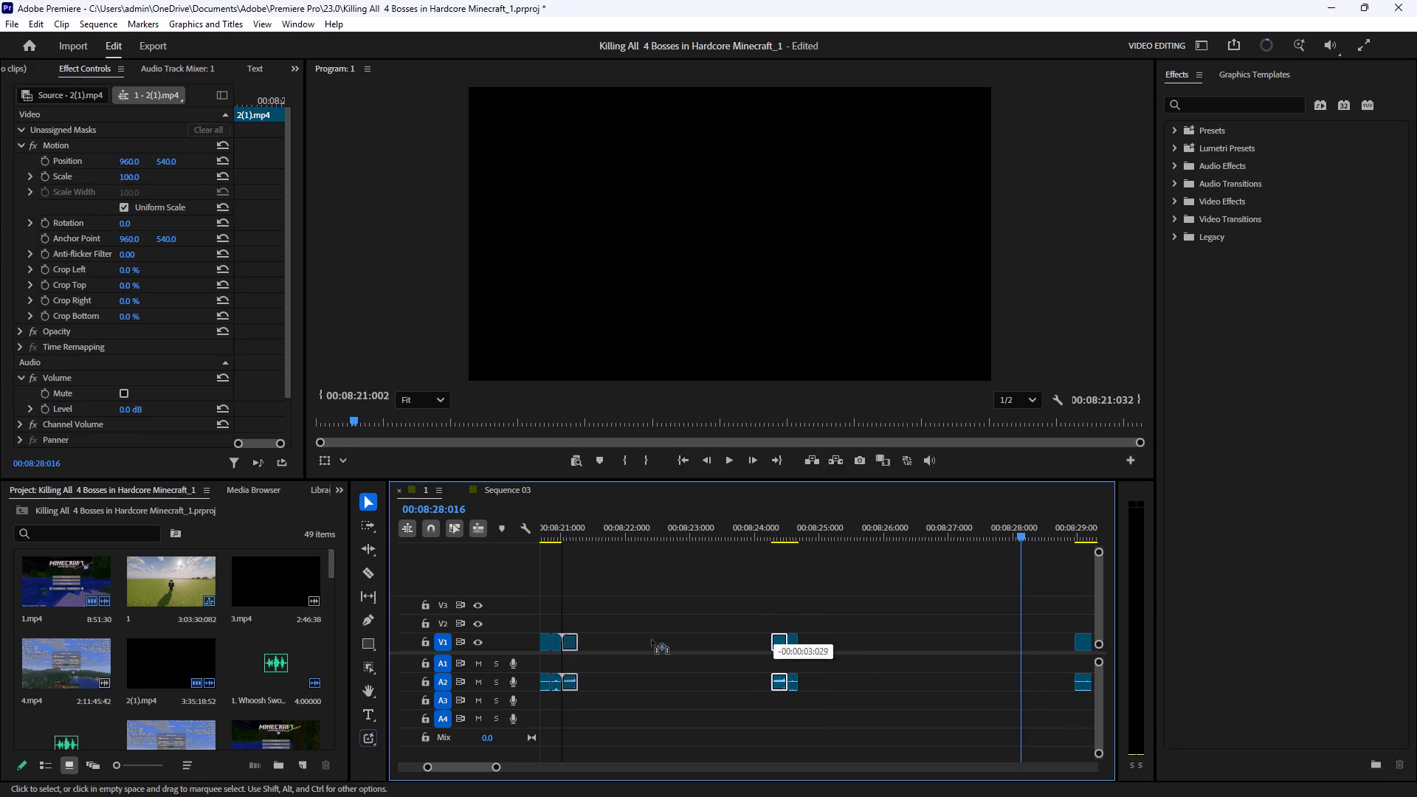
left_click_drag(794, 643, 587, 652)
left_click(730, 612)
left_click(562, 536)
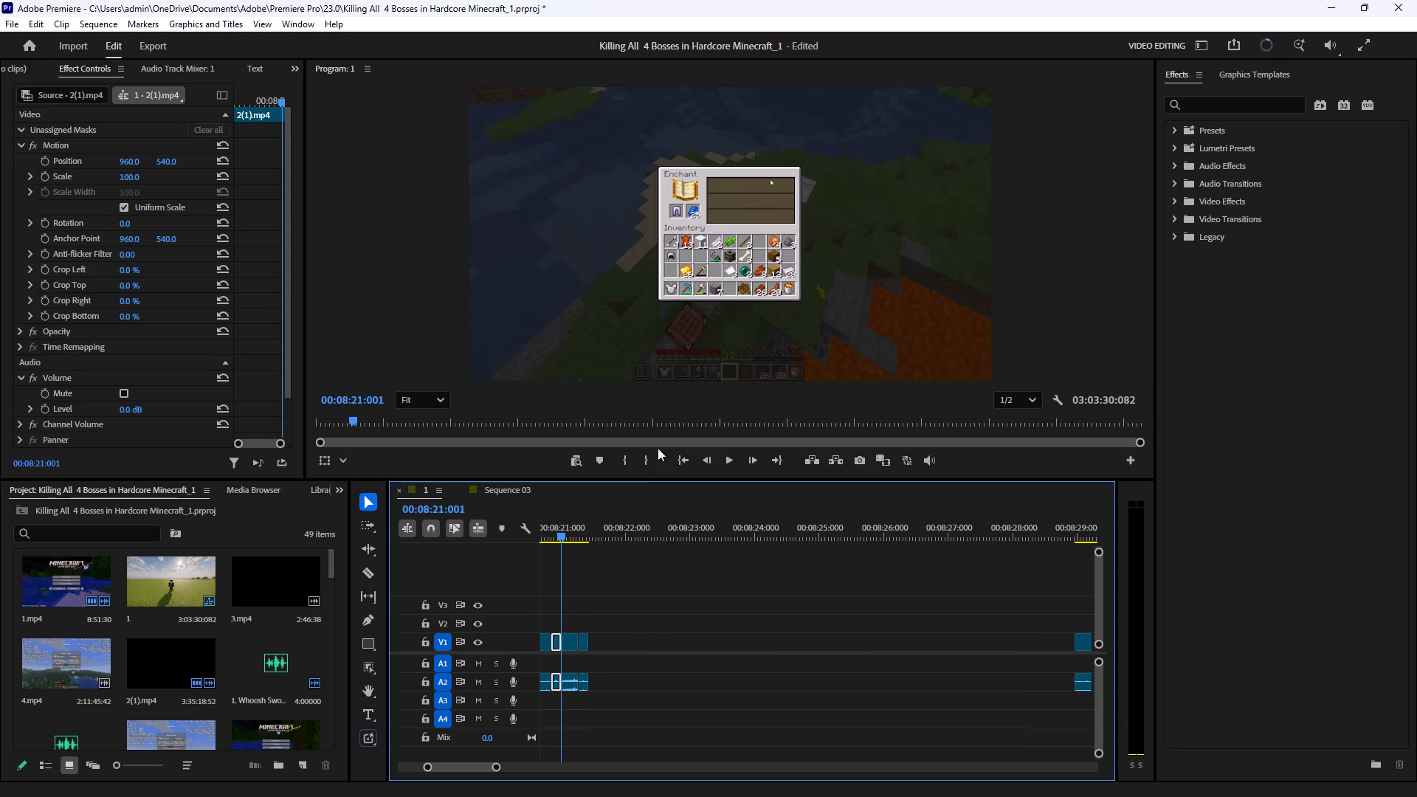
left_click(729, 458)
left_click(776, 616)
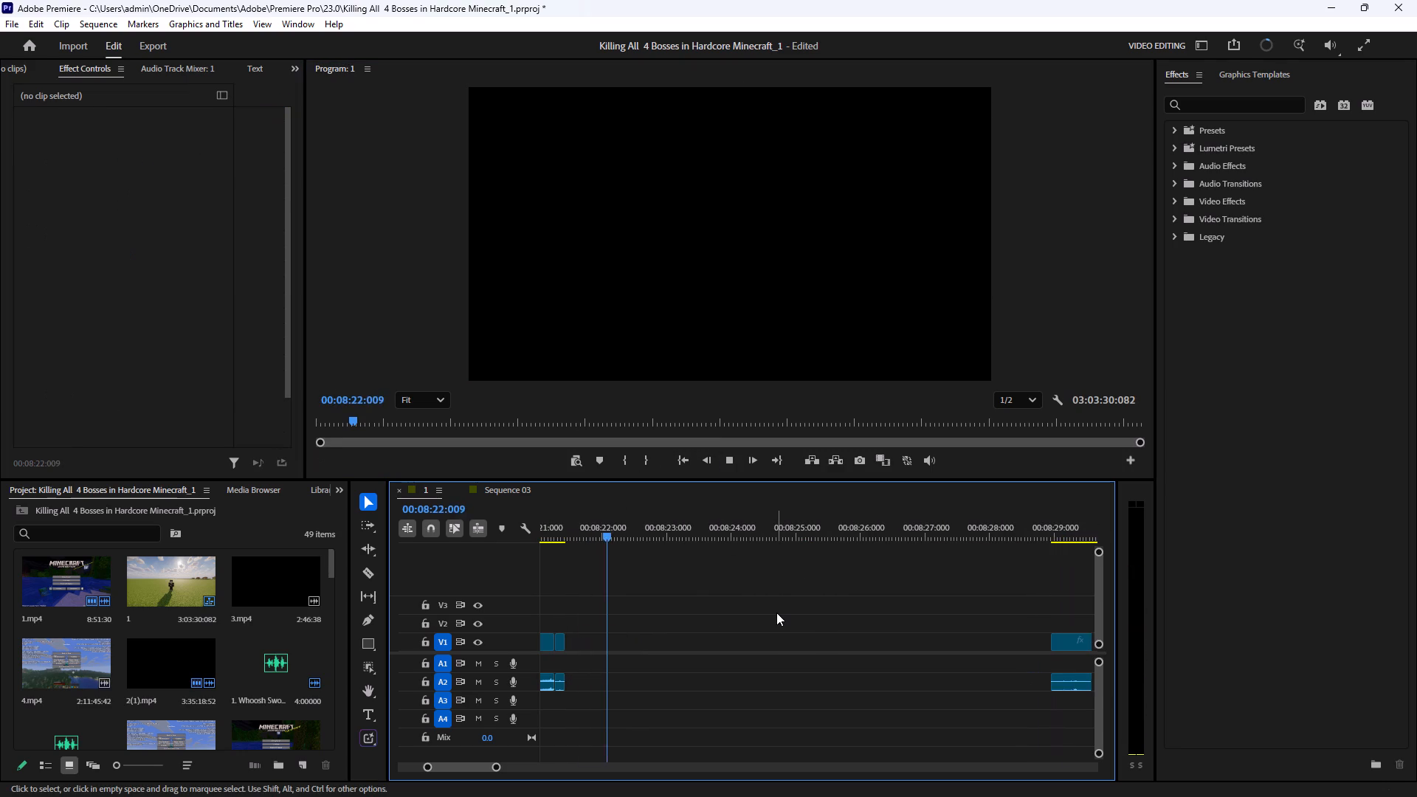
key("space")
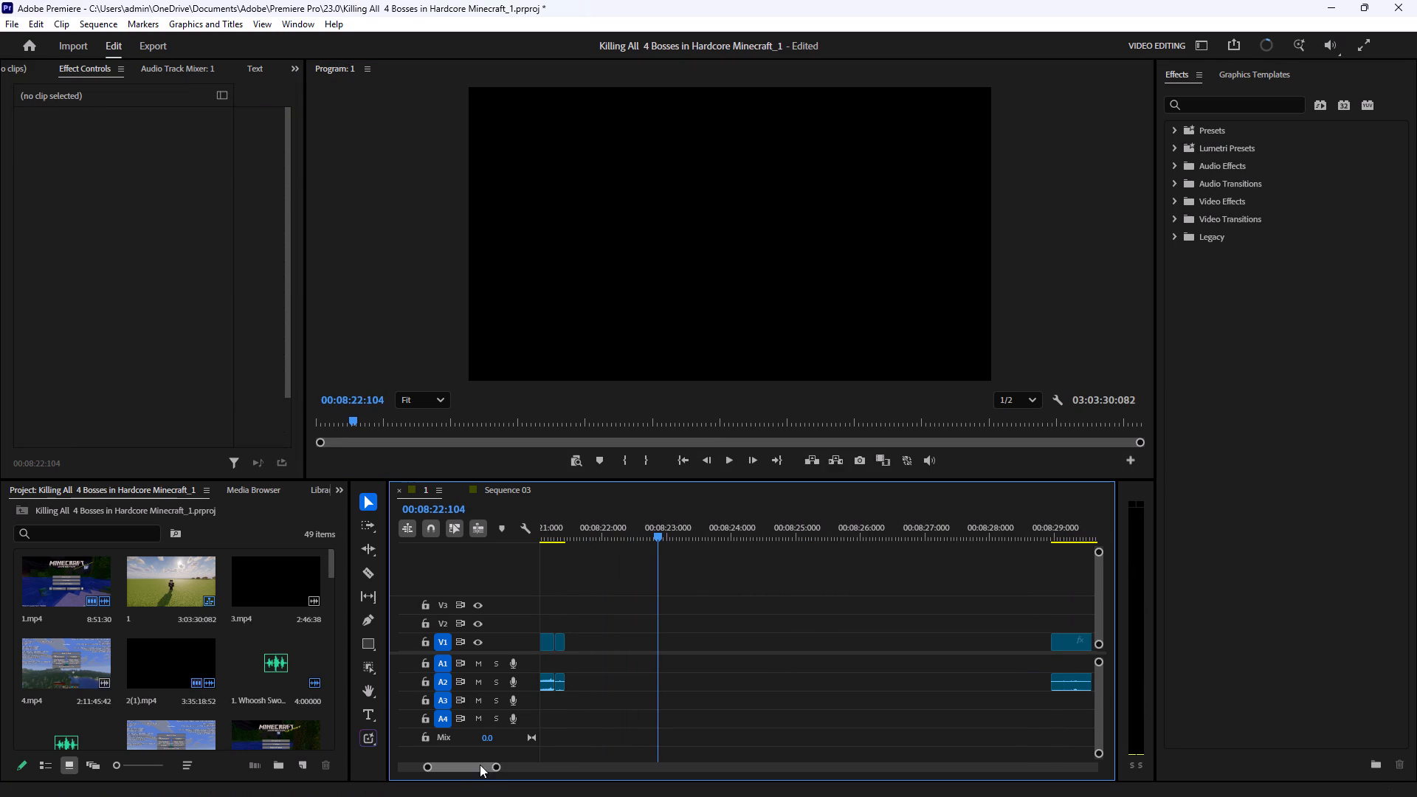
Move the joined enchanting pieces against the end of the iron armor crafting piece at about 00:08:12:021, and play the join.
left_click(480, 767)
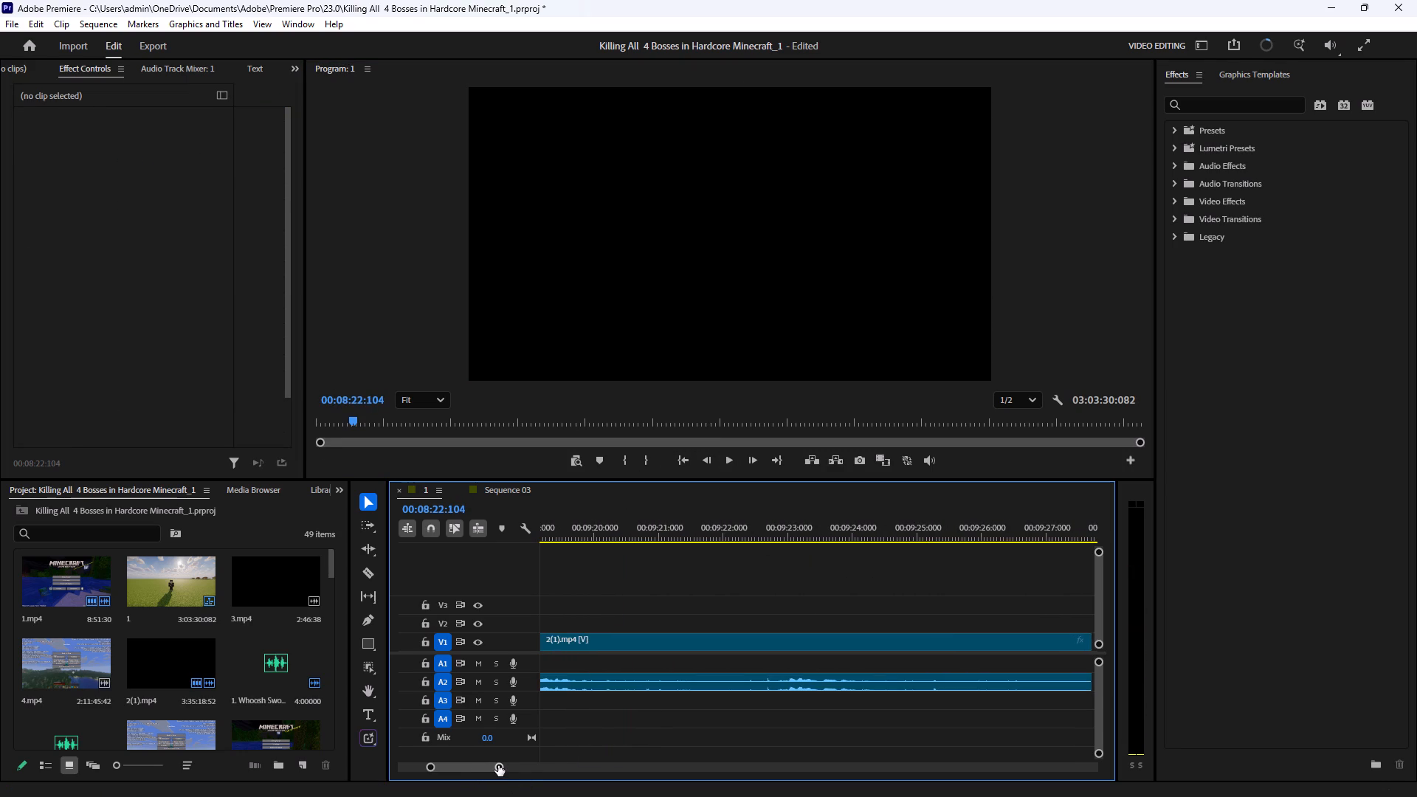
left_click_drag(498, 765, 474, 772)
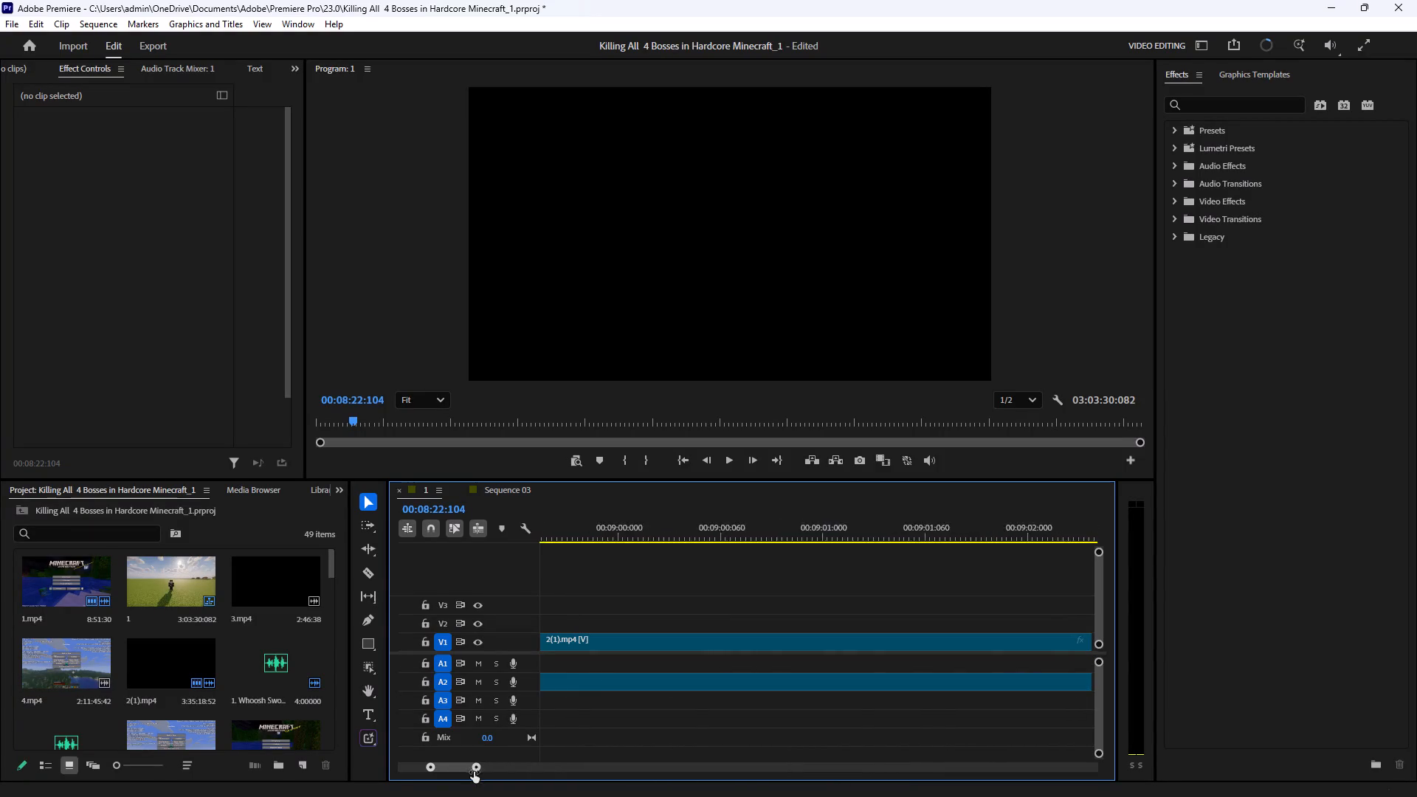
left_click_drag(474, 772, 1170, 773)
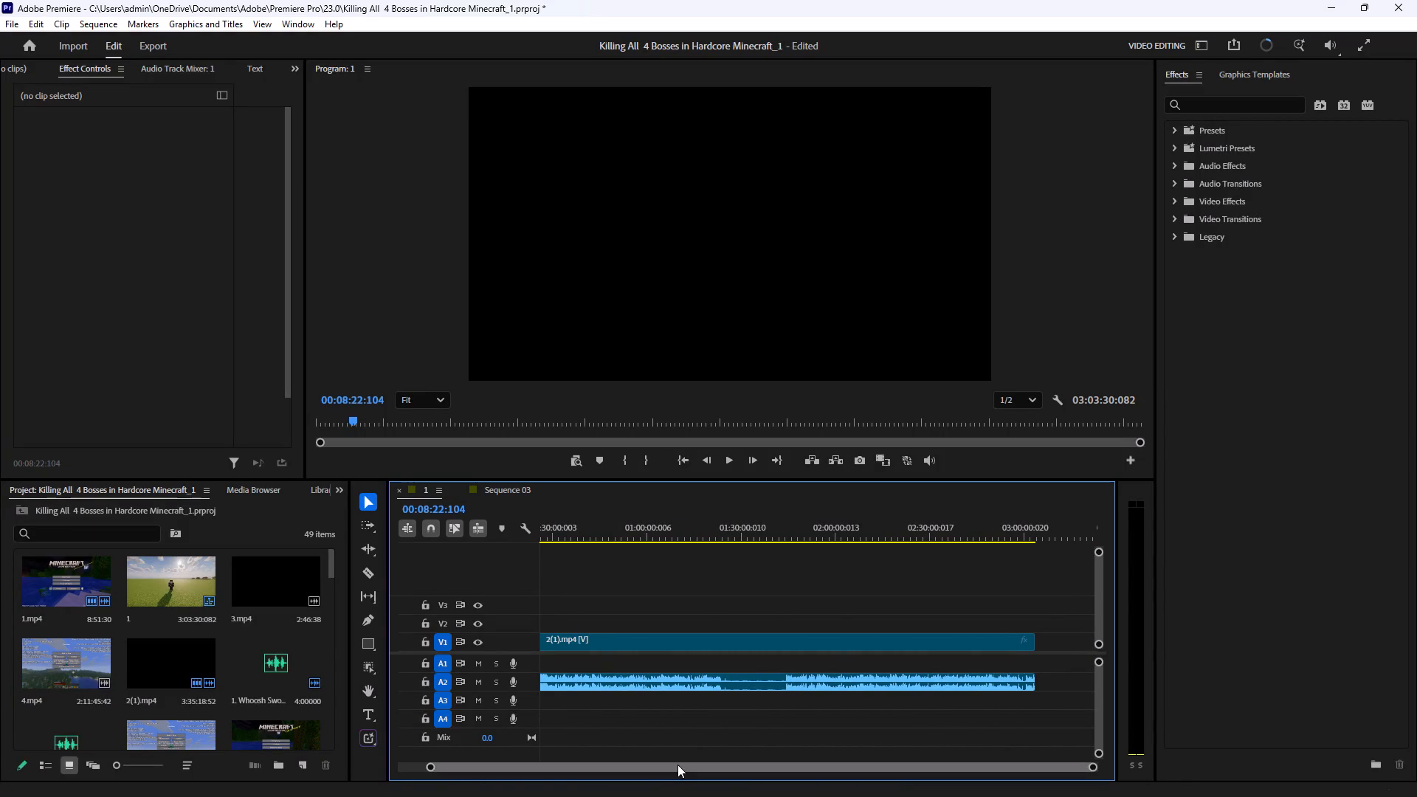
left_click_drag(678, 765, 546, 776)
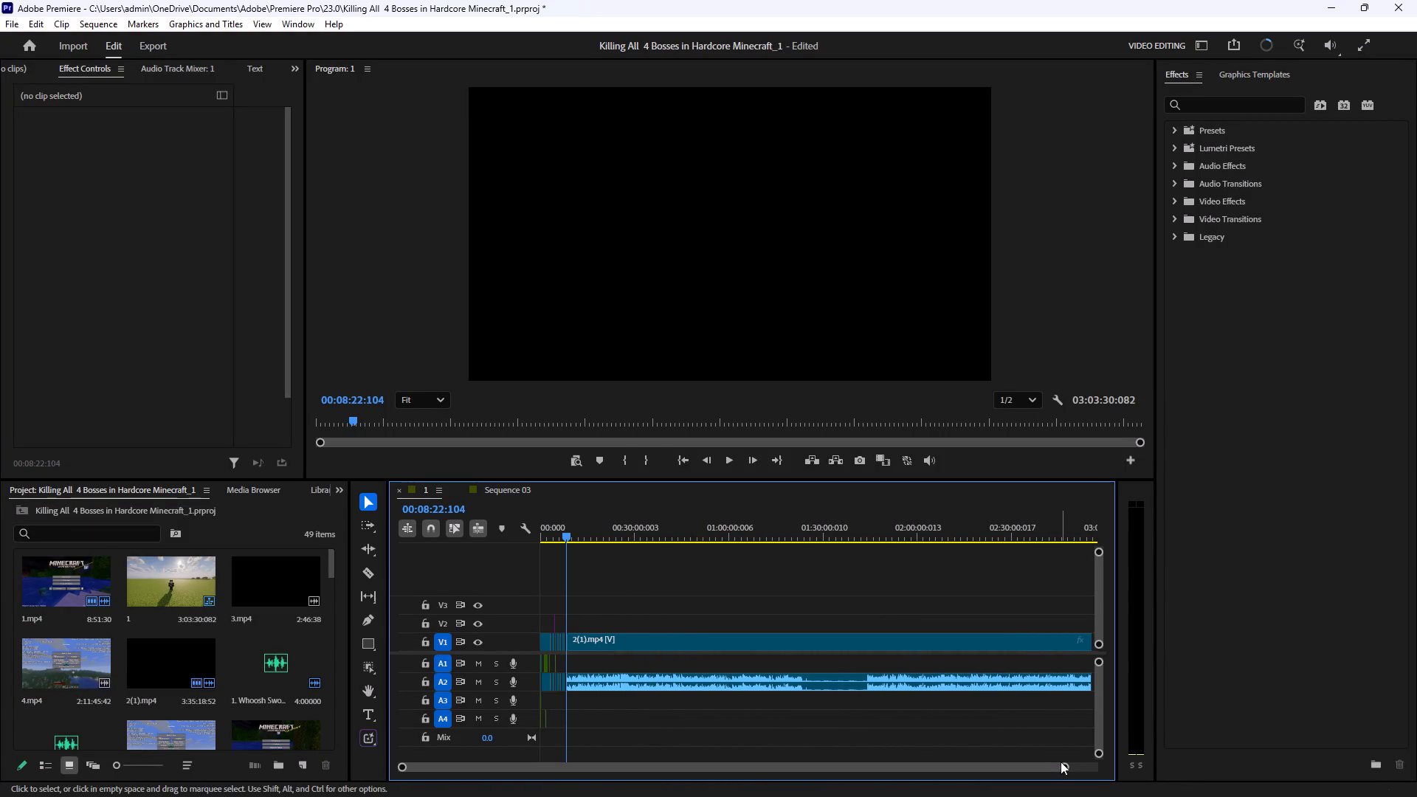
left_click_drag(1061, 766, 606, 767)
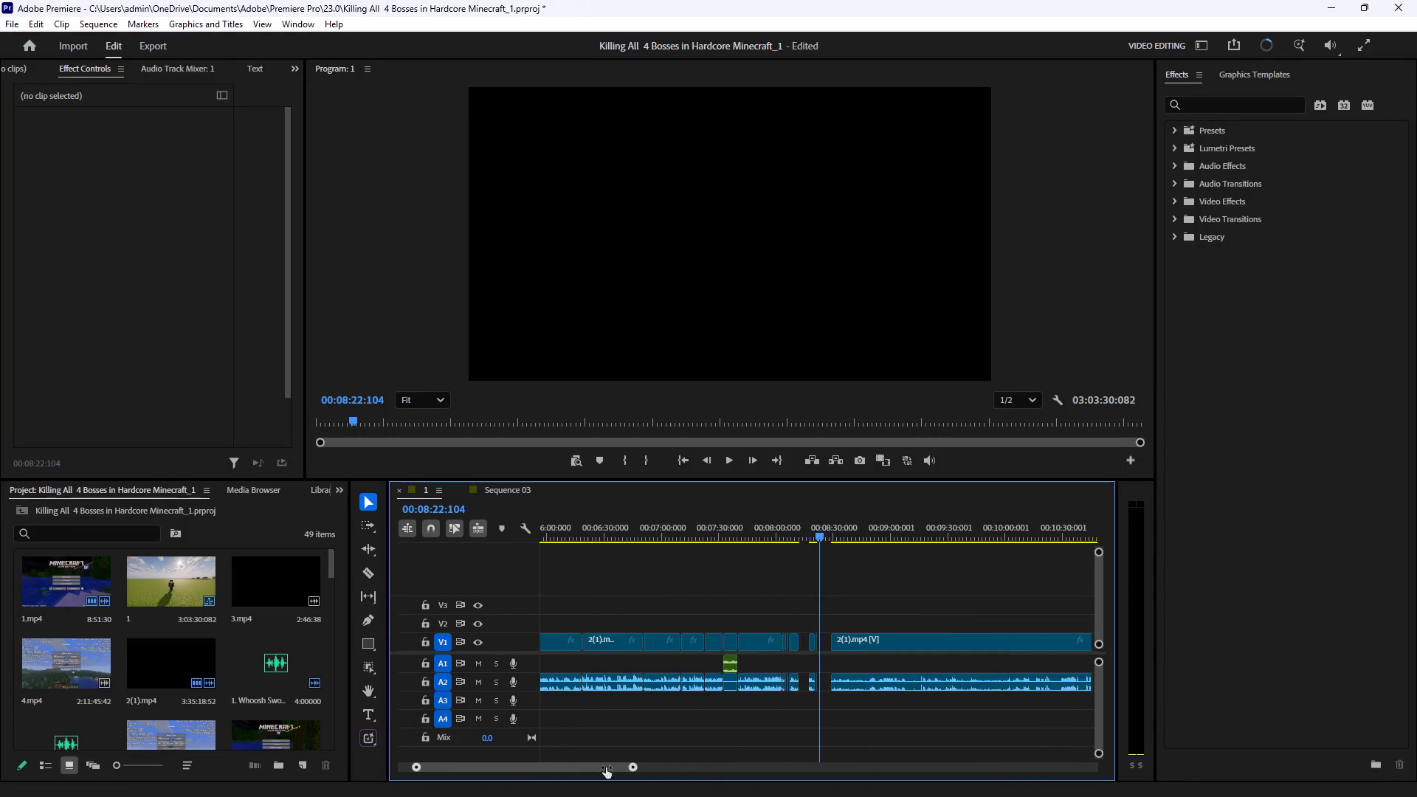
left_click_drag(606, 767, 541, 773)
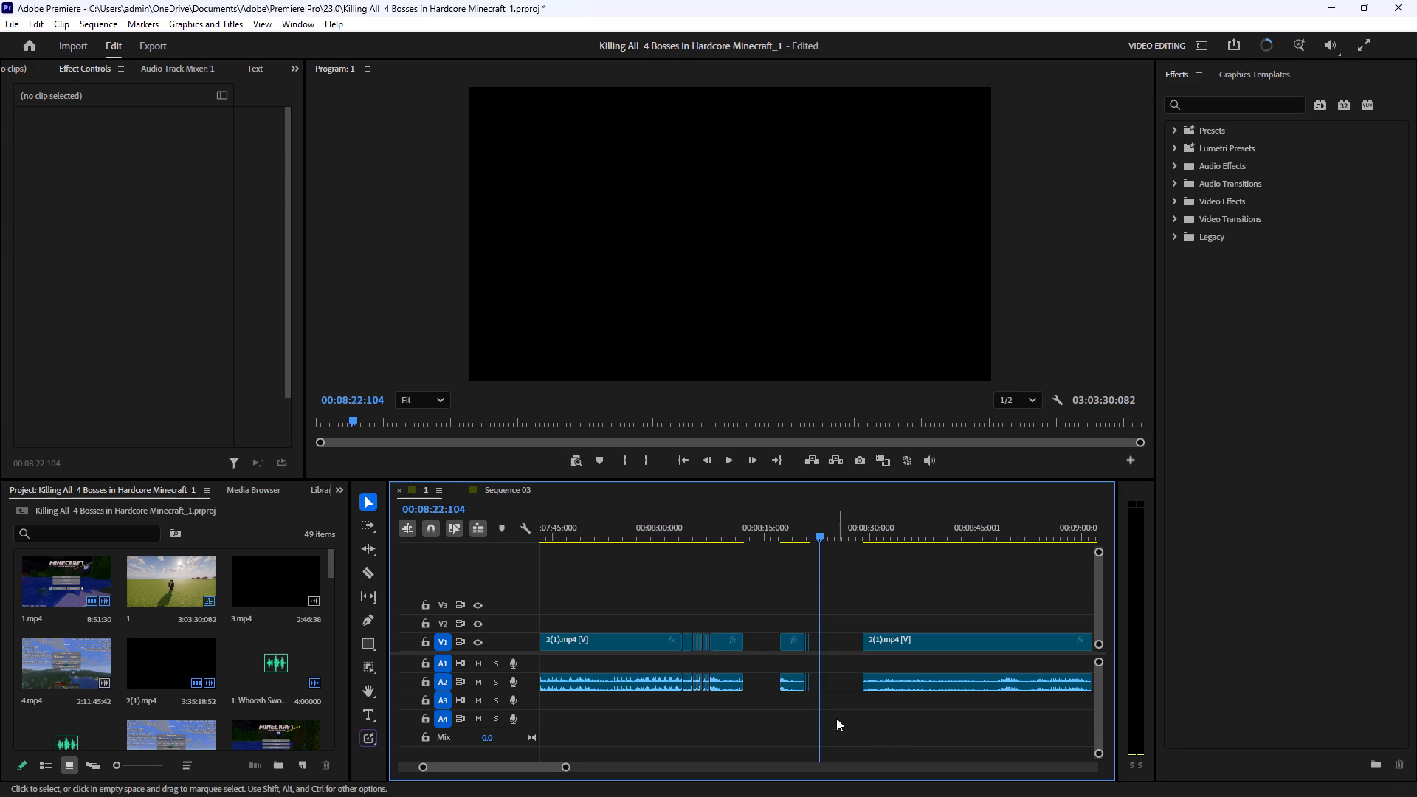
left_click_drag(714, 514, 726, 514)
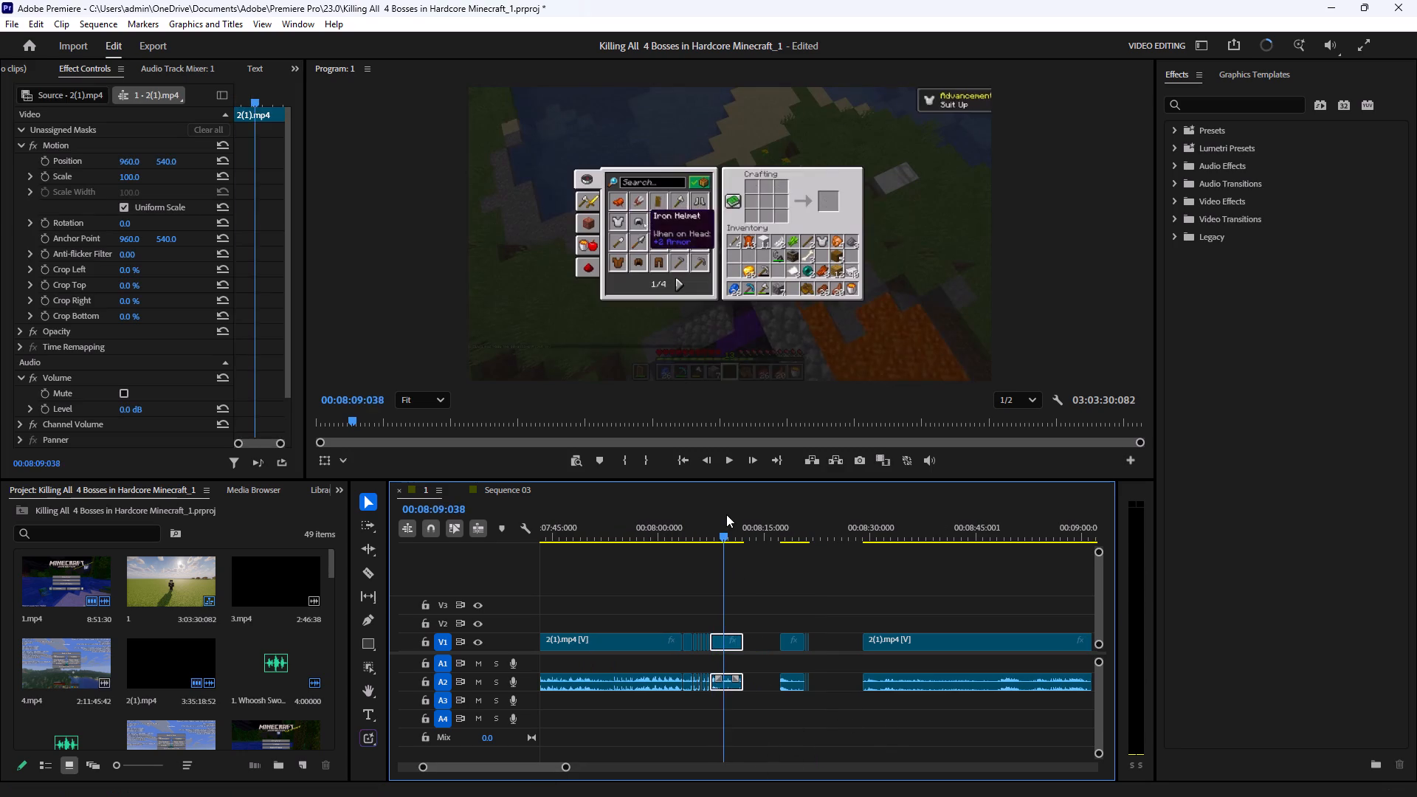
left_click_drag(726, 514, 768, 511)
left_click_drag(830, 722, 785, 623)
left_click_drag(796, 641, 766, 646)
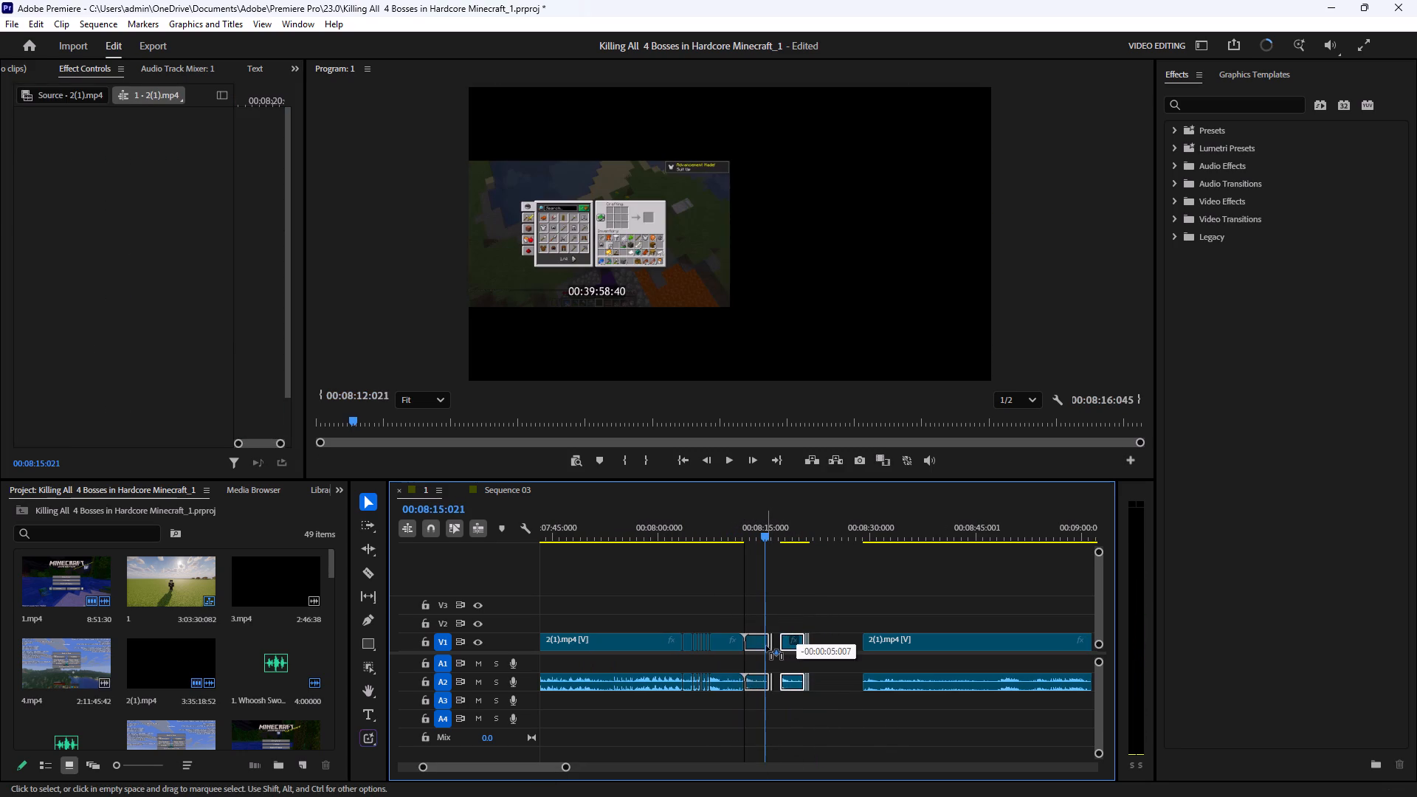
left_click_drag(766, 646, 765, 645)
left_click(835, 588)
left_click(741, 521)
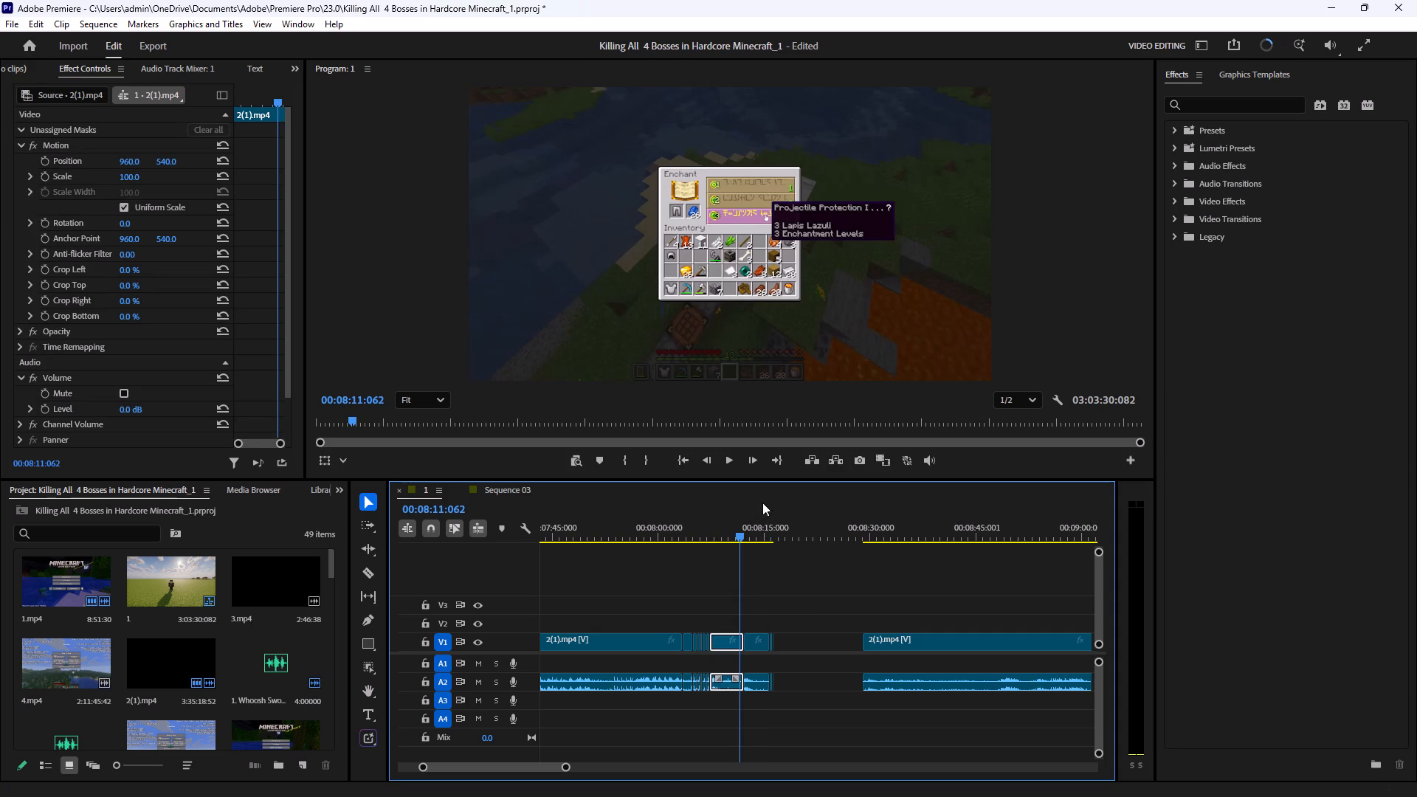
left_click(730, 460)
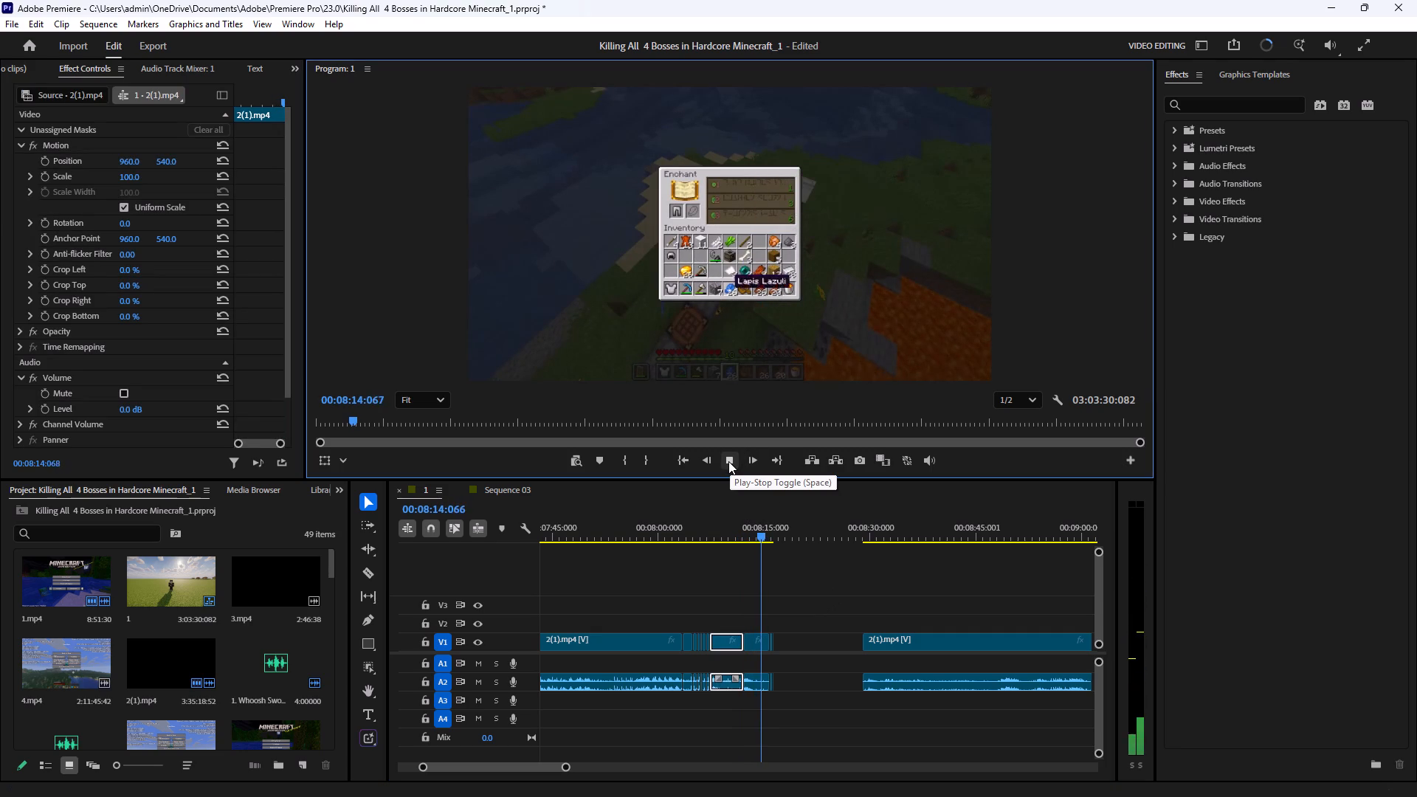
Delete the long lead-up piece between the iron armor crafting and the leggings enchanting snippet, and close the resulting gap near 00:08:12.
double_click(728, 461)
left_click(728, 461)
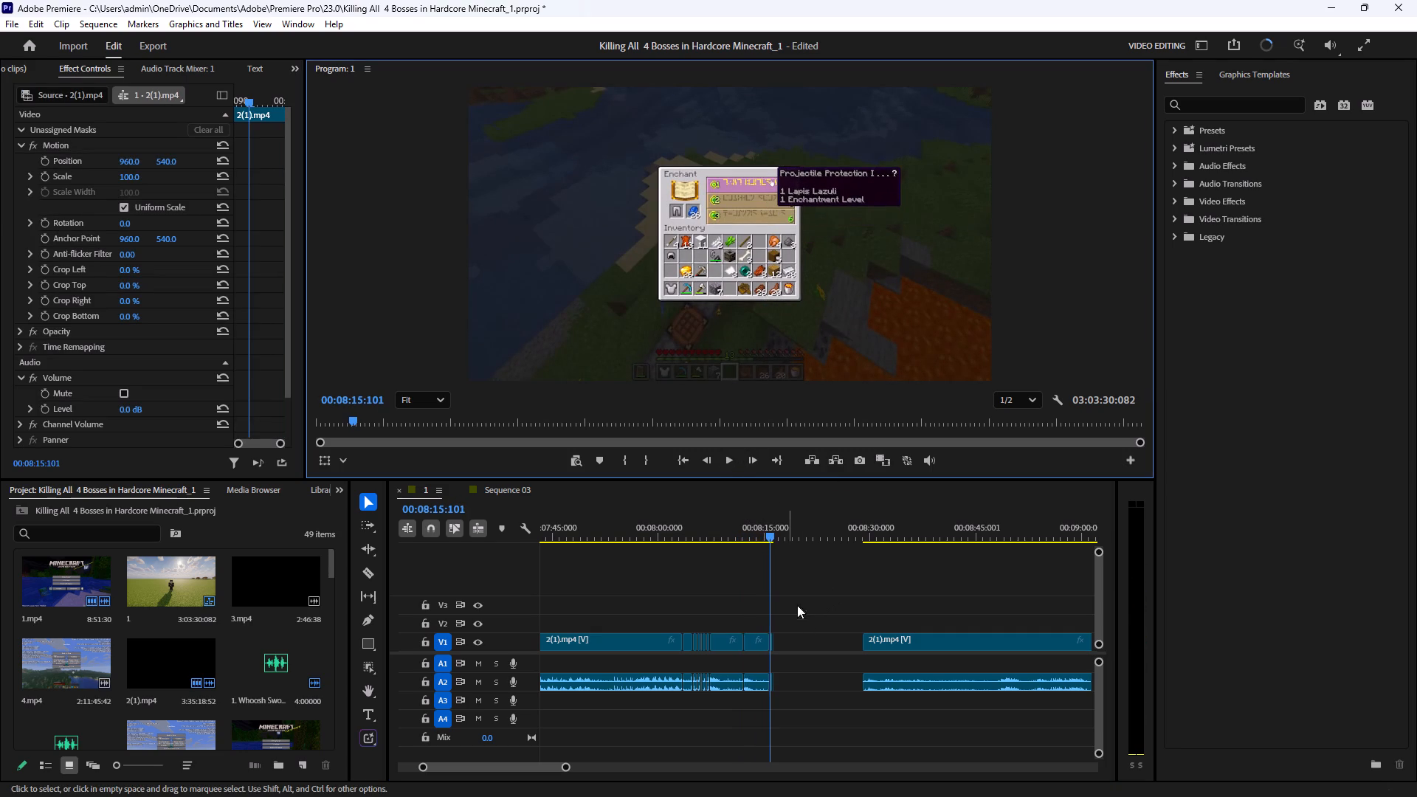
left_click_drag(569, 768, 573, 771)
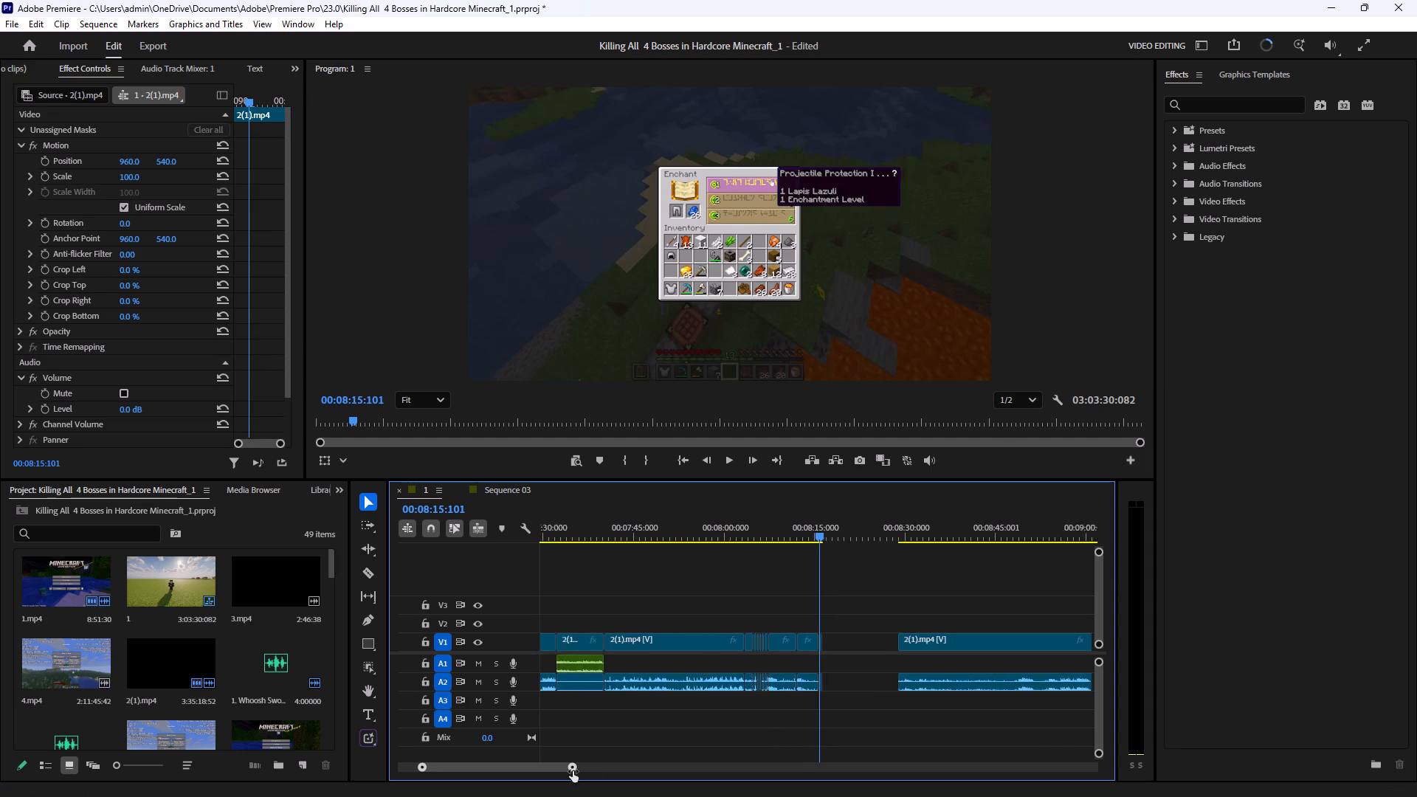
left_click_drag(573, 771, 499, 773)
left_click_drag(736, 580, 700, 741)
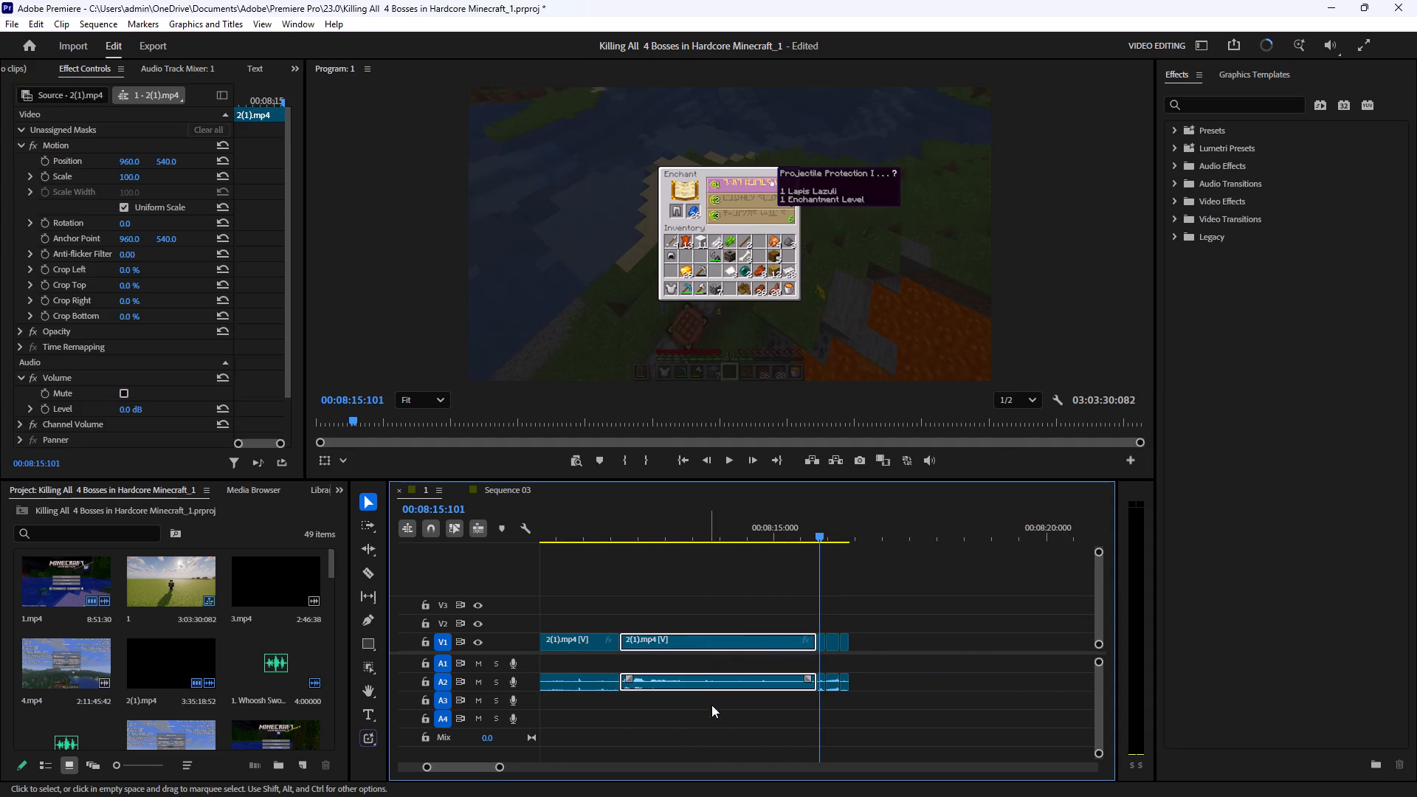
key("BackSpace")
left_click(732, 642)
key("BackSpace")
Play and scrub through the join from the crafting piece across the leggings, helmet and chestplate enchanting snippets.
left_click(626, 531)
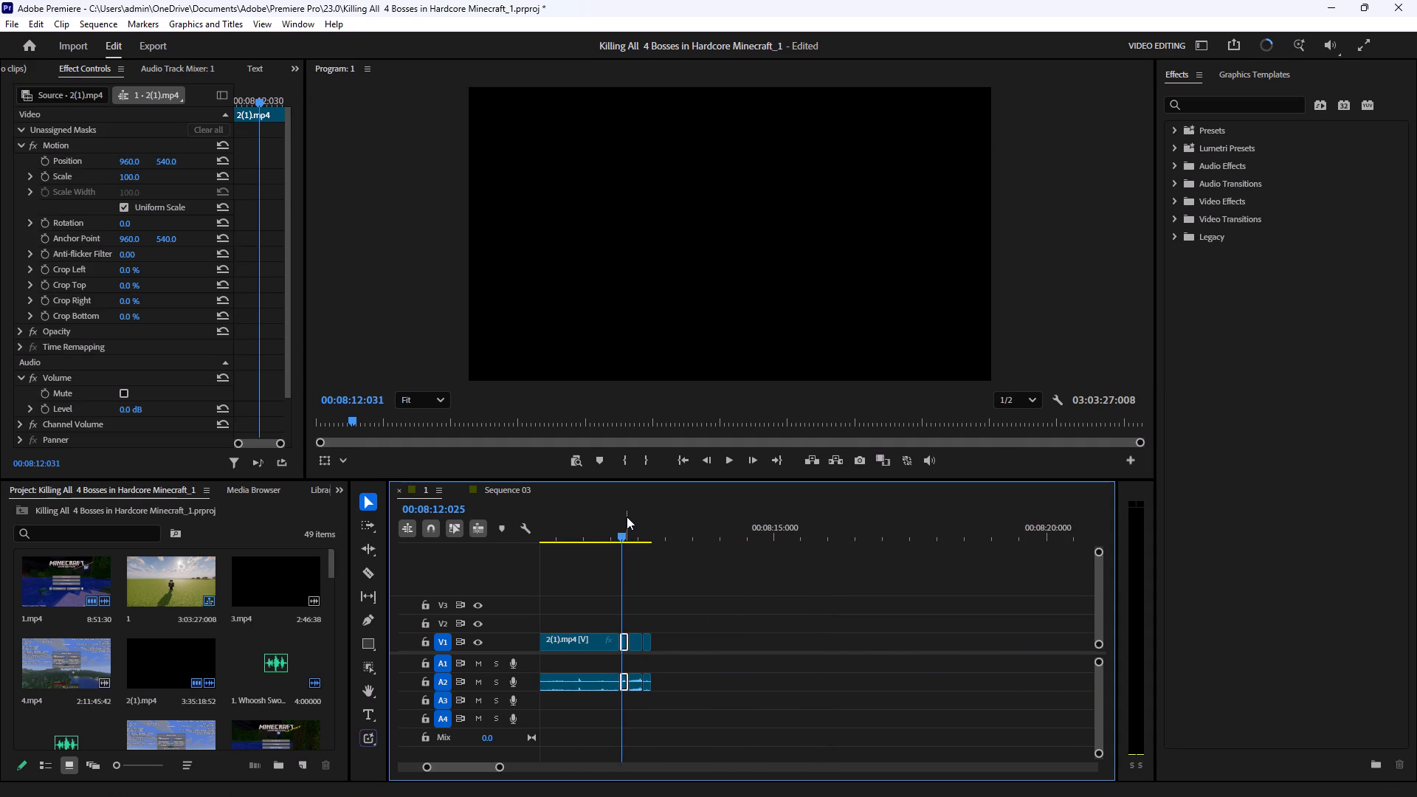
left_click(596, 525)
left_click(724, 456)
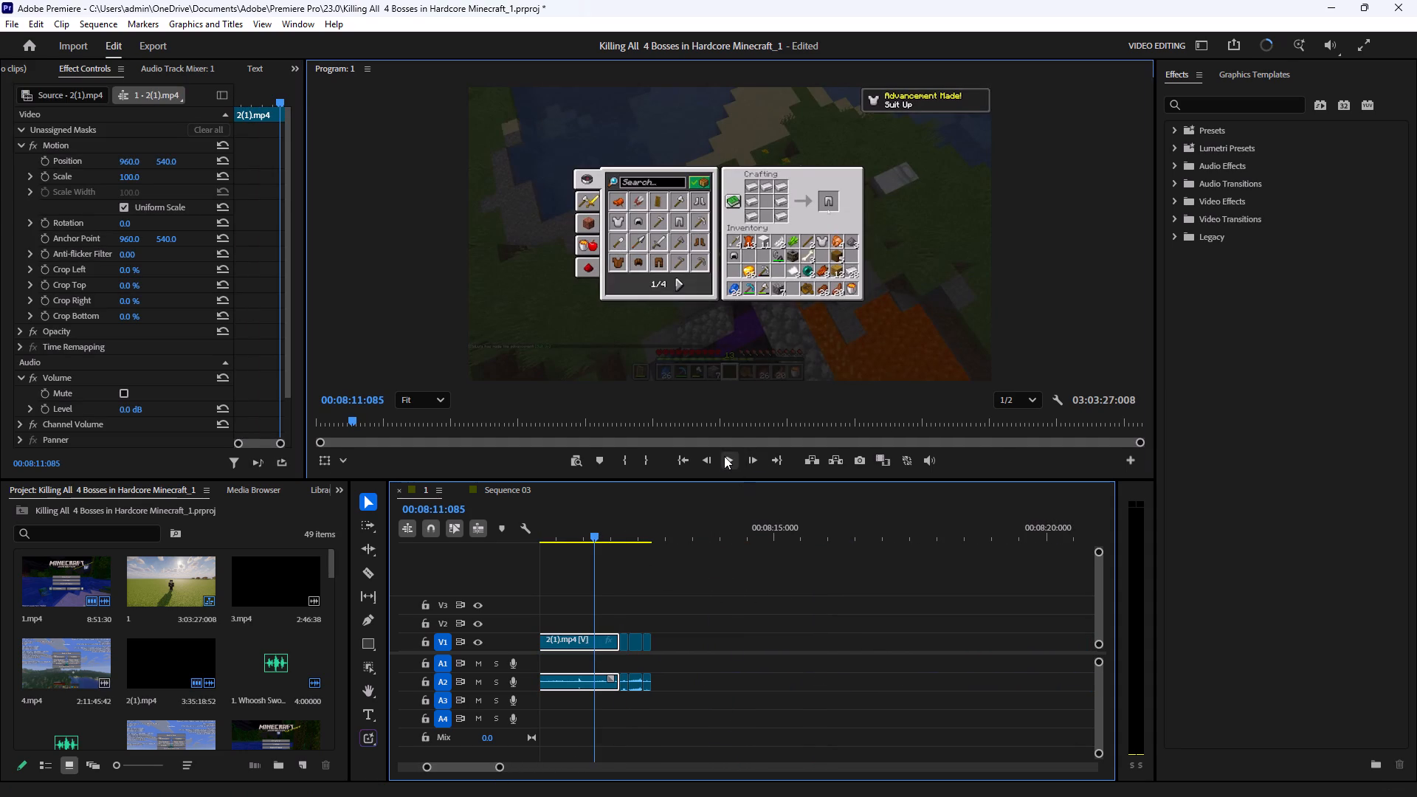
left_click(724, 456)
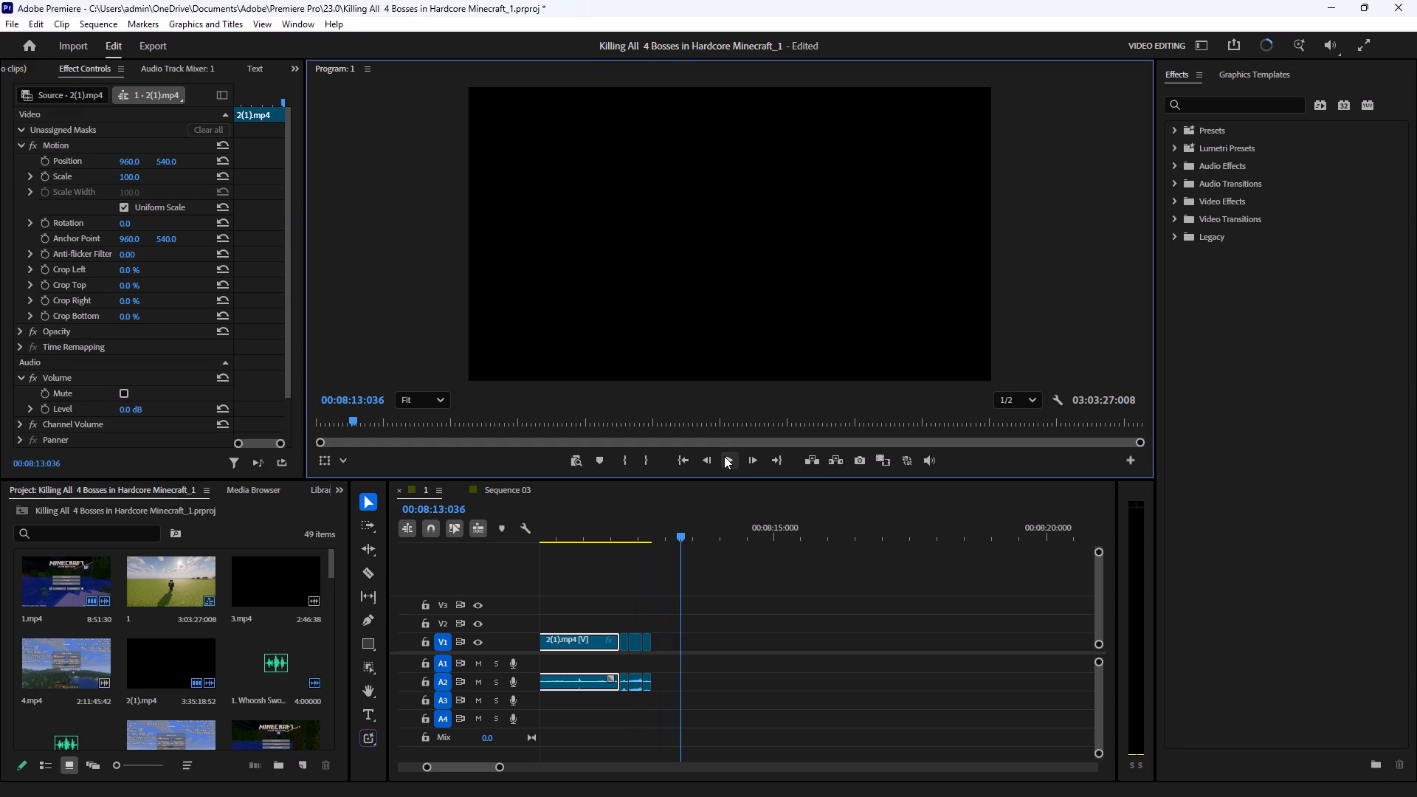
left_click(612, 531)
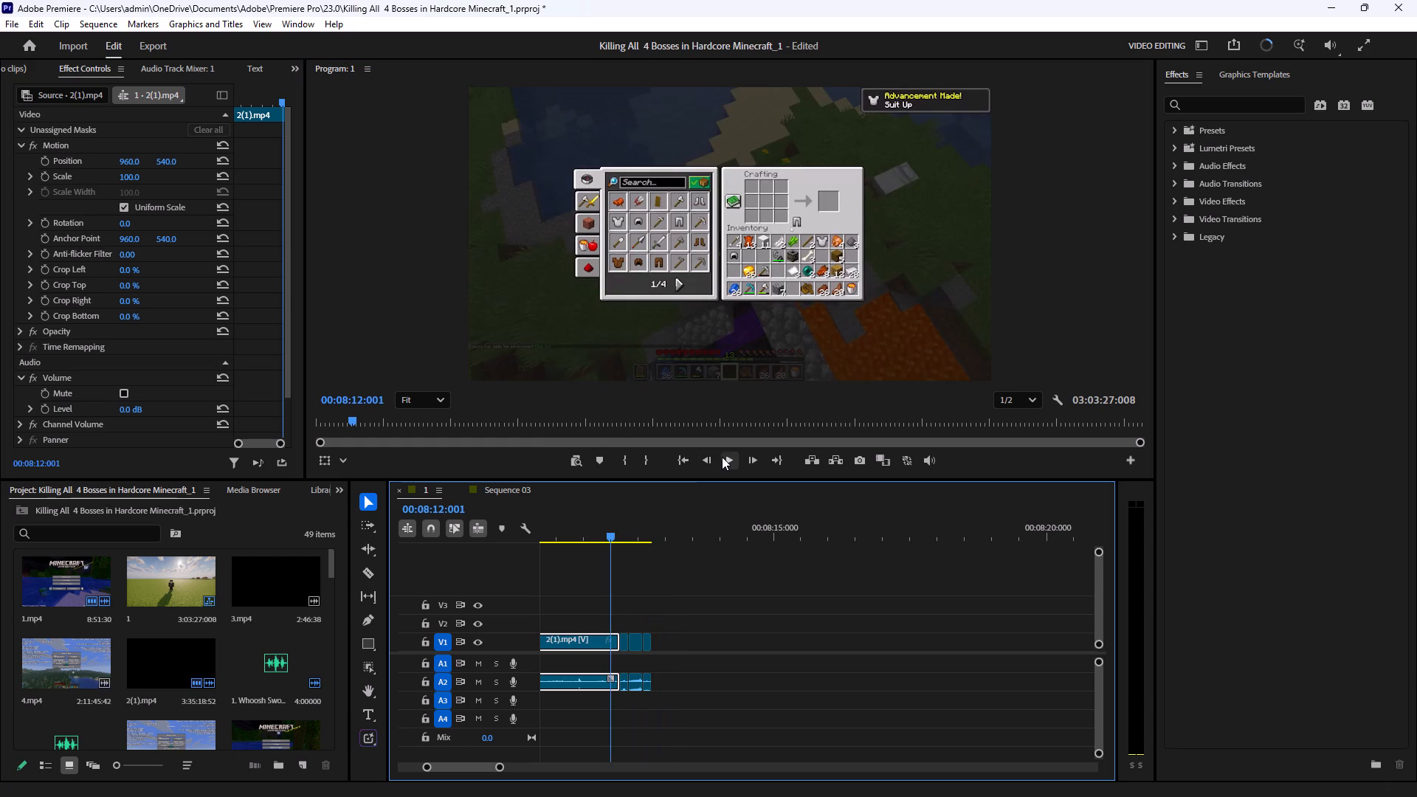
left_click(723, 458)
left_click(723, 458)
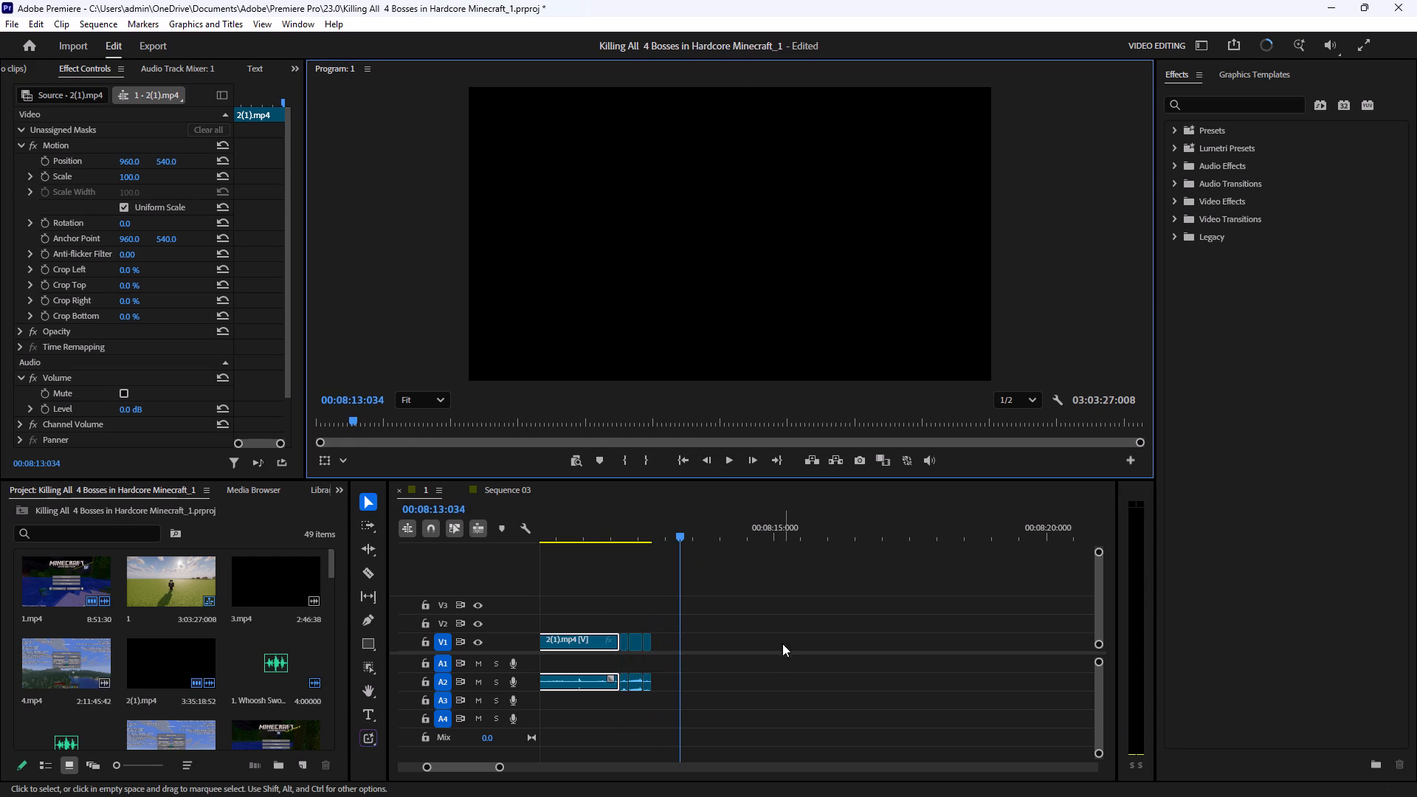
left_click(782, 644)
left_click_drag(642, 532, 627, 540)
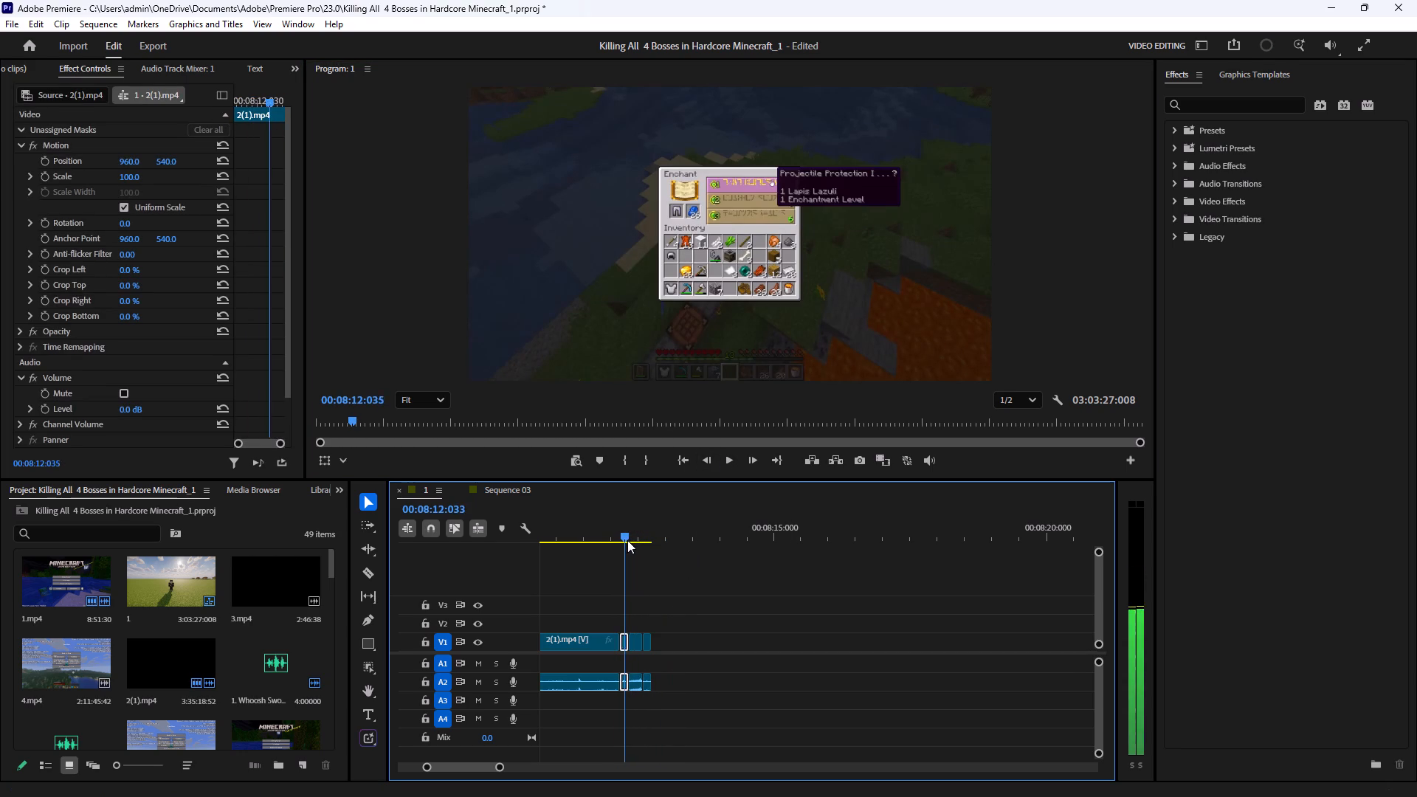
left_click_drag(627, 540, 642, 548)
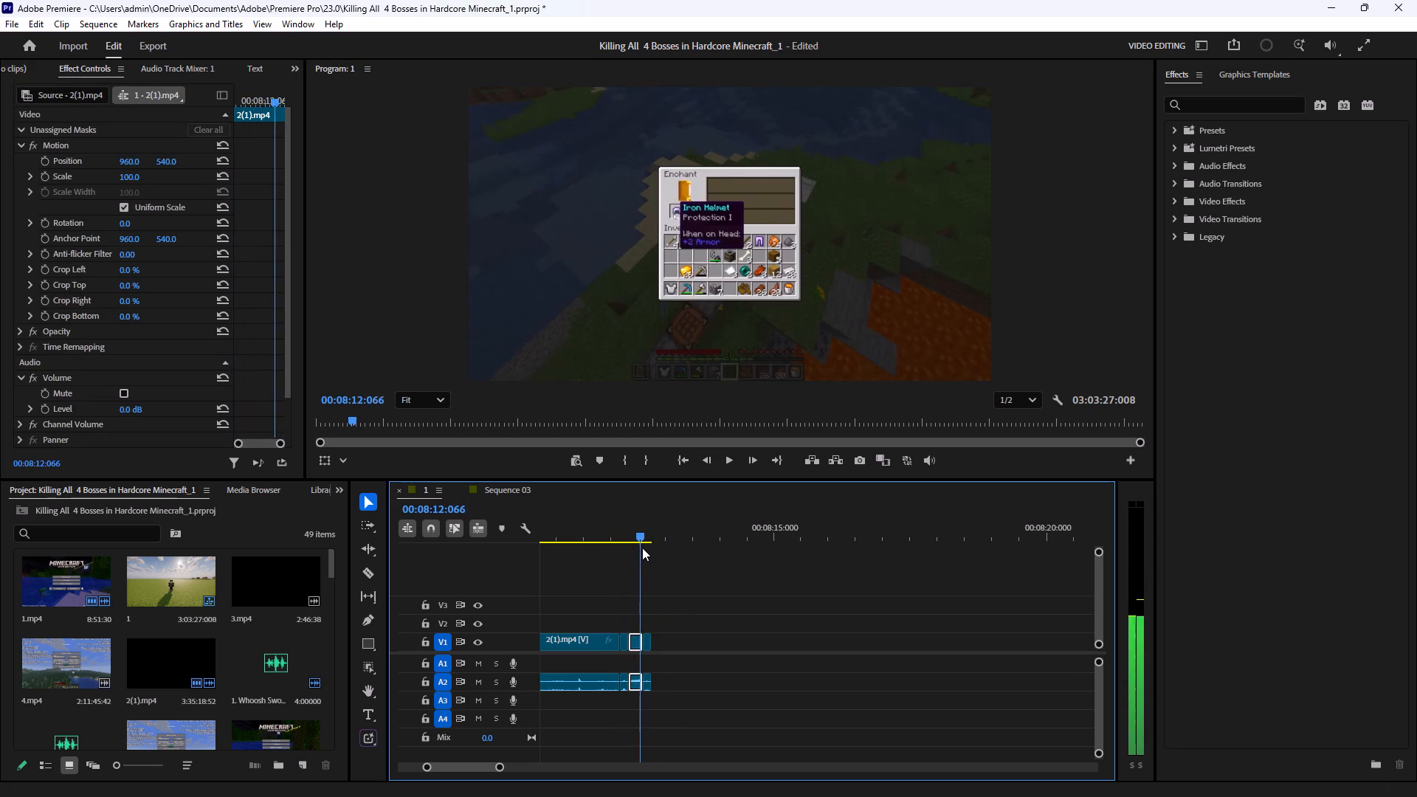
left_click_drag(642, 548, 698, 560)
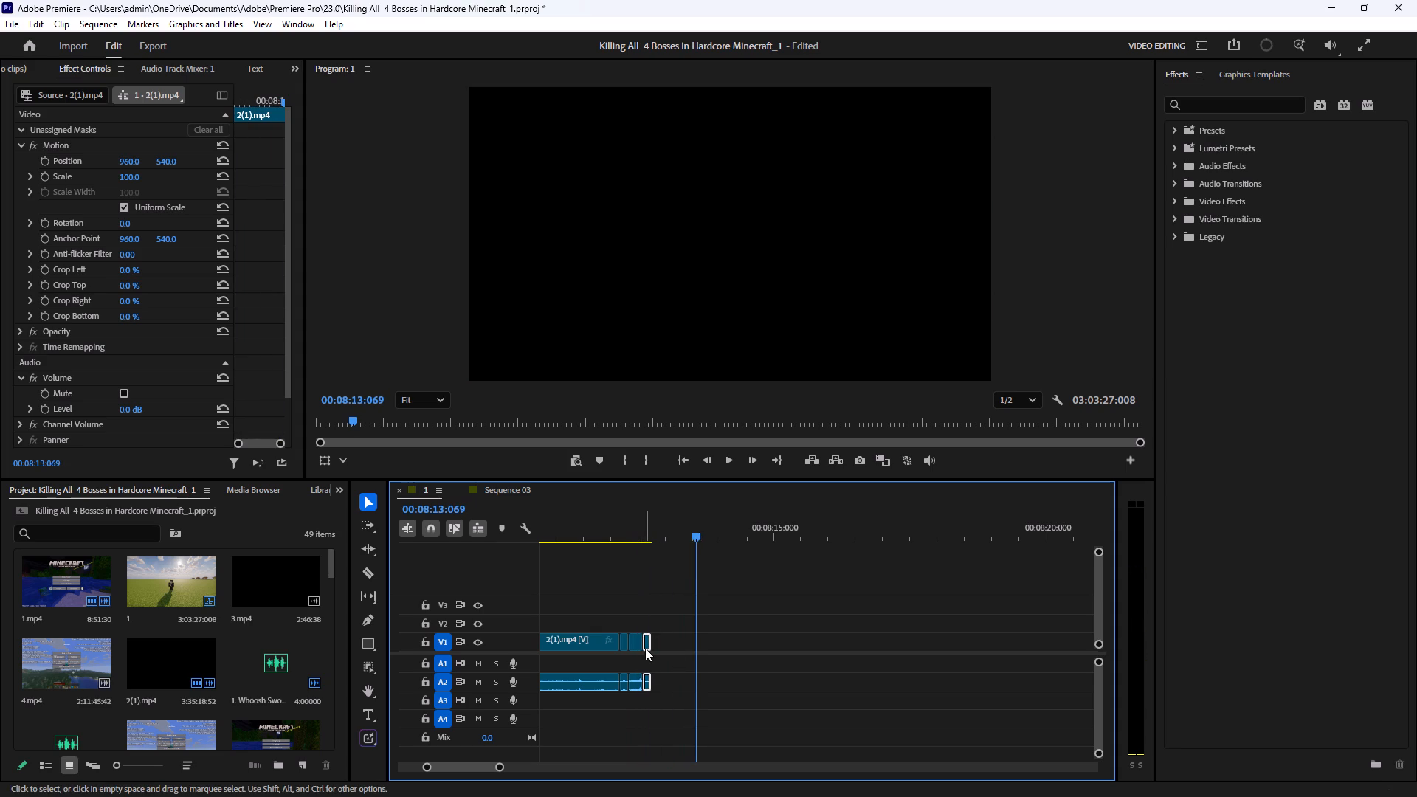
Move the chestplate and helmet snippets aside, lengthen the leggings snippet's end by 11 frames, and put the helmet snippet back against it.
left_click_drag(647, 644, 687, 644)
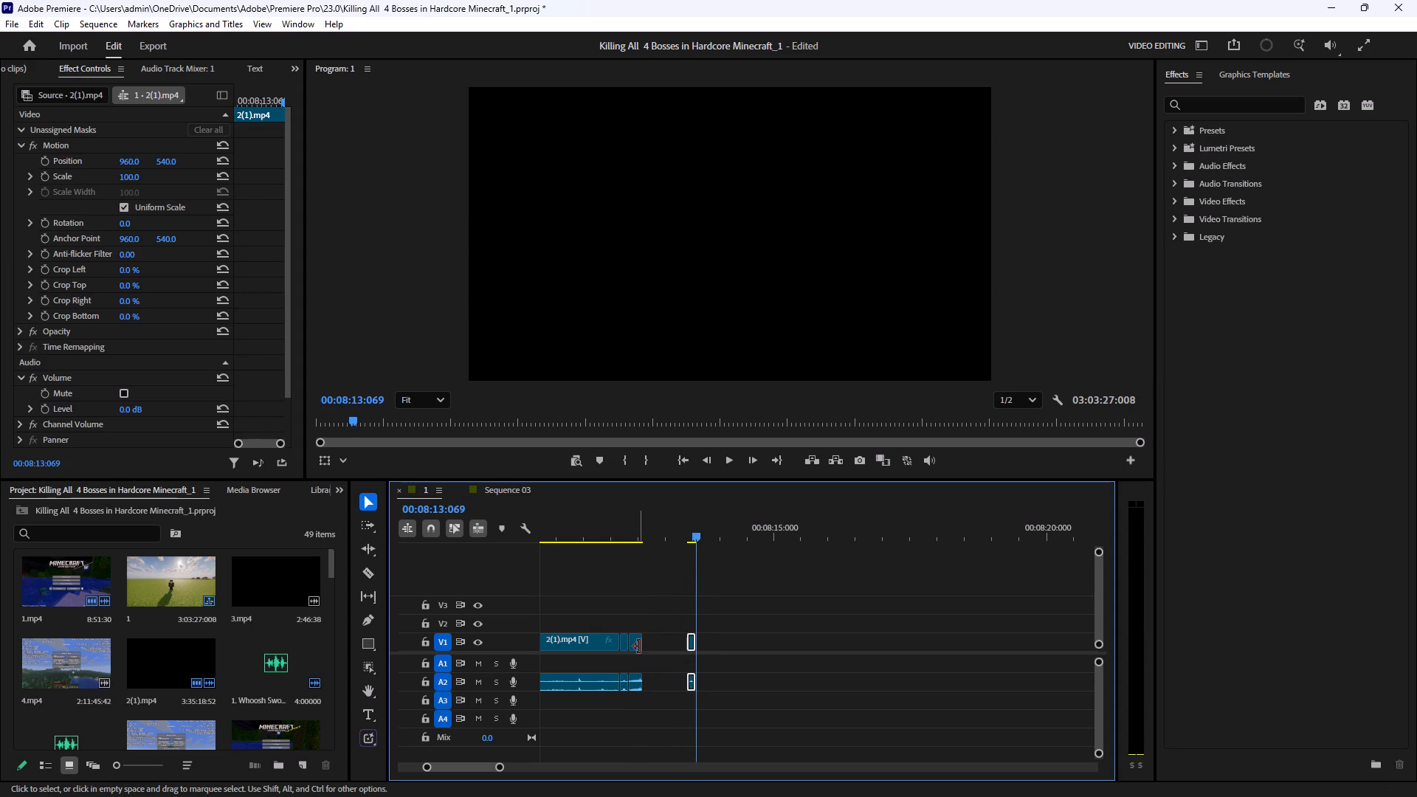
left_click_drag(637, 642, 661, 643)
left_click(627, 643)
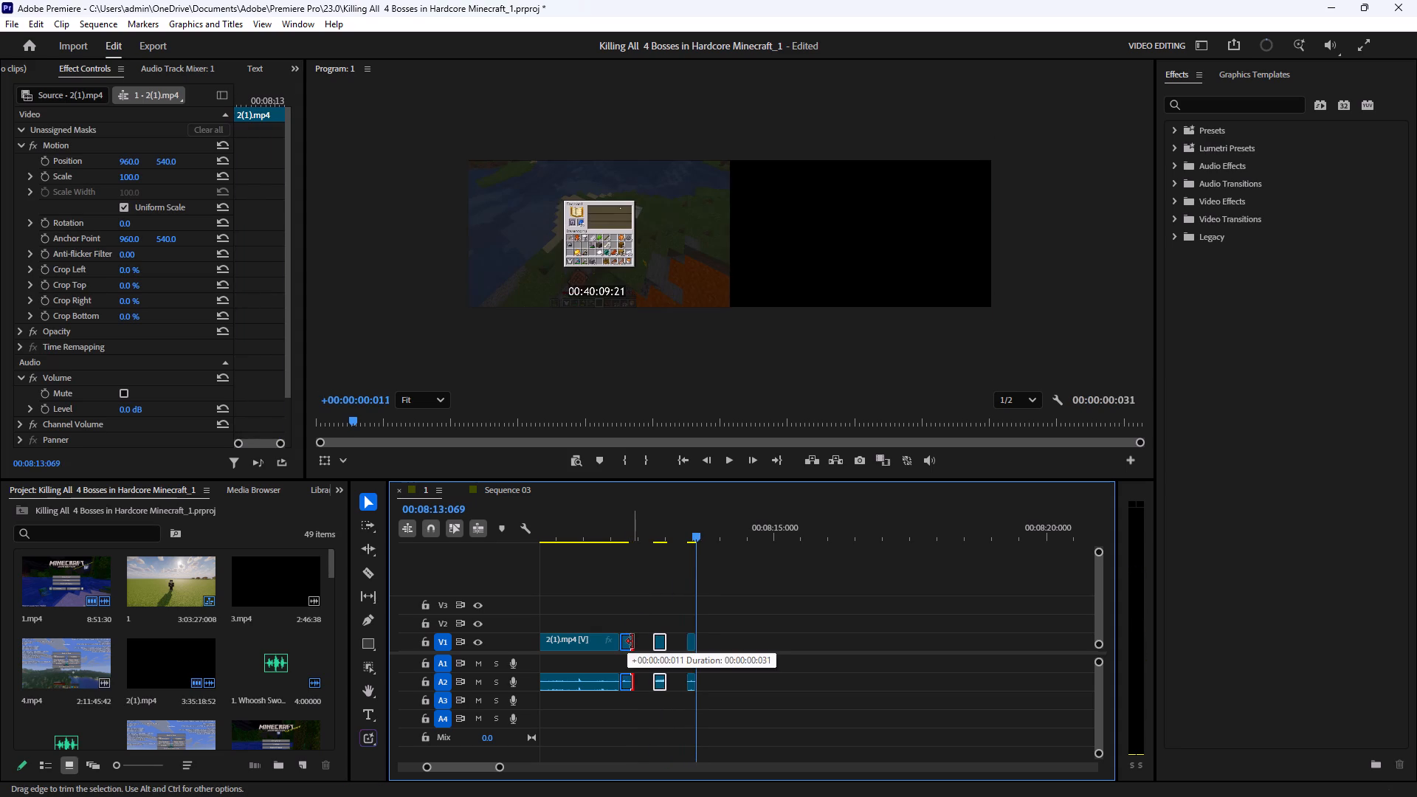
left_click_drag(663, 644, 653, 647)
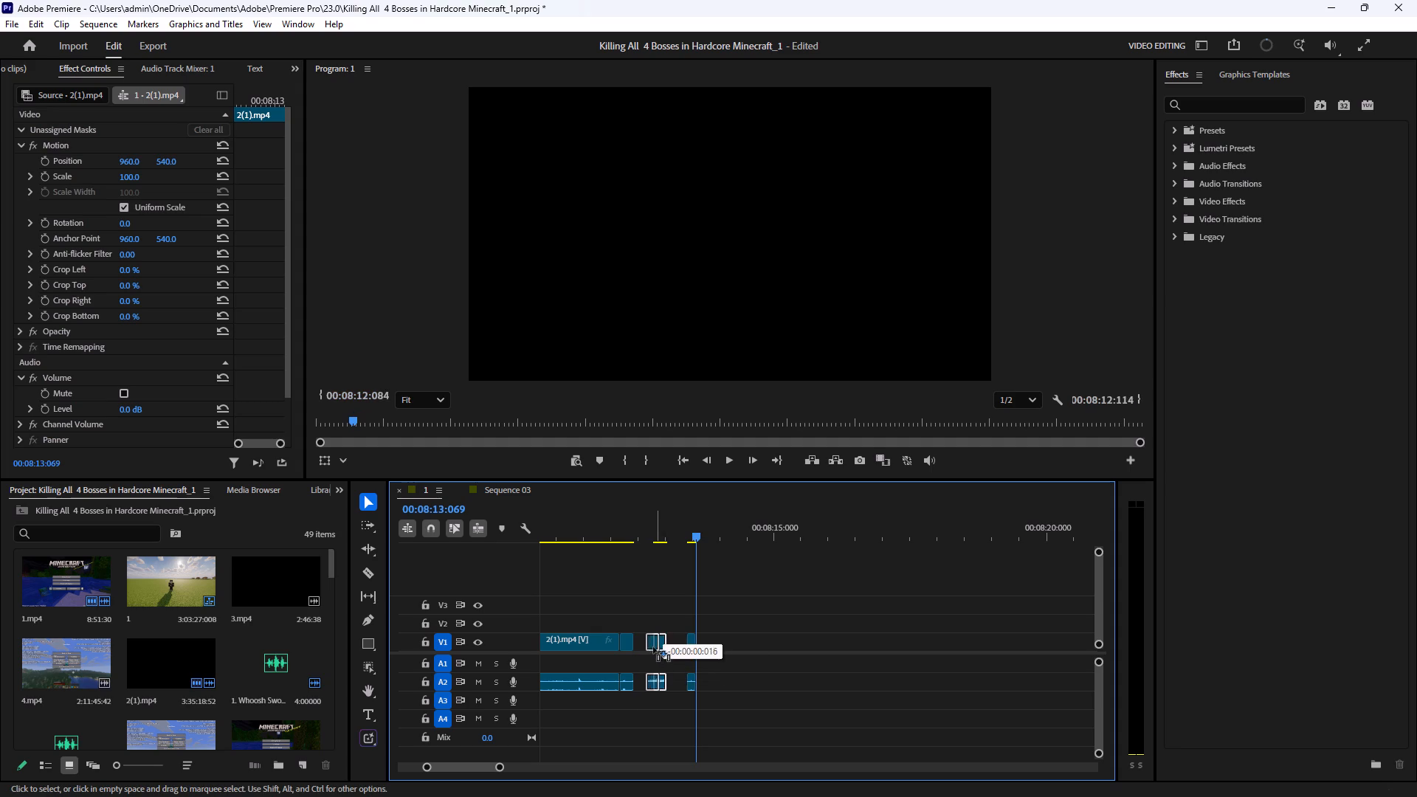
left_click_drag(653, 647, 645, 651)
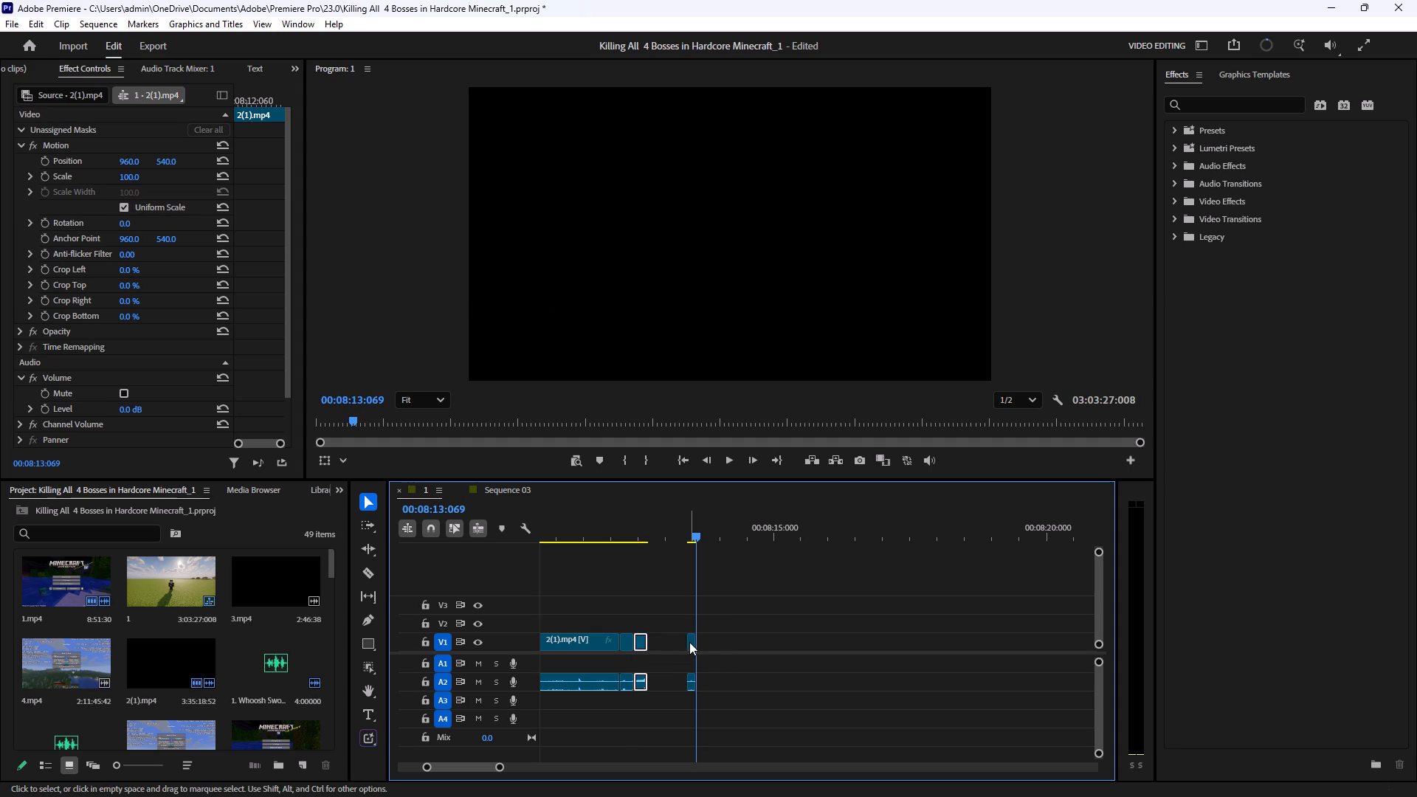
Extend the chestplate snippet's start, move it back against the helmet snippet, and play the enchanting sequence.
left_click_drag(686, 642, 680, 647)
left_click_drag(687, 644, 672, 646)
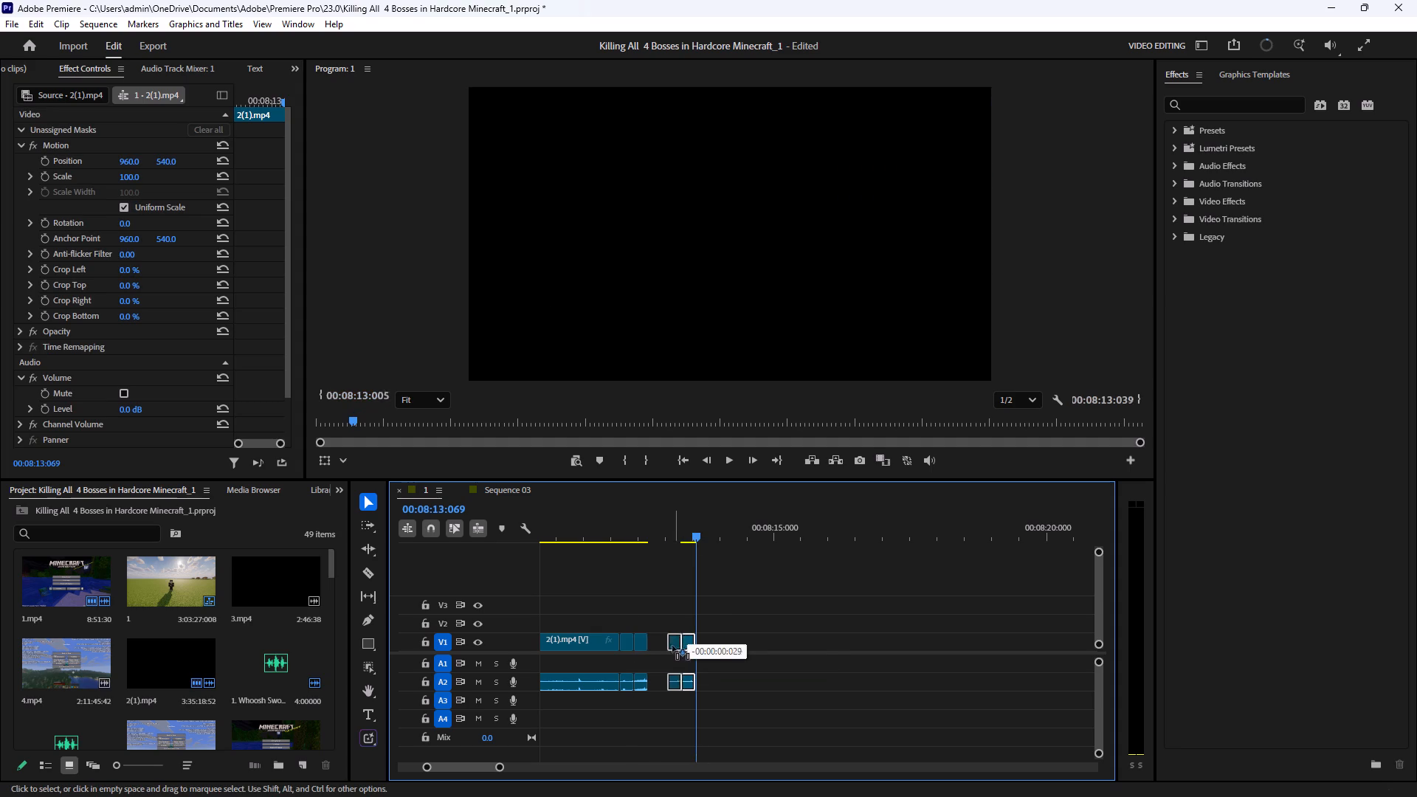
left_click_drag(672, 646, 652, 646)
left_click(768, 589)
left_click(621, 527)
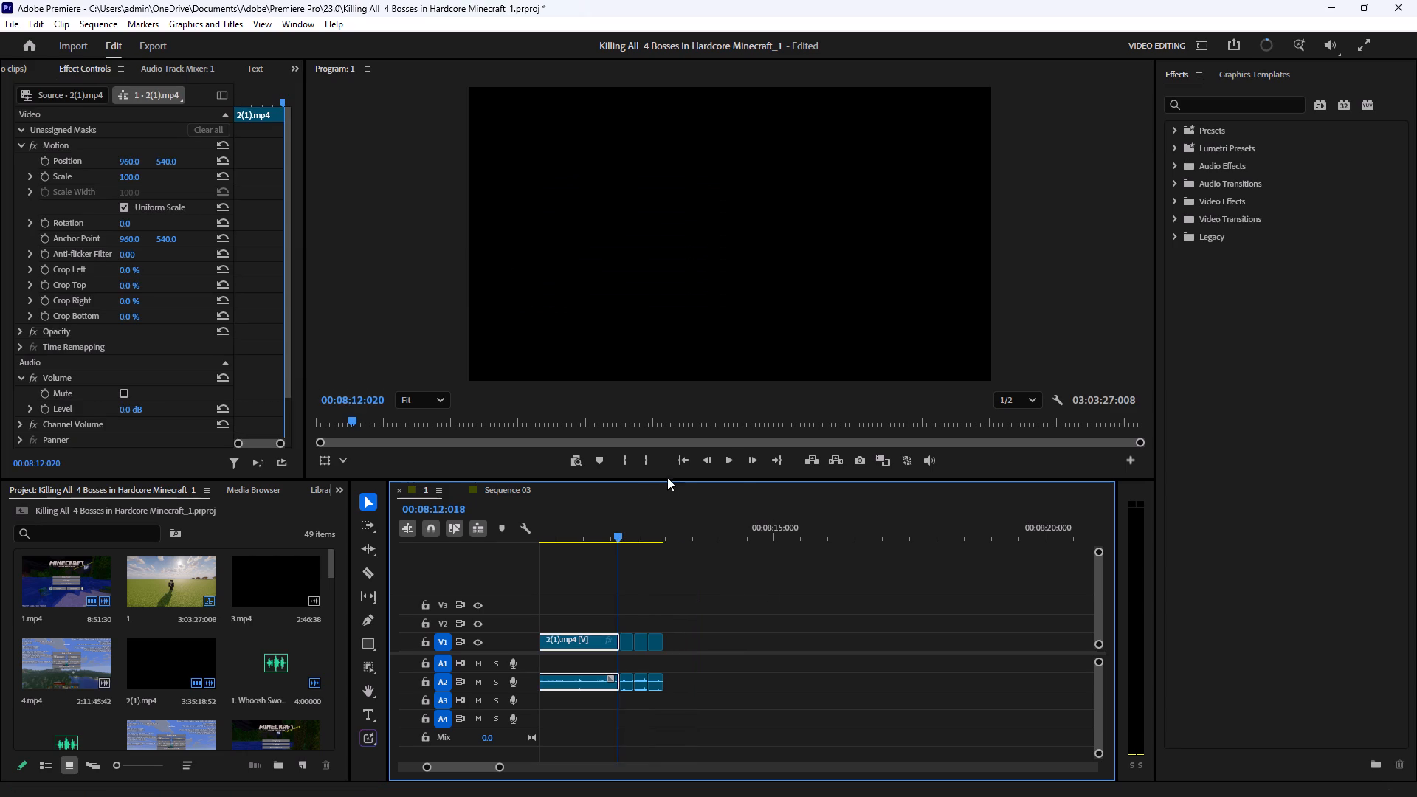
left_click(733, 467)
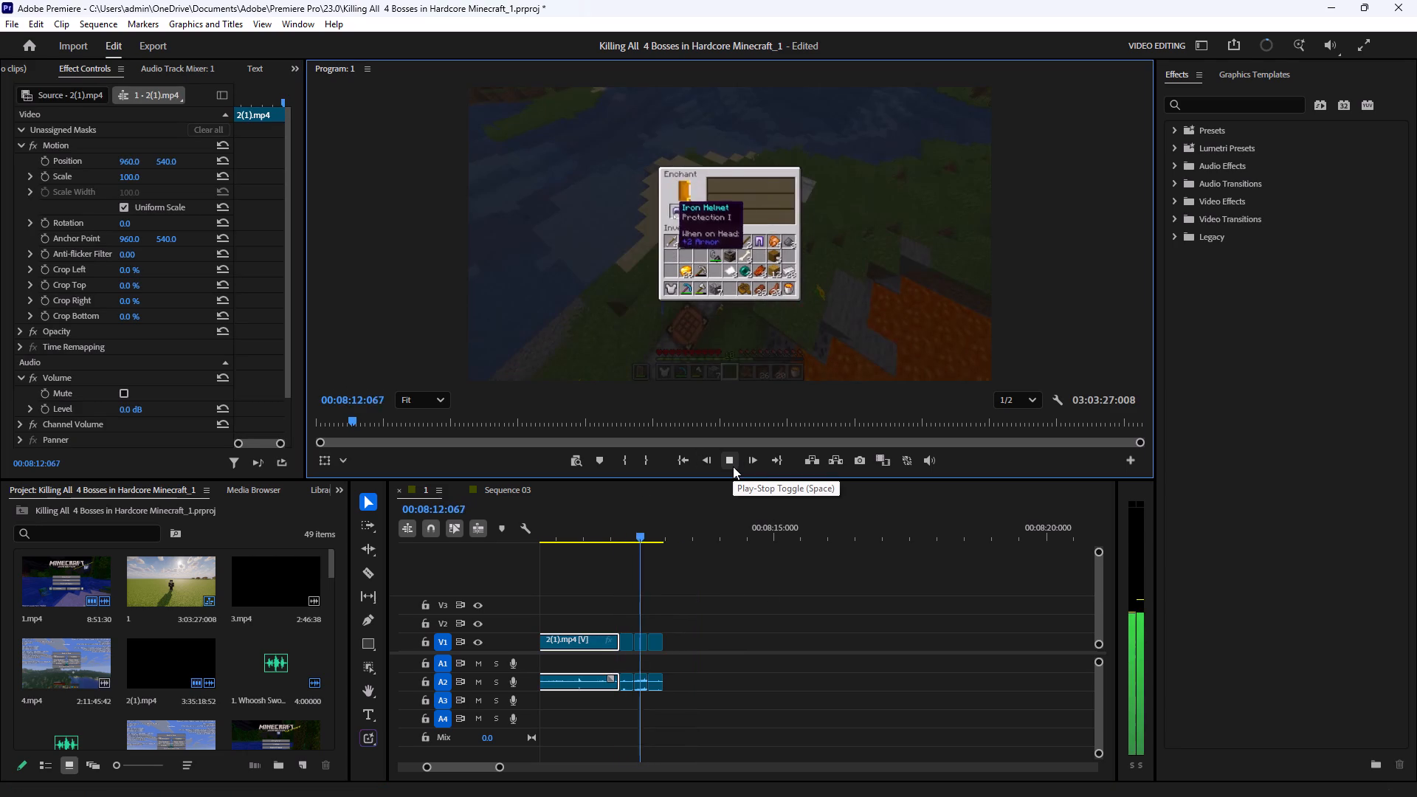
left_click(733, 466)
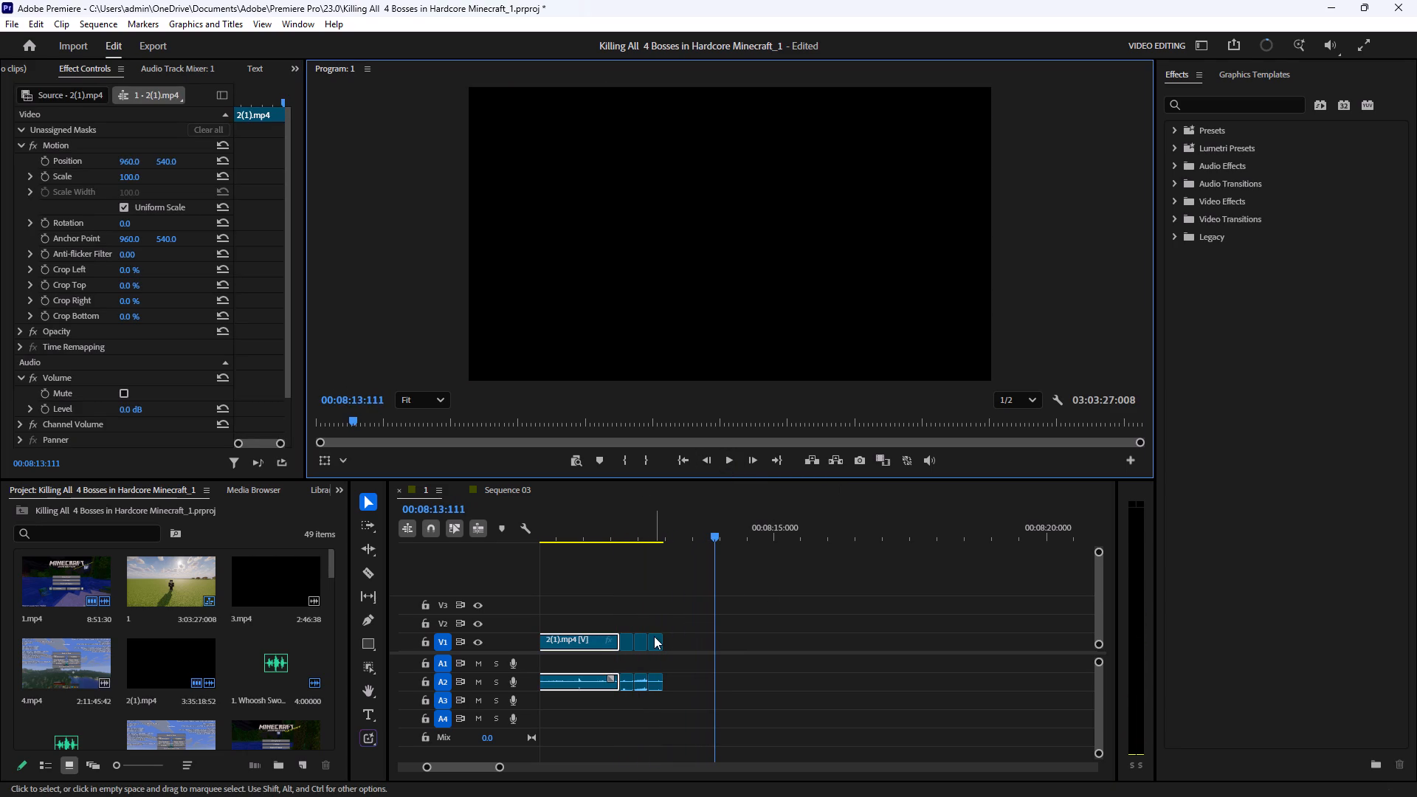
Move the chestplate snippet away to 00:08:13:111, extend the helmet snippet's end into the freed space, and review the leggings and helmet snippets.
left_click_drag(655, 641, 725, 649)
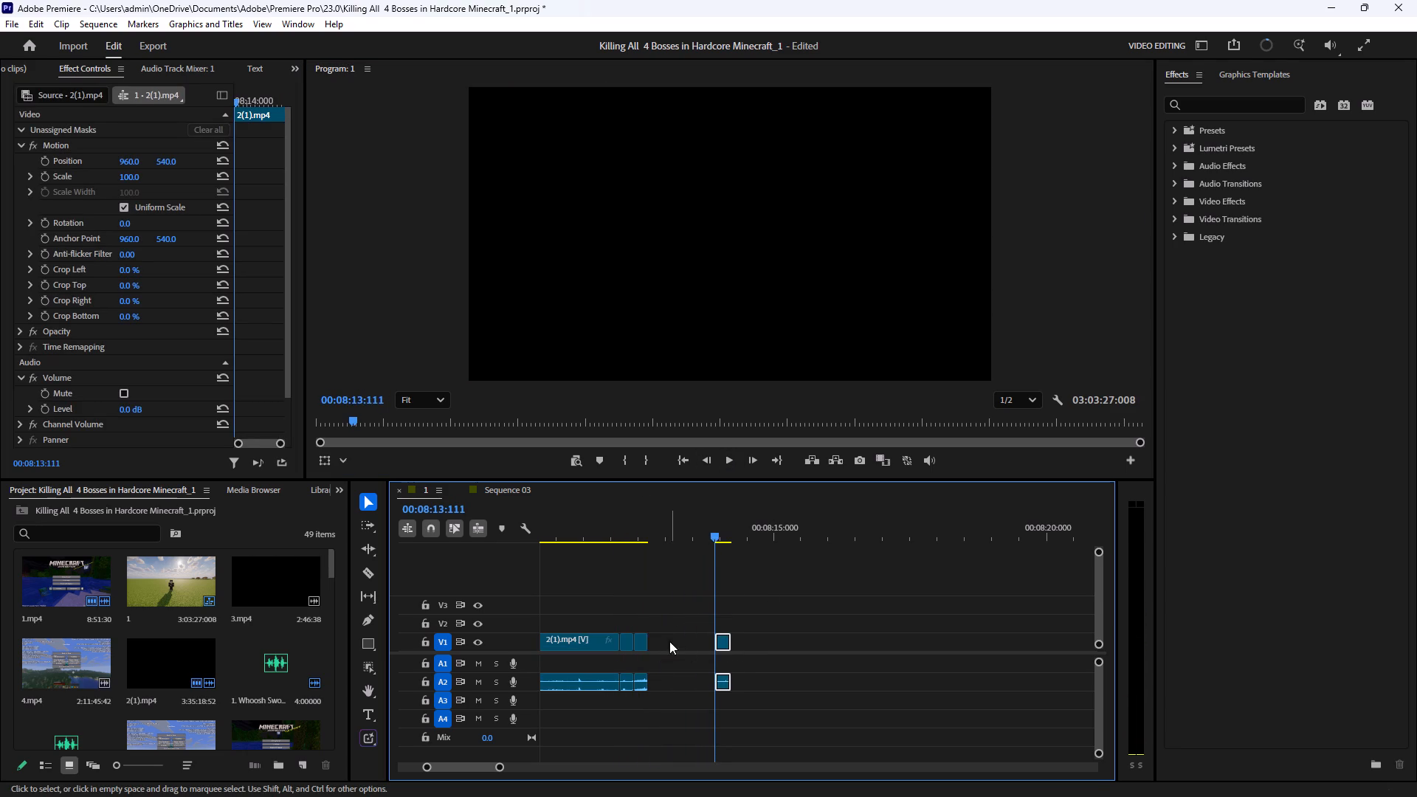
left_click_drag(647, 641, 664, 638)
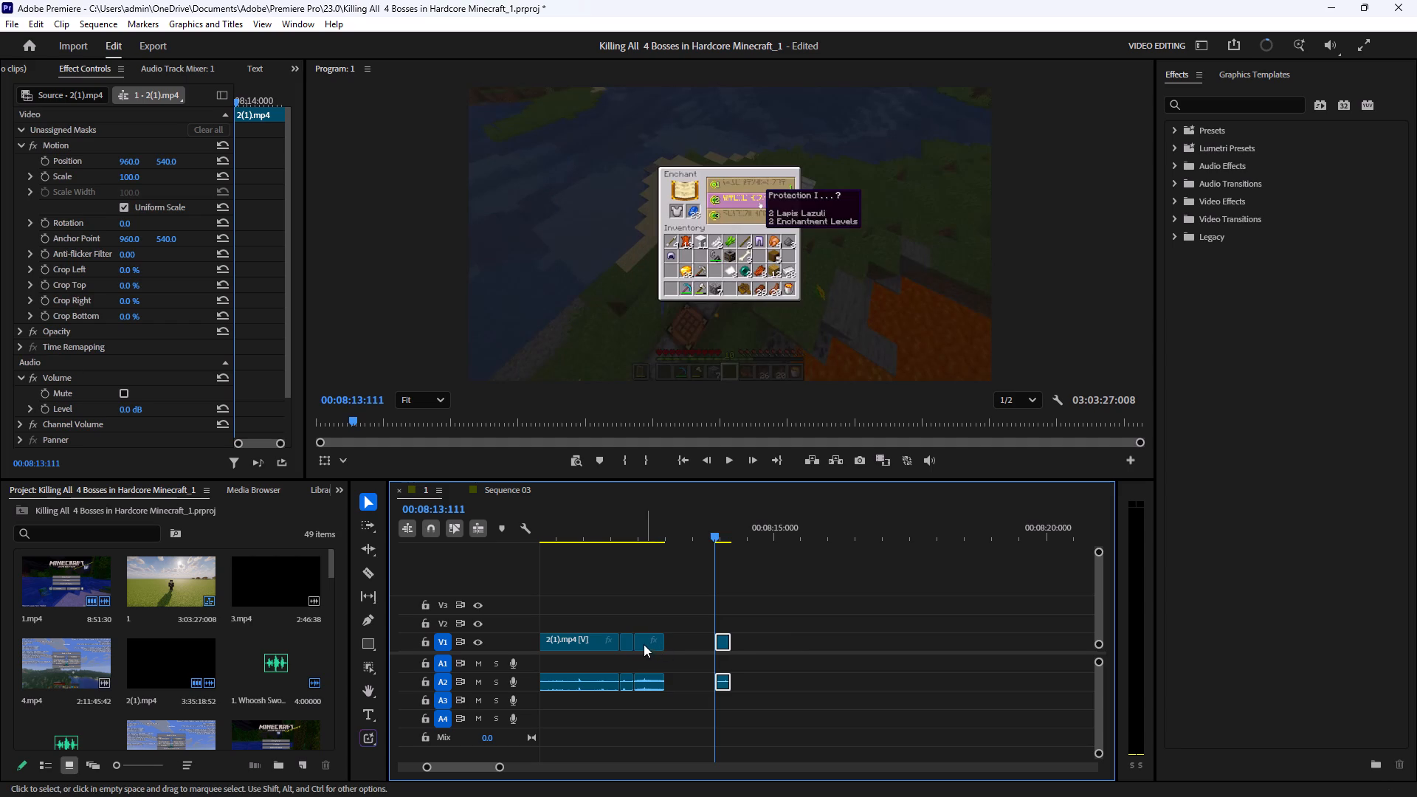
left_click(635, 636)
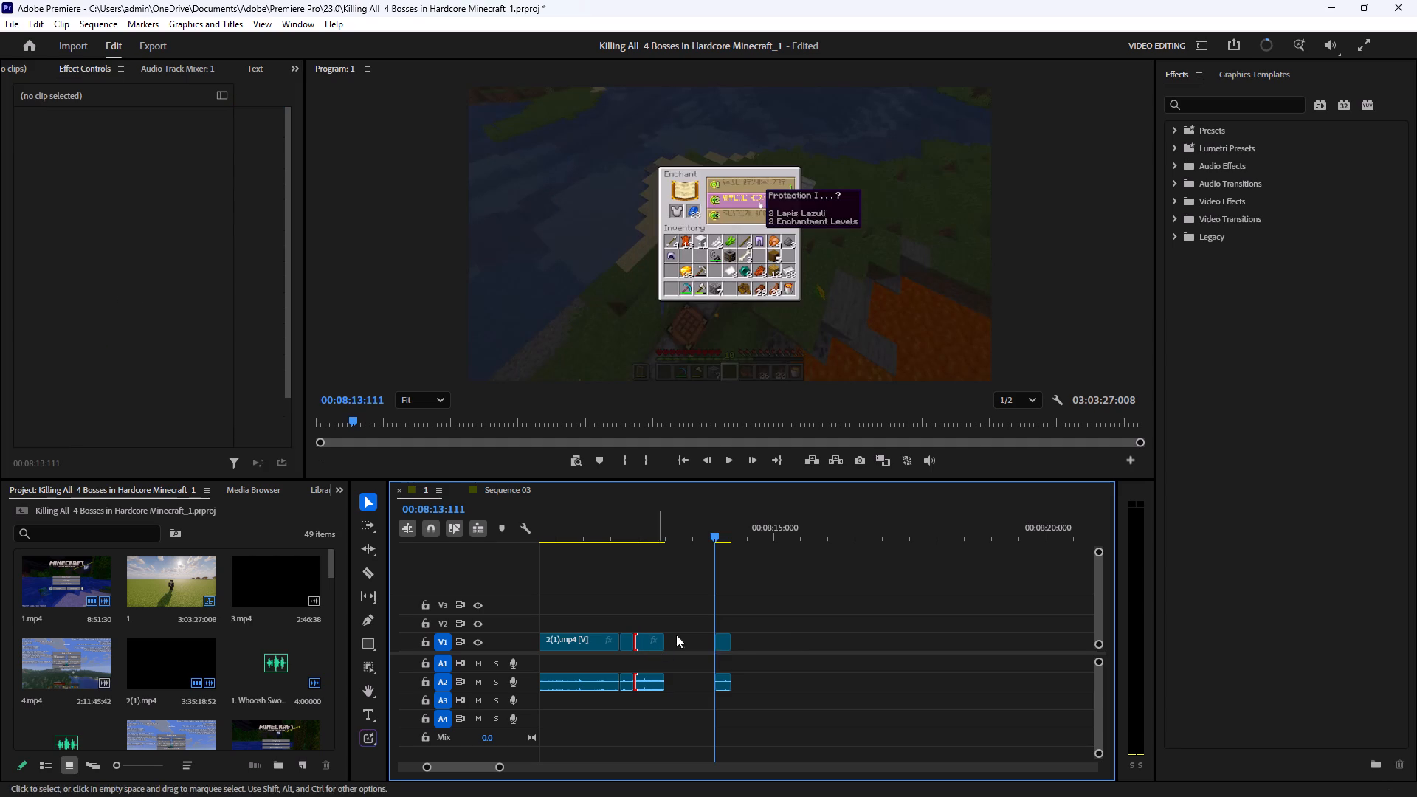
left_click(630, 540)
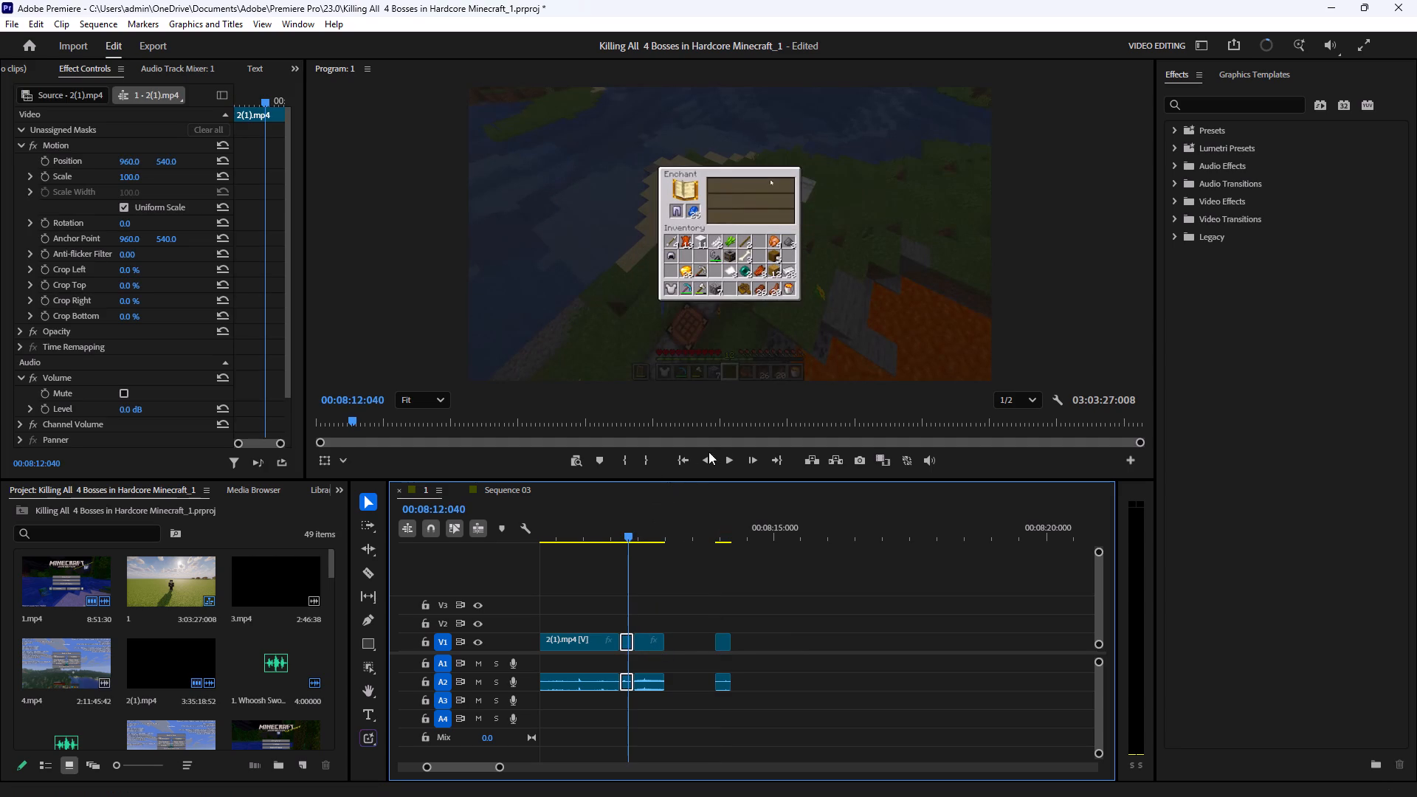
left_click(725, 452)
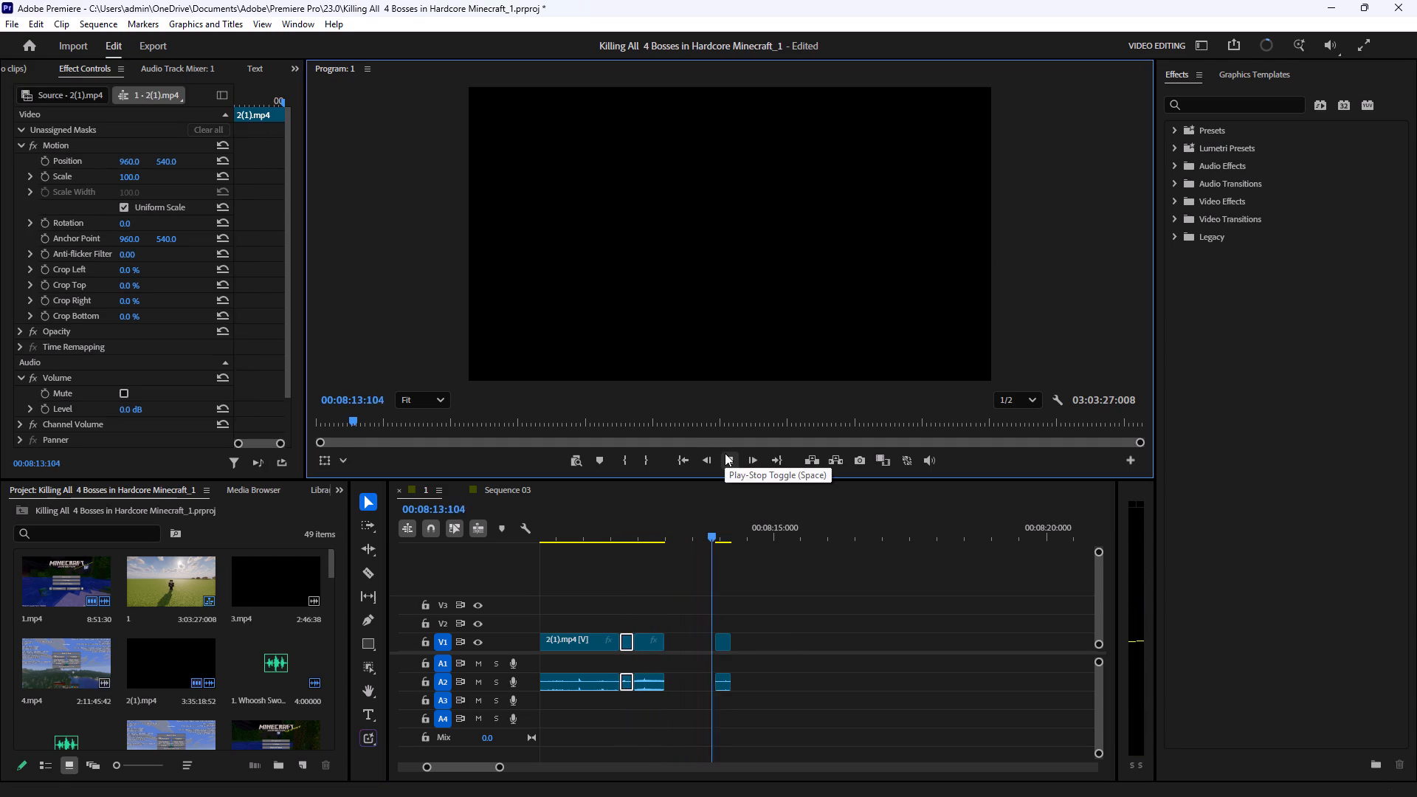
left_click(725, 453)
left_click_drag(625, 533, 629, 539)
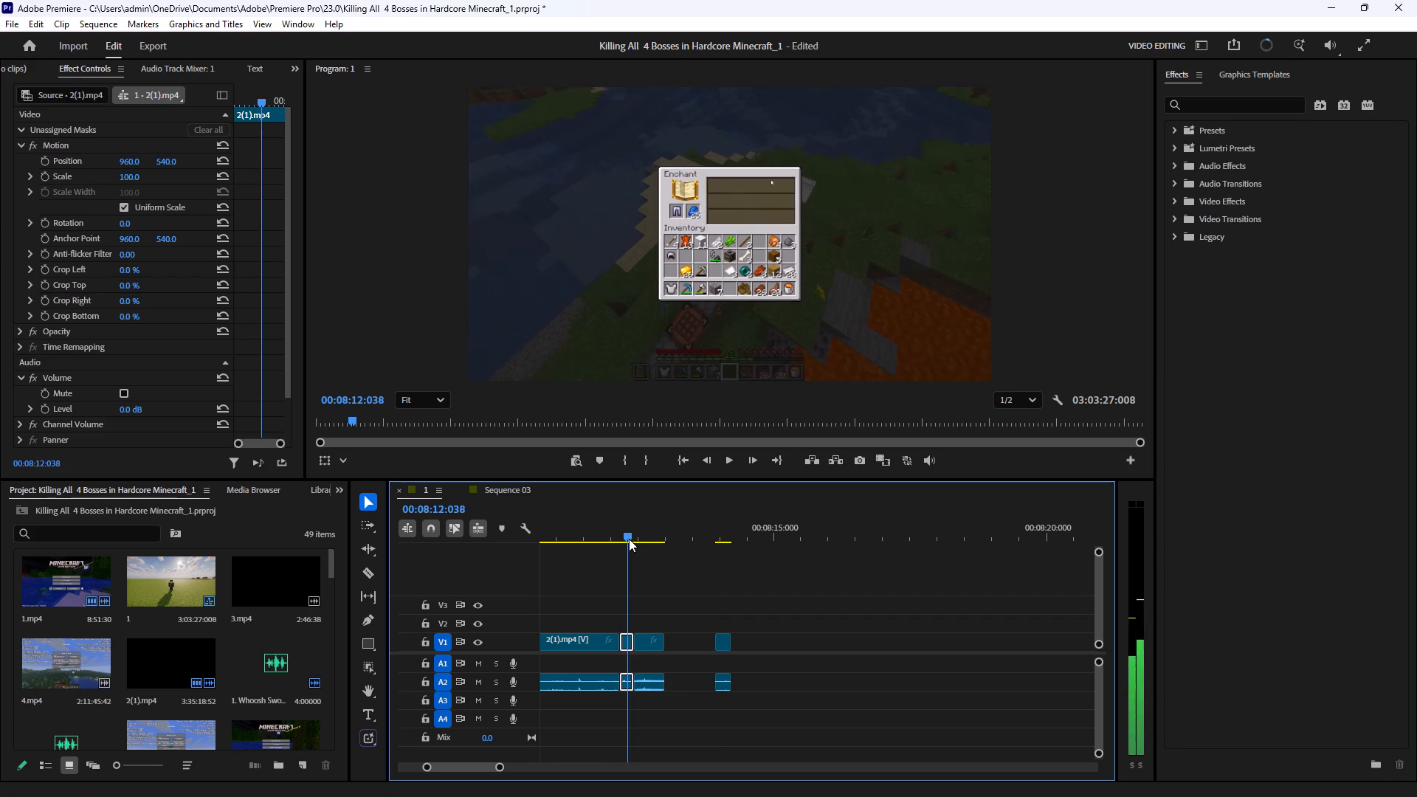
left_click_drag(629, 539, 647, 536)
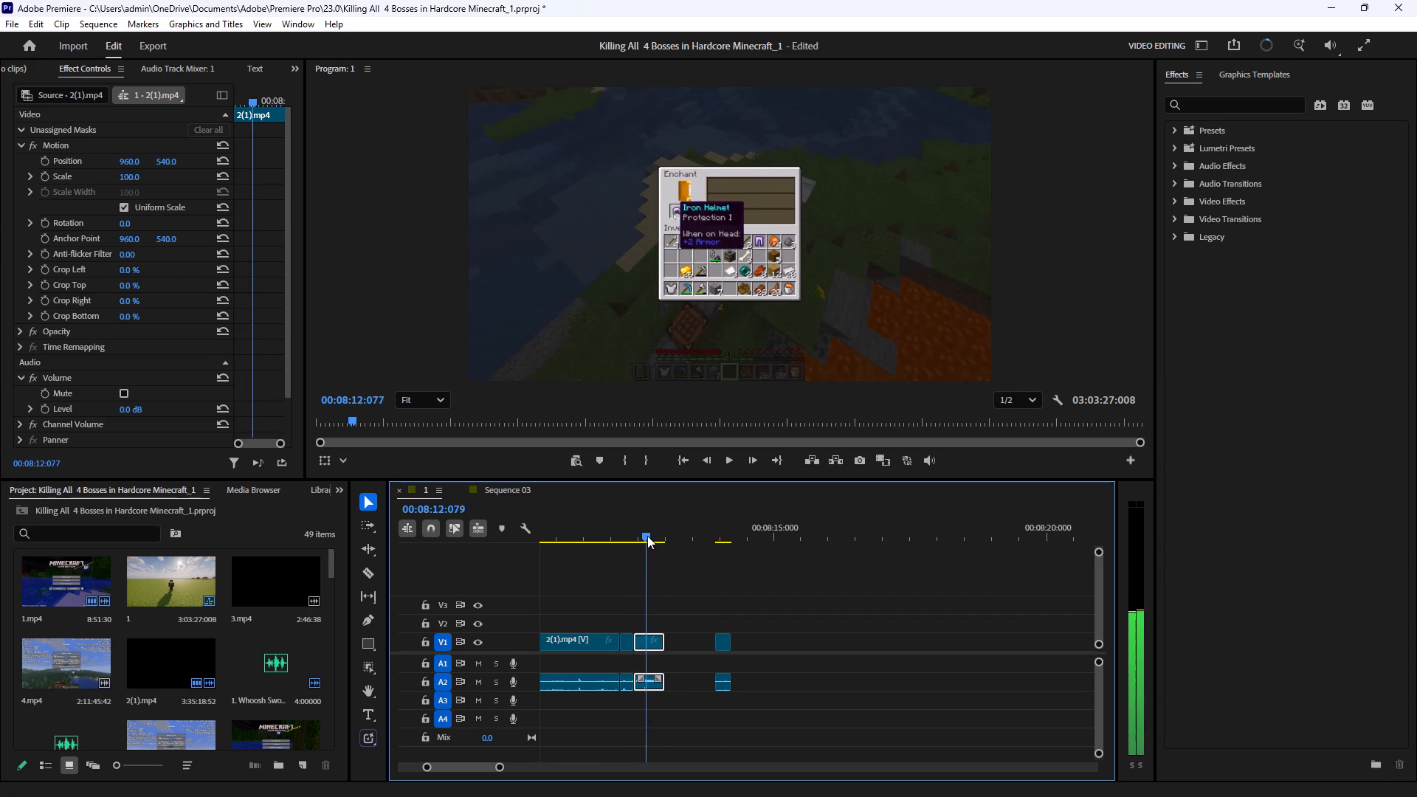
left_click_drag(647, 536, 652, 555)
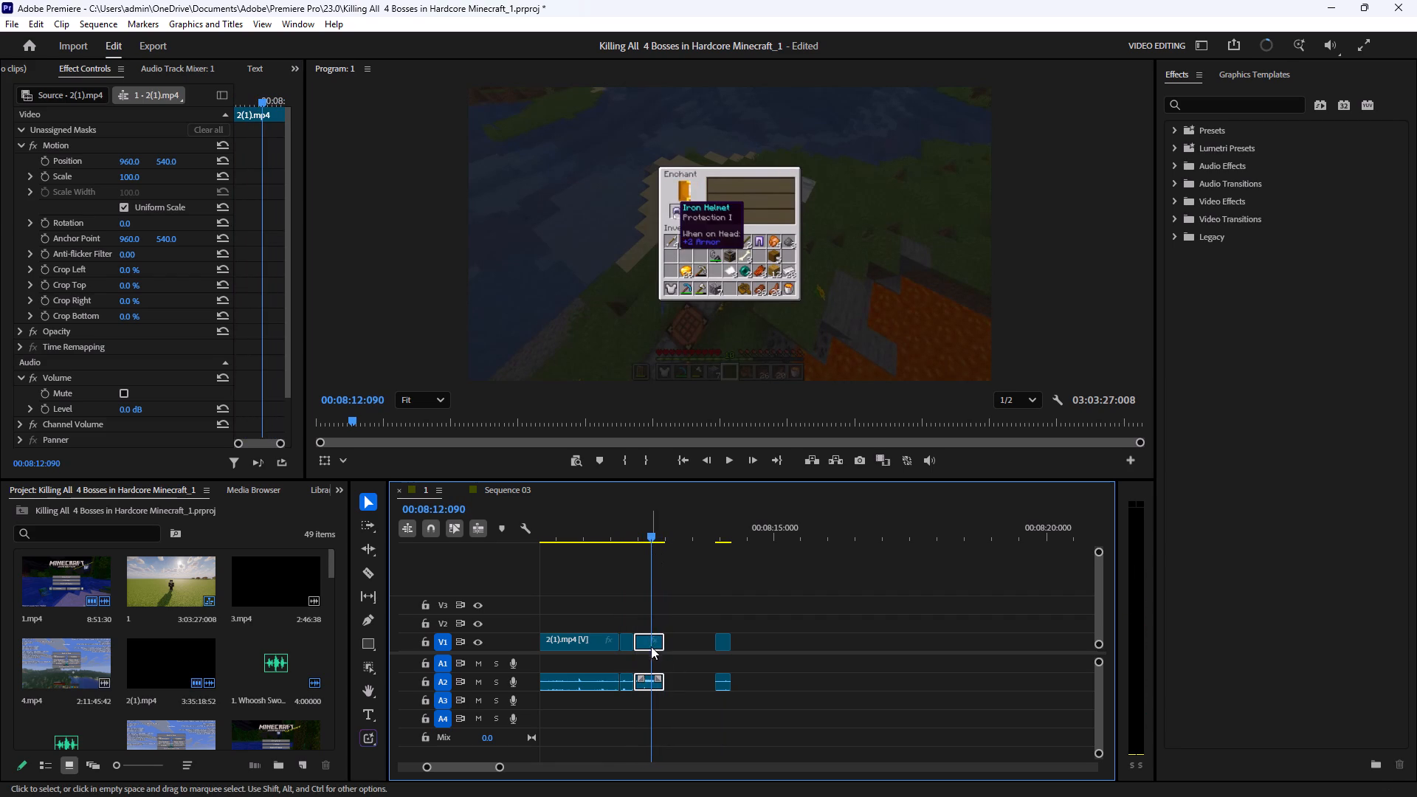
Move the helmet snippet away from the leggings snippet, extend its start back to about 00:08:12:090, and play it.
left_click_drag(647, 641, 681, 638)
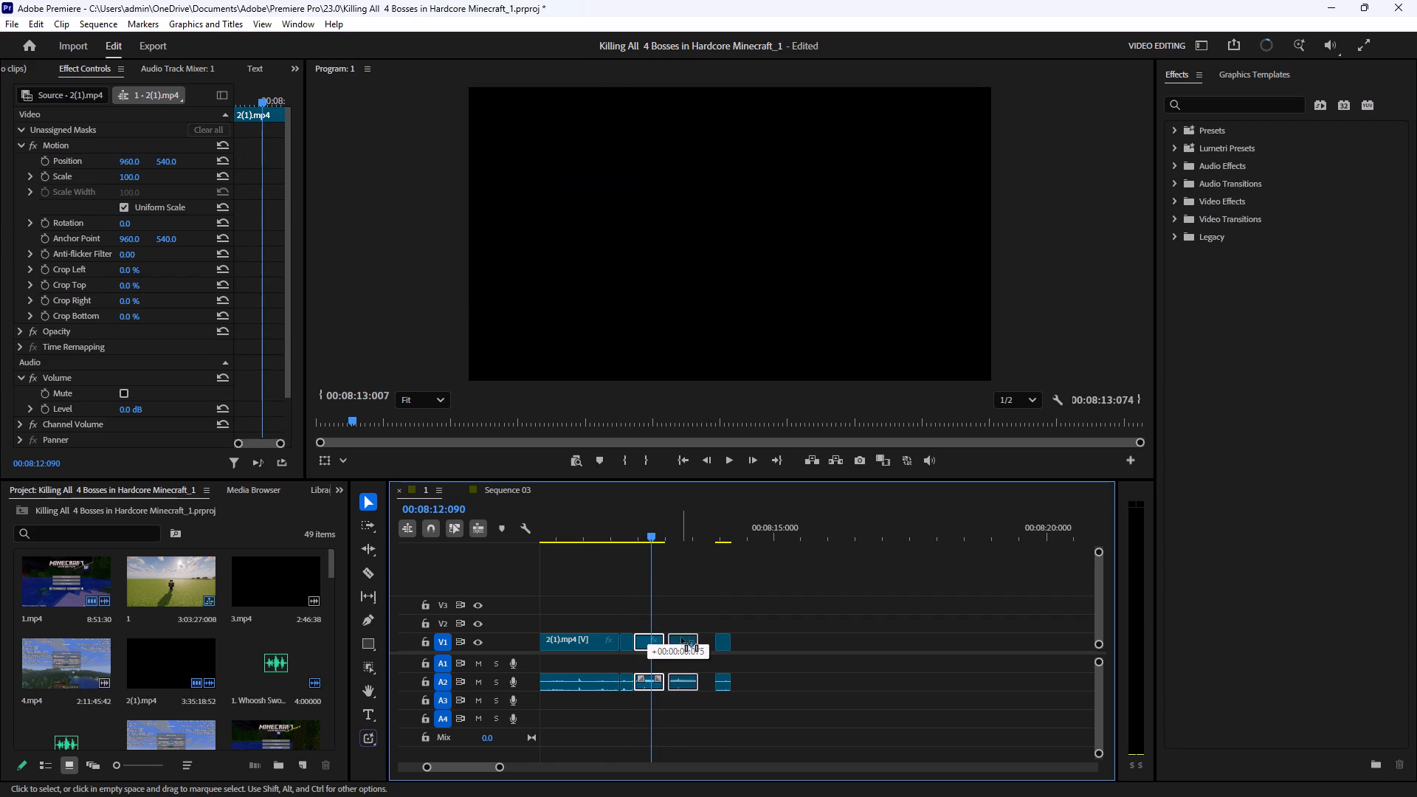
left_click_drag(681, 638, 683, 640)
left_click_drag(672, 644, 658, 648)
left_click(725, 453)
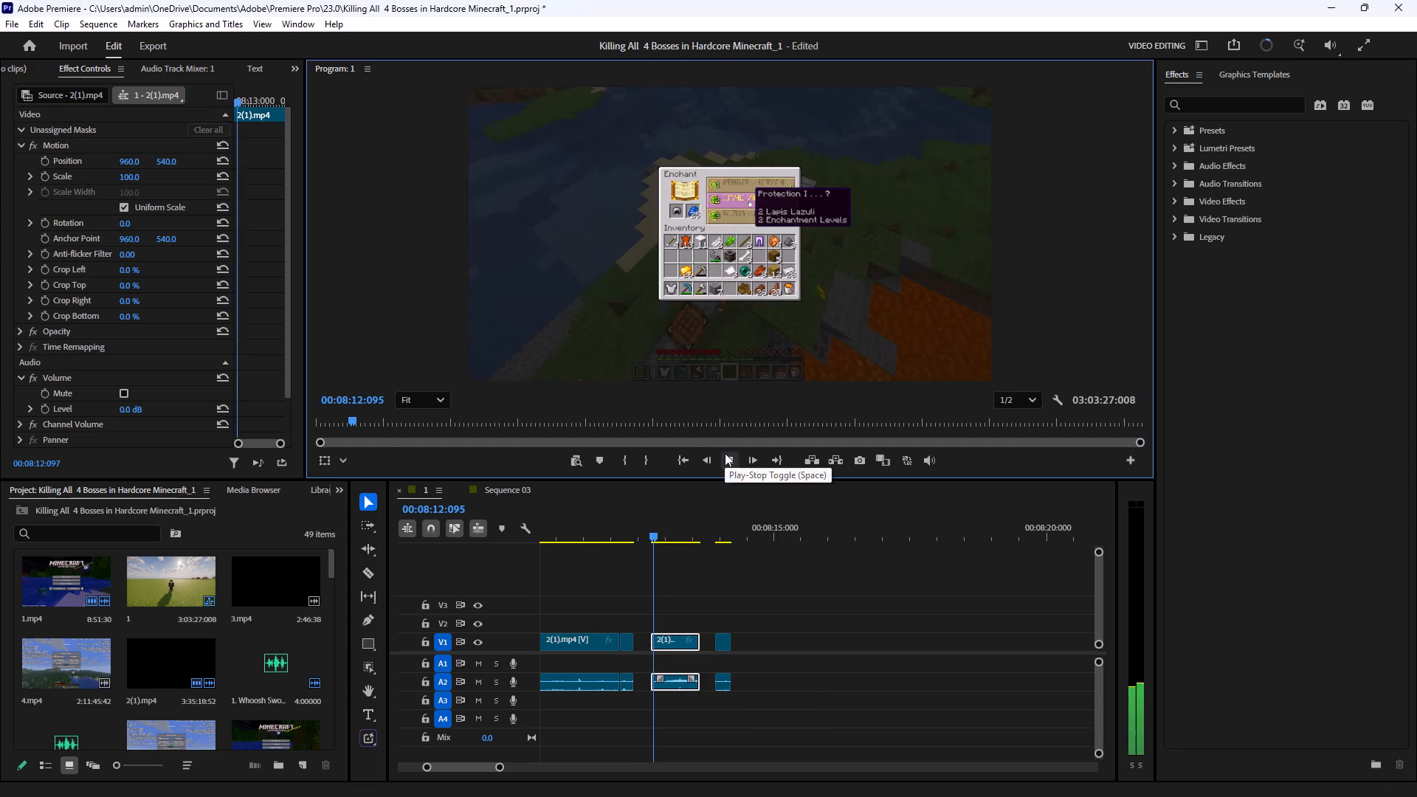
left_click(725, 454)
double_click(725, 454)
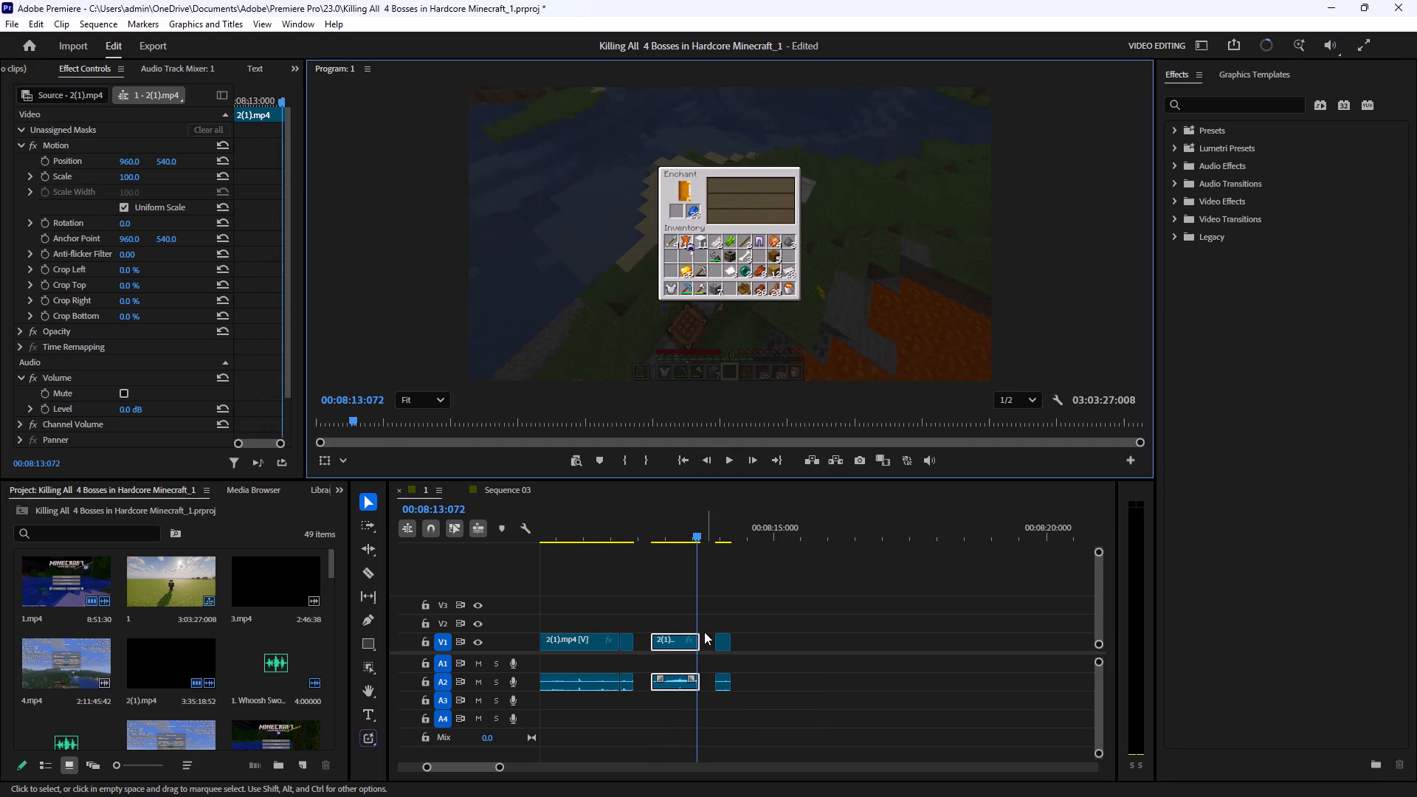
Shorten the helmet snippet's end and move the snippet back against the end of the leggings snippet.
left_click_drag(696, 641, 679, 646)
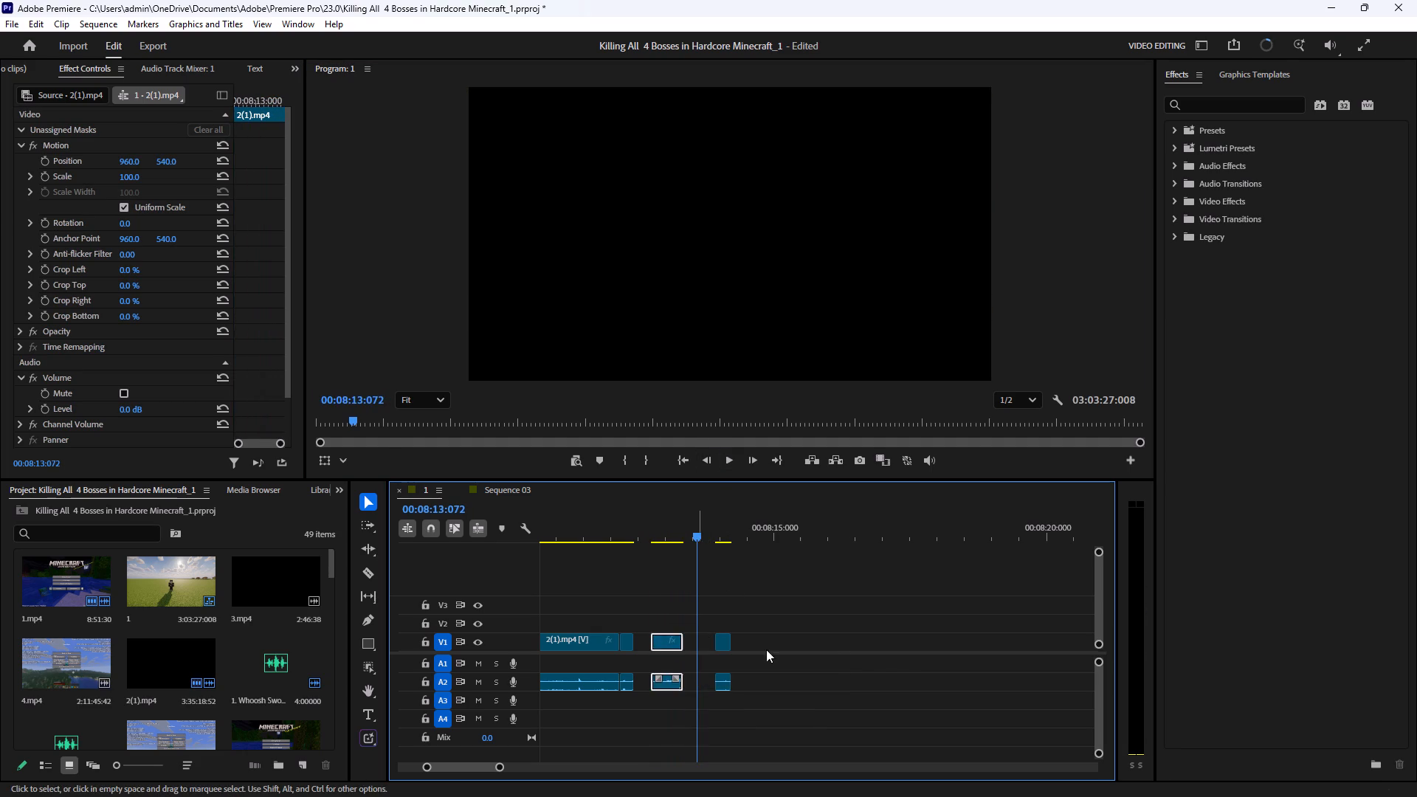
left_click(904, 666)
left_click_drag(669, 643, 652, 650)
left_click(904, 675)
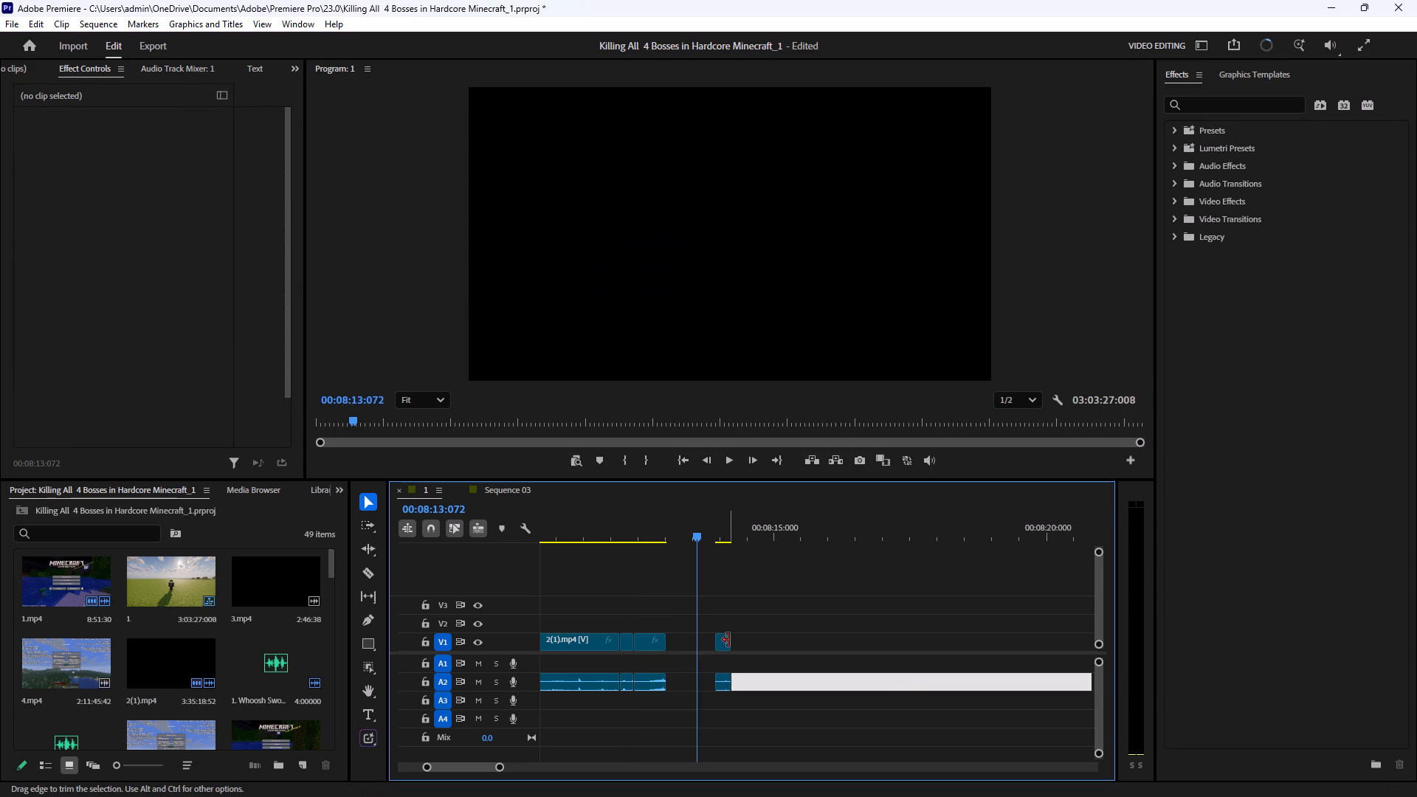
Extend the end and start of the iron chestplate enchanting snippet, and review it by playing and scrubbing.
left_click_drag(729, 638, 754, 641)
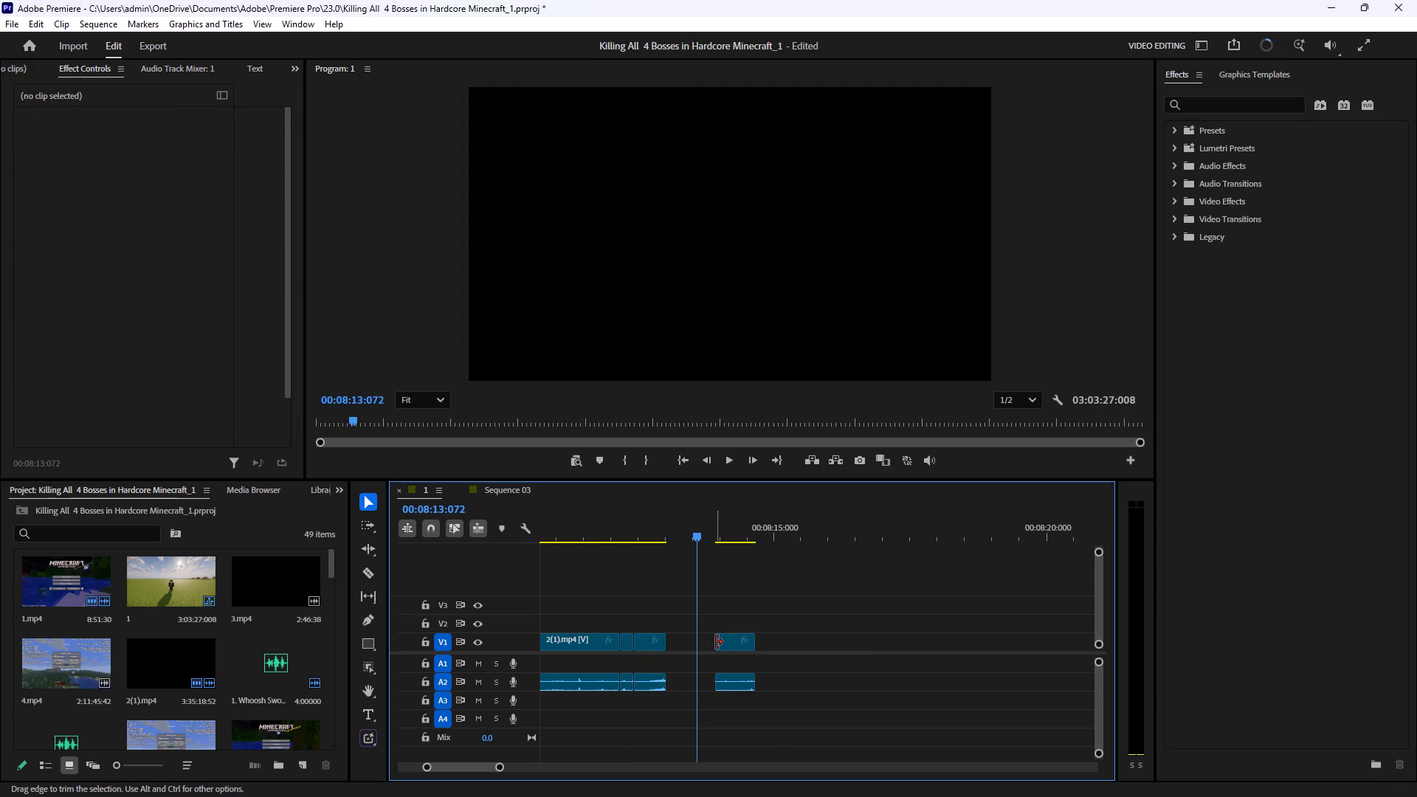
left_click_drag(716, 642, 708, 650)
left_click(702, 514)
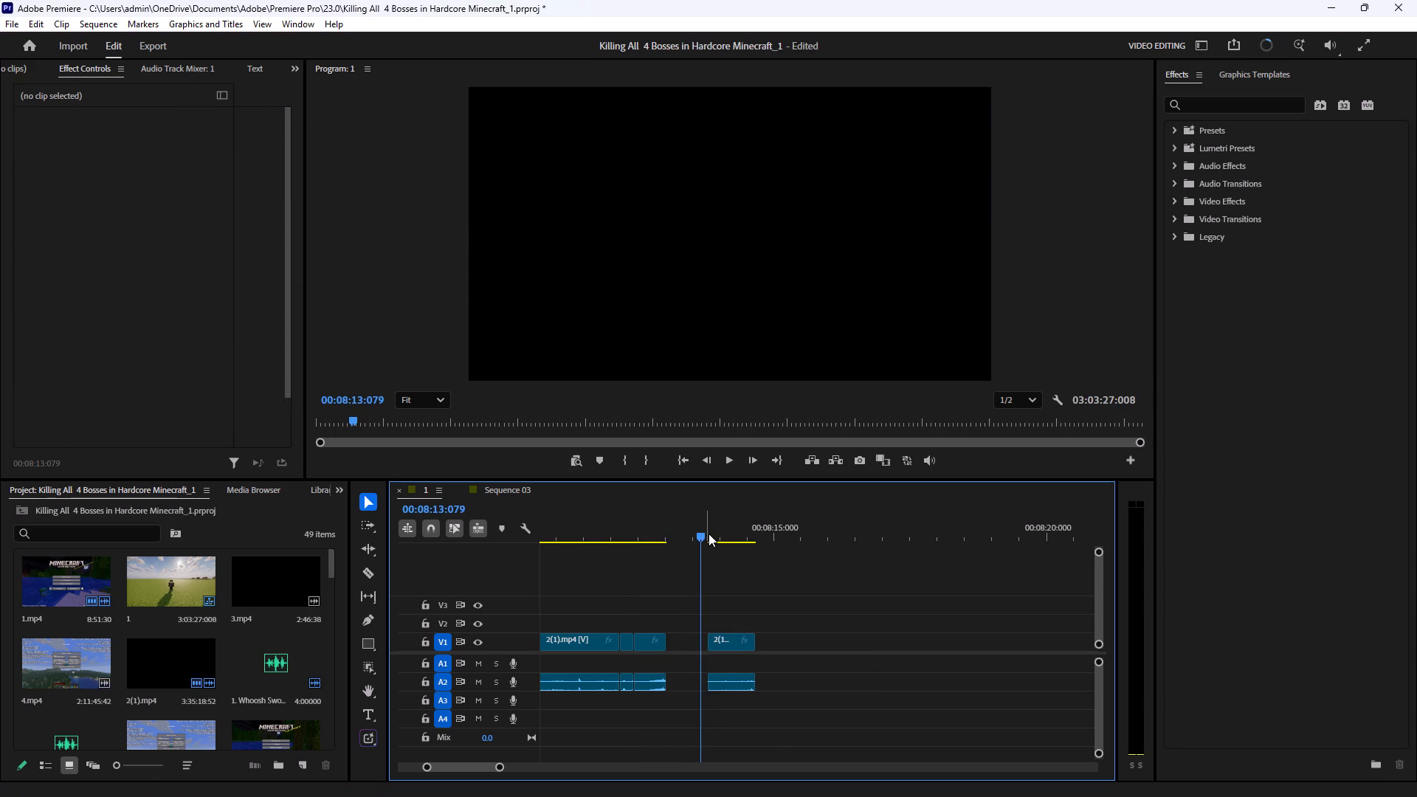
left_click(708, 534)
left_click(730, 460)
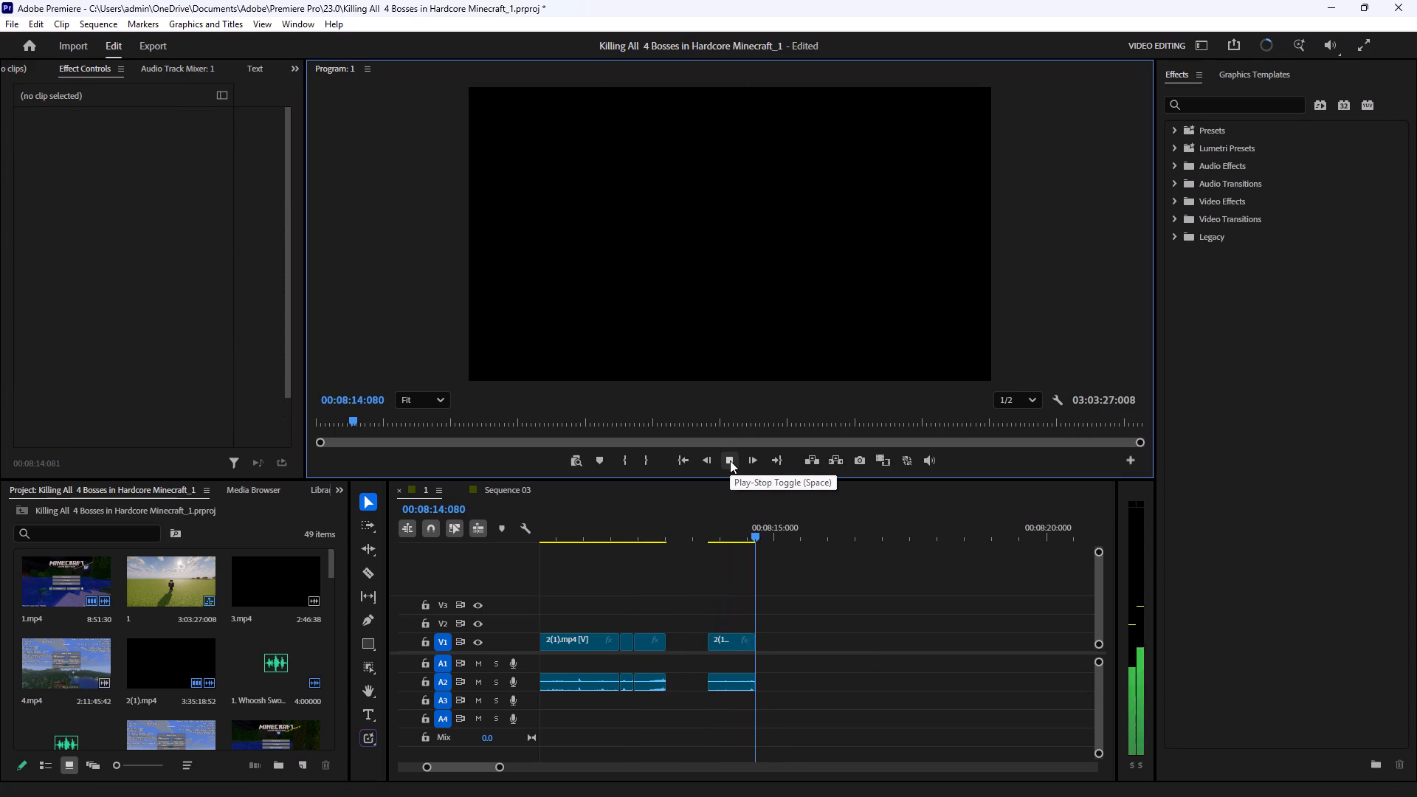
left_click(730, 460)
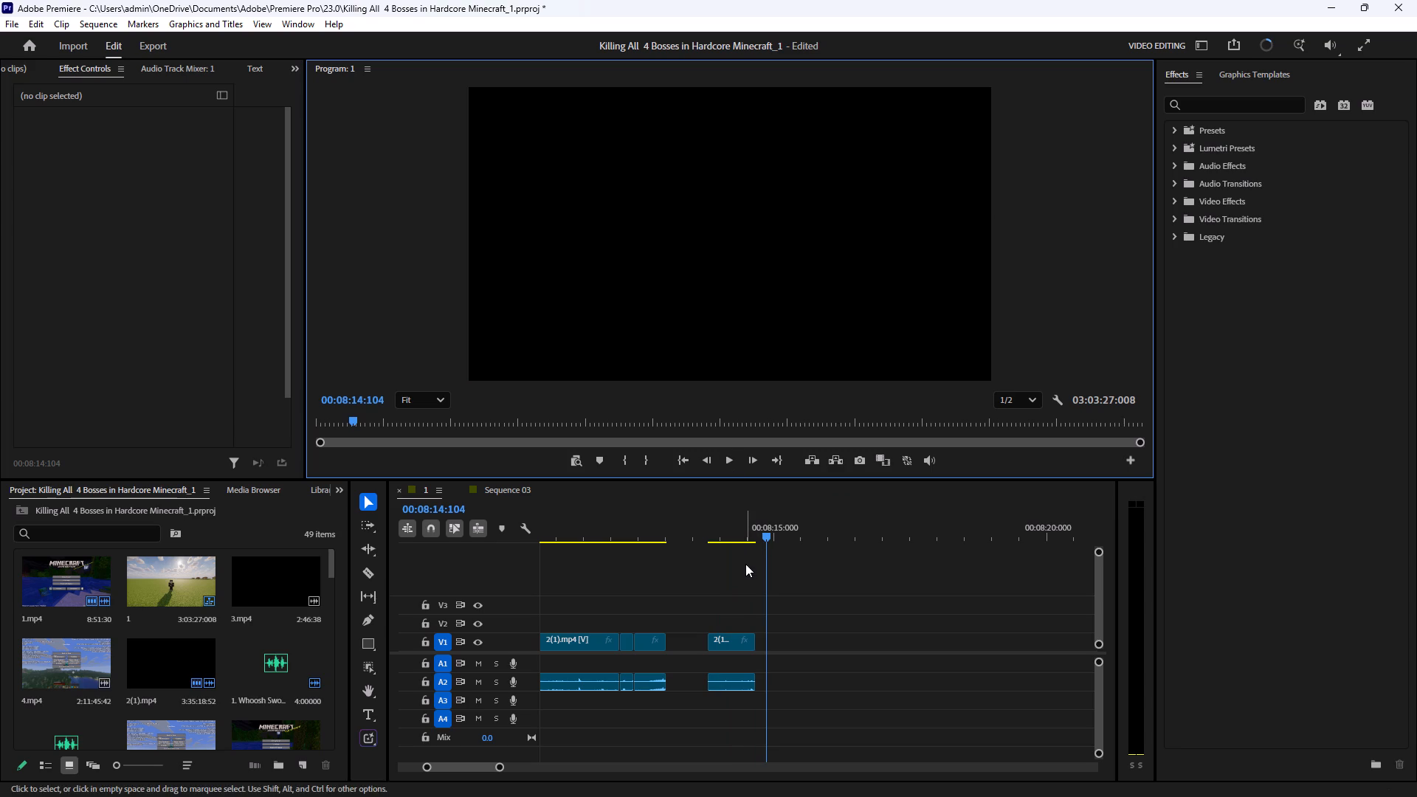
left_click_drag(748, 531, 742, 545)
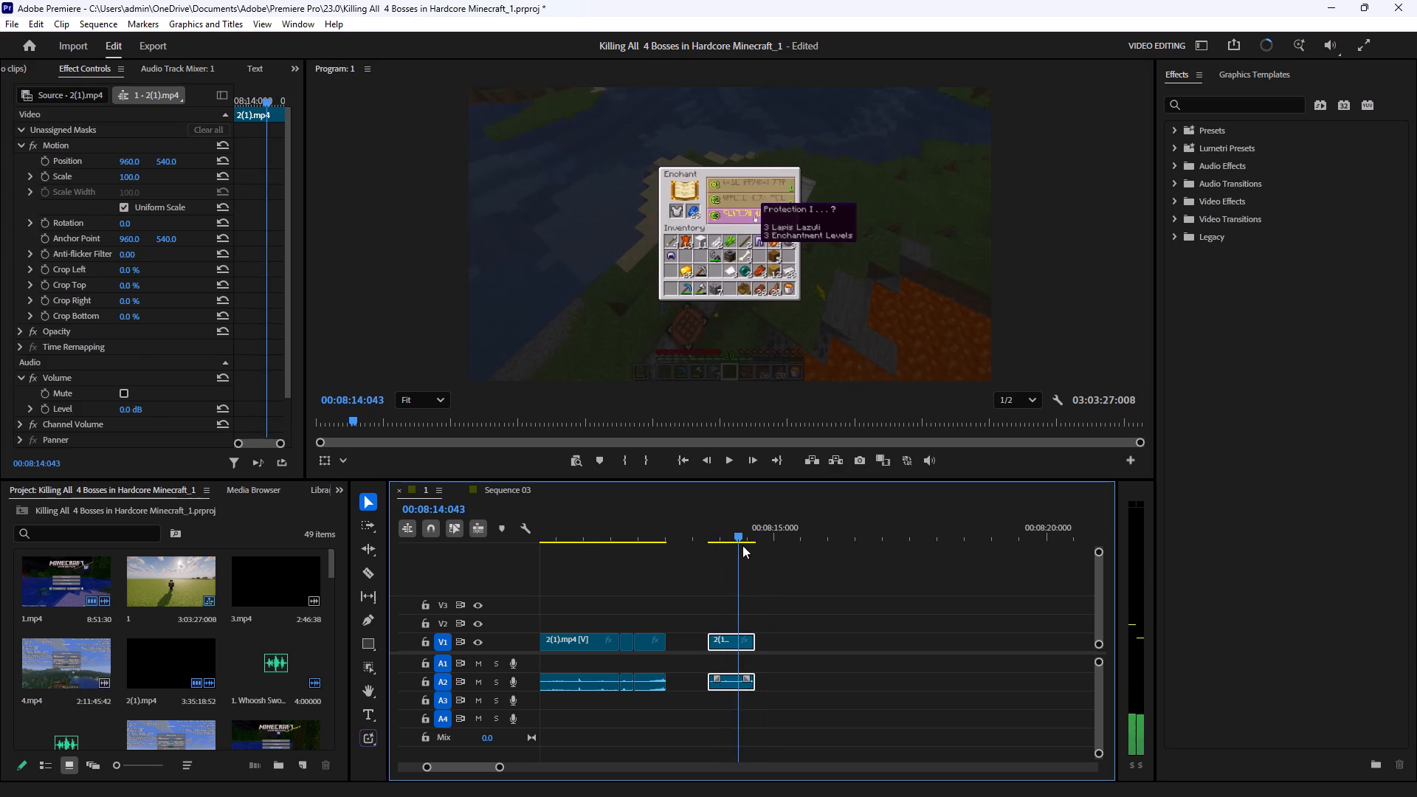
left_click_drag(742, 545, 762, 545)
Delete the separated iron chestplate enchanting snippet after the gap.
left_click_drag(816, 720, 745, 624)
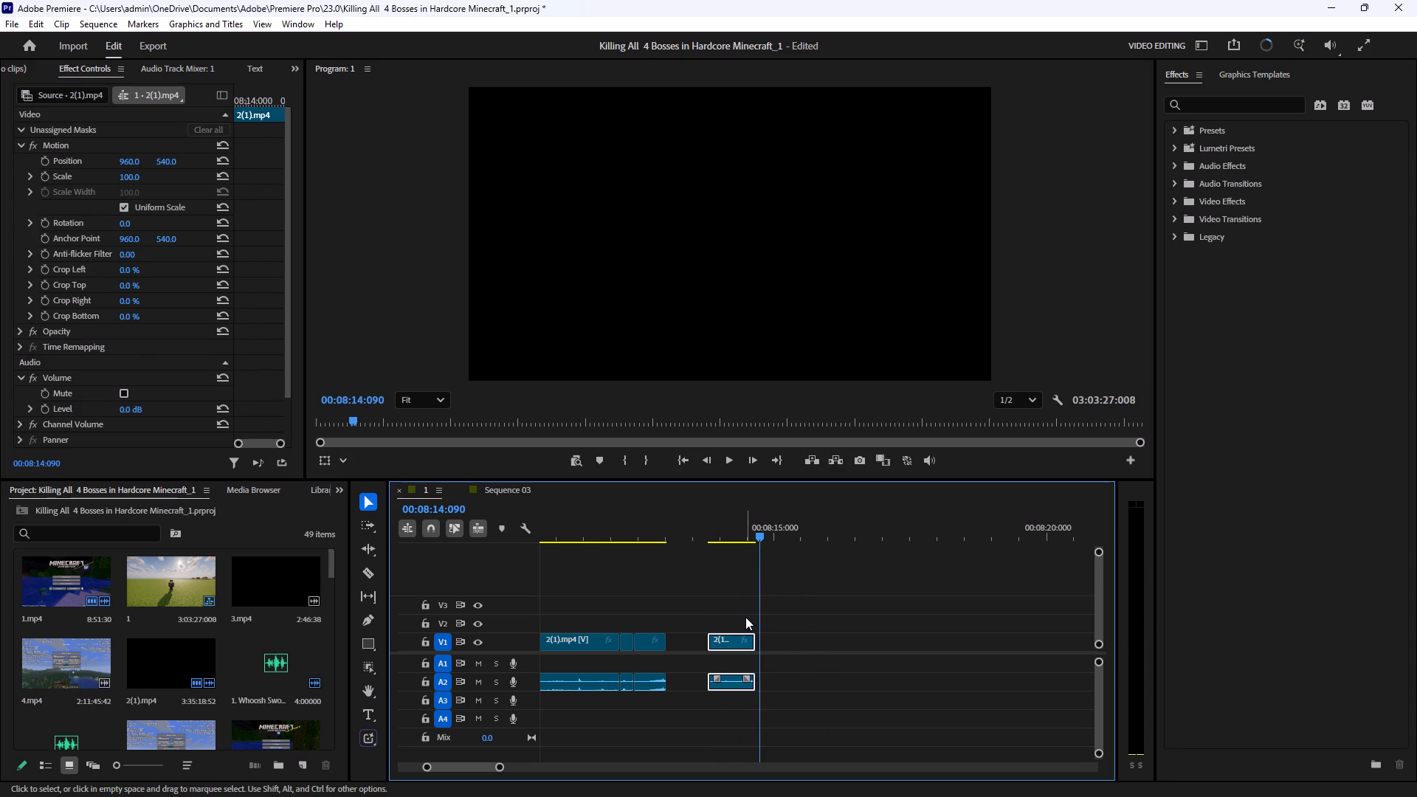
key("BackSpace")
Play the remaining leggings and helmet enchanting snippets from about 00:08:12:012.
left_click(585, 504)
left_click(617, 534)
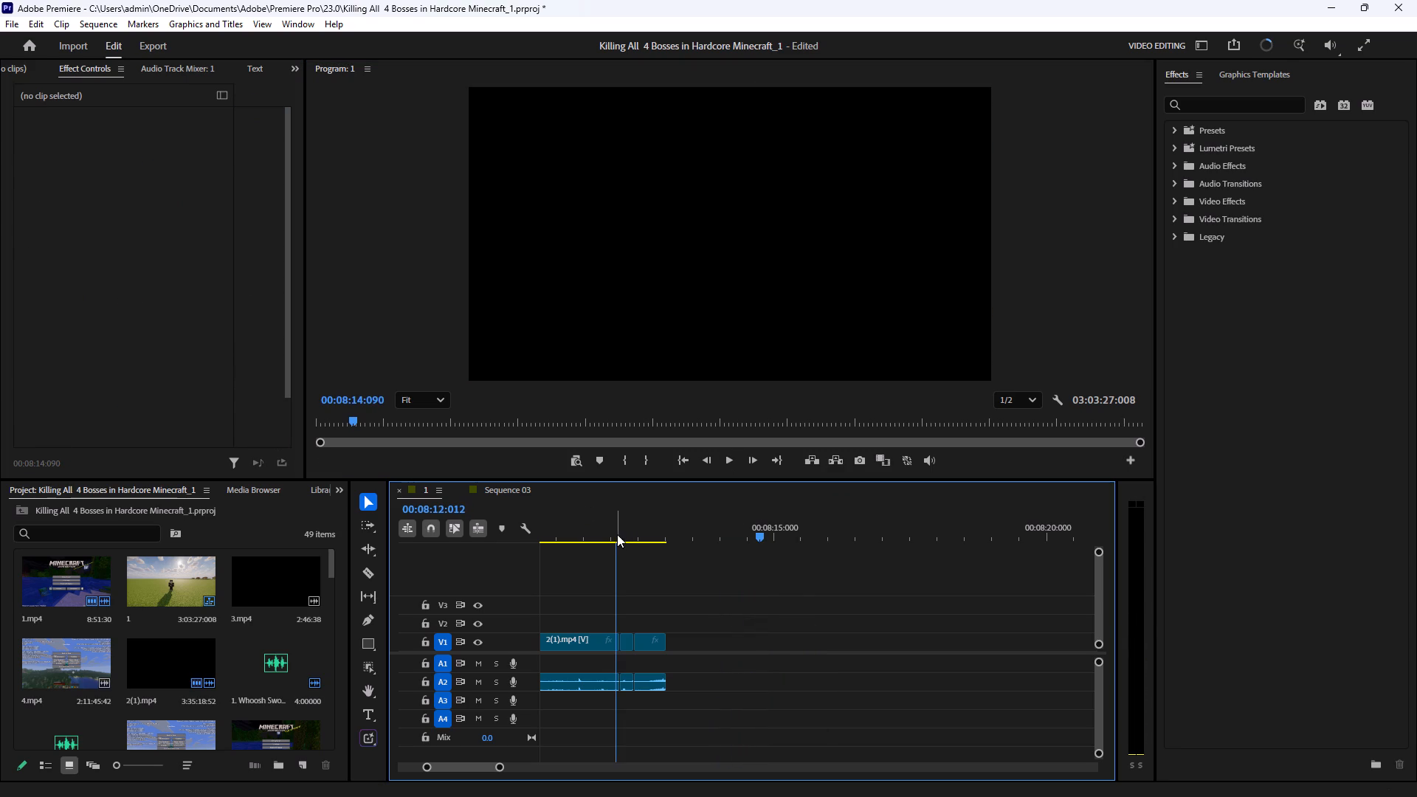
left_click(727, 458)
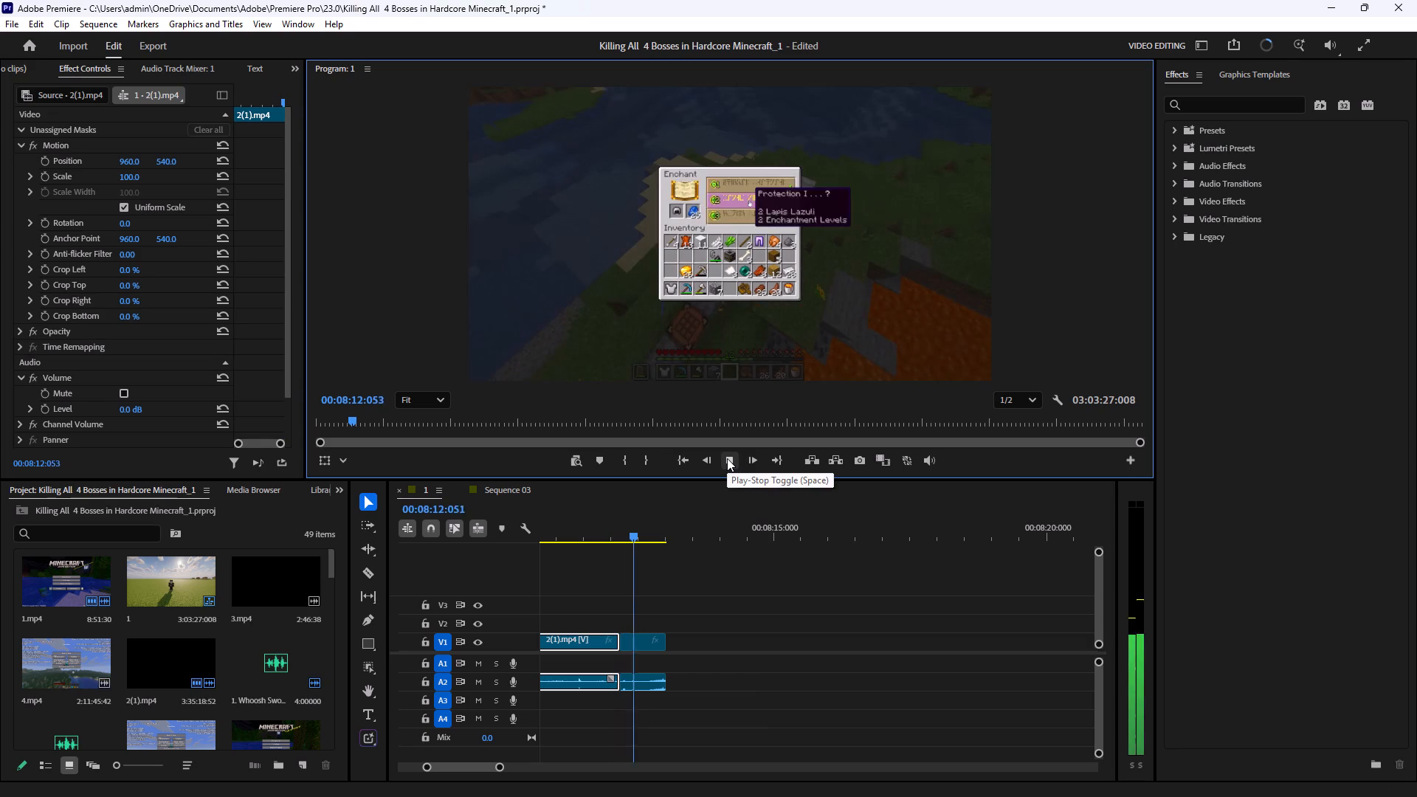
left_click(727, 458)
left_click(809, 689)
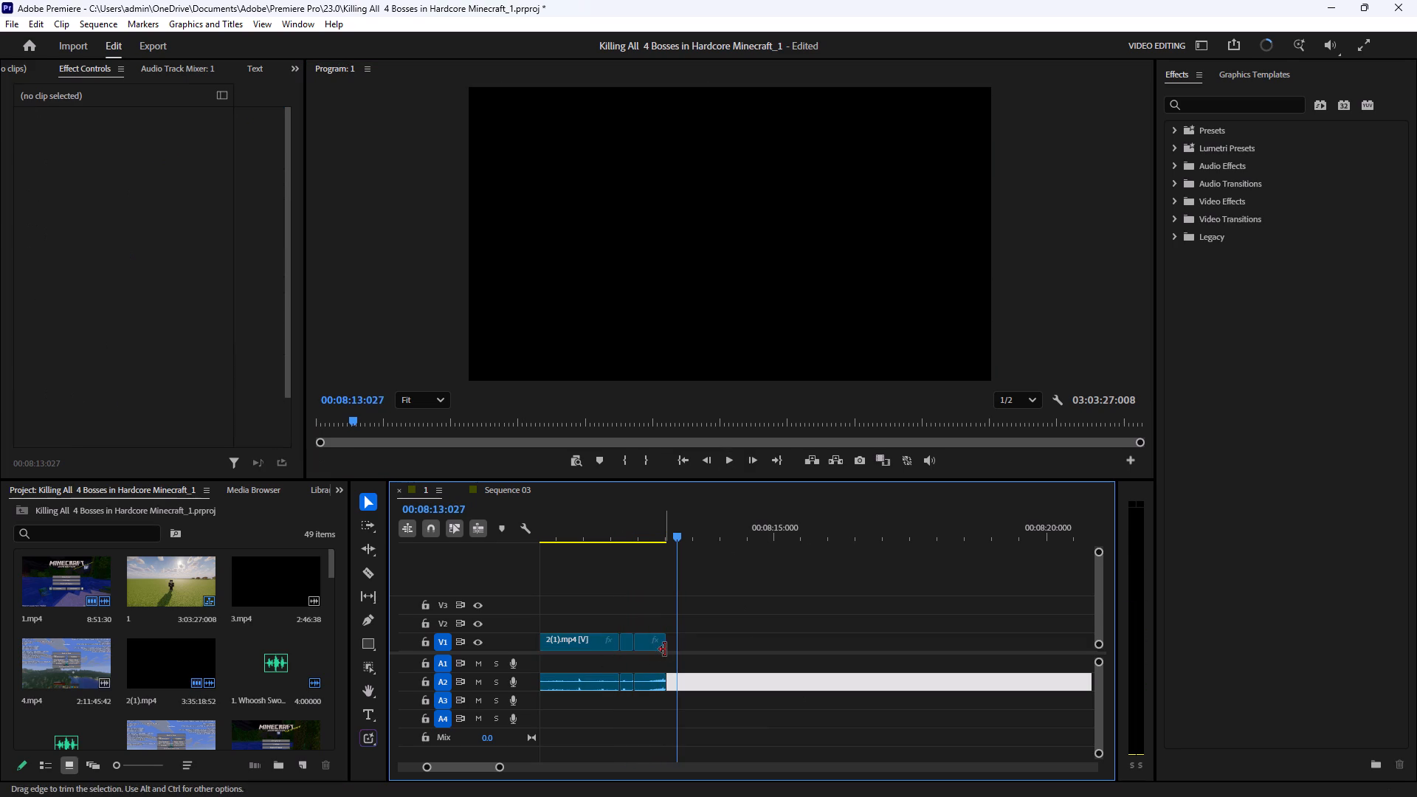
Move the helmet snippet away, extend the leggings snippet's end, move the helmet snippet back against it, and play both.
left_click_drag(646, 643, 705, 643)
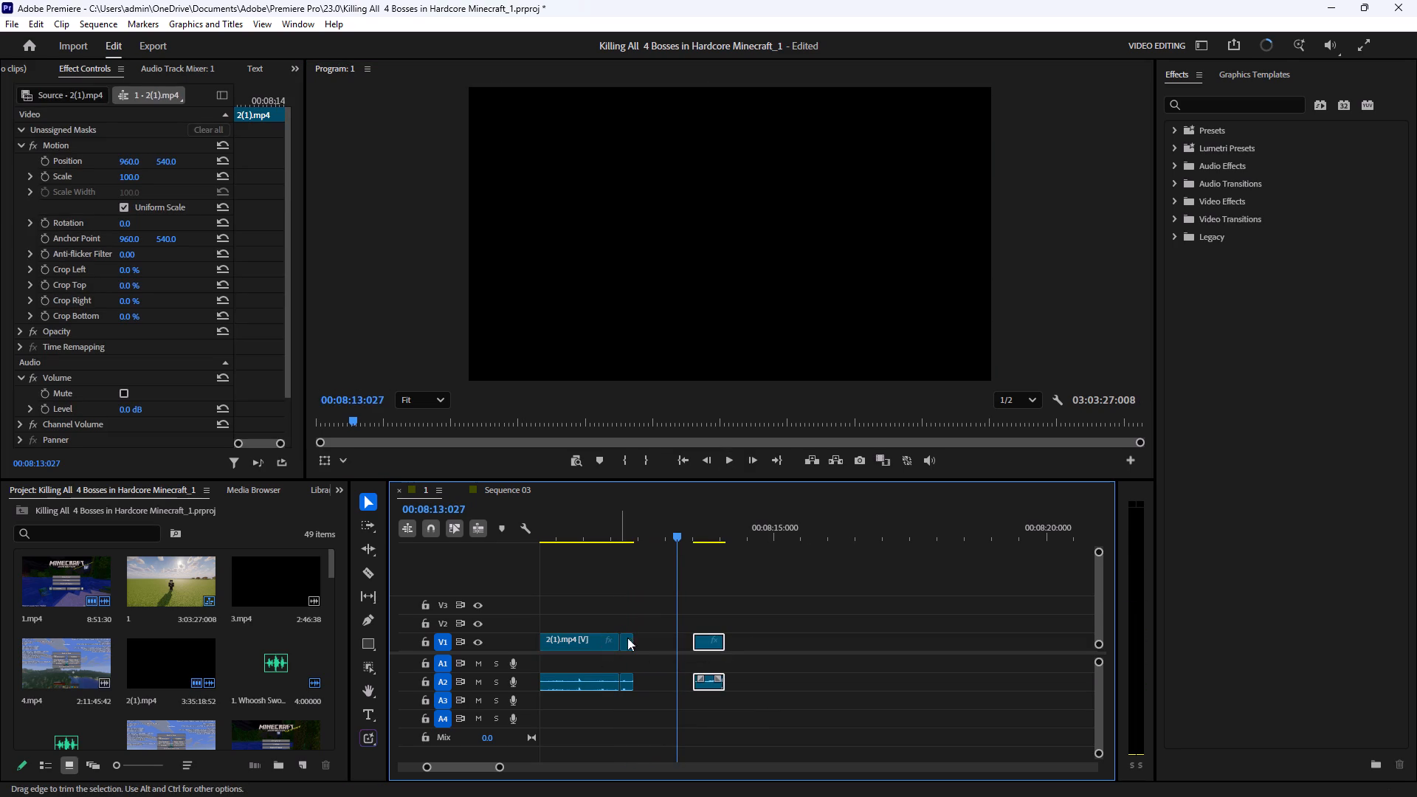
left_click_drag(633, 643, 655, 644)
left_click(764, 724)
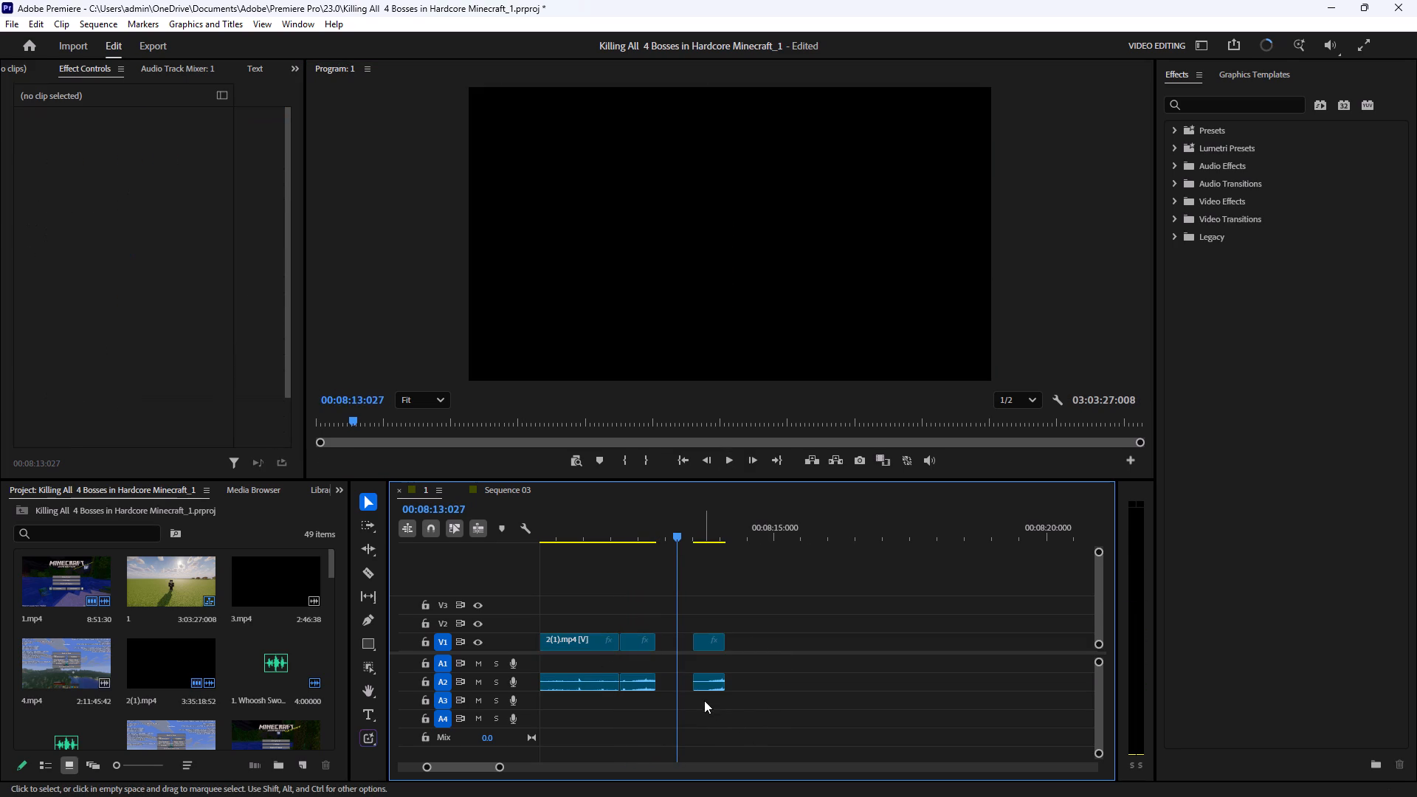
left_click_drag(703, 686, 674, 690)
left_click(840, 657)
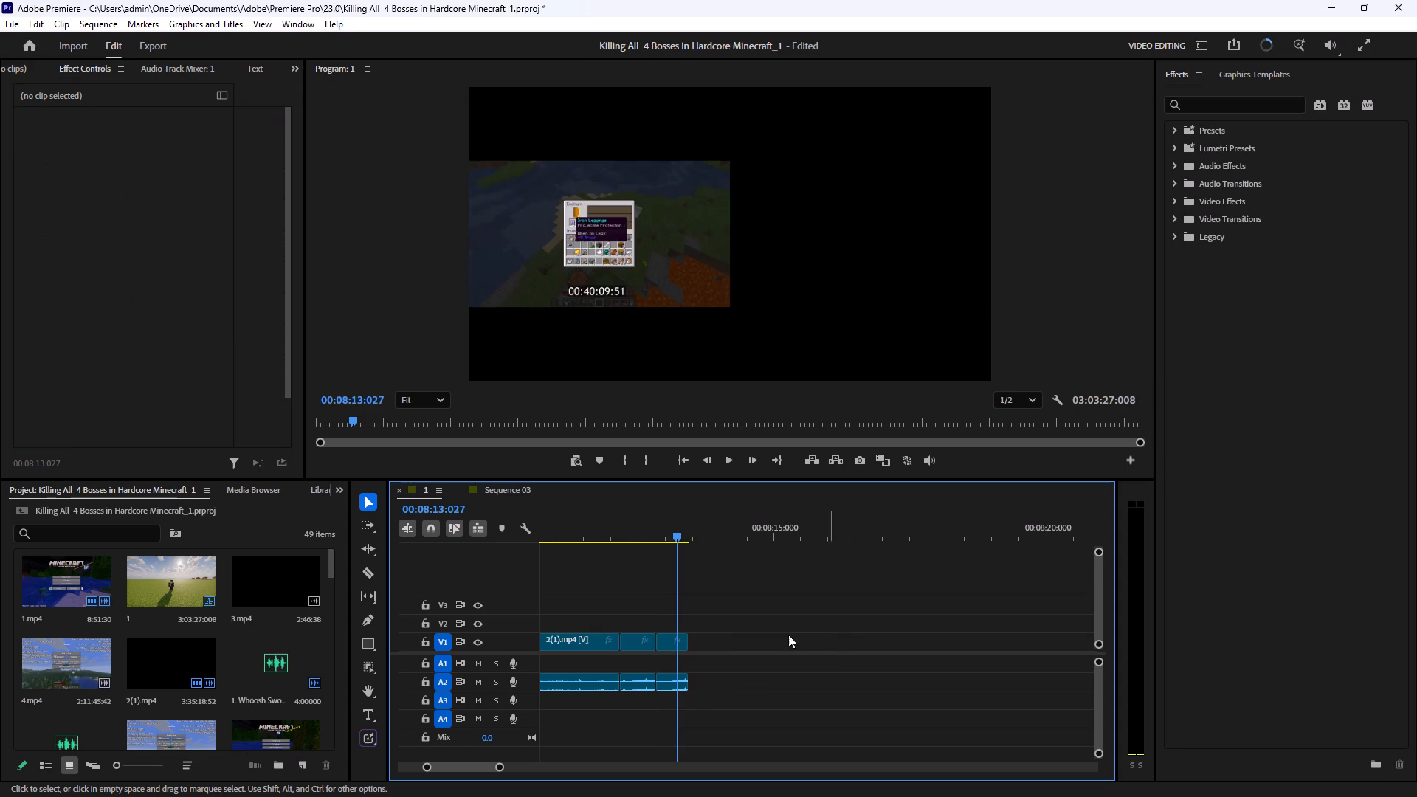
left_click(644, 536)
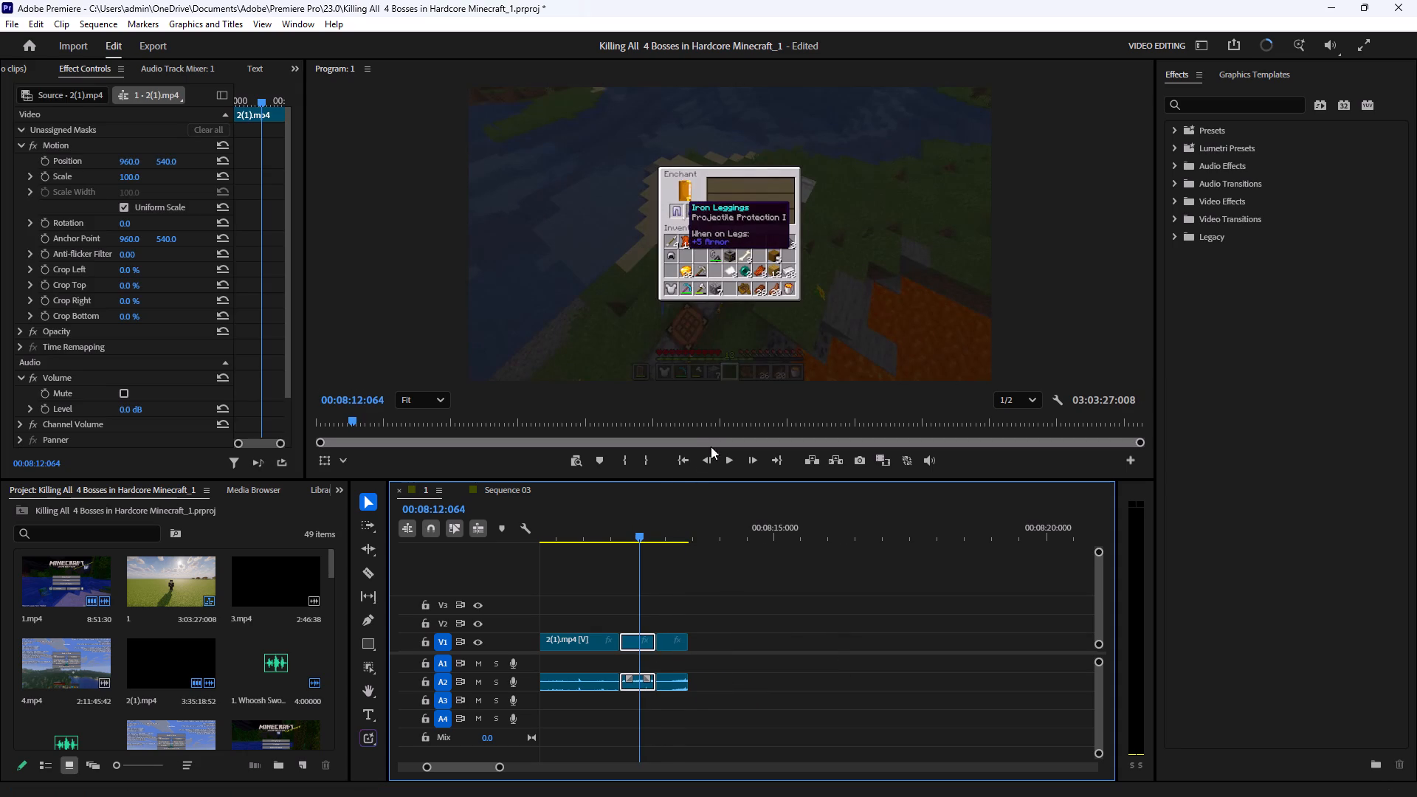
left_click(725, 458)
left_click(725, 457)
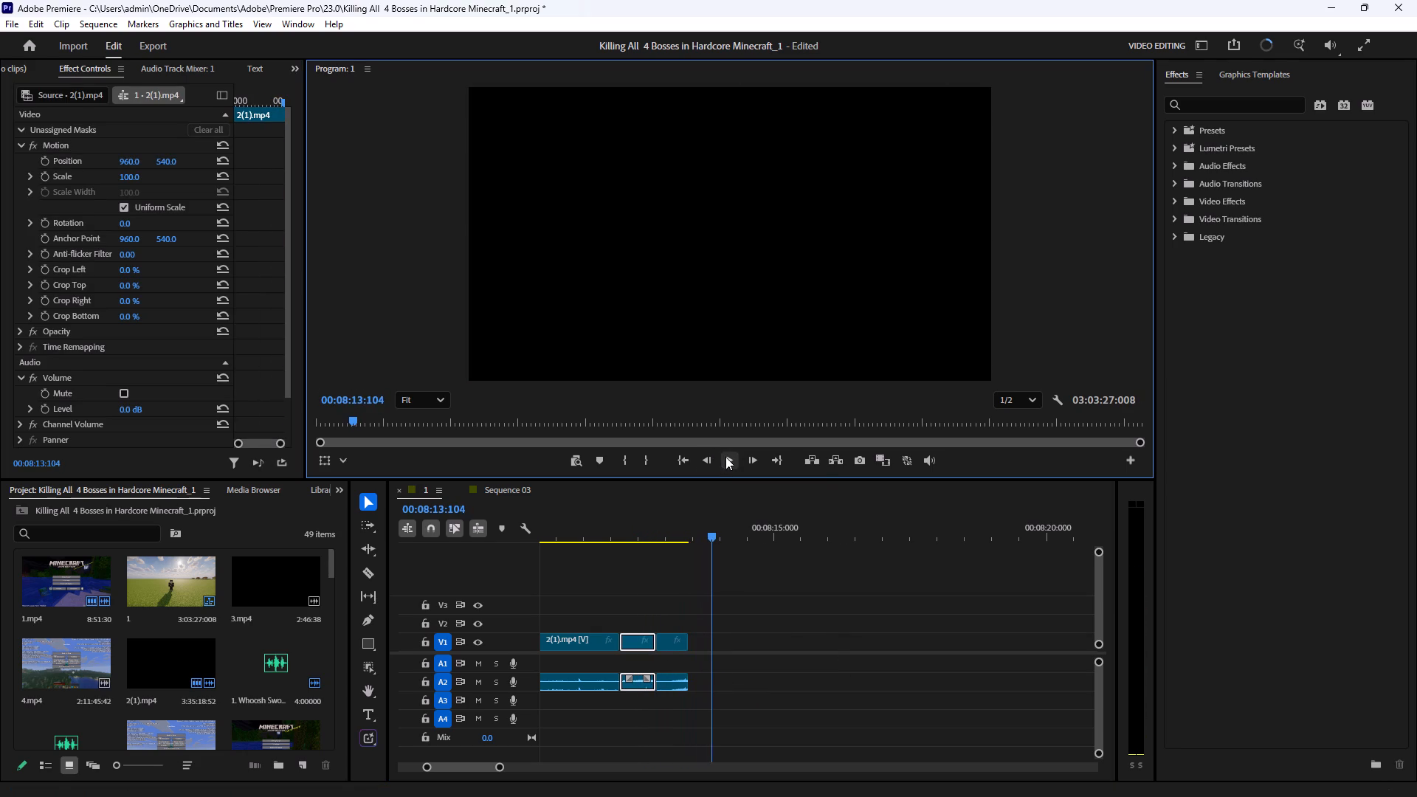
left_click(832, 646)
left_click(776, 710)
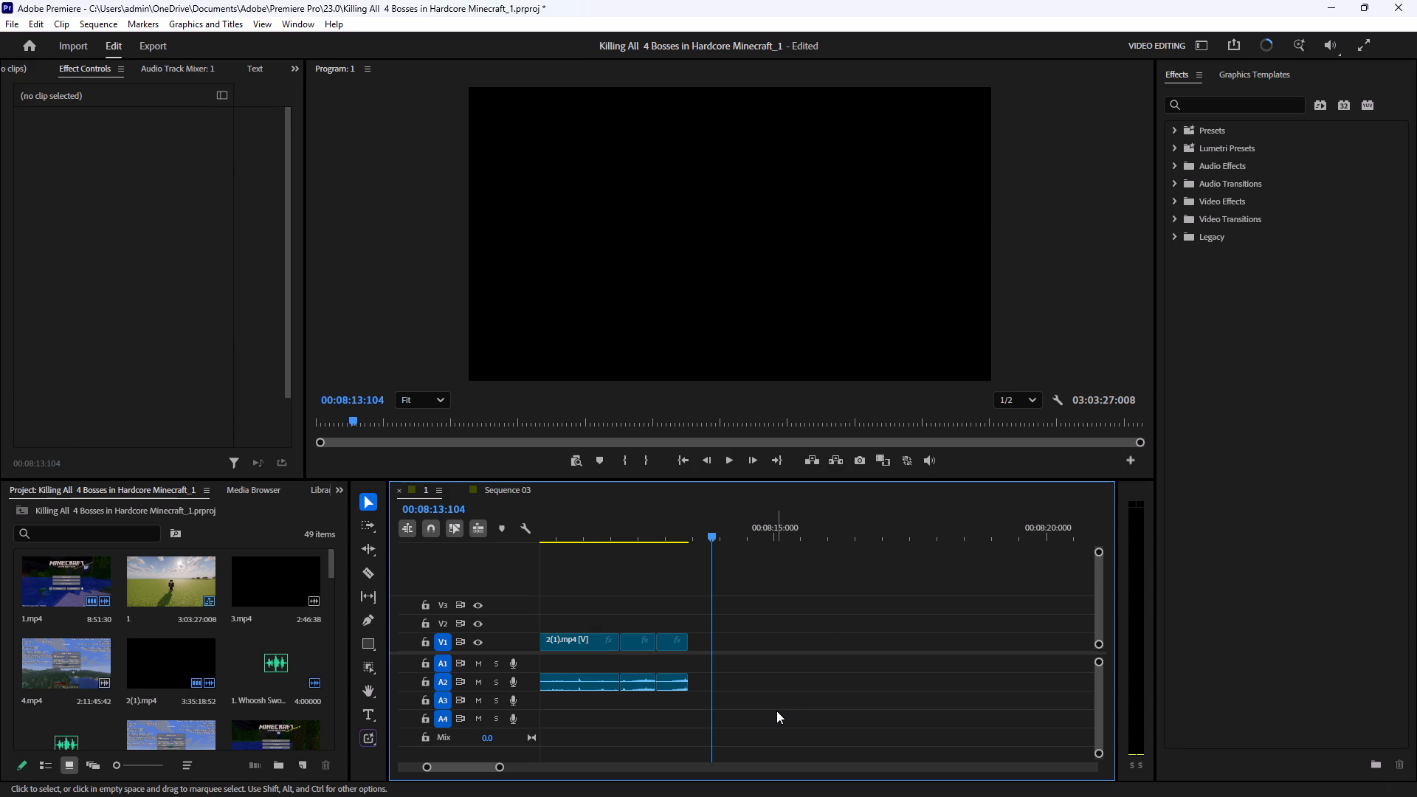
Delete the leggings and helmet enchanting snippets together.
left_click_drag(776, 711, 630, 622)
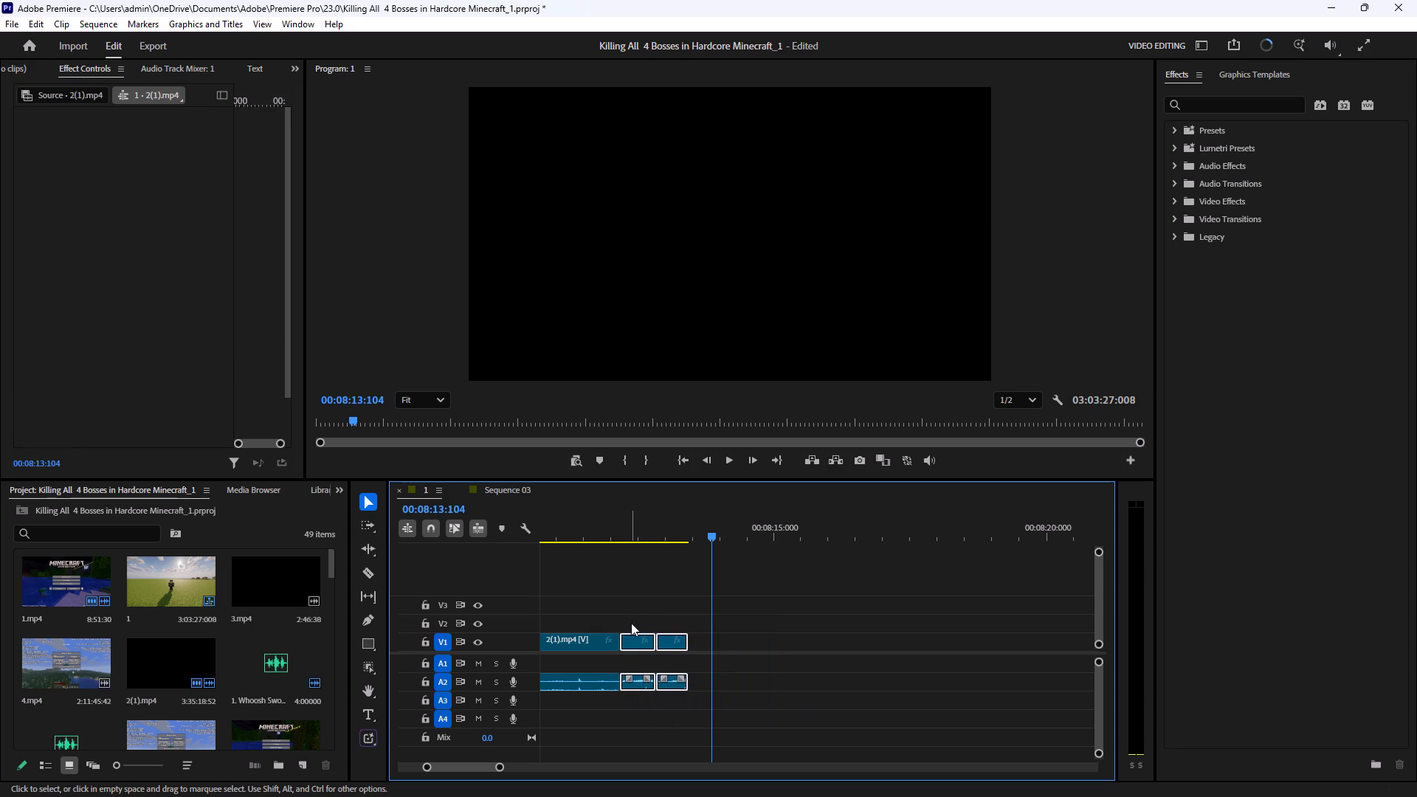
key("BackSpace")
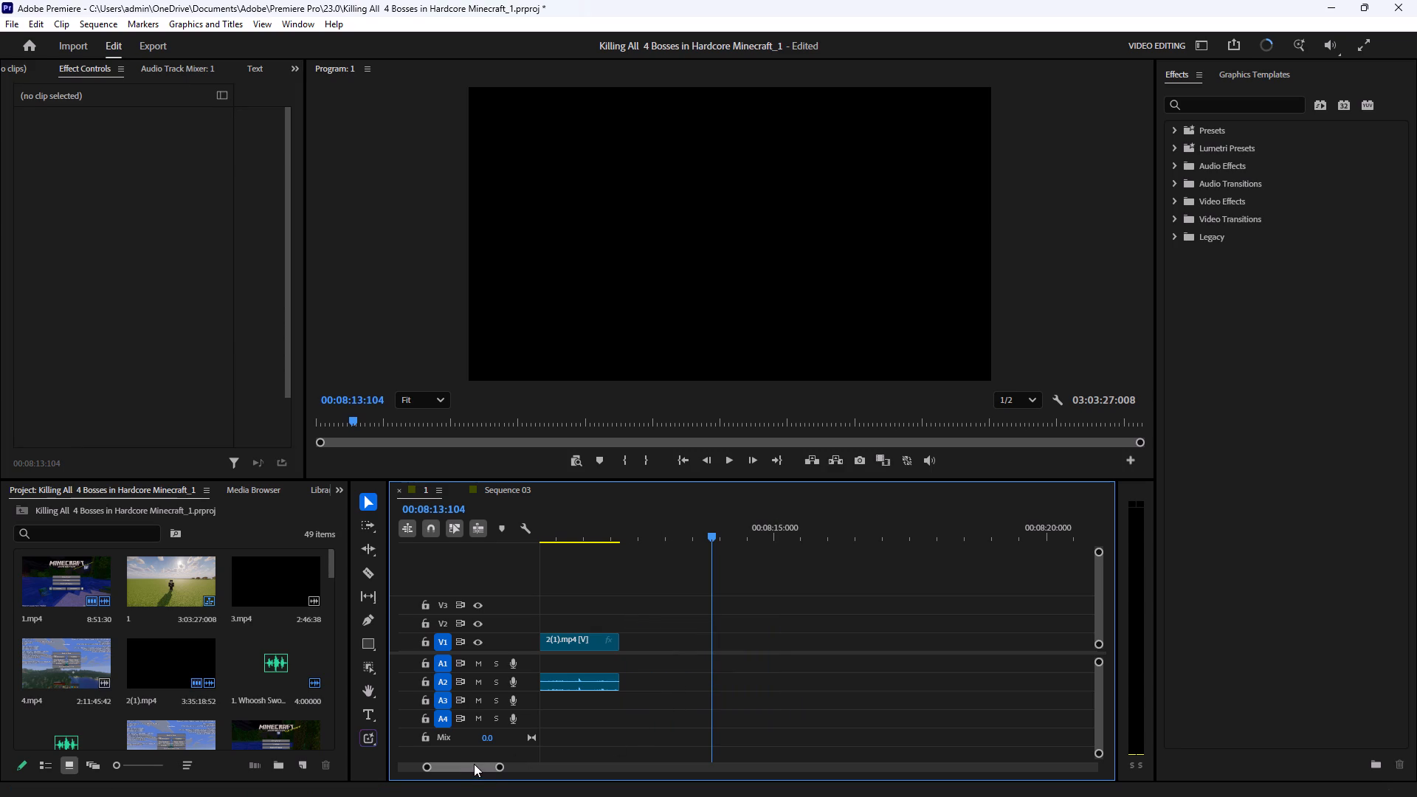
Find the armor inventory moment near the start of the following long clip and place the playhead at 00:08:28:046.
left_click(474, 764)
left_click_drag(728, 538, 818, 544)
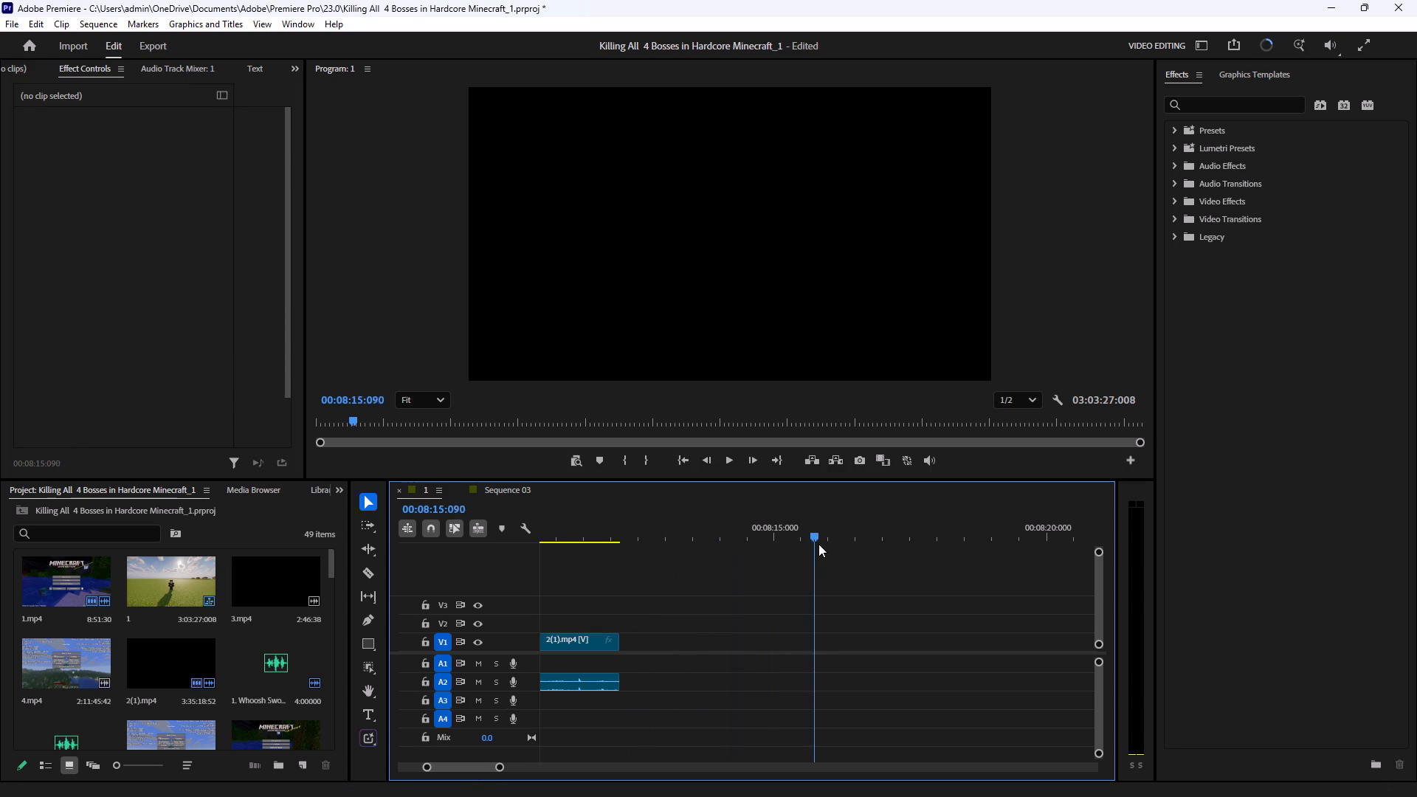
left_click_drag(818, 544, 568, 565)
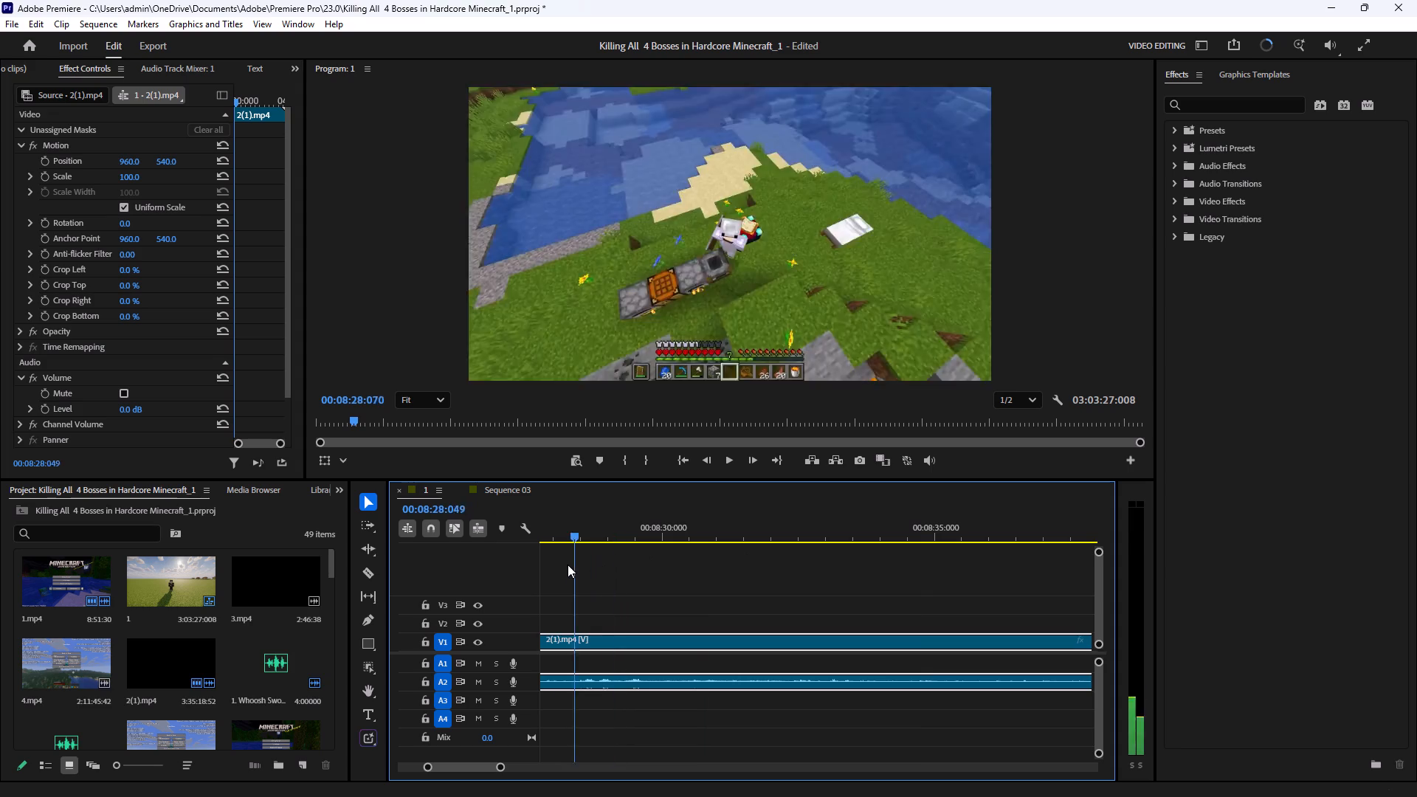
left_click_drag(568, 565, 600, 531)
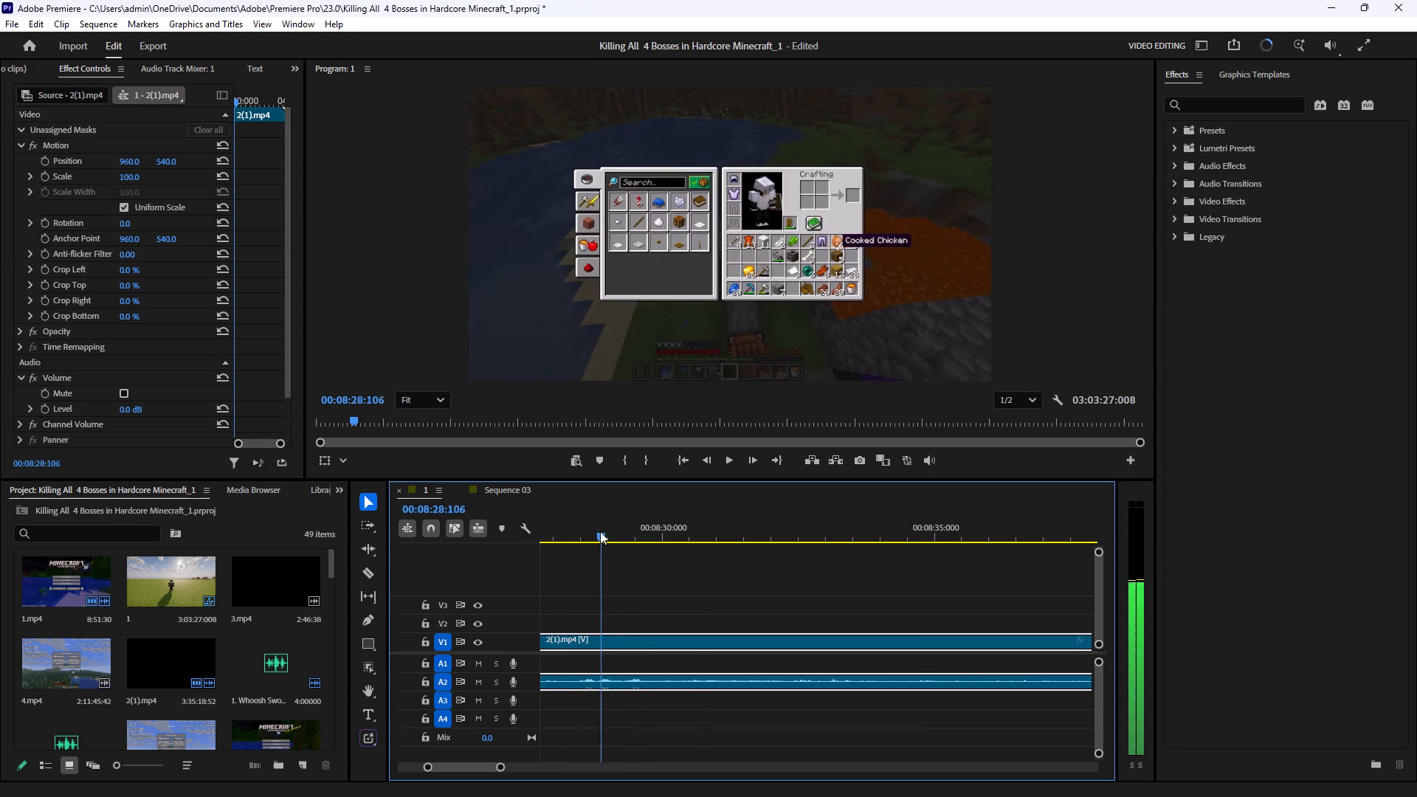
left_click_drag(600, 531, 576, 565)
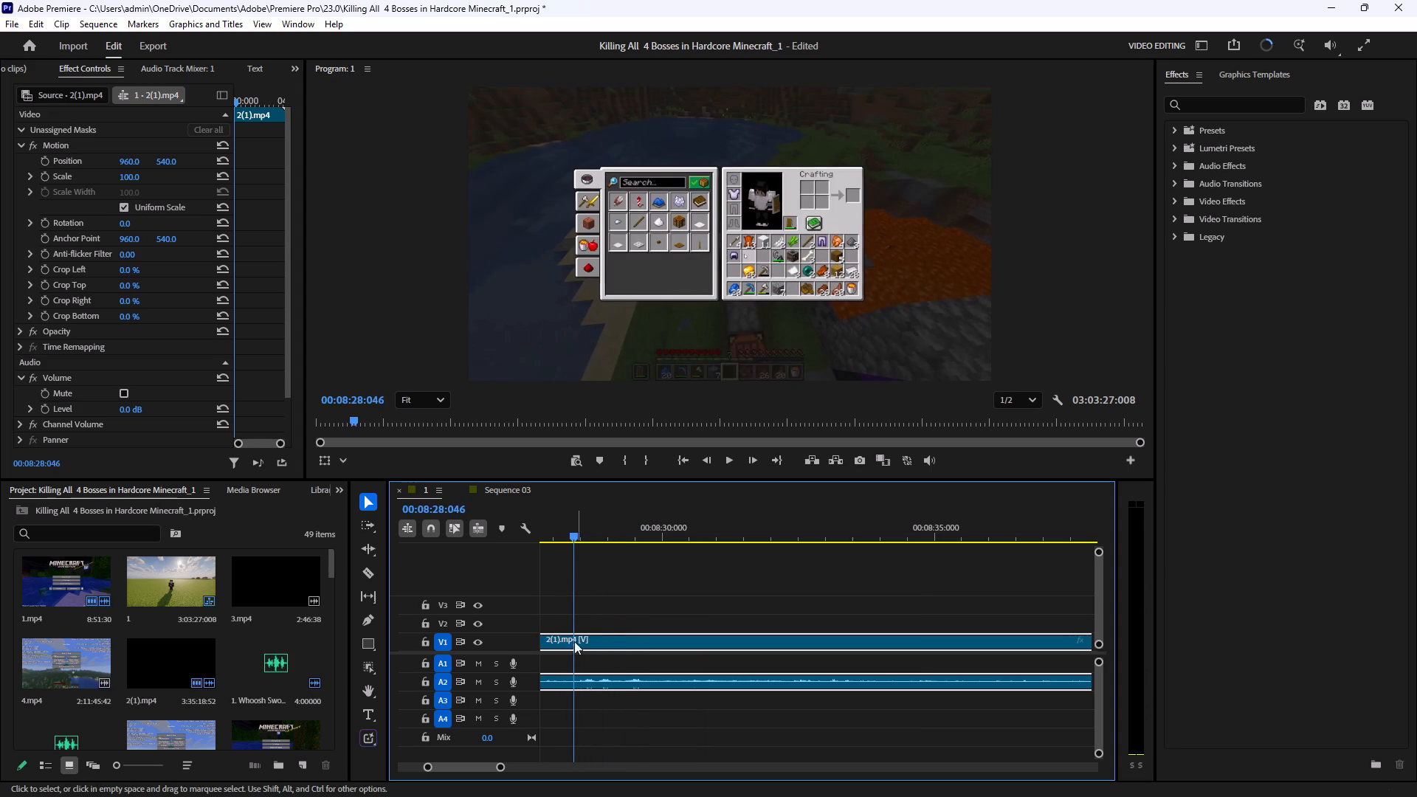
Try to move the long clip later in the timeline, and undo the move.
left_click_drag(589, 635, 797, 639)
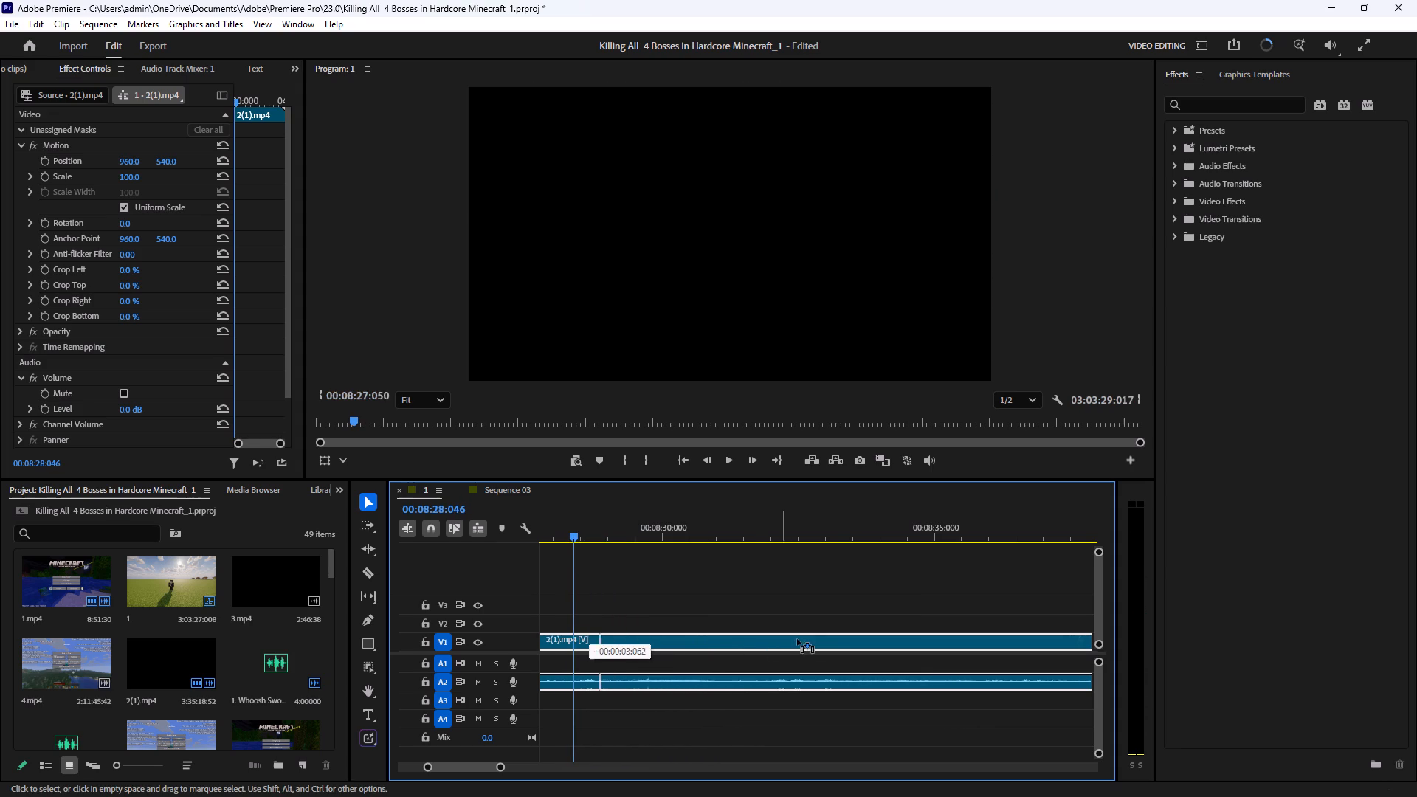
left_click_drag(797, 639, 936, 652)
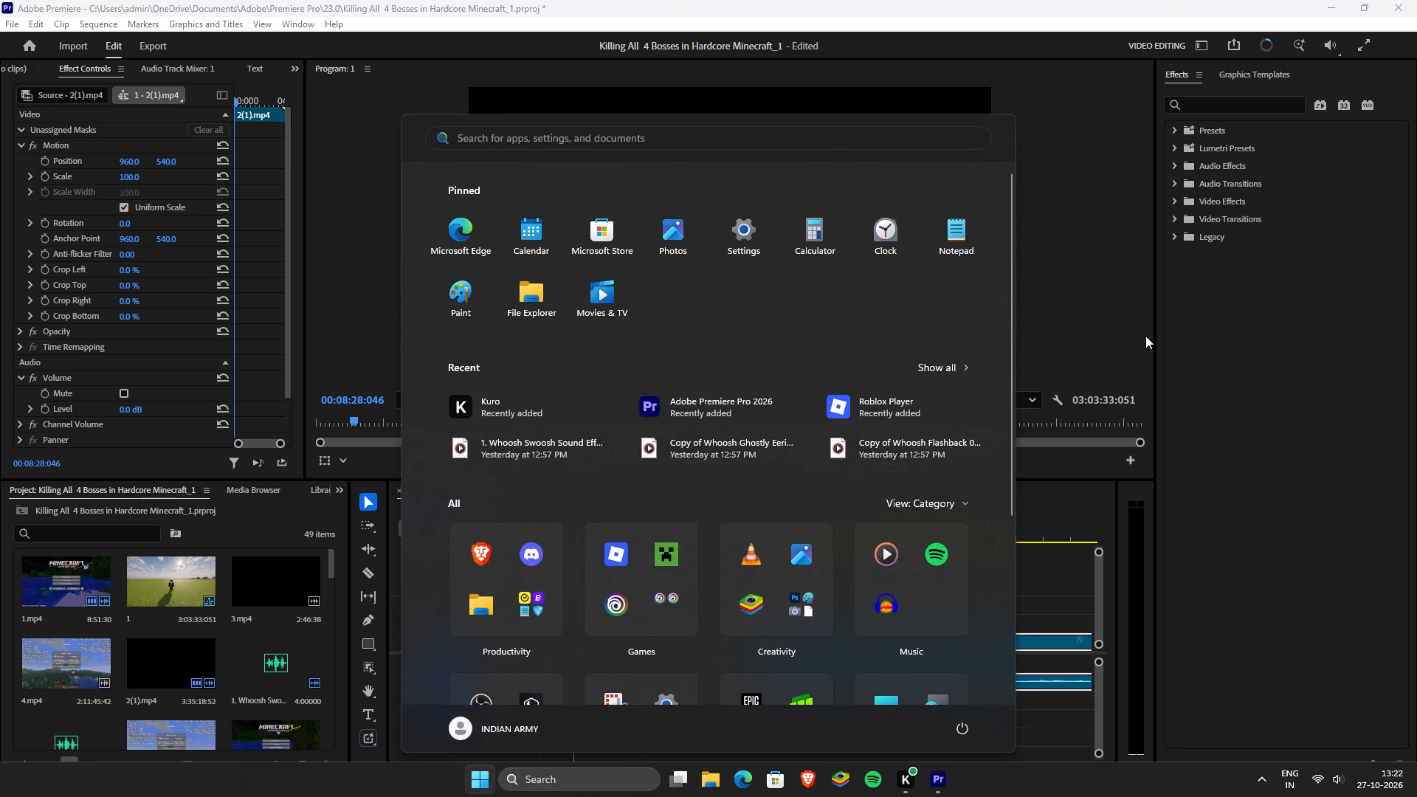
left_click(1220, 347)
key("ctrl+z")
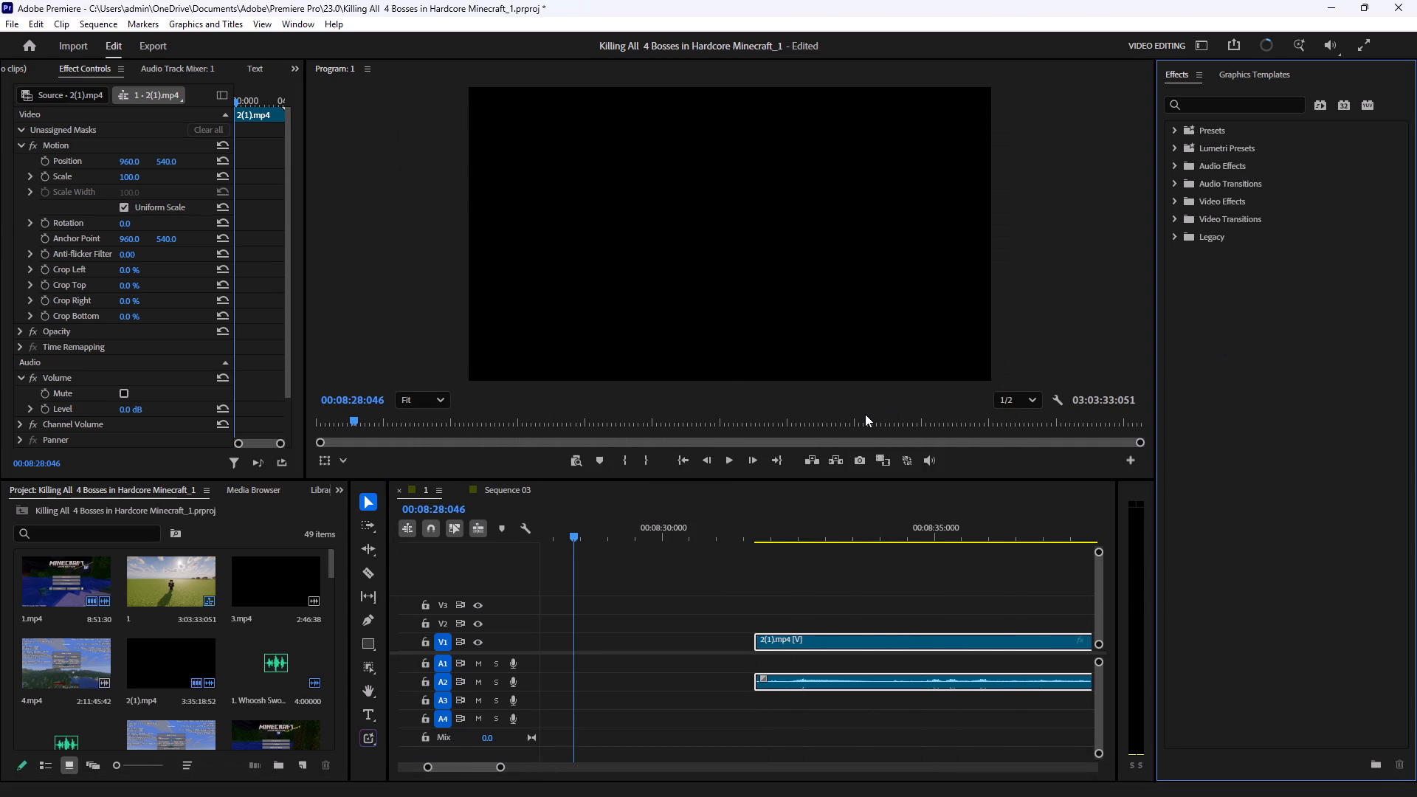
Trim the long clip's start to about 00:08:28:046 and move the clip about 15 seconds earlier, near the preceding footage.
left_click(602, 638)
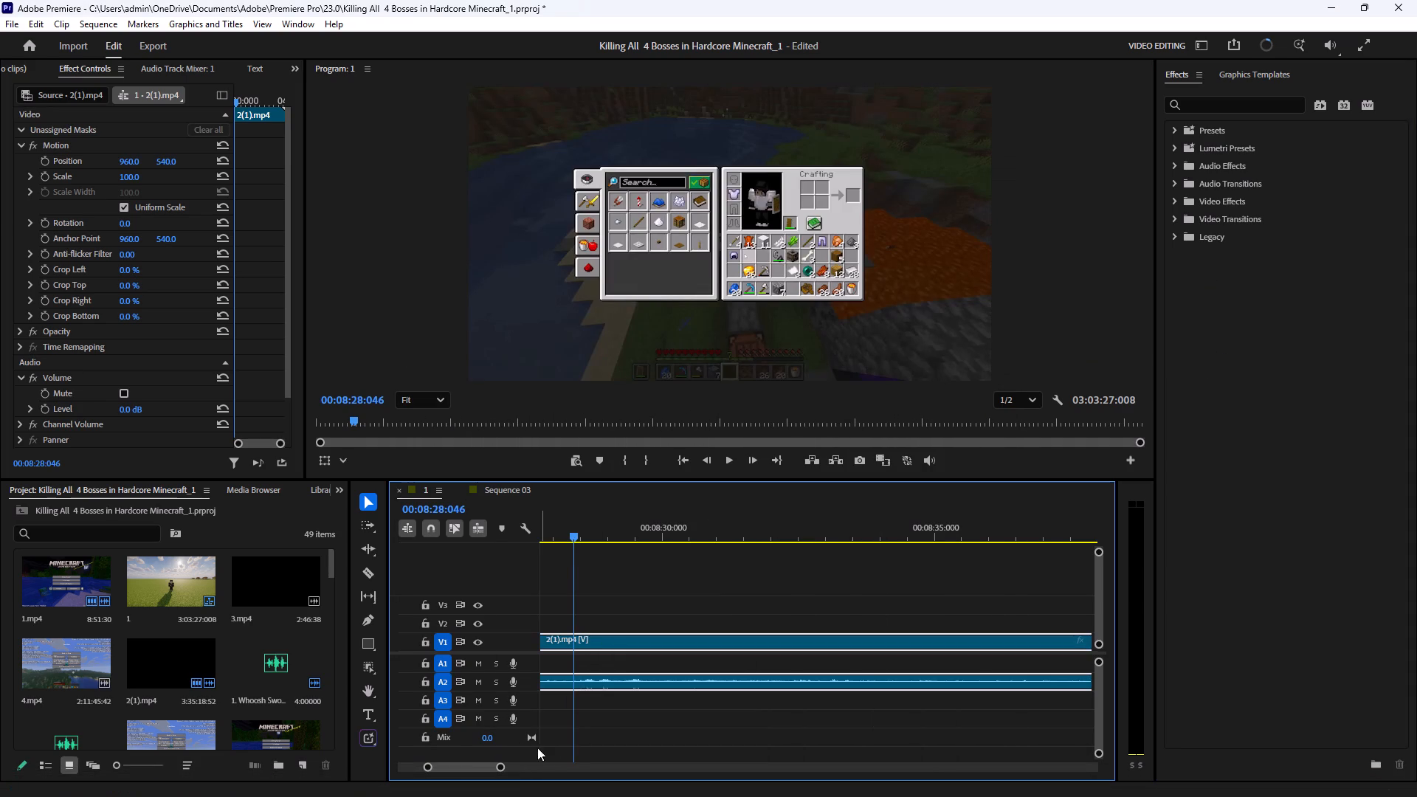
left_click_drag(503, 769, 552, 770)
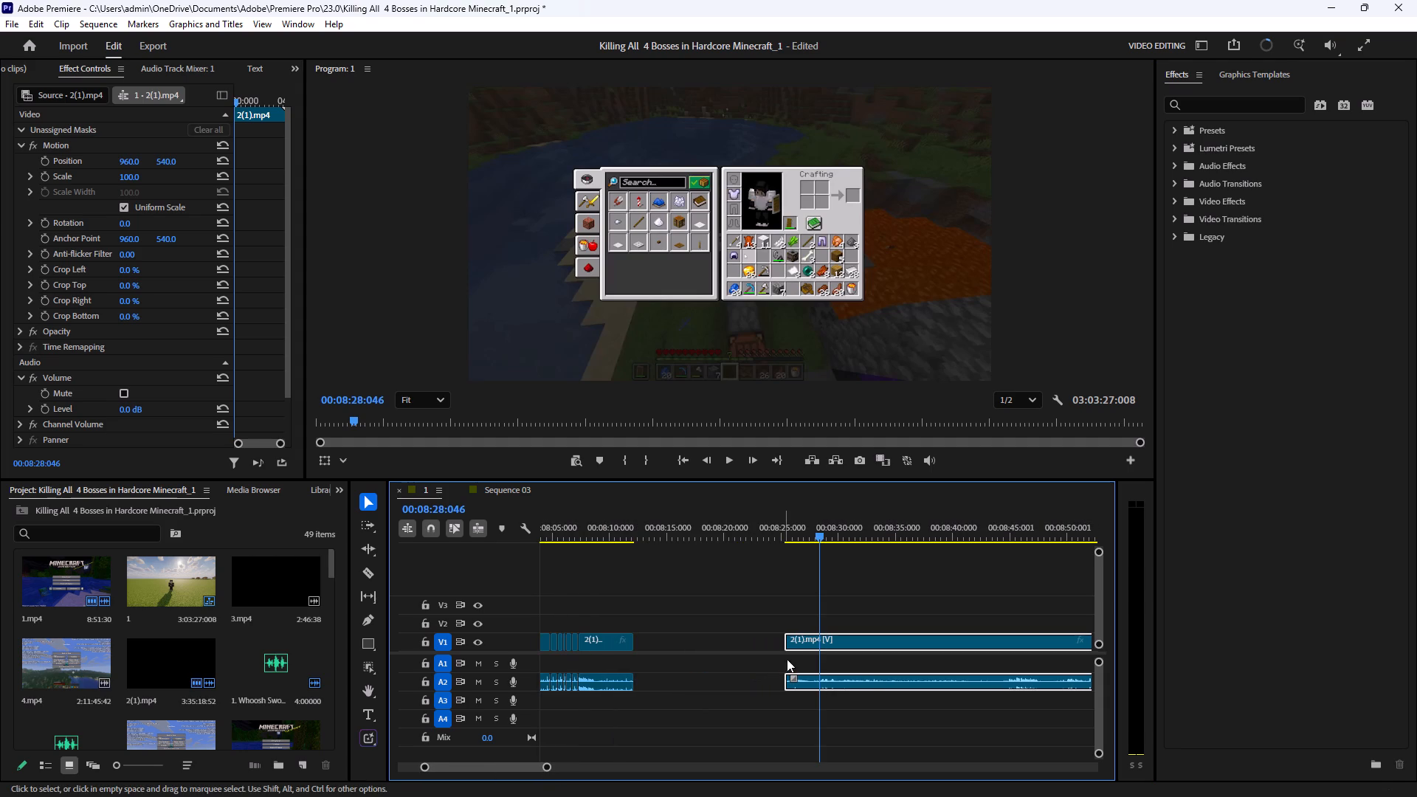
left_click_drag(786, 644, 817, 639)
left_click_drag(852, 639, 679, 644)
left_click(689, 596)
Play from the gap at 00:08:12:111 into the moved long clip to review its opening footage.
left_click_drag(548, 769, 550, 762)
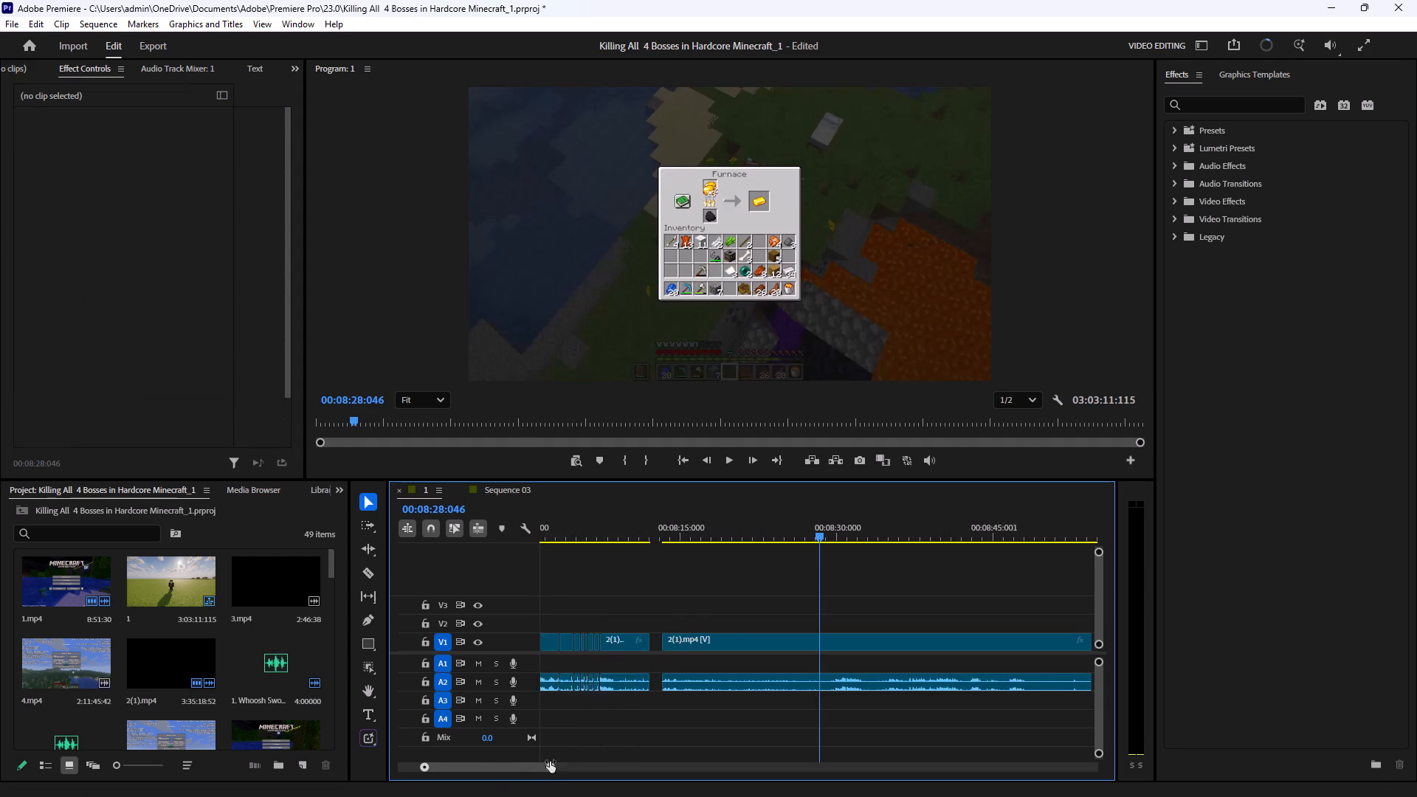
left_click_drag(550, 762, 527, 762)
left_click(492, 765)
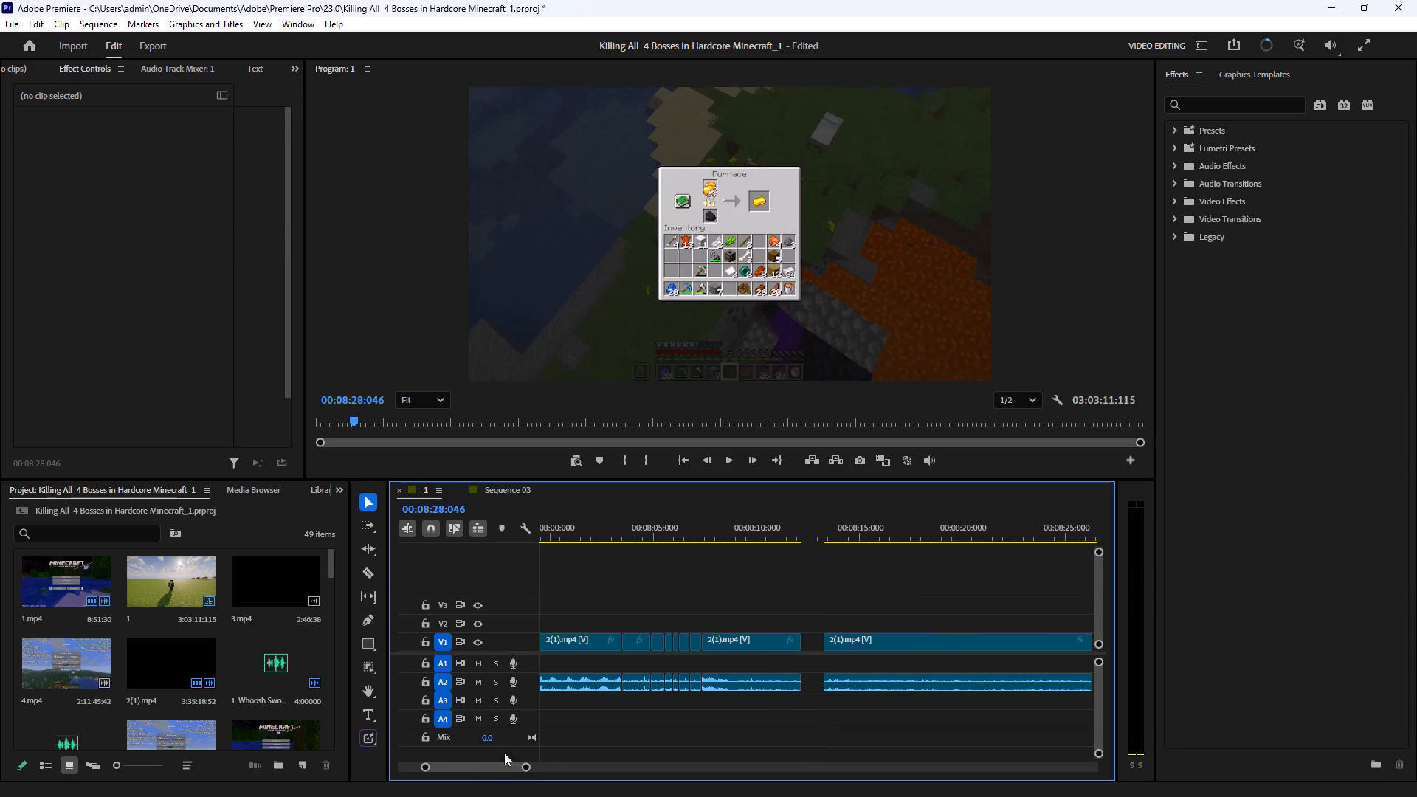
left_click(816, 526)
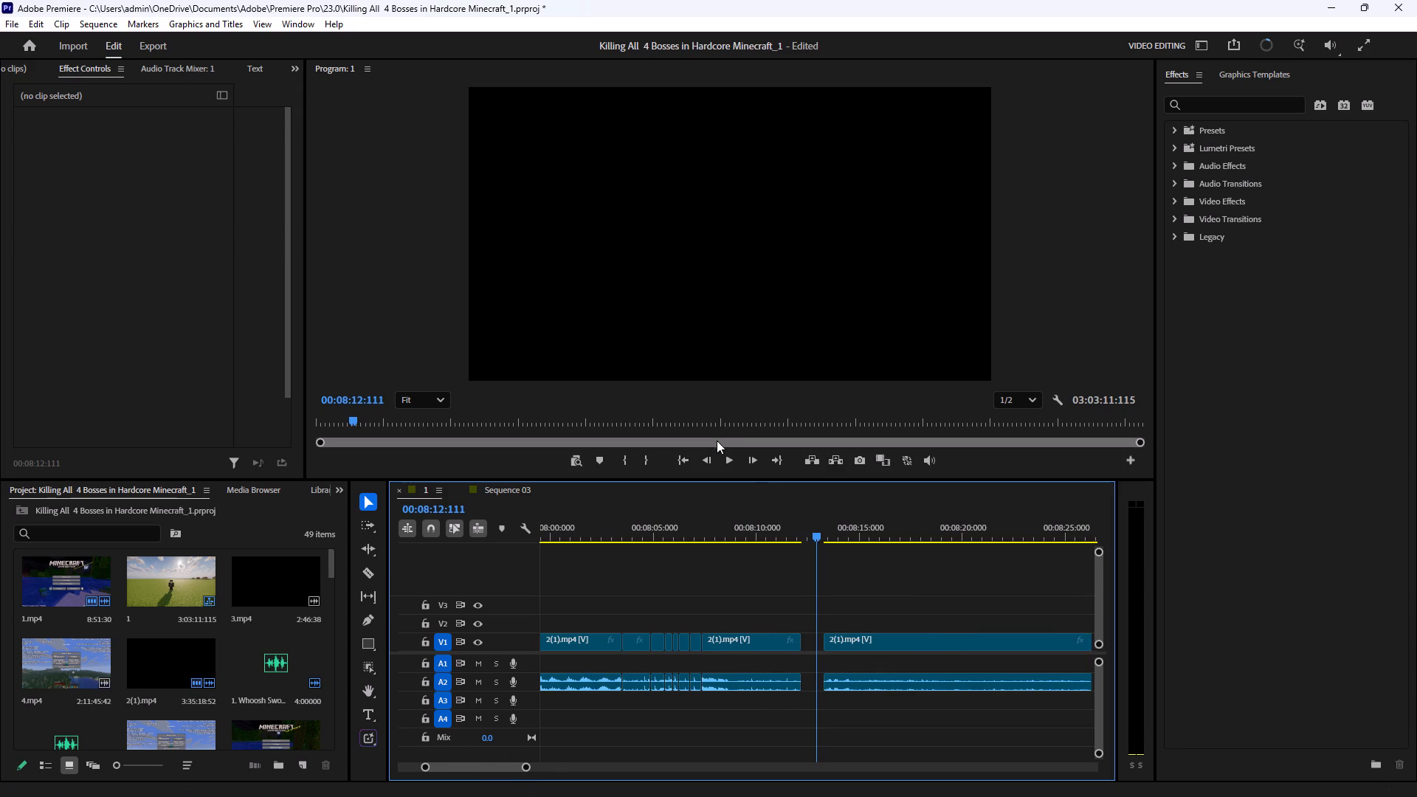
left_click(728, 462)
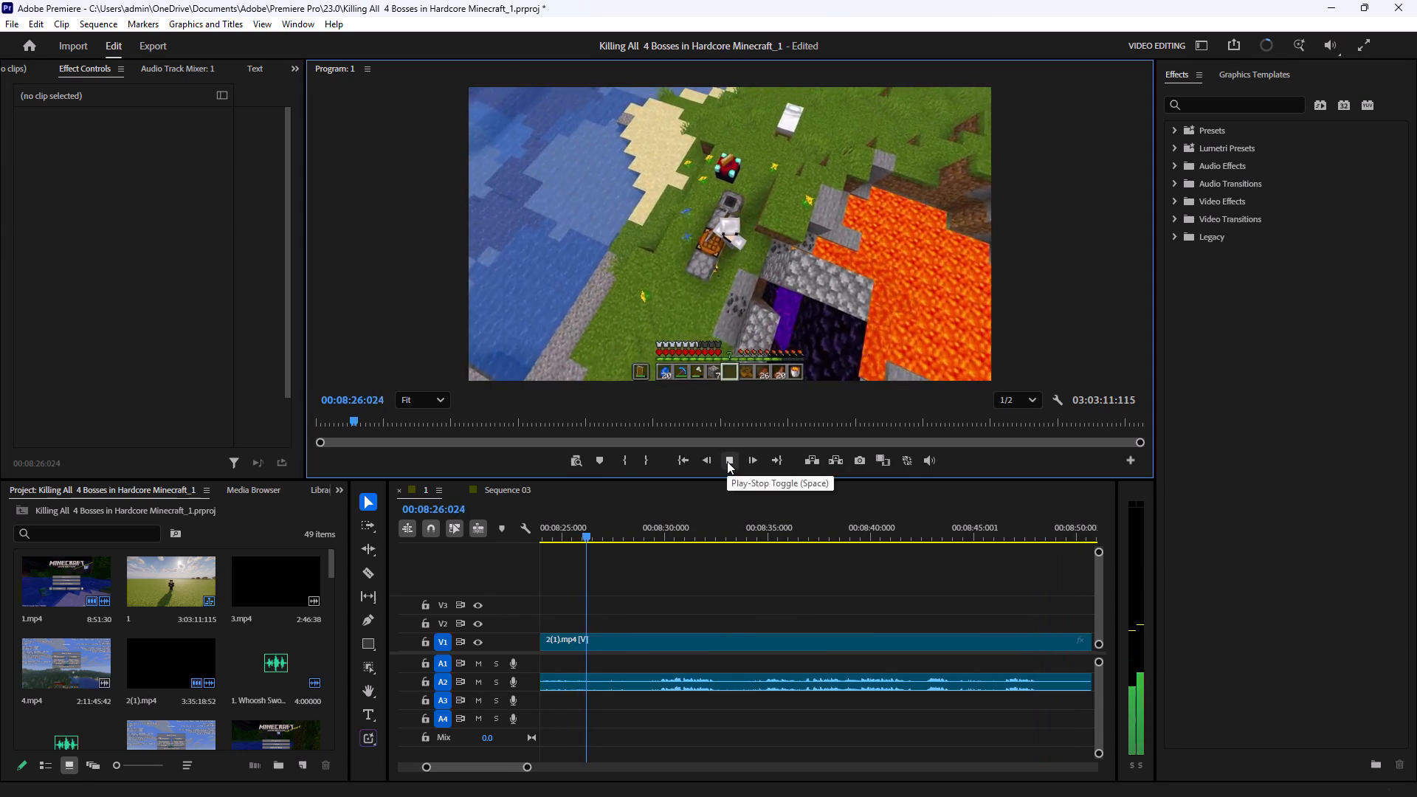
left_click(727, 461)
Play the long clip from 00:08:29:057 through the boots crafting and enchanting, and return to the enchanting moment at 00:09:09:030.
left_click_drag(648, 524, 655, 525)
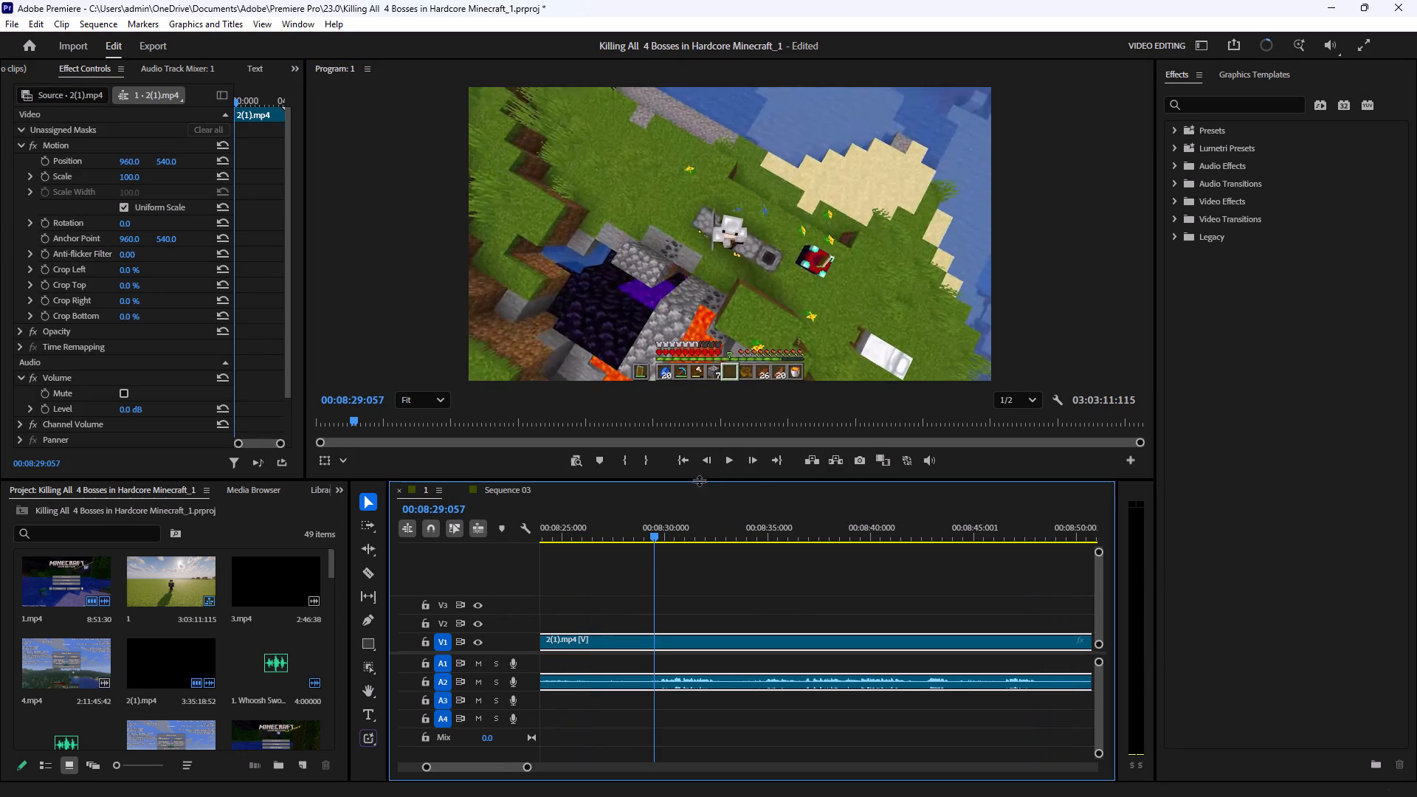
left_click(724, 458)
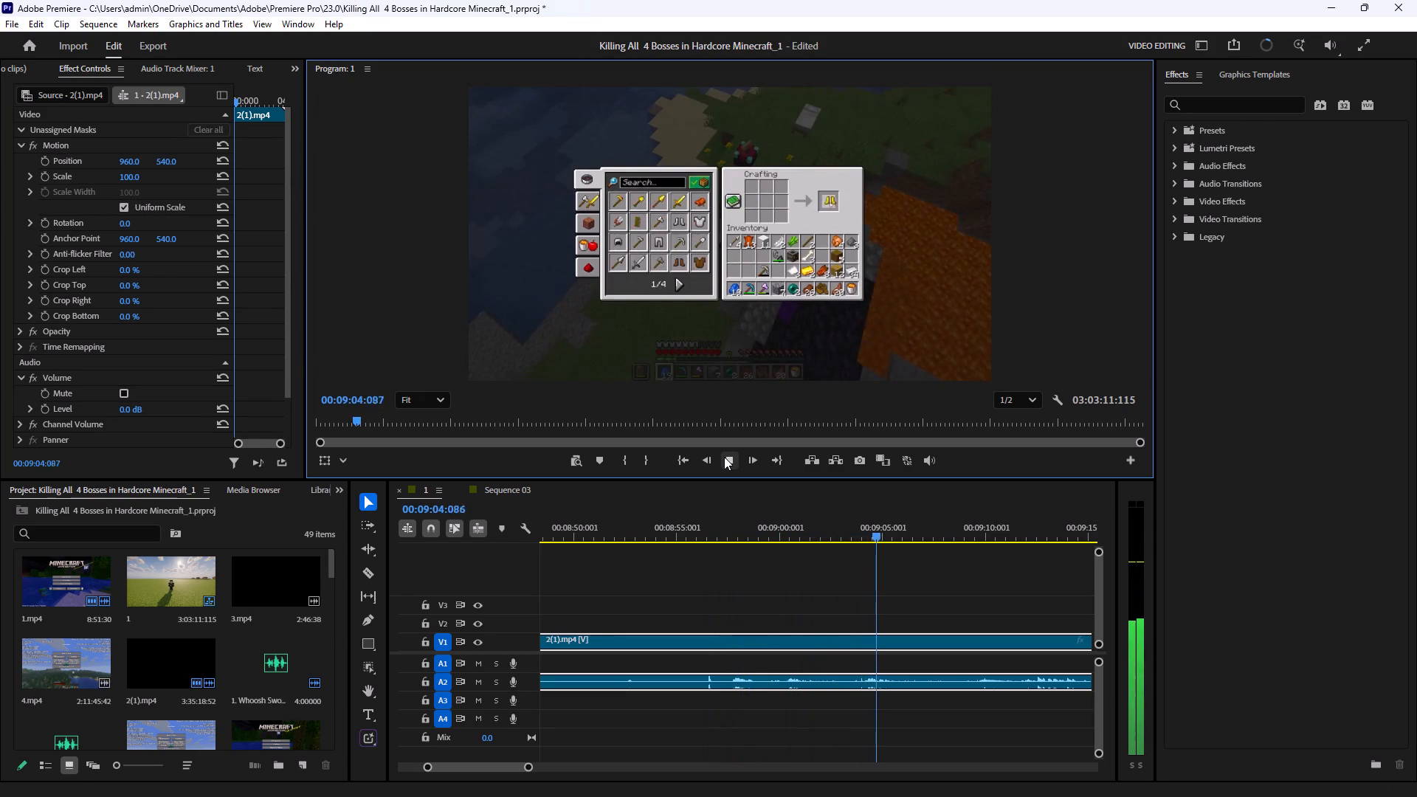
double_click(724, 457)
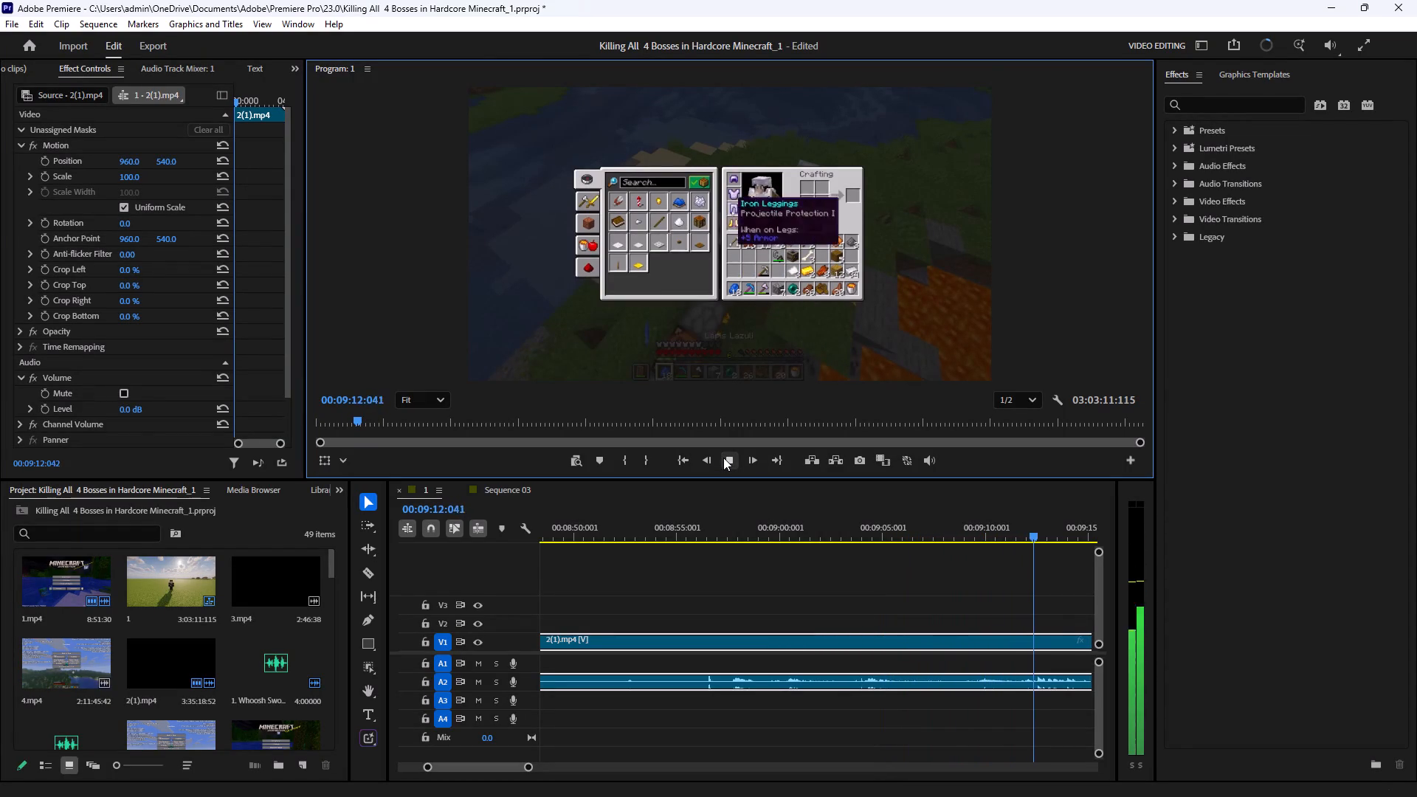
left_click(723, 458)
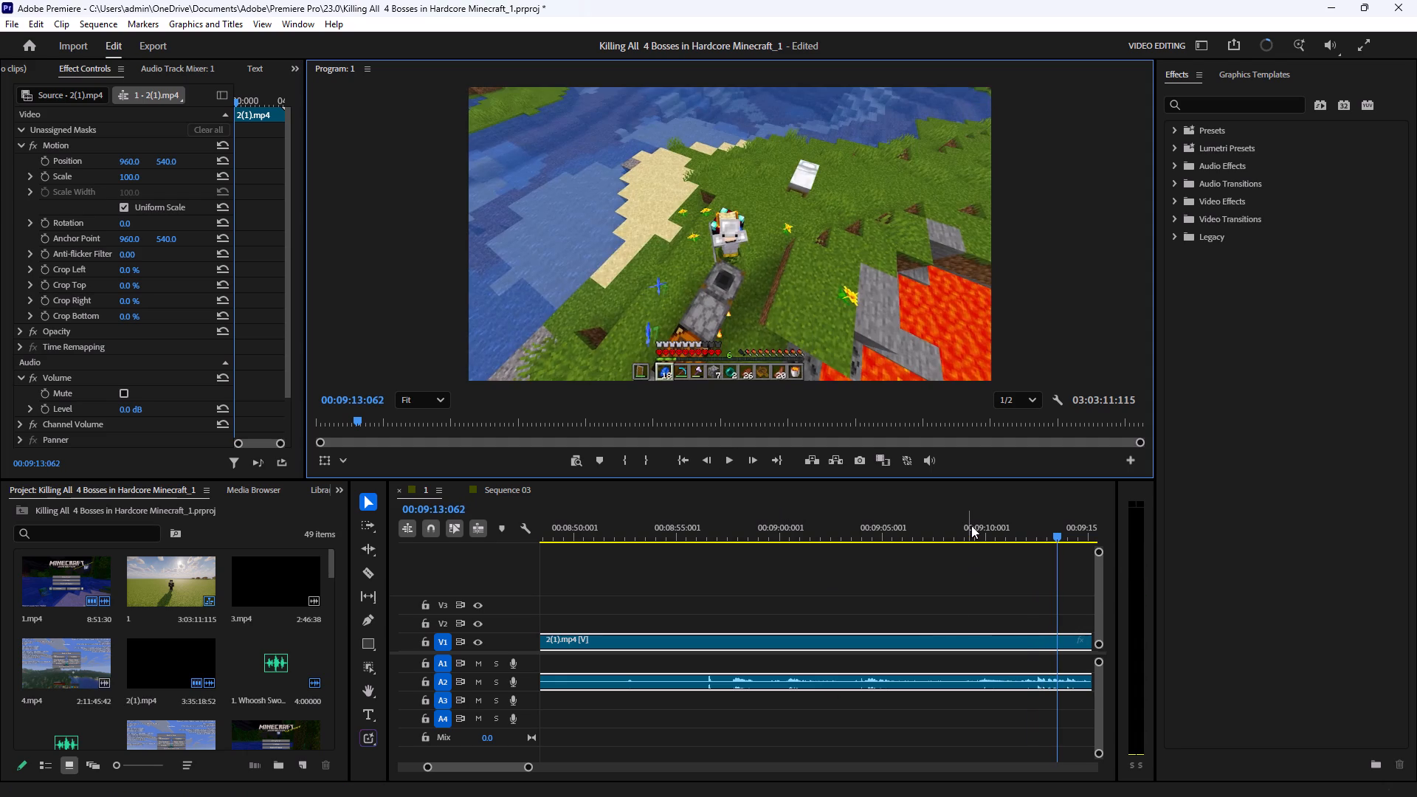
left_click_drag(971, 526, 972, 560)
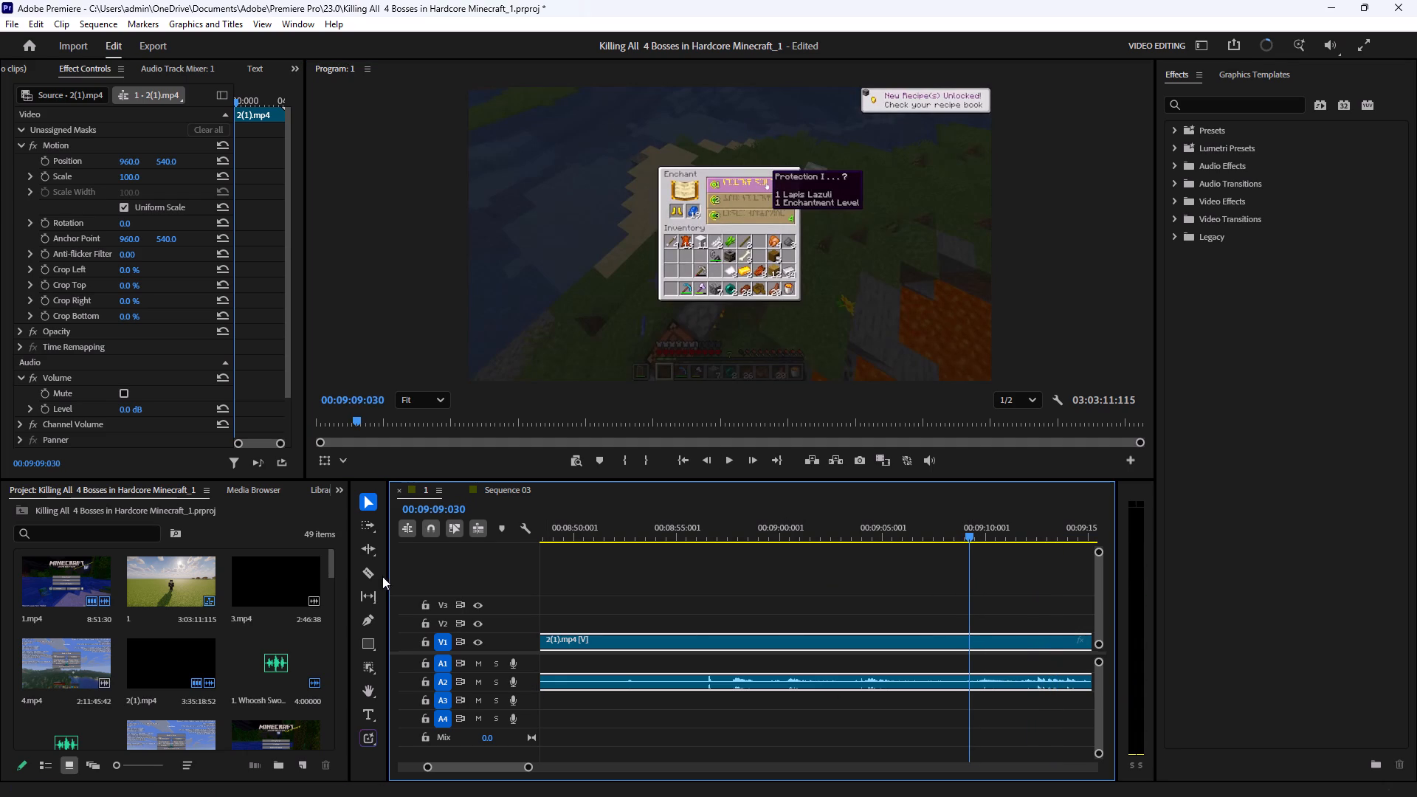
Split the long clip at 00:09:09:030, delete the part before the cut, and close the gap it leaves.
left_click(360, 572)
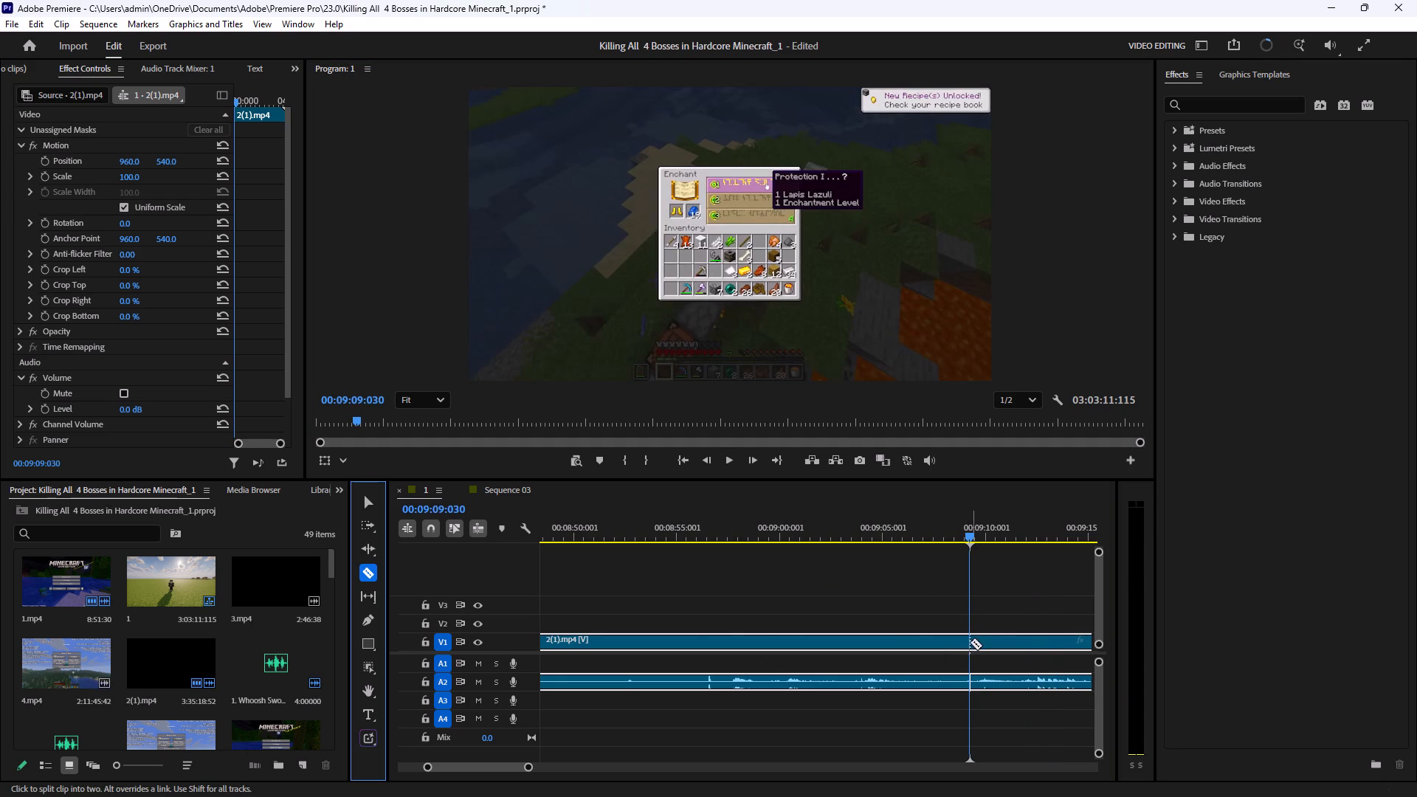
left_click(970, 639)
left_click(365, 492)
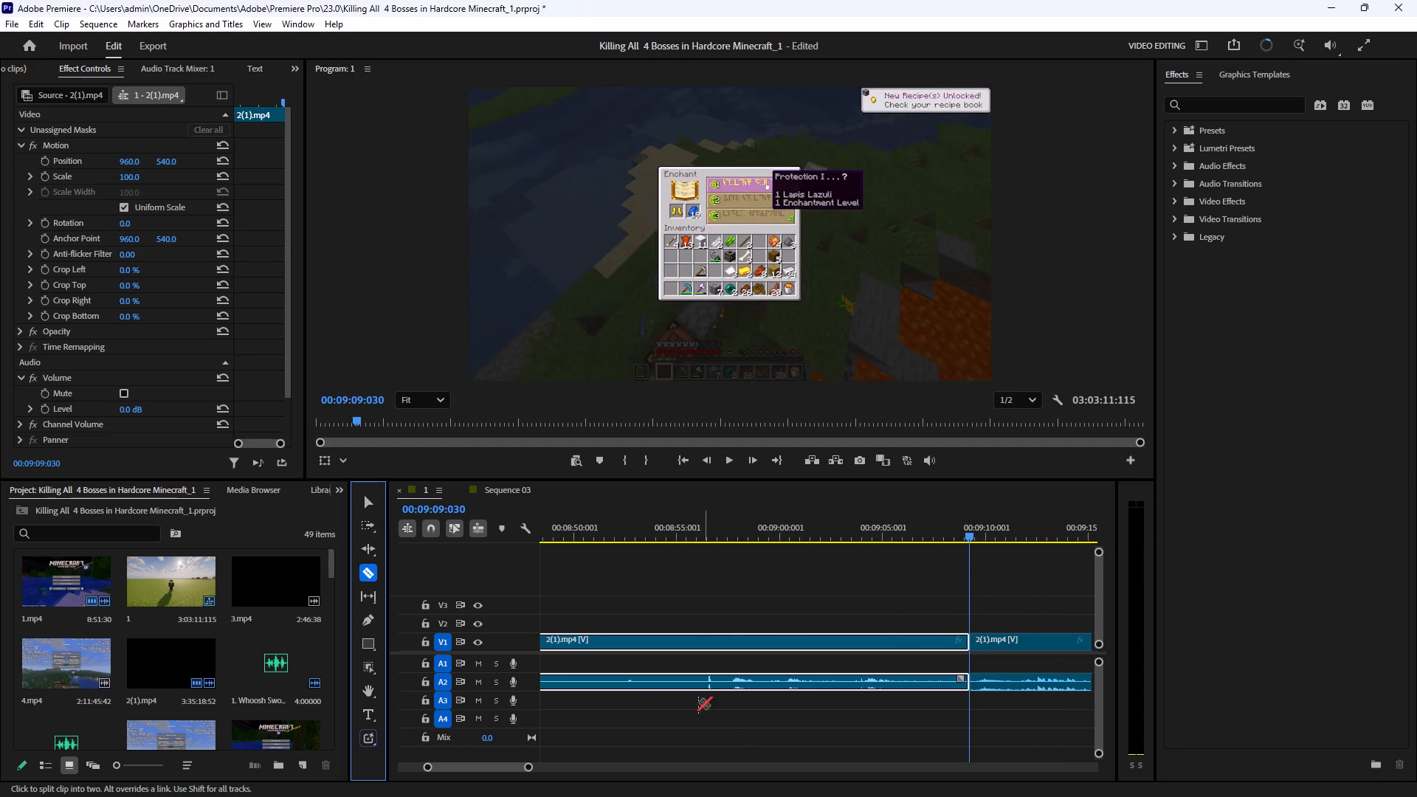
left_click(365, 503)
left_click_drag(756, 703, 725, 601)
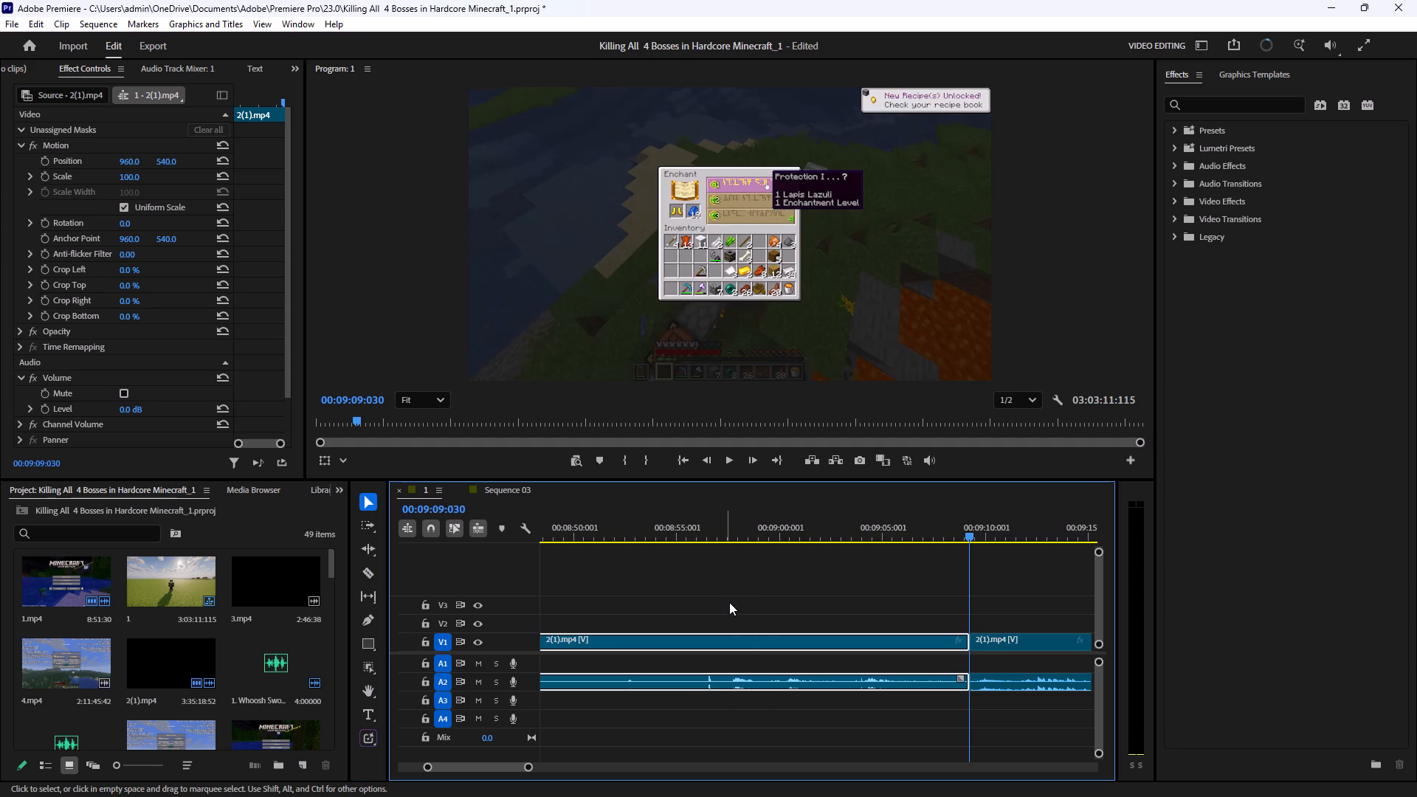
key("BackSpace")
left_click(760, 639)
key("BackSpace")
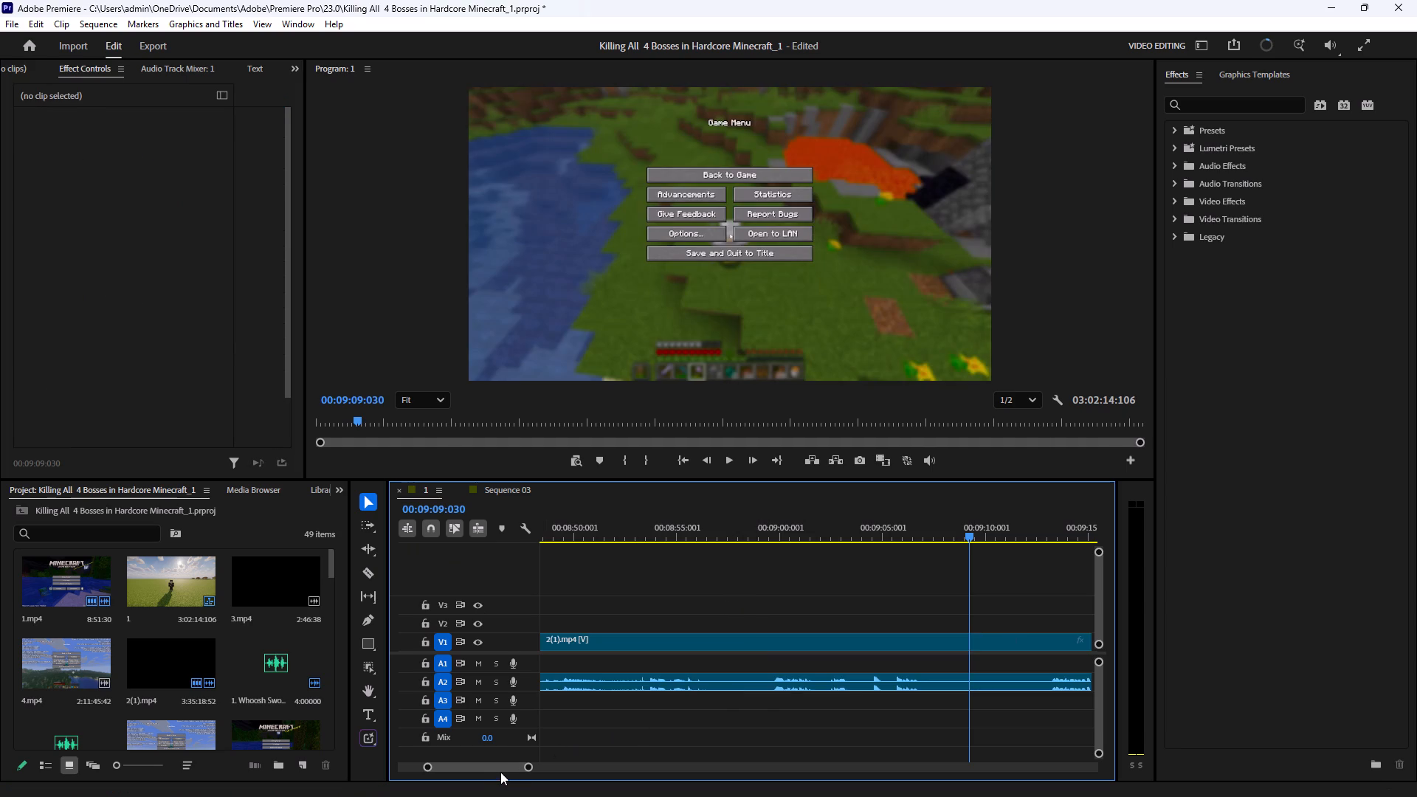
Play from just before the new join near 00:08:12 to about 00:08:40 to review how the footage continues.
left_click(501, 770)
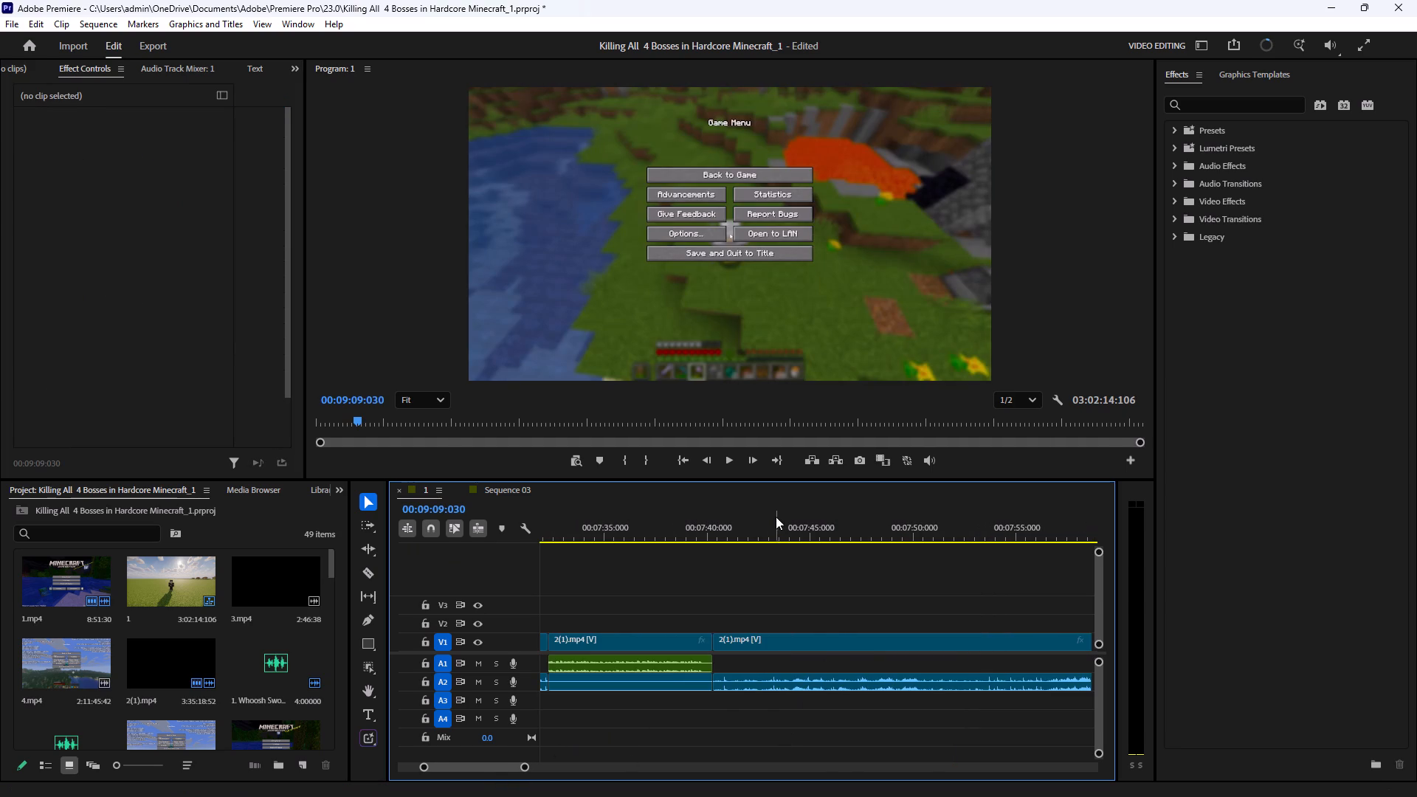
left_click_drag(741, 508, 787, 506)
left_click_drag(744, 531, 982, 532)
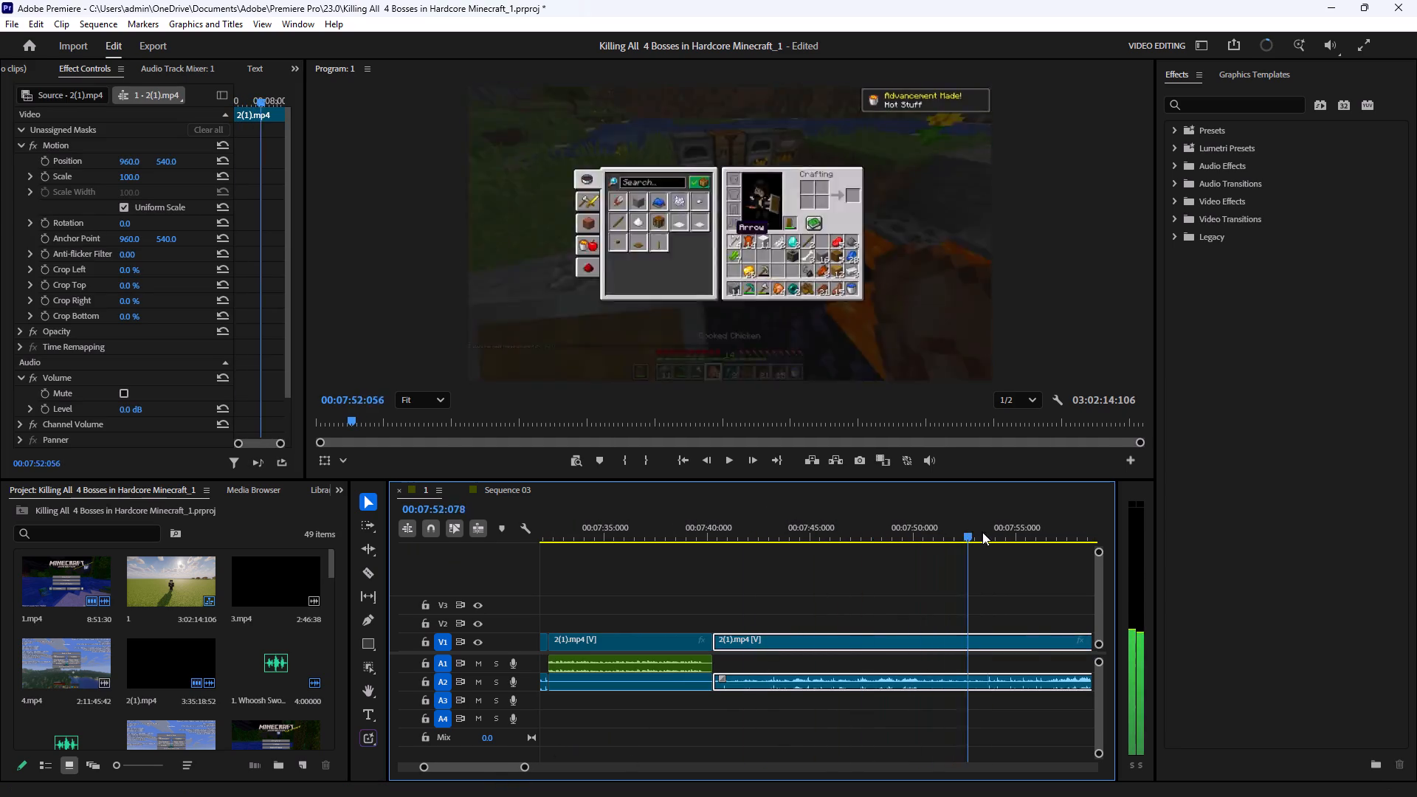
left_click_drag(982, 532, 731, 565)
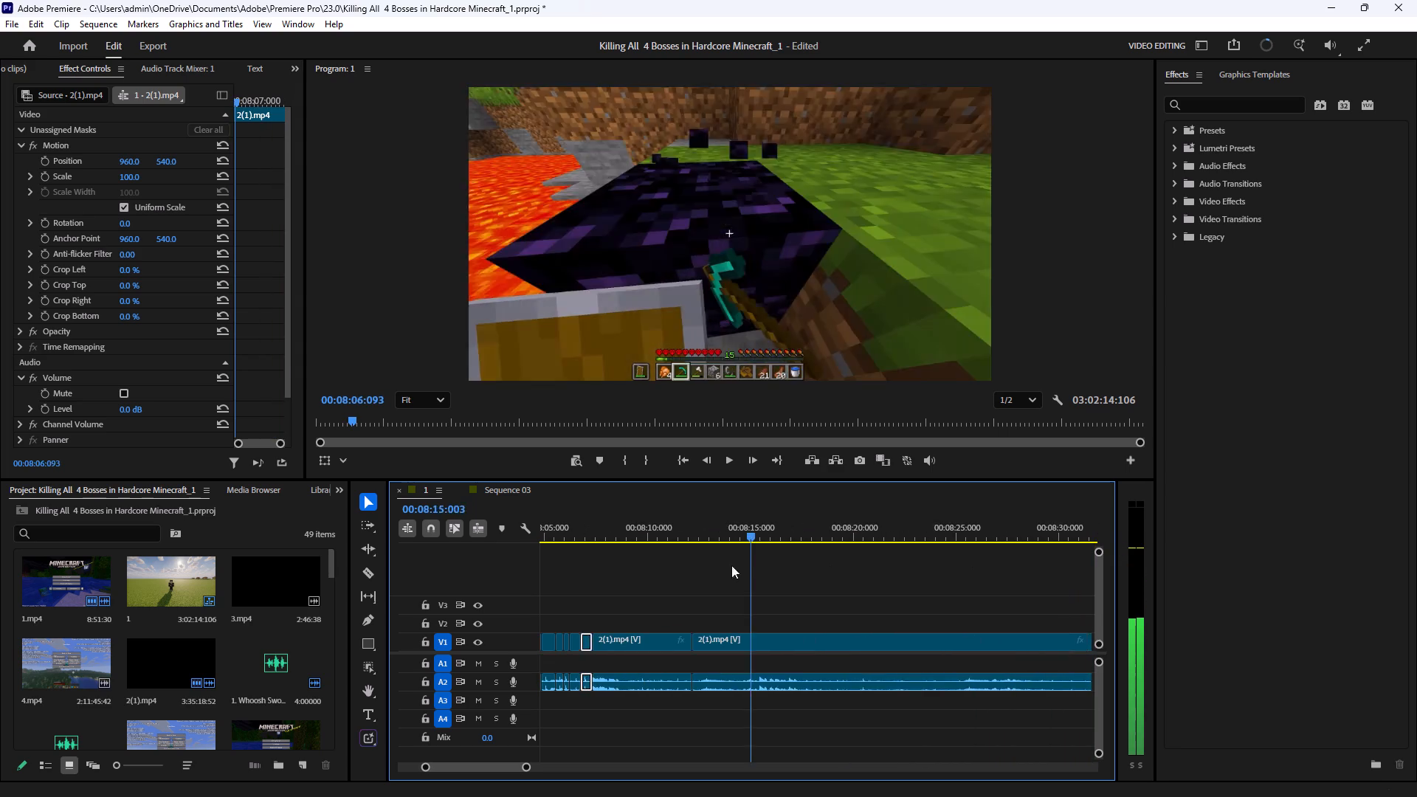
left_click_drag(731, 565, 670, 570)
left_click(720, 461)
left_click(725, 453)
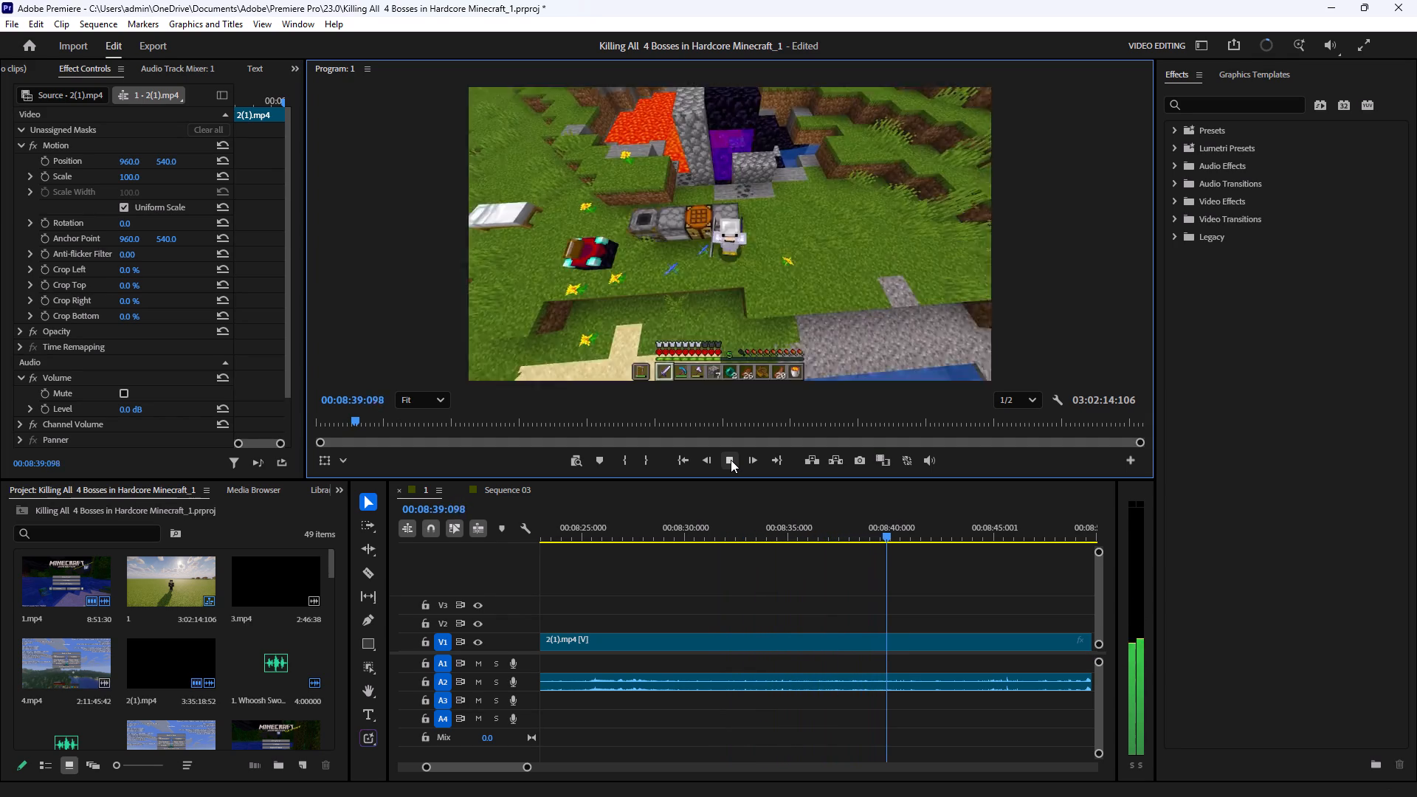
left_click(731, 460)
Replay the furnace footage from about 00:08:27 and split the long clip at 00:08:31:112, after the furnace is closed.
left_click_drag(655, 528, 655, 528)
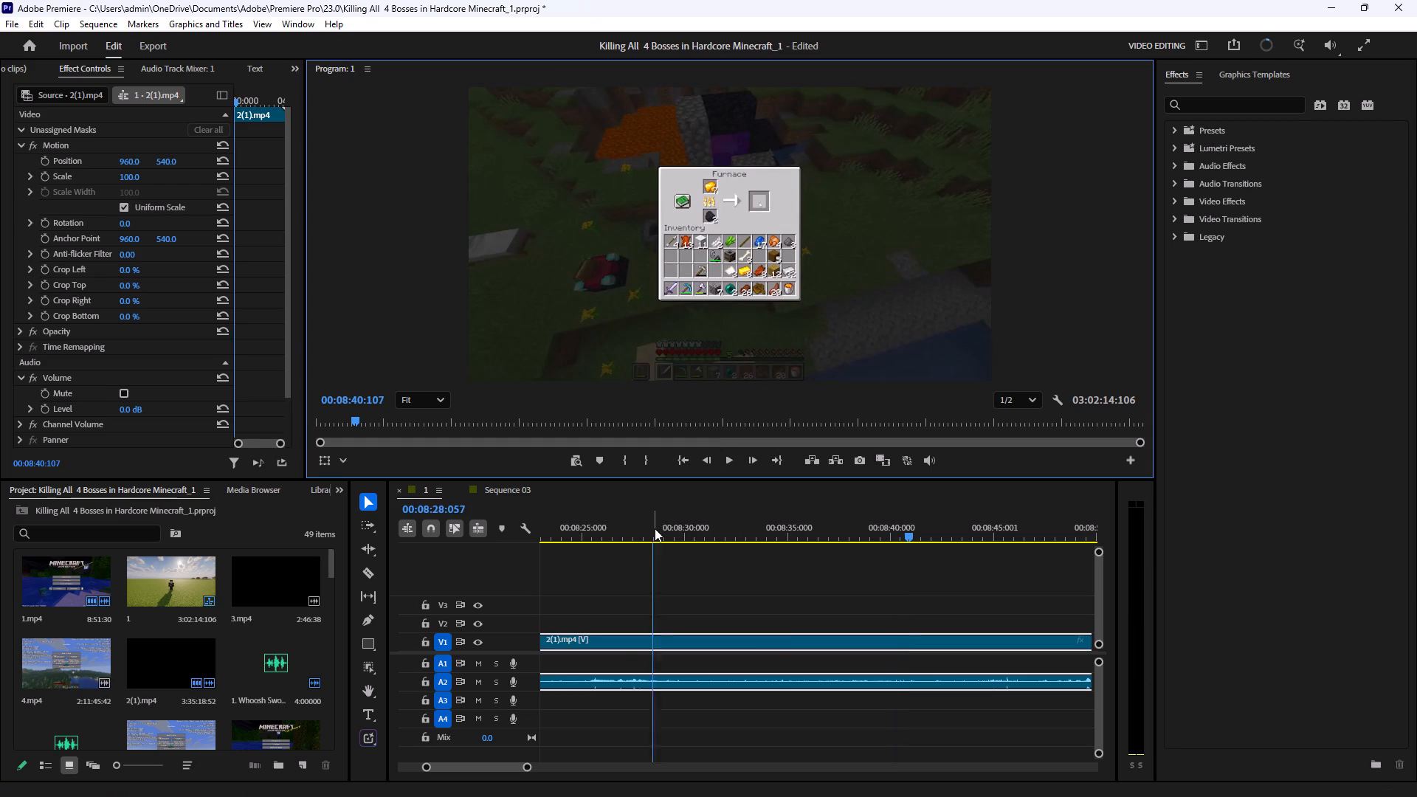
left_click_drag(655, 528, 632, 555)
left_click(723, 455)
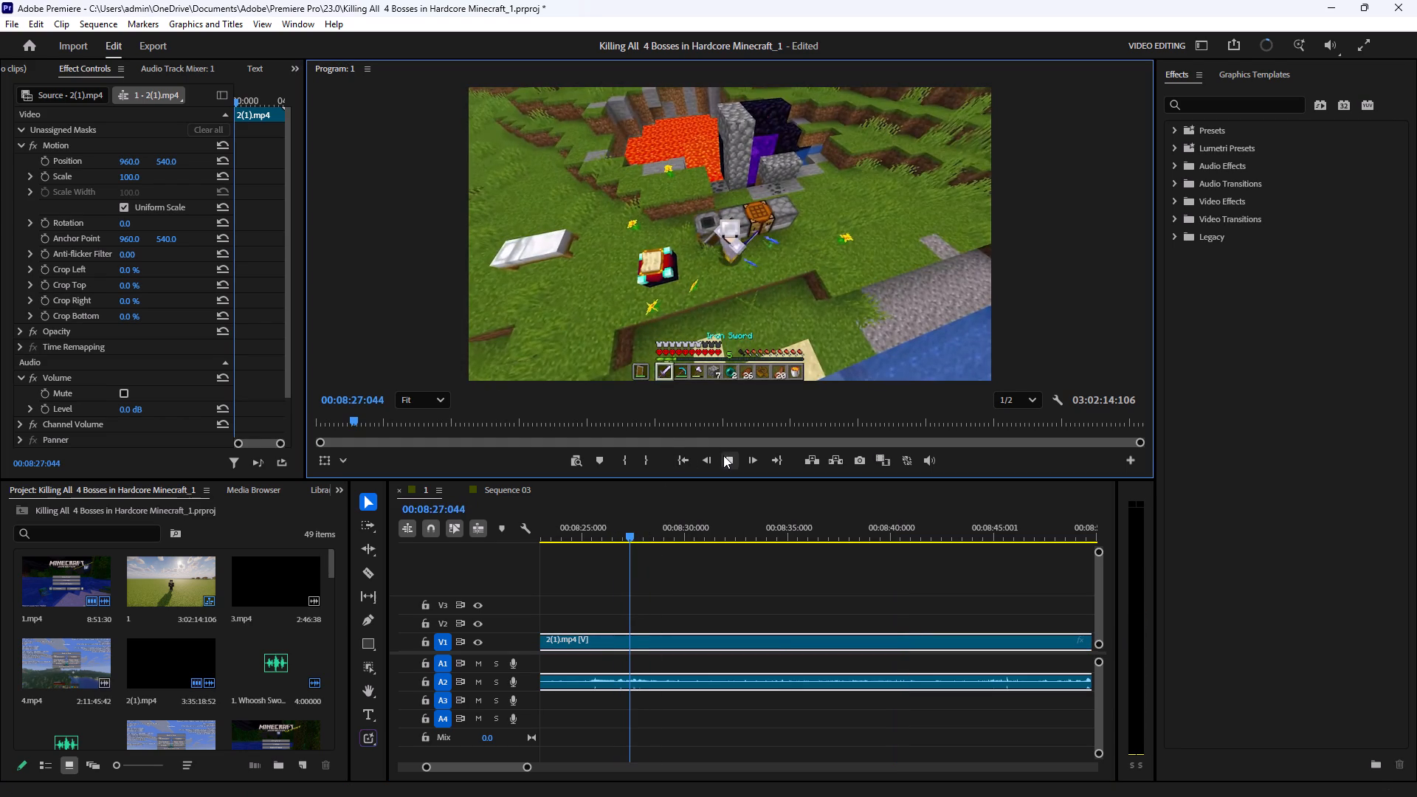
left_click(724, 455)
left_click(724, 455)
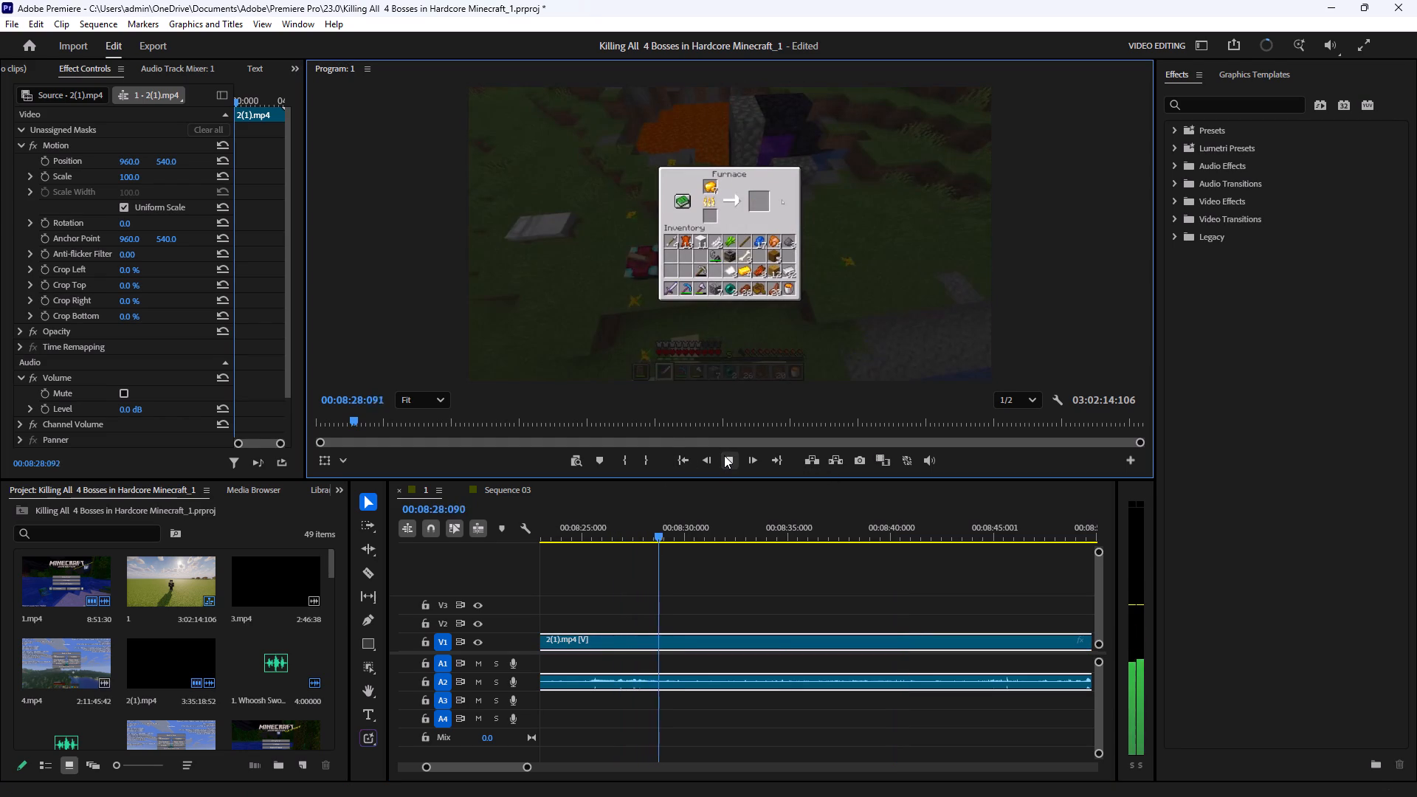
left_click(724, 455)
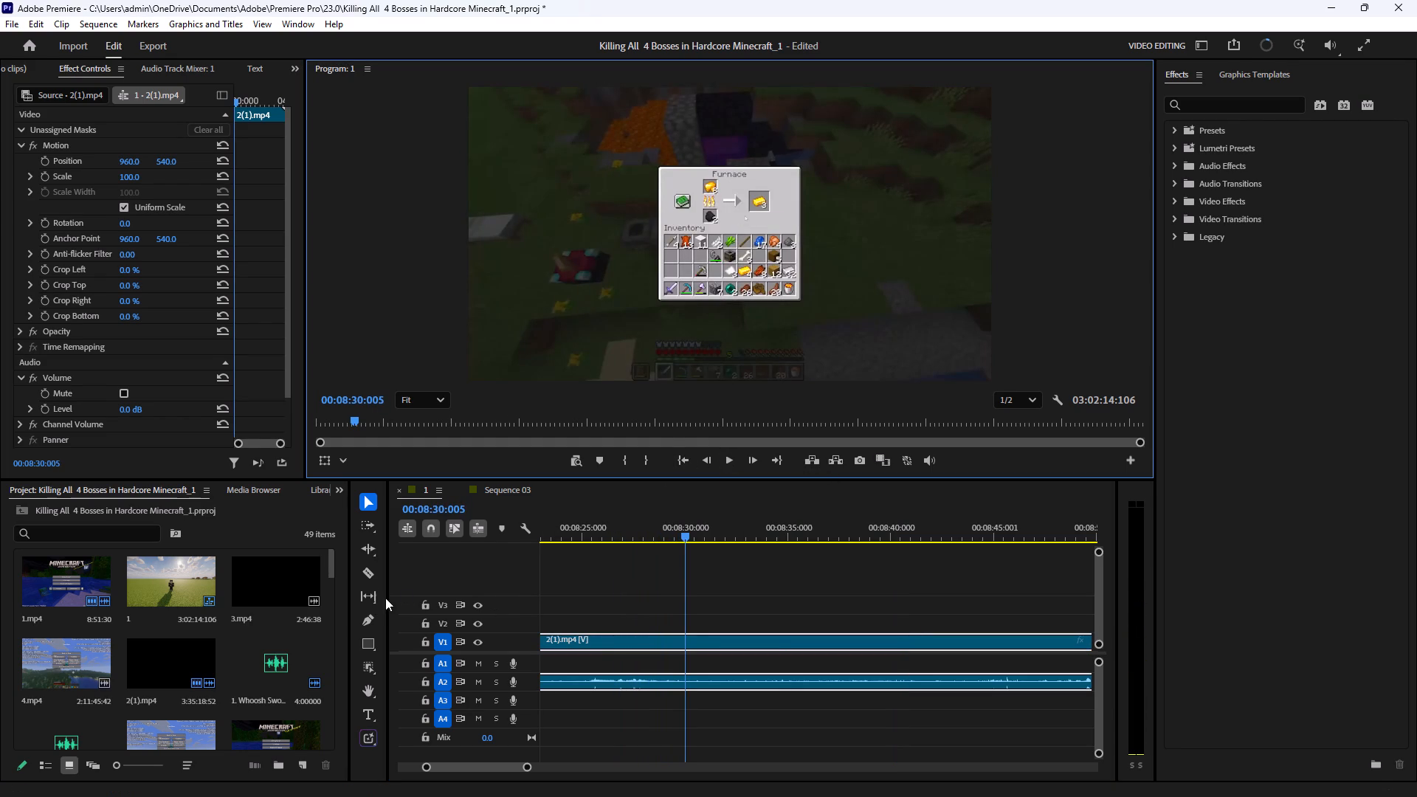
left_click(370, 575)
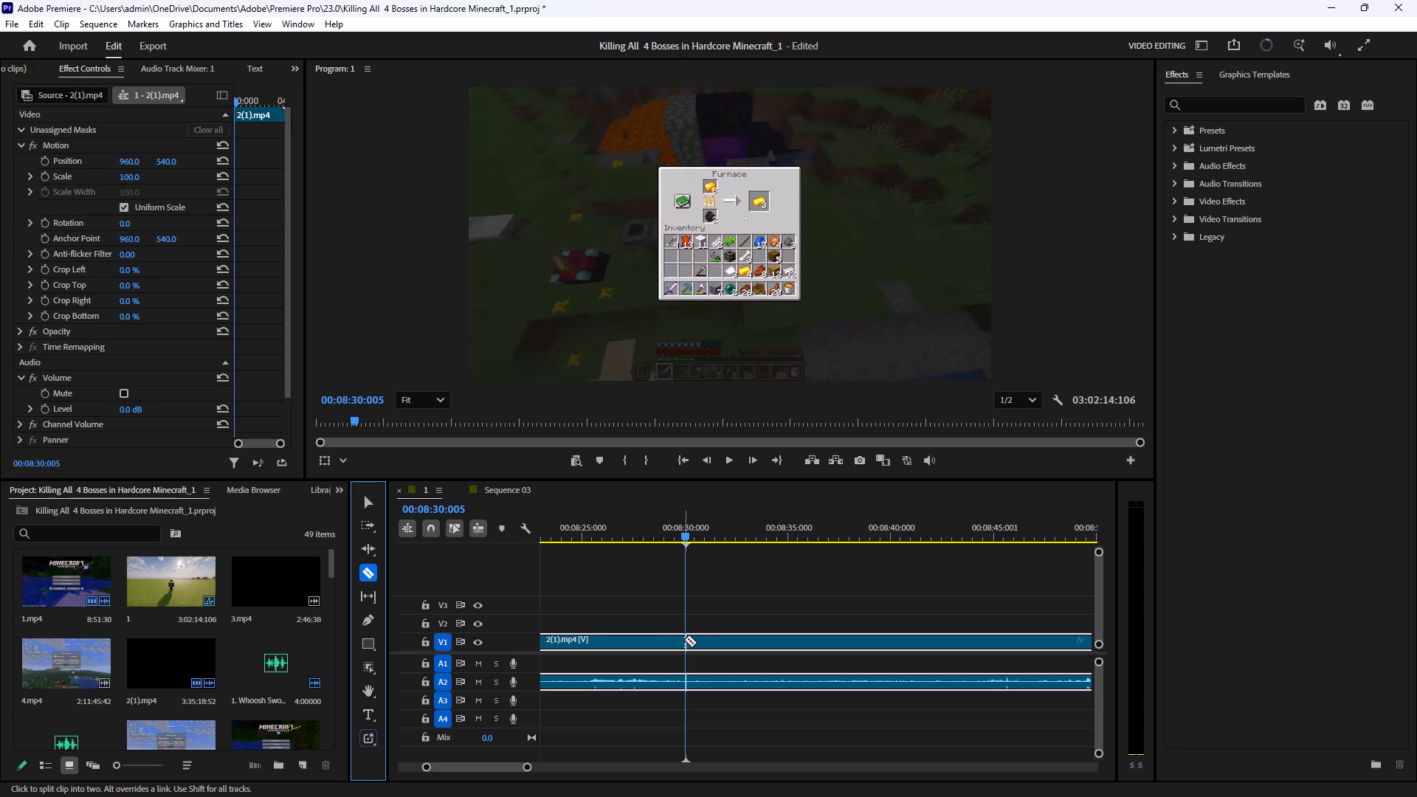
left_click(735, 462)
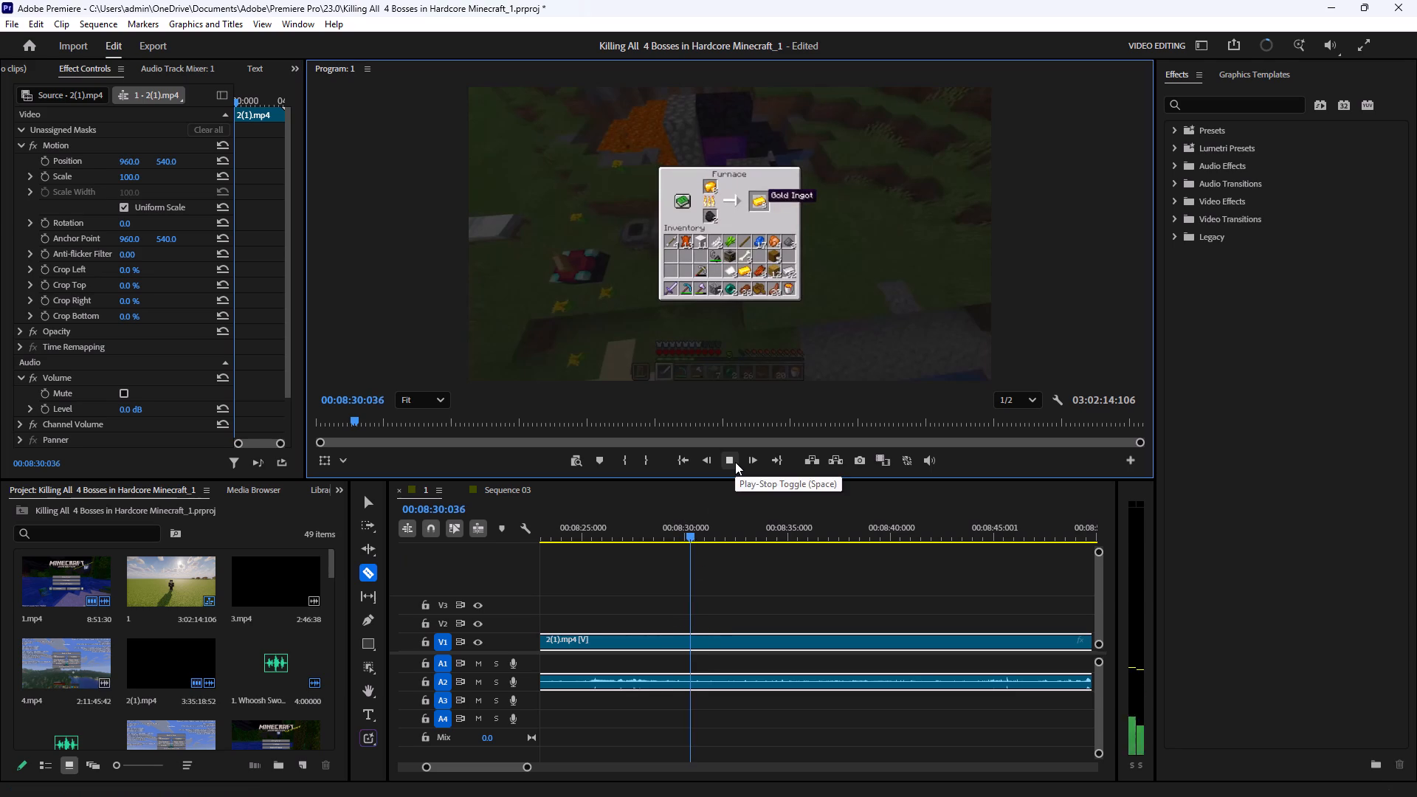
left_click(735, 462)
left_click(735, 462)
left_click(735, 462)
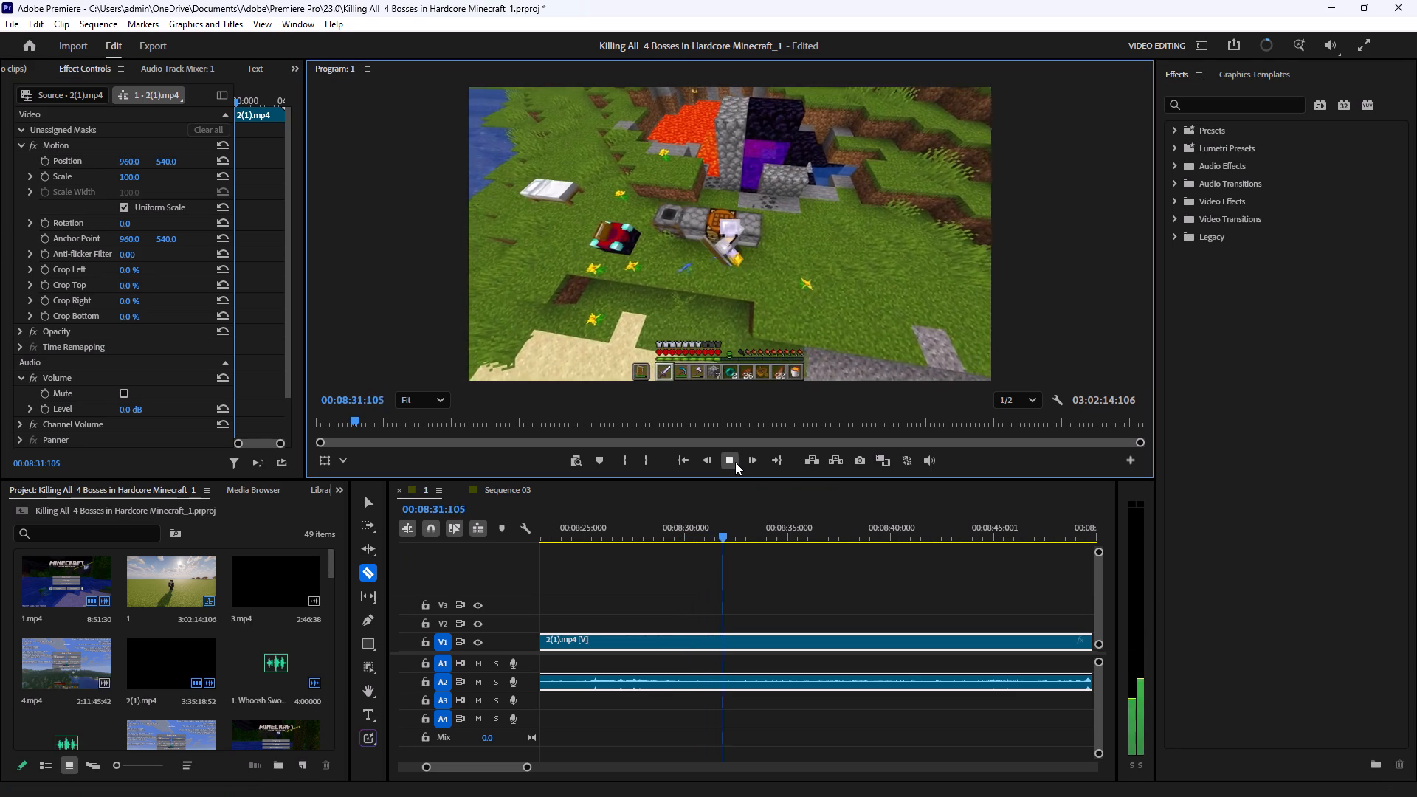
left_click(725, 639)
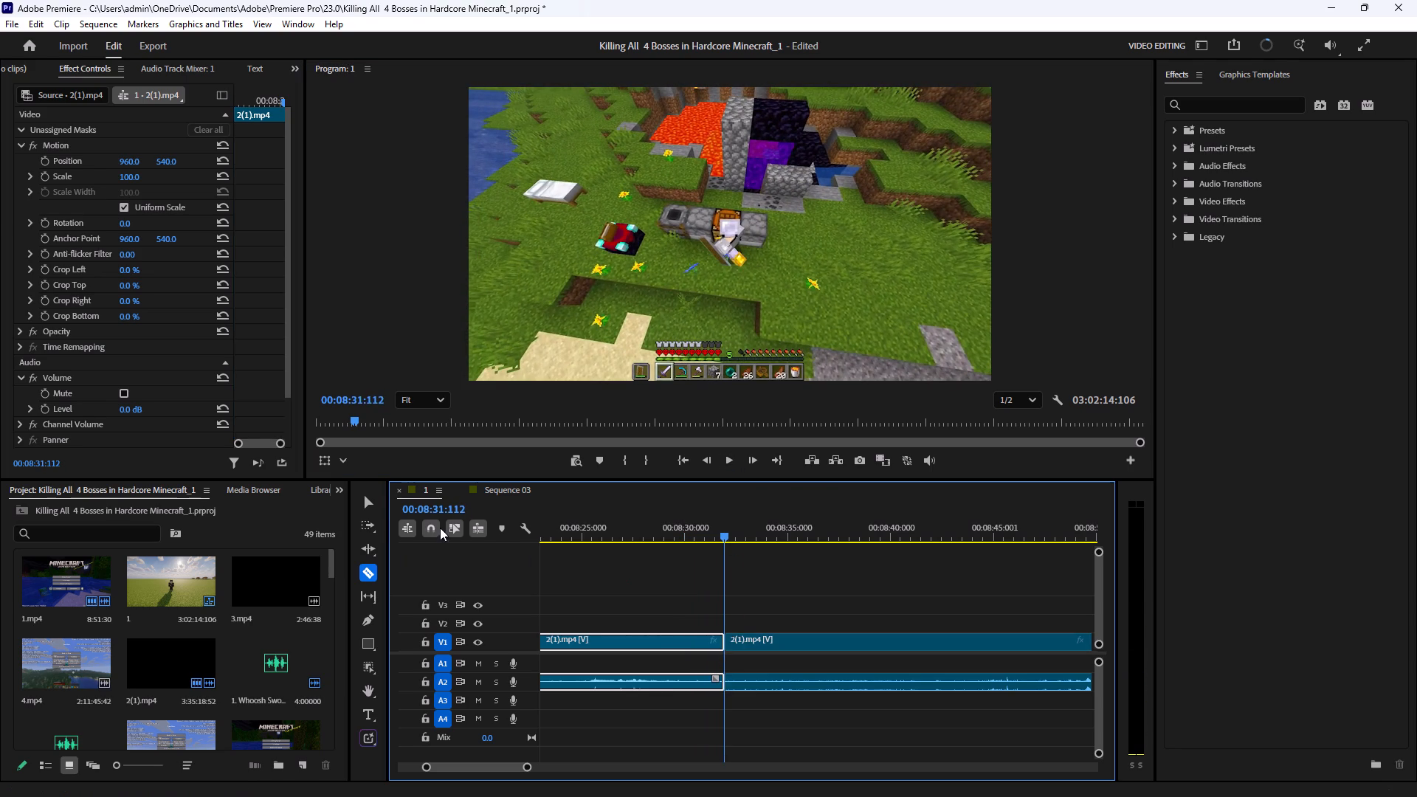
left_click(375, 506)
Skim the footage after the cut through the paused game menu and furnace scenes, stopping at 00:09:37:116.
left_click_drag(734, 536, 847, 528)
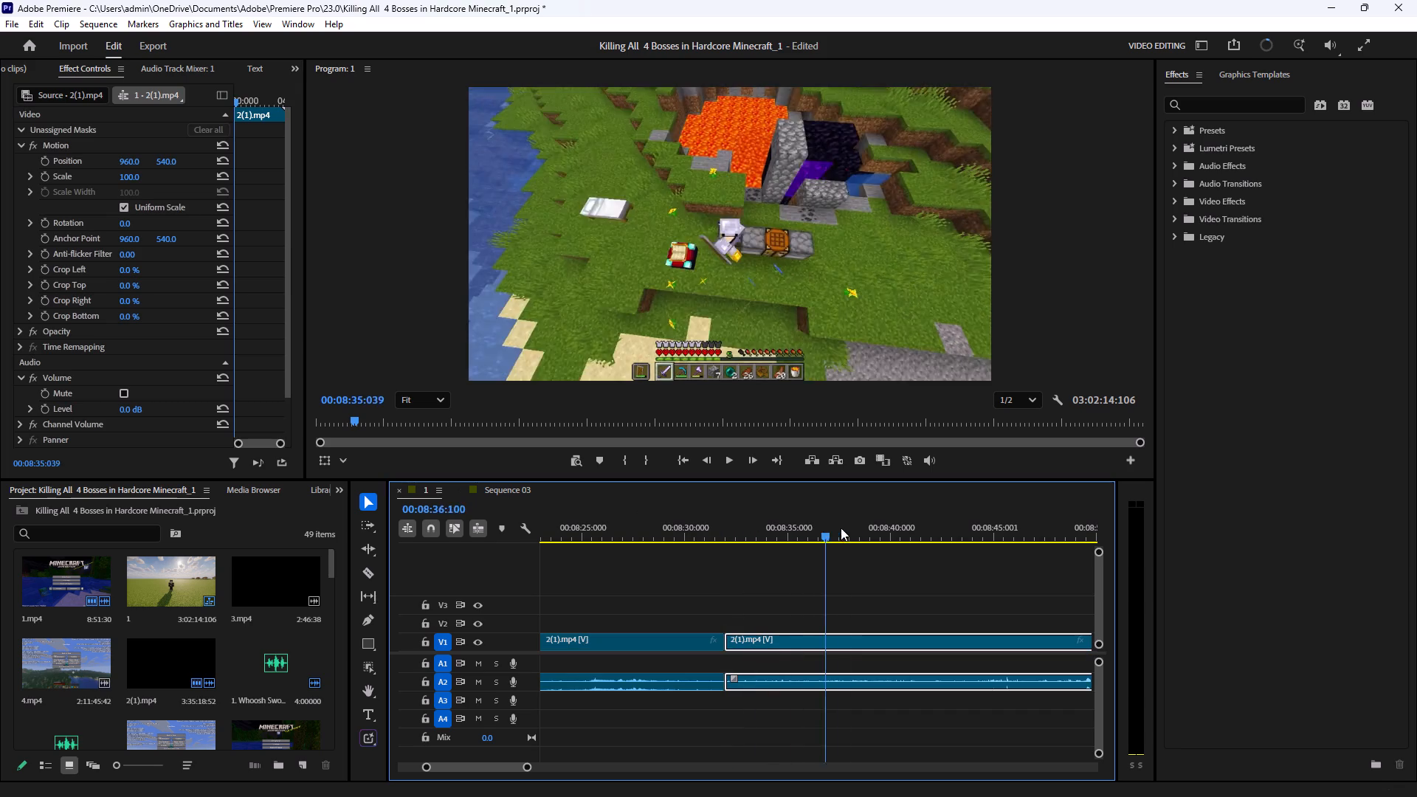
left_click_drag(847, 528, 1015, 530)
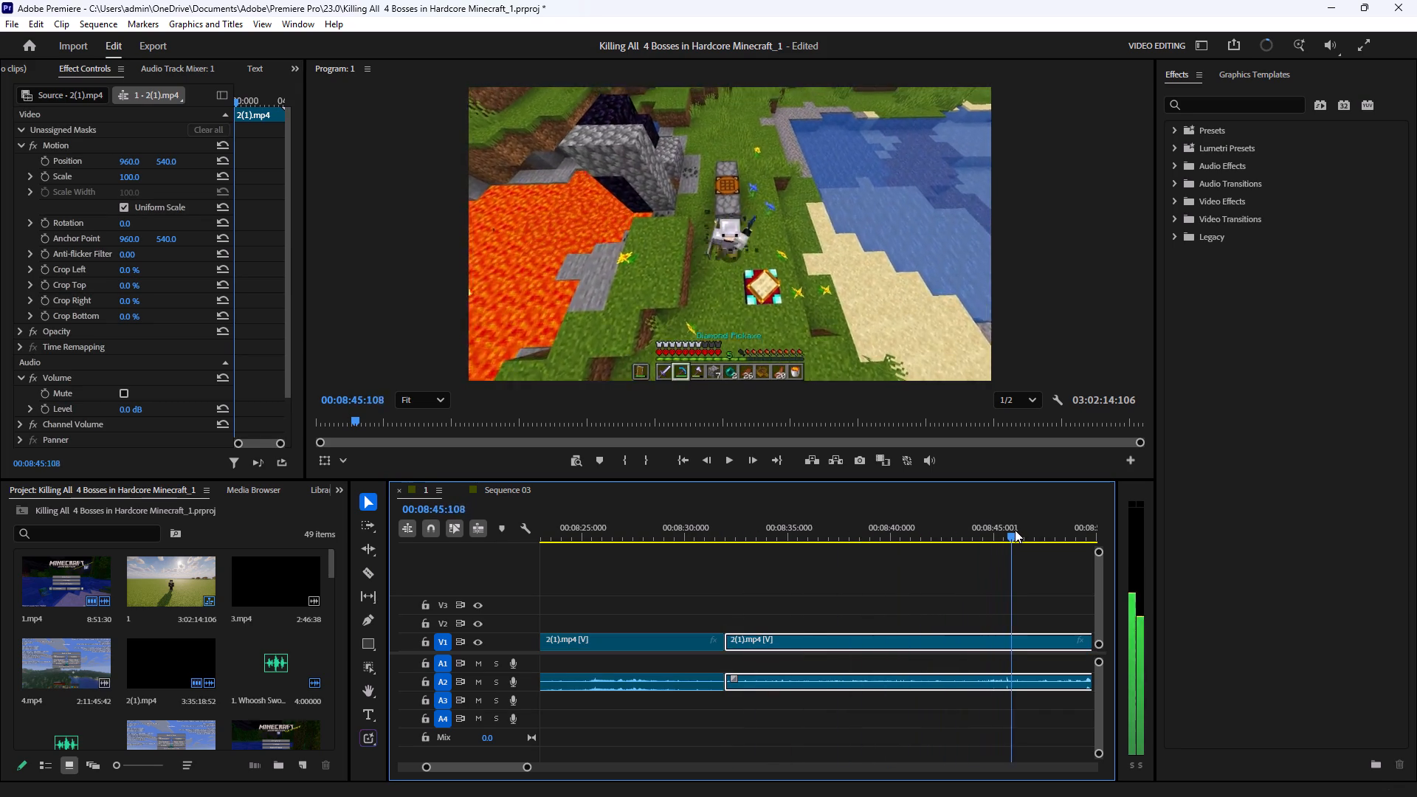
left_click_drag(1015, 530, 1082, 535)
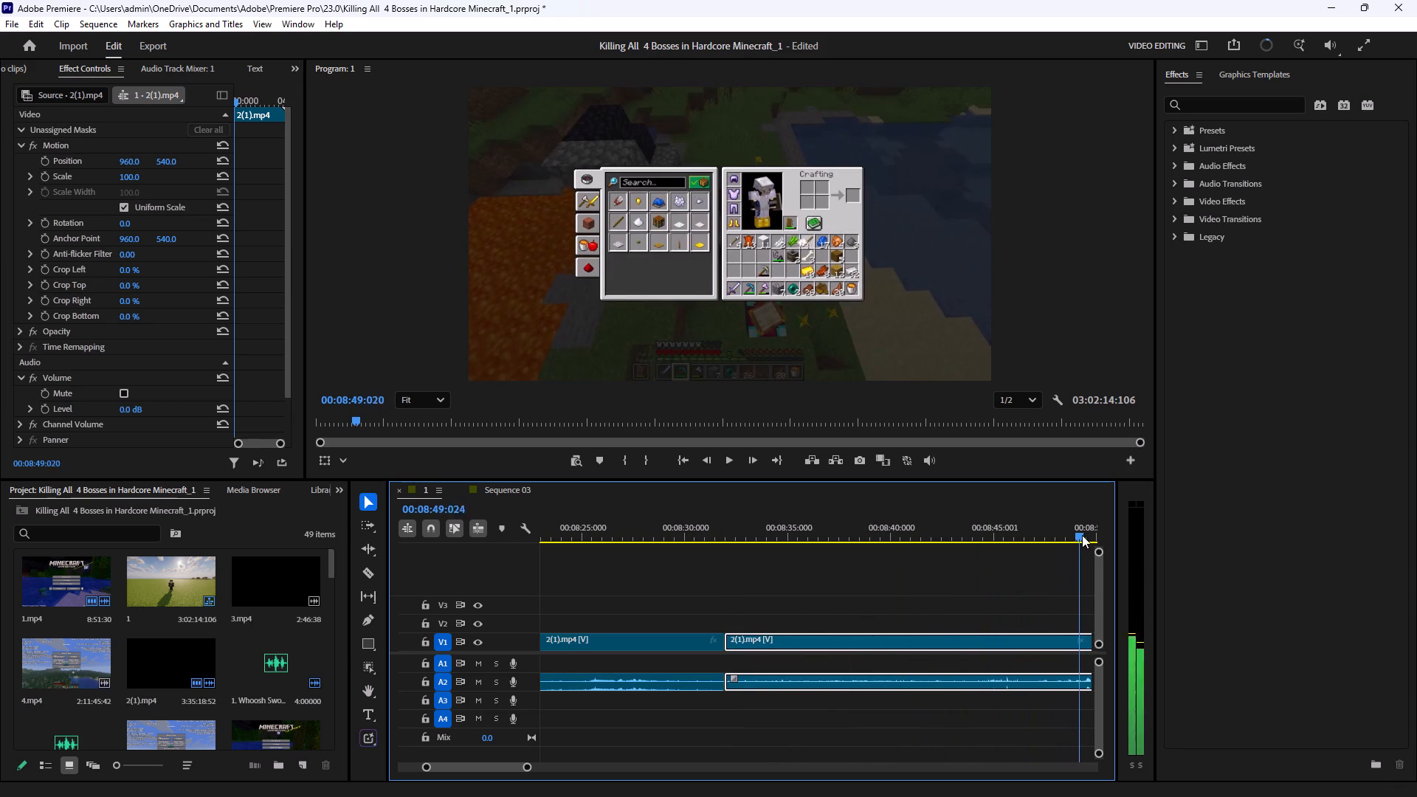
left_click_drag(1082, 535, 924, 520)
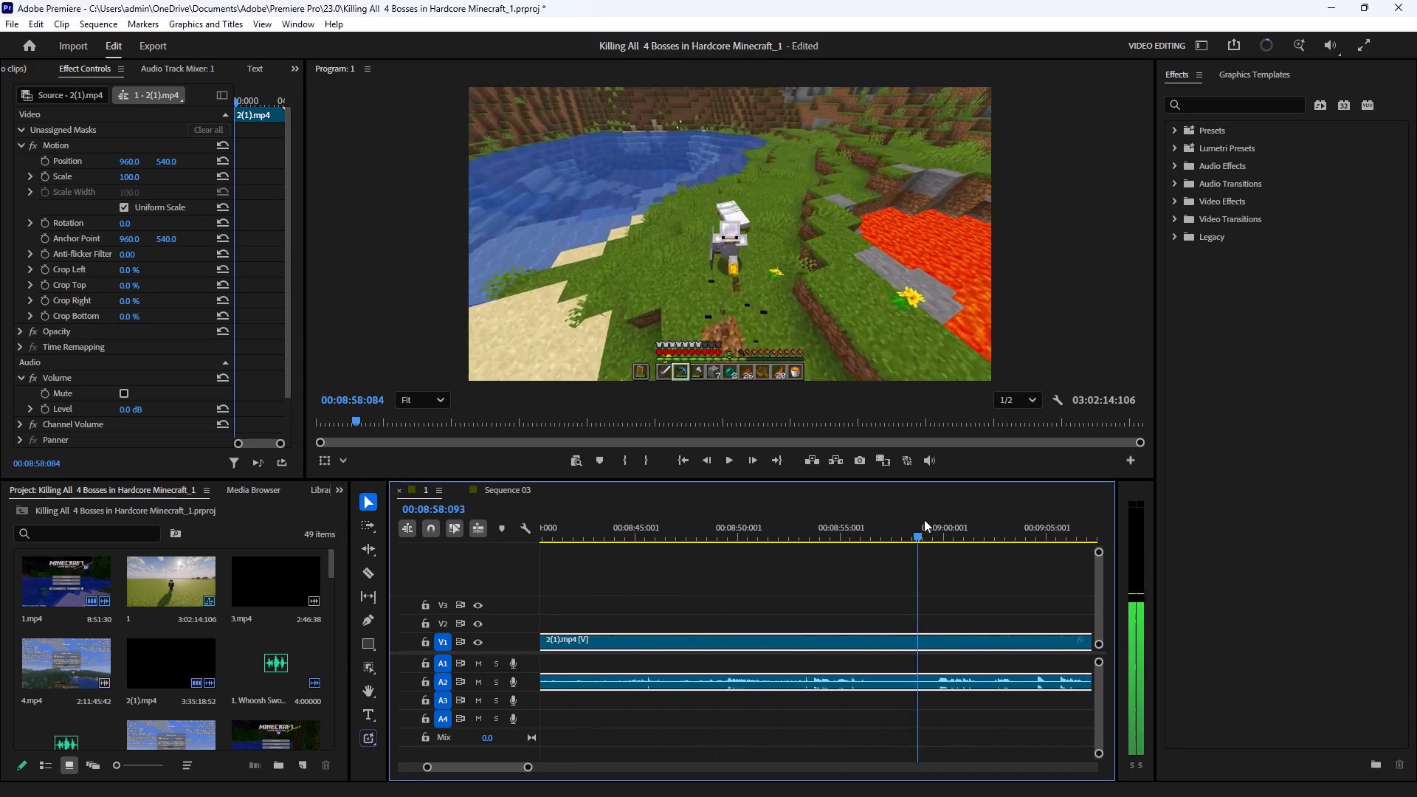
left_click_drag(924, 520, 940, 523)
left_click(732, 458)
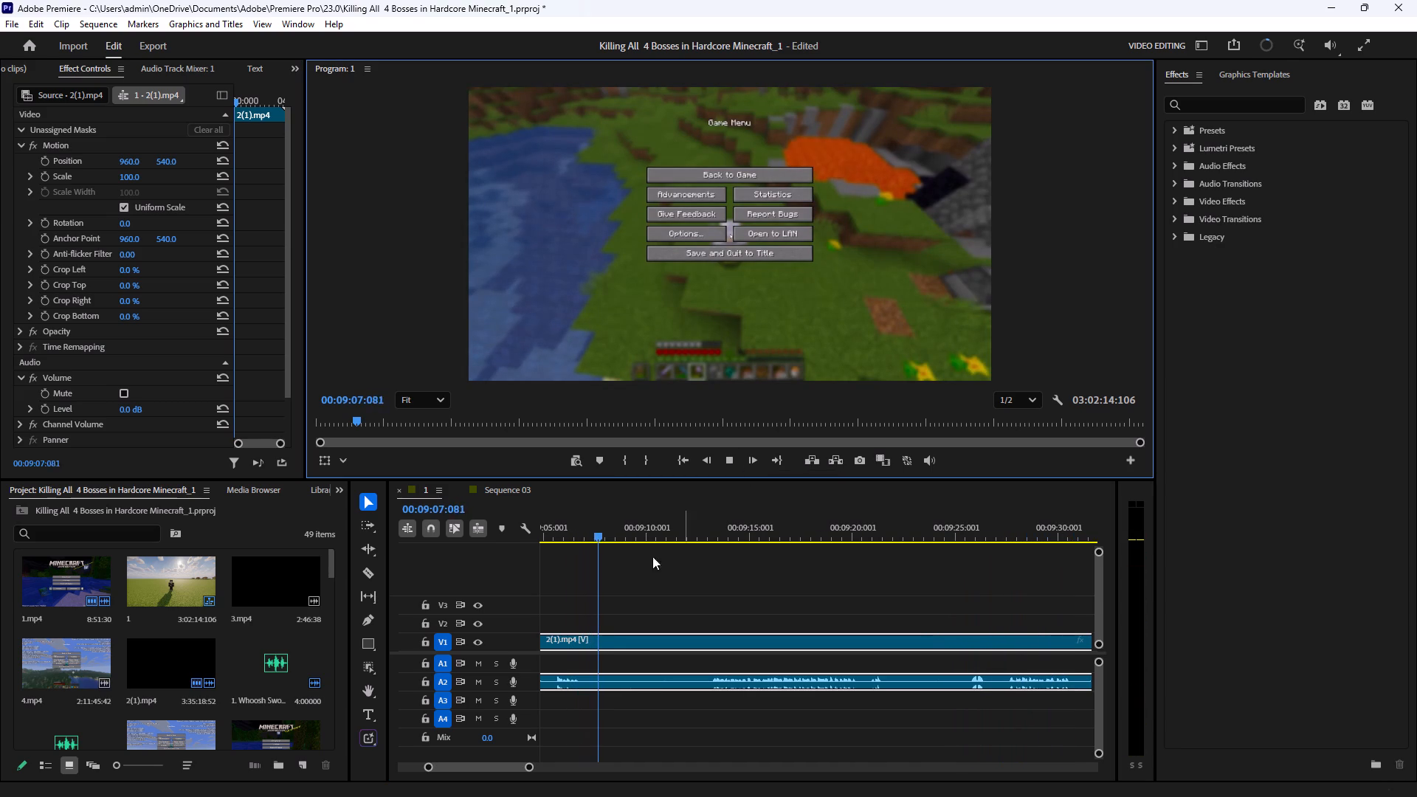
left_click_drag(647, 531, 727, 534)
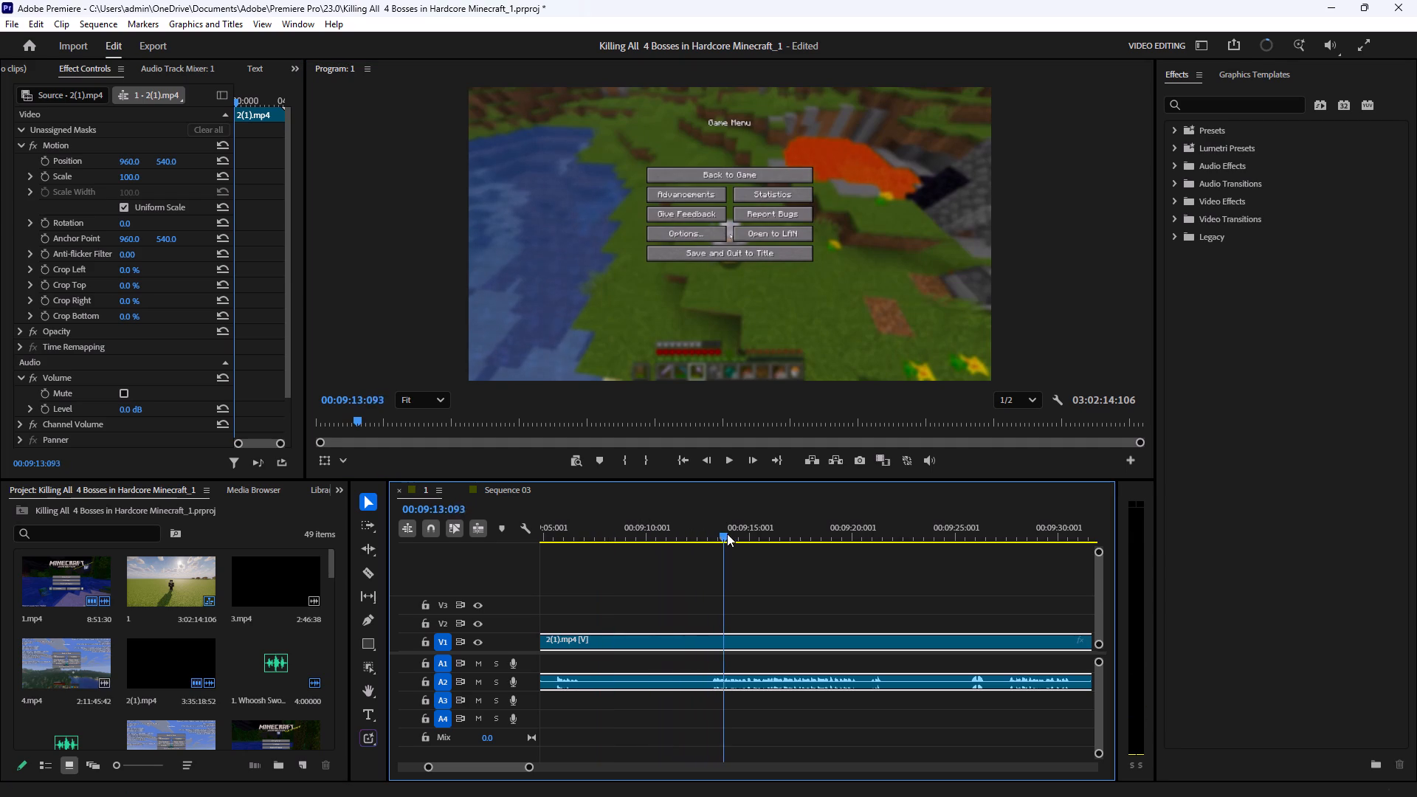
left_click_drag(727, 534, 987, 553)
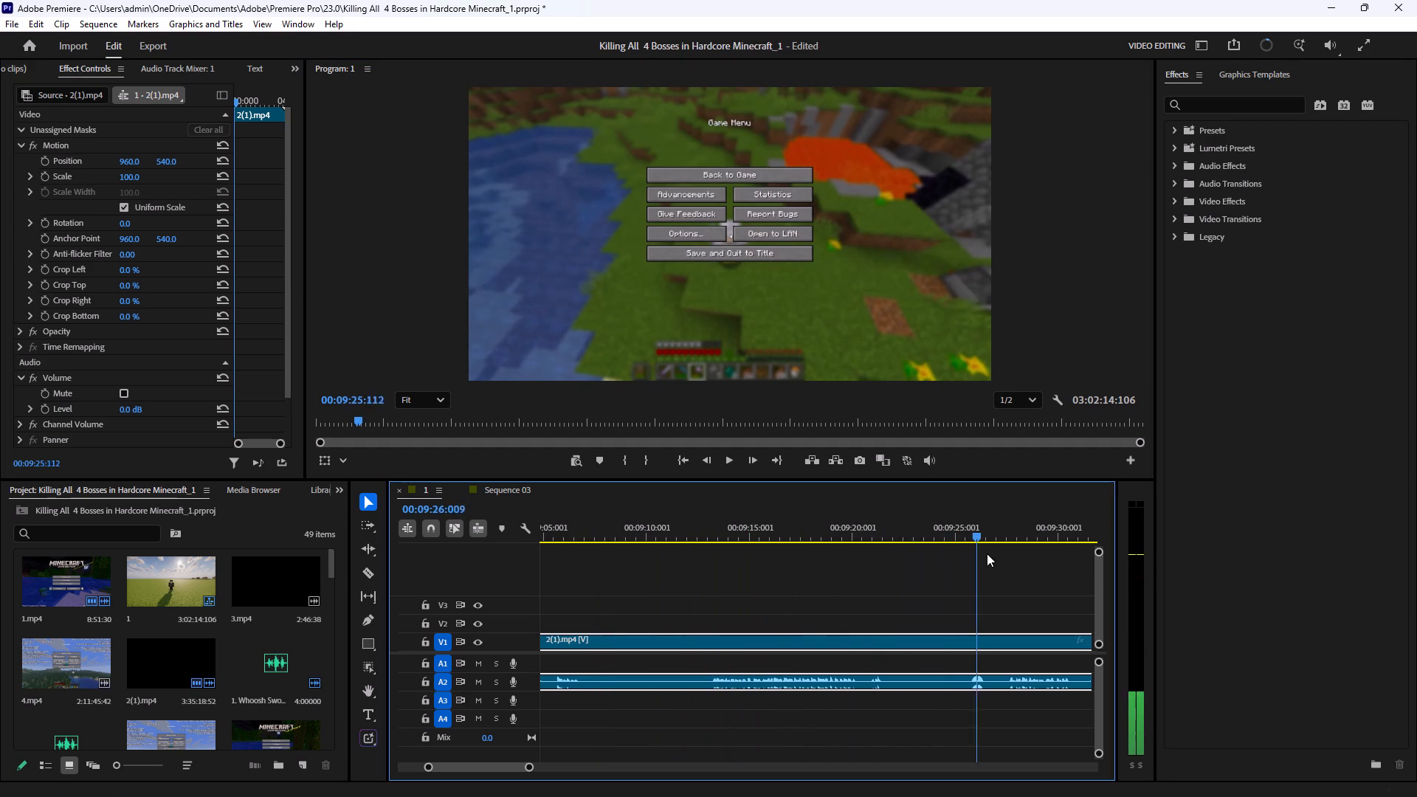
left_click_drag(987, 553, 714, 545)
left_click(737, 465)
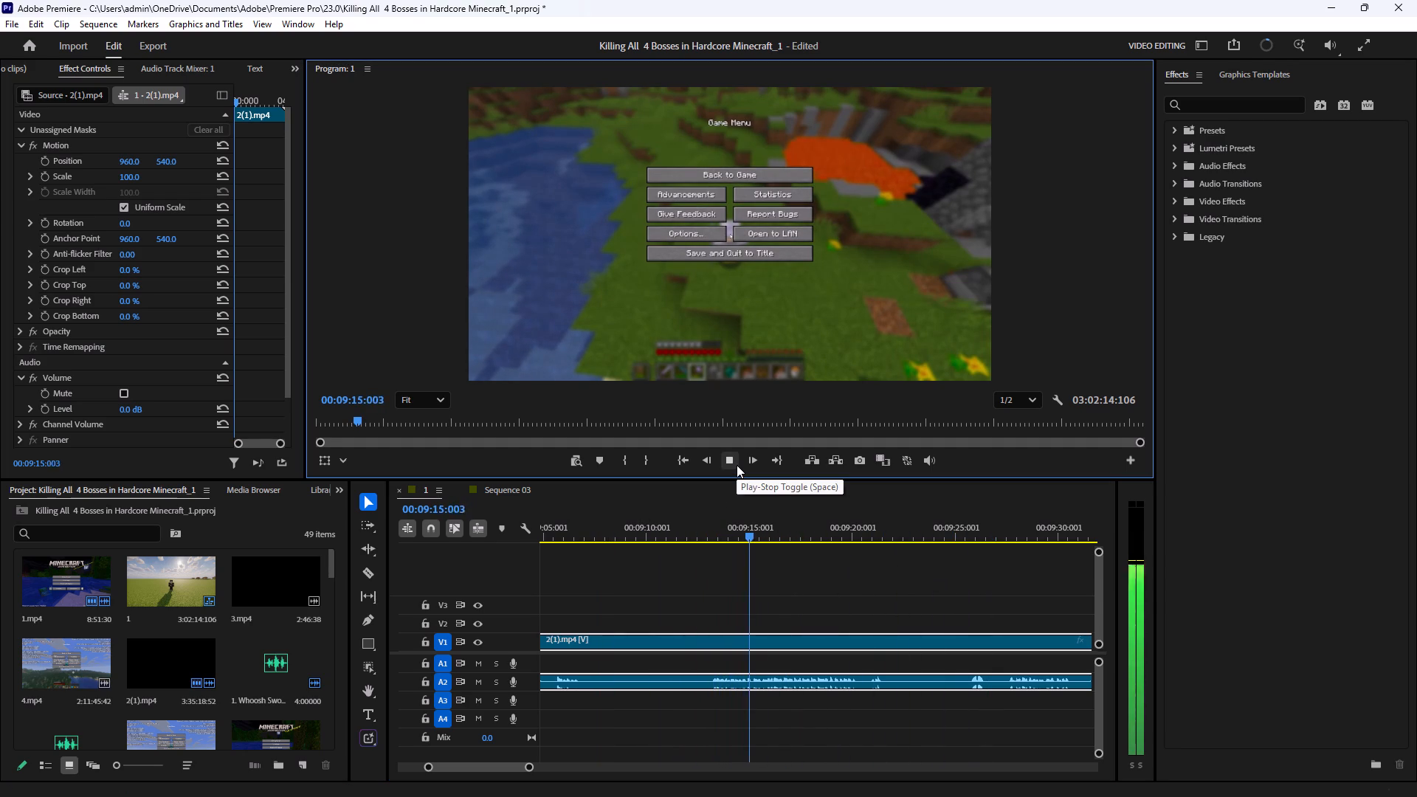
left_click(737, 465)
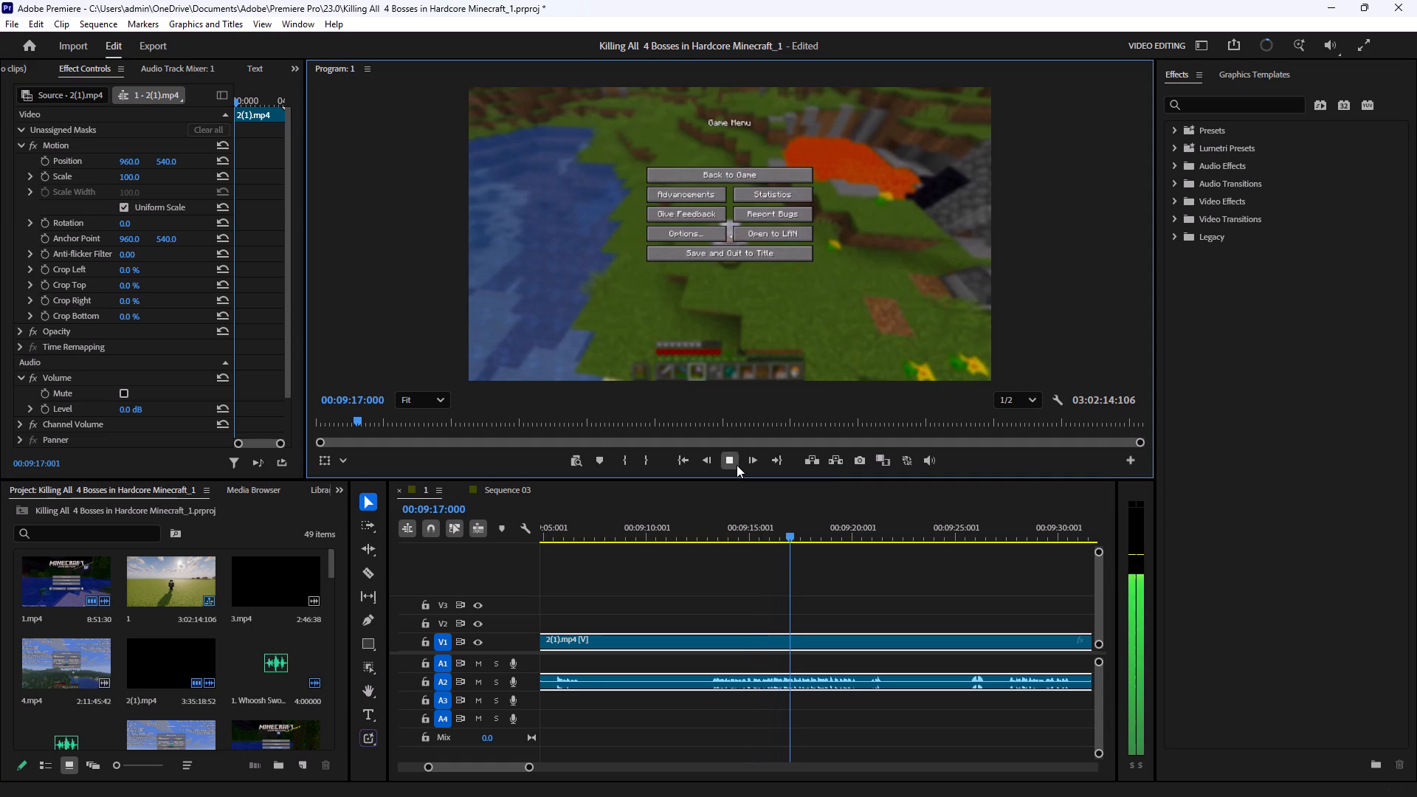
left_click_drag(831, 529, 968, 552)
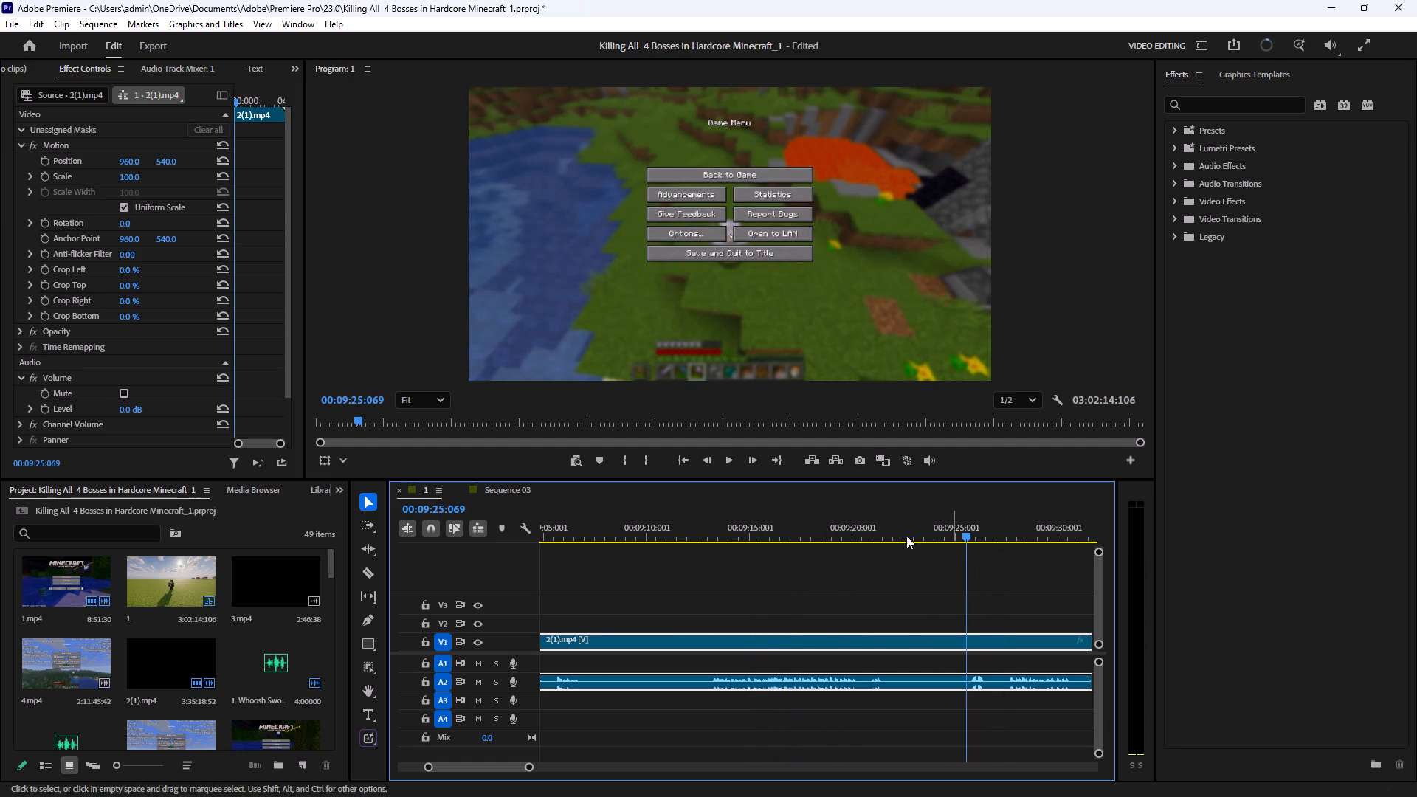
left_click(737, 466)
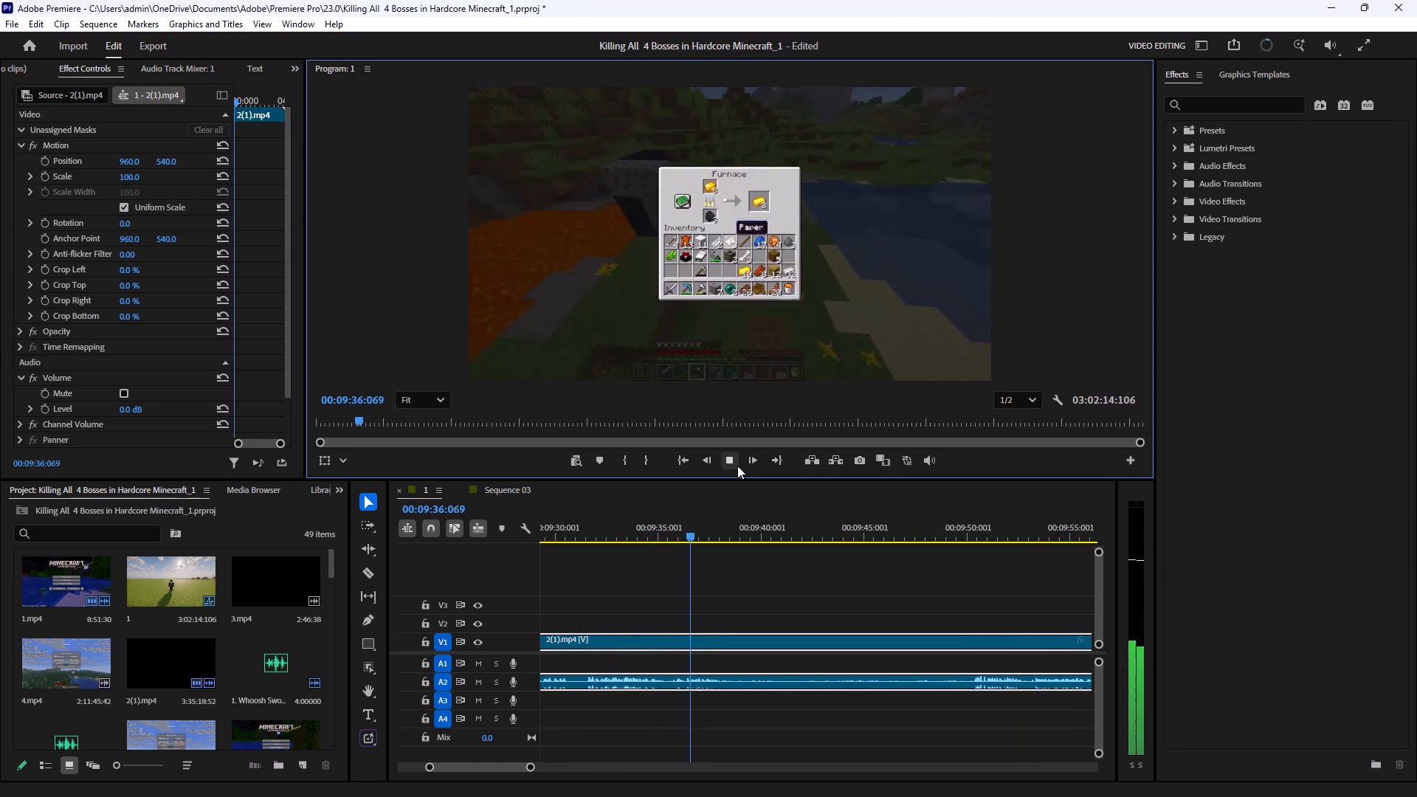
left_click(737, 466)
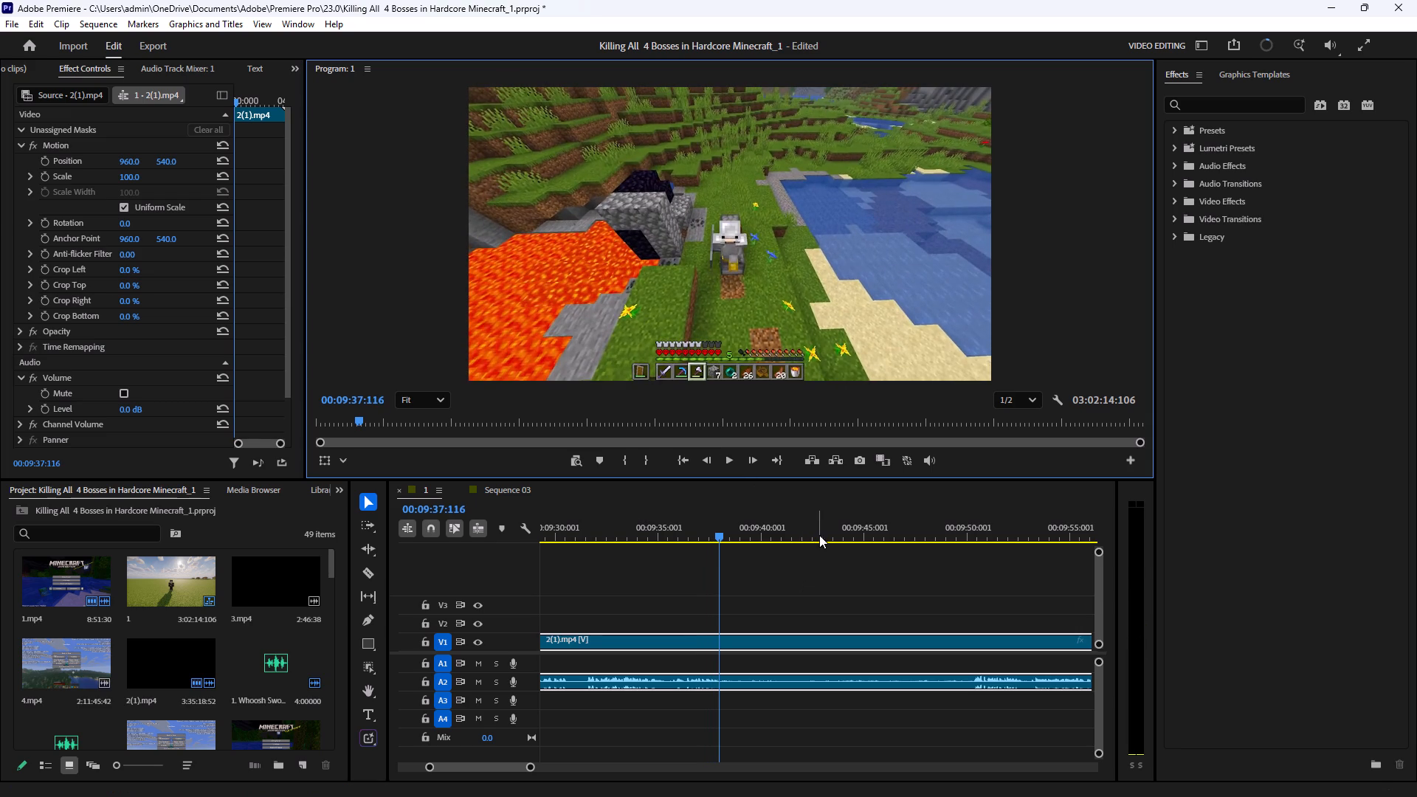
Review the crafting and gravel digging footage from about 00:09:50 onward, stopping beside the nether portal at 00:10:50:013.
left_click_drag(819, 535, 971, 579)
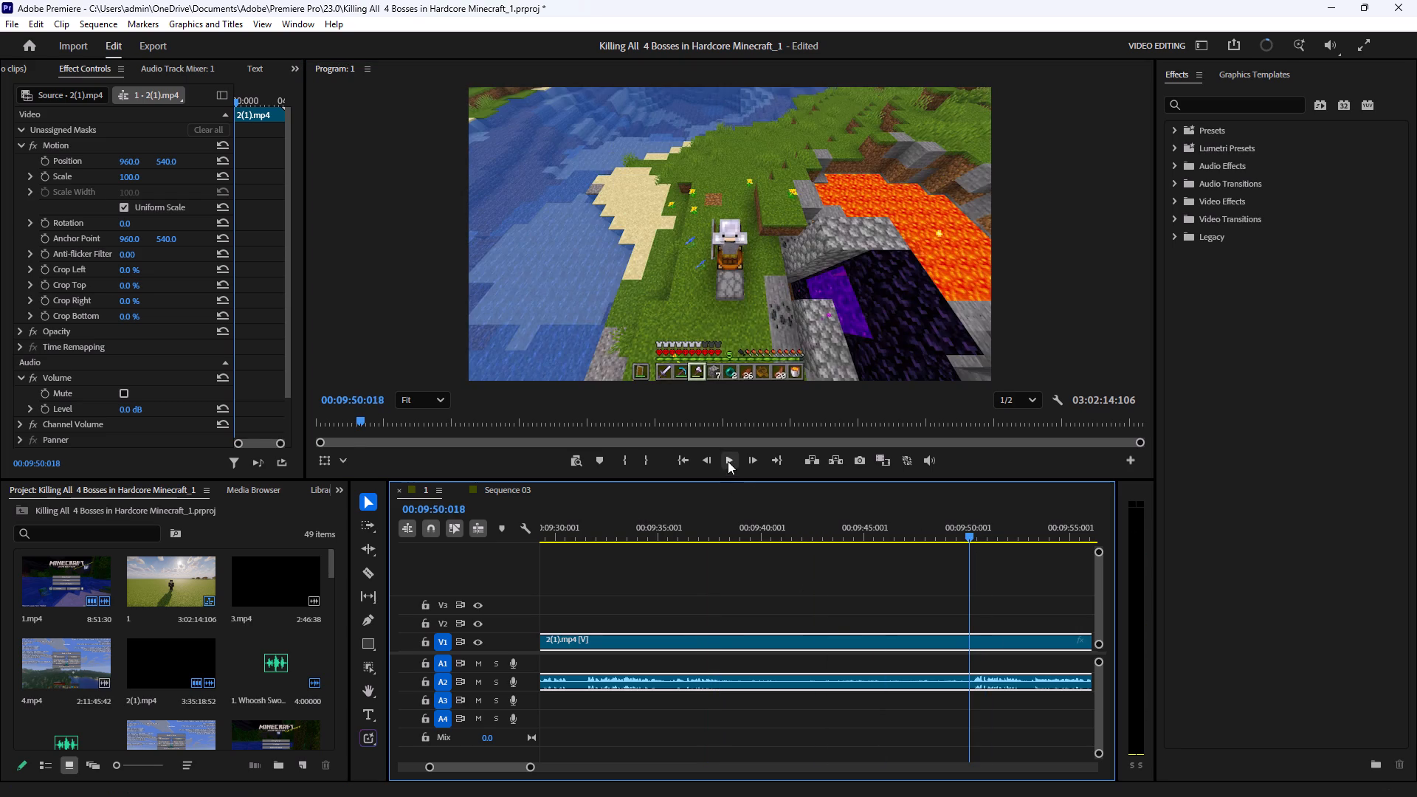
left_click(728, 461)
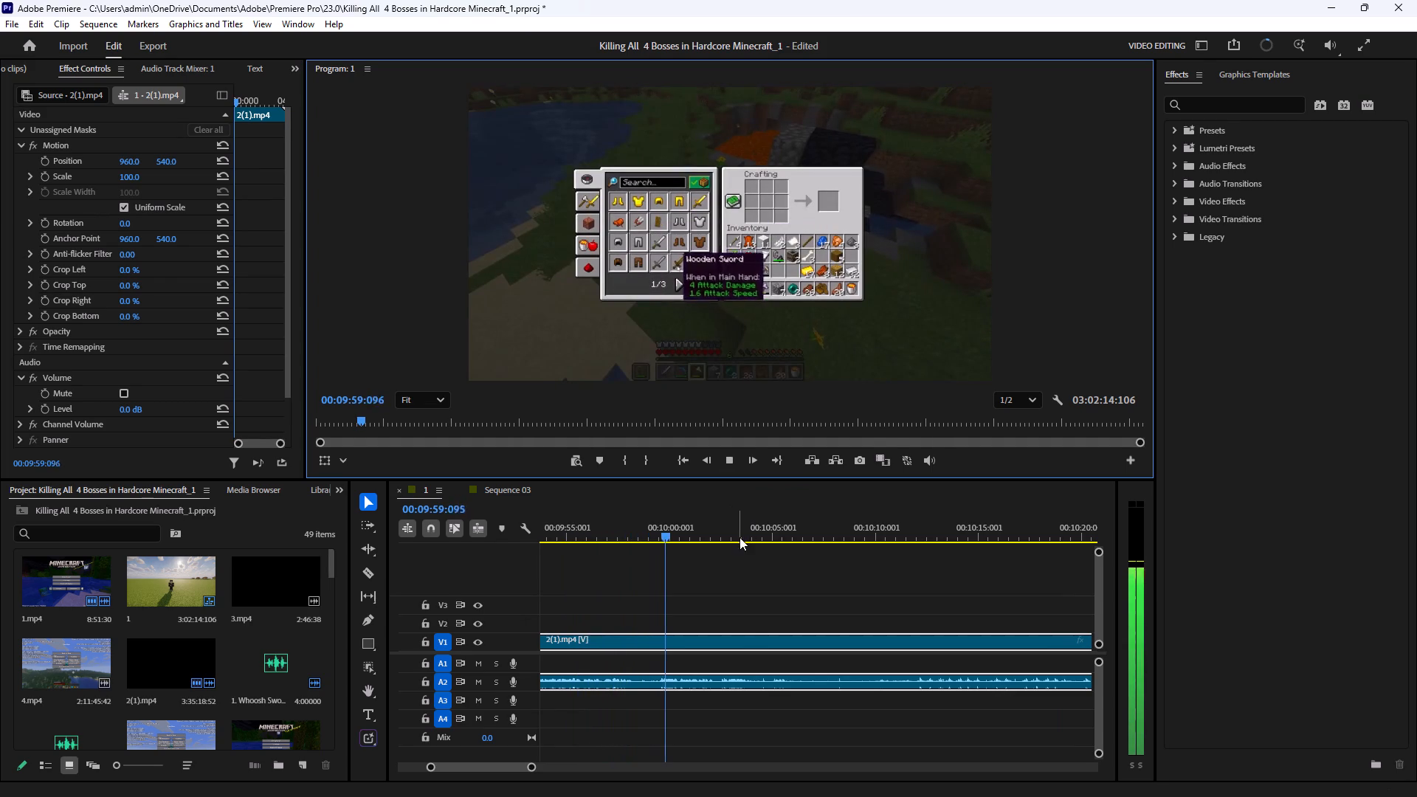
left_click_drag(742, 531, 917, 558)
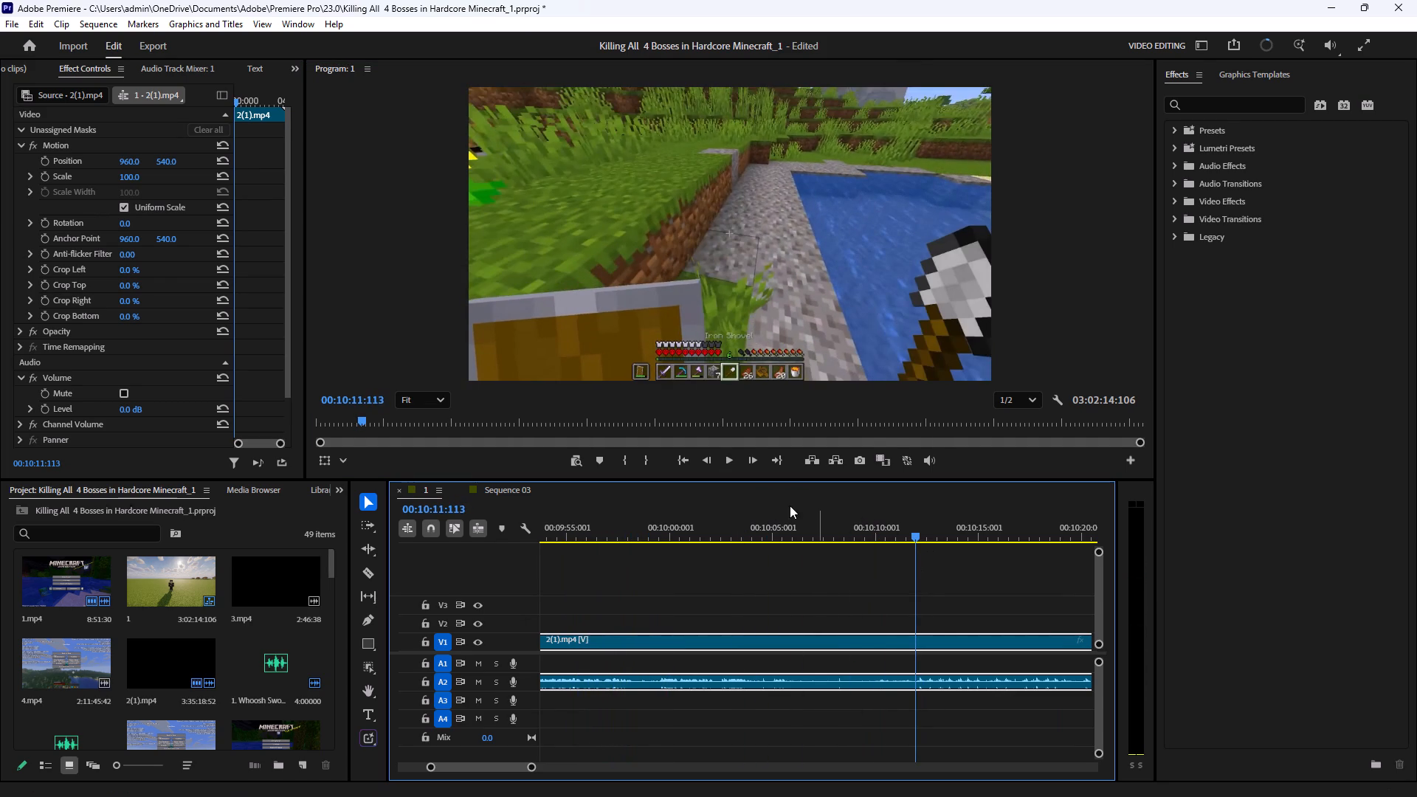
left_click(733, 465)
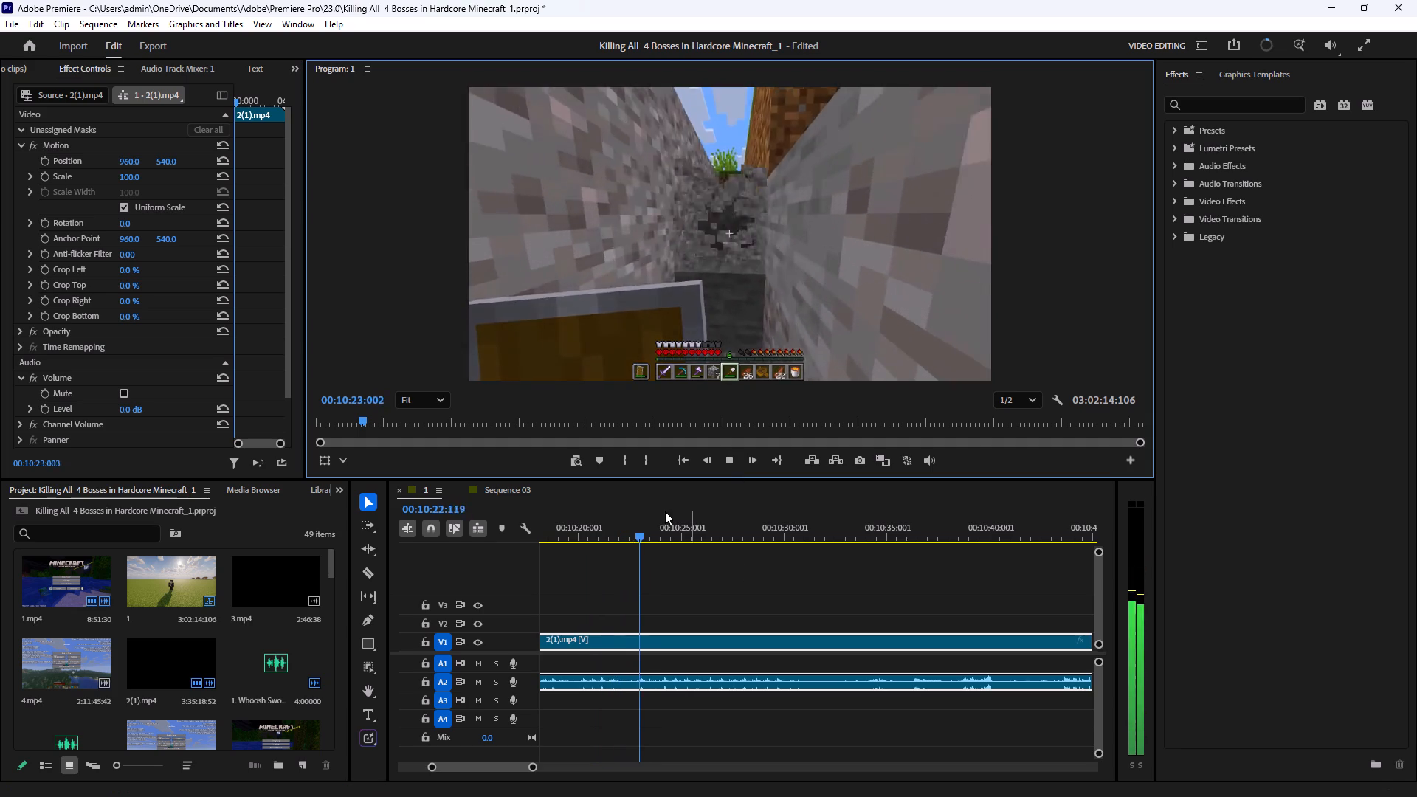
left_click_drag(675, 526, 861, 525)
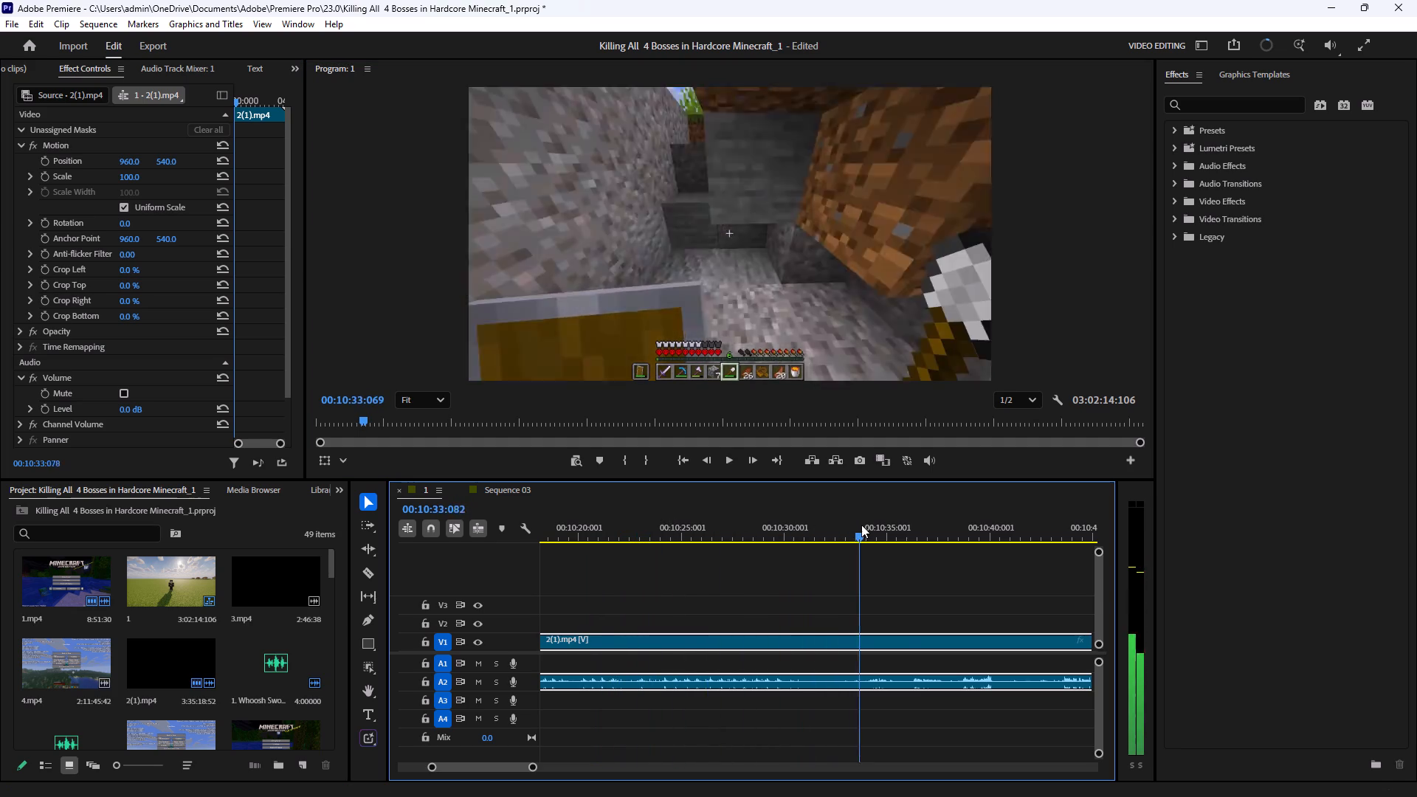
left_click_drag(861, 525, 914, 522)
left_click(734, 460)
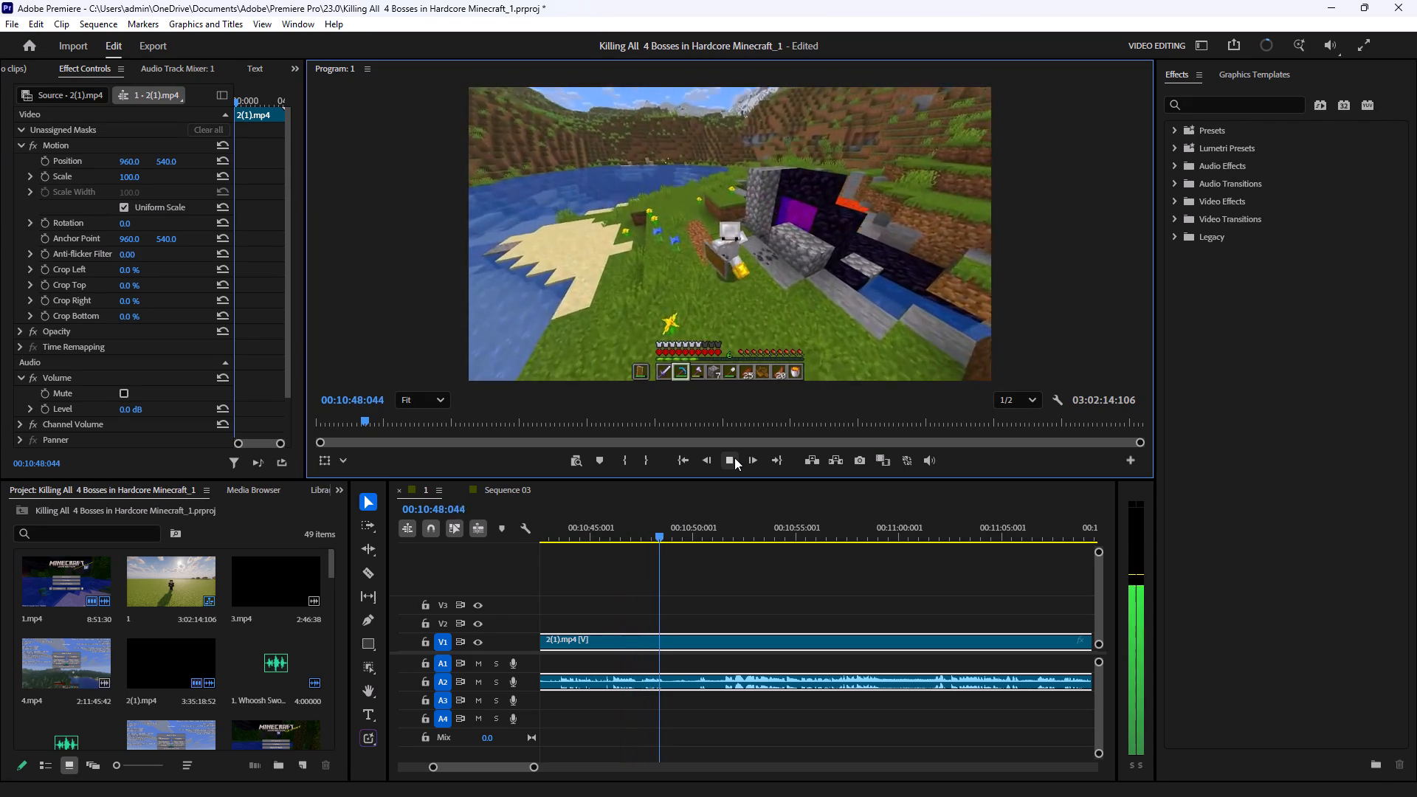
left_click(736, 457)
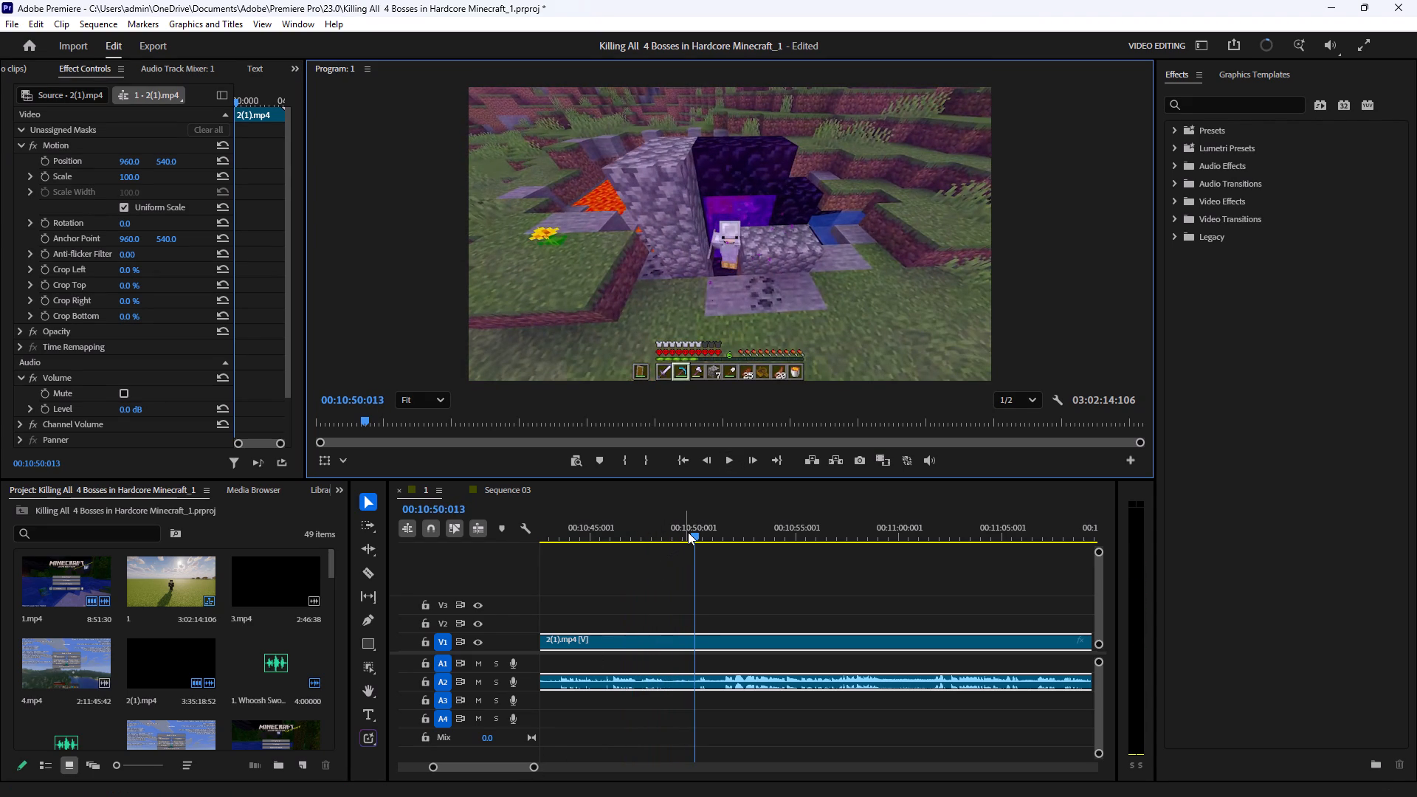
Scrub back from the portal footage to the furnace scene and split the long gameplay clip at 00:10:36:025.
left_click_drag(688, 532, 573, 555)
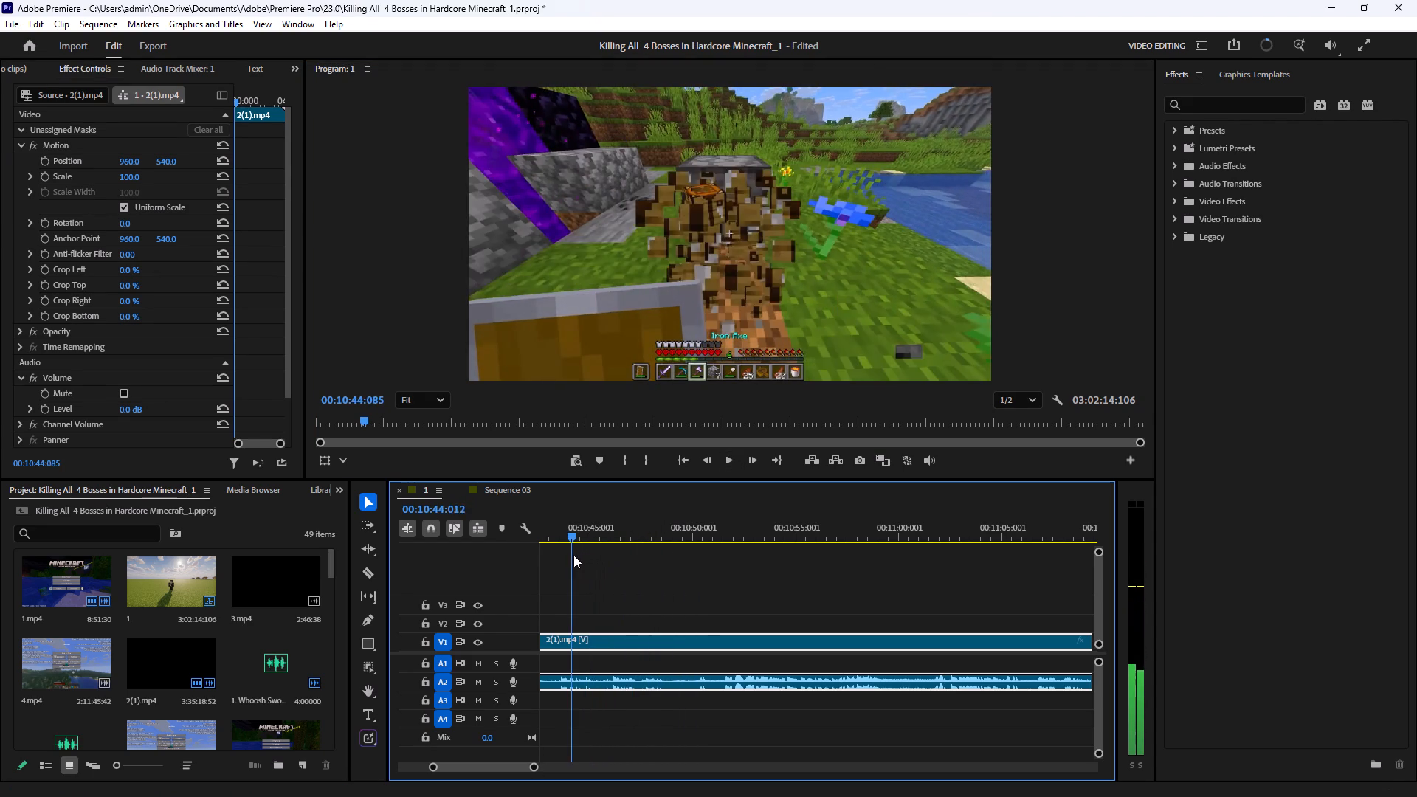
left_click_drag(573, 555, 861, 542)
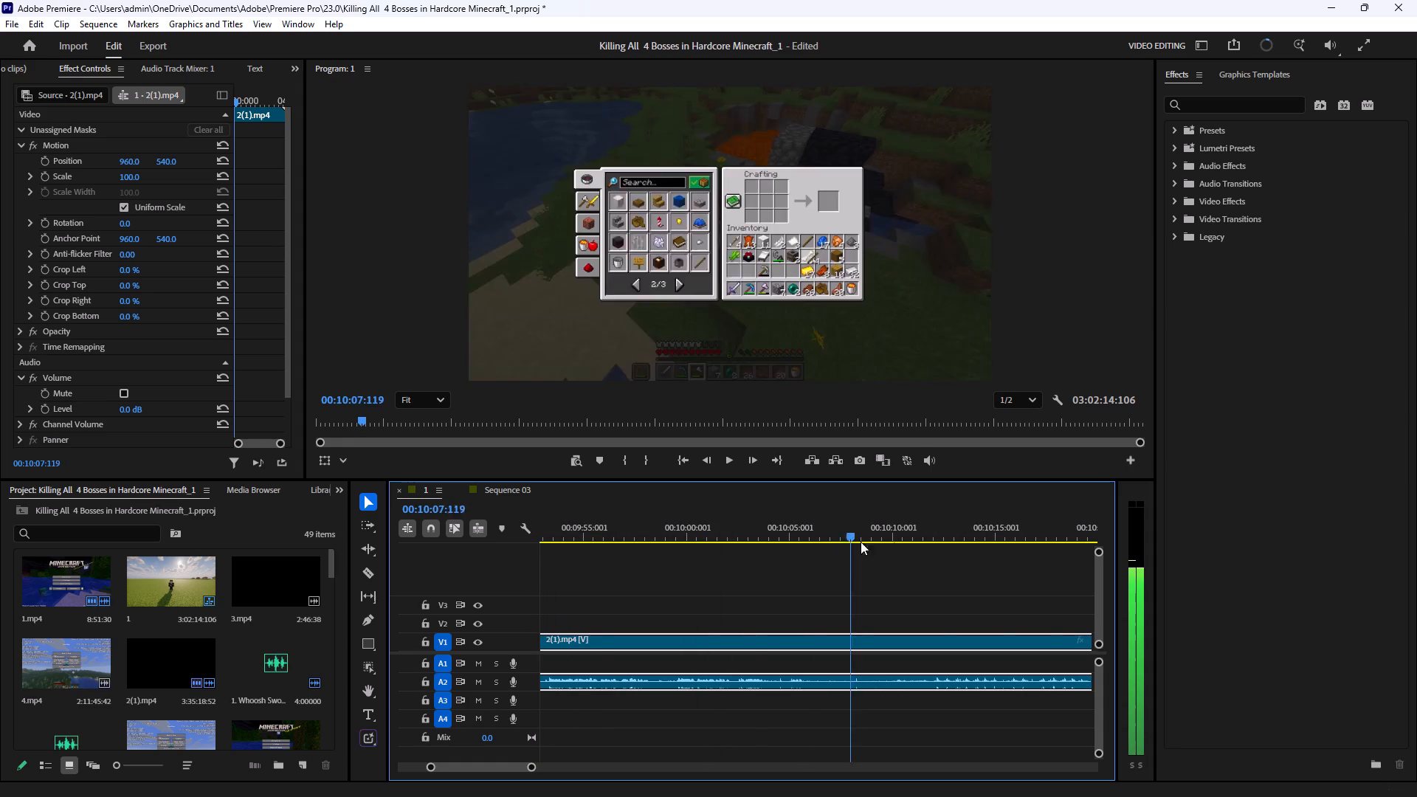
left_click_drag(861, 542, 817, 586)
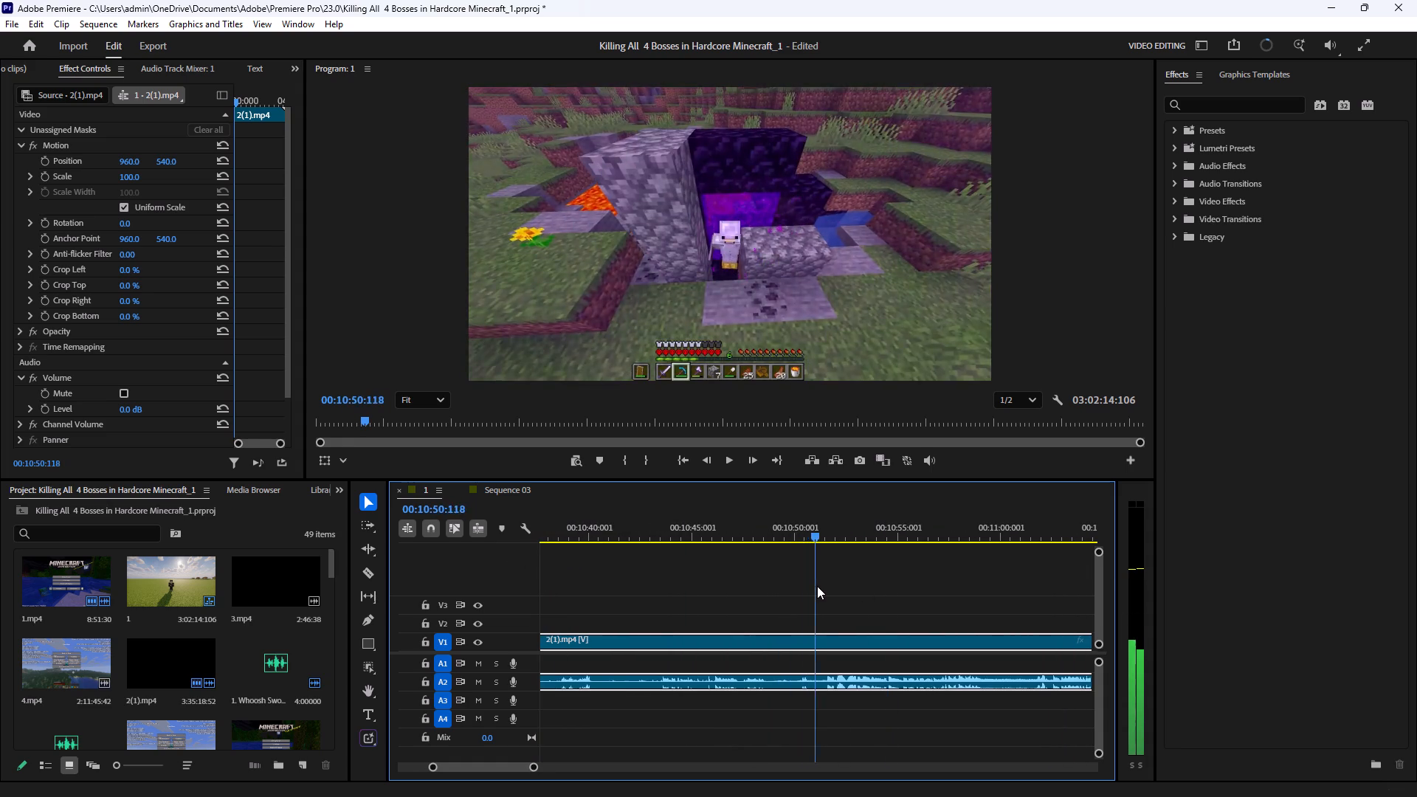
left_click_drag(817, 586, 538, 587)
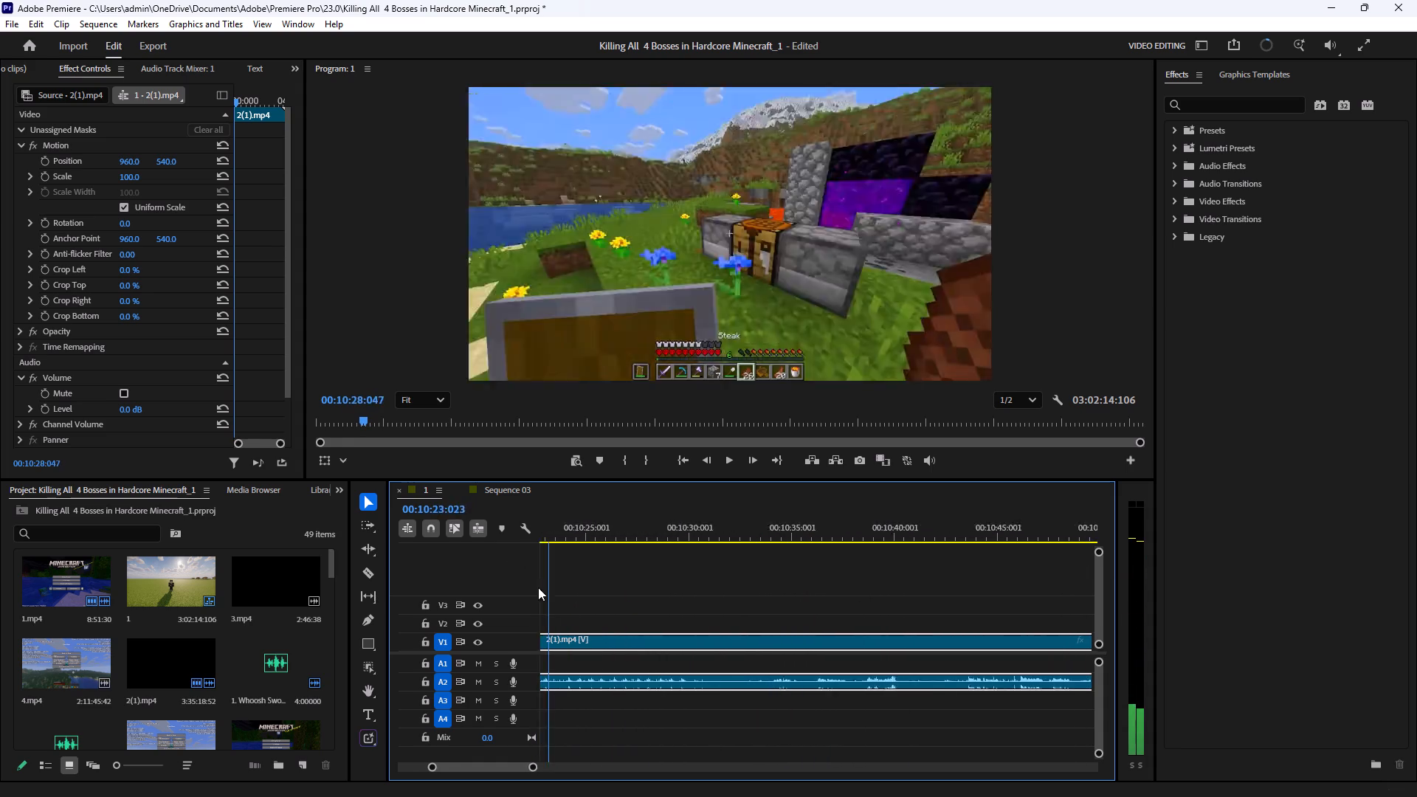
left_click_drag(538, 587, 887, 614)
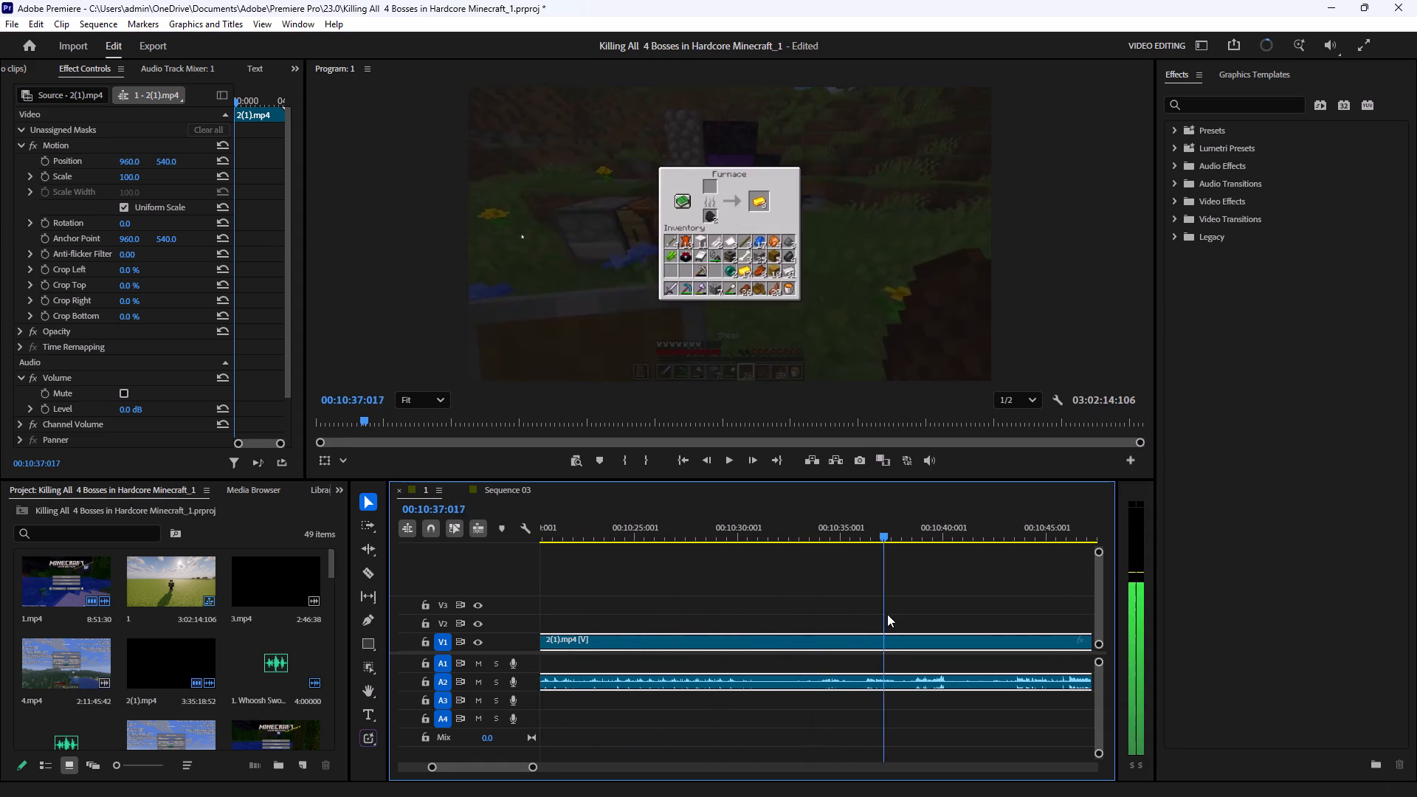
left_click_drag(887, 614, 867, 635)
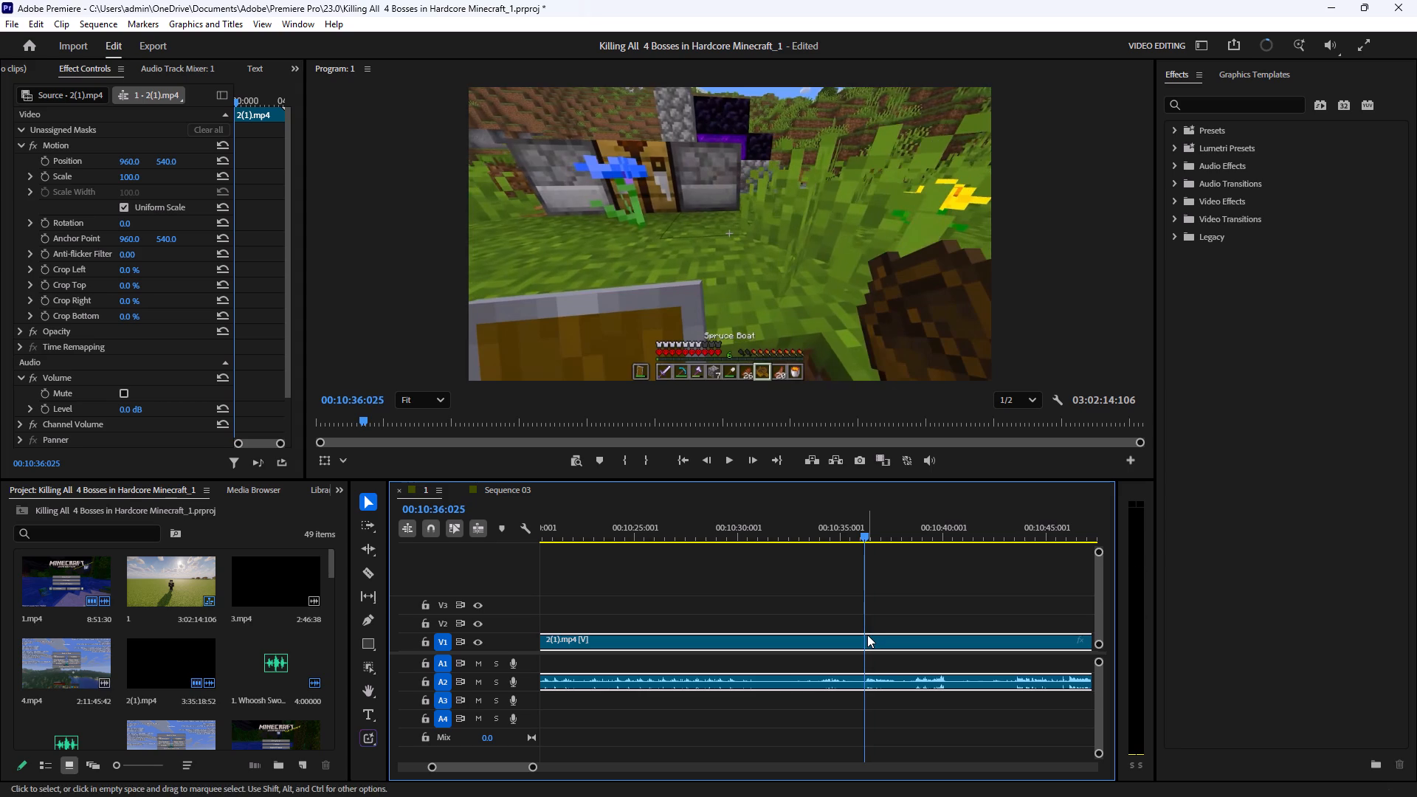
left_click(374, 577)
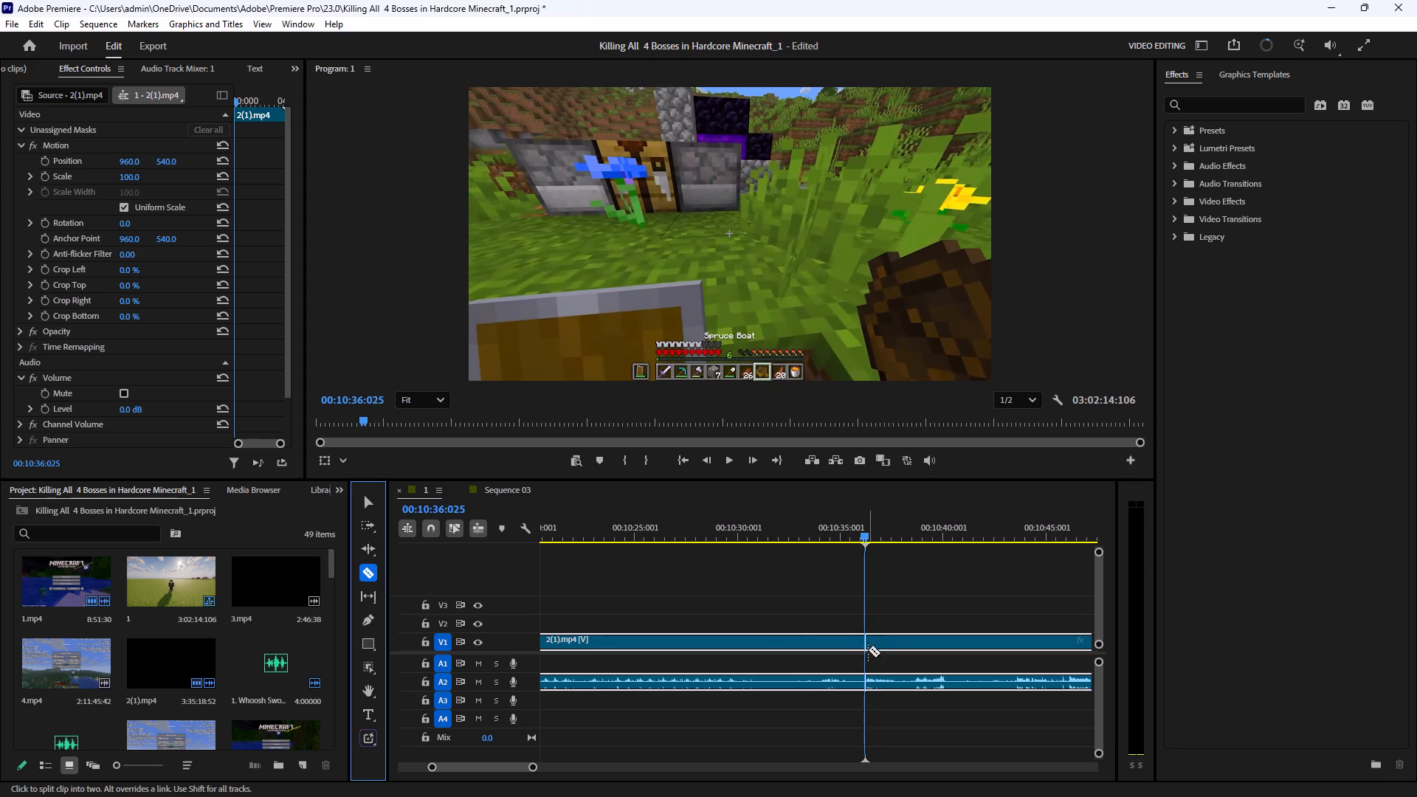
left_click(866, 639)
Delete the unneeded segment between the 00:08:31:112 cut and 00:10:36:025, and close the gap it leaves.
left_click(375, 503)
left_click_drag(688, 593, 662, 736)
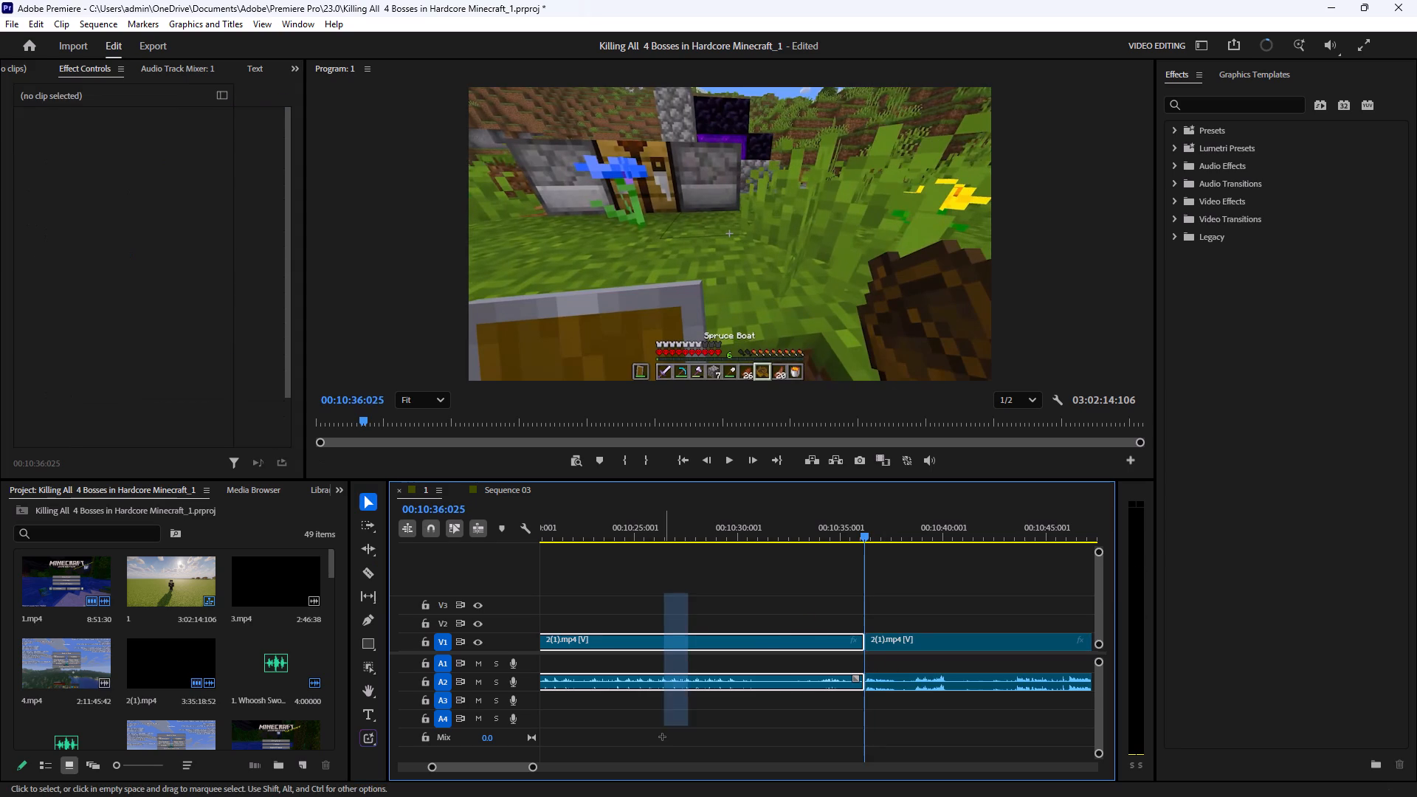
left_click_drag(662, 736, 662, 740)
key("BackSpace")
left_click(743, 645)
key("BackSpace")
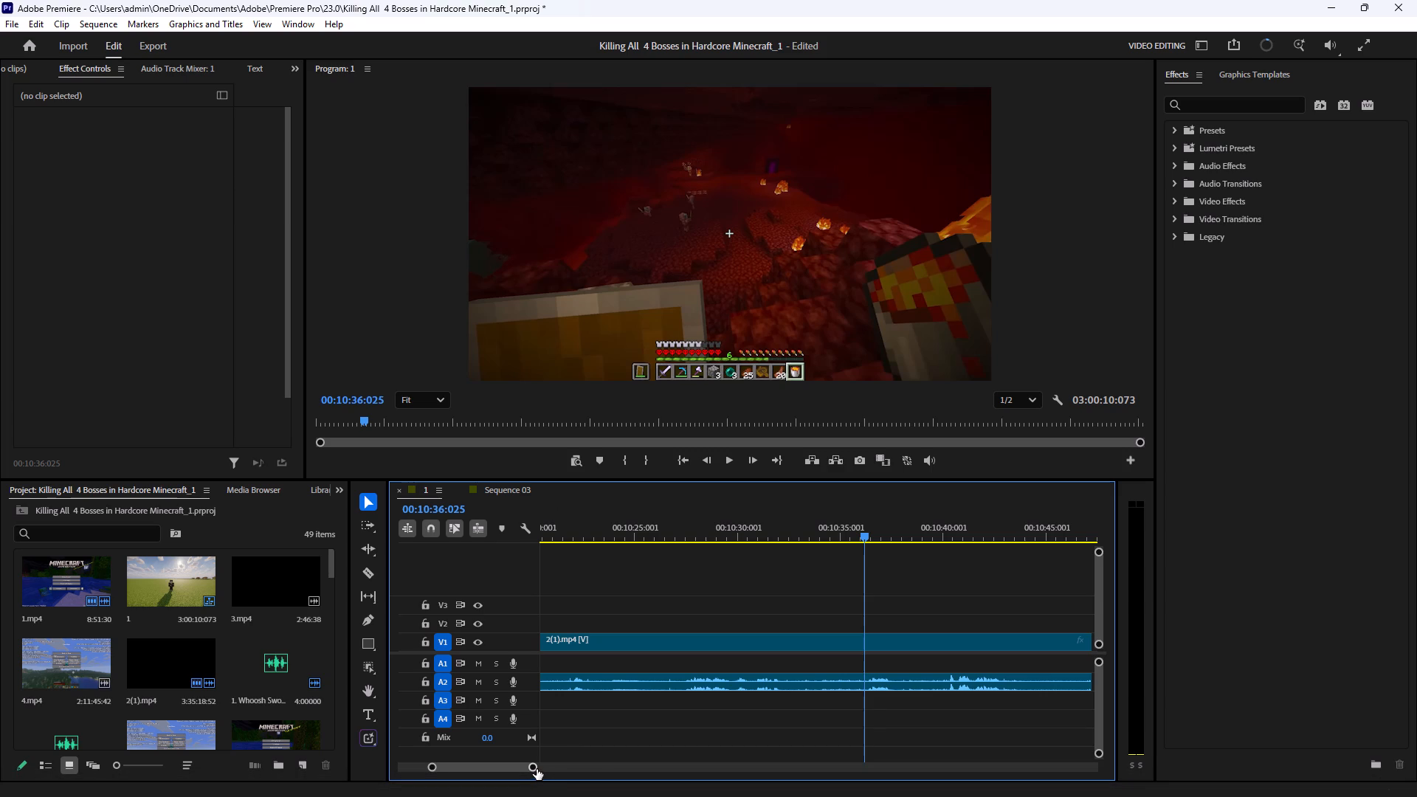
Play from just before the new join near 00:08:31 to about 00:08:54 to review the furnace and nether portal footage.
left_click_drag(537, 769, 541, 769)
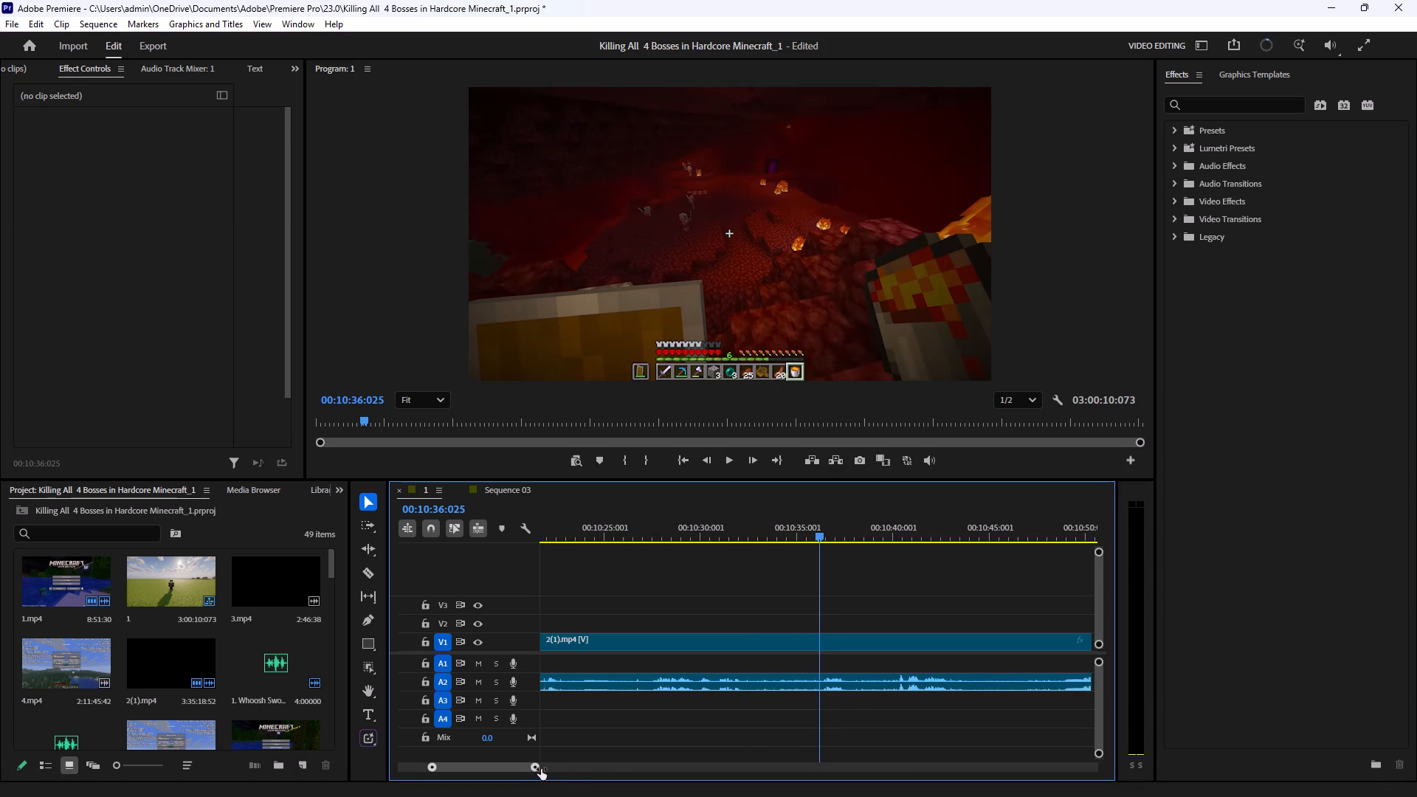
left_click_drag(541, 769, 710, 770)
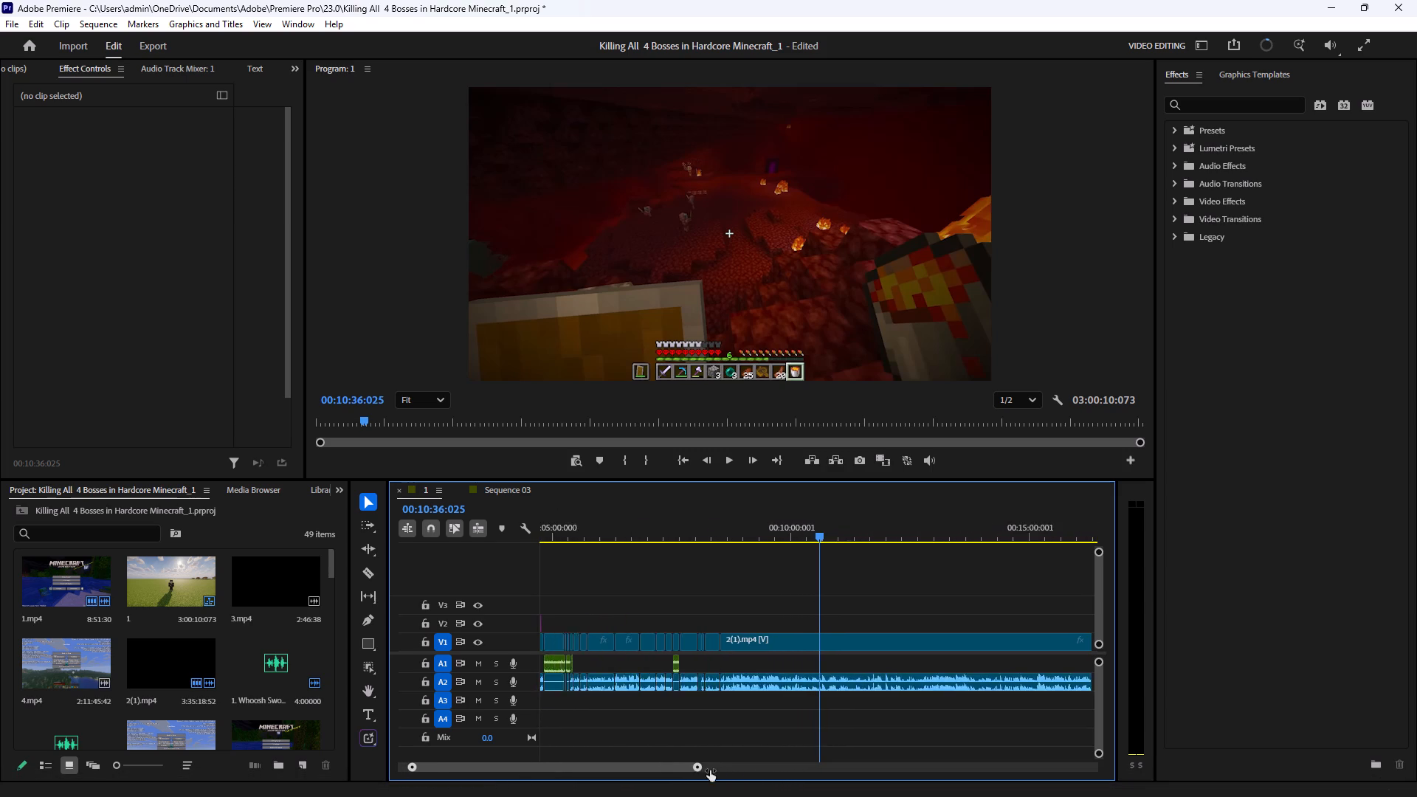
left_click_drag(710, 770, 649, 770)
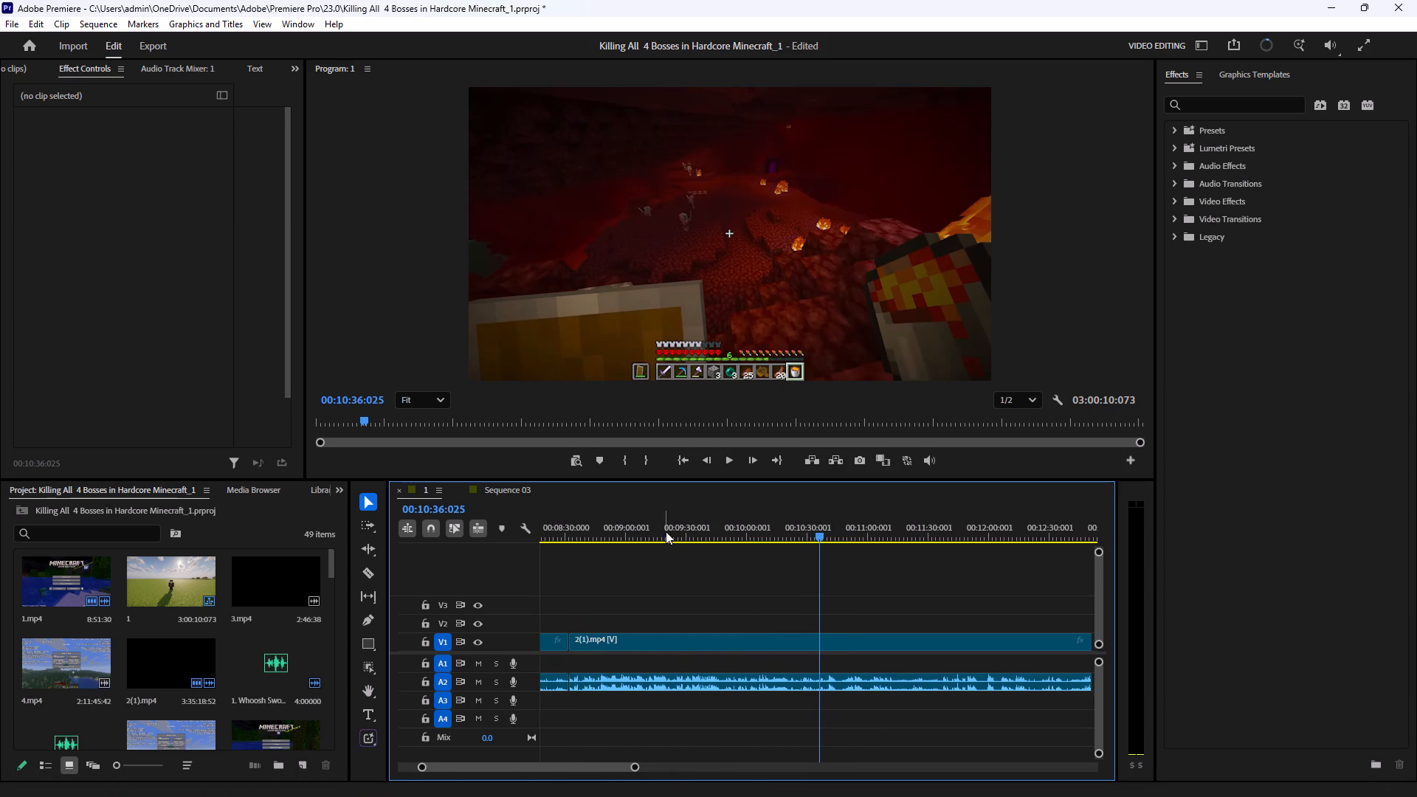
left_click_drag(666, 531, 570, 553)
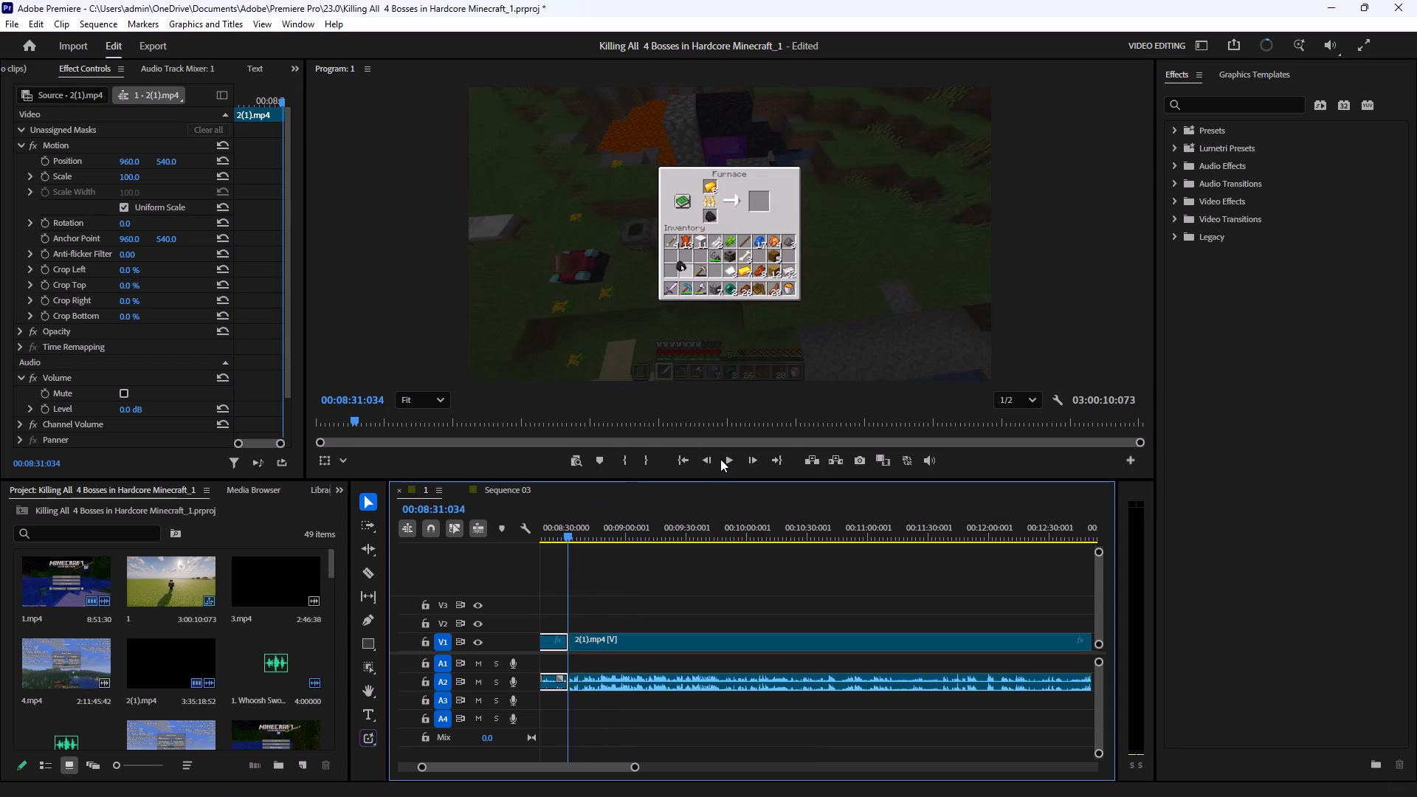
left_click(723, 458)
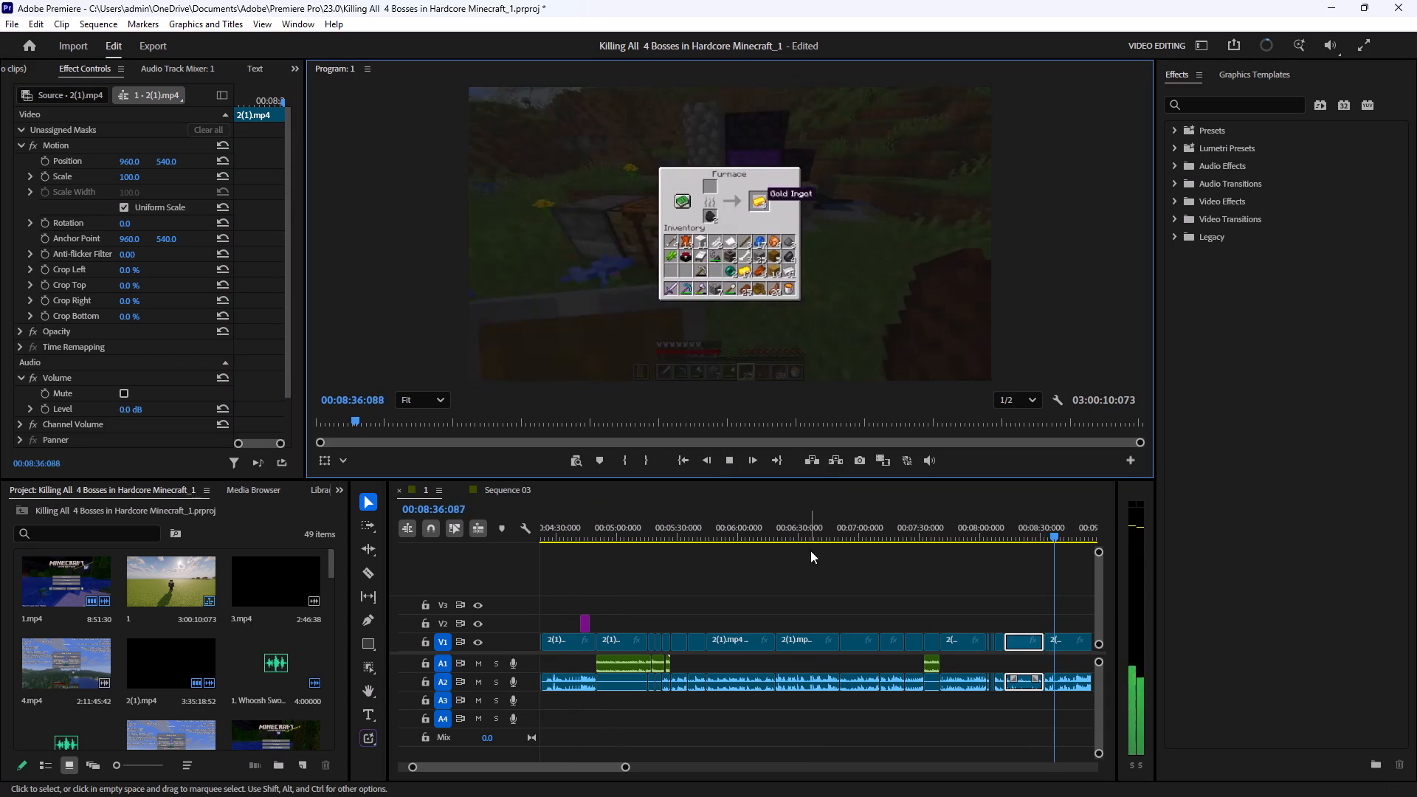
left_click(813, 577)
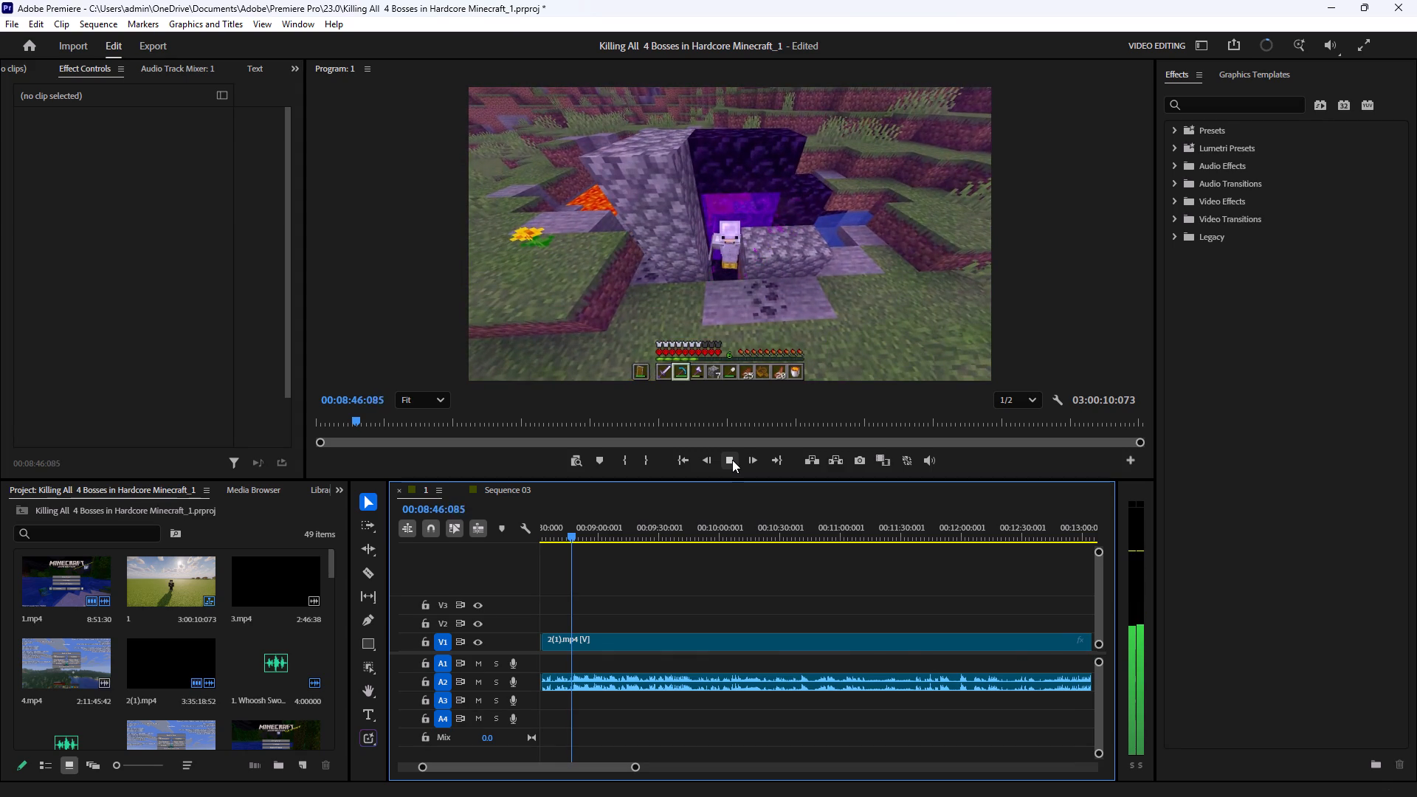
left_click(785, 559)
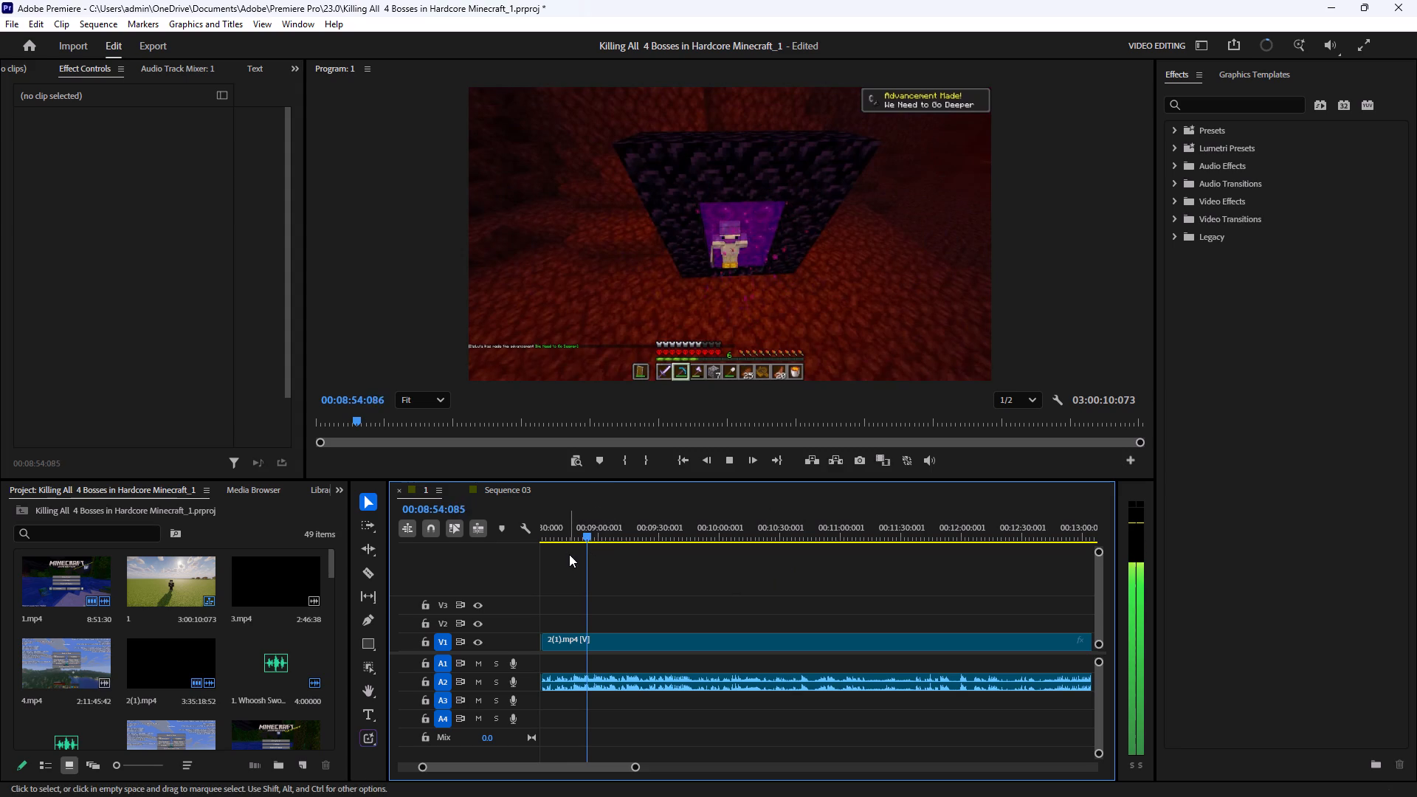
key("space")
Replay the nether portal shot to 00:08:47:077 and add a text title there reading "Talking to chat".
left_click_drag(573, 536, 570, 546)
left_click(731, 452)
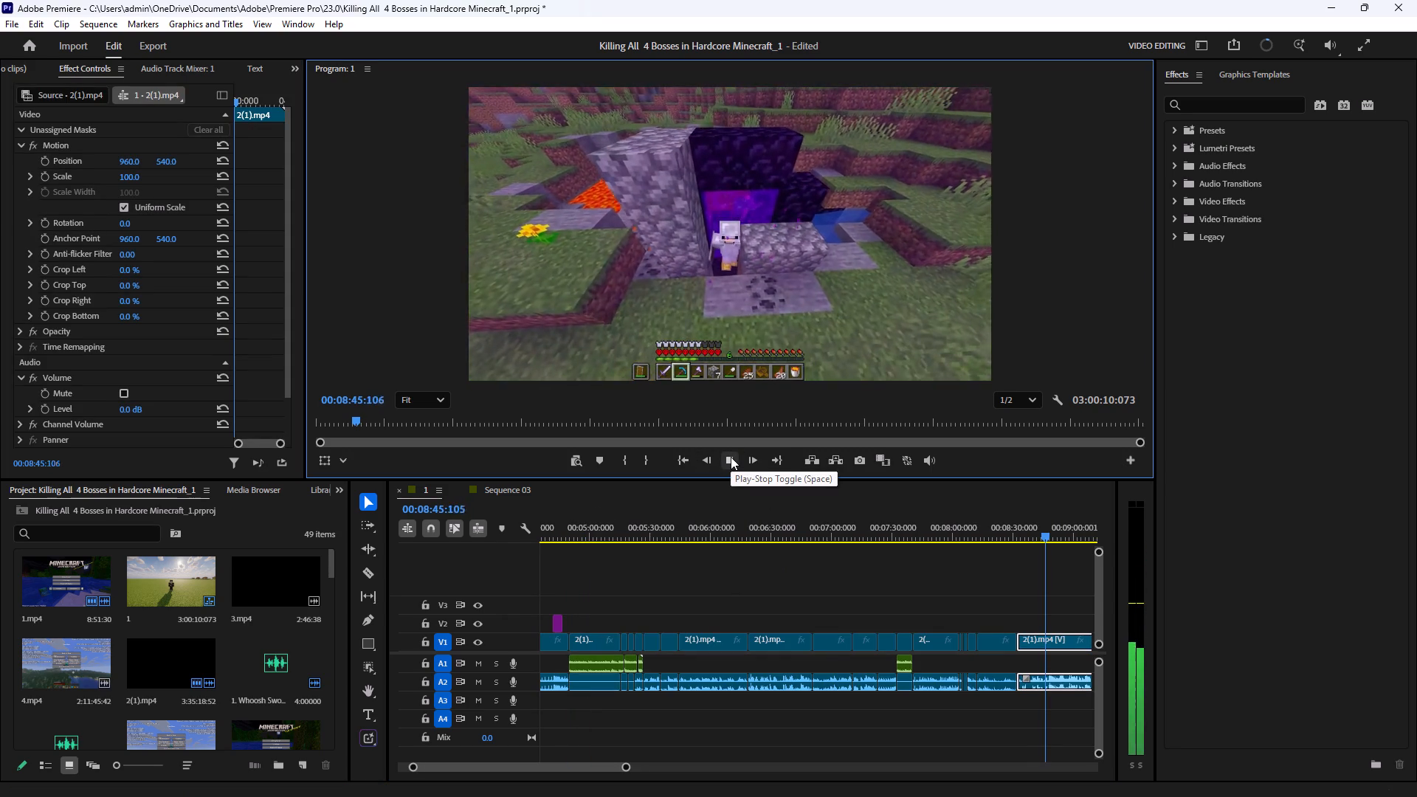
left_click(731, 457)
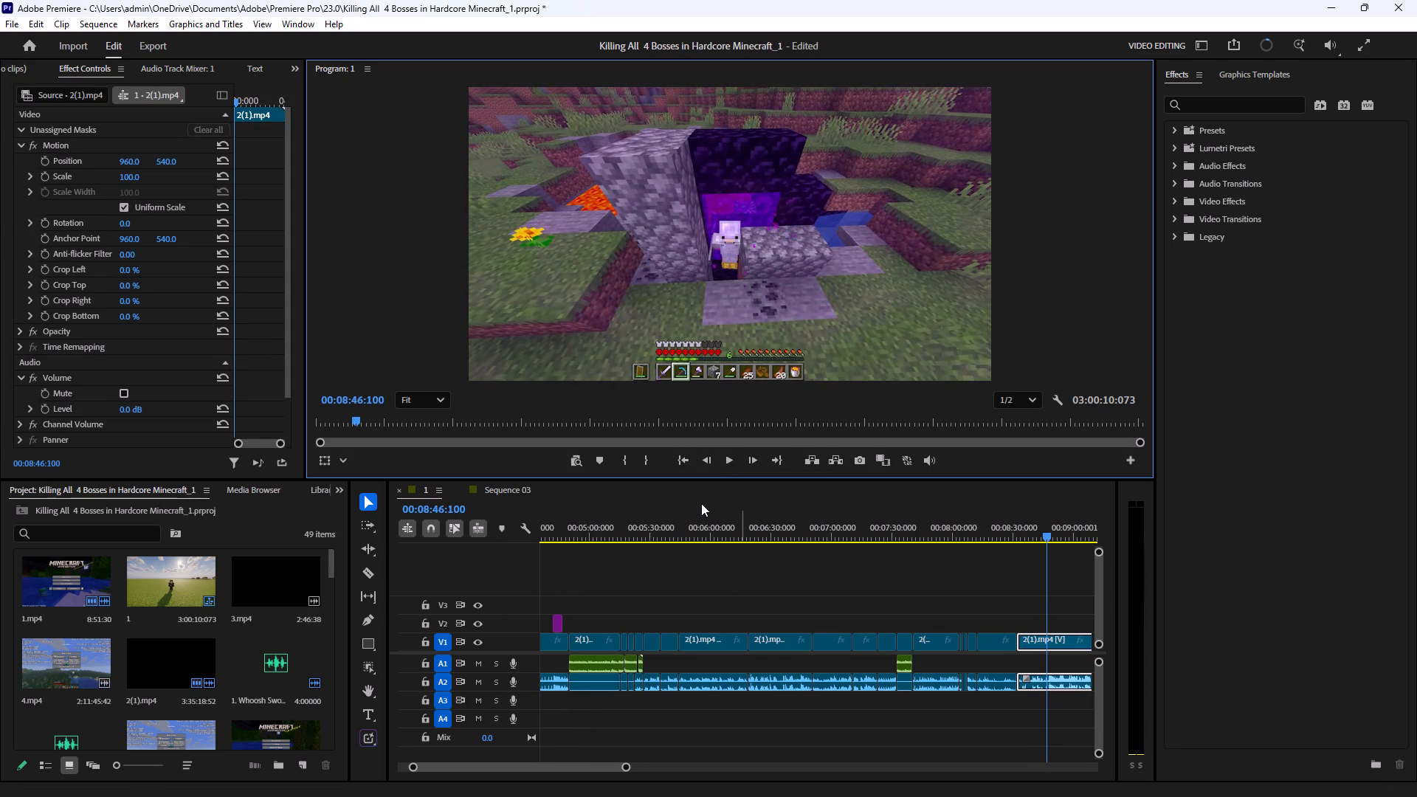
left_click(723, 457)
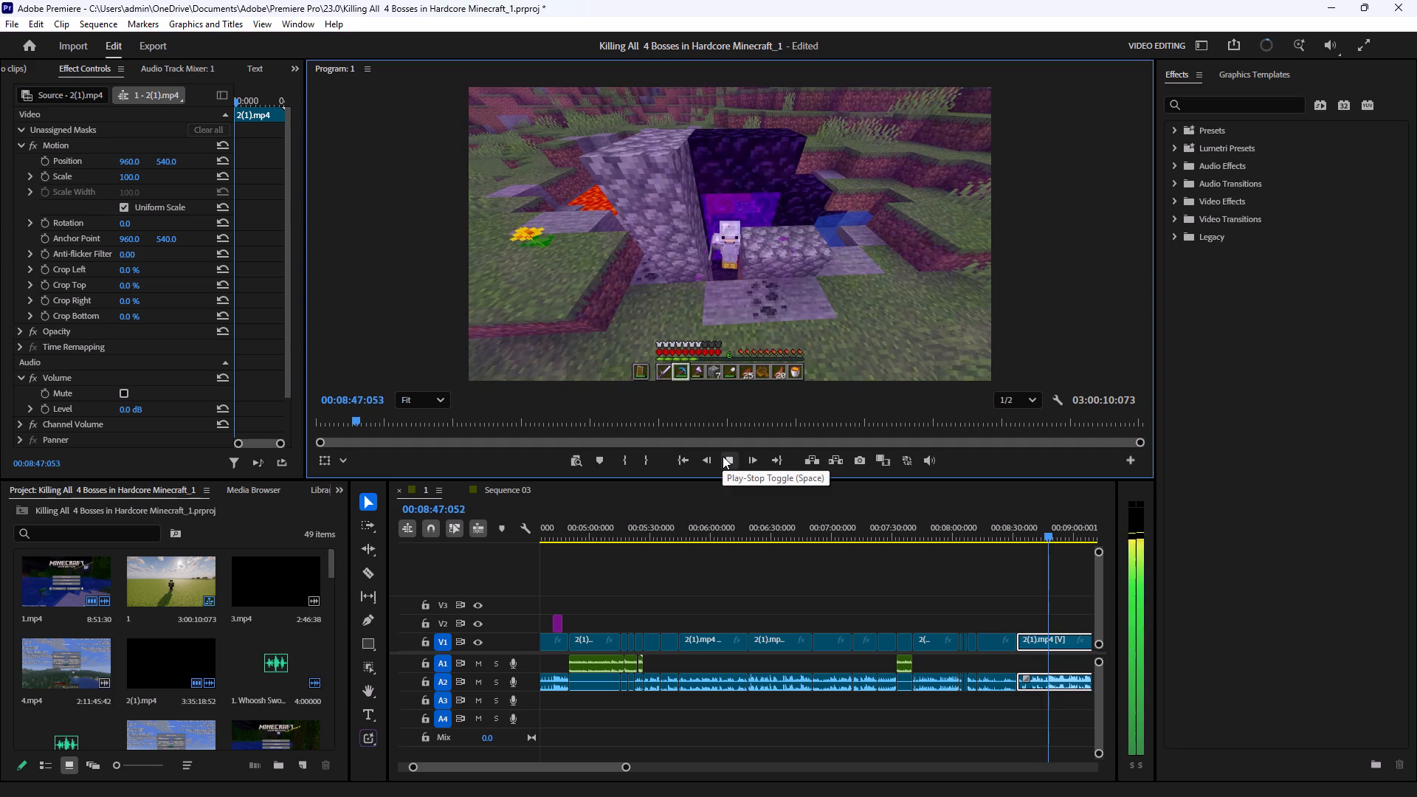
left_click(723, 456)
left_click(673, 575)
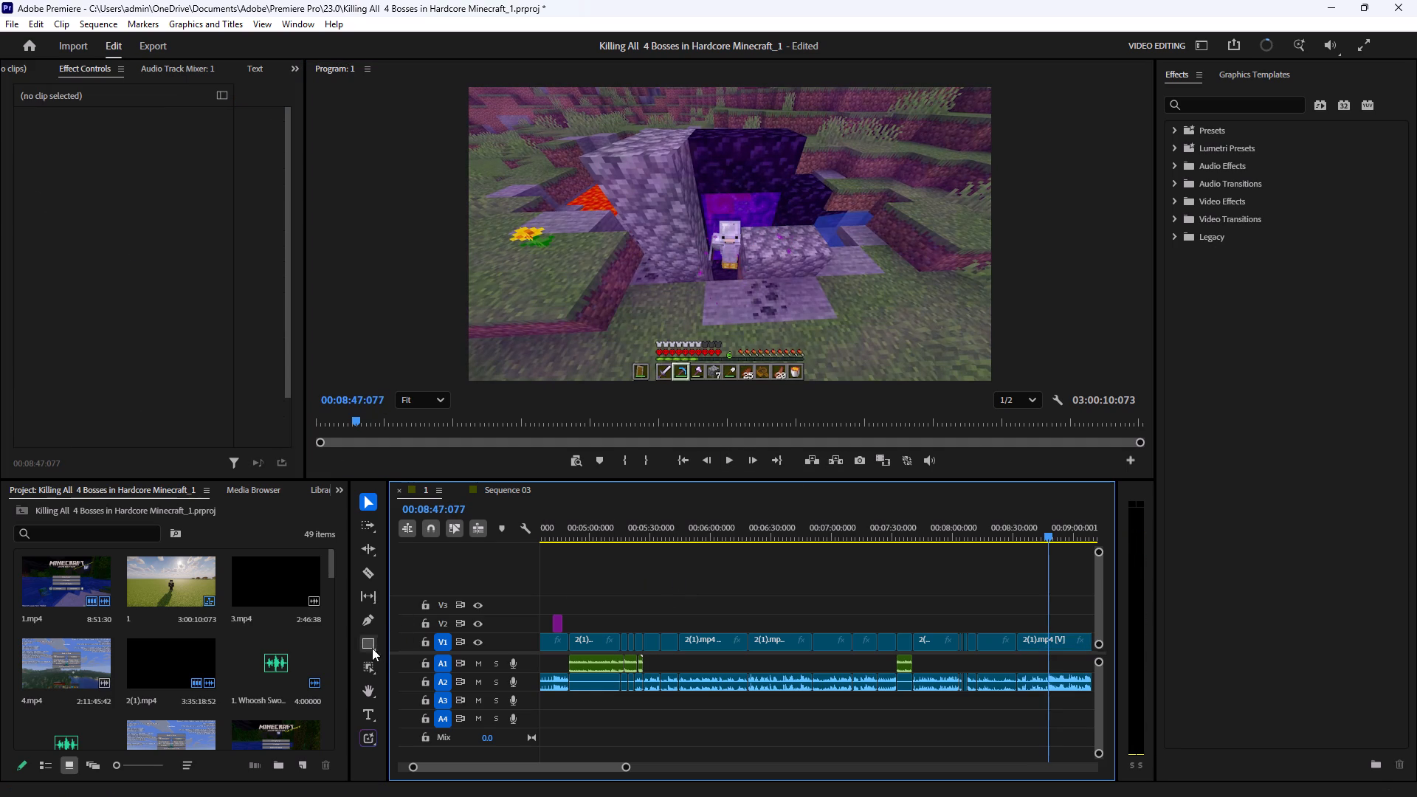
left_click(364, 714)
left_click_drag(646, 200, 866, 247)
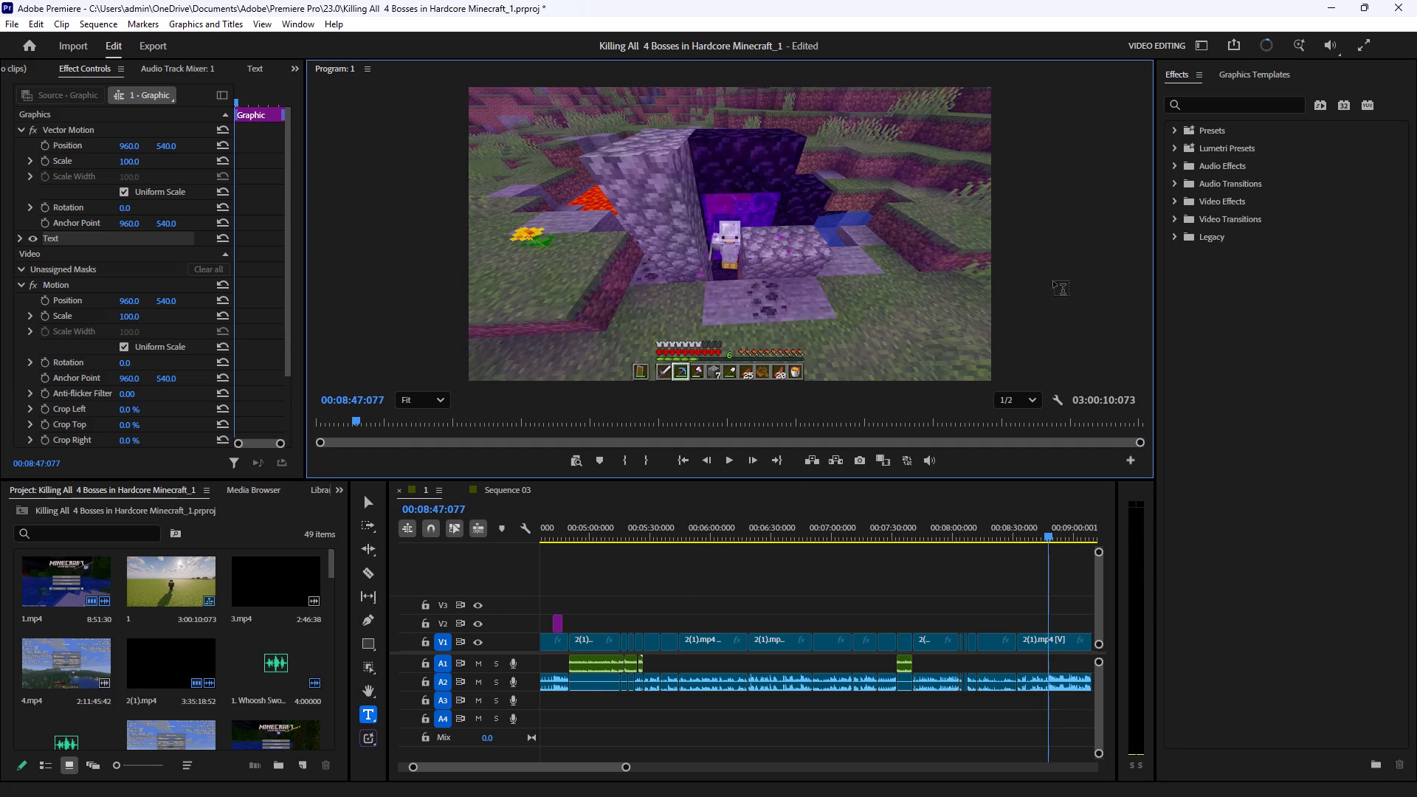
type("Talking to")
key("space")
type("chat")
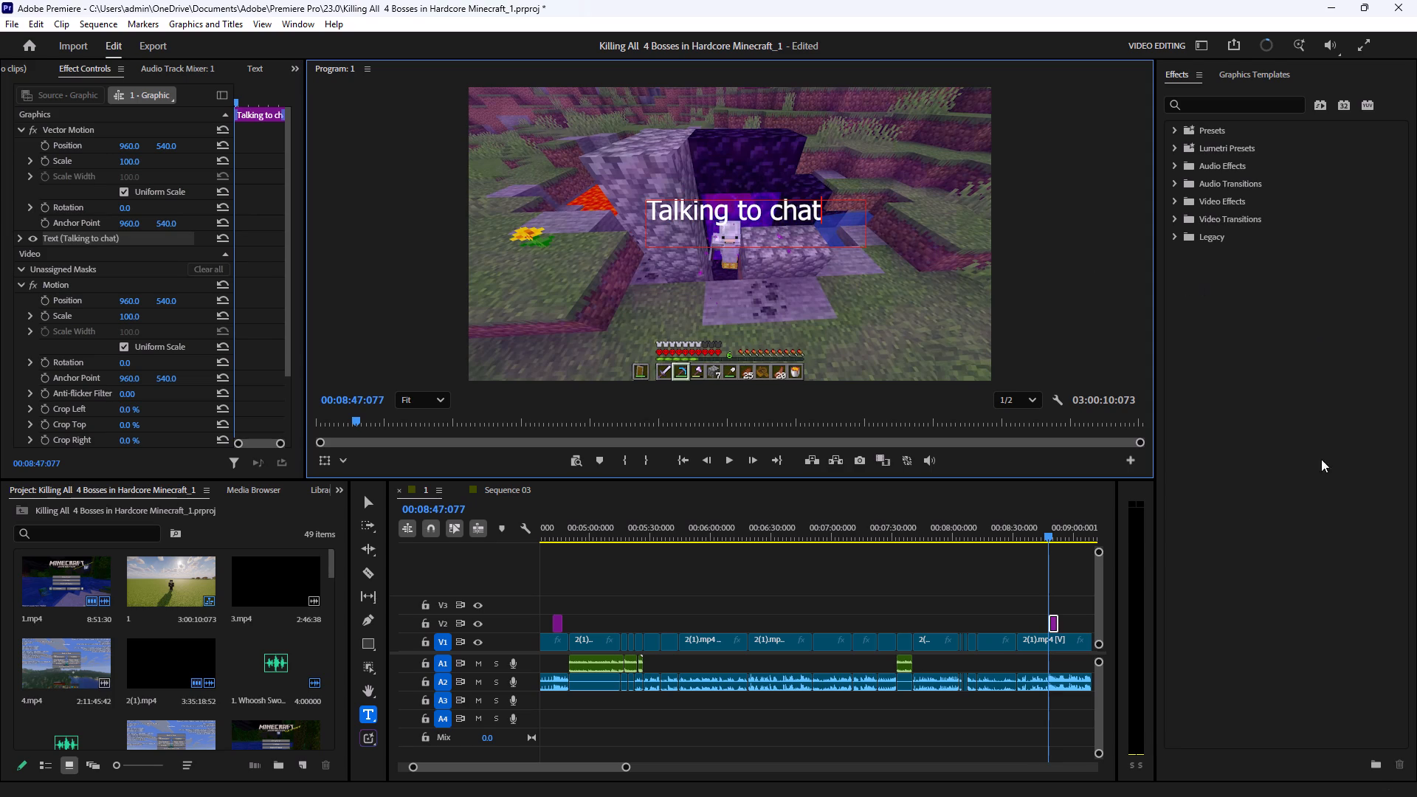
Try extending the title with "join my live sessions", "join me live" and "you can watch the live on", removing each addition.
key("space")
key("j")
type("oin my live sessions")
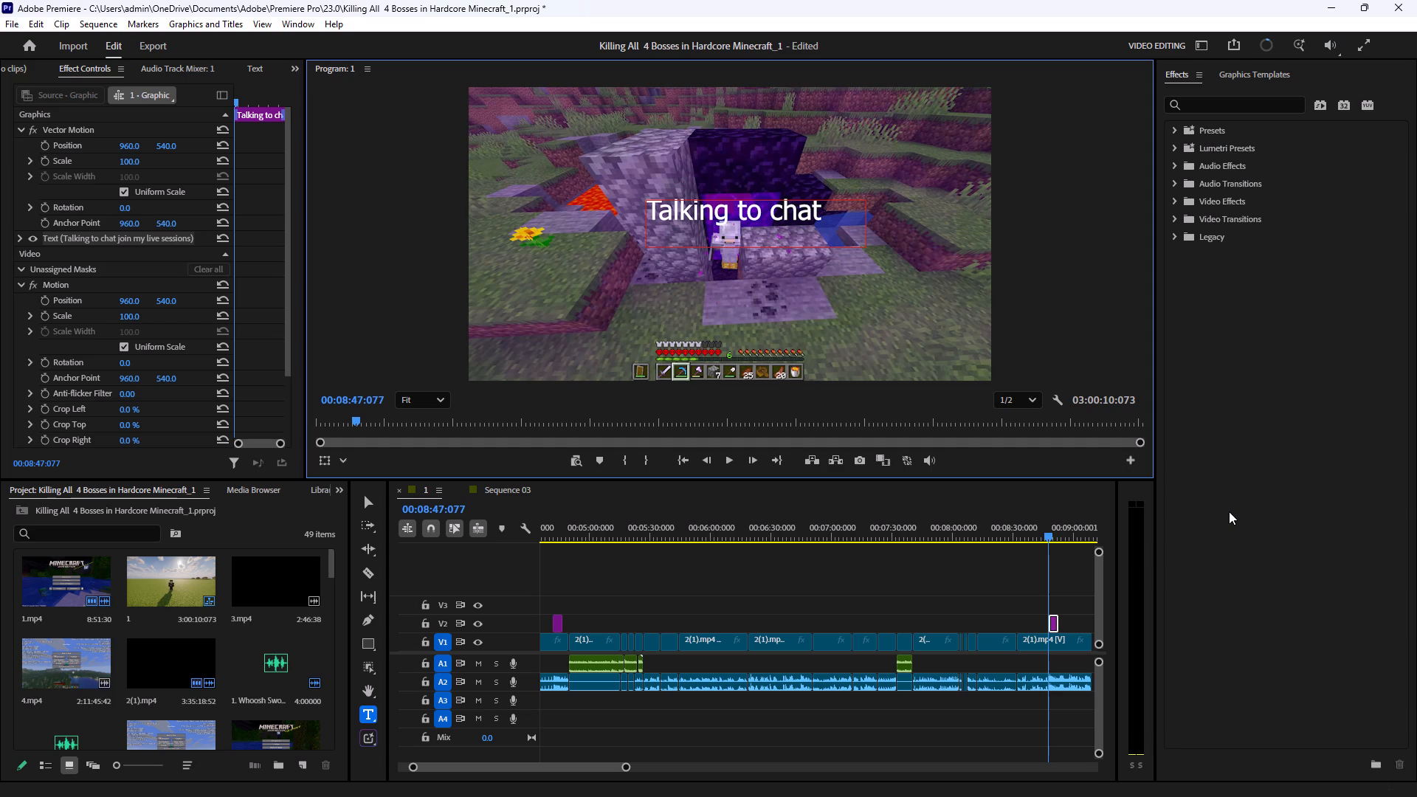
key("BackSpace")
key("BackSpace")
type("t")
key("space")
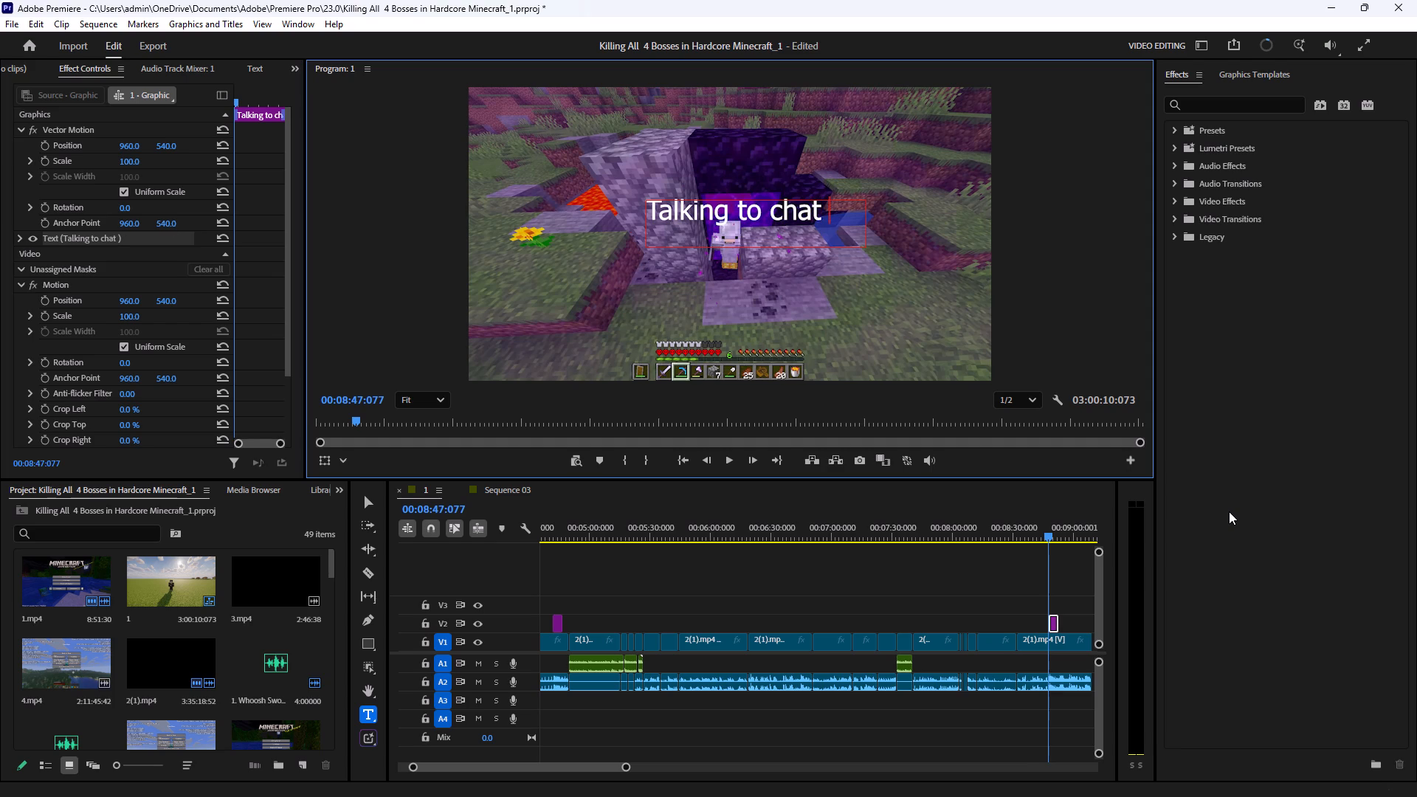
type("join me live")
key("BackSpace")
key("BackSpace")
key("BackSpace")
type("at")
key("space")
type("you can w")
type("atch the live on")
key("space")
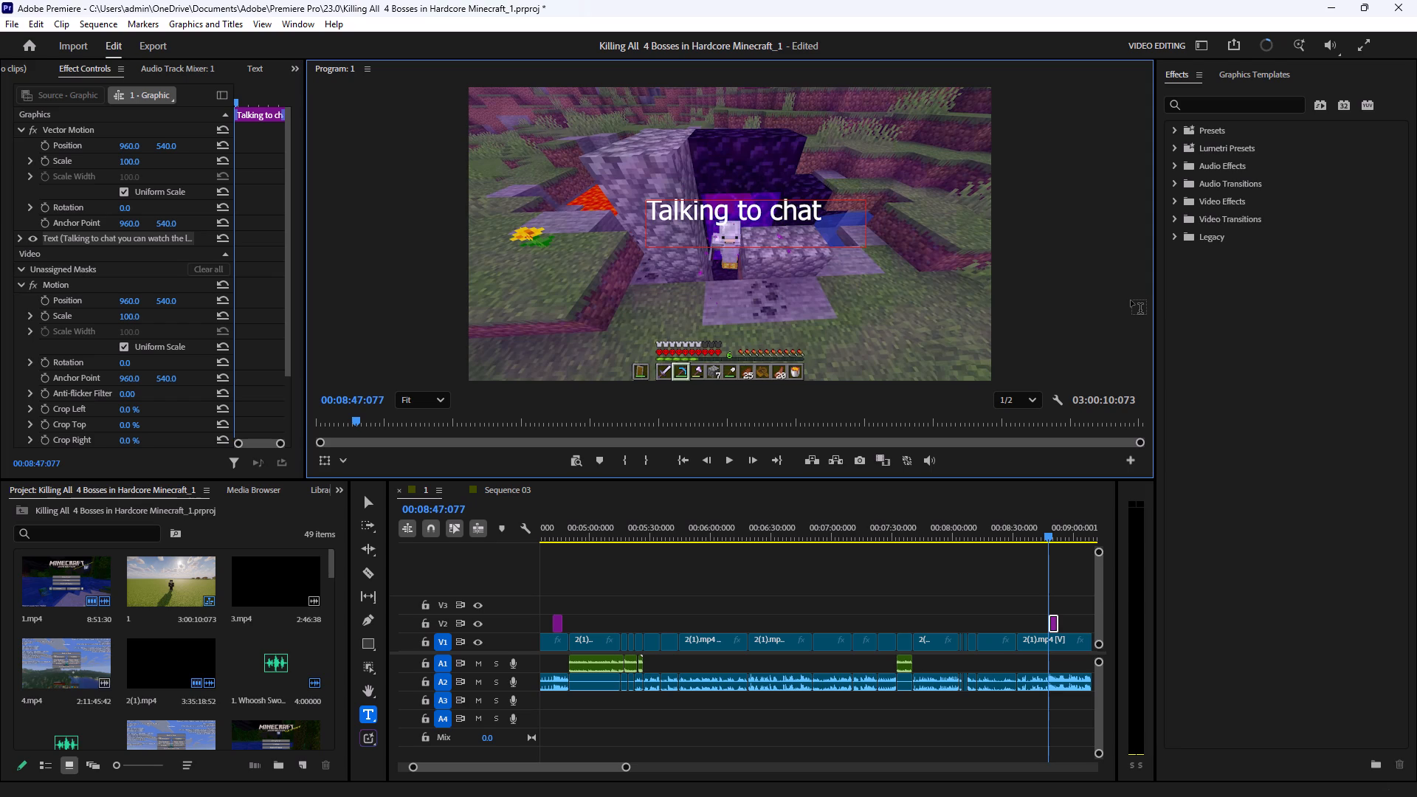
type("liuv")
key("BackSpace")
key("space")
Extend the nether portal title's text to read "Talking to chat you can watch the live stream in live section of the channel".
left_click(266, 107)
left_click(266, 112)
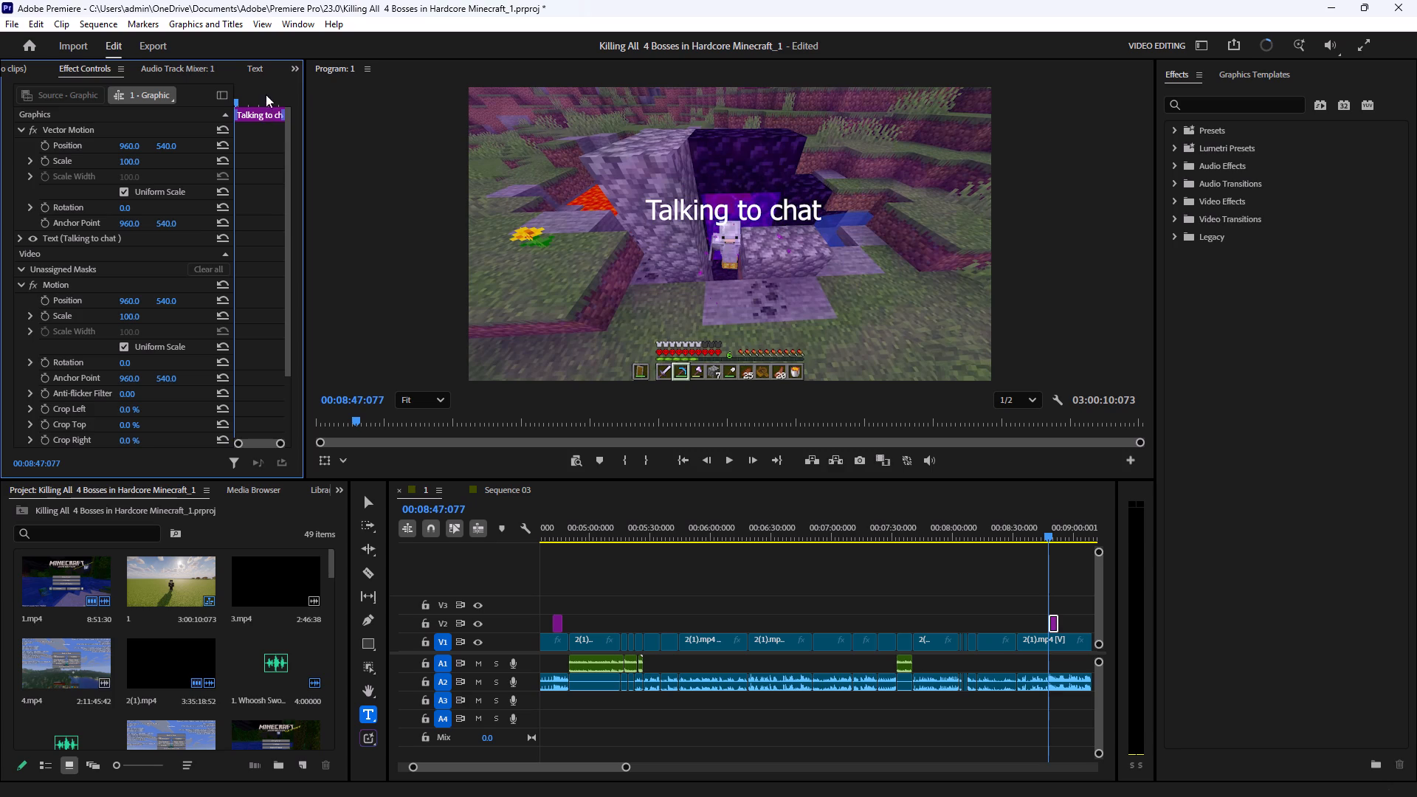
left_click(261, 63)
double_click(233, 259)
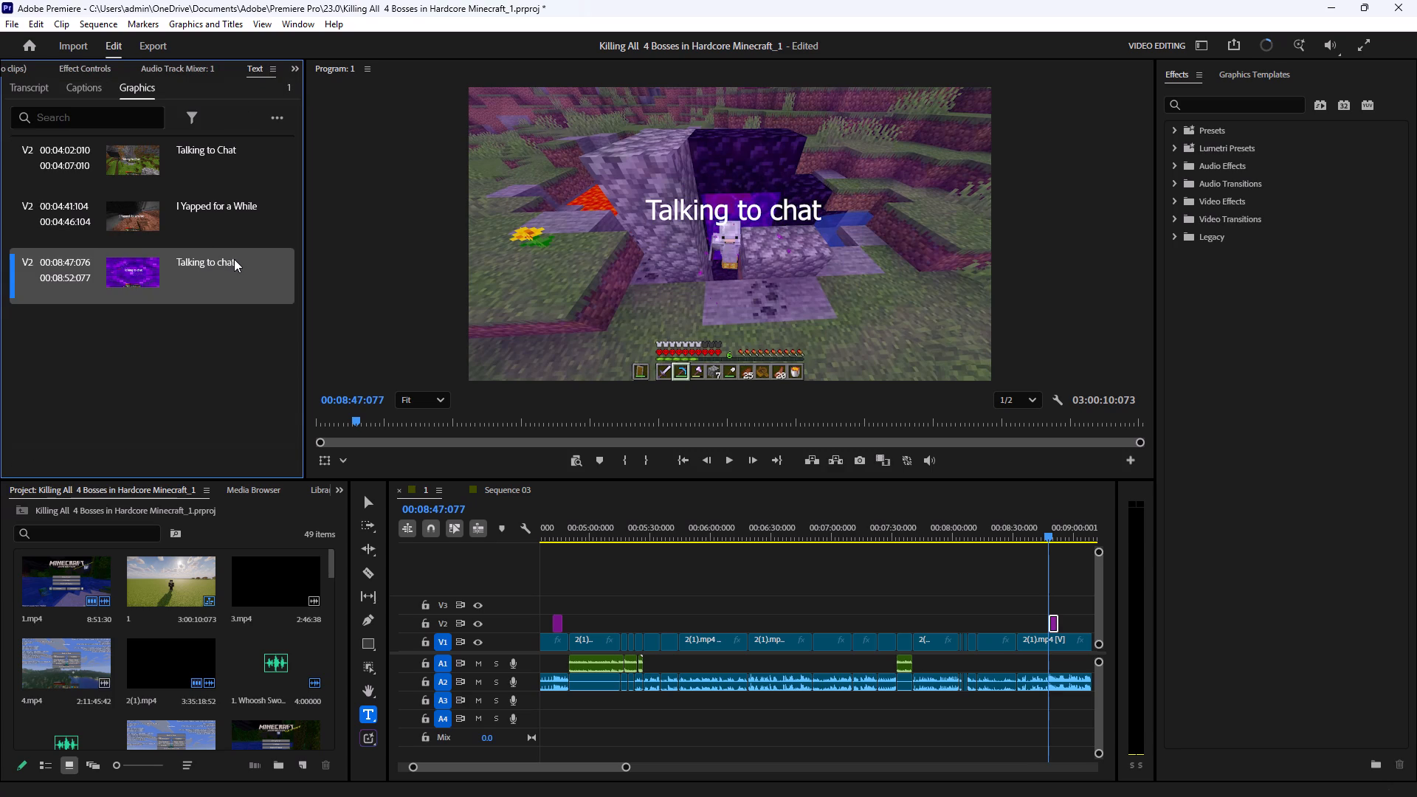
left_click(262, 266)
key("space")
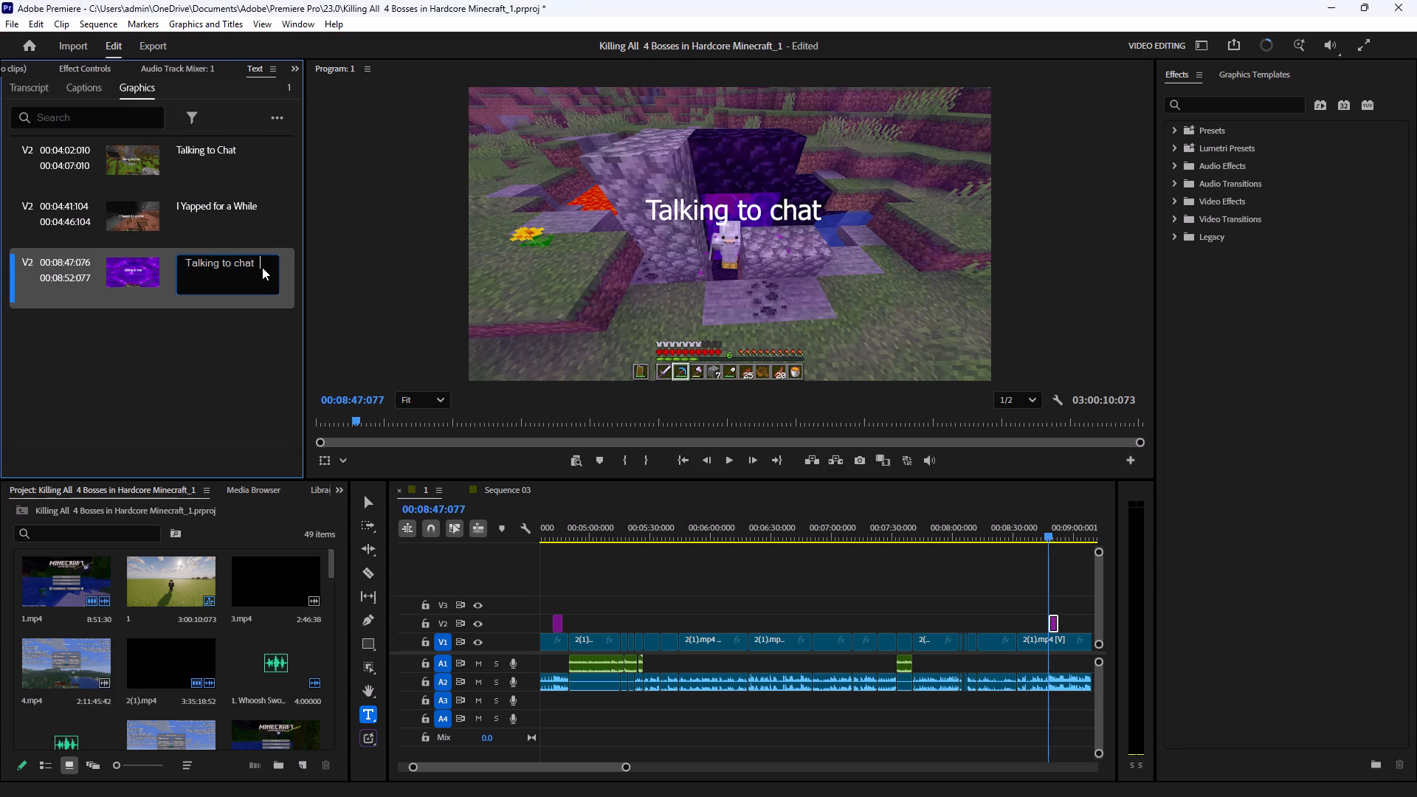
key("BackSpace")
type("you can watch the live stream")
key("space")
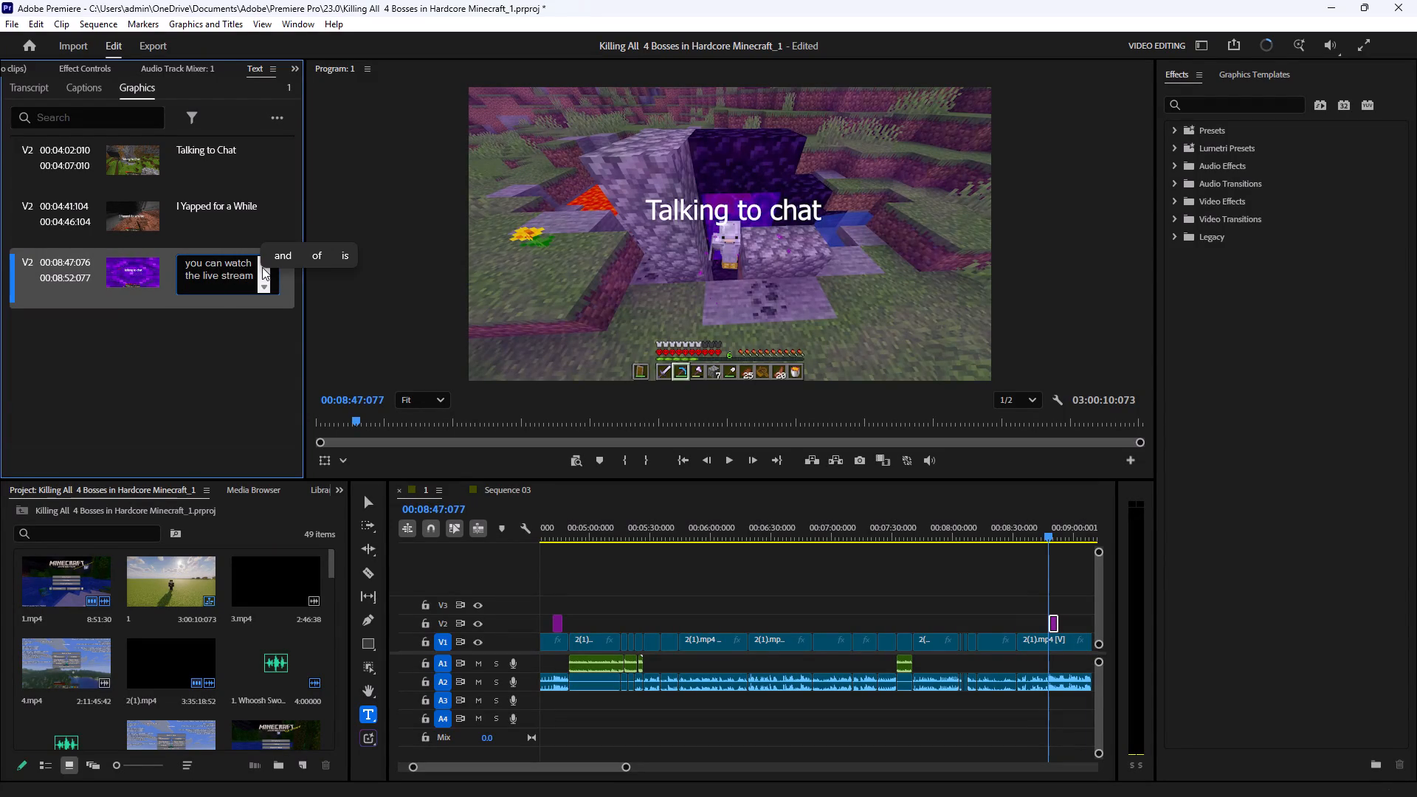
type("in live ses")
key("BackSpace")
type("ction of the chann")
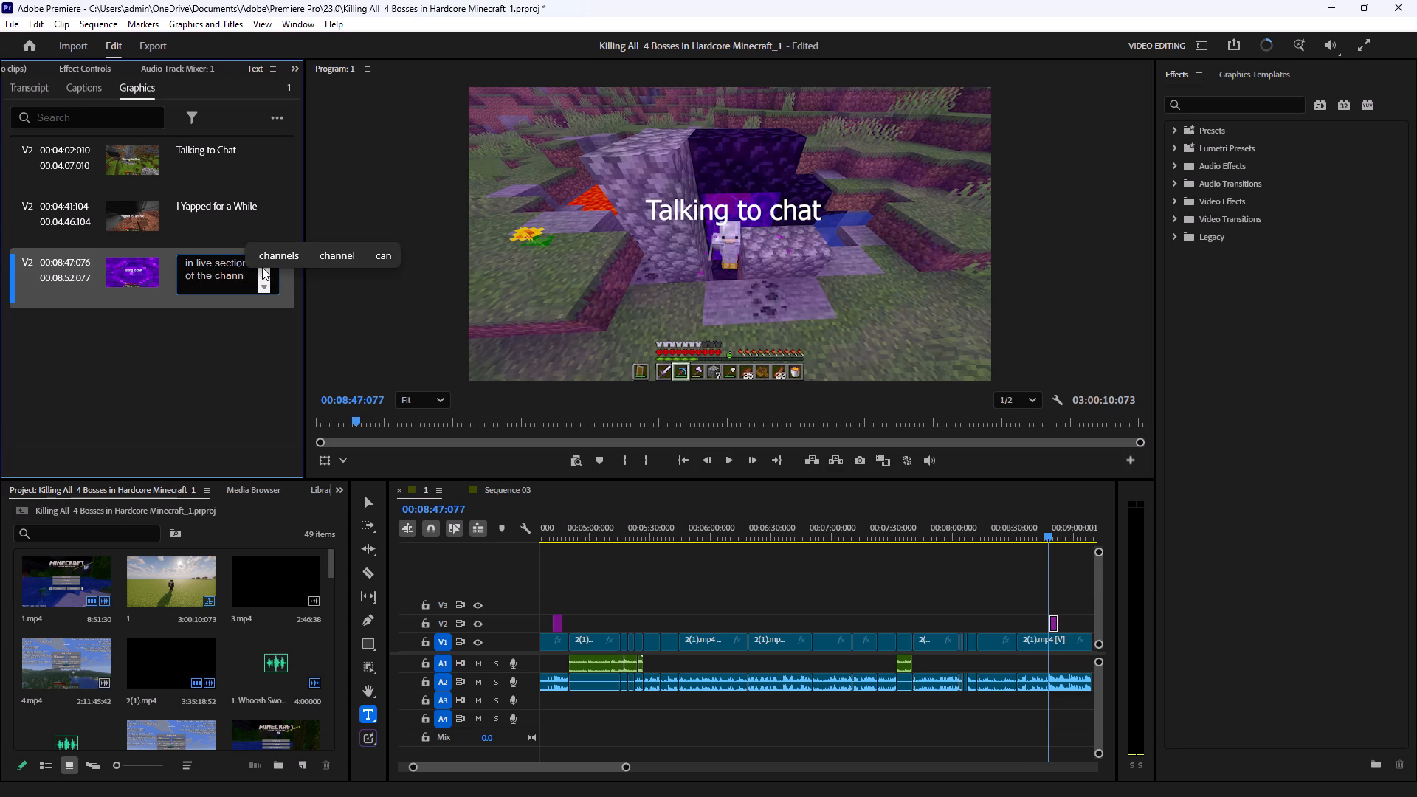
type("el")
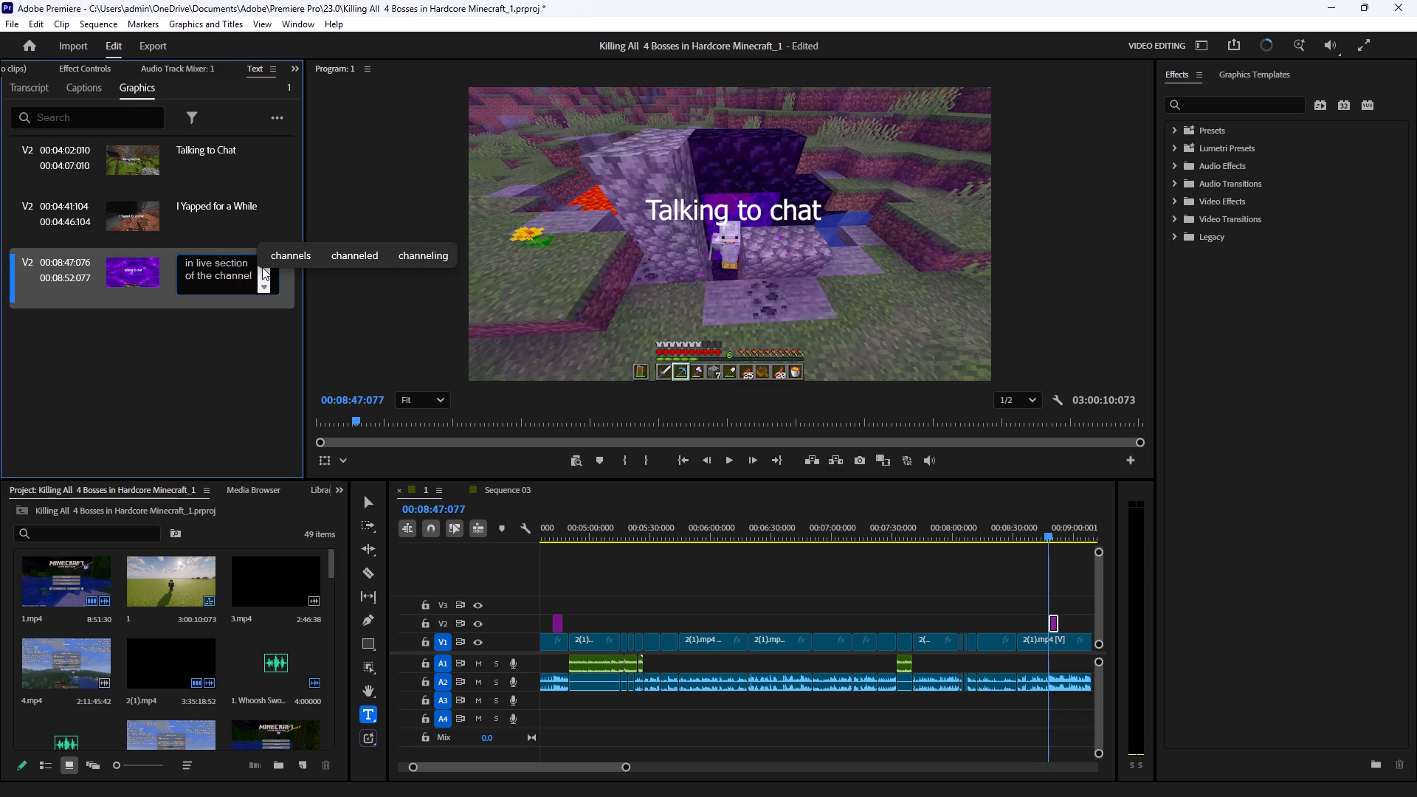
key("BackSpace")
key("BackSpace")
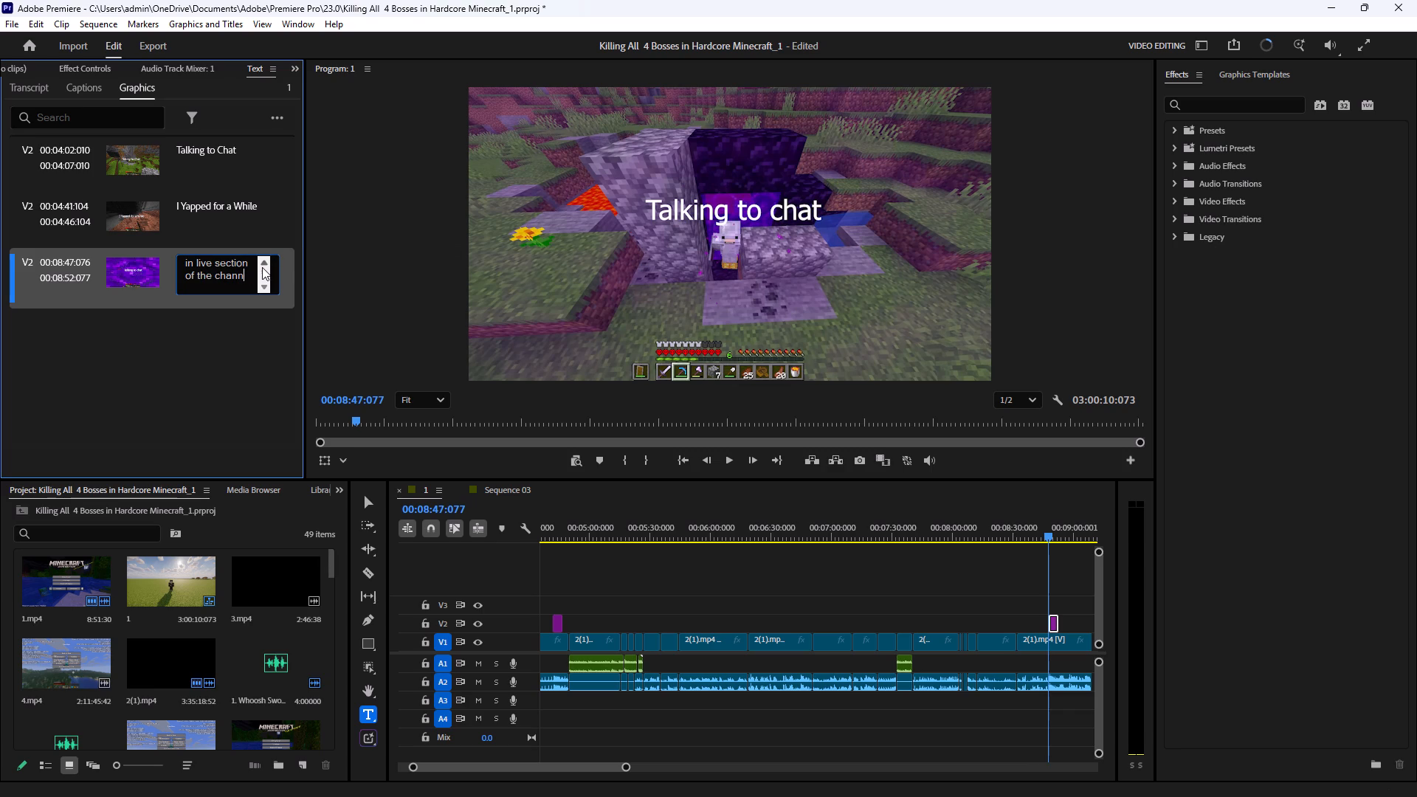
type("le")
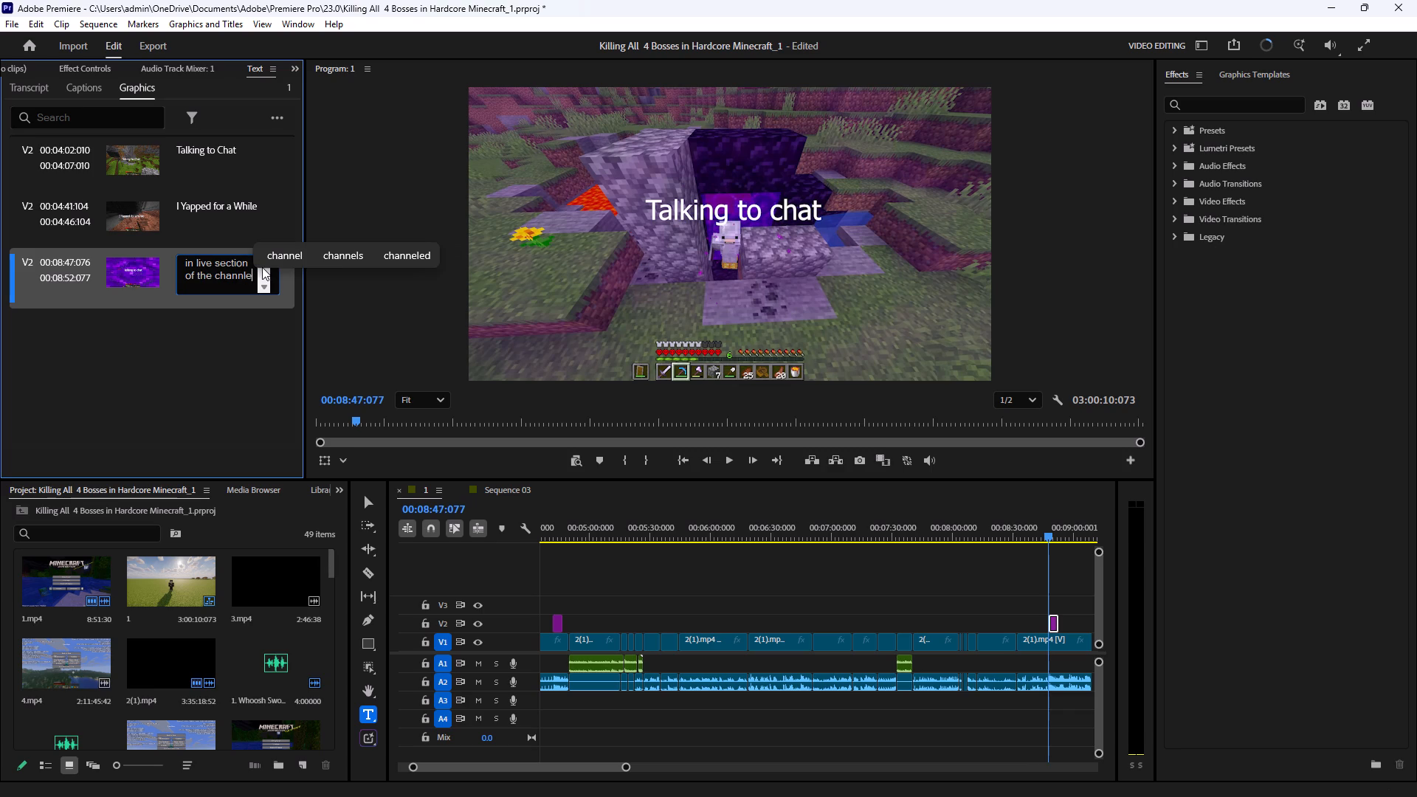
key("BackSpace")
key("BackSpace")
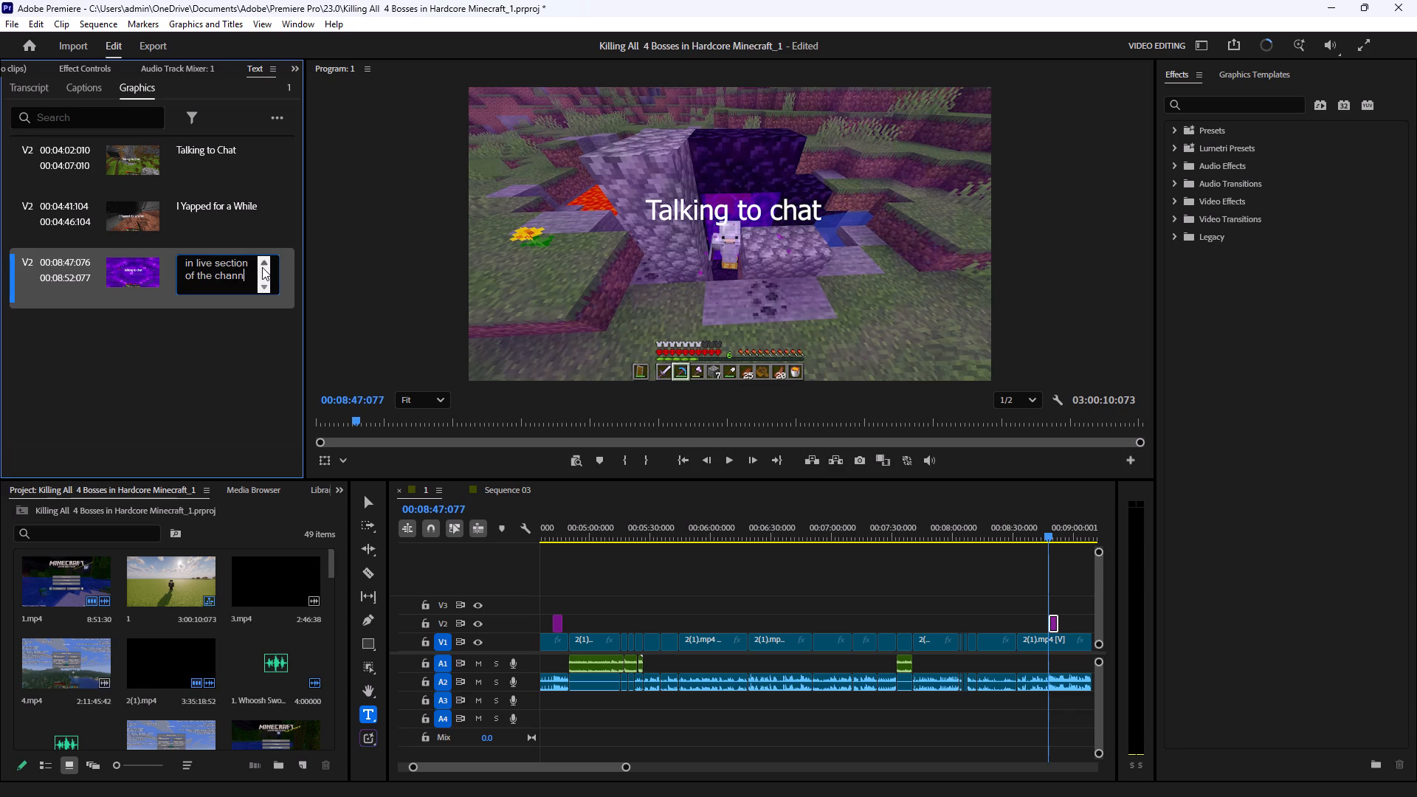
type("el")
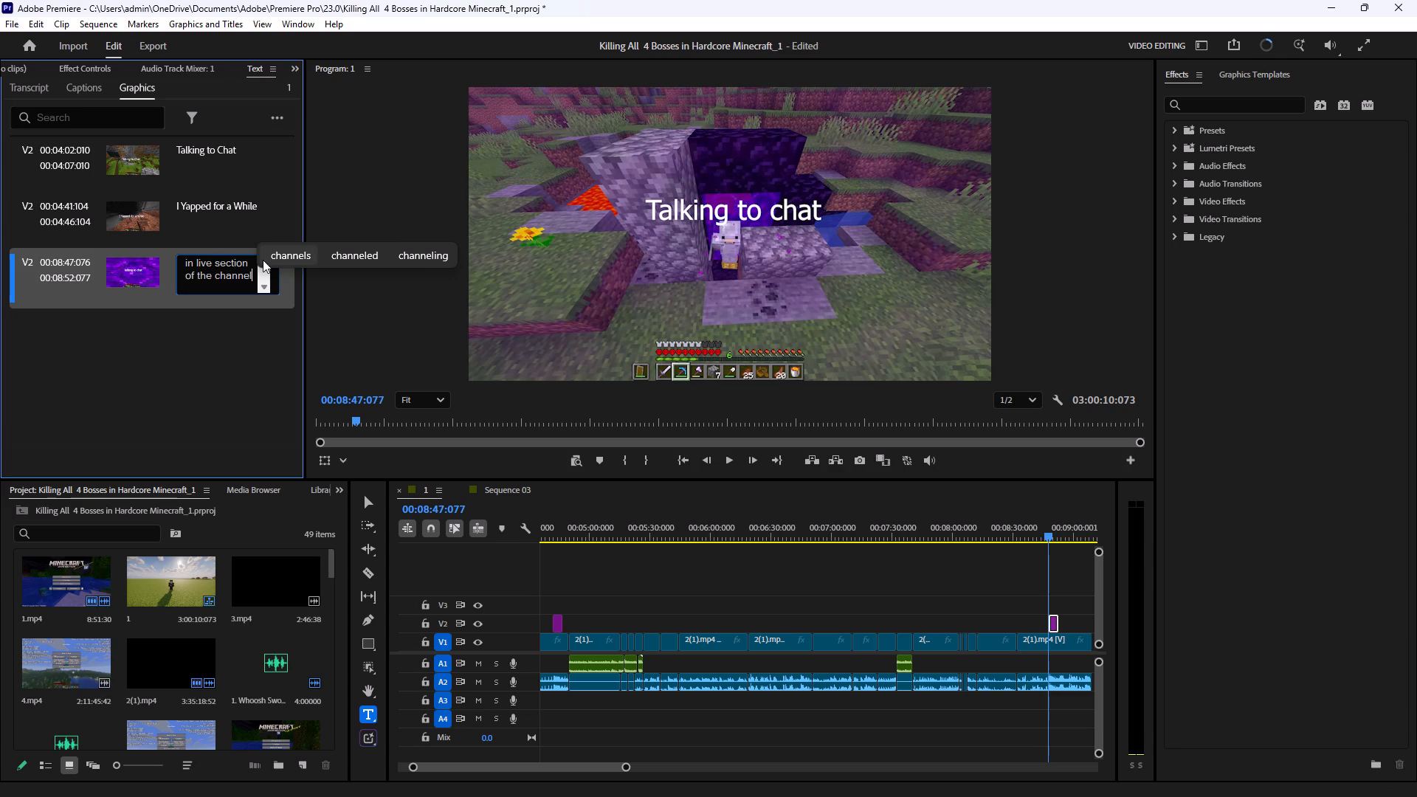
left_click(212, 365)
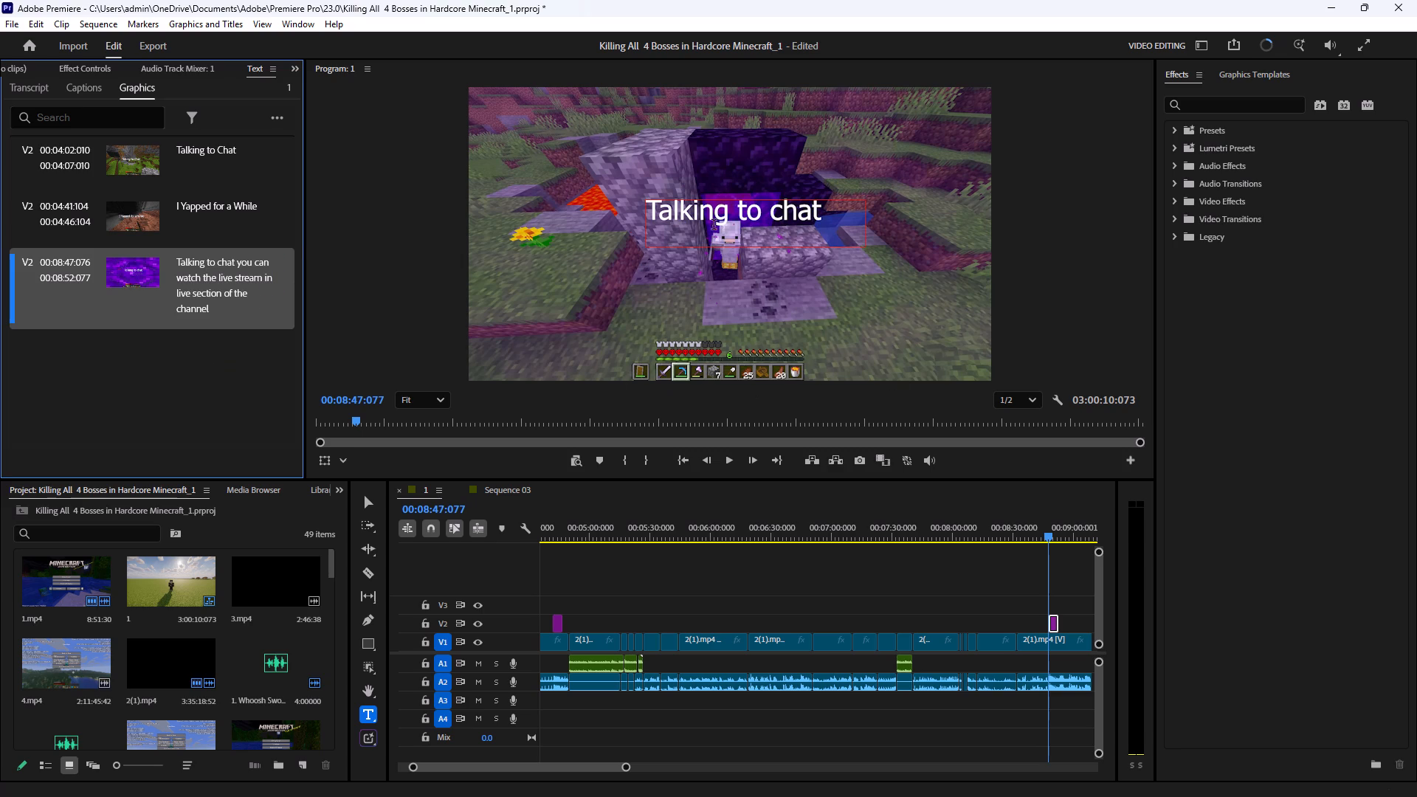
Enlarge the title's text box until all three lines fit, and reposition it around the centre of the frame.
left_click(368, 499)
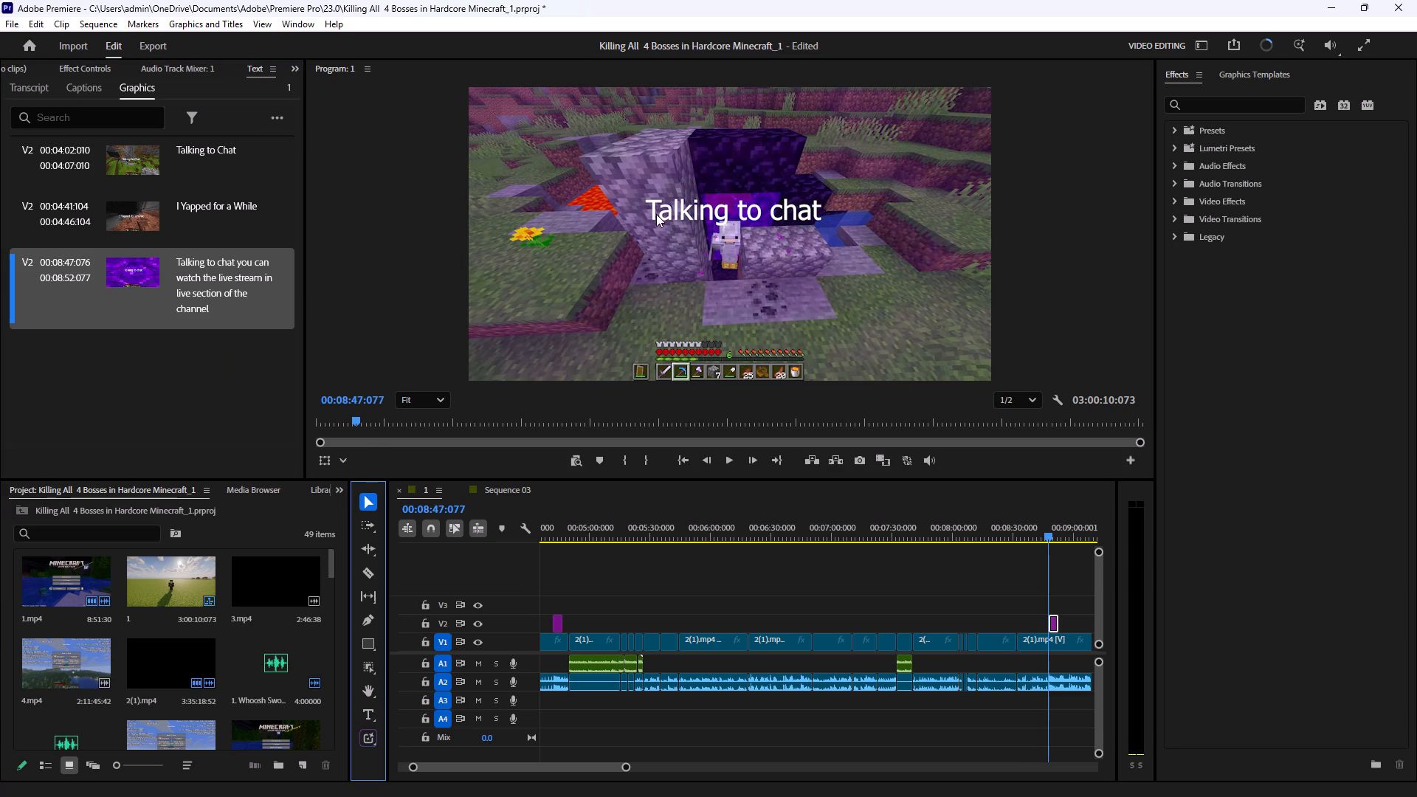
left_click(656, 214)
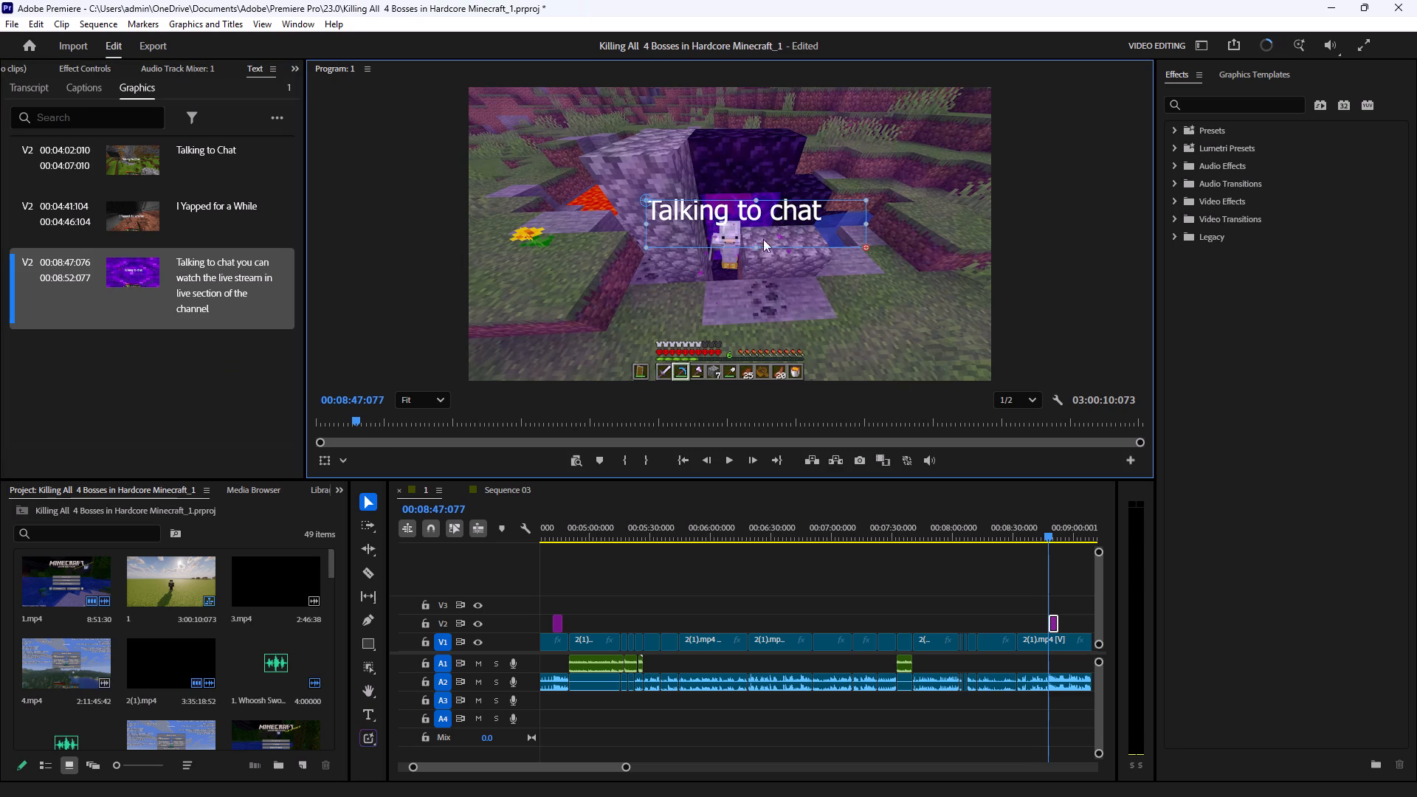
left_click_drag(866, 251, 946, 287)
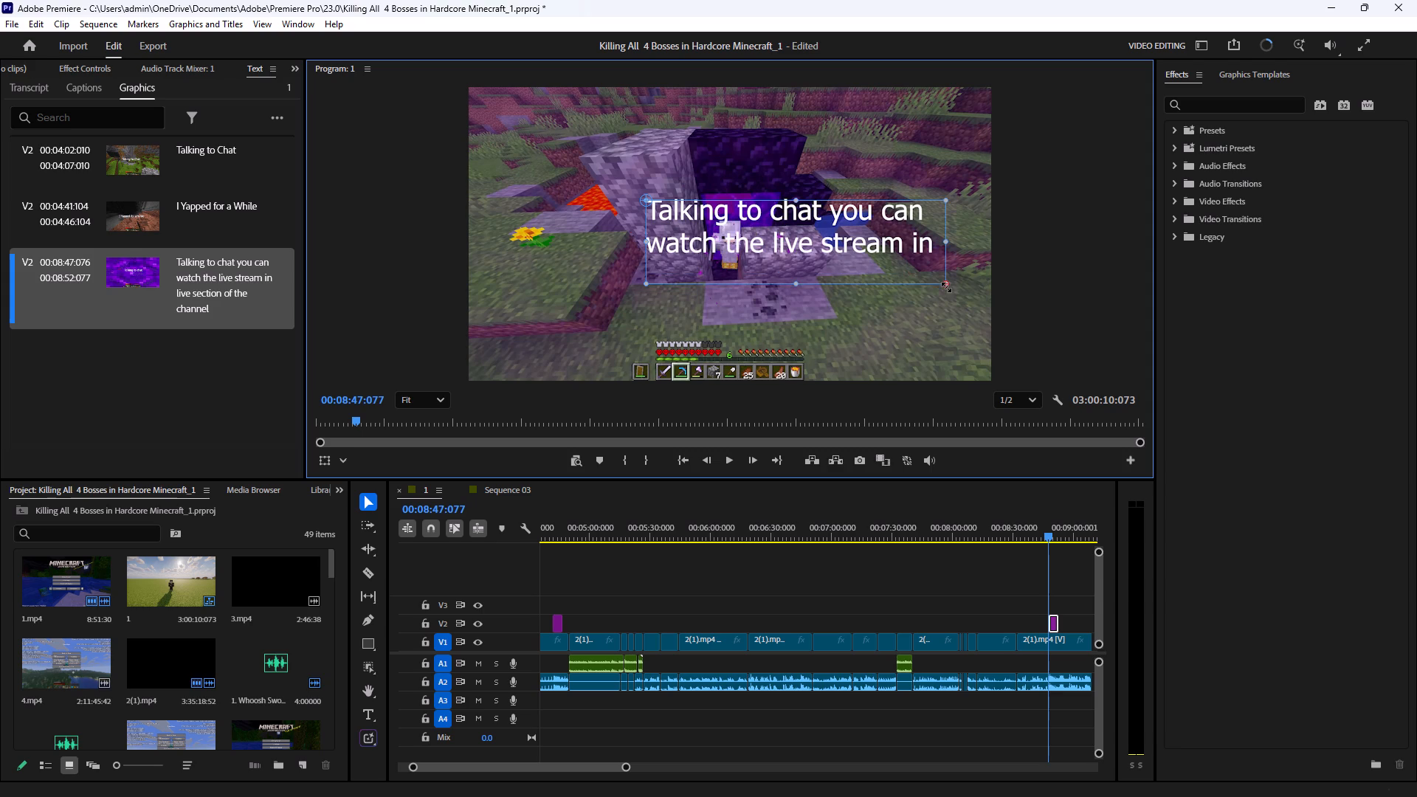
left_click_drag(946, 287, 979, 314)
left_click_drag(805, 275, 738, 255)
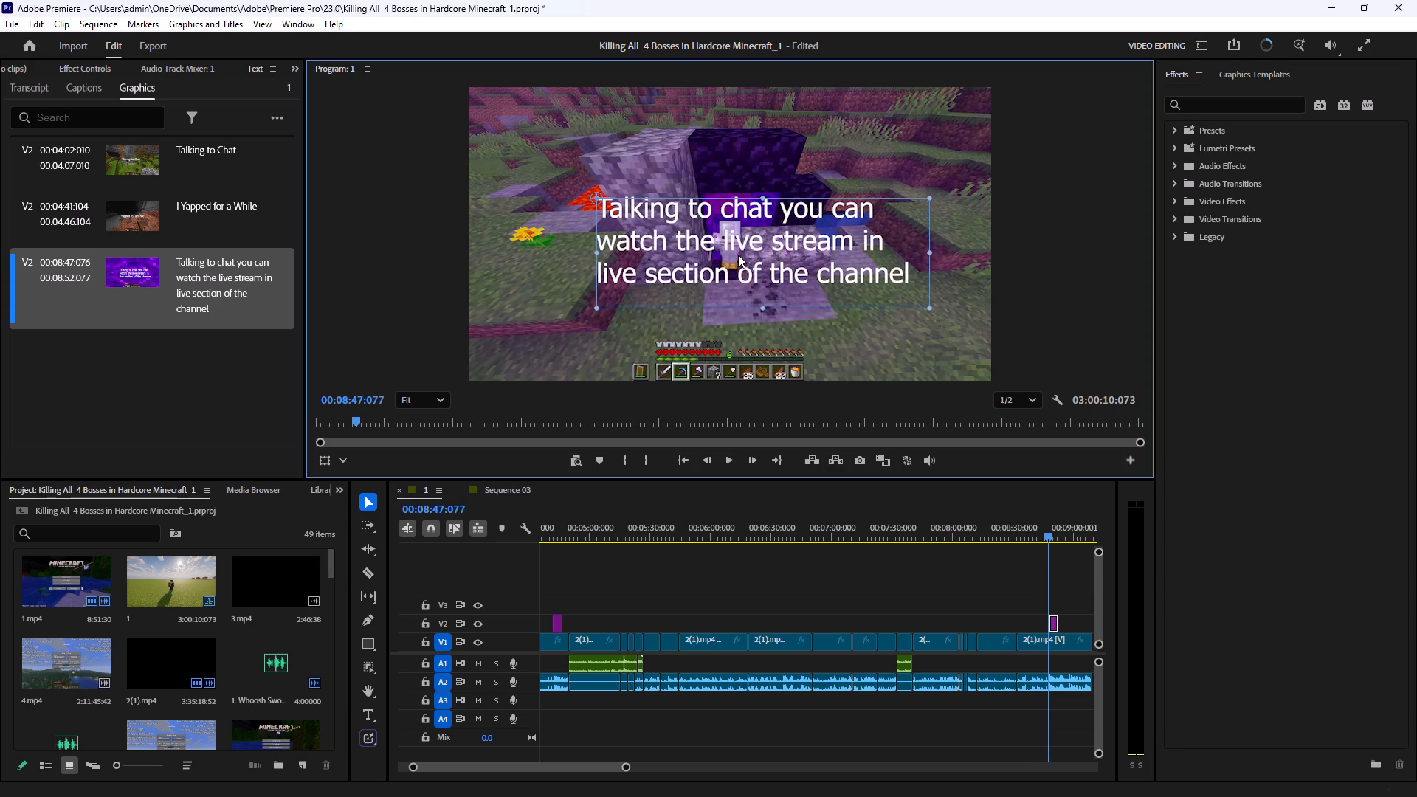
left_click_drag(738, 255, 738, 254)
left_click(1258, 365)
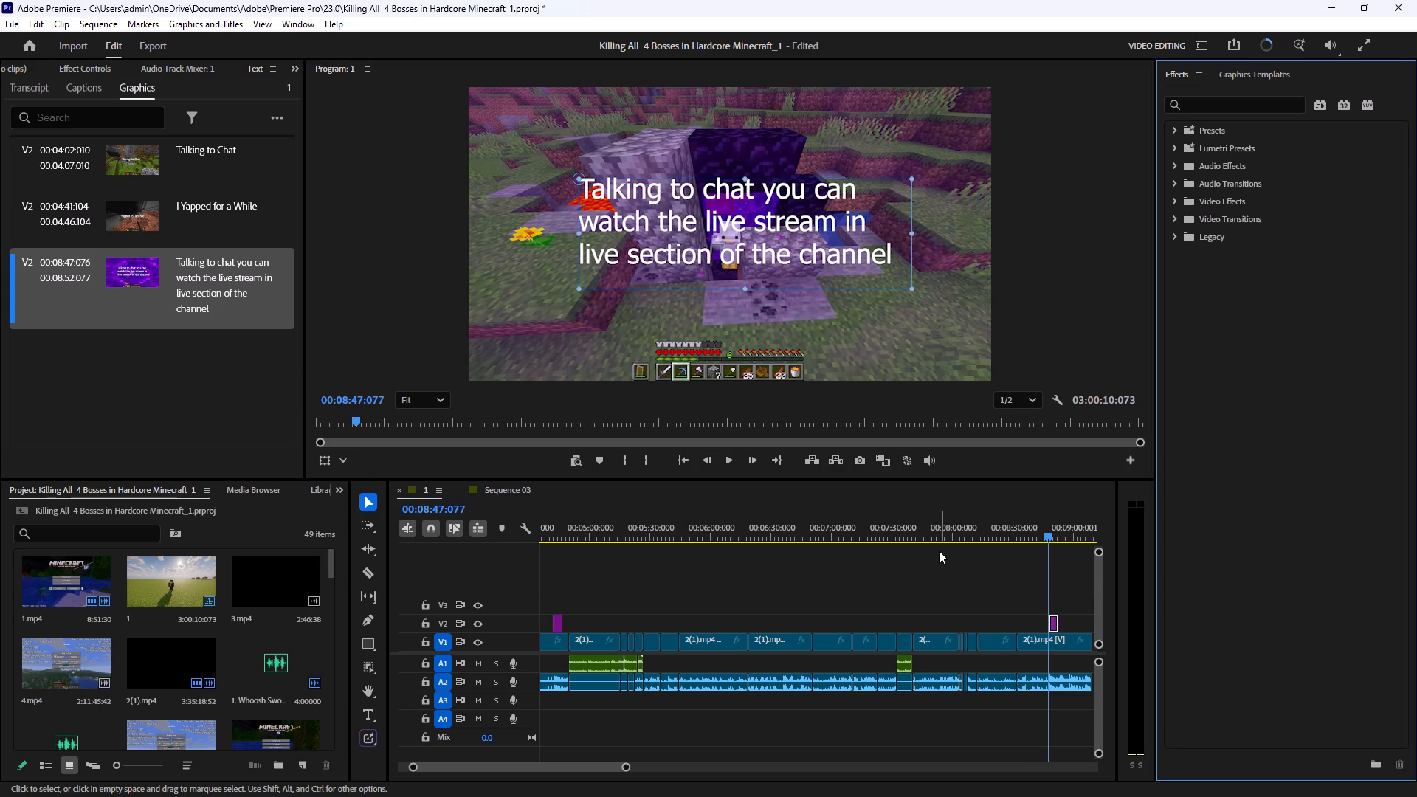
left_click(939, 551)
Play from the title to about 00:09:22, and replay from 00:08:55 to about 00:09:11 to review the Nether arrival footage.
left_click(727, 459)
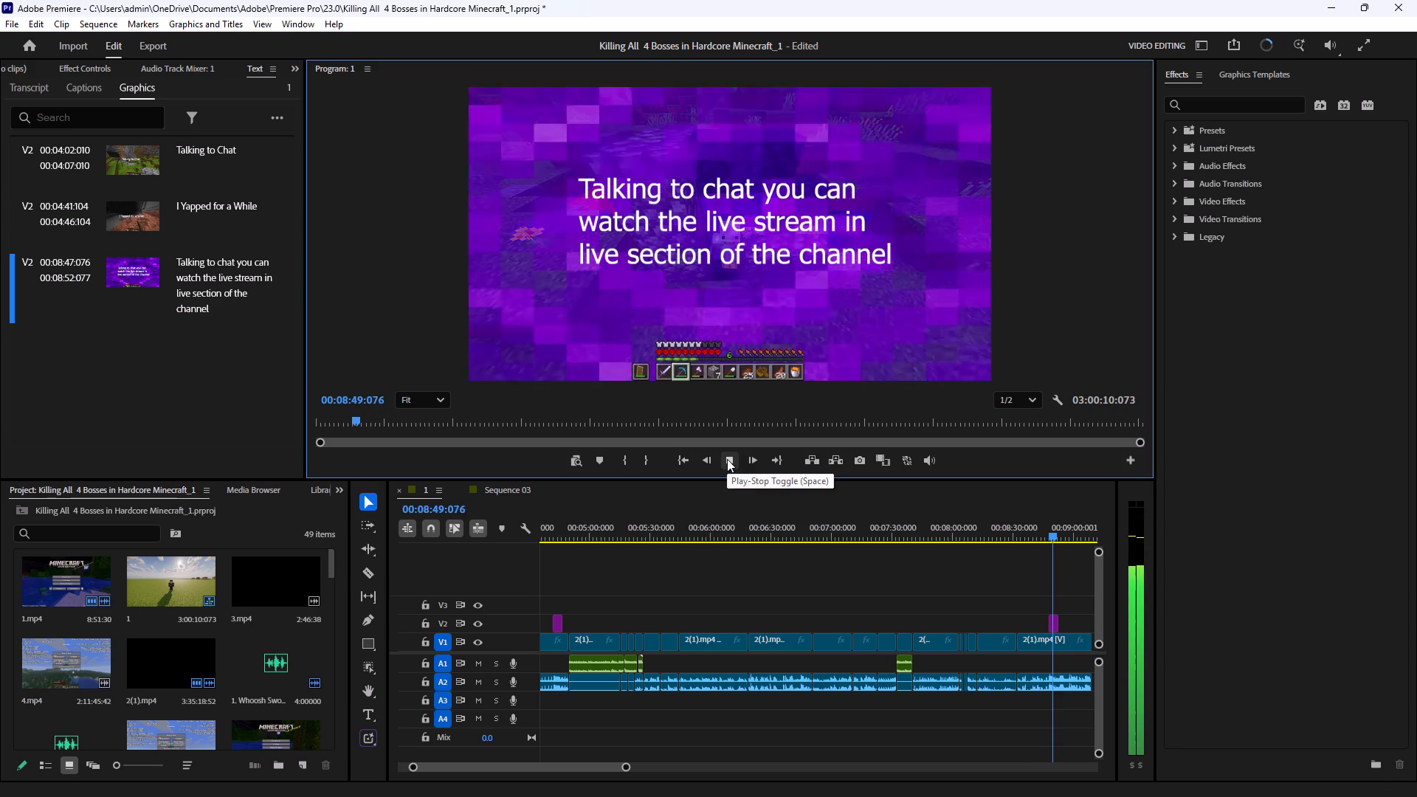
left_click(727, 459)
left_click(727, 459)
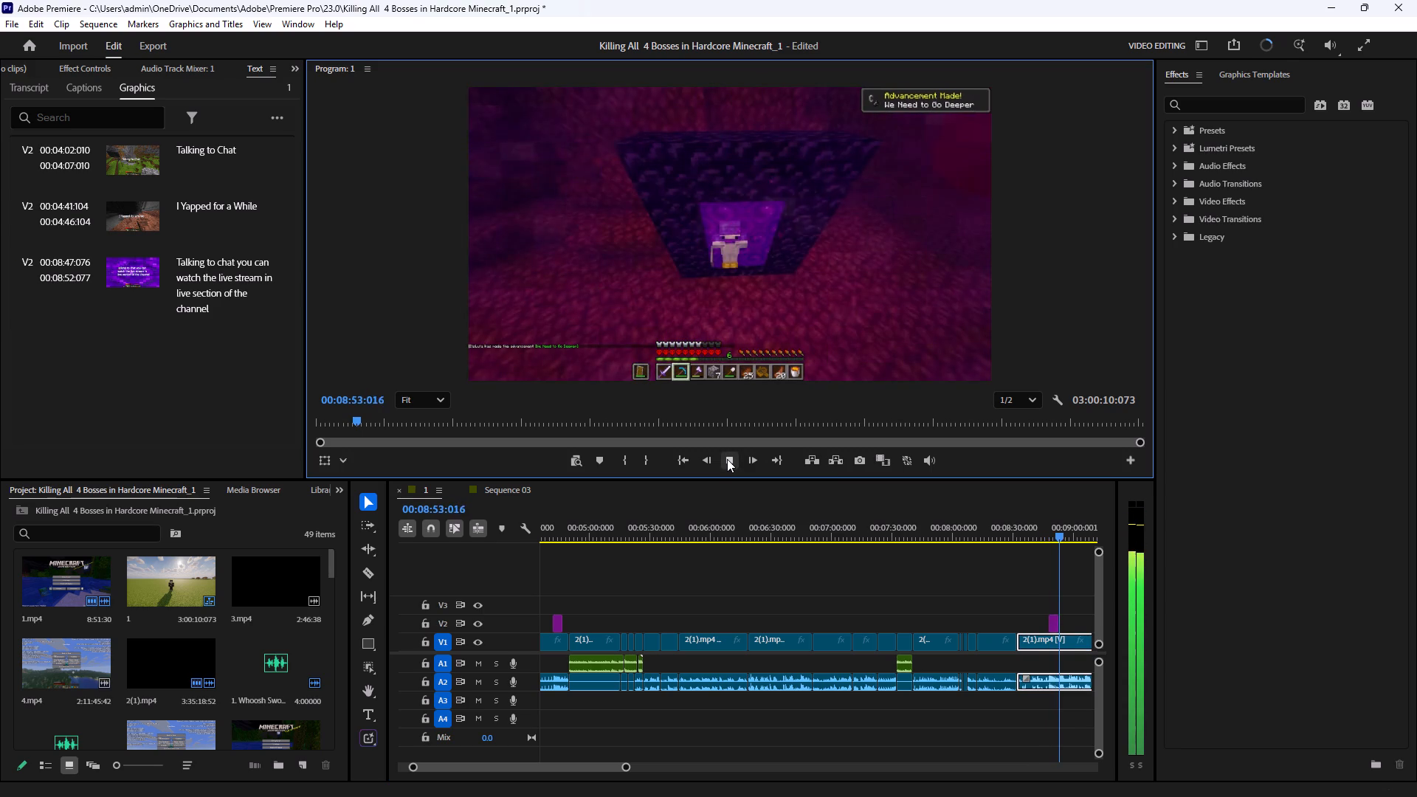
left_click(1219, 556)
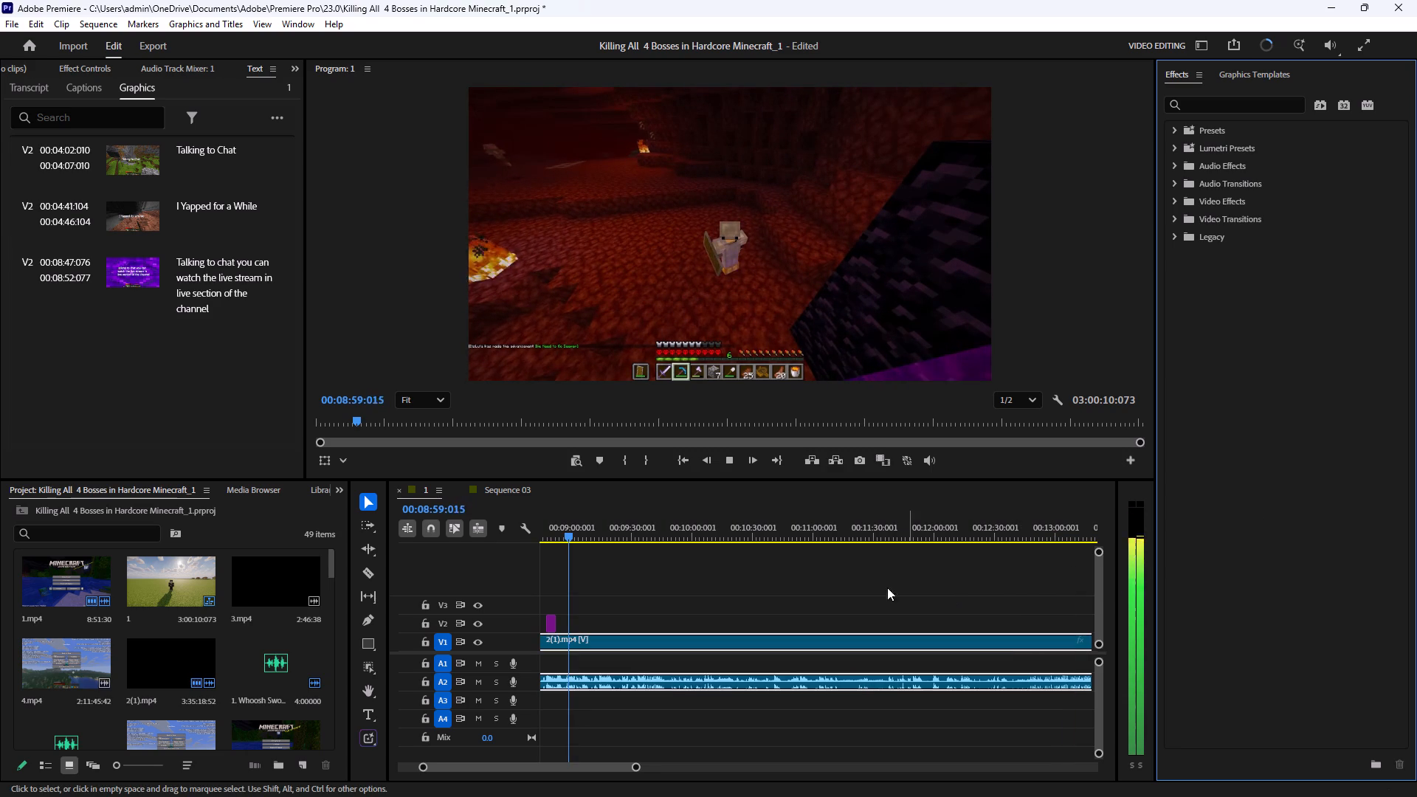
left_click(790, 563)
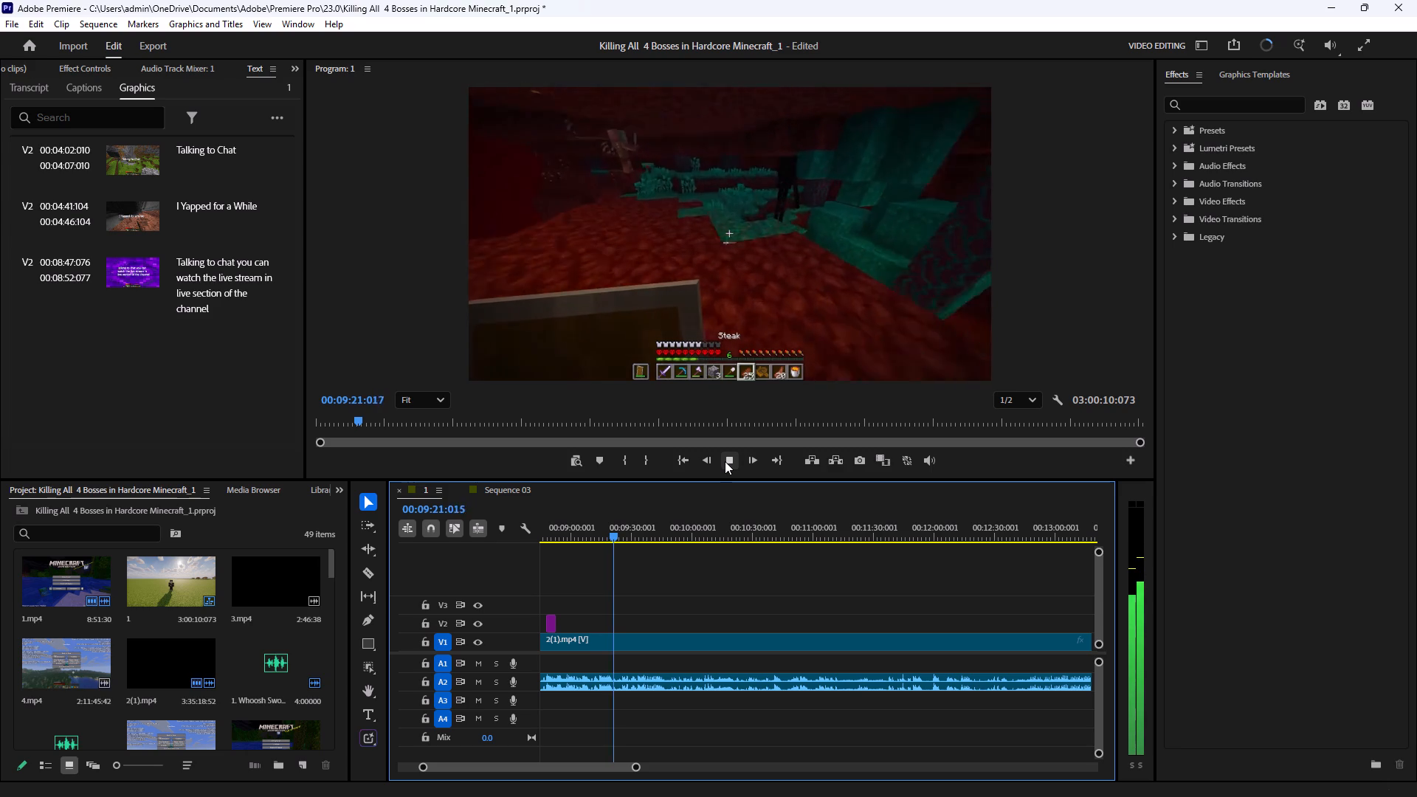
left_click(725, 461)
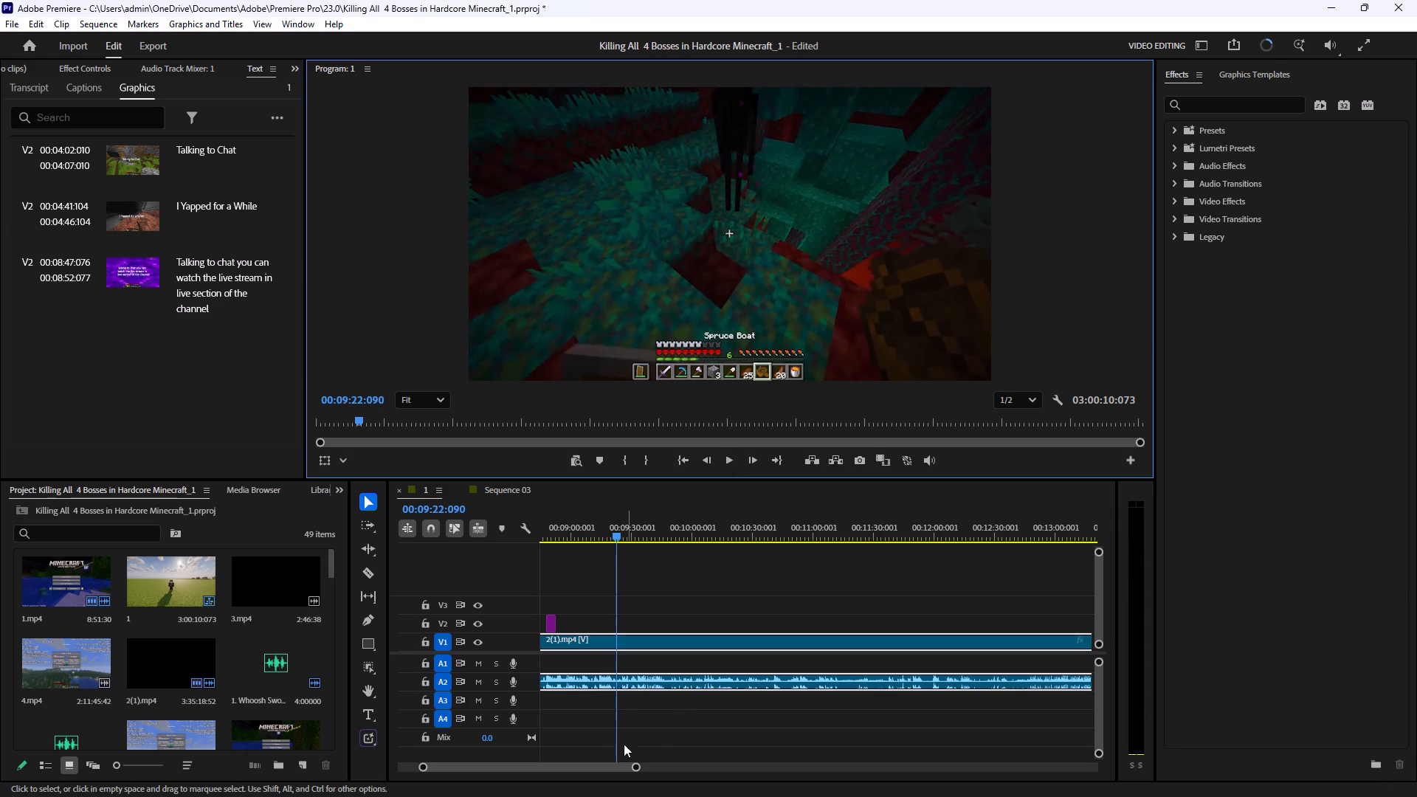
left_click(563, 531)
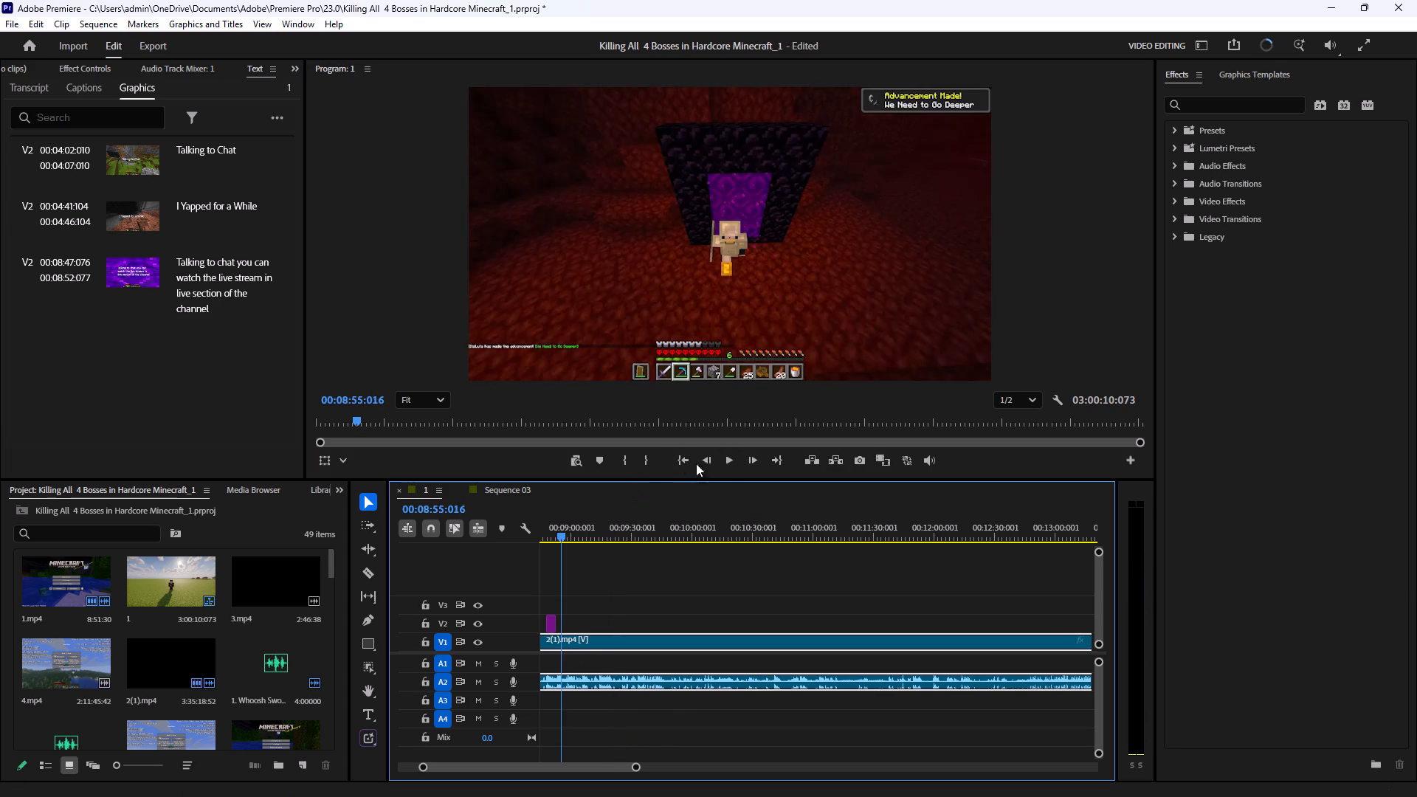
left_click(733, 463)
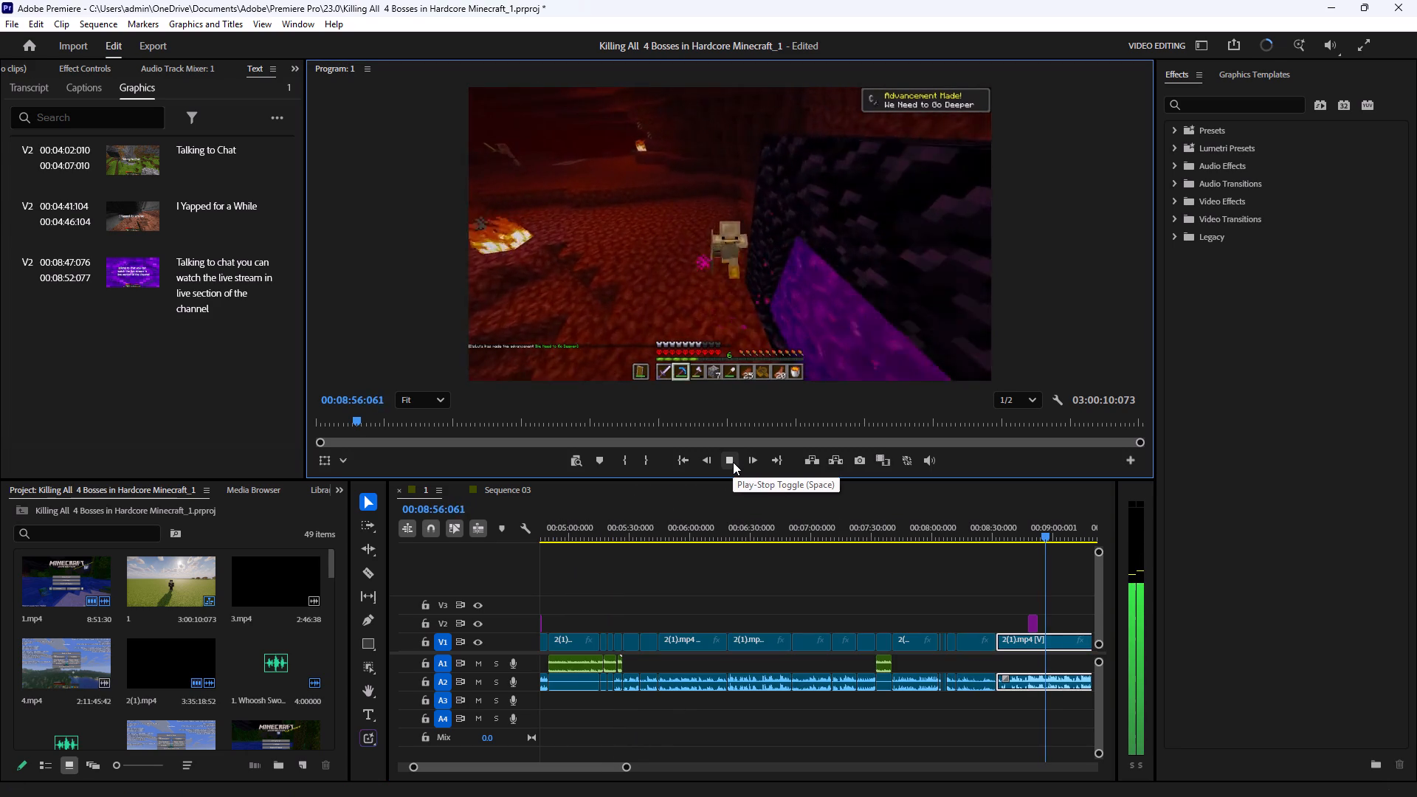
left_click(733, 462)
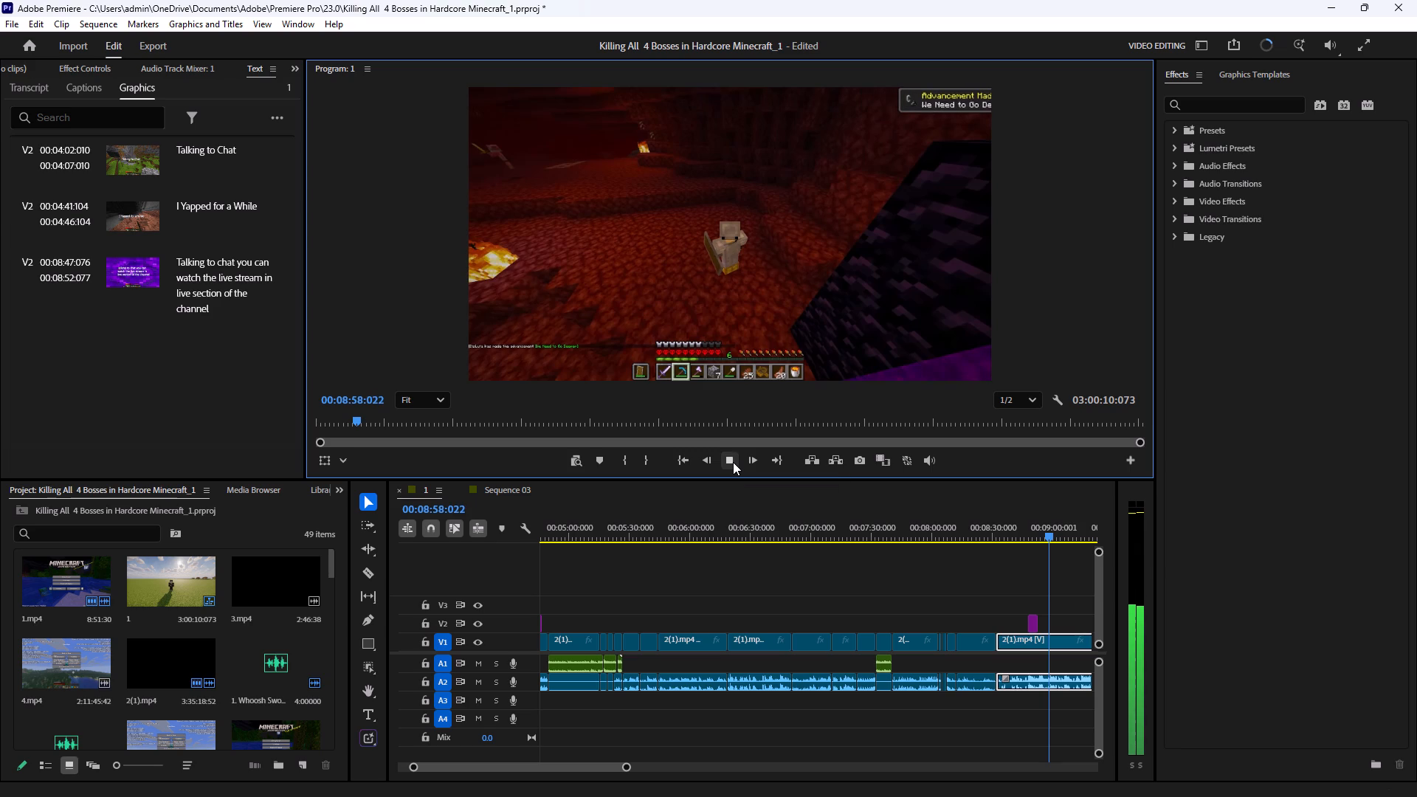
left_click(733, 462)
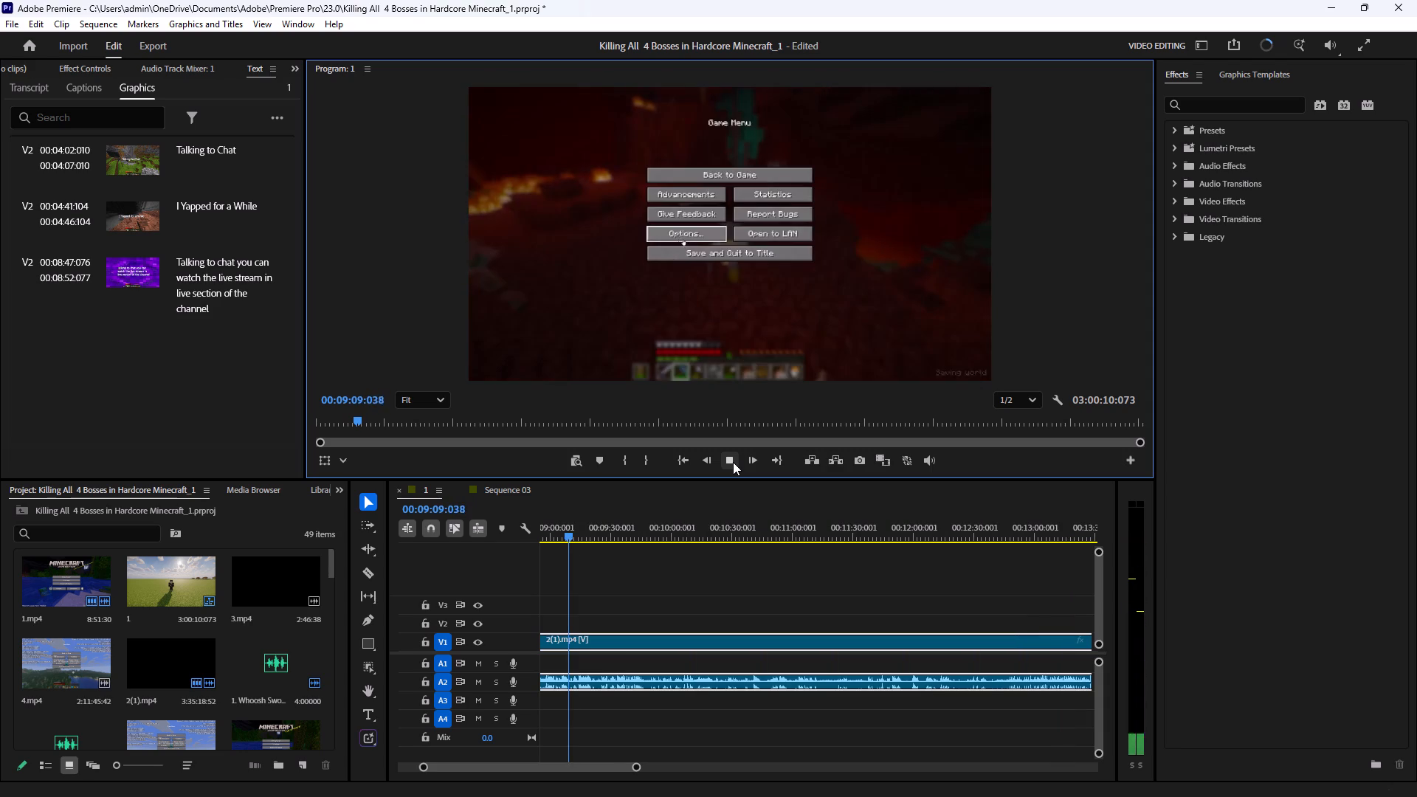
left_click(733, 462)
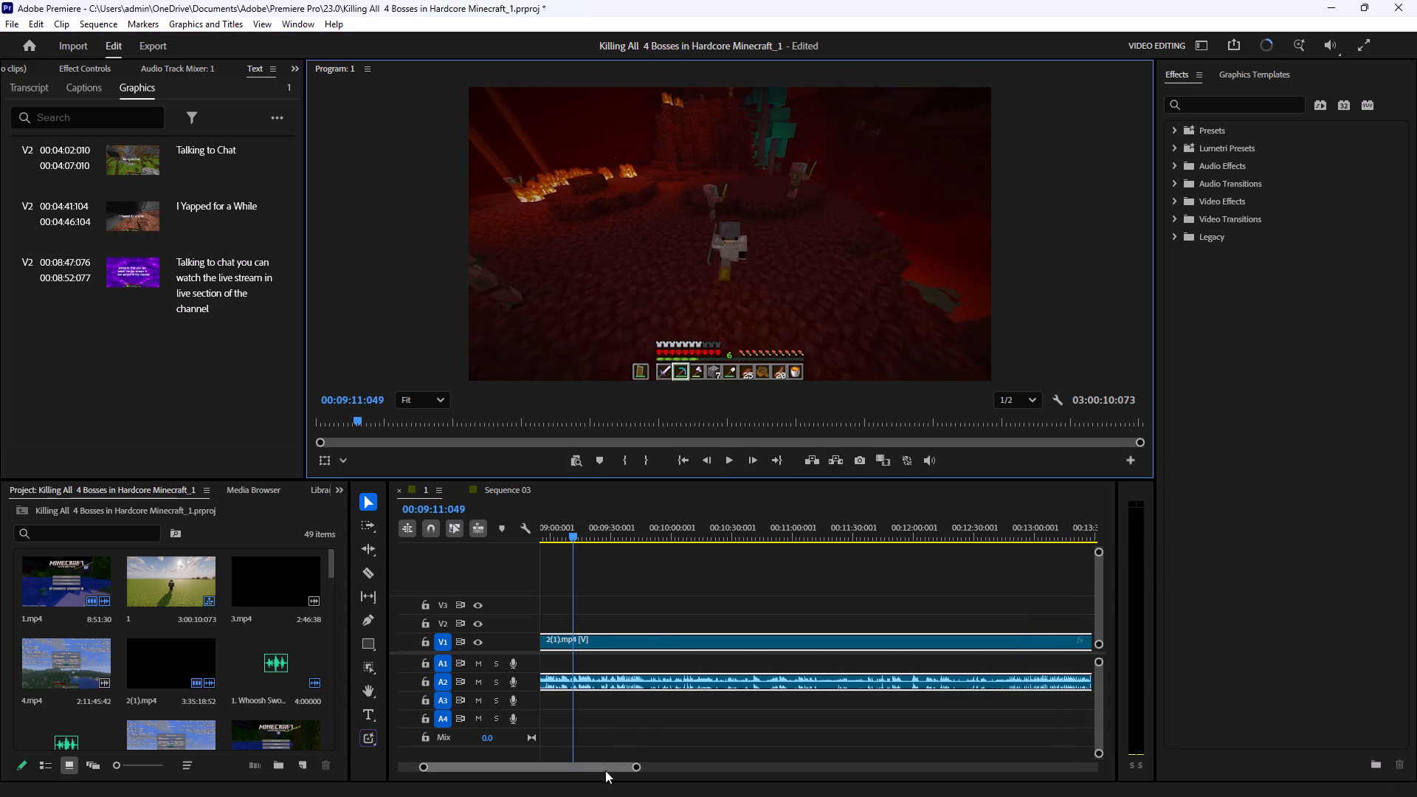
Scrub and play between about 00:08:35 and 00:09:02 to review the portal entry, its title and the Nether arrival.
left_click_drag(617, 768, 616, 783)
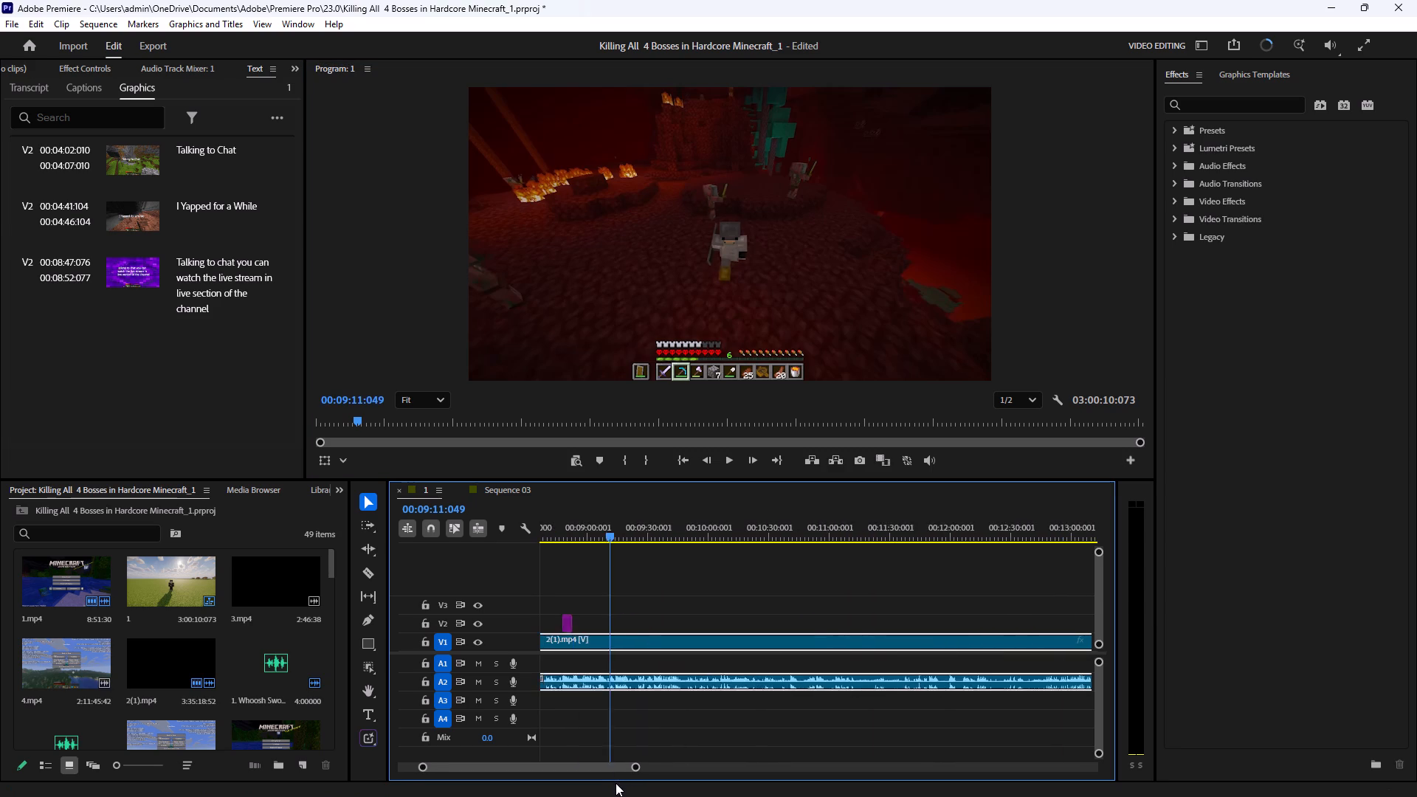
left_click_drag(616, 783, 613, 784)
left_click_drag(723, 525, 742, 529)
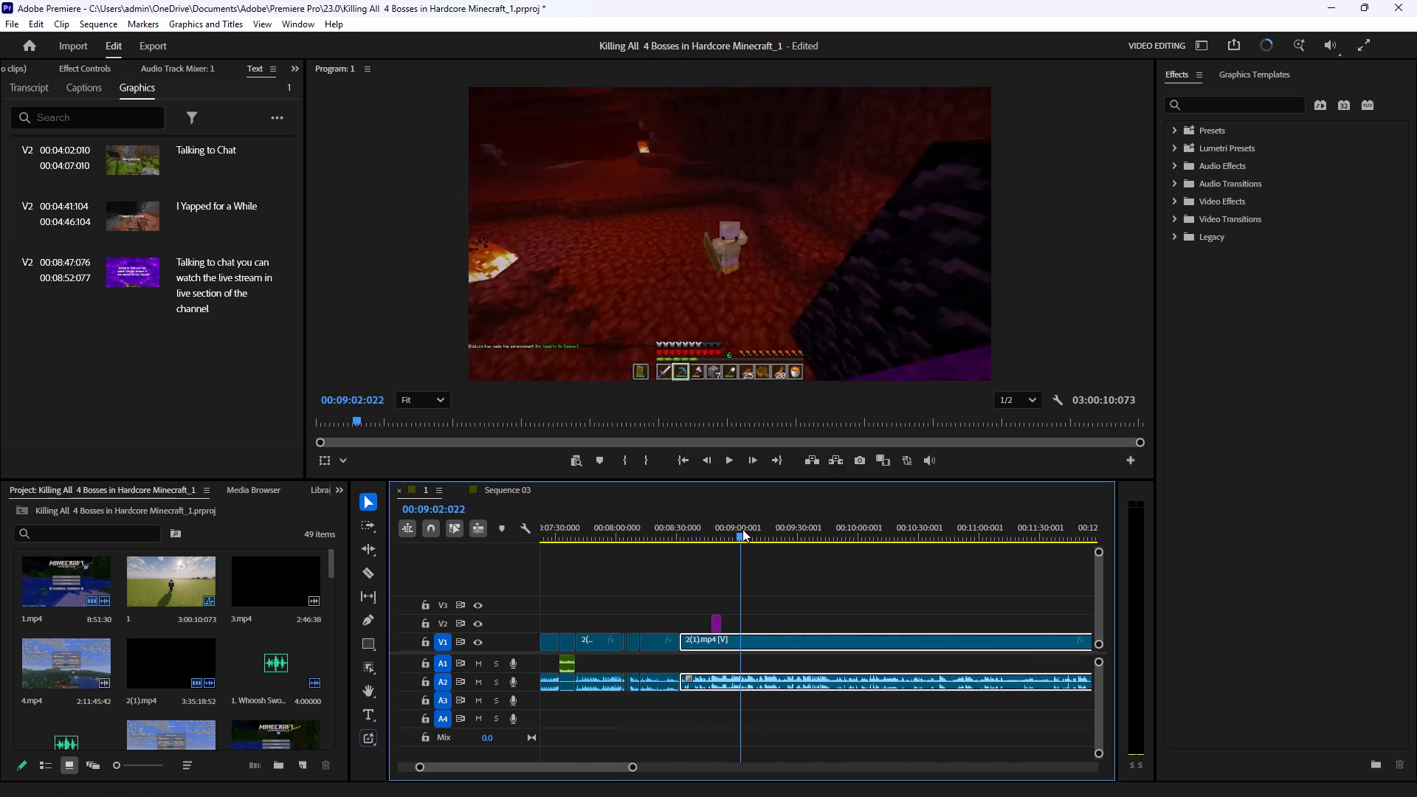
left_click_drag(742, 529, 742, 530)
left_click(728, 466)
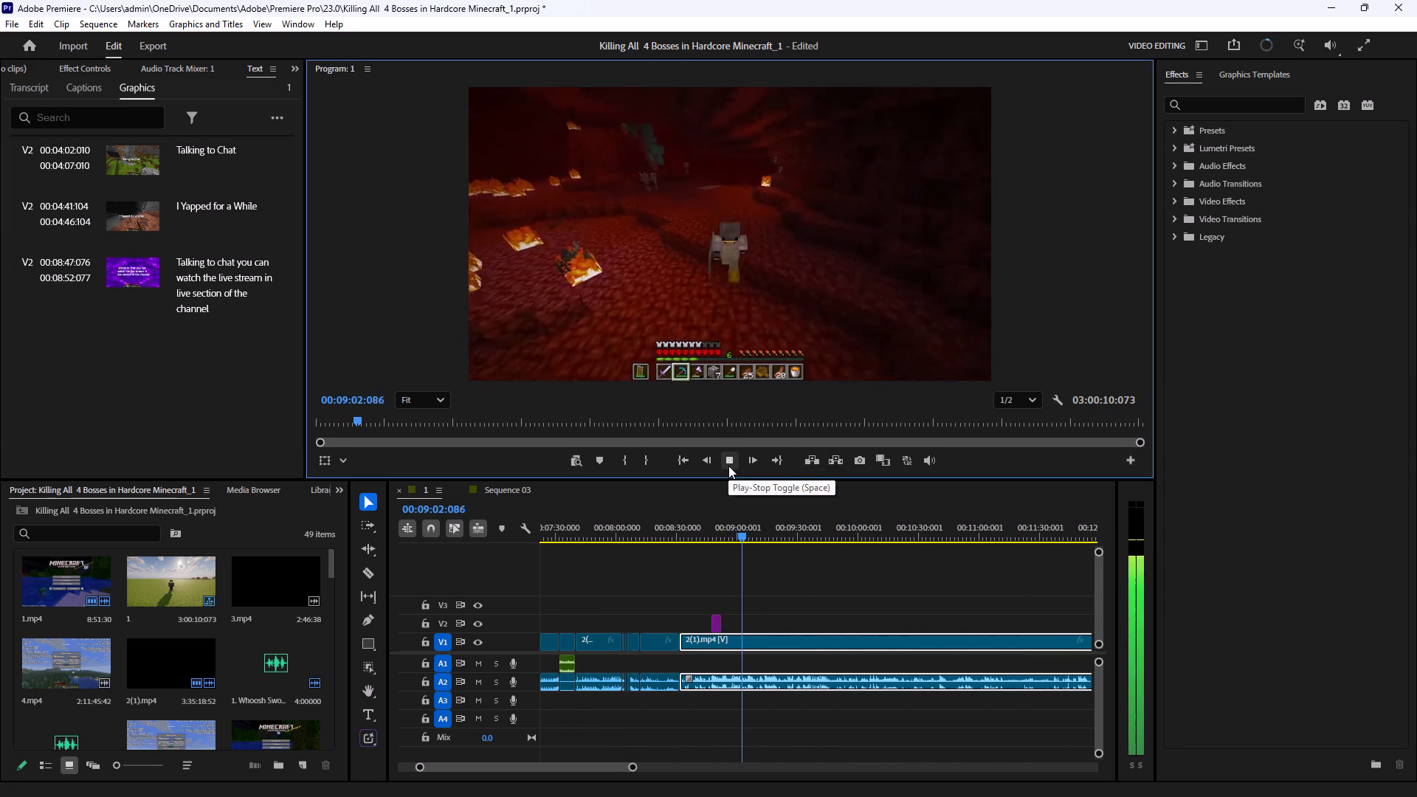
left_click(728, 466)
left_click(717, 528)
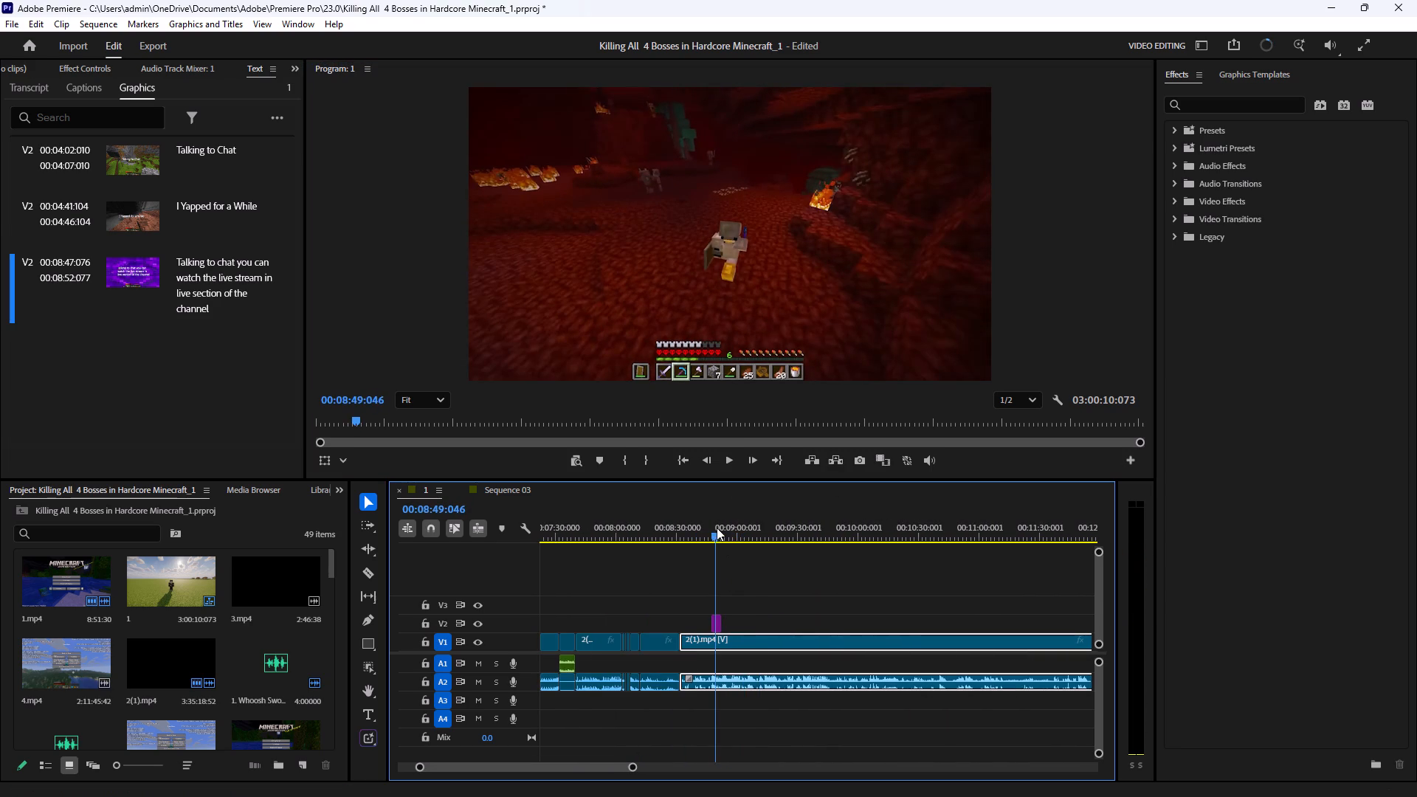
left_click(727, 455)
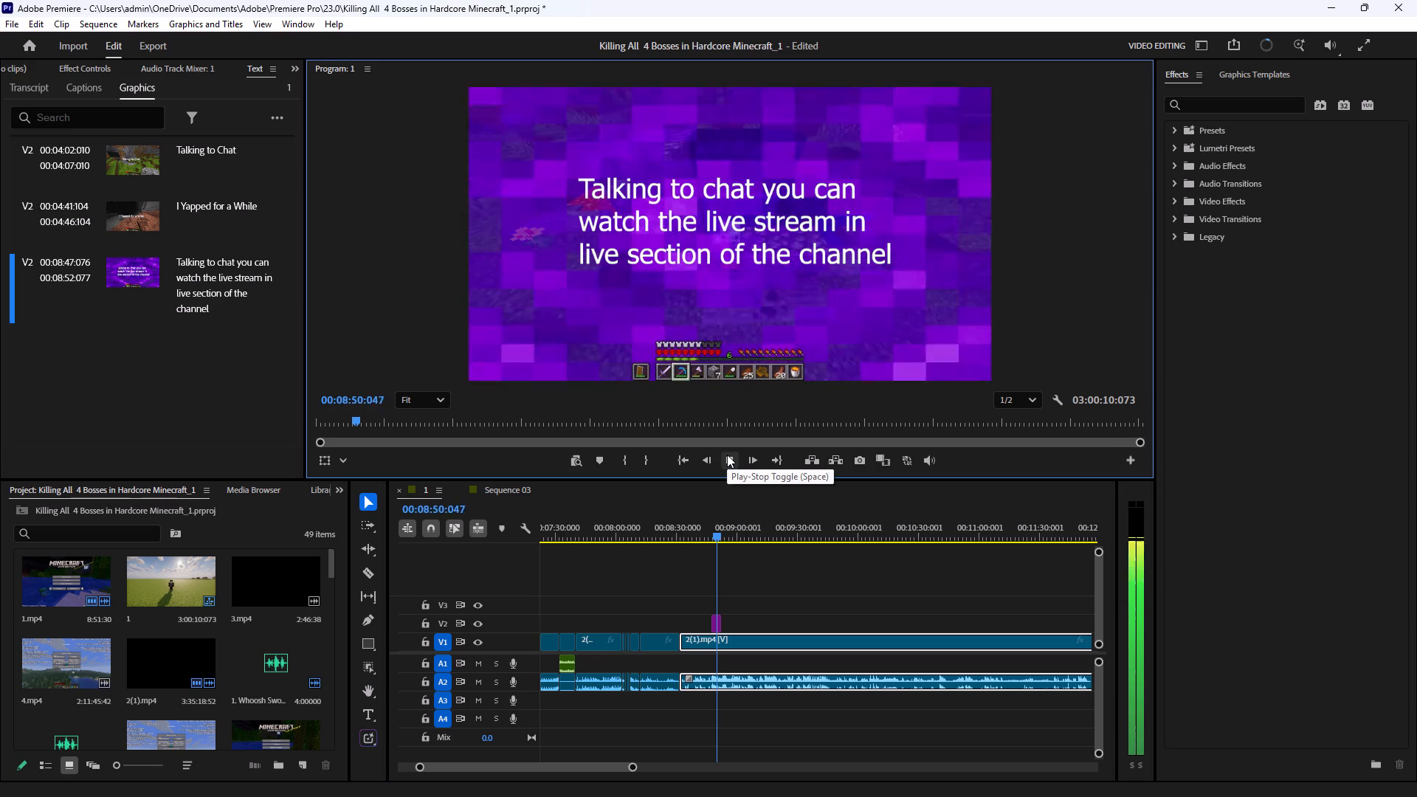
left_click(727, 455)
left_click_drag(703, 534, 688, 553)
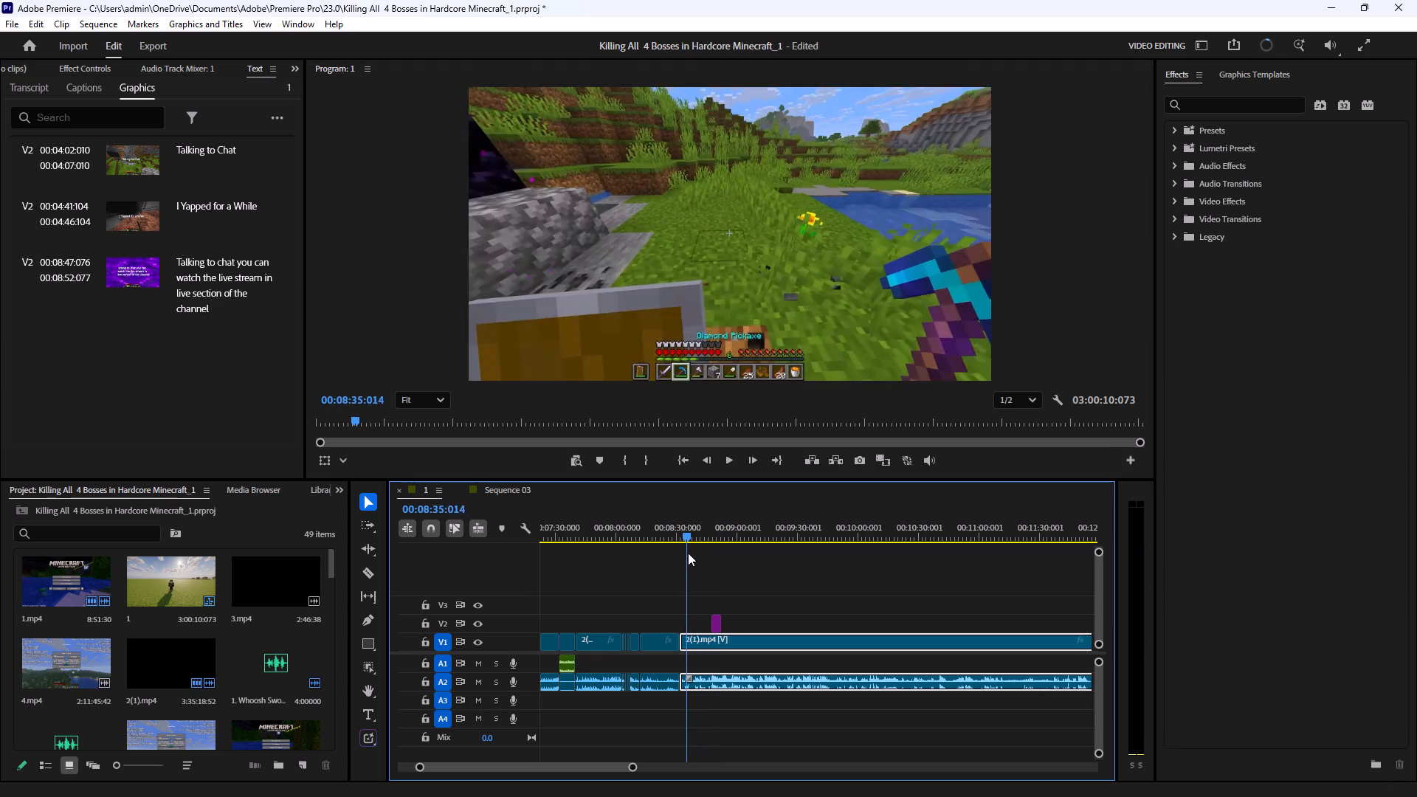
left_click_drag(688, 553, 708, 560)
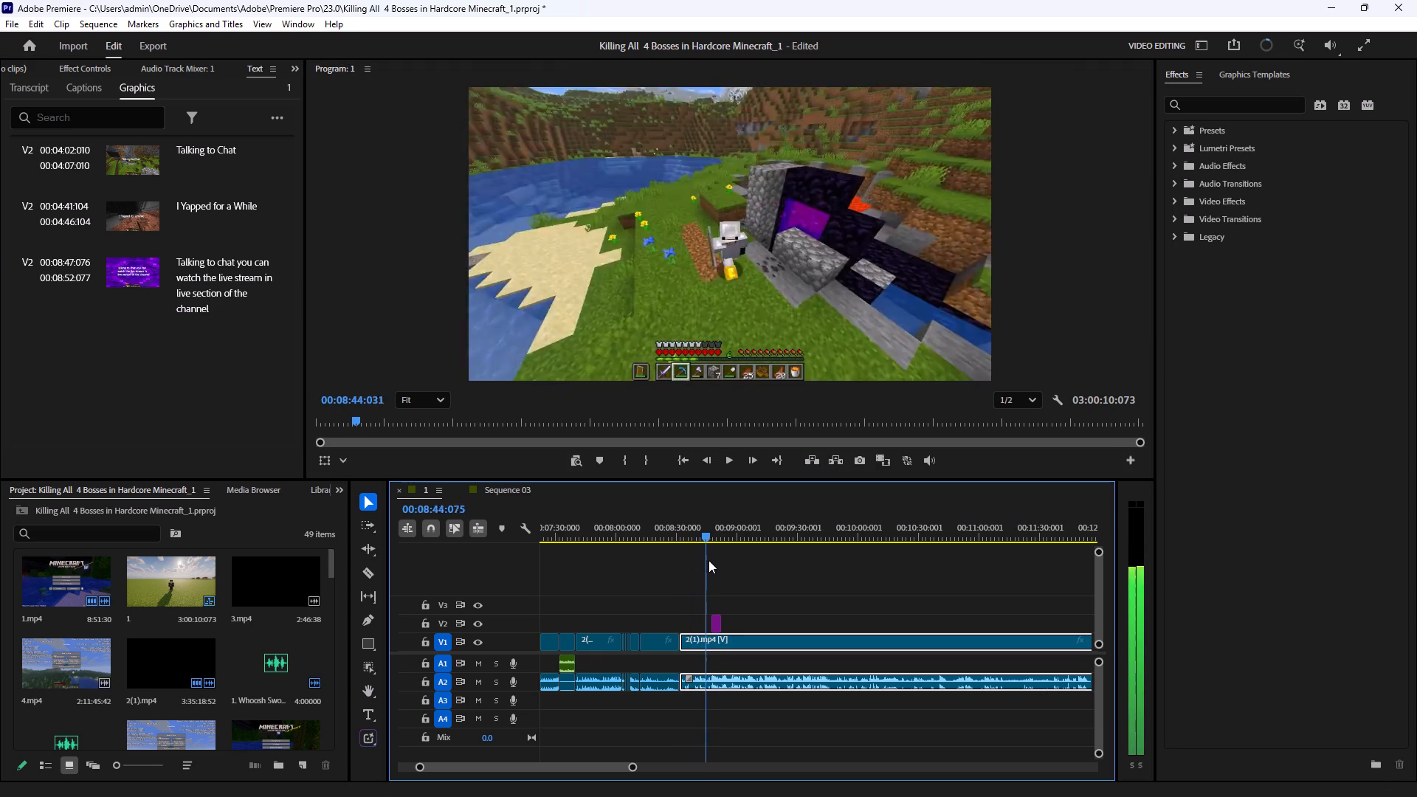
left_click_drag(708, 560, 713, 559)
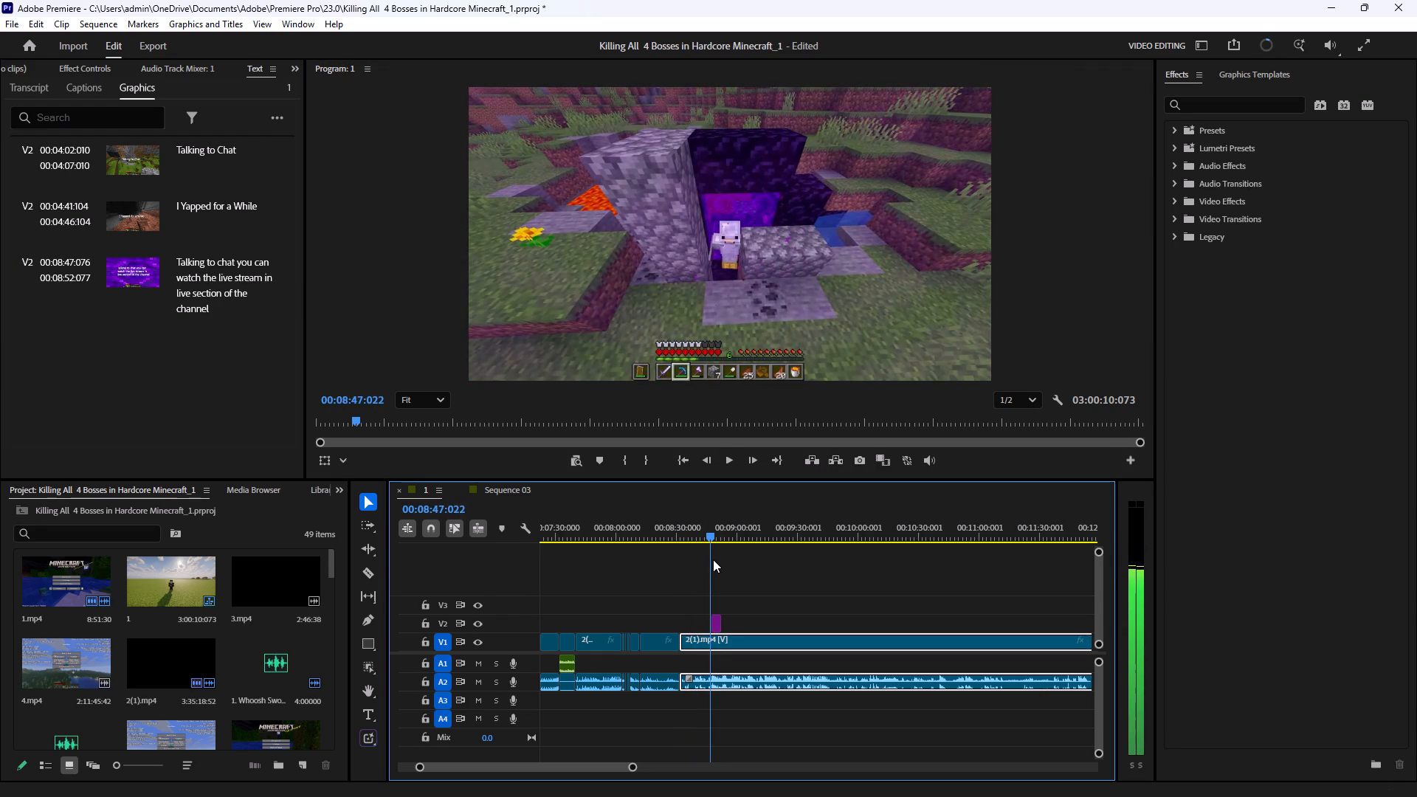
left_click_drag(713, 559, 714, 569)
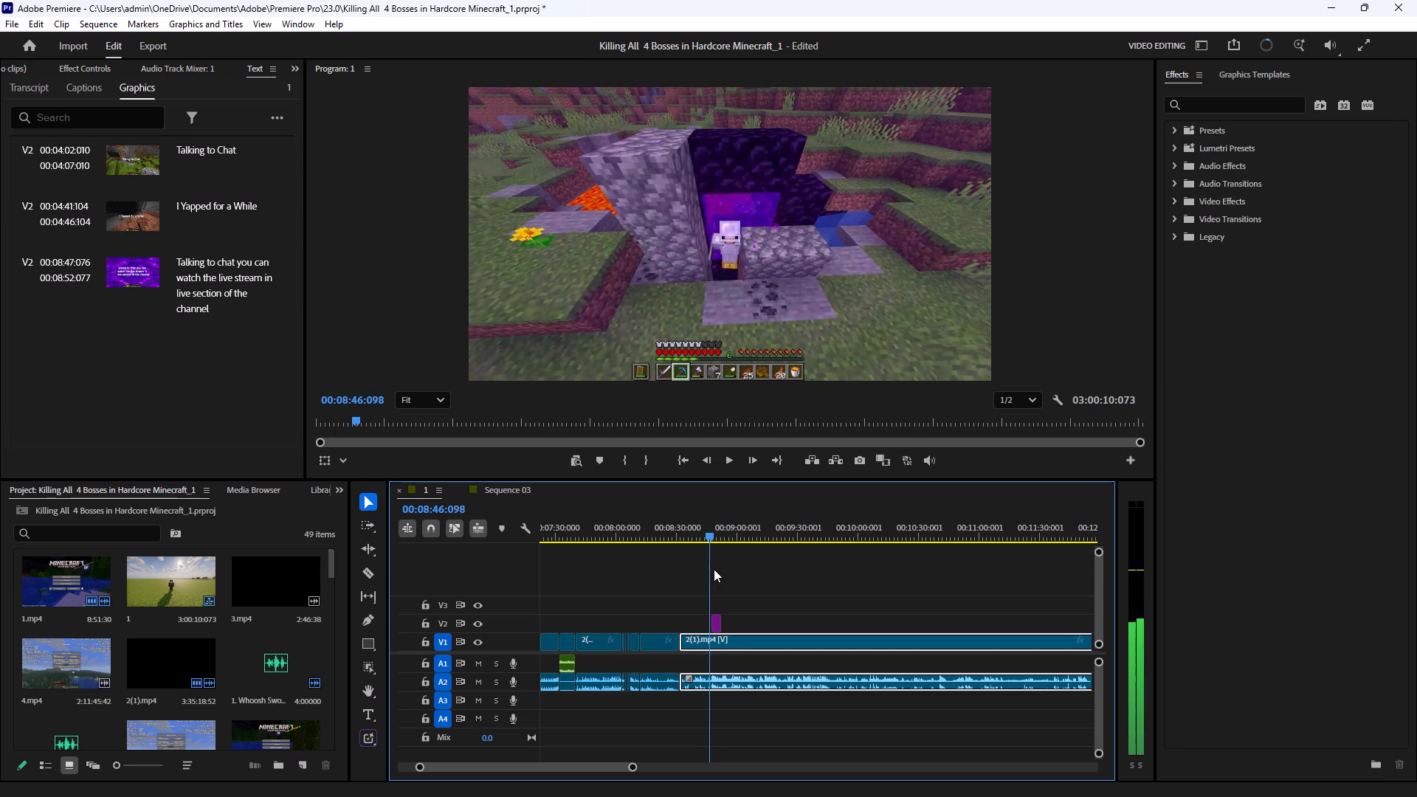
left_click_drag(714, 569, 712, 571)
Split the V1 clip with the Razor tool at 00:08:47:016, just before the nether portal title.
left_click(730, 466)
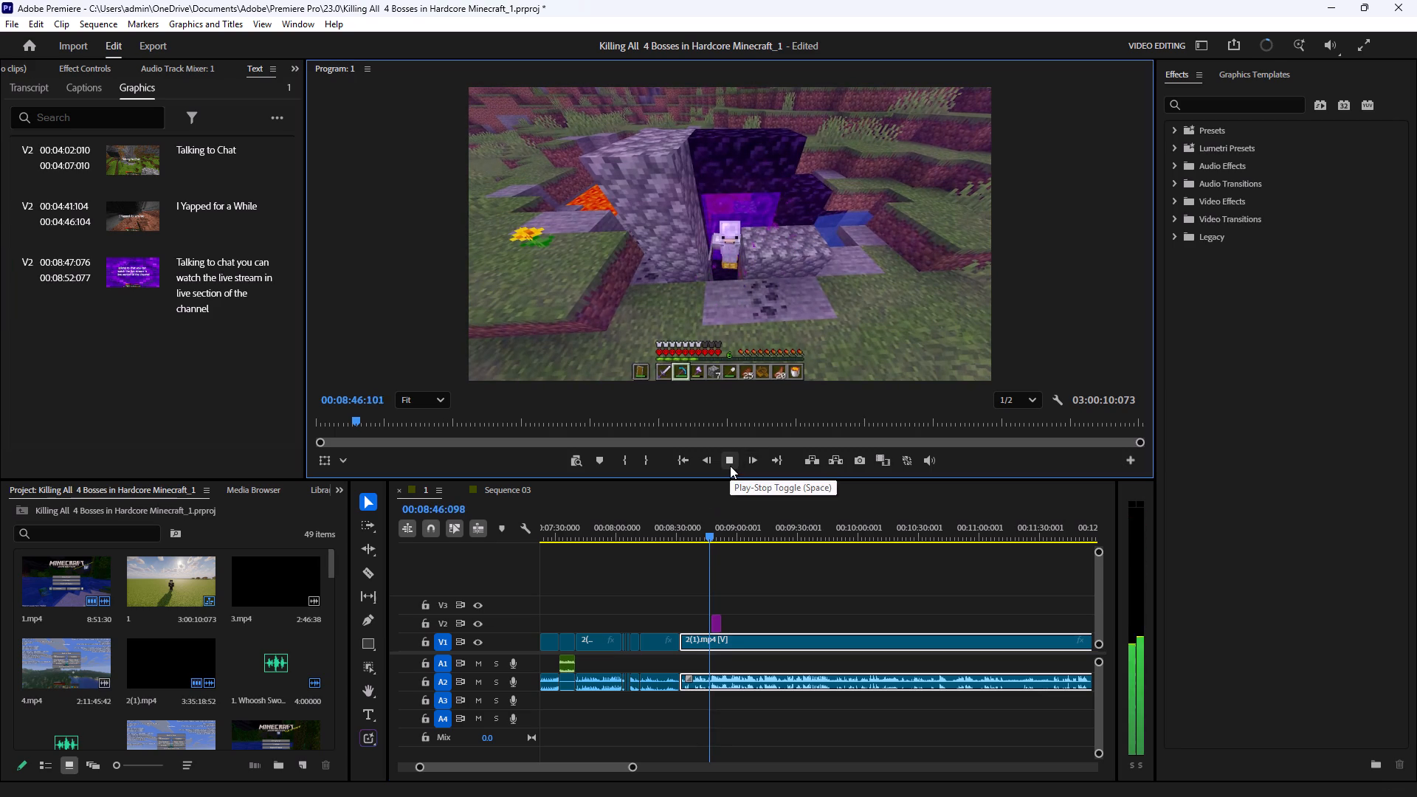
left_click(730, 464)
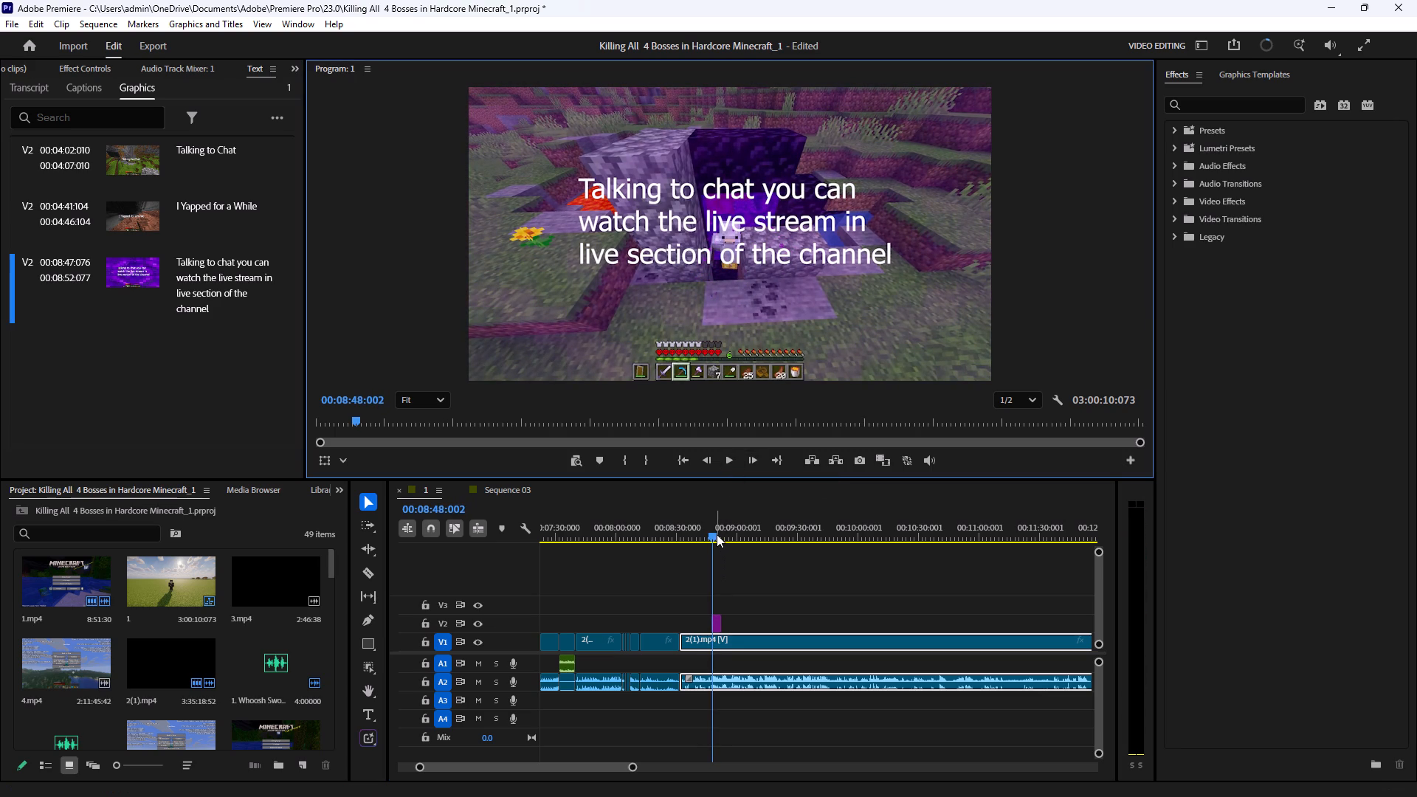
left_click_drag(716, 534, 707, 547)
left_click(732, 468)
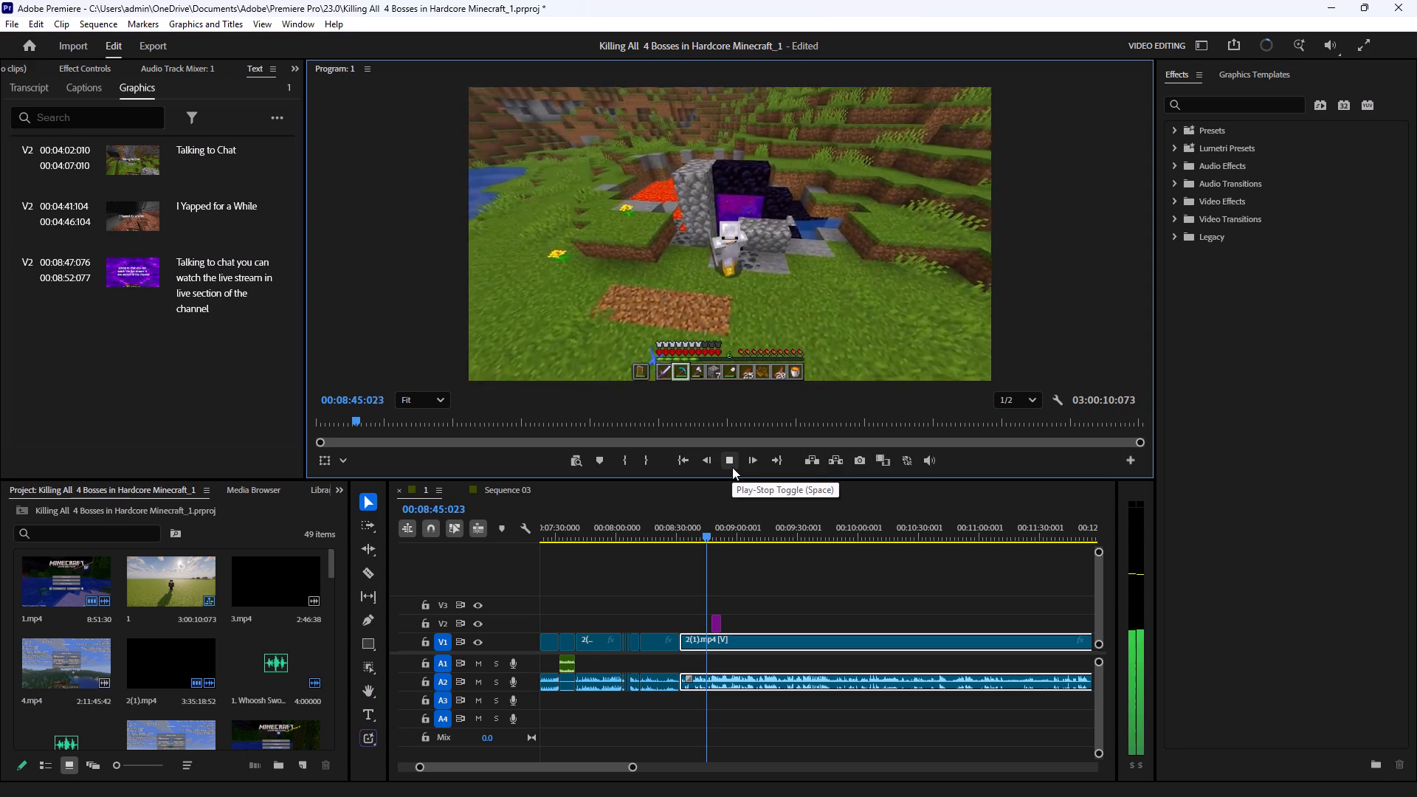
left_click(732, 467)
left_click(732, 467)
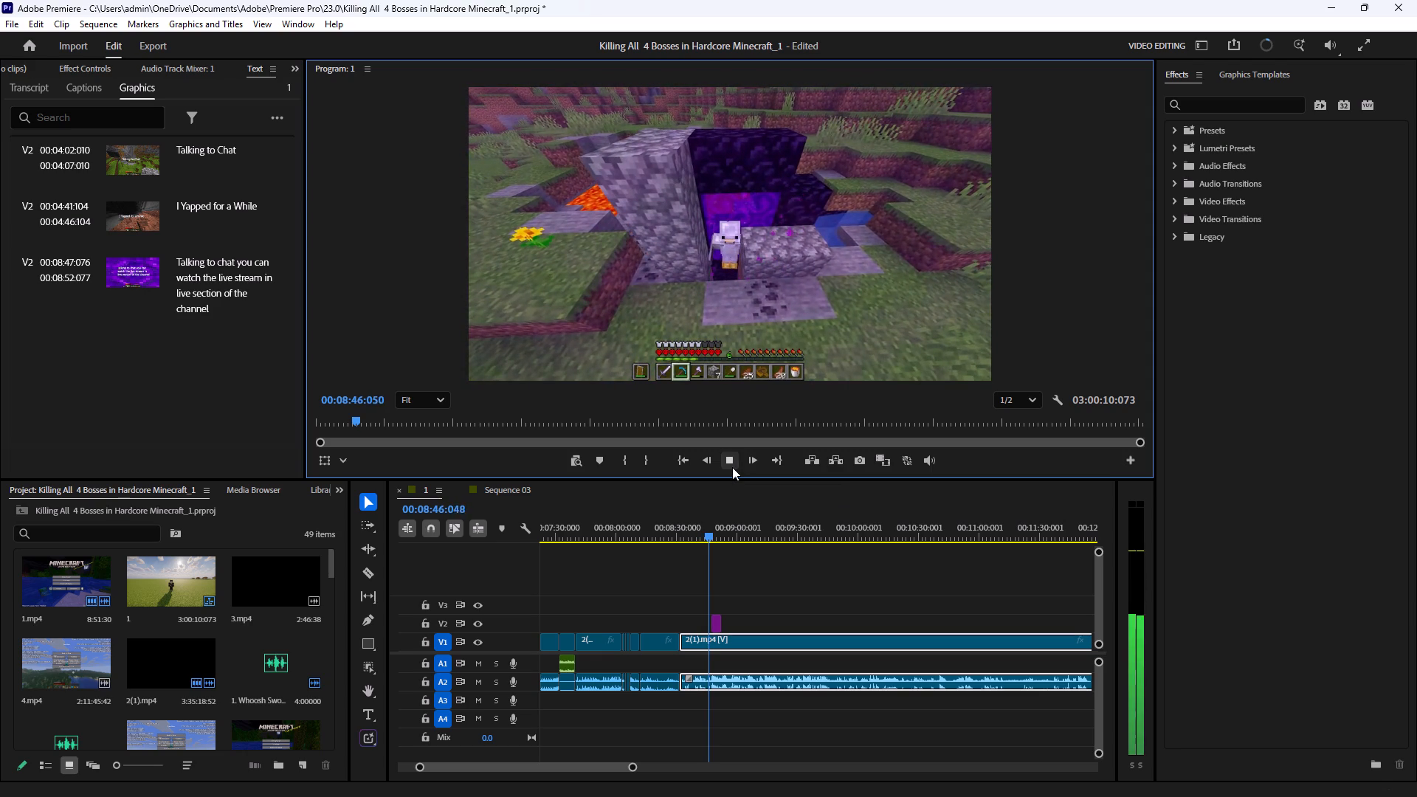
left_click(732, 467)
double_click(732, 467)
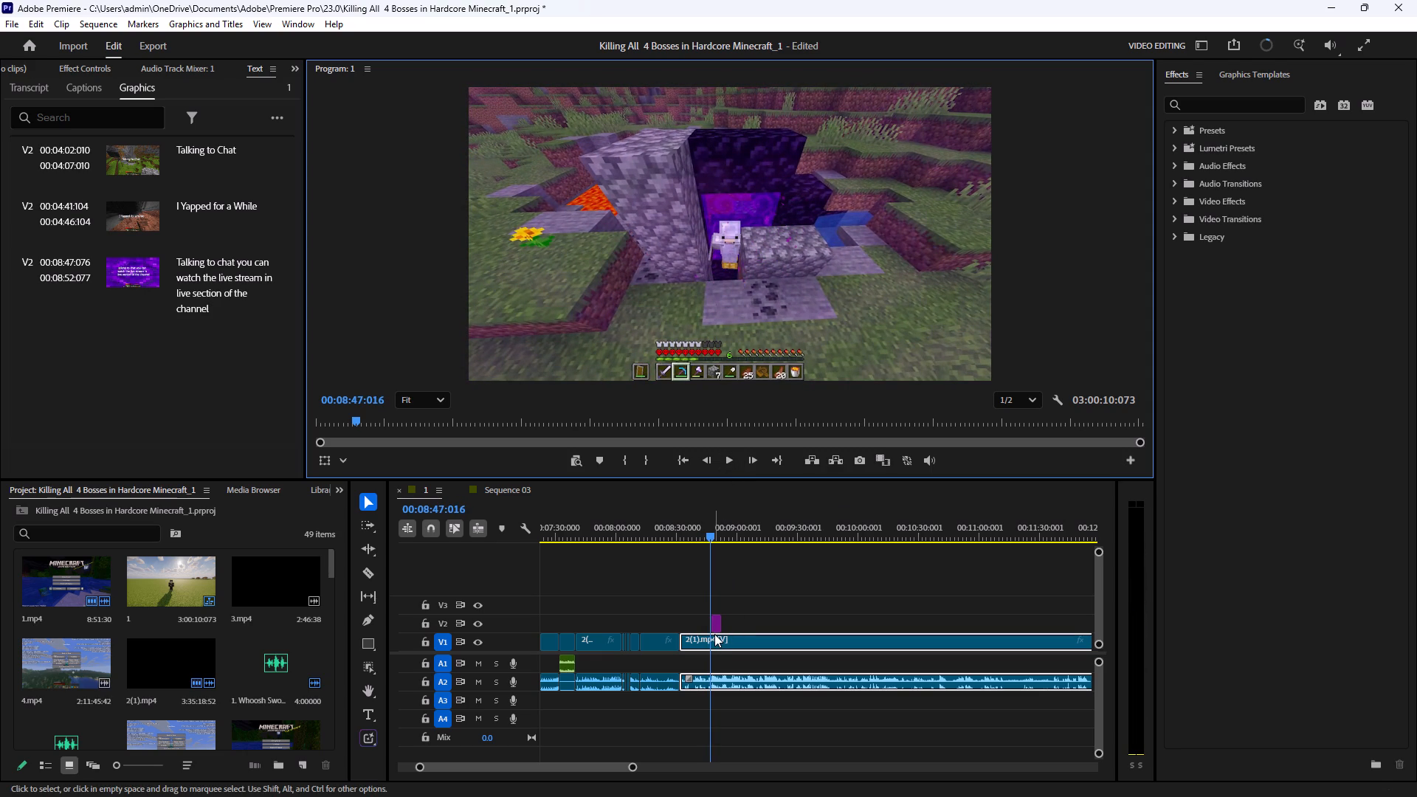
left_click(714, 634)
left_click(373, 581)
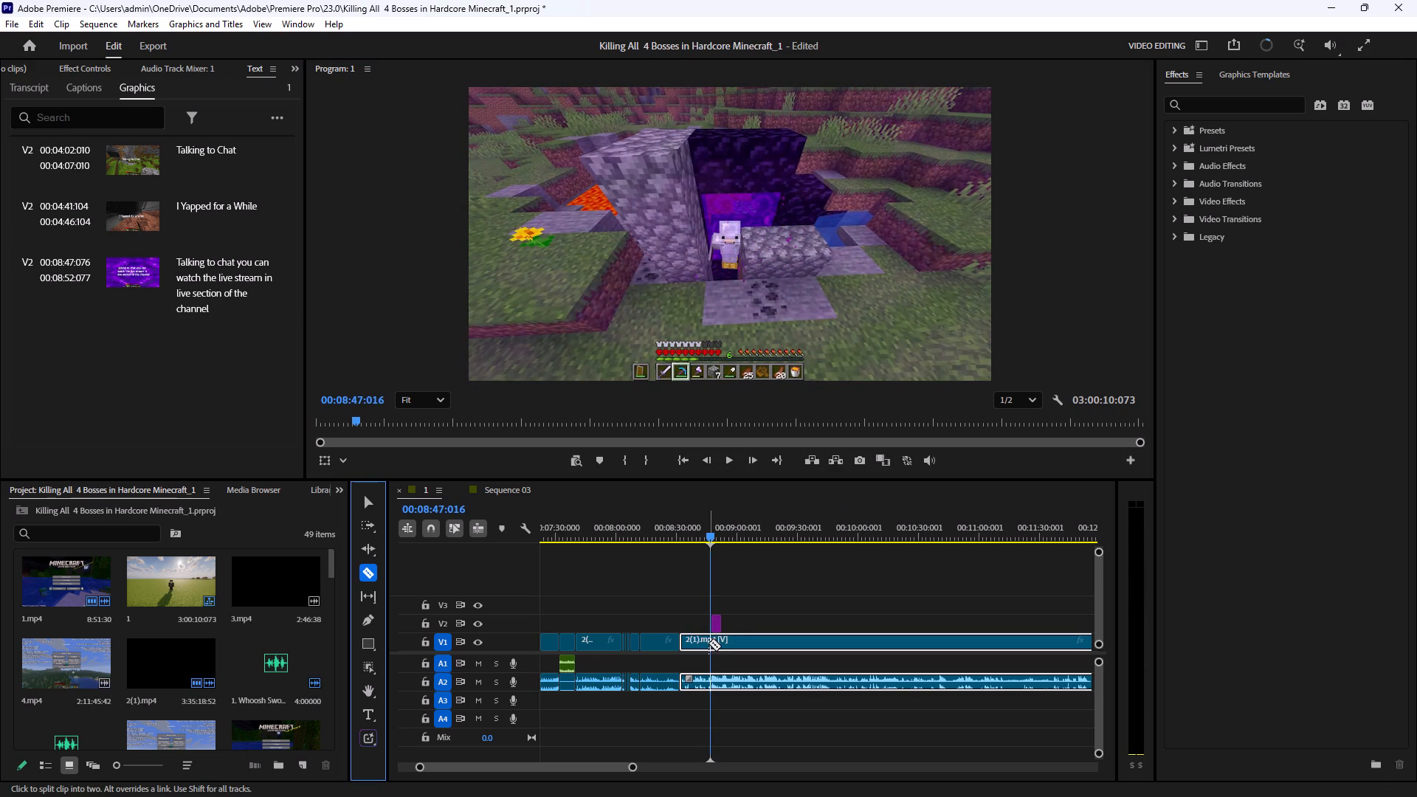
left_click(708, 642)
Play on through the Nether arrival and split the V1 clip again at 00:09:01:096.
left_click(732, 466)
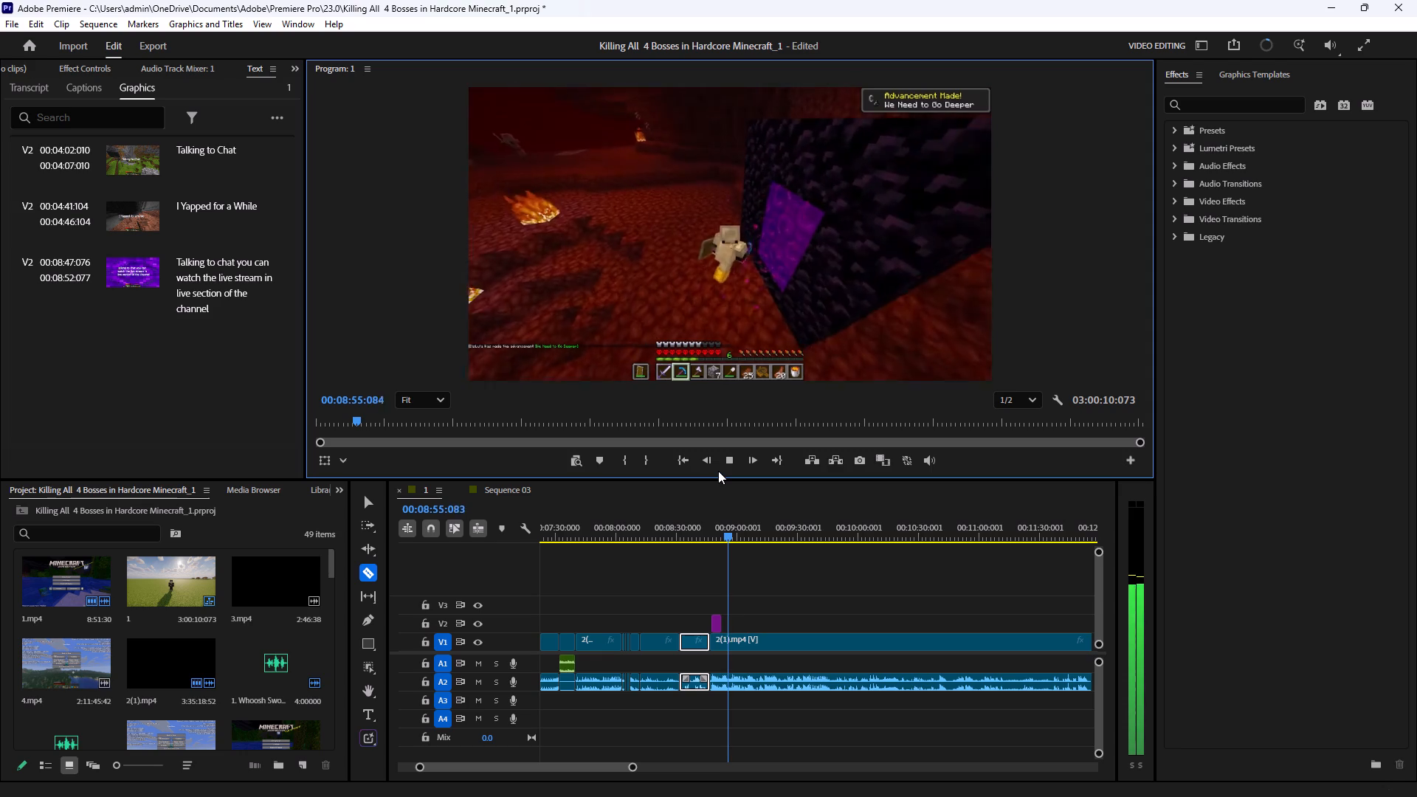
left_click(718, 471)
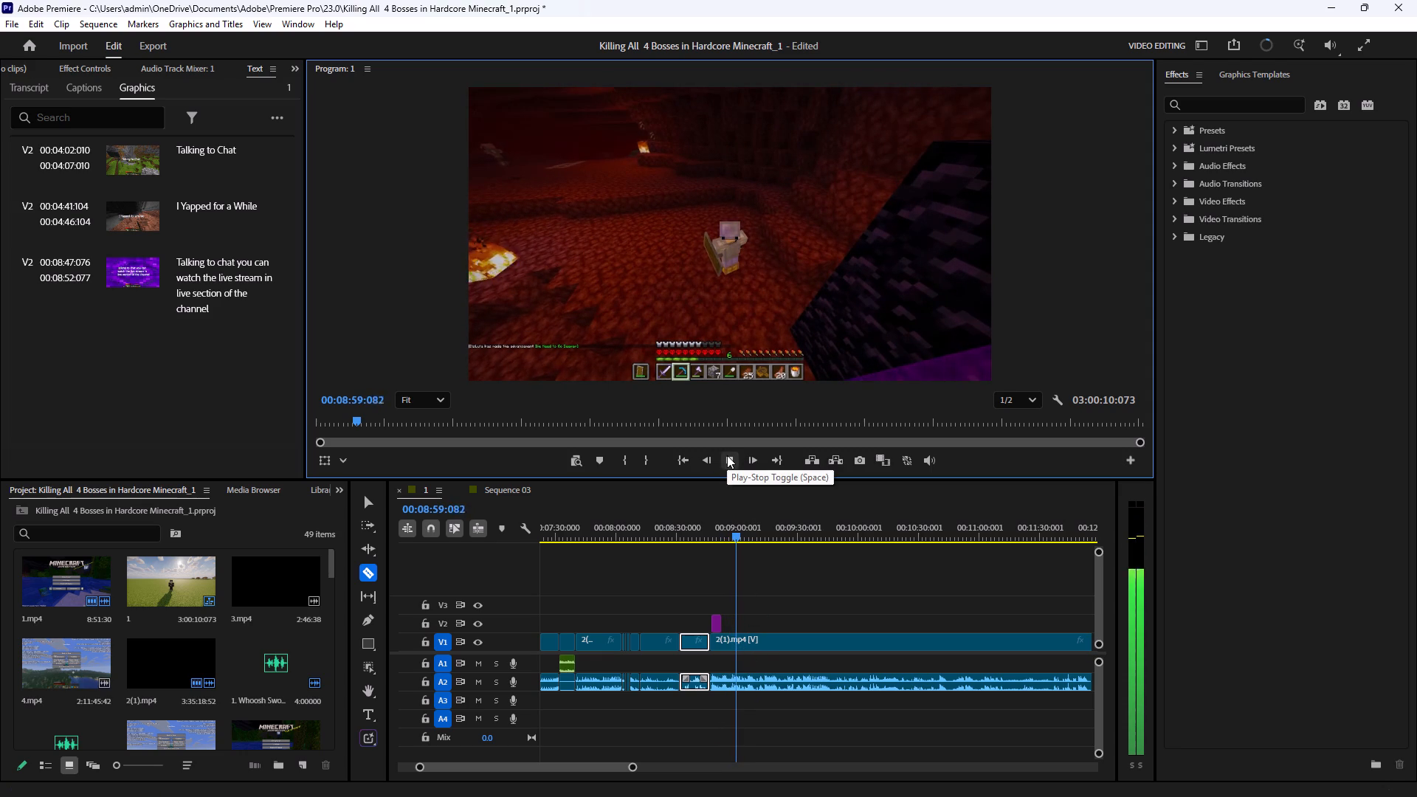
left_click(727, 455)
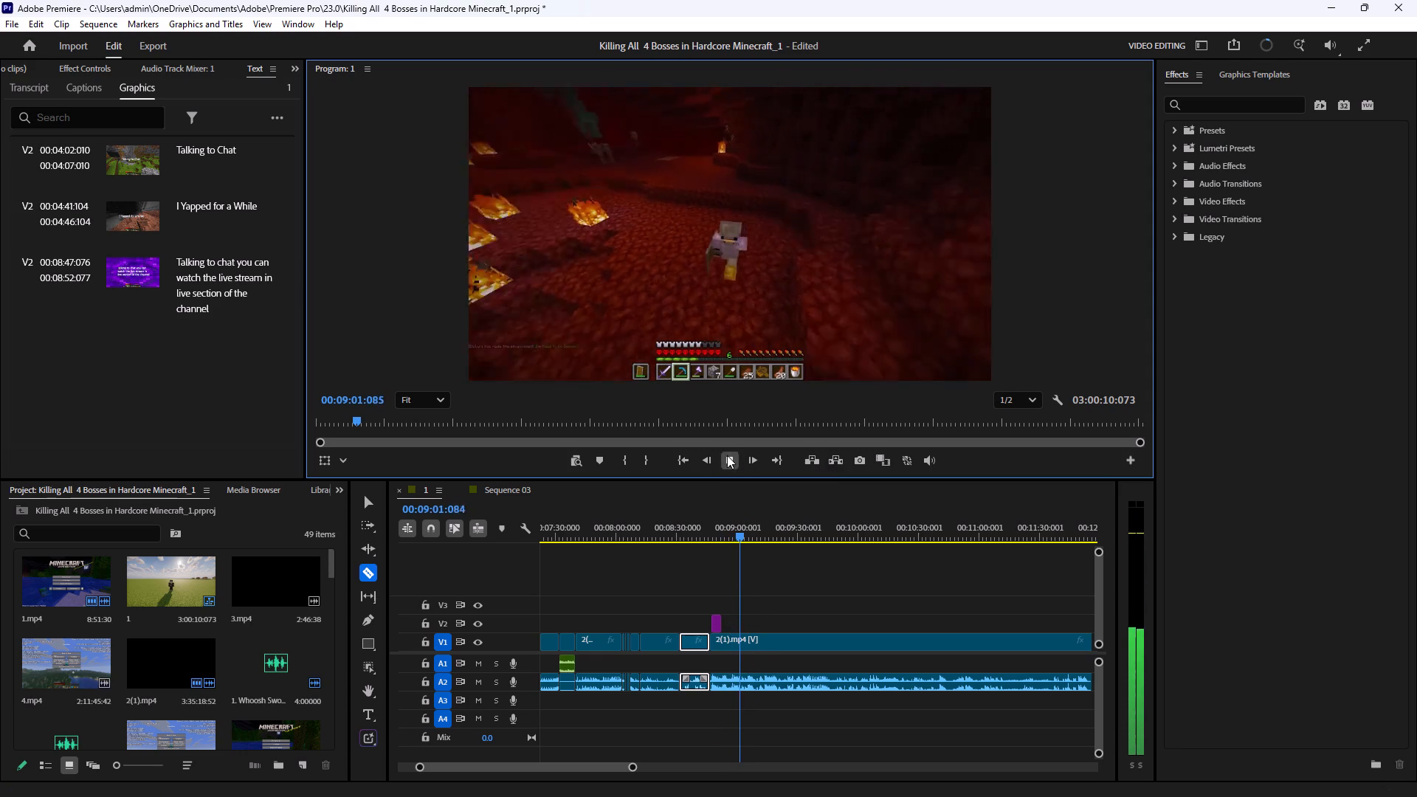
left_click(741, 637)
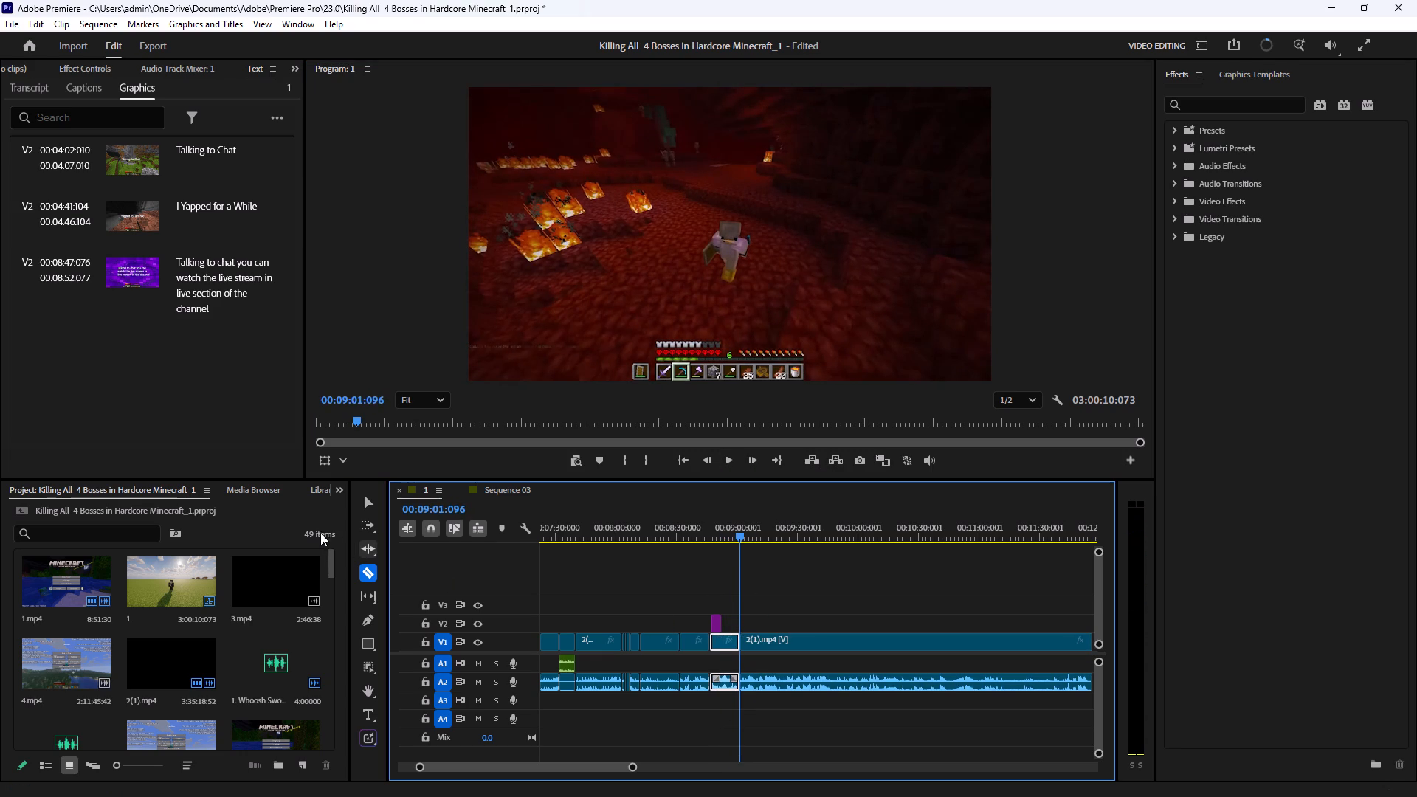
Delete the nether portal title "Talking to chat you can watch the live stream in live section of the channel" from V2.
left_click(362, 509)
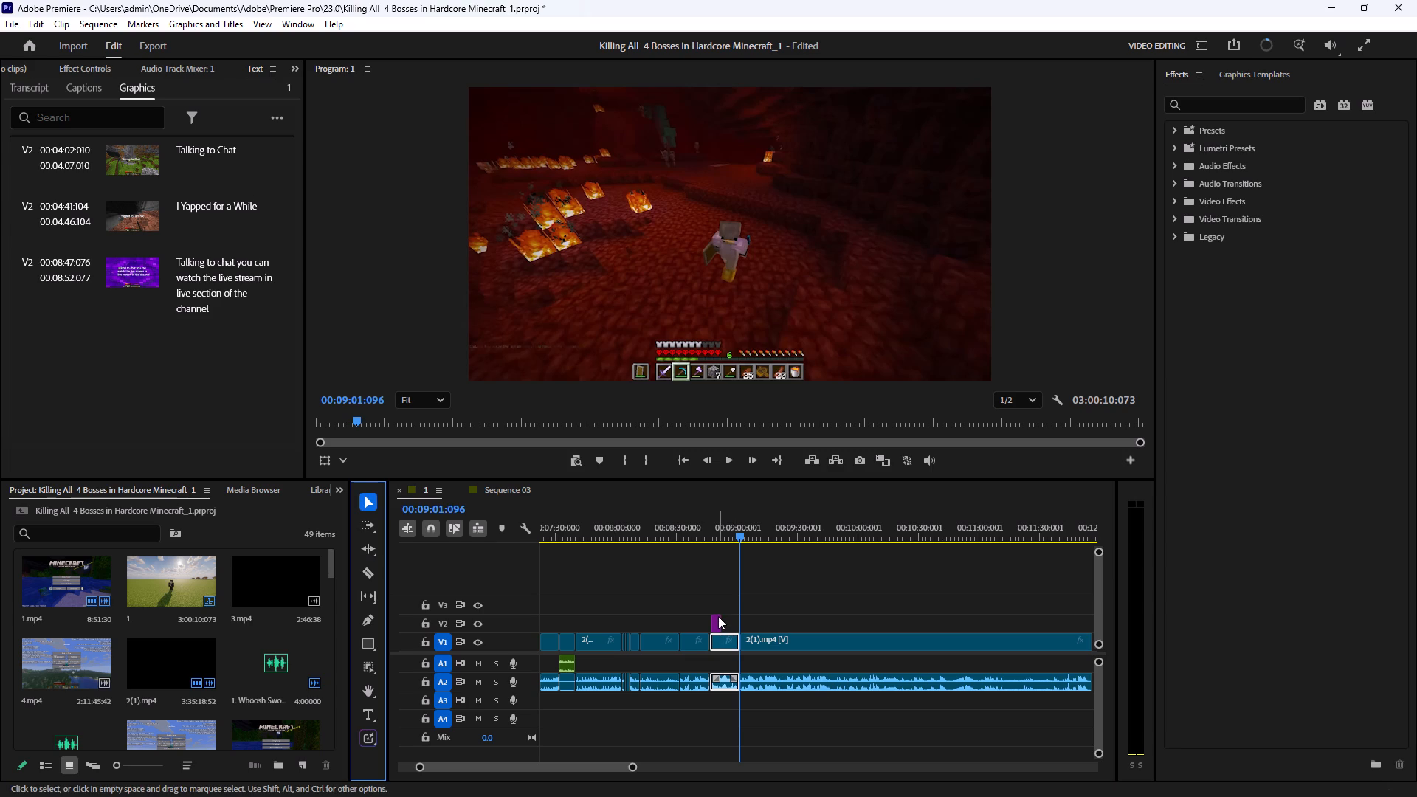
left_click(718, 616)
right_click(718, 616)
left_click(790, 131)
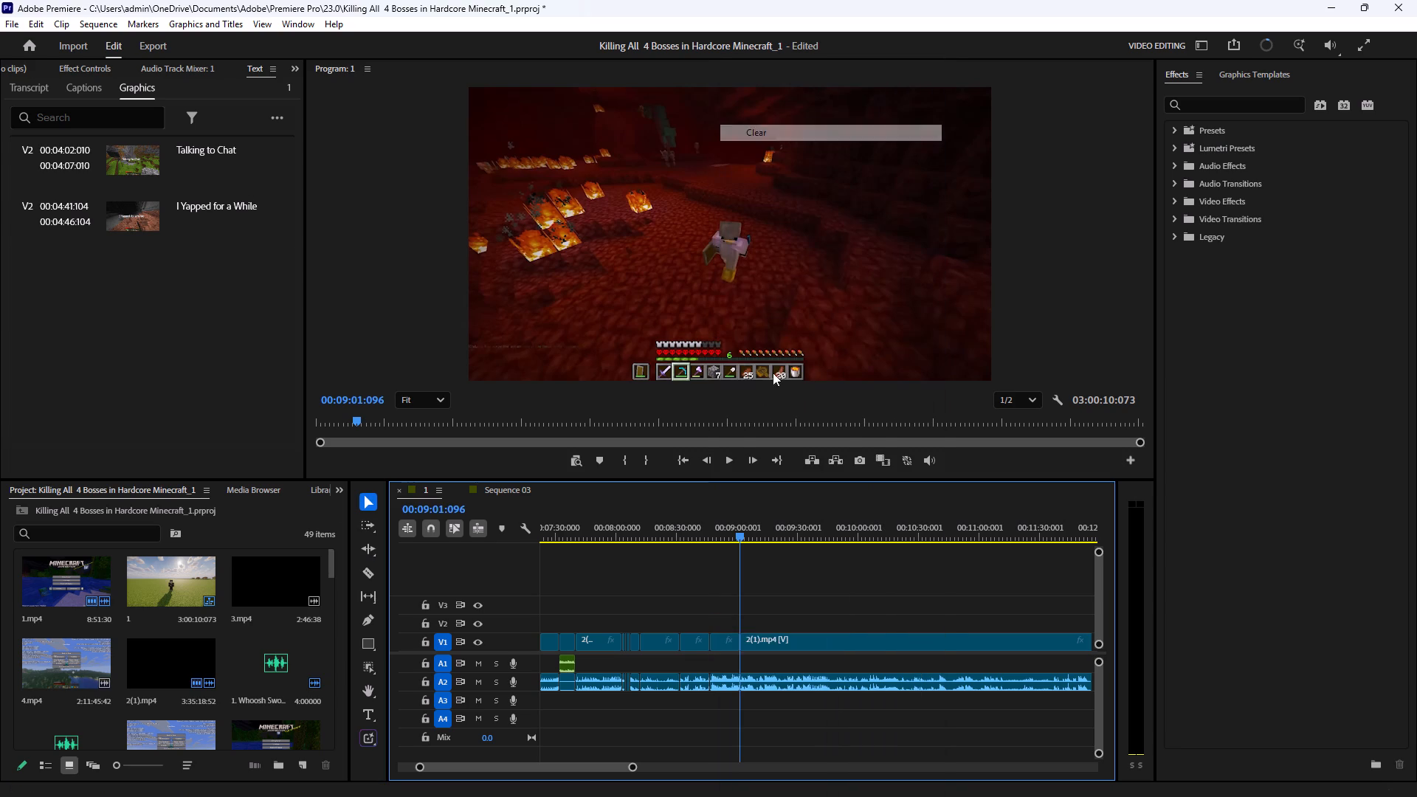
Mute the audio of the short clip between the cuts at 00:08:47:016 and 00:09:01:096.
left_click(728, 640)
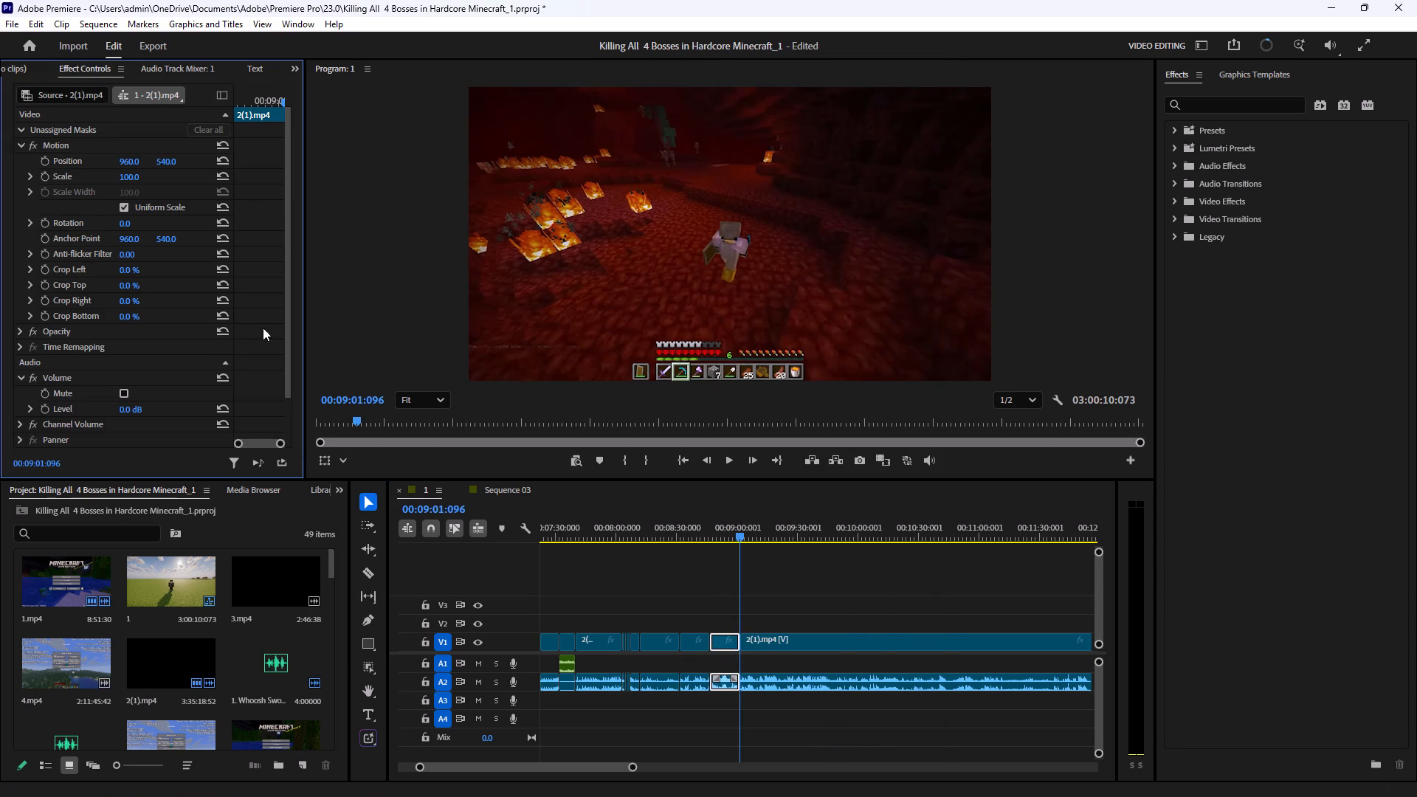
left_click(120, 391)
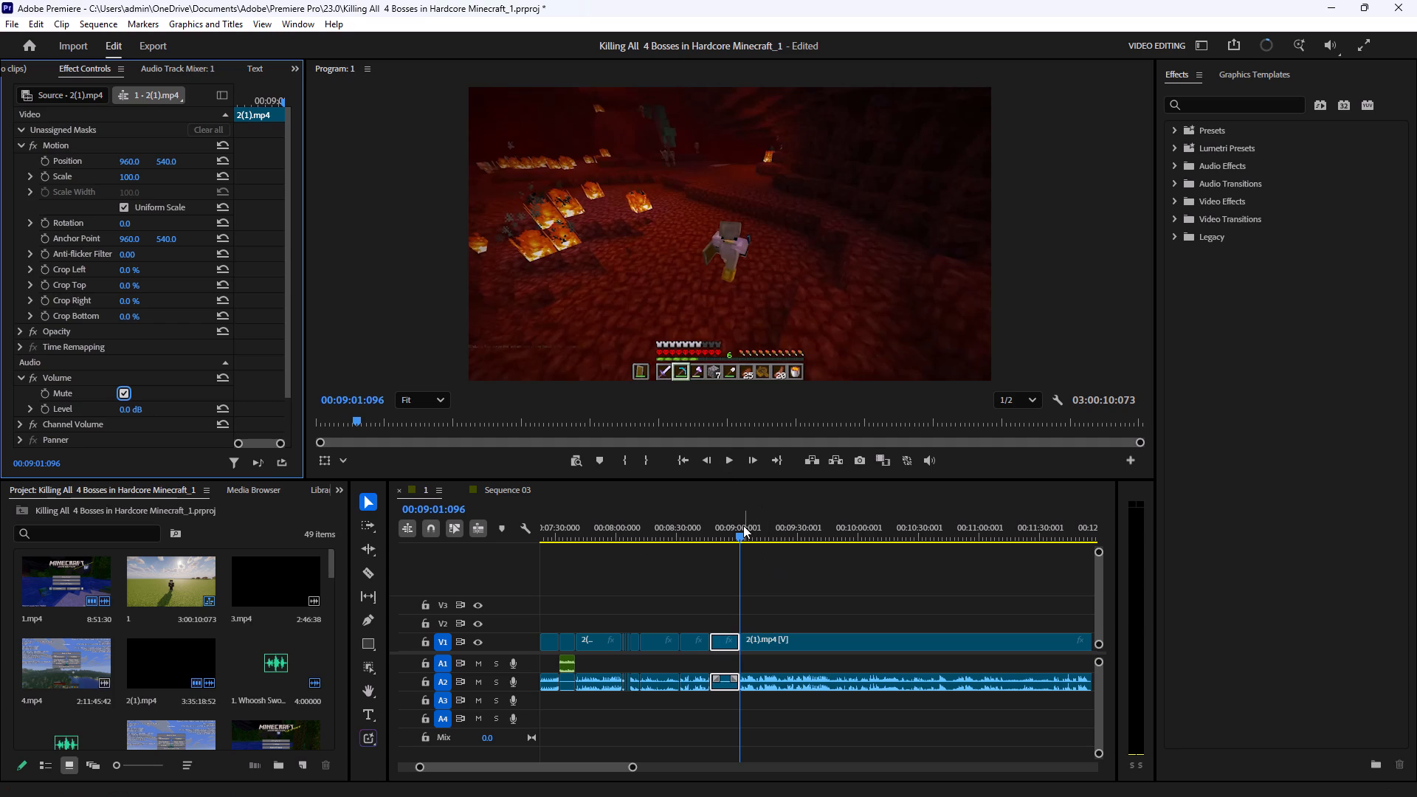
Scrub and play the Nether footage from about 00:09:19 to 00:11:24 to find where the unneeded part ends.
left_click_drag(742, 531, 778, 539)
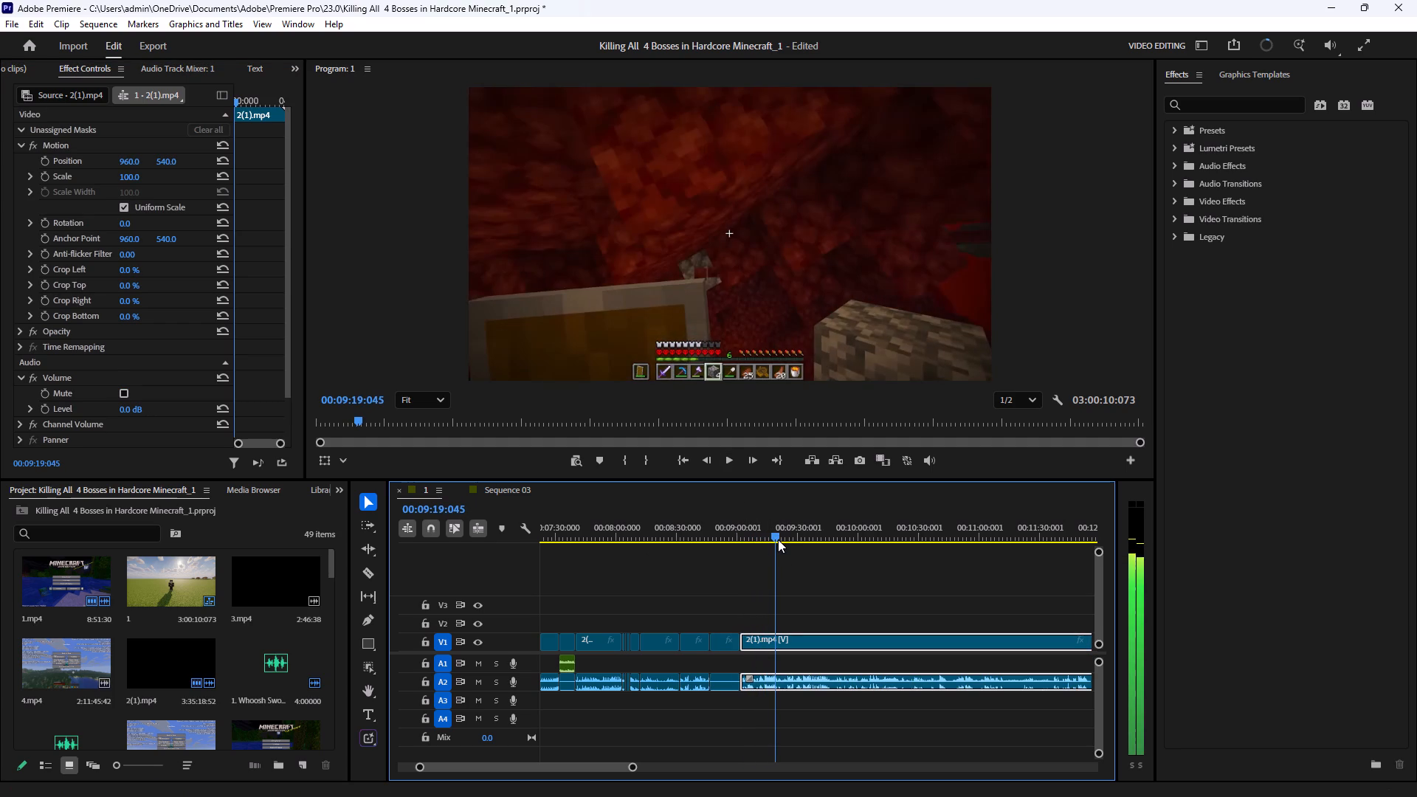
left_click_drag(778, 539, 782, 540)
left_click(725, 461)
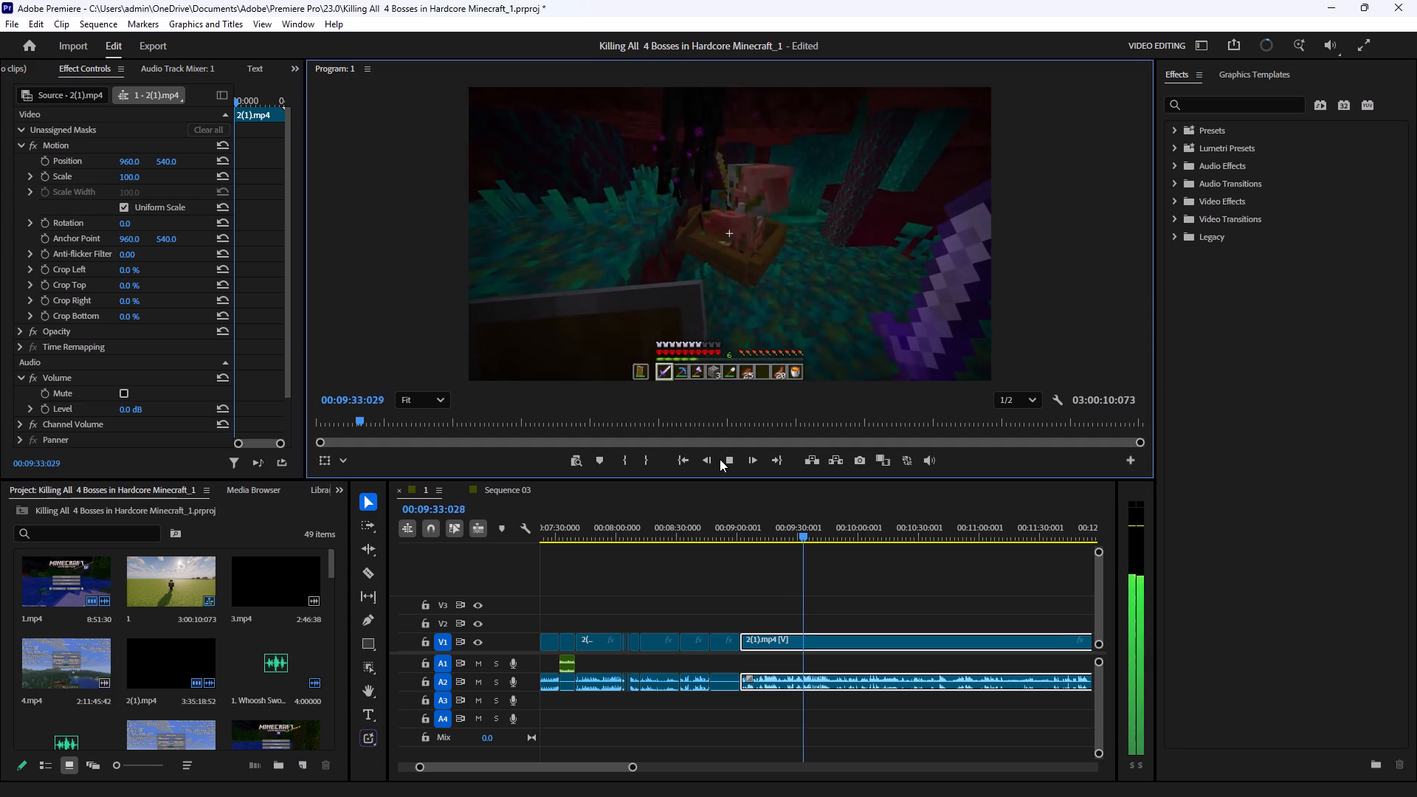
left_click(720, 459)
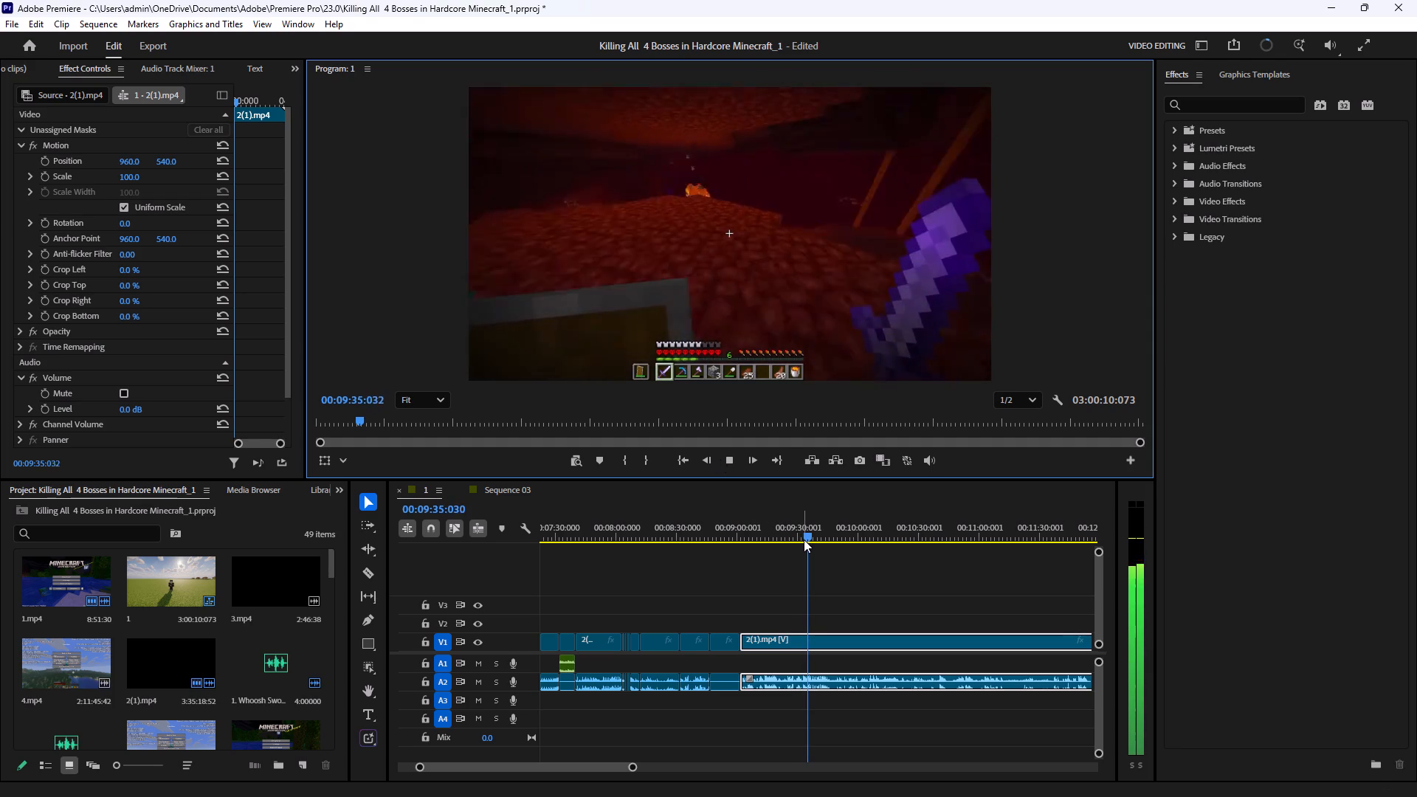
left_click_drag(807, 538, 827, 554)
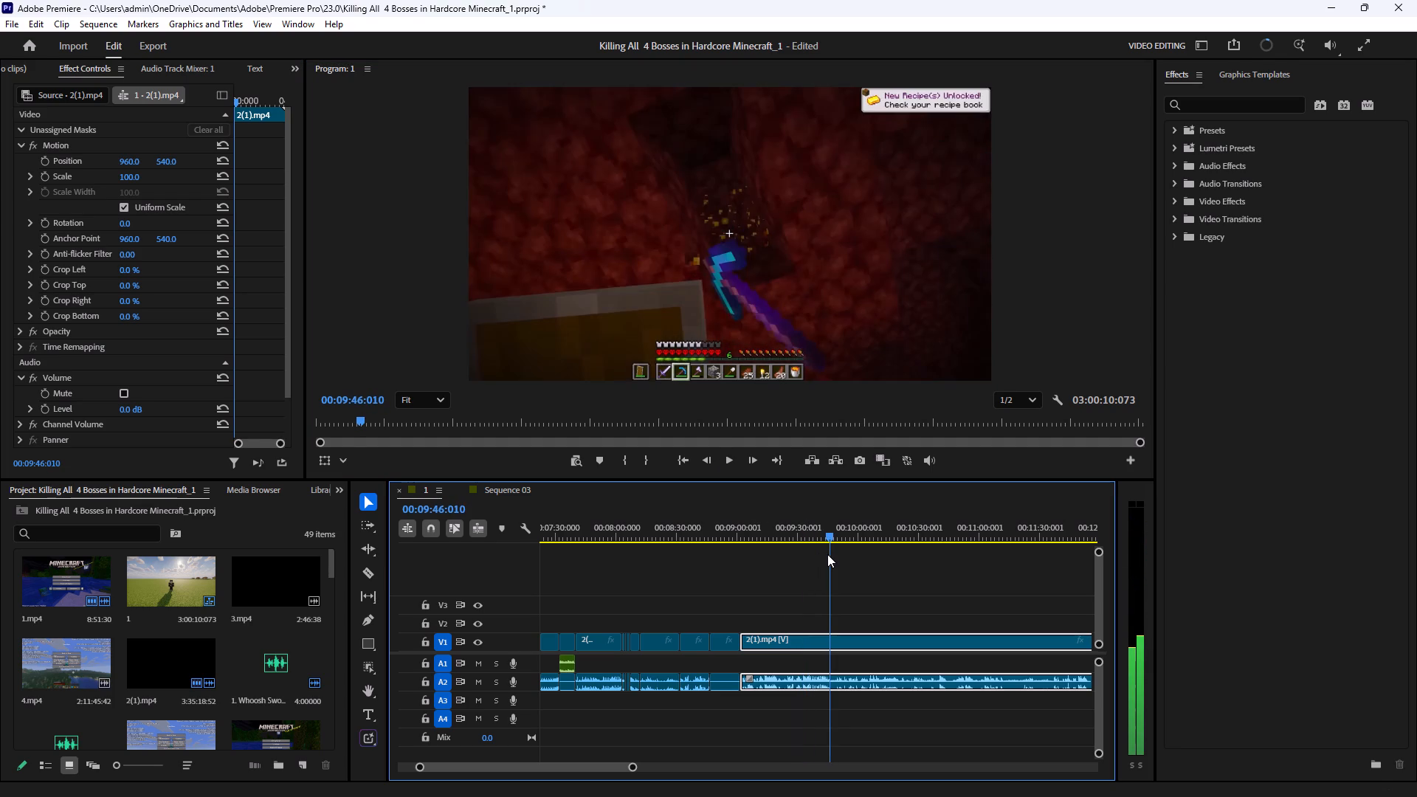
left_click_drag(827, 554, 849, 553)
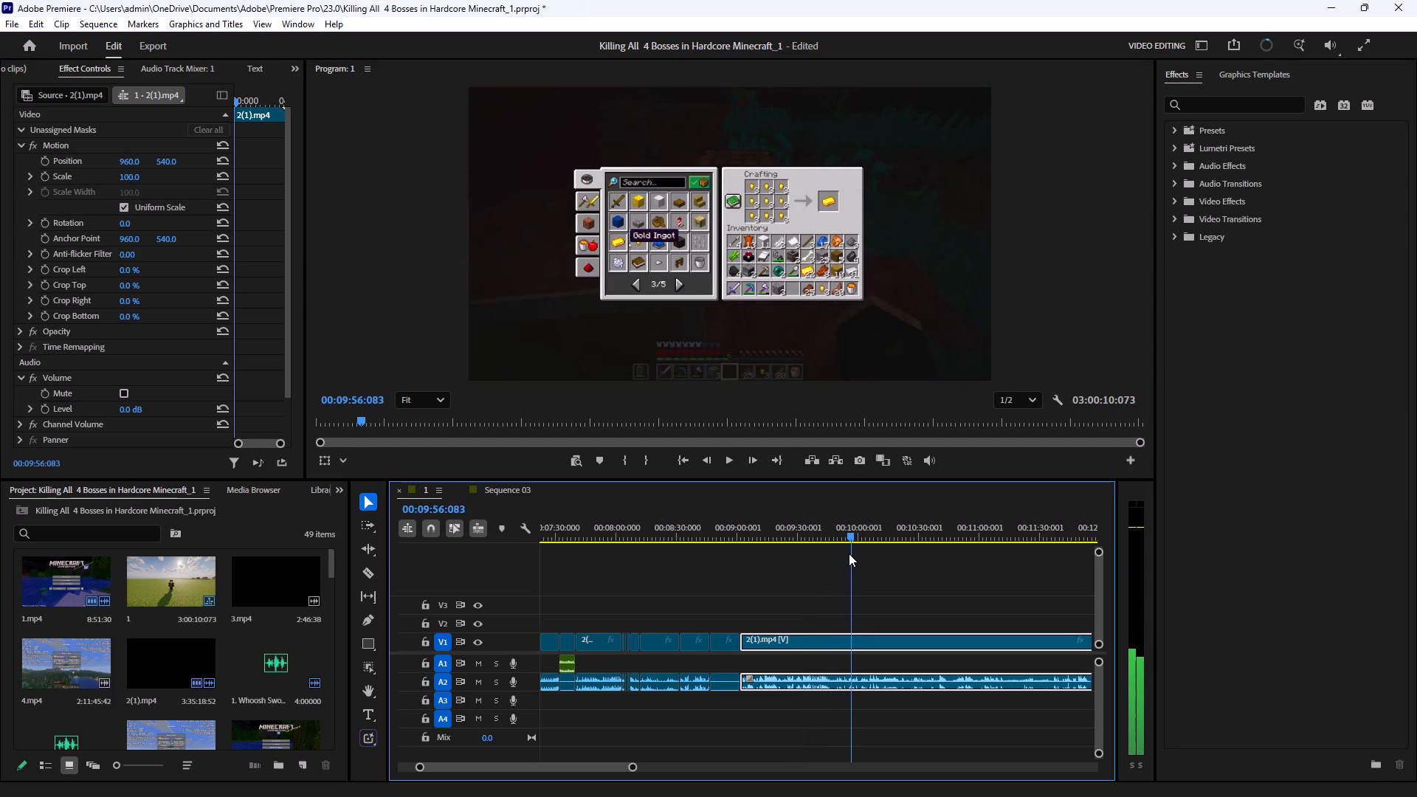
left_click_drag(849, 553, 866, 552)
left_click(734, 456)
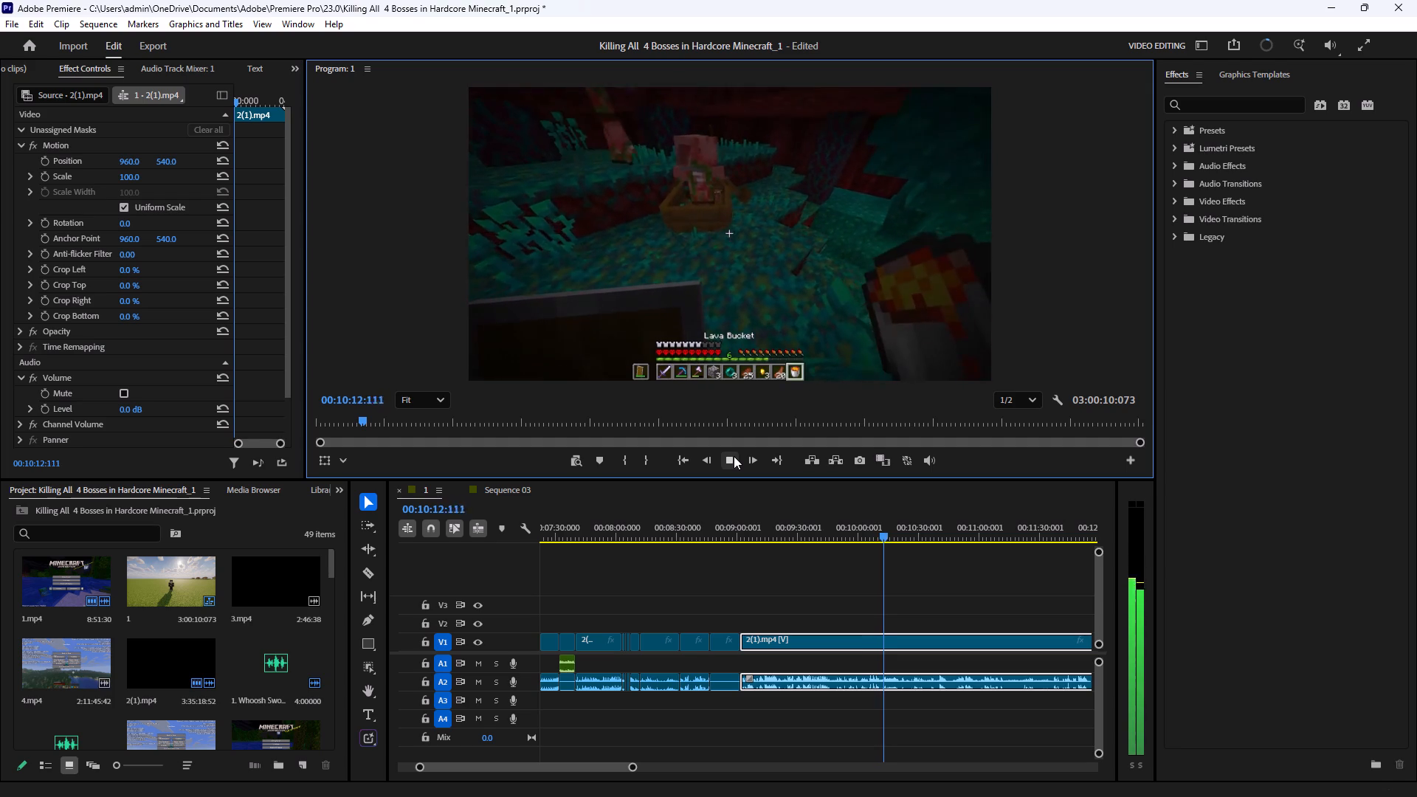
left_click(734, 456)
left_click(734, 456)
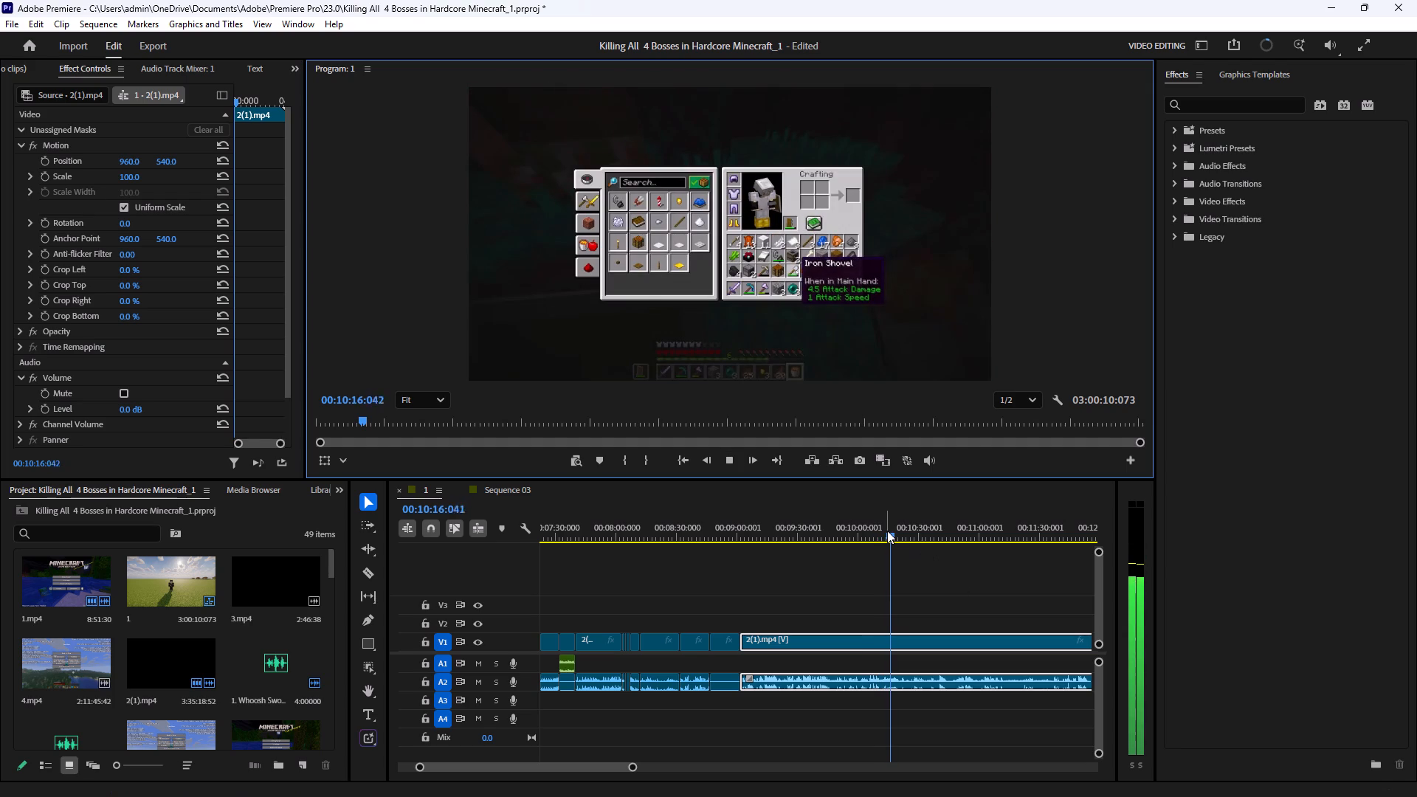
left_click_drag(893, 533, 927, 542)
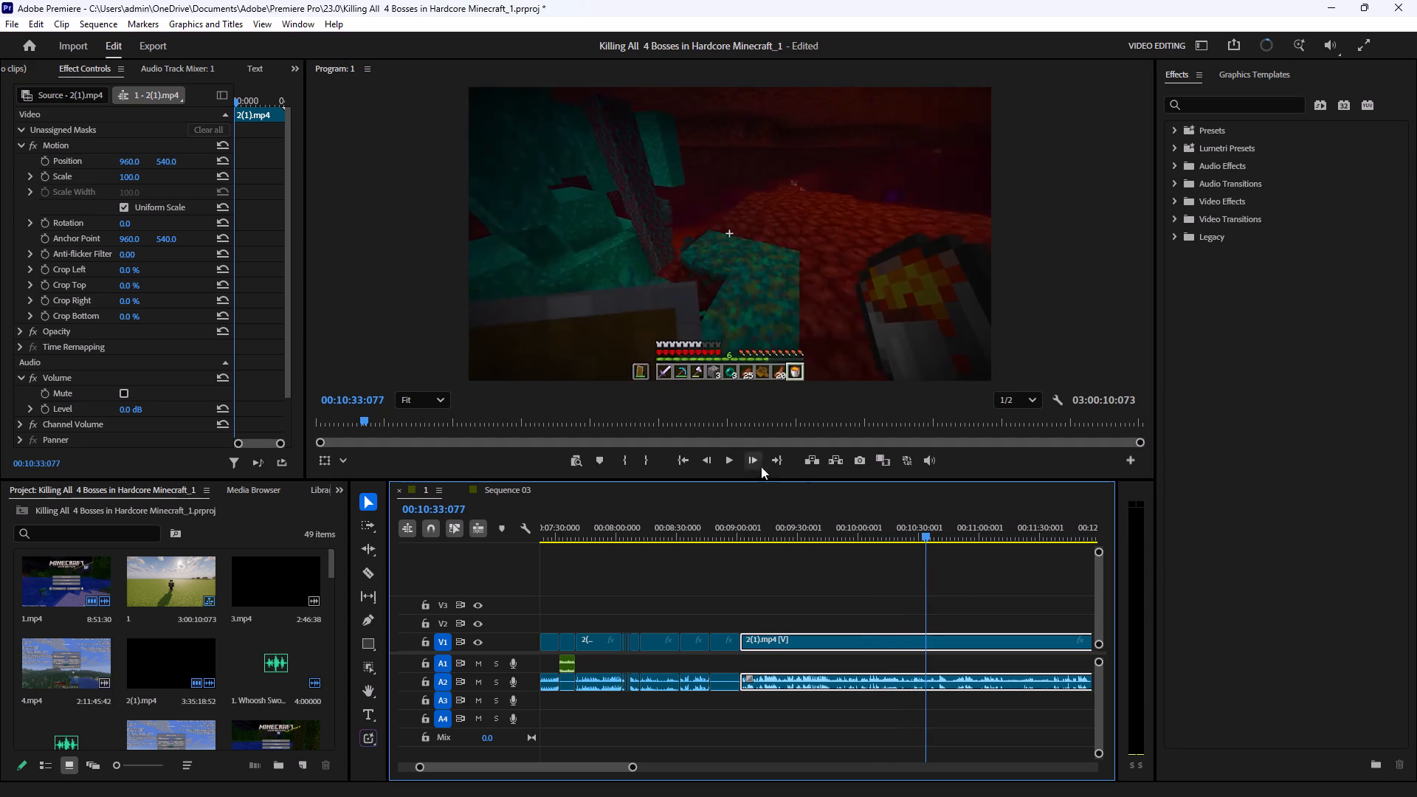
left_click(737, 463)
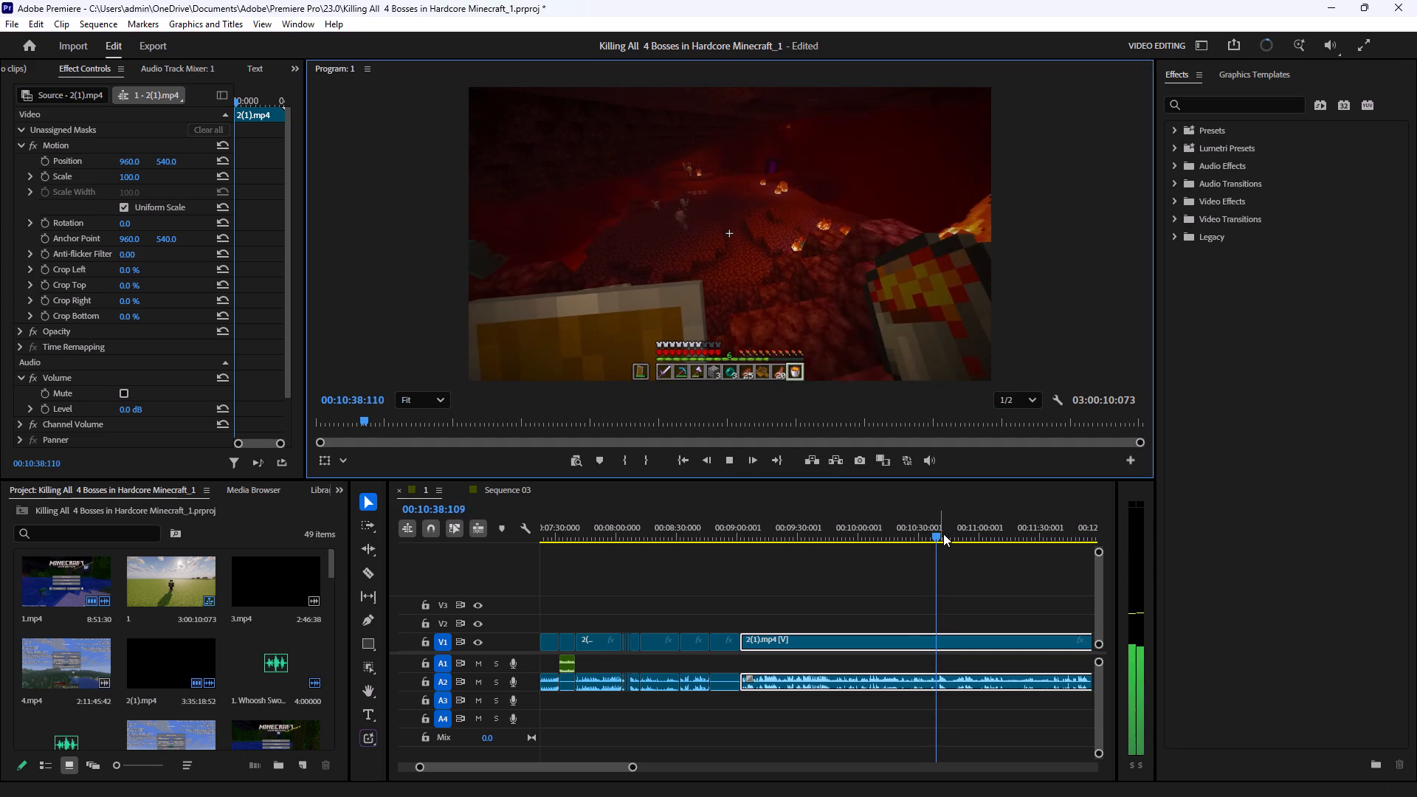
left_click_drag(944, 536, 1031, 542)
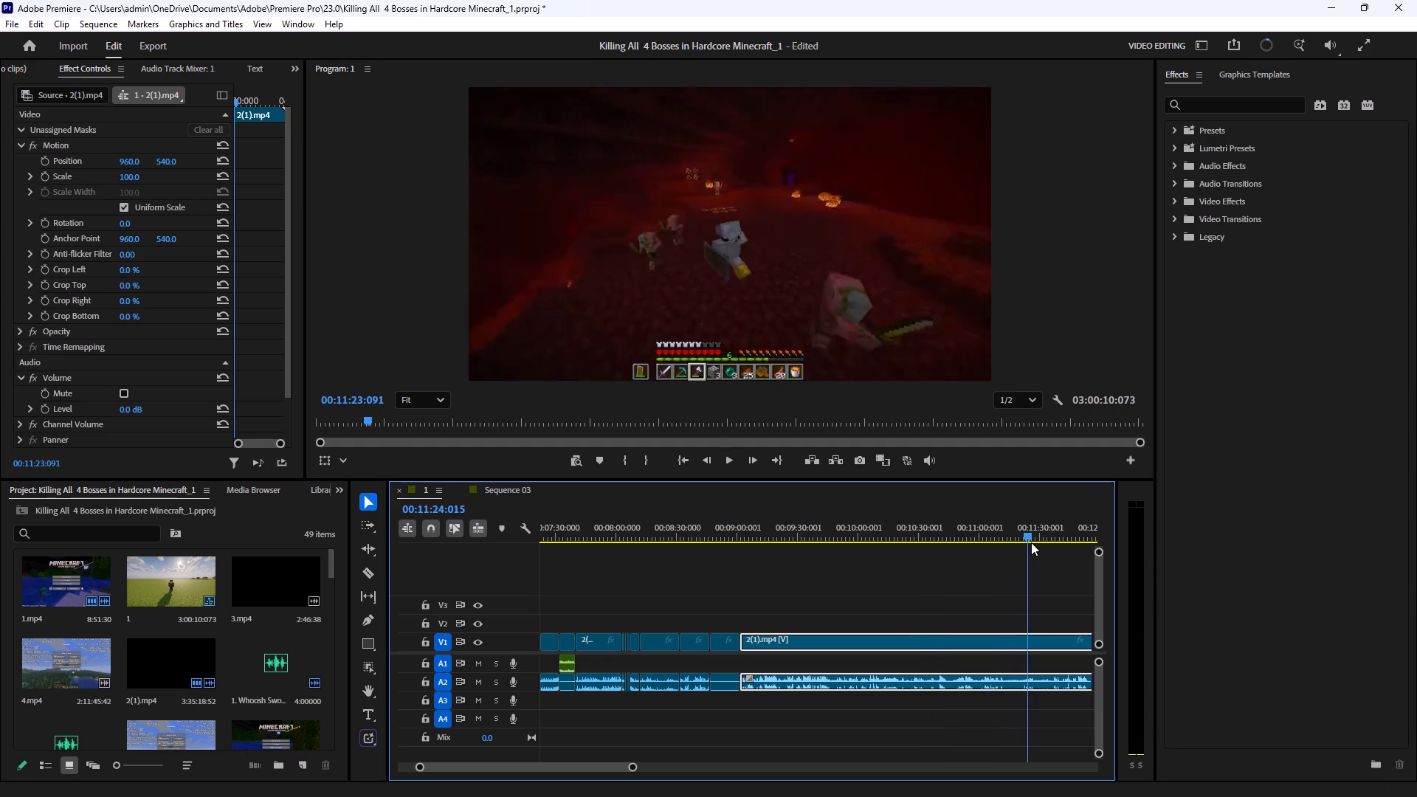
left_click_drag(1031, 542, 985, 545)
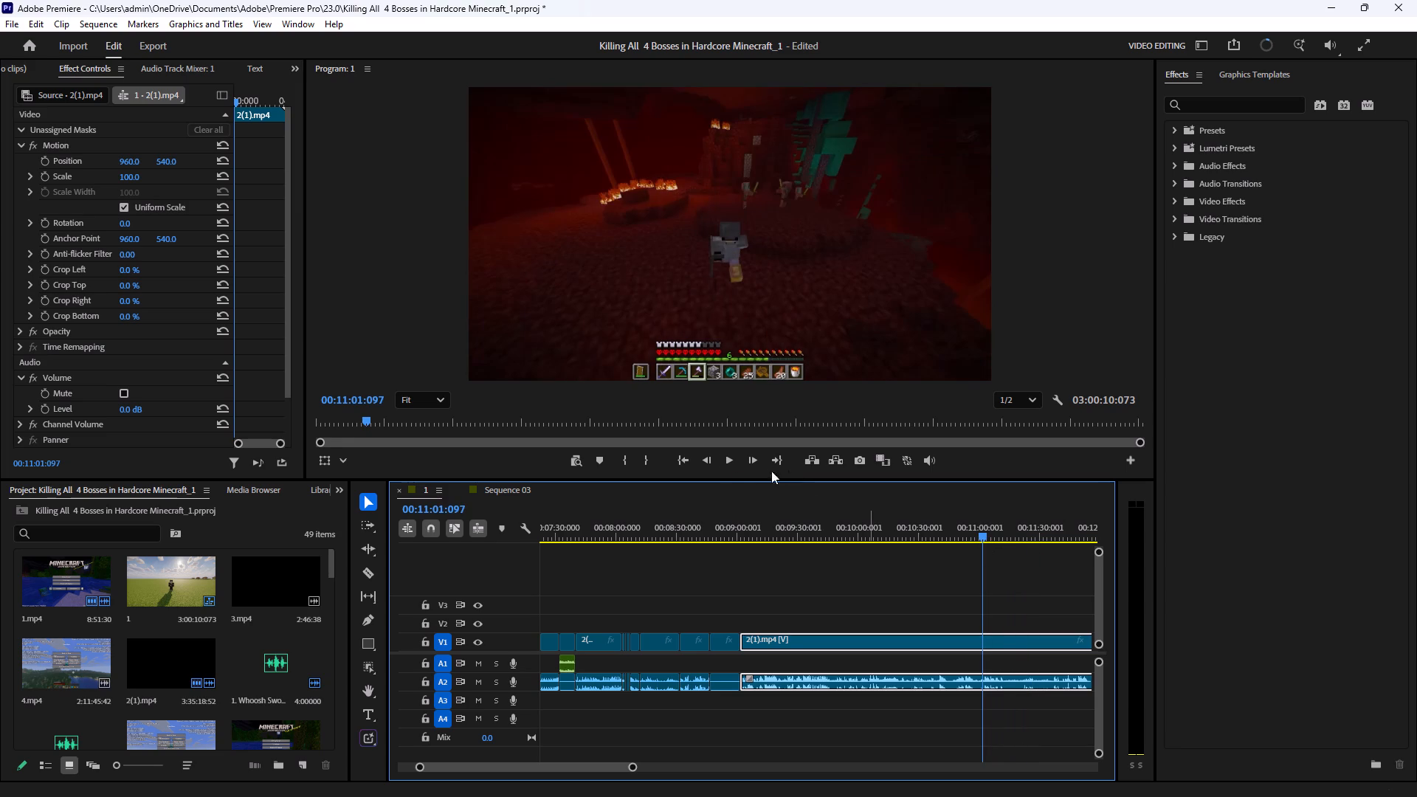
left_click(730, 466)
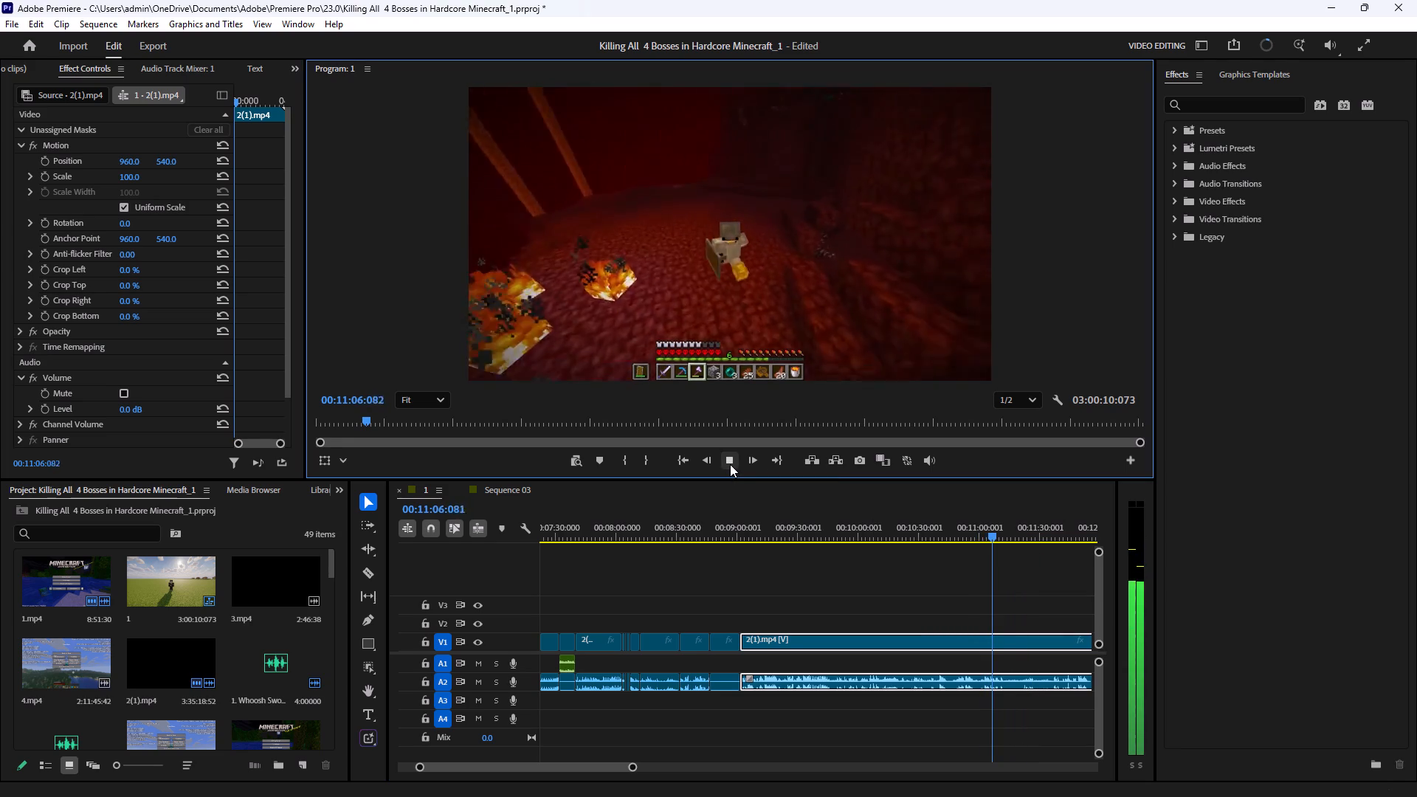
left_click(730, 464)
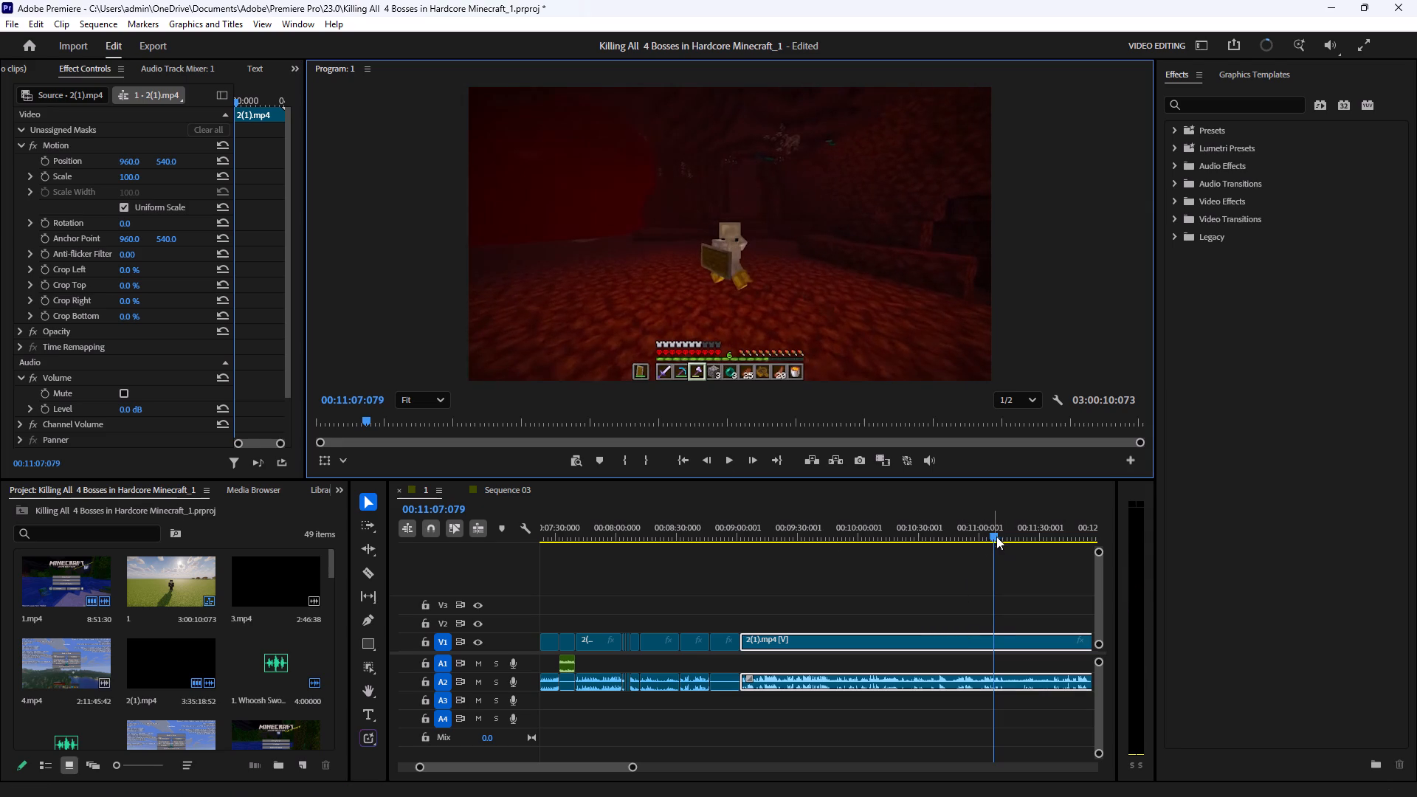
Trim the start of the long Nether clip to 00:10:59:030 and move it back against the muted clip.
left_click_drag(996, 536, 980, 548)
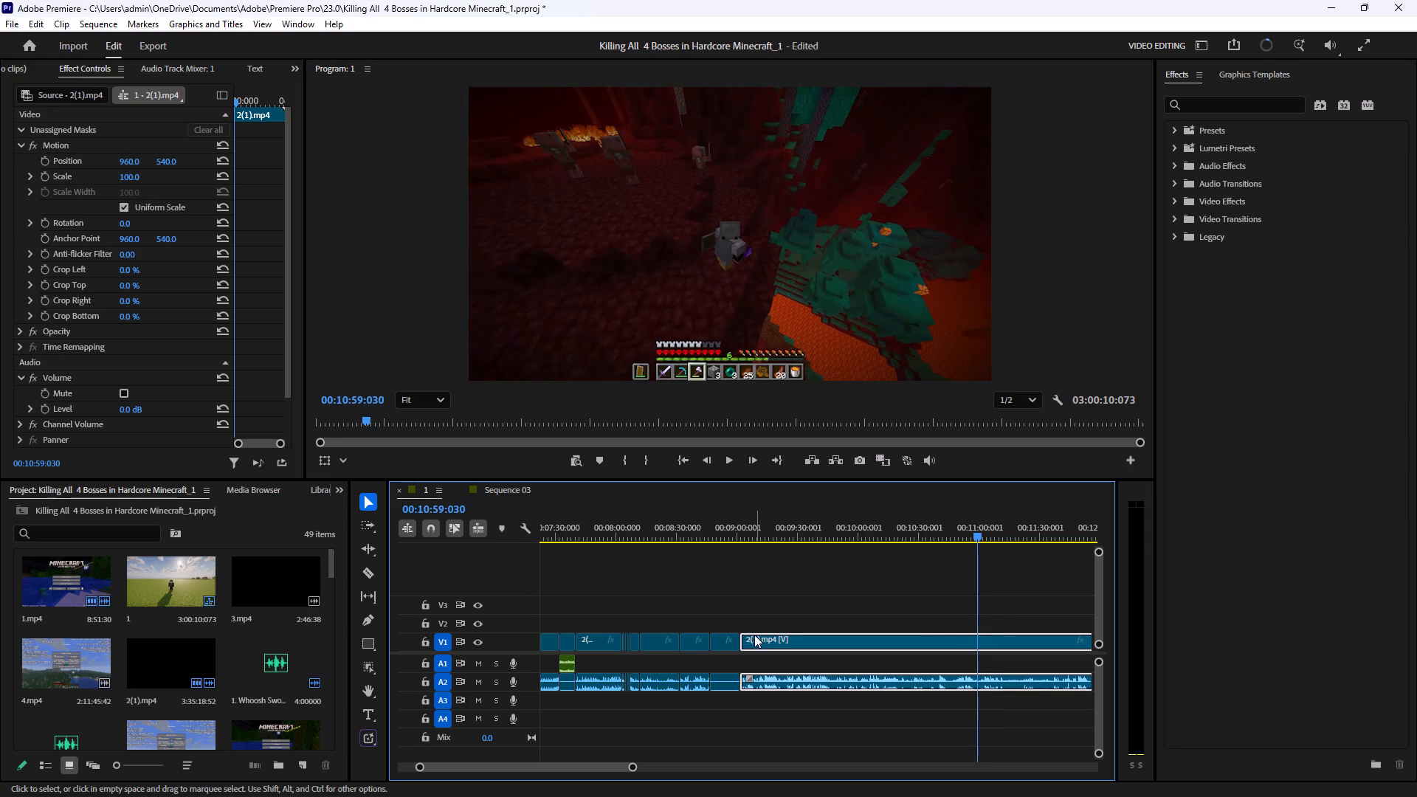
left_click_drag(746, 638, 982, 658)
left_click_drag(1018, 644, 783, 643)
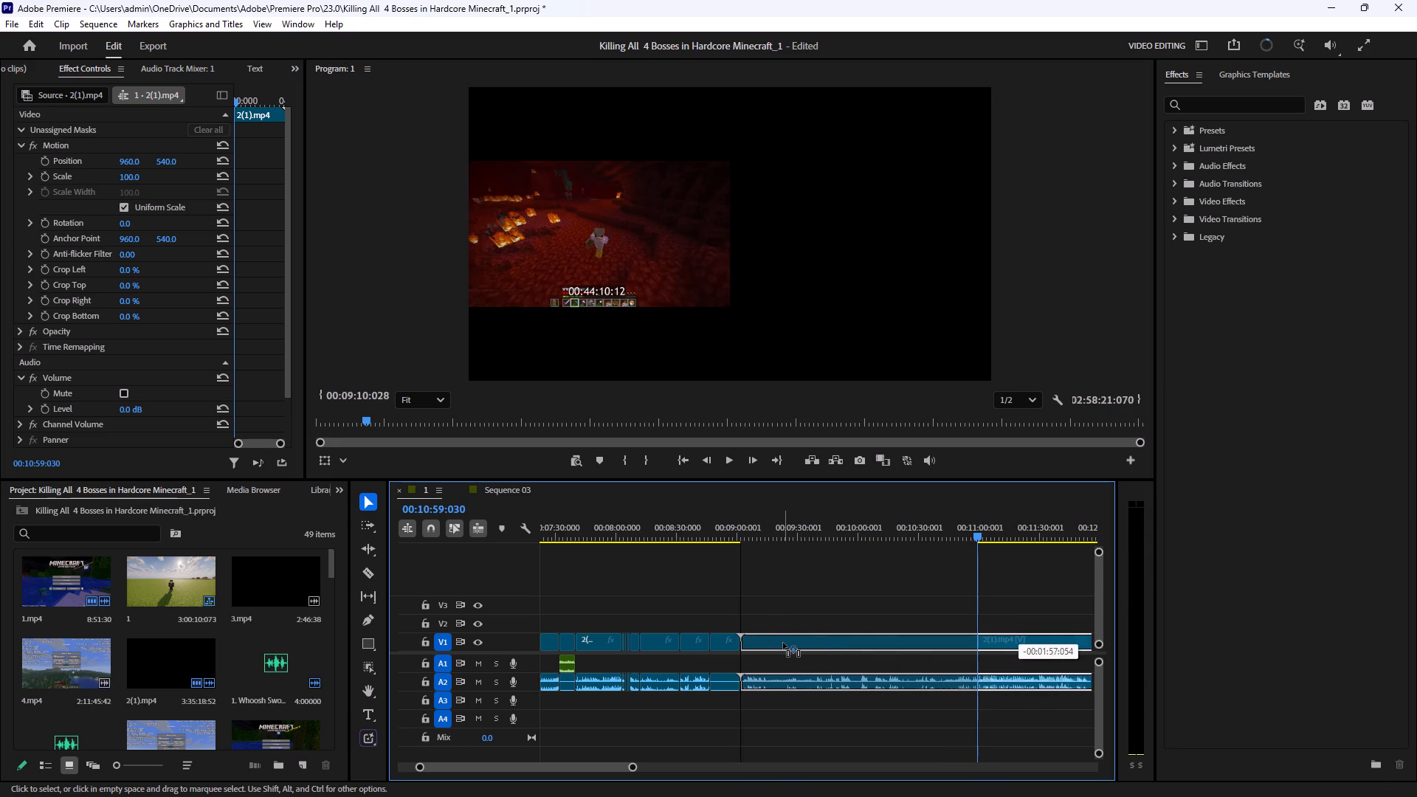
left_click_drag(783, 643, 783, 644)
Play from 00:09:00:043 to review the new join after the muted clip.
left_click(739, 522)
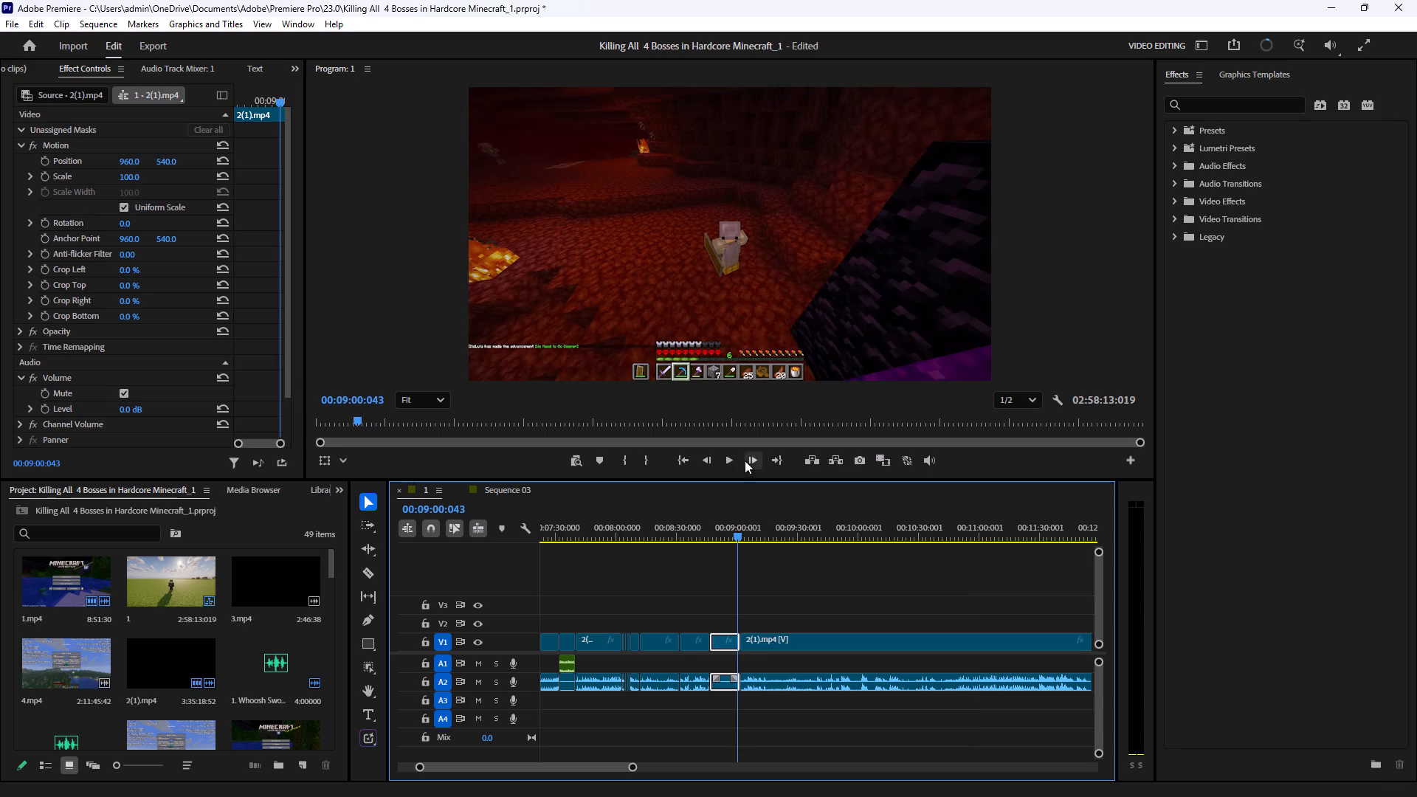
left_click(731, 465)
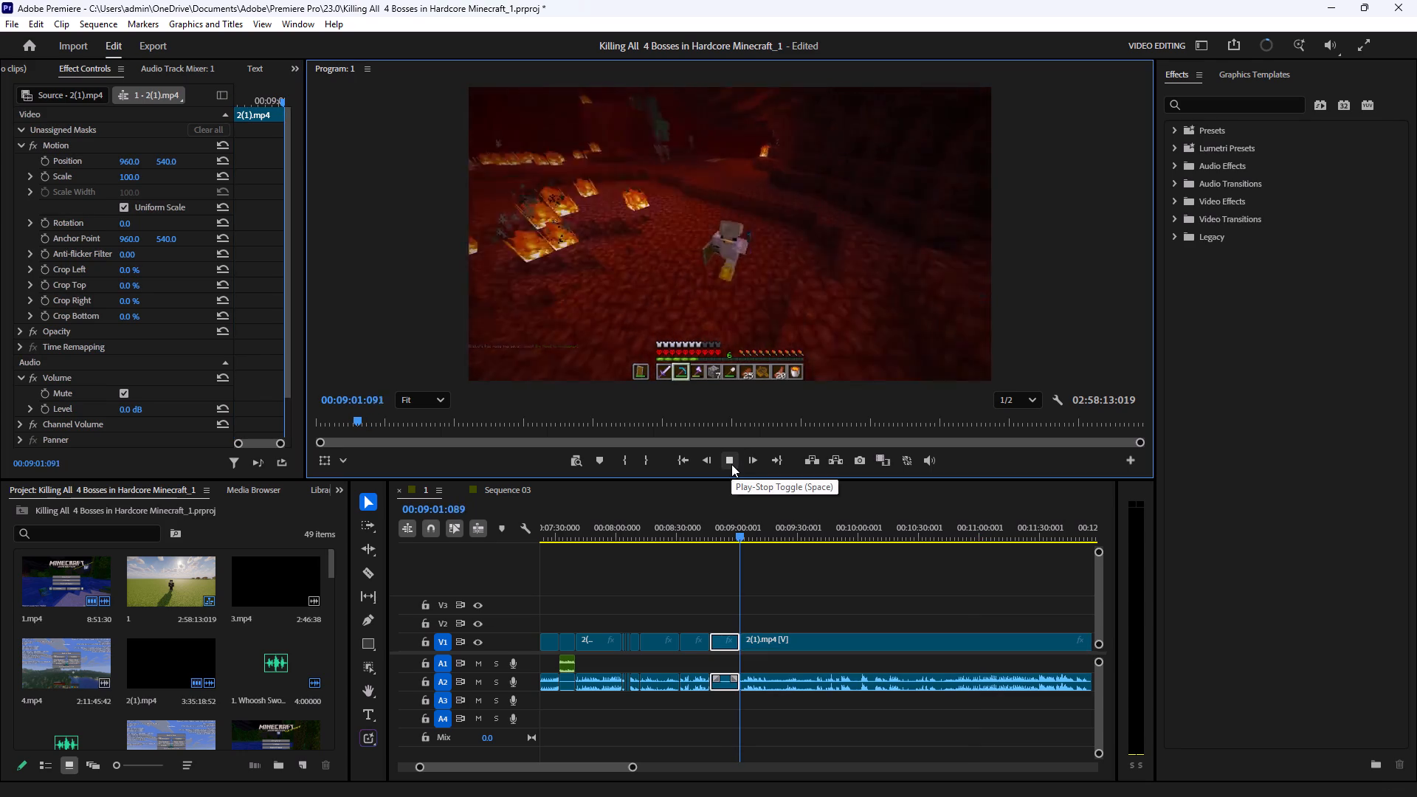
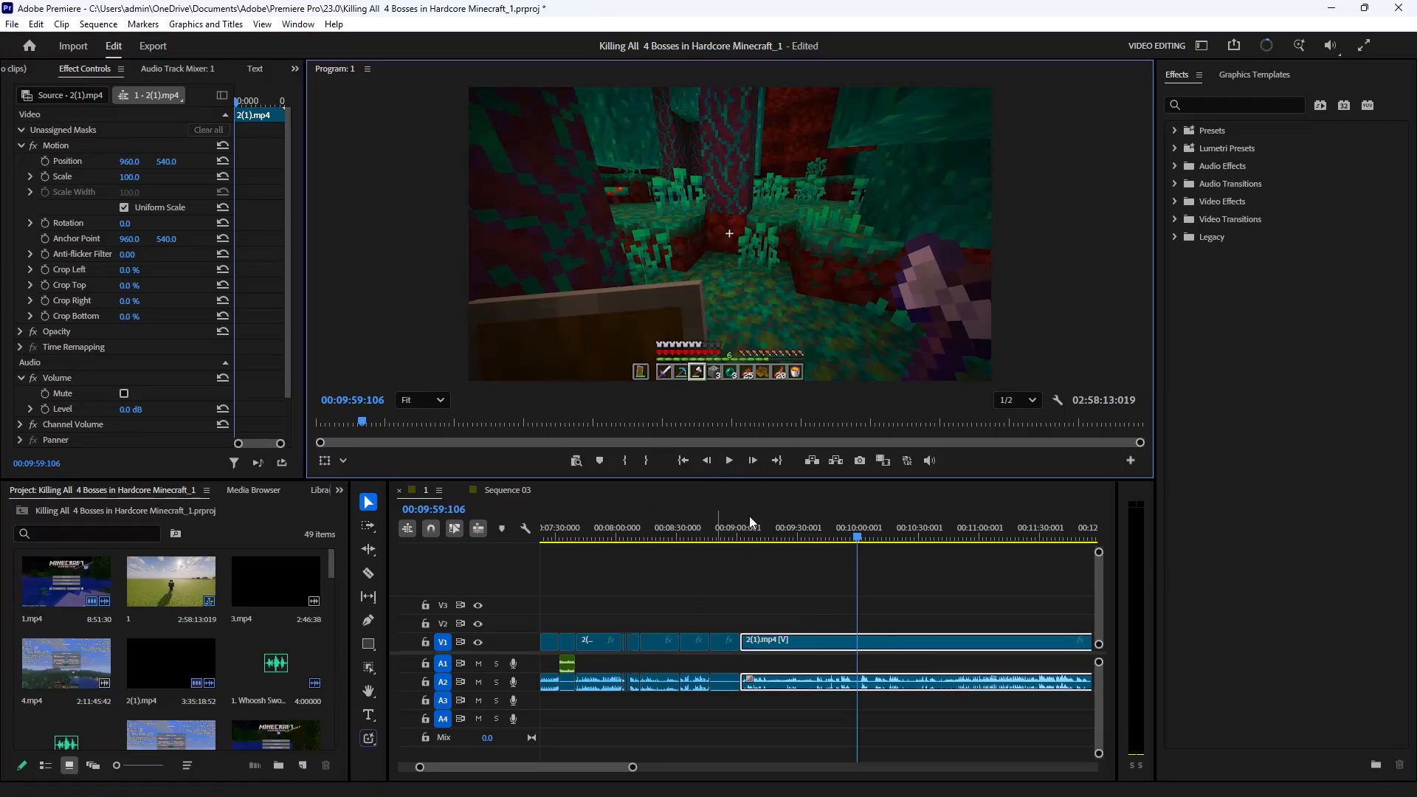
Scrub and play the Nether footage between about 00:09:23 and 00:09:49 to find where the unneeded options-menu part begins.
left_click_drag(801, 533, 785, 539)
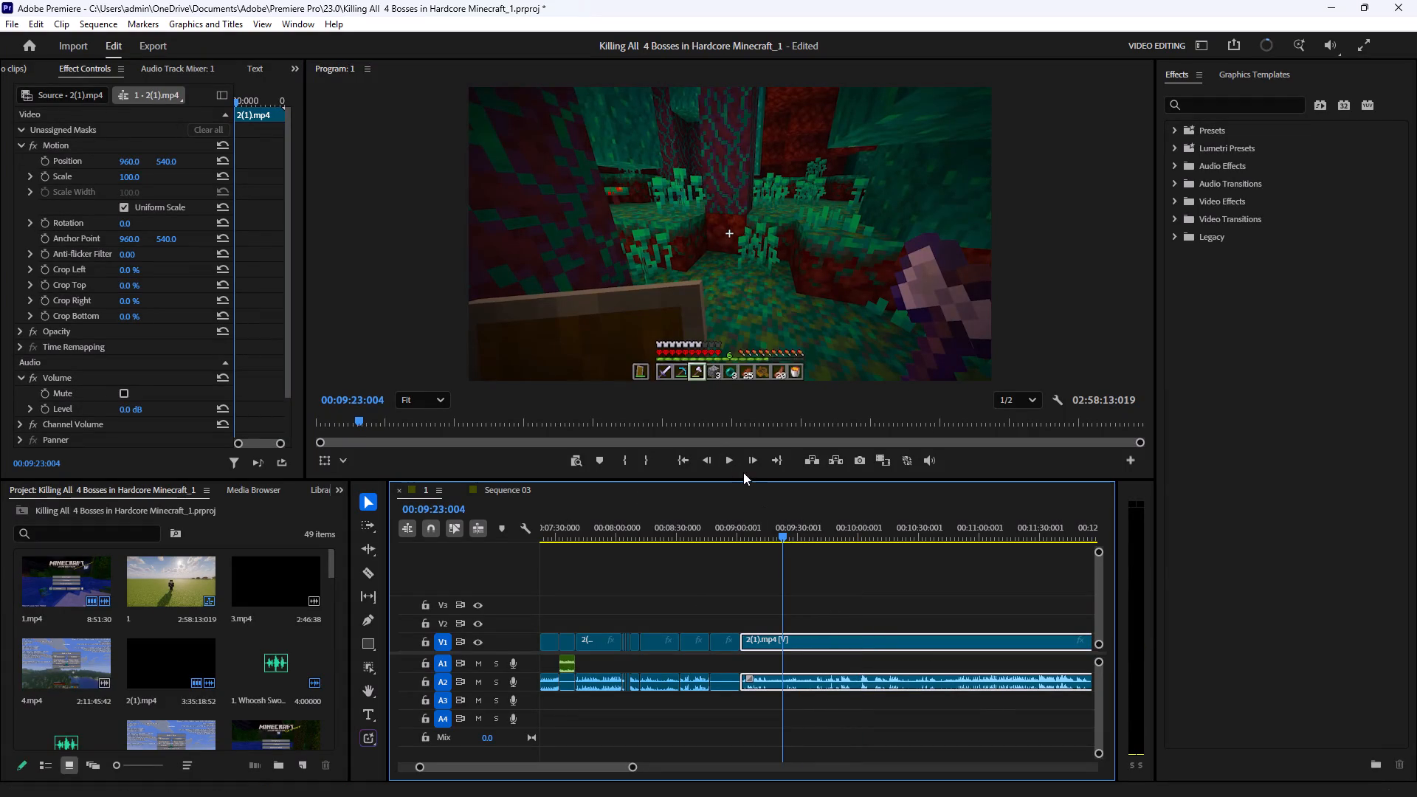
left_click(724, 466)
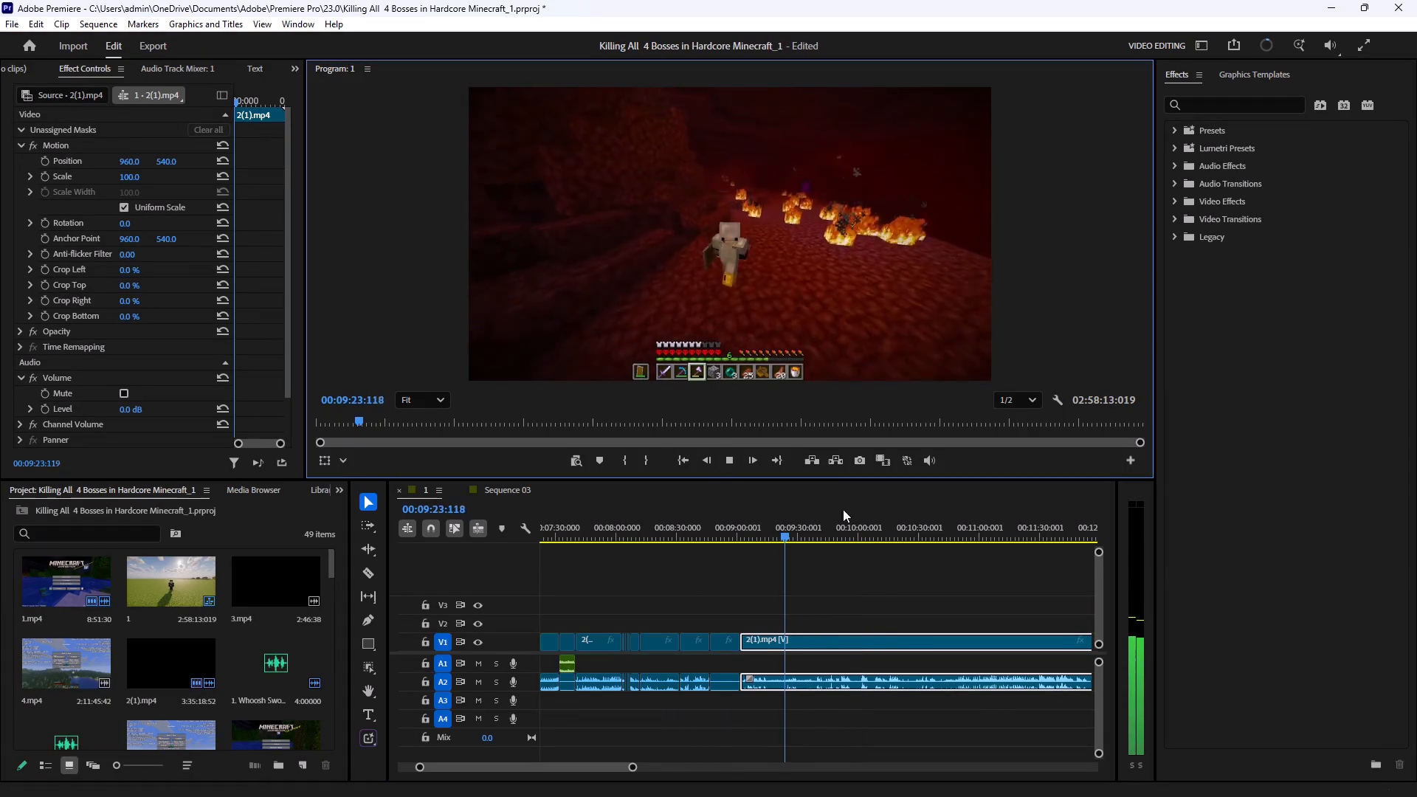
left_click_drag(811, 529, 835, 548)
left_click(726, 463)
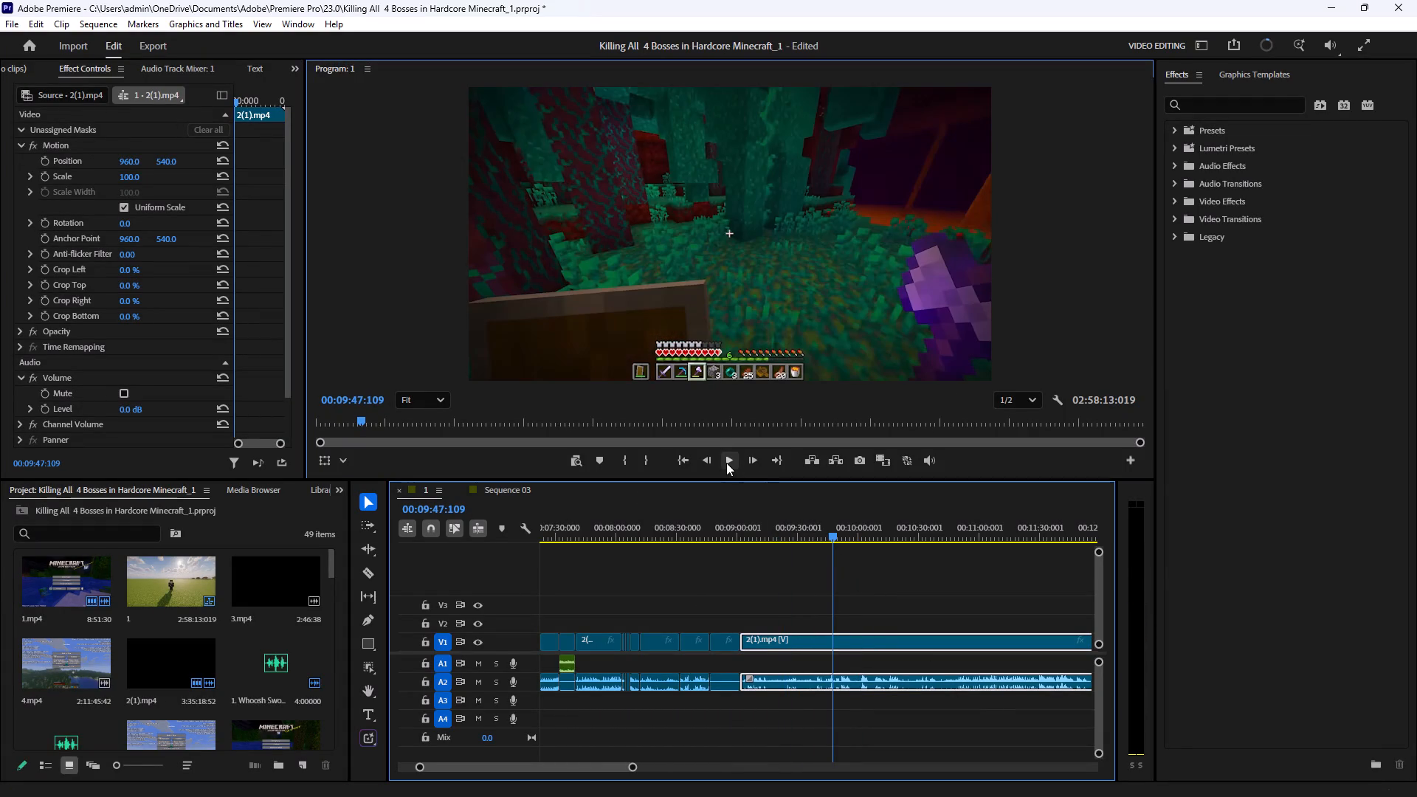
left_click(726, 463)
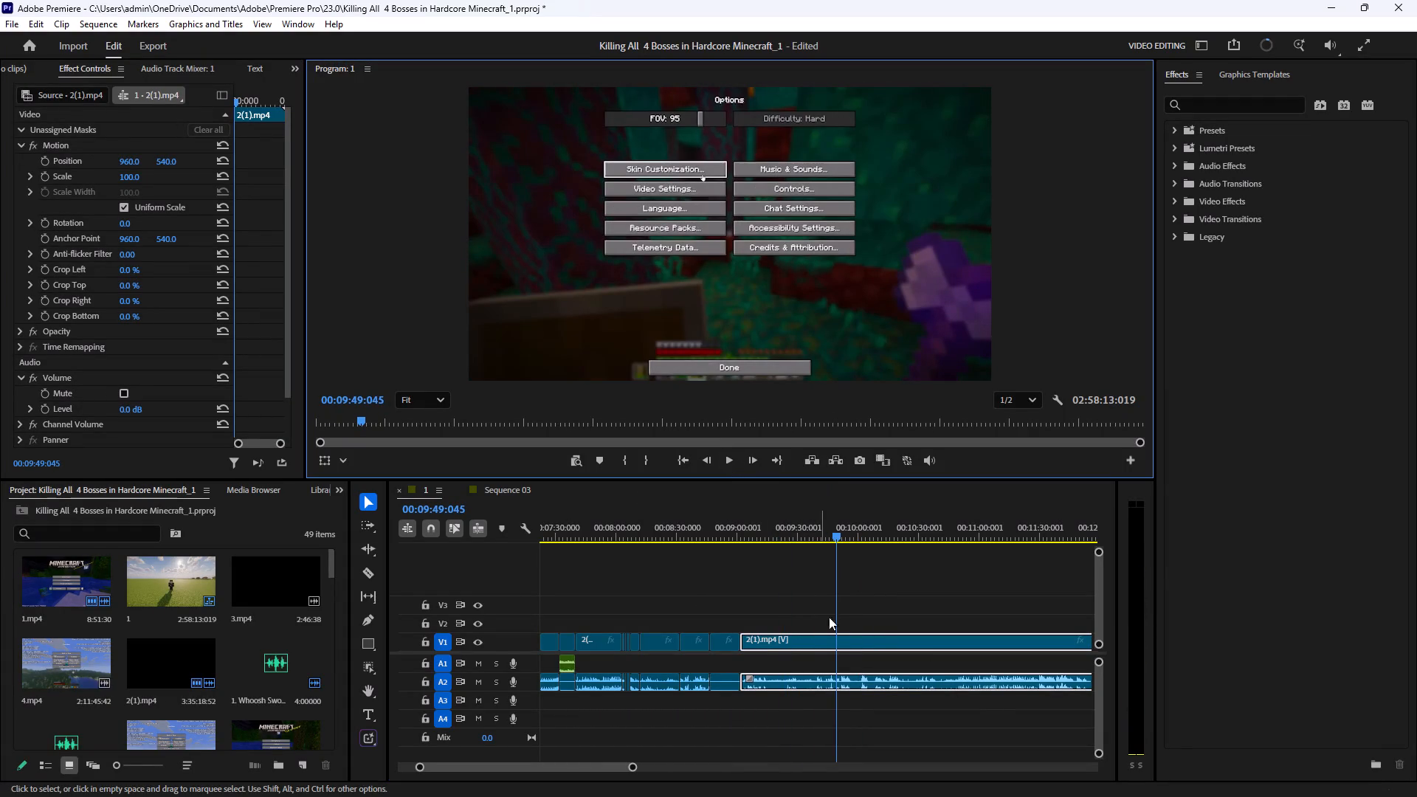
left_click_drag(836, 531, 818, 558)
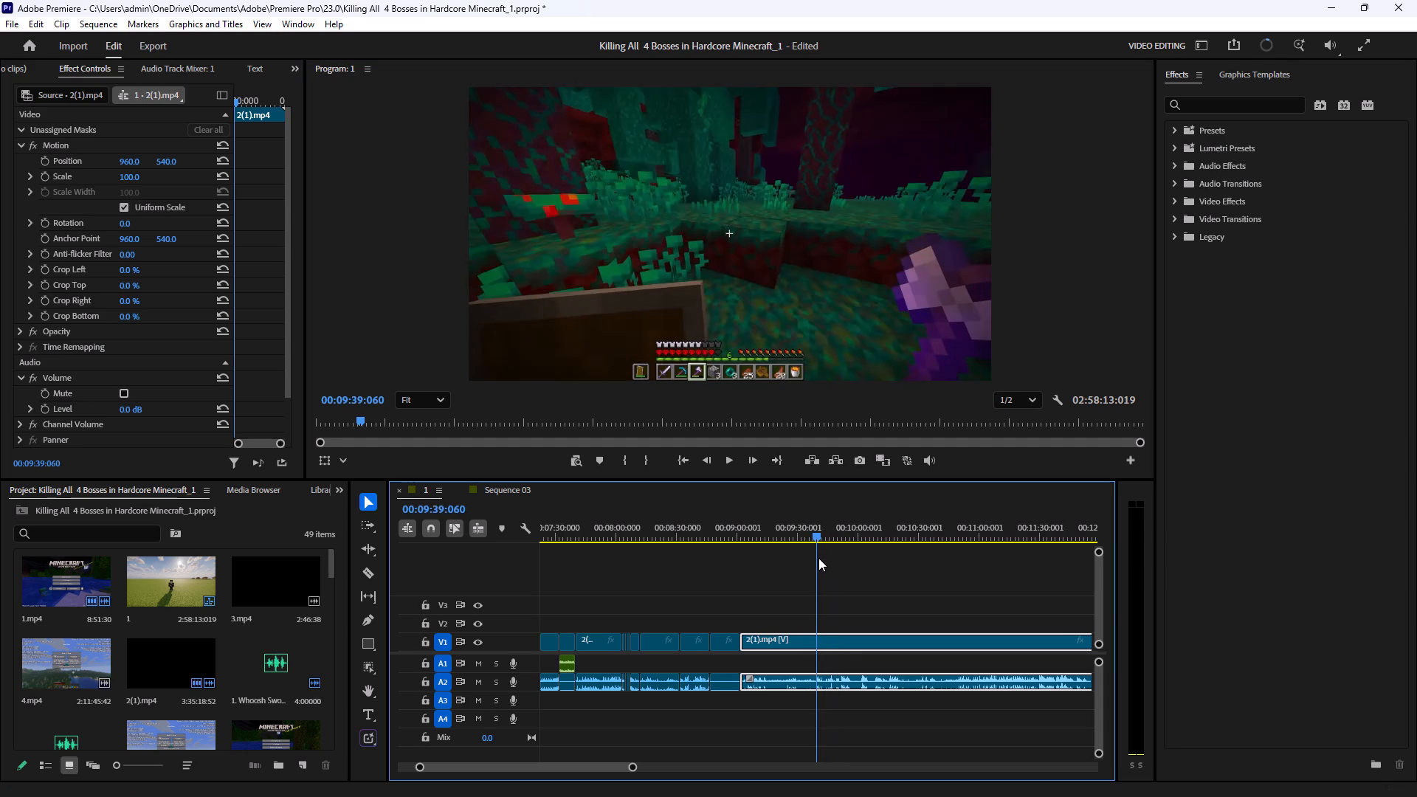
left_click_drag(818, 558, 815, 565)
left_click(728, 461)
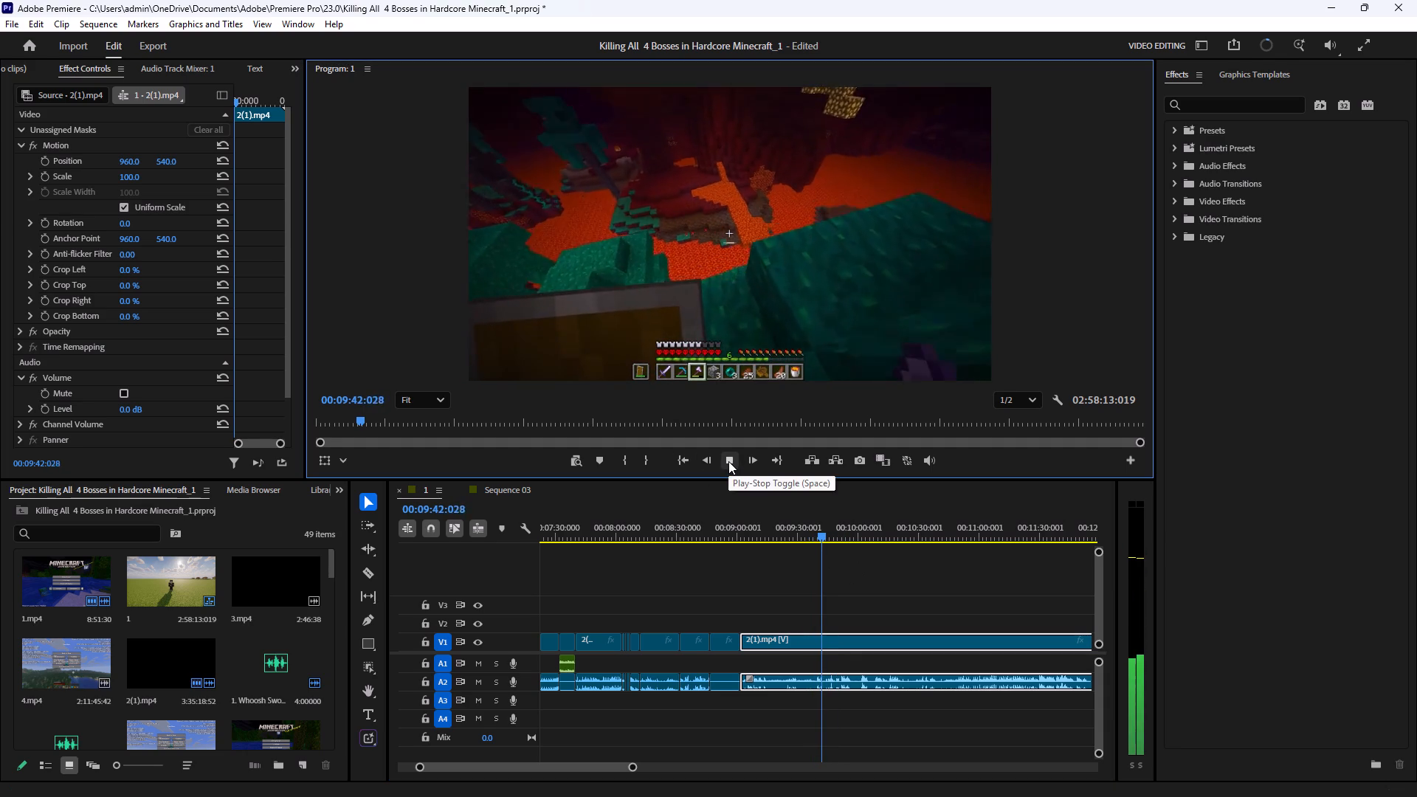
double_click(728, 461)
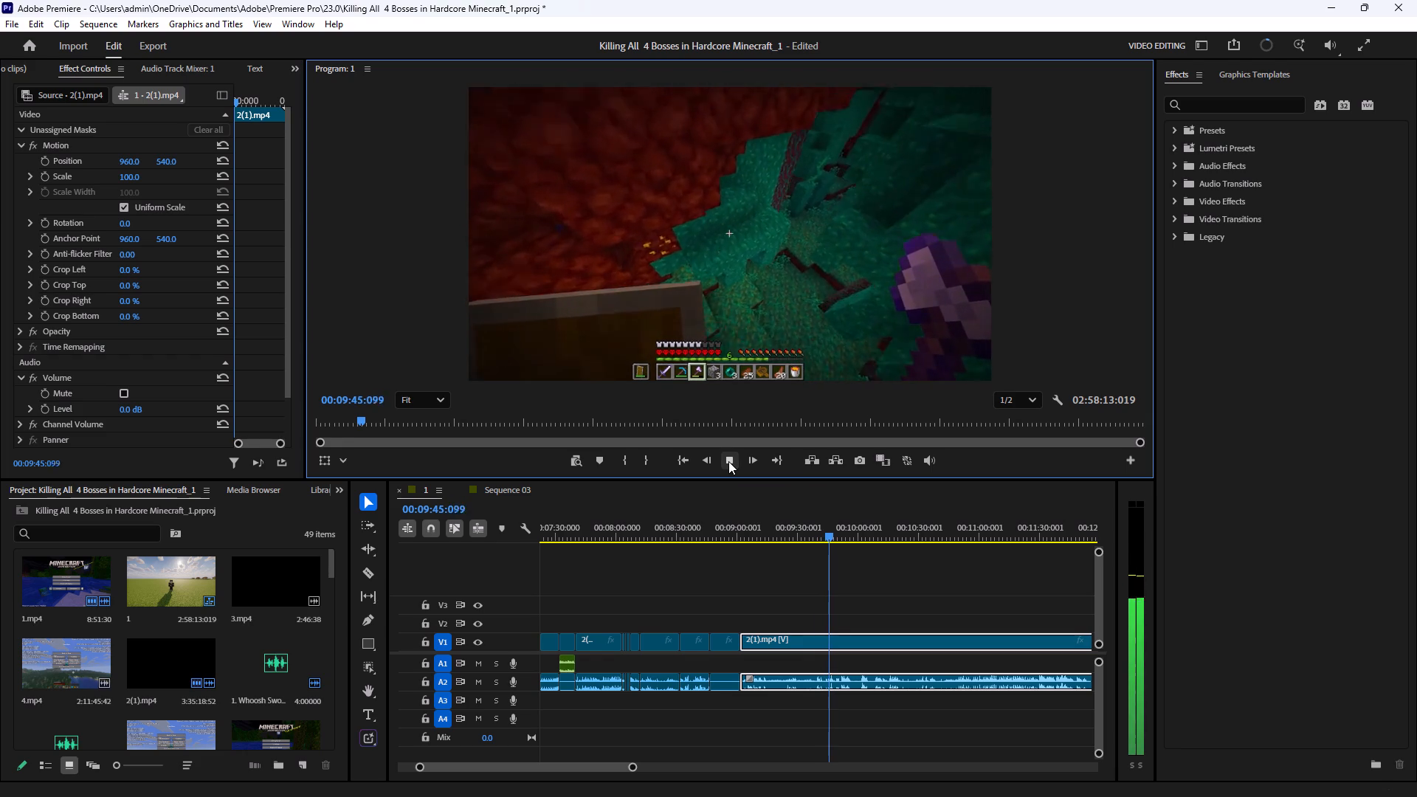
left_click(728, 461)
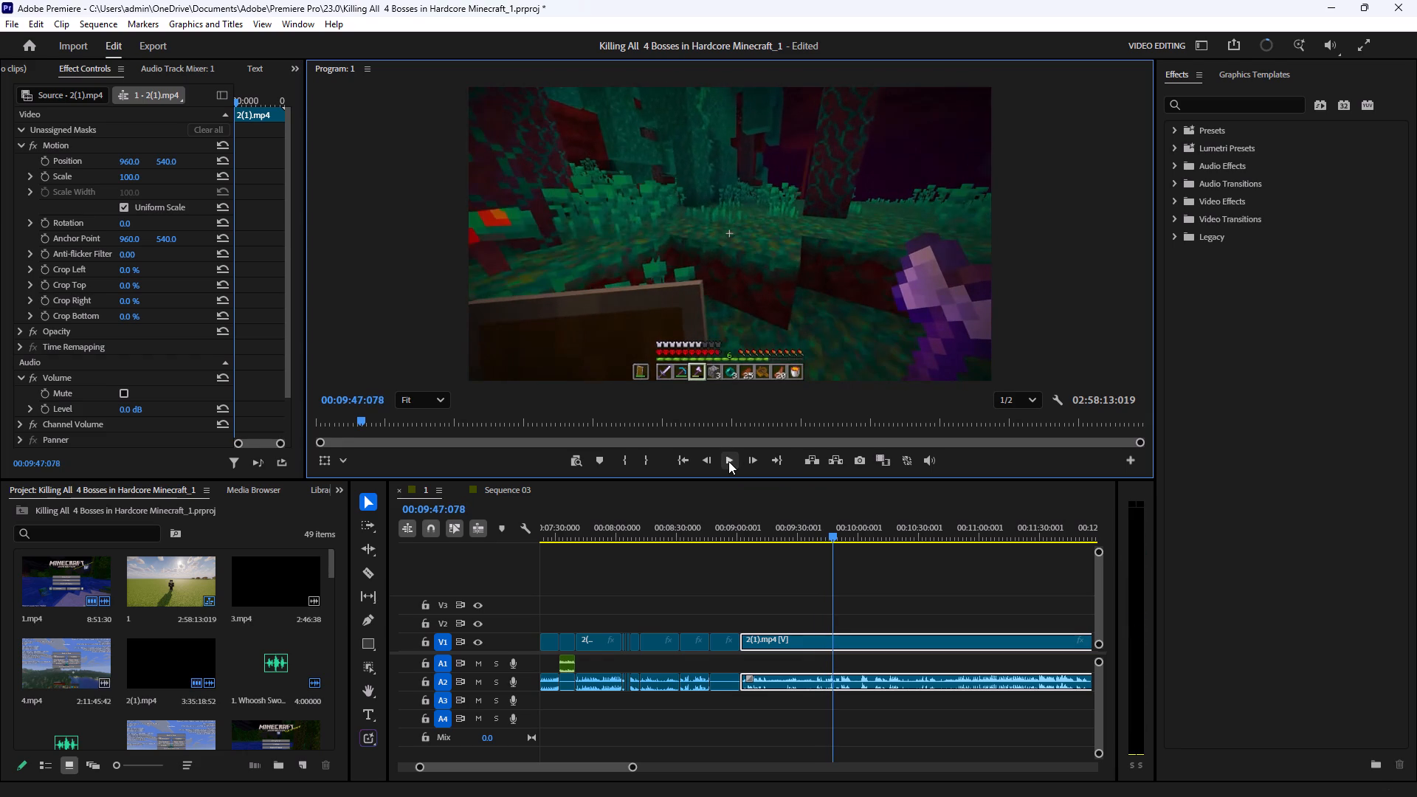
Split the long Nether clip and its audio at 00:09:48:064, just before the game's options menu opens.
left_click(728, 461)
left_click(728, 461)
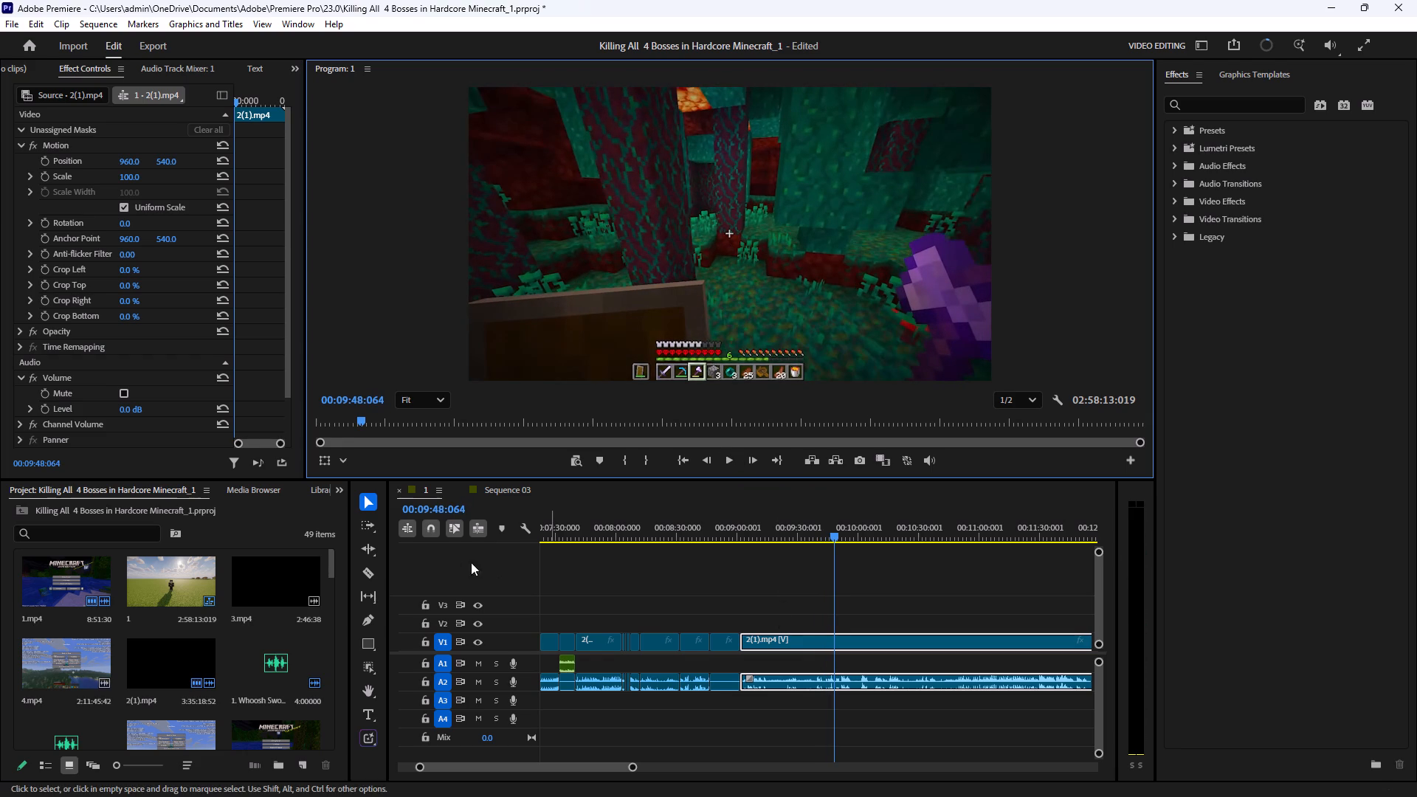
left_click(366, 567)
left_click(837, 638)
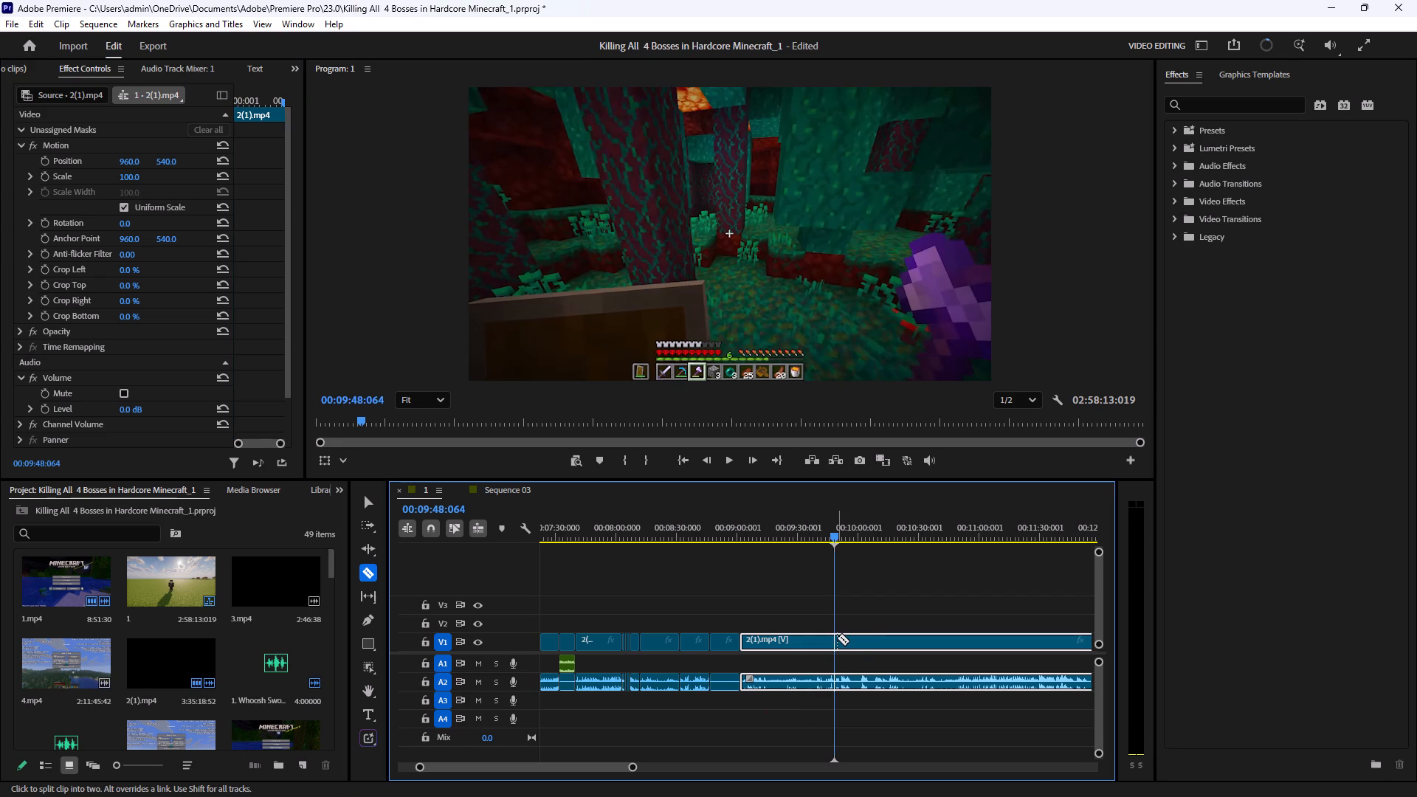
left_click(368, 491)
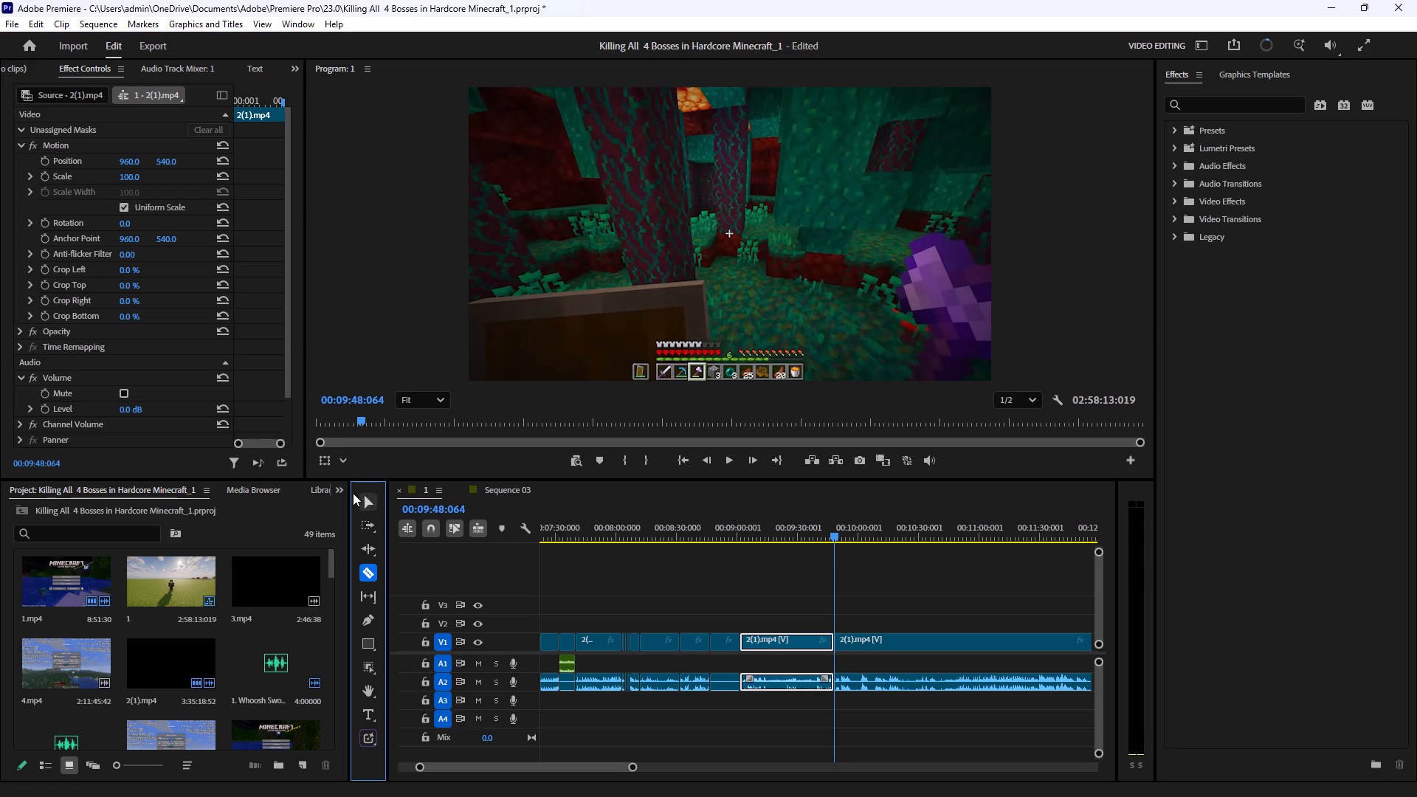
left_click(362, 497)
Scrub and play the footage after the new cut, up to about 00:11:03, to find where the unneeded menu and inventory part ends.
left_click_drag(839, 538, 864, 544)
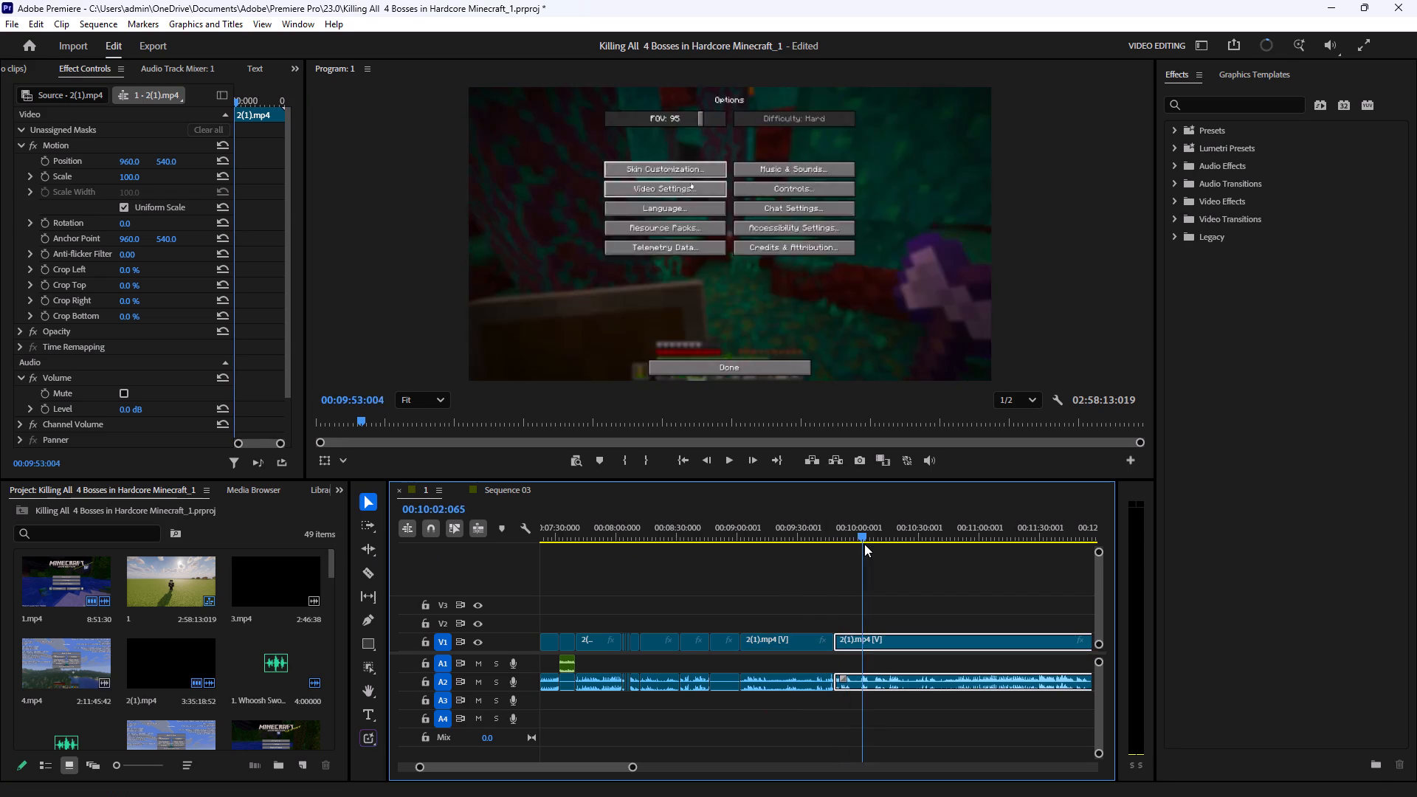
left_click_drag(864, 544, 902, 544)
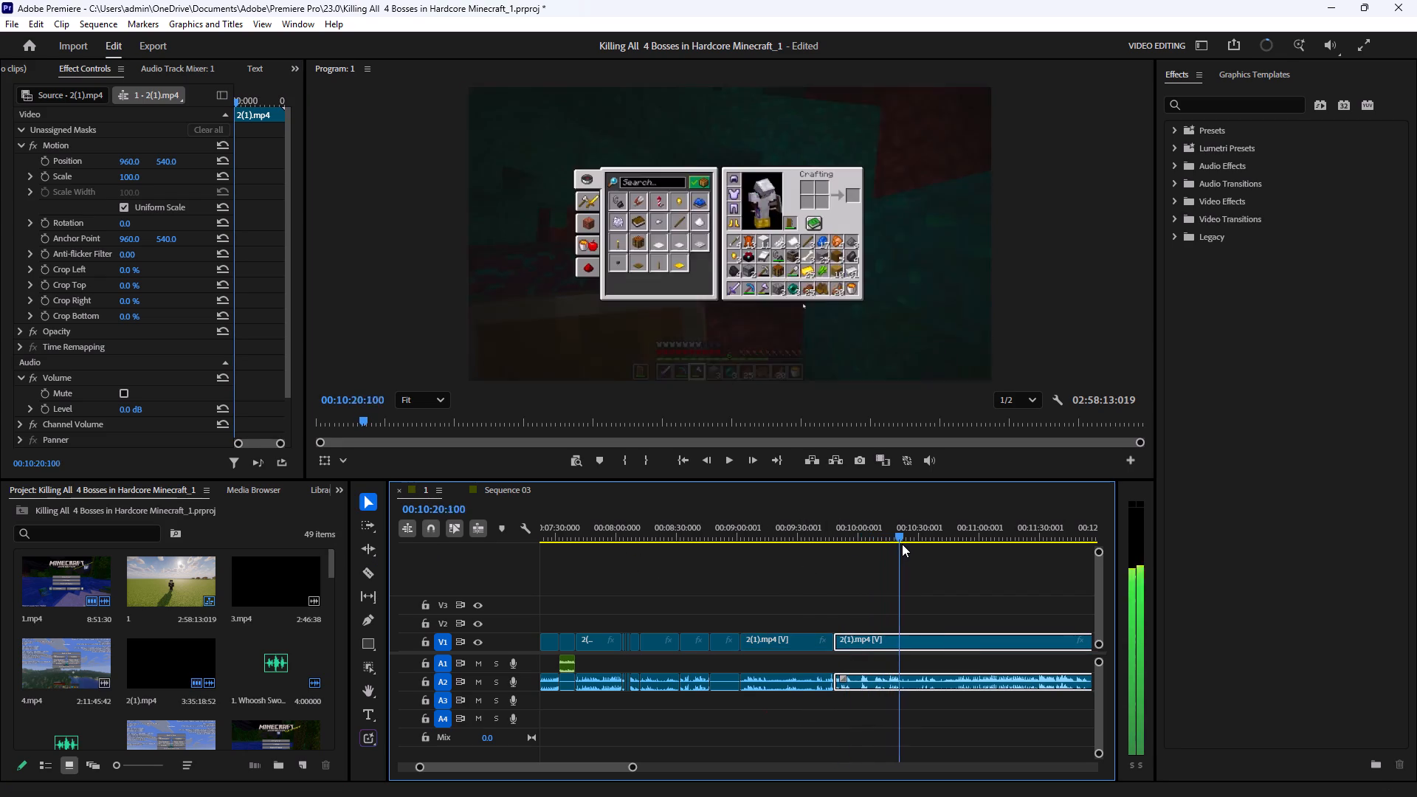
left_click_drag(902, 544, 942, 545)
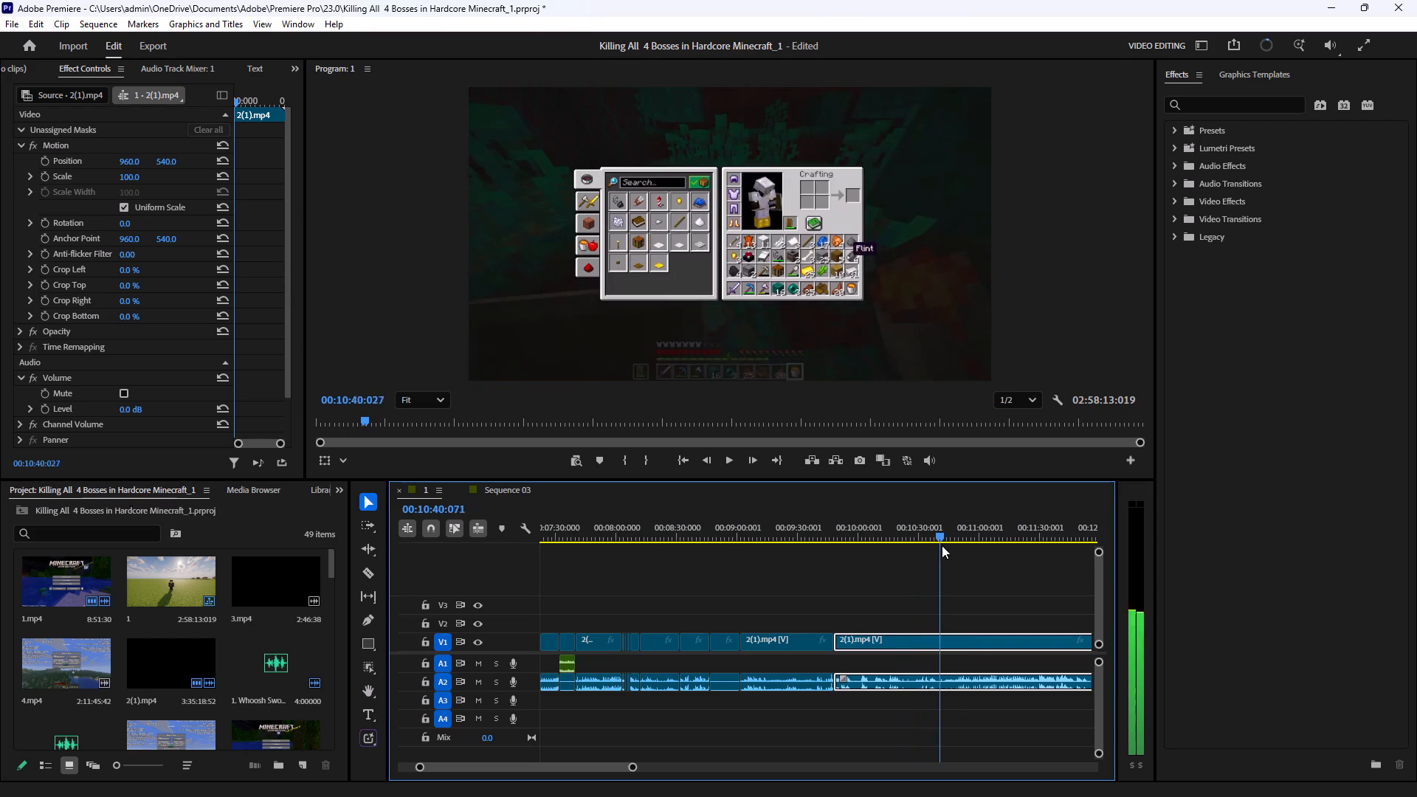
left_click_drag(942, 545, 986, 547)
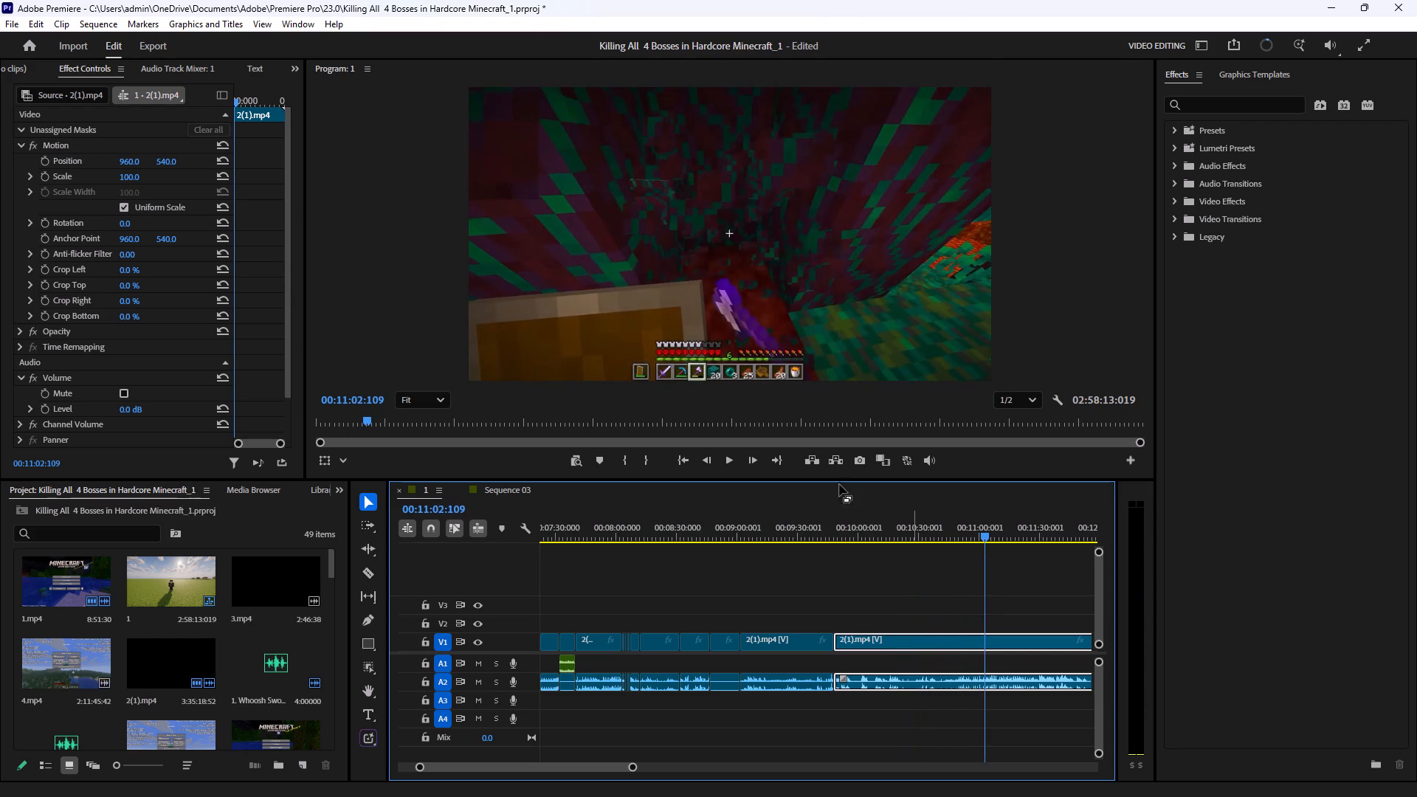
left_click(737, 455)
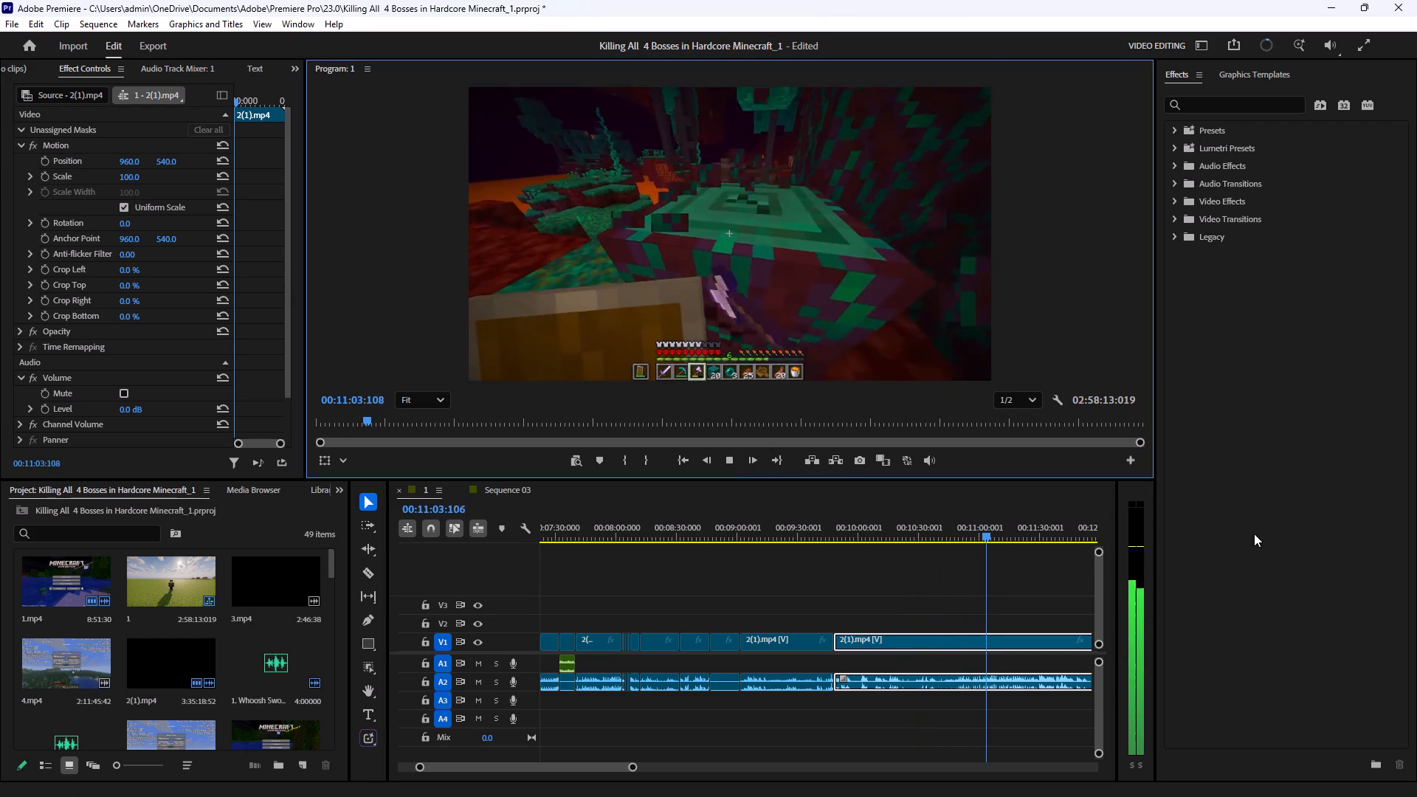
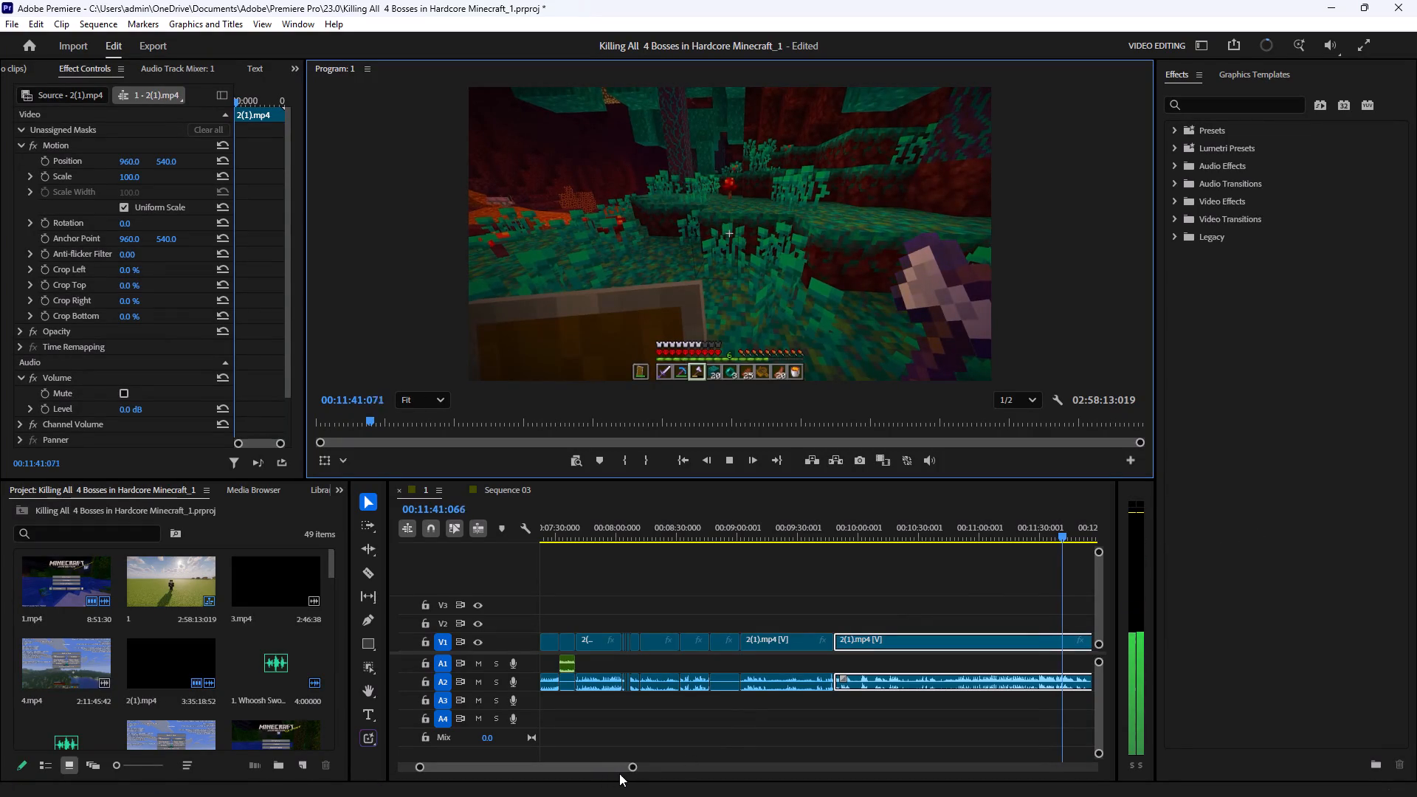
Scrub and play the Nether footage between about 00:11:12 and 00:12:15 to find where the unneeded part ends.
left_click_drag(1070, 534, 1098, 545)
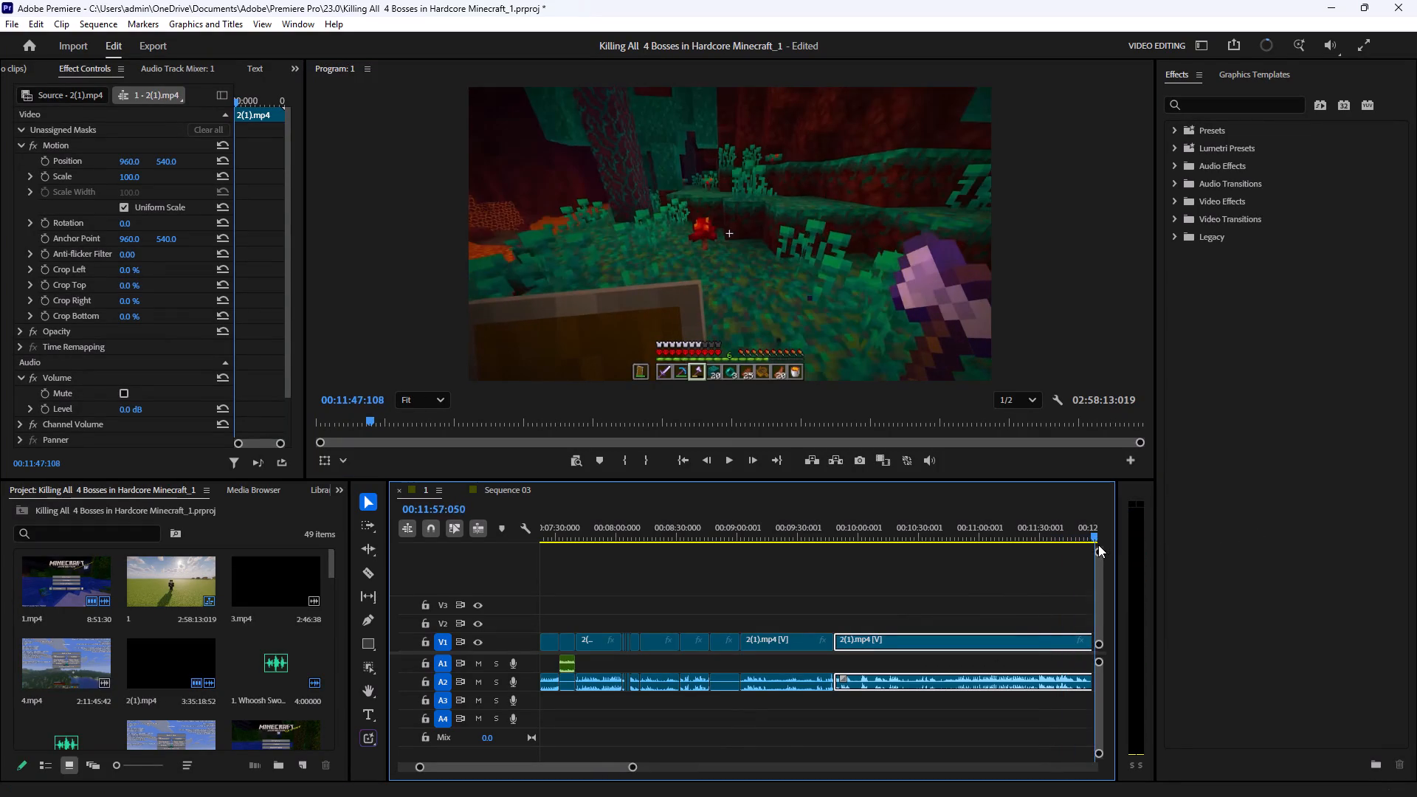
left_click_drag(1098, 545, 654, 508)
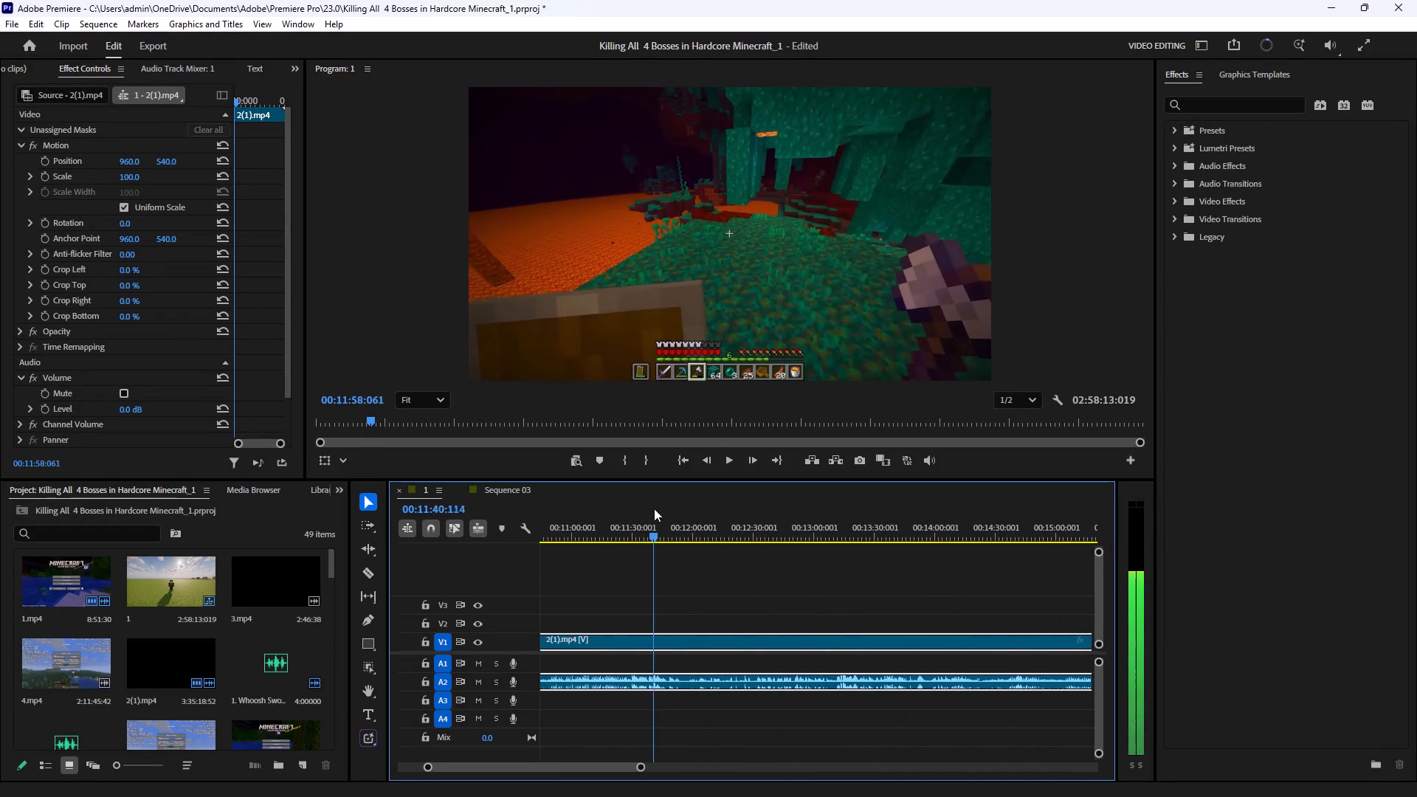
left_click_drag(654, 508, 599, 513)
left_click(710, 457)
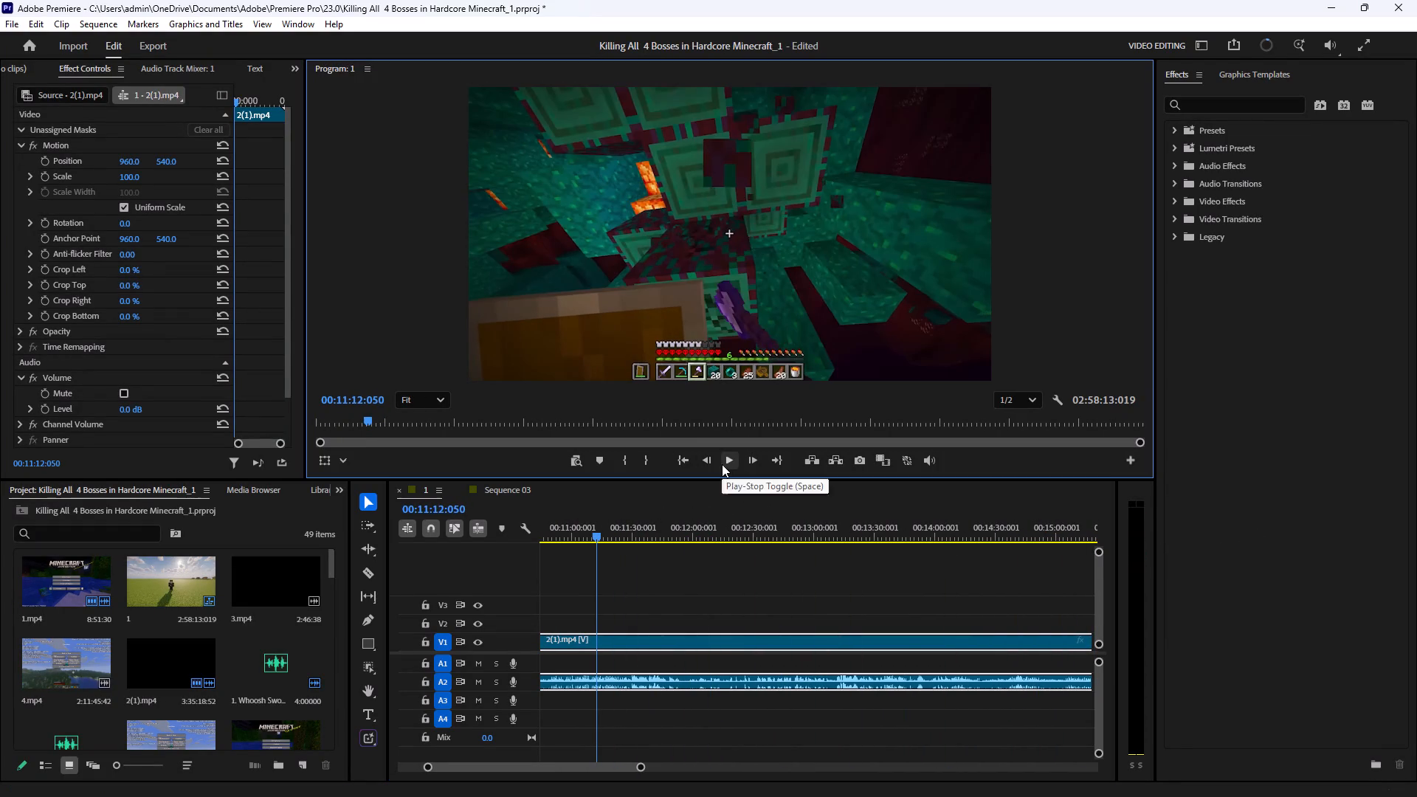
left_click(733, 463)
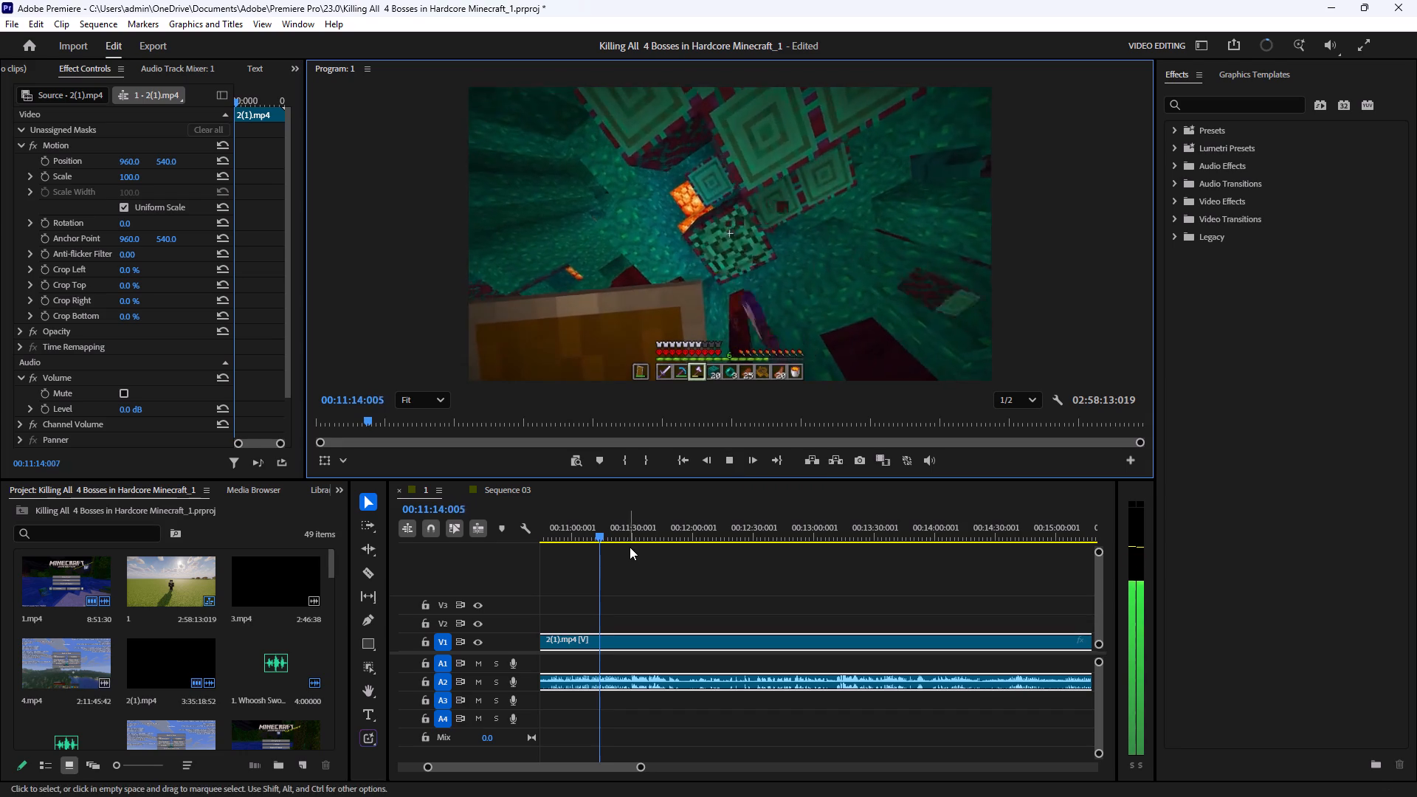
left_click_drag(621, 536, 656, 541)
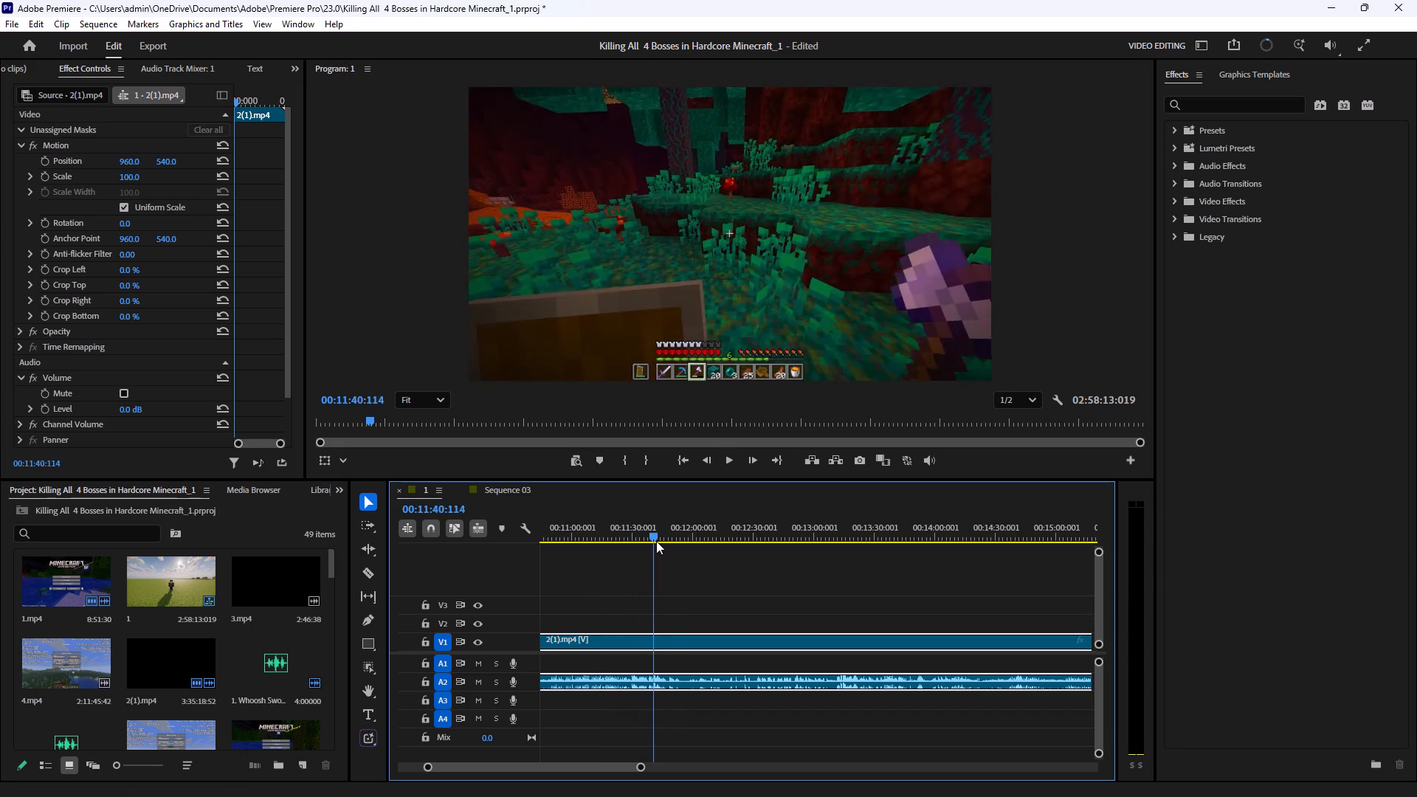
left_click_drag(656, 541, 688, 547)
left_click(730, 467)
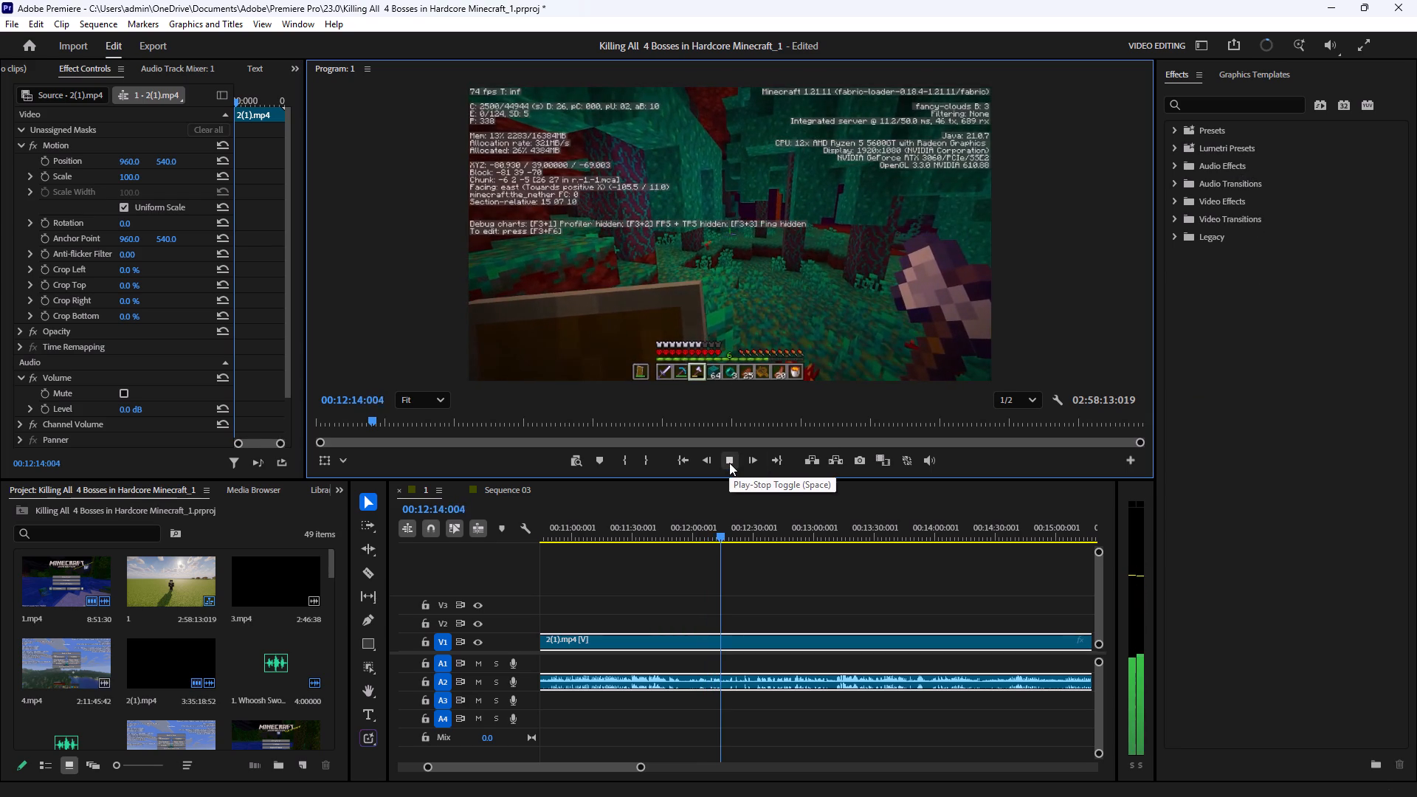
left_click(729, 463)
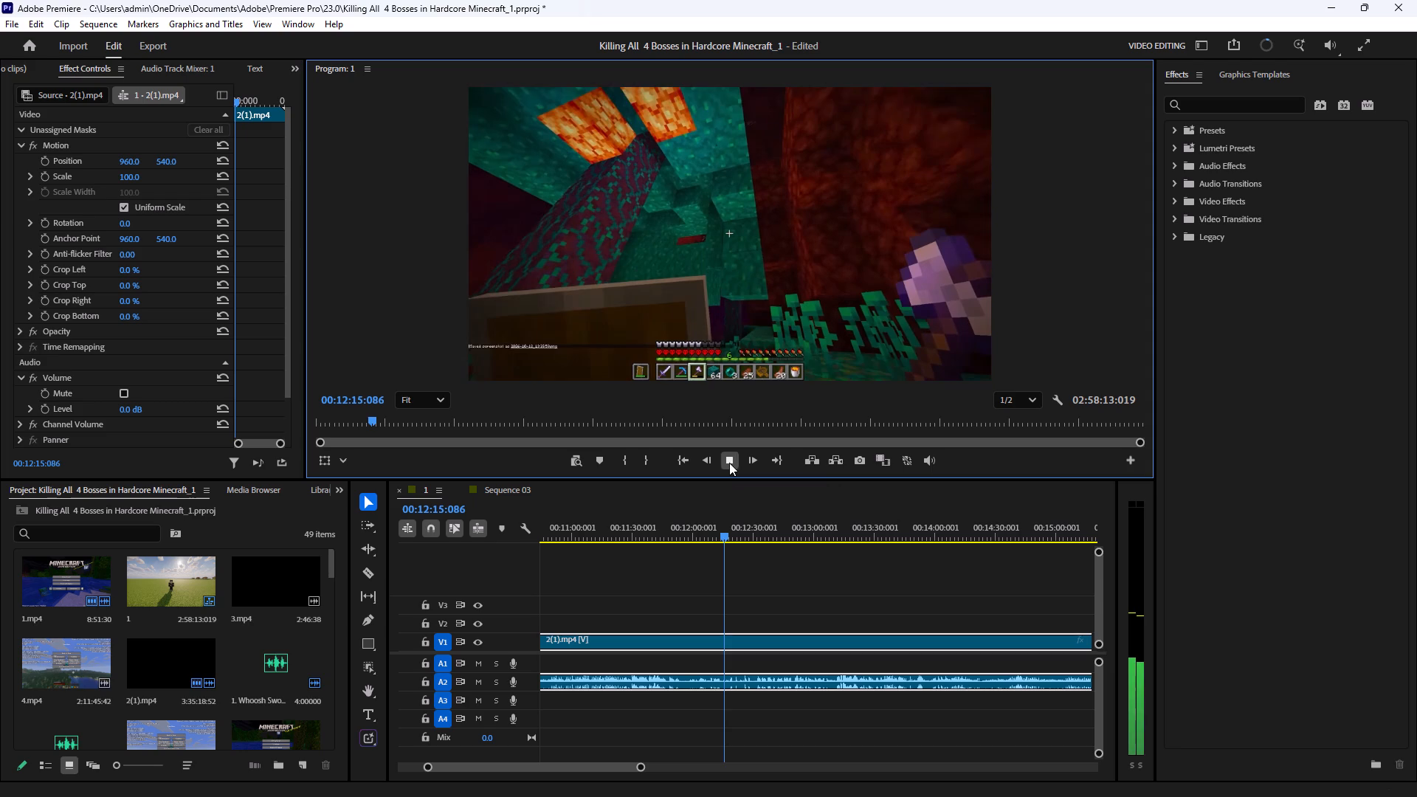
Split the Nether clip at 00:12:15:087, delete the unneeded segment before it with its audio, and close the resulting gap.
left_click(368, 571)
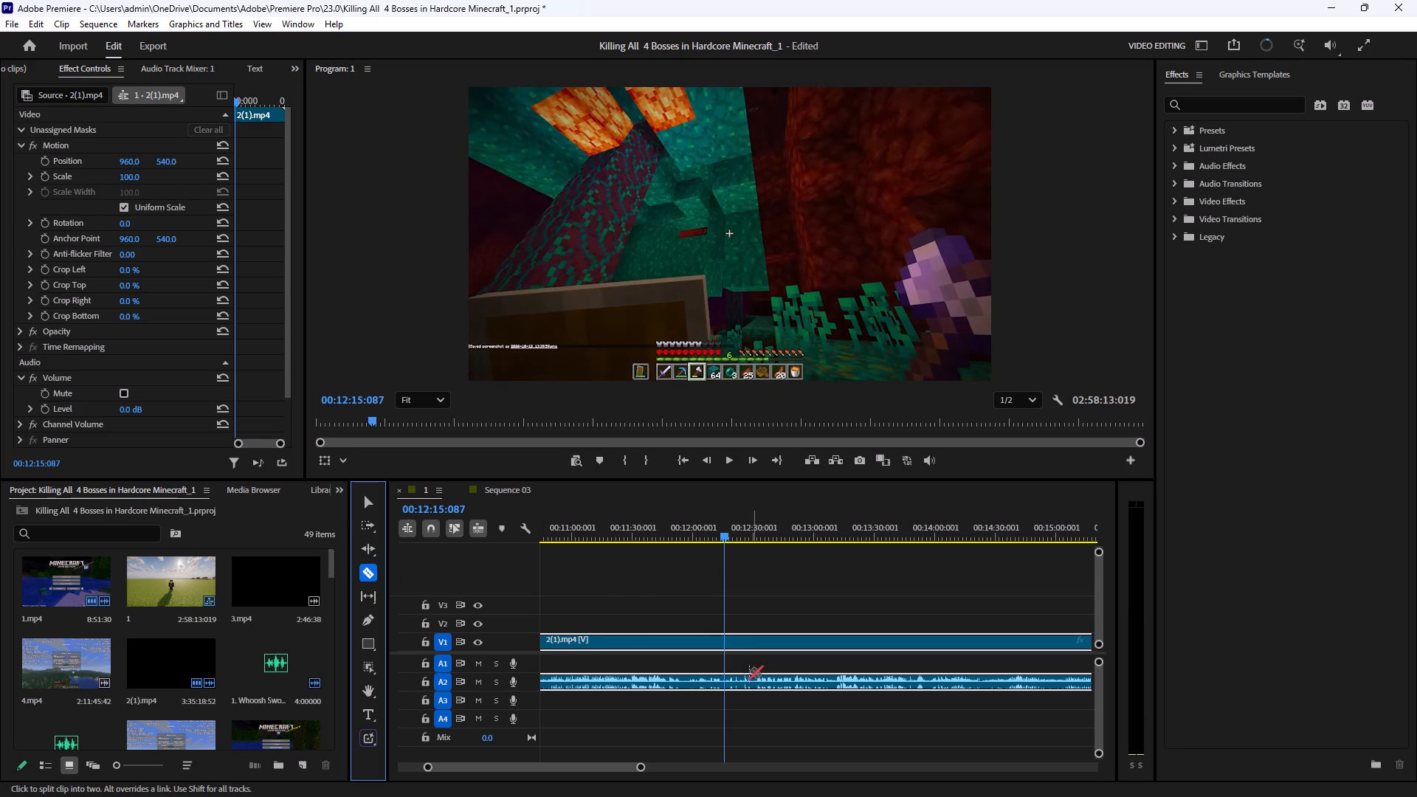
left_click(726, 641)
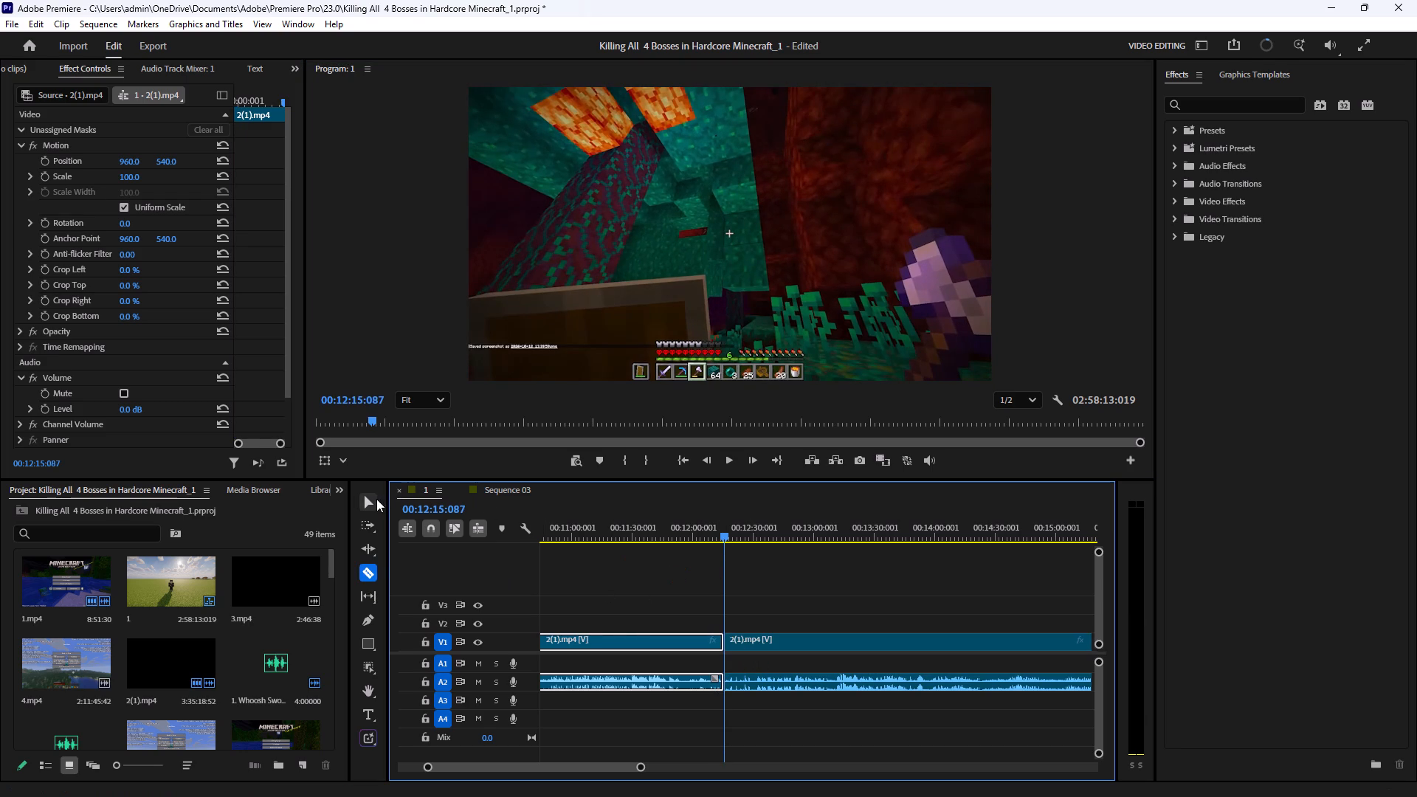
left_click(376, 499)
left_click_drag(651, 603, 649, 711)
key("BackSpace")
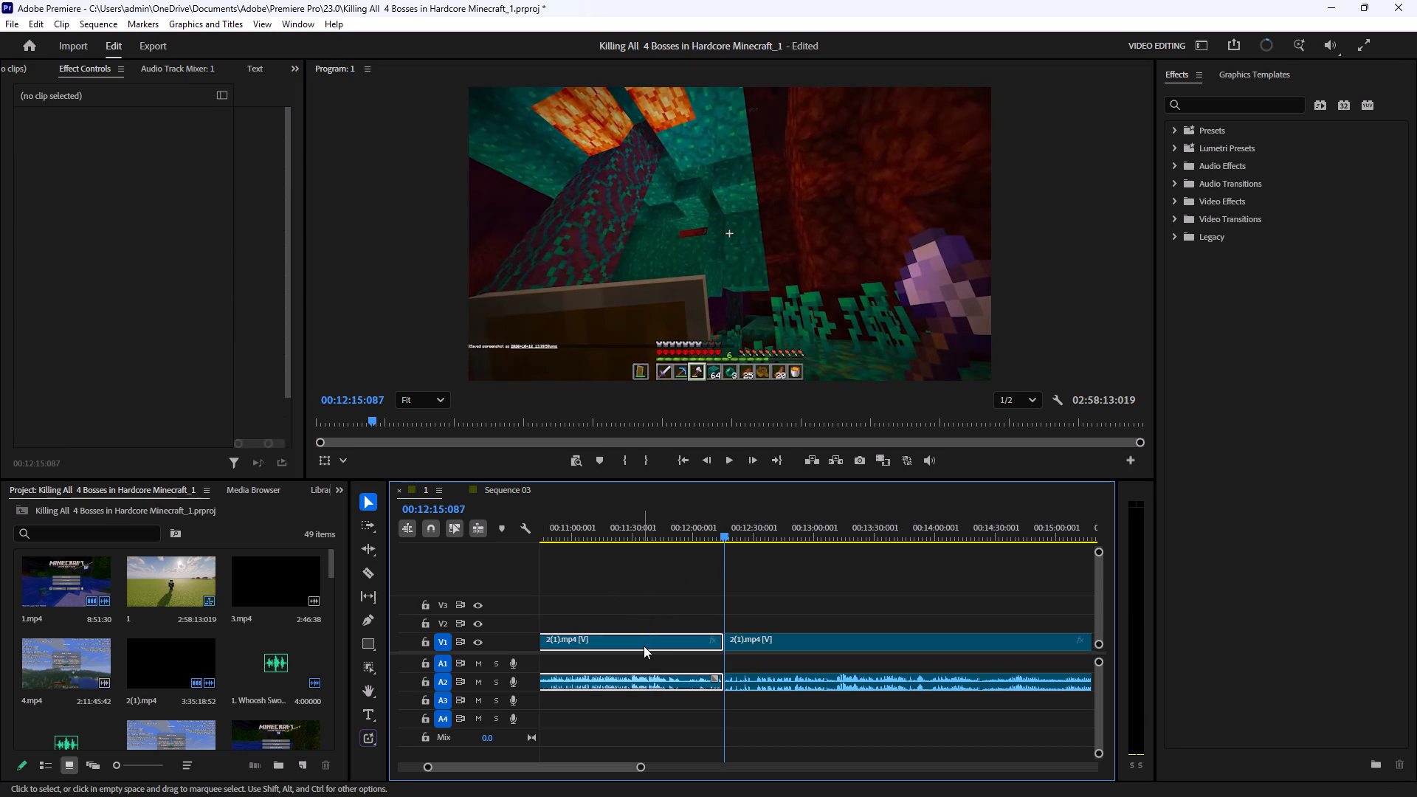
left_click(675, 635)
key("BackSpace")
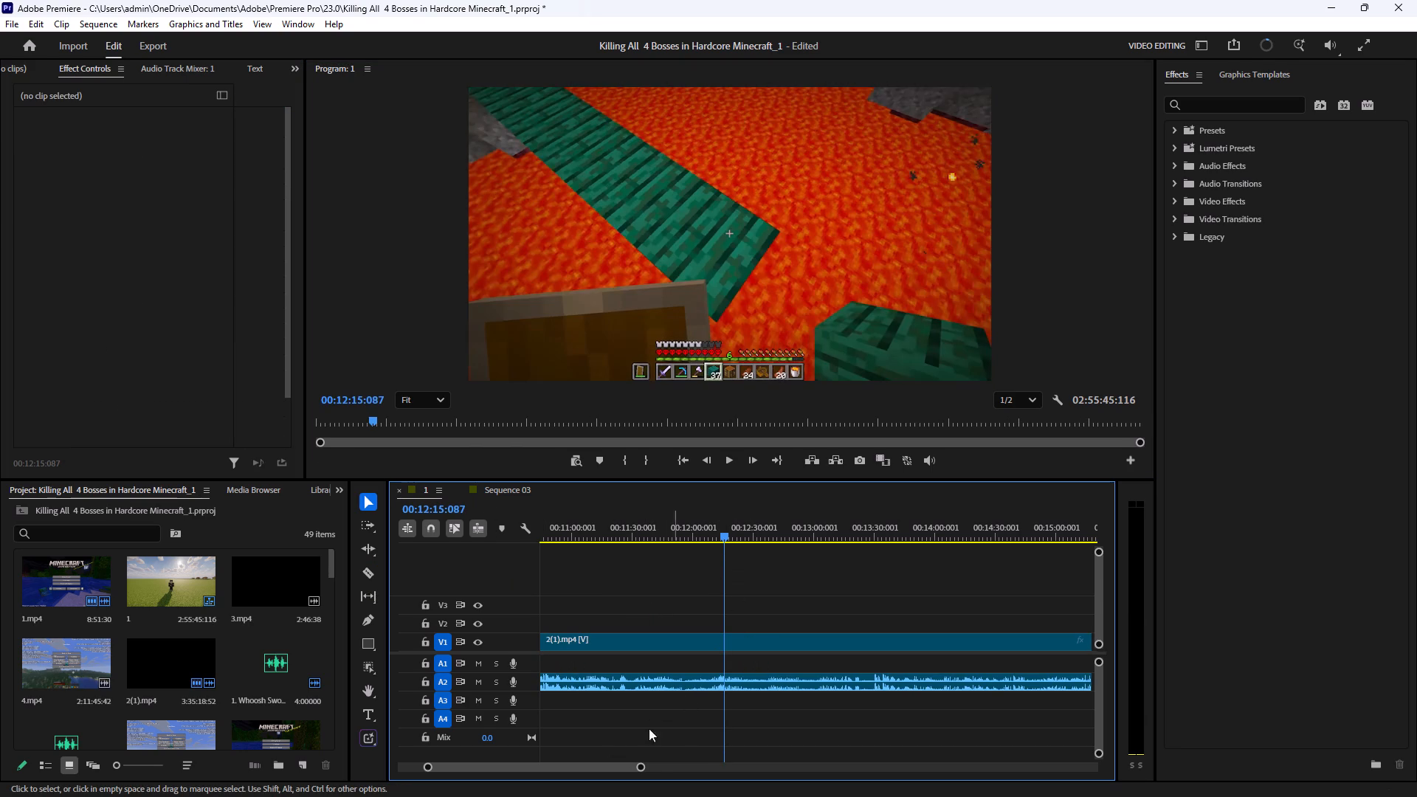
Play across the new join near 00:09:48 and scrub the following footage up to about 00:10:18 to find further unneeded footage.
left_click_drag(639, 767, 836, 793)
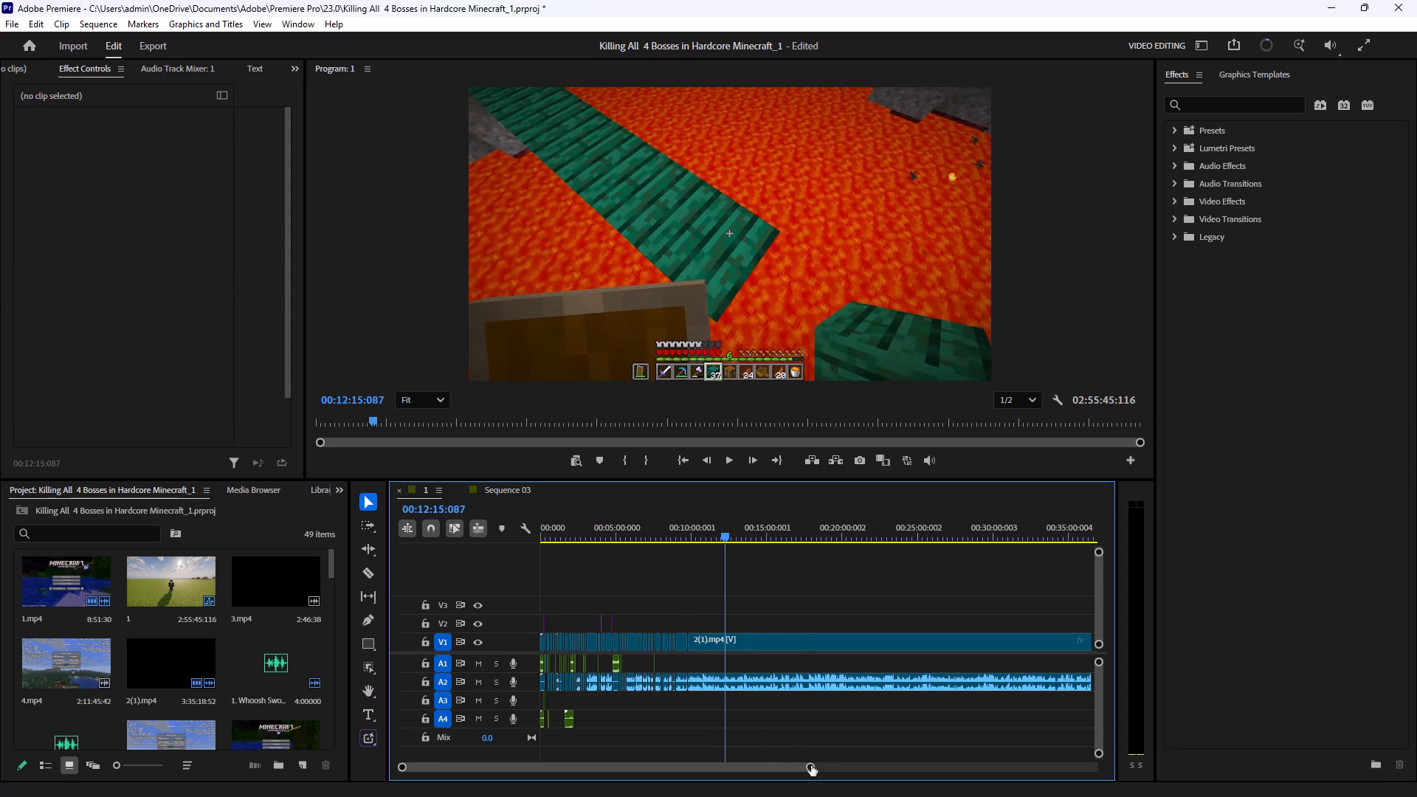
left_click_drag(722, 539, 685, 550)
left_click(734, 462)
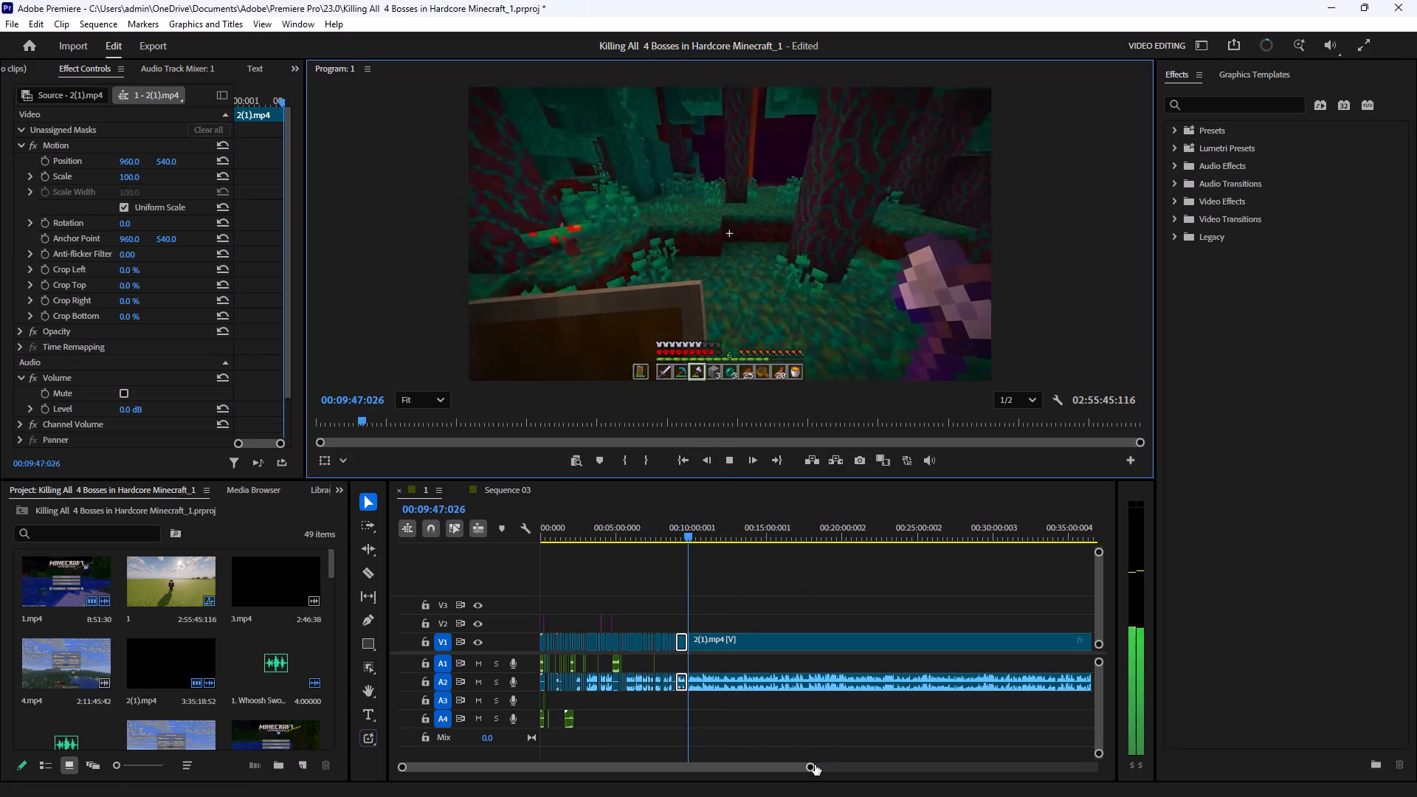
left_click_drag(815, 765, 631, 737)
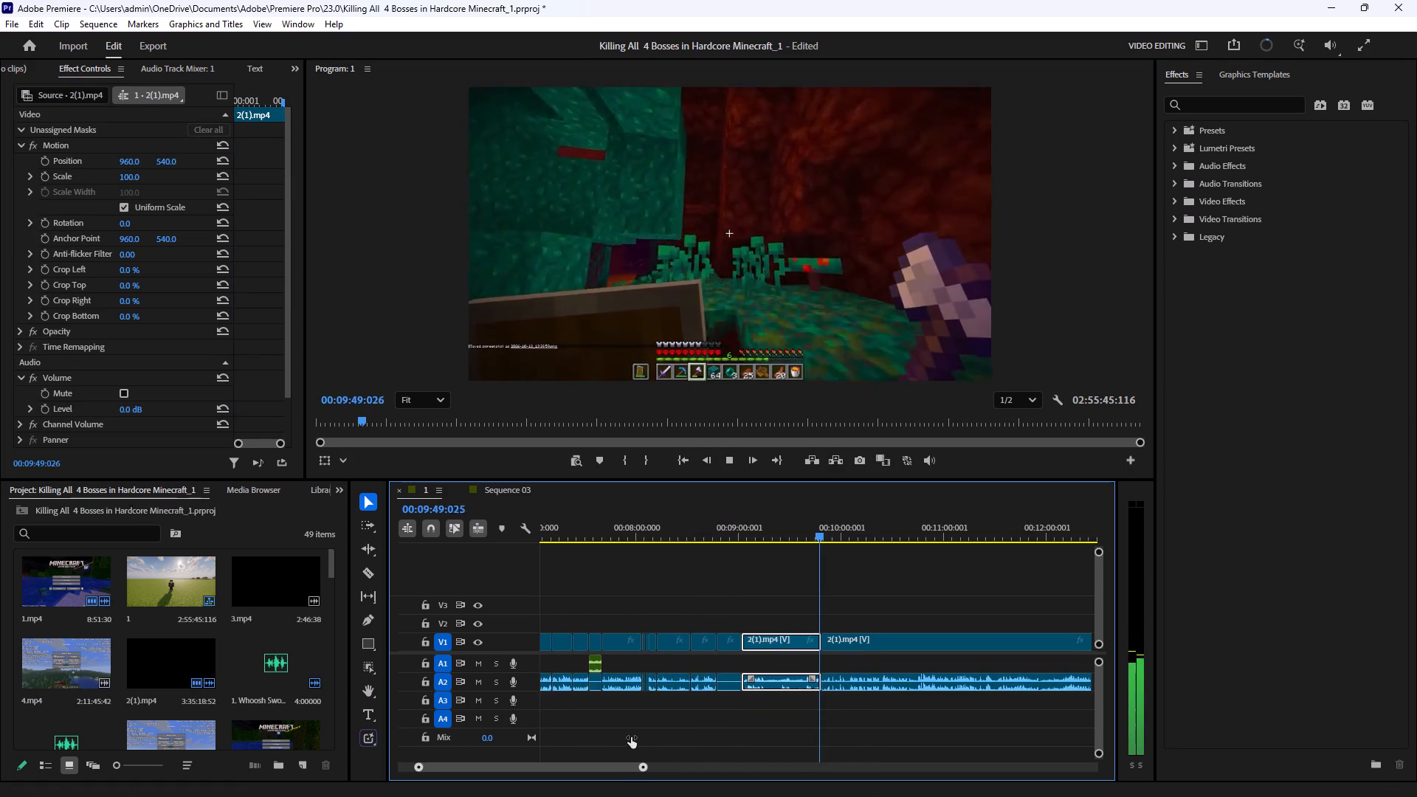
left_click_drag(631, 737, 607, 738)
left_click(914, 583)
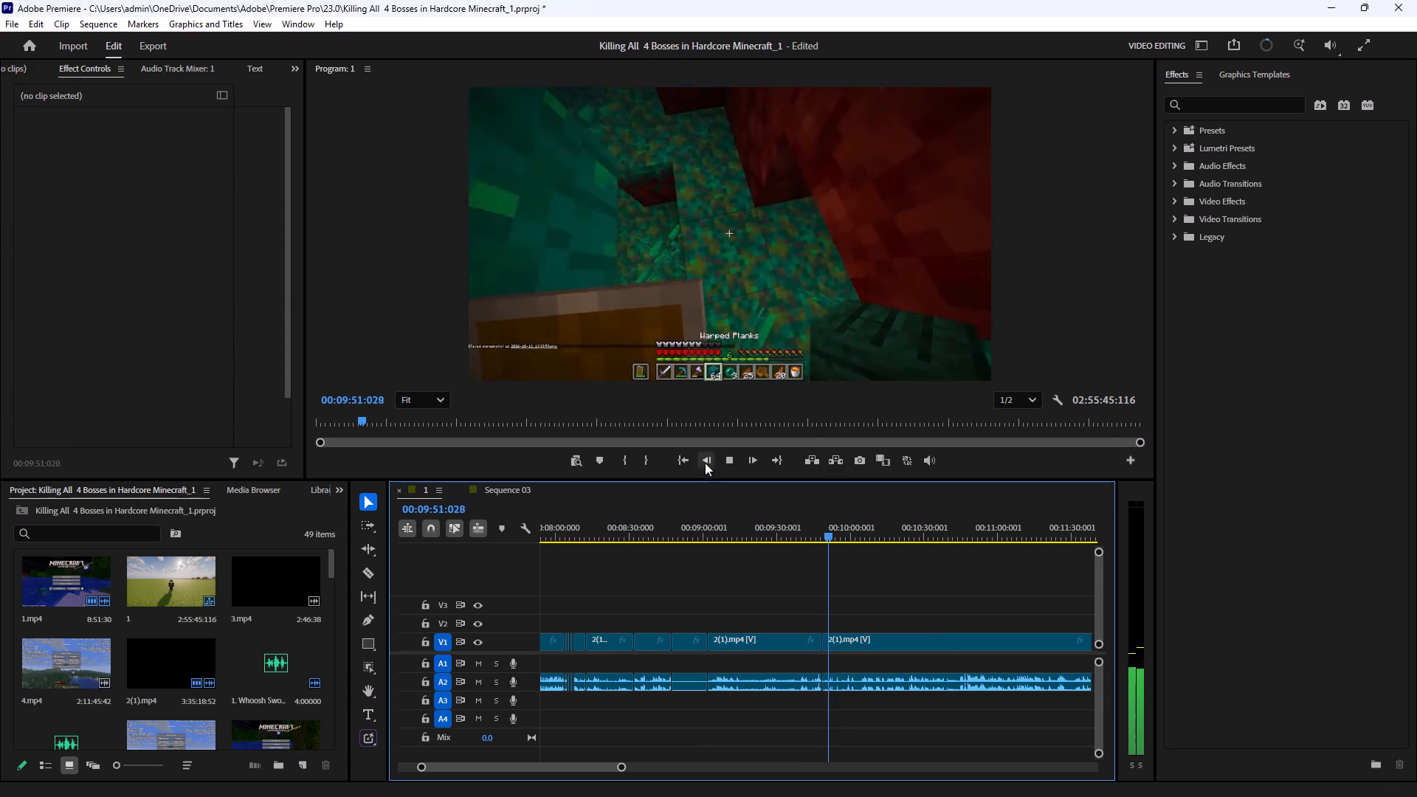
left_click(731, 455)
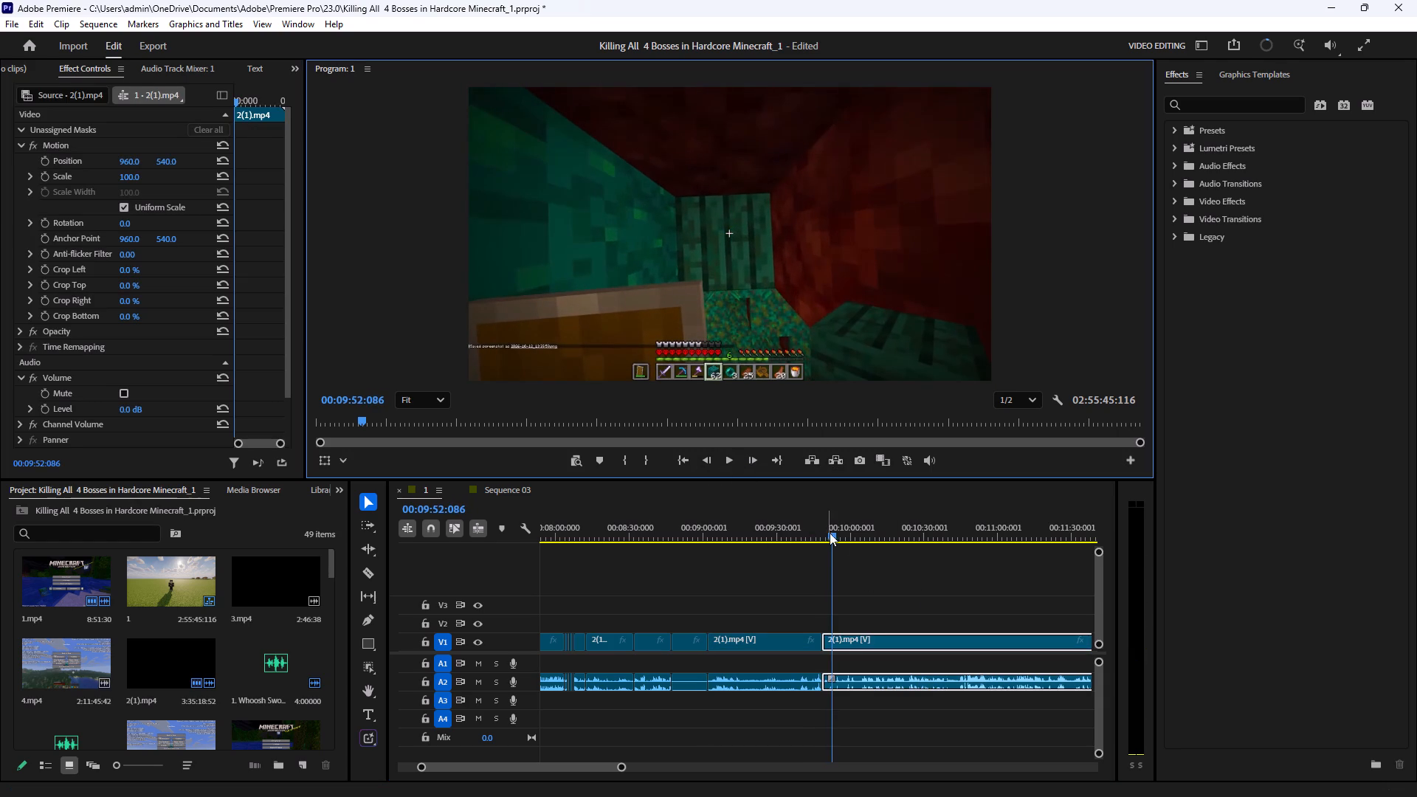
left_click_drag(841, 537, 852, 544)
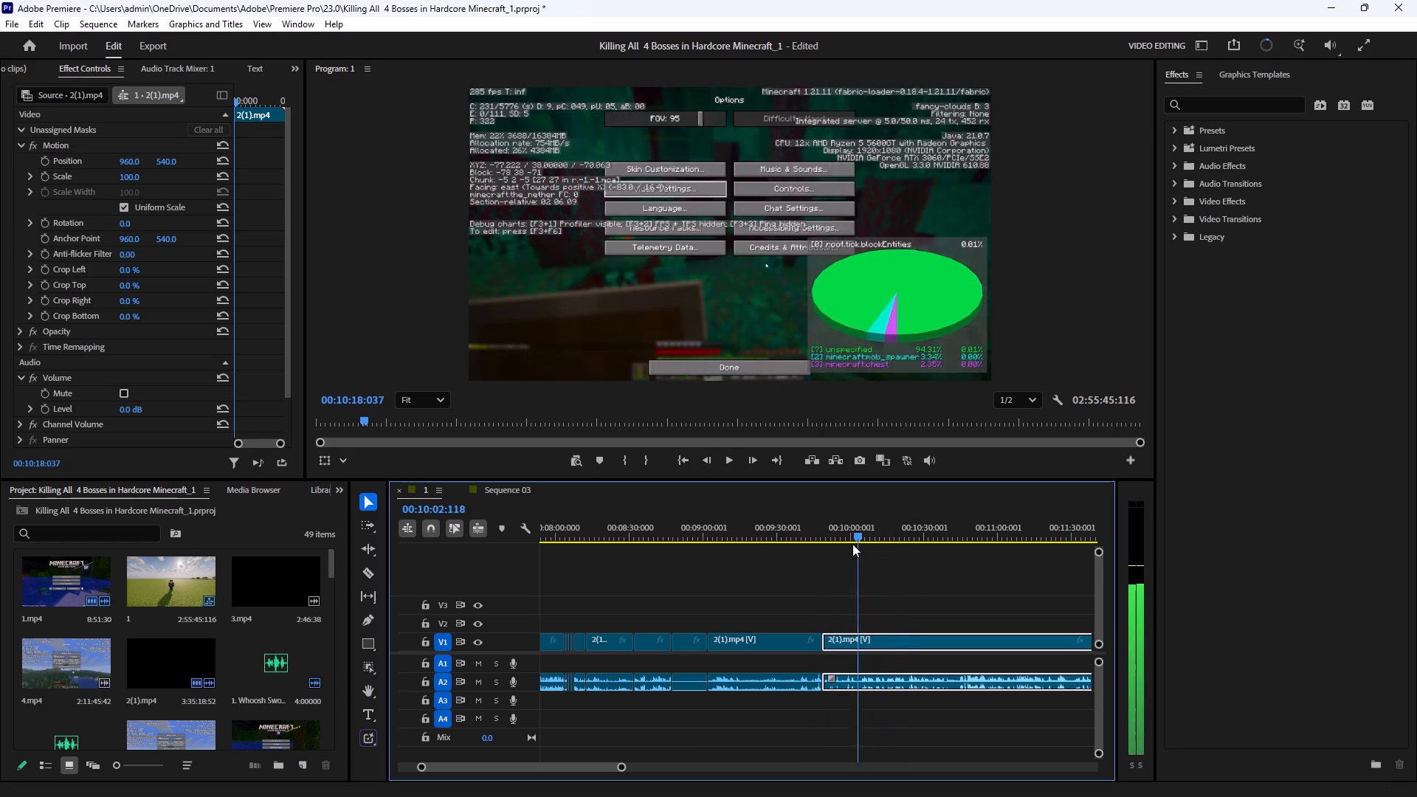
left_click_drag(852, 544, 857, 554)
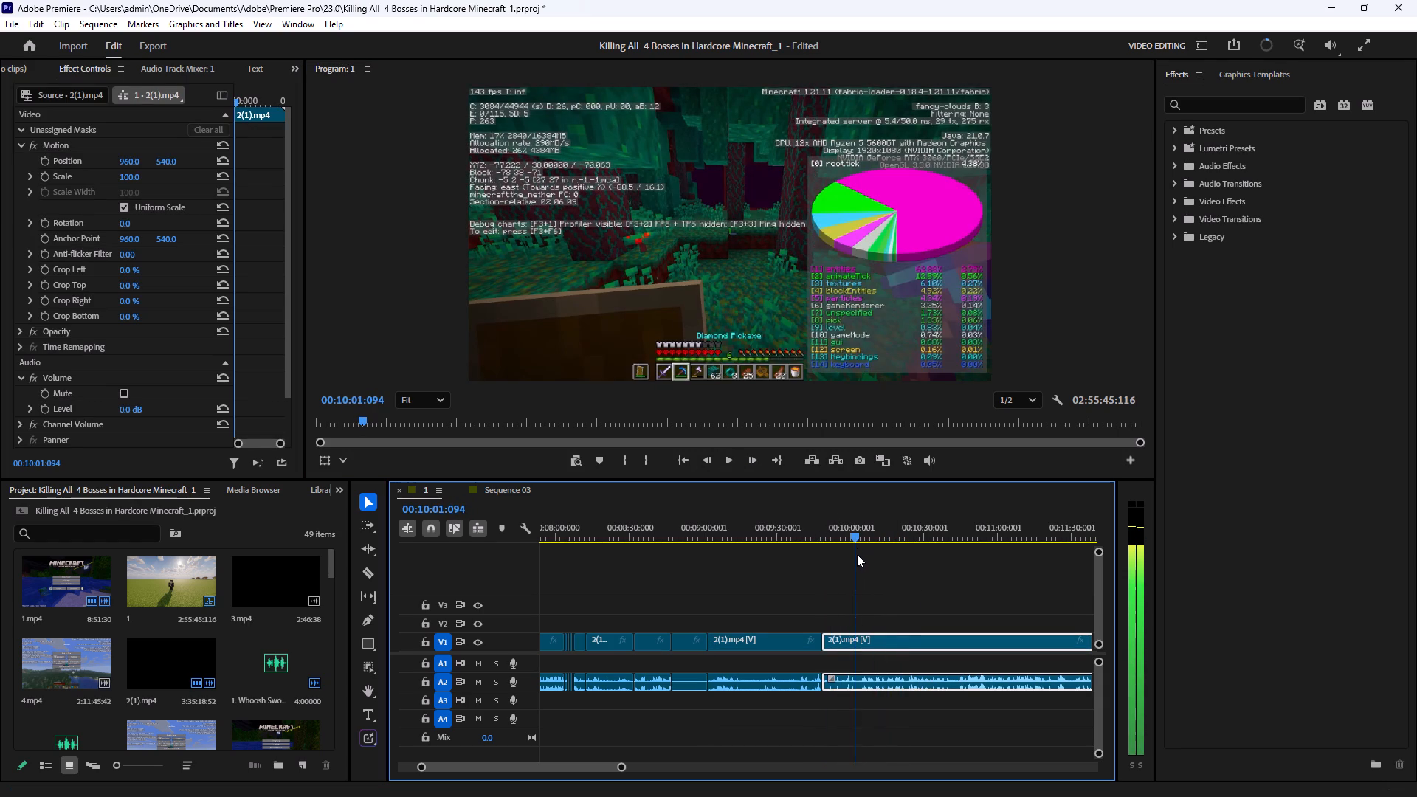
left_click_drag(857, 554, 829, 559)
left_click(737, 461)
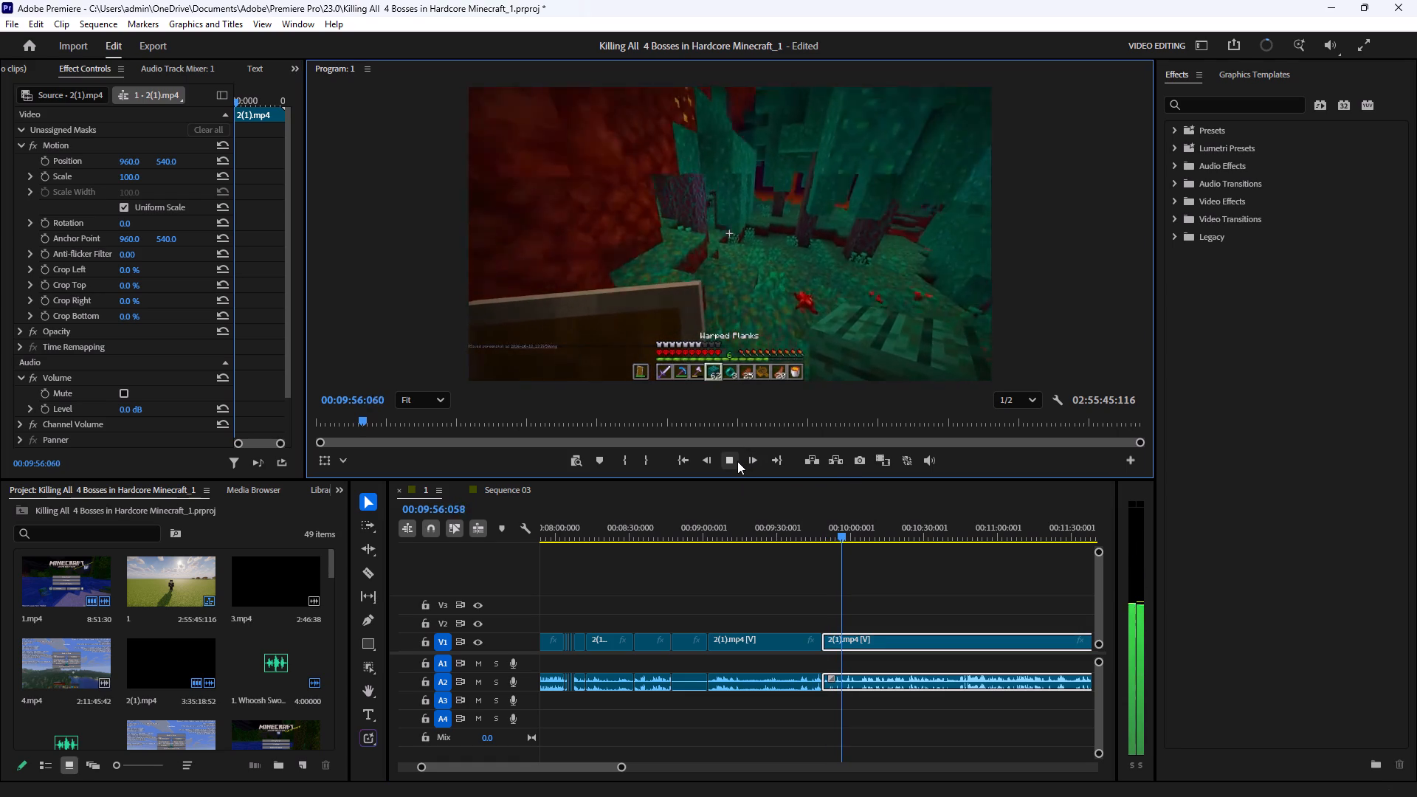
left_click(737, 461)
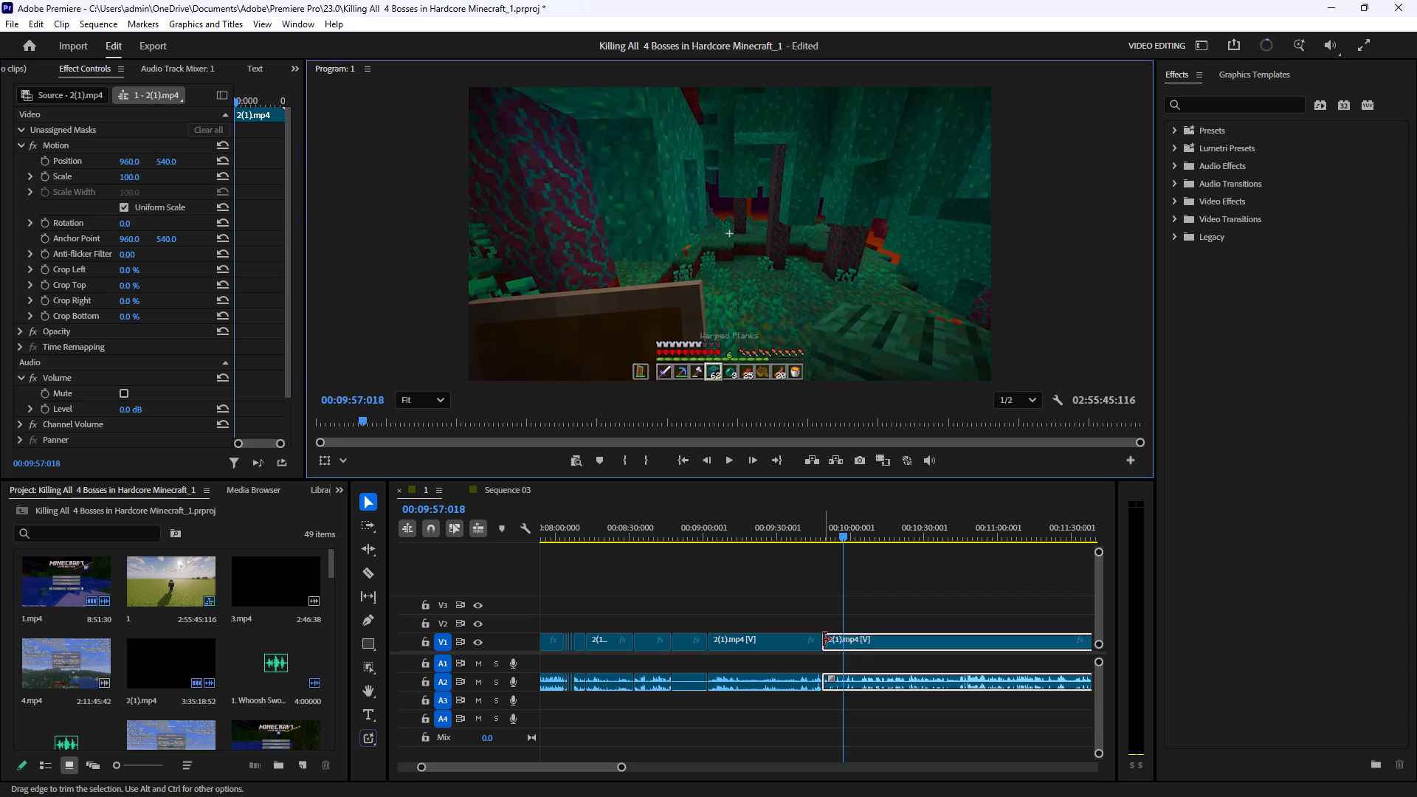
Trim the start of the clip after the join to 00:09:57:018 and move it back against the preceding clip.
left_click_drag(824, 639, 844, 644)
left_click_drag(893, 638, 875, 638)
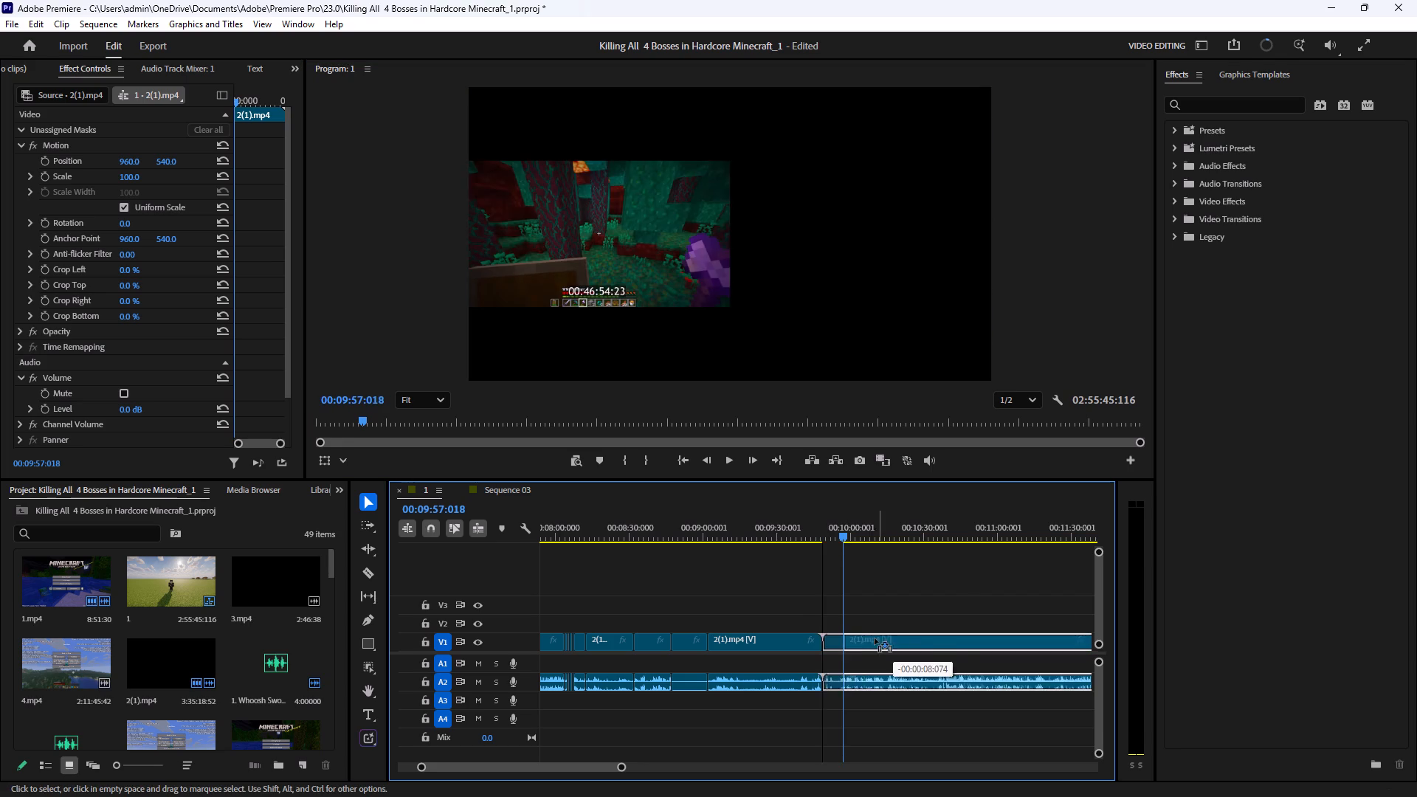
left_click_drag(875, 638, 878, 646)
left_click(875, 567)
Play the footage across the tightened join from about 00:09:48 to review the transition.
left_click(824, 531)
left_click(737, 464)
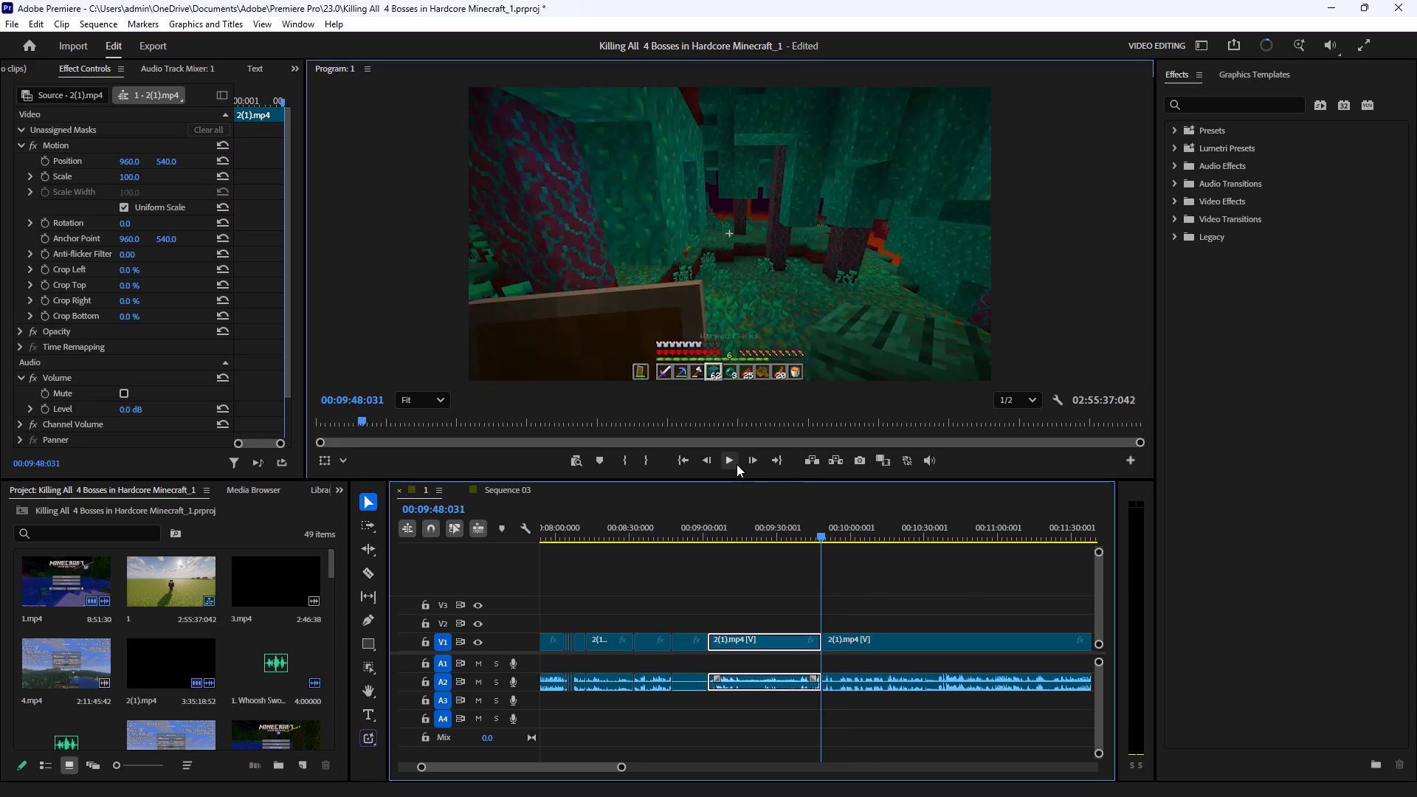
left_click(874, 567)
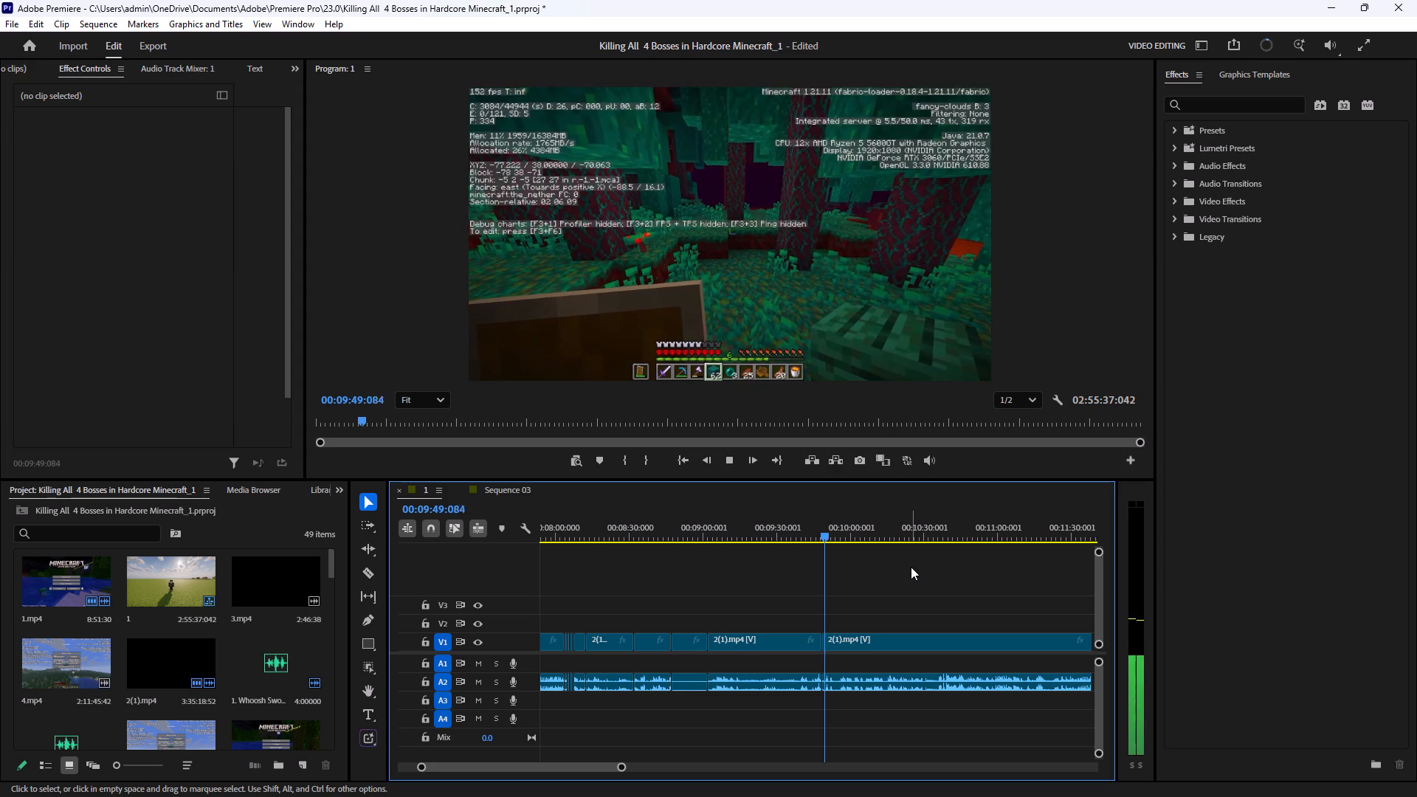
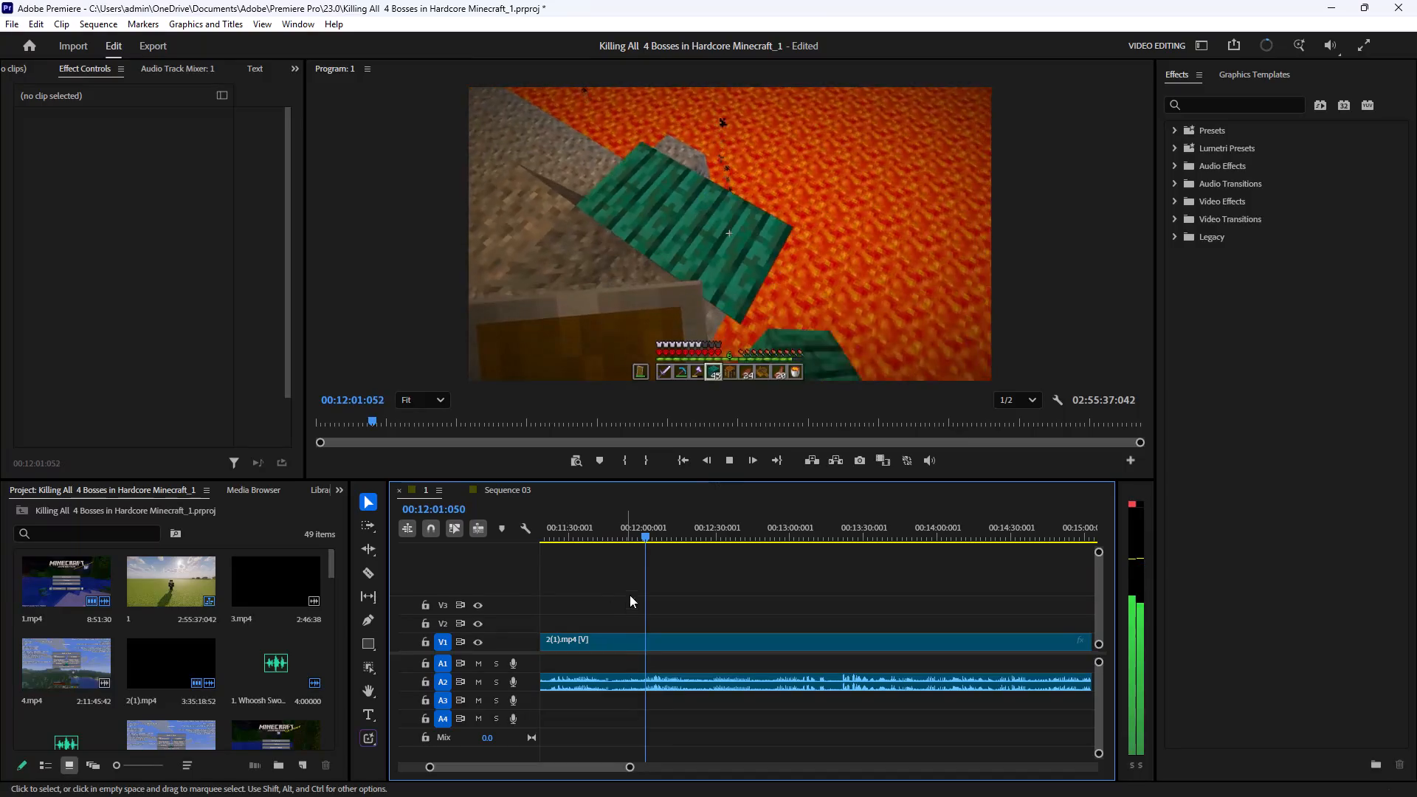
Scrub and play the Nether footage between about 00:11:09 and 00:11:47 to find unneeded menu parts.
key("space")
left_click_drag(622, 535, 596, 536)
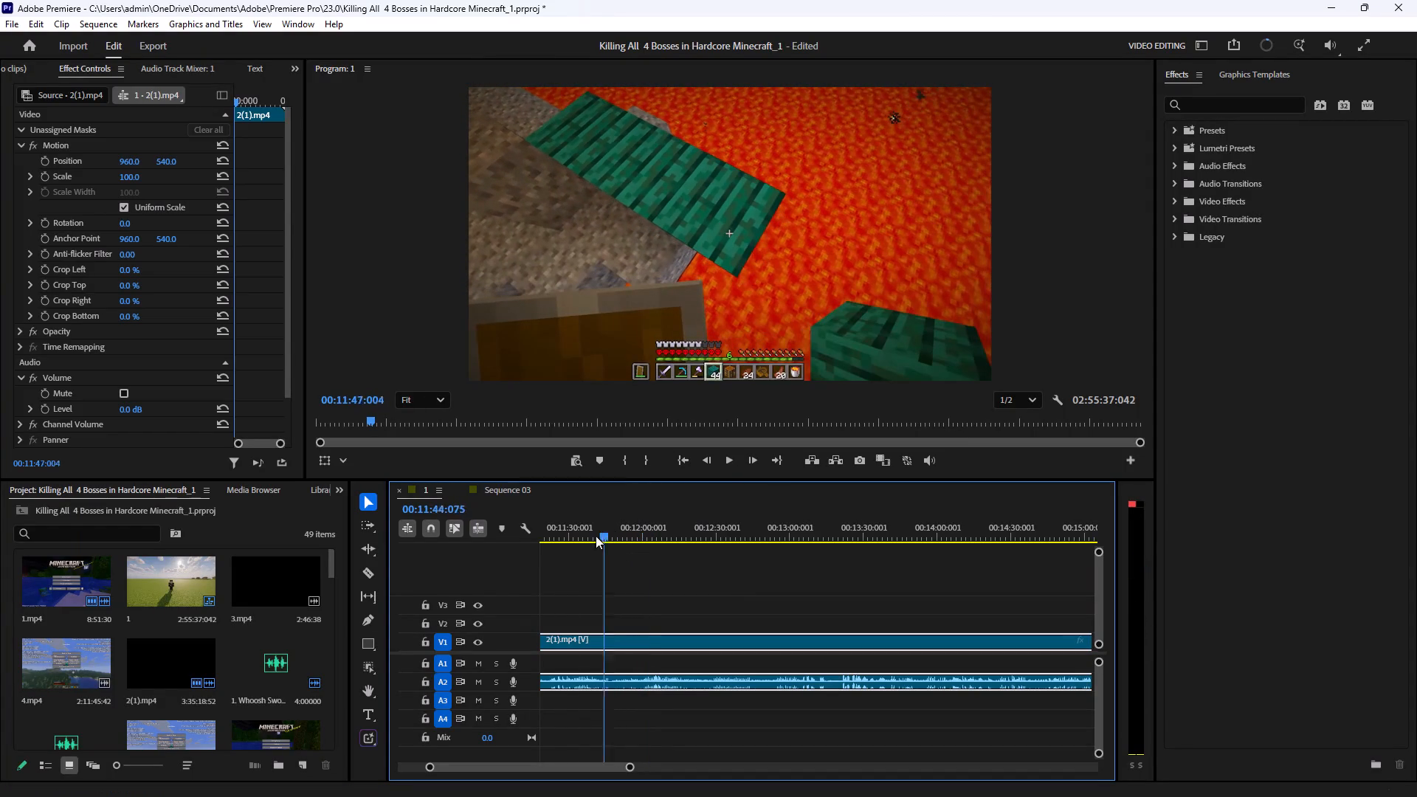
left_click_drag(596, 536, 588, 539)
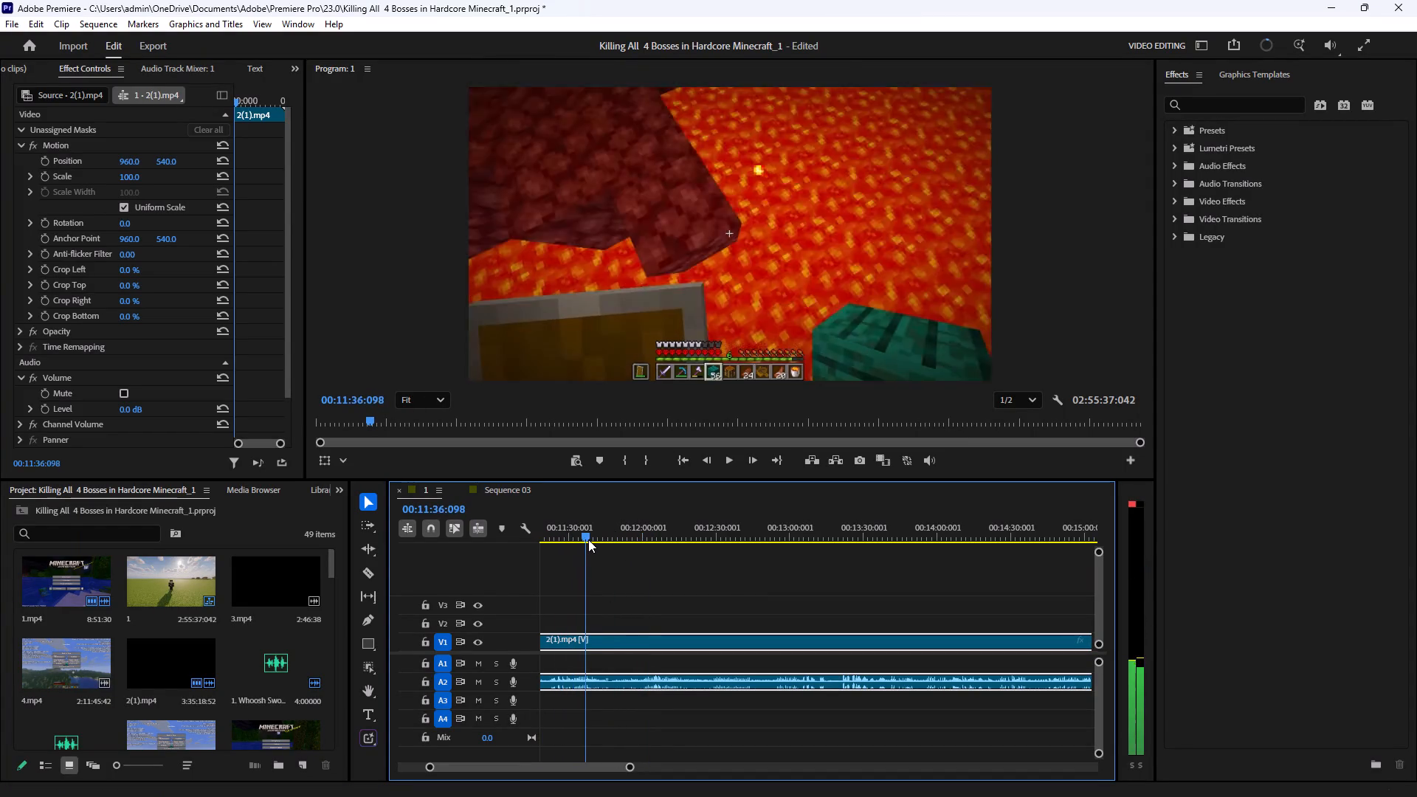
left_click_drag(588, 539, 713, 552)
left_click(728, 463)
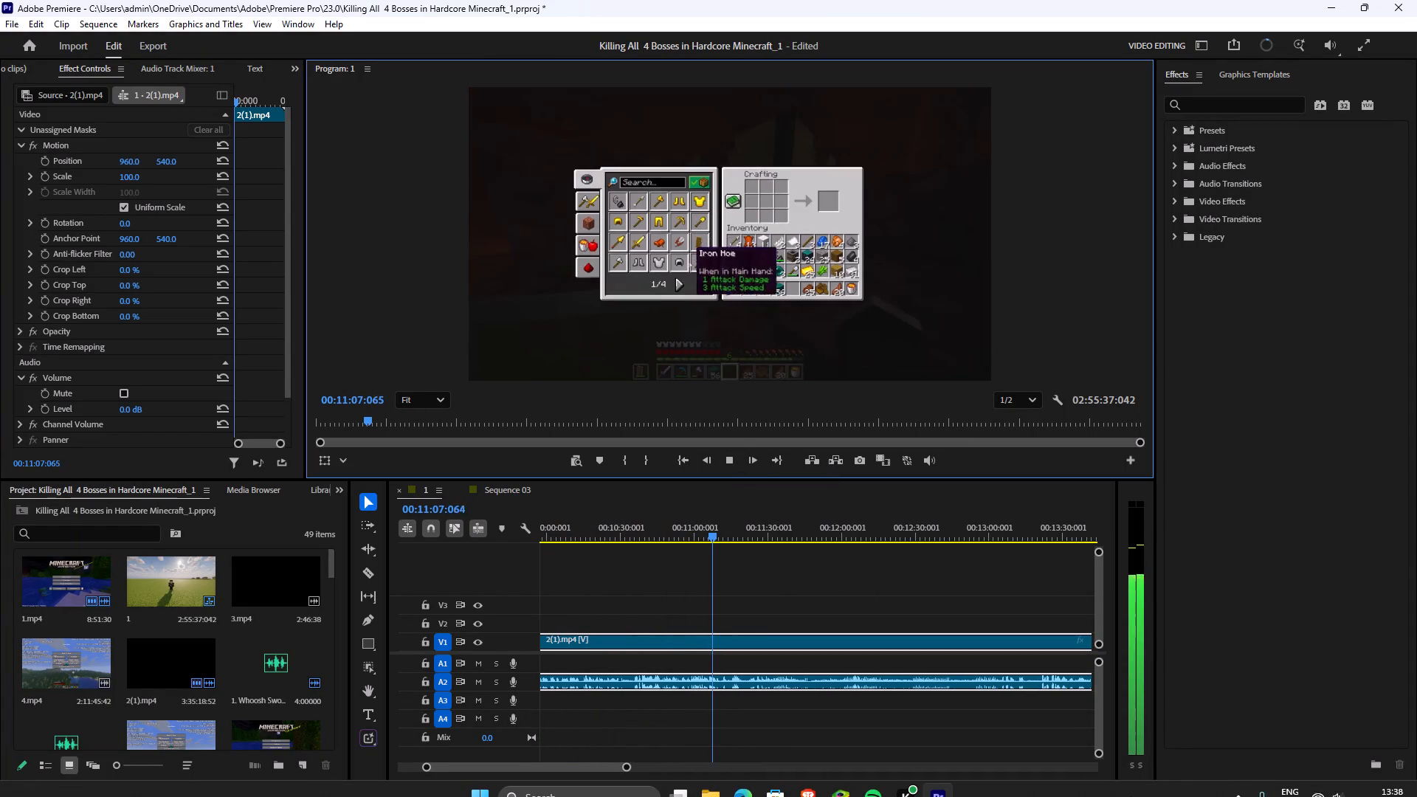
left_click(731, 458)
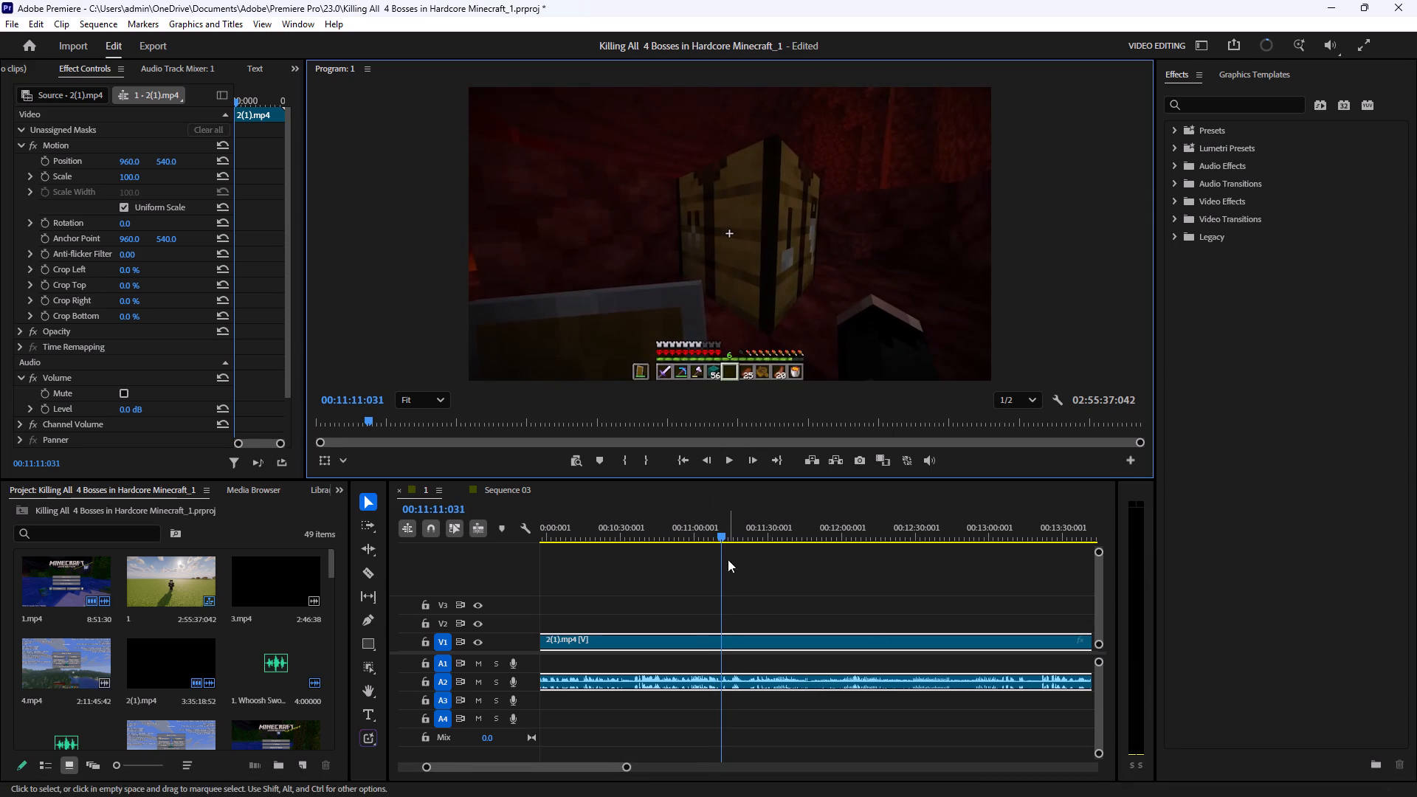
left_click_drag(723, 536, 759, 537)
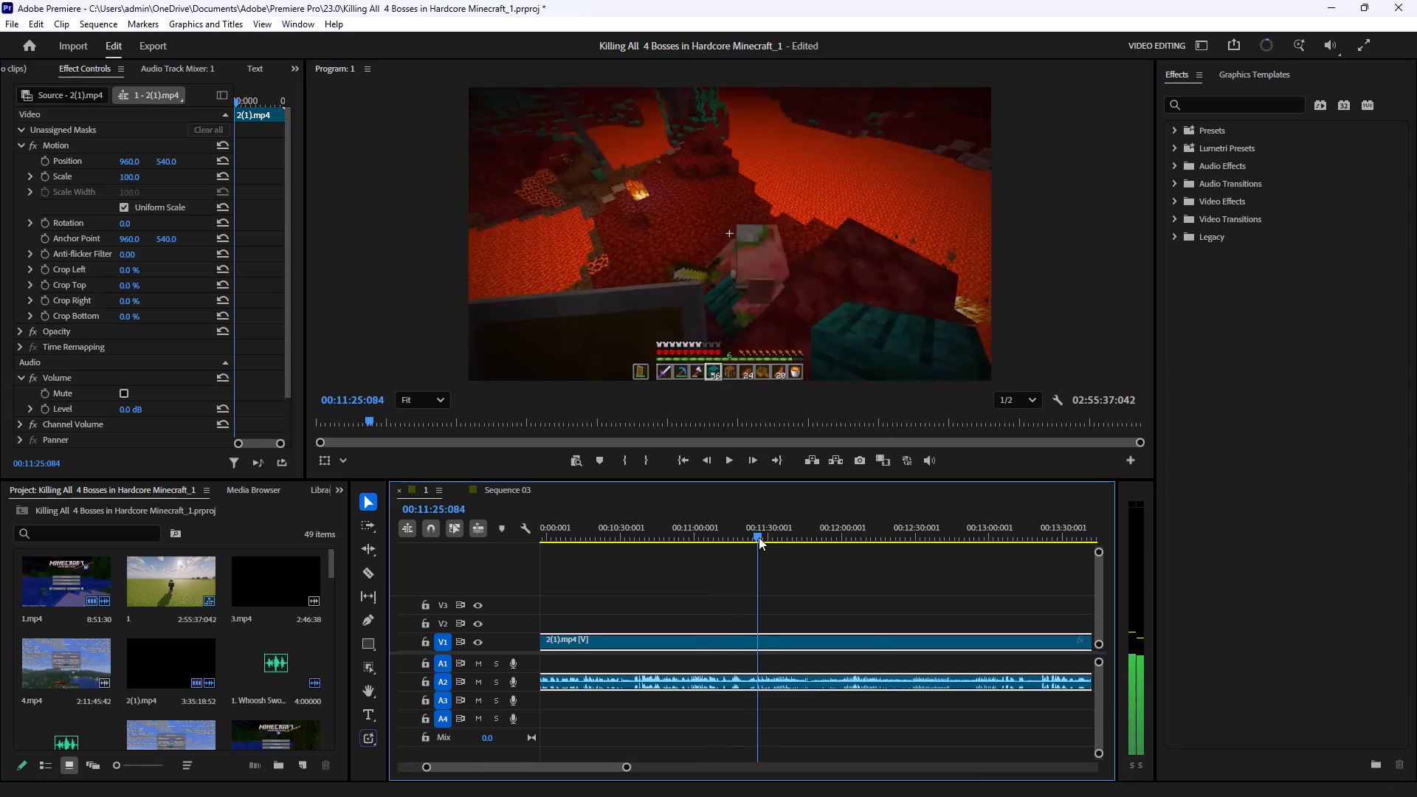
left_click_drag(759, 537, 750, 539)
left_click(731, 464)
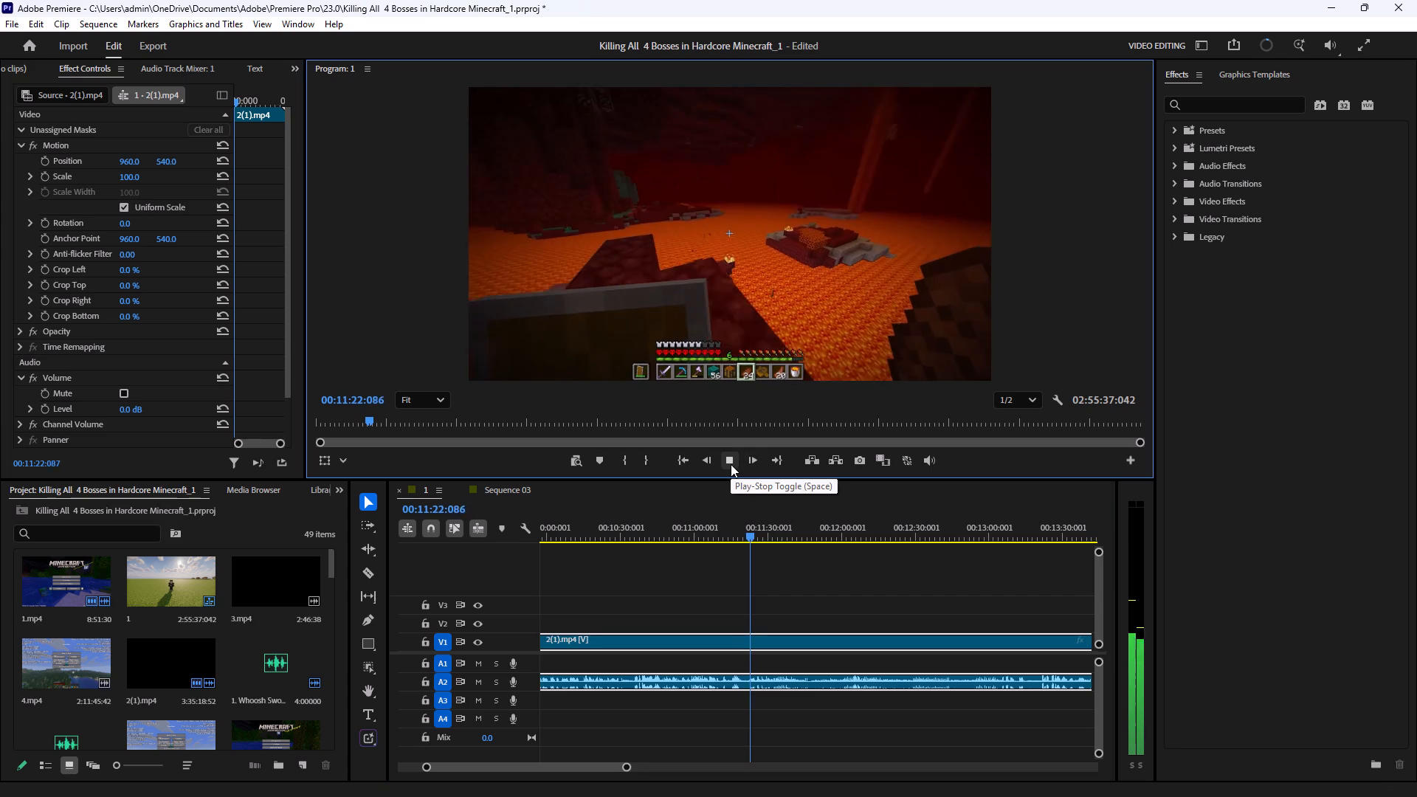
left_click(731, 464)
left_click(731, 464)
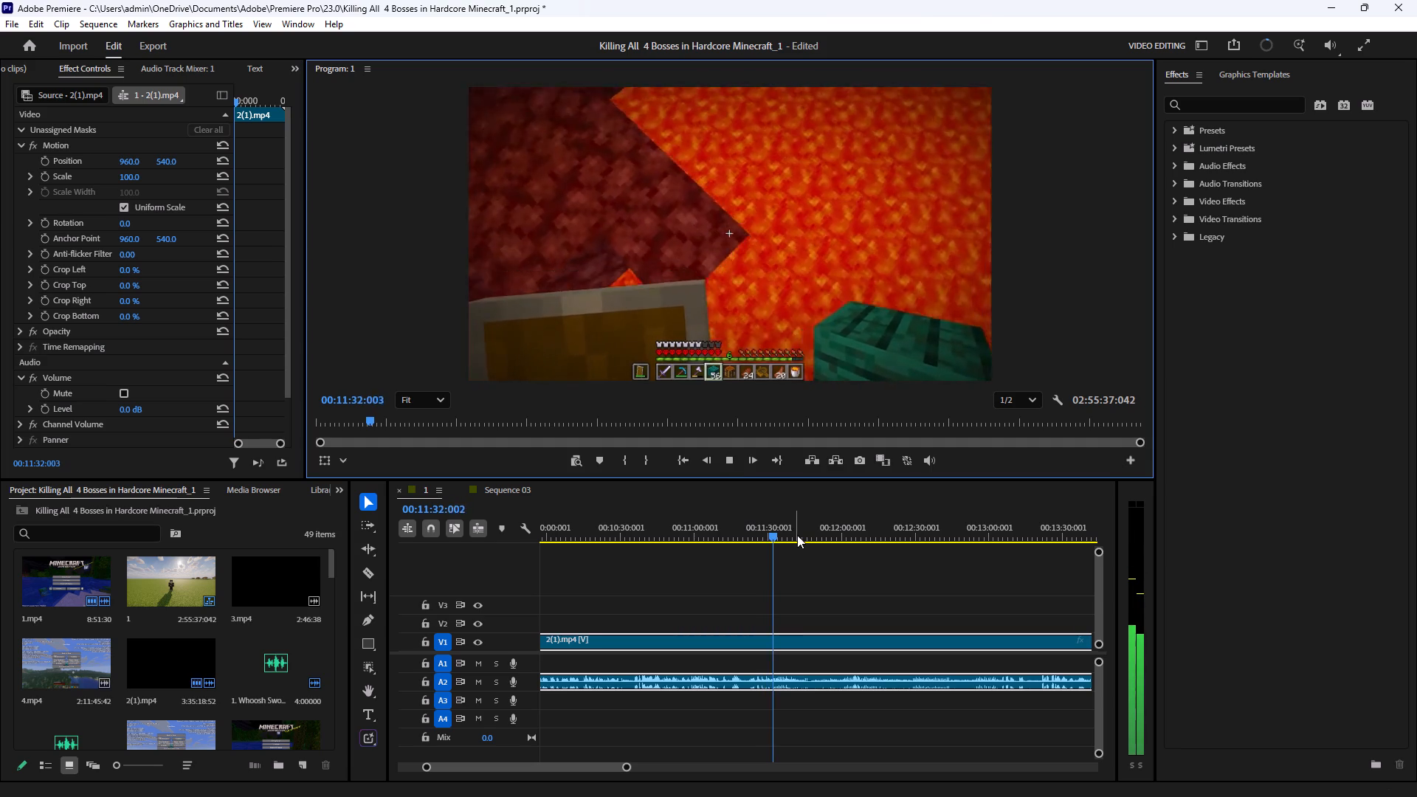
left_click_drag(790, 535, 805, 551)
left_click(726, 461)
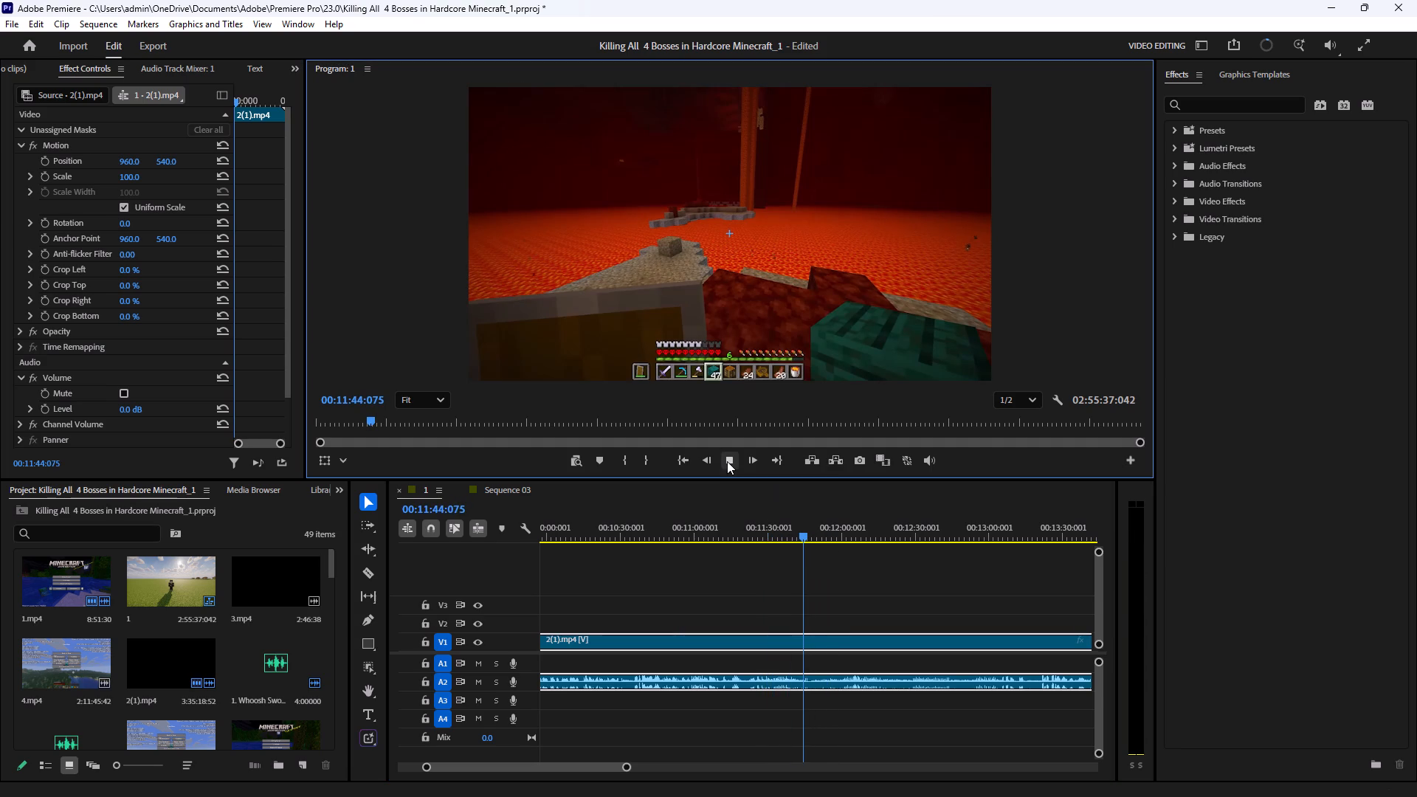
left_click(727, 461)
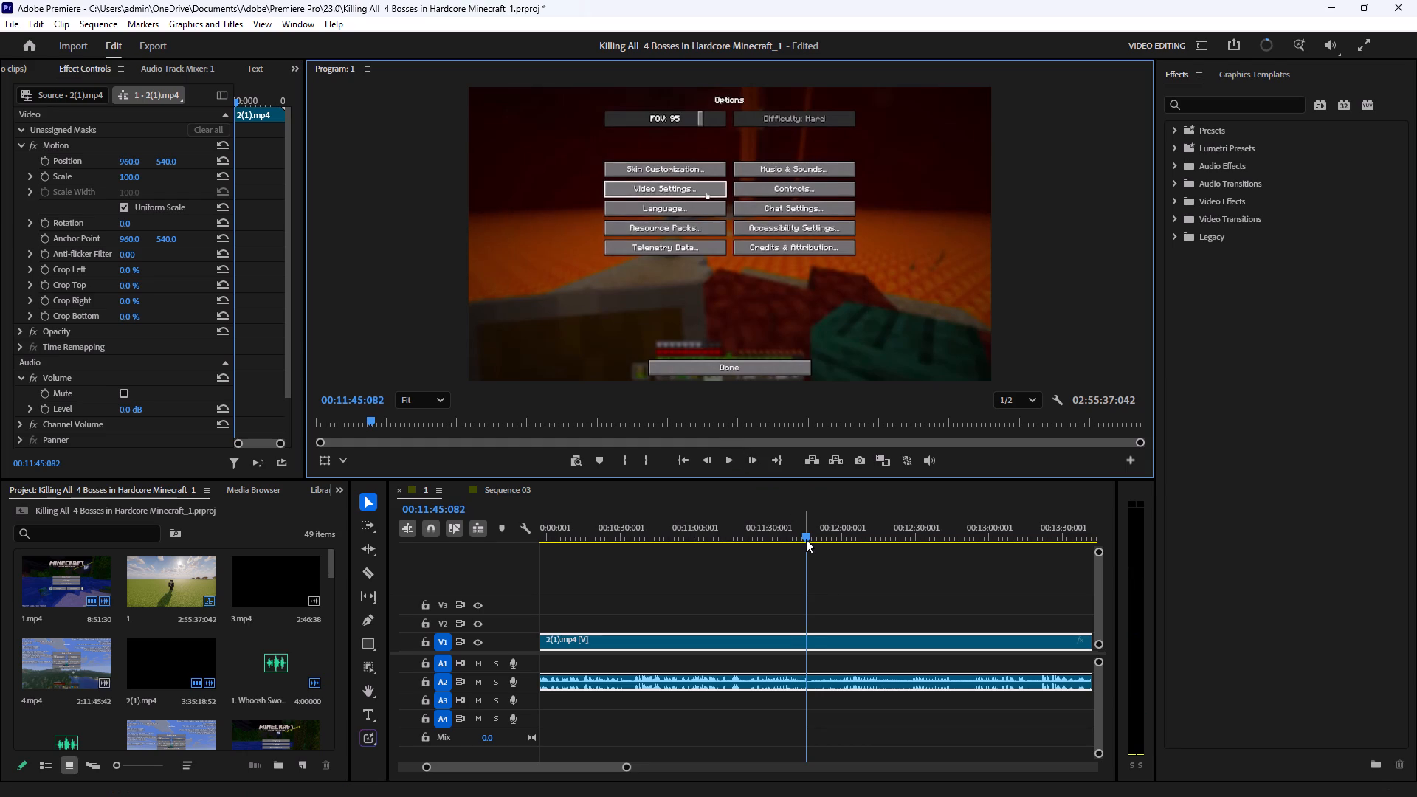
Split the Nether clip at 00:11:44:111, just before the game's options menu opens.
left_click_drag(806, 539, 781, 548)
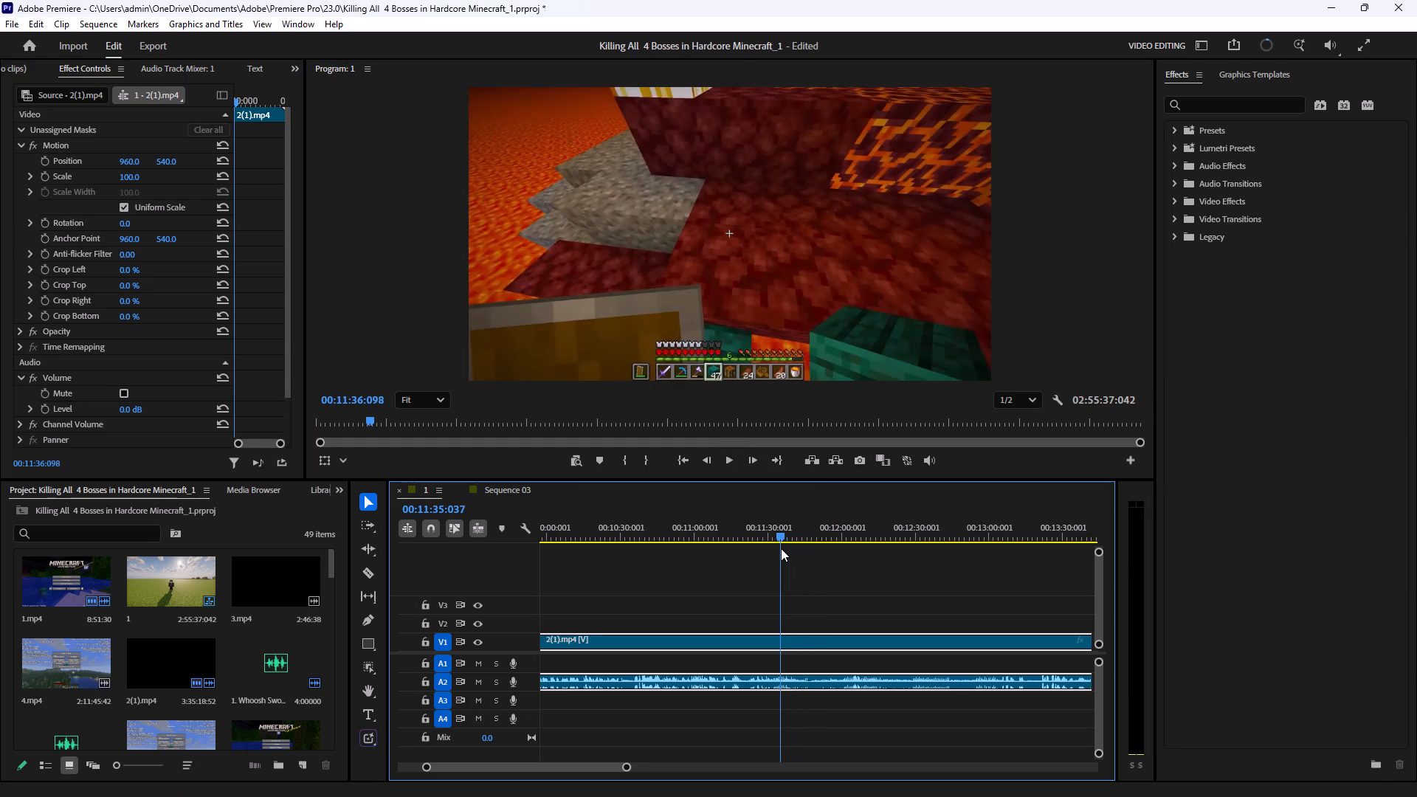
left_click_drag(781, 548, 803, 549)
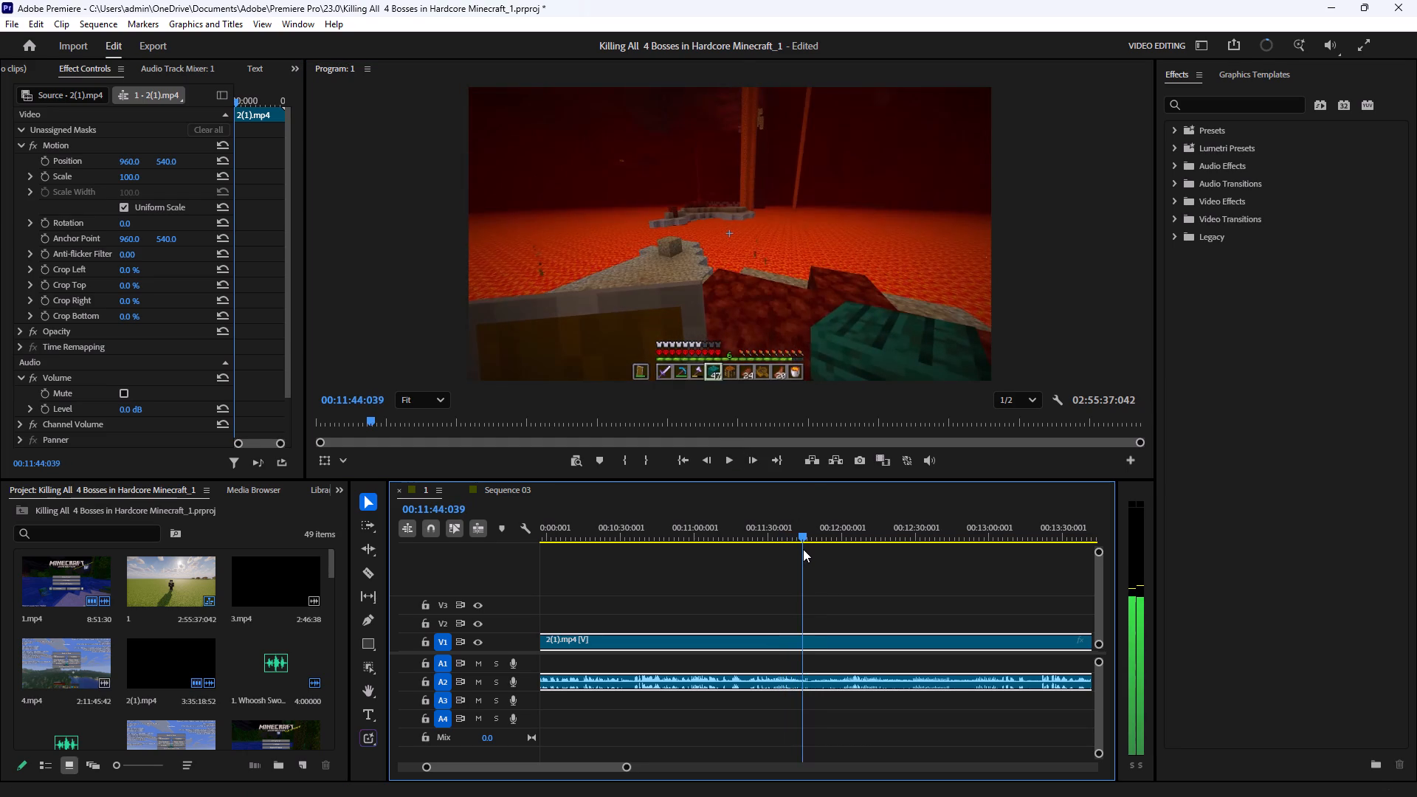
left_click_drag(803, 549, 798, 553)
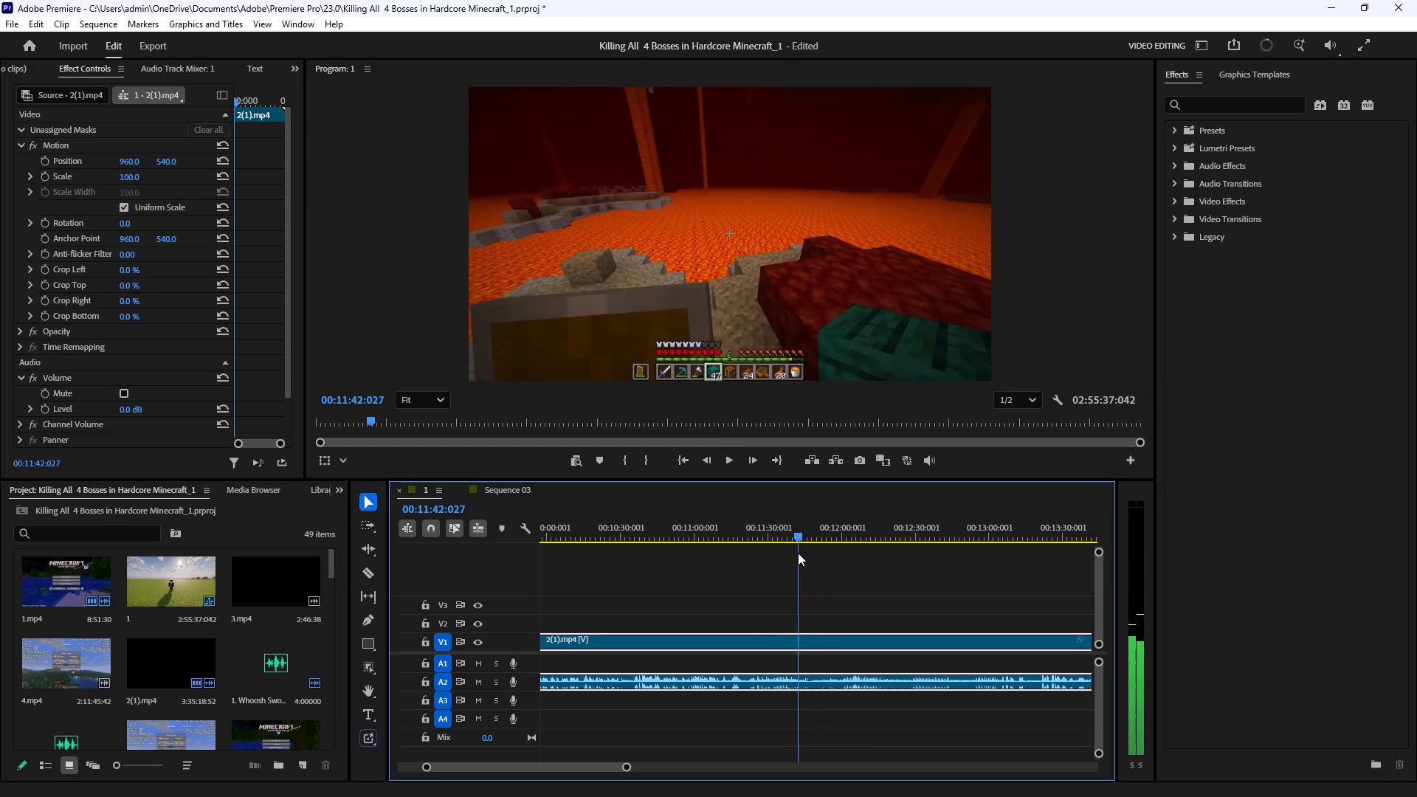
left_click_drag(798, 553, 802, 553)
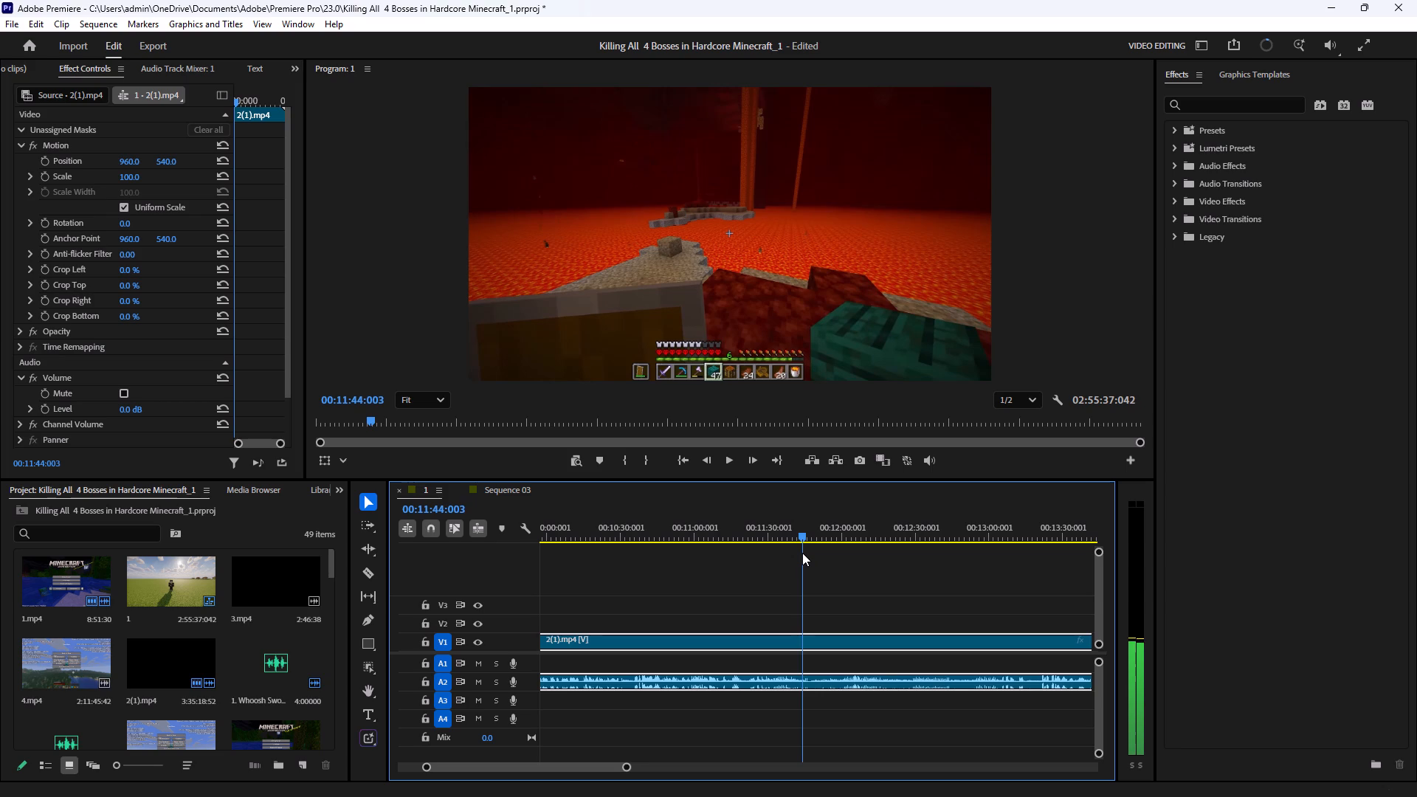
left_click_drag(802, 553, 804, 553)
left_click(376, 579)
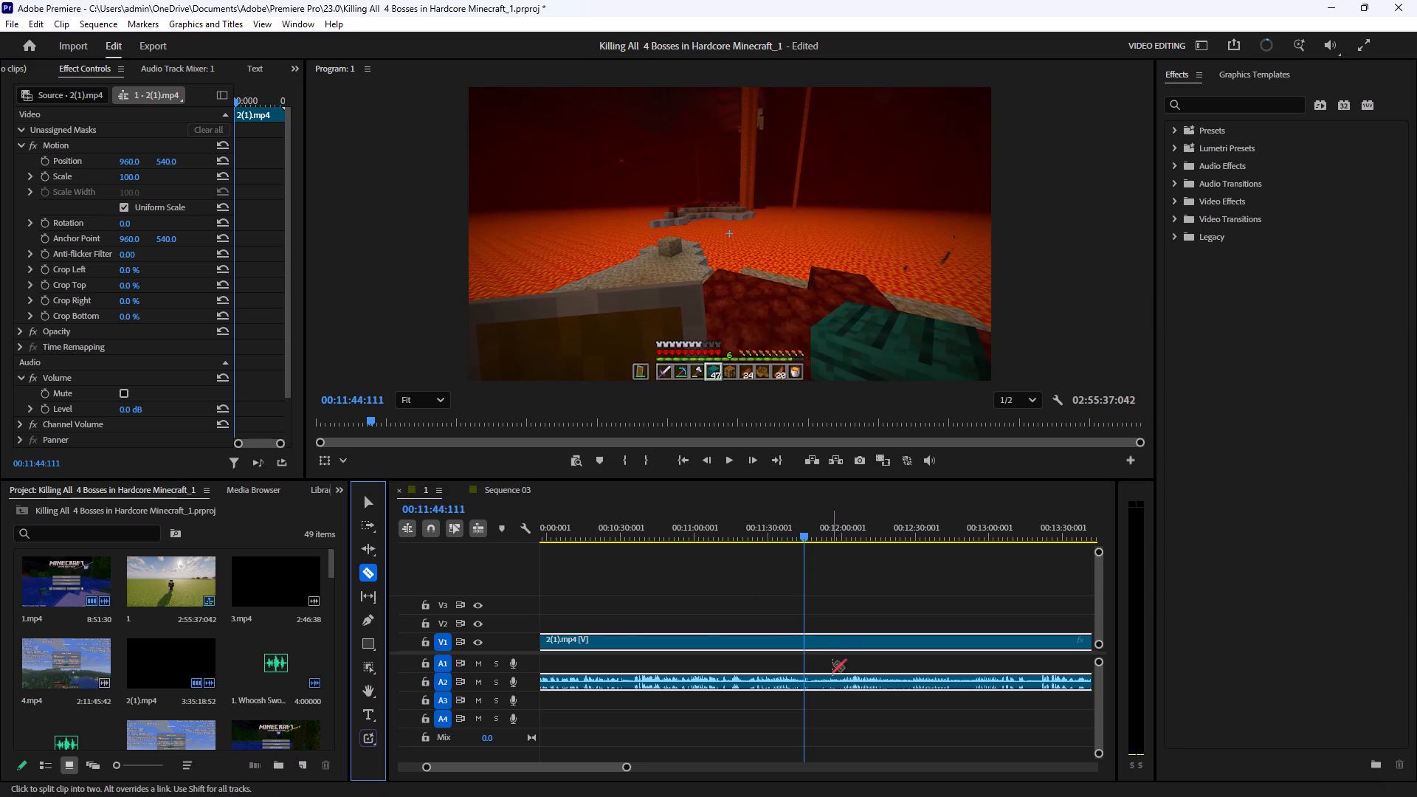
left_click(802, 639)
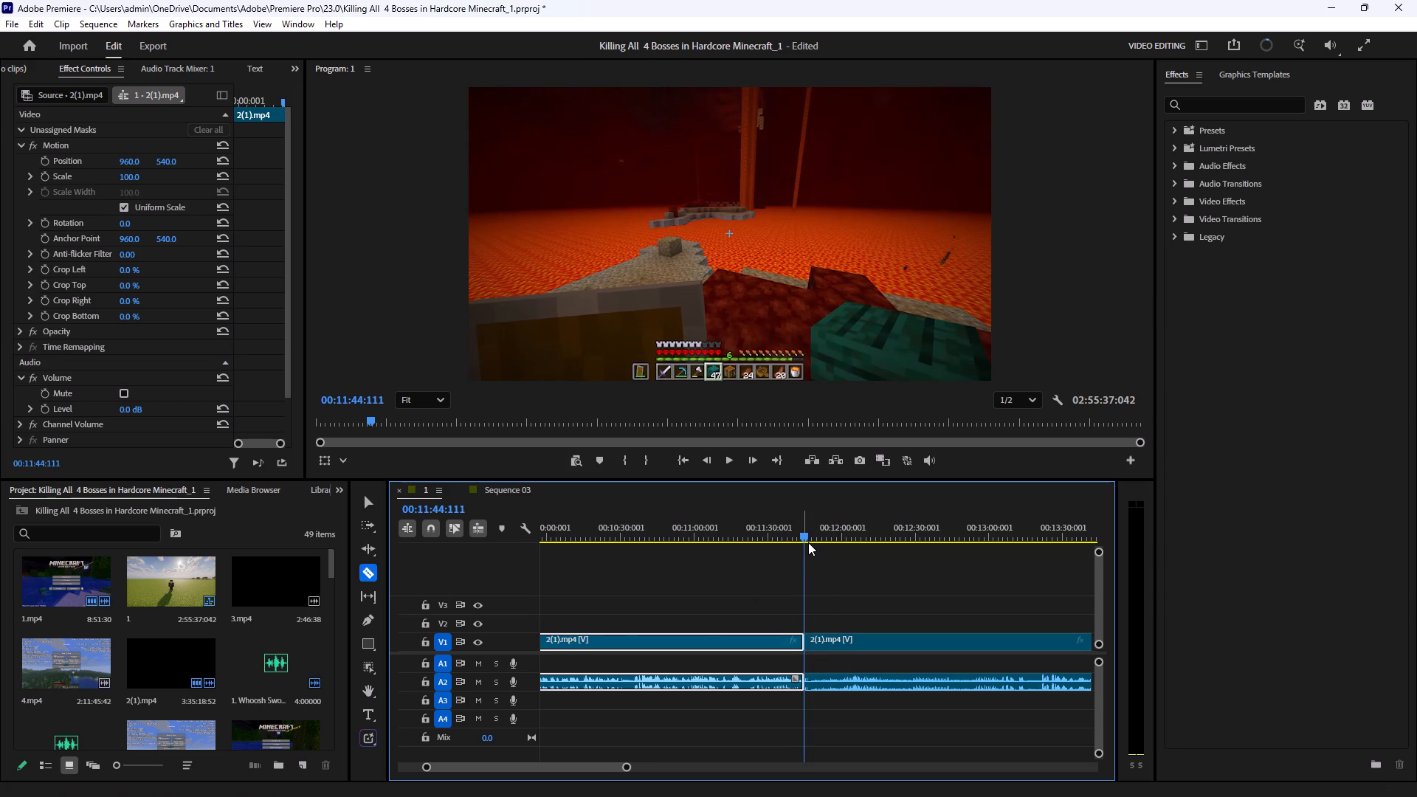
Split the clip again at 00:11:50:112, delete the options menu segment with its audio, and close the resulting gap.
left_click_drag(804, 537, 824, 545)
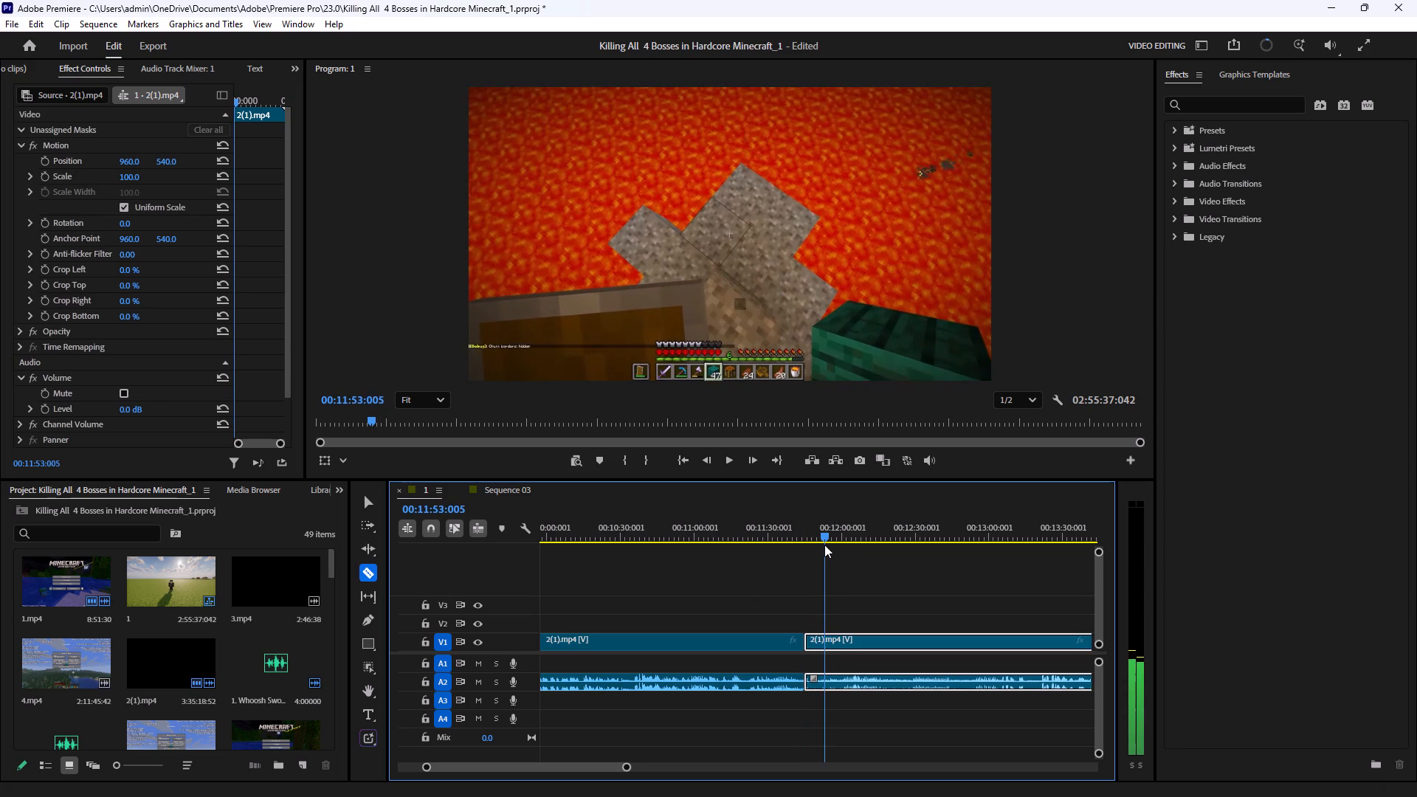
left_click_drag(824, 545, 824, 545)
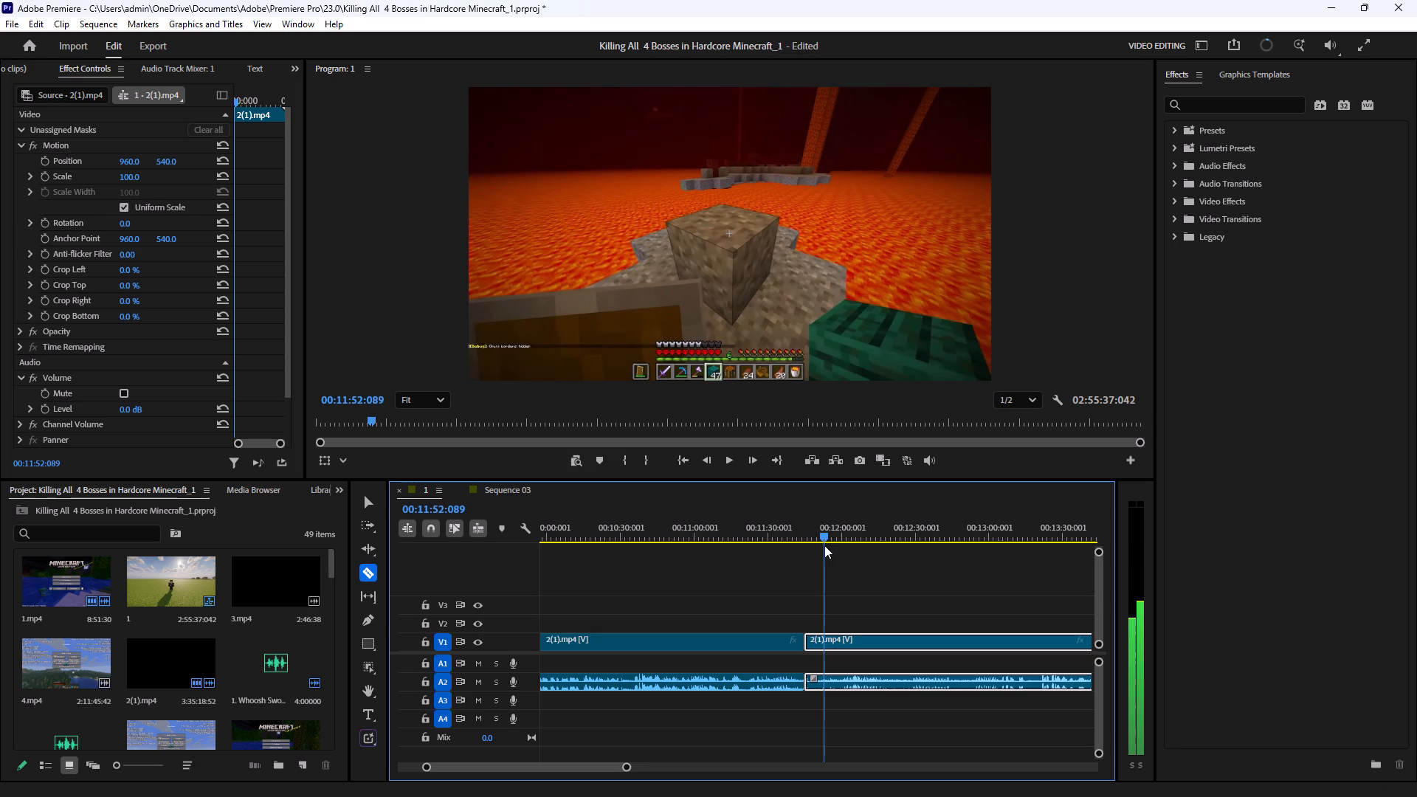
left_click_drag(824, 545, 820, 547)
left_click(819, 635)
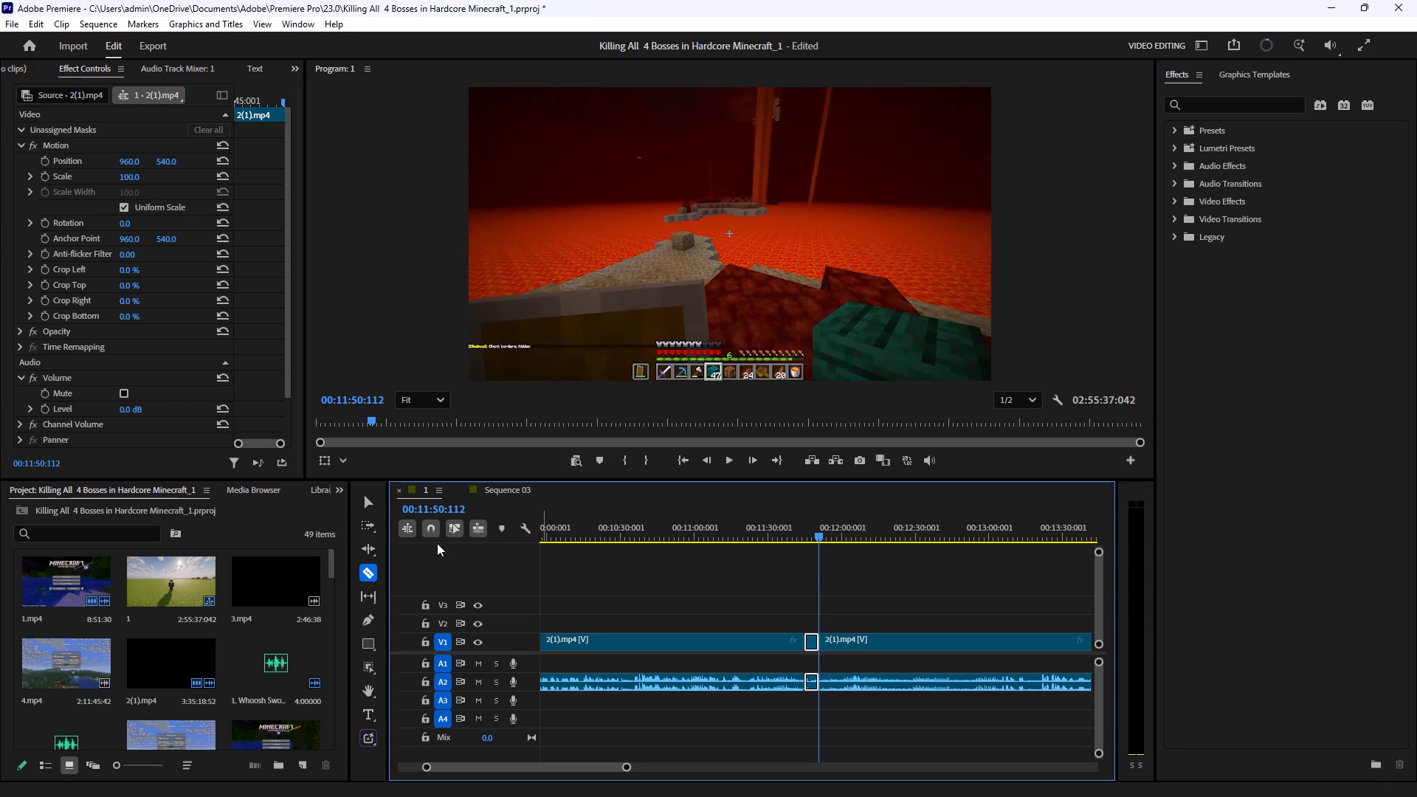
left_click(373, 501)
left_click_drag(814, 607, 809, 646)
key("BackSpace")
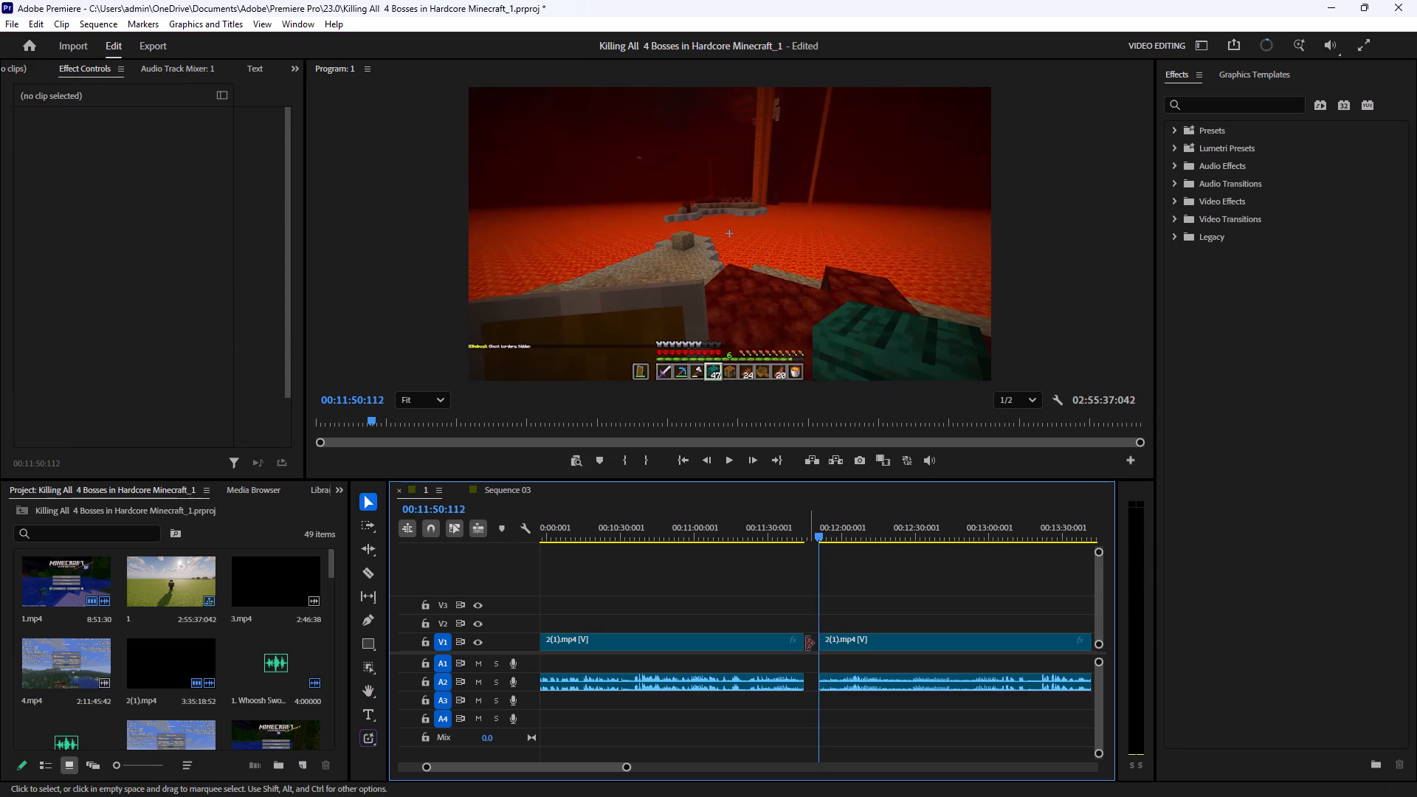
left_click(809, 644)
key("BackSpace")
Play on from the new join, trim the following clip's start to 00:12:06:017, and move it back against the preceding clip.
left_click(807, 529)
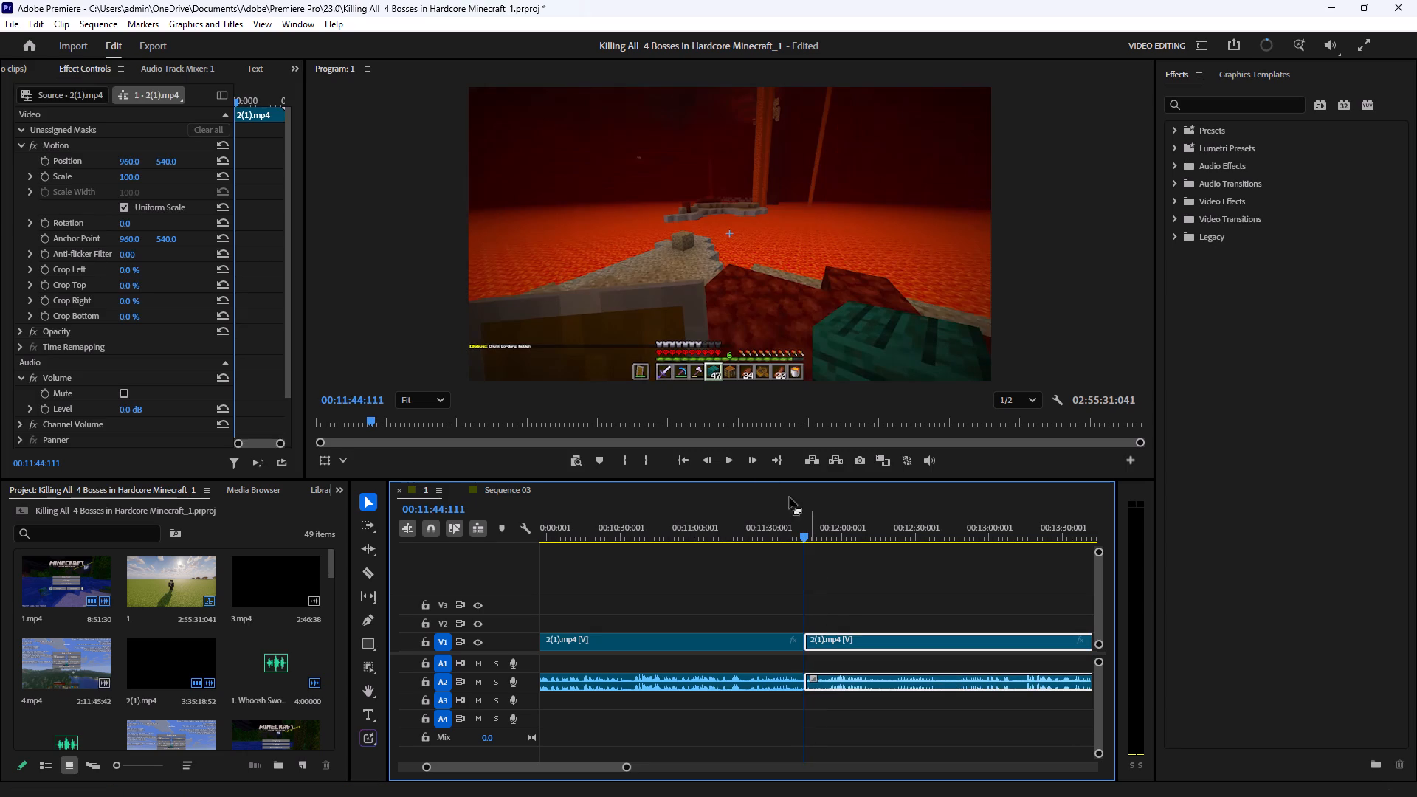
left_click(742, 453)
left_click(736, 457)
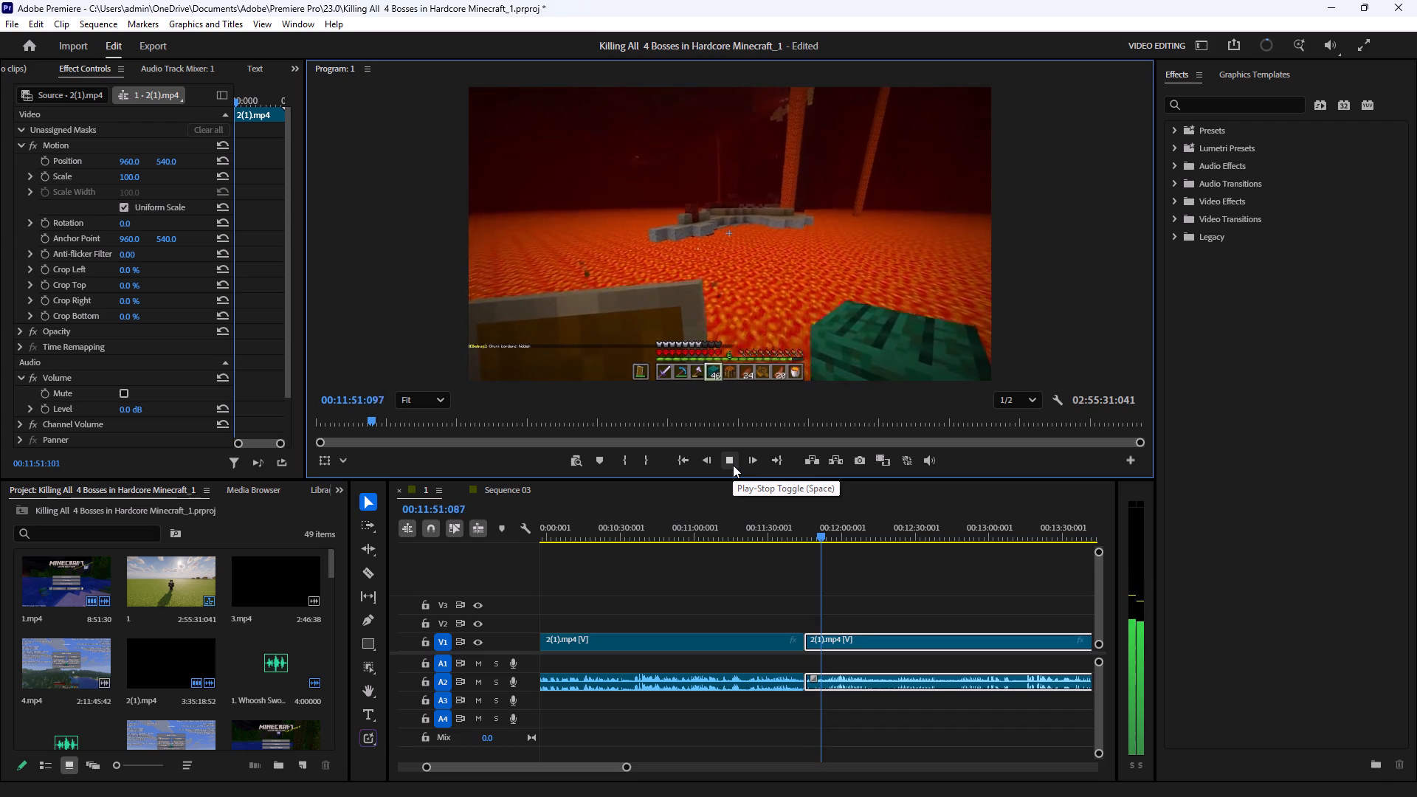
double_click(733, 465)
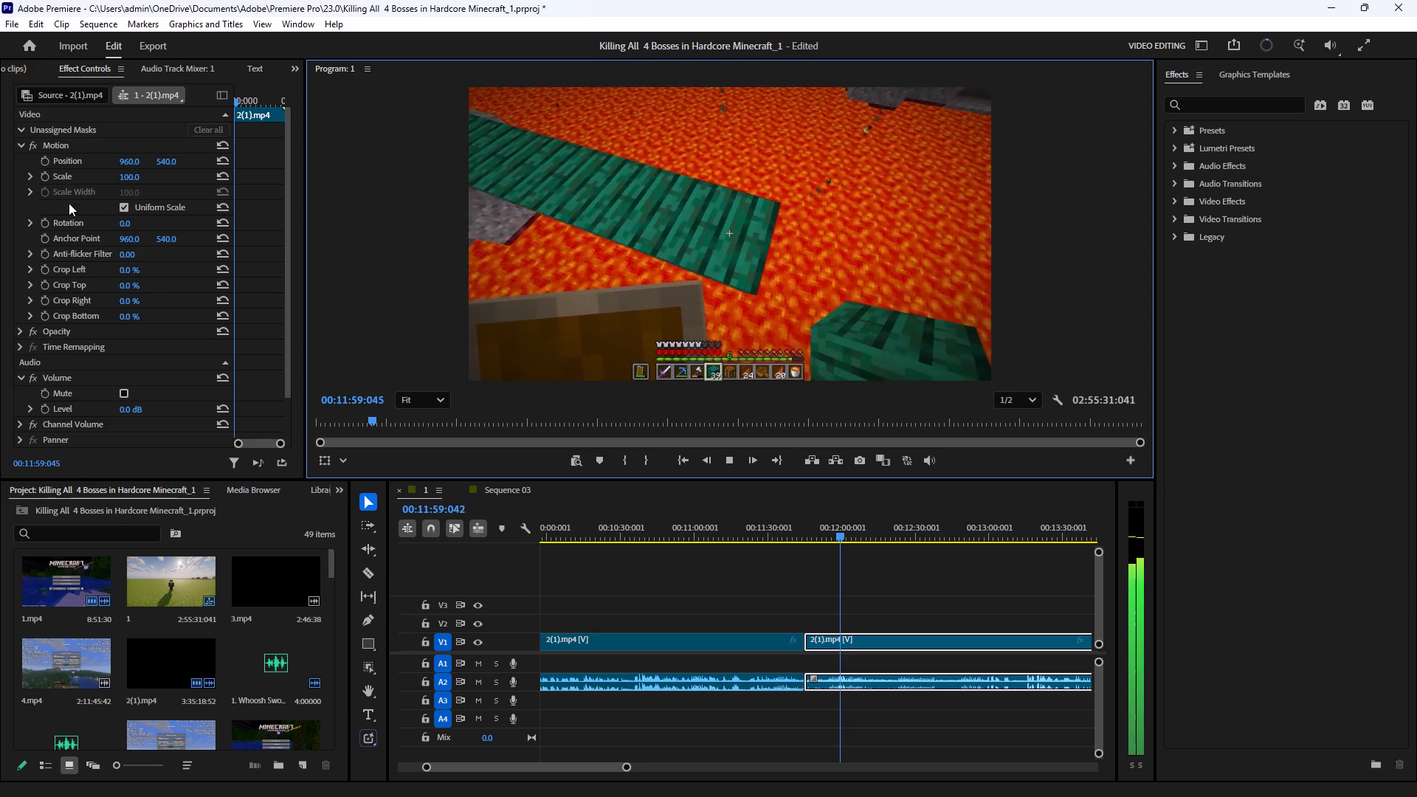
scroll(87, 312, "down", 5)
scroll(102, 376, "up", 5)
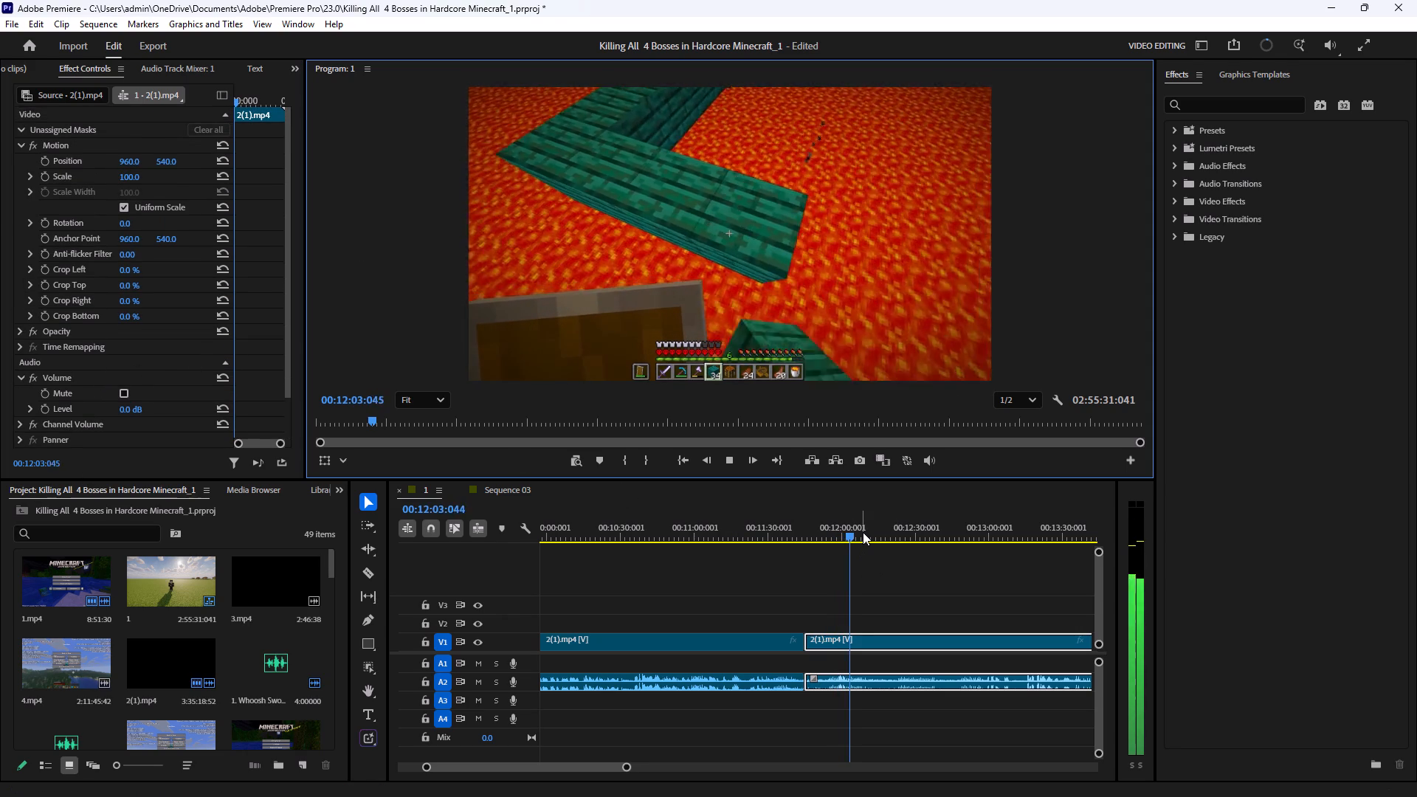
left_click(732, 457)
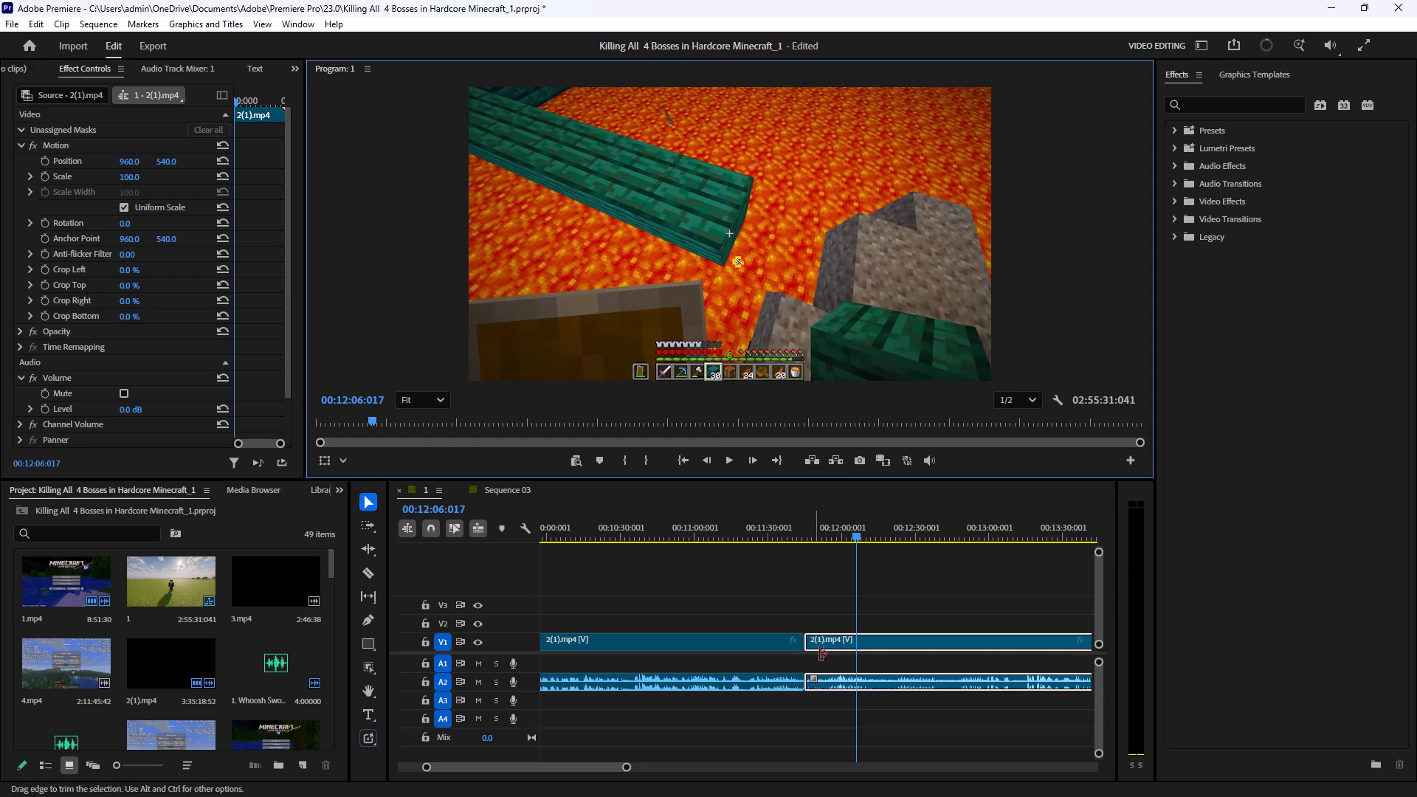
left_click_drag(806, 640, 855, 645)
left_click_drag(900, 639, 850, 640)
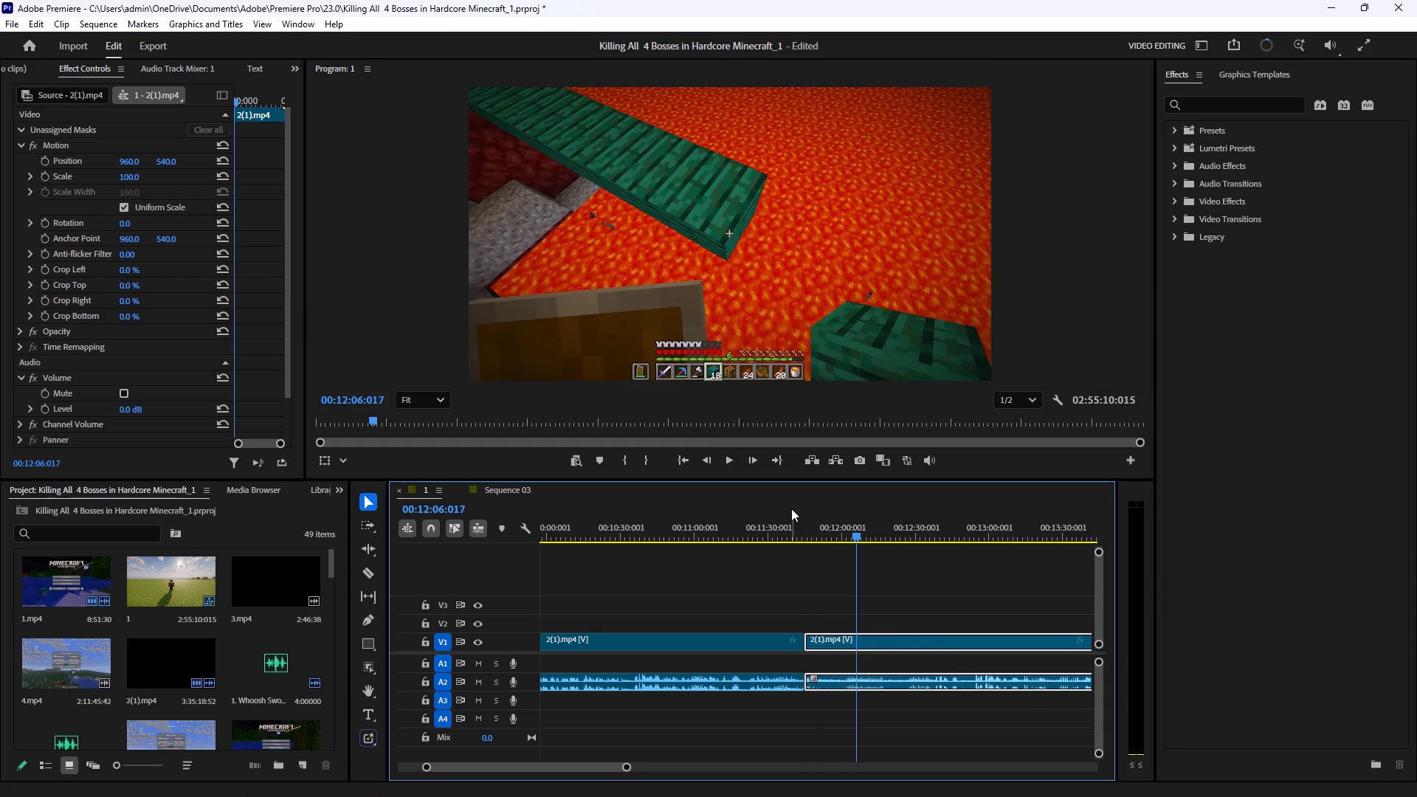
Play the footage across the tightened join and split the clip after it at 00:12:05:100.
left_click(791, 508)
left_click(794, 532)
left_click(731, 461)
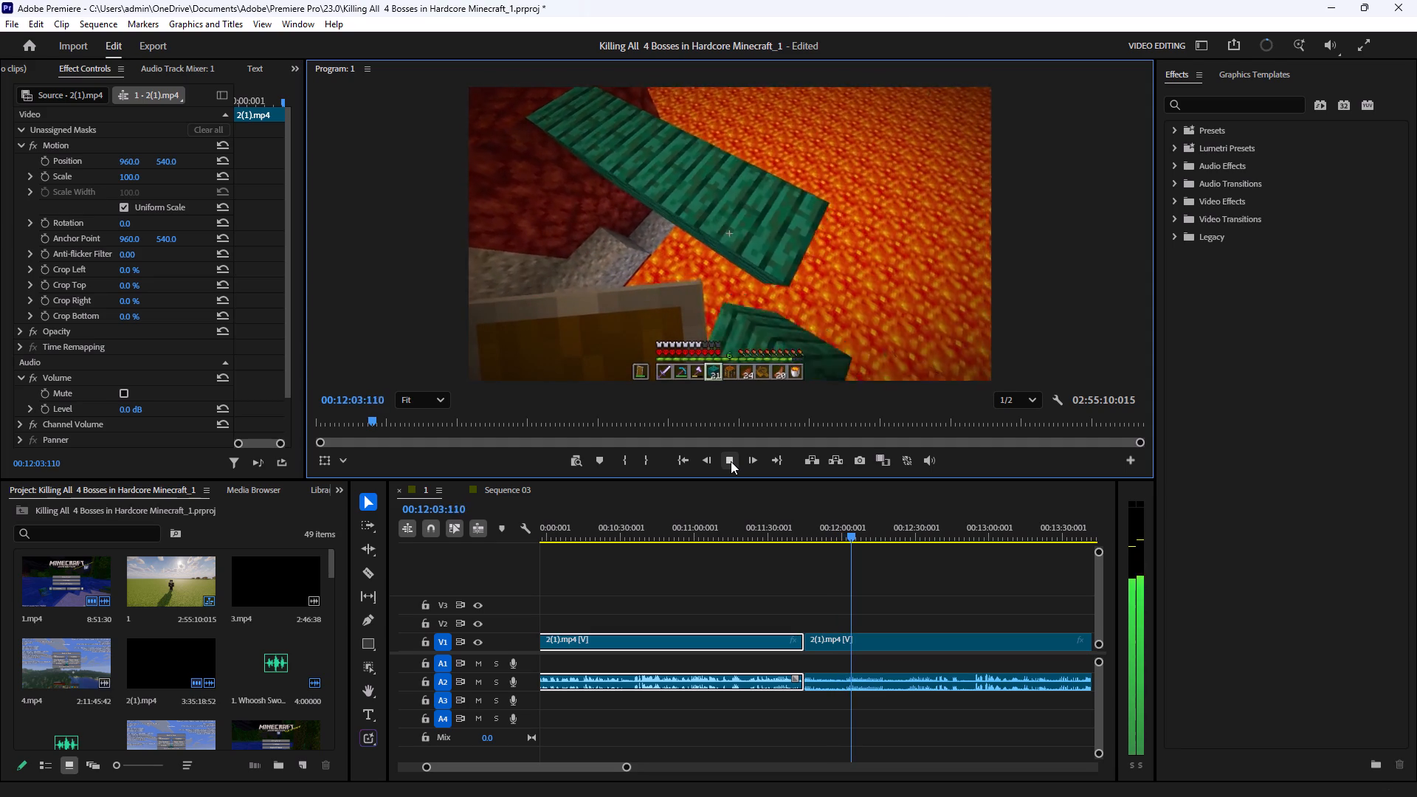
left_click(731, 461)
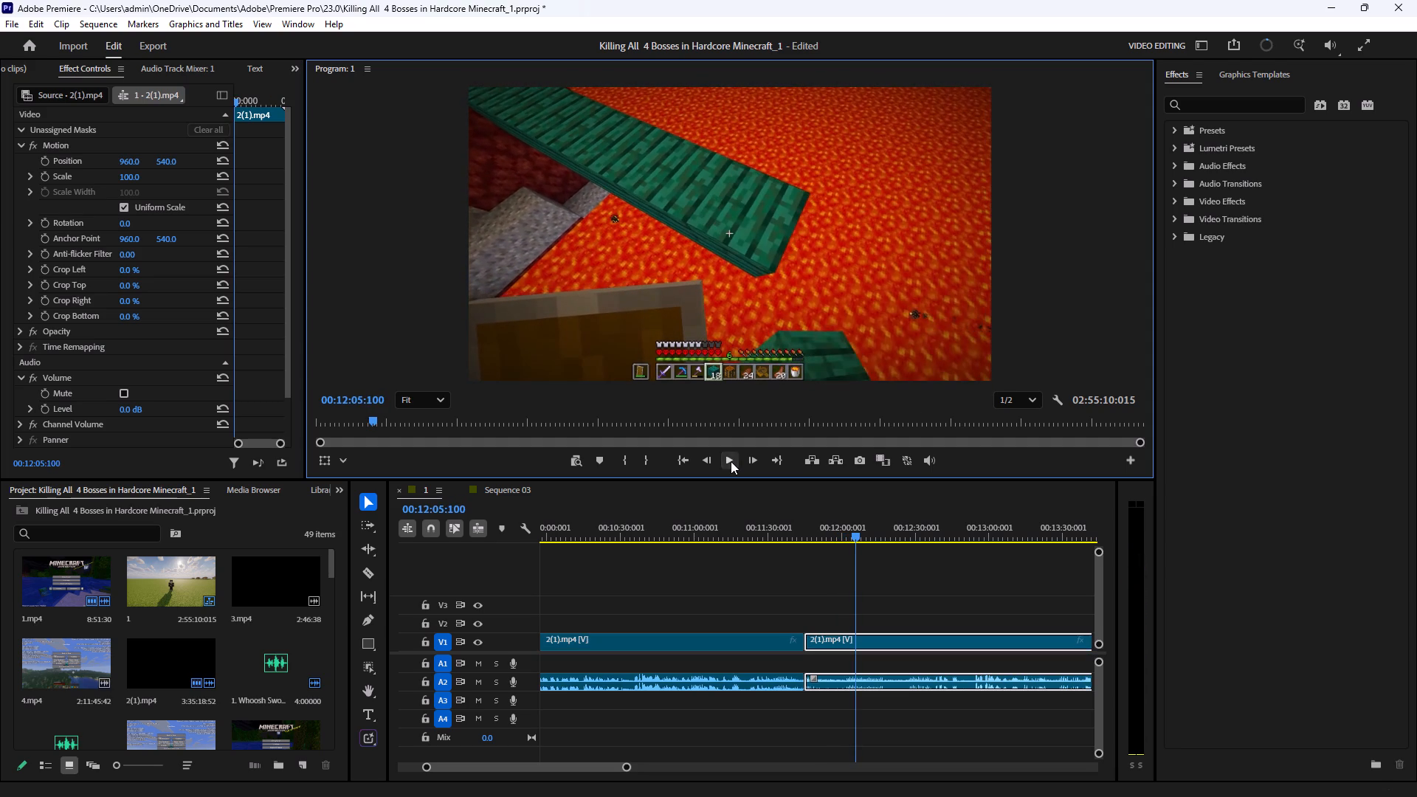
left_click(364, 576)
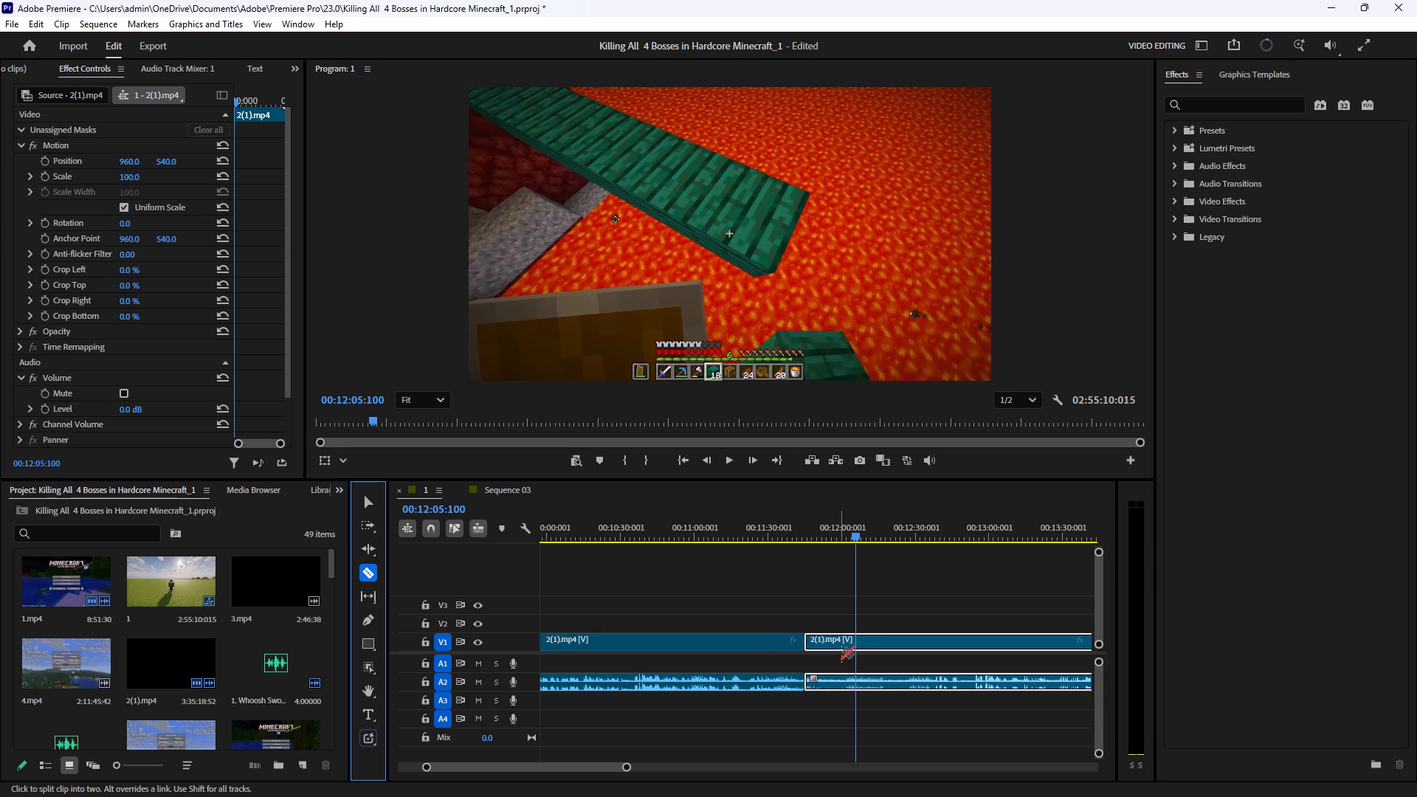
left_click(855, 644)
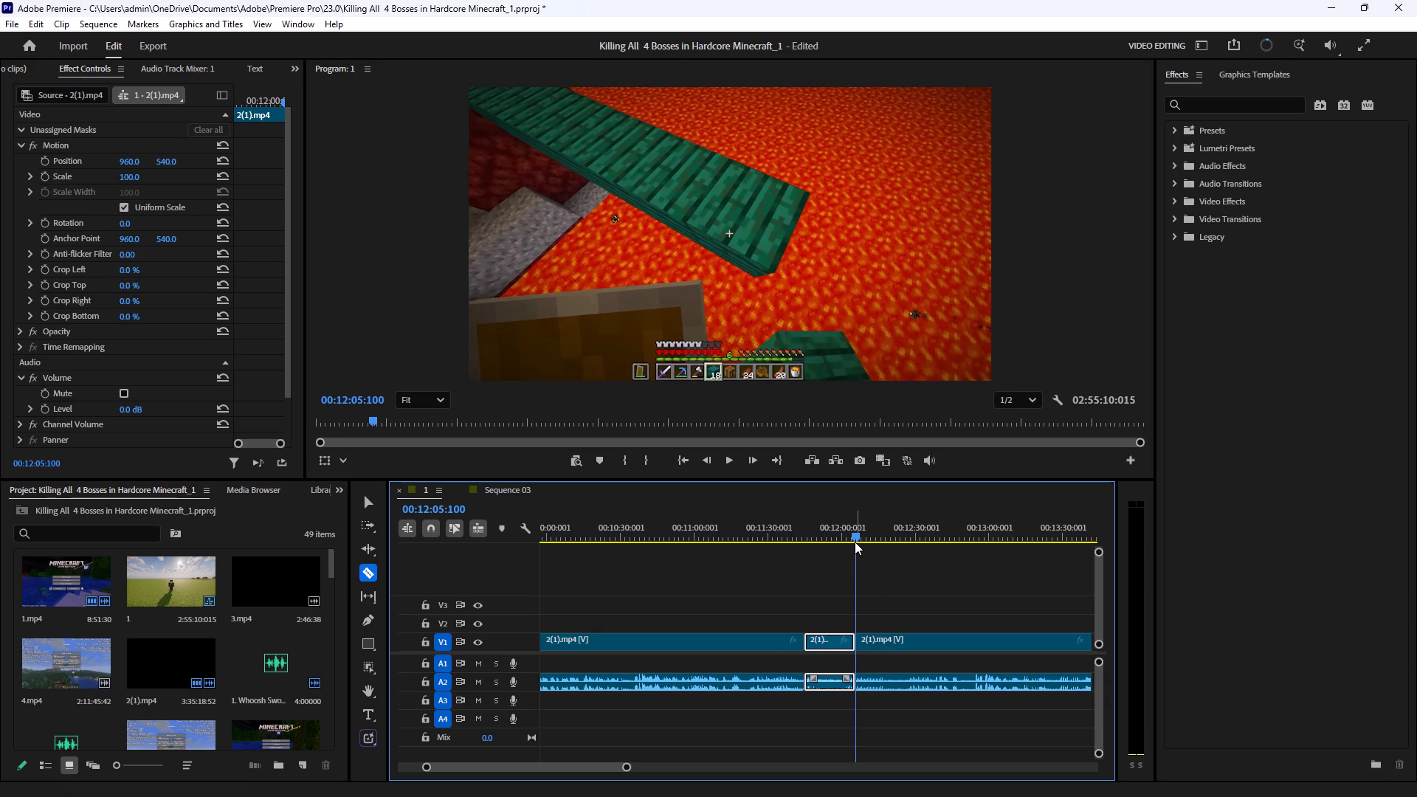
Split the following footage at 00:12:32:012 to isolate the segment of bridging over the lava.
left_click_drag(855, 542, 898, 546)
left_click_drag(858, 531, 899, 541)
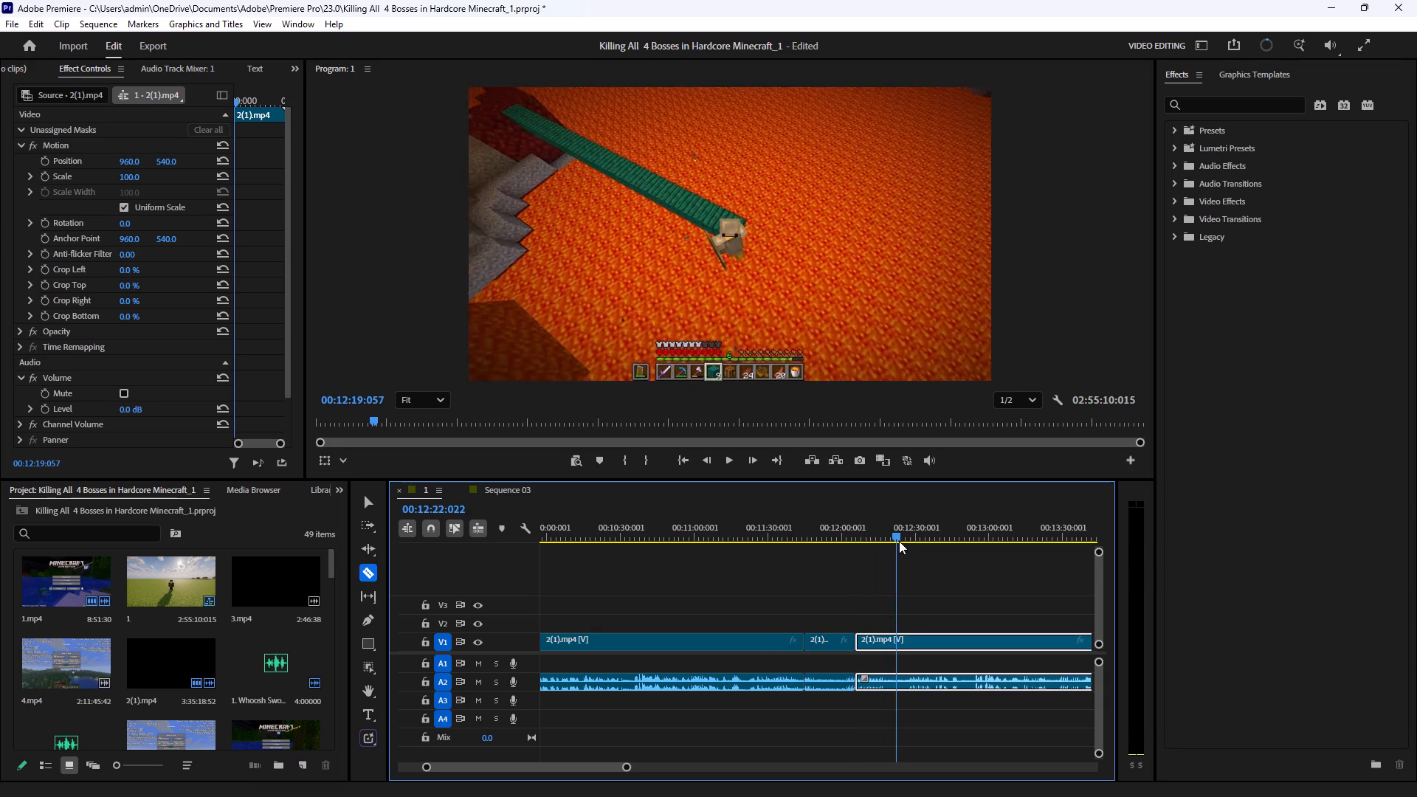
left_click_drag(899, 541, 913, 544)
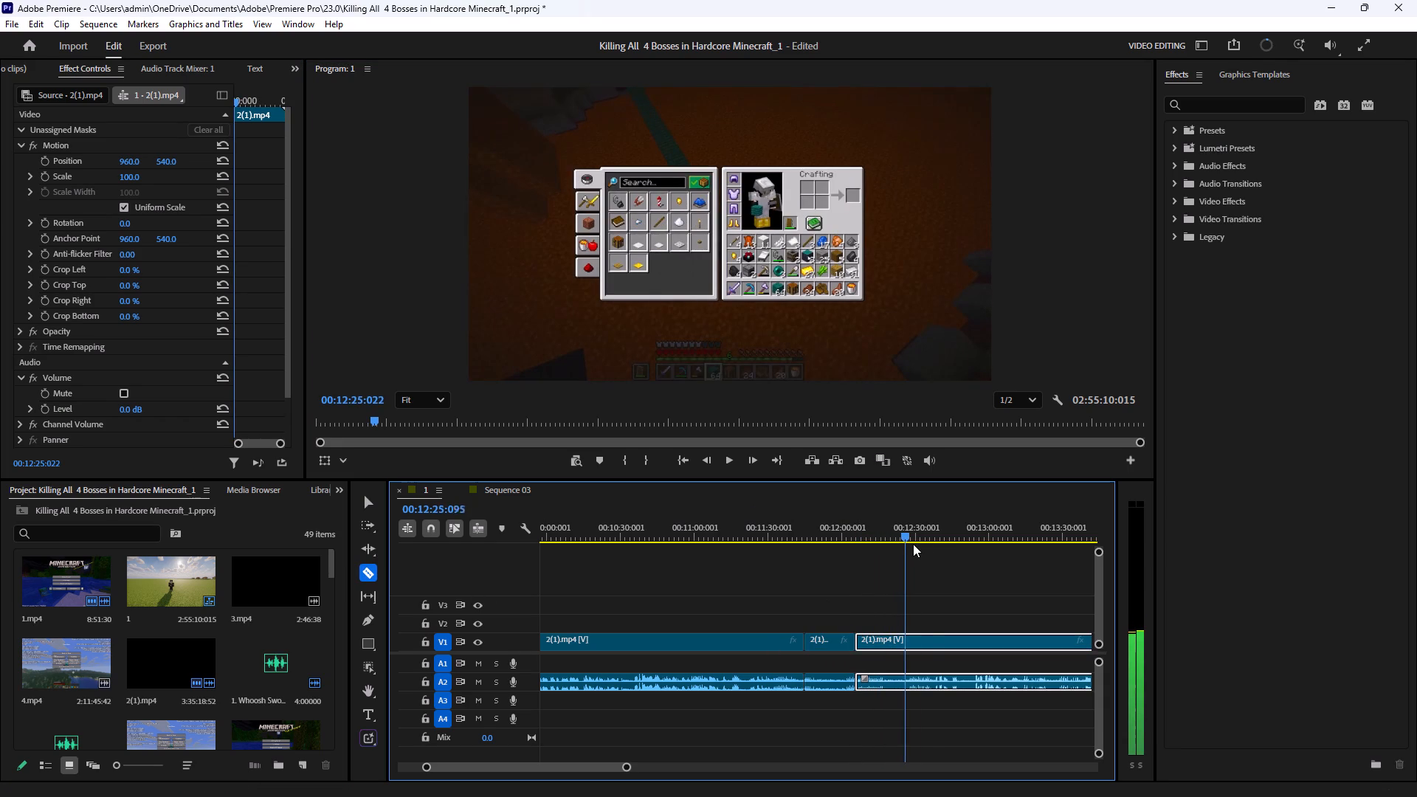
left_click_drag(913, 544, 933, 552)
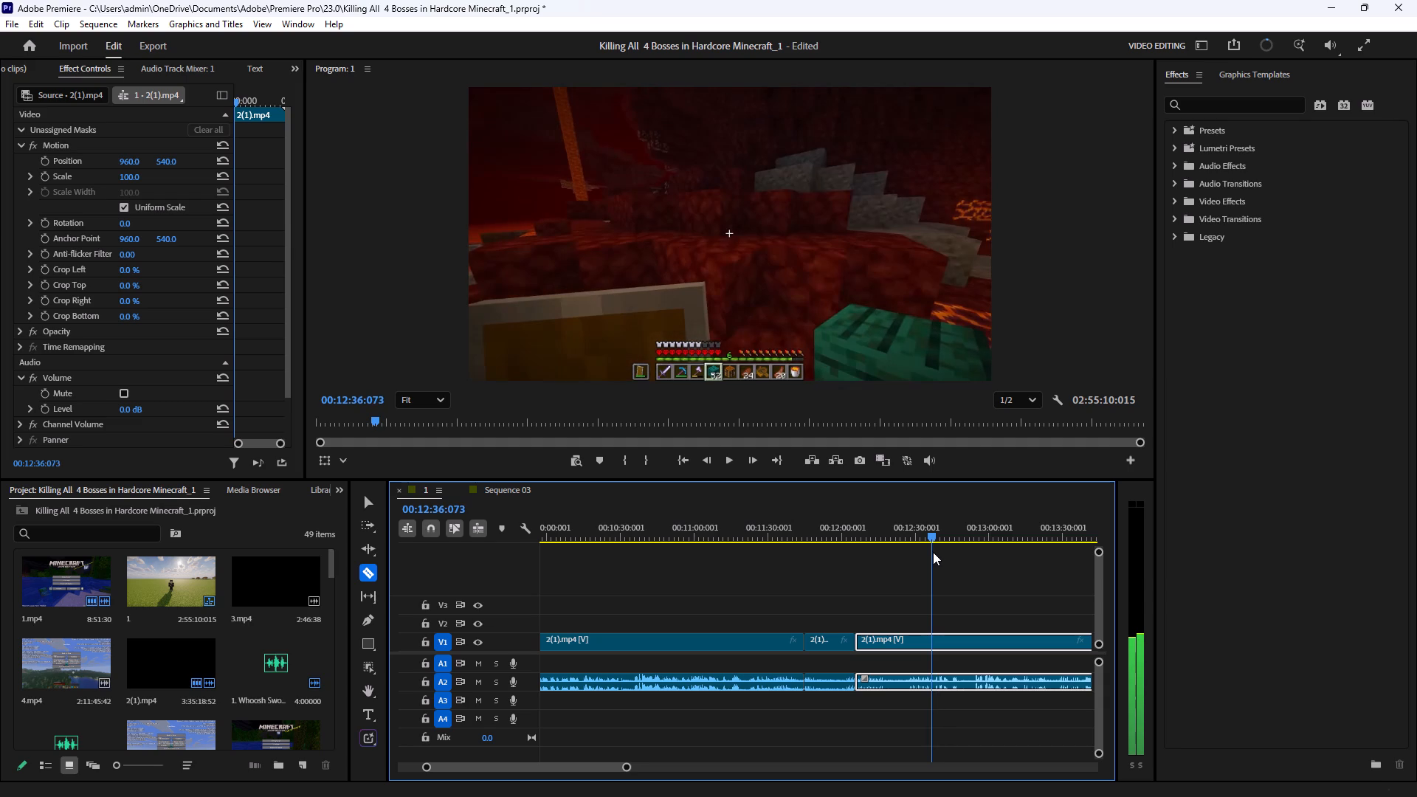
left_click_drag(933, 552, 922, 557)
left_click(920, 638)
Set the lava-bridging segment's speed to 200% and move the following clip back against its shortened end.
left_click(370, 502)
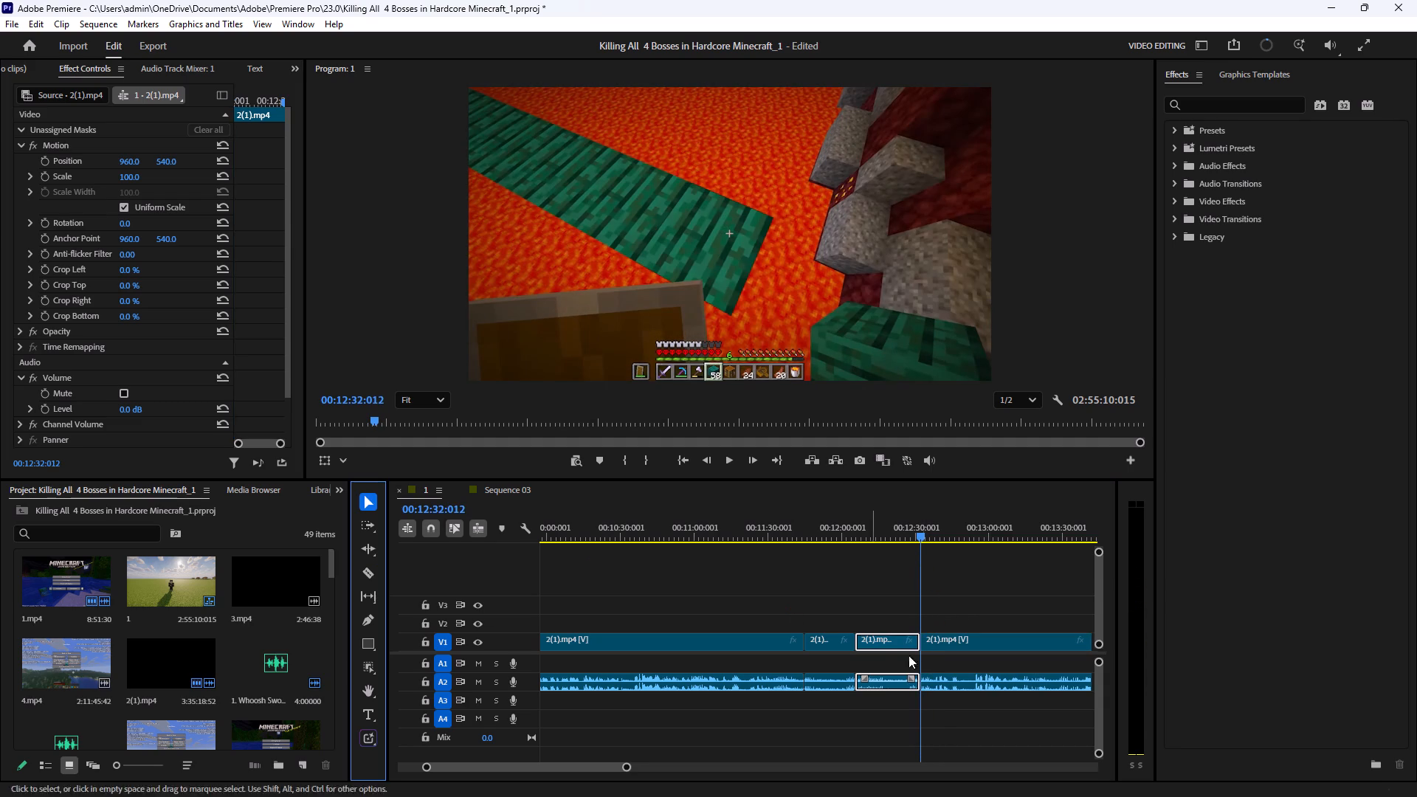
left_click(897, 641)
right_click(896, 641)
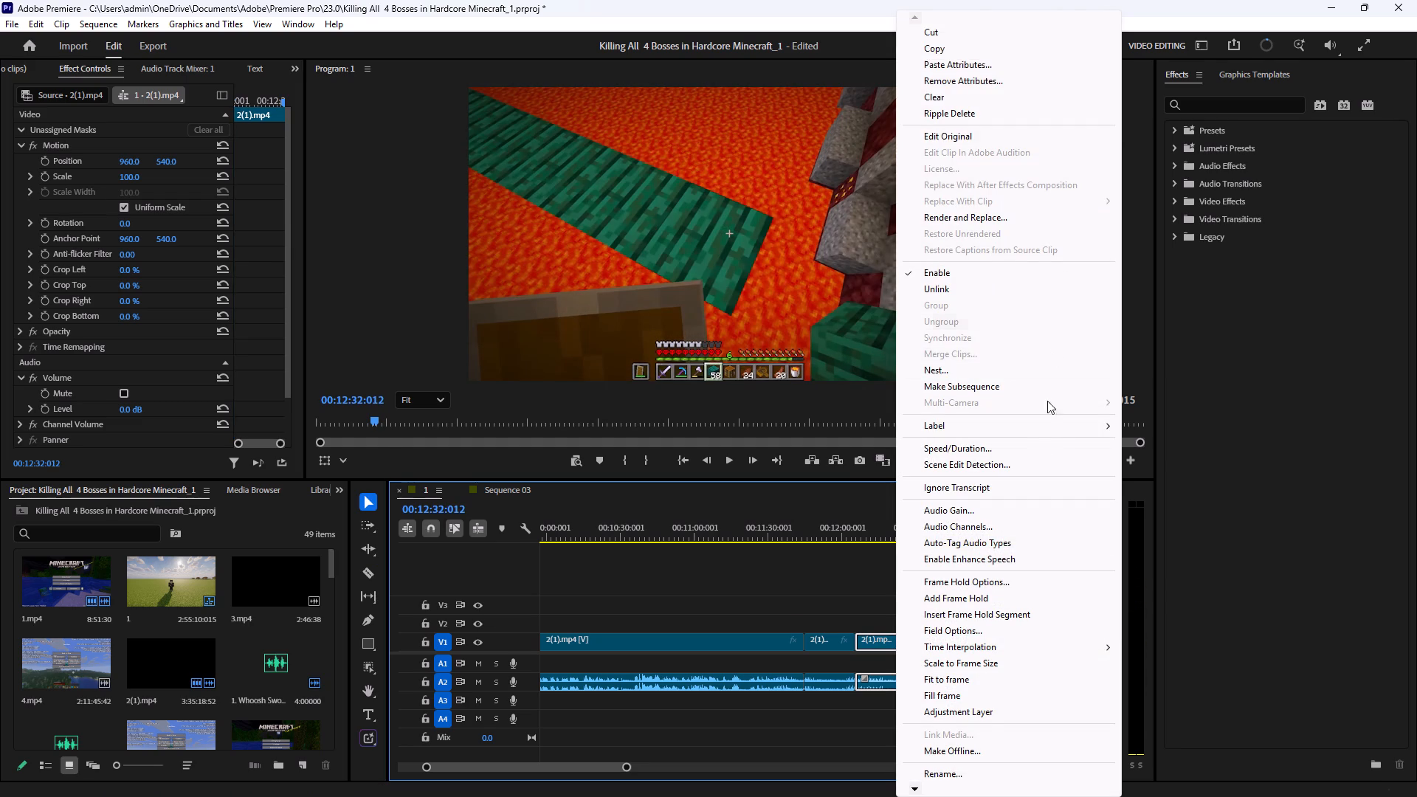
left_click(1010, 451)
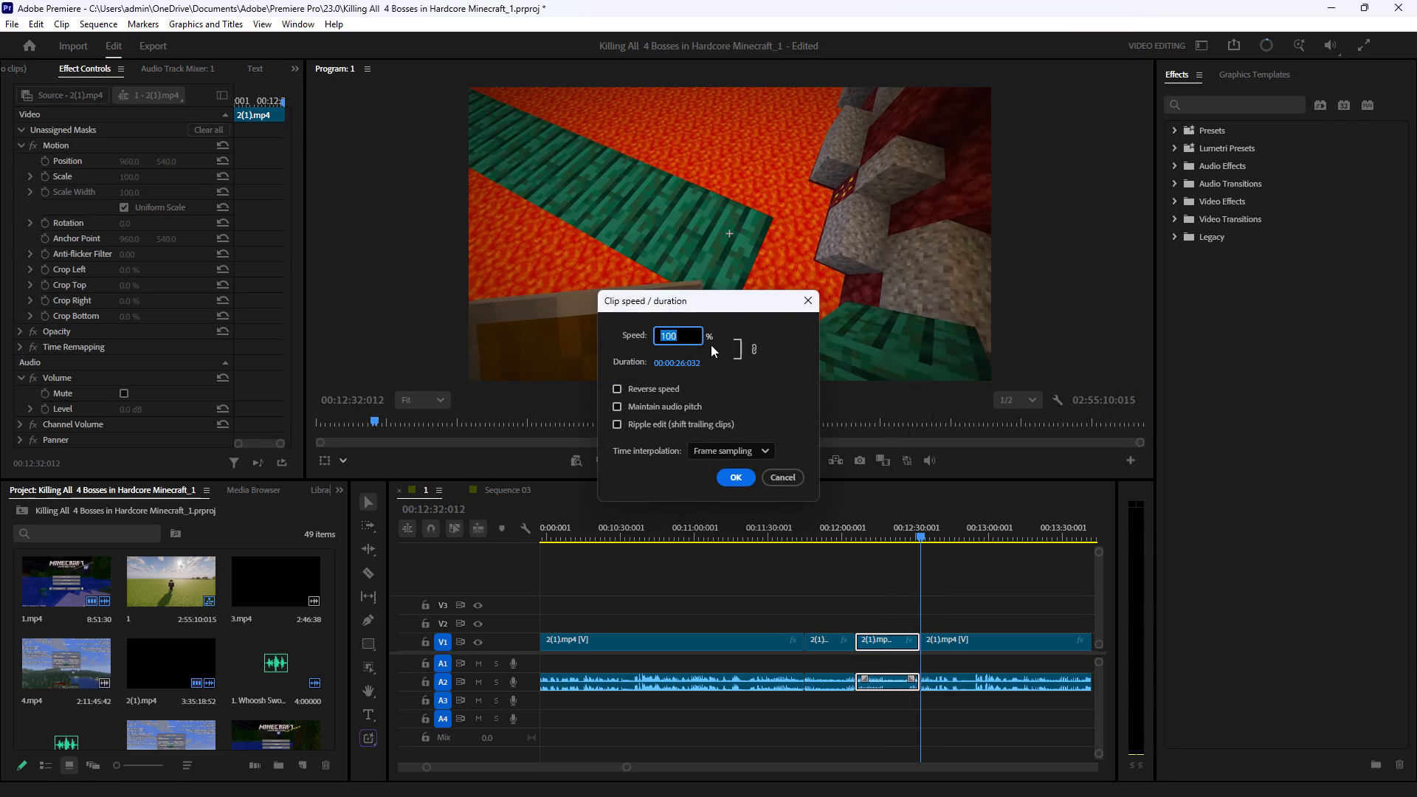
type("200")
key("Return")
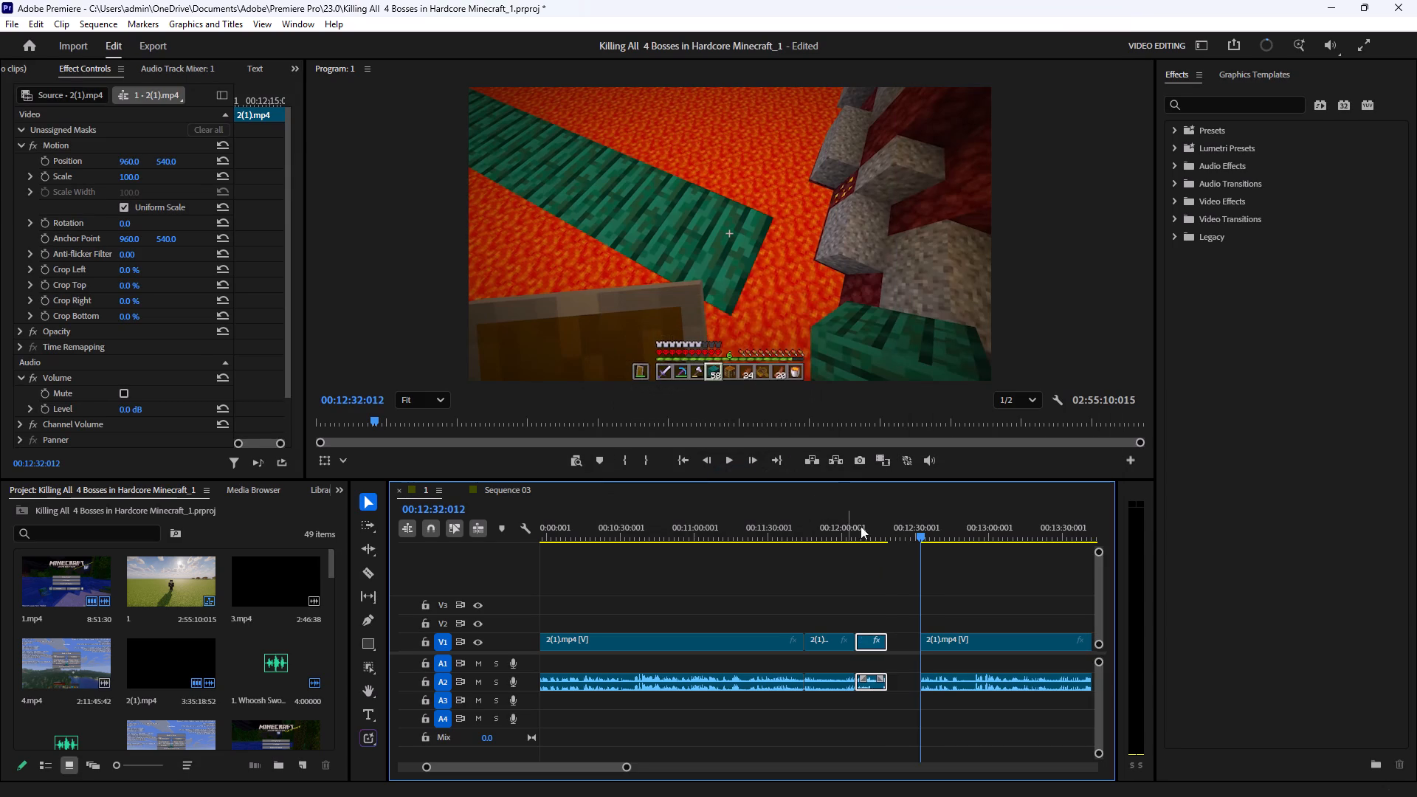
left_click_drag(958, 641, 930, 648)
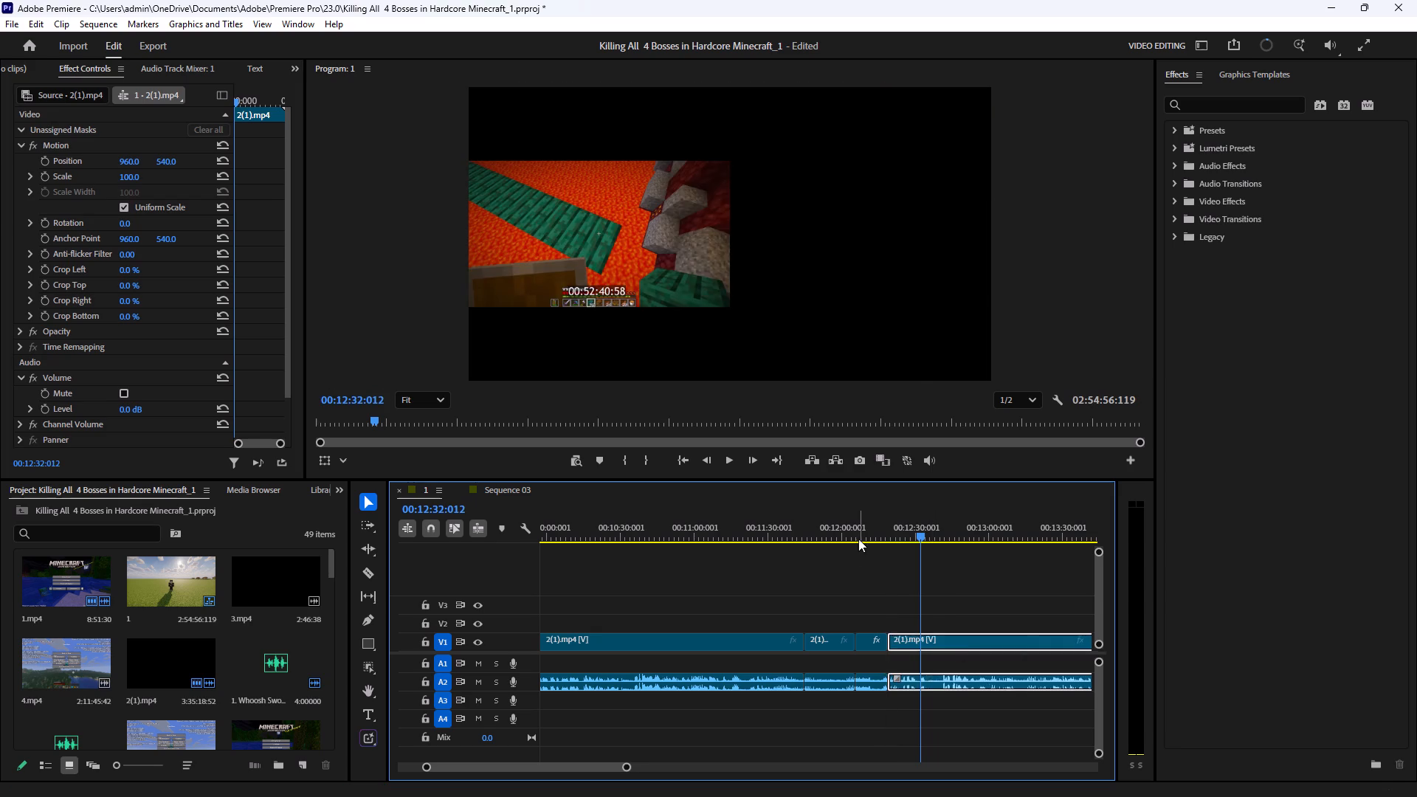
Play the sped-up bridging segment and on into the following clip up to the inventory screen, and save the project.
left_click(858, 536)
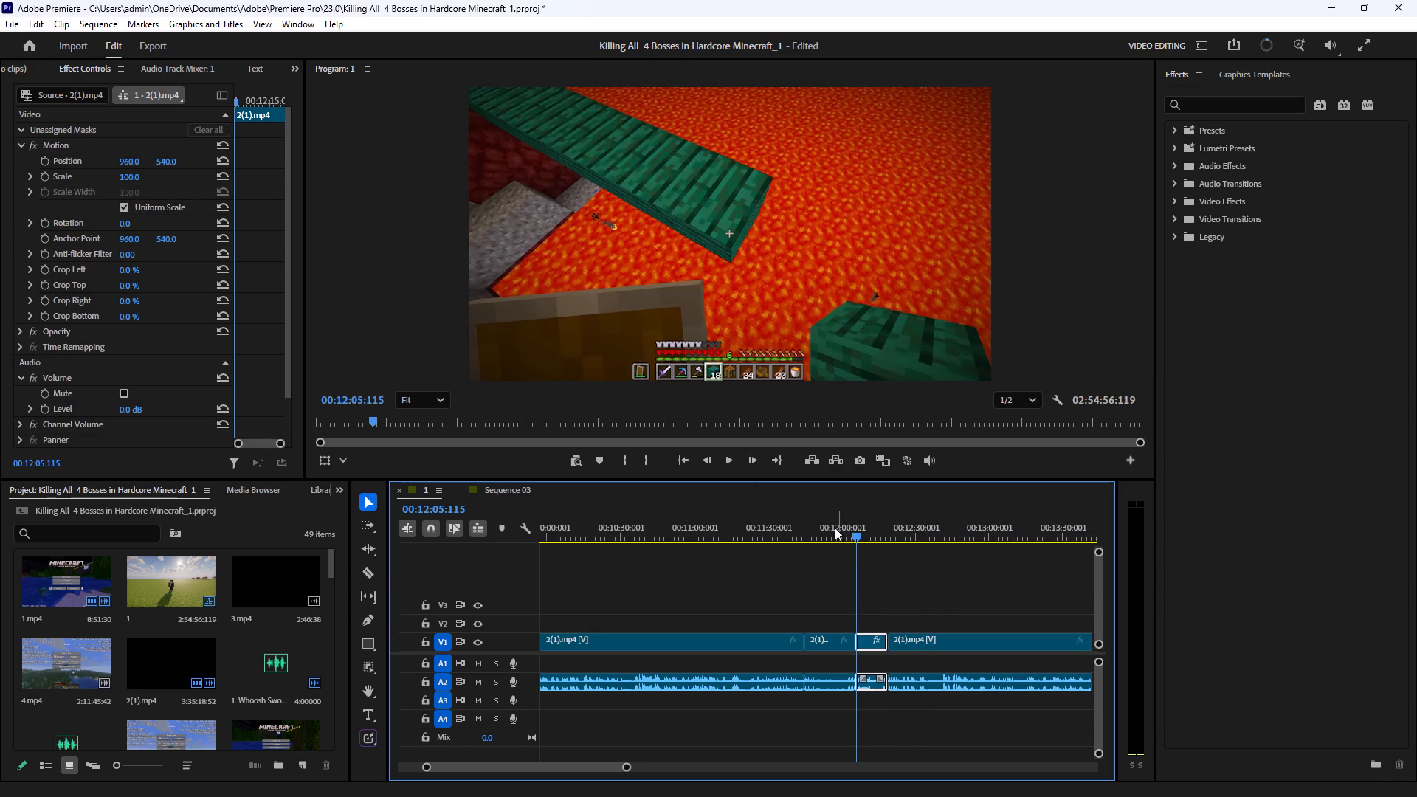
left_click(847, 527)
left_click(730, 460)
left_click(956, 562)
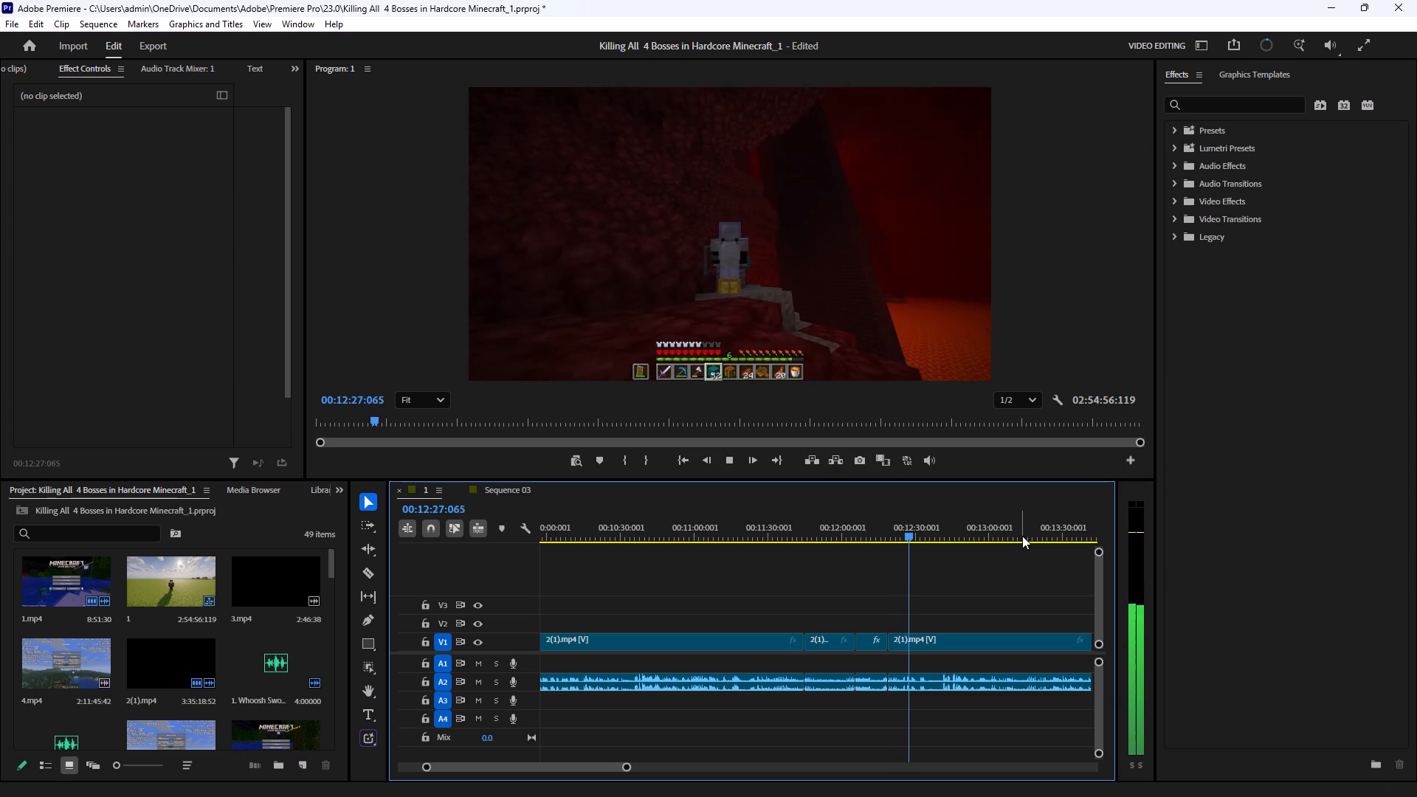
left_click(980, 584)
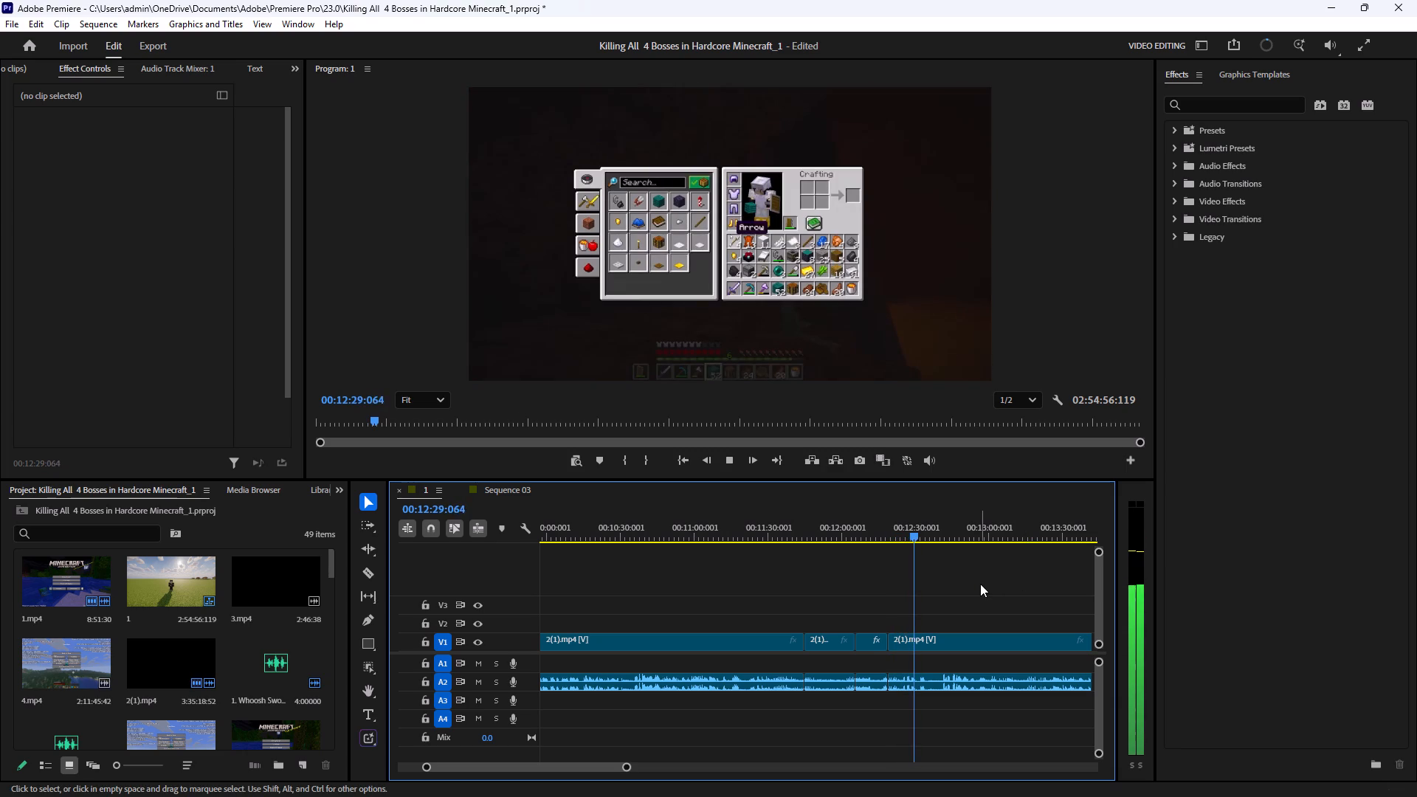
key("ctrl+s")
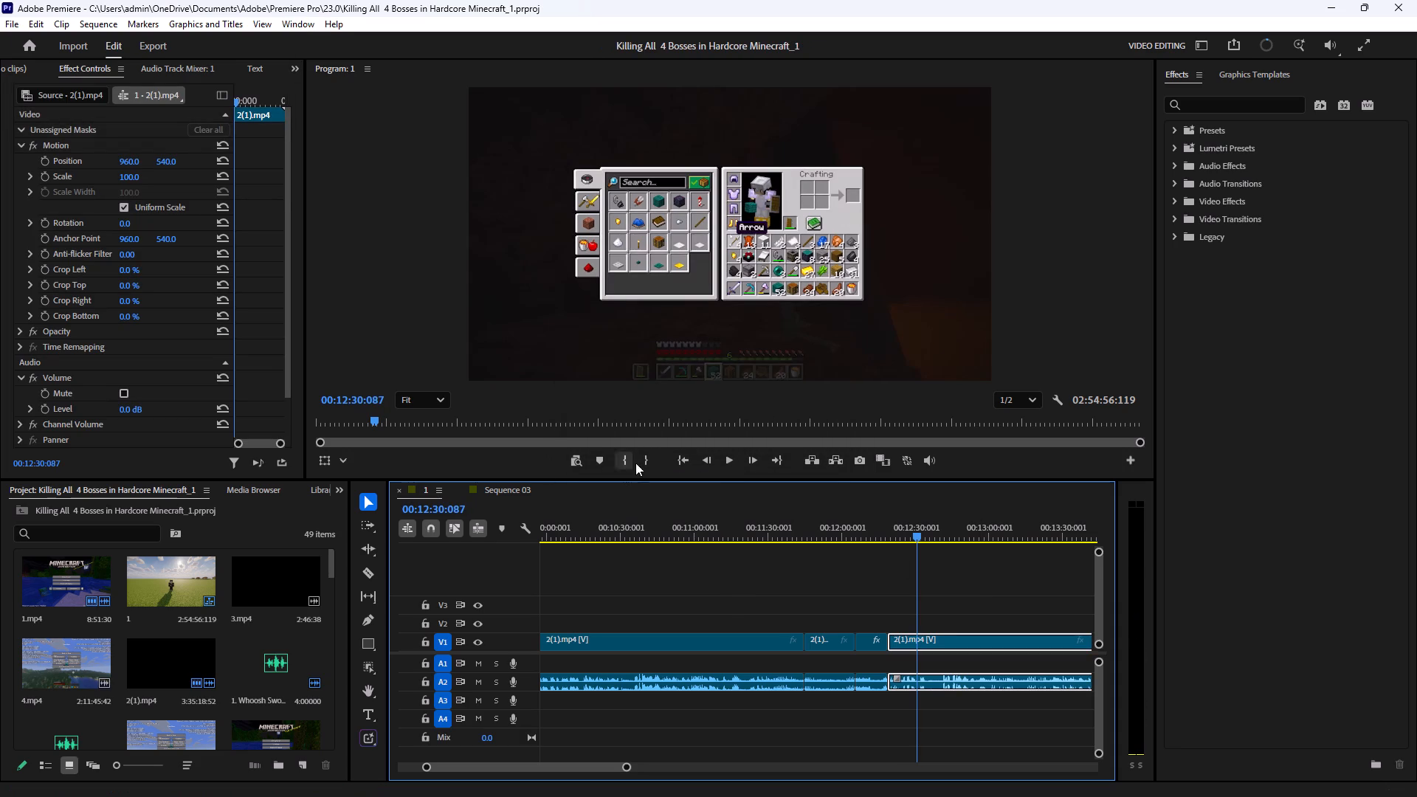
Find where the inventory footage has ended, trim the following clip's start to 00:13:12:043, and move it back against the bridging segment.
left_click(733, 466)
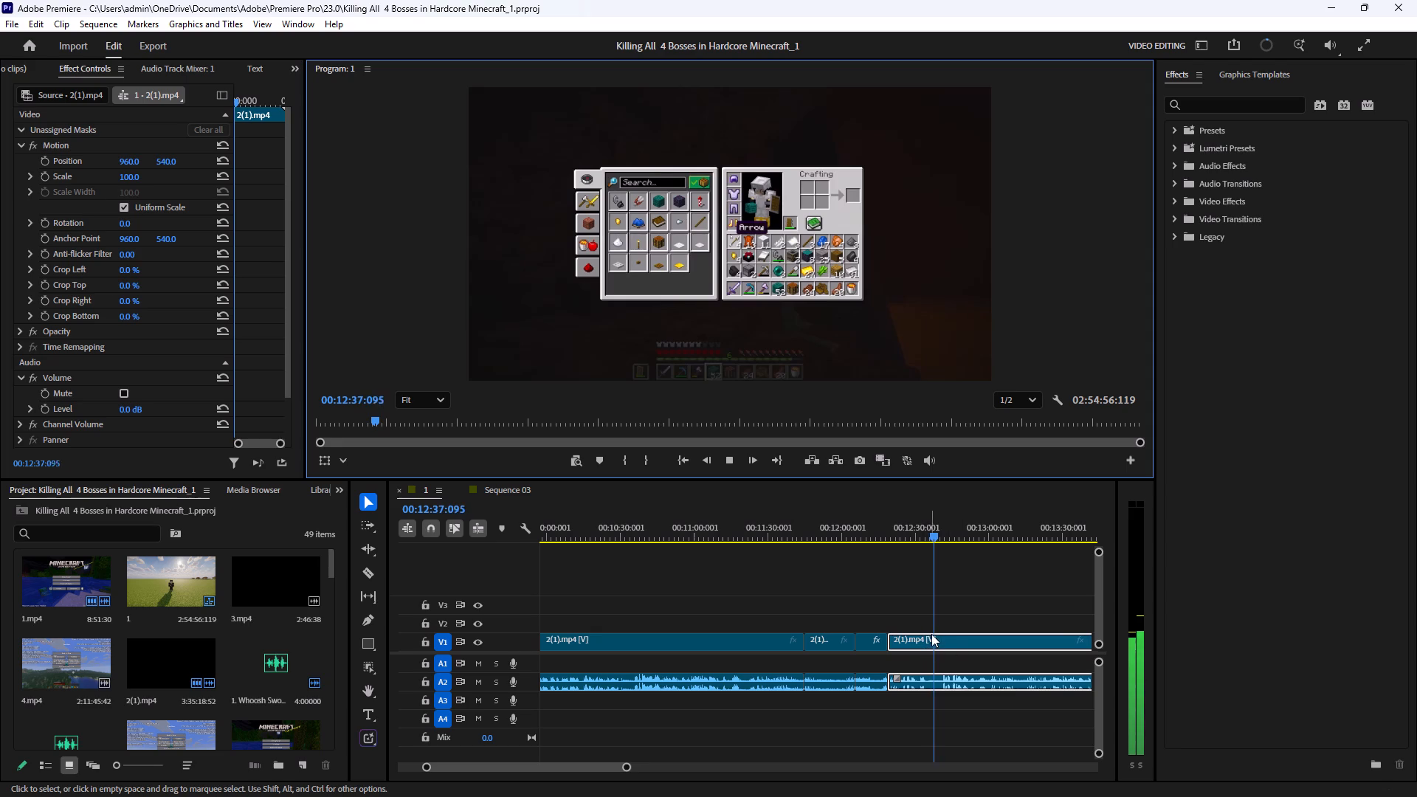
left_click_drag(937, 536, 965, 548)
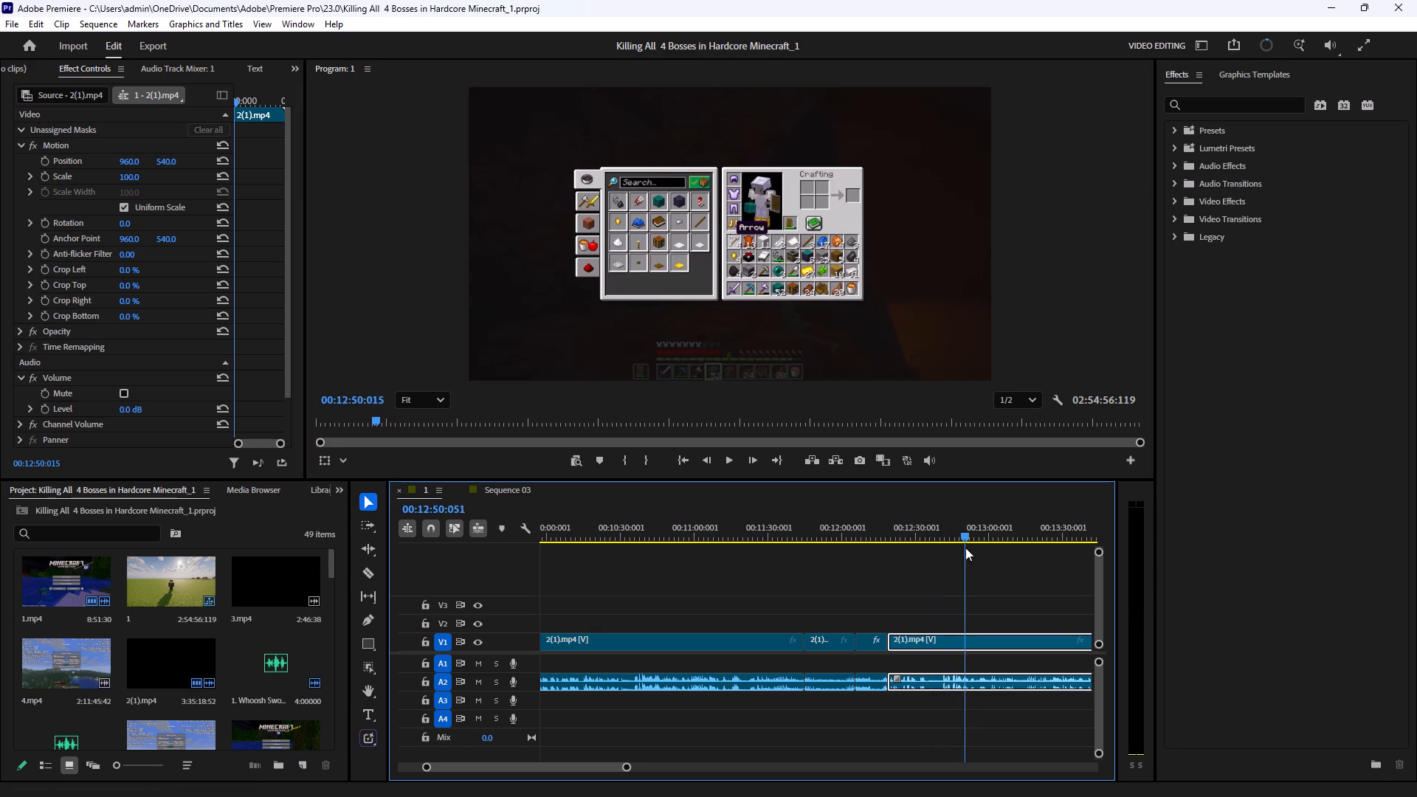
left_click_drag(965, 548, 940, 555)
left_click(725, 455)
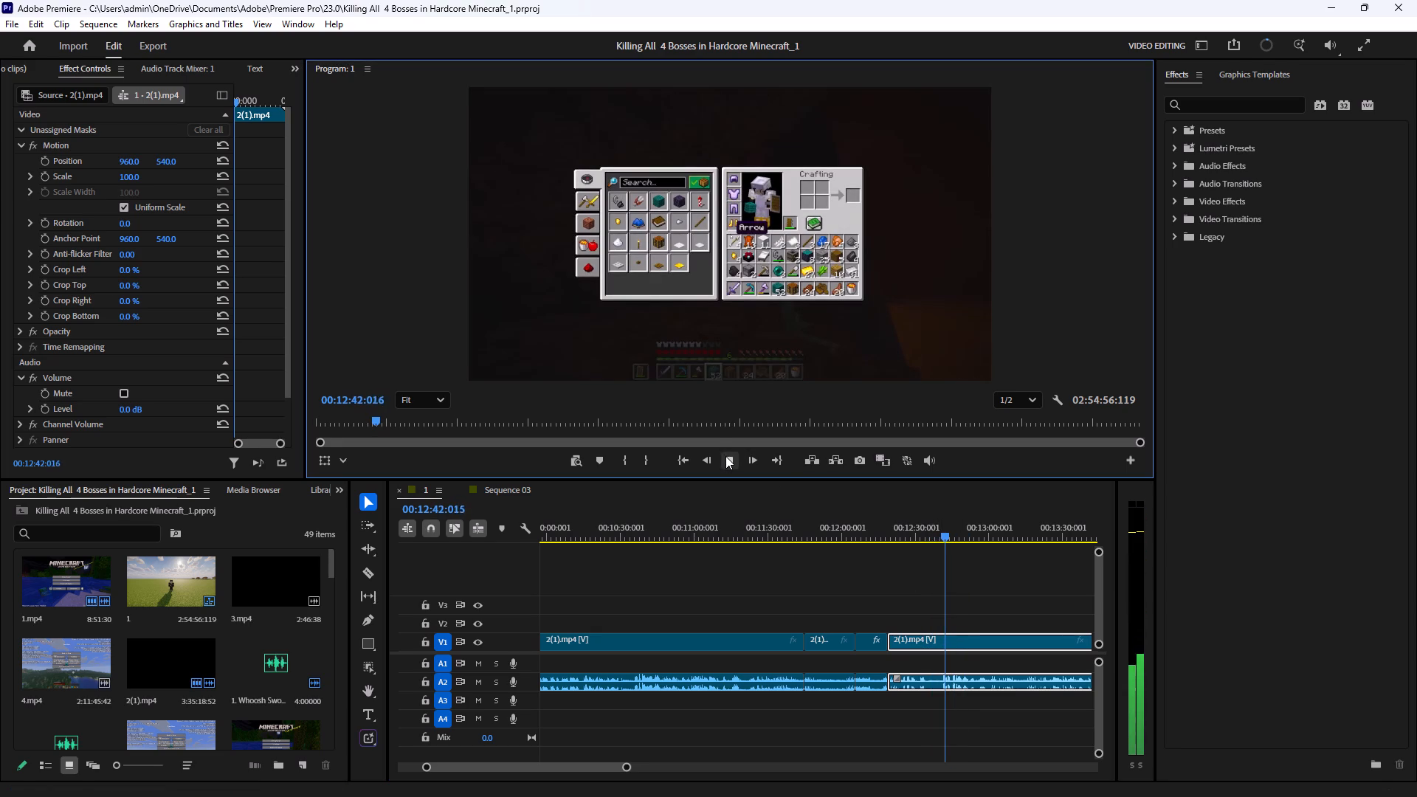
double_click(725, 456)
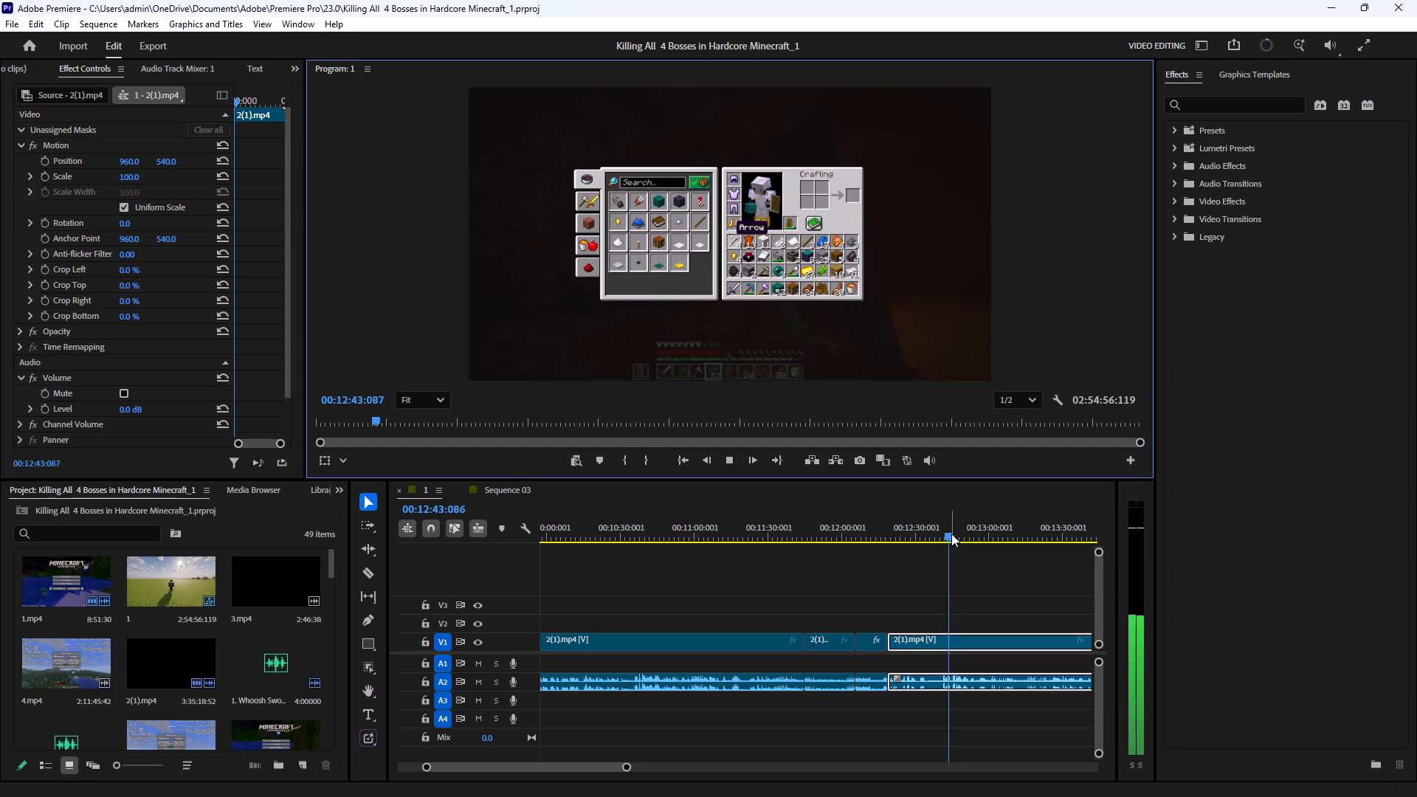
left_click_drag(954, 534, 1023, 543)
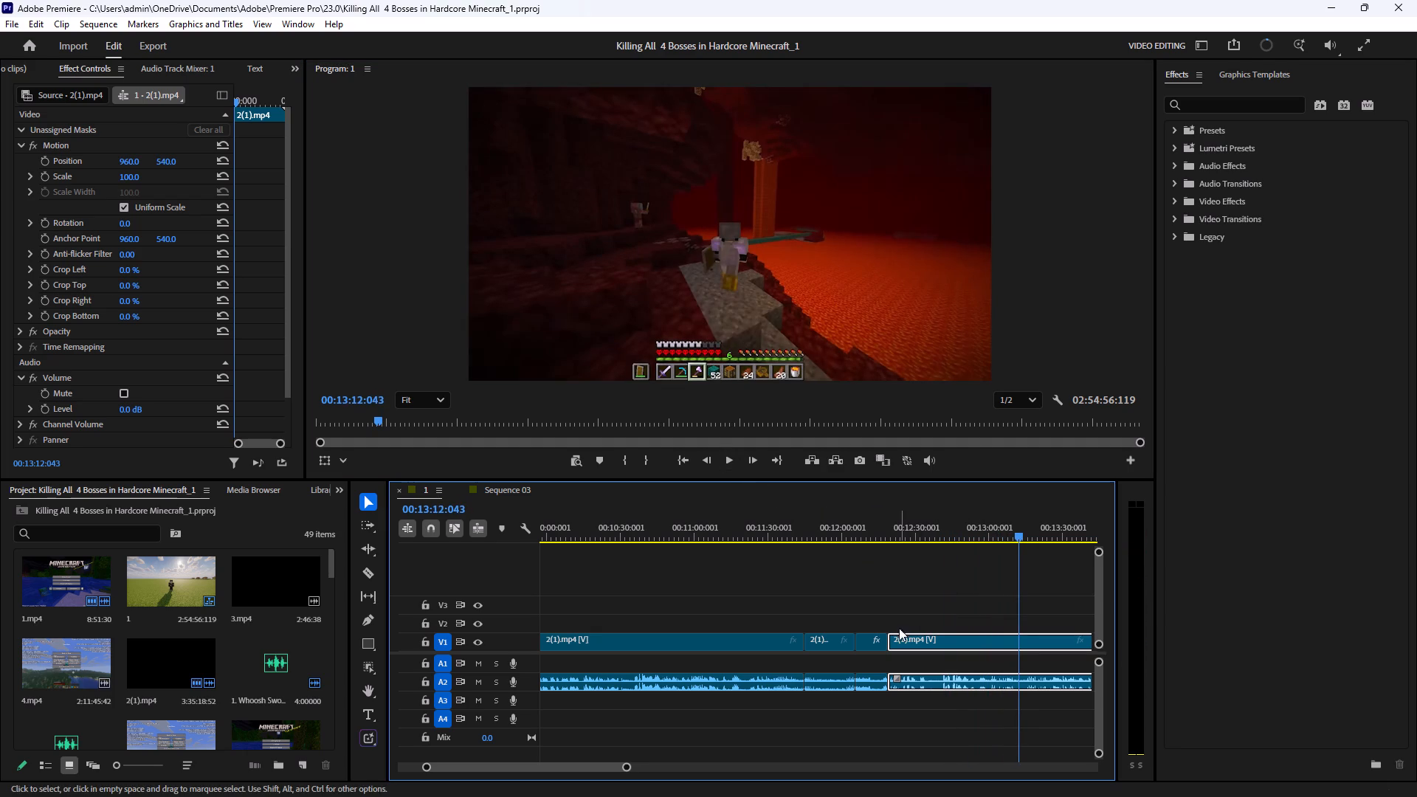
left_click_drag(892, 643, 1023, 644)
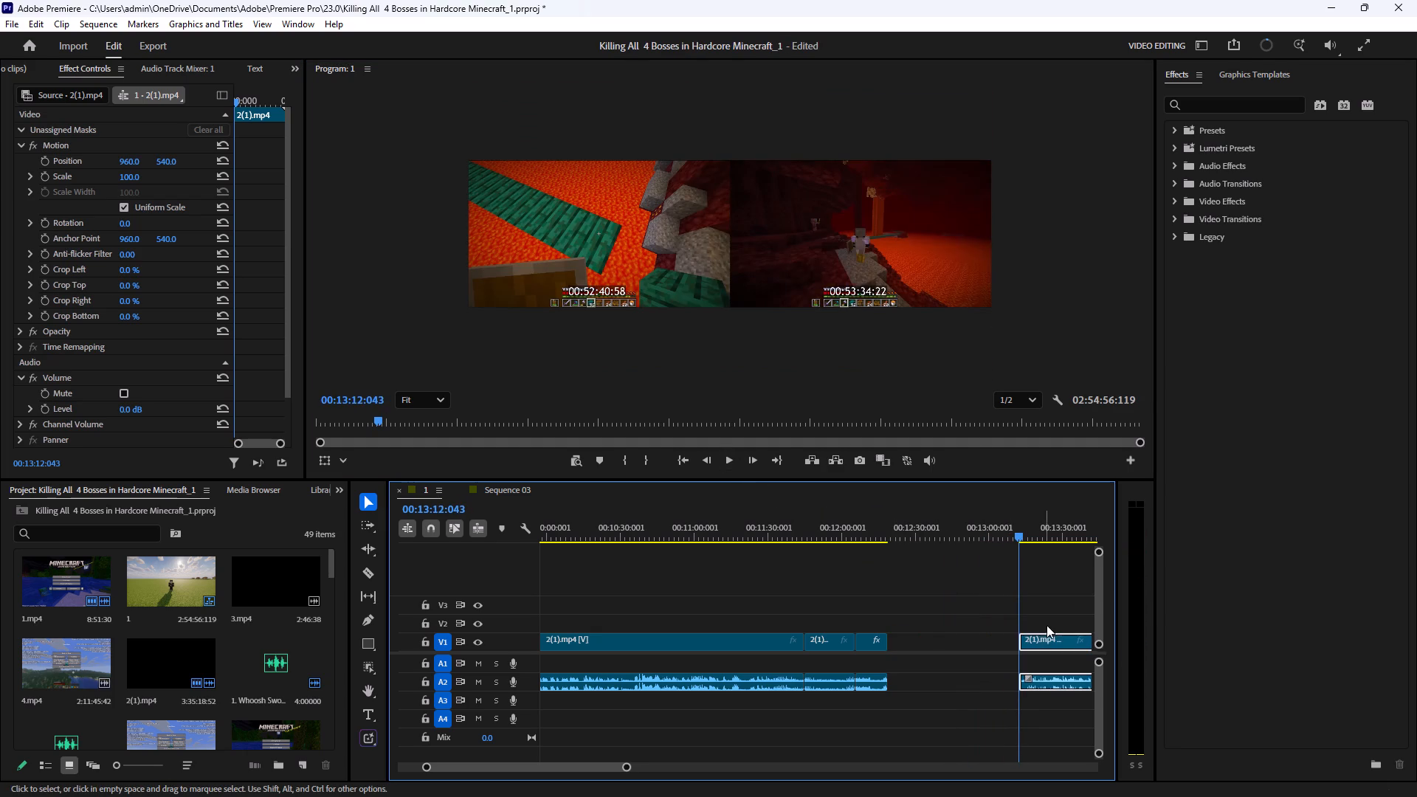
left_click_drag(1040, 636, 914, 647)
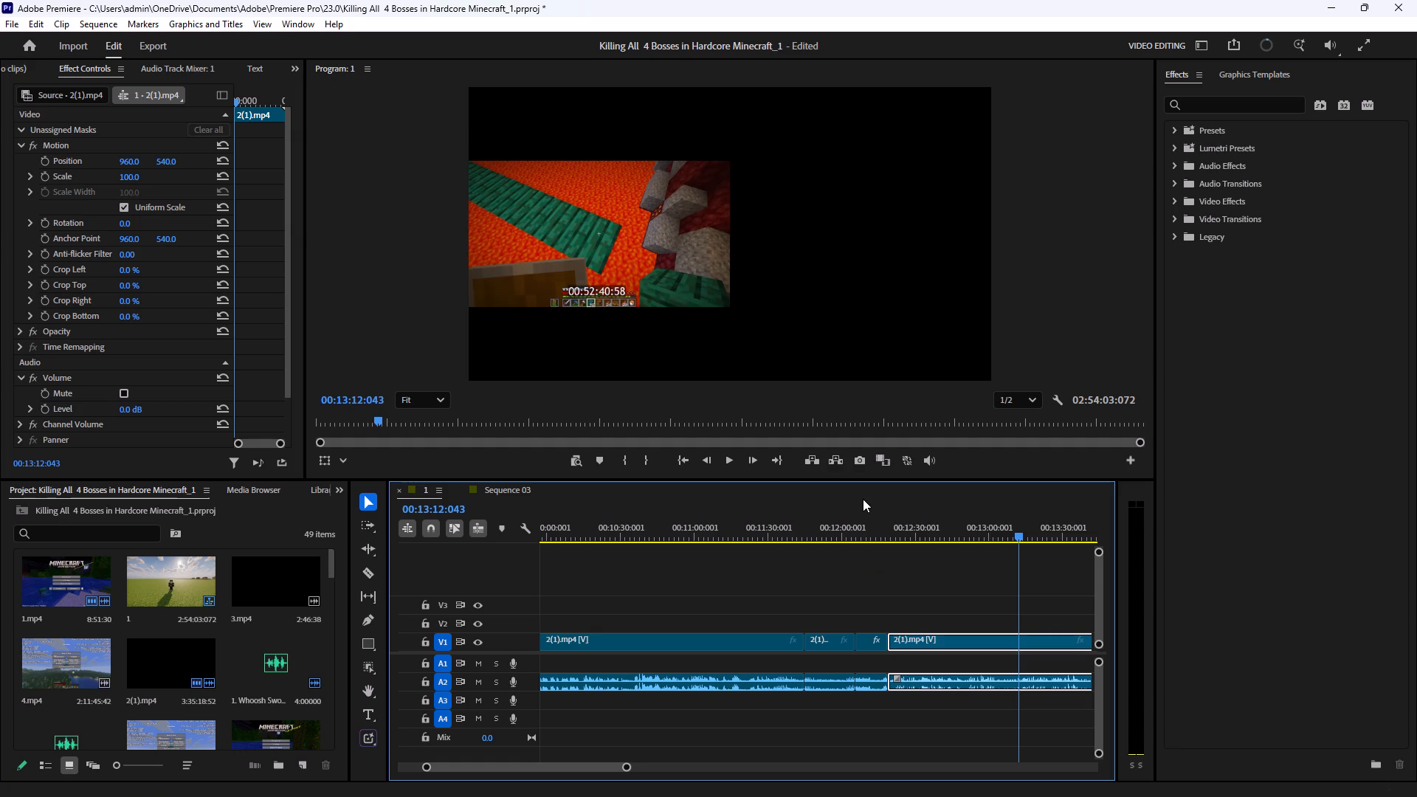
Play on from the new join, trim about 30 seconds off the following clip's start, and close the gap after the bridging segment.
left_click(877, 500)
left_click(883, 528)
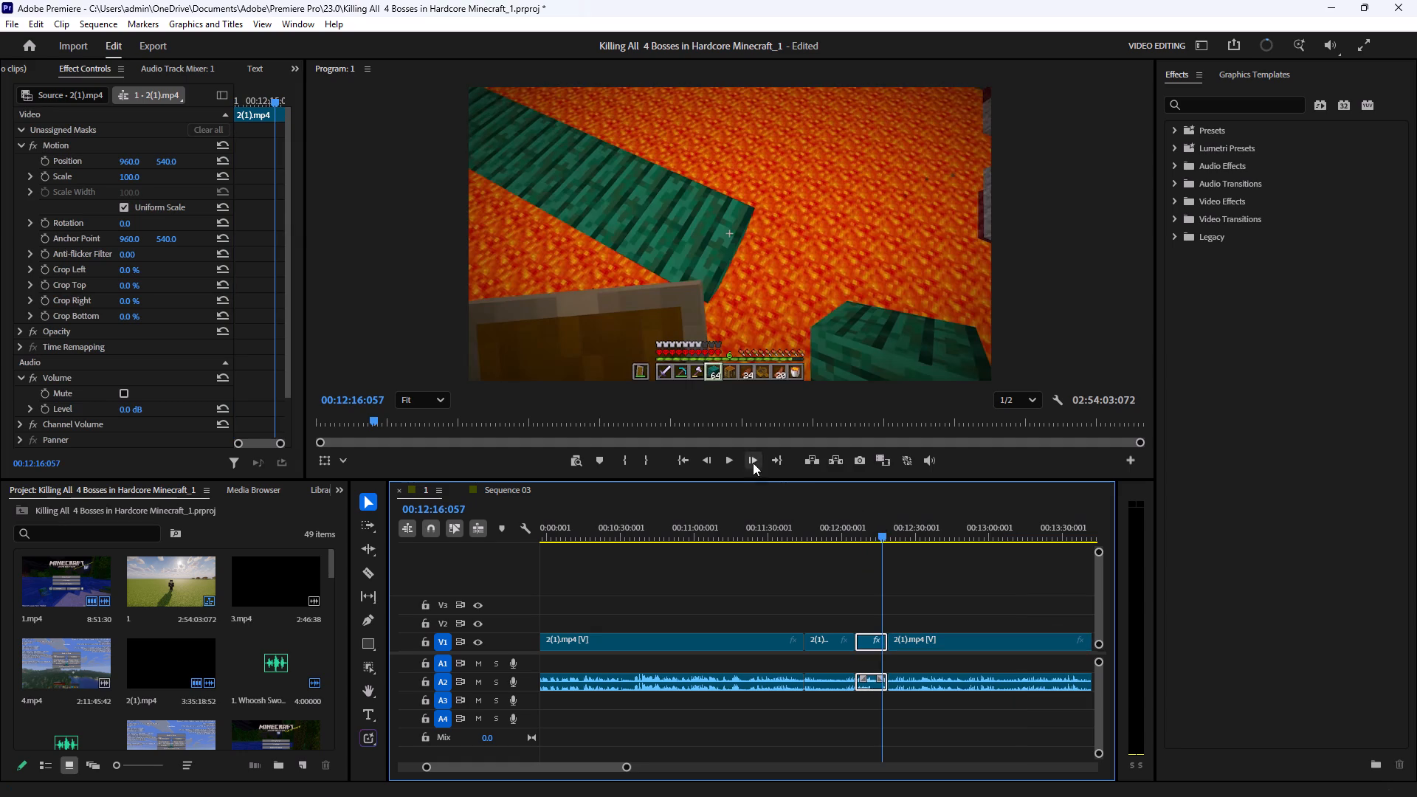
left_click(734, 457)
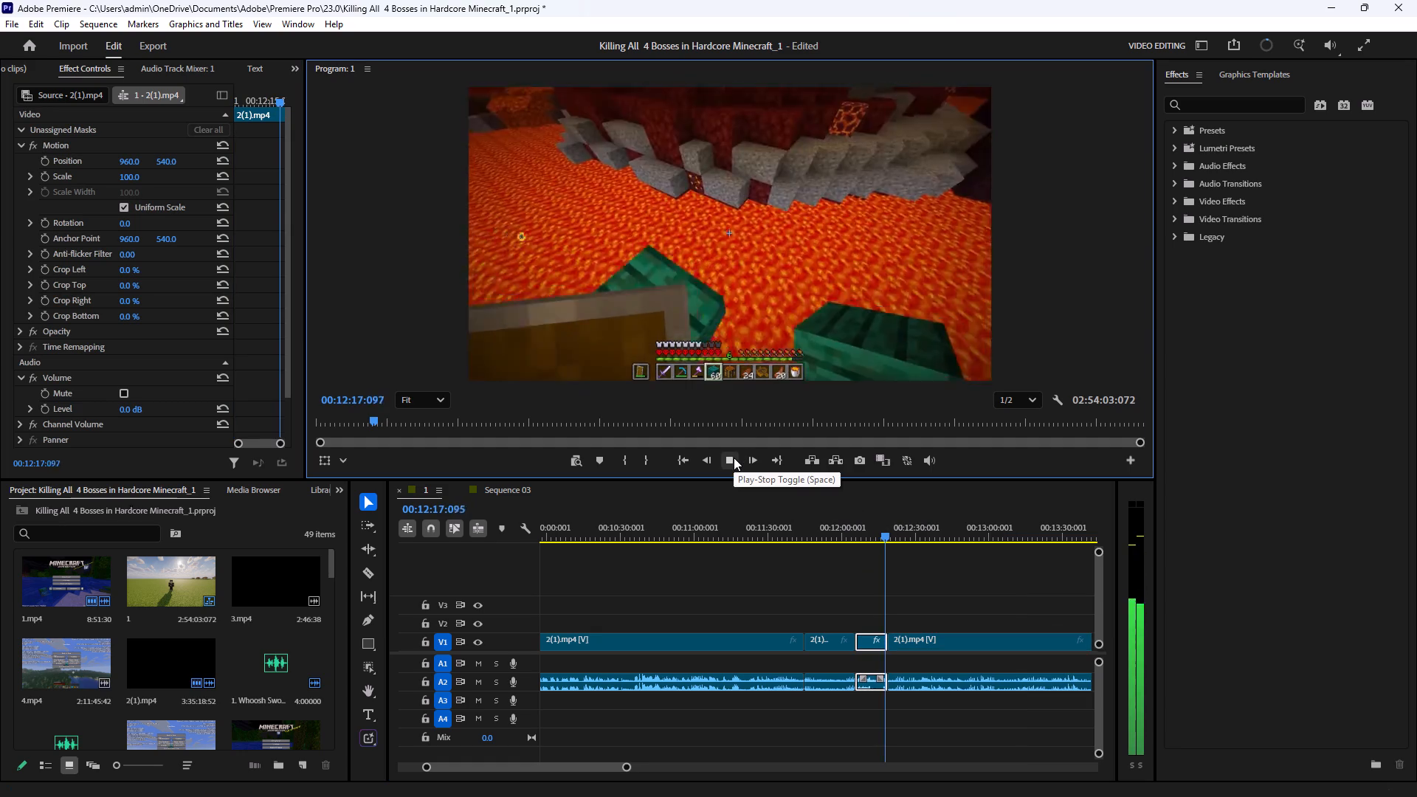
left_click(734, 458)
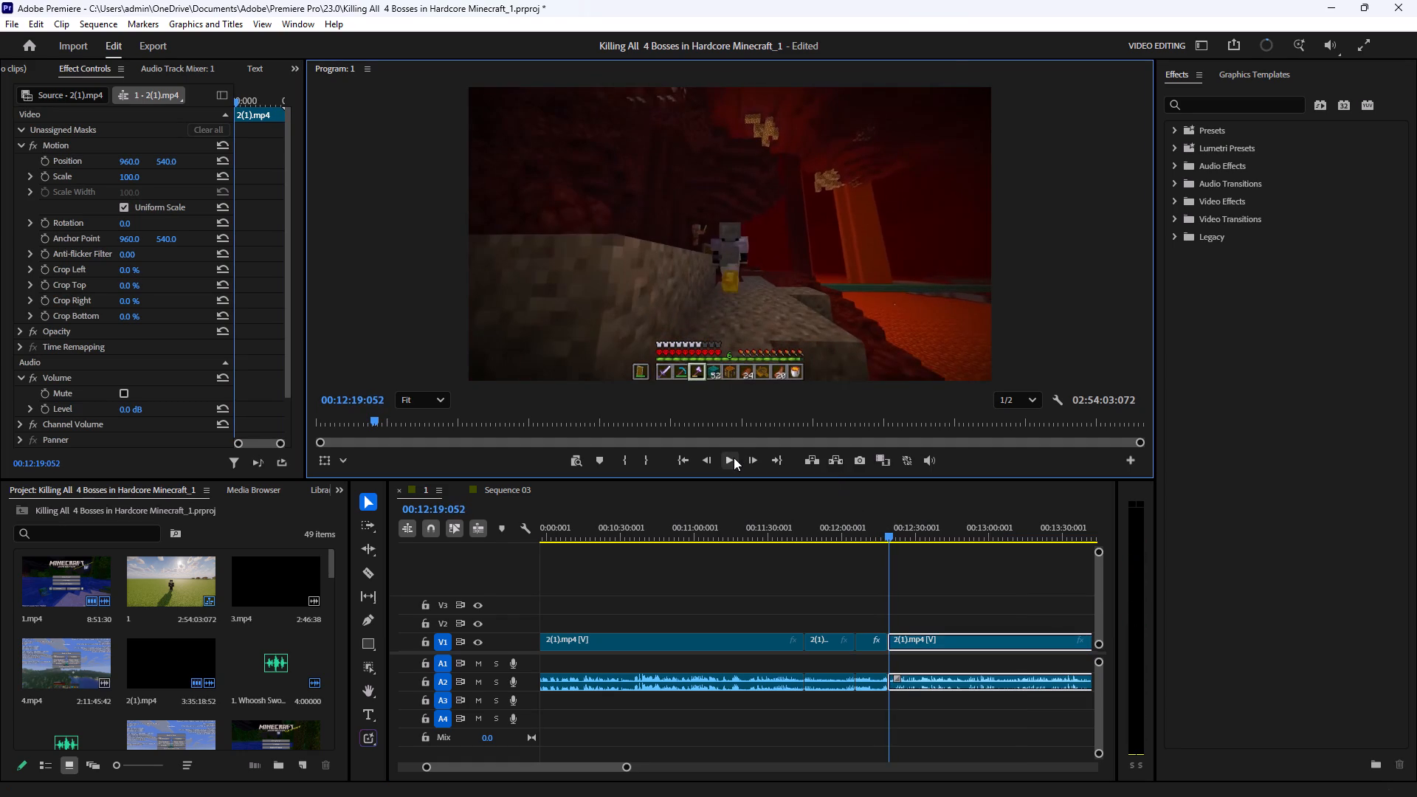
left_click(734, 458)
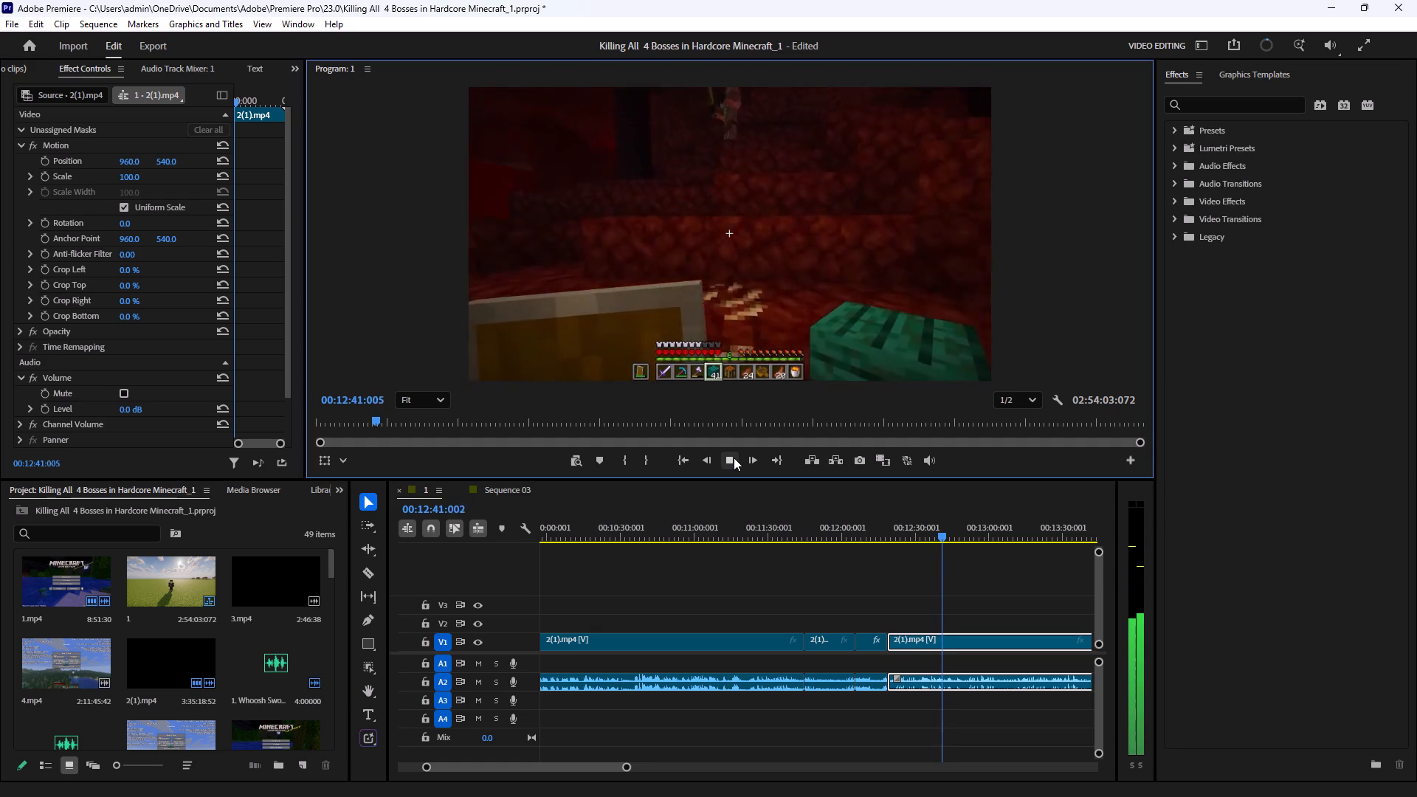
left_click(734, 458)
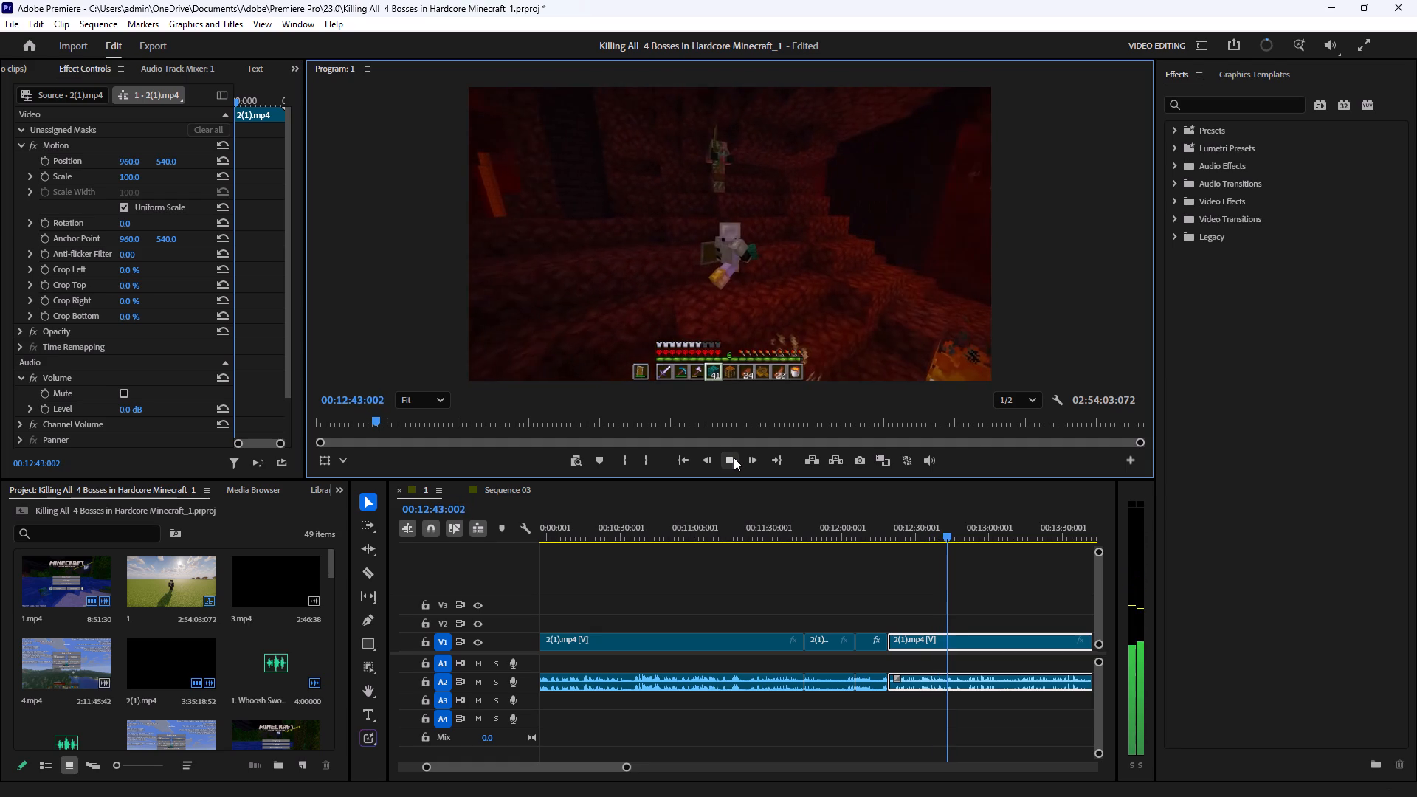
left_click(734, 458)
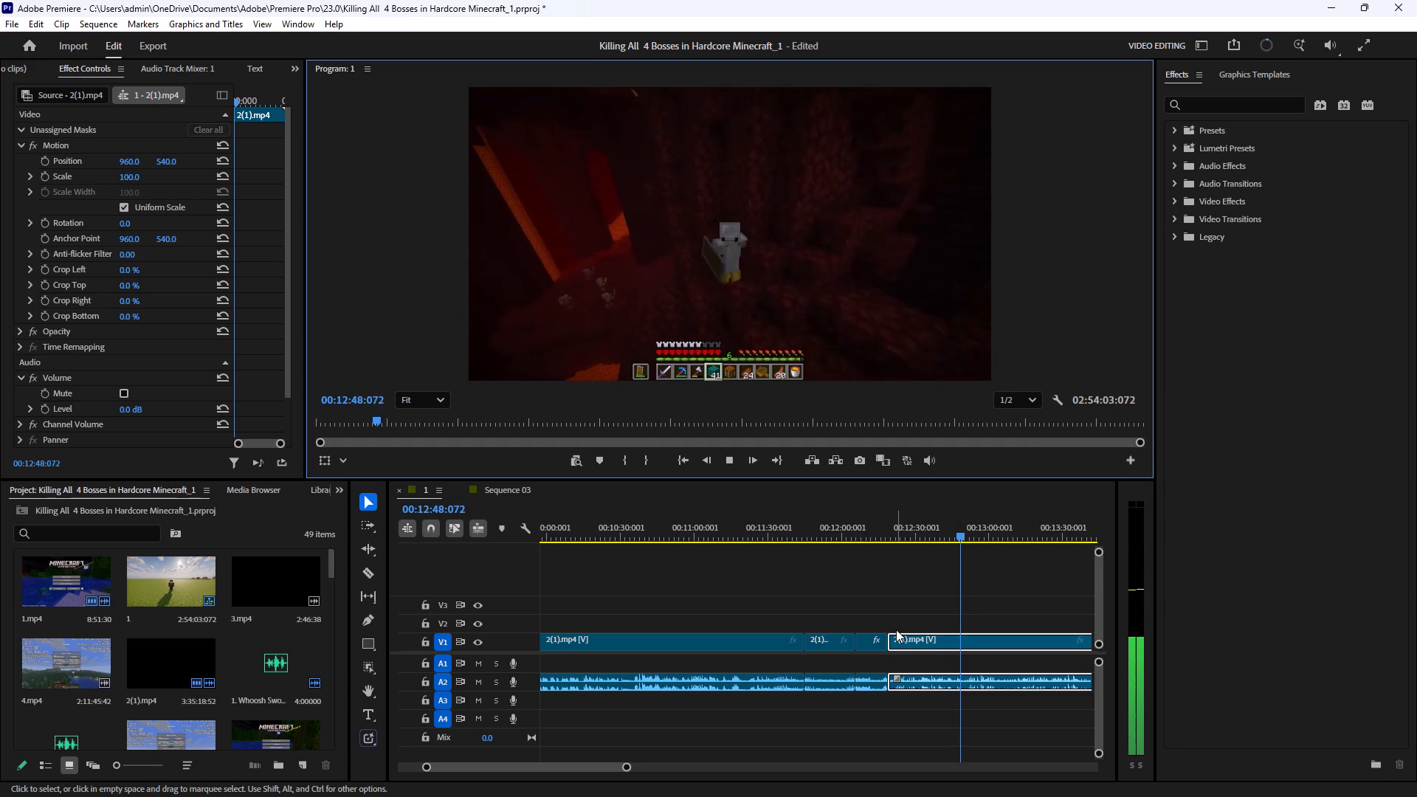
left_click_drag(895, 642, 990, 662)
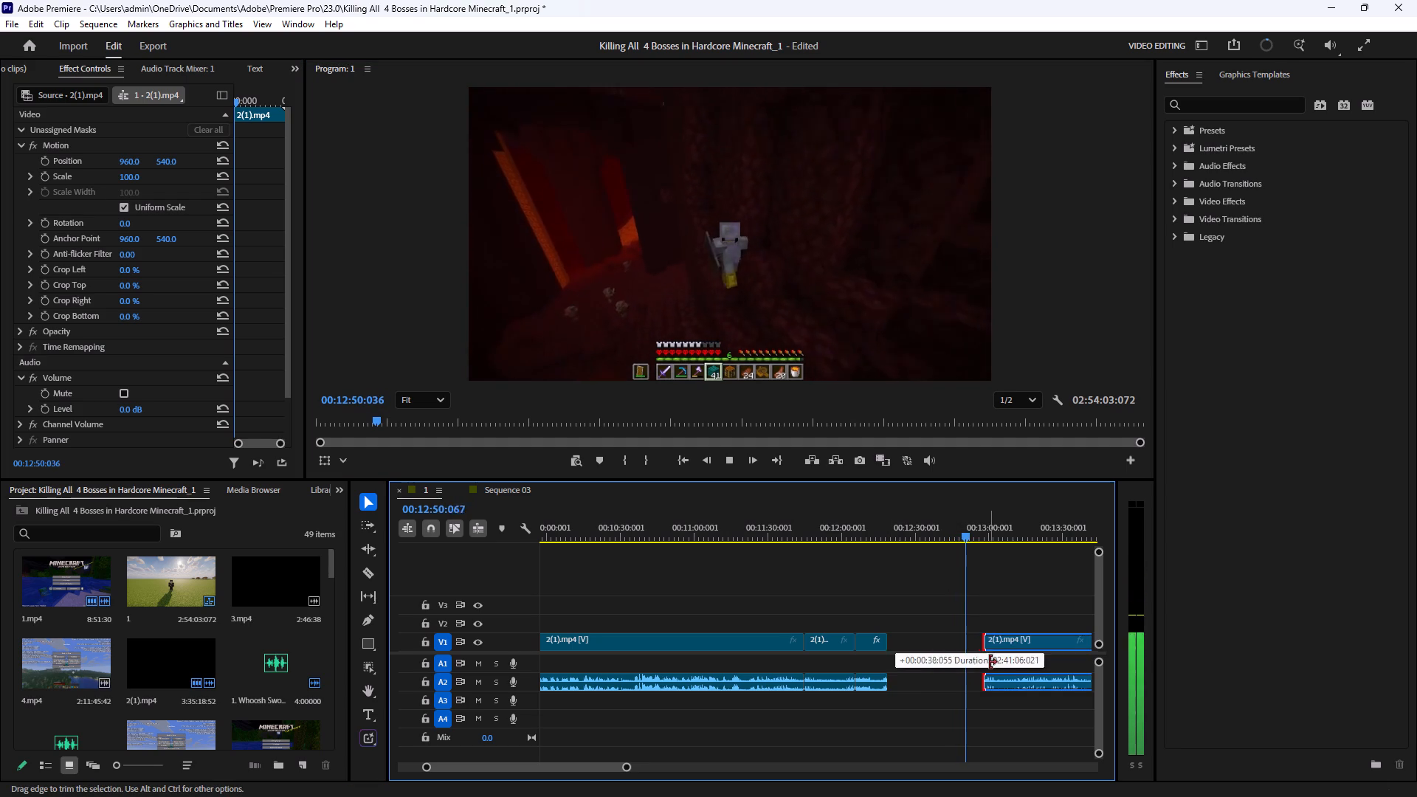
left_click_drag(990, 662, 968, 666)
left_click(968, 666)
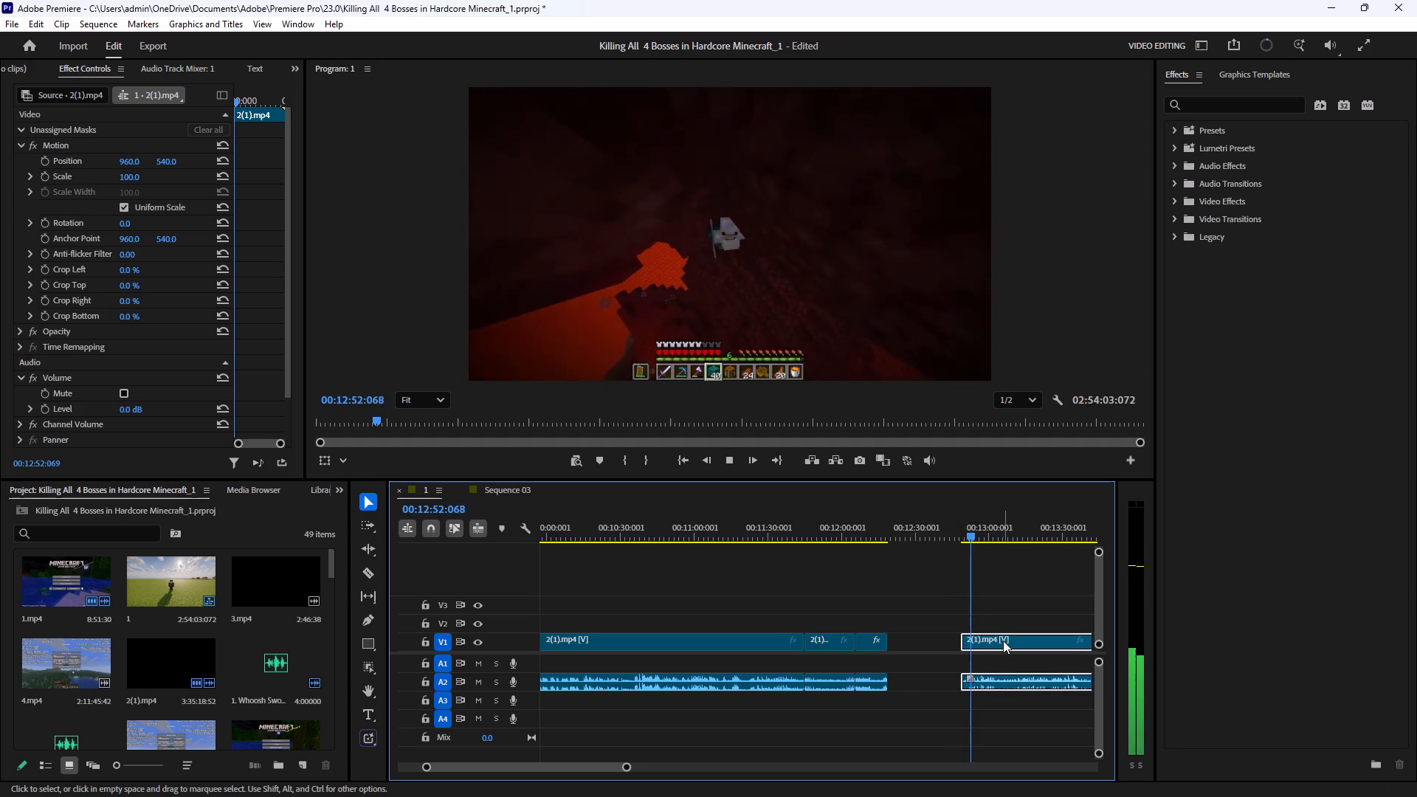
left_click_drag(1003, 641, 938, 653)
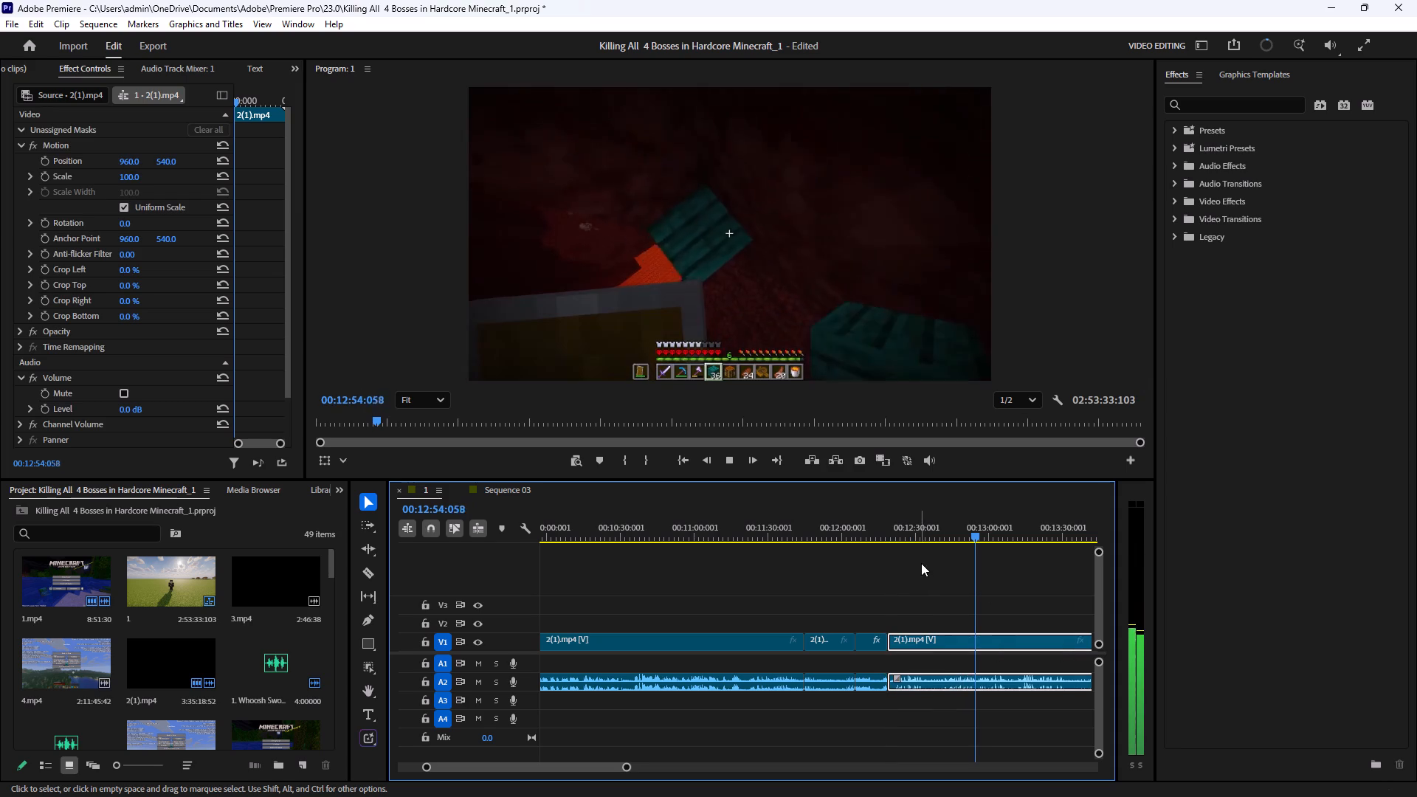
Play the footage from the tightened join up to the inventory screen at 00:13:07:042, and save the project.
left_click_drag(897, 542, 887, 546)
left_click(889, 534)
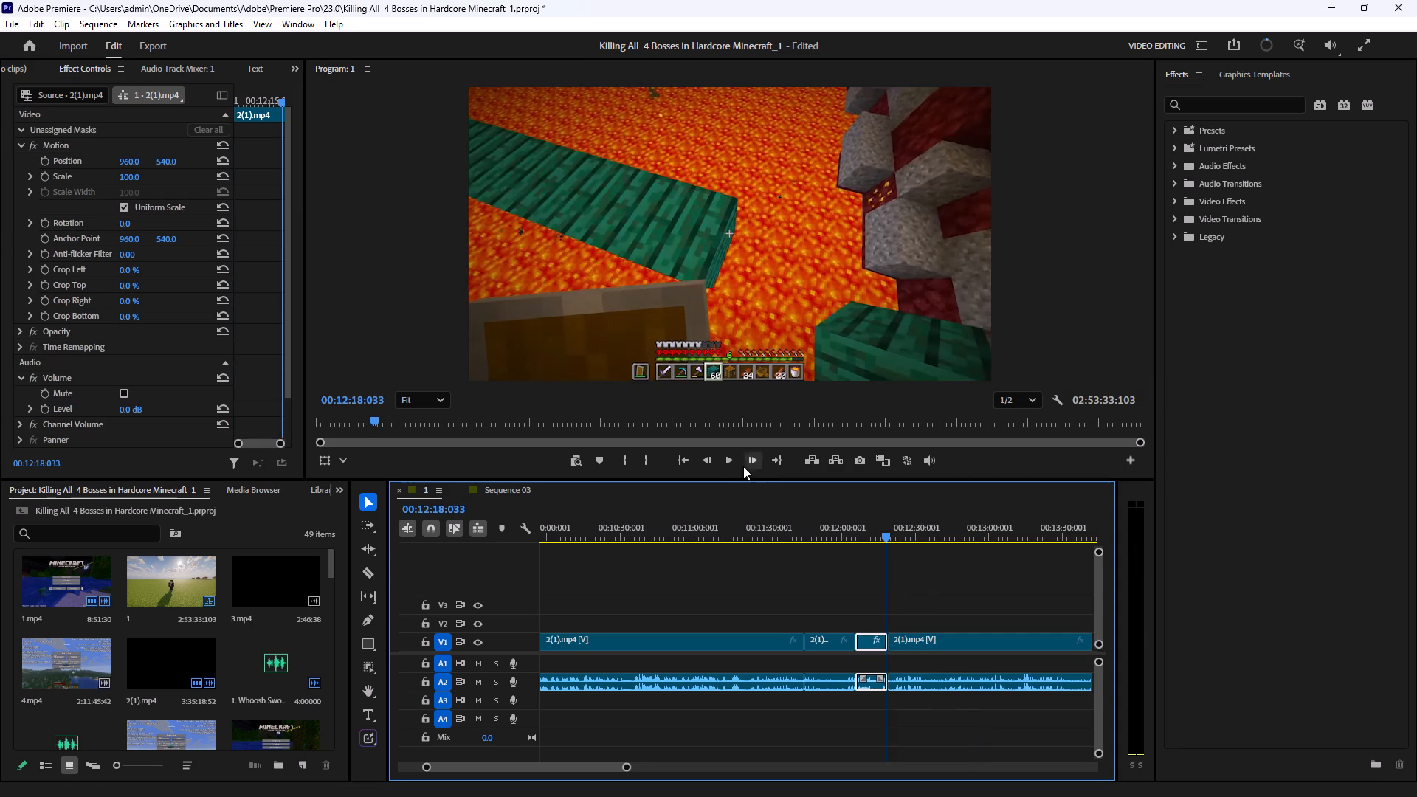
left_click(736, 464)
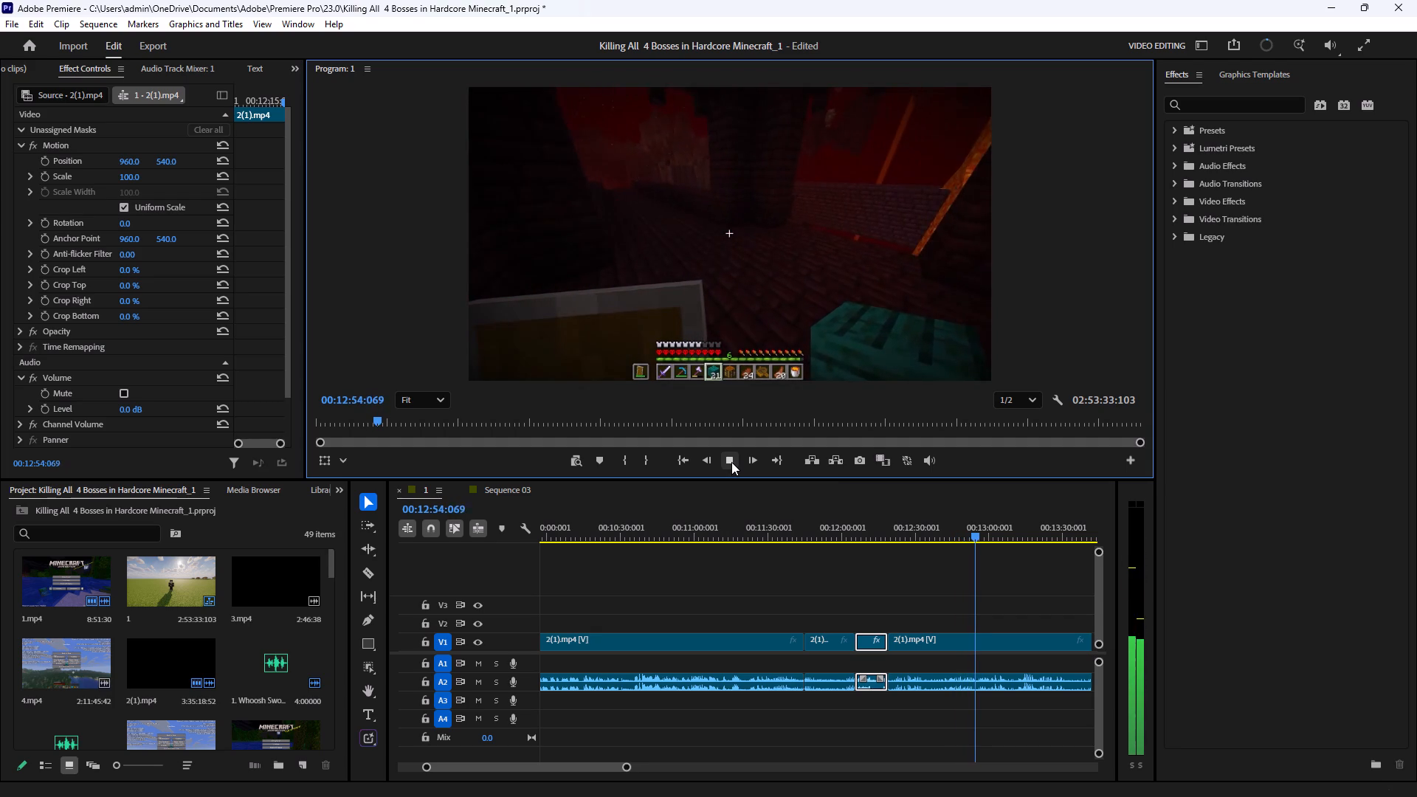
double_click(731, 462)
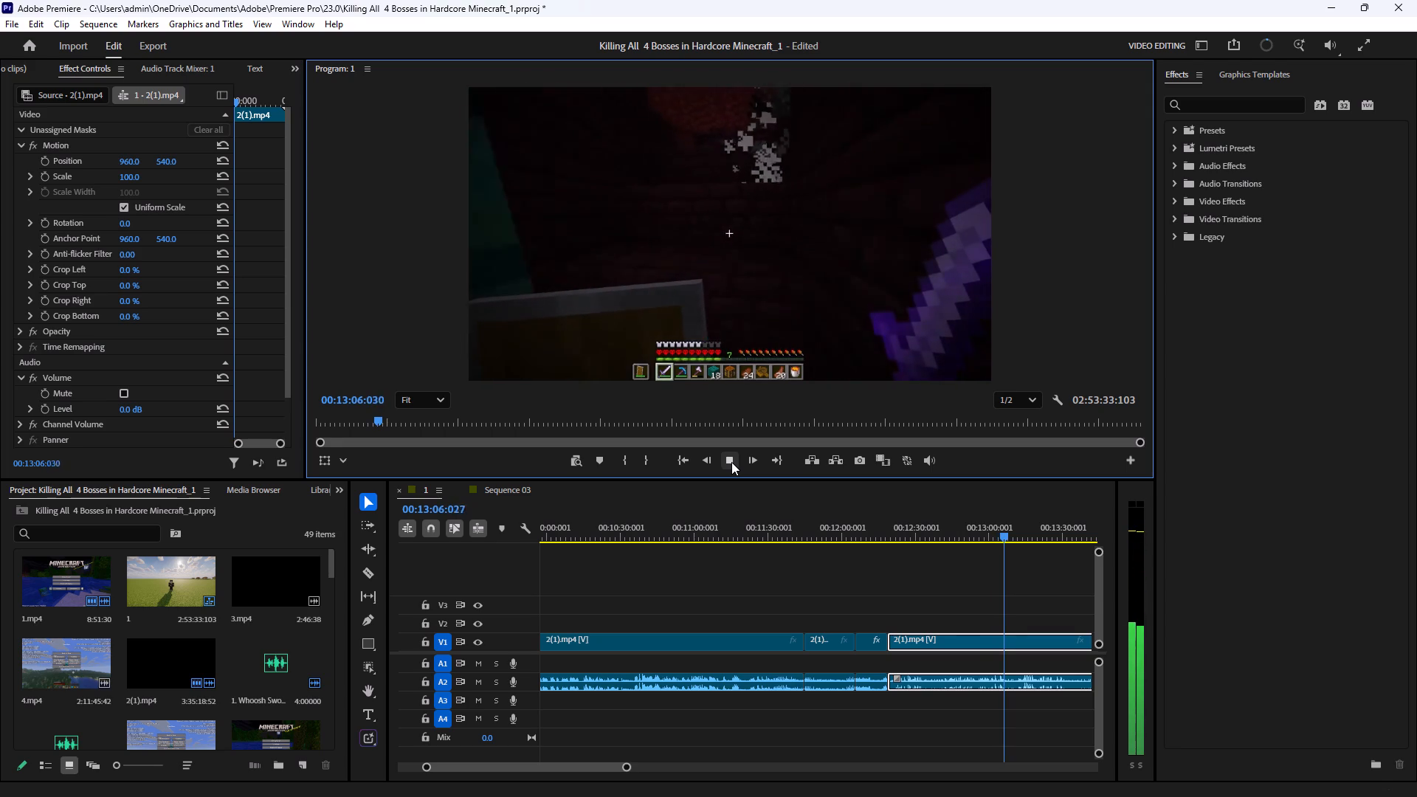
left_click(731, 462)
key("ctrl+s")
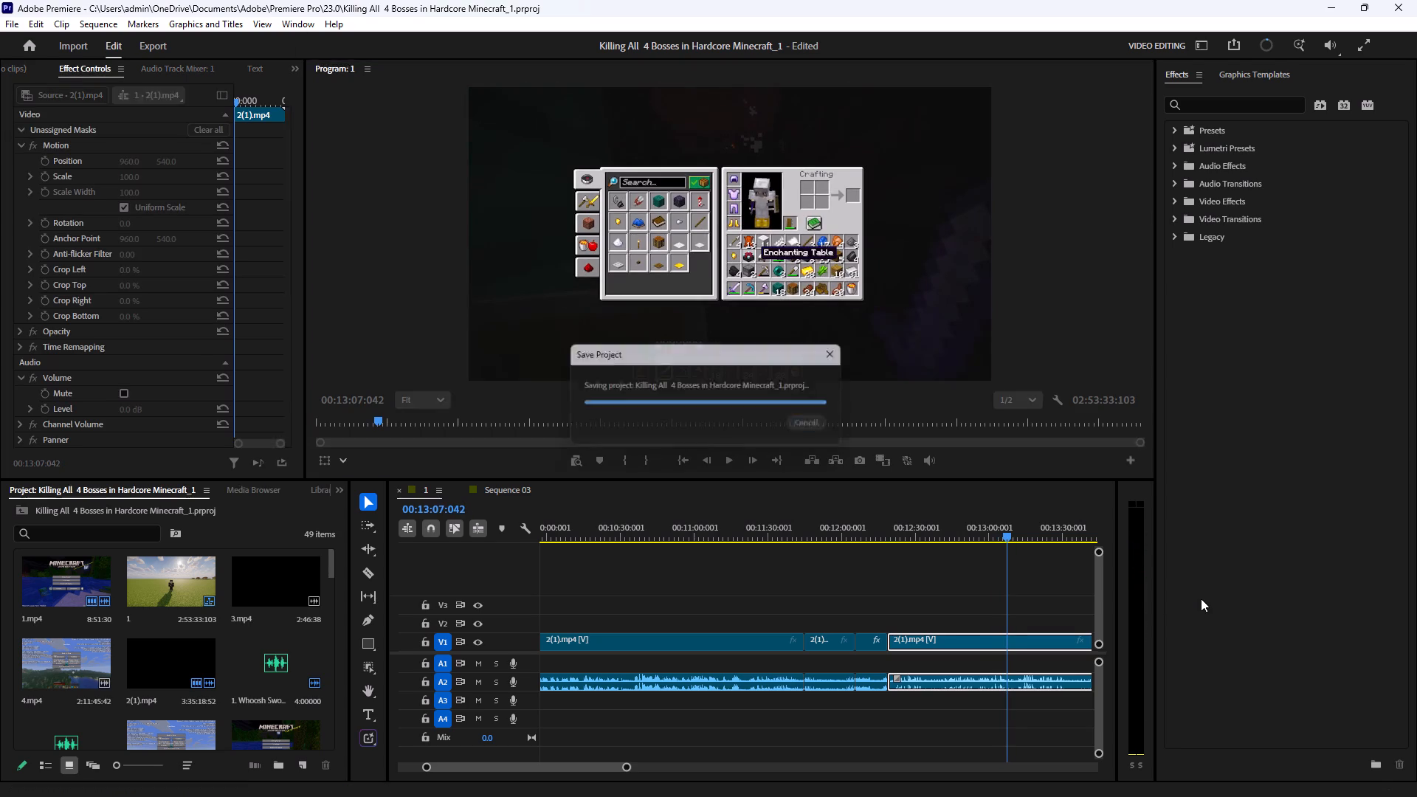
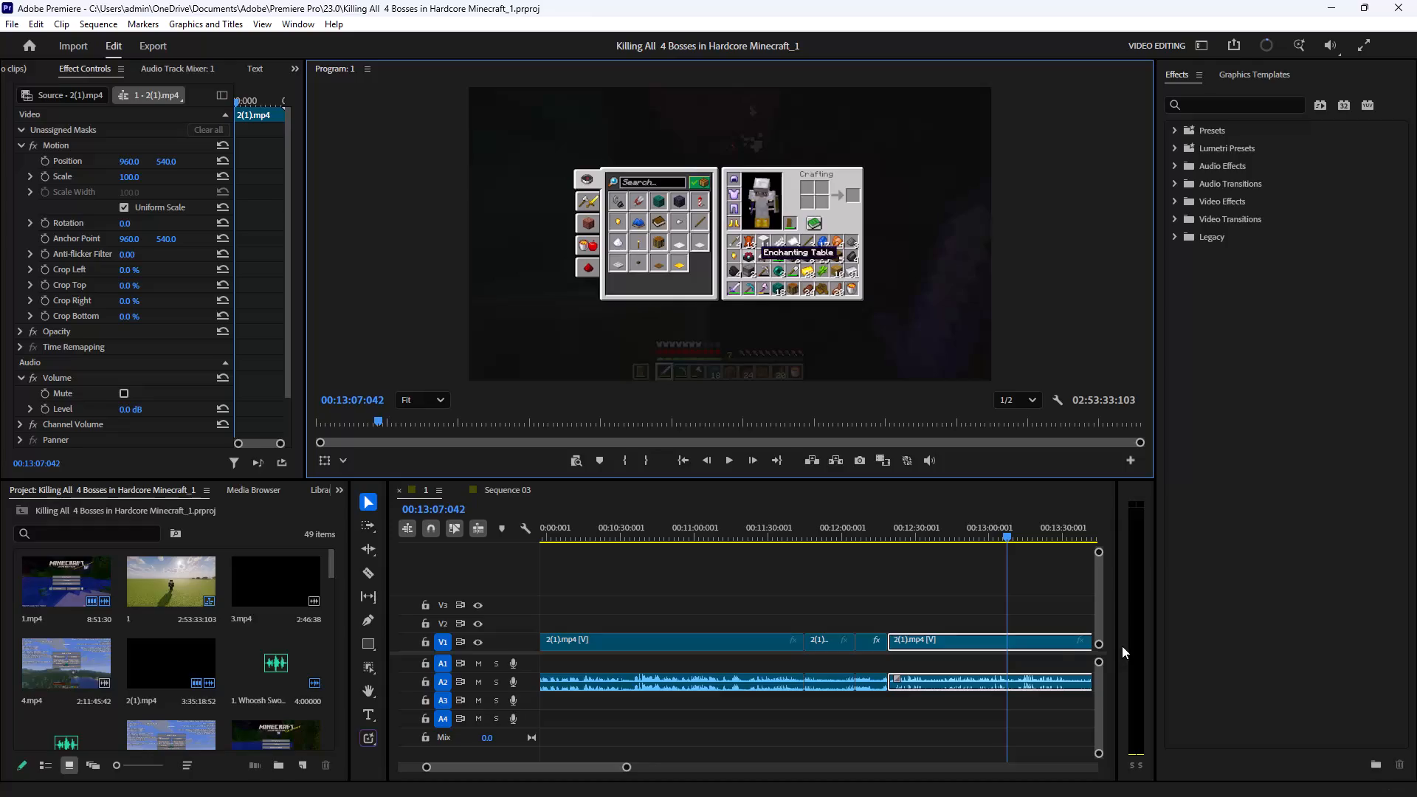
Play forward through the 2(1).mp4 footage and split the clip on V1 at 00:13:11:002.
left_click(729, 464)
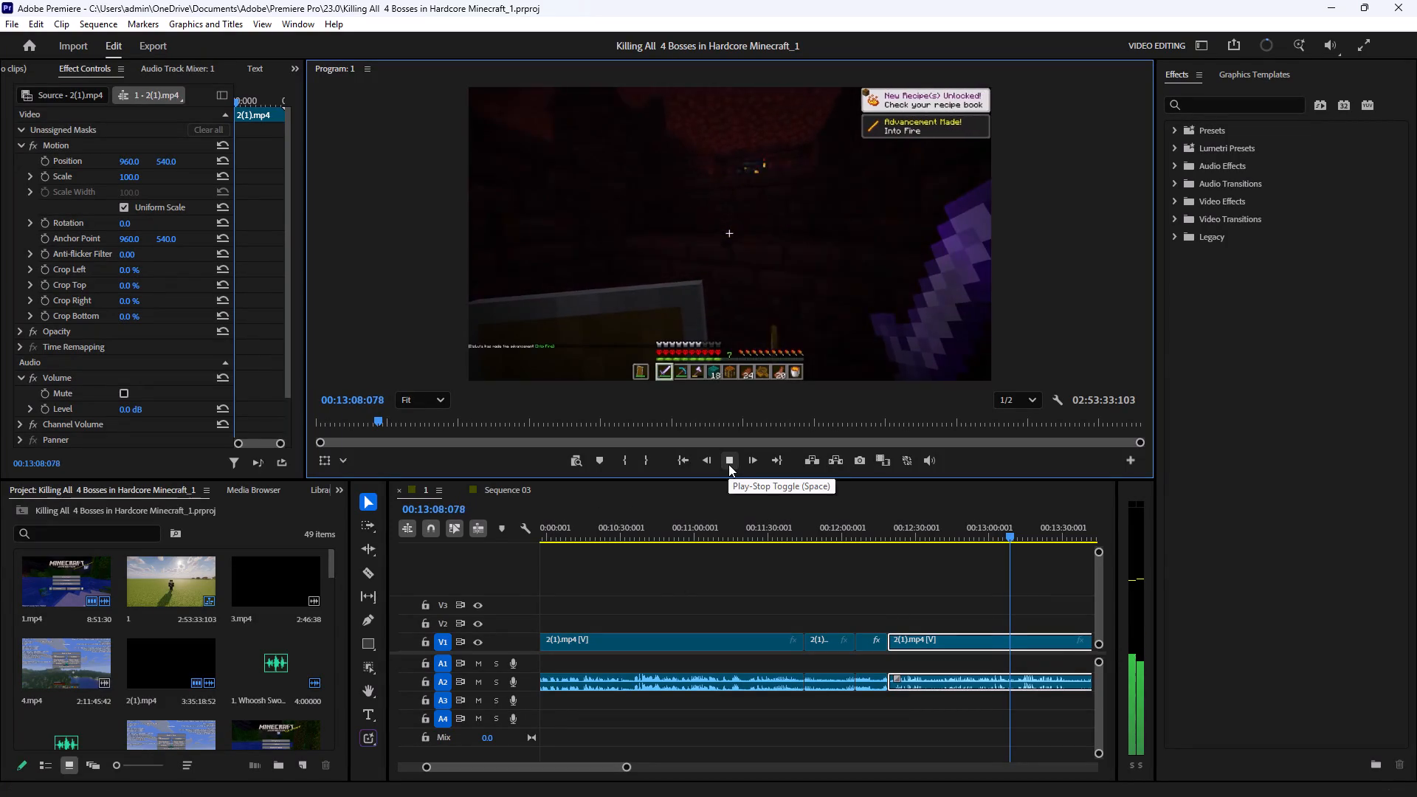
left_click(728, 464)
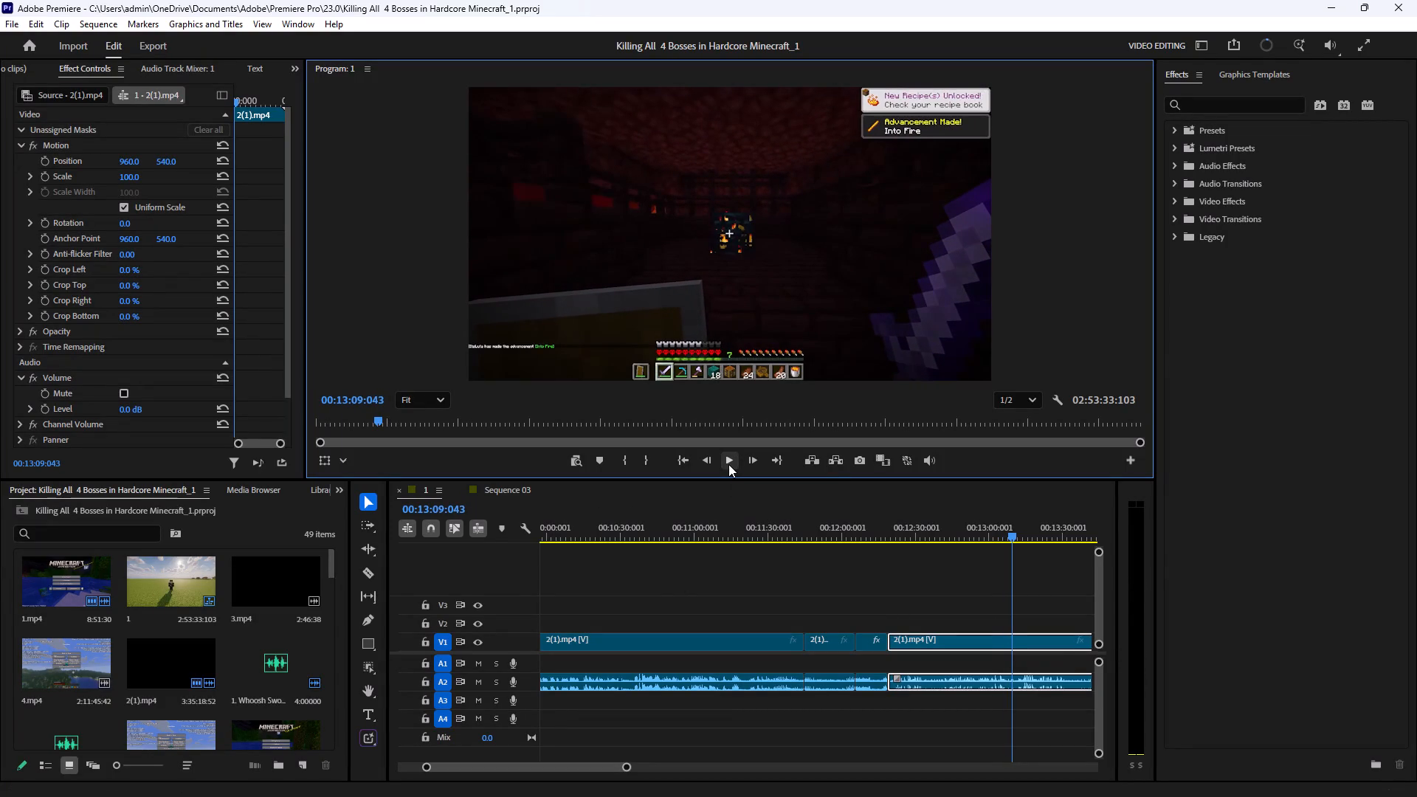
left_click(728, 464)
left_click(728, 464)
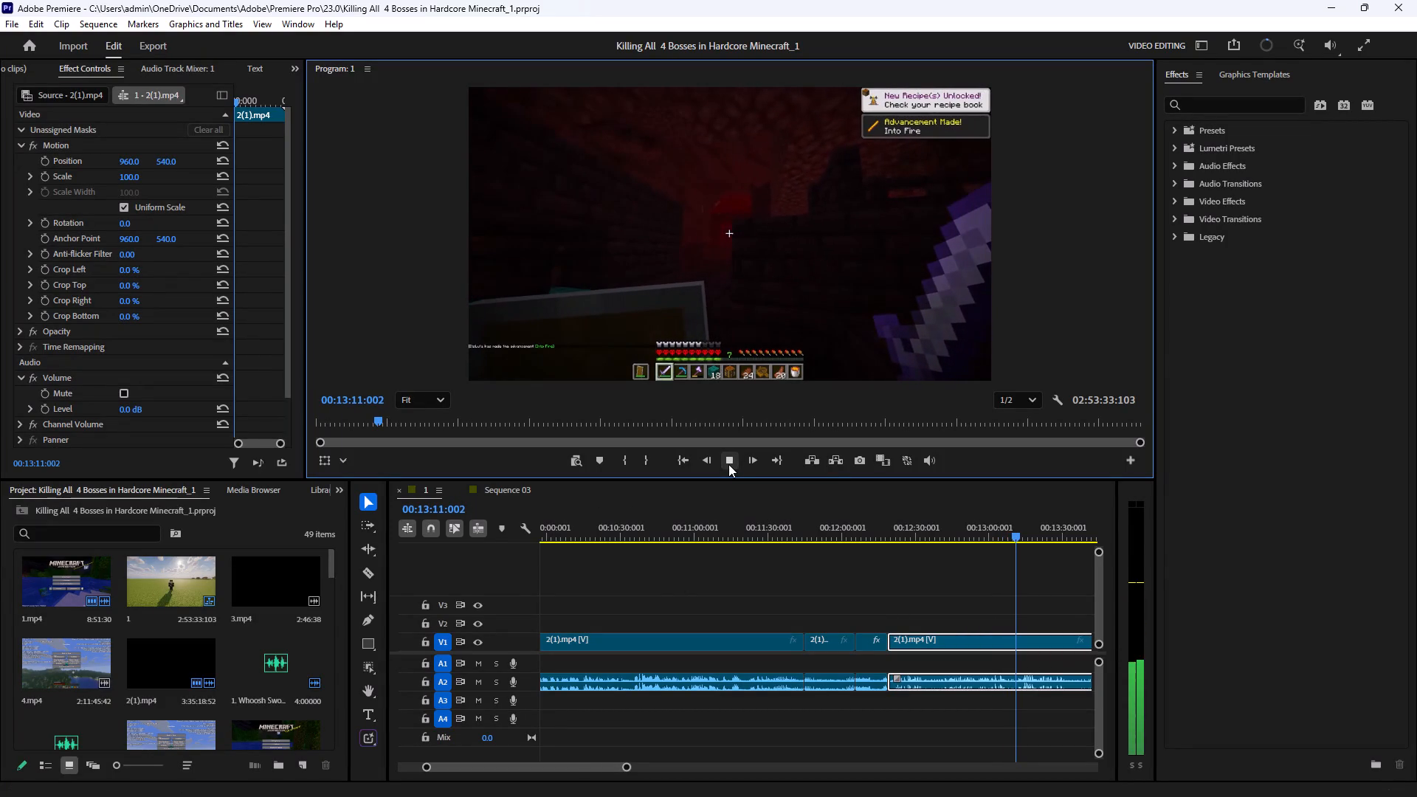
left_click(371, 574)
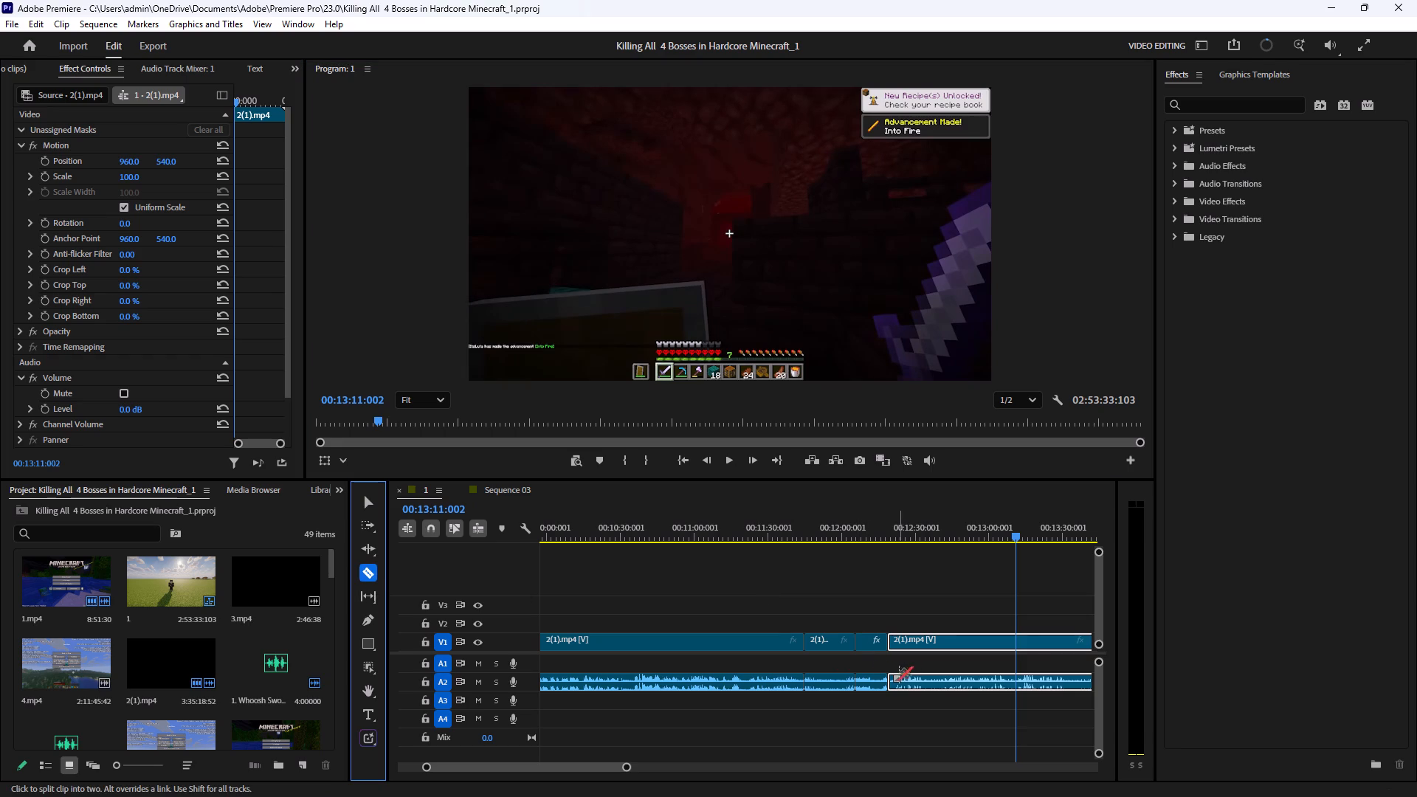
left_click(1015, 637)
Review the following footage and split the clip at 00:13:17:027 and again about one second after that point.
left_click(565, 767)
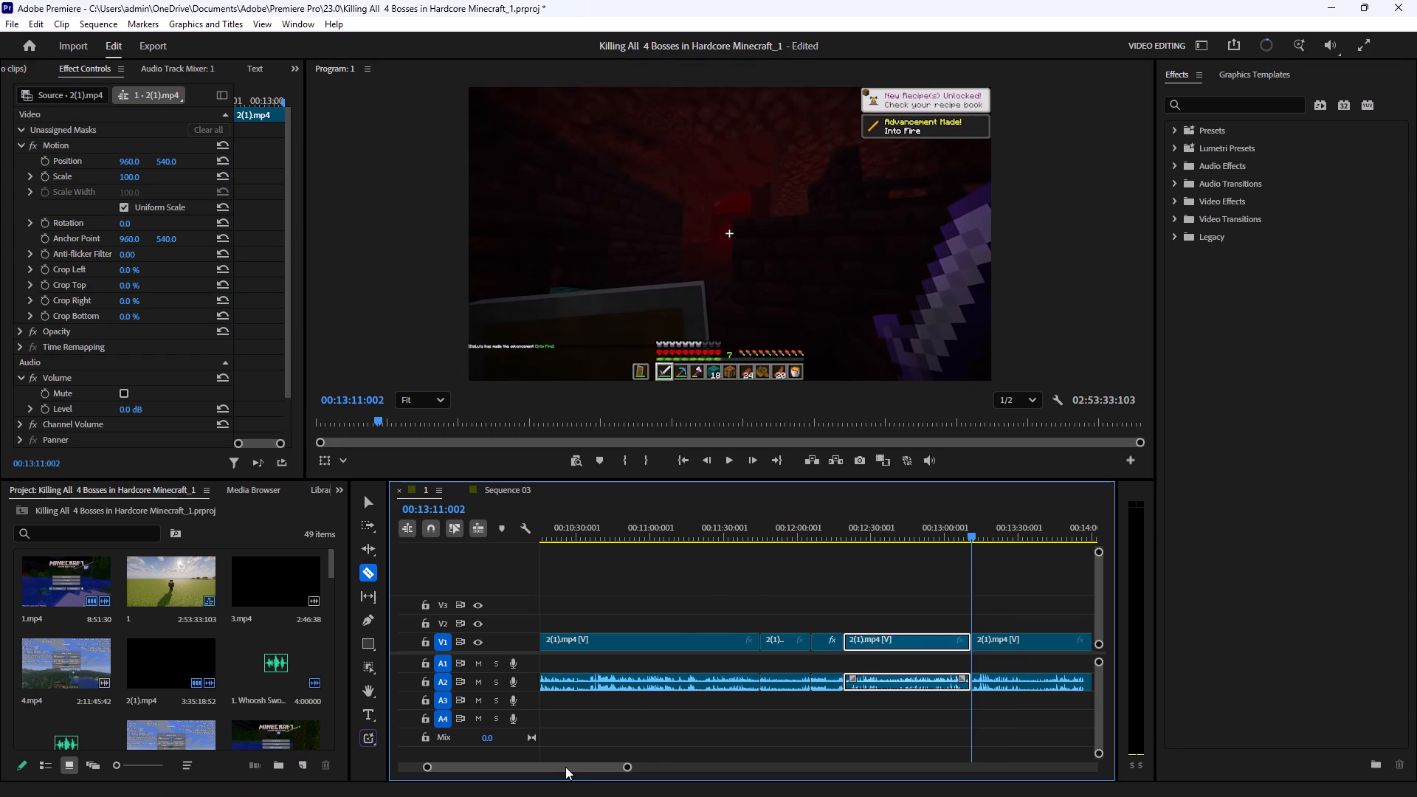
left_click(733, 467)
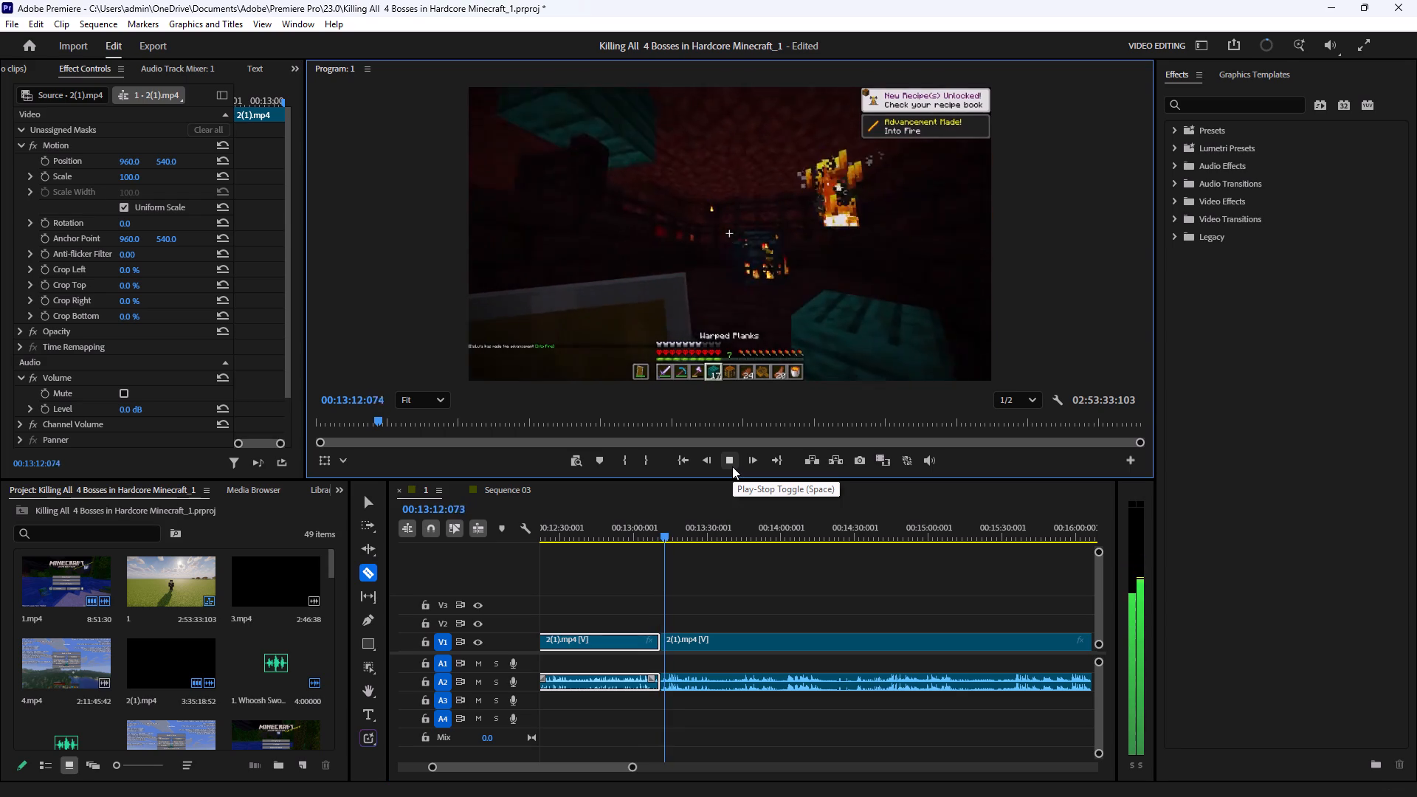
left_click(732, 466)
left_click(732, 466)
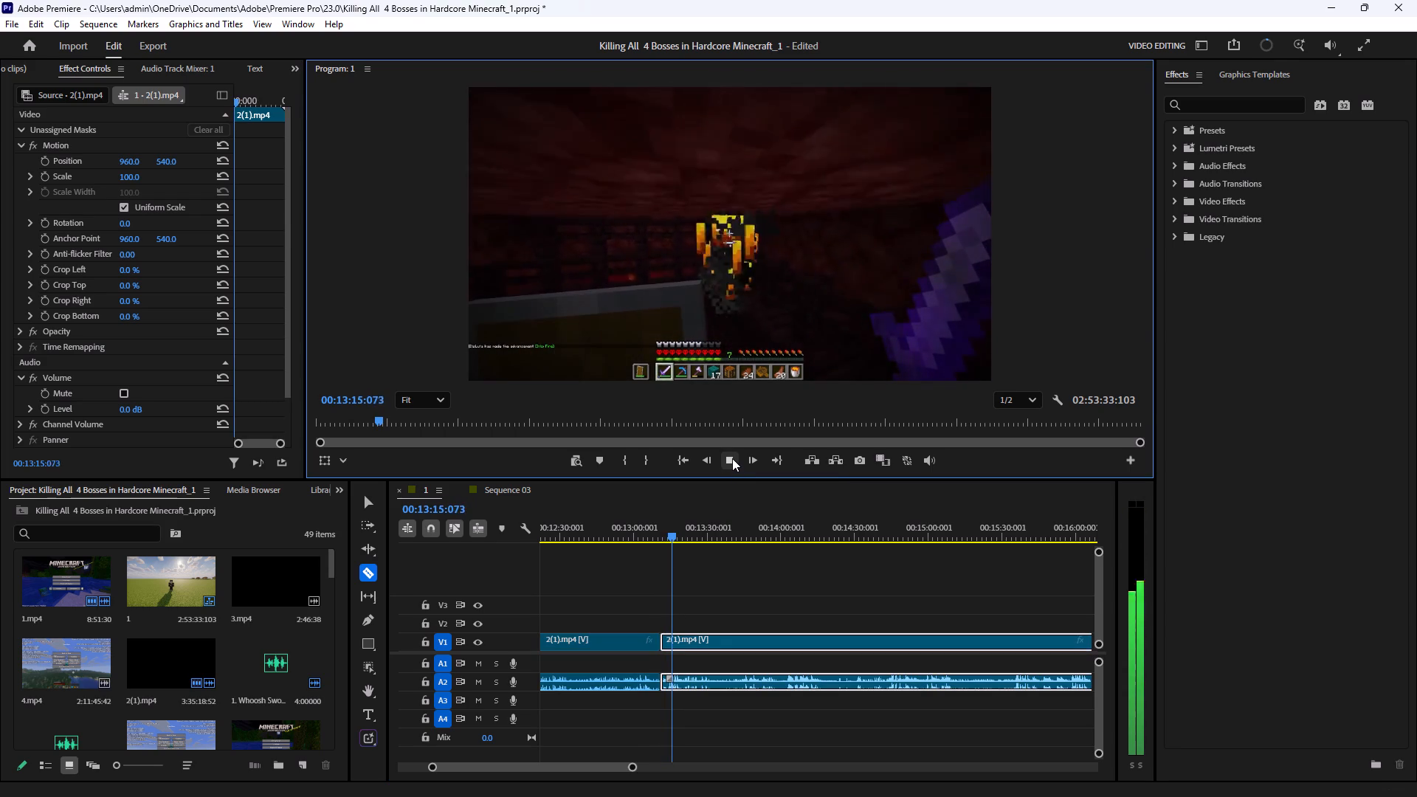
left_click(732, 458)
left_click(732, 458)
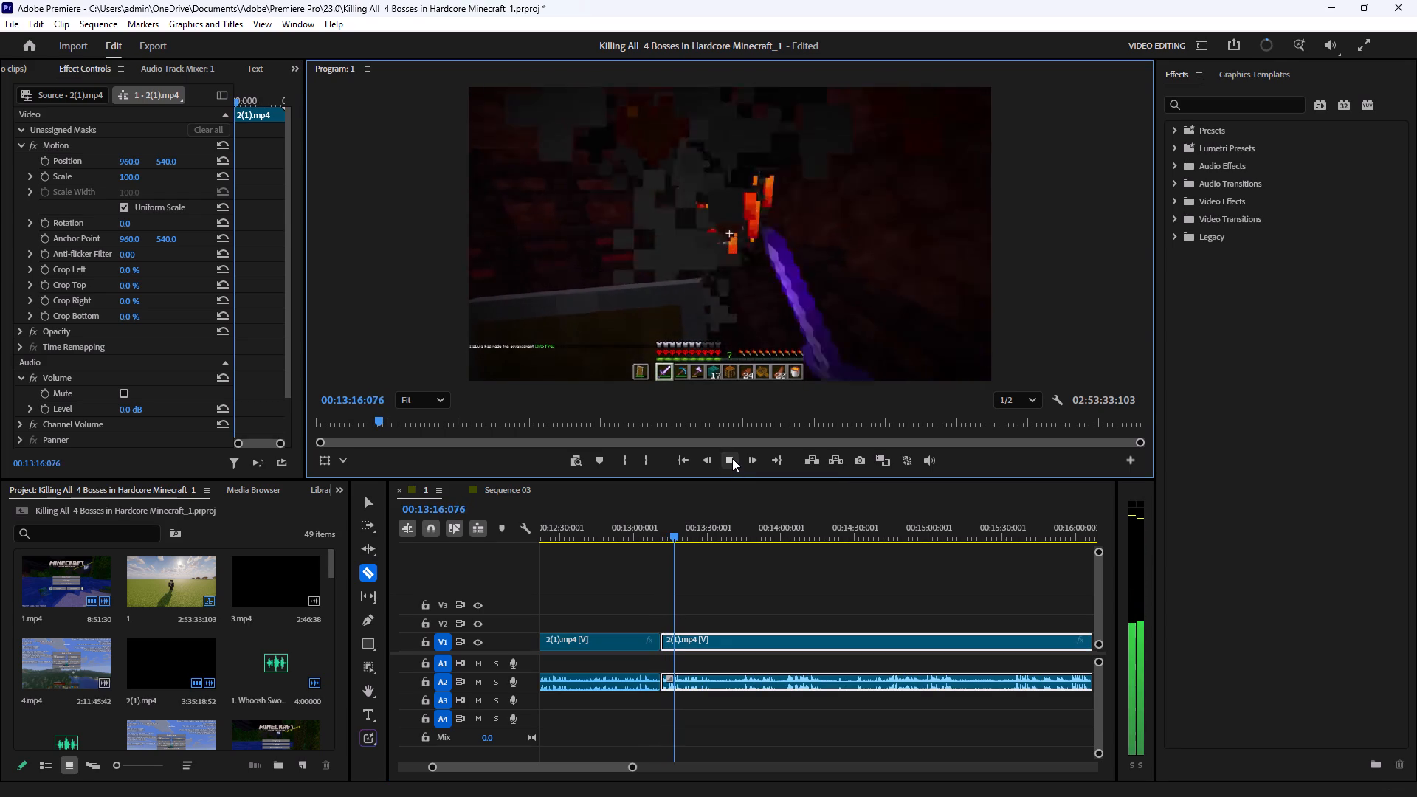
left_click(732, 458)
left_click(732, 458)
left_click(732, 458)
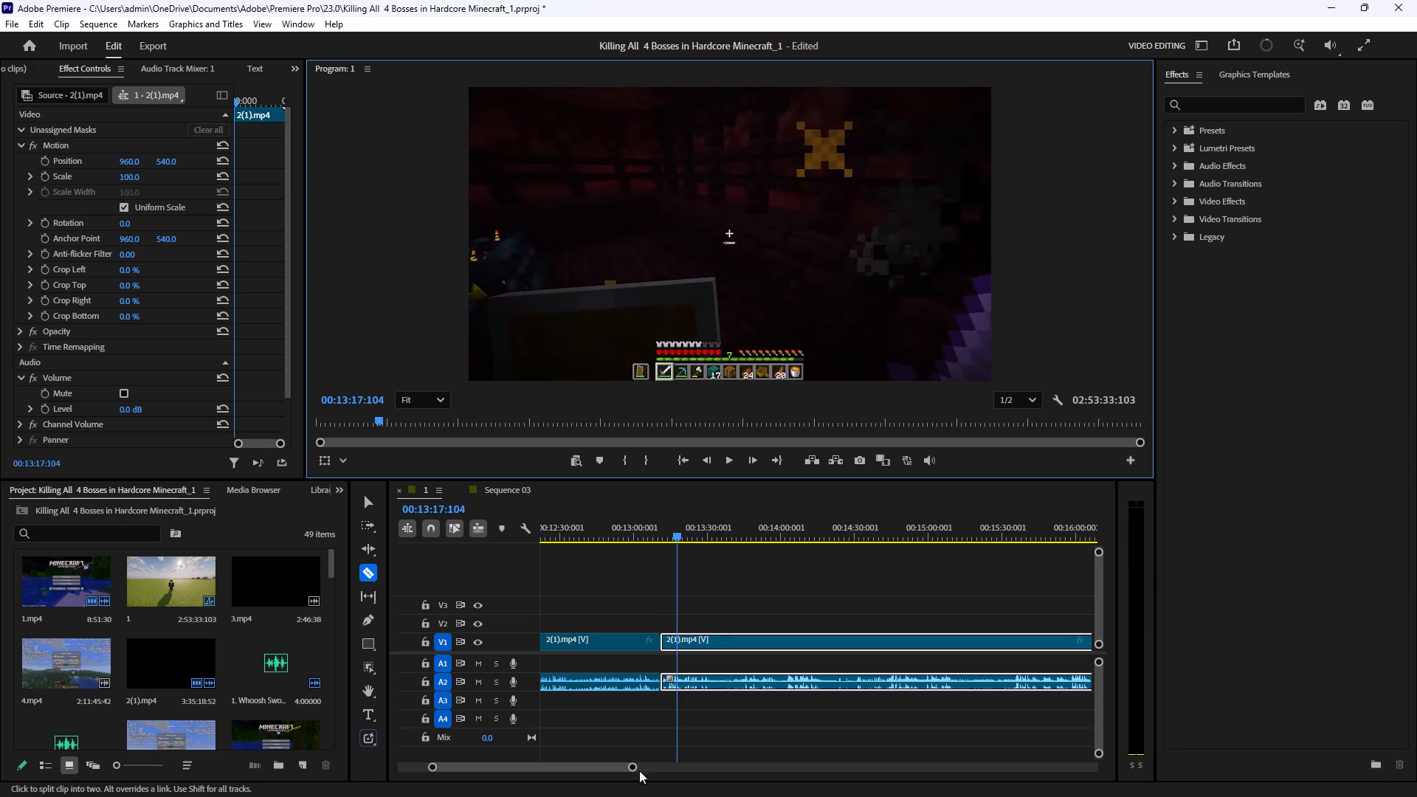
left_click_drag(634, 768, 545, 761)
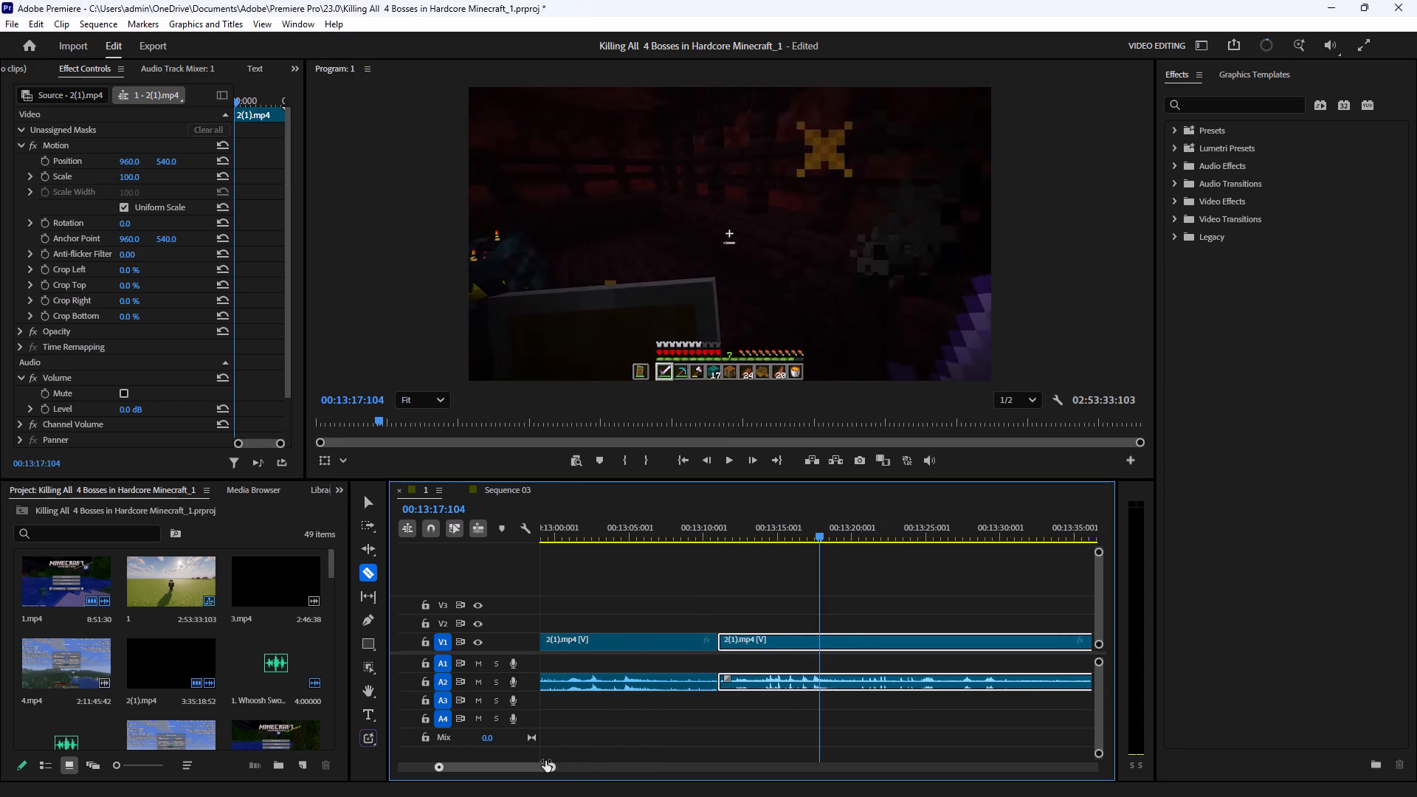
left_click_drag(545, 761, 537, 759)
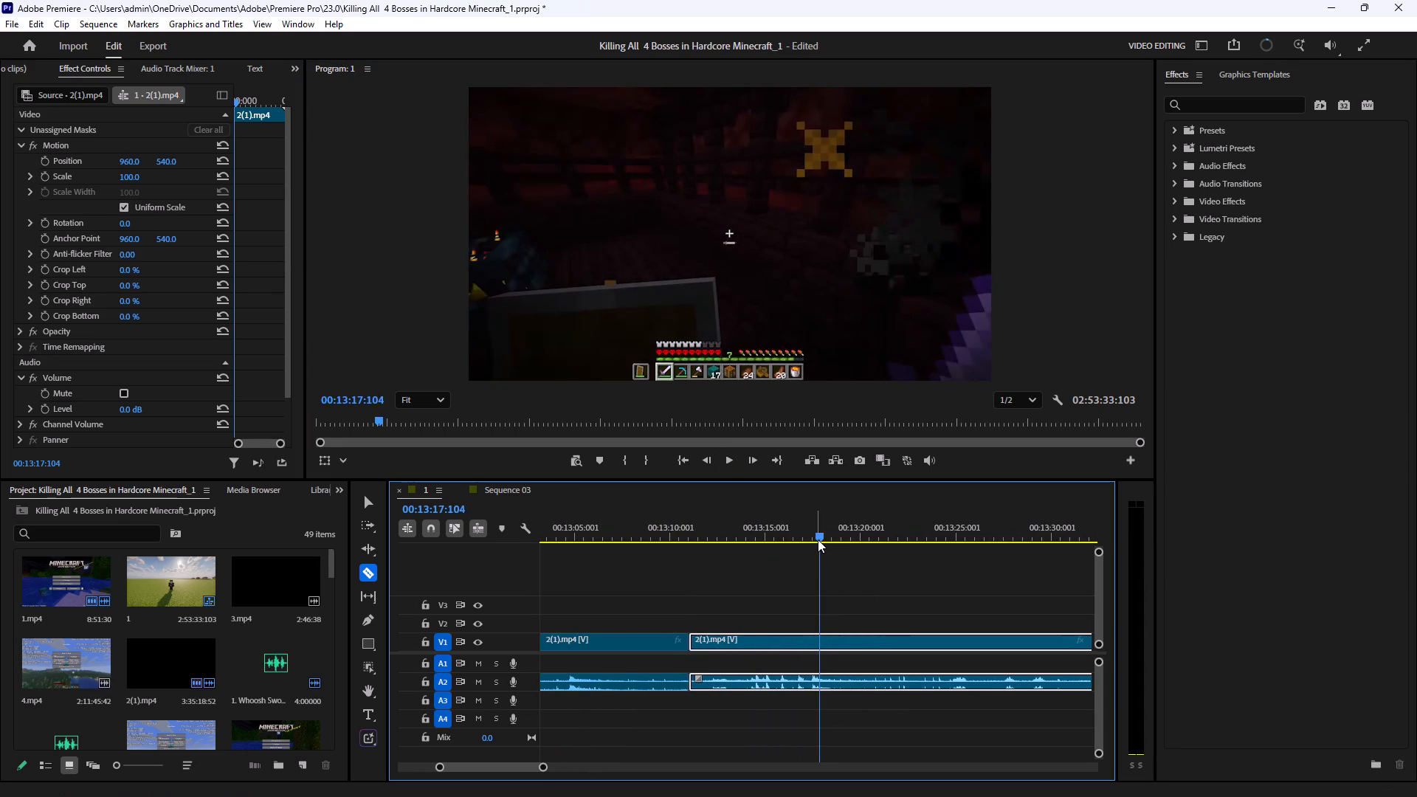
left_click_drag(818, 539, 806, 547)
left_click(808, 638)
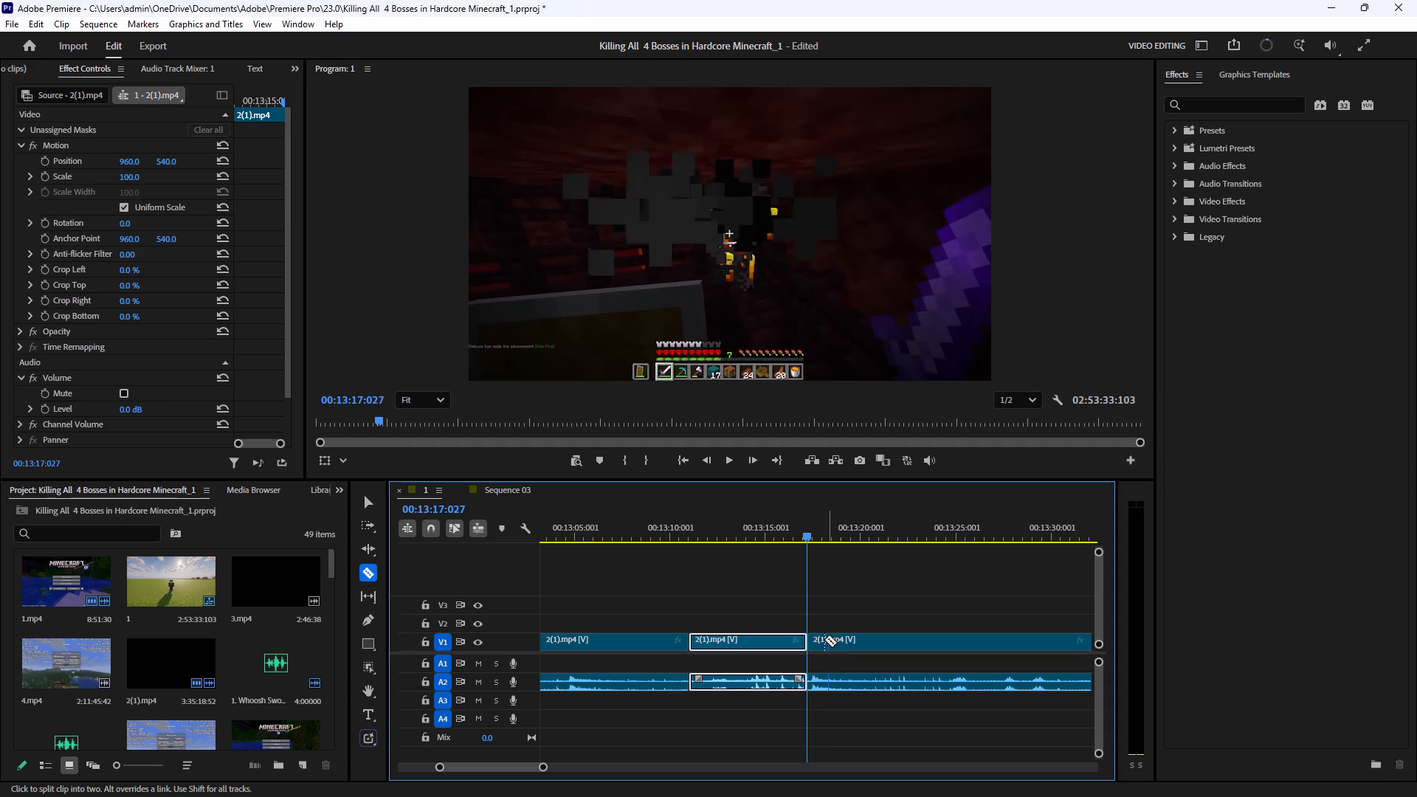
left_click(824, 639)
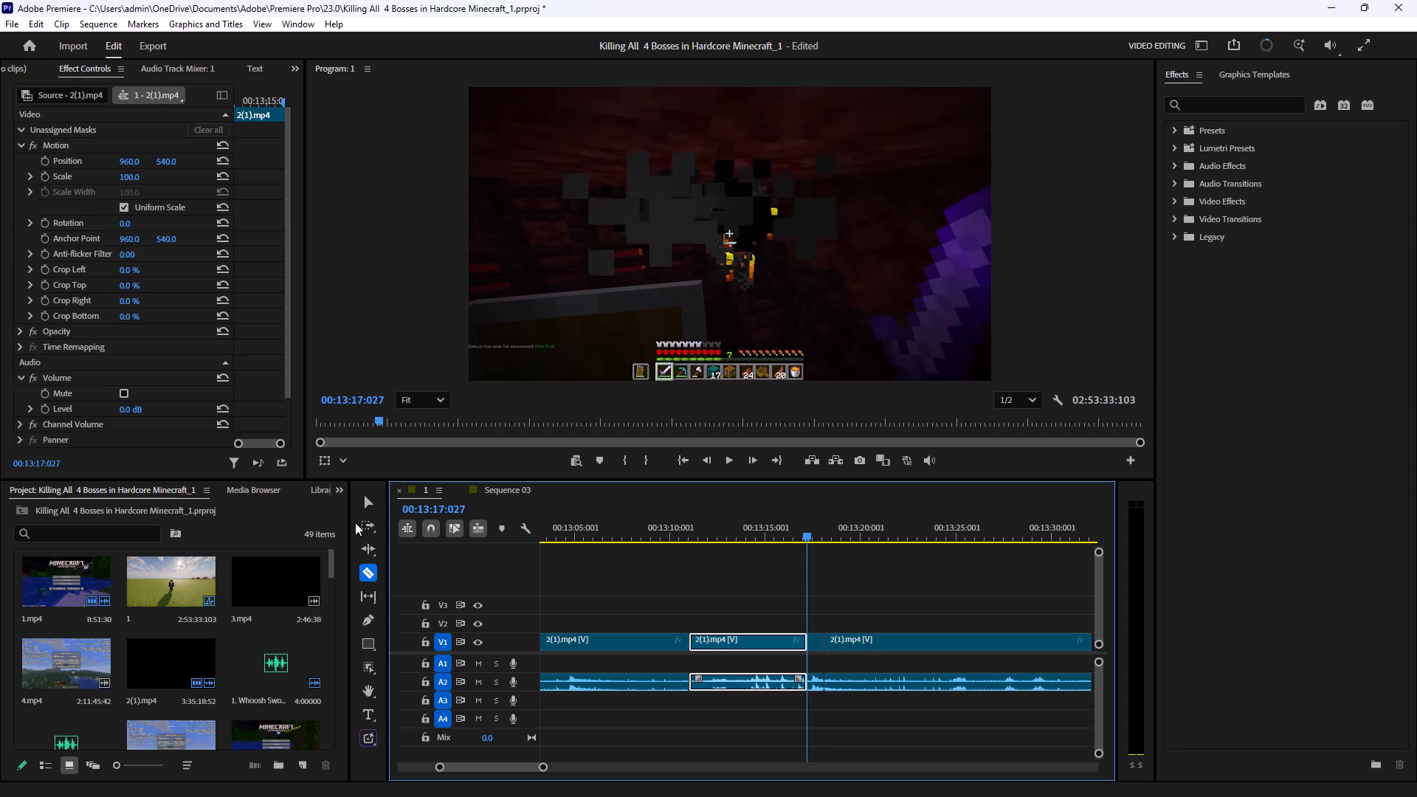
Delete the segment between 00:13:11:002 and 00:13:17:027 with its audio and close the gap.
left_click(368, 508)
left_click_drag(739, 585, 730, 734)
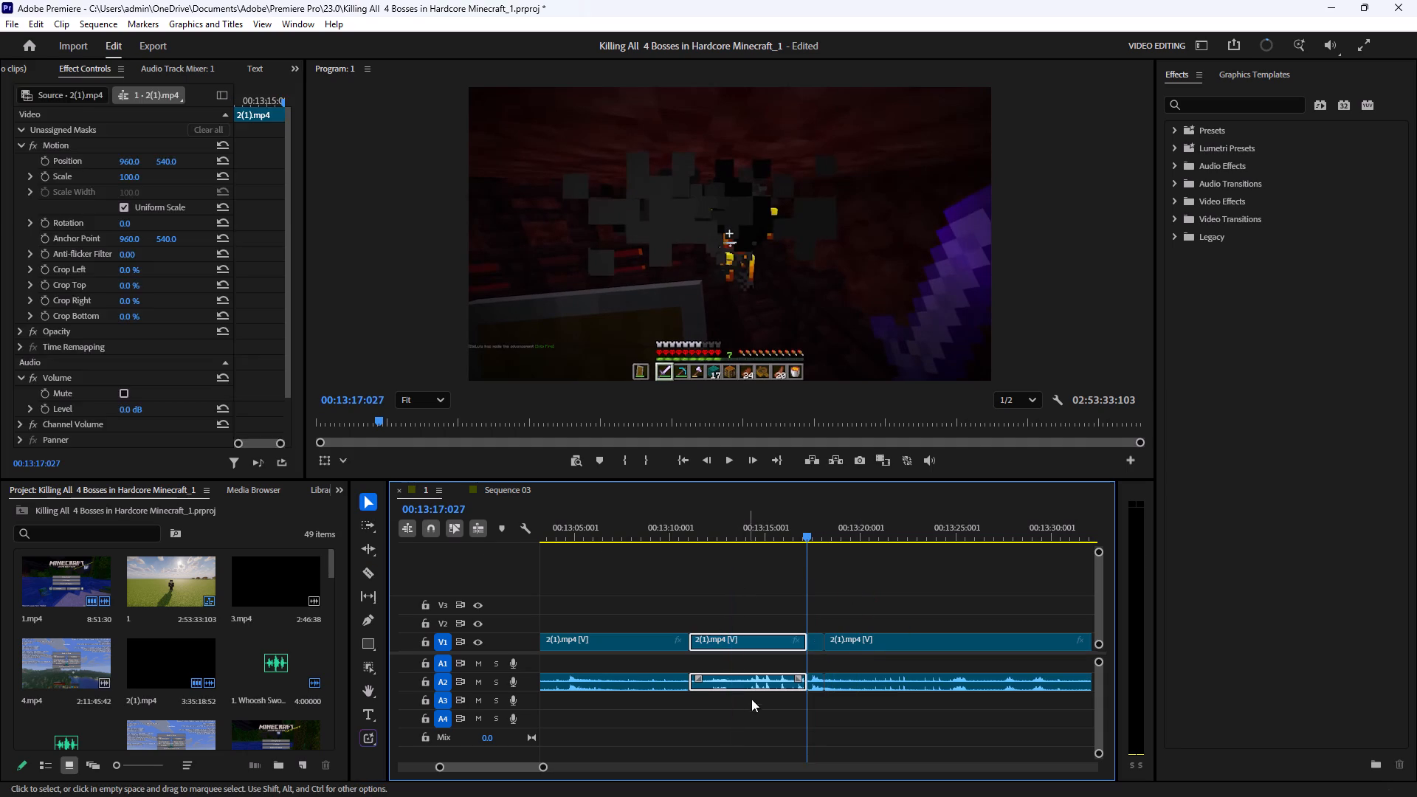
key("BackSpace")
left_click(770, 644)
key("BackSpace")
Review the footage from the new join onward and split the clip at 00:13:42:034 and again about one second after it.
left_click(688, 520)
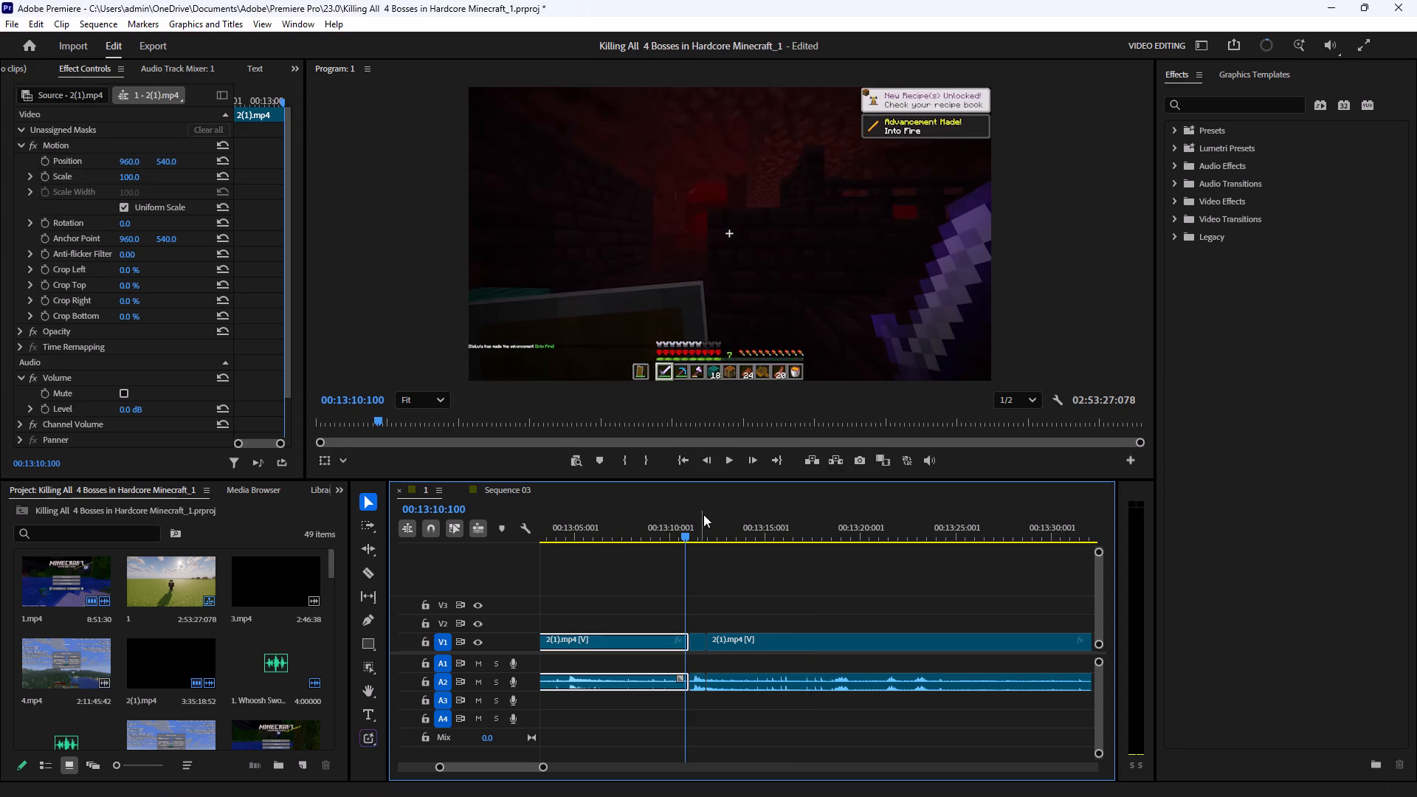
left_click(729, 465)
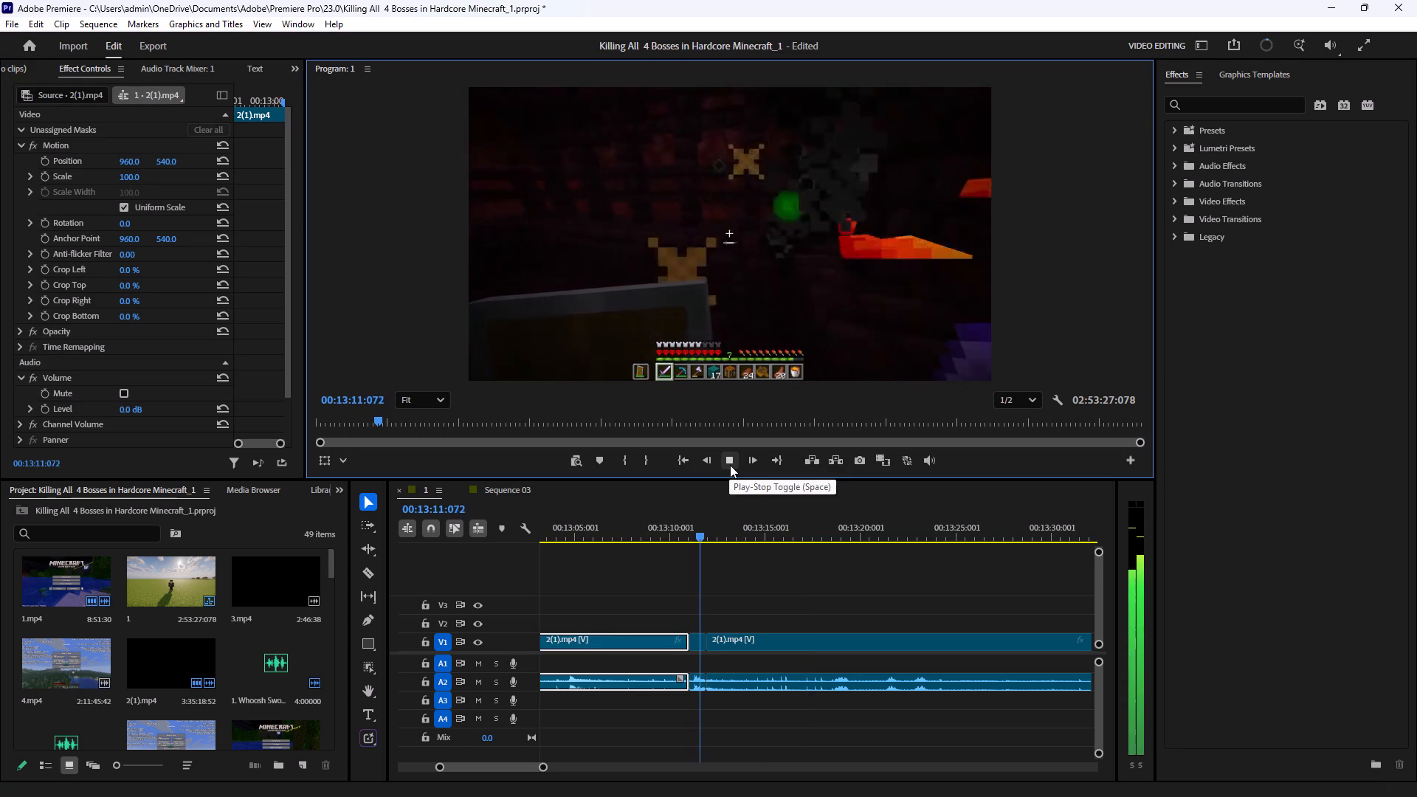
left_click(730, 465)
left_click(730, 465)
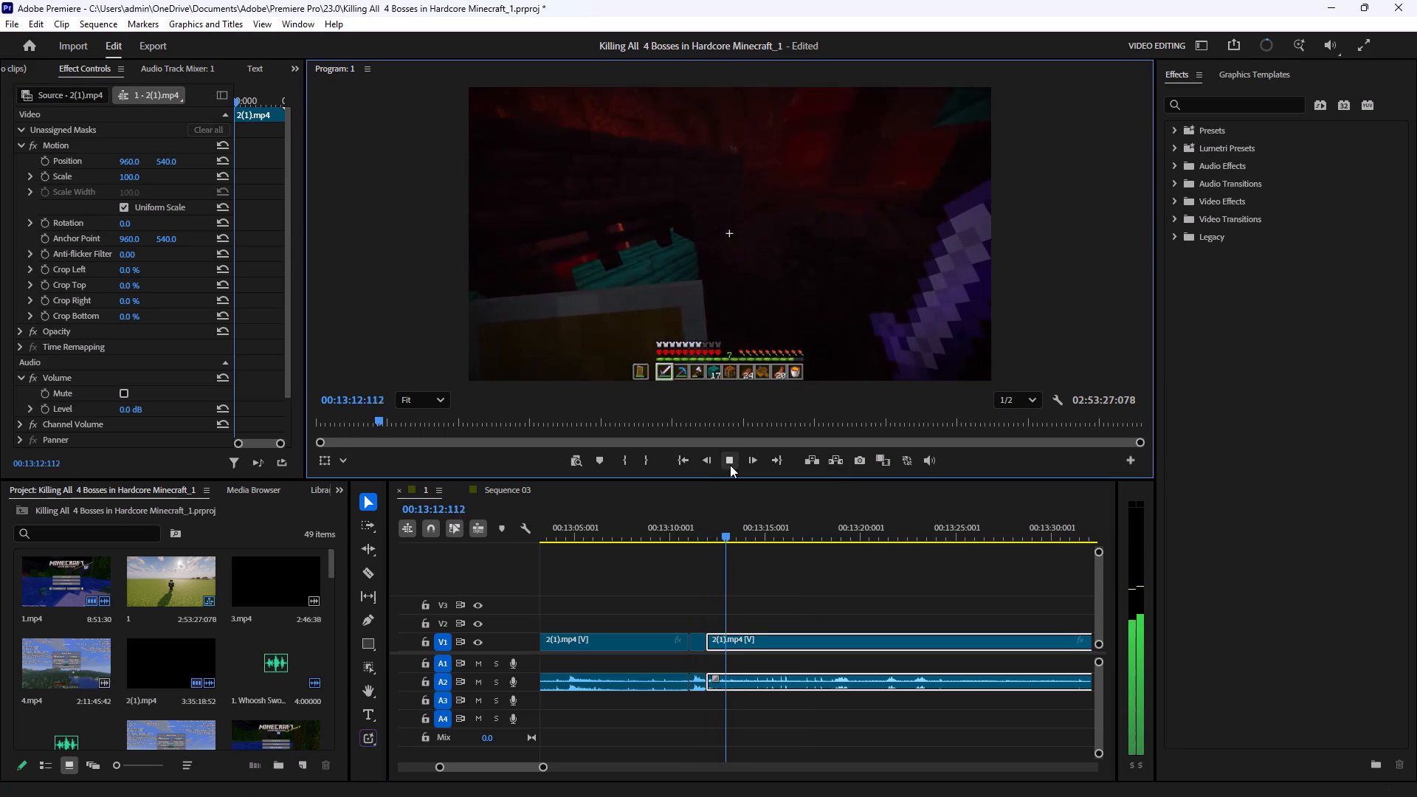
left_click(730, 465)
left_click(373, 570)
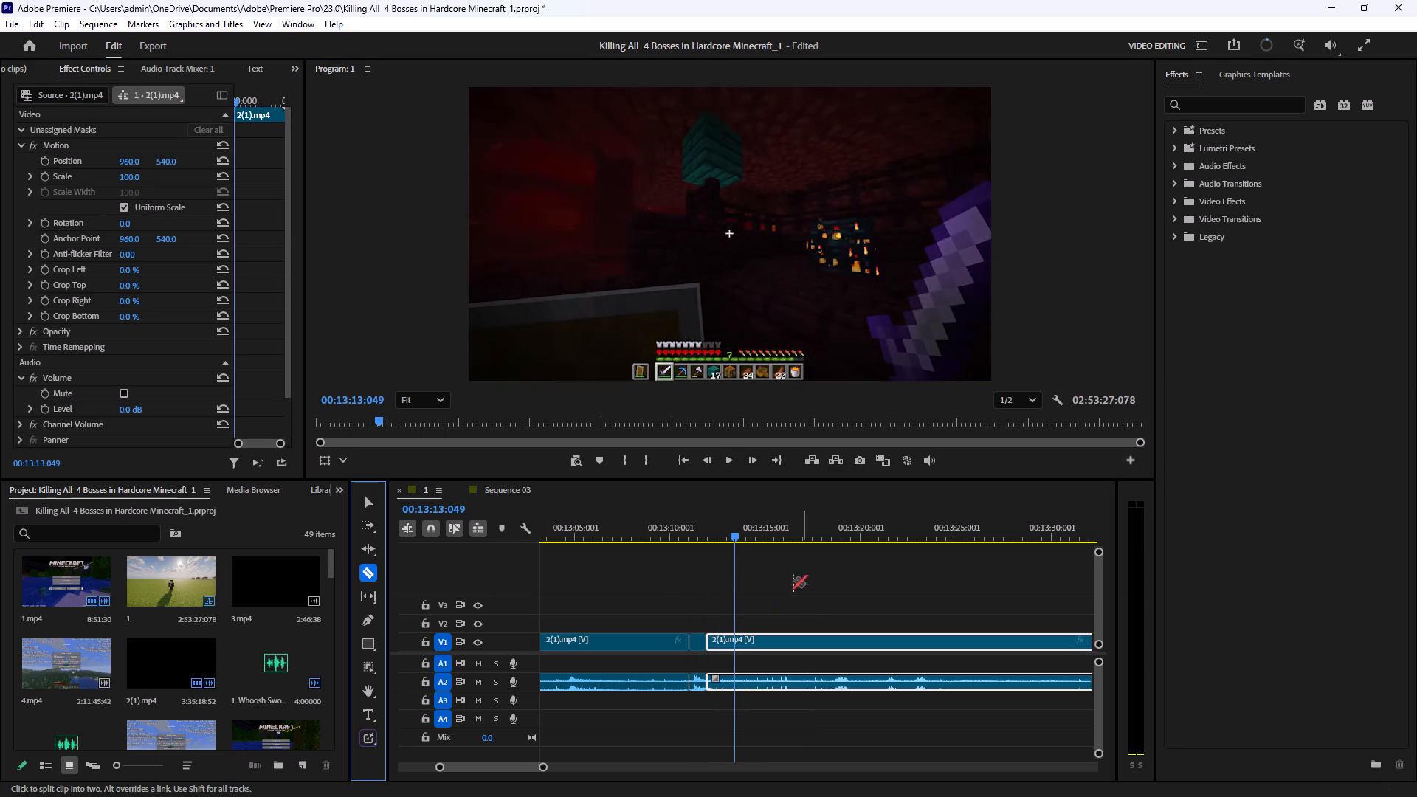
left_click_drag(735, 538, 767, 542)
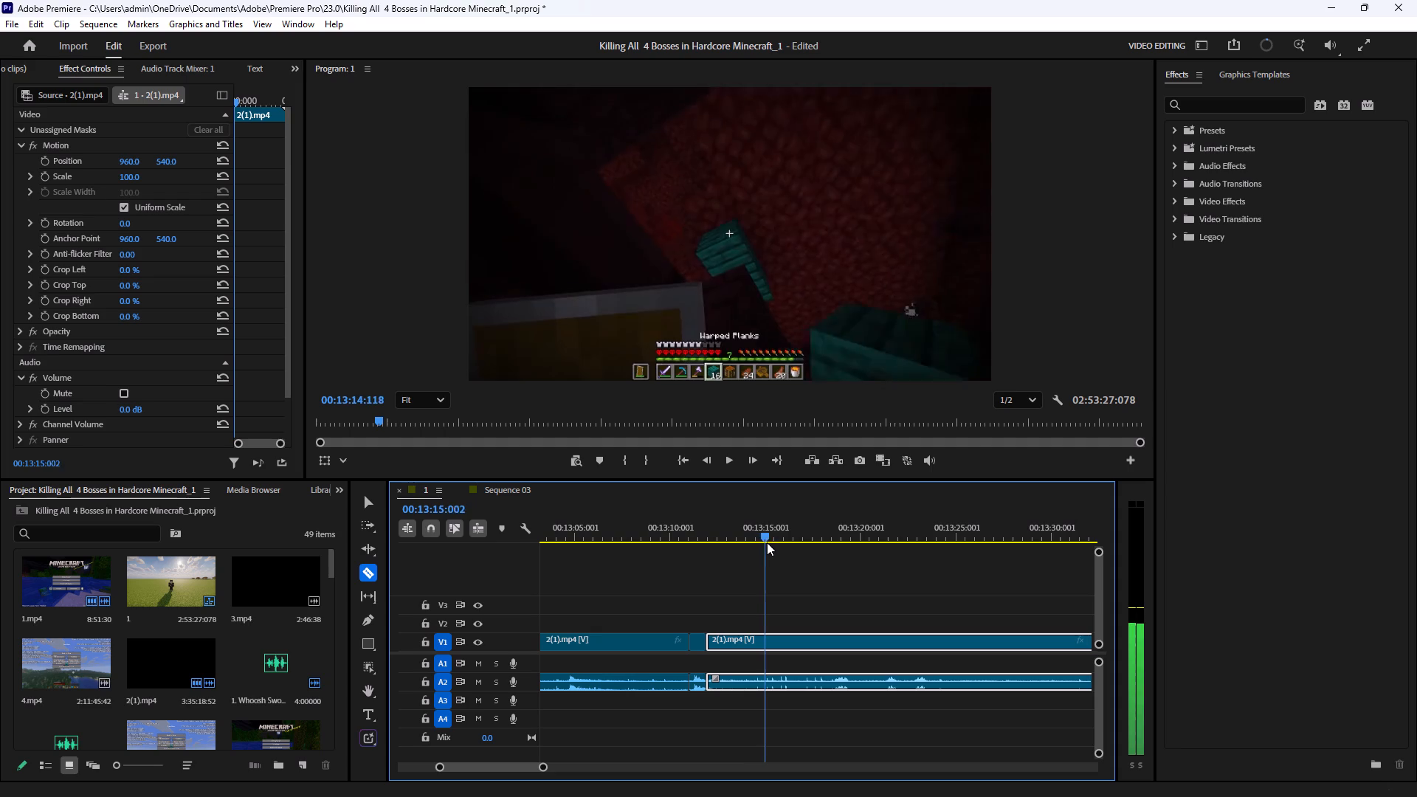
left_click_drag(767, 542, 835, 553)
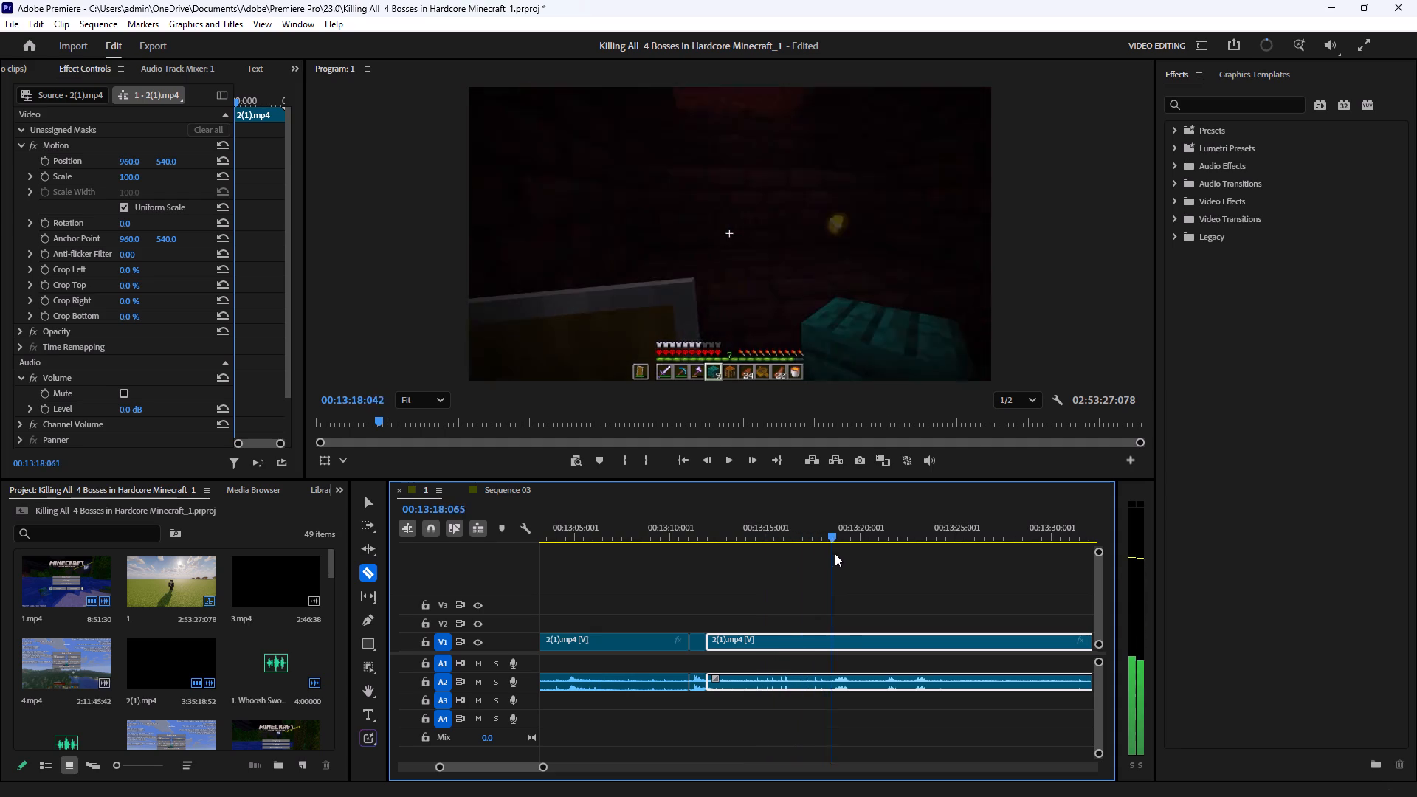
left_click_drag(835, 553, 838, 568)
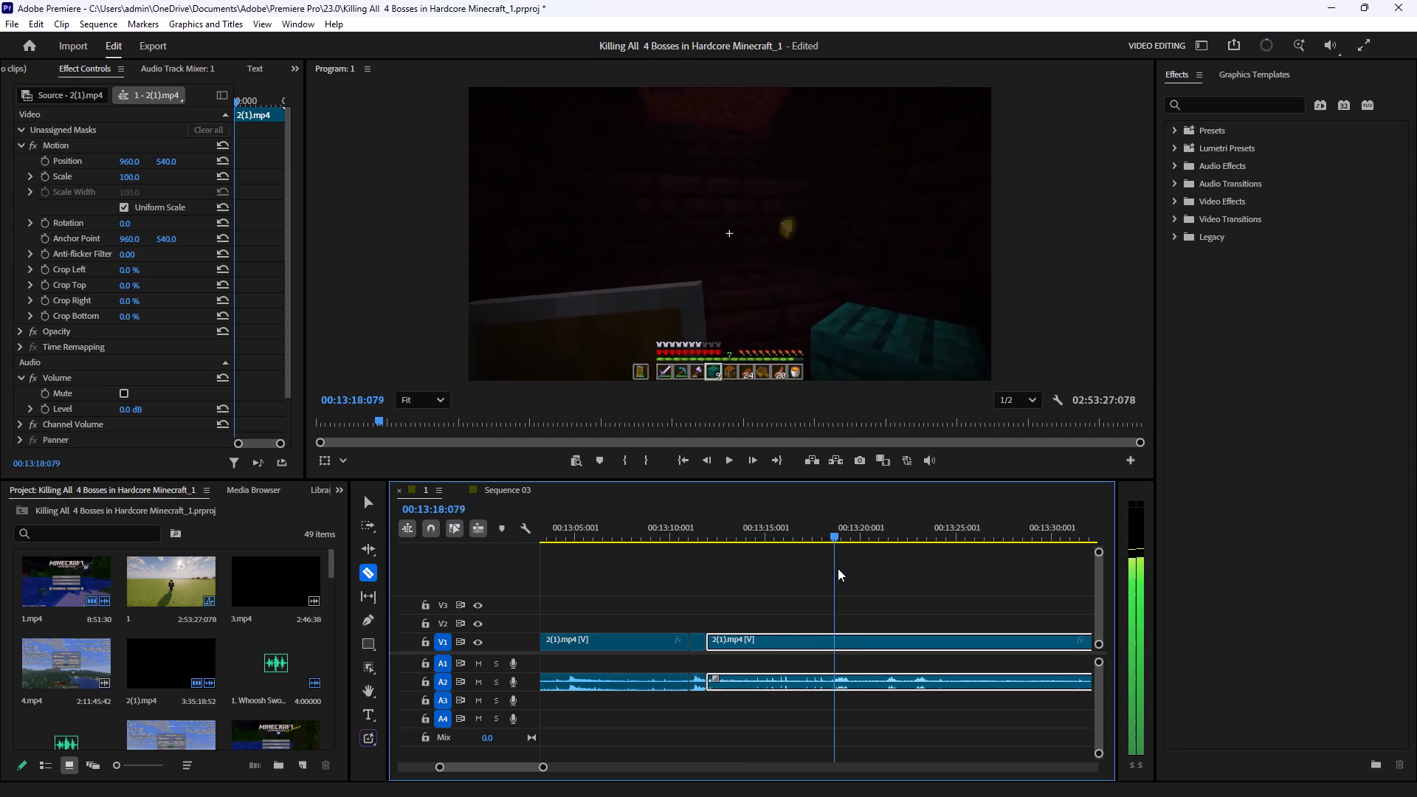
left_click_drag(838, 568, 887, 571)
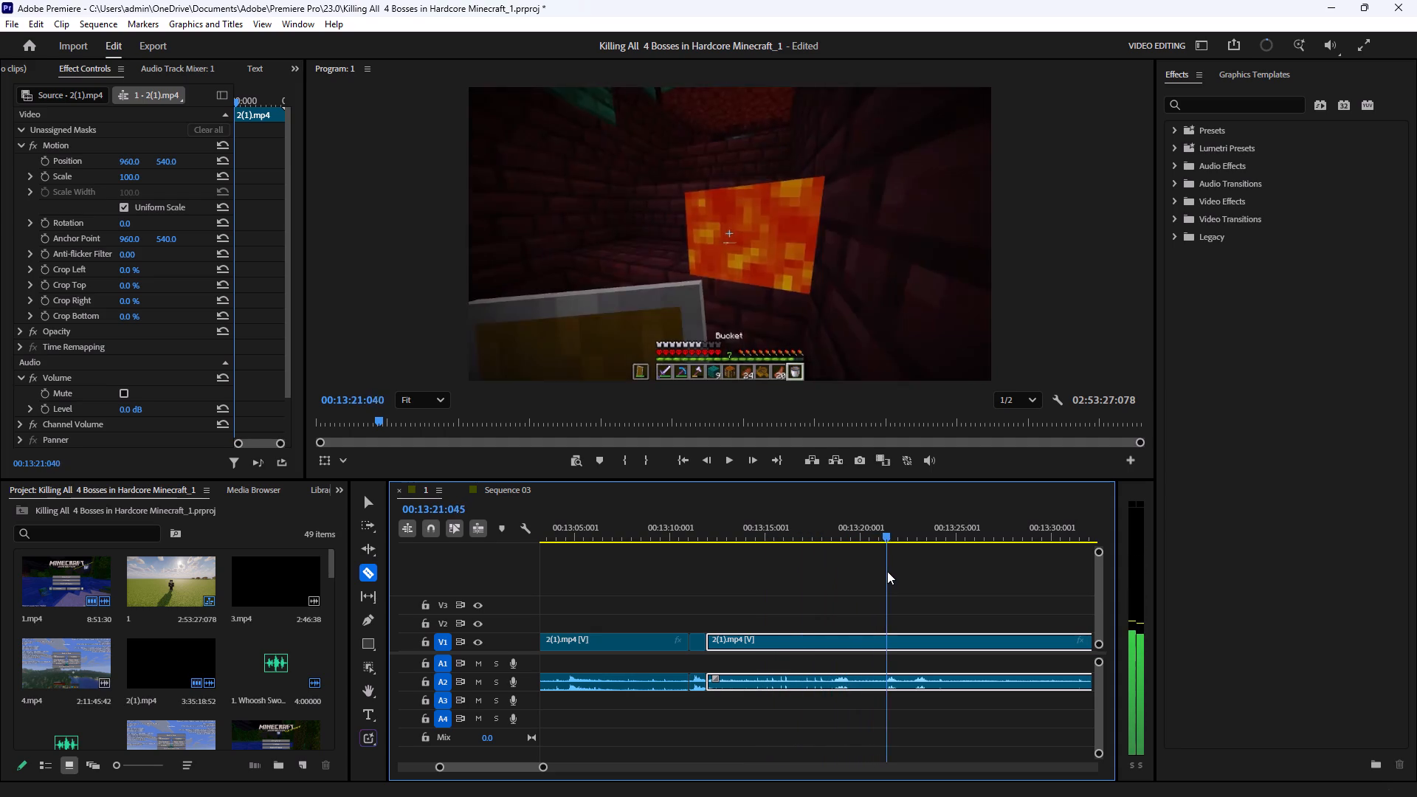
left_click_drag(887, 571, 975, 581)
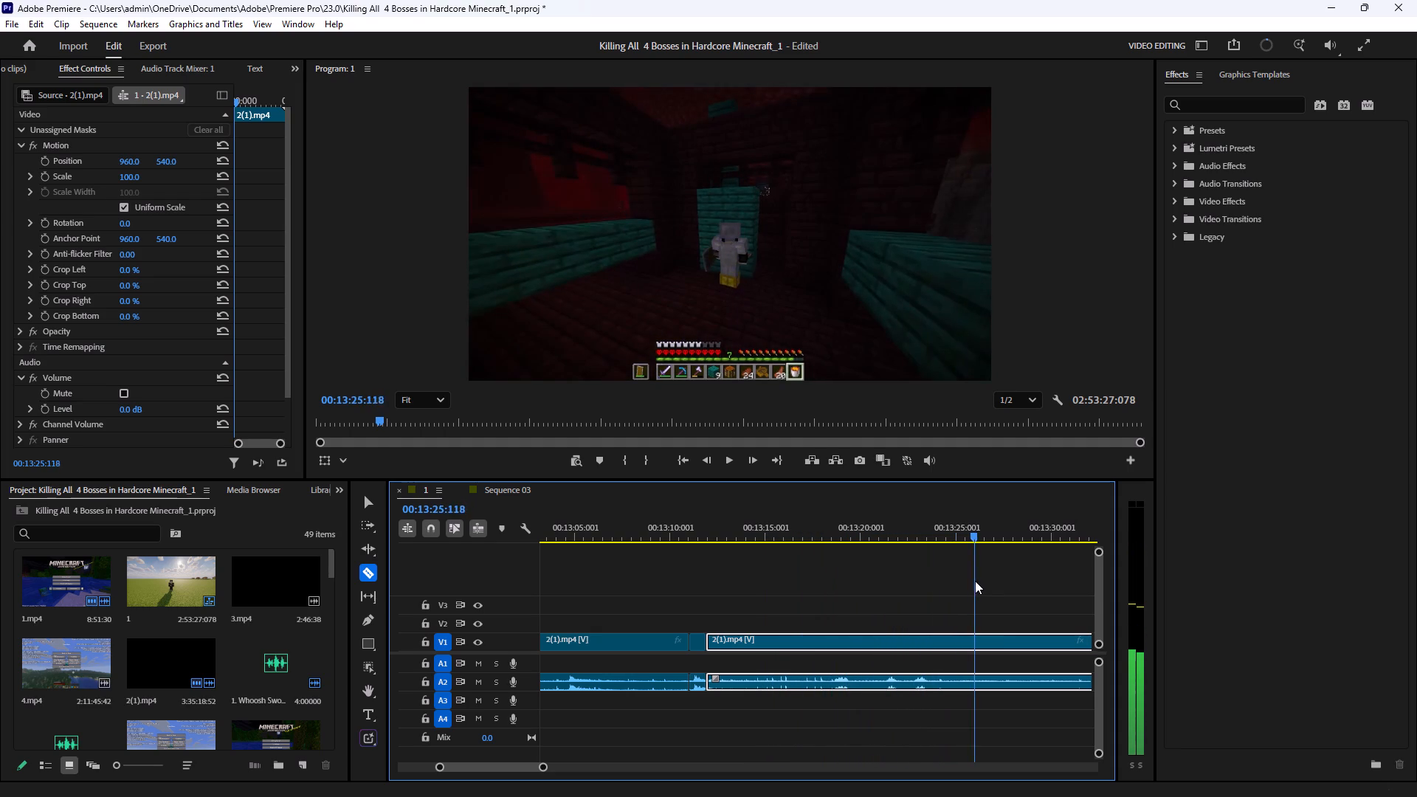
left_click_drag(975, 581, 1045, 587)
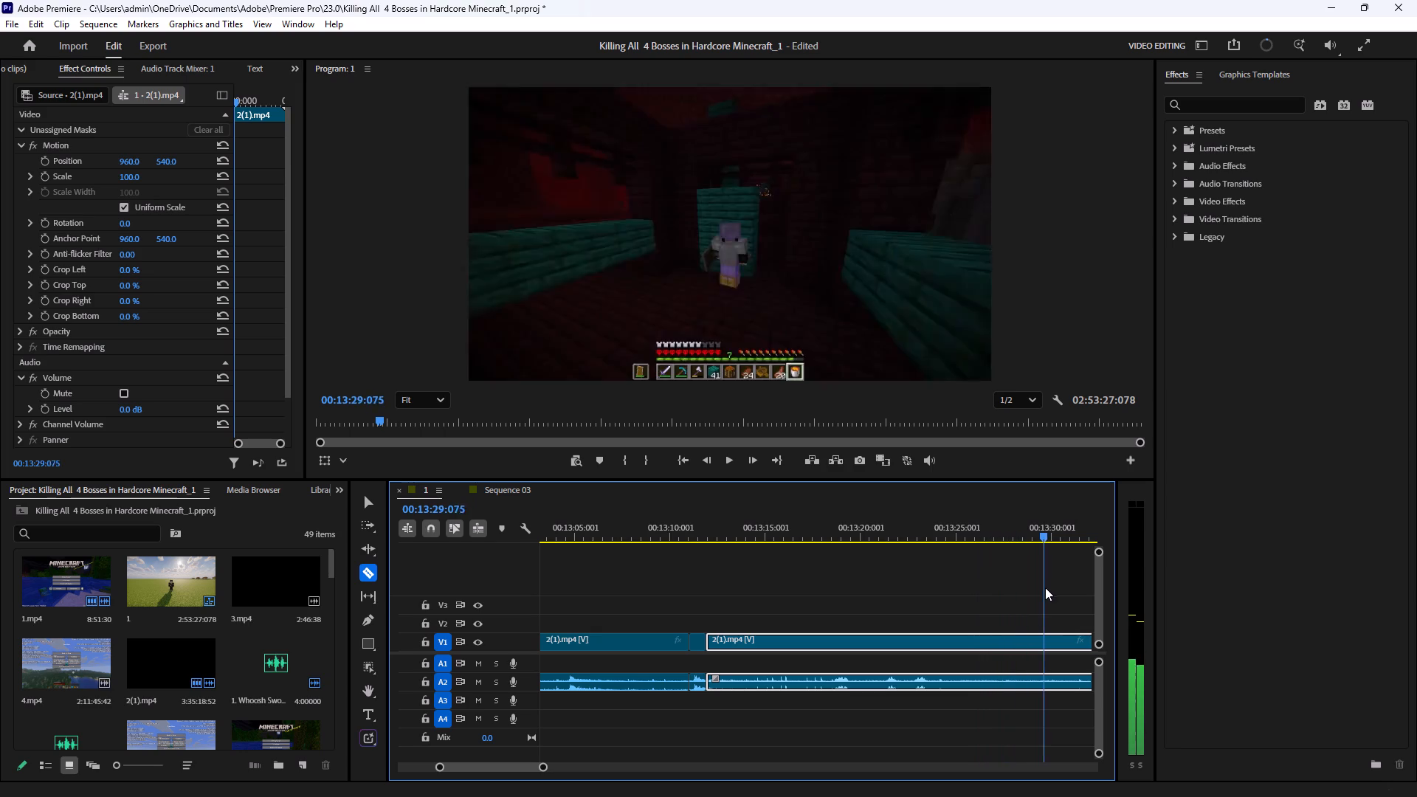
left_click_drag(1045, 587, 1093, 591)
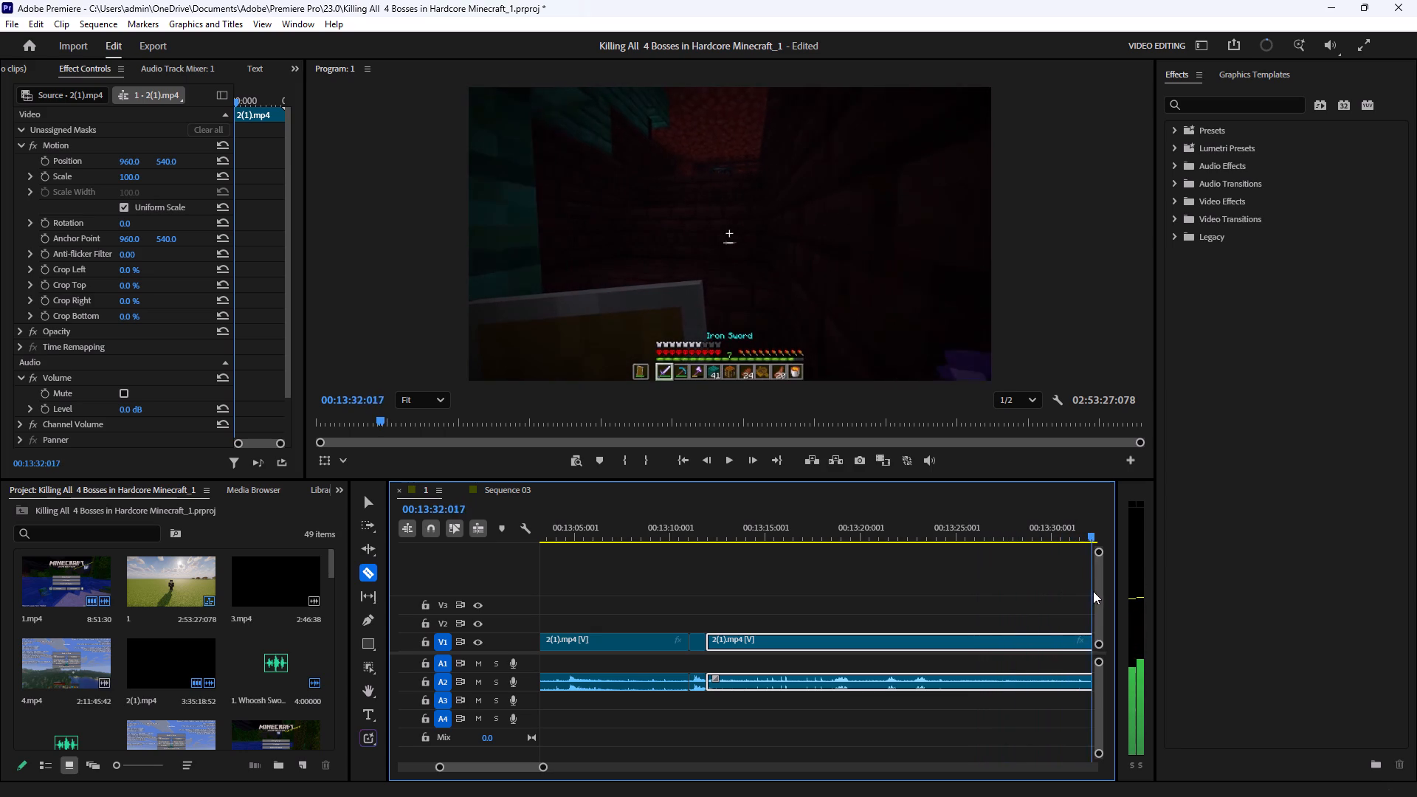
left_click_drag(1093, 591, 698, 602)
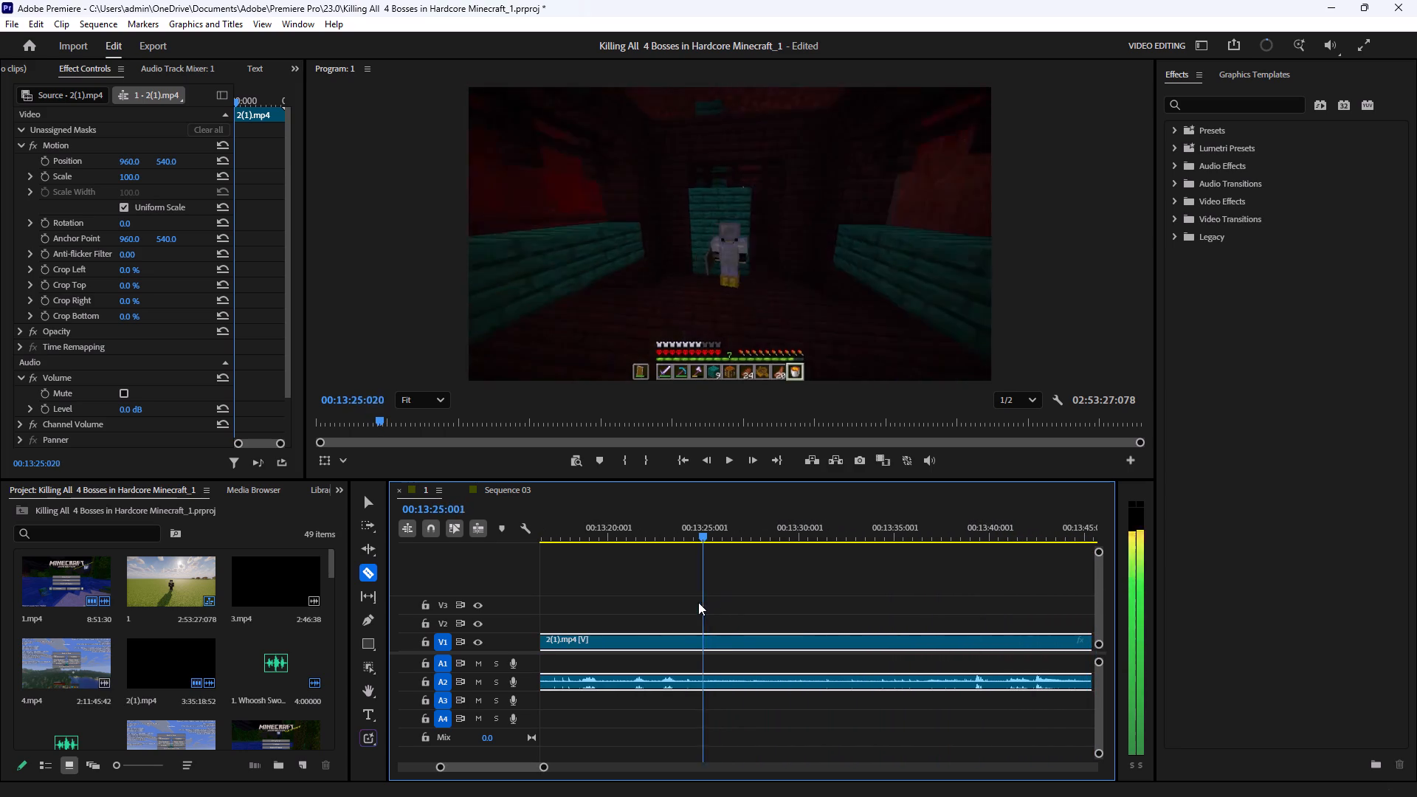
left_click_drag(698, 602, 965, 632)
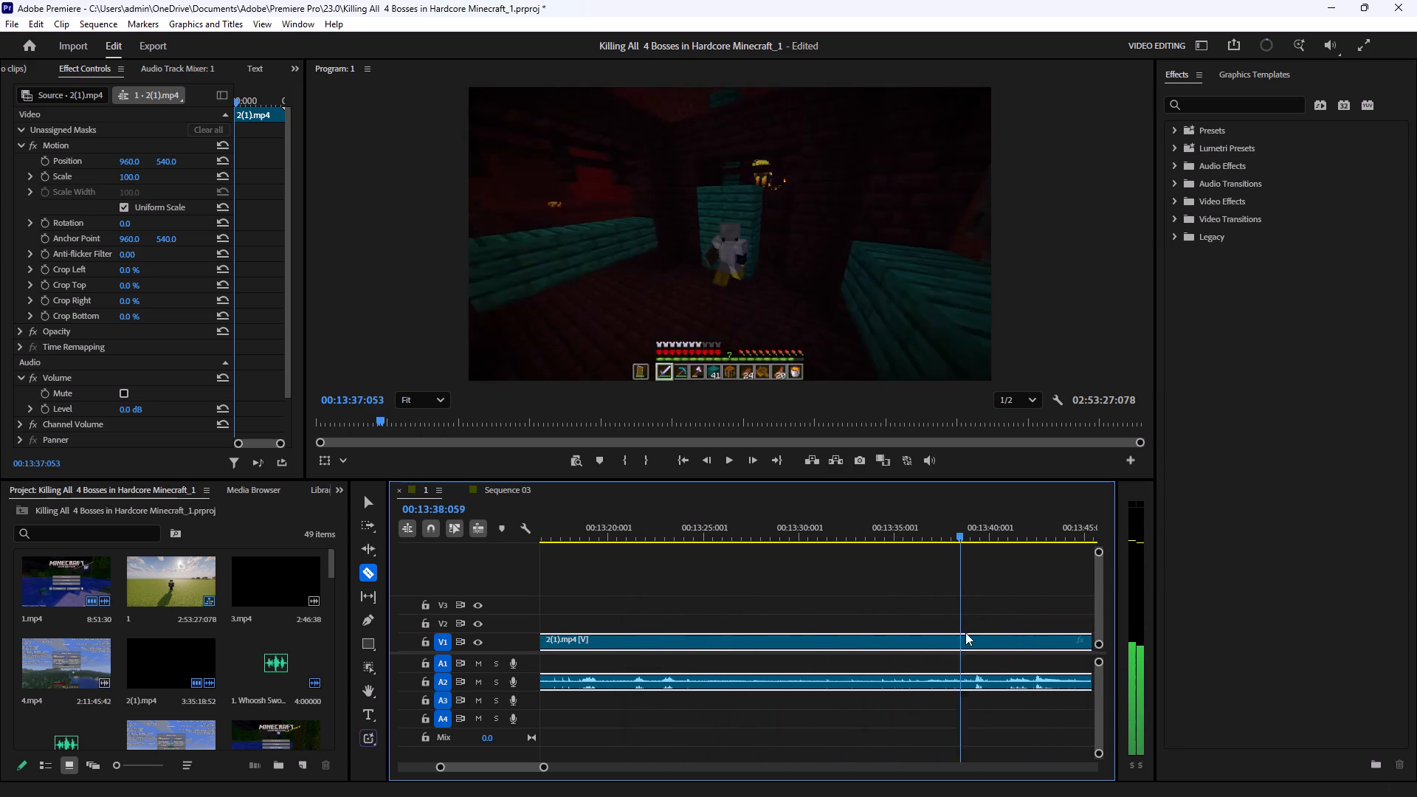
left_click_drag(965, 632, 999, 635)
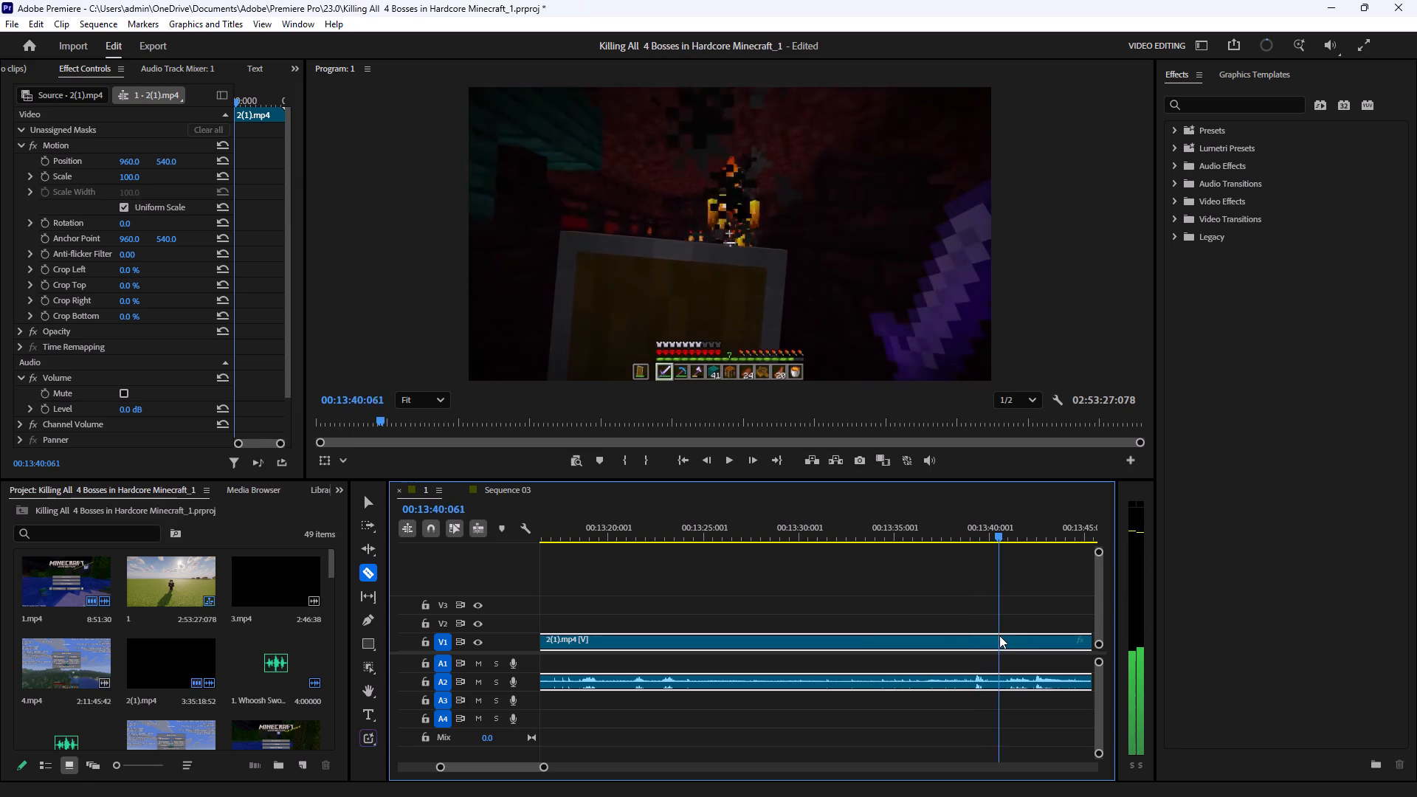
left_click_drag(999, 635, 1045, 641)
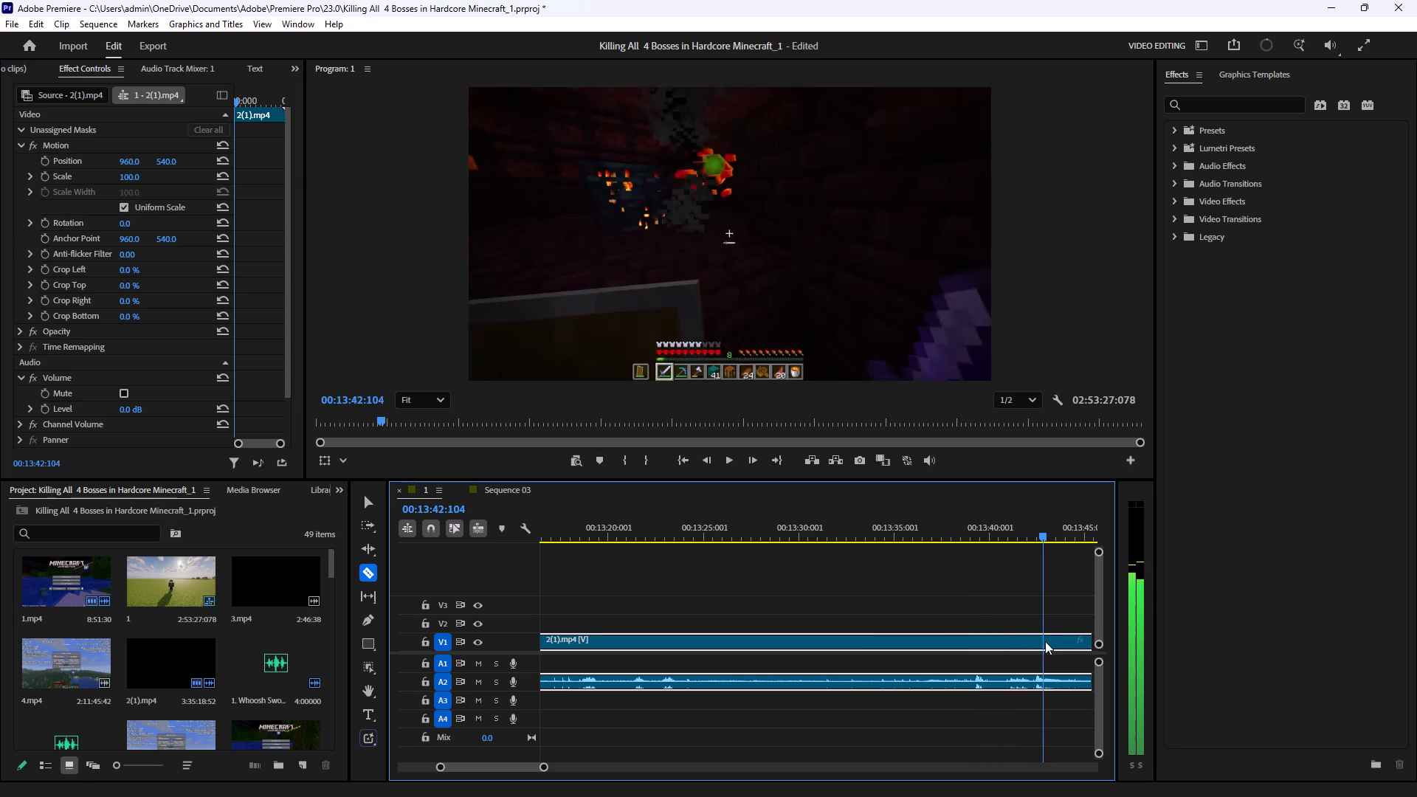
left_click_drag(1045, 641, 1027, 647)
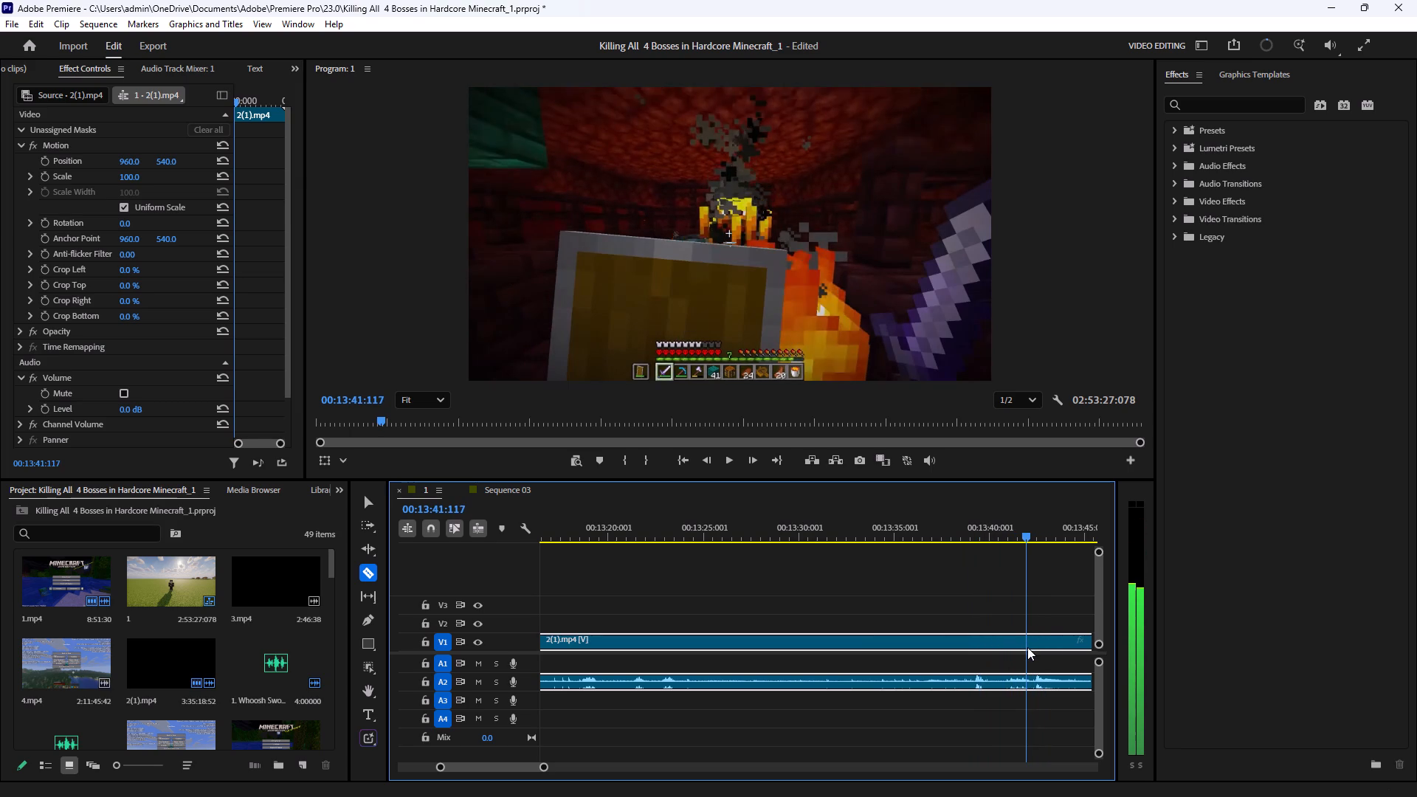
left_click_drag(1027, 647, 1033, 649)
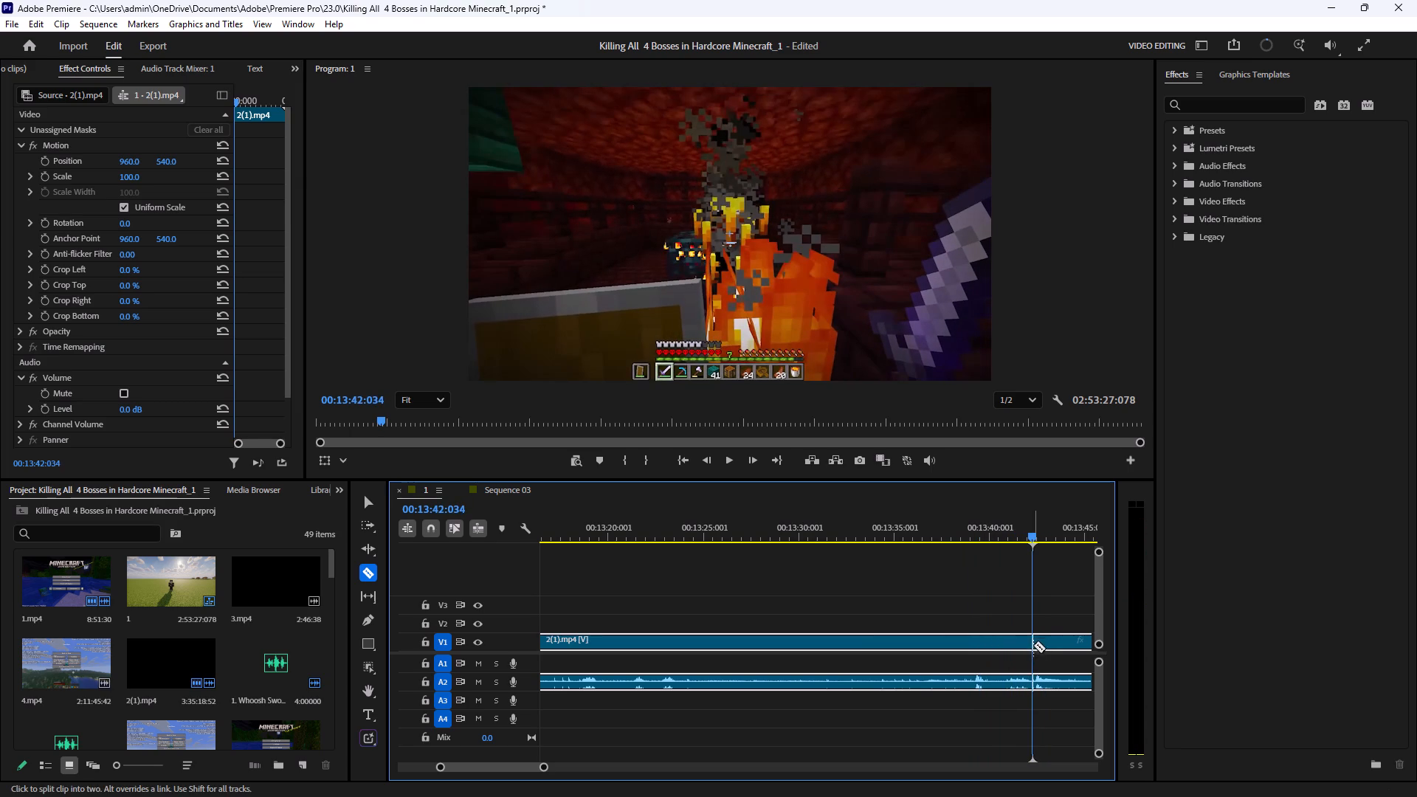
left_click(1034, 643)
left_click(1050, 638)
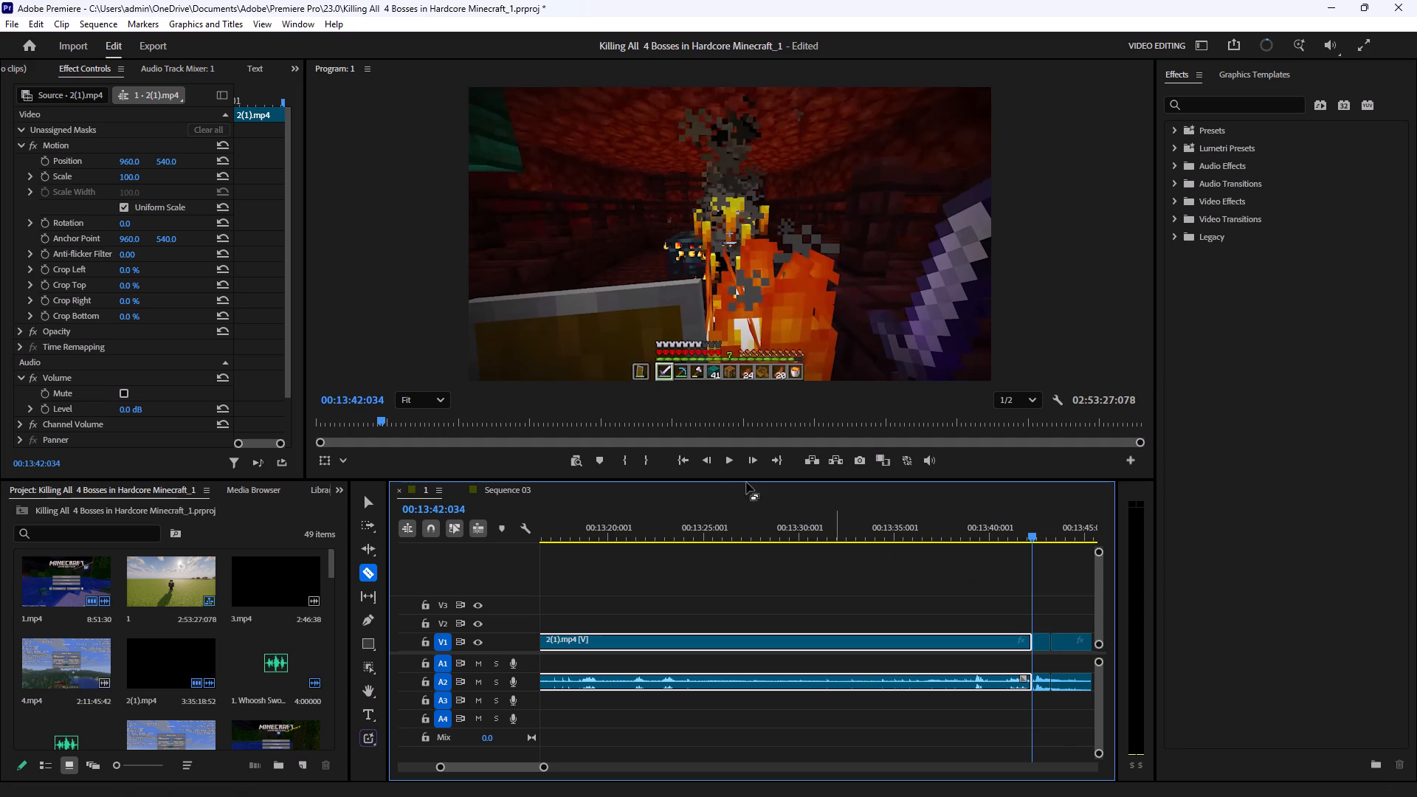
Review the footage after the last cut and split the clip at 00:14:05:117 and again less than a second after it.
left_click(734, 460)
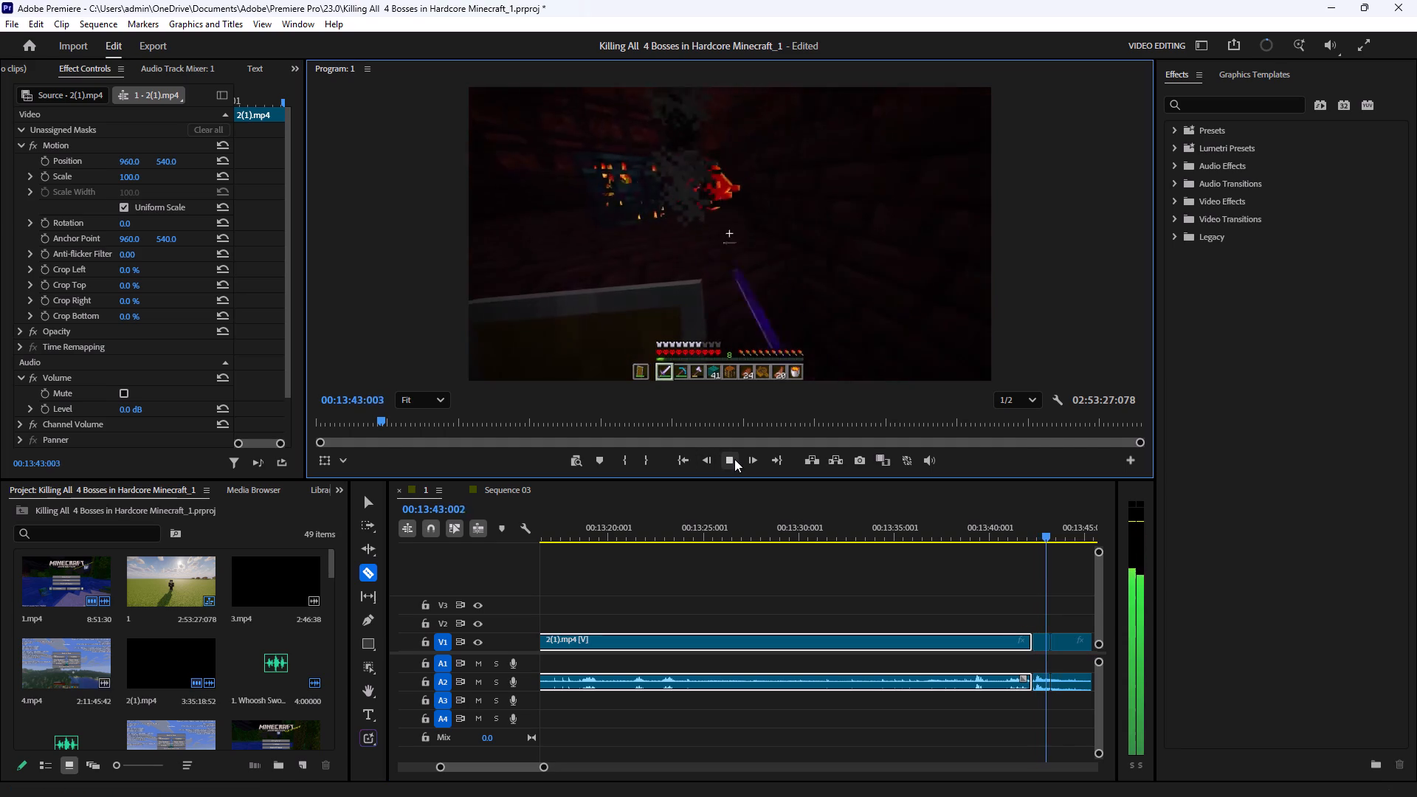
left_click(734, 459)
left_click(734, 459)
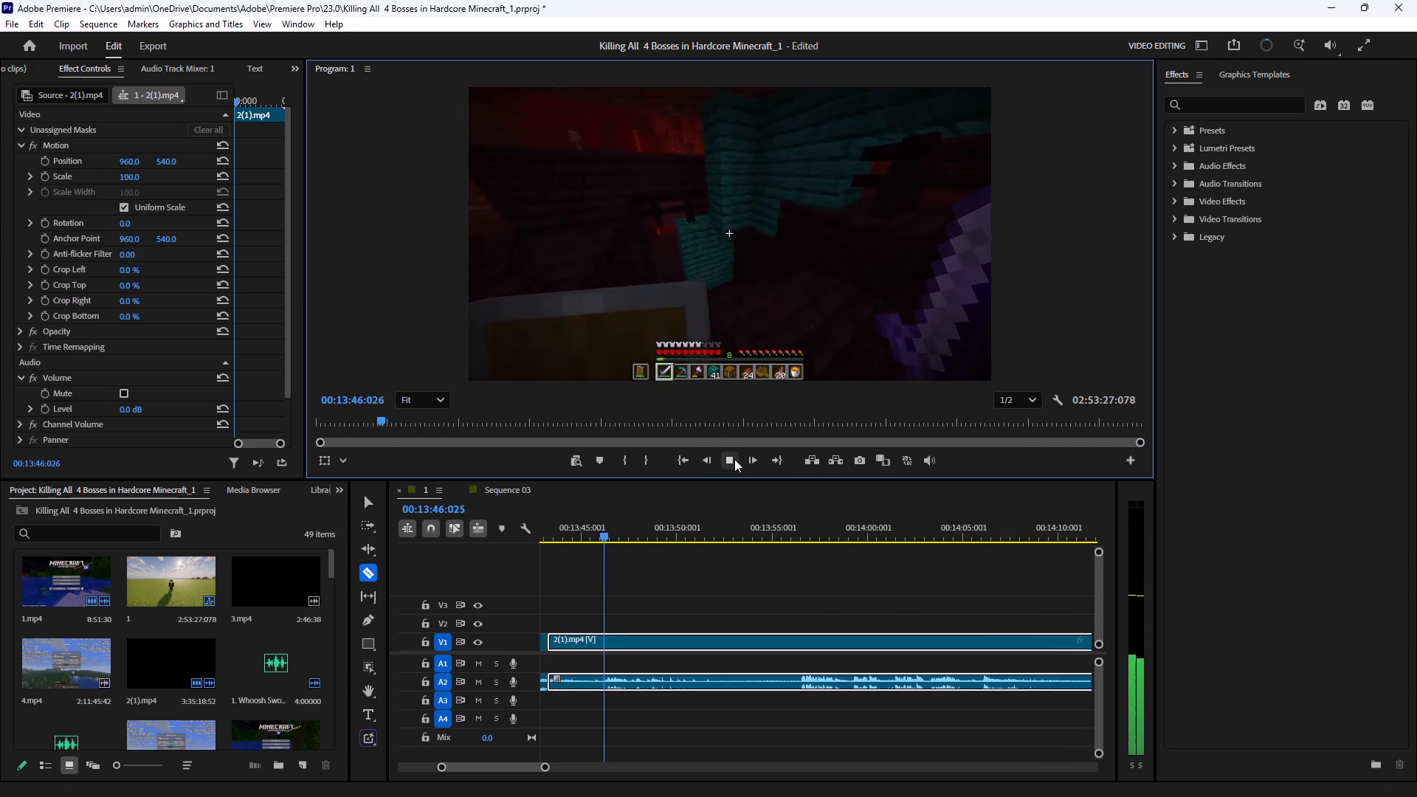
left_click(734, 459)
left_click_drag(624, 535, 638, 538)
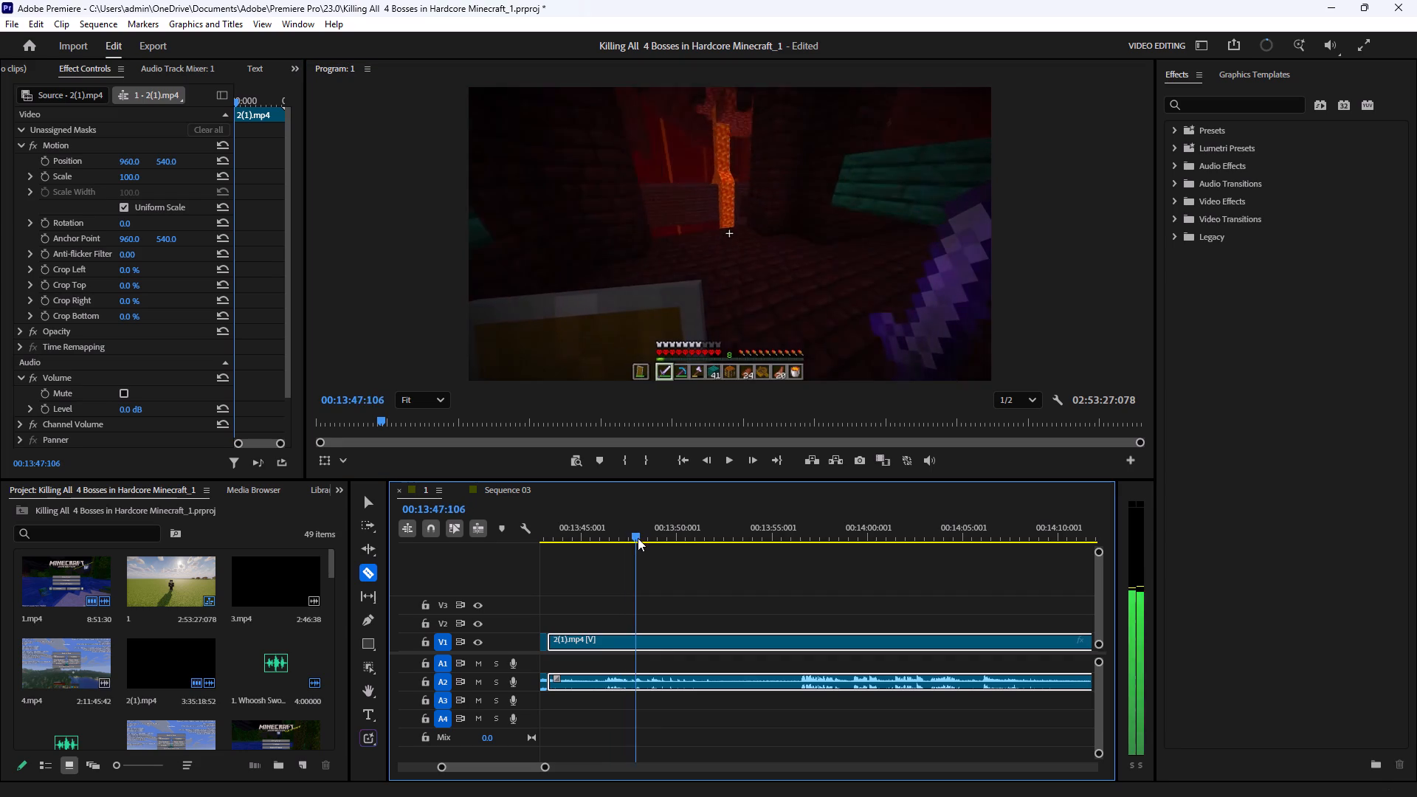
left_click_drag(638, 538, 740, 549)
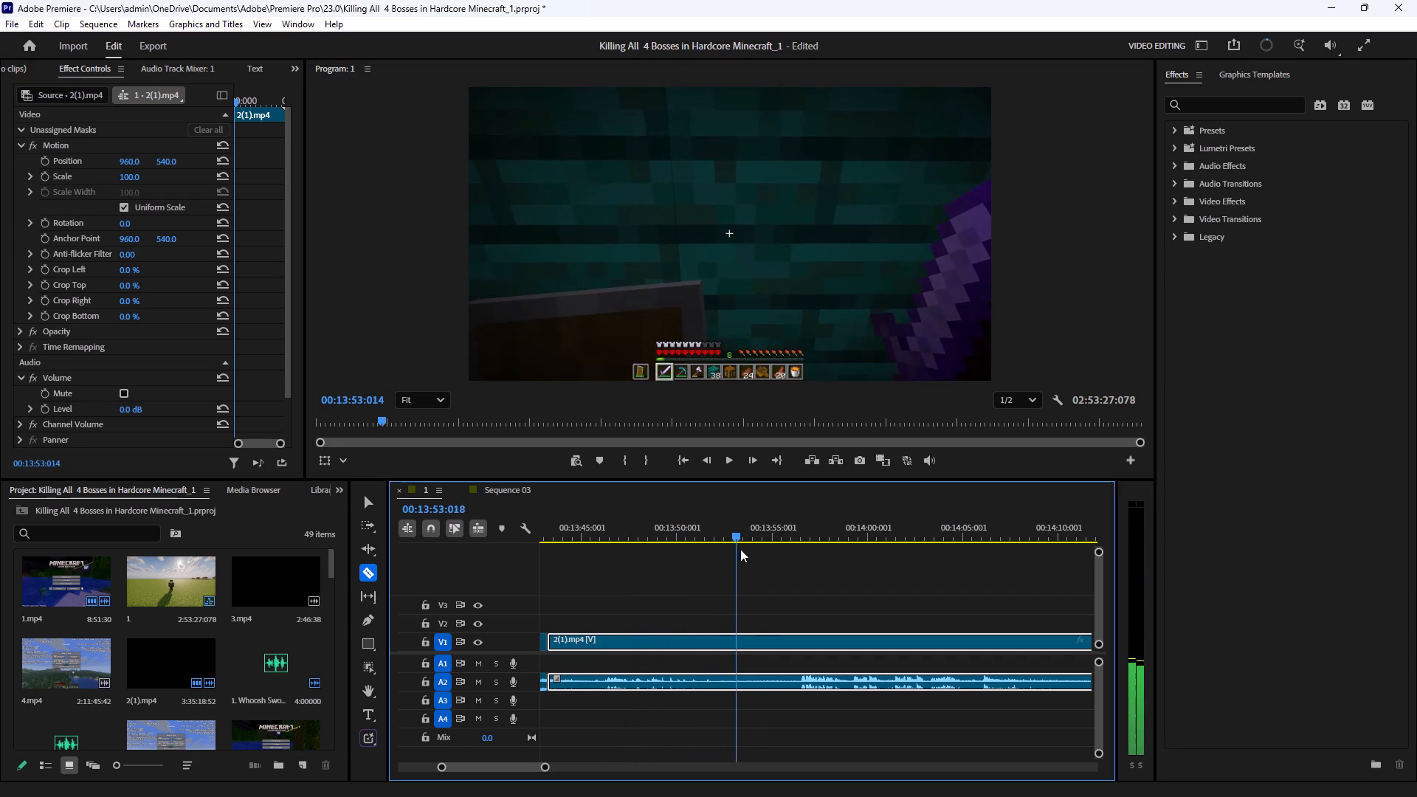
left_click_drag(740, 549, 859, 567)
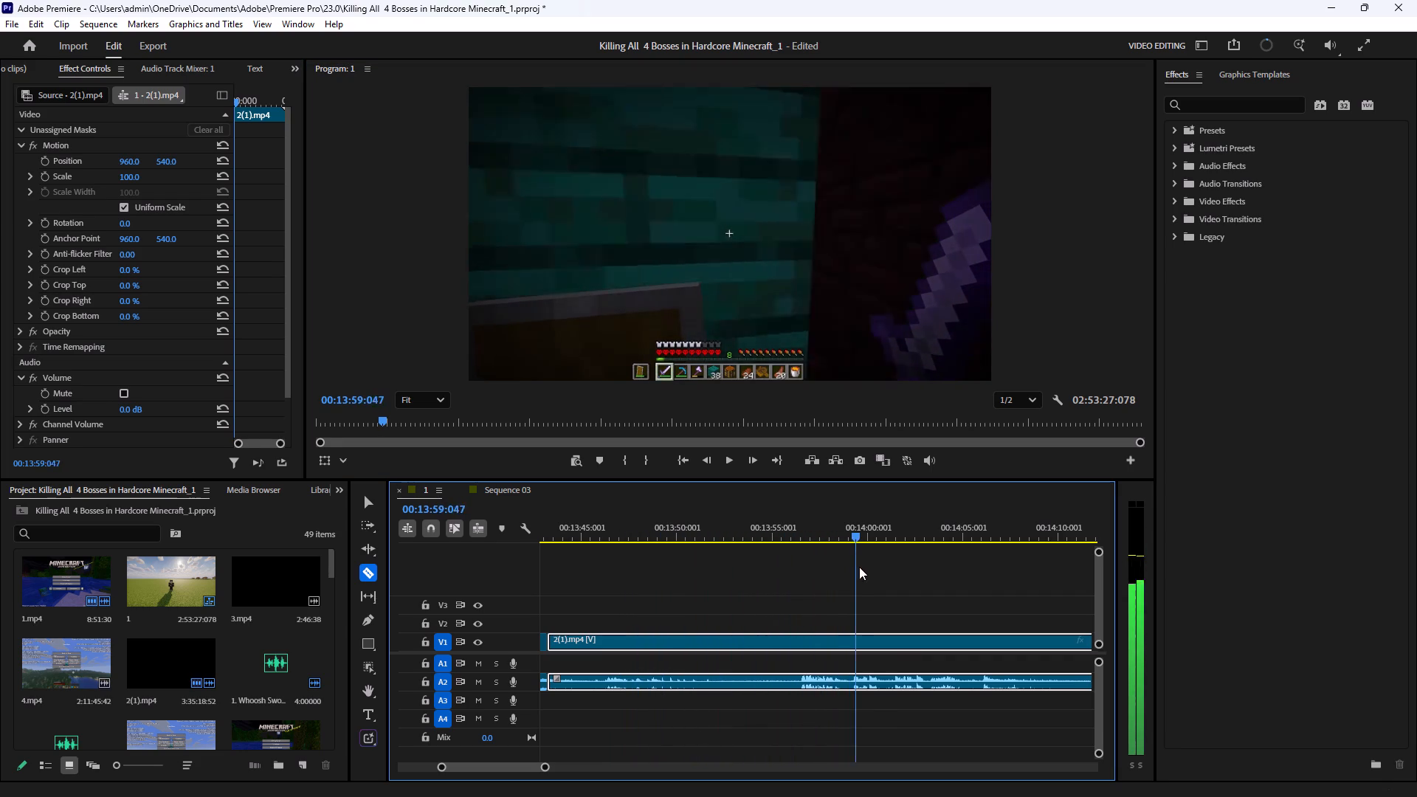
left_click_drag(859, 567, 917, 579)
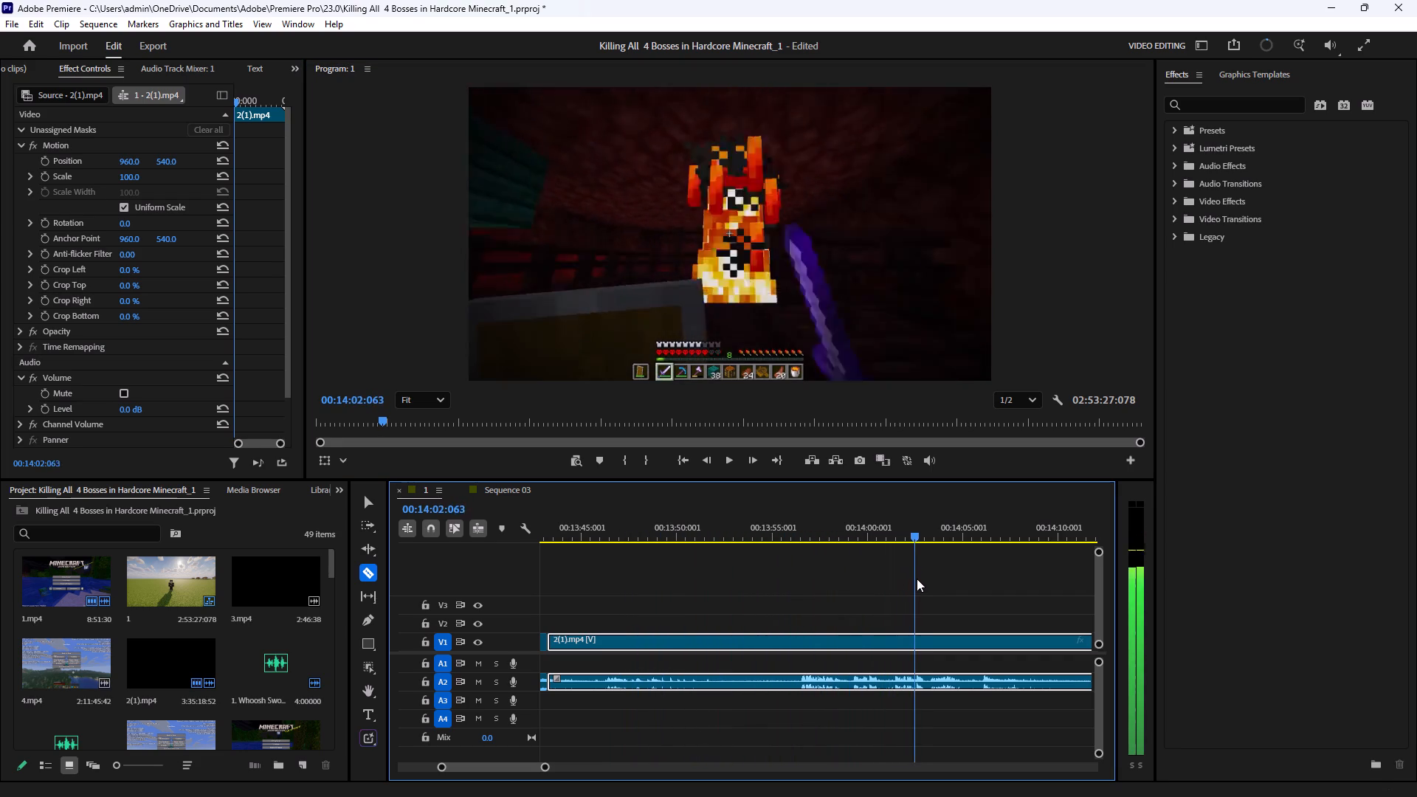
left_click_drag(917, 579, 968, 589)
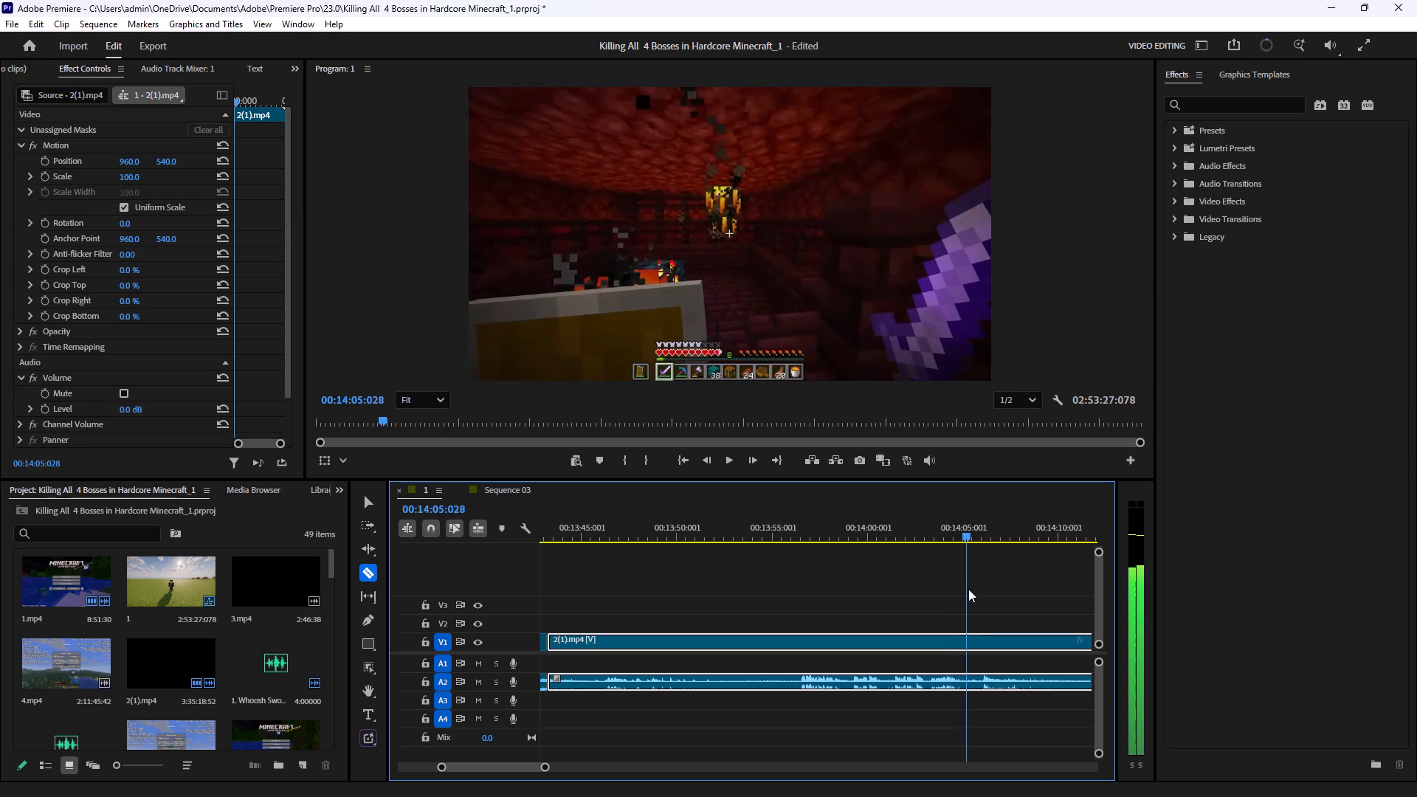
left_click_drag(968, 589, 982, 596)
left_click(981, 642)
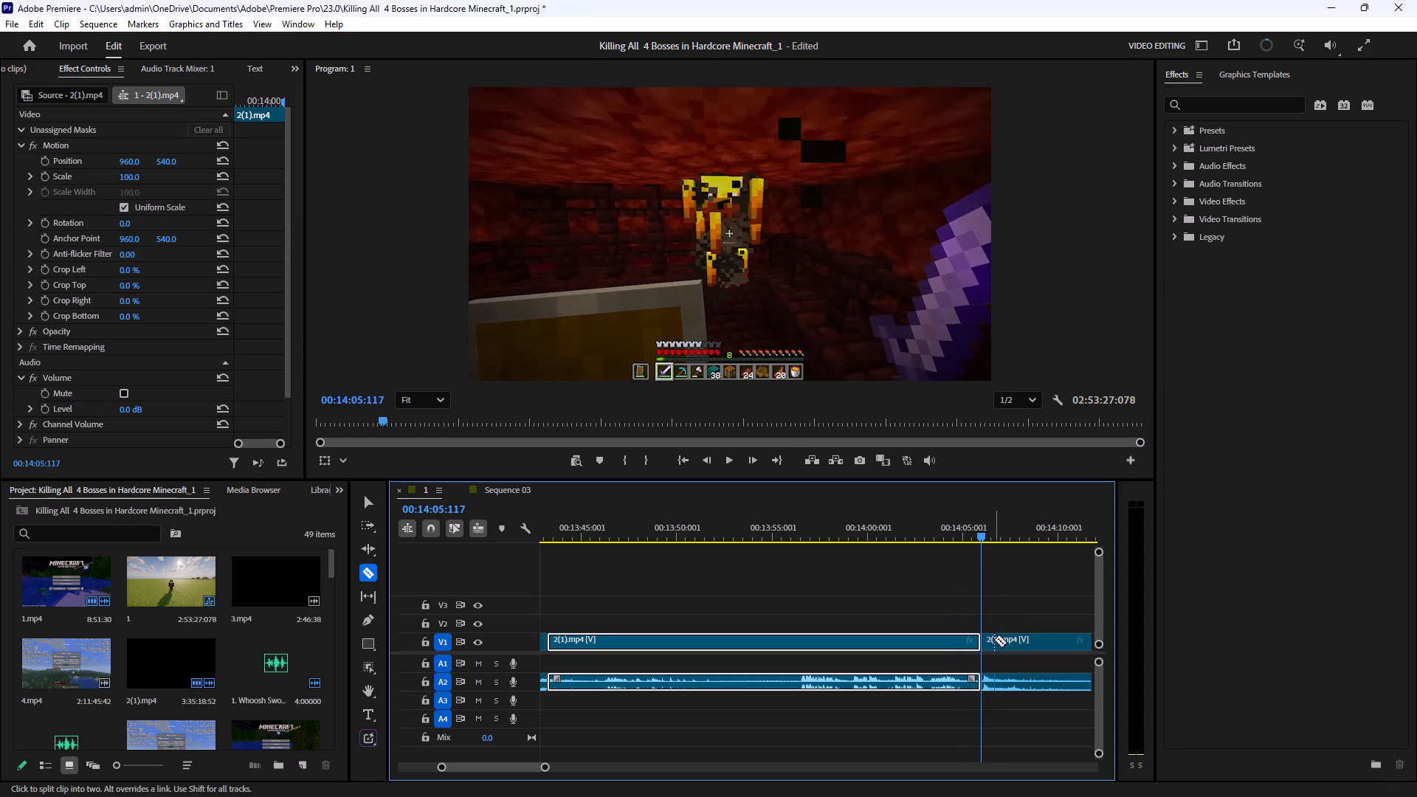
left_click(994, 639)
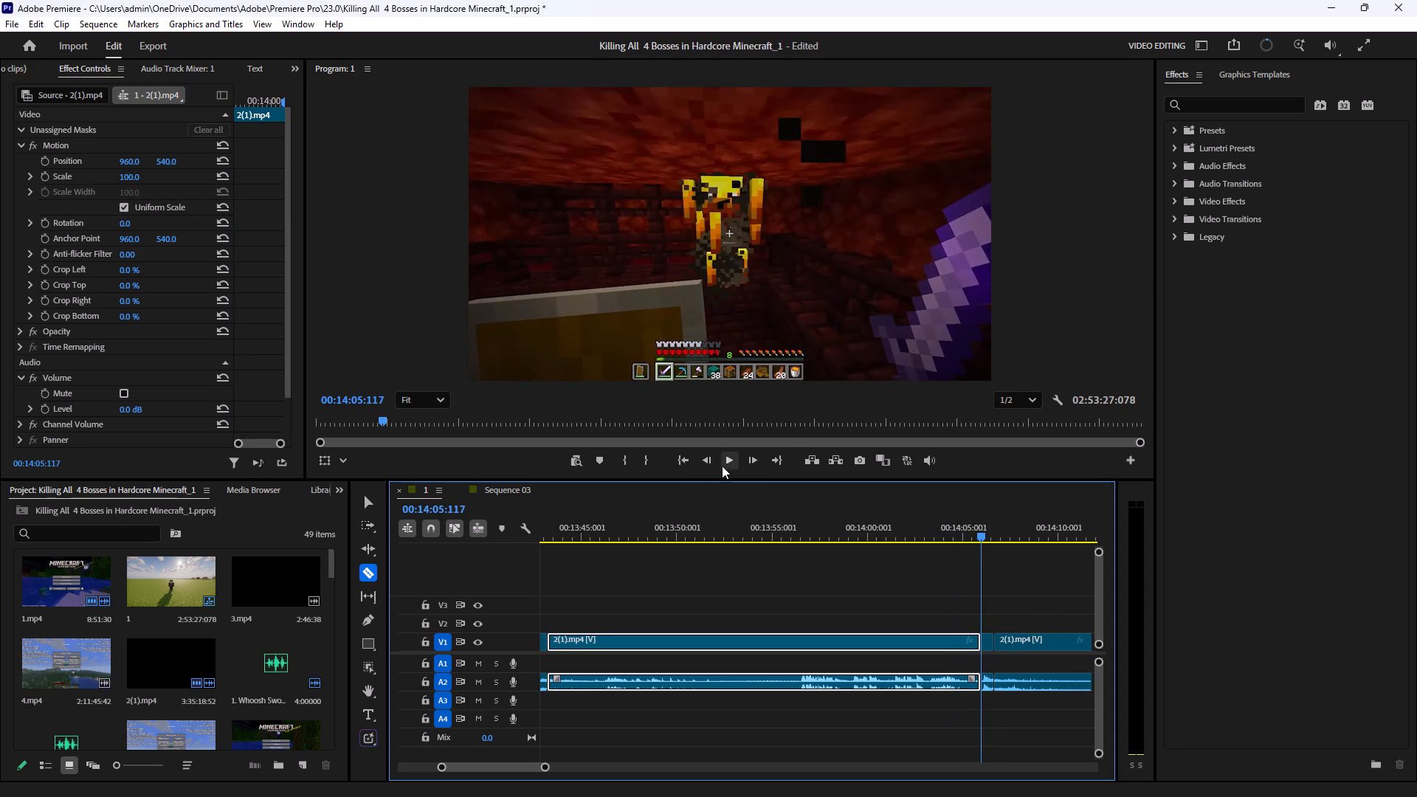
Review the remaining 2(1).mp4 footage and split the clip at 00:14:41:114 and again less than a second after it.
left_click(728, 465)
left_click(728, 464)
left_click(728, 464)
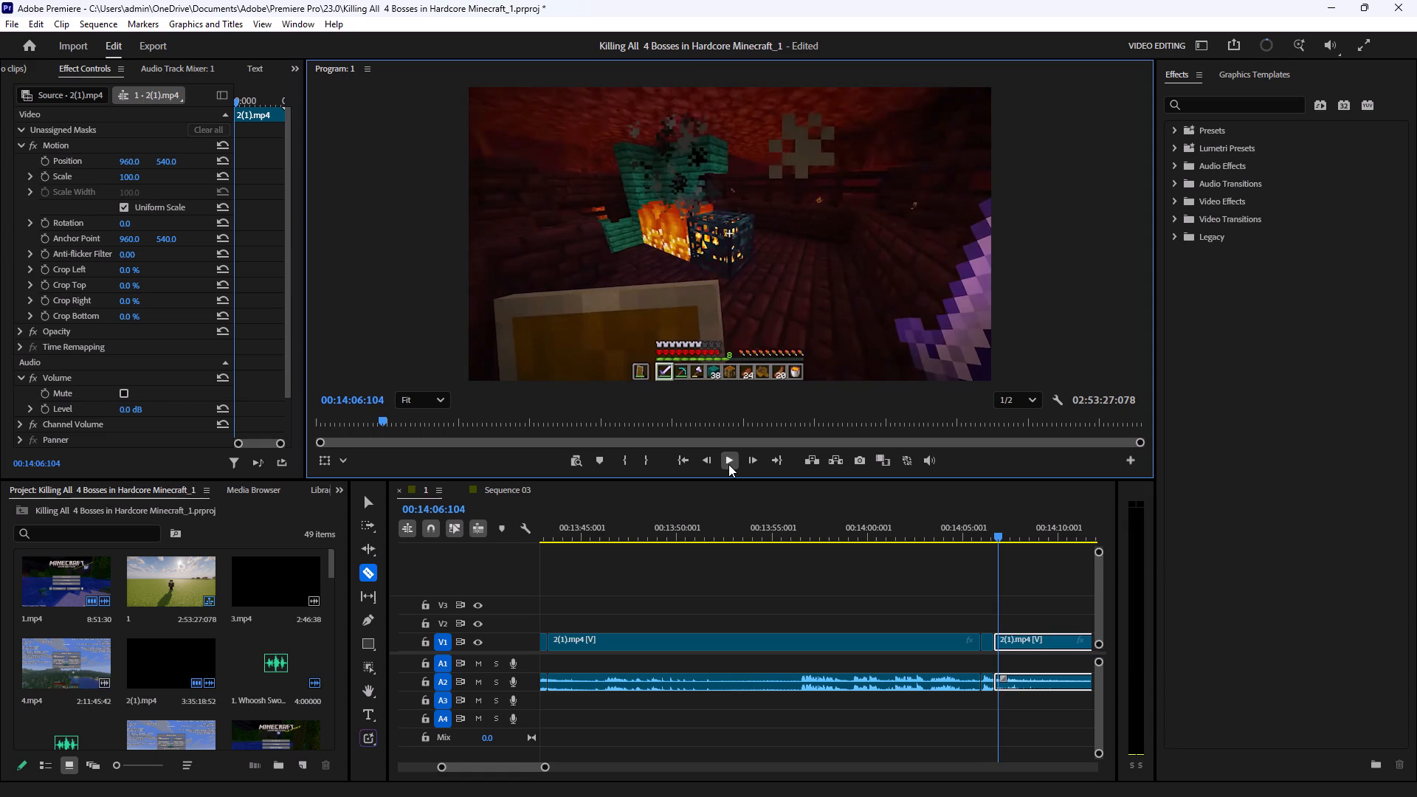
left_click(728, 464)
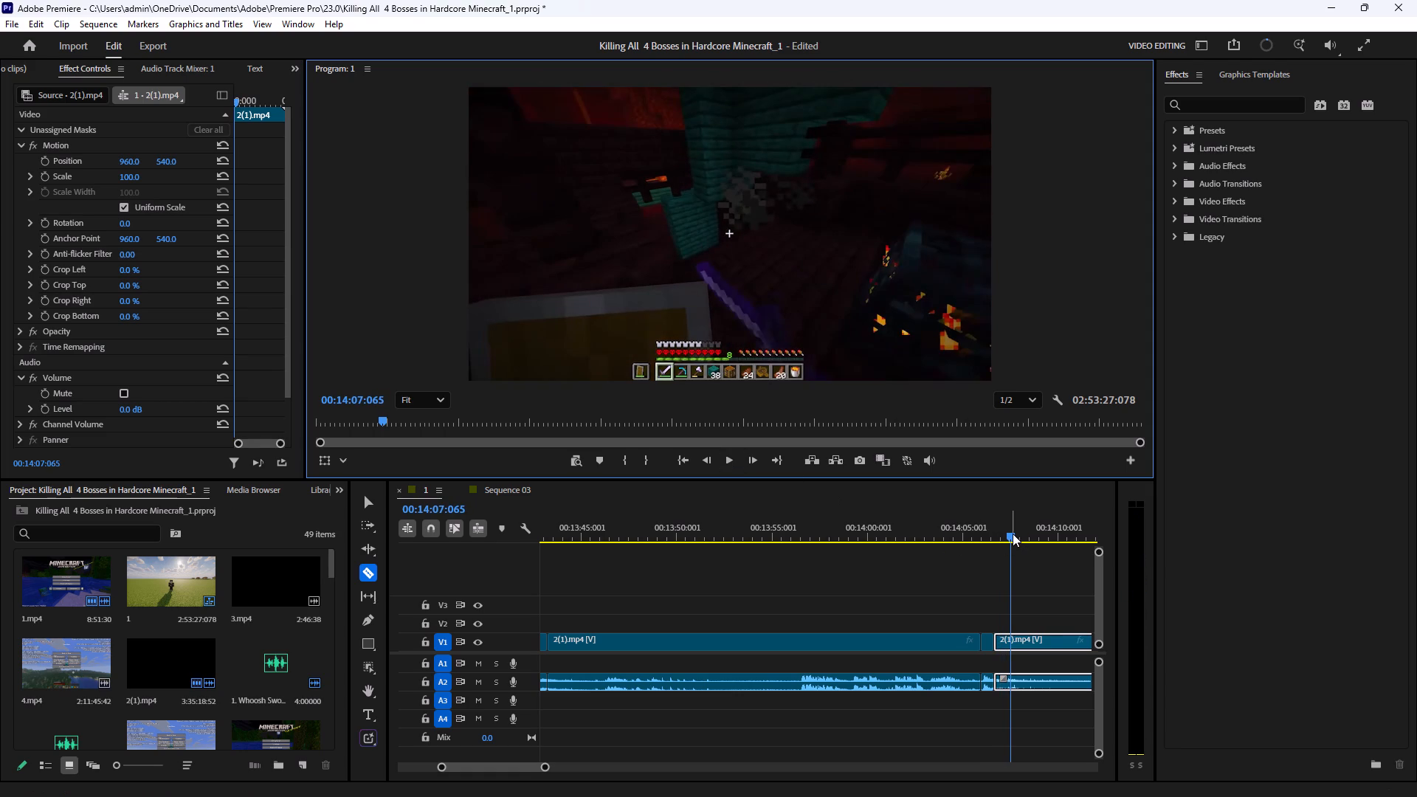
left_click_drag(1013, 534, 1074, 550)
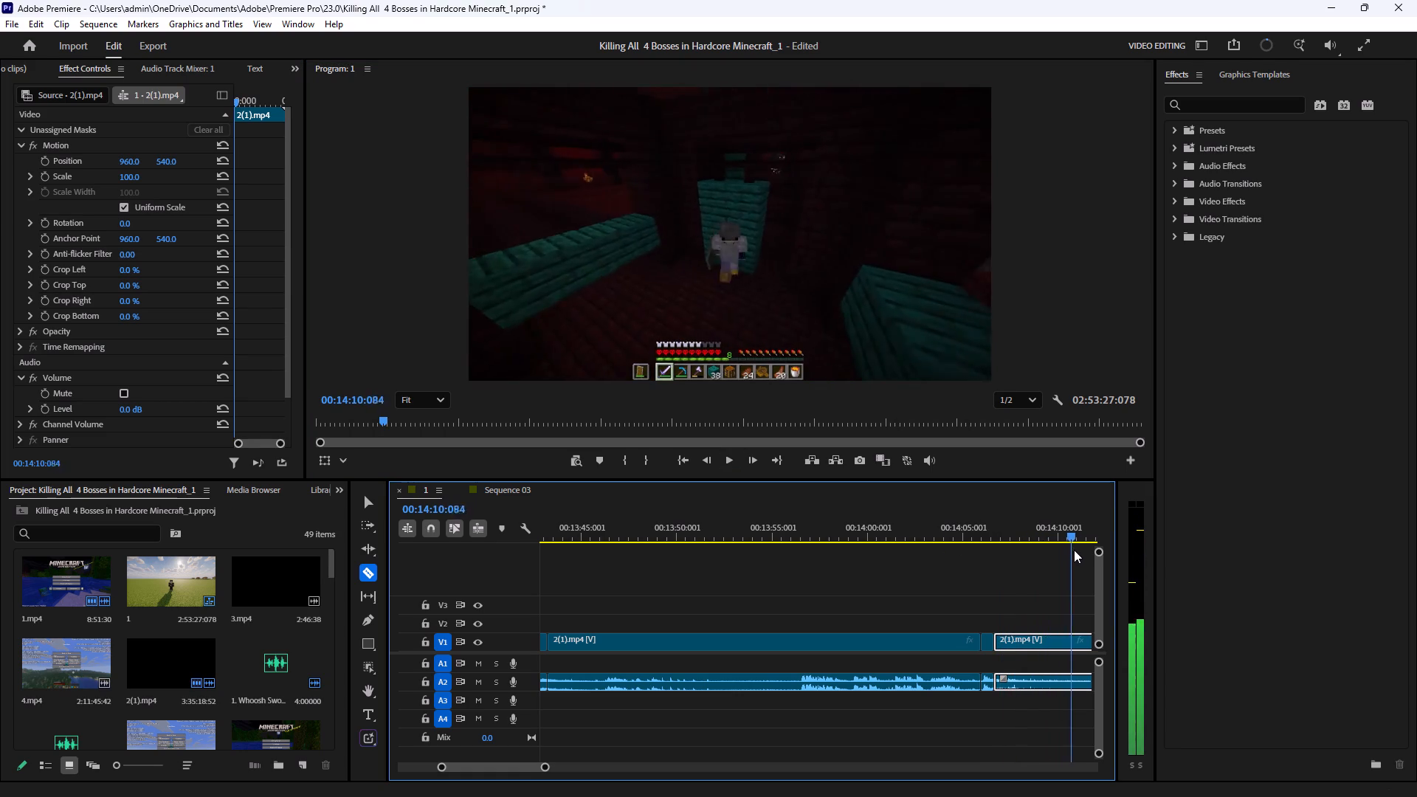
left_click_drag(1074, 550, 867, 576)
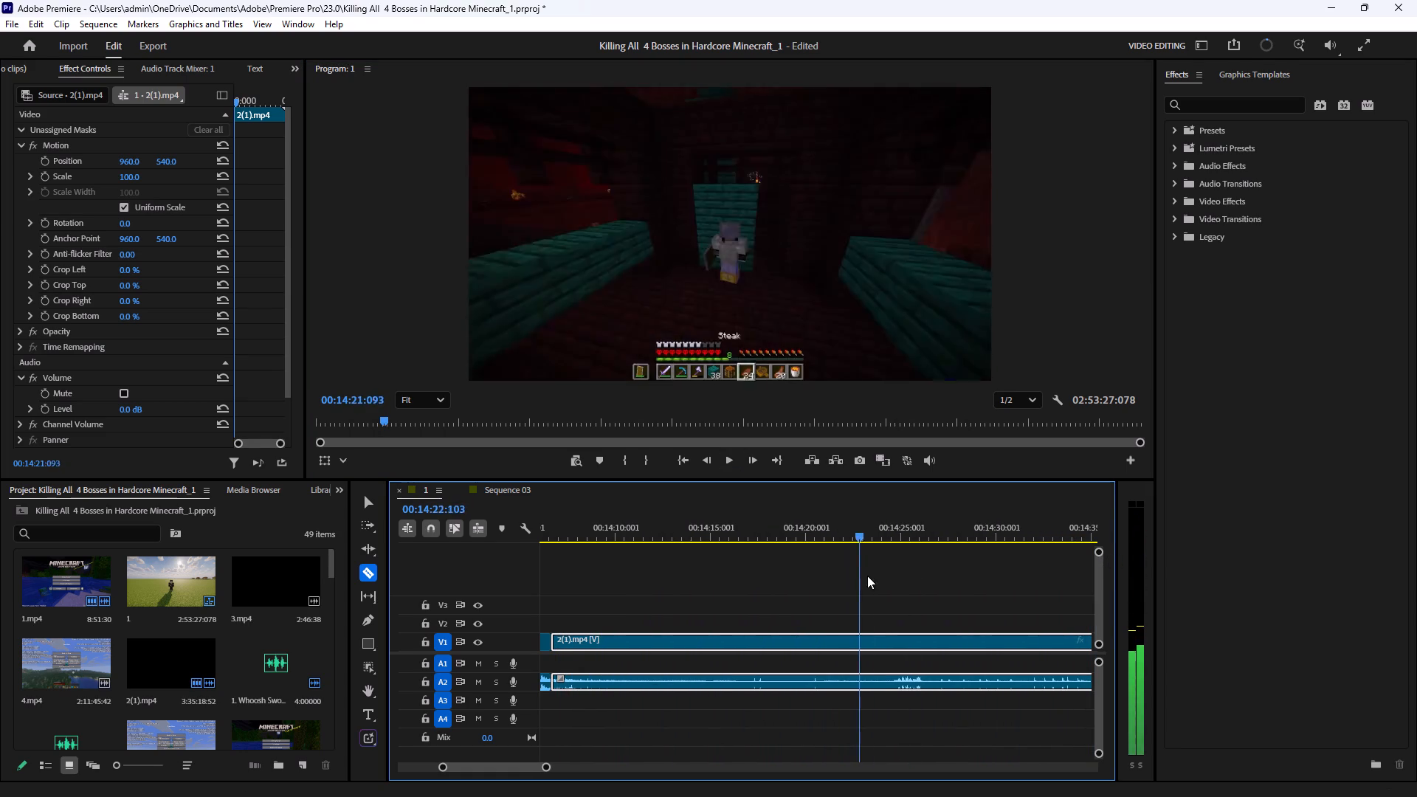
left_click_drag(867, 576, 984, 579)
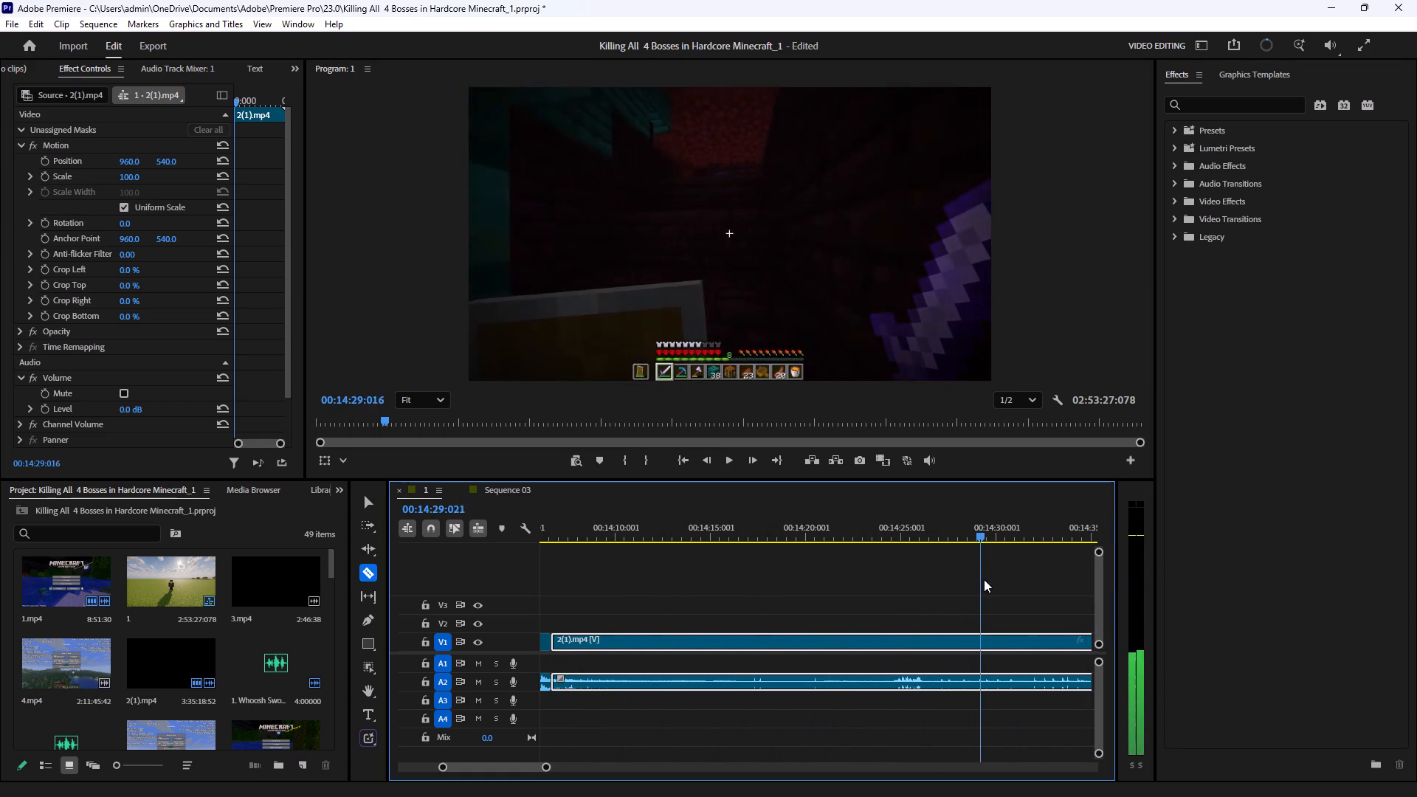
left_click_drag(984, 579, 1073, 592)
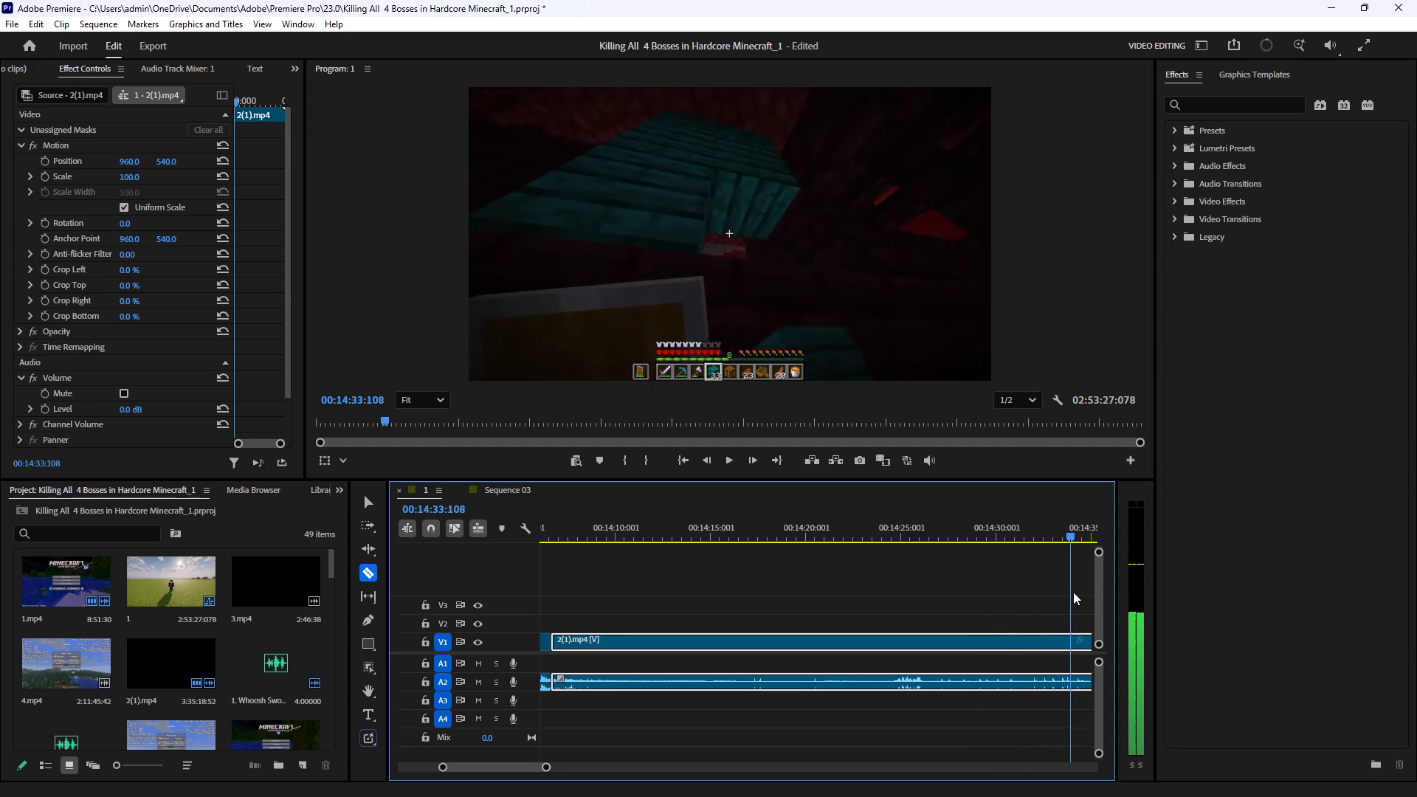
left_click_drag(1073, 592, 945, 603)
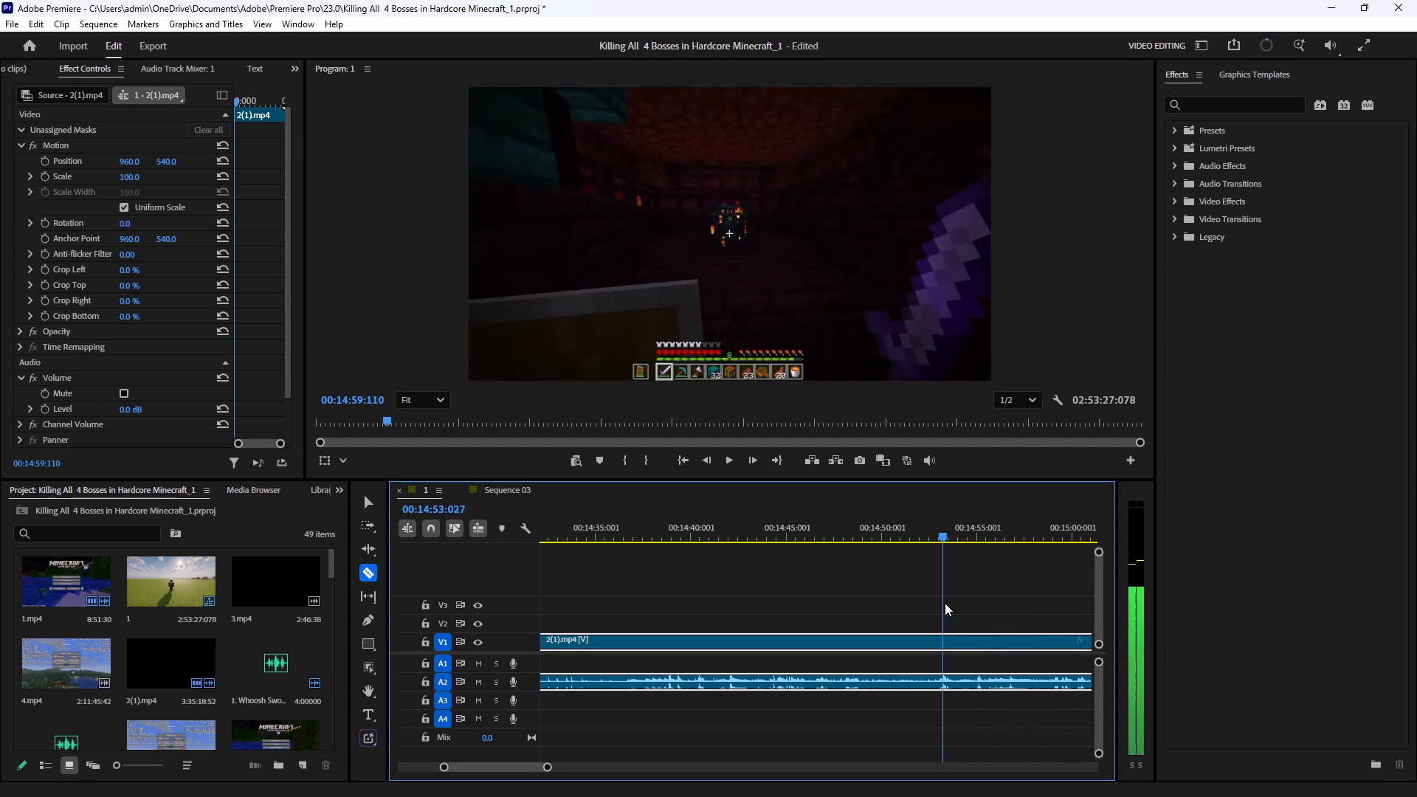
left_click_drag(945, 603, 605, 614)
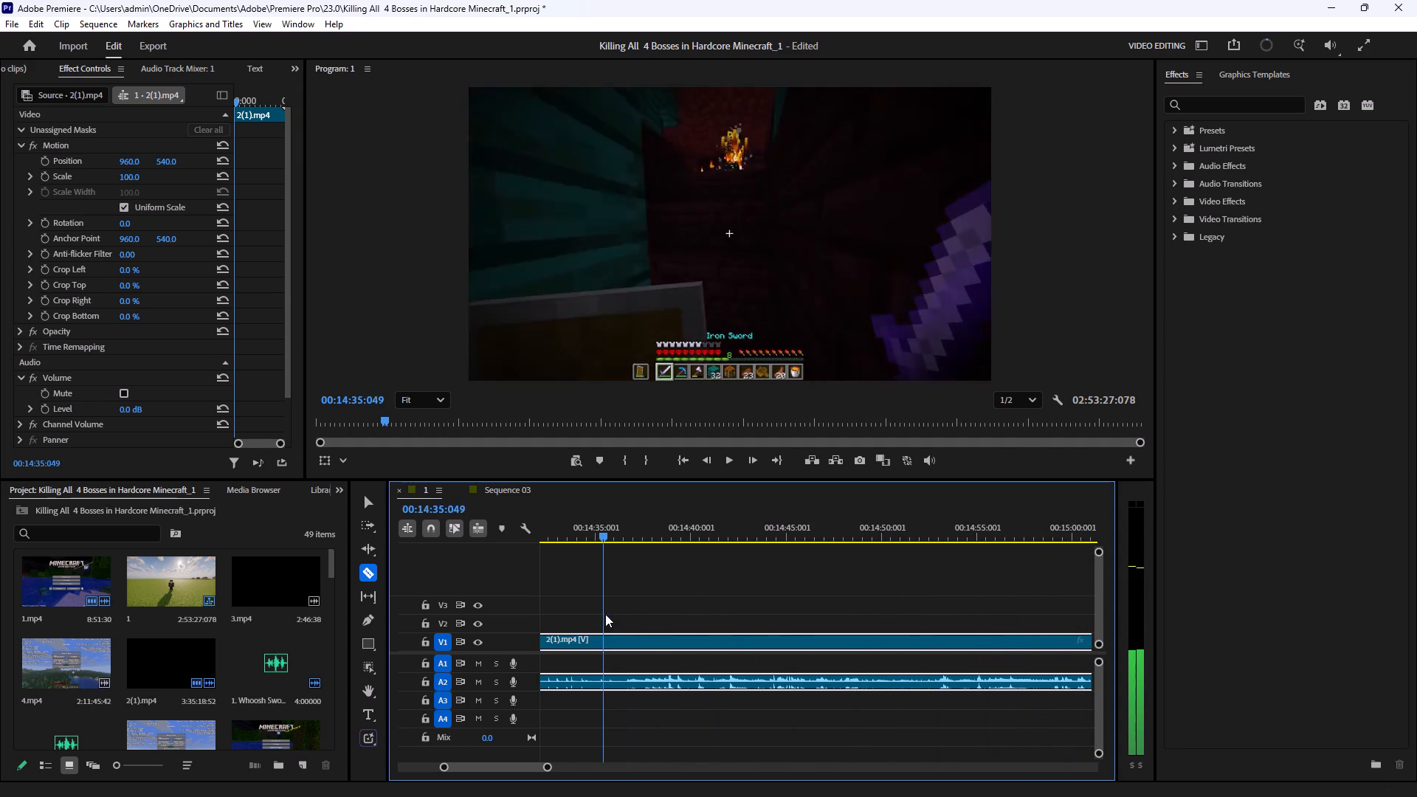
left_click_drag(605, 614, 703, 619)
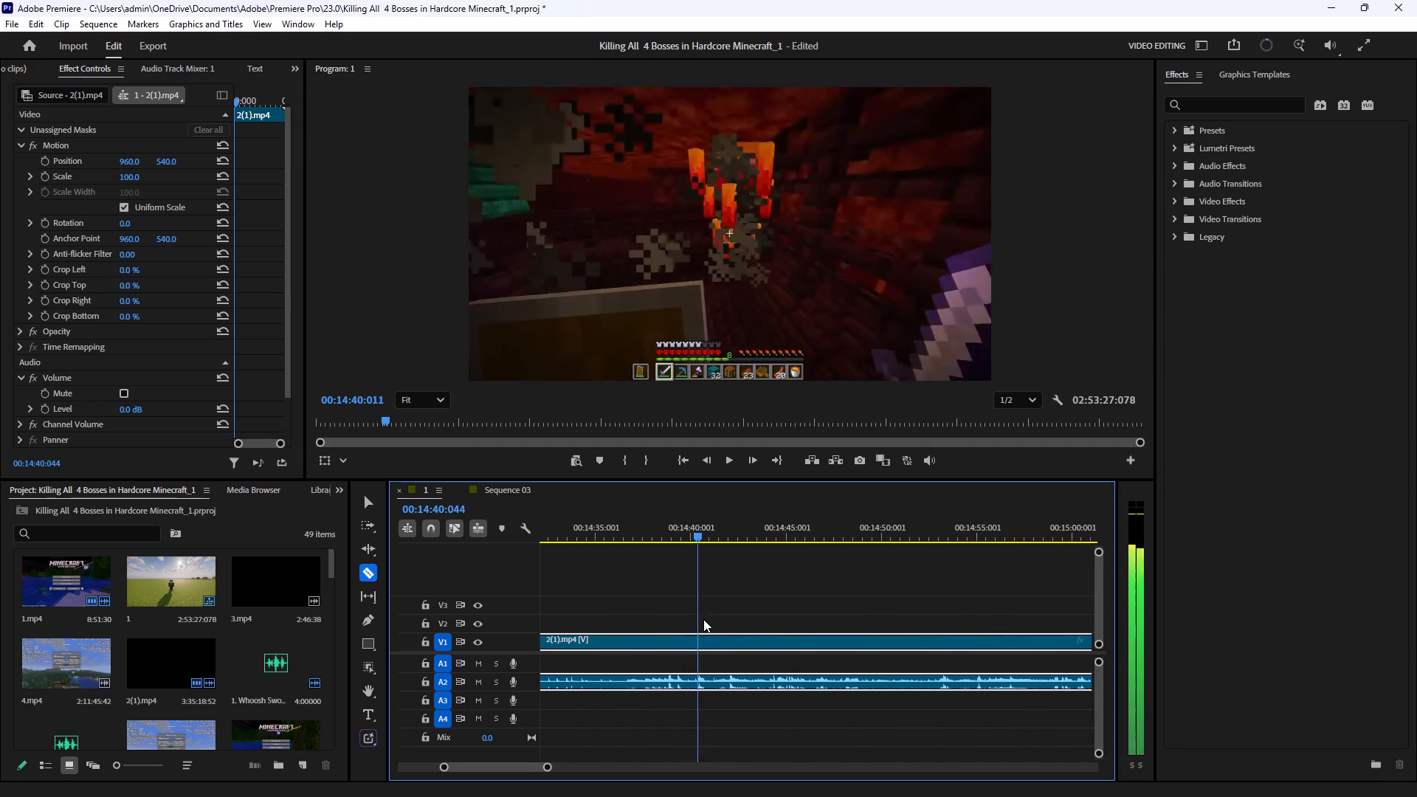
left_click_drag(703, 619, 736, 641)
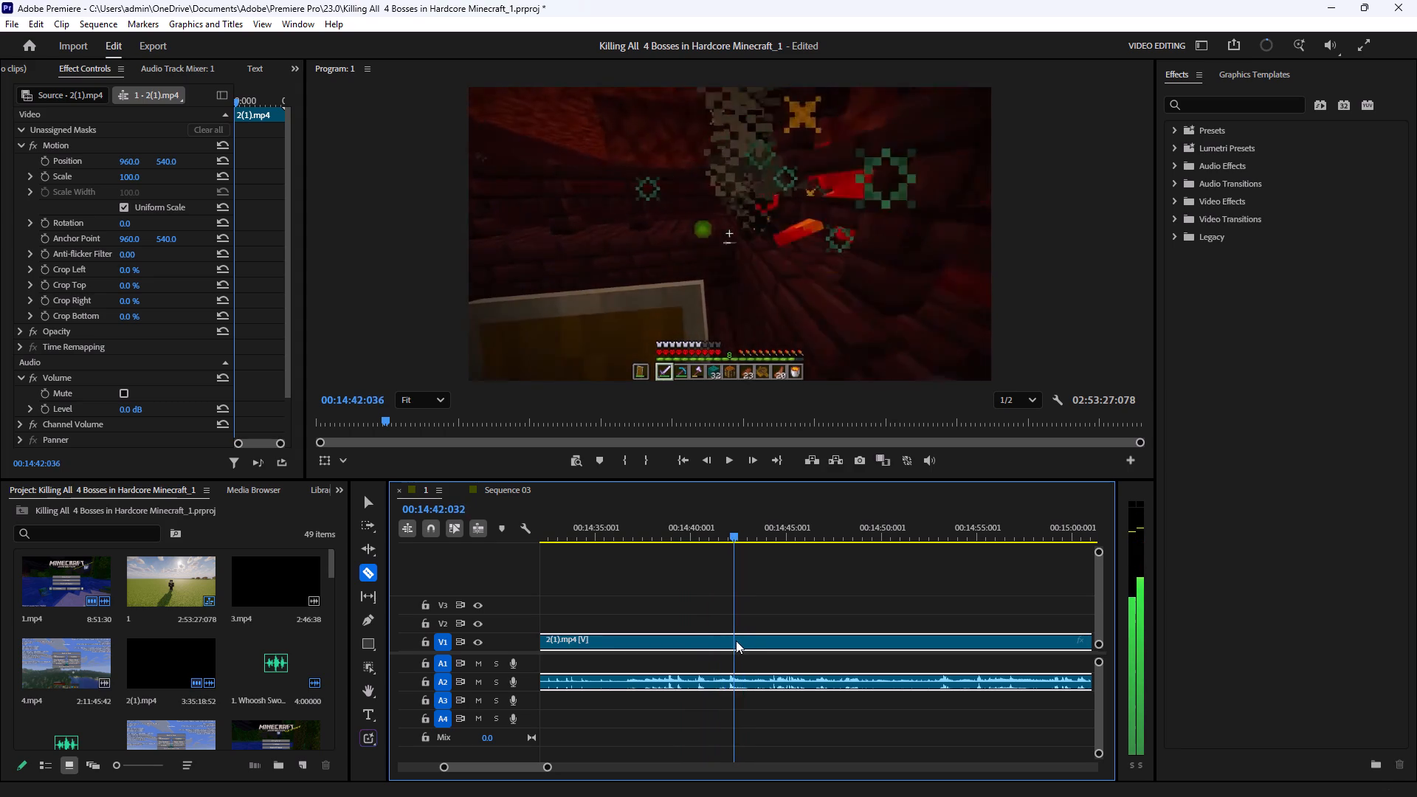
left_click_drag(736, 641, 730, 647)
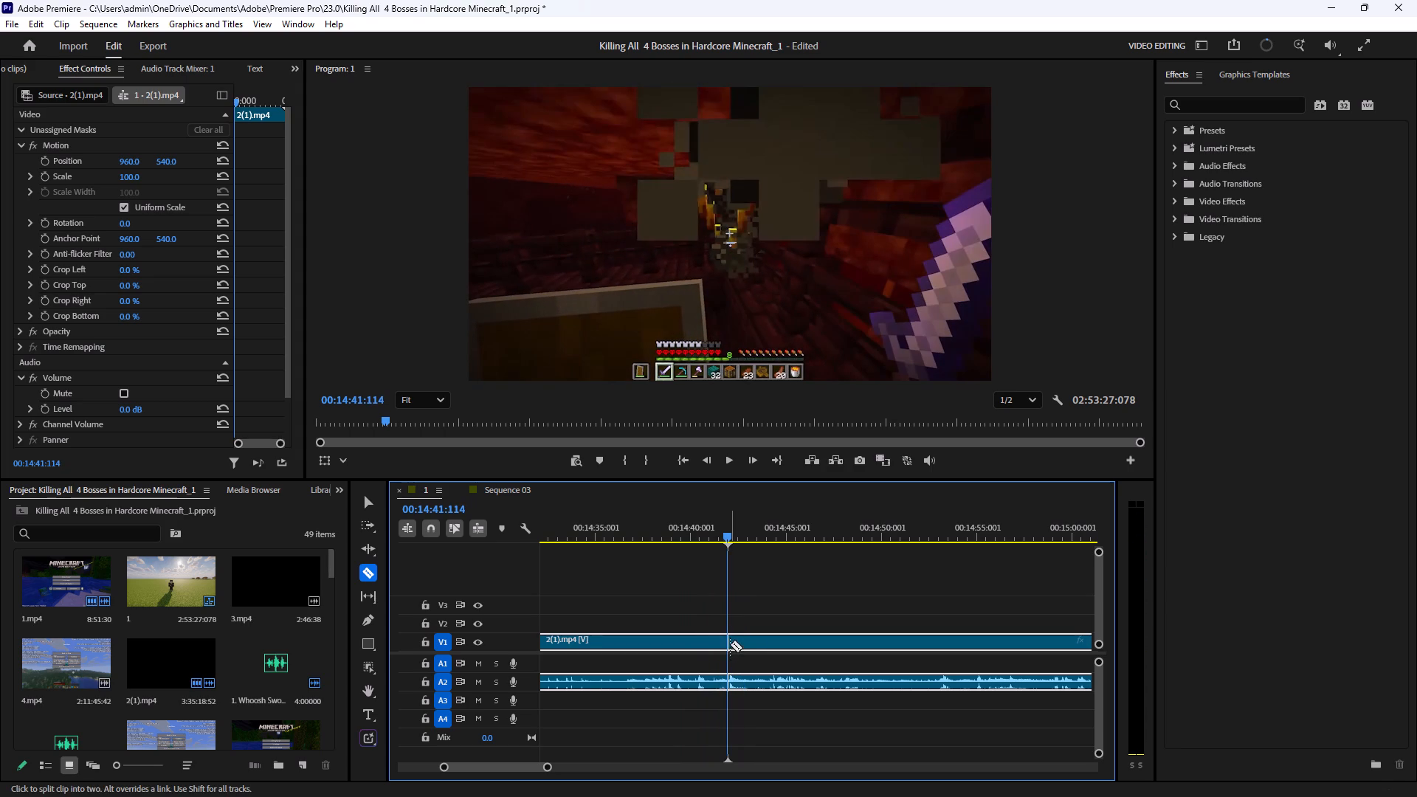
left_click(728, 640)
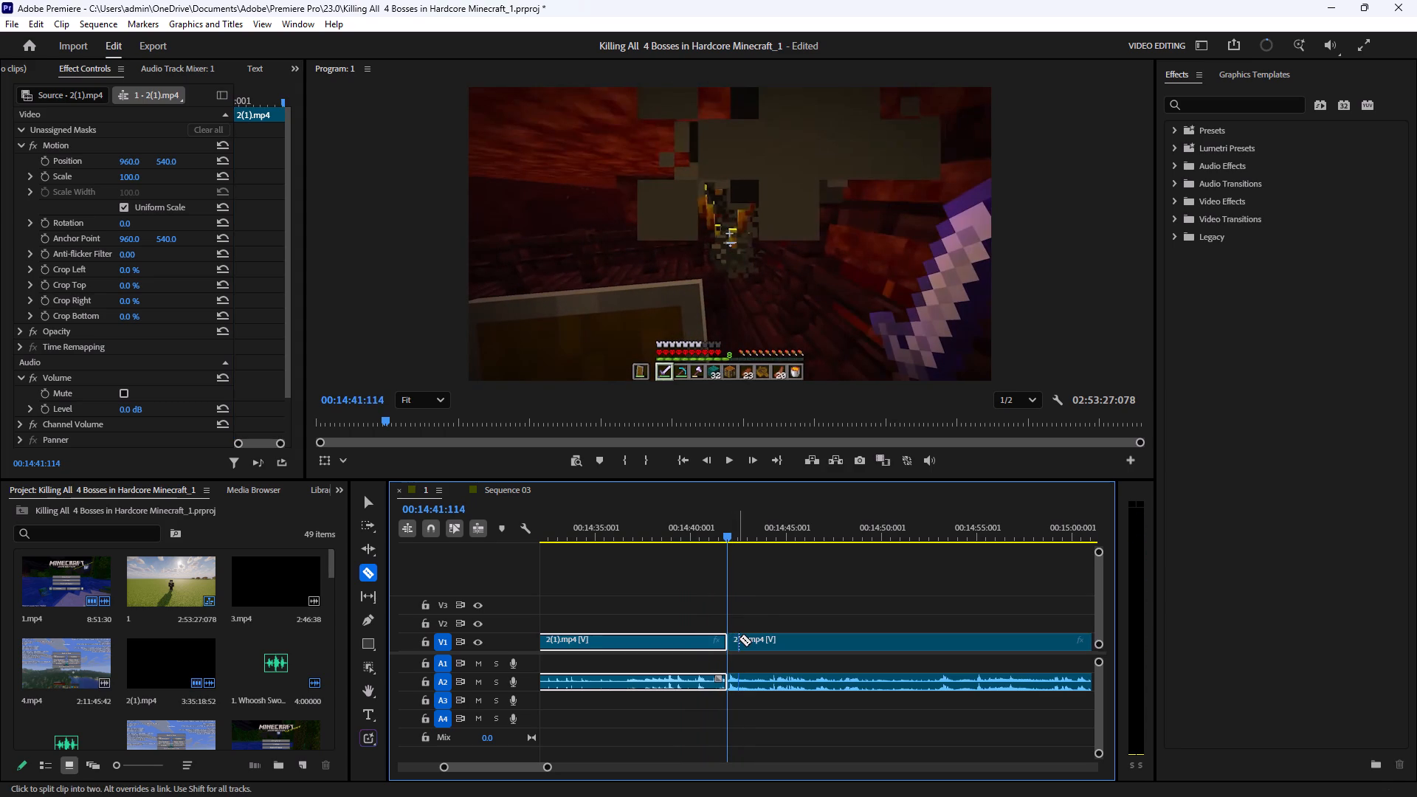
left_click(739, 638)
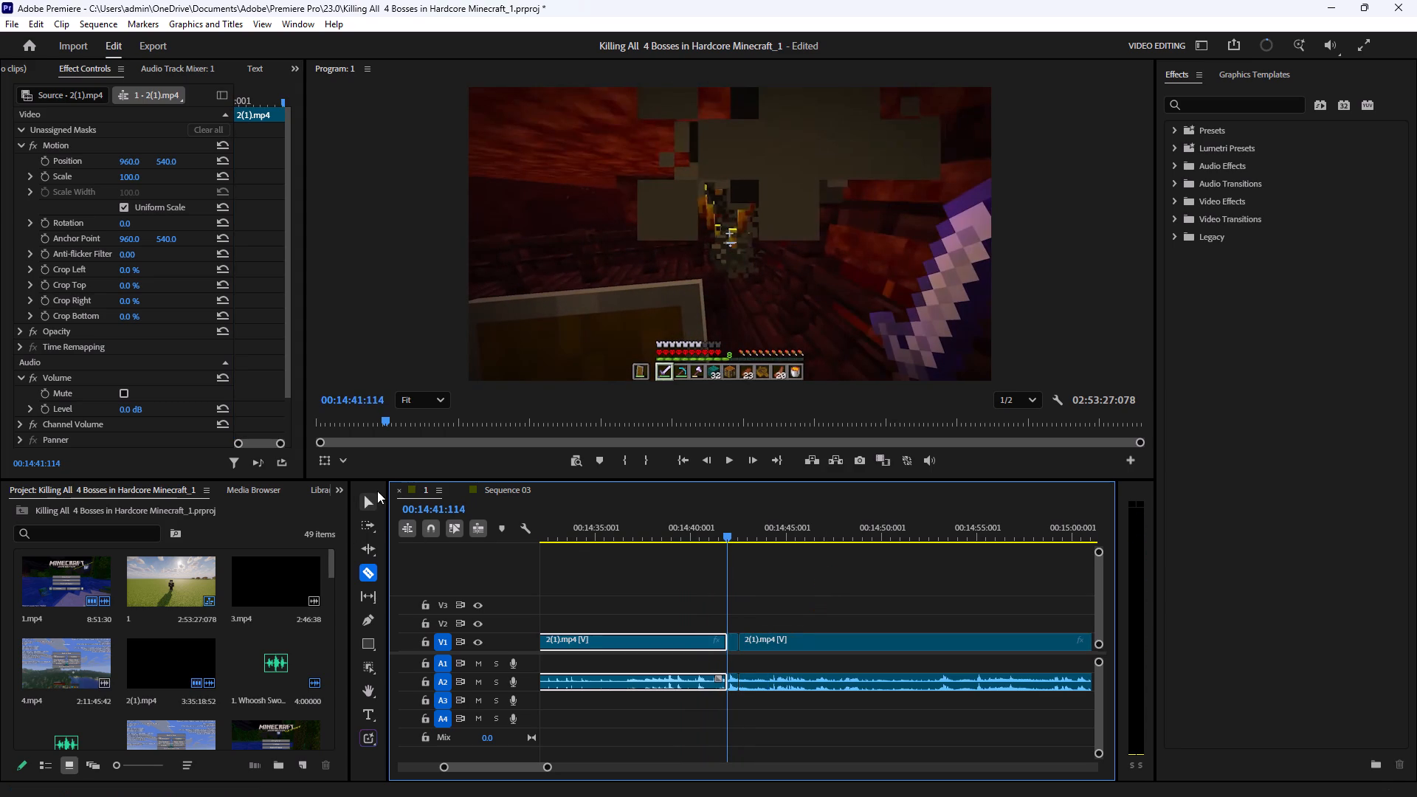
Delete the long segment ending at 00:14:41:114 together with its audio and close the gap it leaves.
left_click(368, 505)
left_click_drag(648, 579, 621, 718)
key("BackSpace")
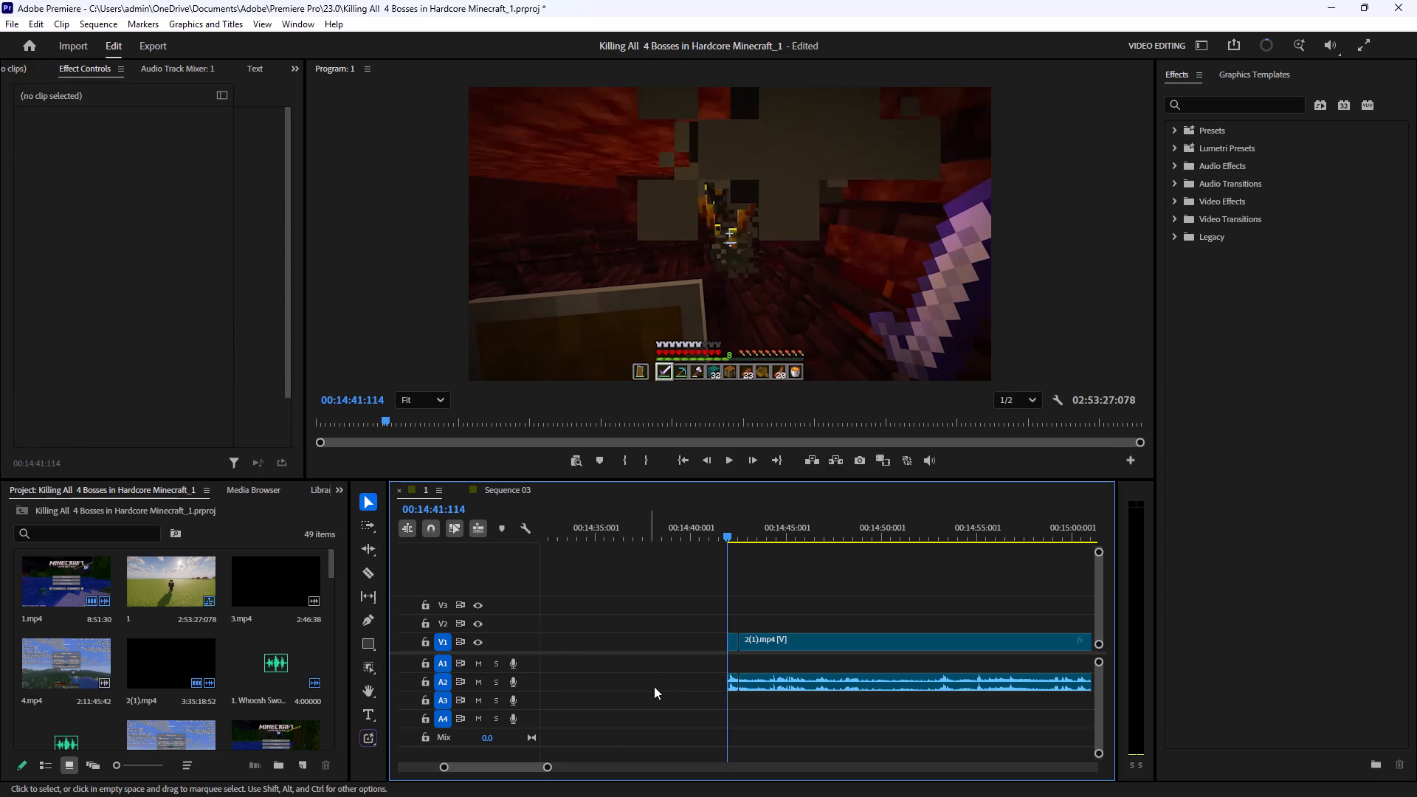
left_click(696, 649)
key("BackSpace")
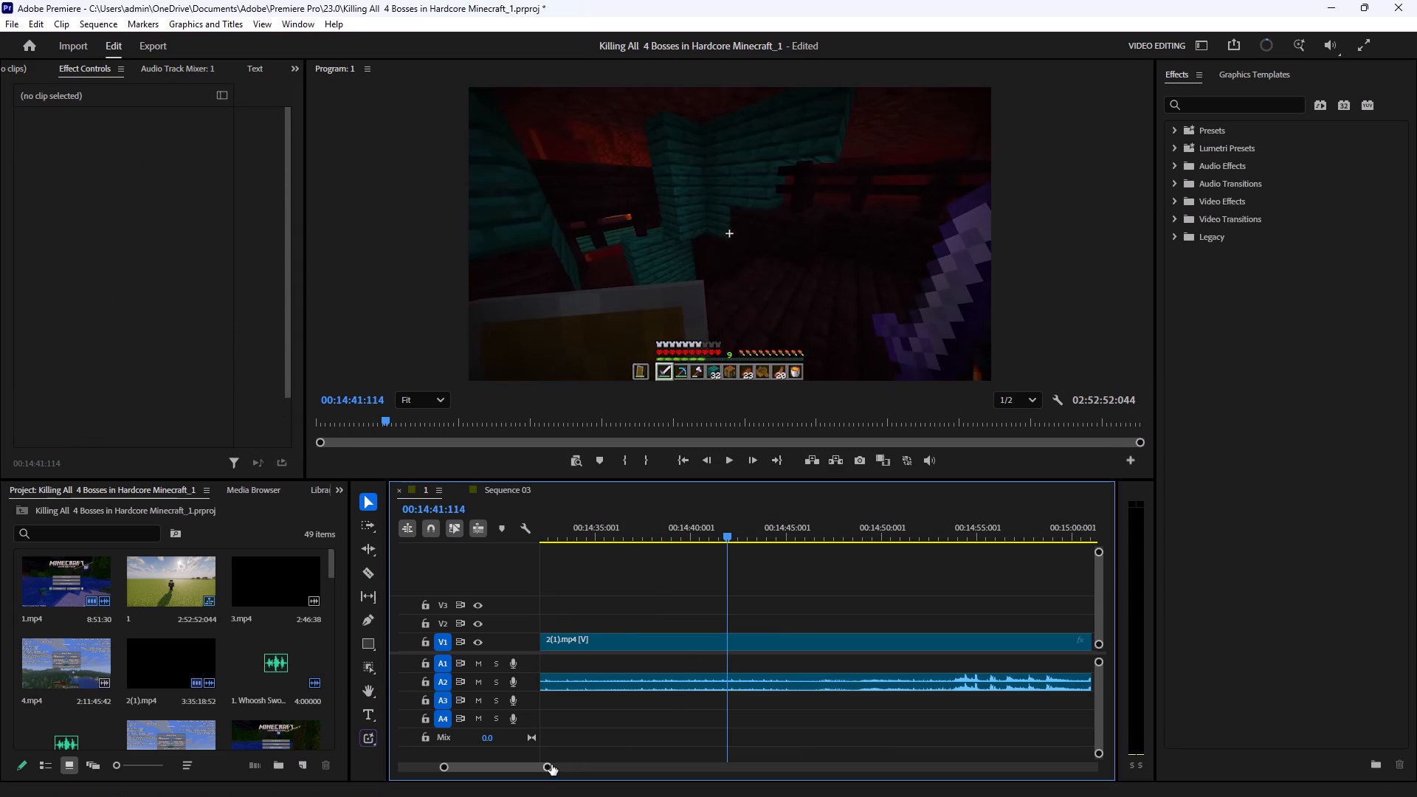
Delete the segment between about 00:13:43 and 00:14:05:117 with its audio and close the gap.
left_click_drag(548, 765, 897, 780)
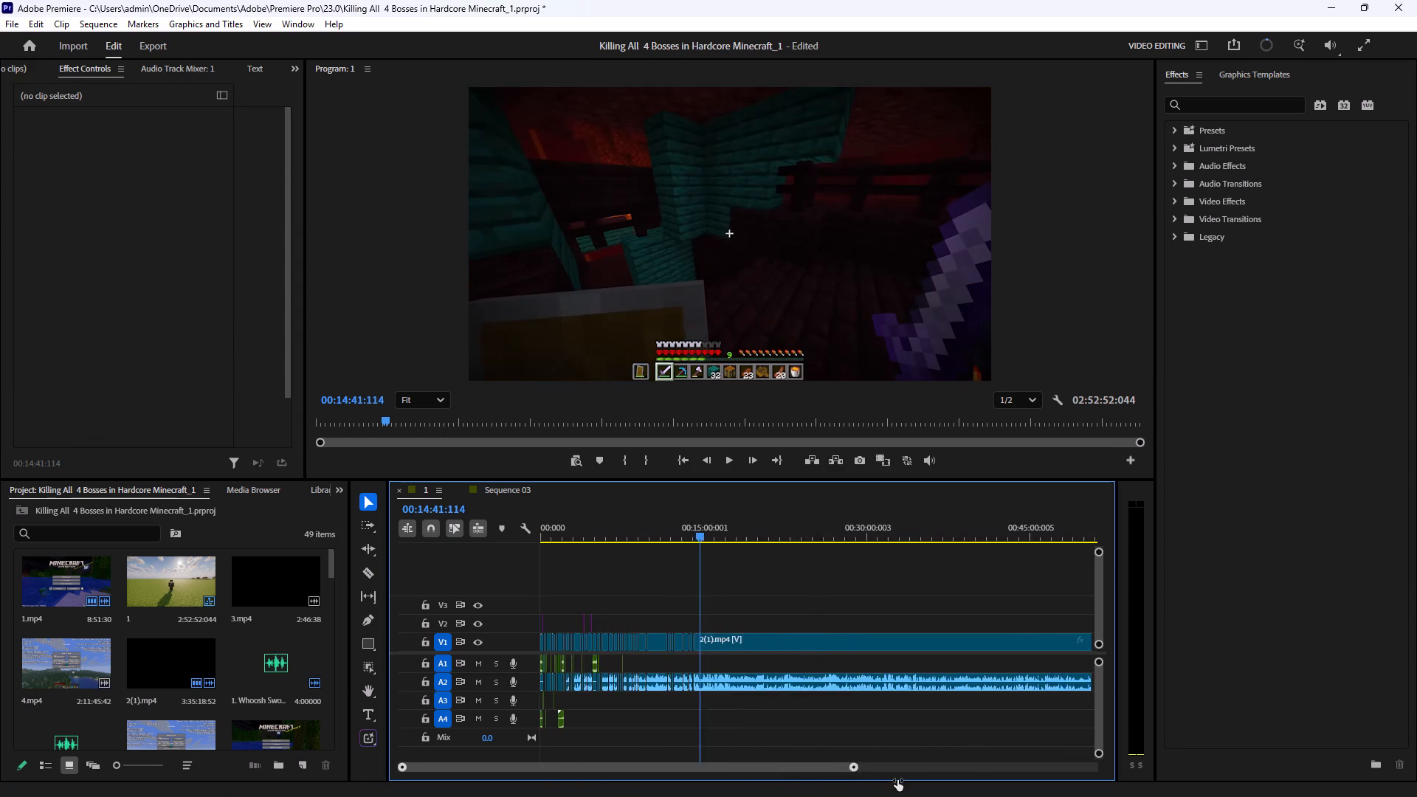
left_click_drag(897, 780, 616, 765)
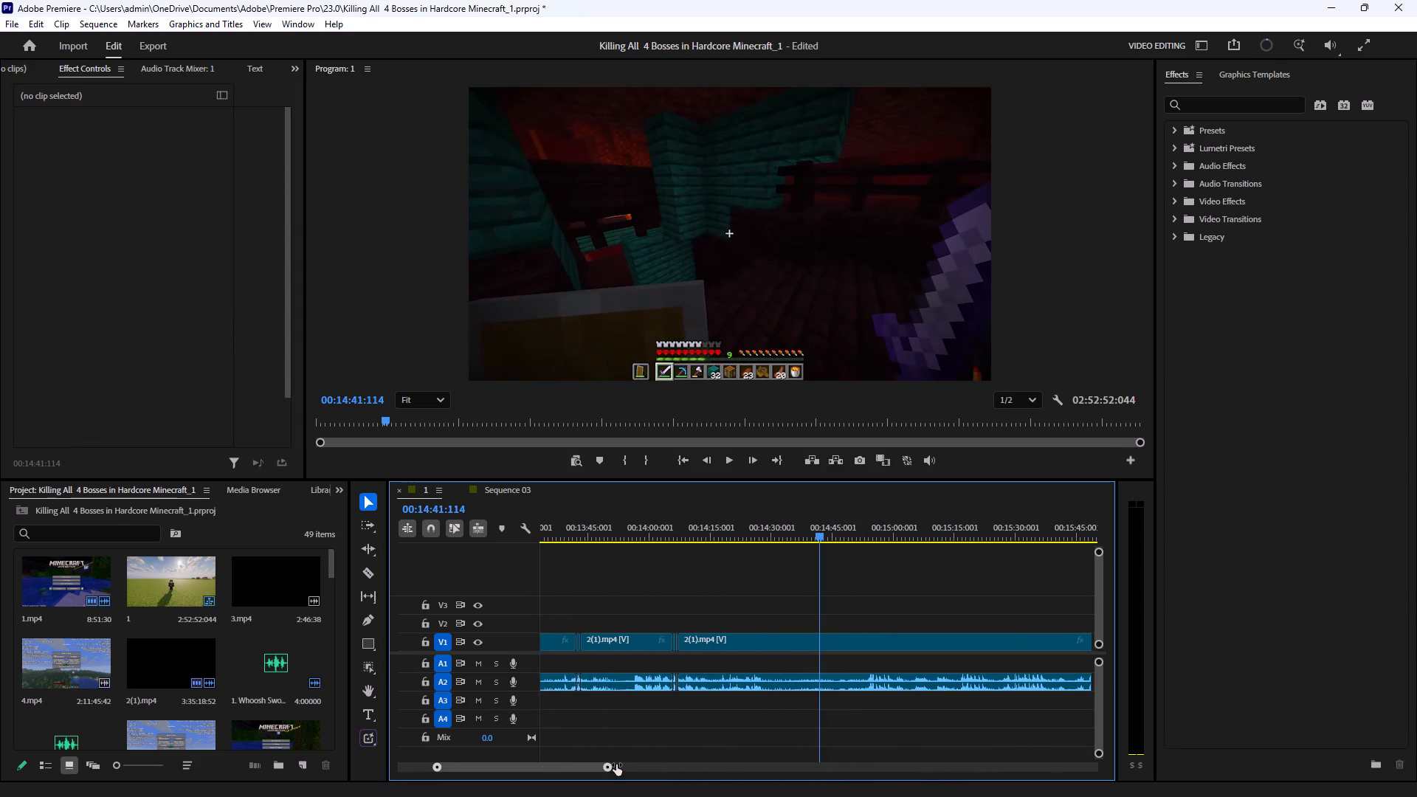
left_click_drag(616, 765, 630, 765)
left_click_drag(672, 593, 652, 708)
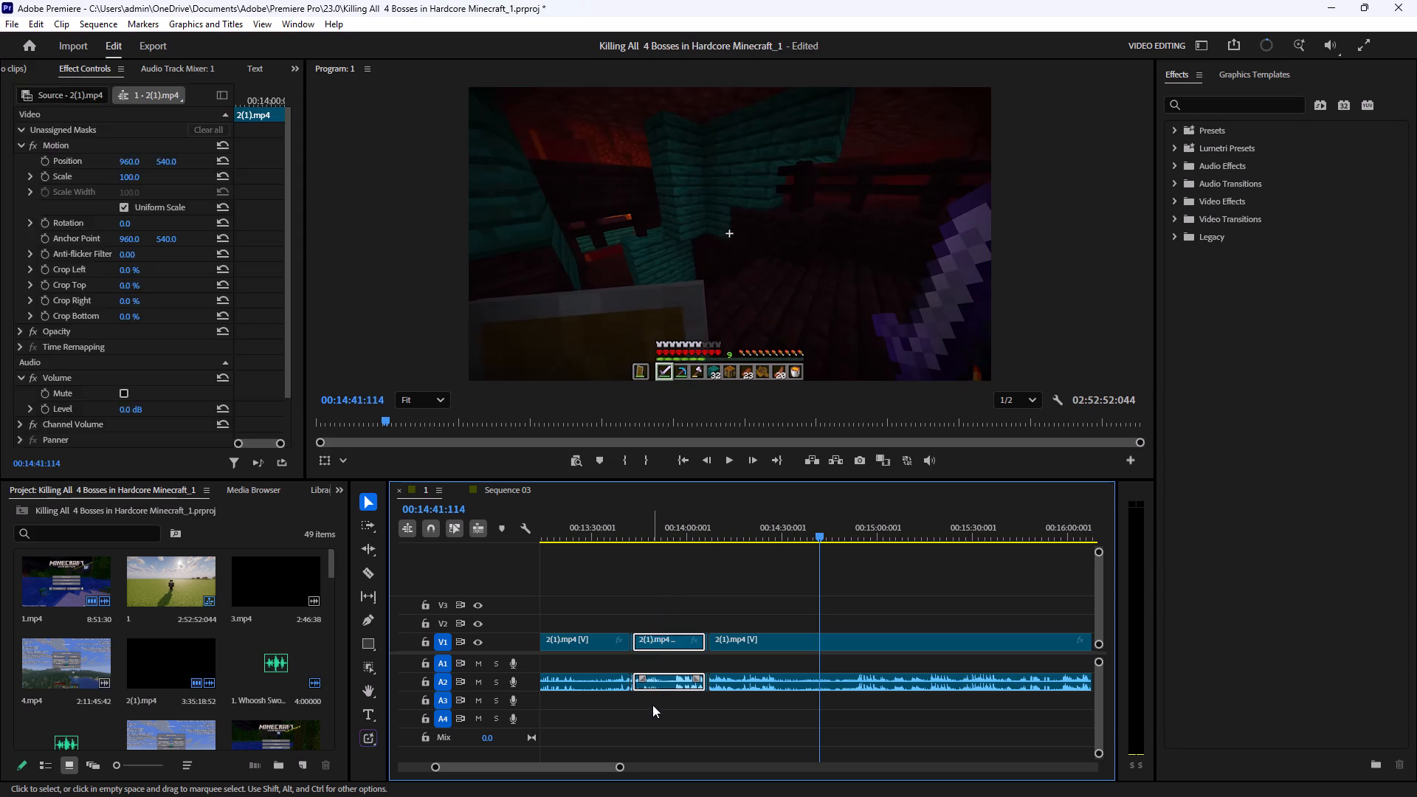
key("BackSpace")
left_click(680, 644)
key("BackSpace")
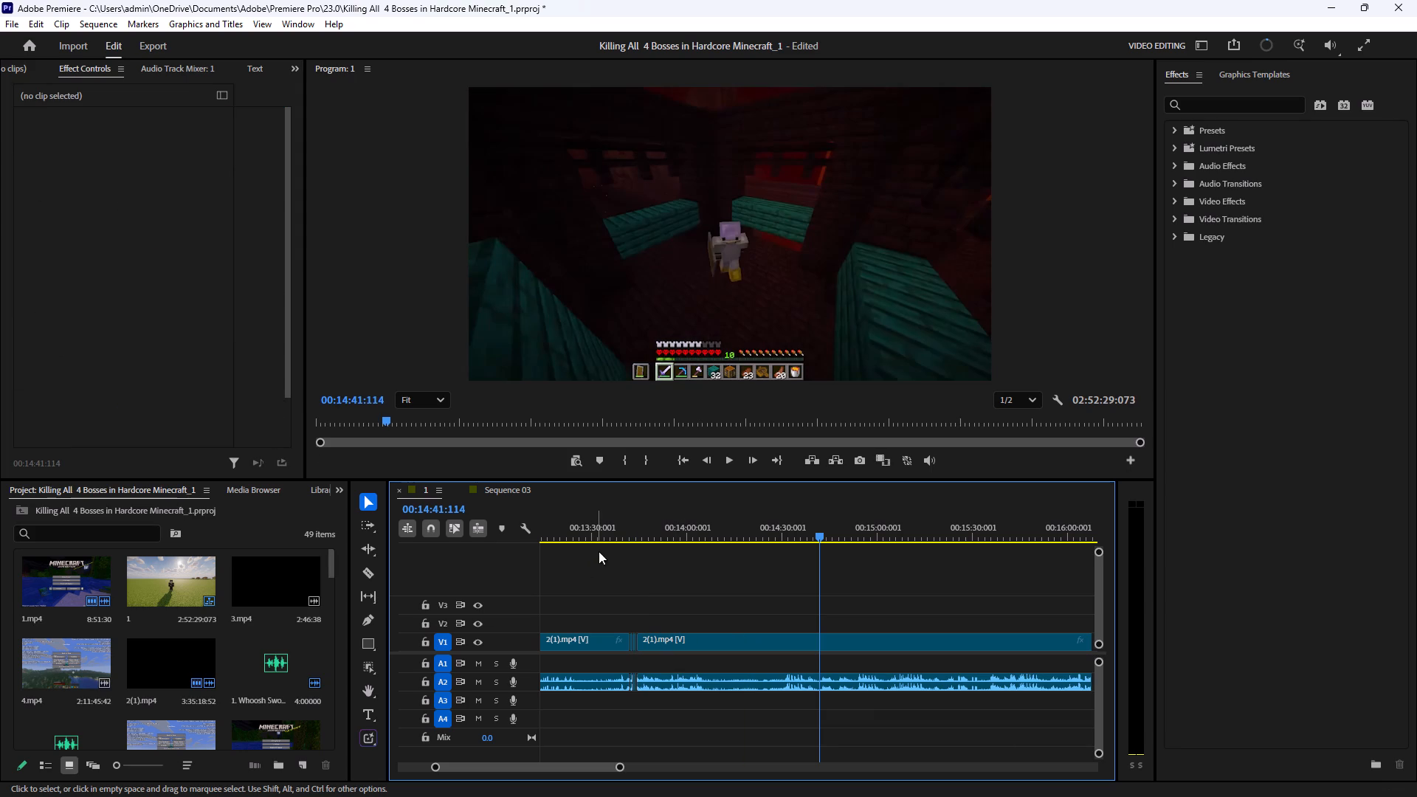
Play back the joins around 00:13:43 and 00:13:11 and scrub the 2(1).mp4 footage before them to check the cuts.
left_click(604, 532)
left_click(723, 457)
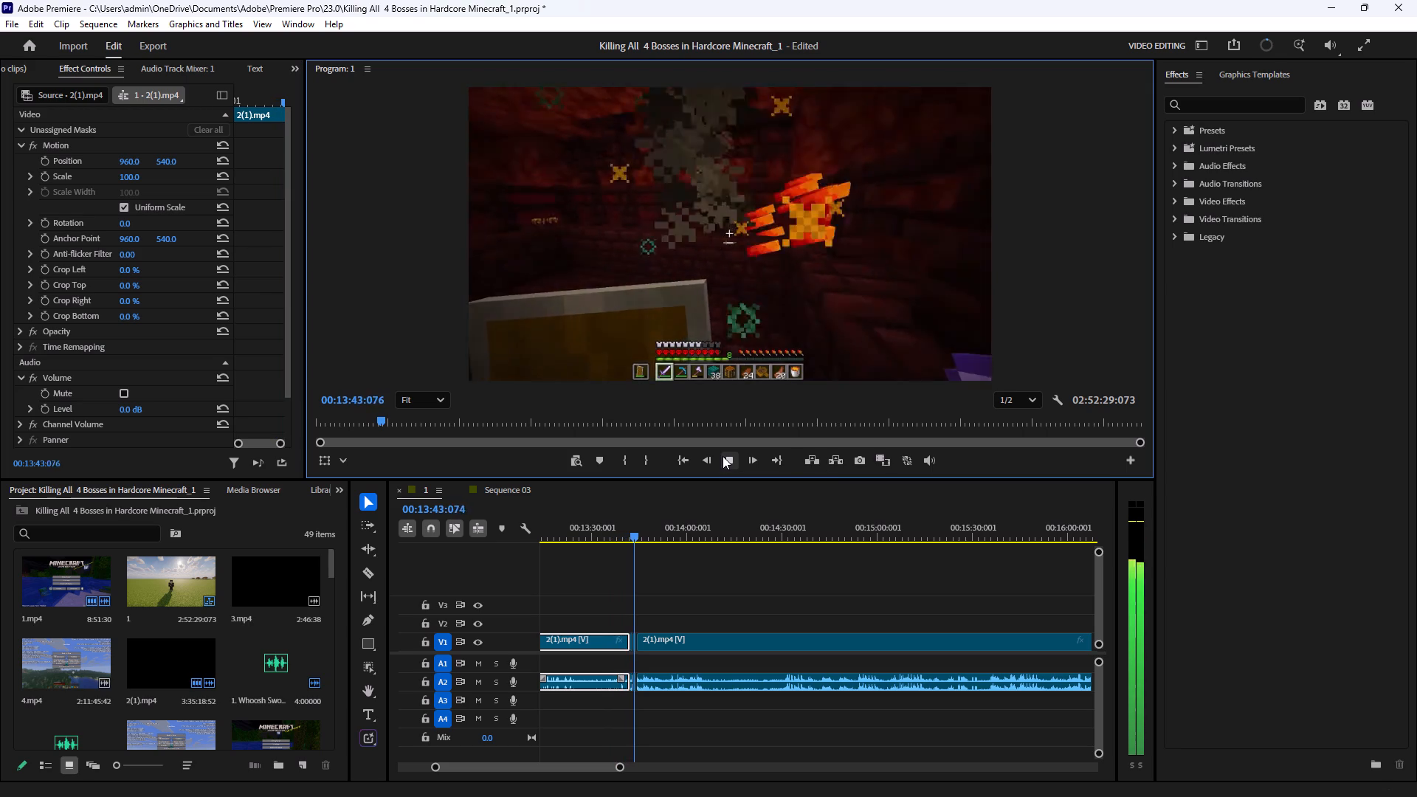
left_click(723, 456)
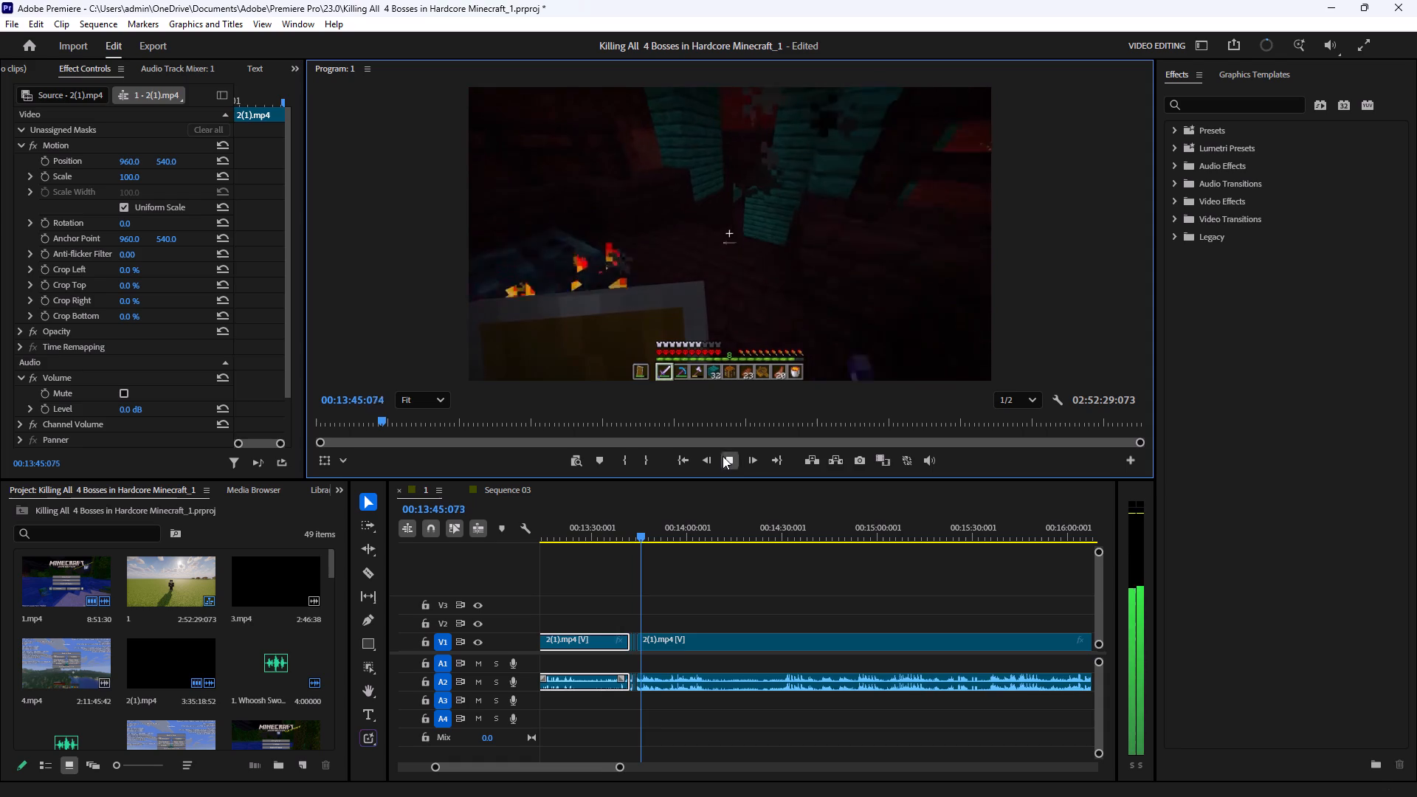
left_click_drag(578, 587, 579, 678)
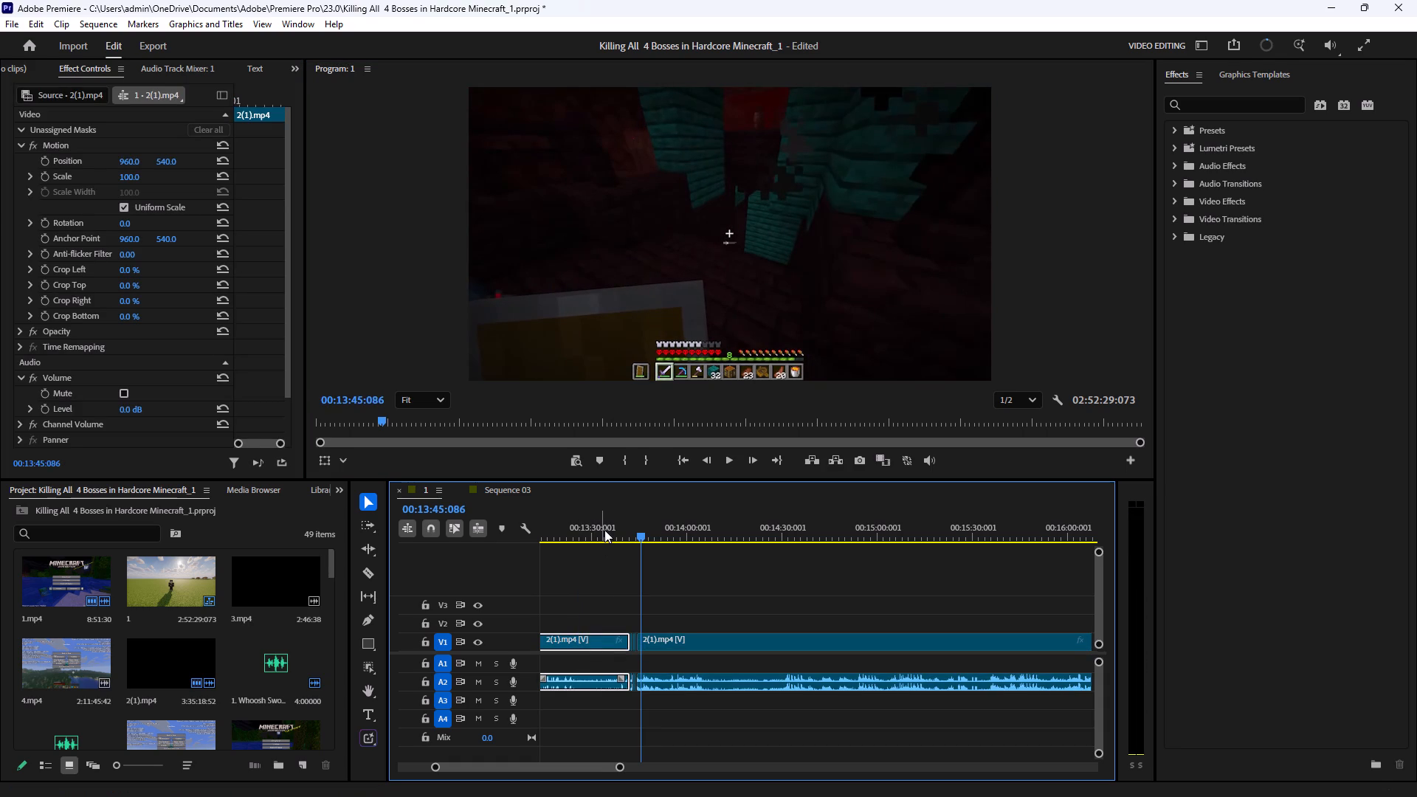
left_click_drag(618, 530, 1018, 559)
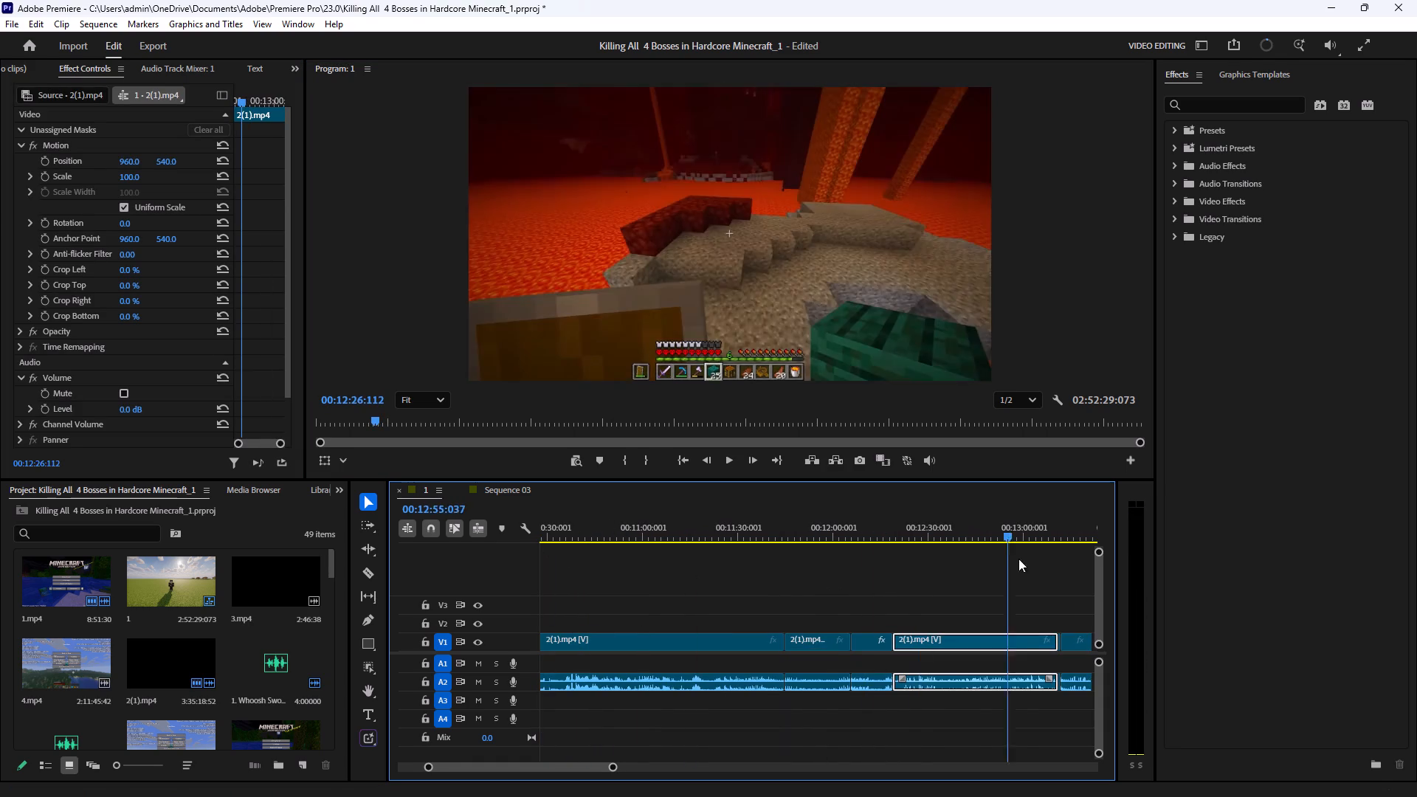
left_click_drag(1018, 559, 1072, 561)
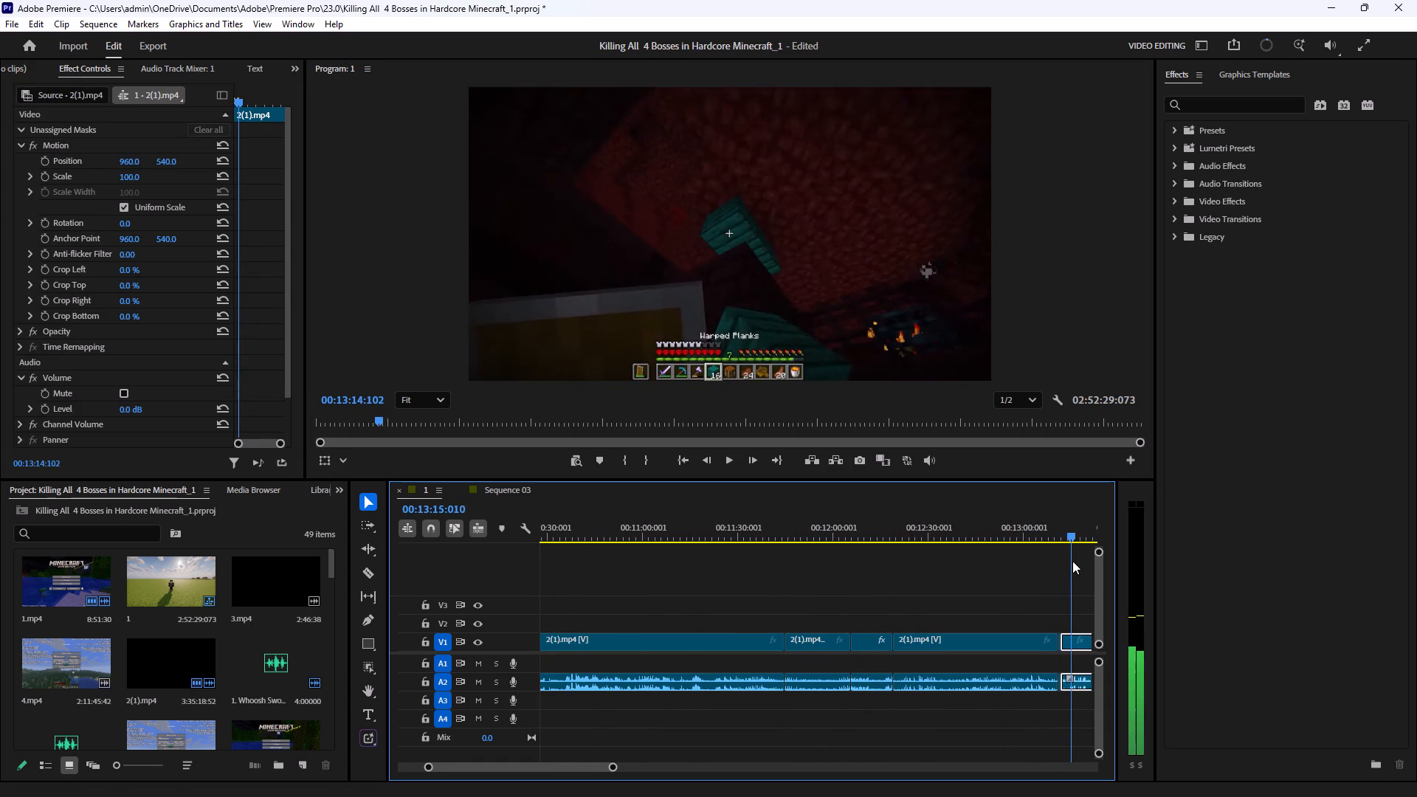
left_click_drag(1072, 561, 1040, 570)
left_click(723, 459)
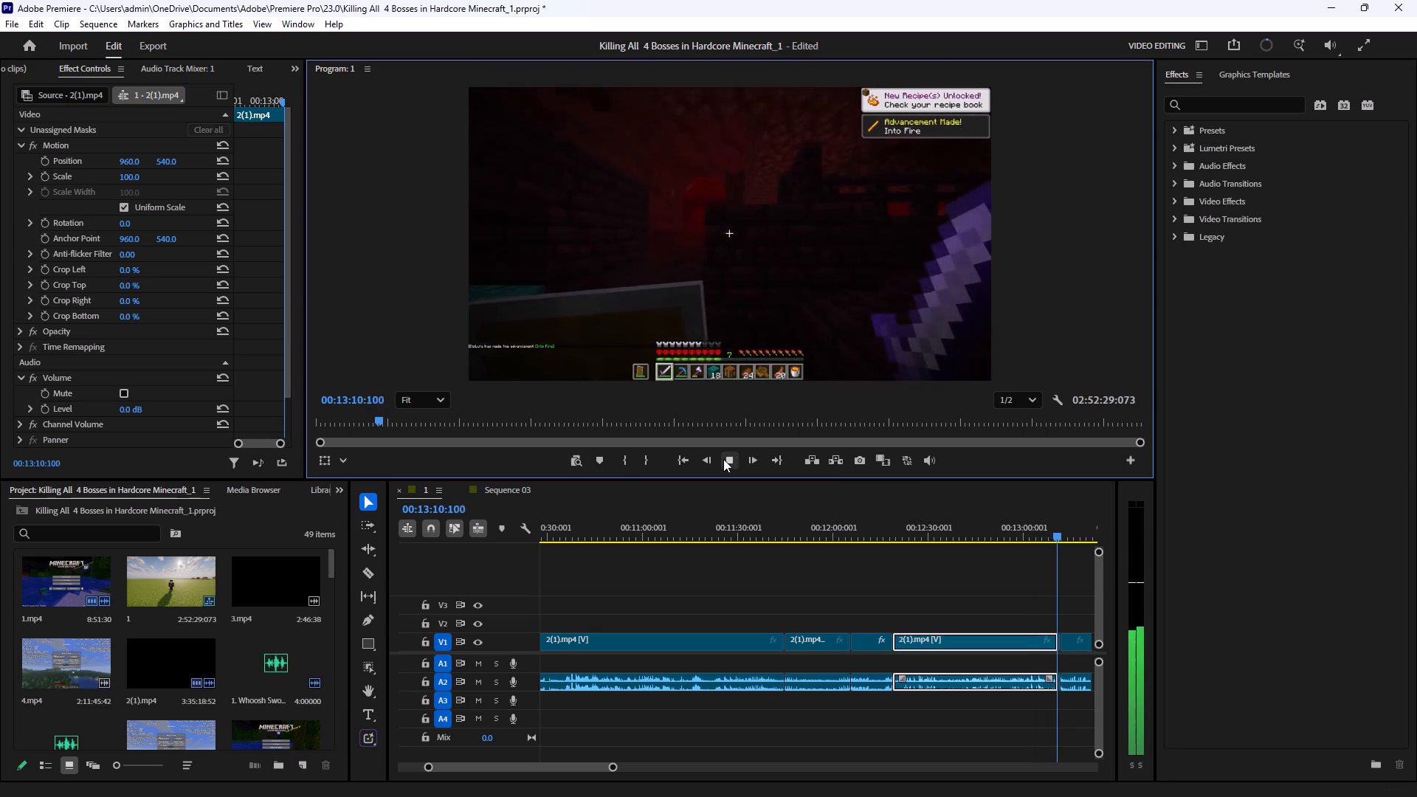
left_click(723, 459)
left_click(723, 459)
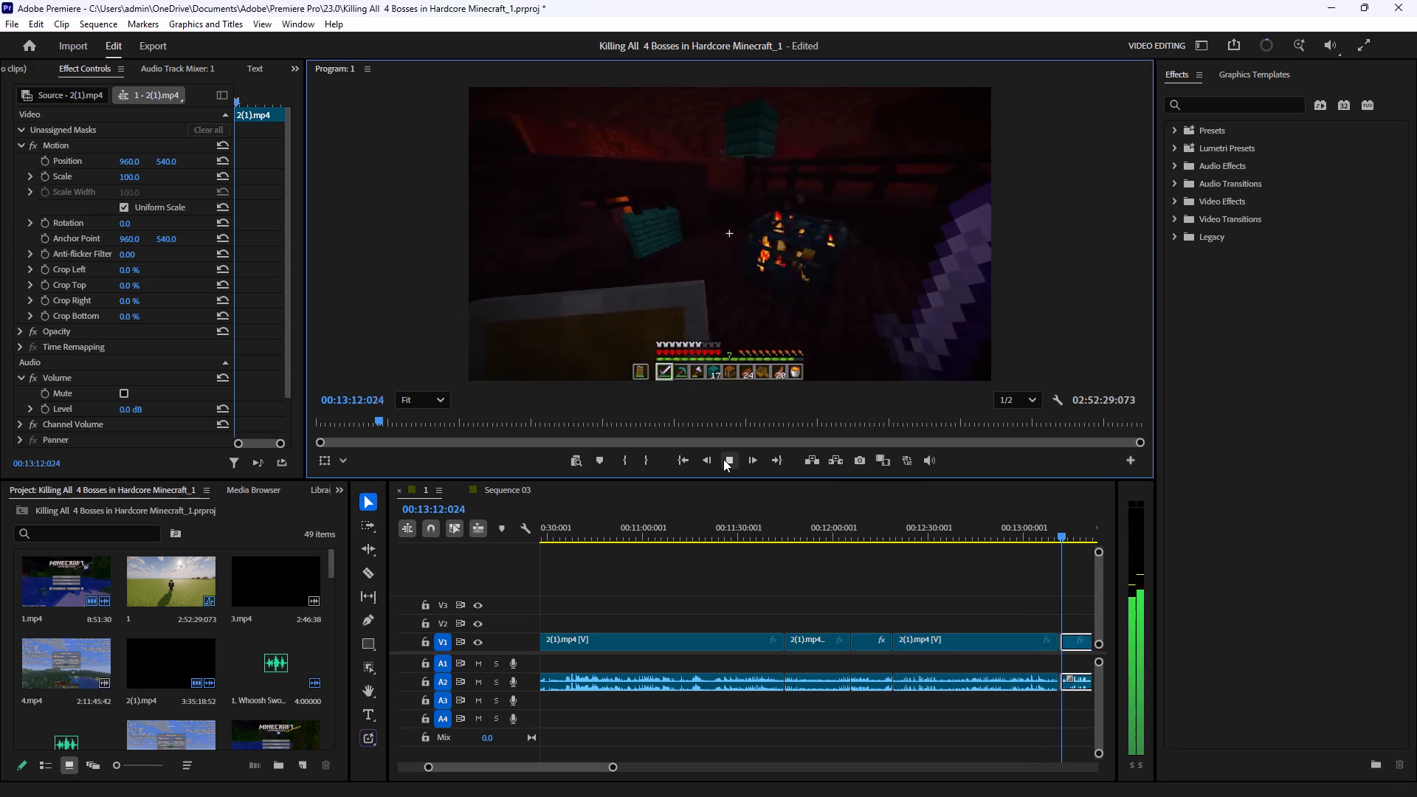
left_click(723, 459)
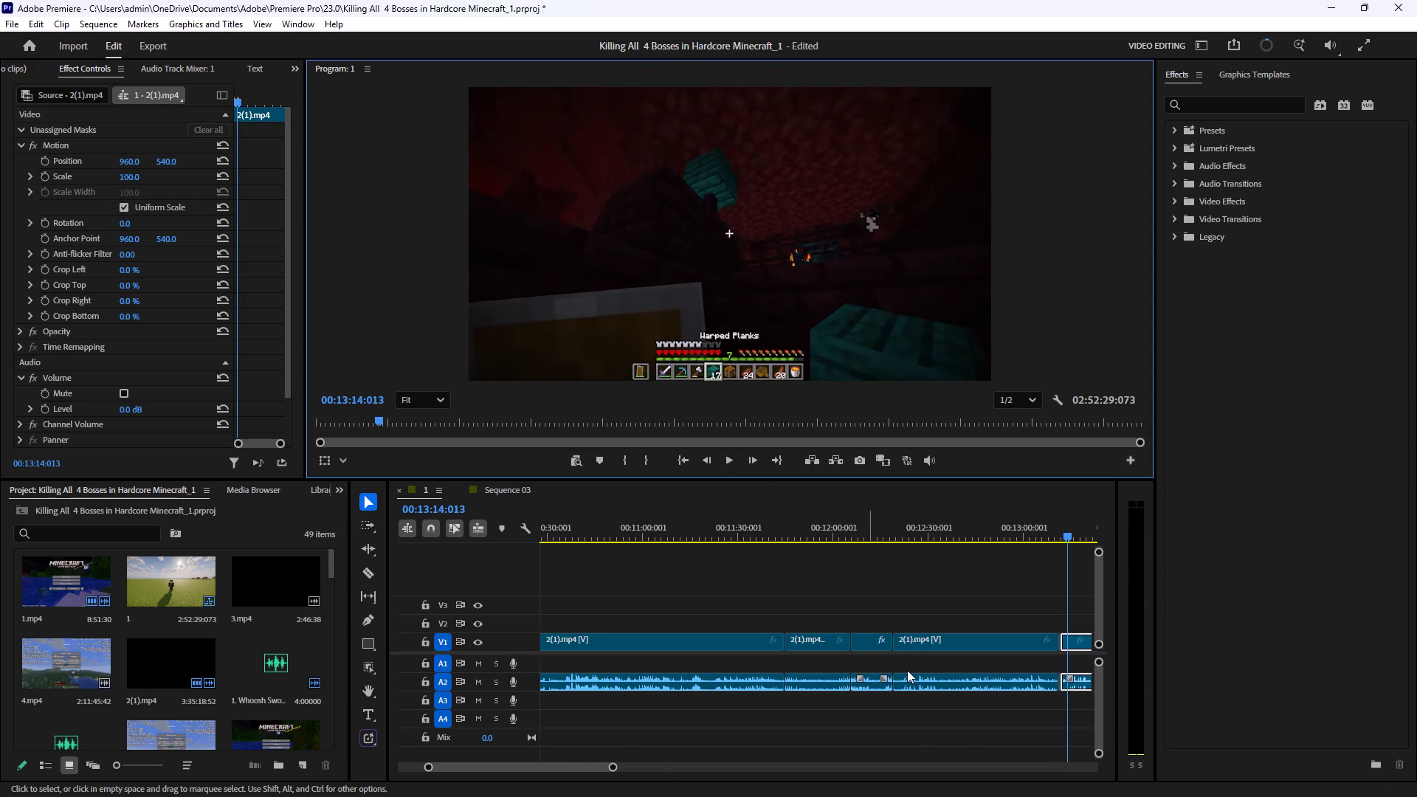
Delete the 2(1).mp4 segment between about 00:13:12 and 00:13:42 together with its audio and close the gap.
left_click_drag(1069, 538, 1103, 540)
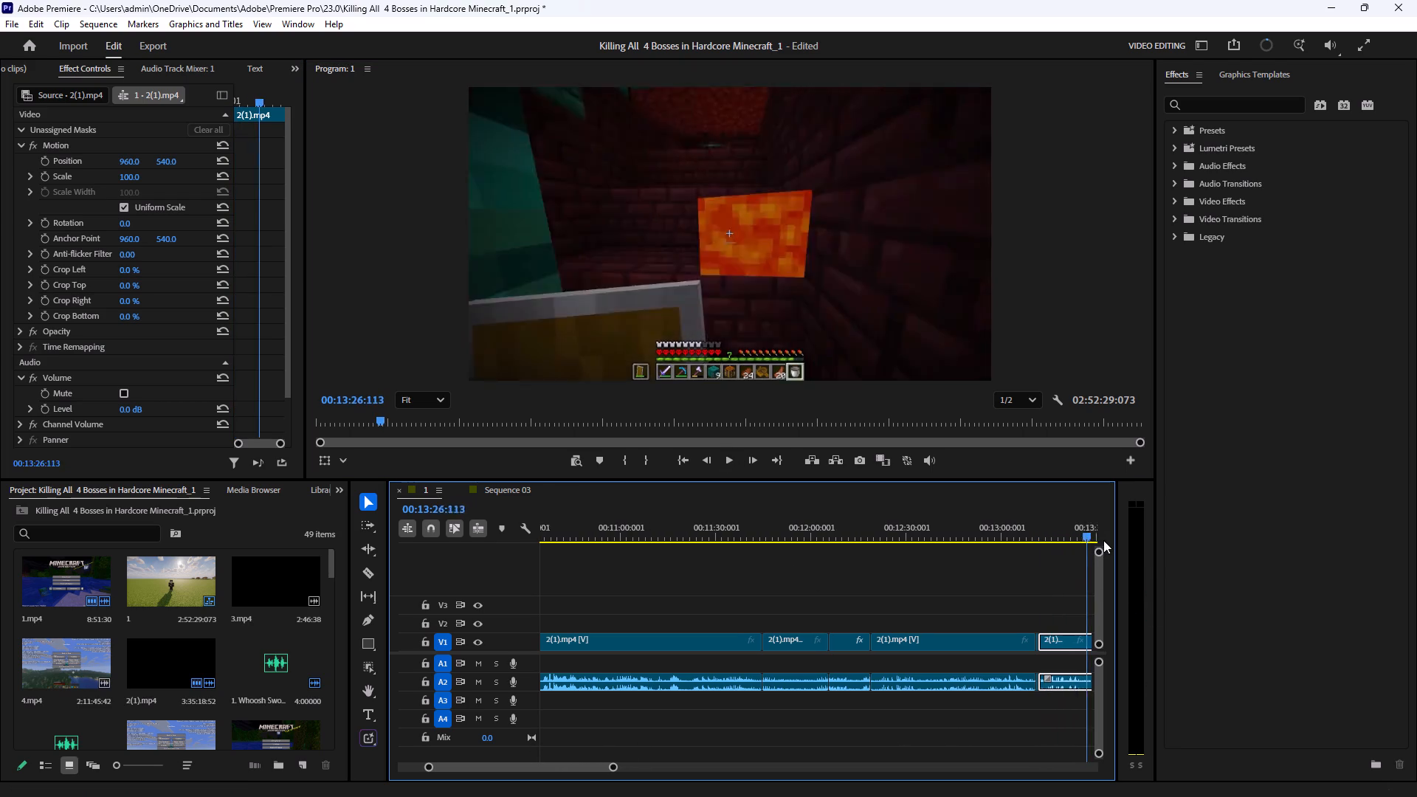
left_click_drag(1103, 540, 932, 539)
left_click_drag(901, 596, 914, 730)
key("BackSpace")
left_click(941, 635)
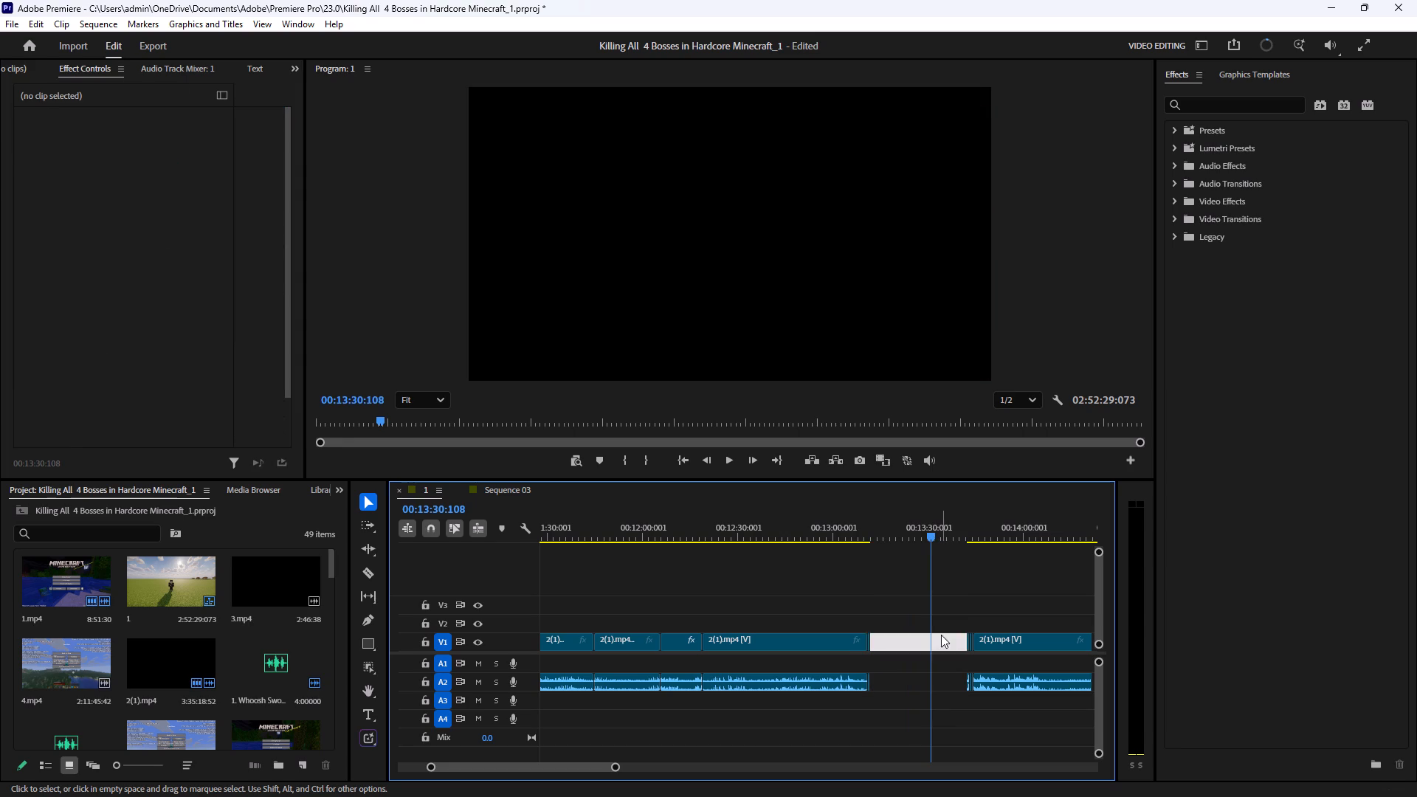
key("BackSpace")
Review the joins from 00:13:09:060, trim about 0.3 s off the short segment ending near 00:13:13, and close the gap.
left_click(875, 532)
left_click(864, 528)
left_click(920, 586)
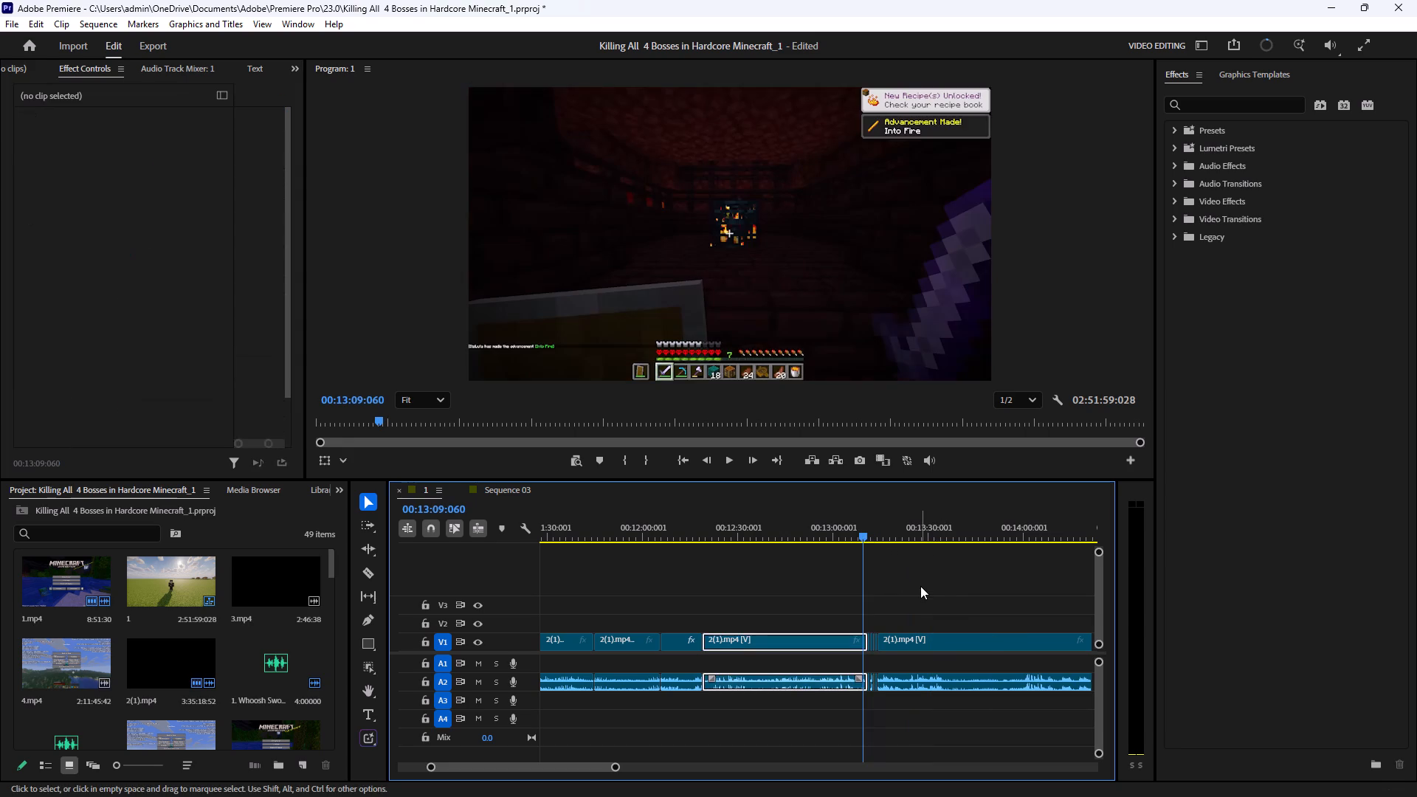
left_click(733, 466)
left_click(944, 562)
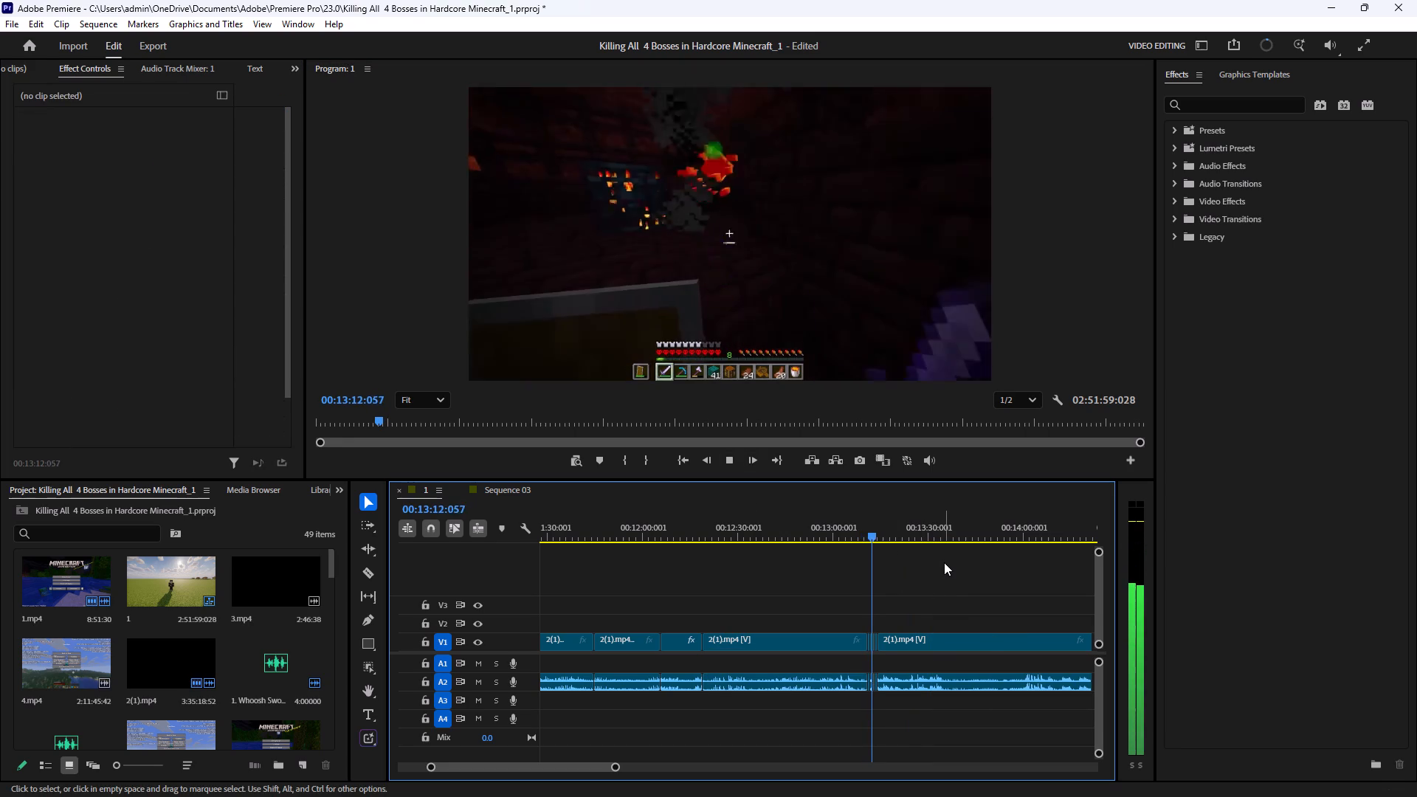
left_click(944, 562)
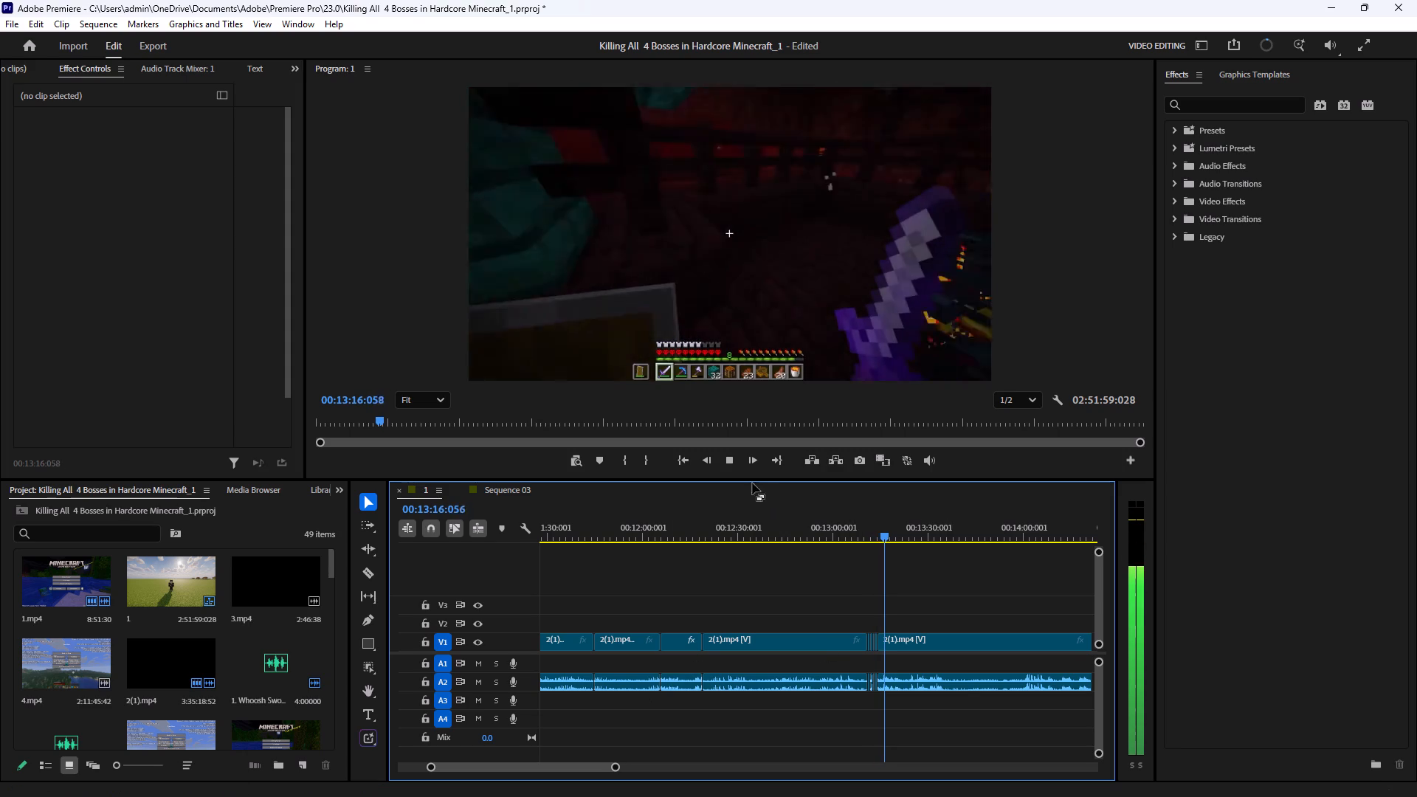
left_click(733, 456)
left_click_drag(616, 766, 628, 767)
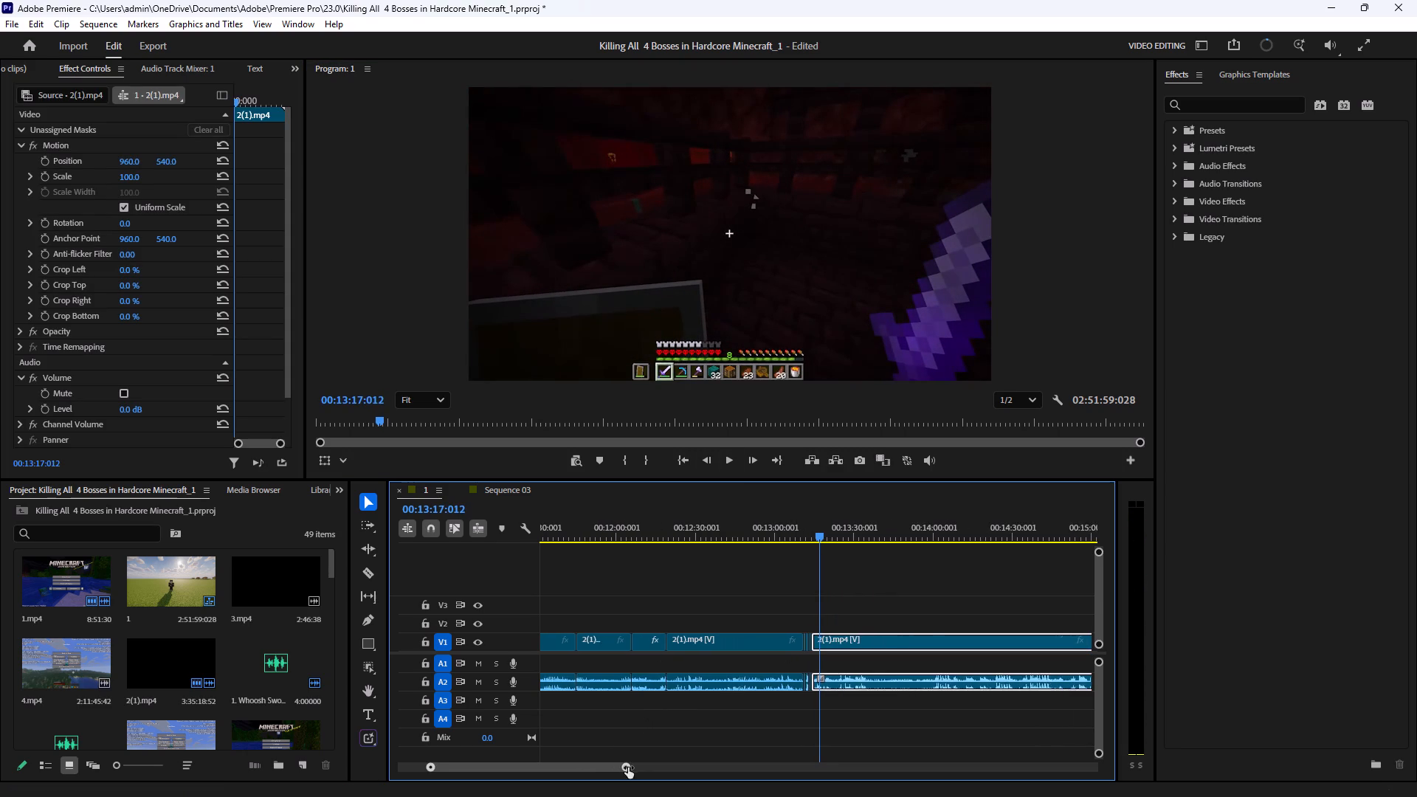
left_click_drag(628, 767, 506, 758)
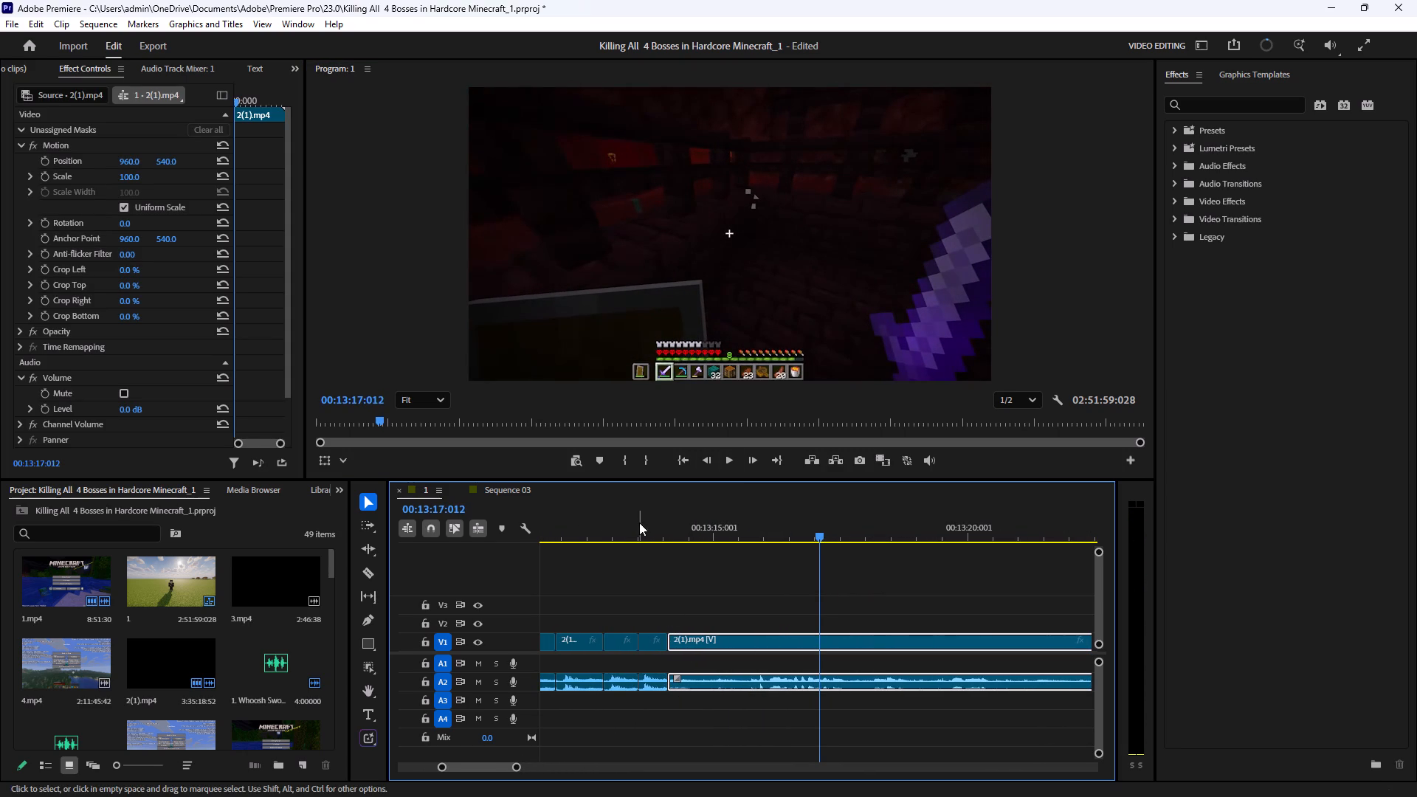
left_click_drag(637, 539, 579, 556)
left_click_drag(602, 646, 593, 649)
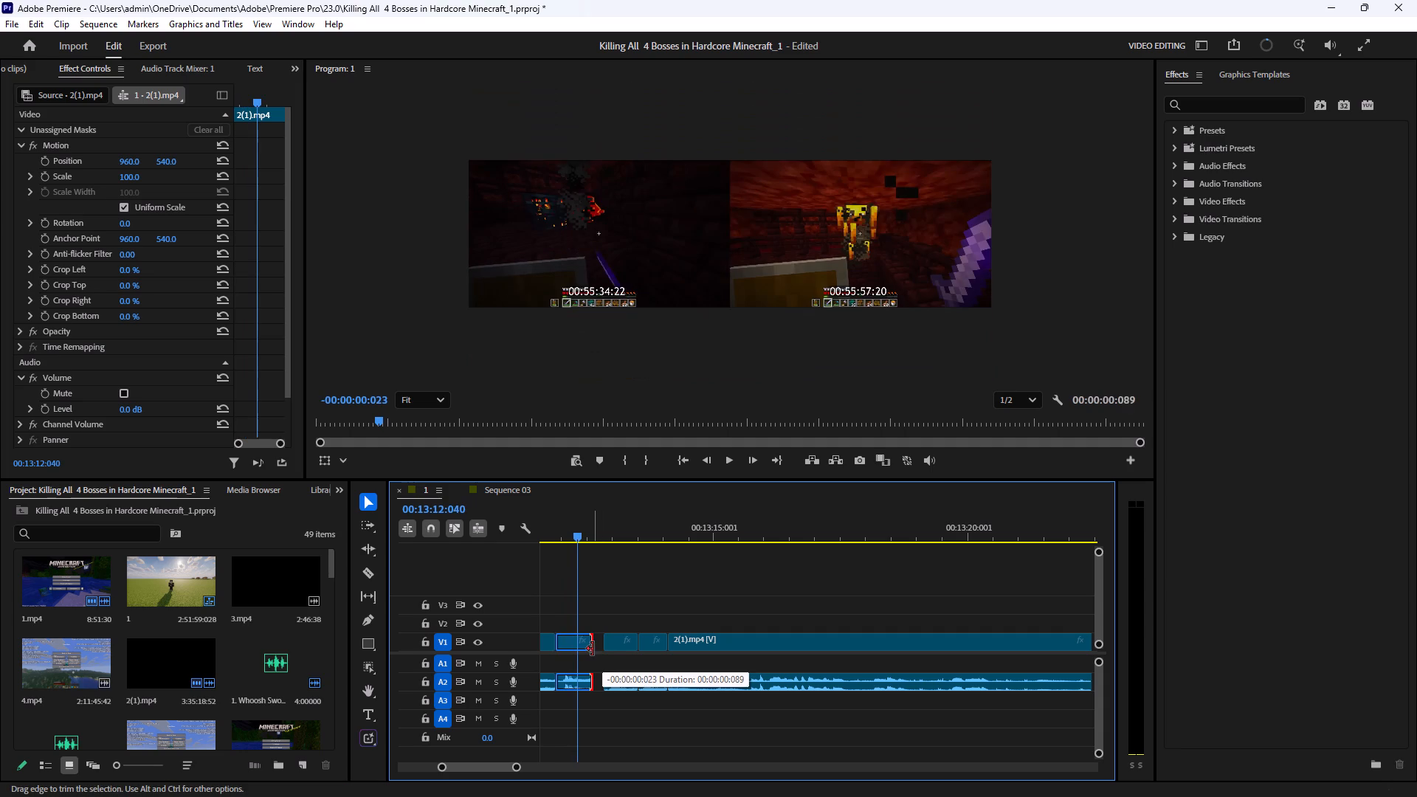
left_click_drag(593, 649, 587, 652)
left_click(680, 587)
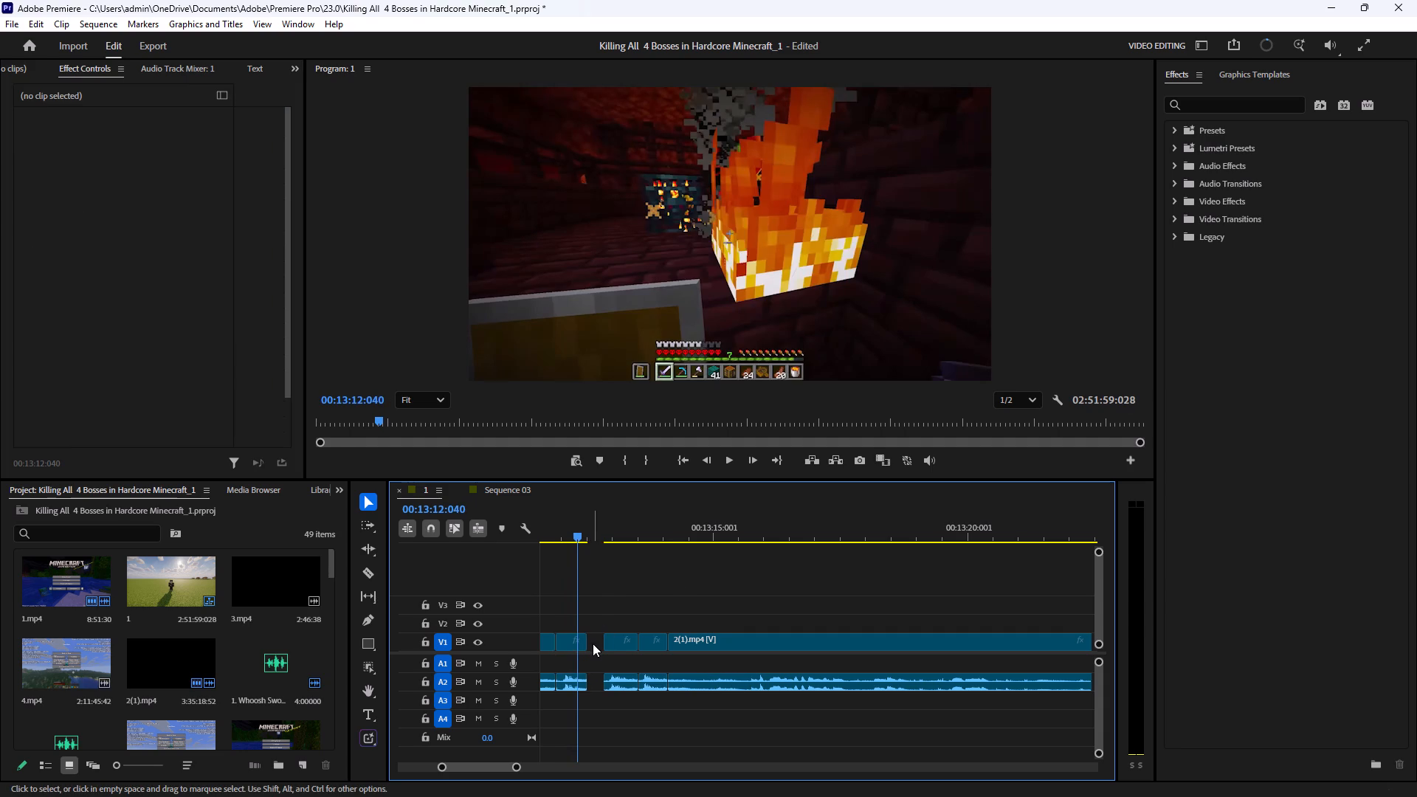
left_click(593, 644)
key("BackSpace")
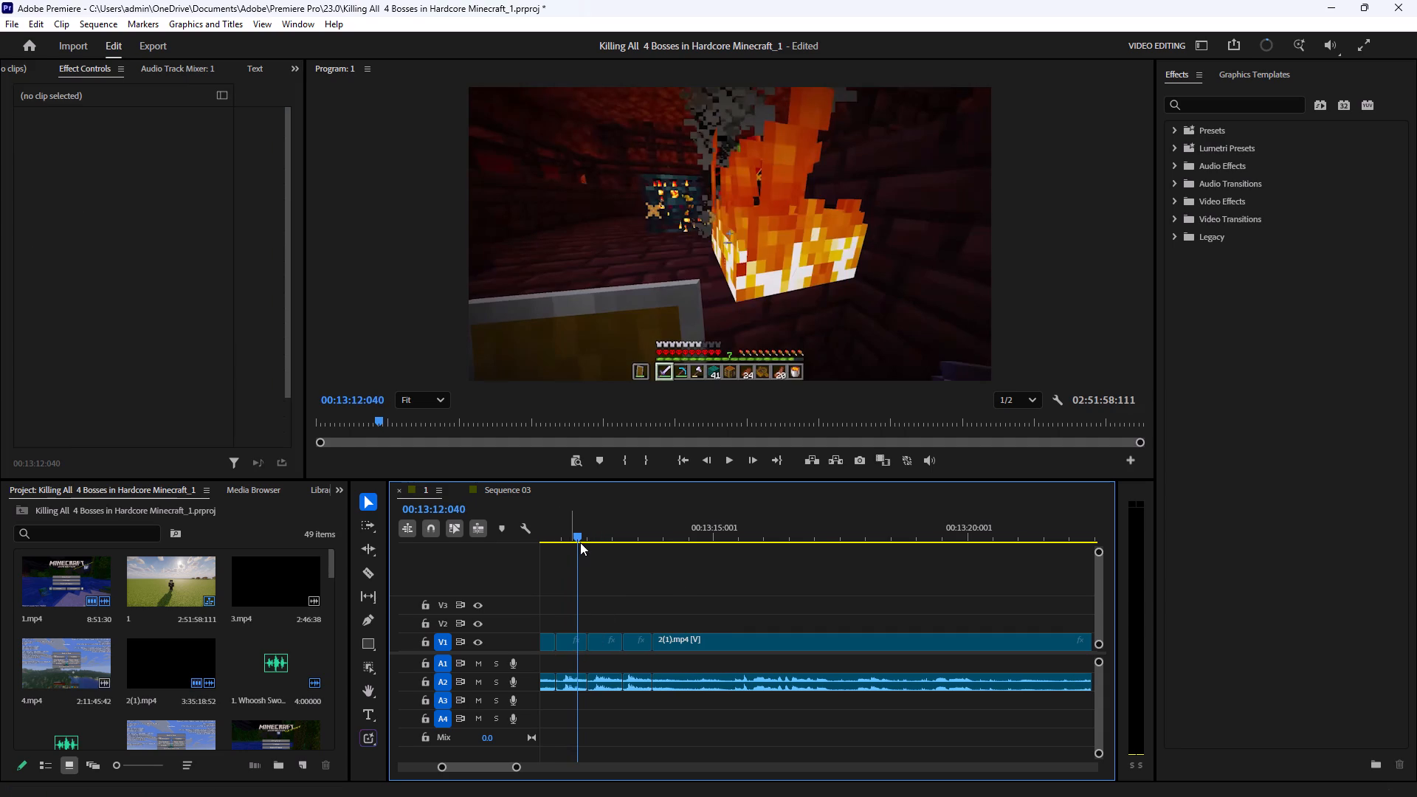
Play back the run of short segments from about 00:13:10 to check the joins around the trimmed segment.
left_click_drag(578, 536, 603, 566)
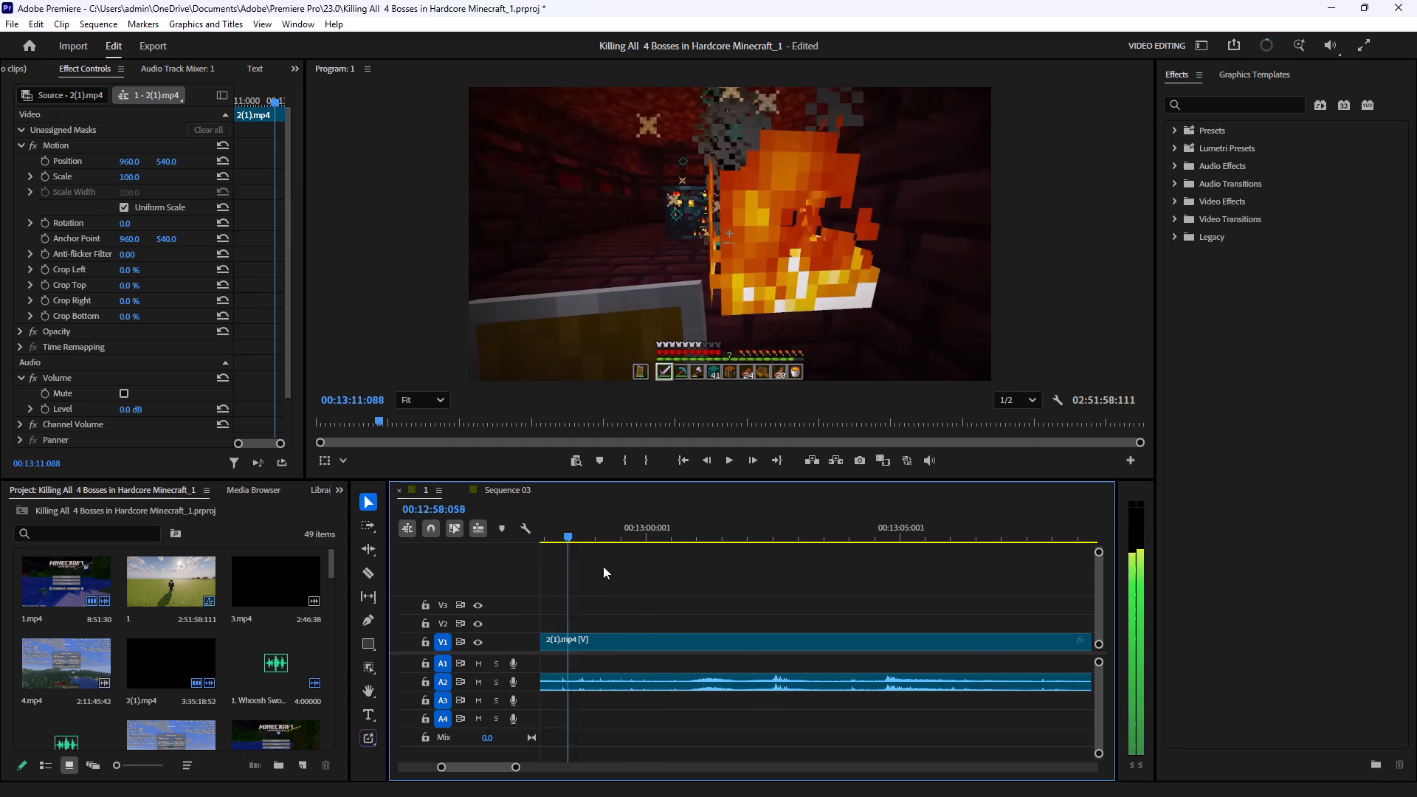
left_click_drag(603, 566, 1063, 567)
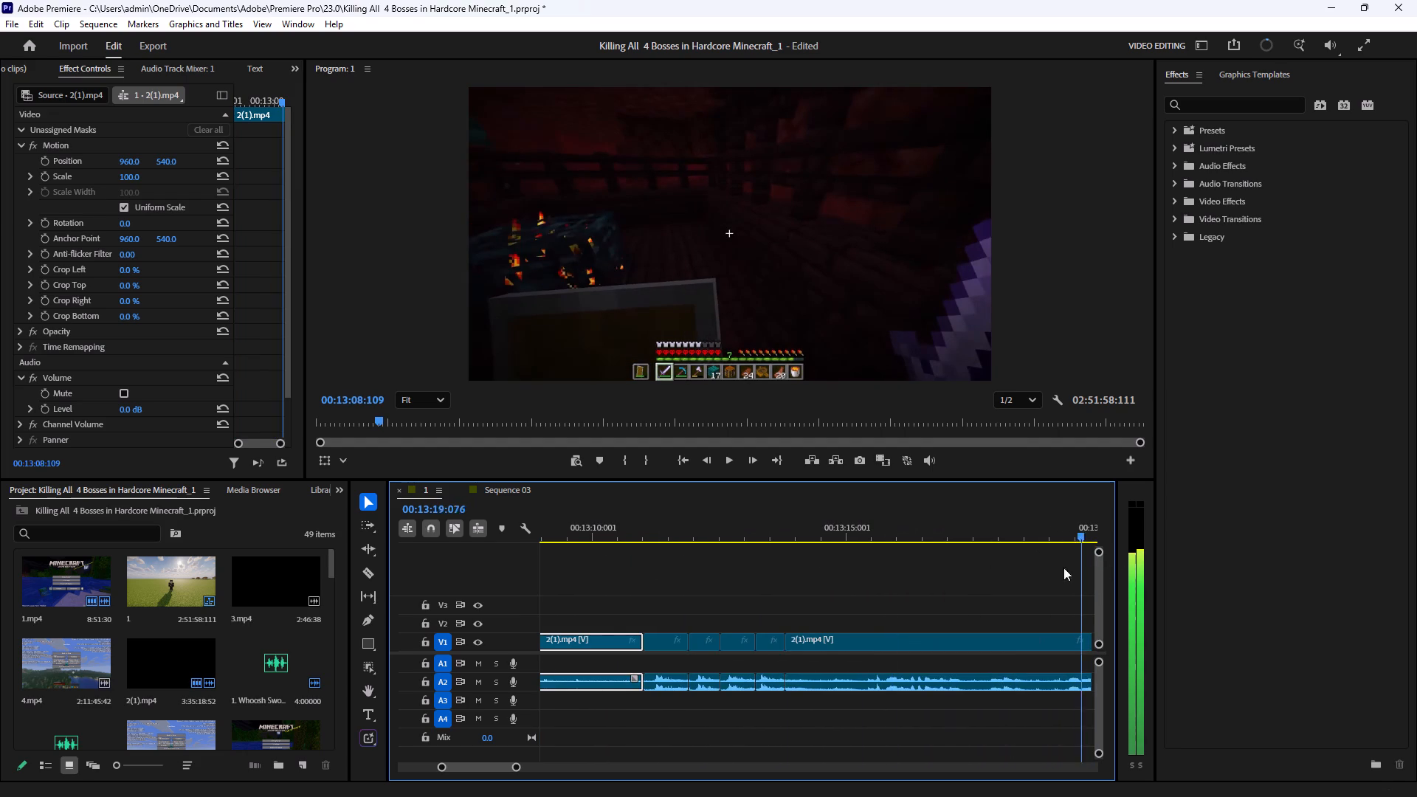
left_click_drag(1063, 567, 608, 582)
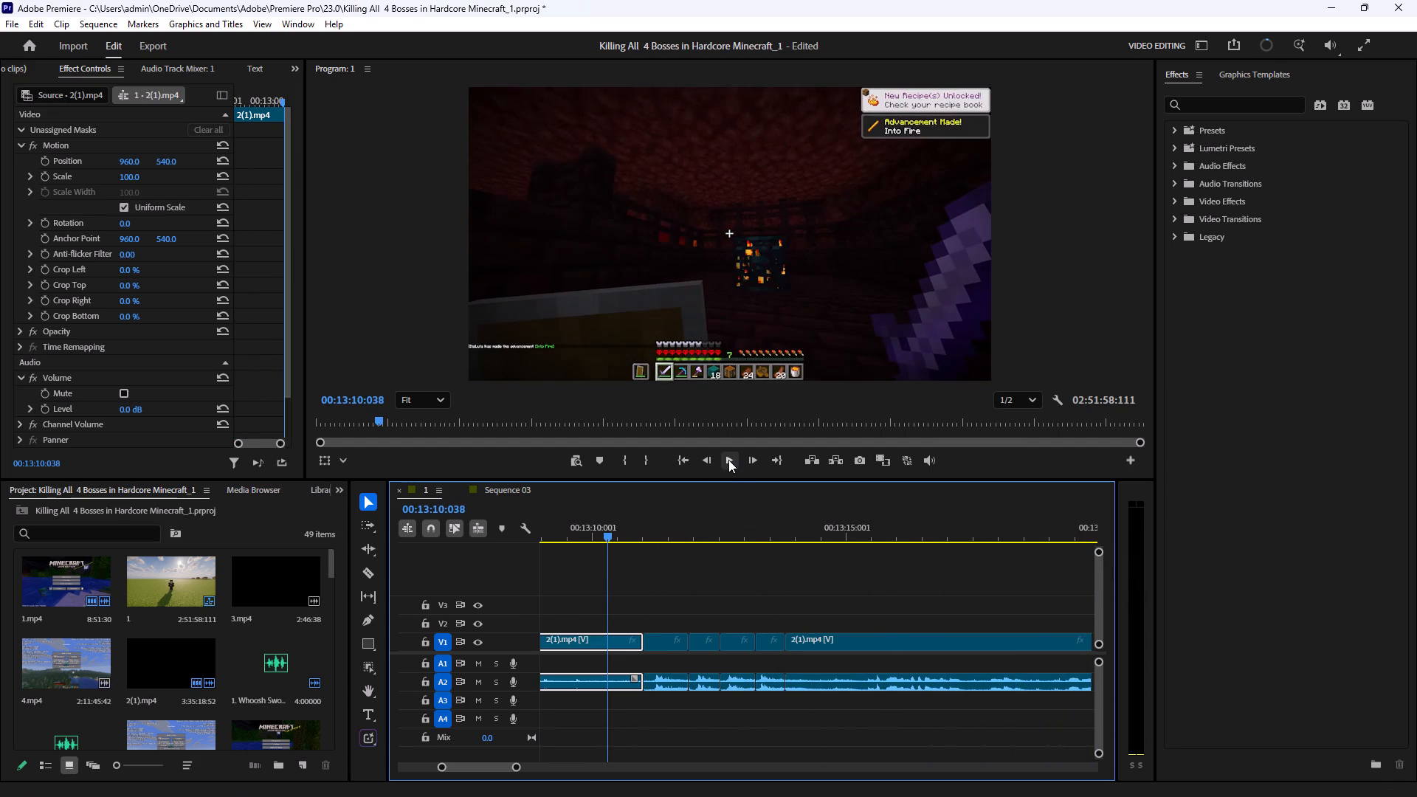
left_click(728, 460)
left_click(740, 579)
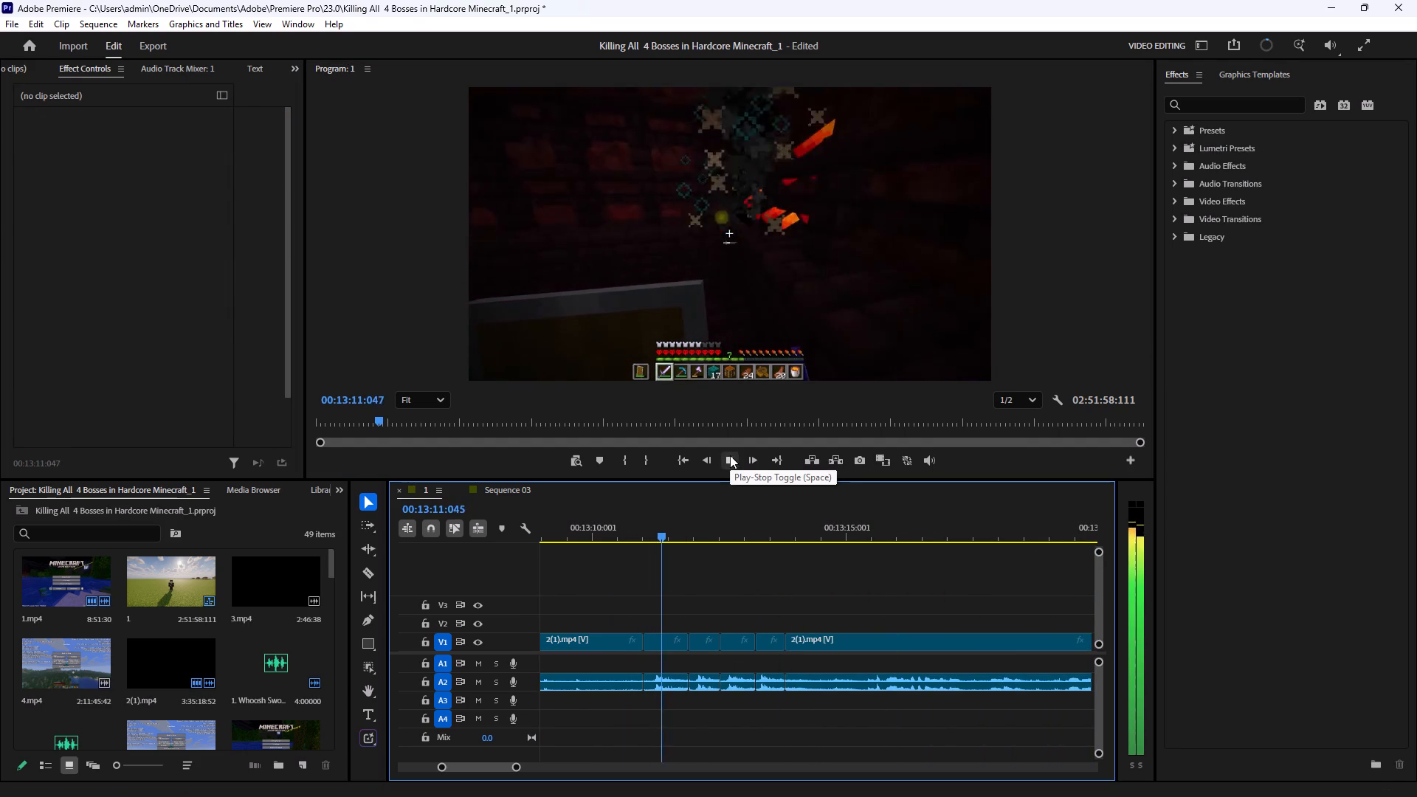
left_click(730, 455)
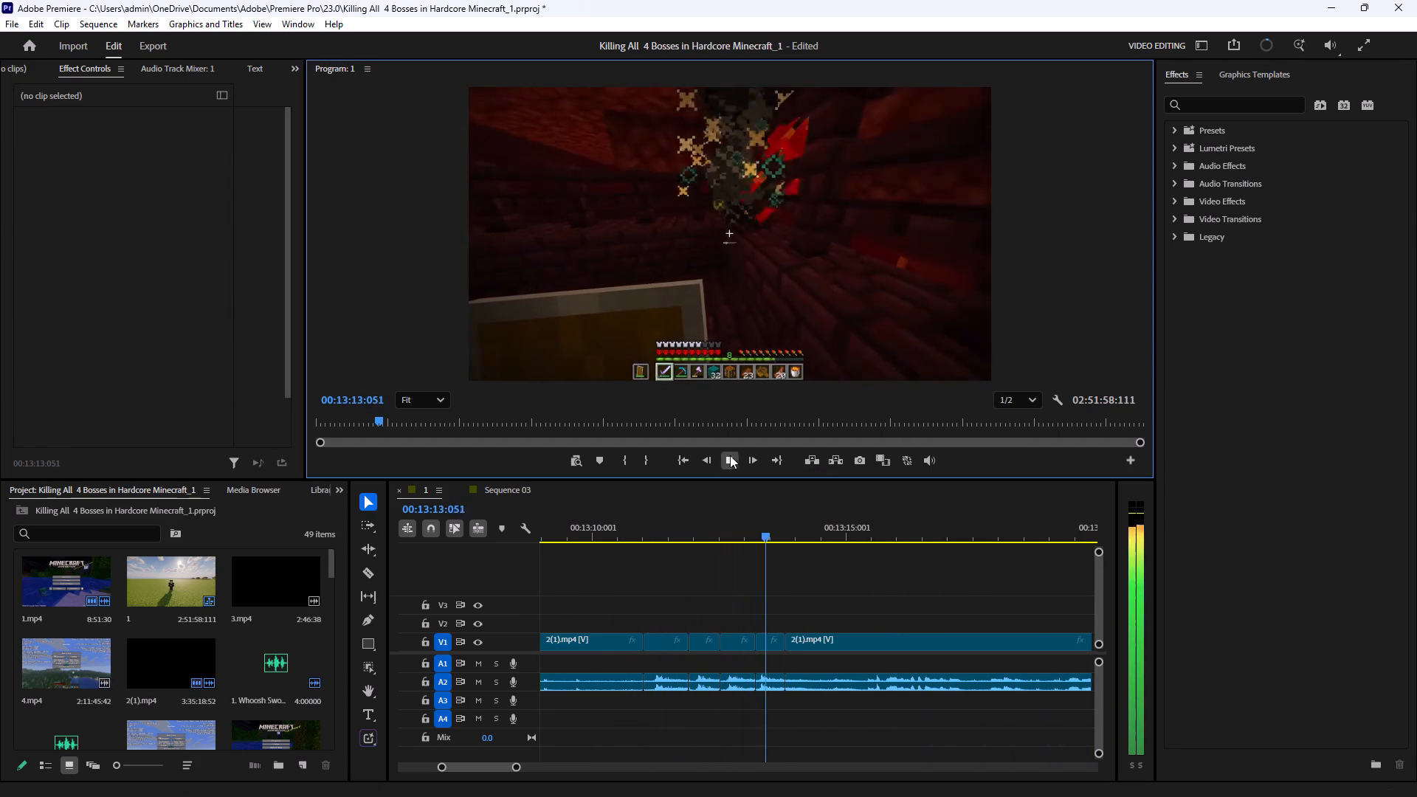
left_click(730, 455)
left_click(730, 455)
left_click(730, 455)
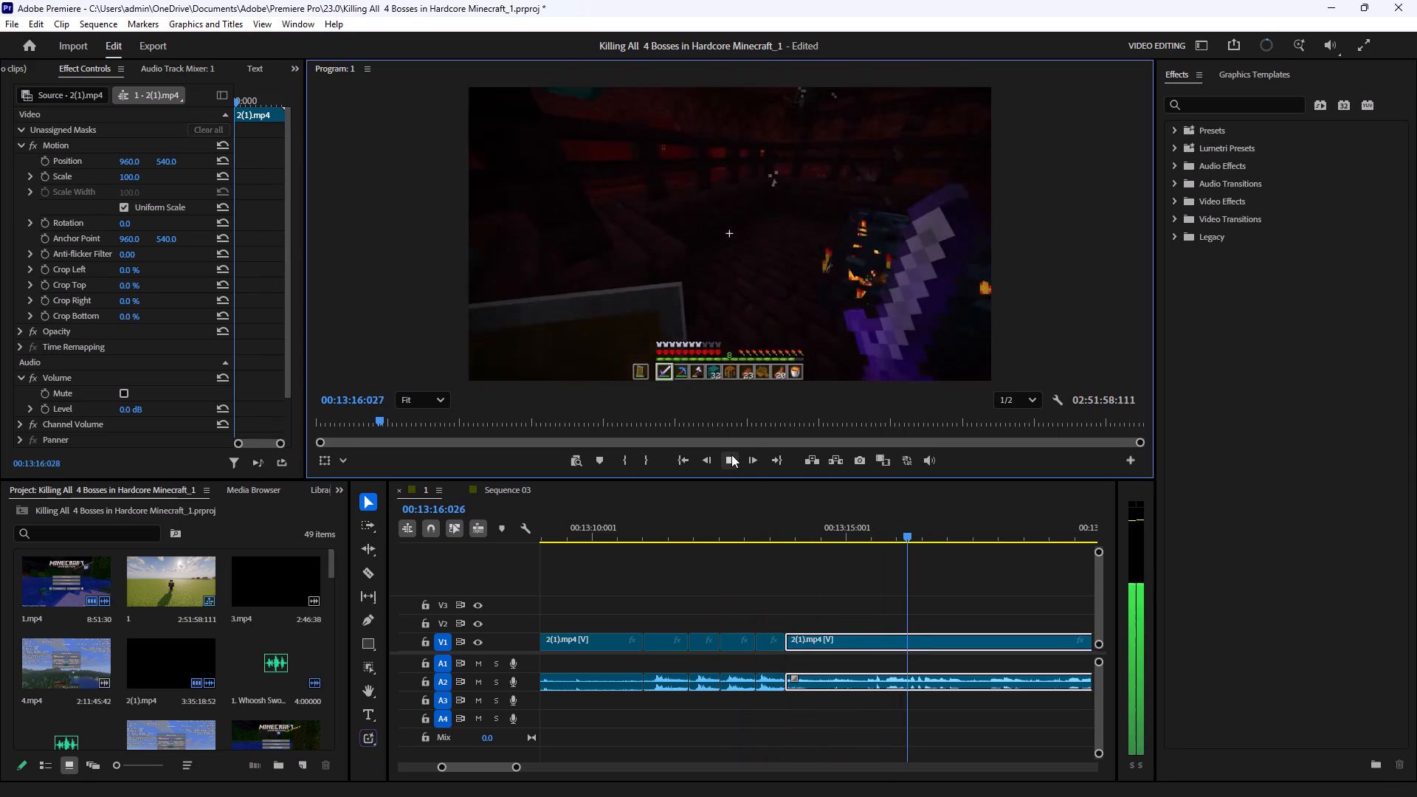
Review the following 2(1).mp4 footage and split the clip at 00:13:26:014 and again less than a second after it.
left_click(365, 565)
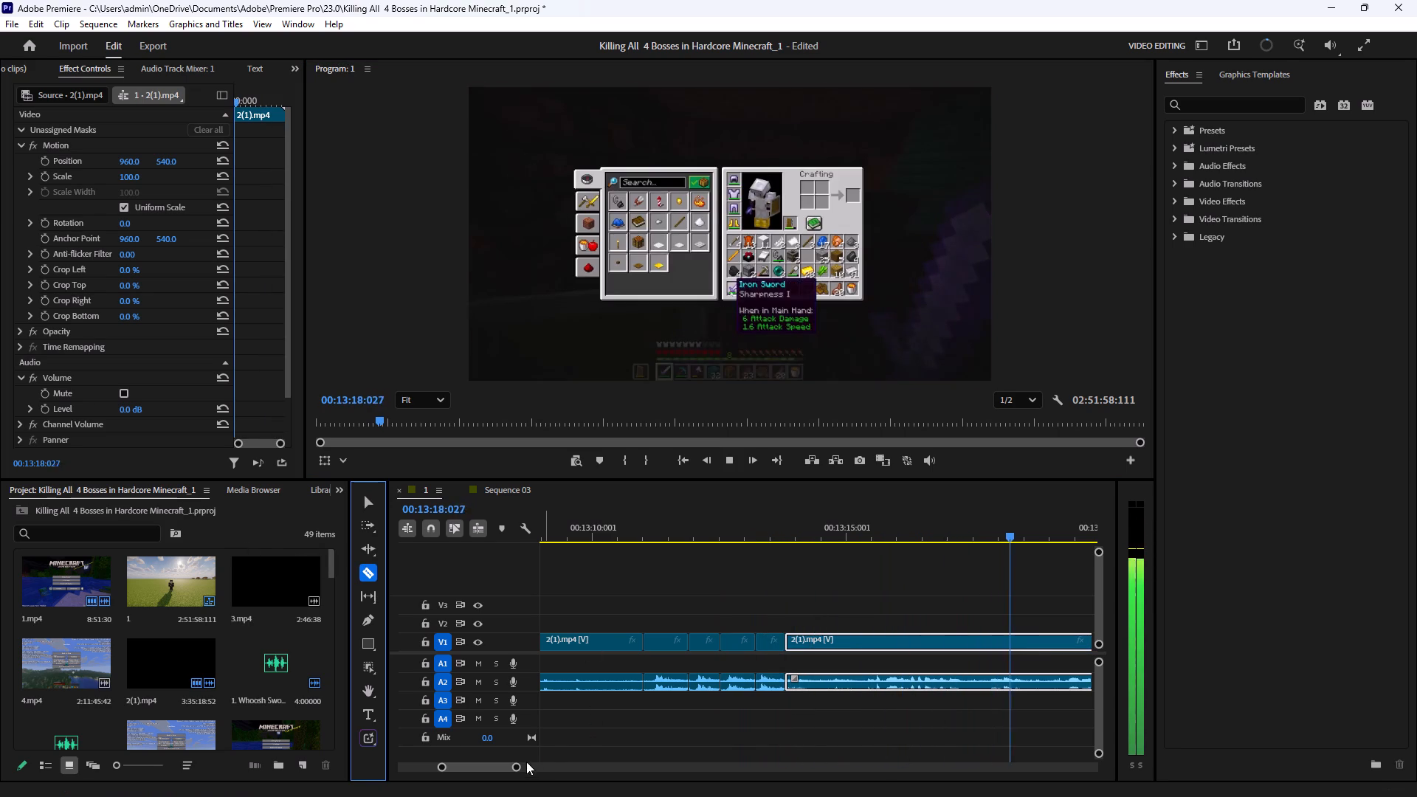
left_click_drag(515, 771, 534, 773)
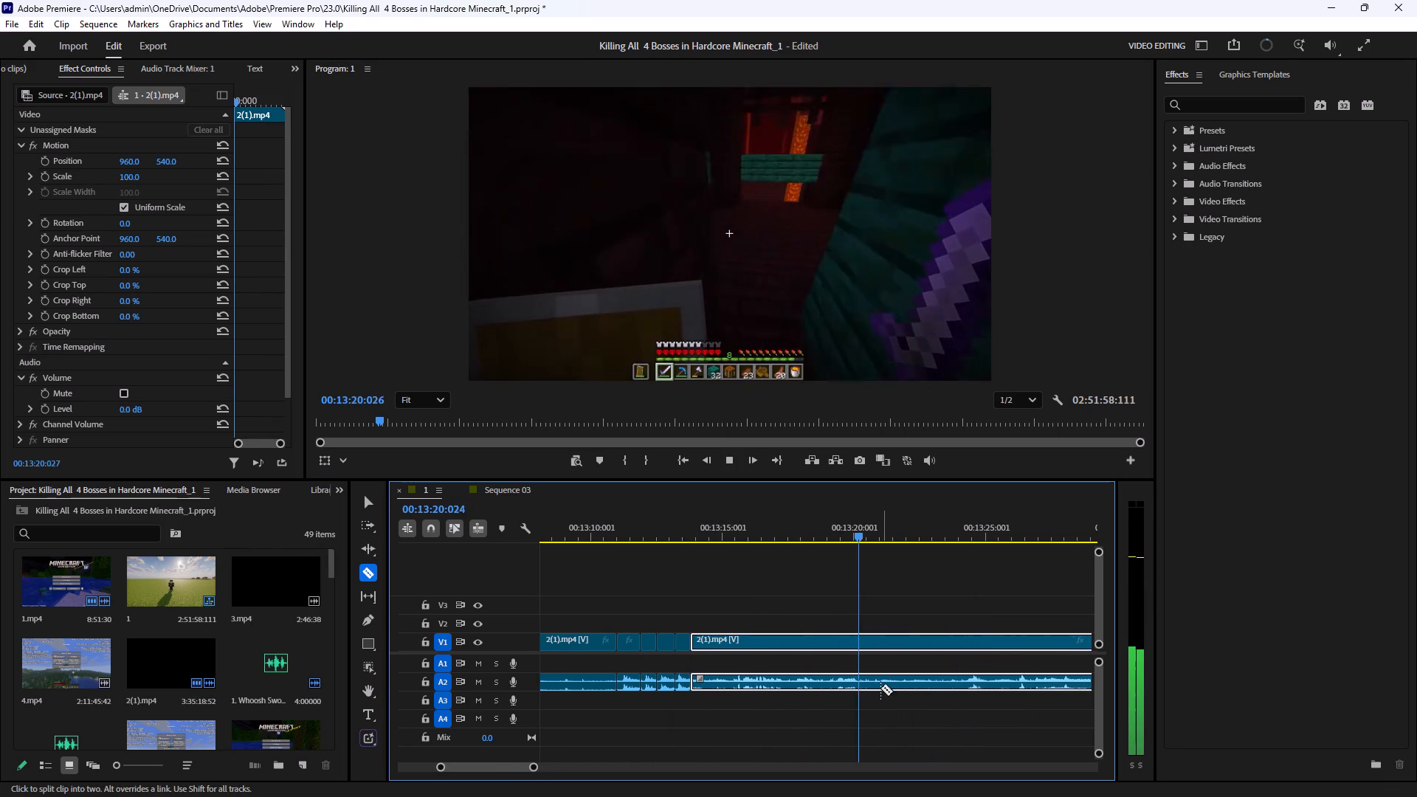
left_click(725, 457)
left_click(725, 457)
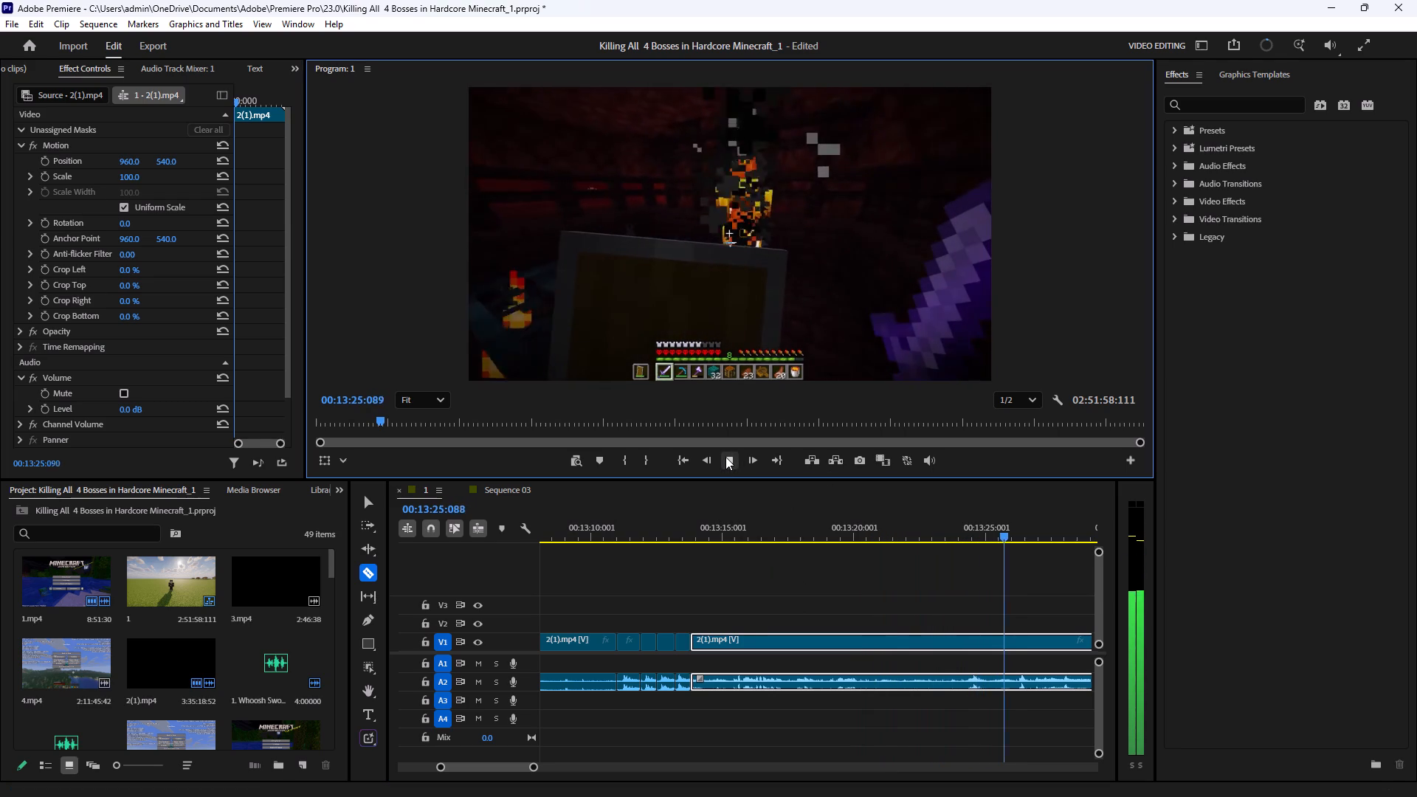
left_click(725, 457)
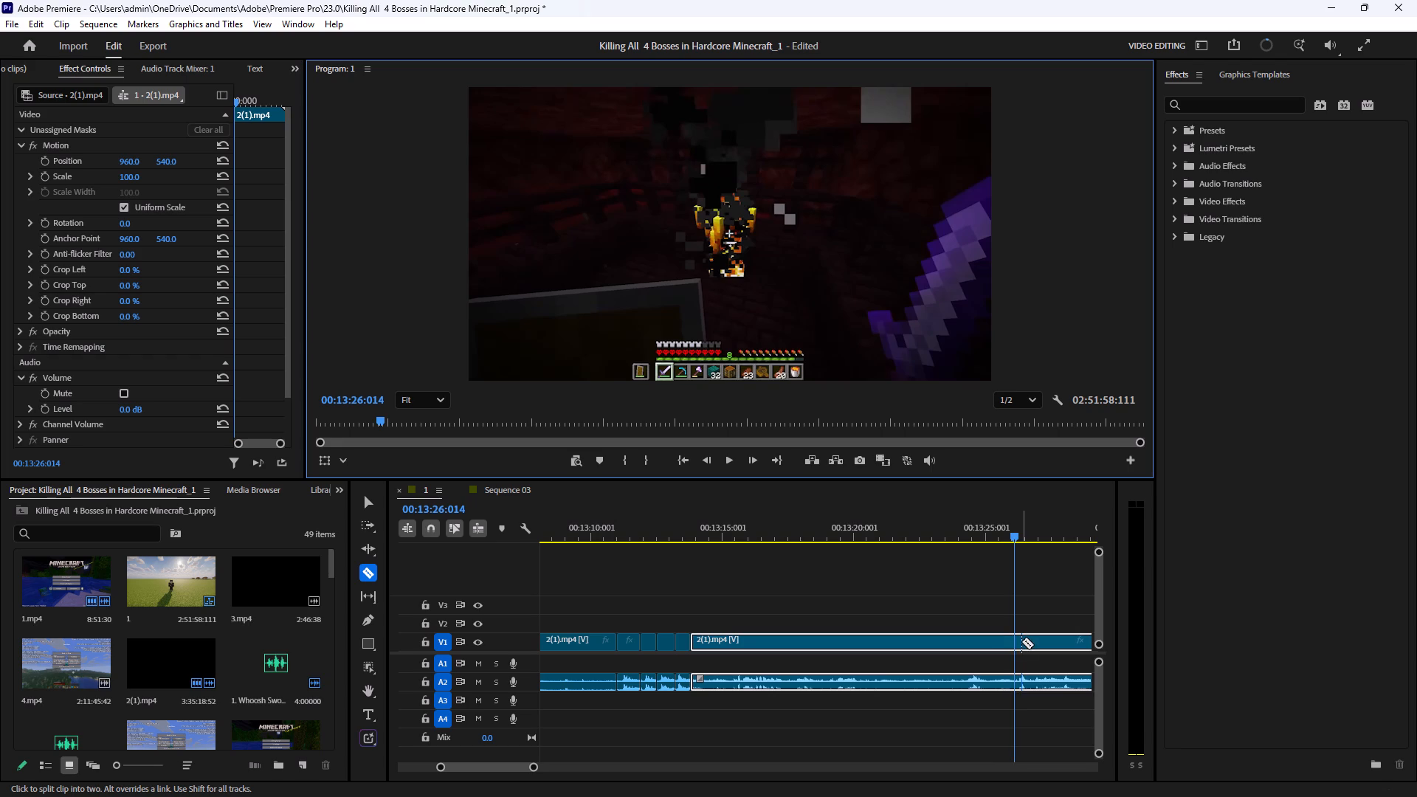
left_click(1020, 644)
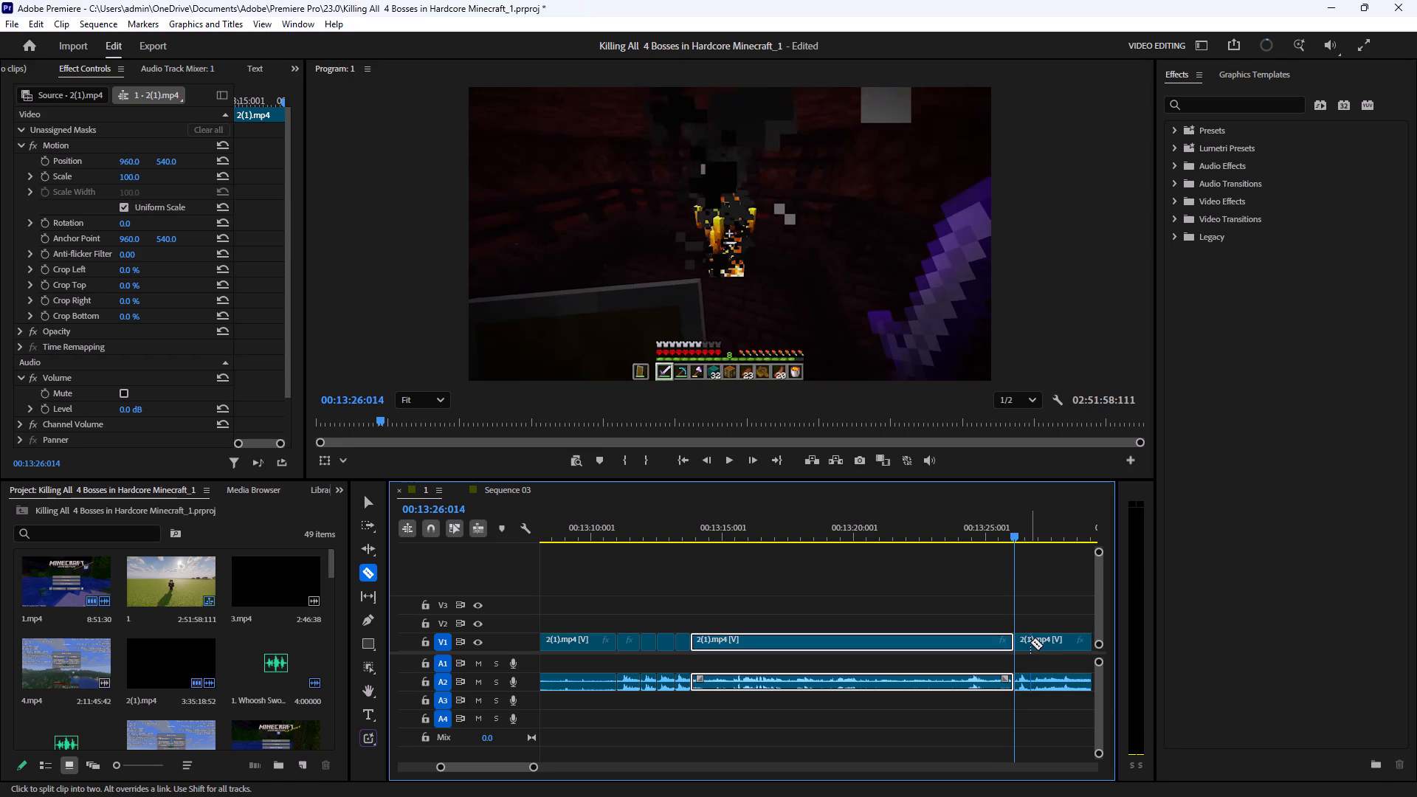
left_click(1030, 642)
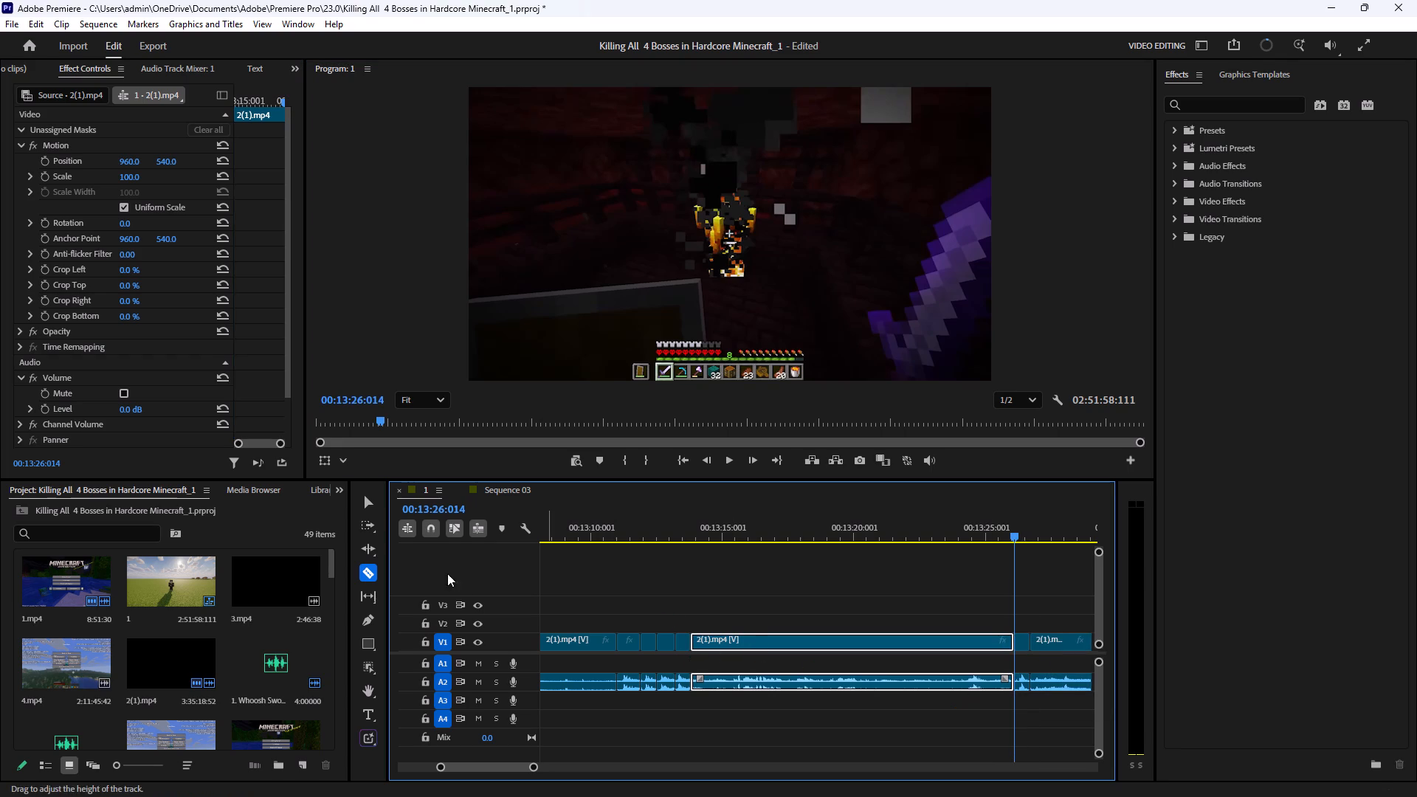
Delete the segment between about 00:13:14 and 00:13:26:014 together with its audio and close the gap.
left_click(366, 508)
left_click_drag(807, 586, 810, 720)
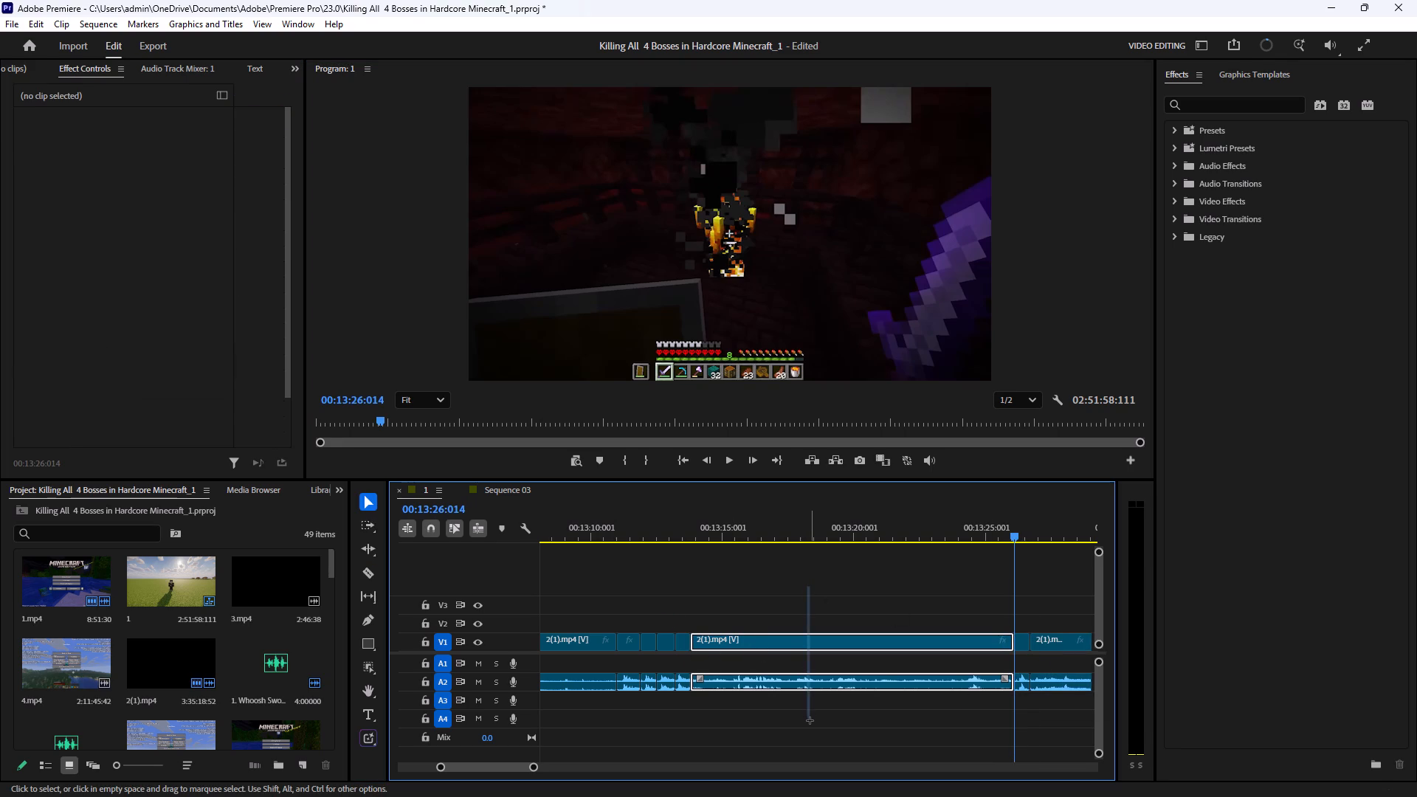
left_click_drag(810, 720, 810, 721)
key("BackSpace")
left_click(860, 637)
key("BackSpace")
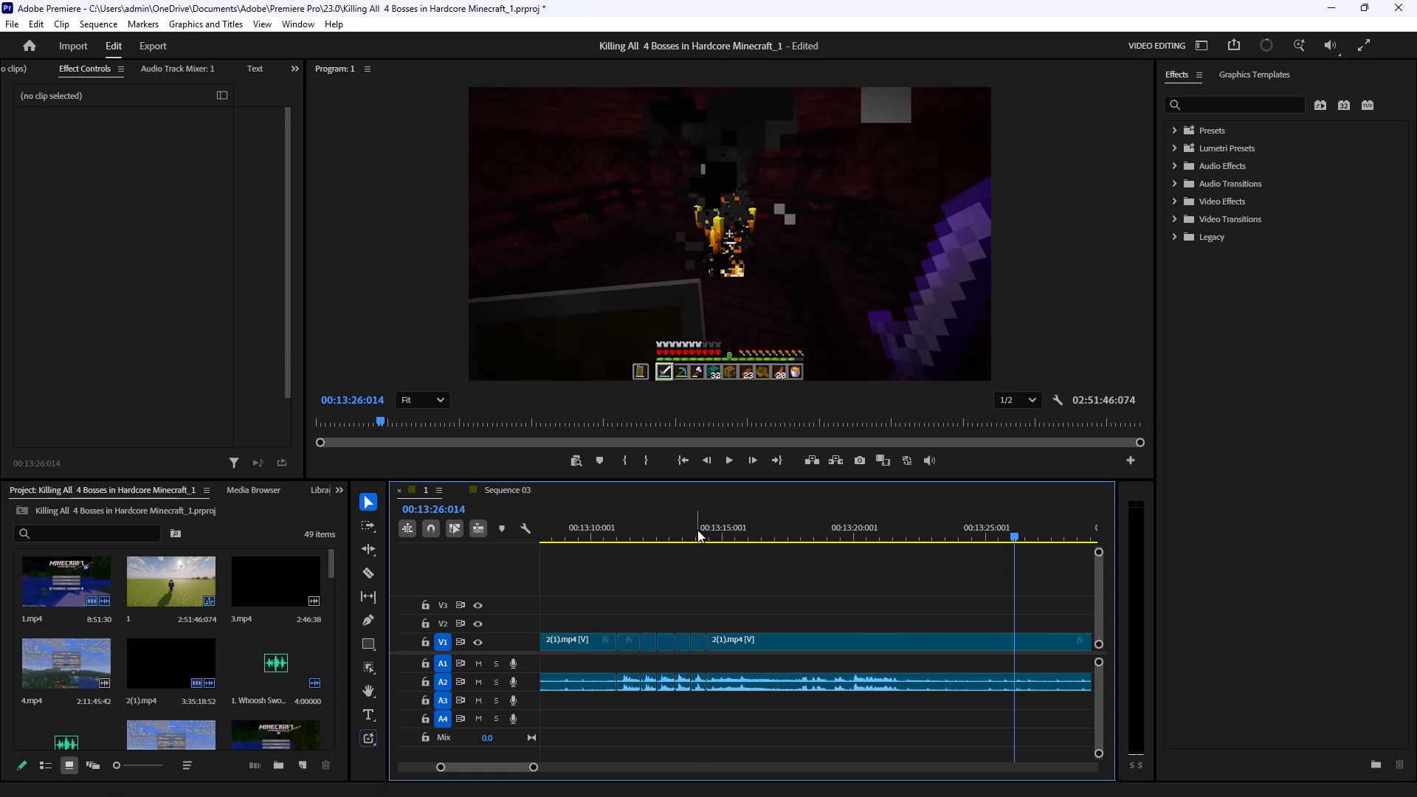
Play back the new join from 00:13:13:084 to check how the short segments run into the remaining footage.
left_click(697, 529)
left_click(689, 536)
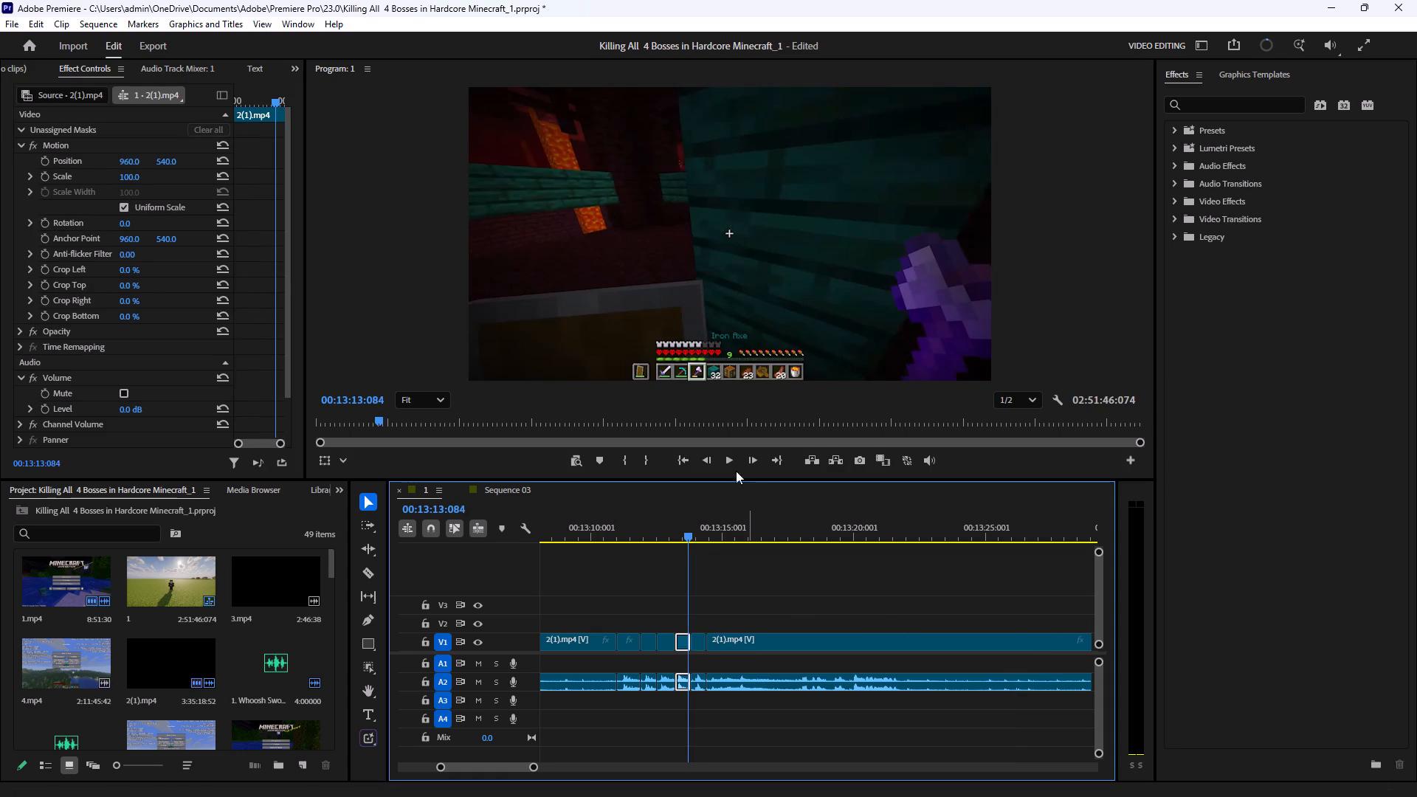
left_click(734, 458)
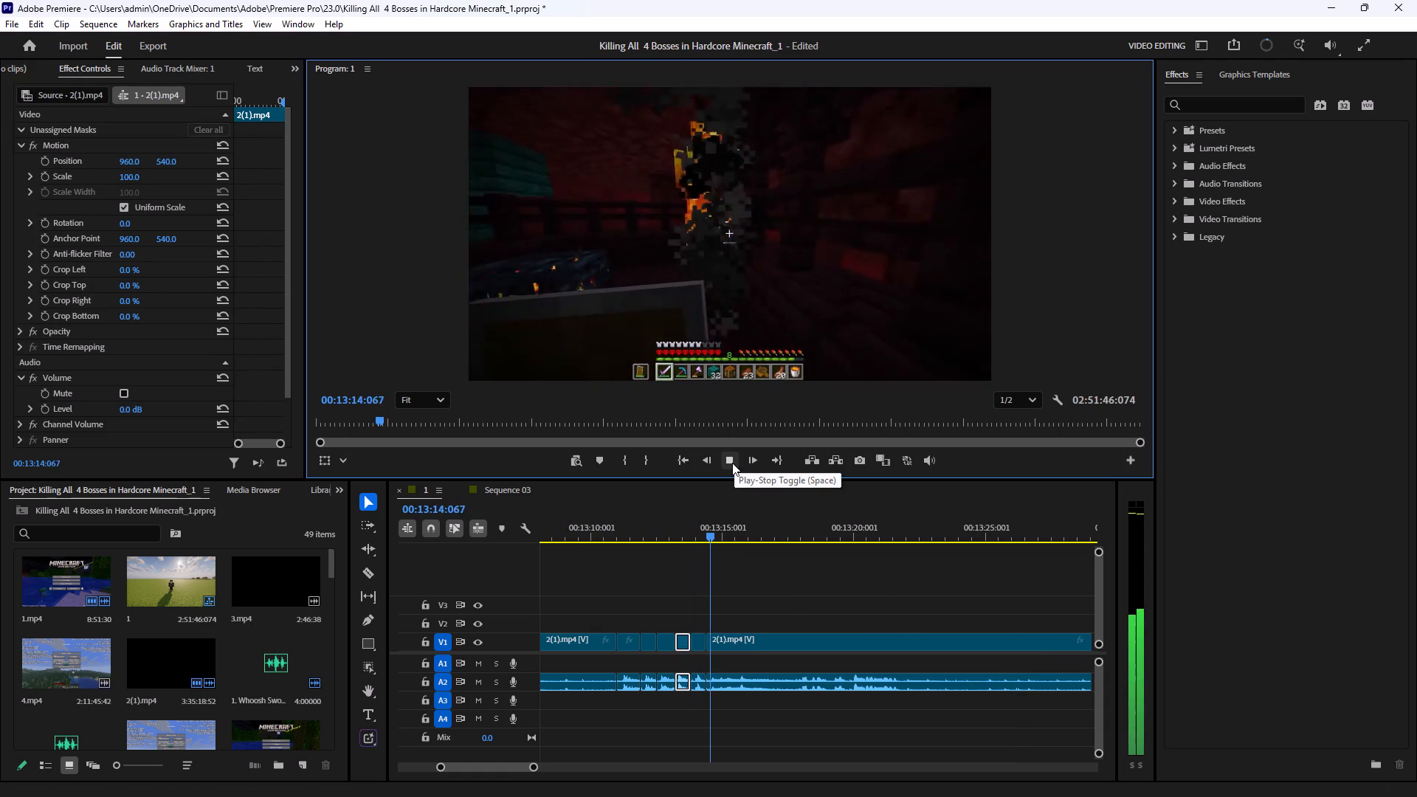
left_click(732, 463)
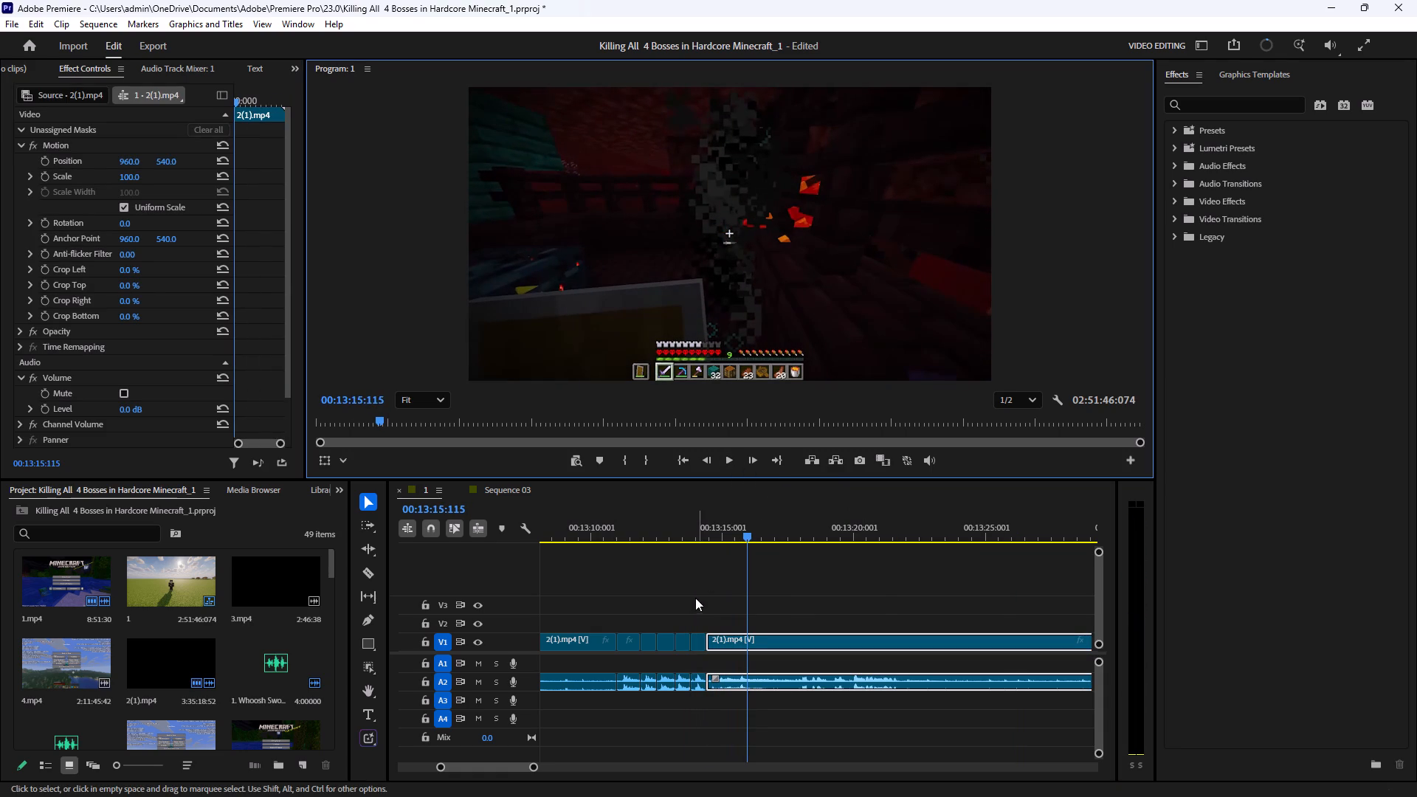
Play back the short segments from about 00:13:13 into the remaining footage, repeating from slightly earlier, to check the joins.
left_click(686, 537)
left_click(731, 458)
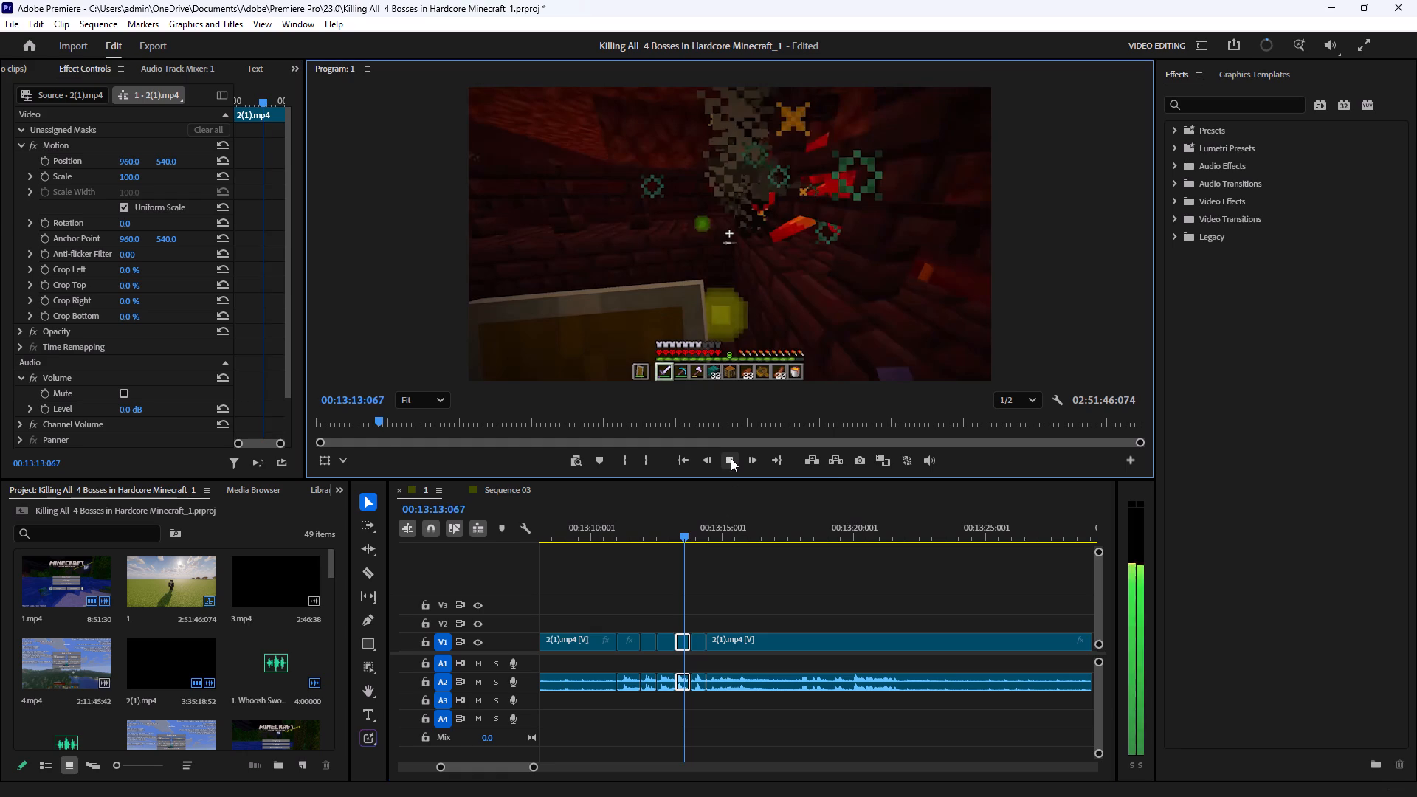
left_click(731, 458)
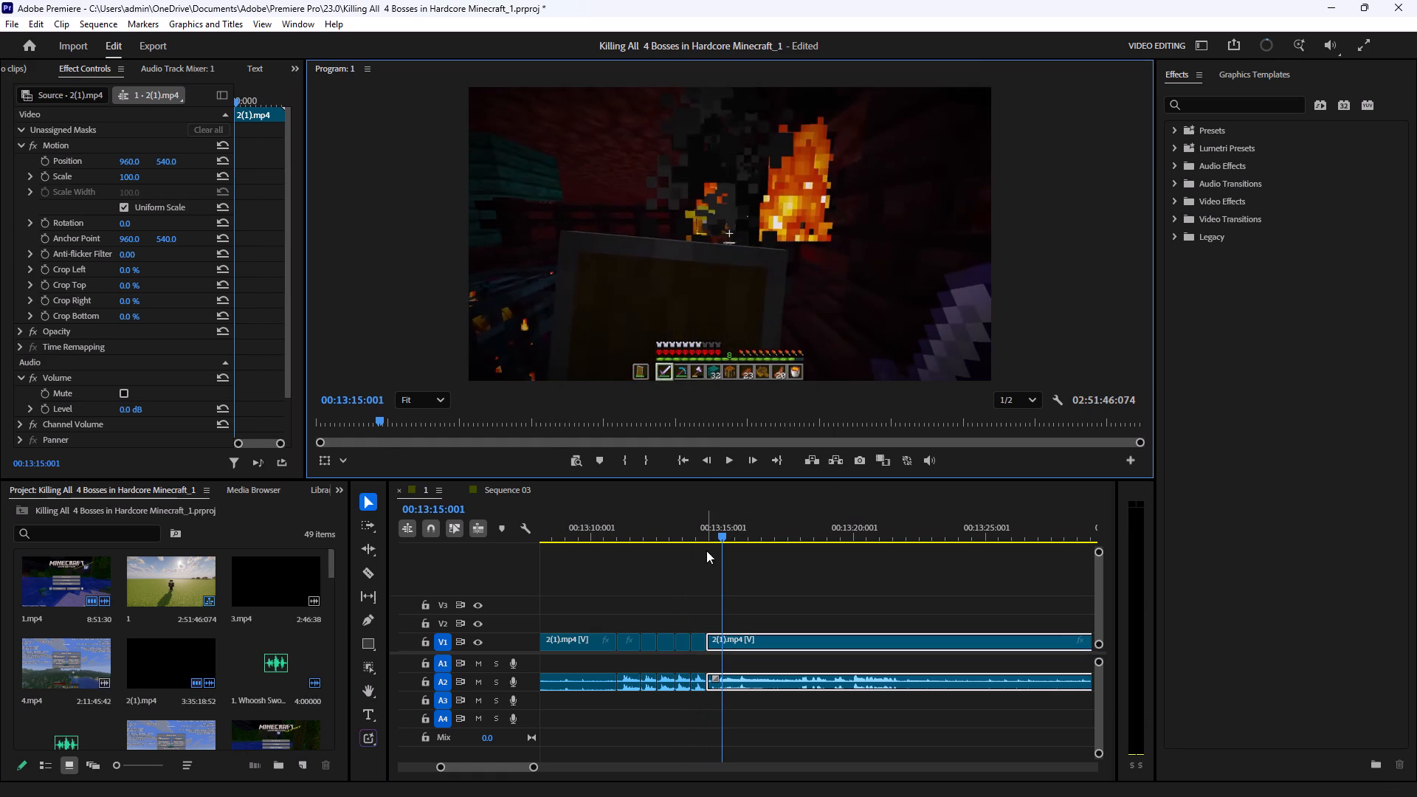
left_click_drag(686, 530, 682, 545)
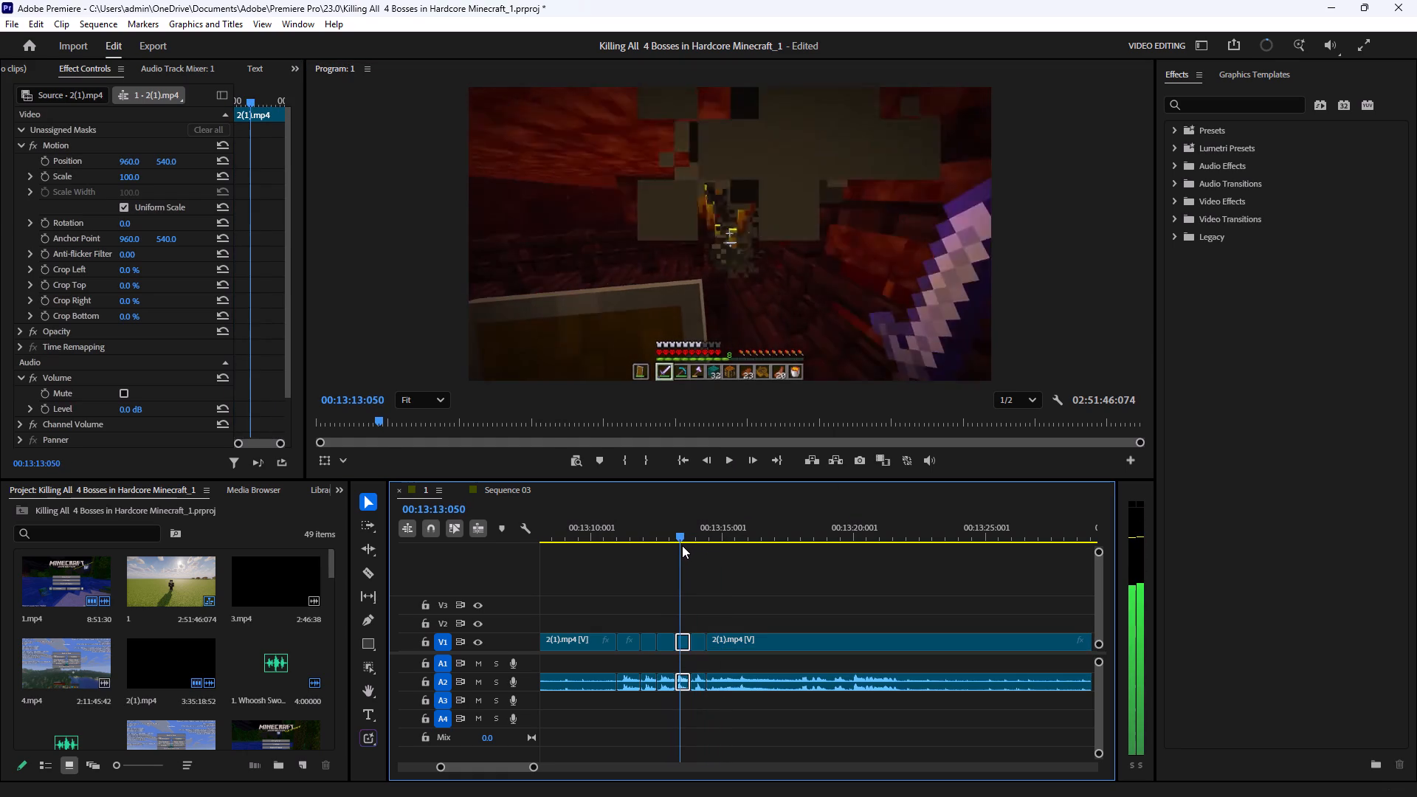
left_click_drag(682, 545, 676, 549)
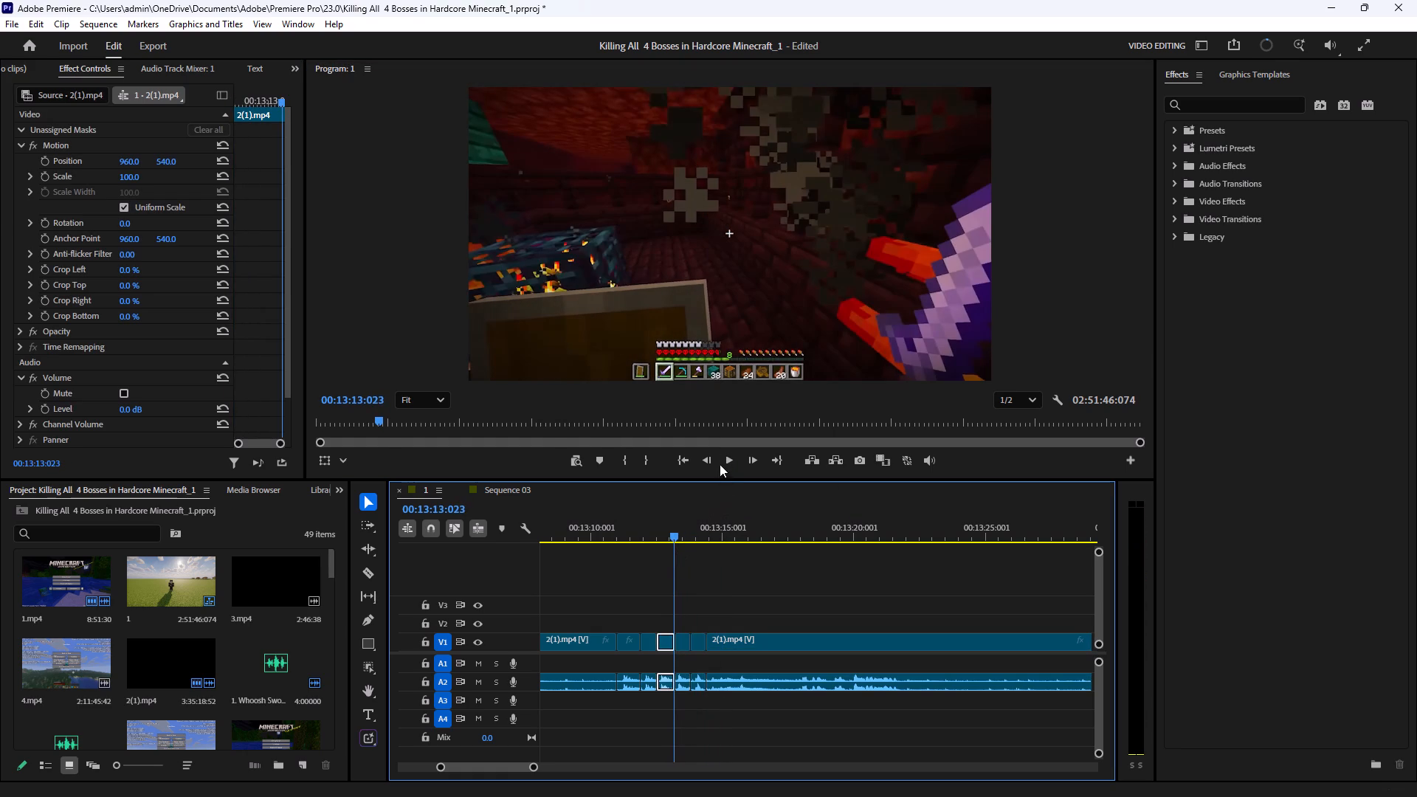
left_click(723, 459)
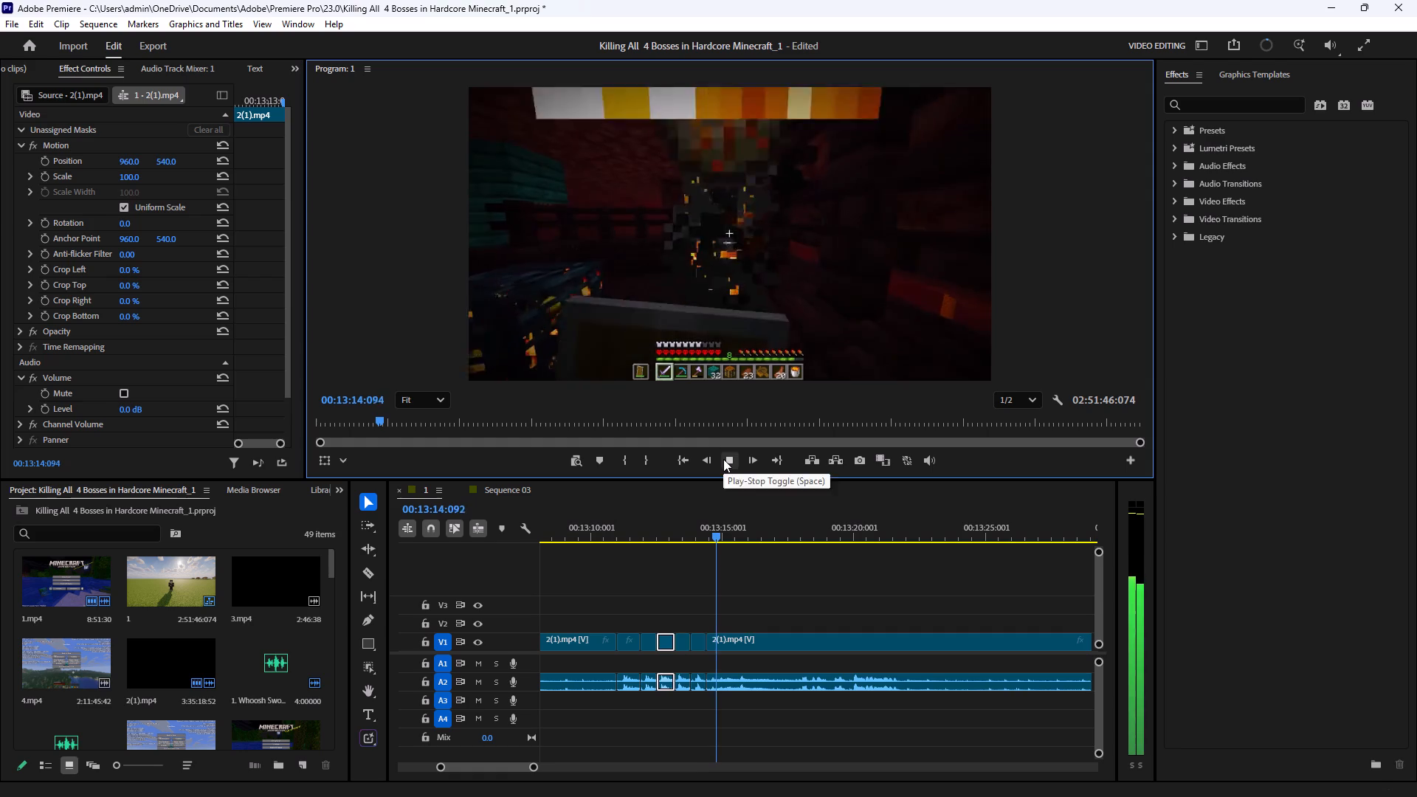
left_click(723, 459)
left_click(723, 459)
left_click(723, 459)
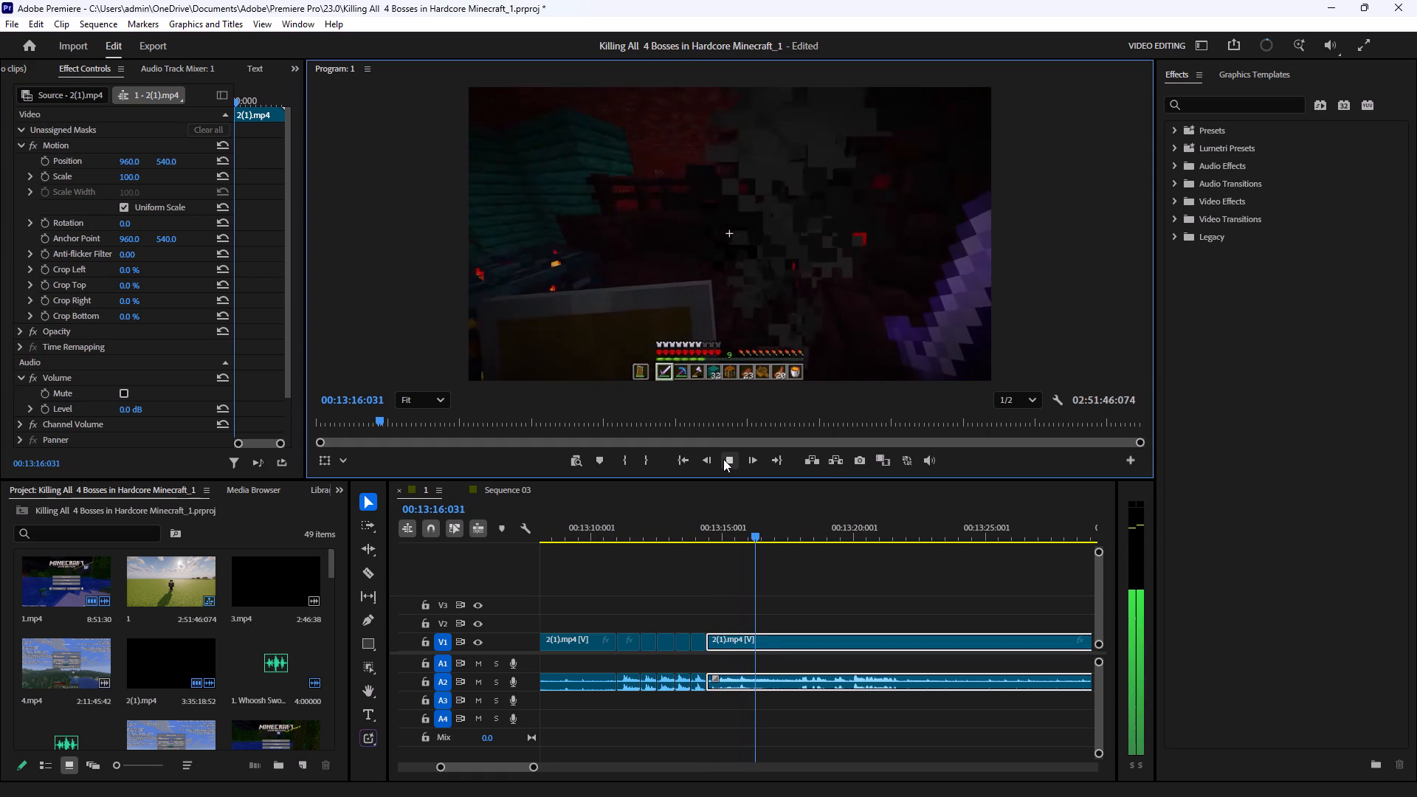
Delete the short 2(1).mp4 segment between about 00:13:14 and the start of the long remaining clip, together with its audio.
left_click(697, 644)
key("BackSpace")
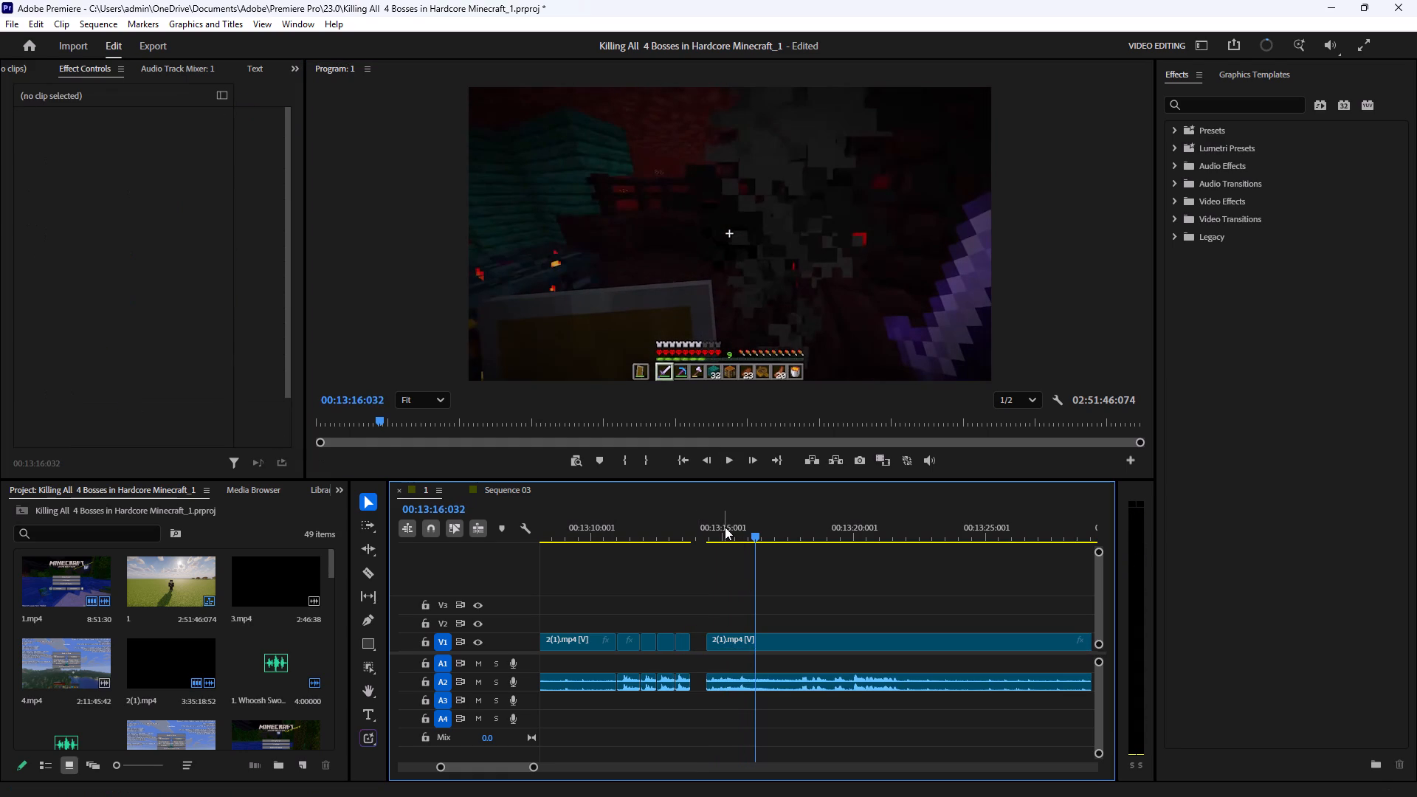
Review the remaining 2(1).mp4 footage up to the next blaze fight and split the clip at 00:13:48:006.
left_click_drag(740, 528, 825, 553)
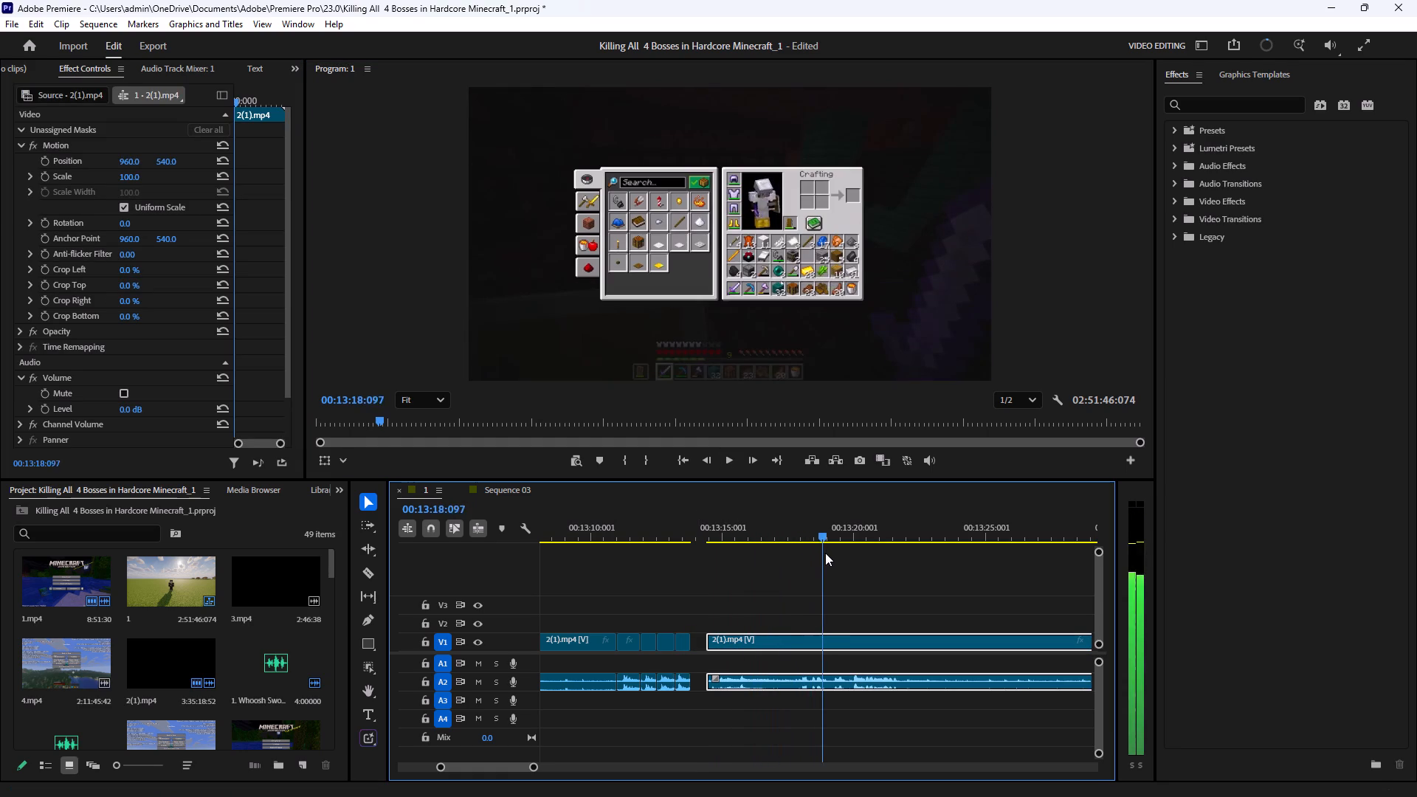
left_click_drag(825, 553, 864, 562)
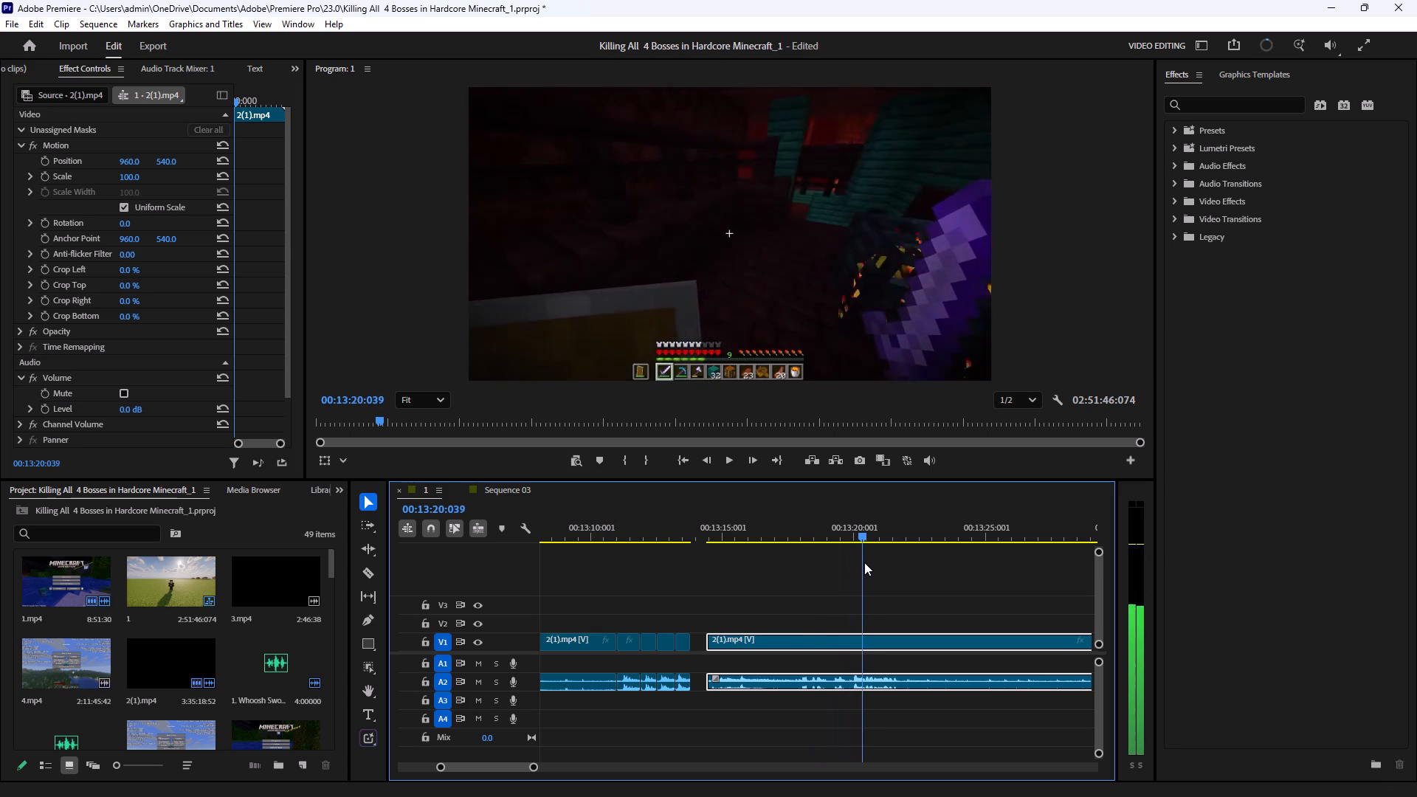
left_click_drag(864, 562, 835, 579)
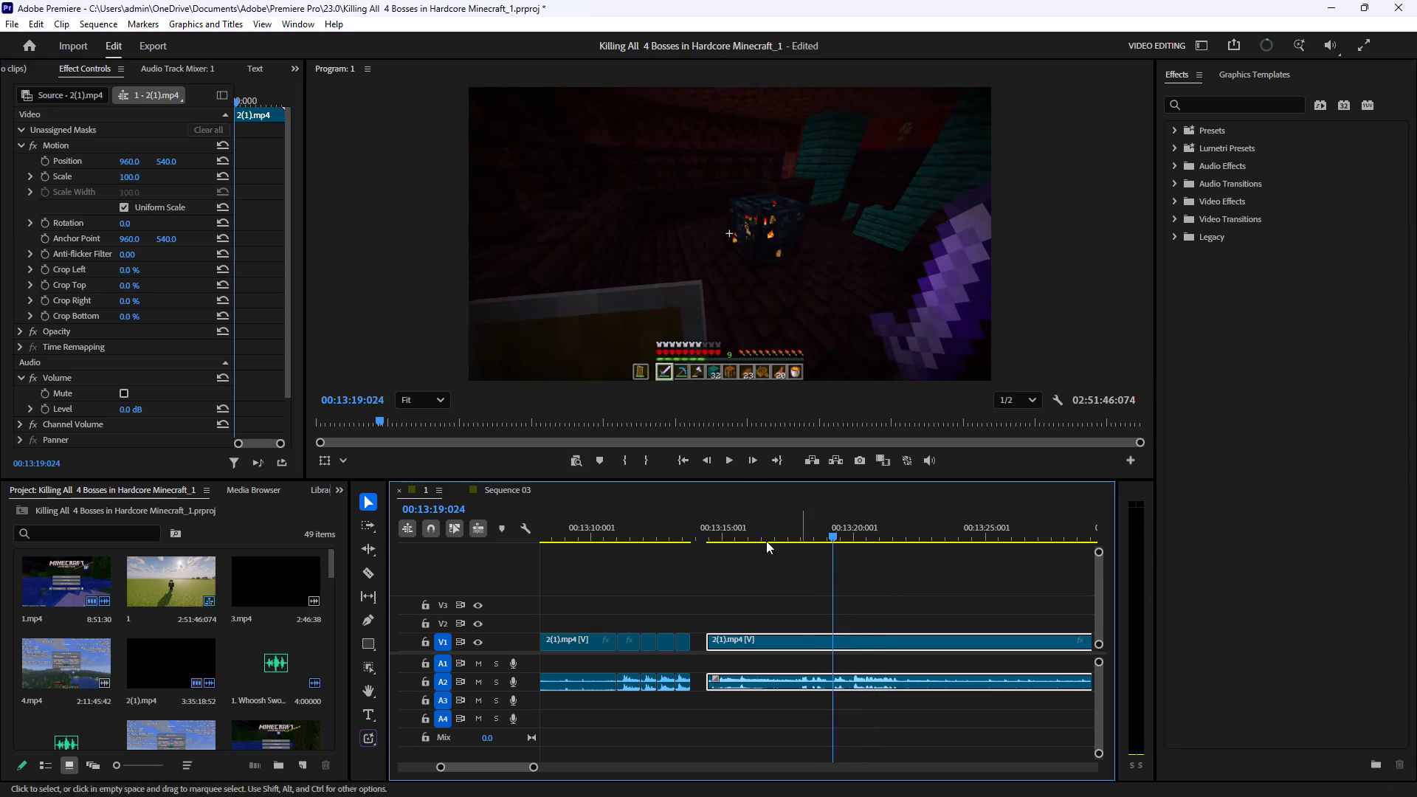
left_click(731, 461)
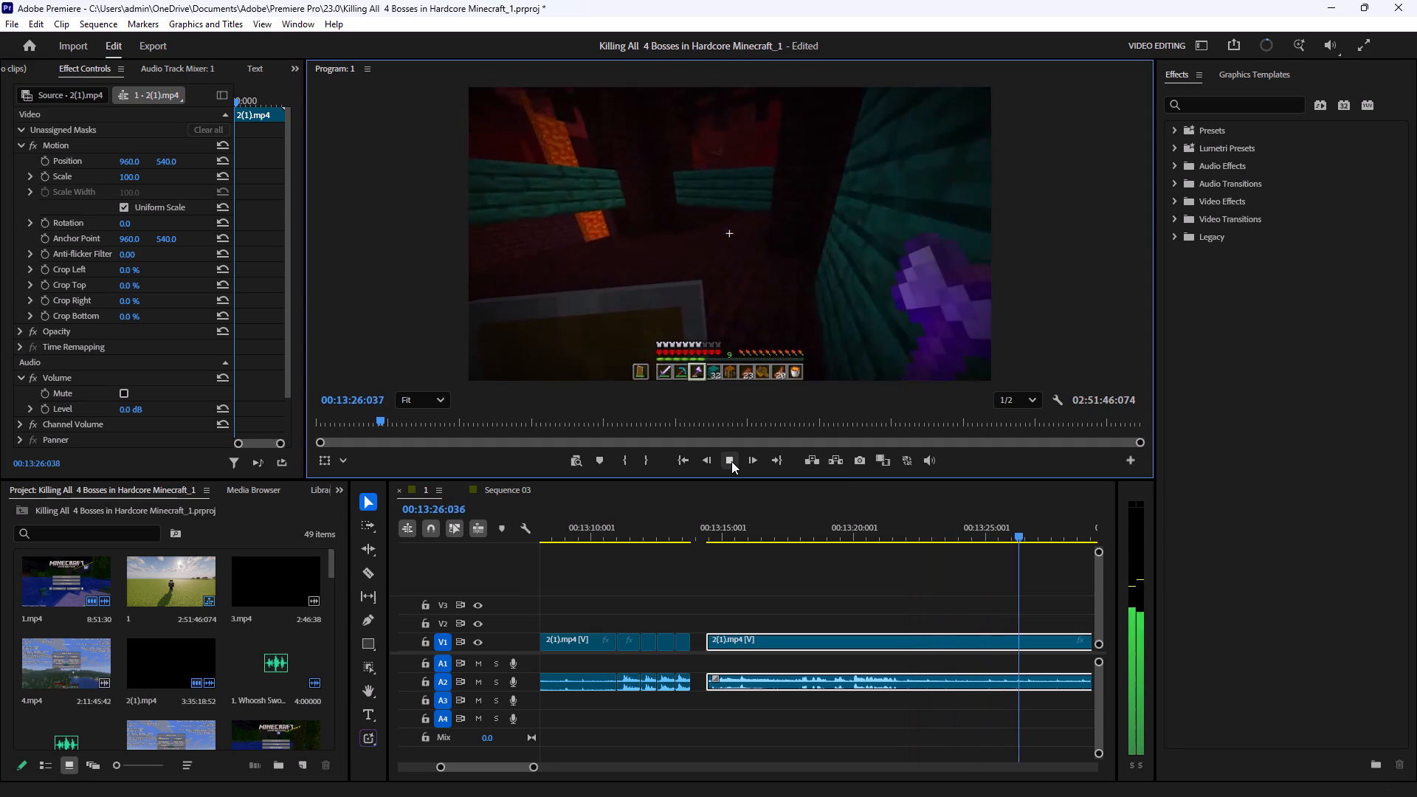
left_click(731, 461)
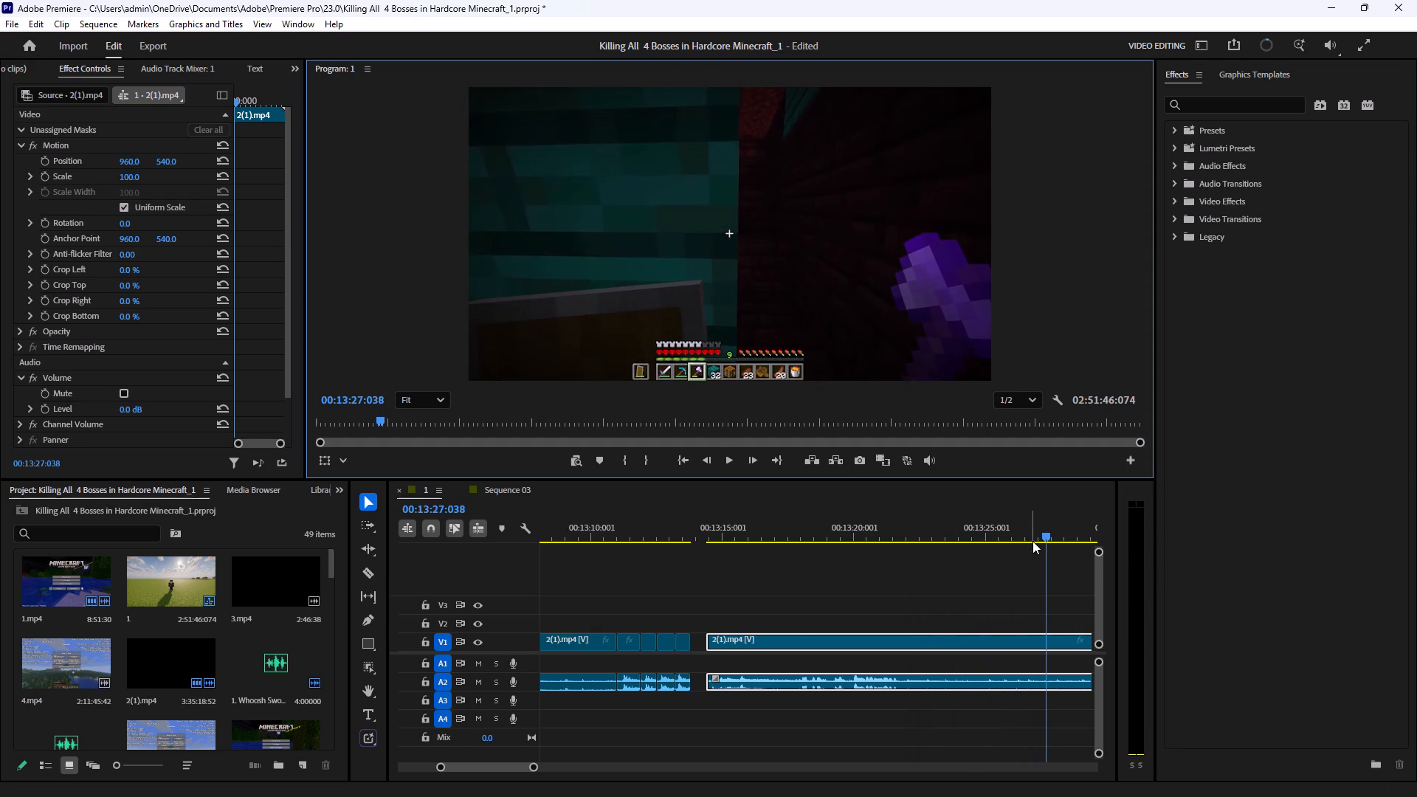
left_click_drag(1047, 535, 1083, 543)
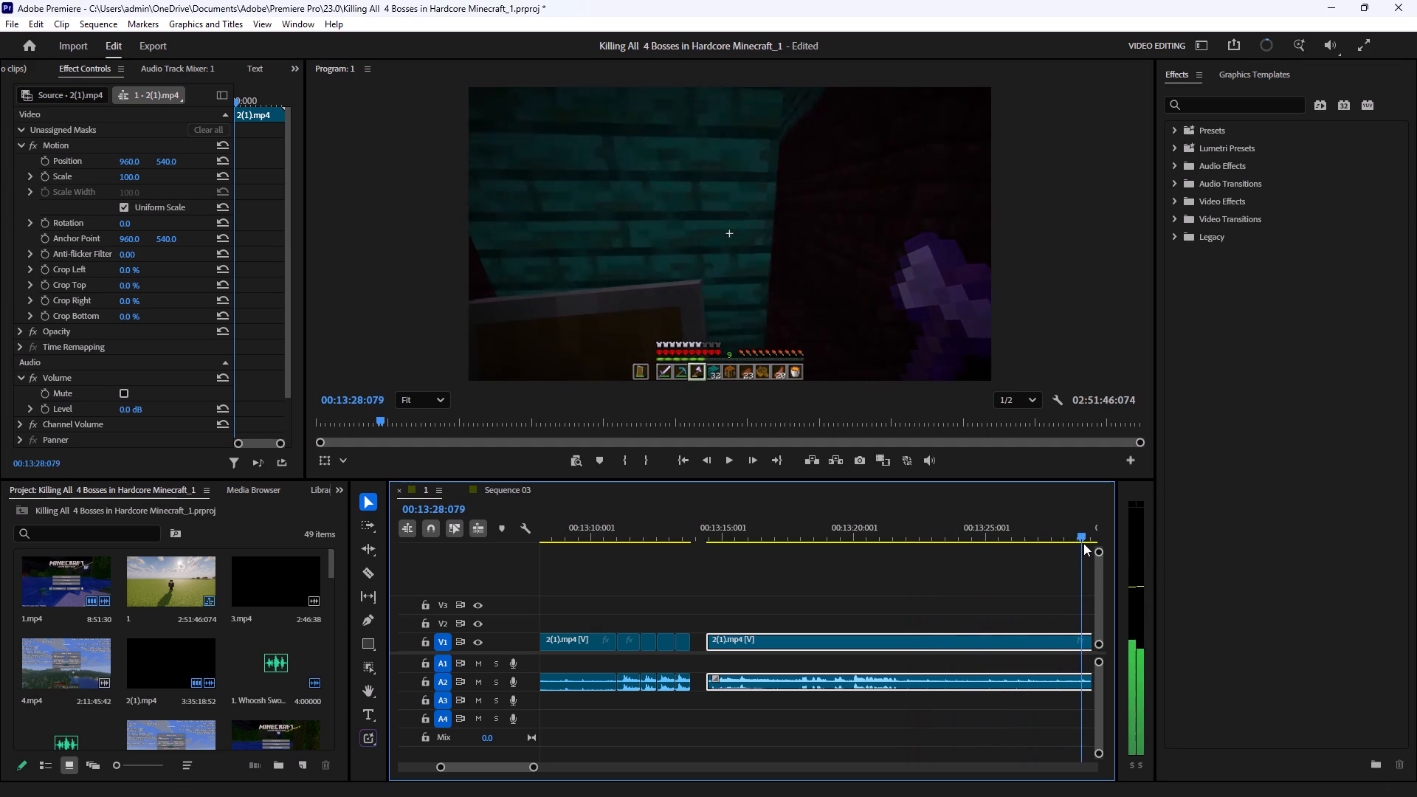
left_click_drag(1083, 543, 1100, 544)
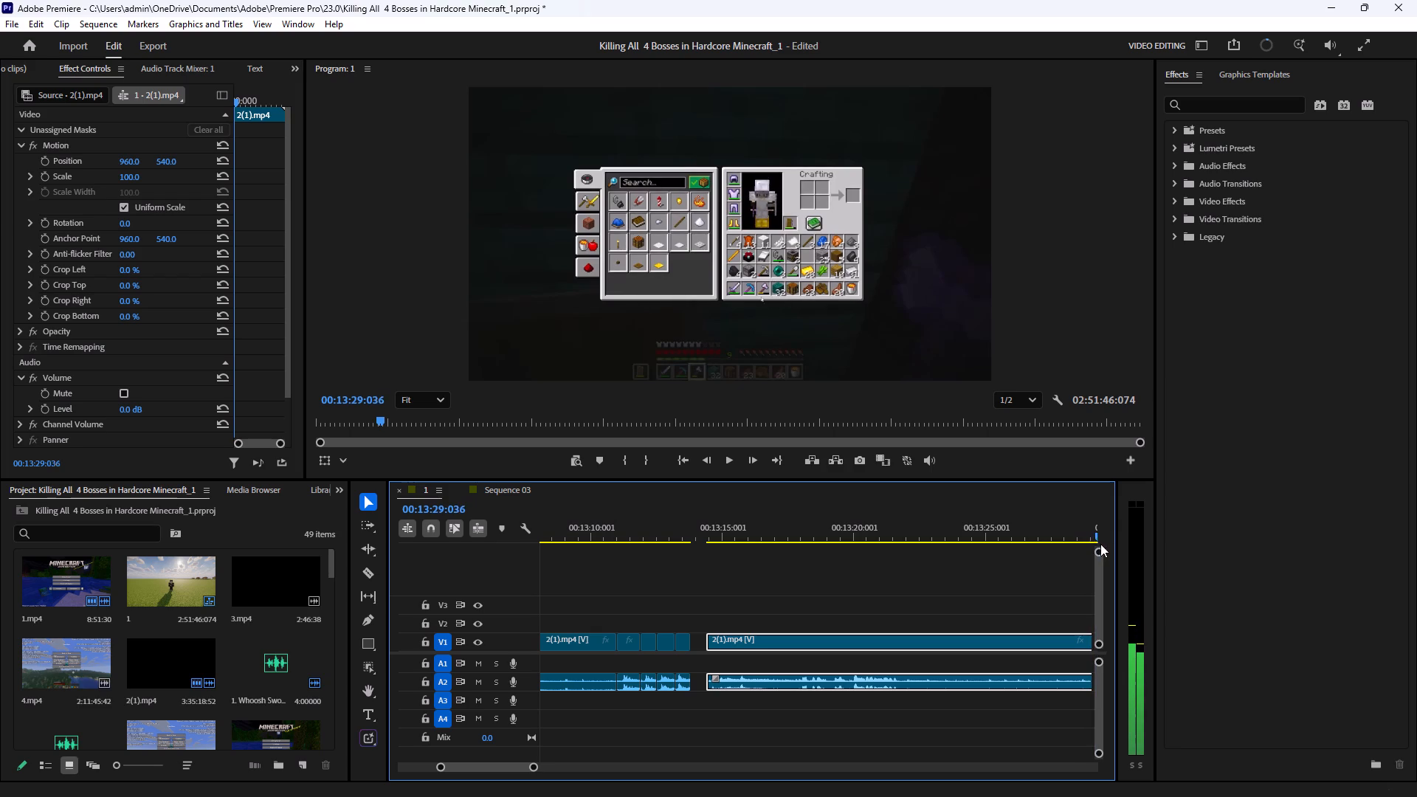
left_click_drag(1100, 544, 1075, 542)
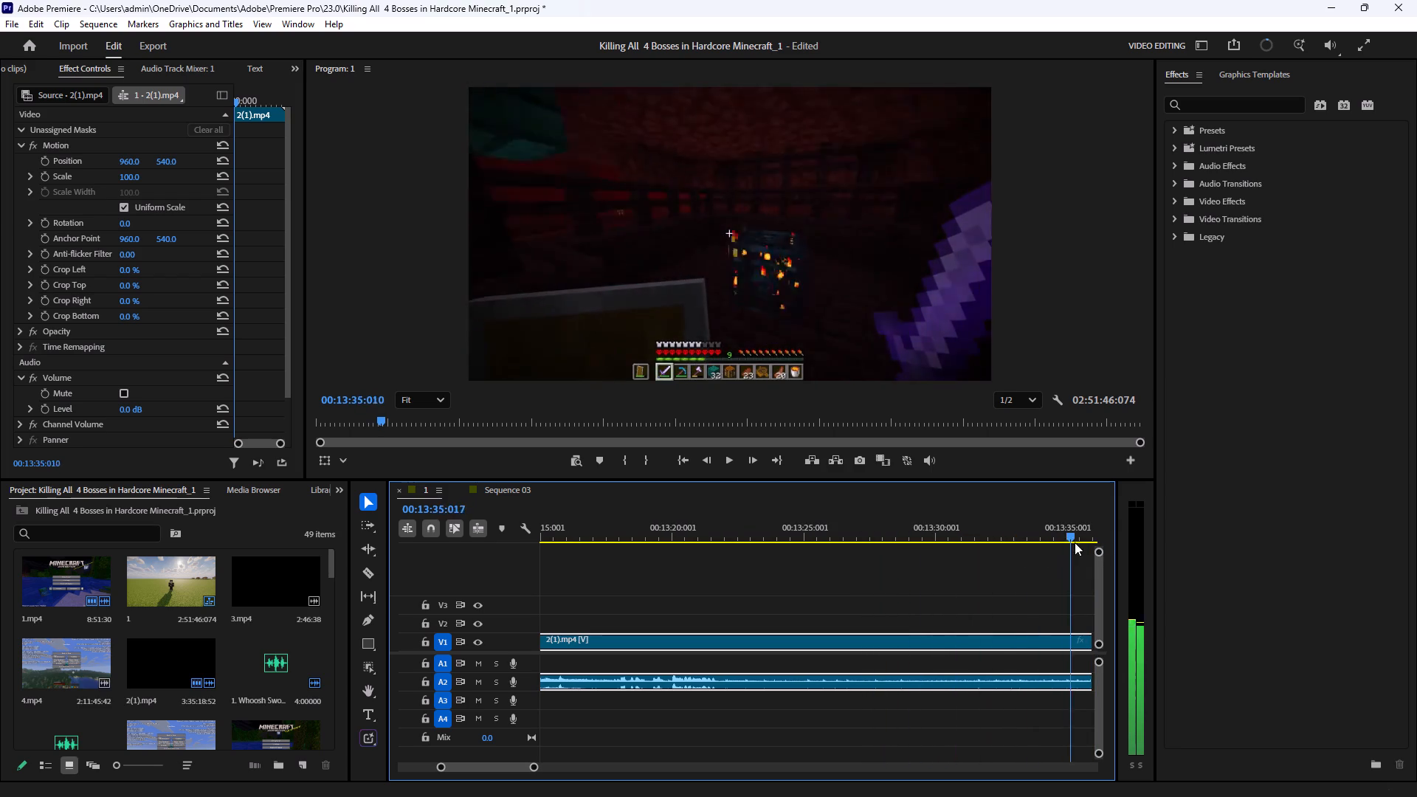
left_click_drag(1075, 542, 940, 553)
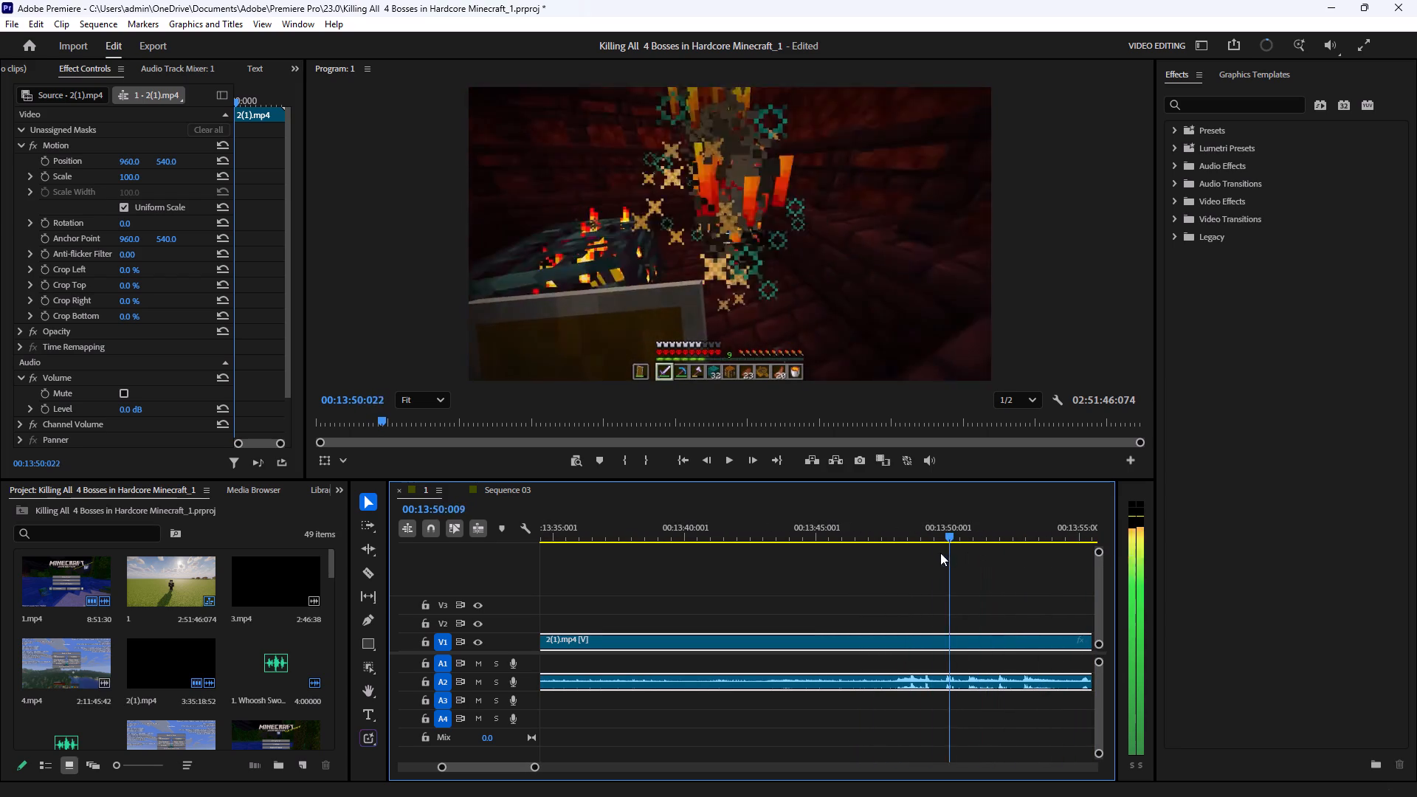
left_click_drag(940, 553, 834, 563)
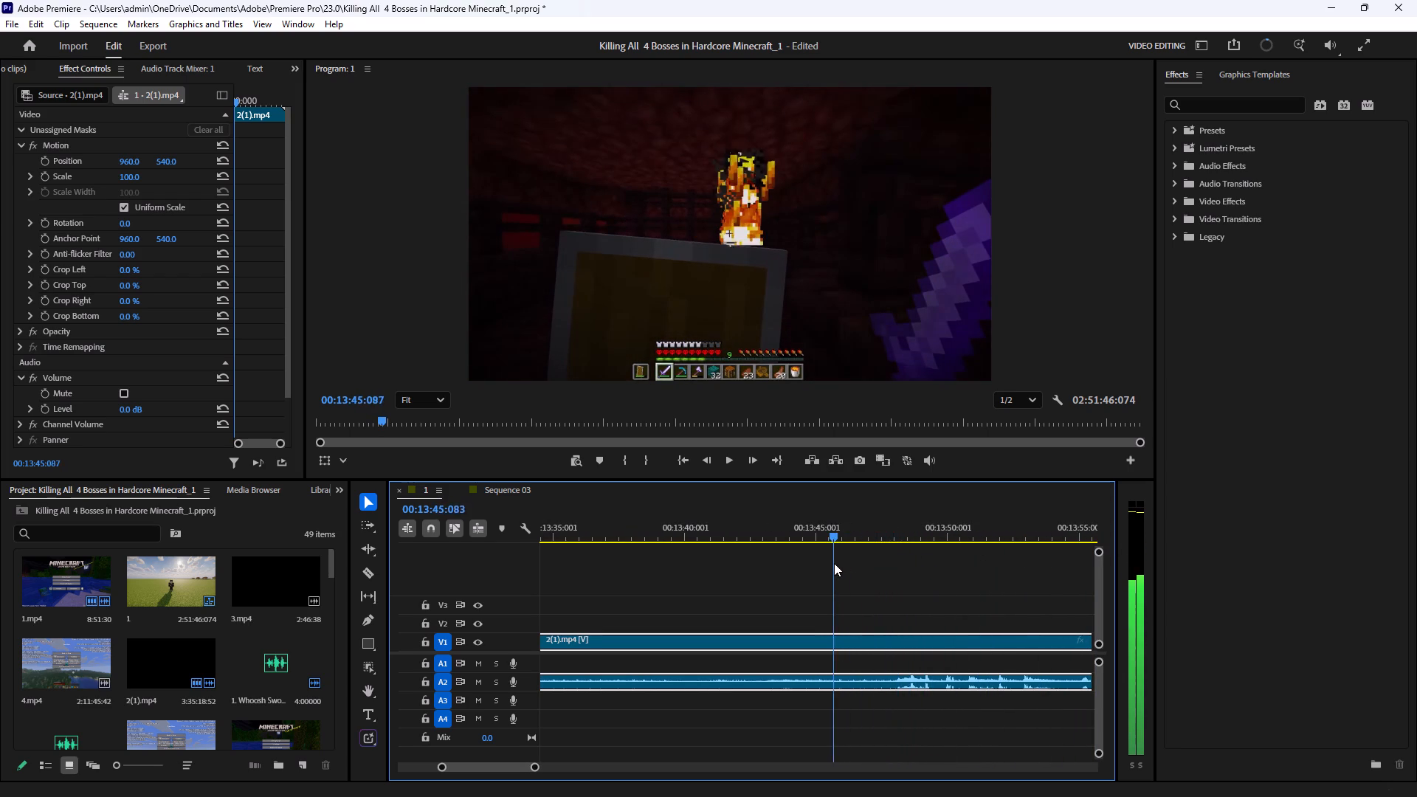
left_click_drag(834, 563, 897, 570)
left_click(371, 579)
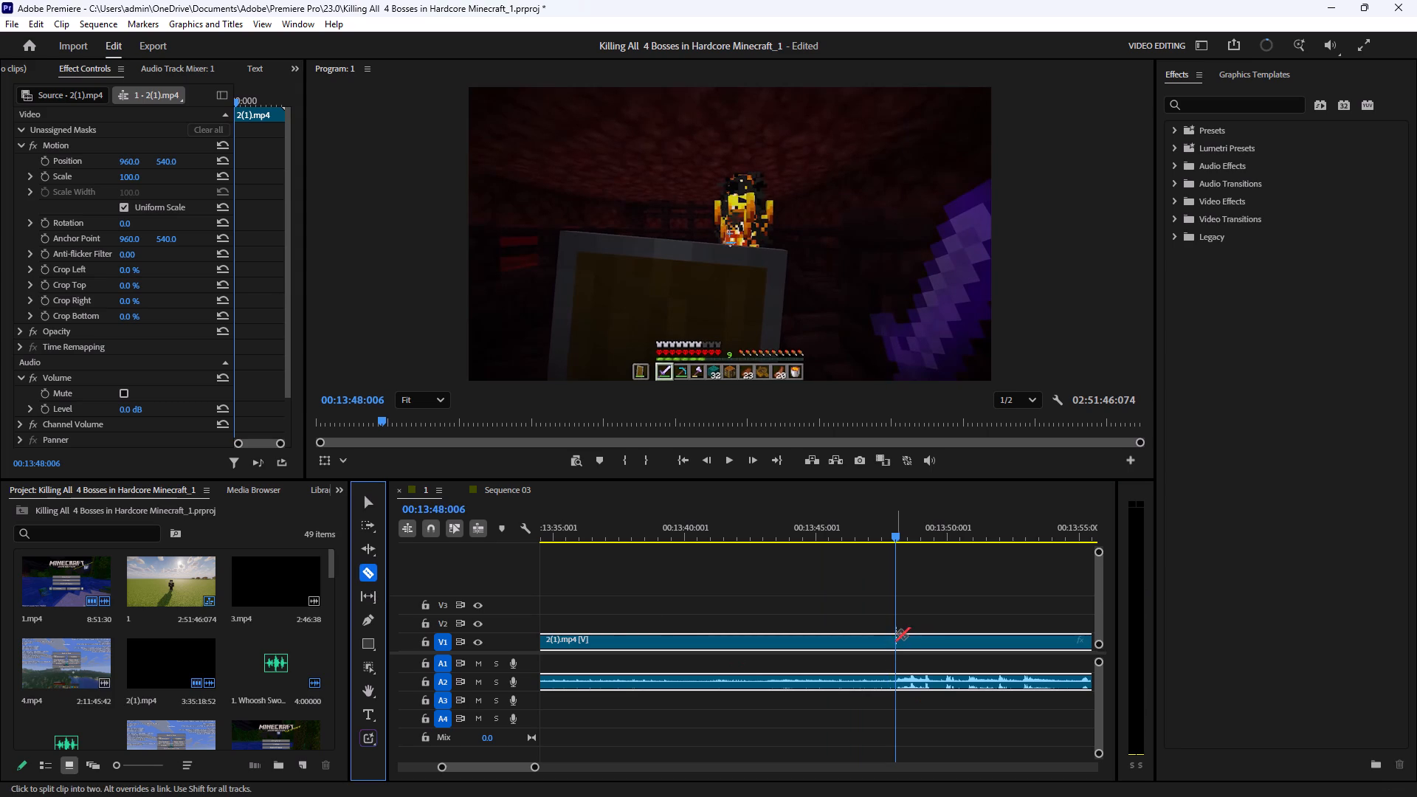
left_click(894, 638)
Delete the 2(1).mp4 segment before the 00:13:48:006 split together with its audio and close the gap after the short segments.
left_click(366, 504)
left_click_drag(737, 580, 737, 591)
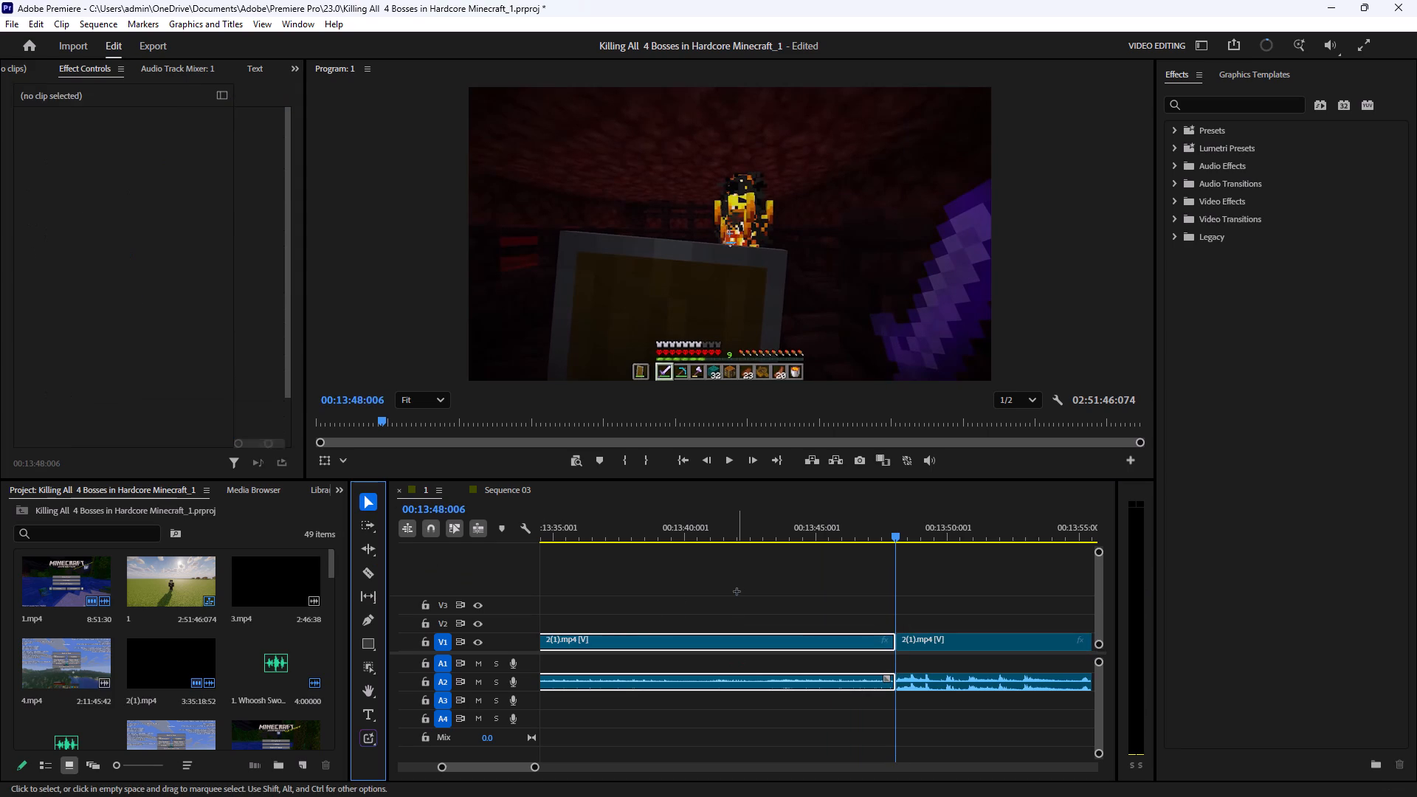
left_click_drag(737, 591, 725, 745)
key("BackSpace")
left_click(781, 646)
key("BackSpace")
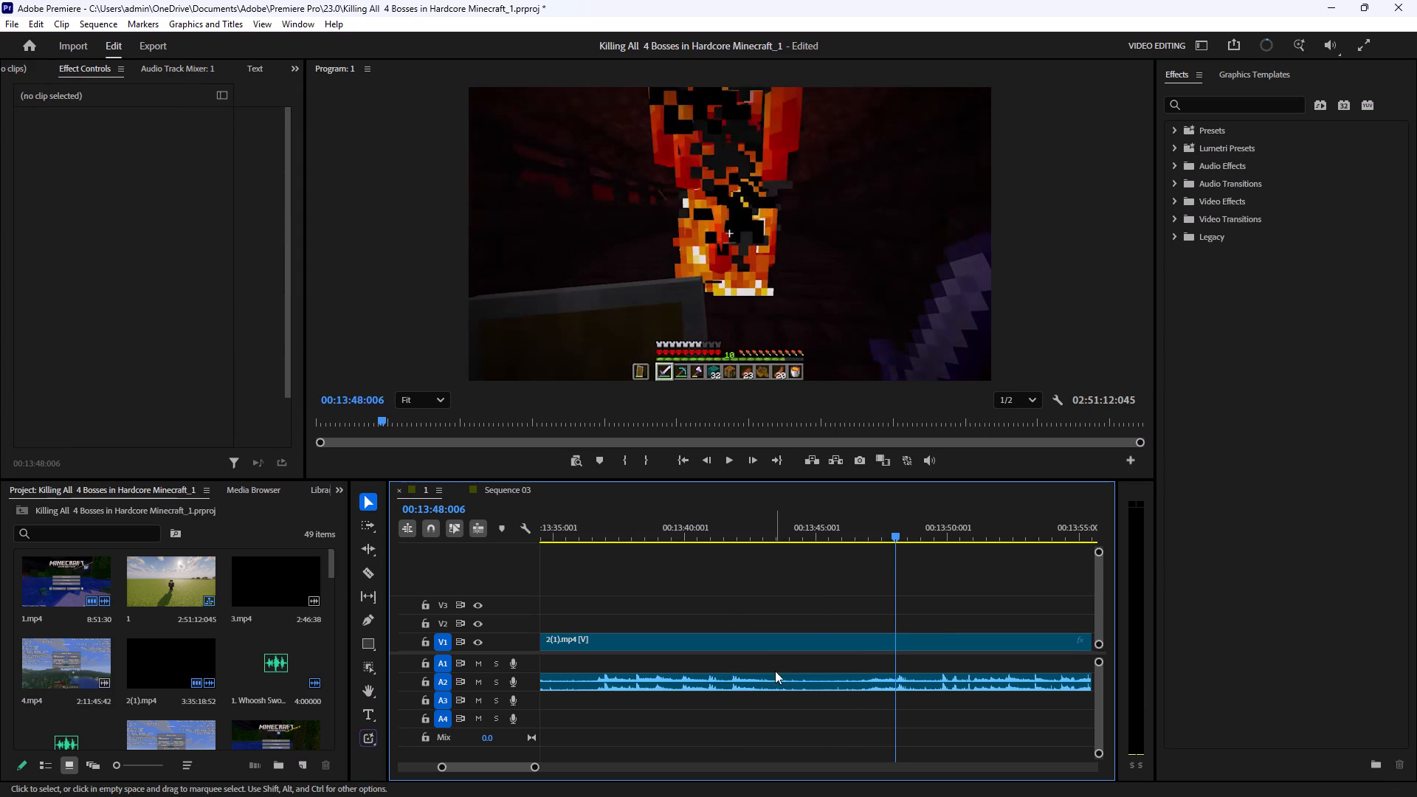
Go back to the new join at about 00:13:14 and play it to check how the short segments run into the following footage.
left_click(519, 766)
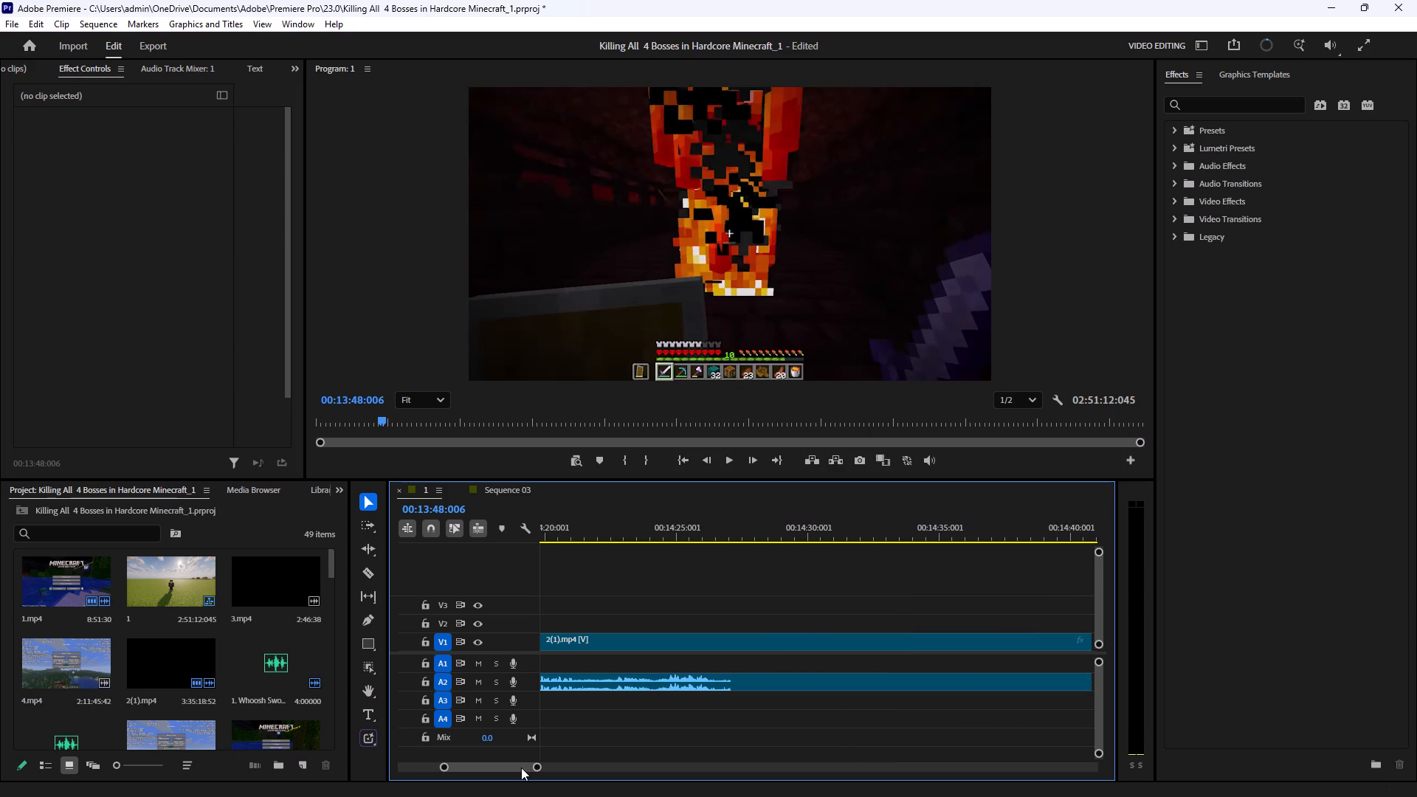
left_click_drag(633, 530, 630, 530)
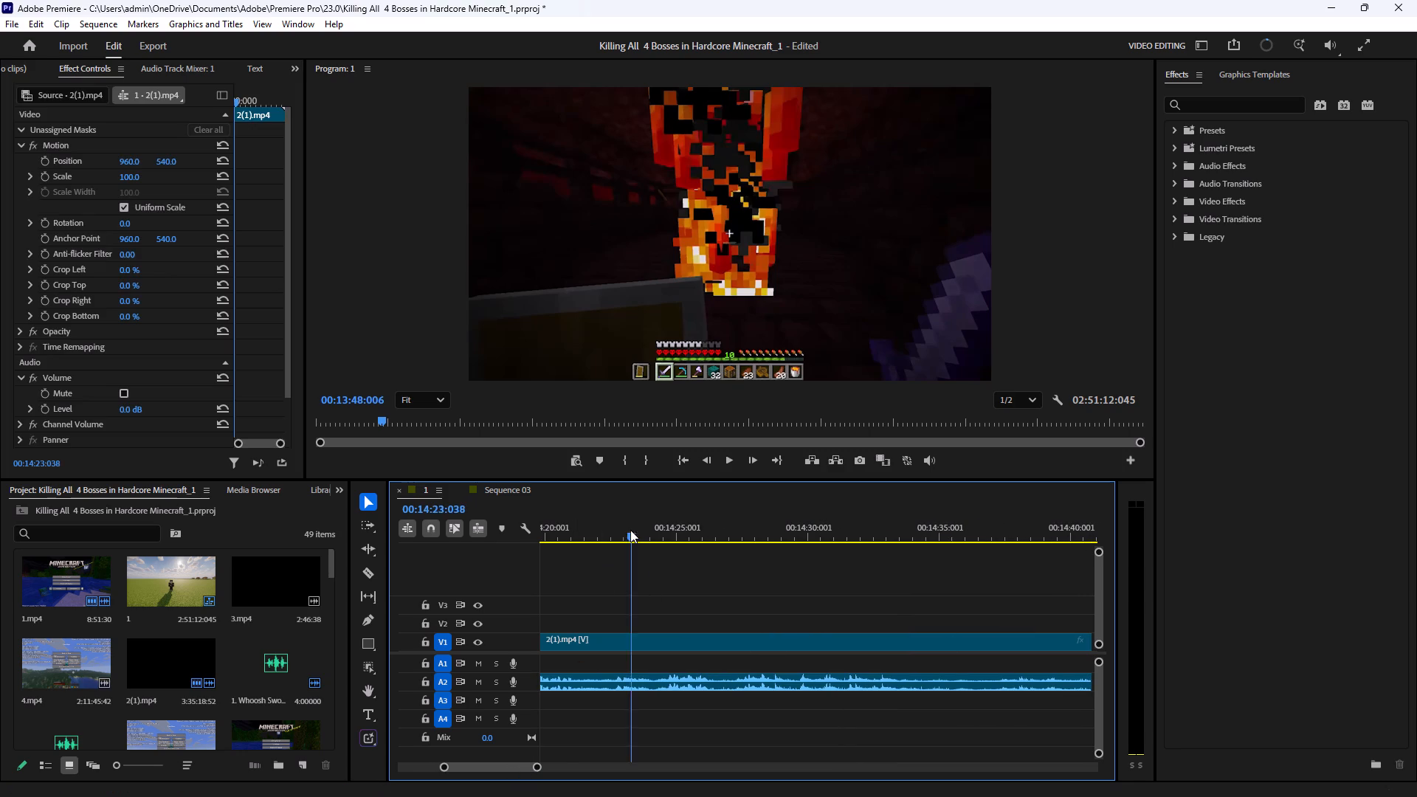
left_click_drag(630, 530, 497, 522)
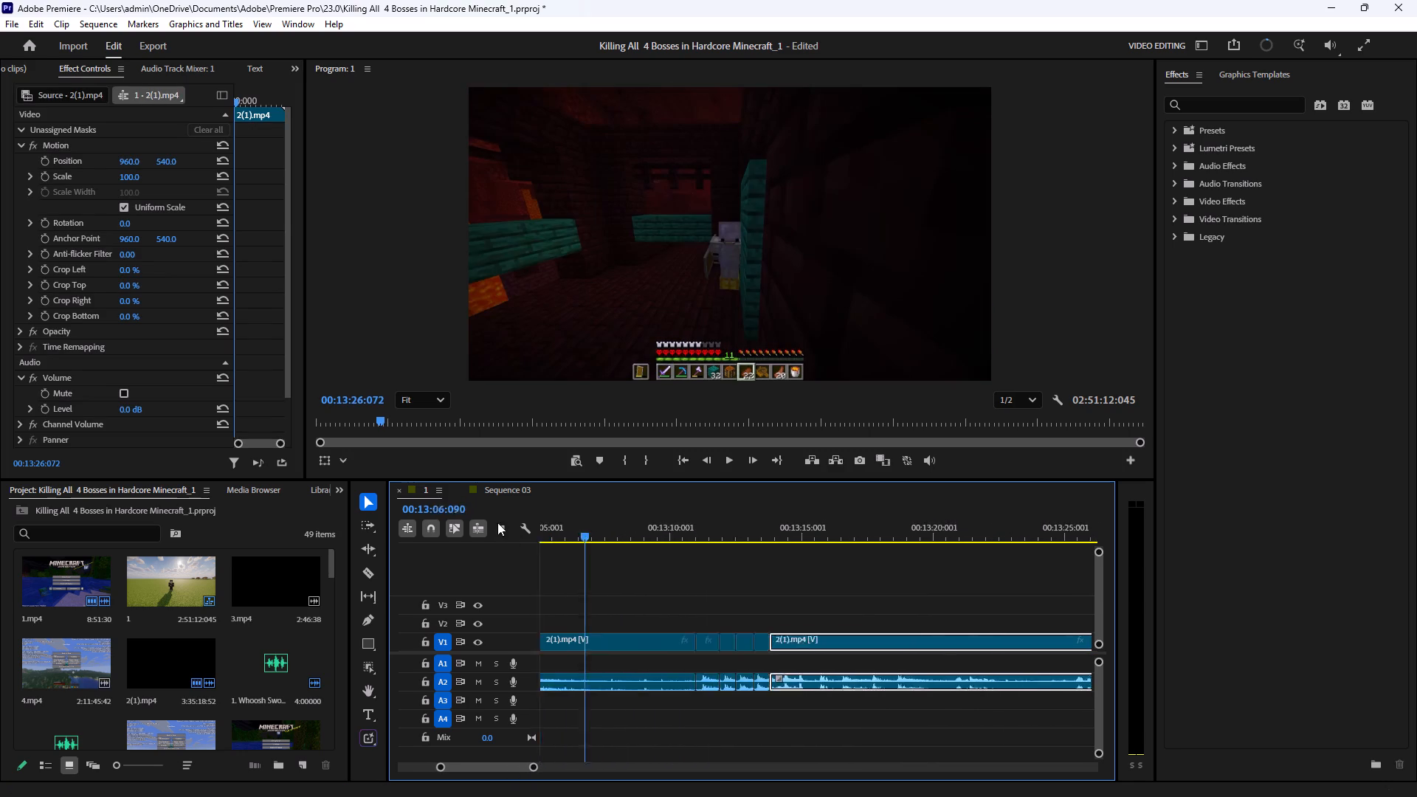
left_click_drag(497, 522, 1034, 543)
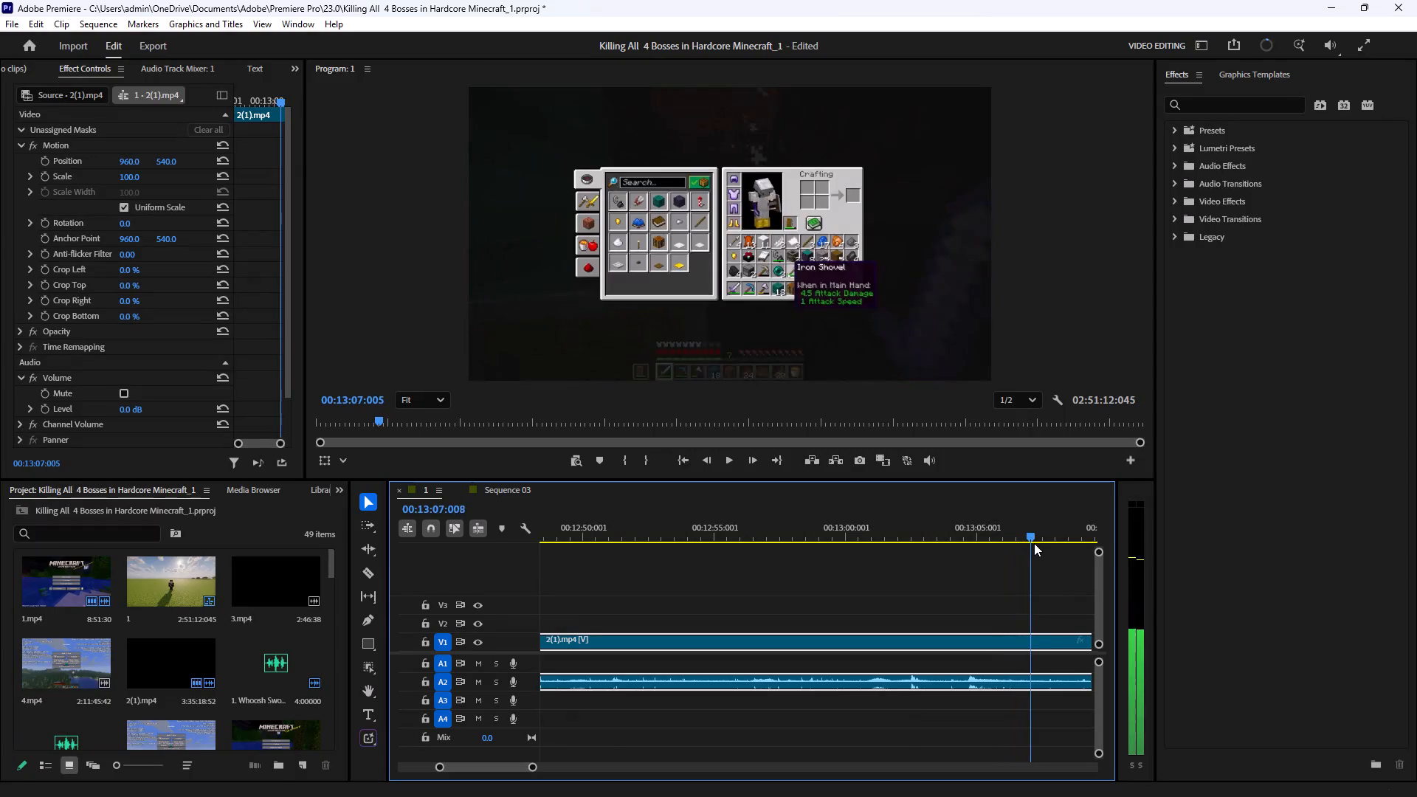
left_click_drag(1034, 543, 830, 539)
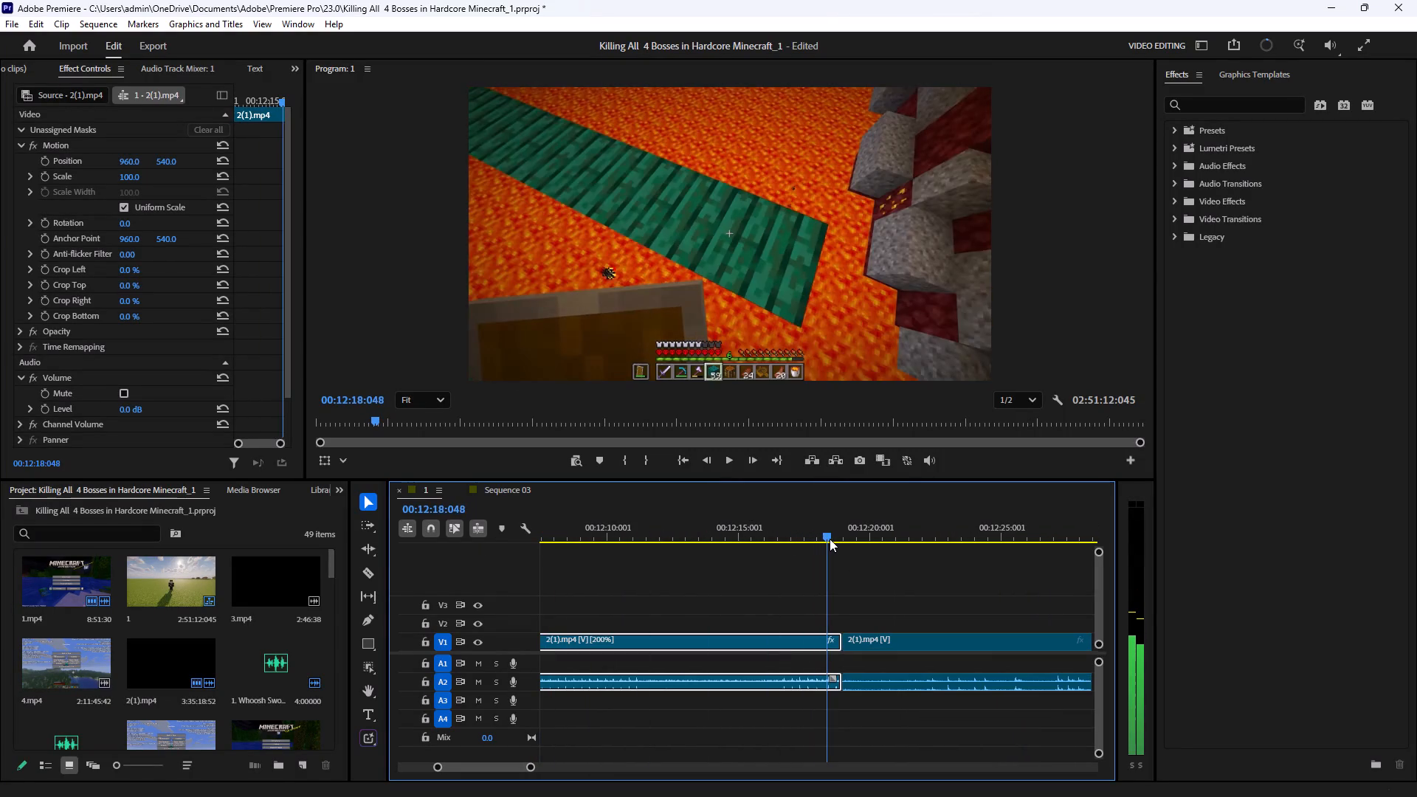
left_click_drag(830, 539, 1061, 540)
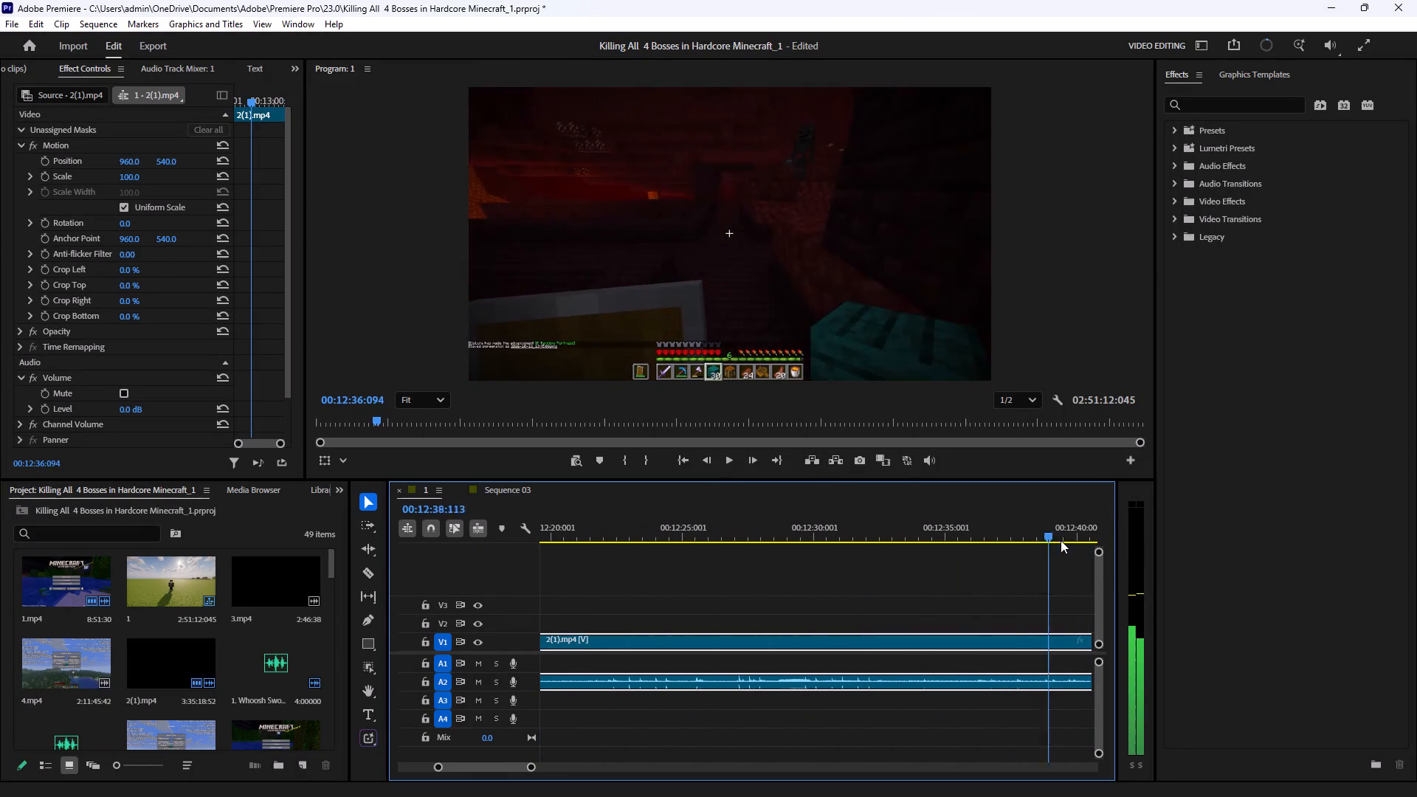
left_click_drag(1061, 540, 1101, 531)
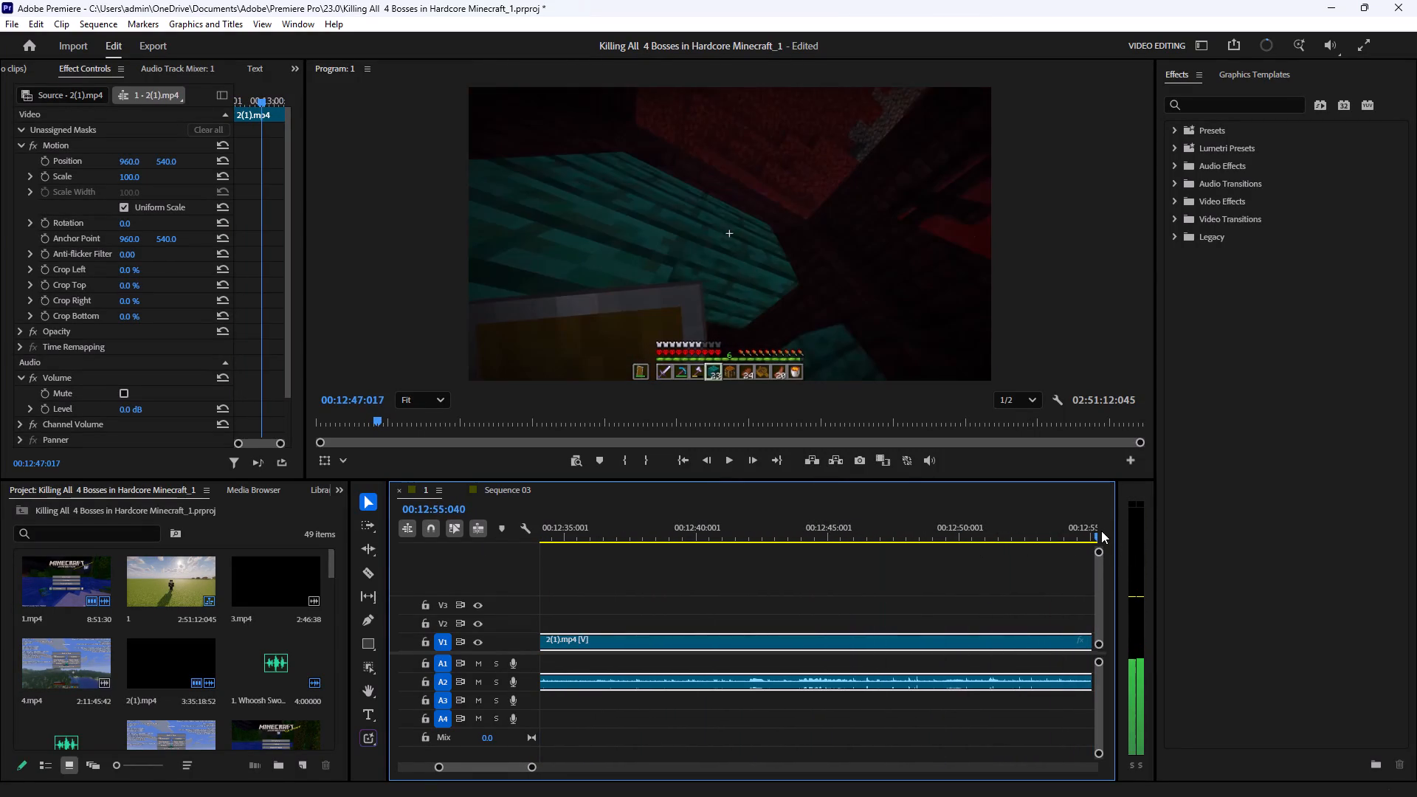
left_click_drag(1101, 531, 1006, 552)
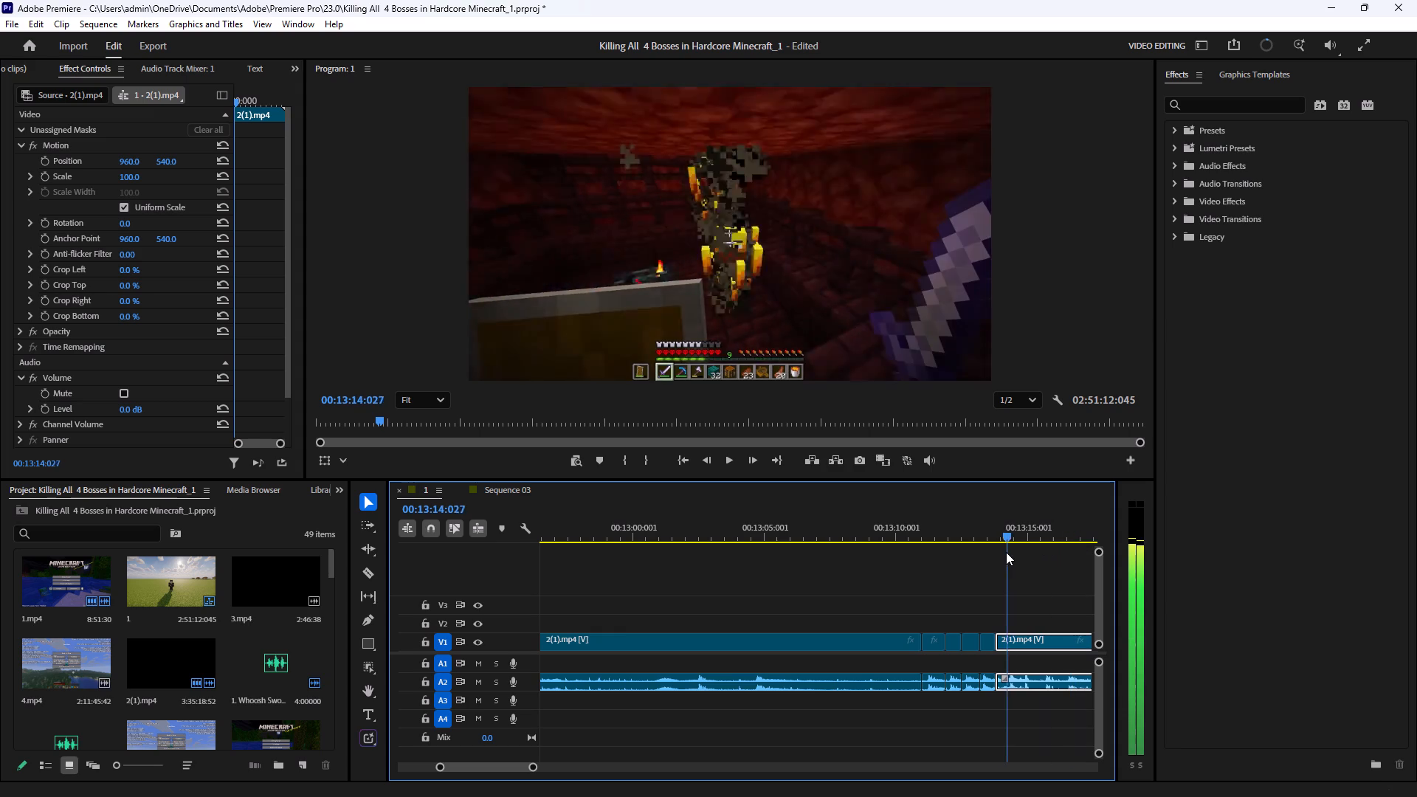
left_click_drag(1006, 552, 996, 556)
left_click(724, 455)
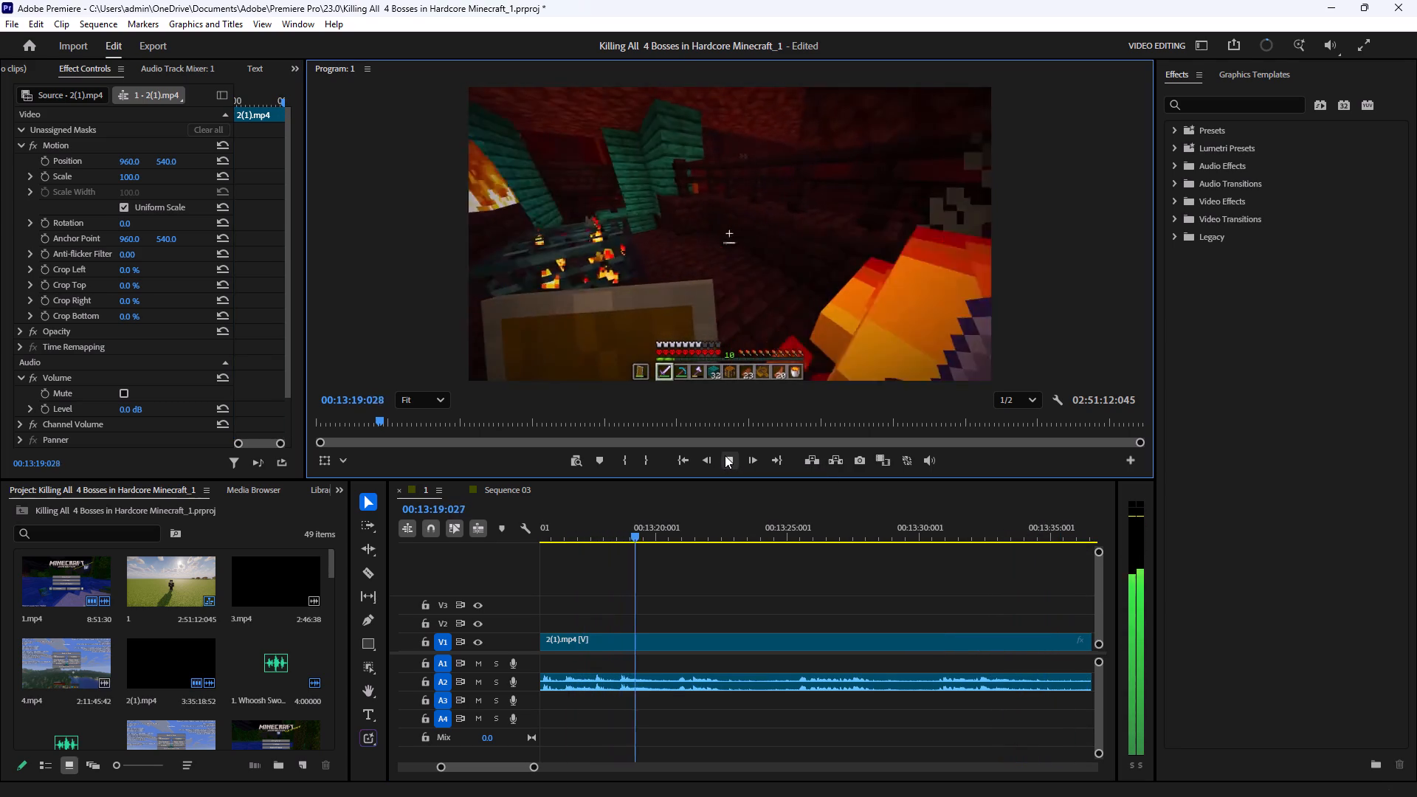
Play the long 2(1).mp4 clip from about 00:13:19 to 00:14:03, examining where the action turns dull.
double_click(725, 455)
double_click(725, 455)
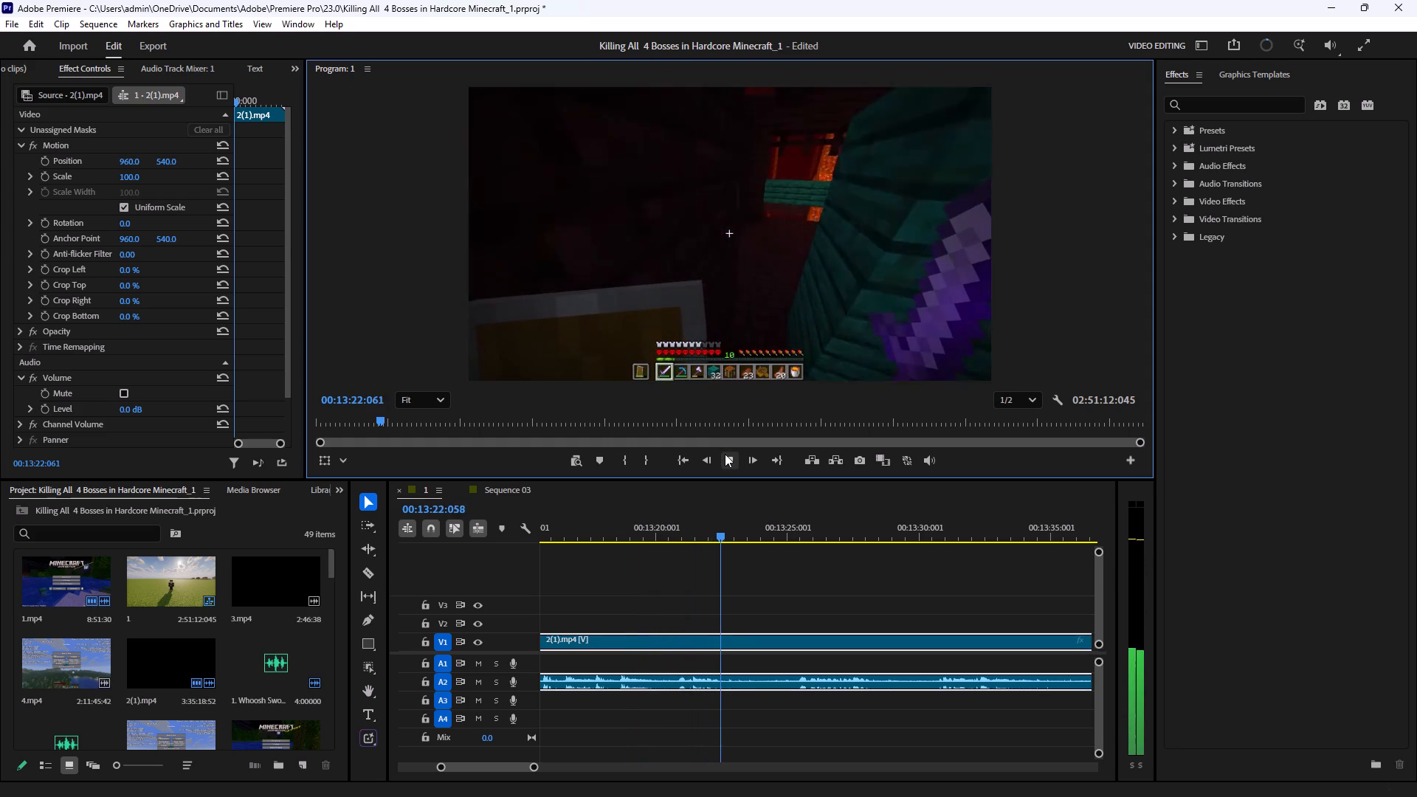
left_click(725, 454)
left_click(725, 454)
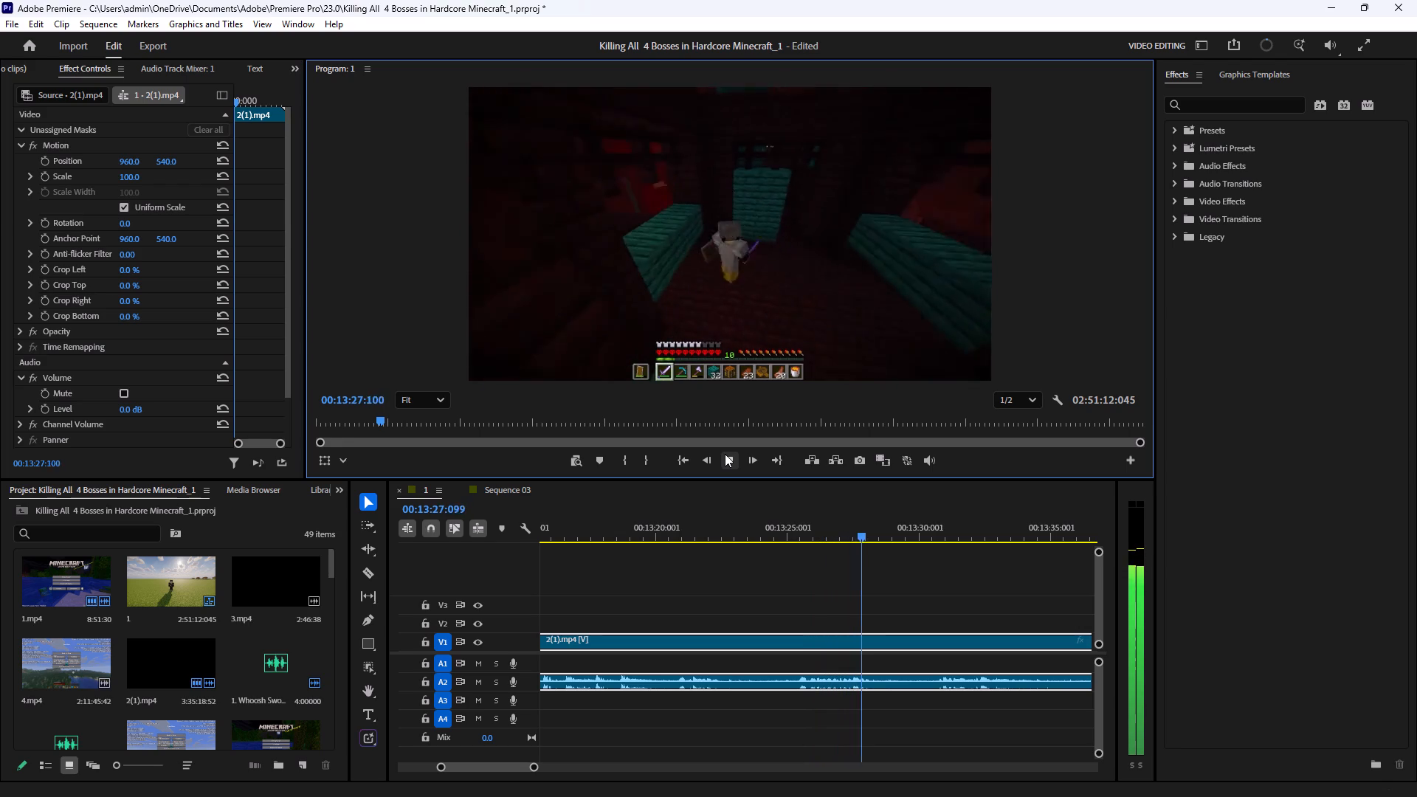
left_click(725, 454)
left_click(725, 454)
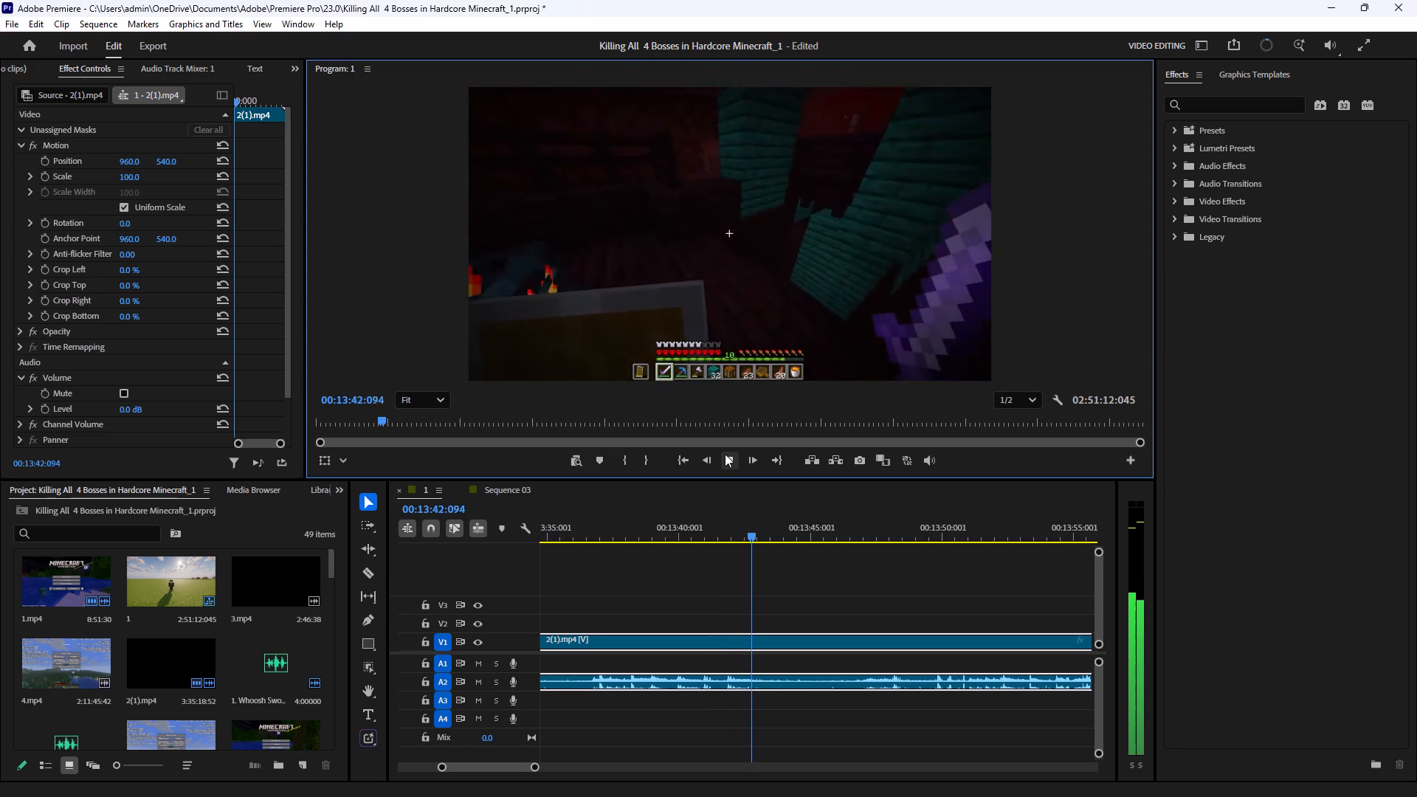
double_click(725, 454)
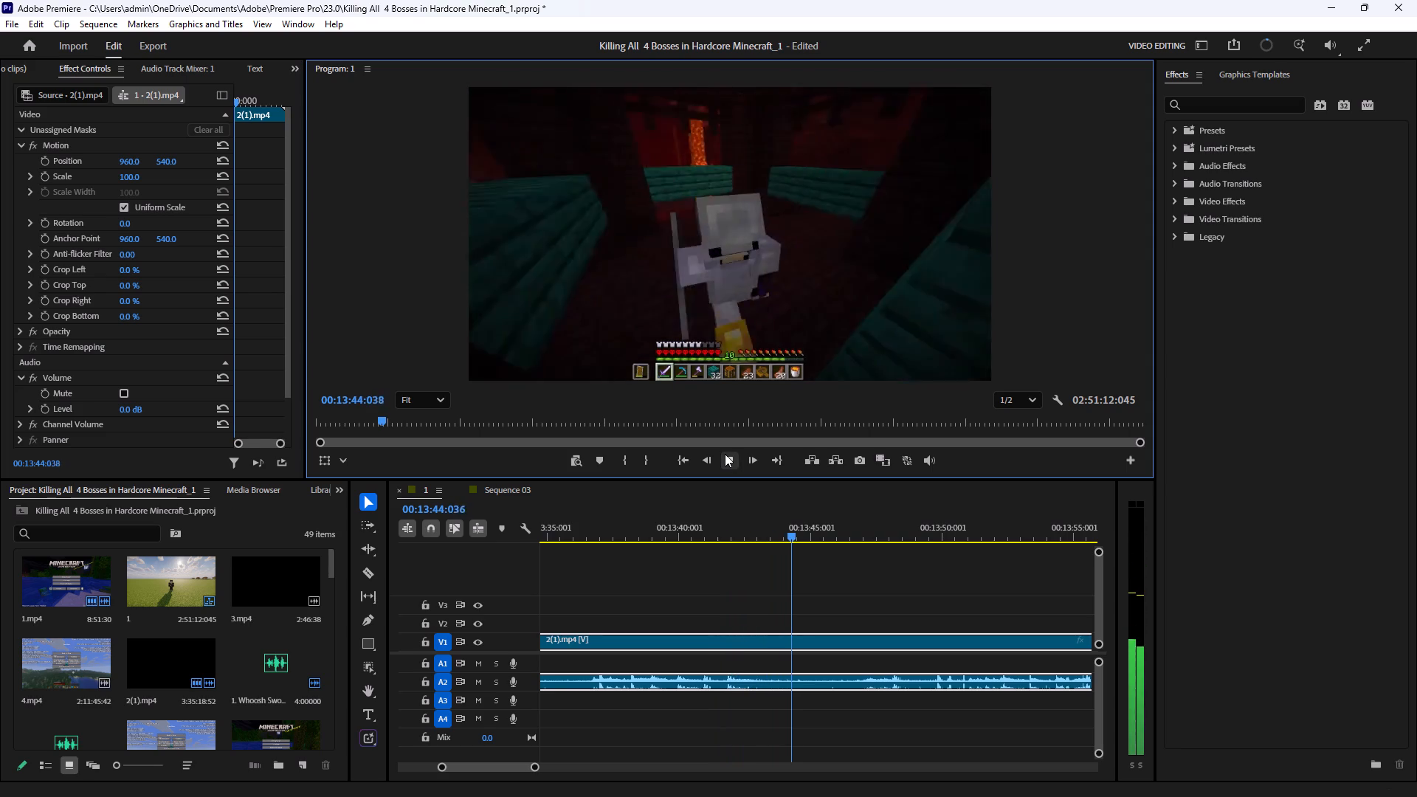
double_click(725, 454)
left_click(725, 454)
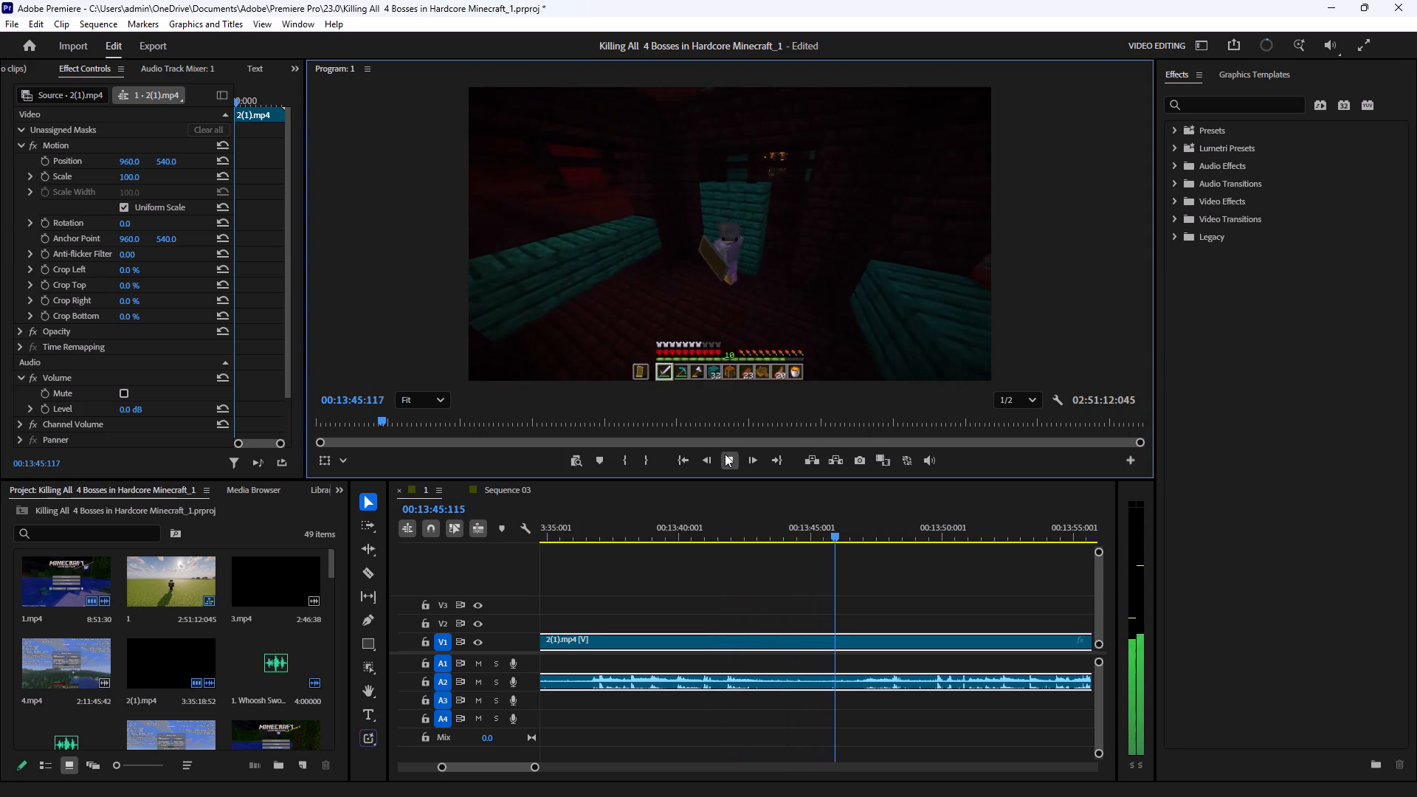
left_click(725, 454)
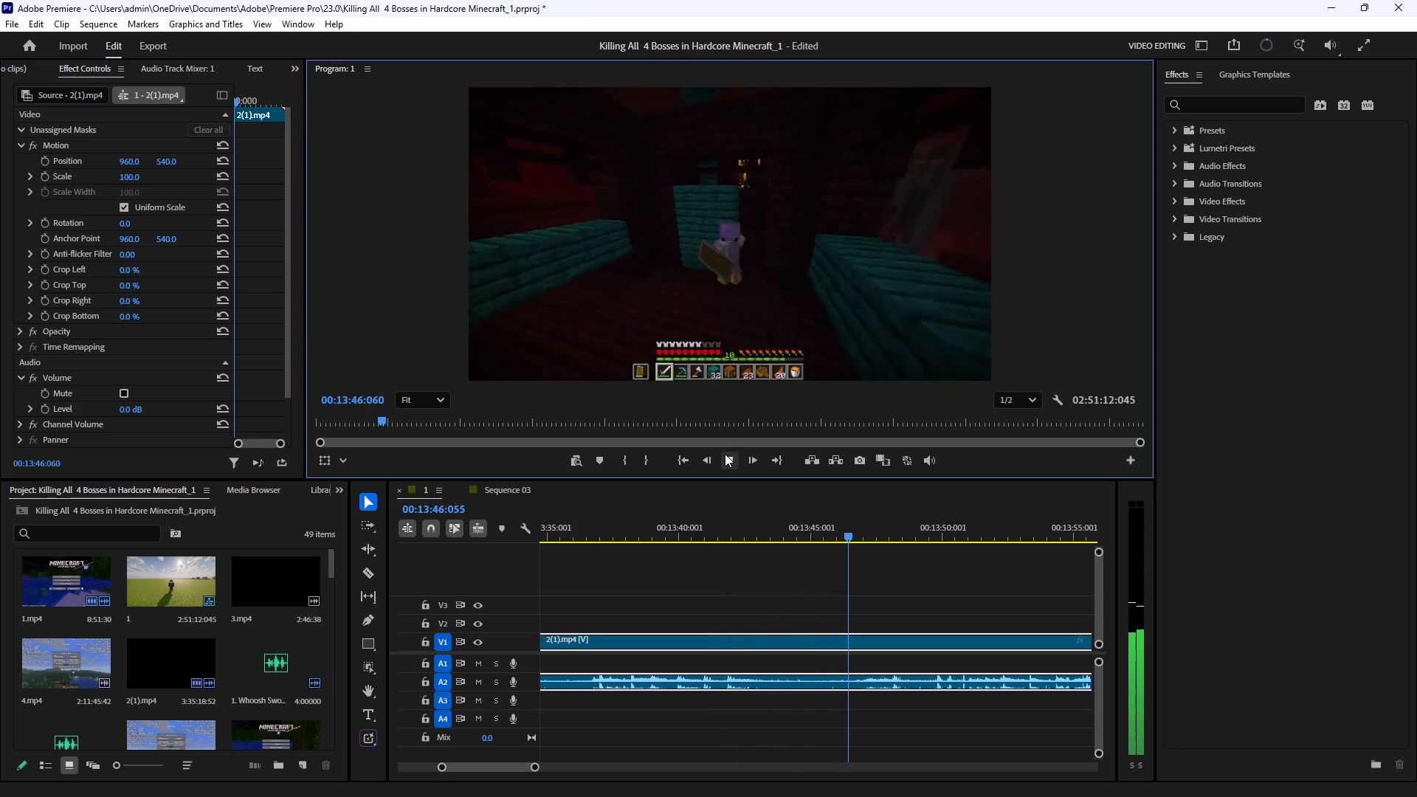
left_click(725, 454)
left_click(725, 454)
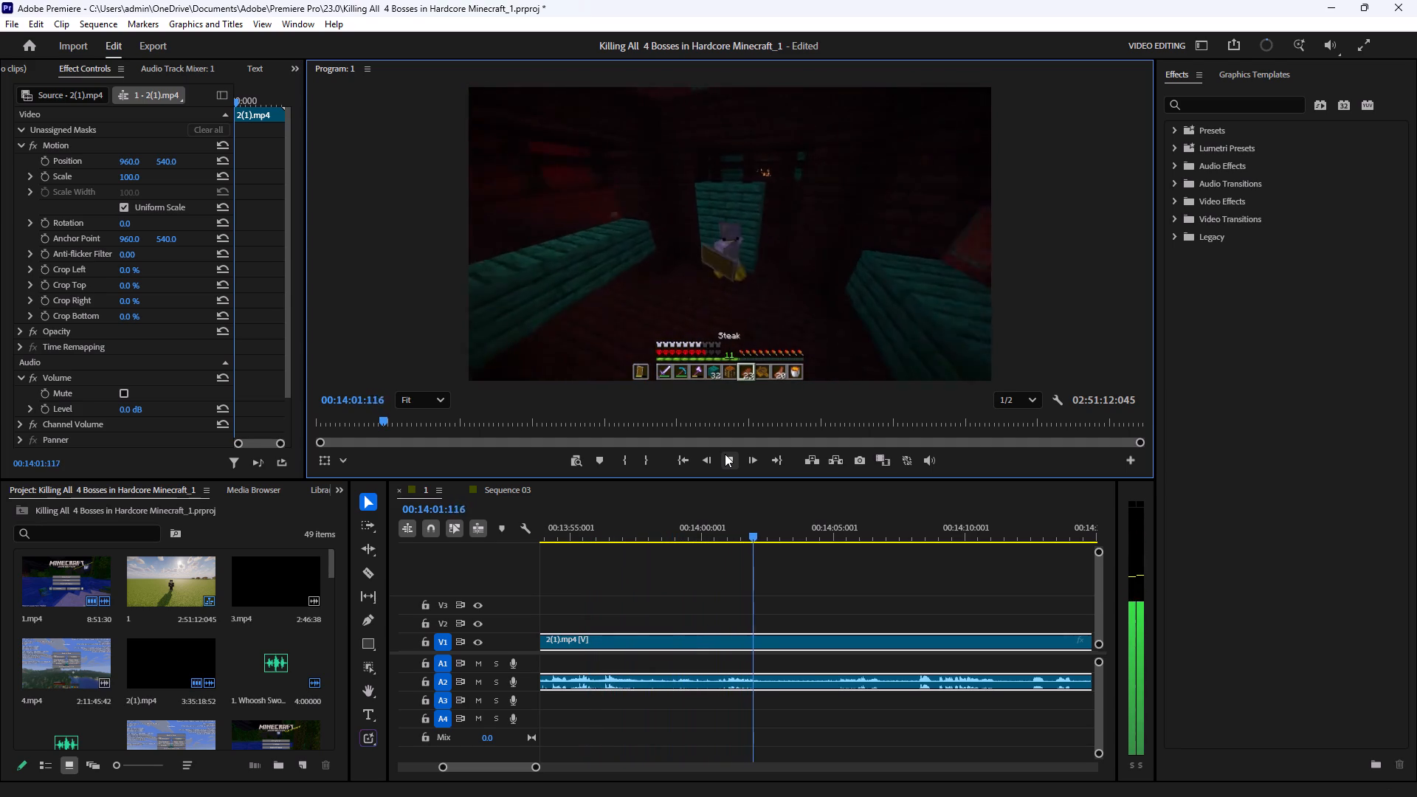
left_click(725, 454)
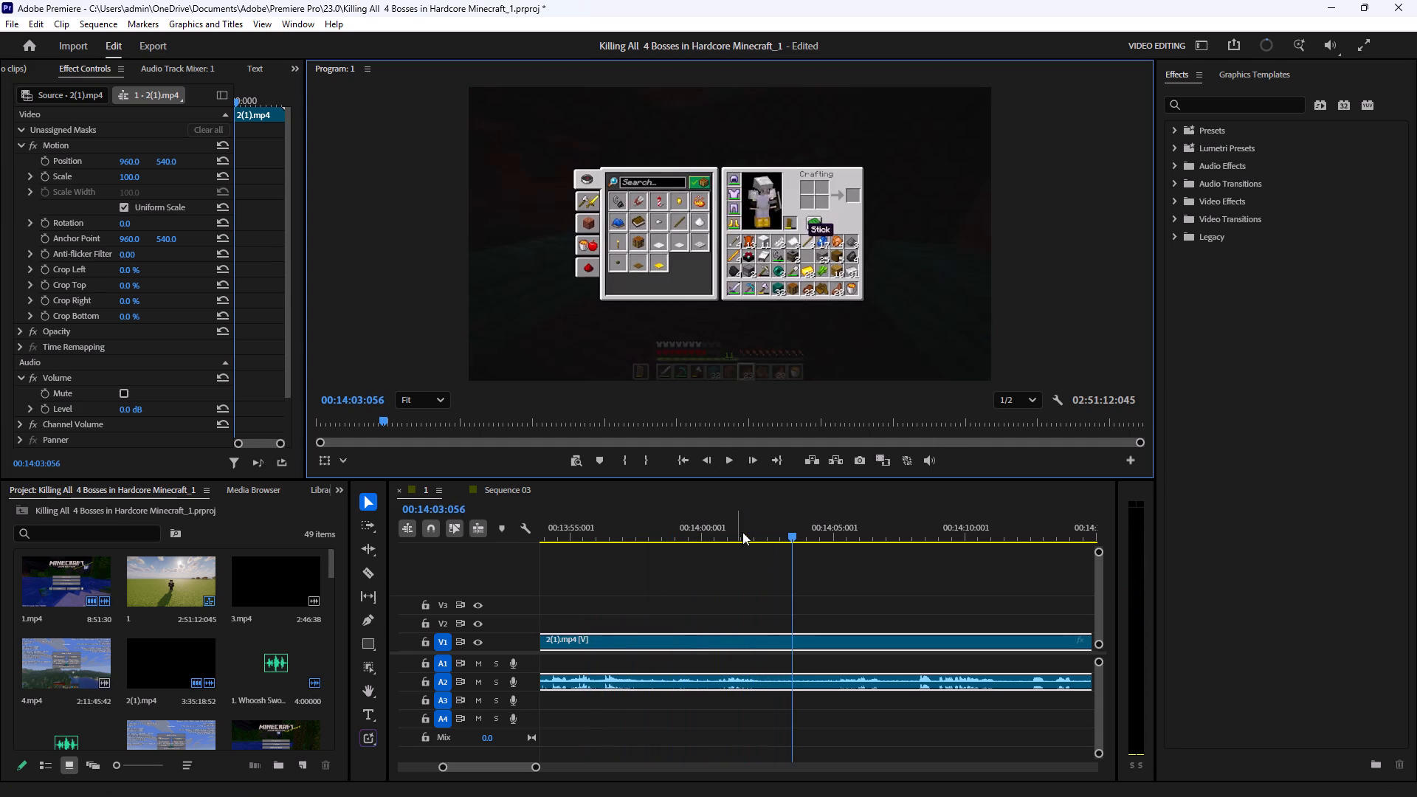
Split the long 2(1).mp4 clip at 00:14:00:073, where the spruce boat is held.
left_click_drag(762, 532, 720, 562)
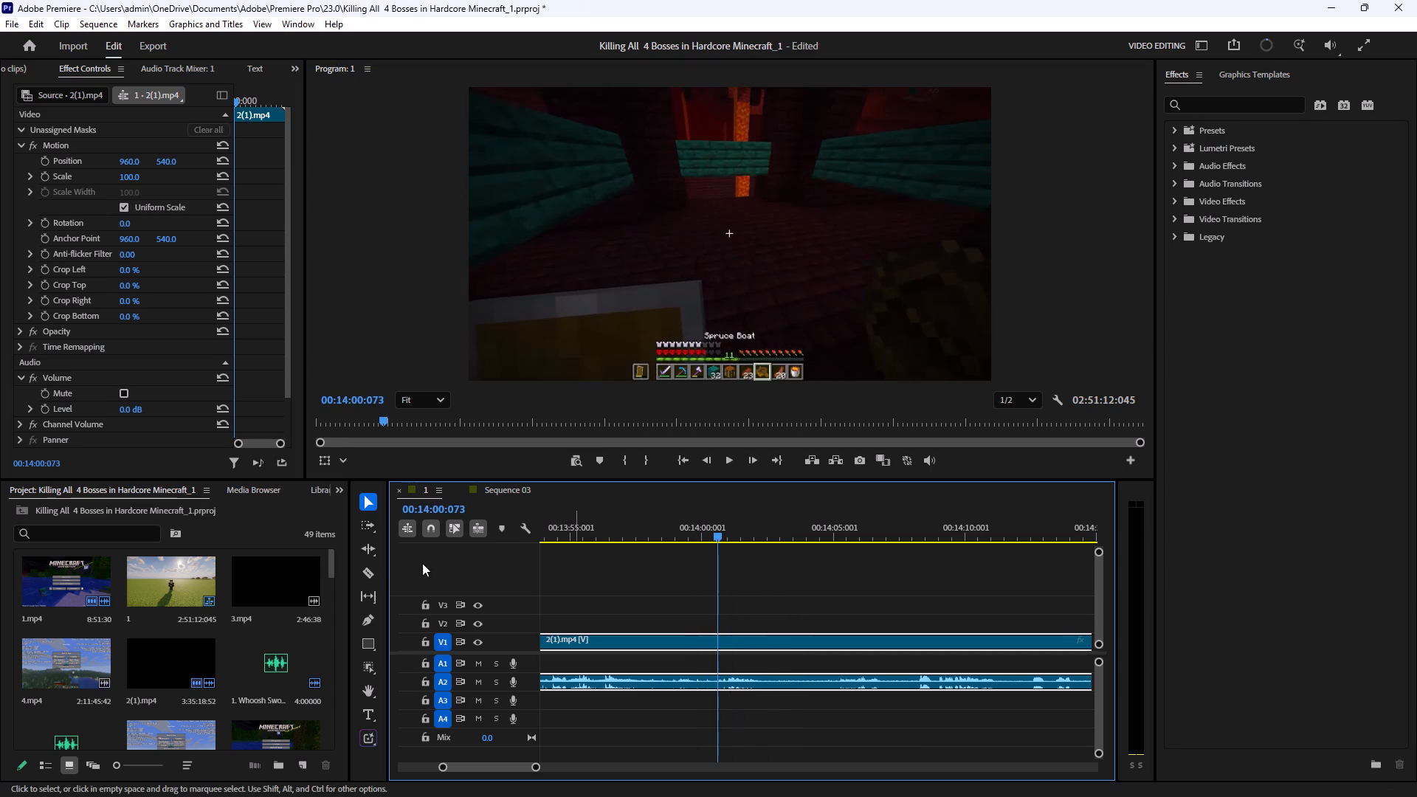
left_click(368, 571)
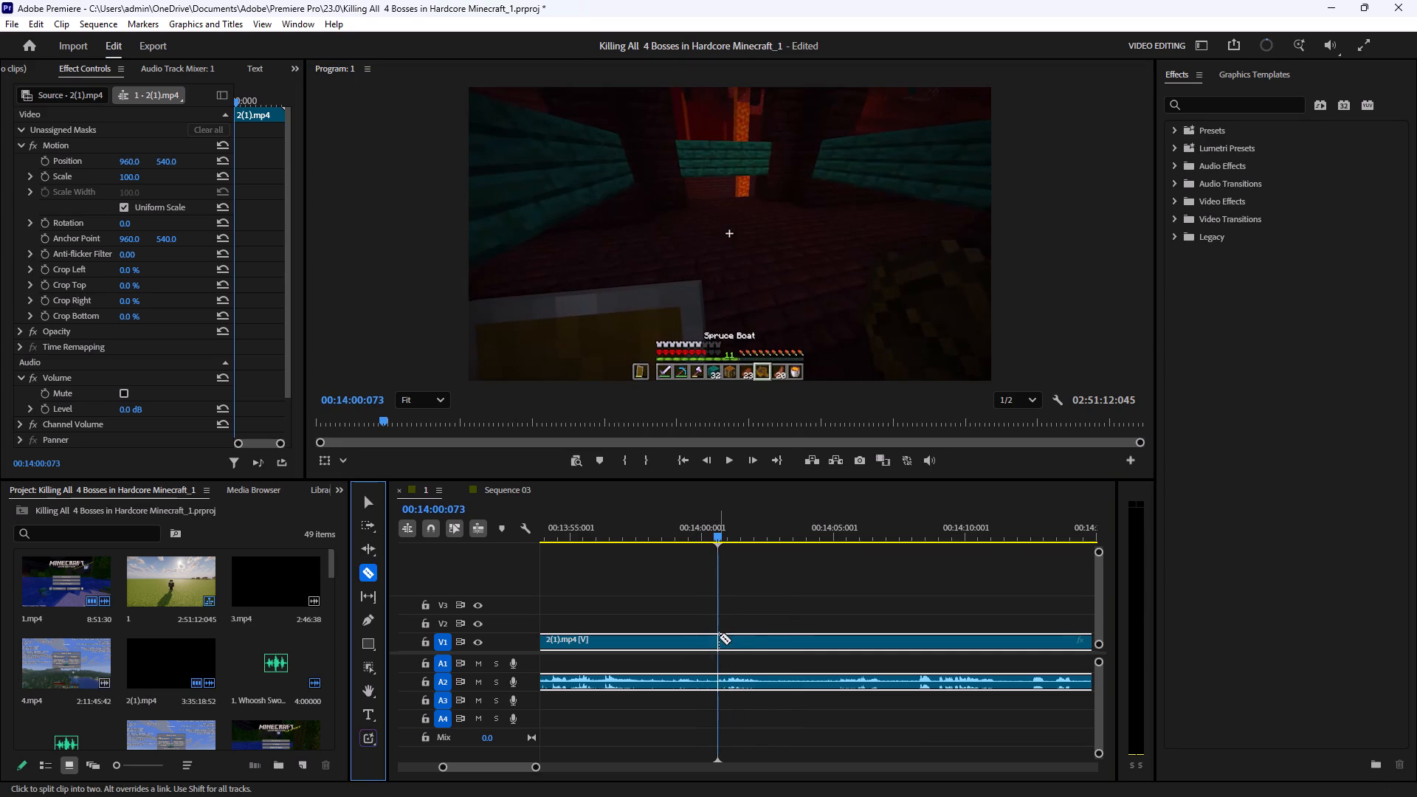
left_click(719, 637)
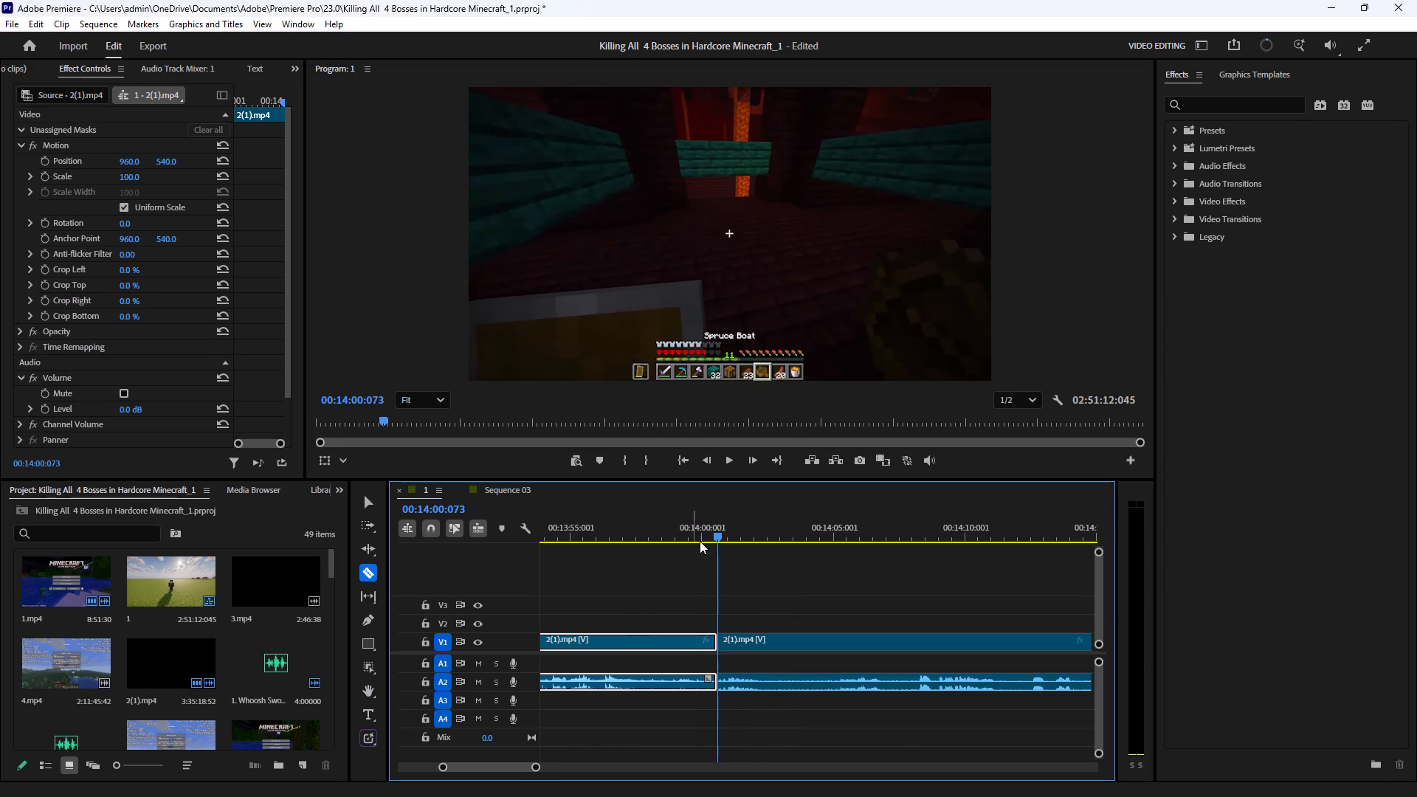
Scrub forward through the footage to find the next blaze fight and split the 2(1).mp4 clip just before it at 00:14:40:005.
left_click_drag(717, 536, 877, 543)
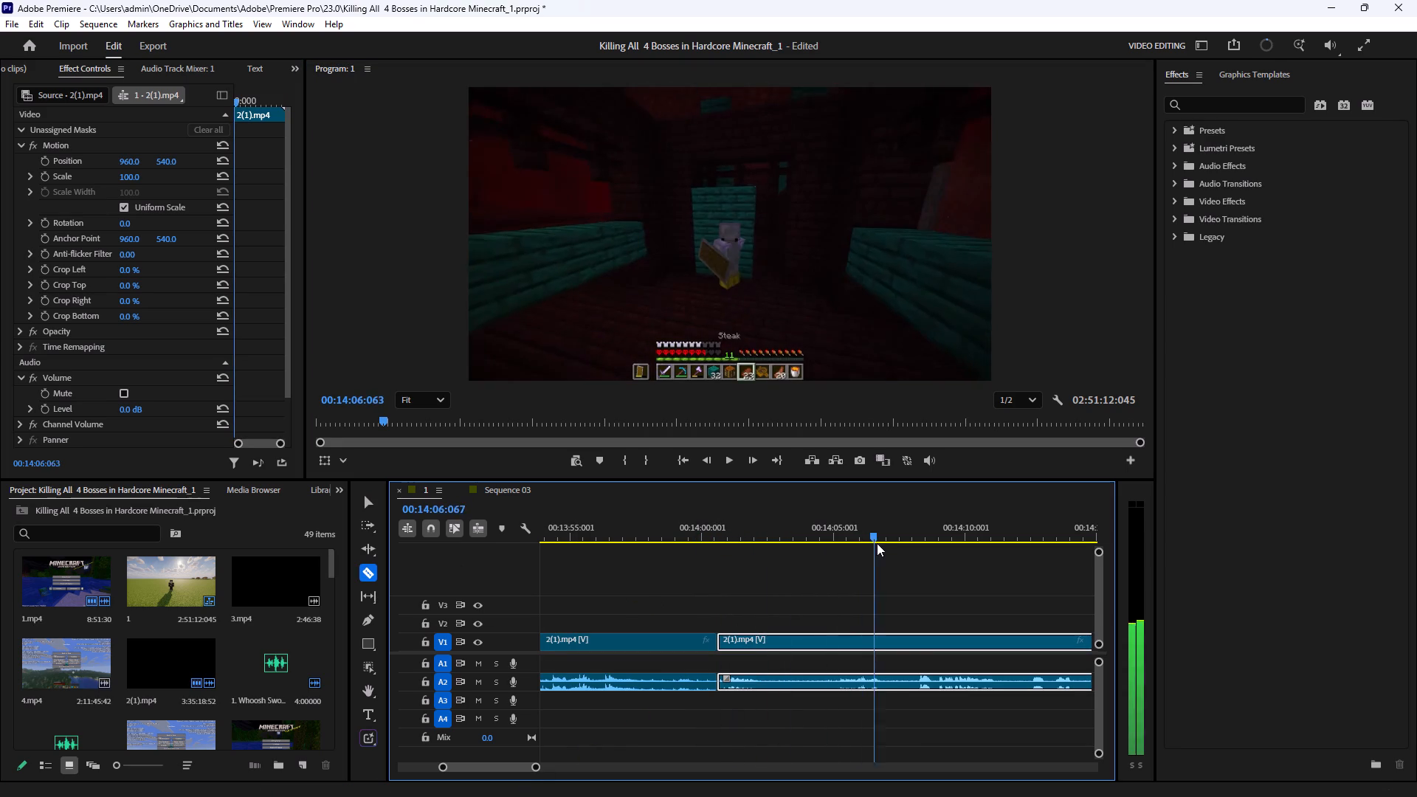
left_click_drag(877, 543, 1037, 539)
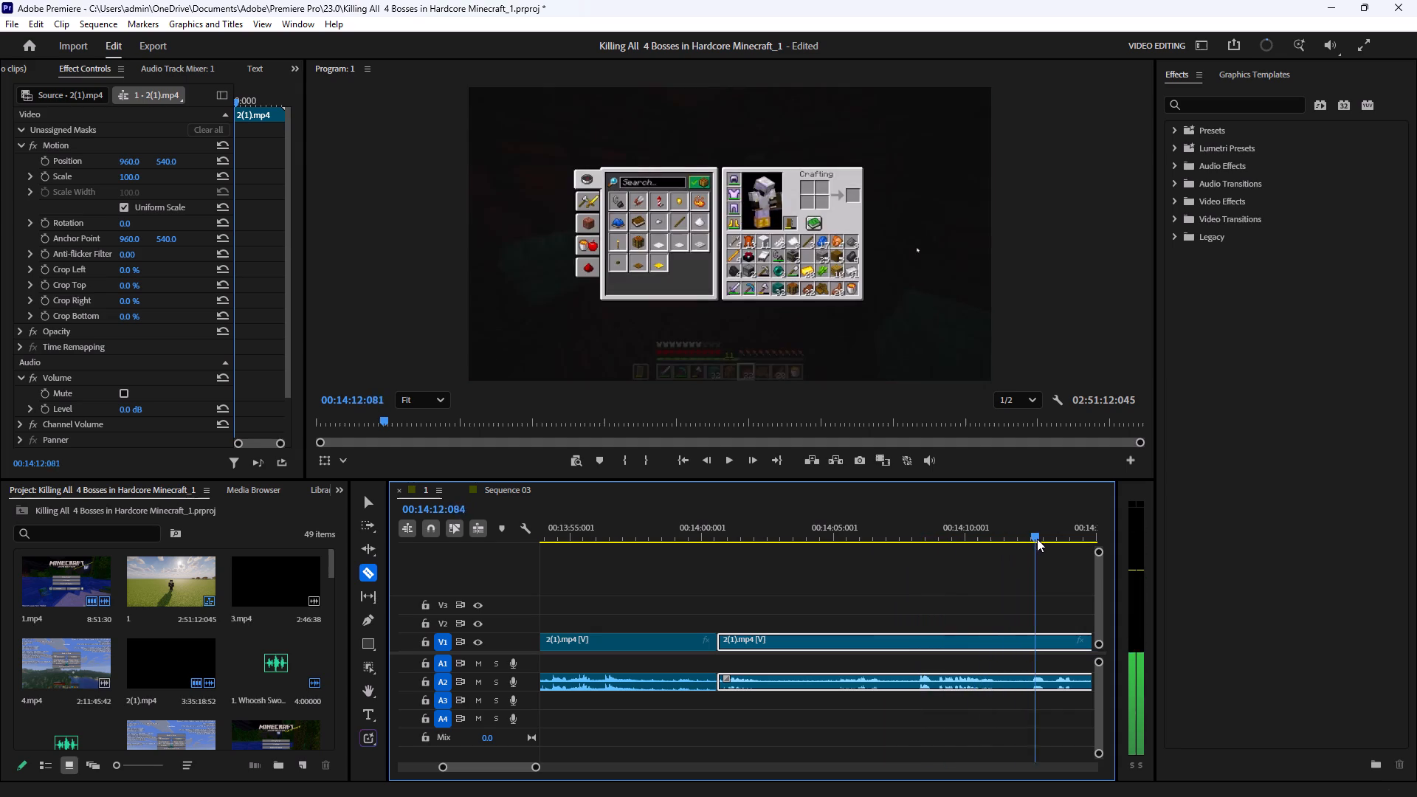
left_click_drag(1037, 539, 1117, 551)
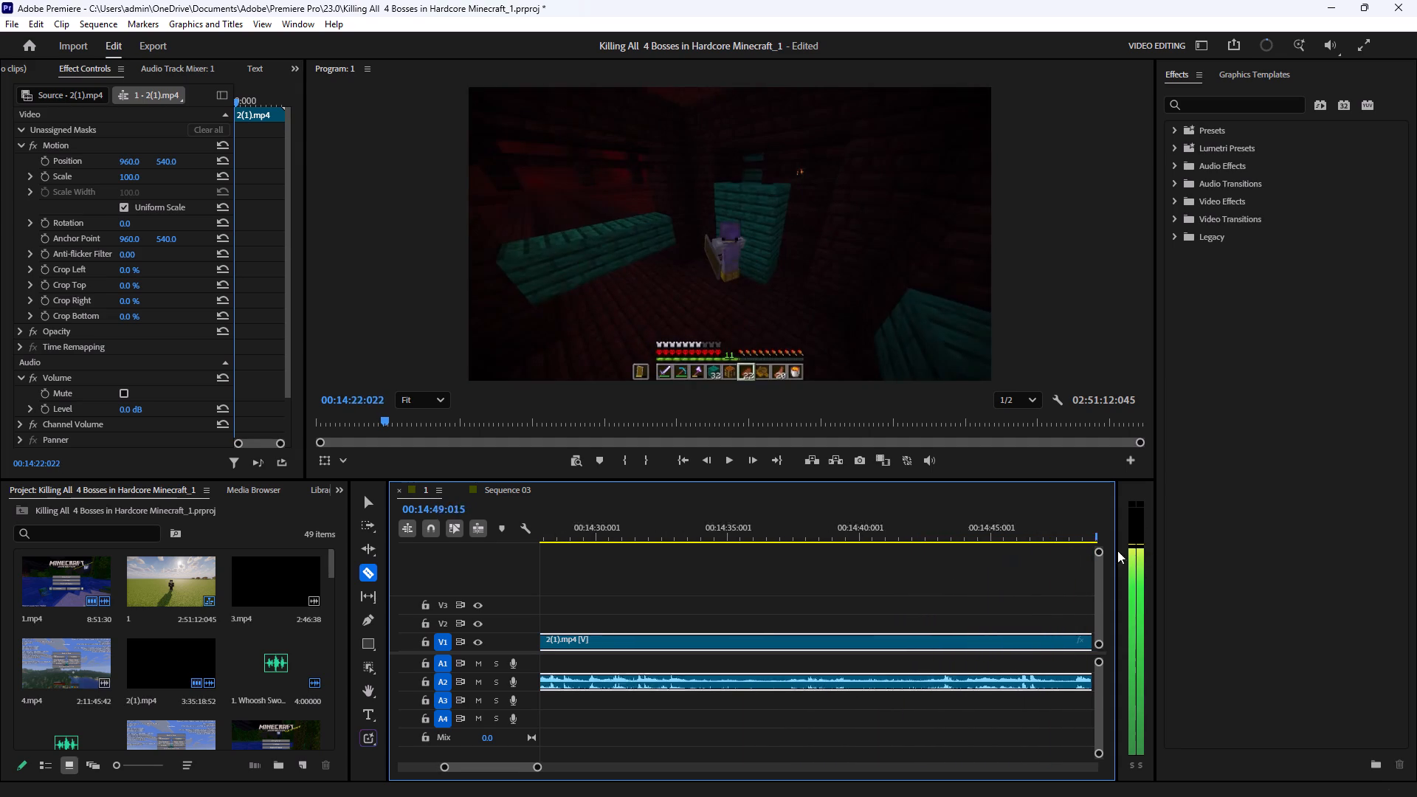
left_click_drag(1117, 551, 827, 546)
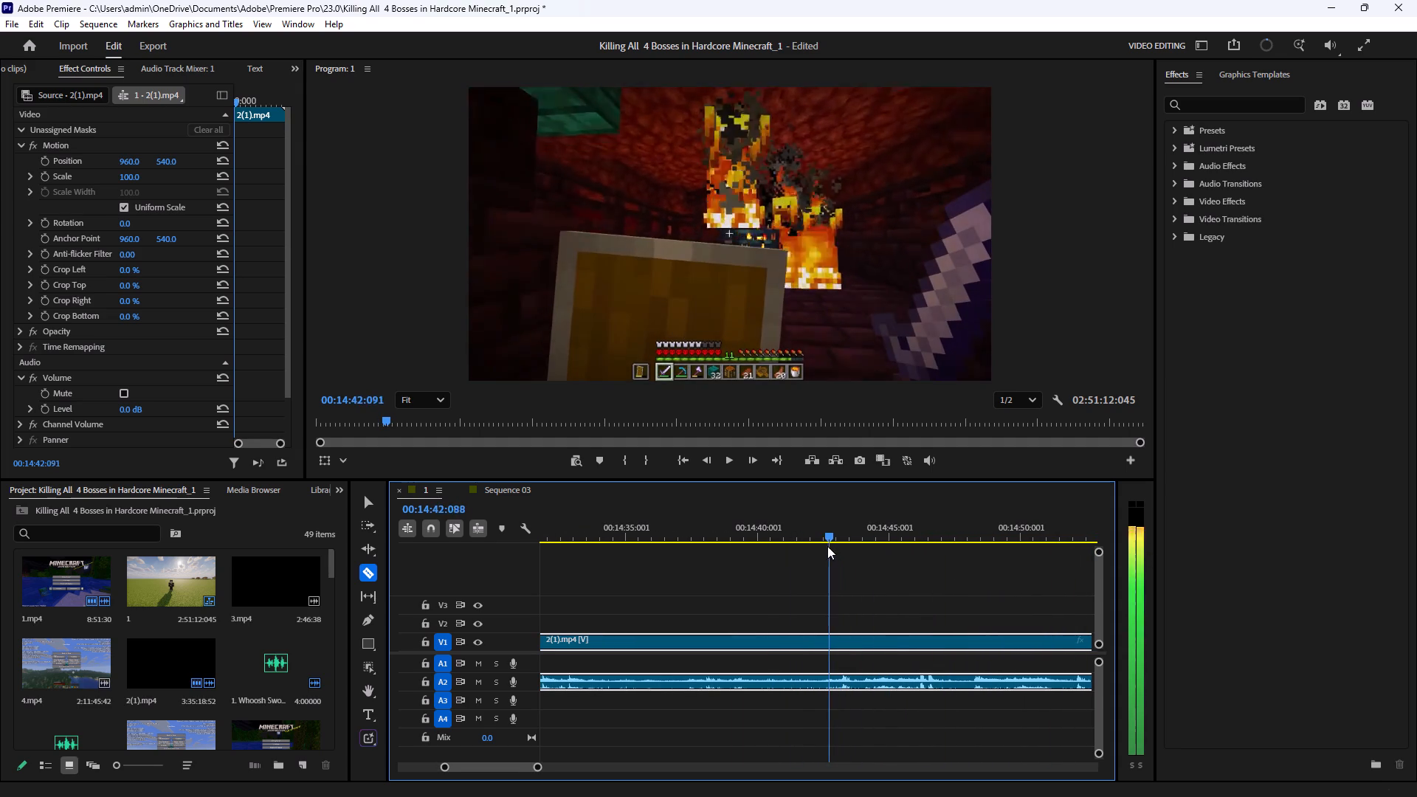
left_click_drag(827, 546, 951, 546)
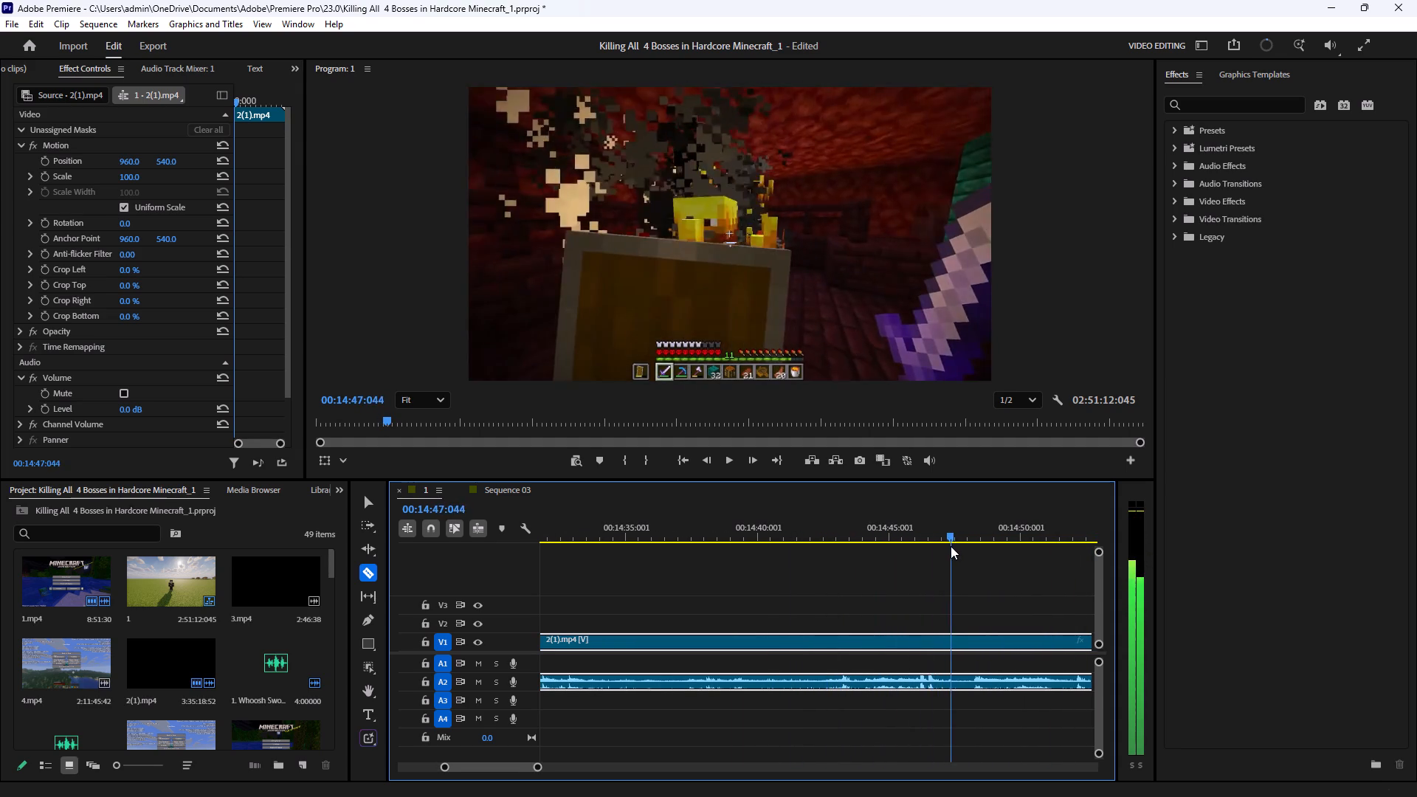
left_click_drag(951, 546, 800, 567)
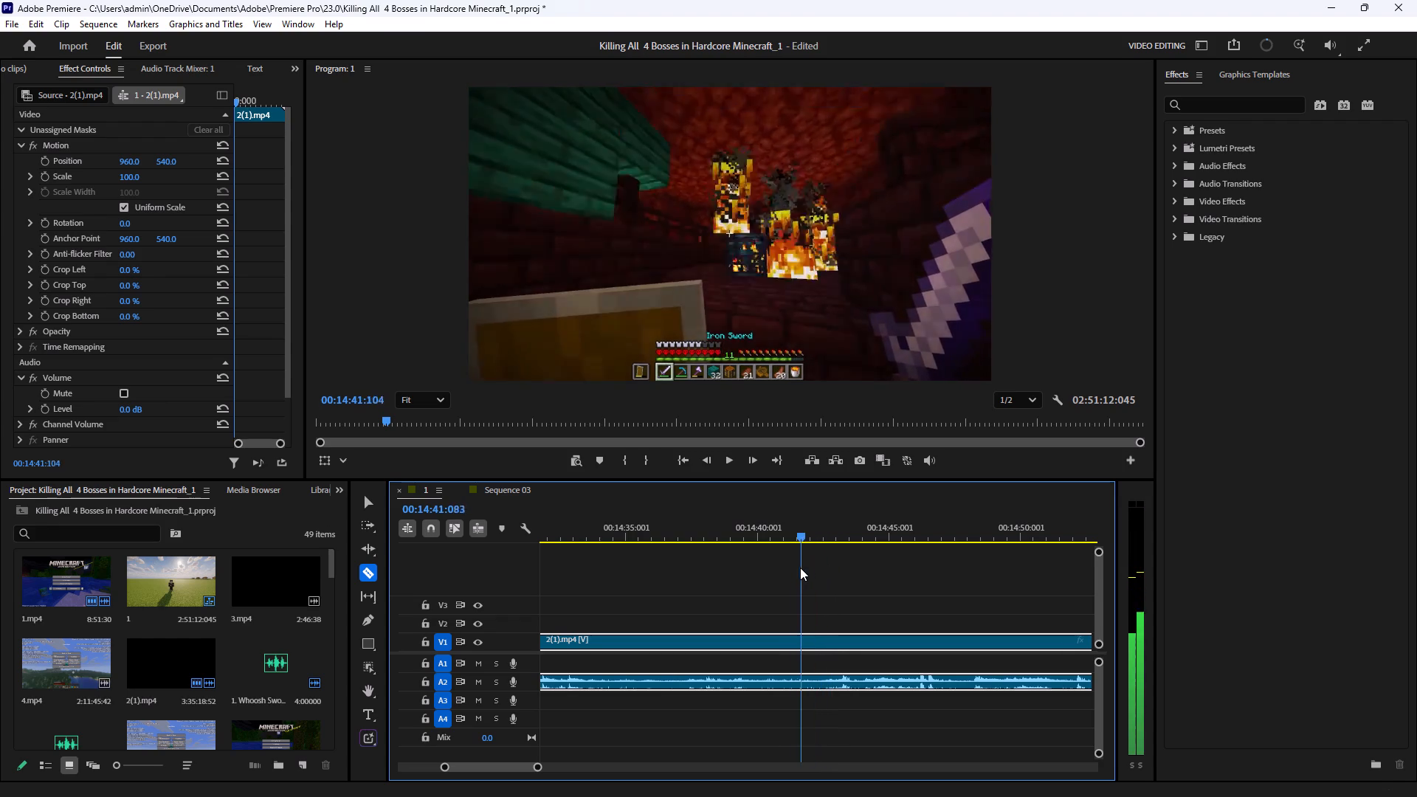
left_click_drag(800, 567, 771, 570)
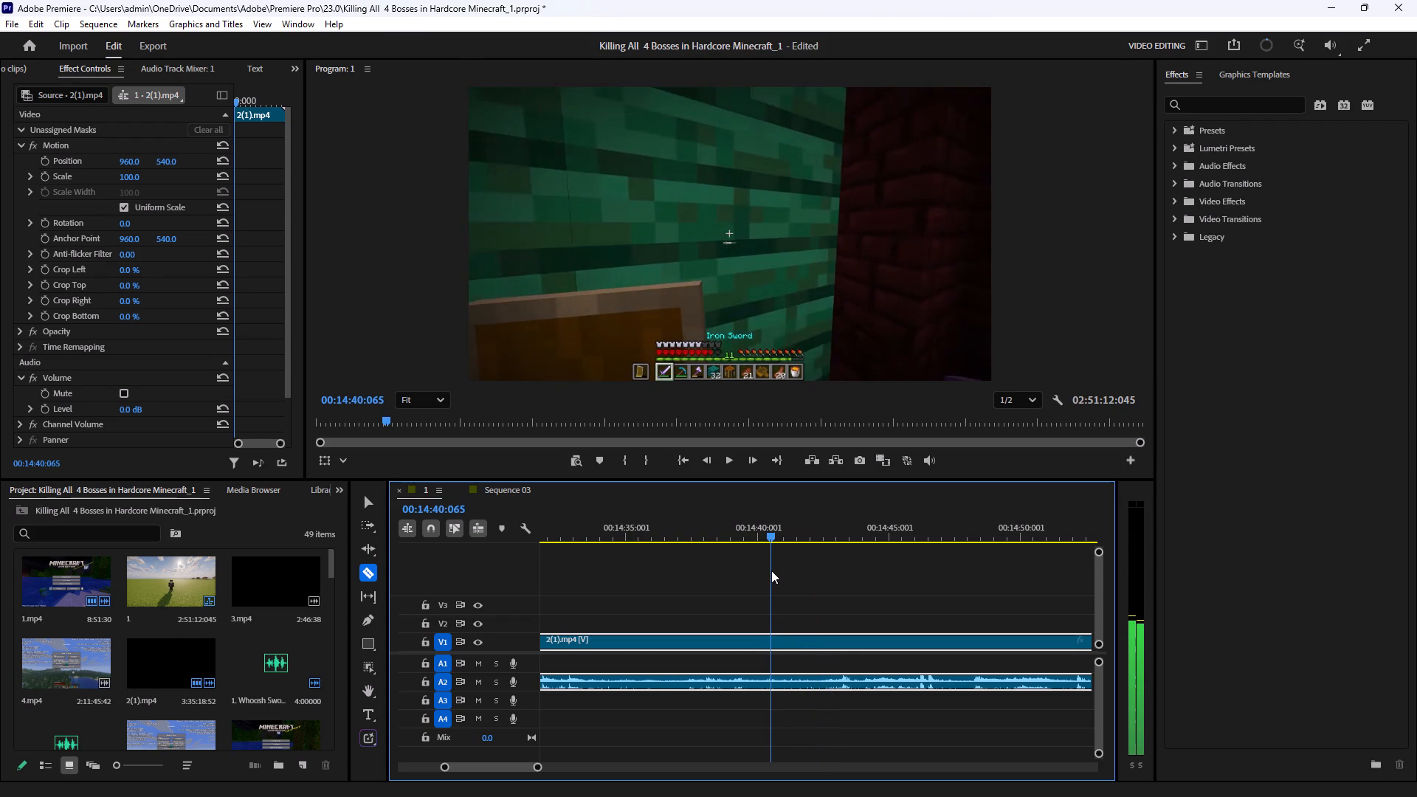
left_click_drag(771, 570, 758, 573)
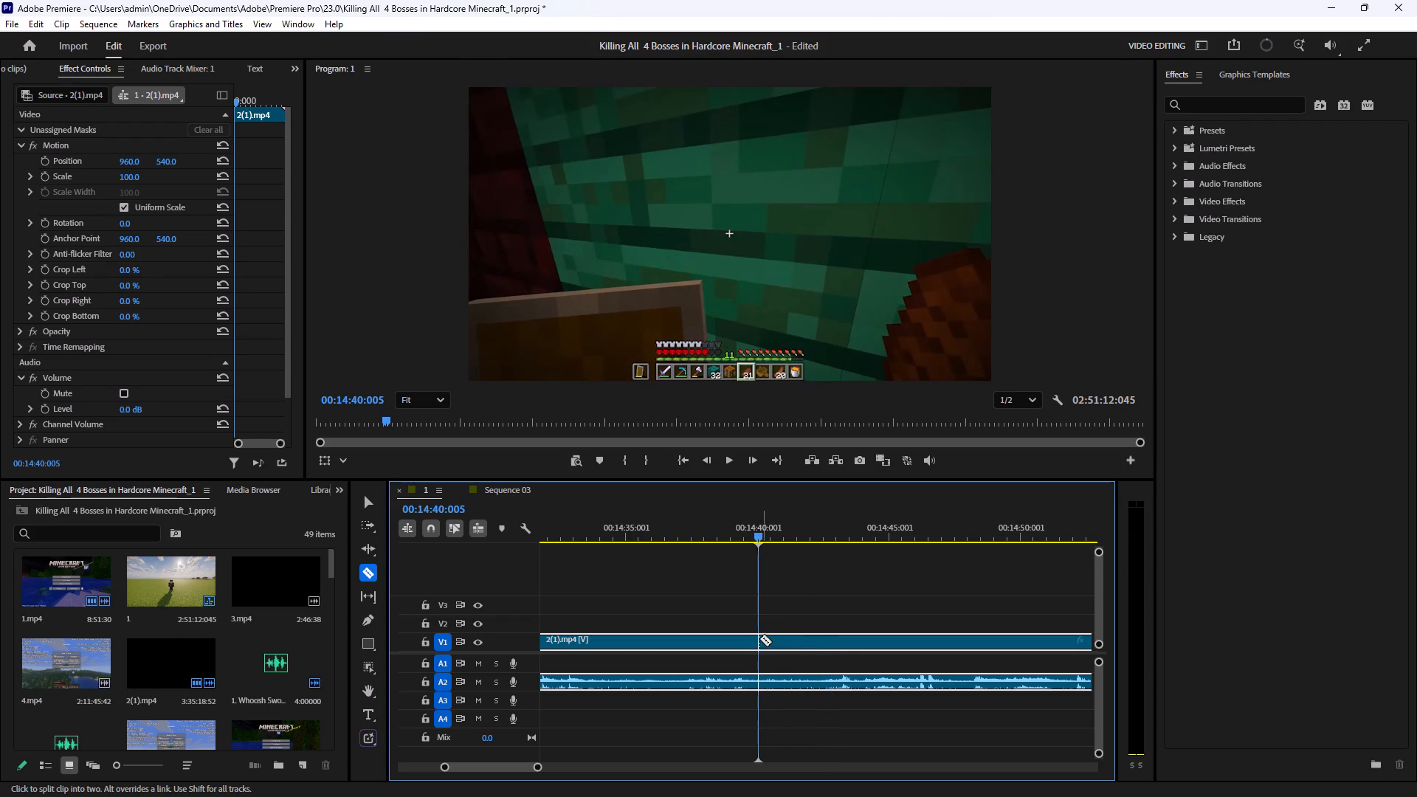
left_click(757, 636)
Delete the 2(1).mp4 segment between 00:14:00:073 and 00:14:40:005 together with its audio and close the gap.
left_click(369, 506)
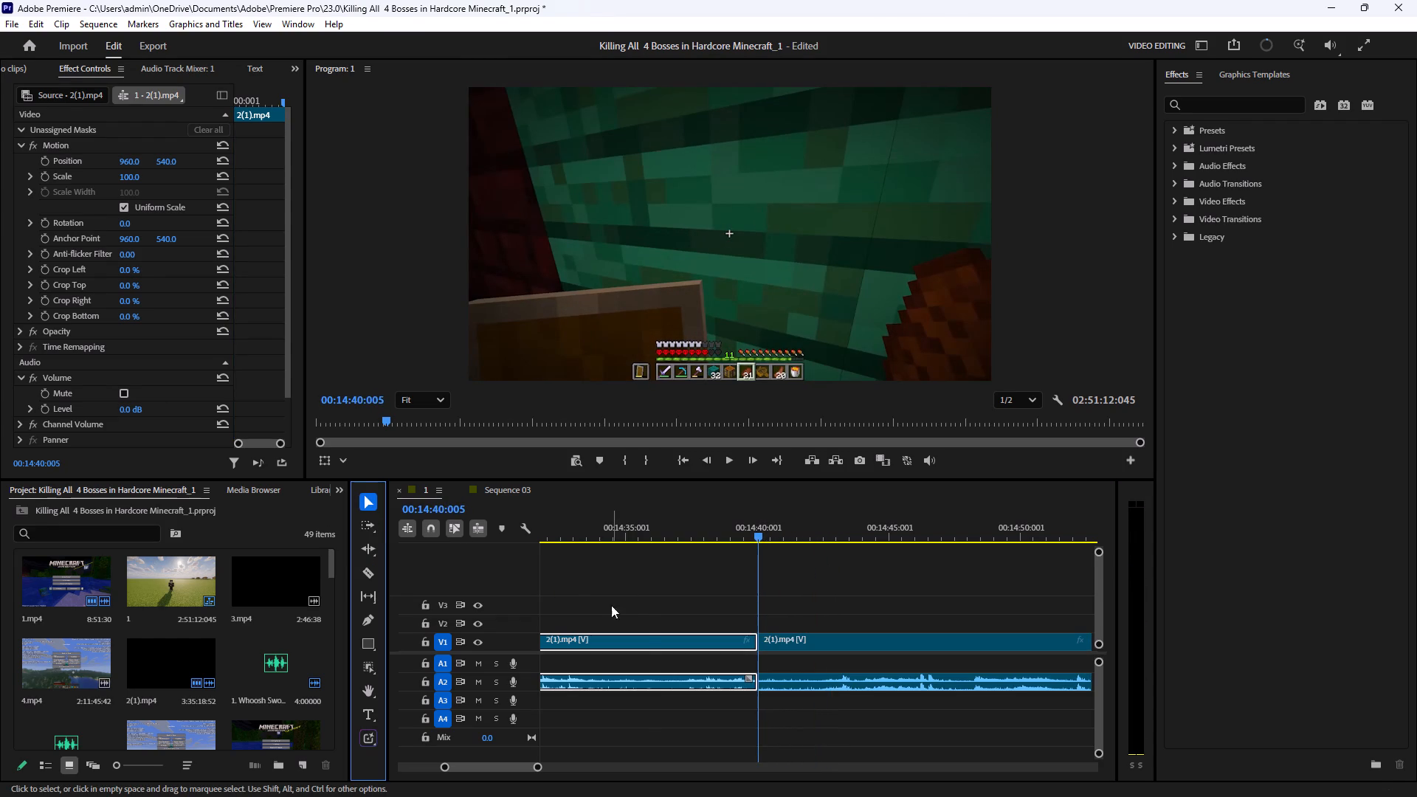
left_click_drag(649, 578, 621, 737)
key("BackSpace")
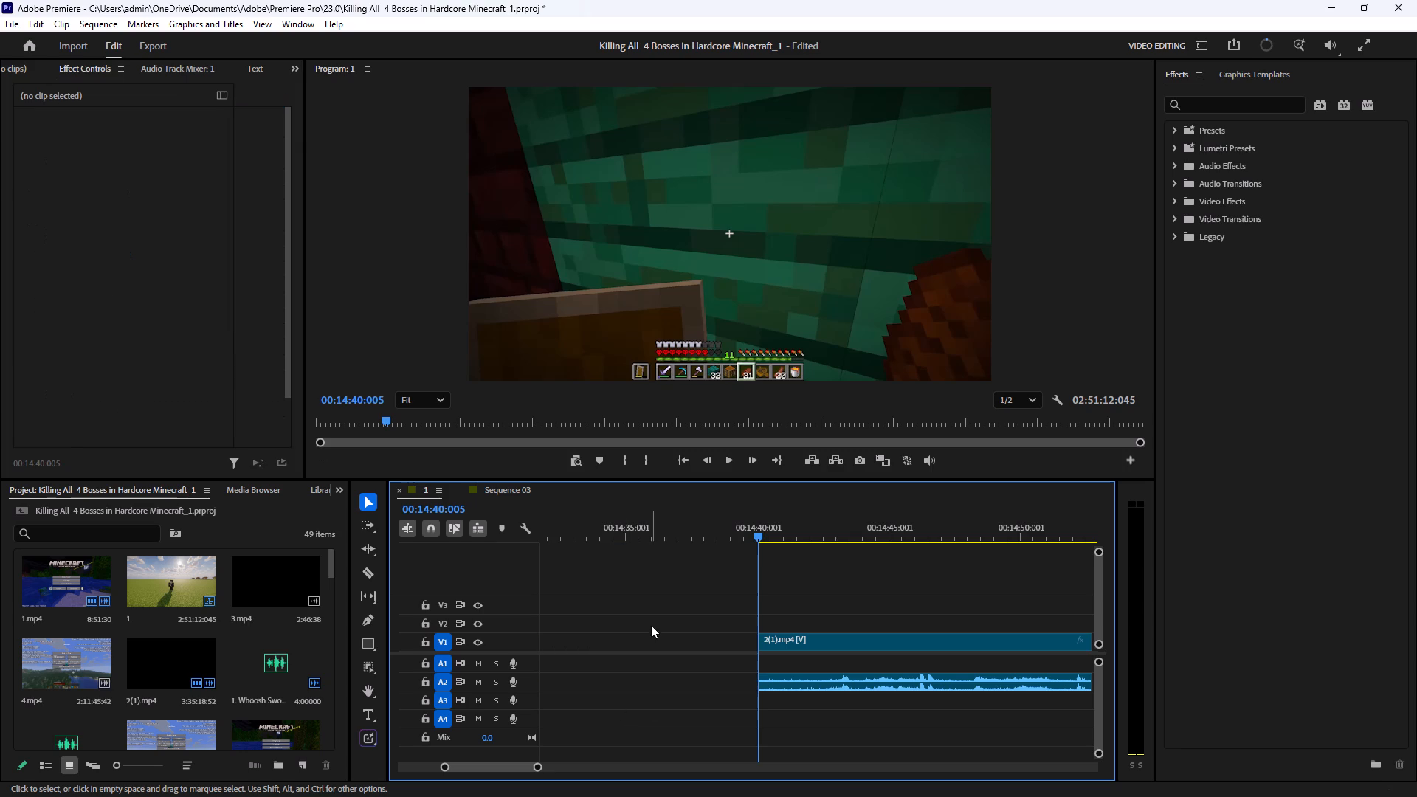
left_click(659, 635)
key("BackSpace")
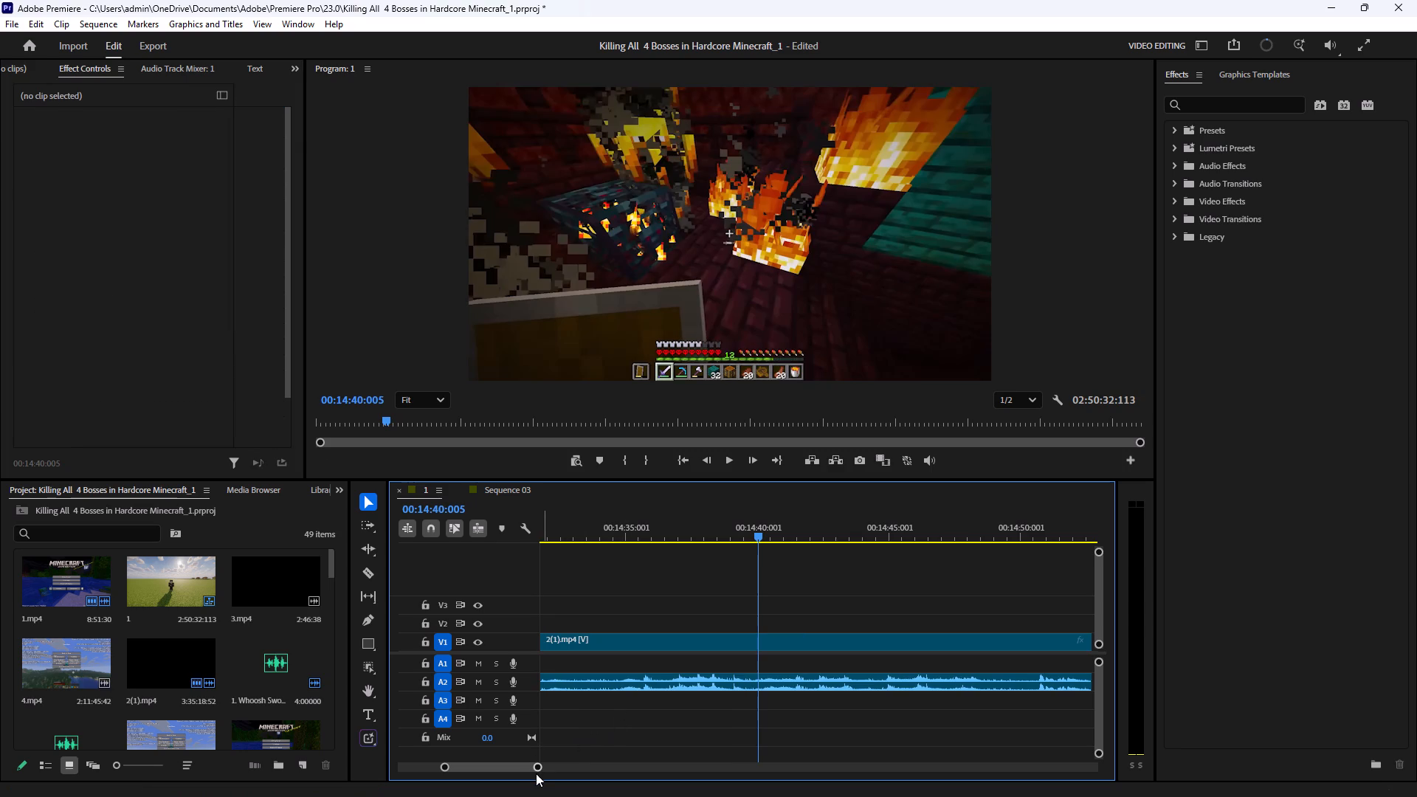
Go back to the join at 00:13:13:102 and play the segment after the short clips to judge whether it is worth keeping.
left_click_drag(754, 537, 562, 533)
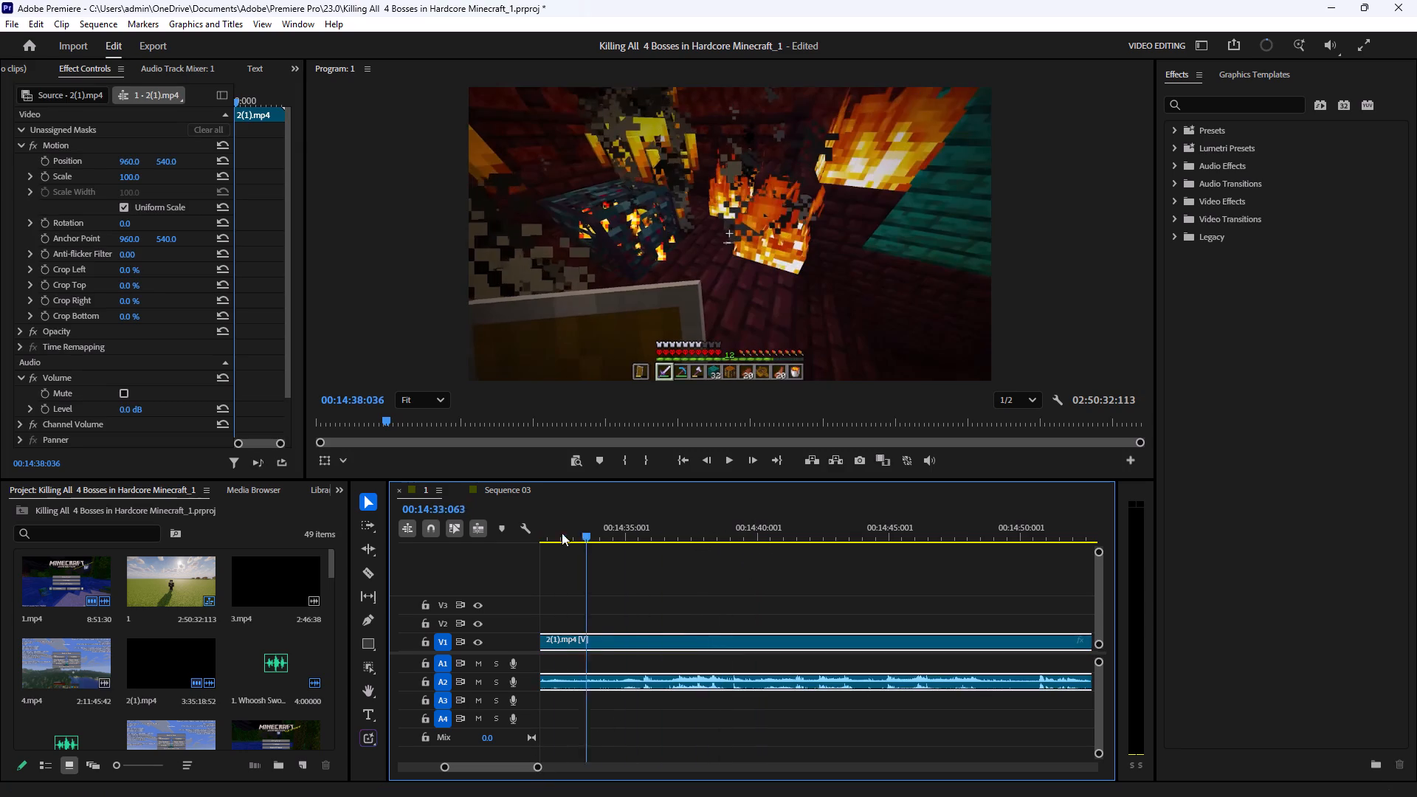
left_click_drag(562, 533, 554, 548)
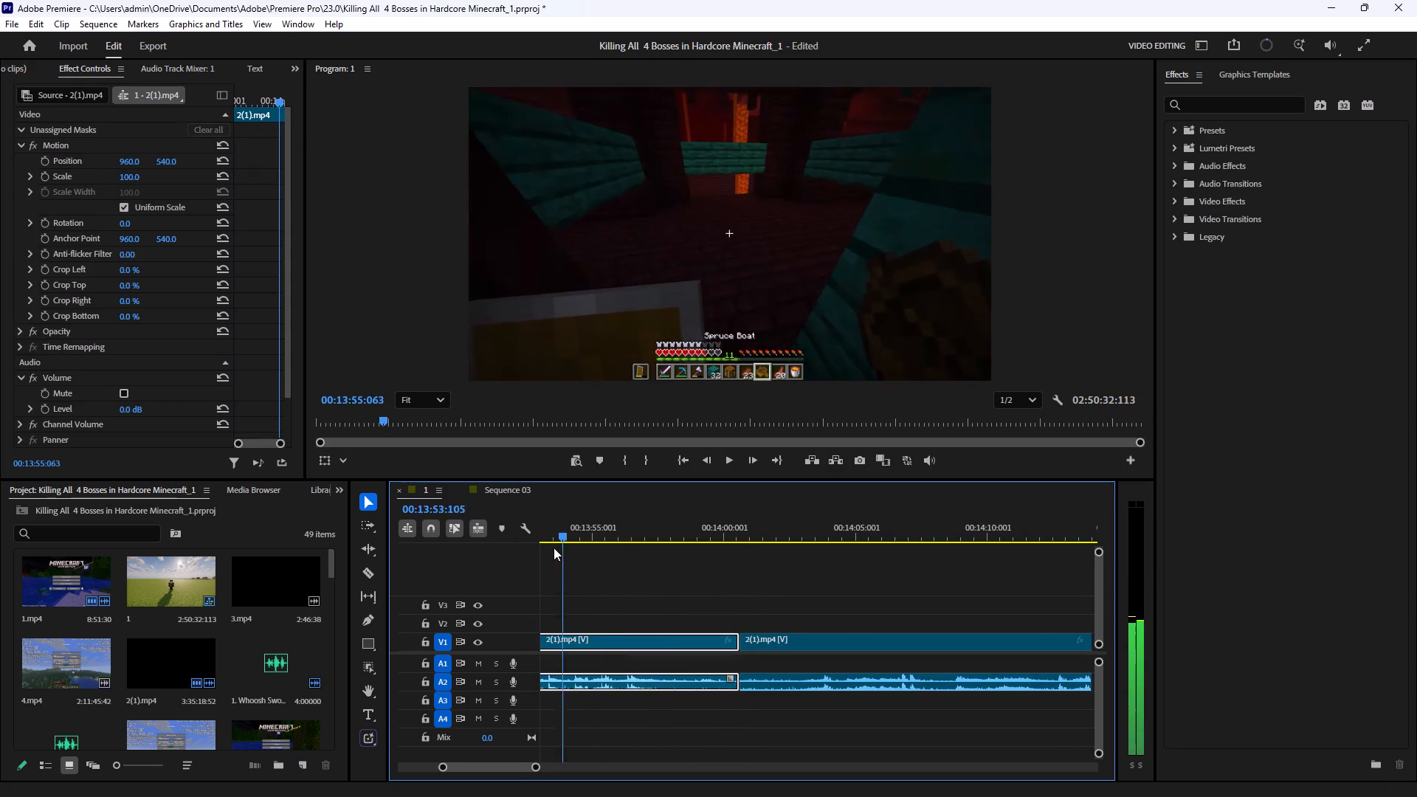
left_click_drag(554, 548, 601, 542)
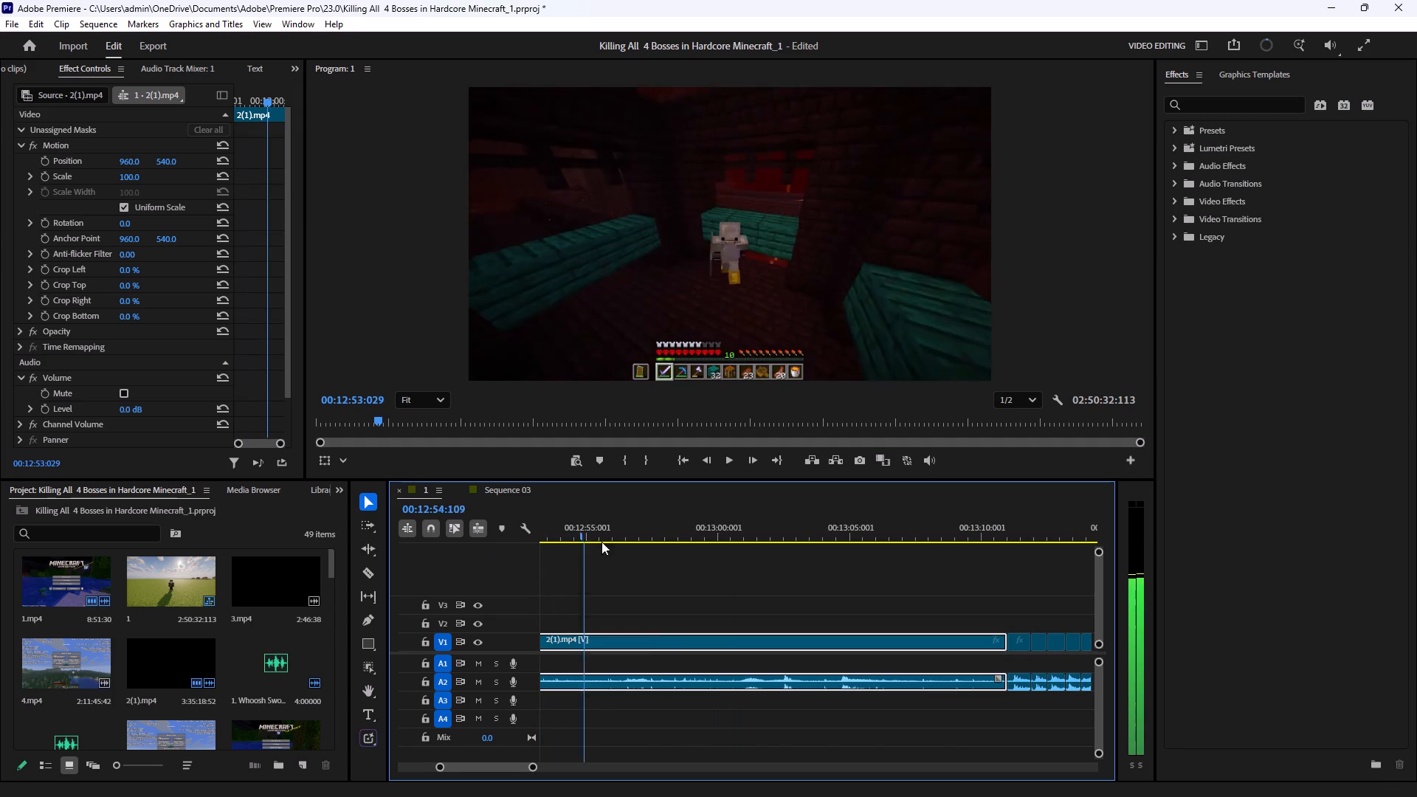
left_click_drag(601, 542, 1057, 565)
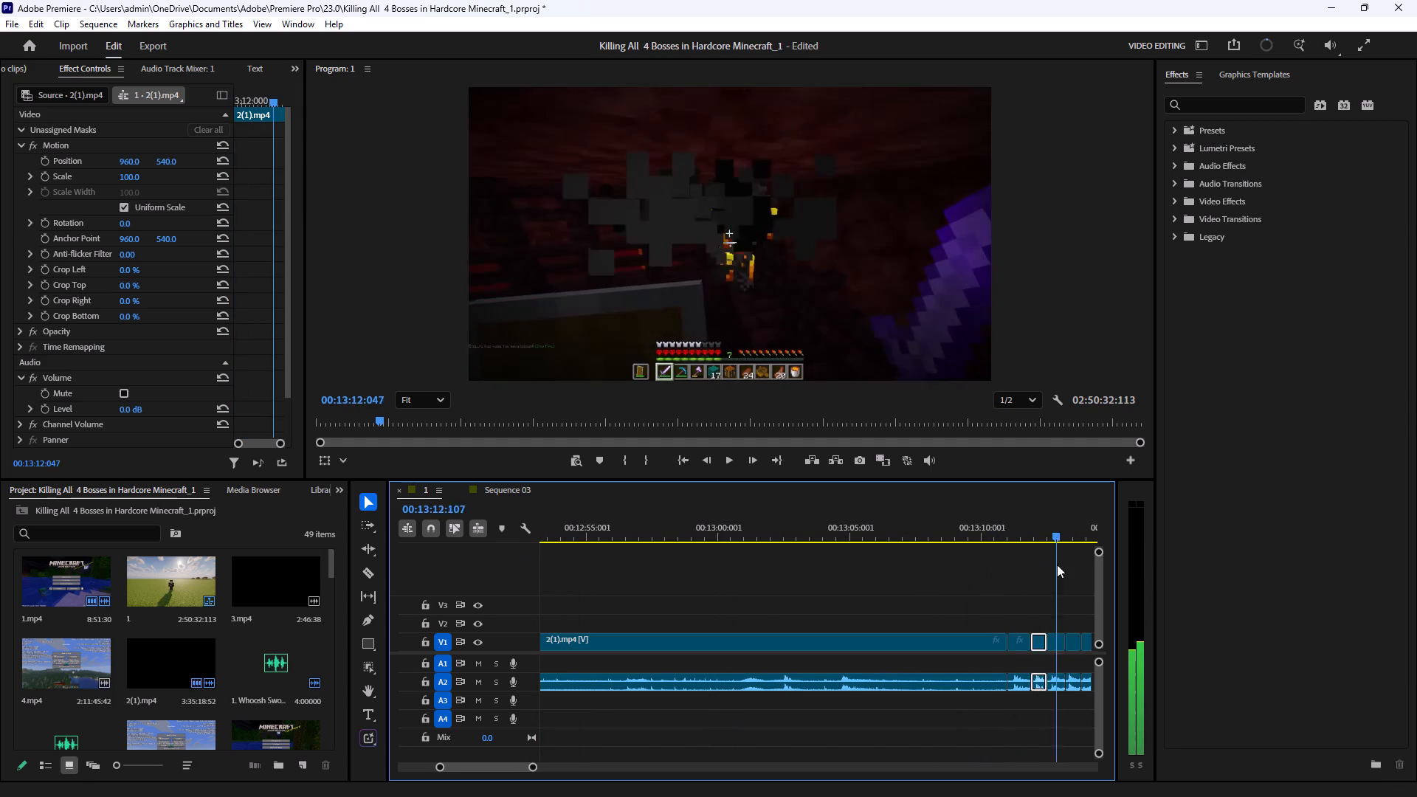
left_click_drag(1057, 565, 741, 570)
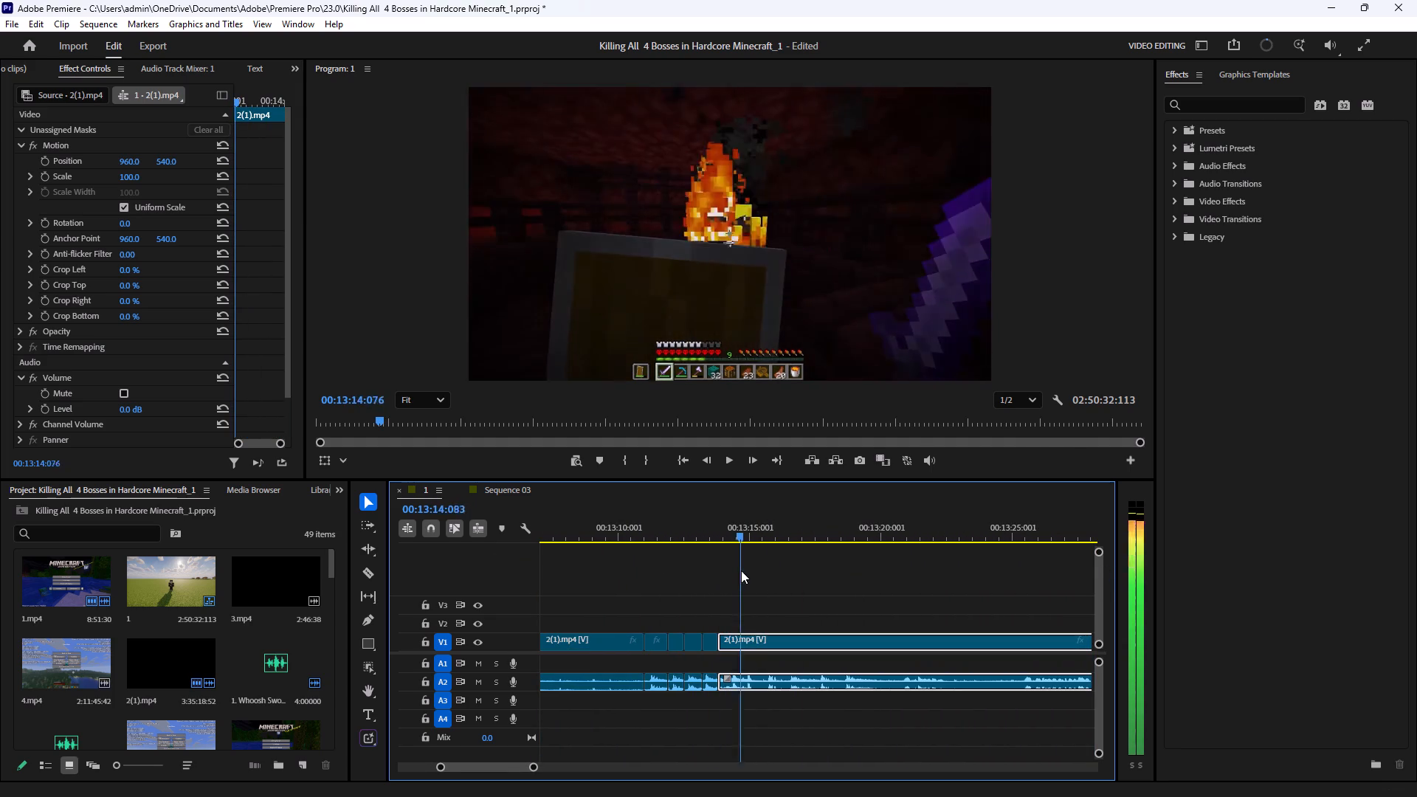
left_click_drag(741, 570, 976, 573)
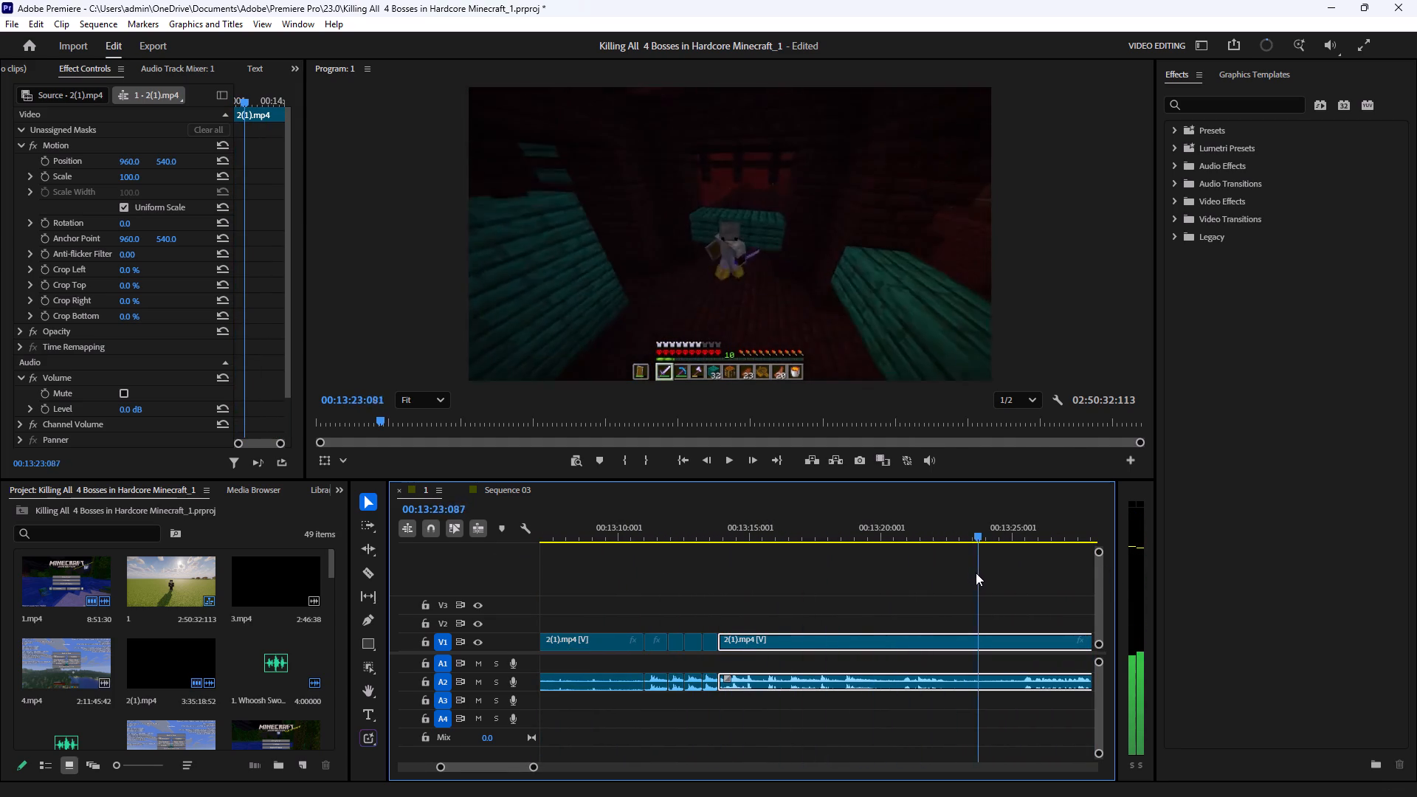
left_click_drag(976, 573, 731, 600)
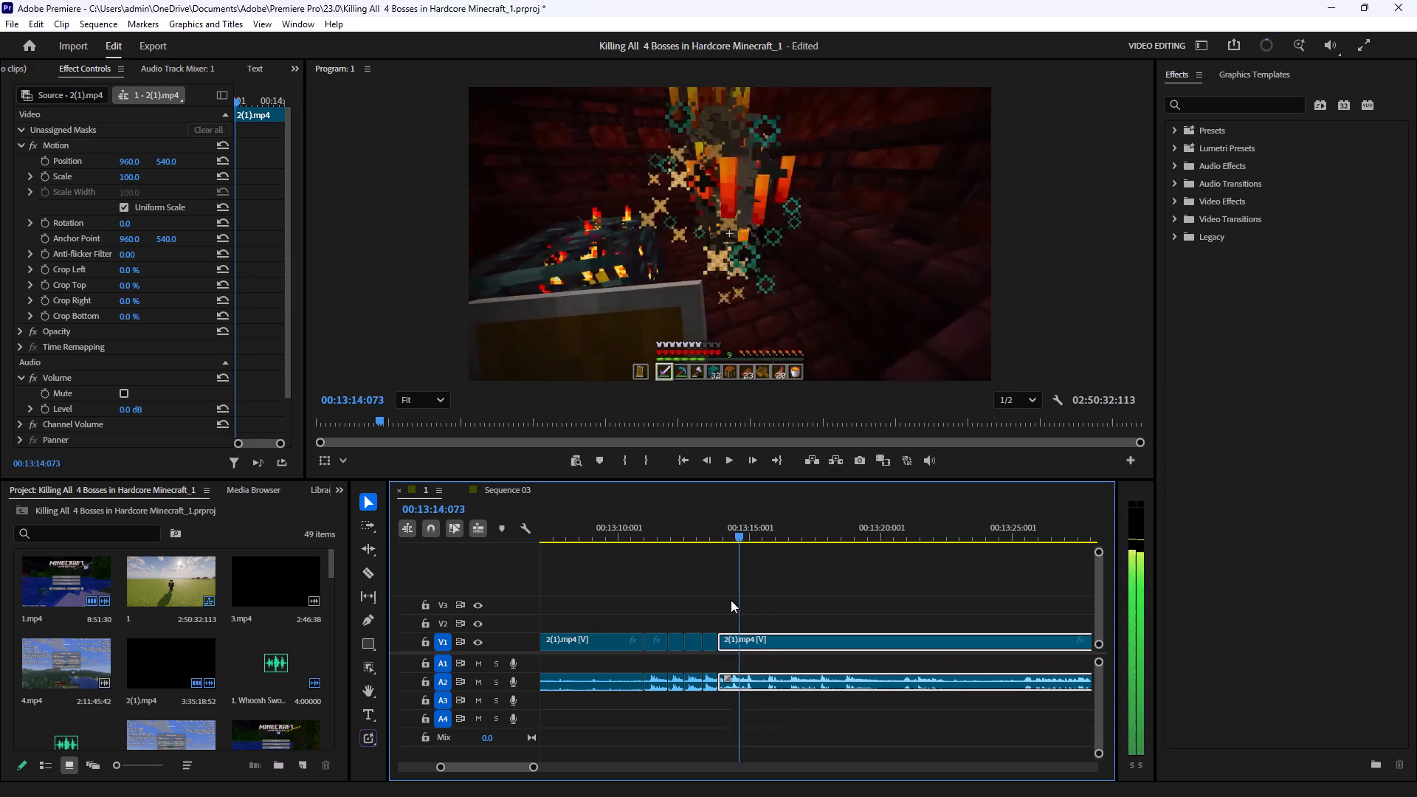
left_click_drag(731, 600, 715, 603)
left_click(790, 593)
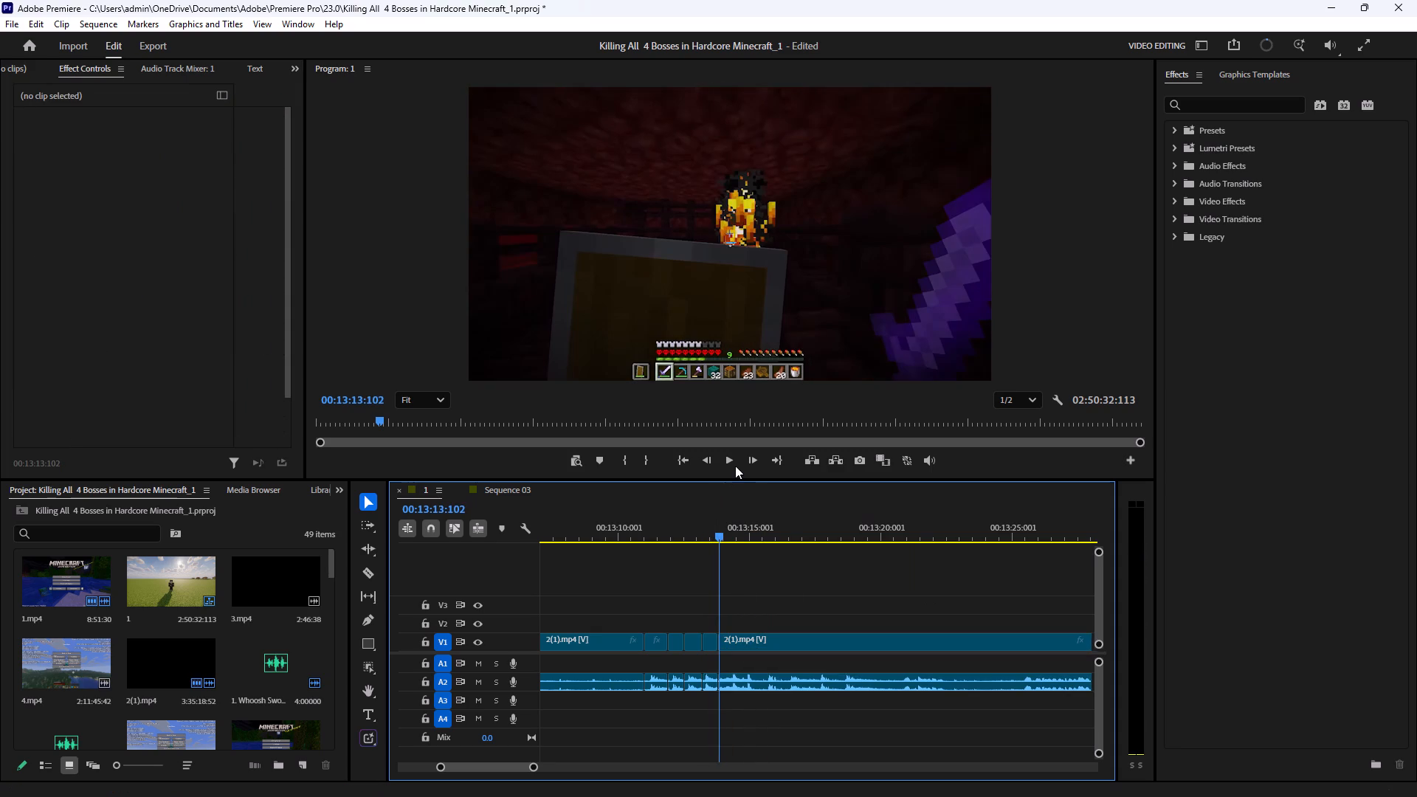
left_click(735, 465)
left_click(864, 560)
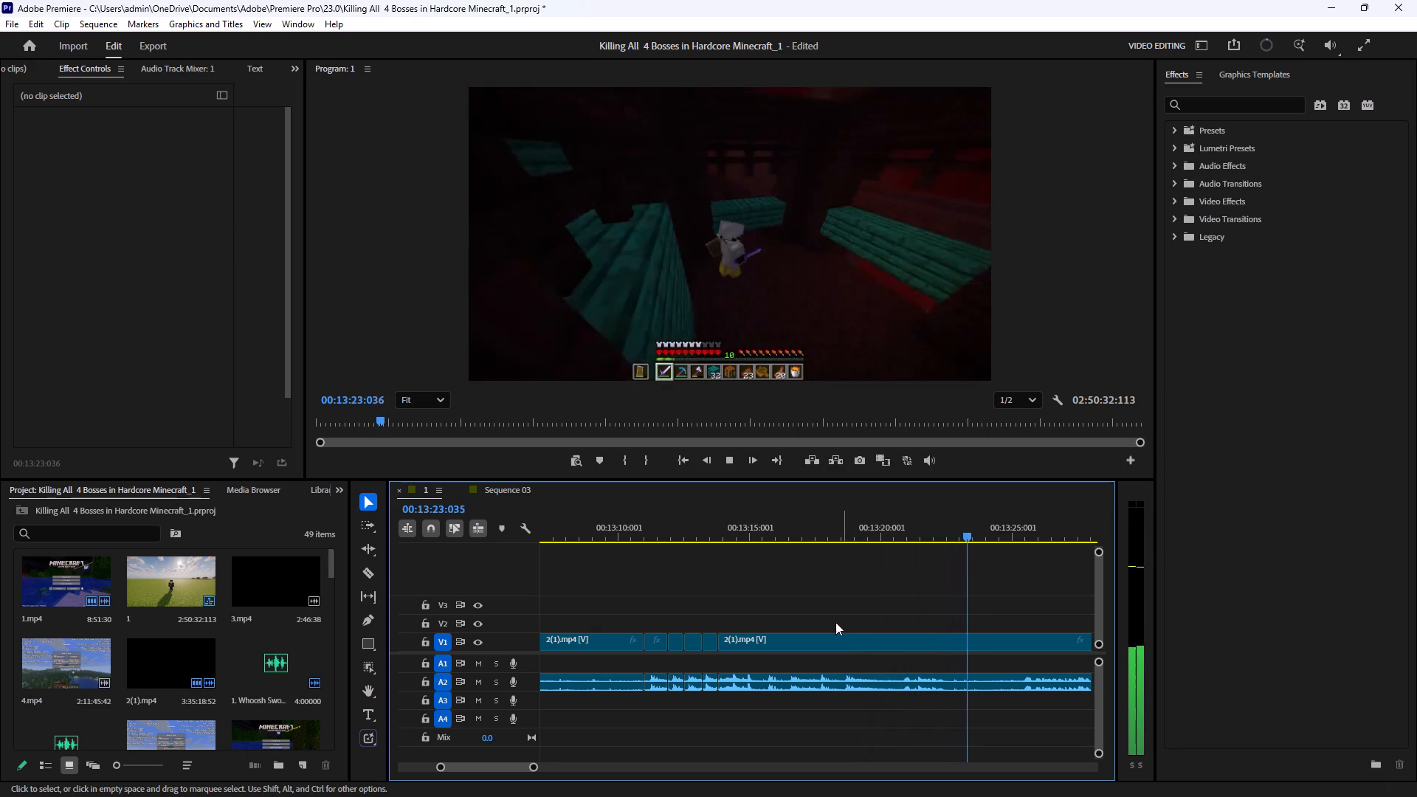
Delete the 2(1).mp4 segment between 00:13:13:102 and the 00:14:00:073 split together with its audio and close the gap.
left_click(782, 635)
key("BackSpace")
left_click(783, 635)
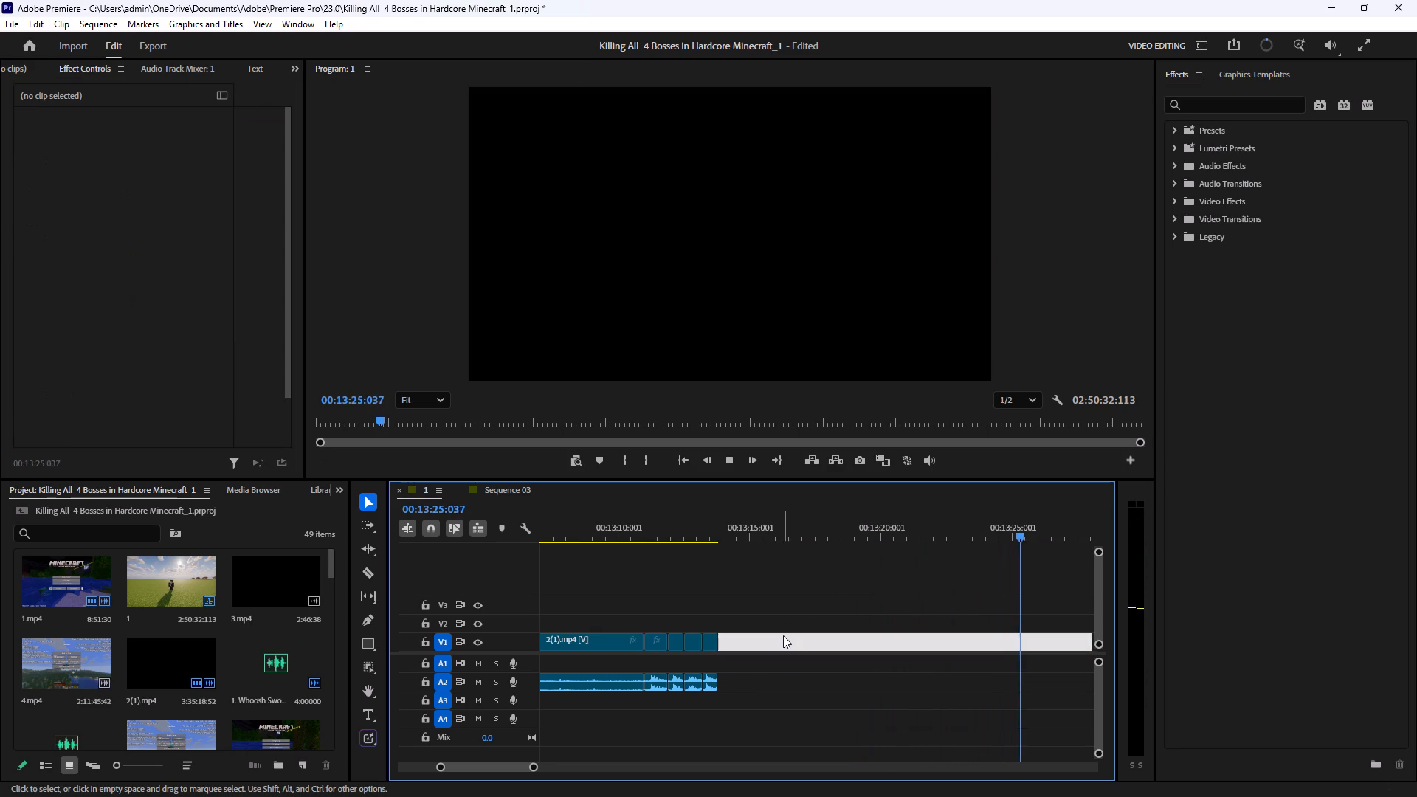
key("BackSpace")
Play from 00:13:13:075 to check how the last short segment runs into the following blaze fight.
left_click(715, 529)
left_click(731, 459)
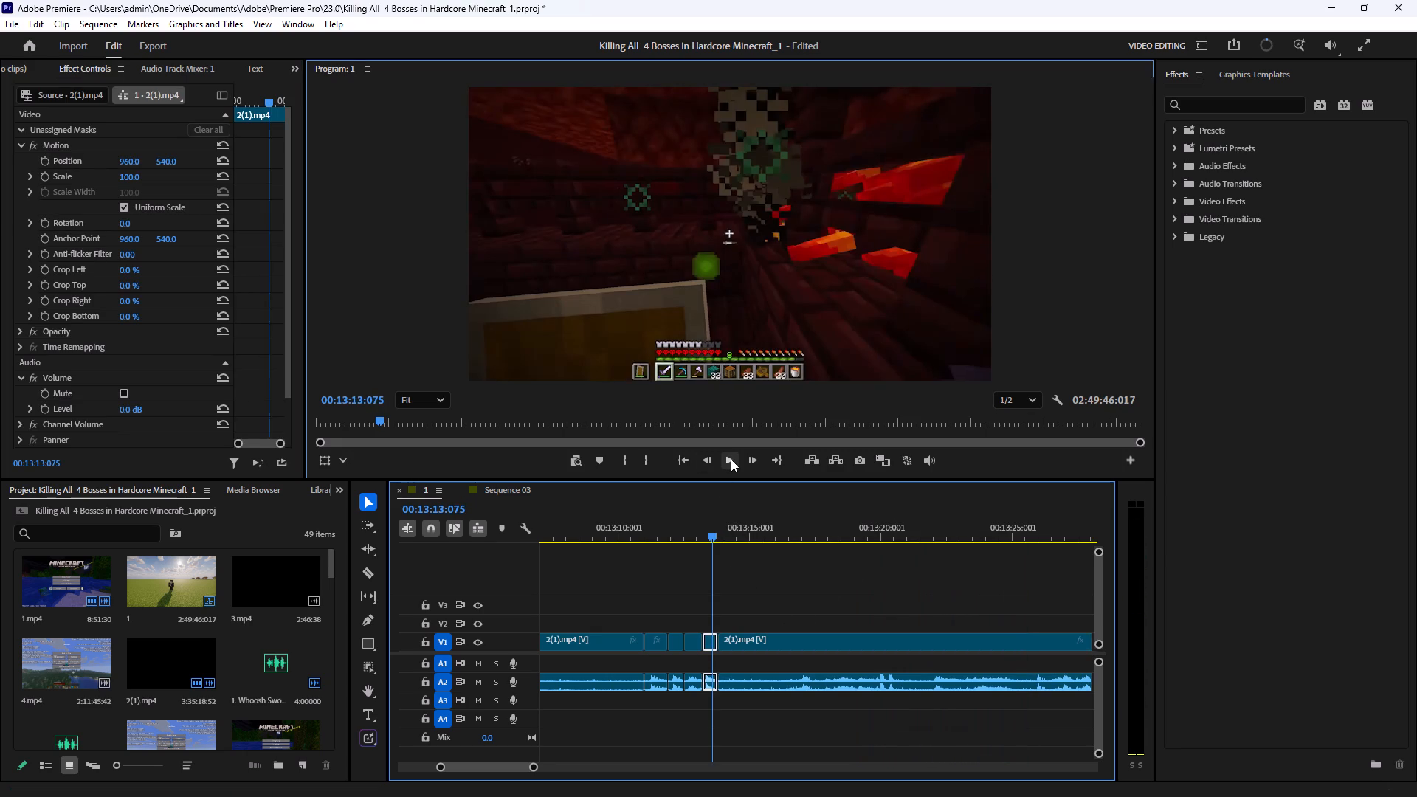
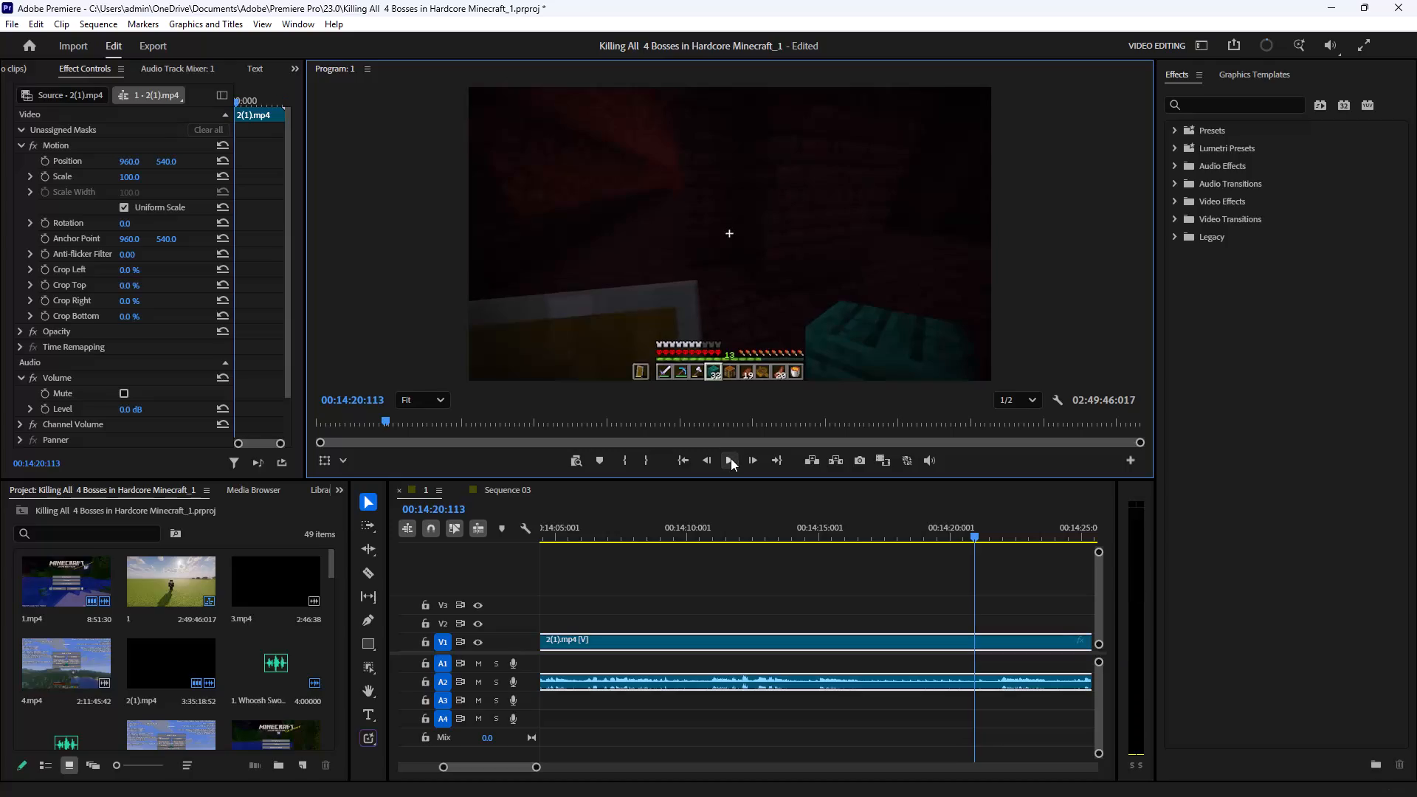
Replay the blaze-fight footage from about 00:14:12 and split the 2(1).mp4 clip with its audio at about 00:14:18.
left_click_drag(833, 538, 780, 538)
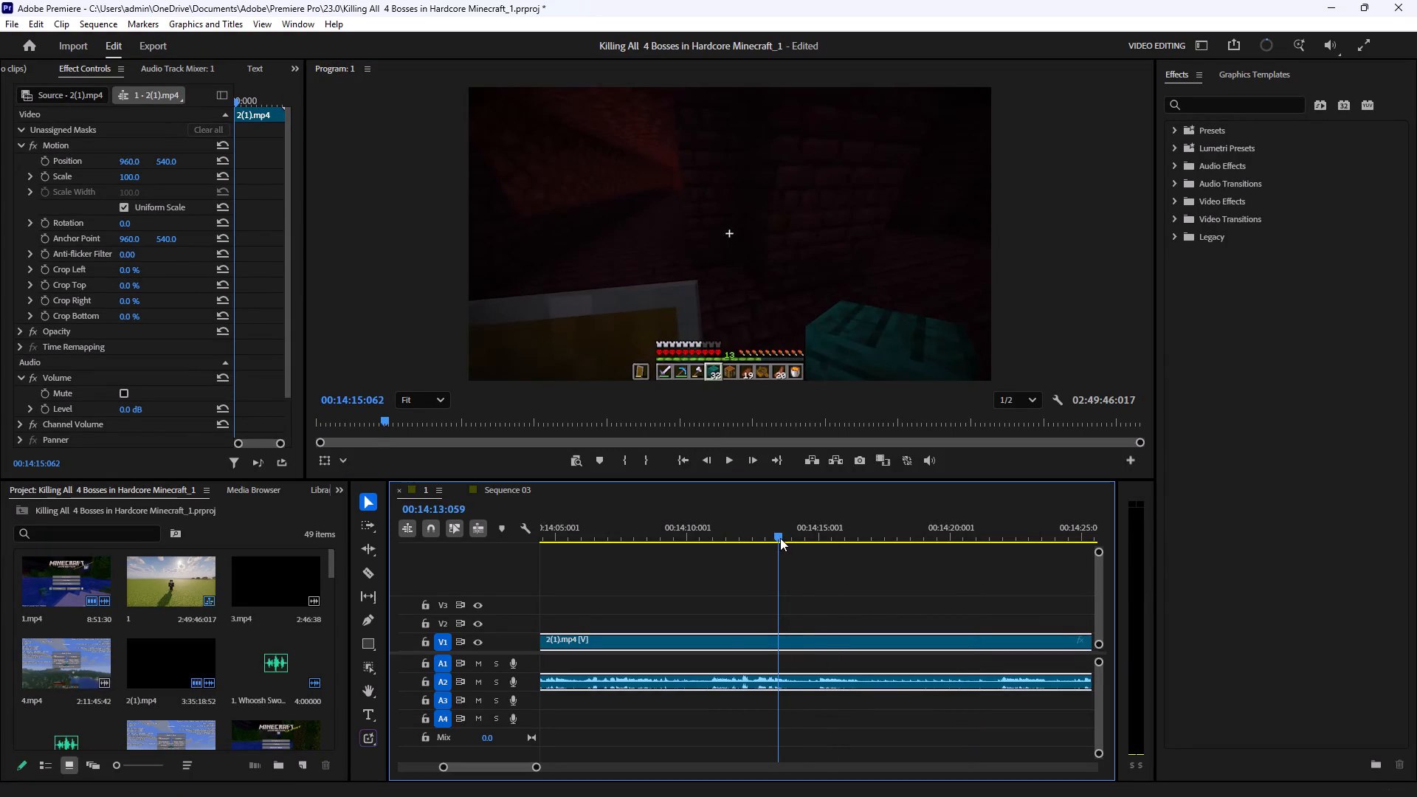
left_click_drag(780, 538, 745, 550)
left_click(732, 460)
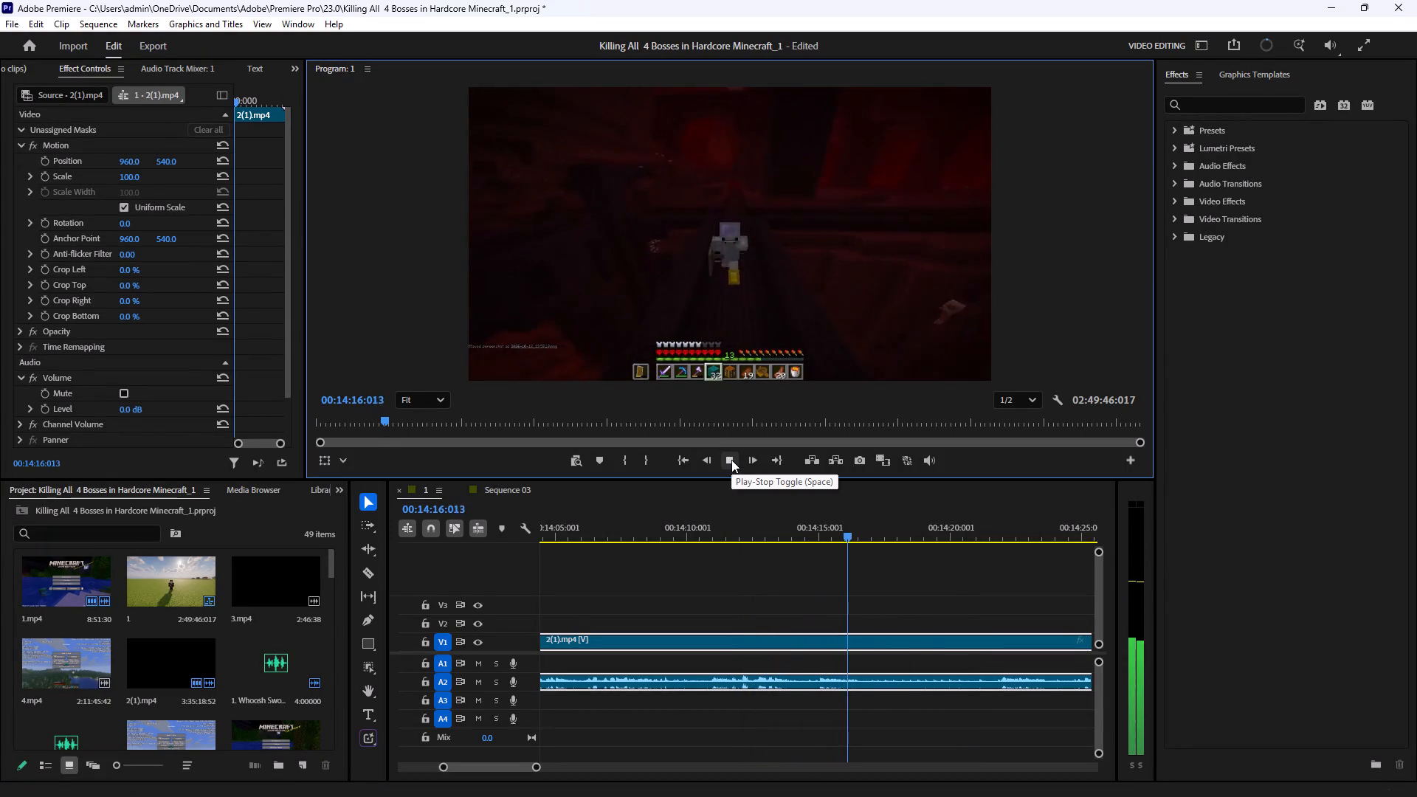
left_click(731, 460)
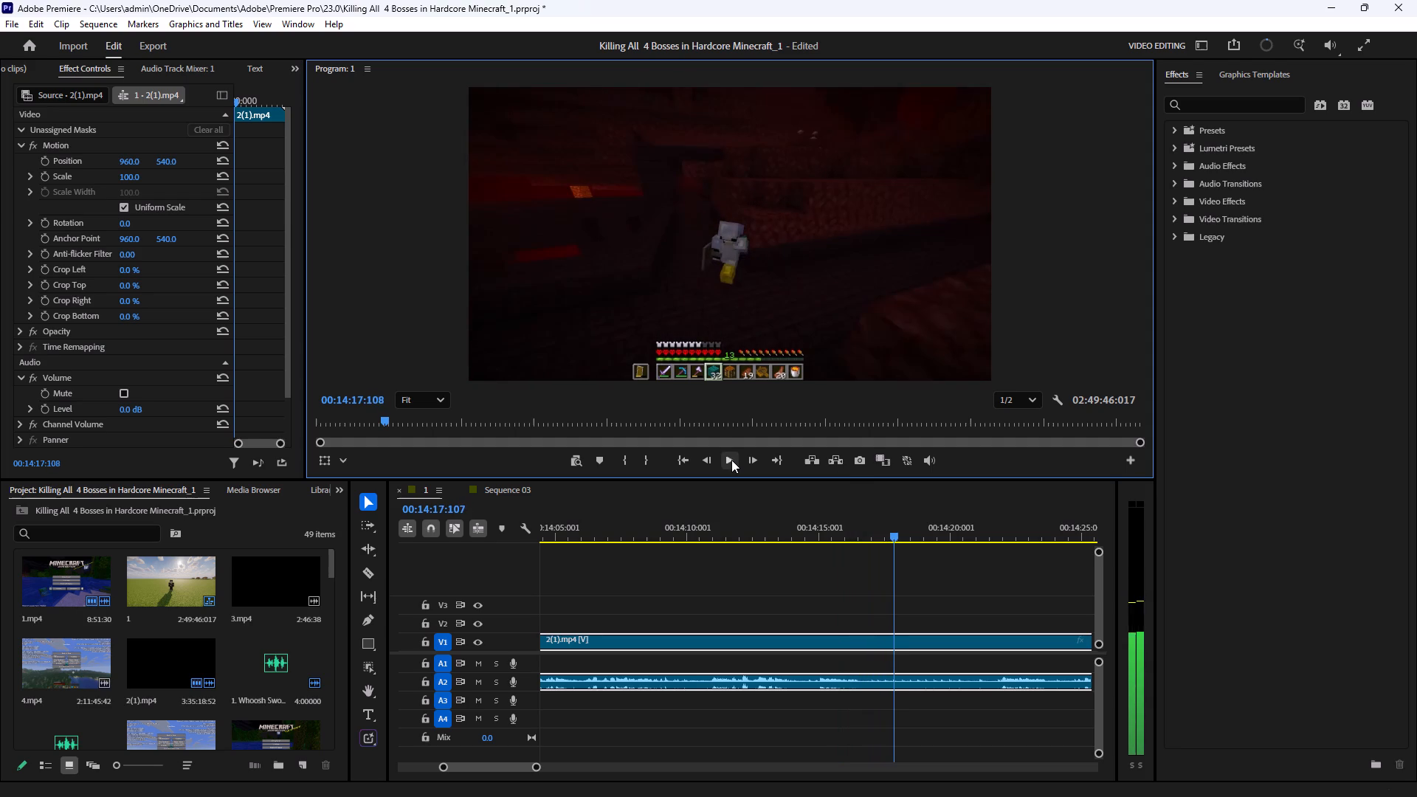
left_click(731, 460)
left_click(731, 460)
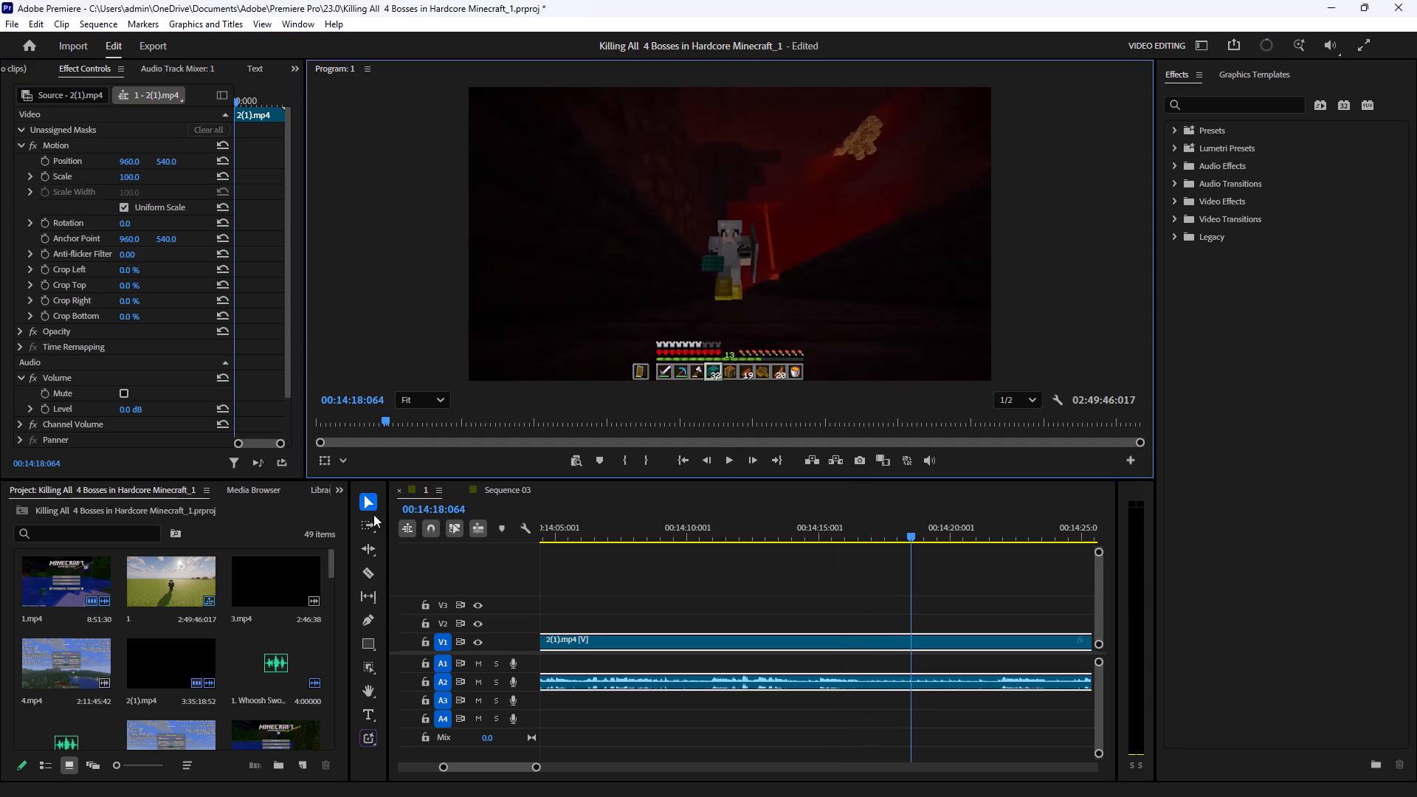
left_click(370, 570)
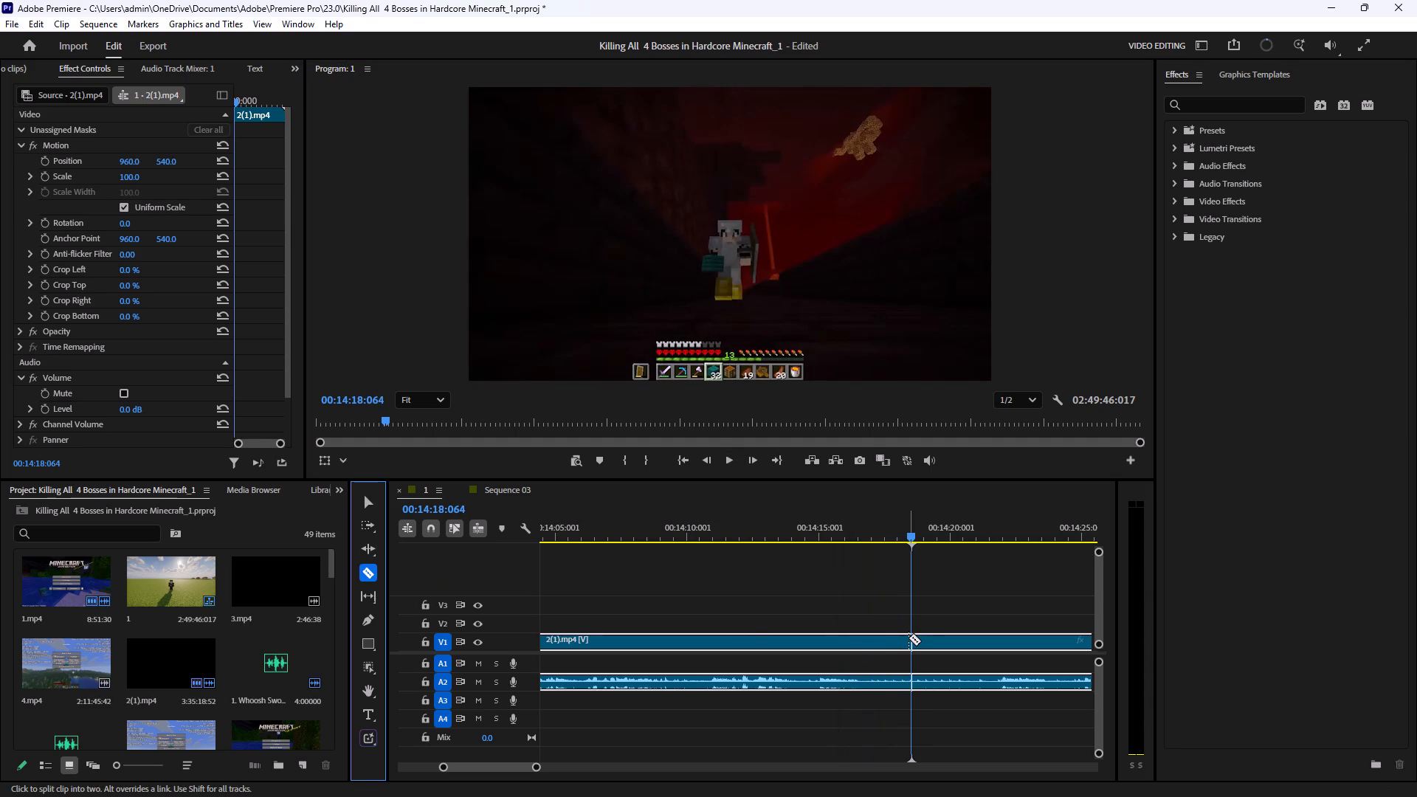
left_click(901, 640)
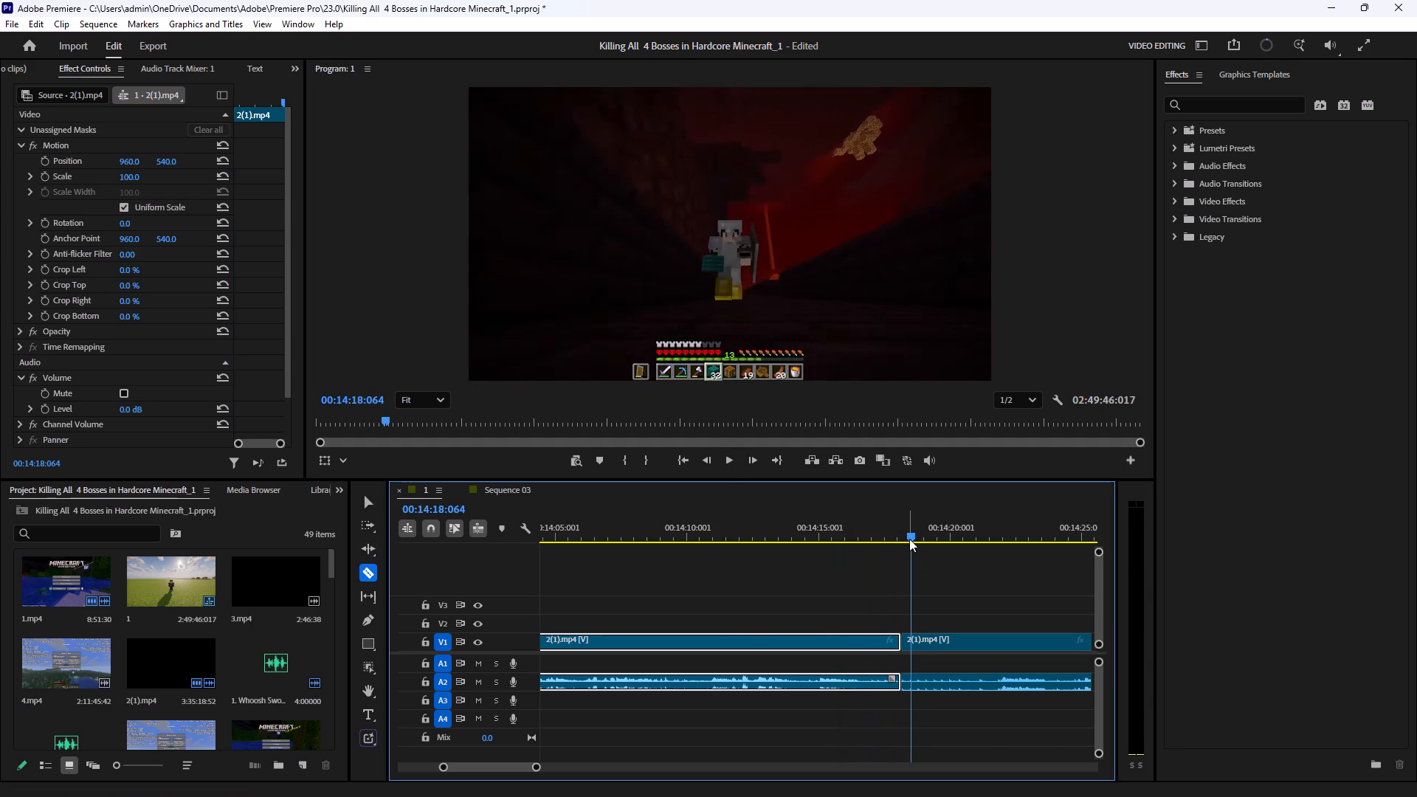
Skim the 2(1).mp4 footage after the 00:14:18 split, through to about 00:16:43, for a point where the highlights can resume.
left_click(725, 460)
left_click(363, 500)
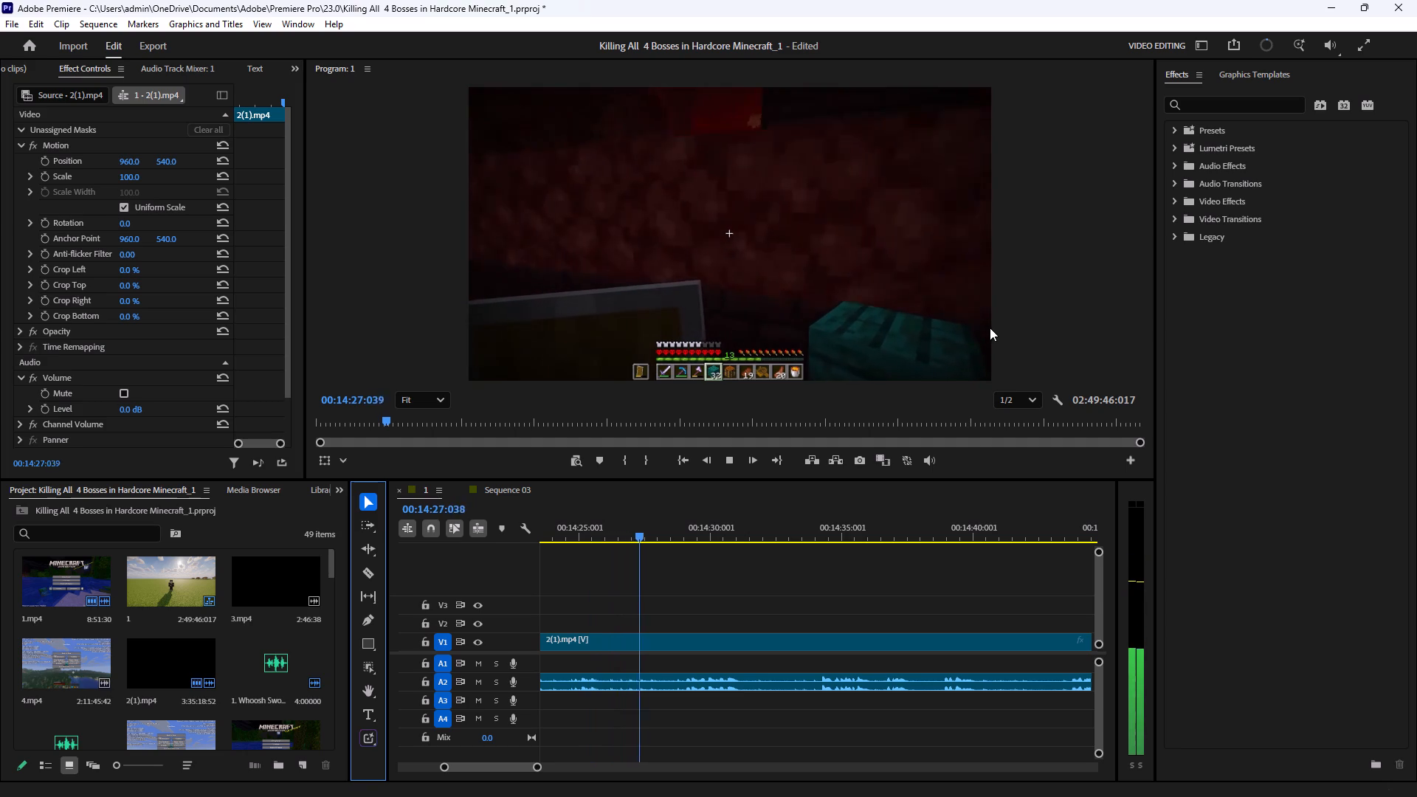
left_click_drag(680, 535, 704, 550)
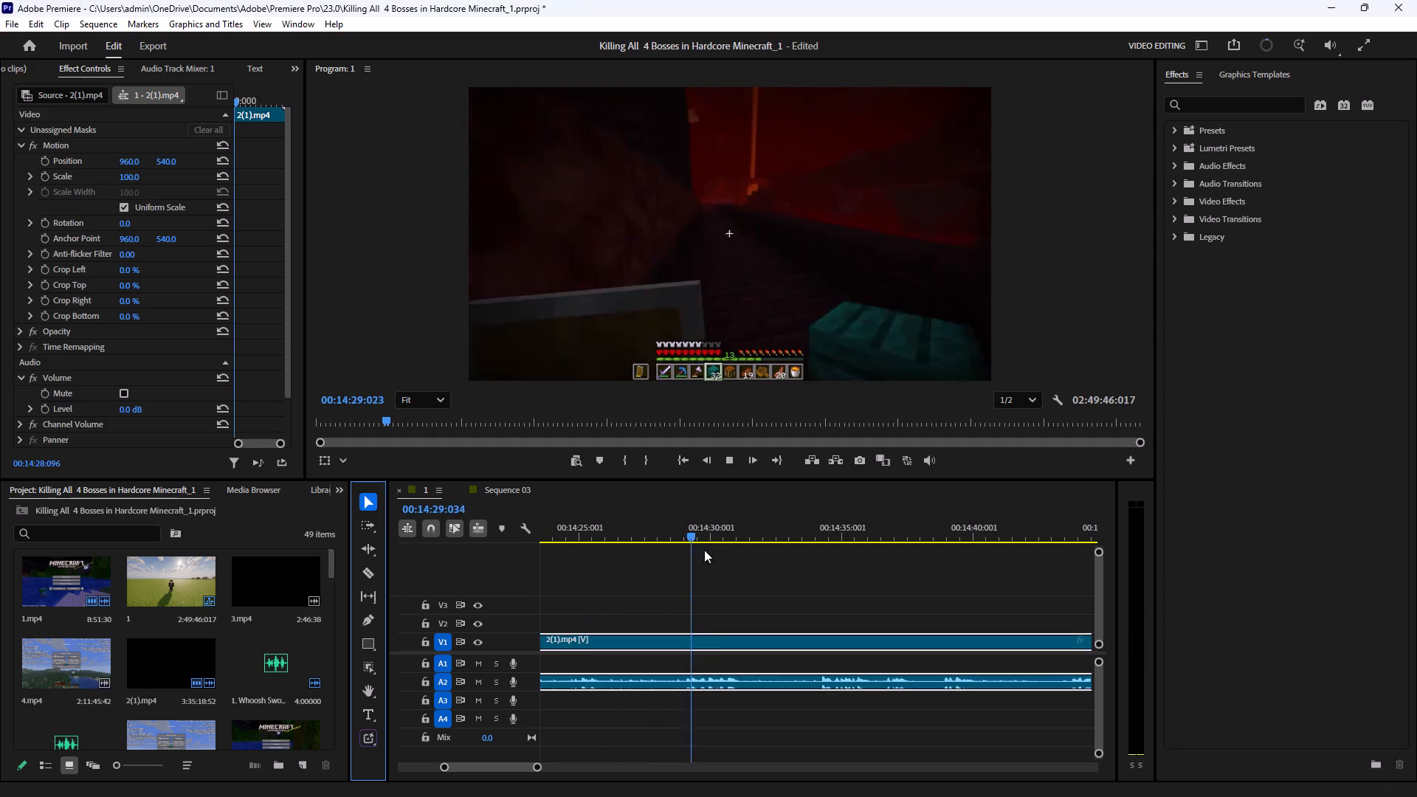
left_click_drag(704, 550, 827, 545)
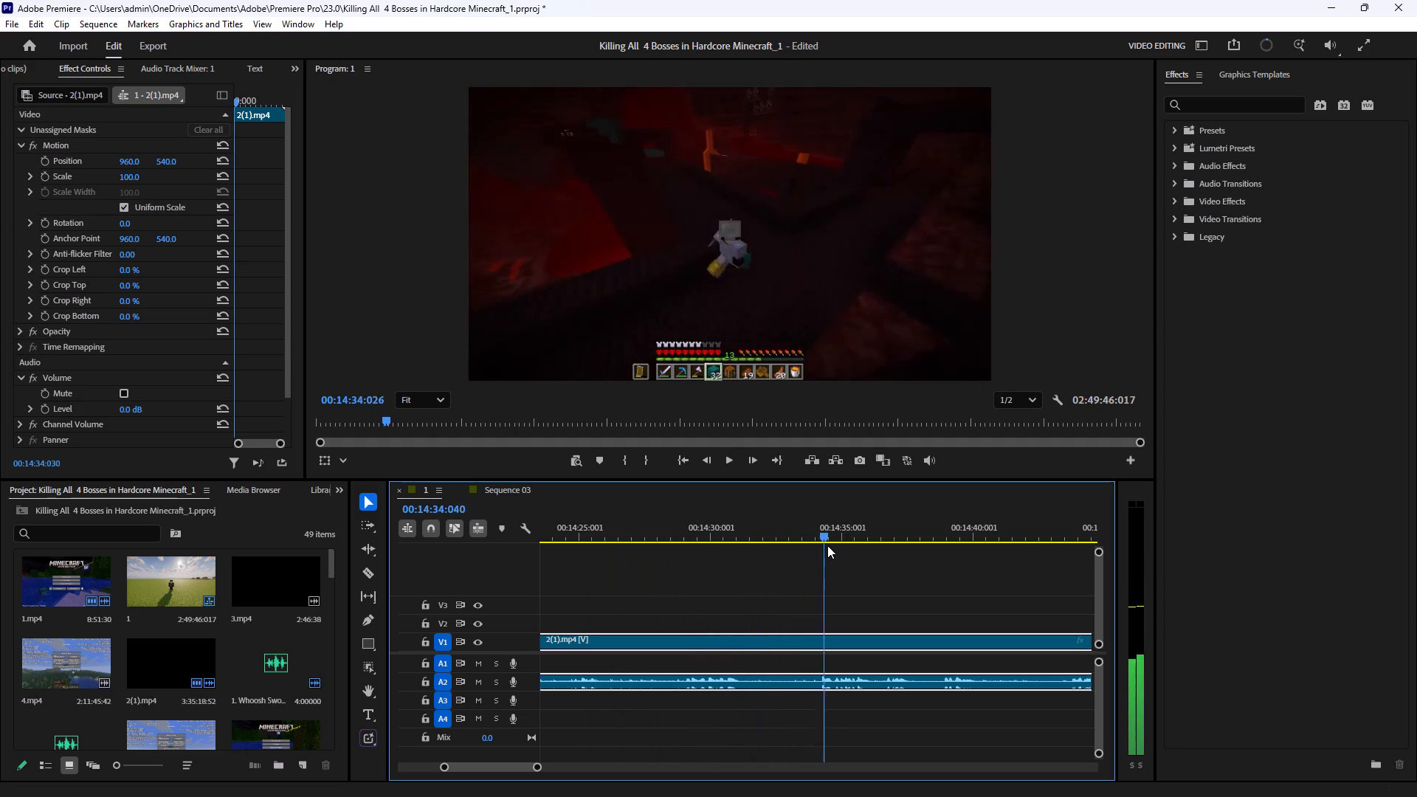
left_click_drag(827, 545, 966, 534)
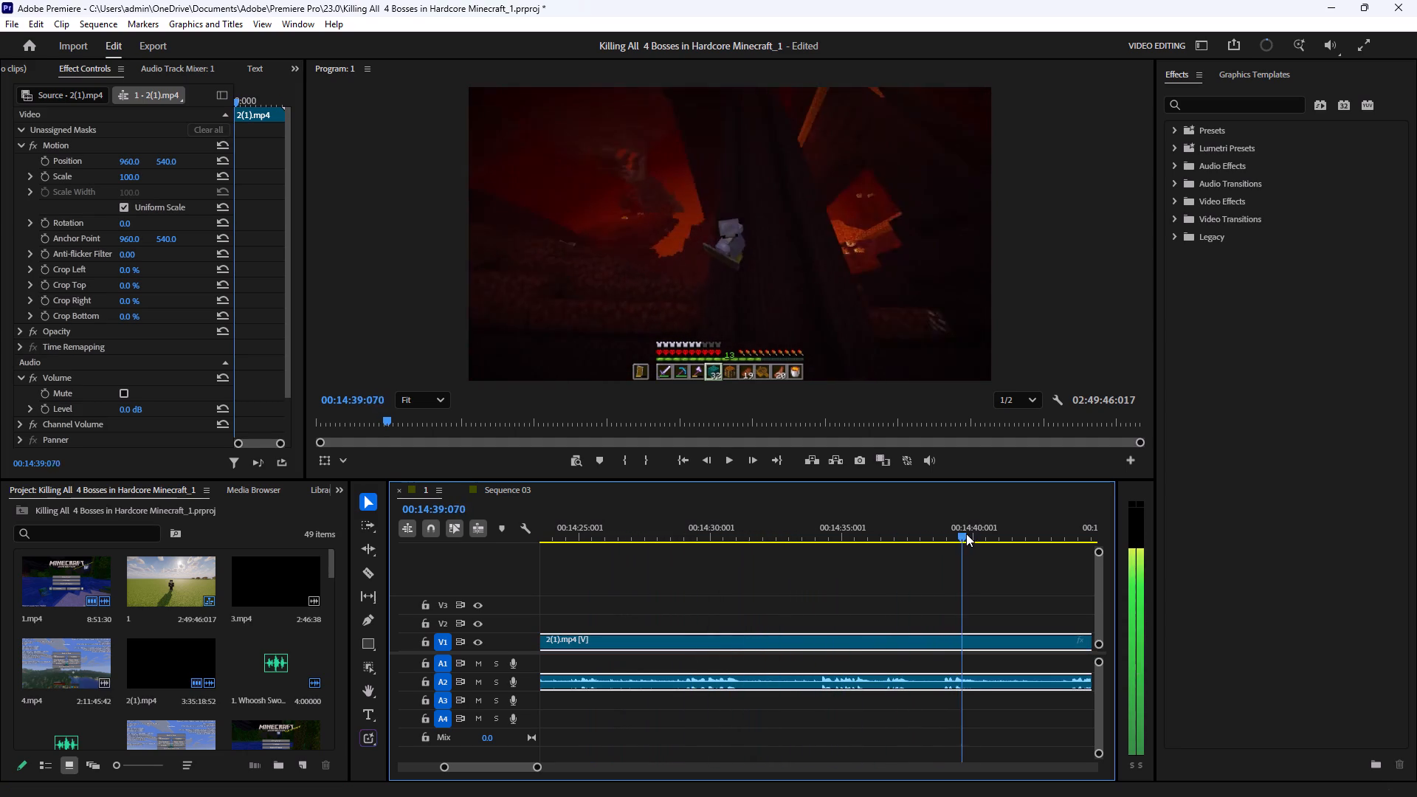
left_click_drag(966, 534, 1083, 526)
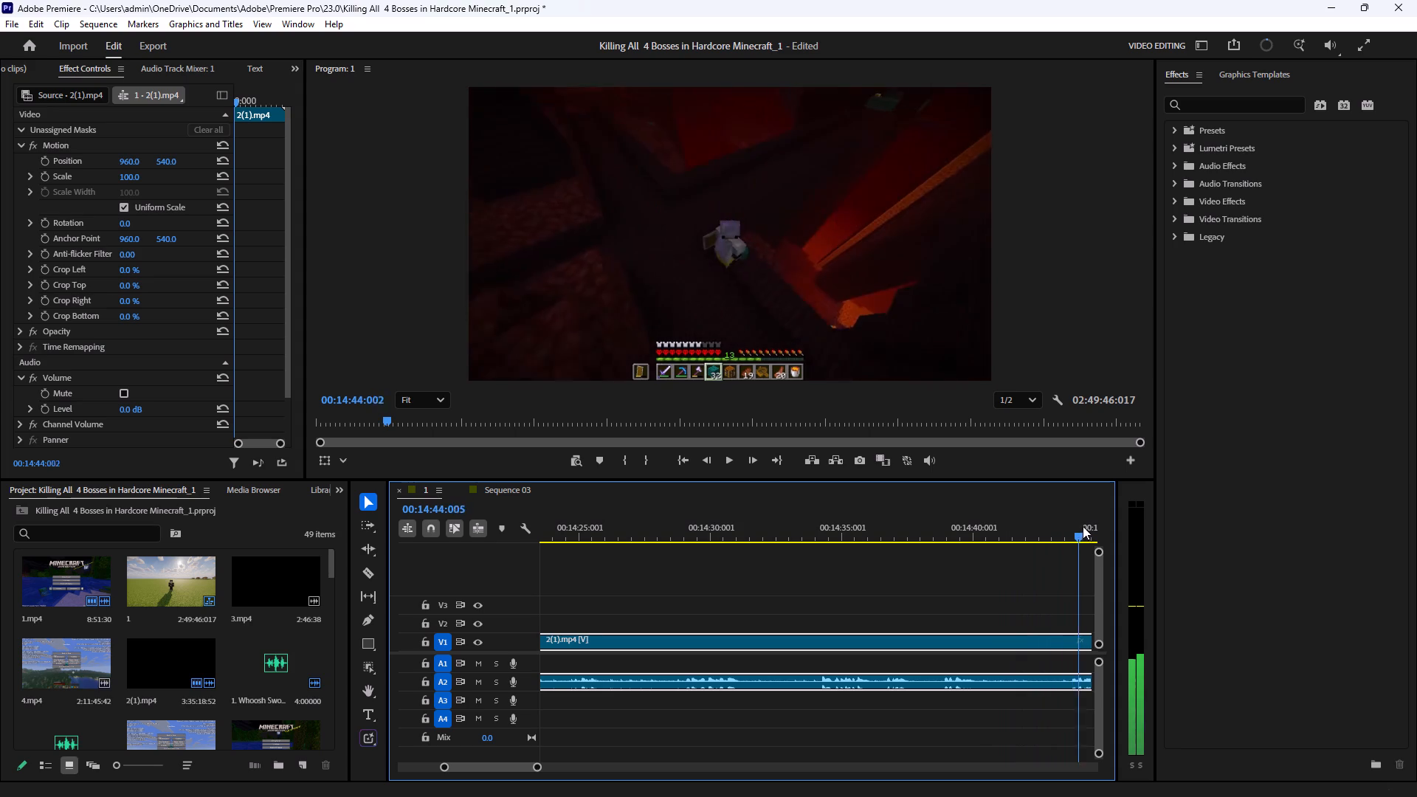
left_click_drag(1083, 526, 869, 491)
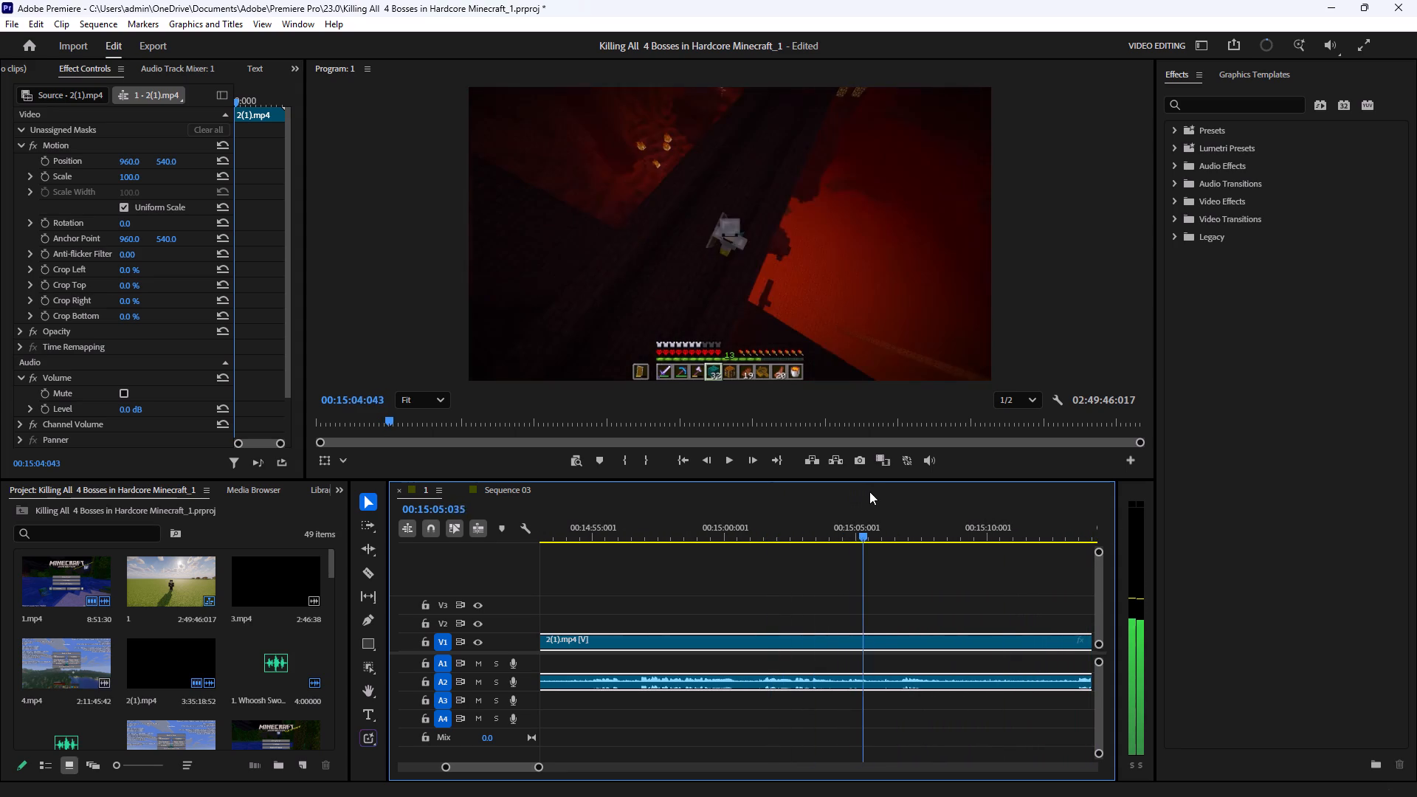
left_click_drag(869, 491, 1013, 486)
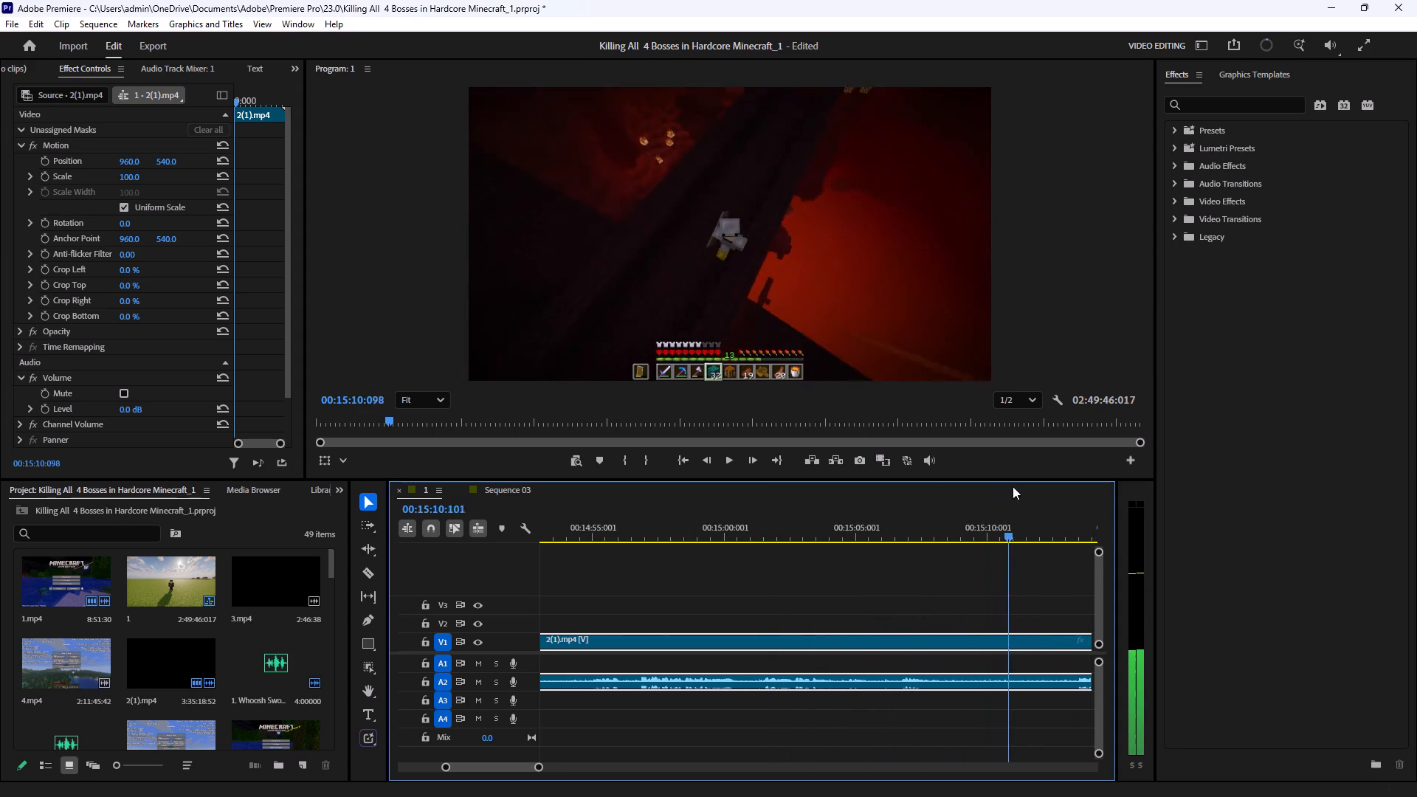
left_click_drag(1013, 486, 1102, 493)
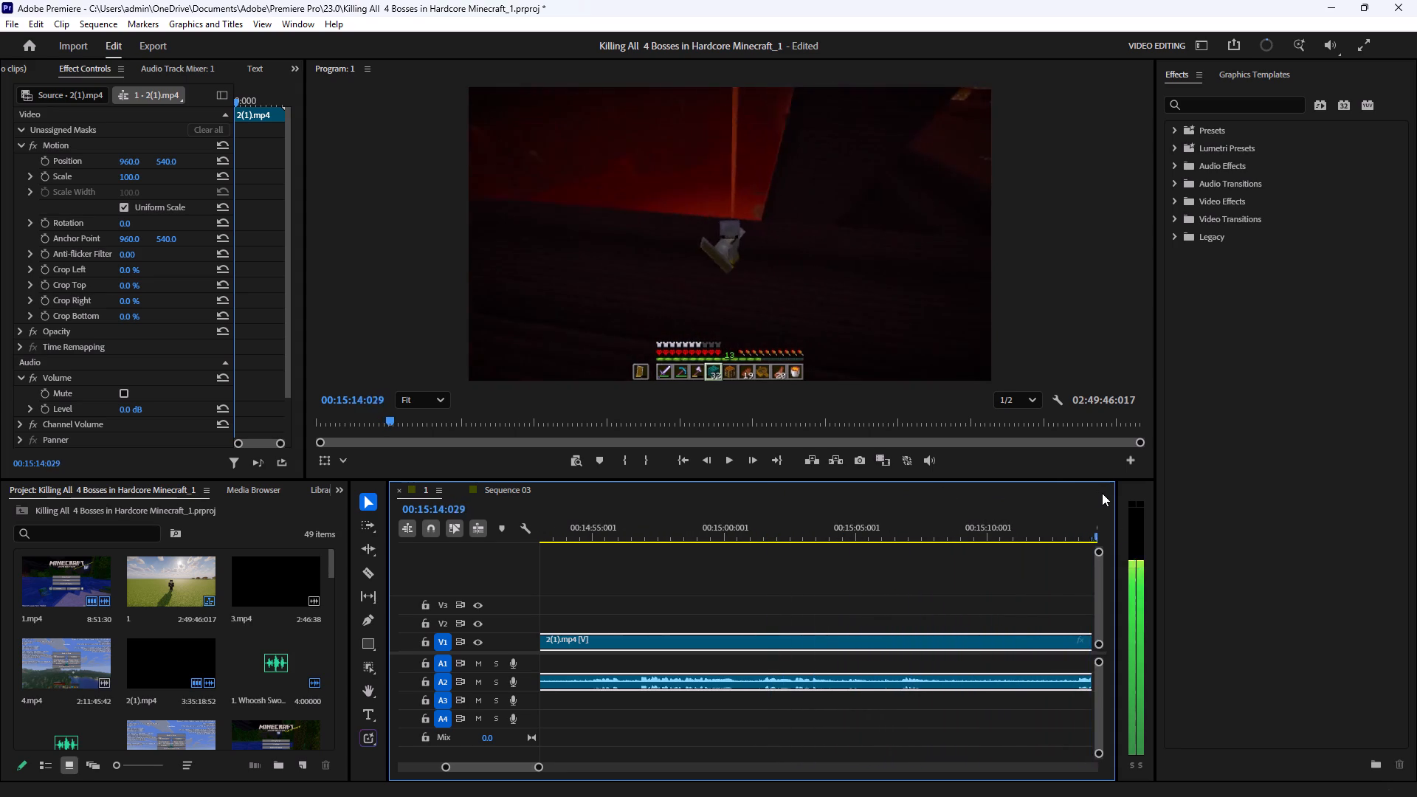
left_click_drag(1102, 493, 862, 482)
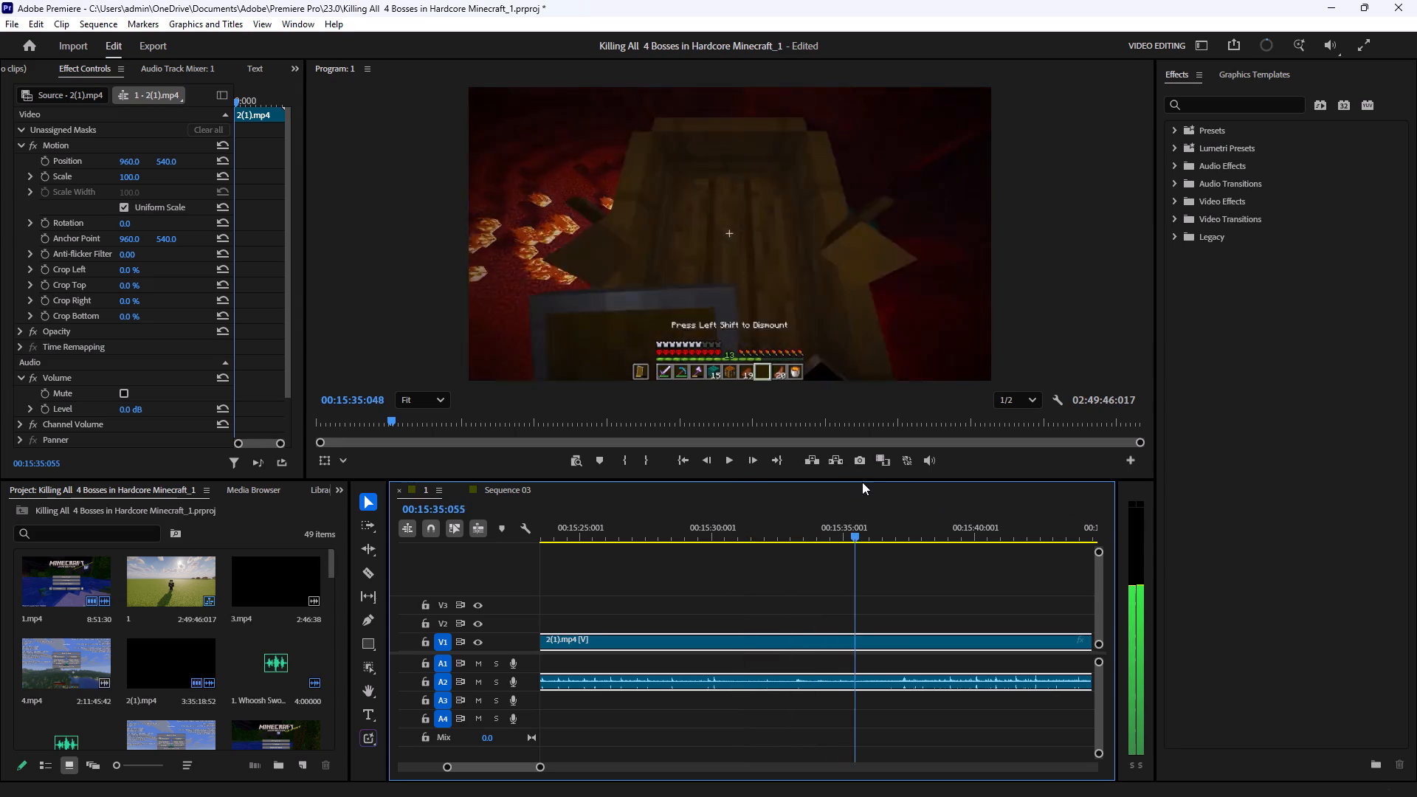
left_click_drag(862, 482, 809, 482)
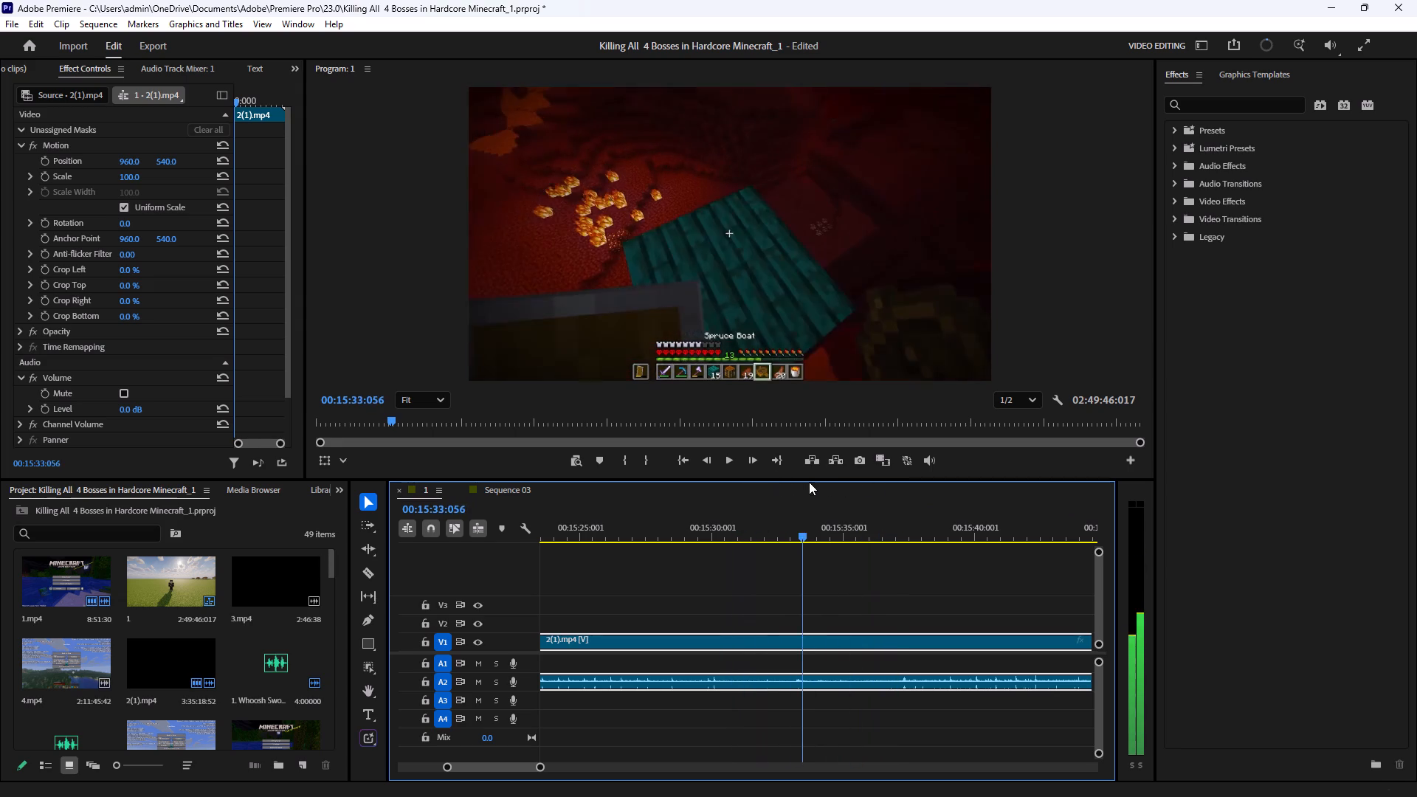
left_click_drag(809, 482, 919, 482)
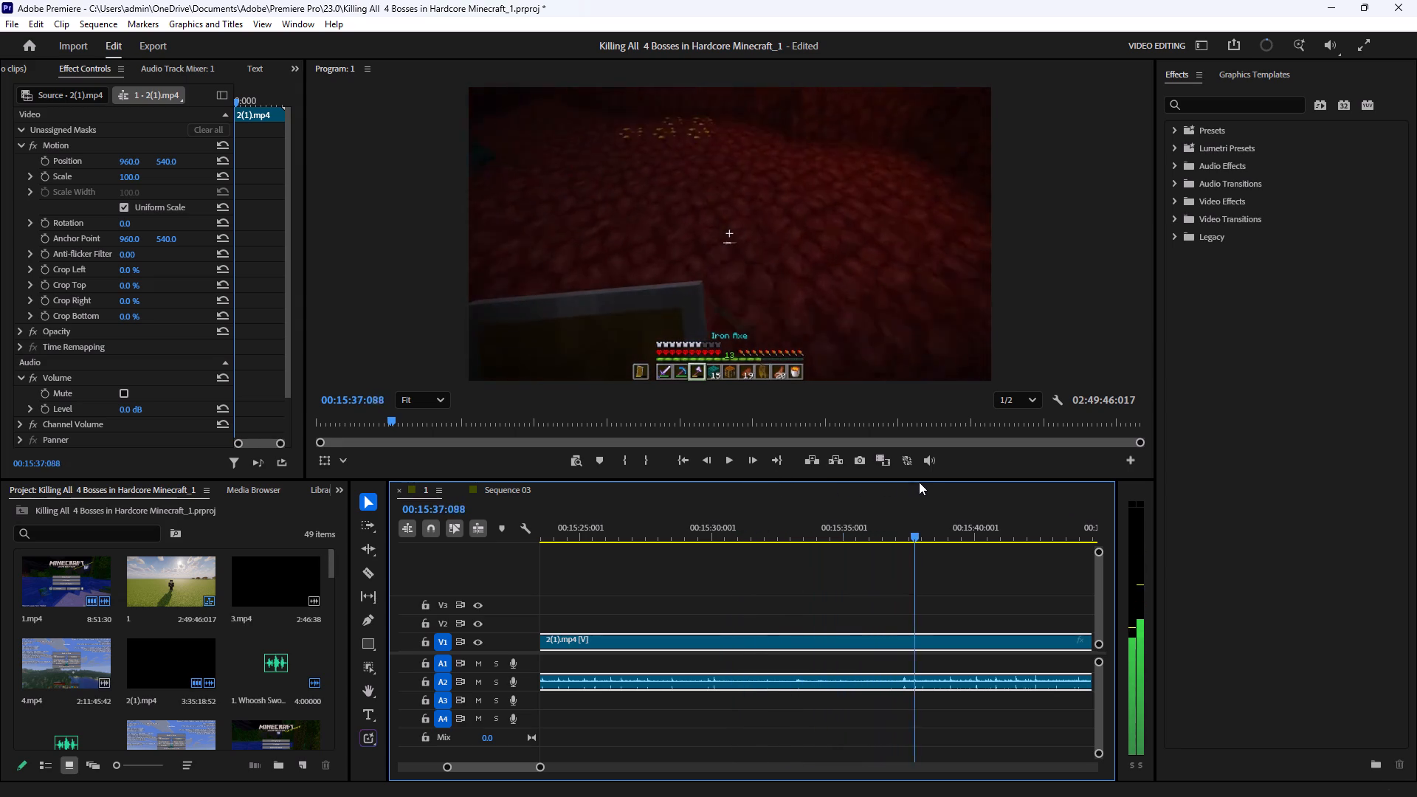
left_click_drag(919, 482, 1012, 482)
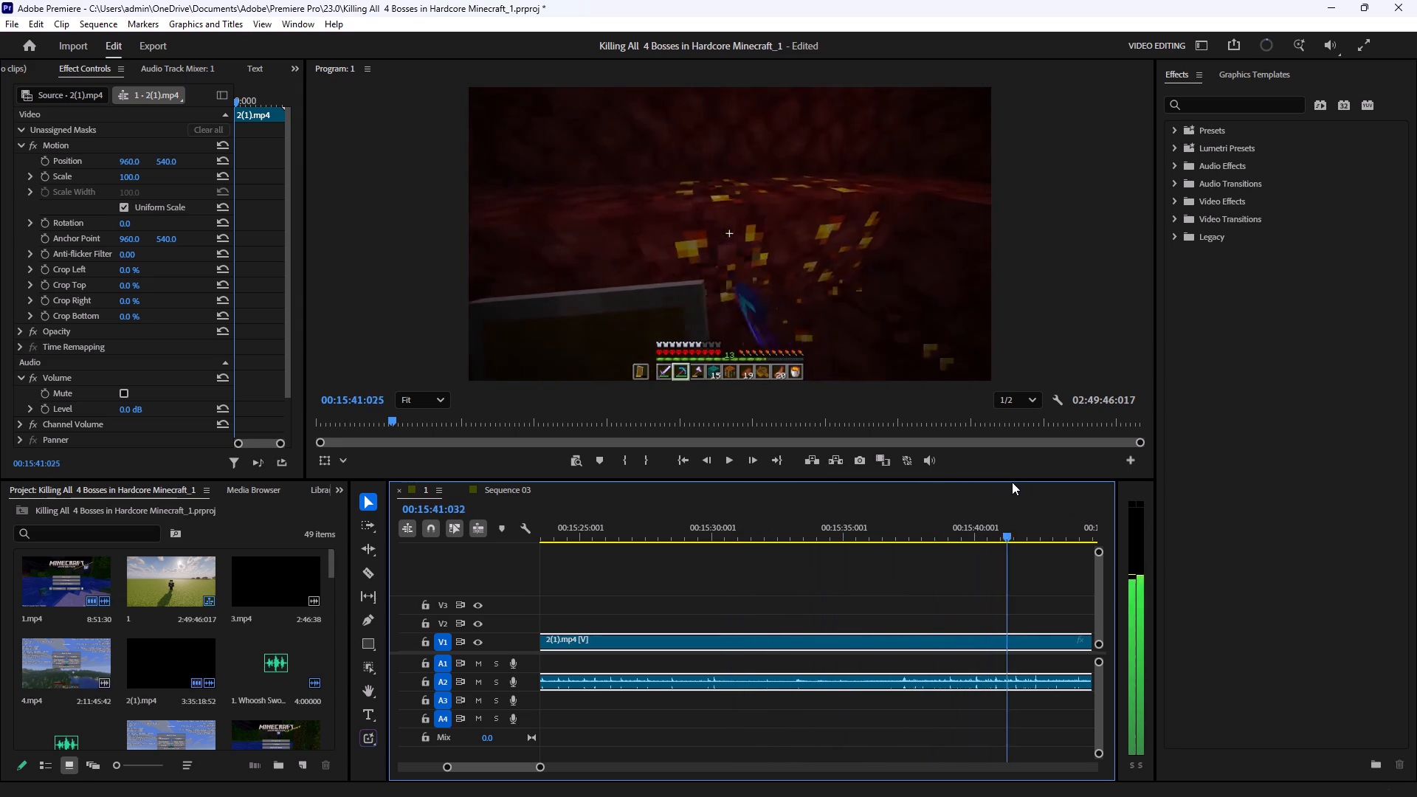
left_click_drag(1012, 482, 867, 503)
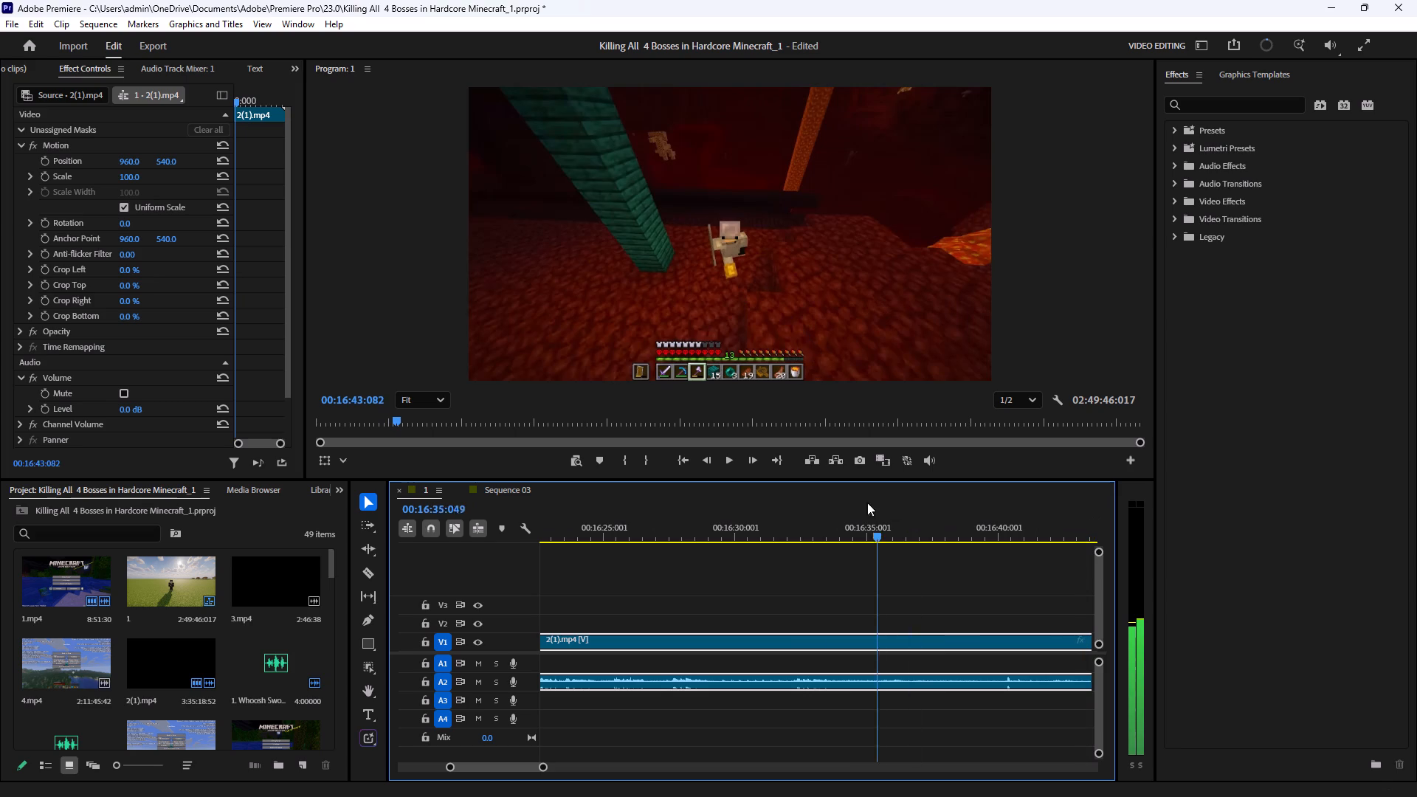
left_click_drag(867, 503, 777, 513)
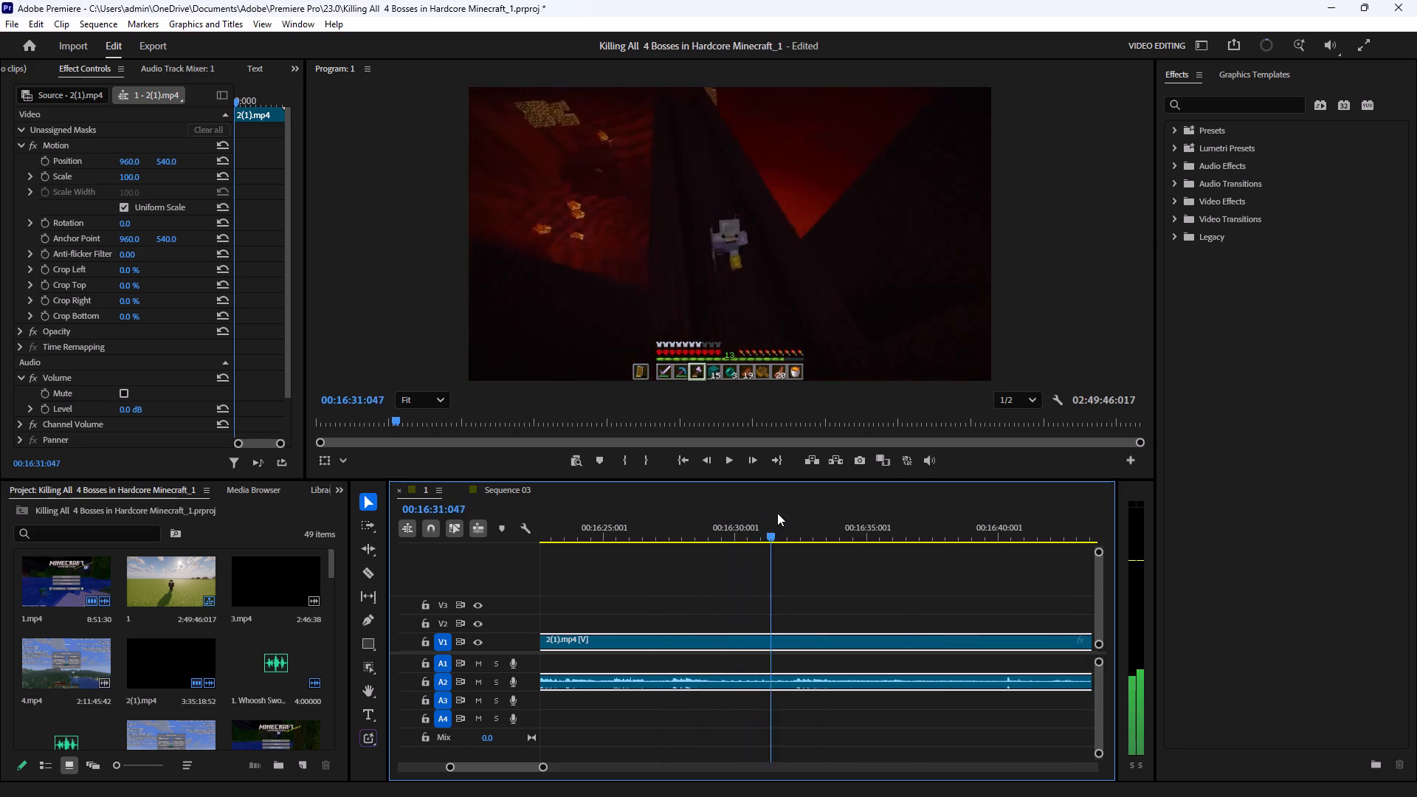
left_click_drag(777, 513, 961, 536)
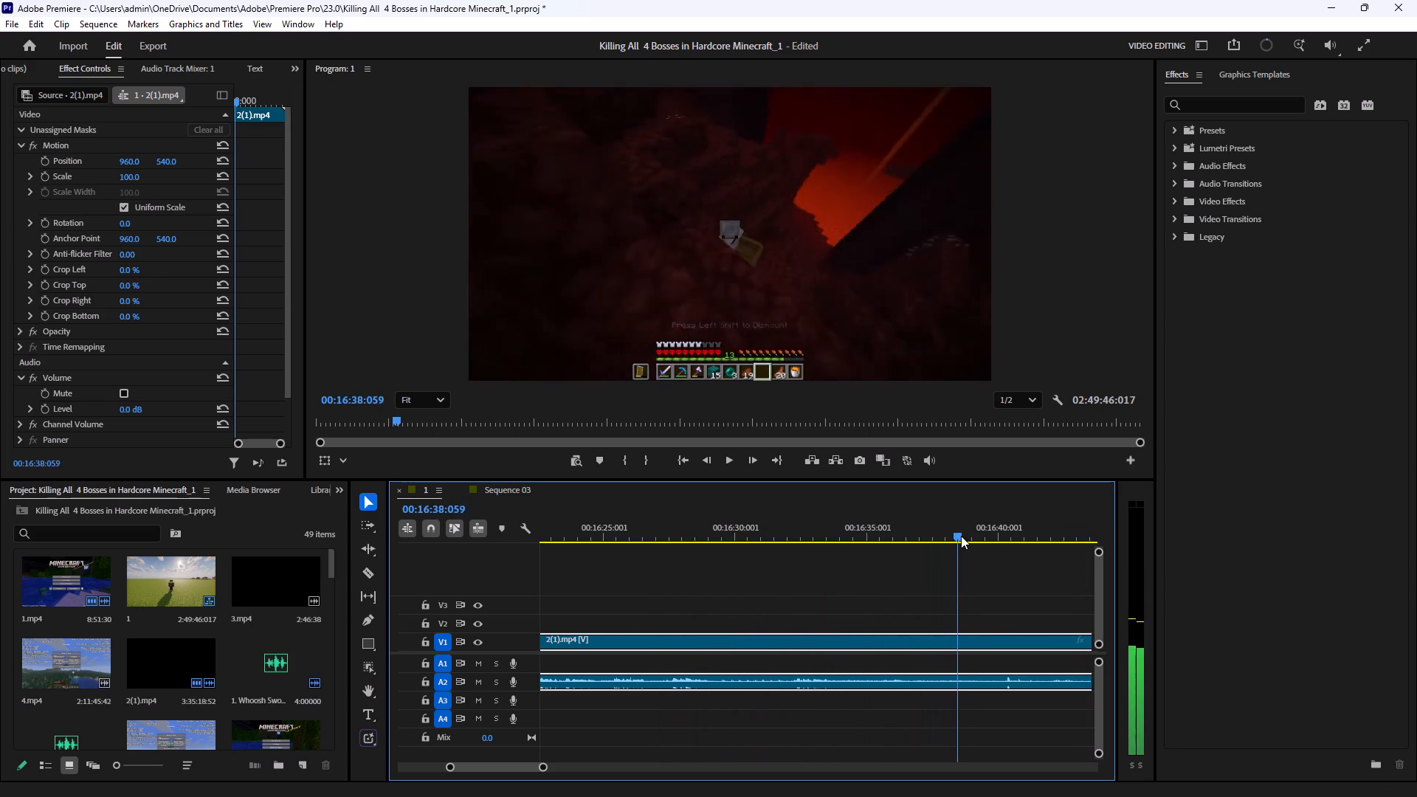
left_click_drag(961, 536, 763, 550)
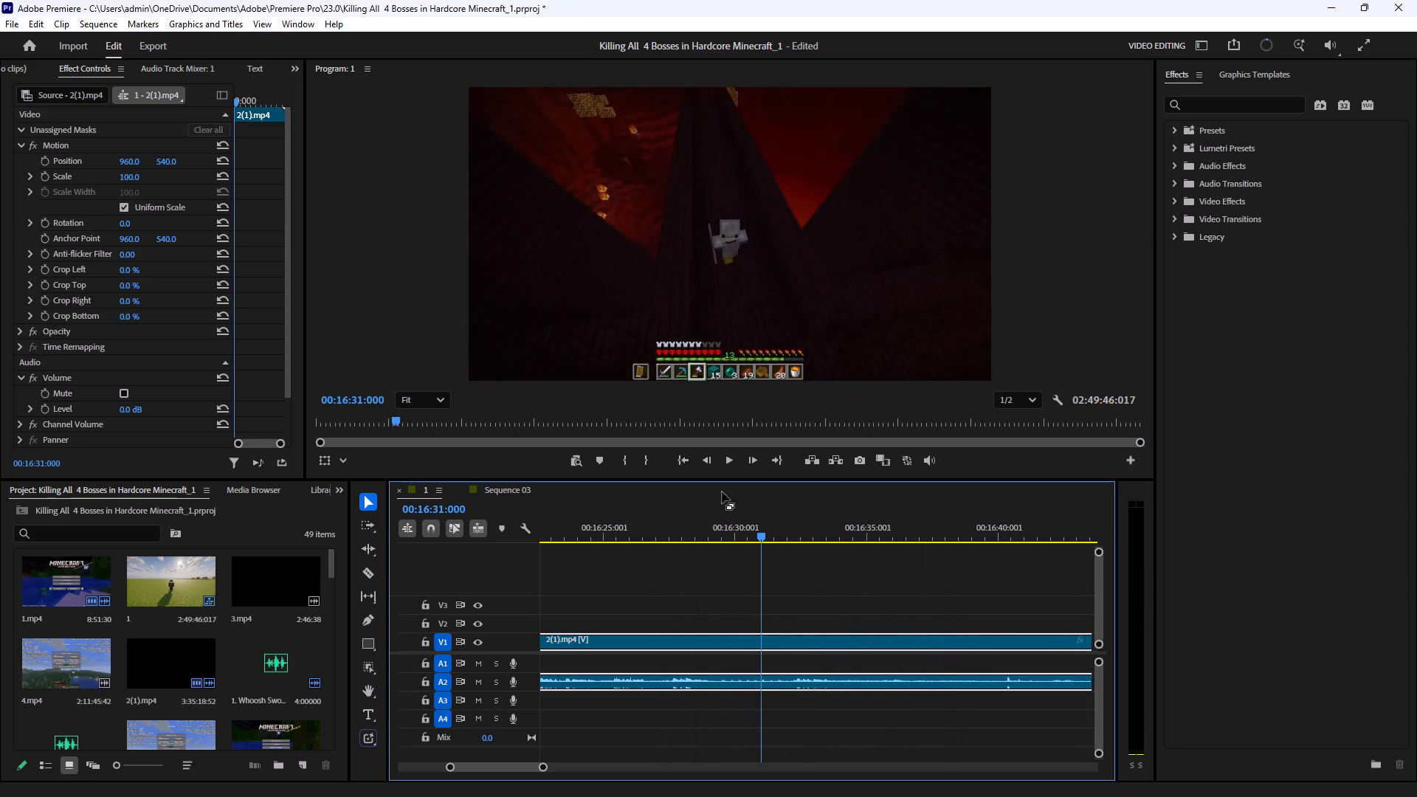
Play the bridge run from 00:16:31:000 and split the 2(1).mp4 clip with its audio at about 00:16:32.
left_click(735, 456)
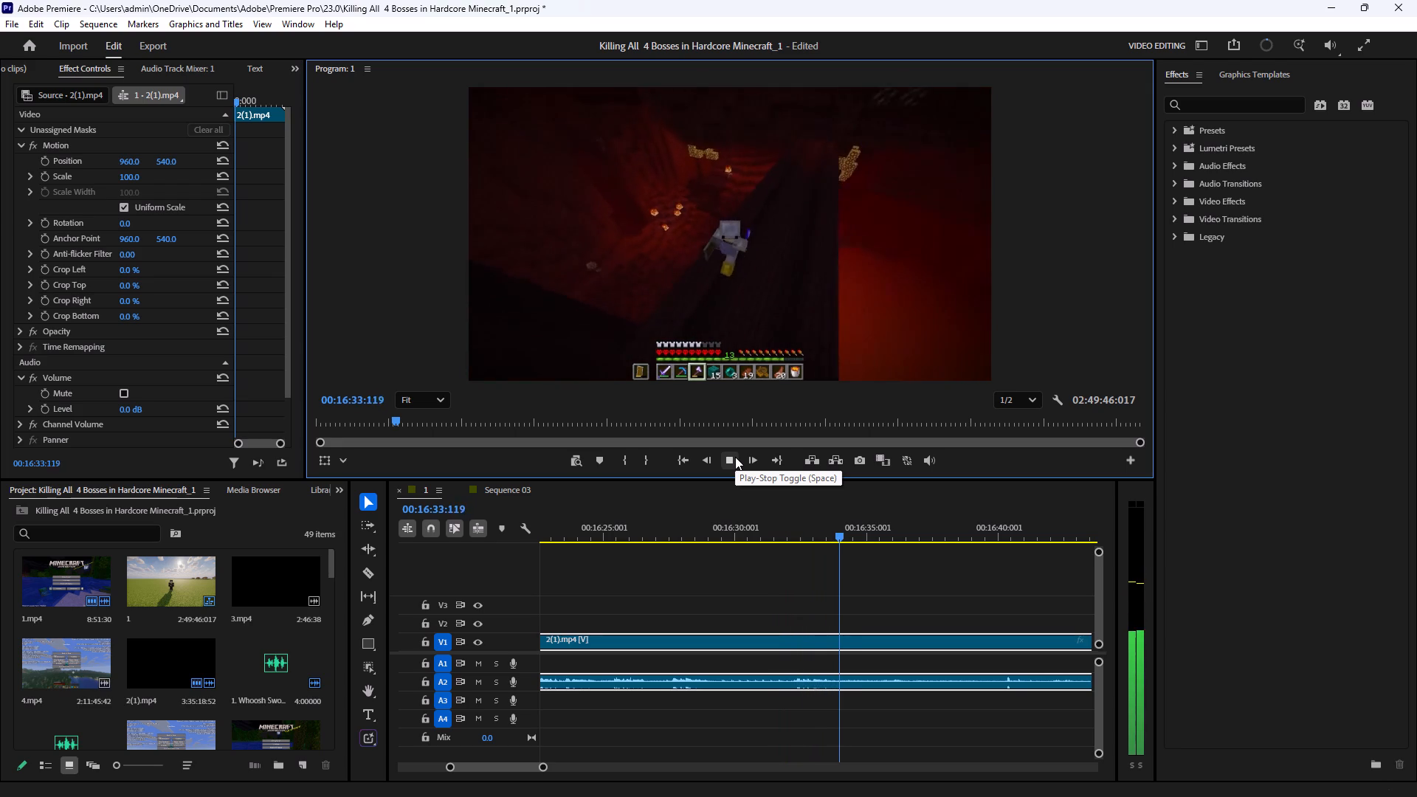
left_click(735, 457)
left_click_drag(831, 536, 796, 548)
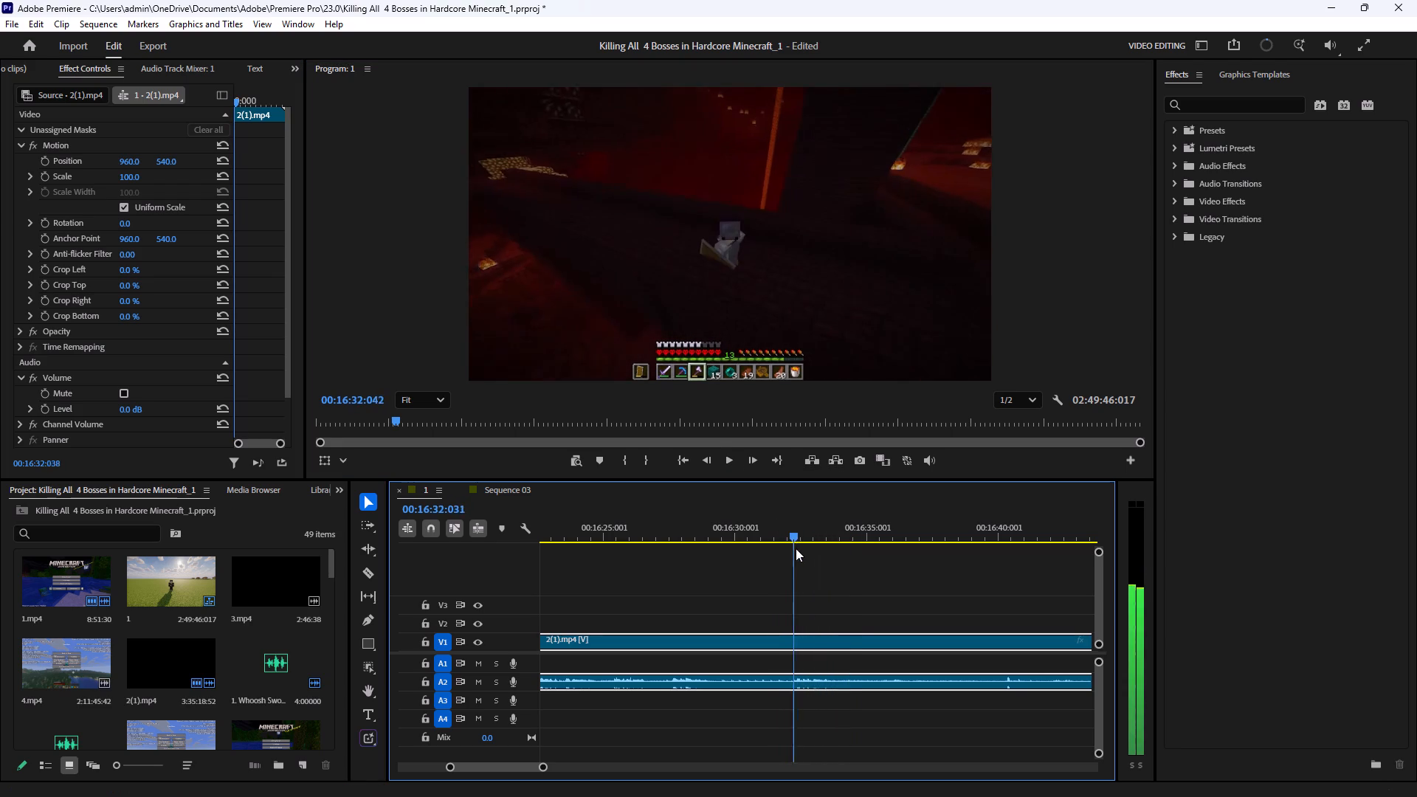
left_click_drag(796, 548, 790, 552)
left_click(373, 576)
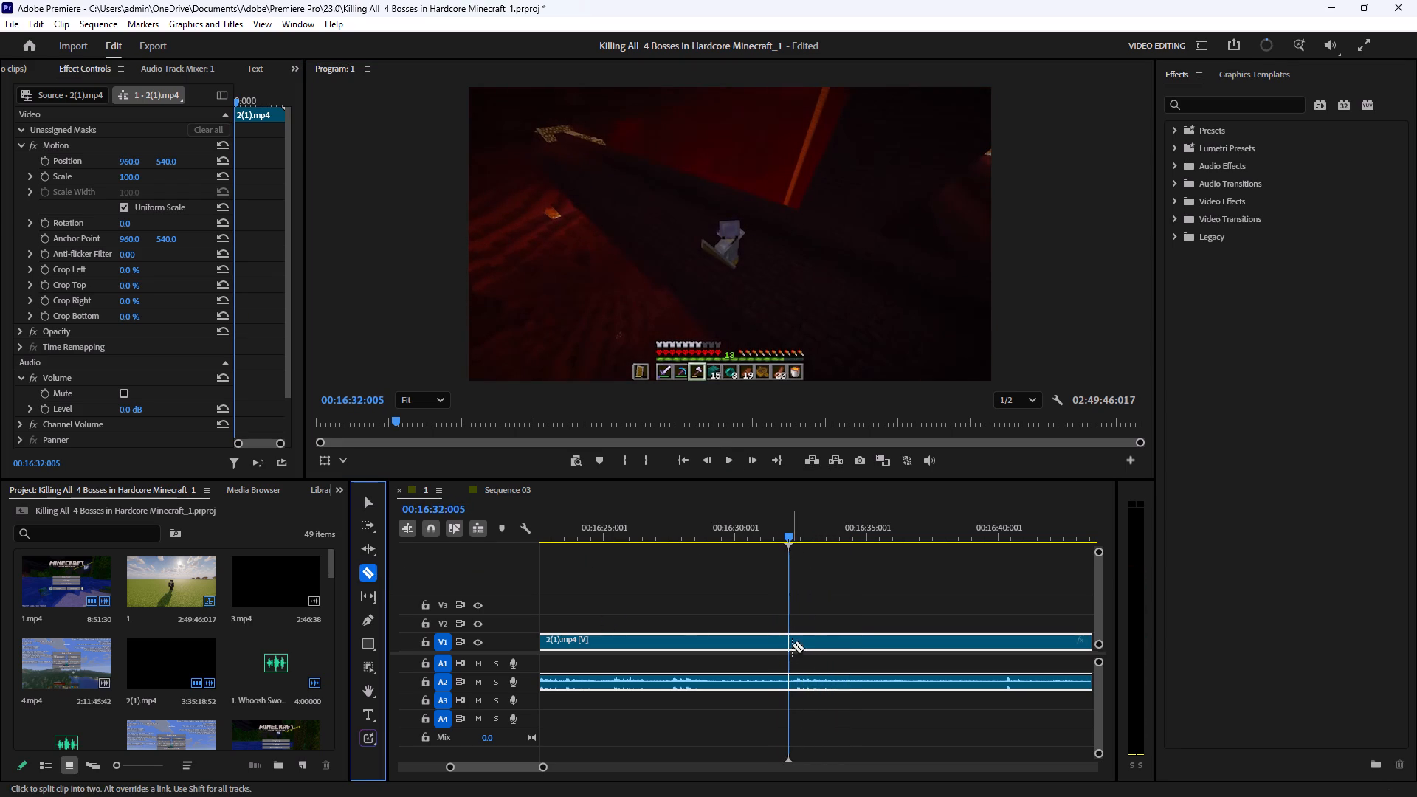
left_click(785, 638)
left_click(363, 502)
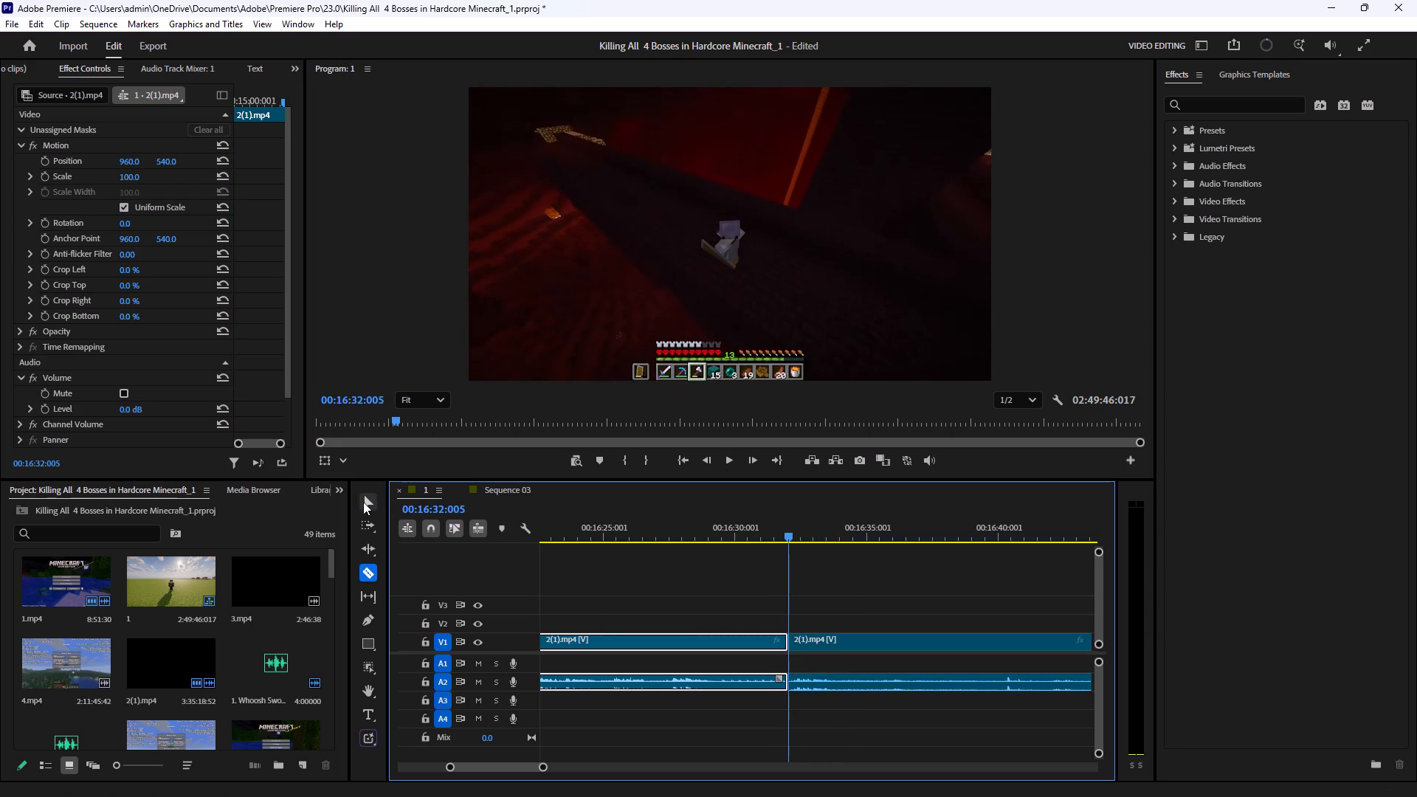
Delete the 2(1).mp4 segment between the 00:14:18 and 00:16:32 splits together with its audio and close the gap.
left_click_drag(663, 570, 653, 730)
key("BackSpace")
left_click_drag(714, 633, 708, 648)
left_click(714, 646)
key("BackSpace")
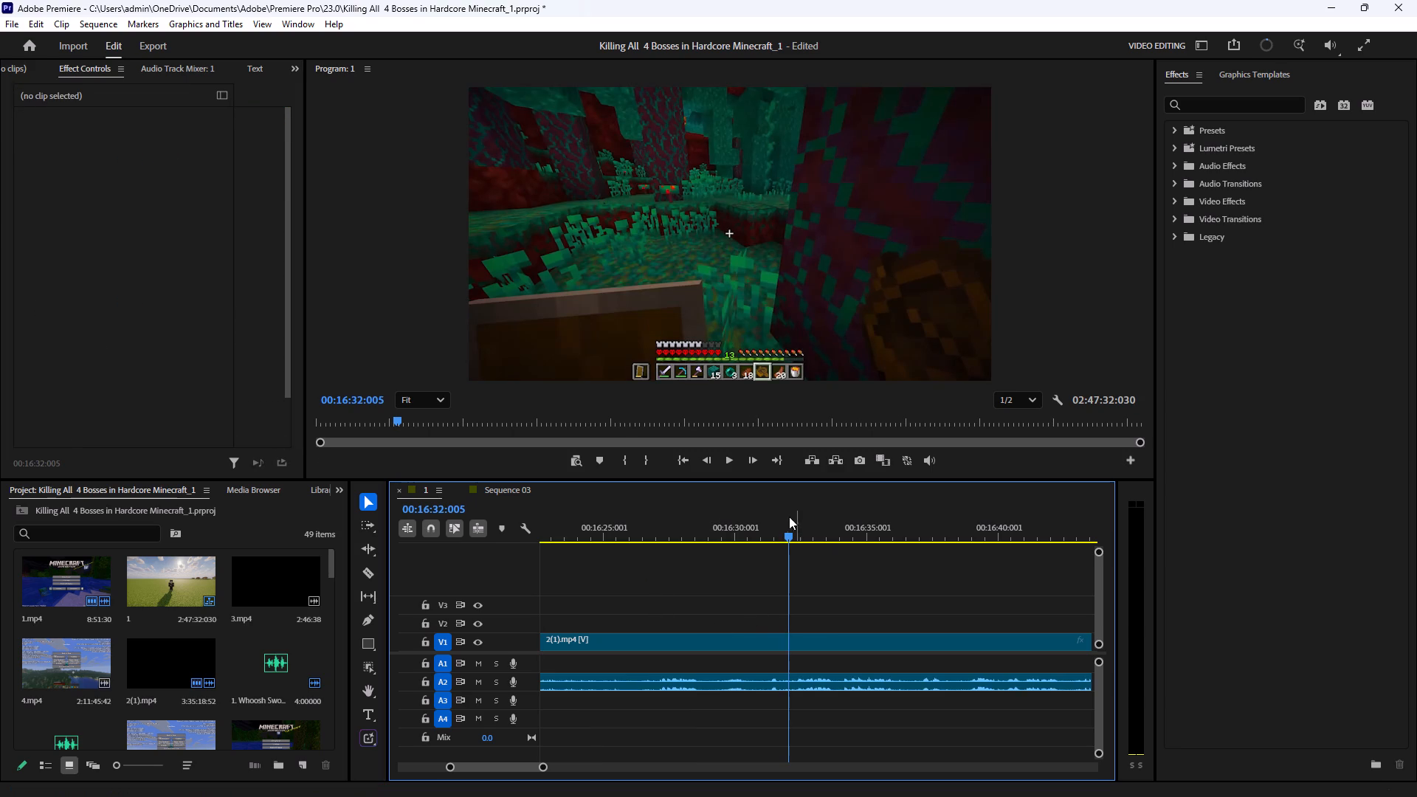
Go back to the new join near 00:14:18 and play from 00:14:18:037 to check how the following footage runs.
left_click_drag(787, 535, 603, 542)
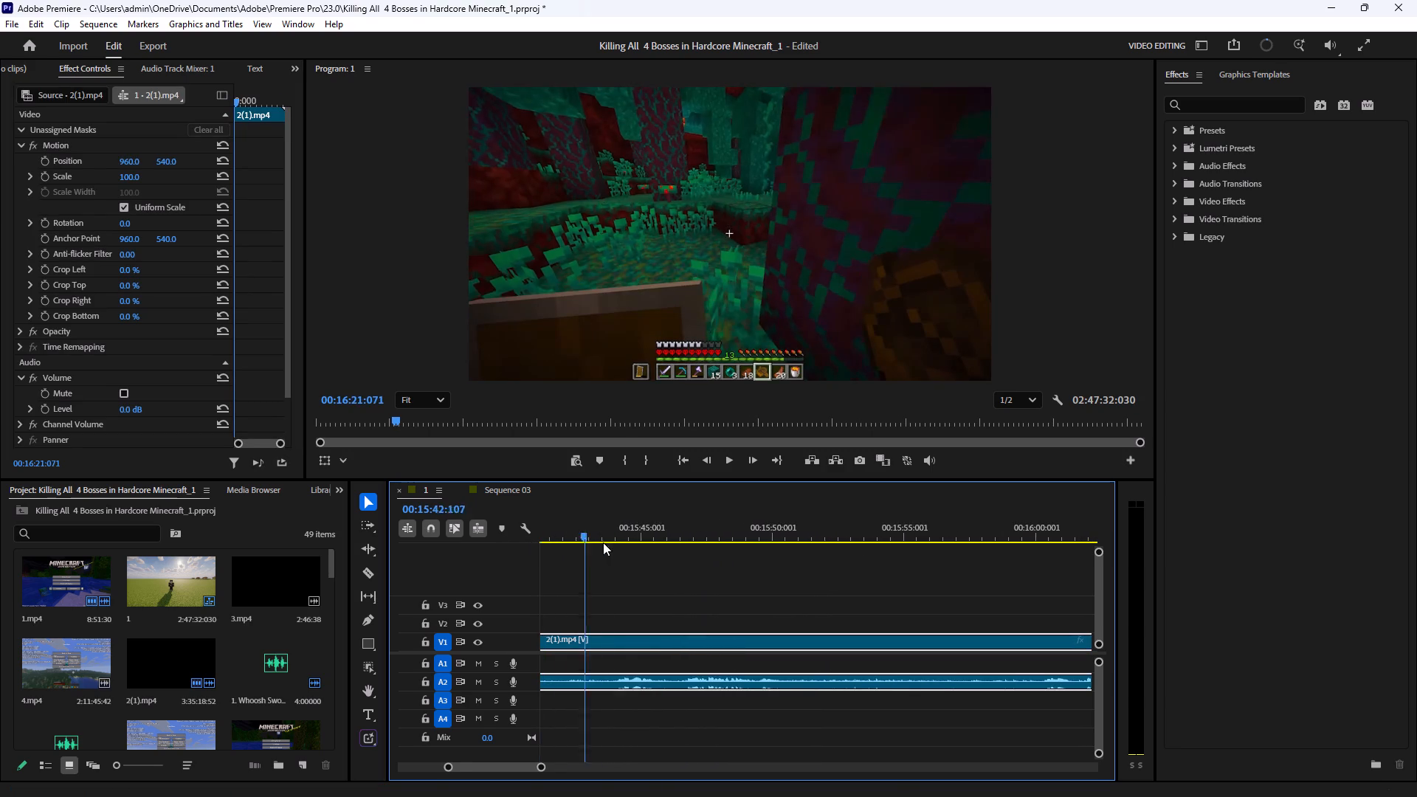
left_click_drag(603, 542, 554, 543)
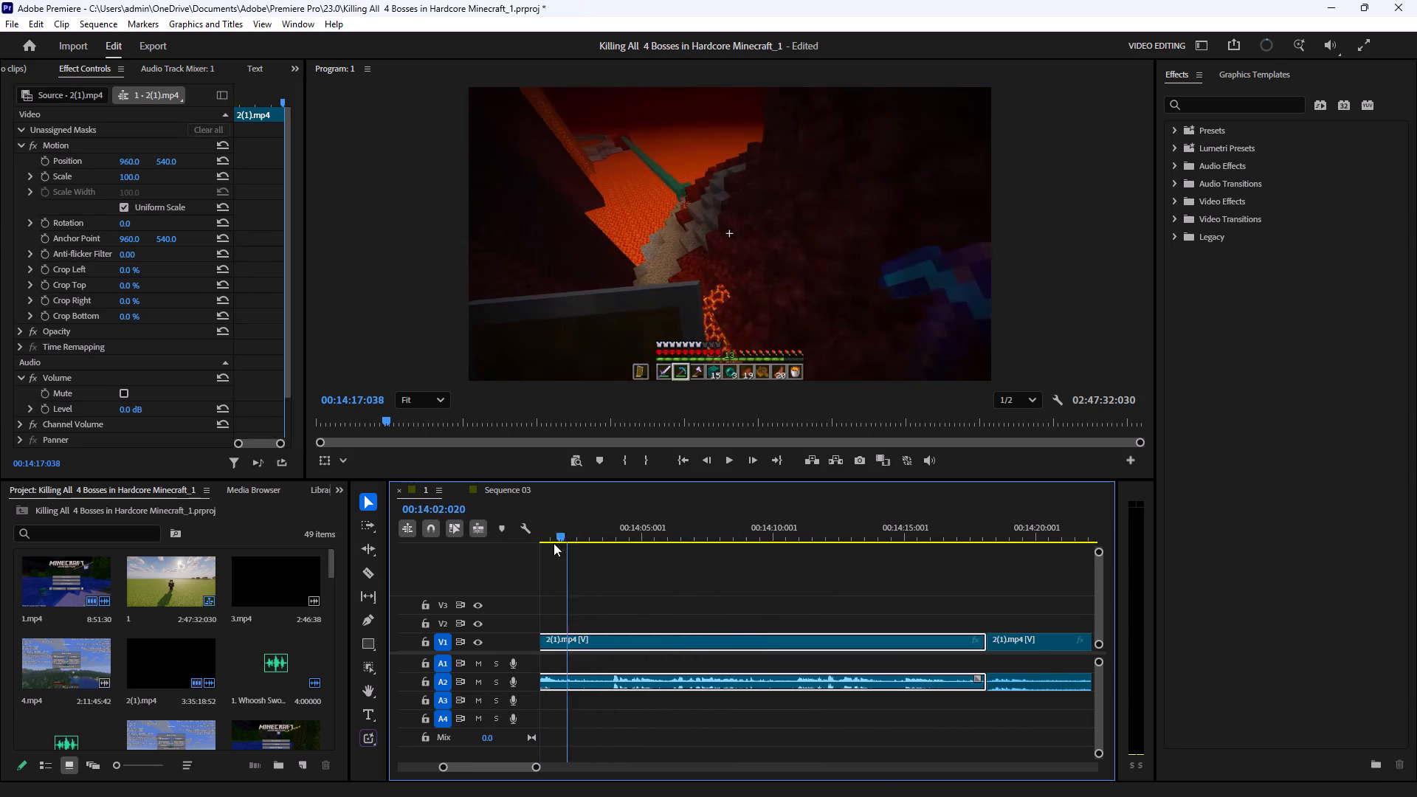
left_click_drag(554, 543, 990, 575)
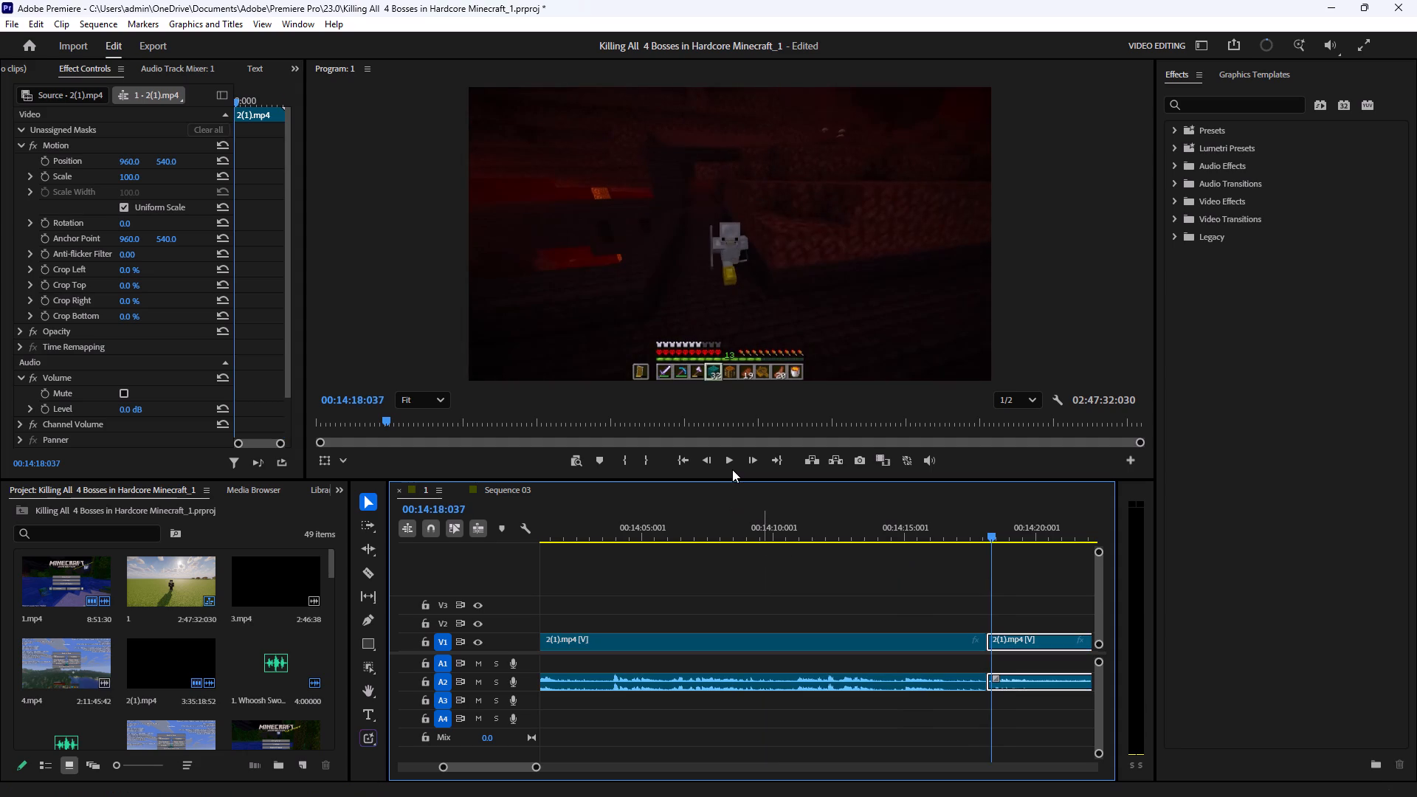
left_click(732, 469)
left_click(732, 467)
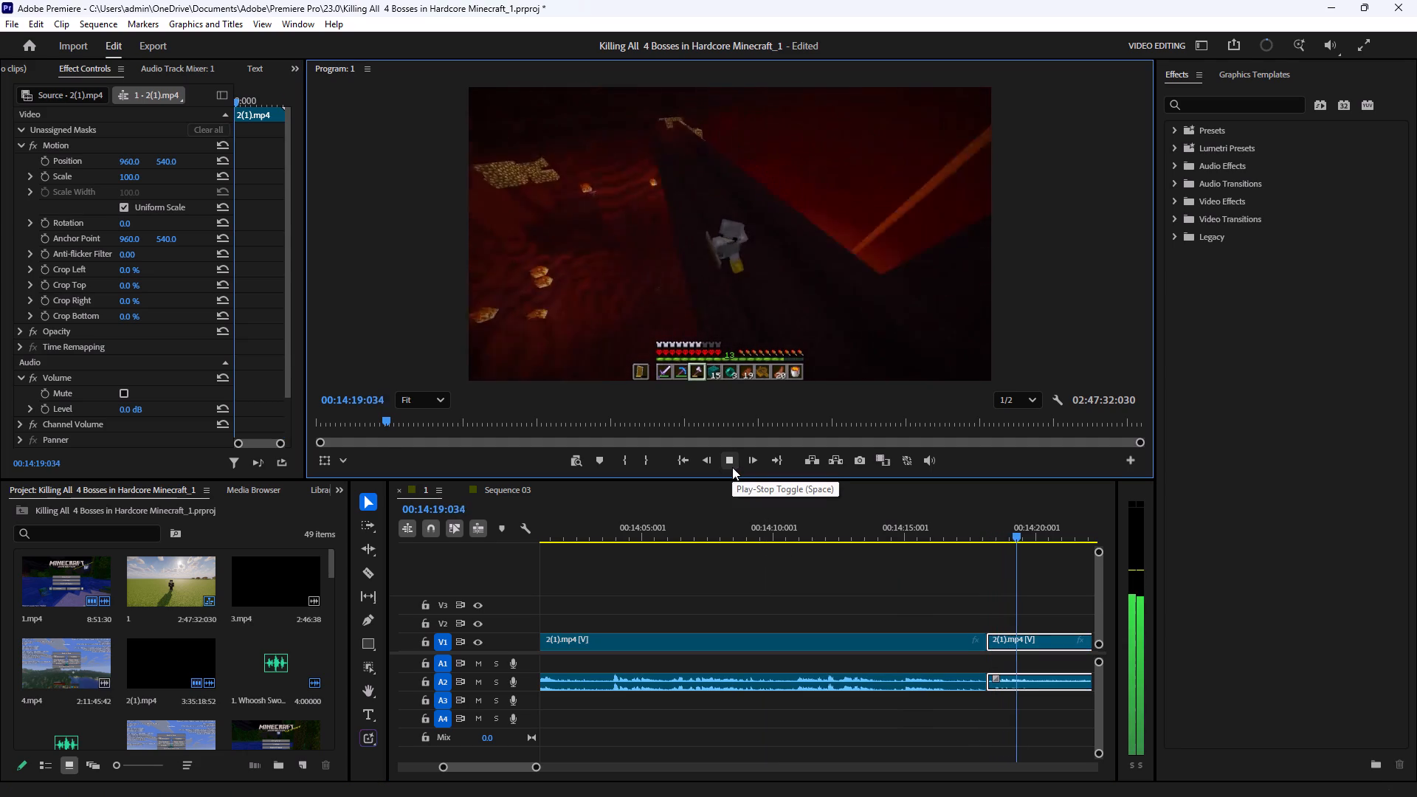
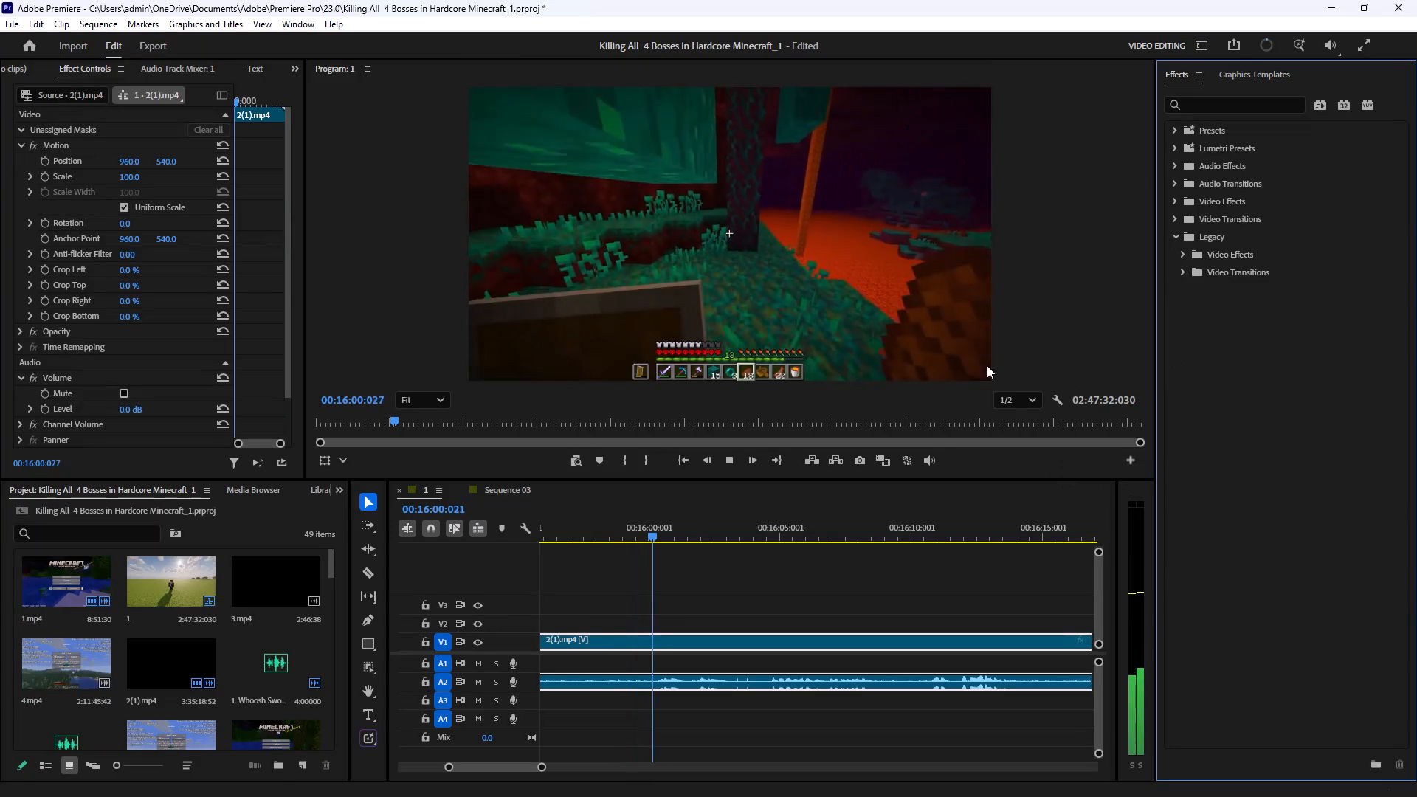
Scrub back through the lava-bridge crossing and split the 2(1).mp4 clip with its audio at 00:15:54:026, where the forest begins.
left_click(723, 460)
left_click_drag(617, 535, 509, 562)
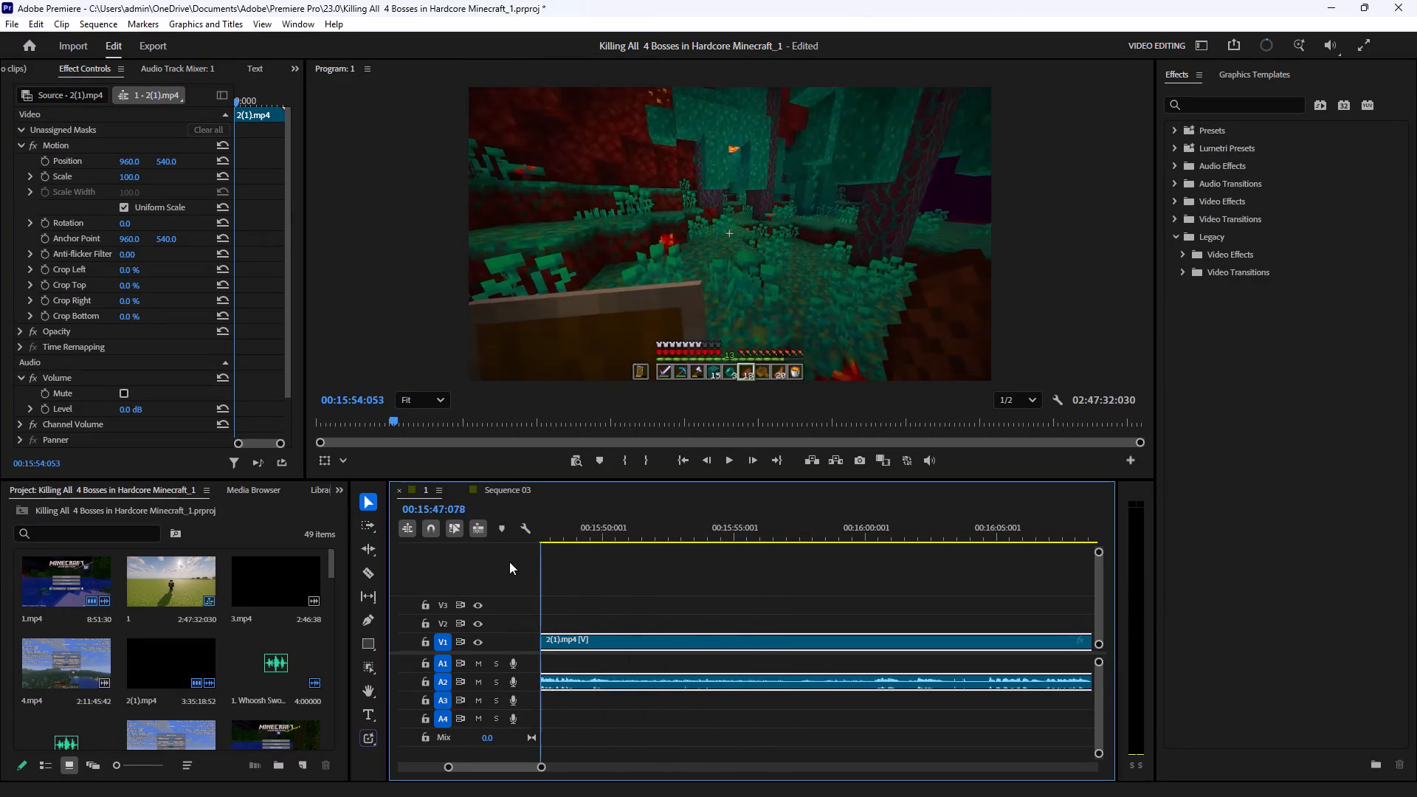
left_click_drag(509, 562, 1020, 527)
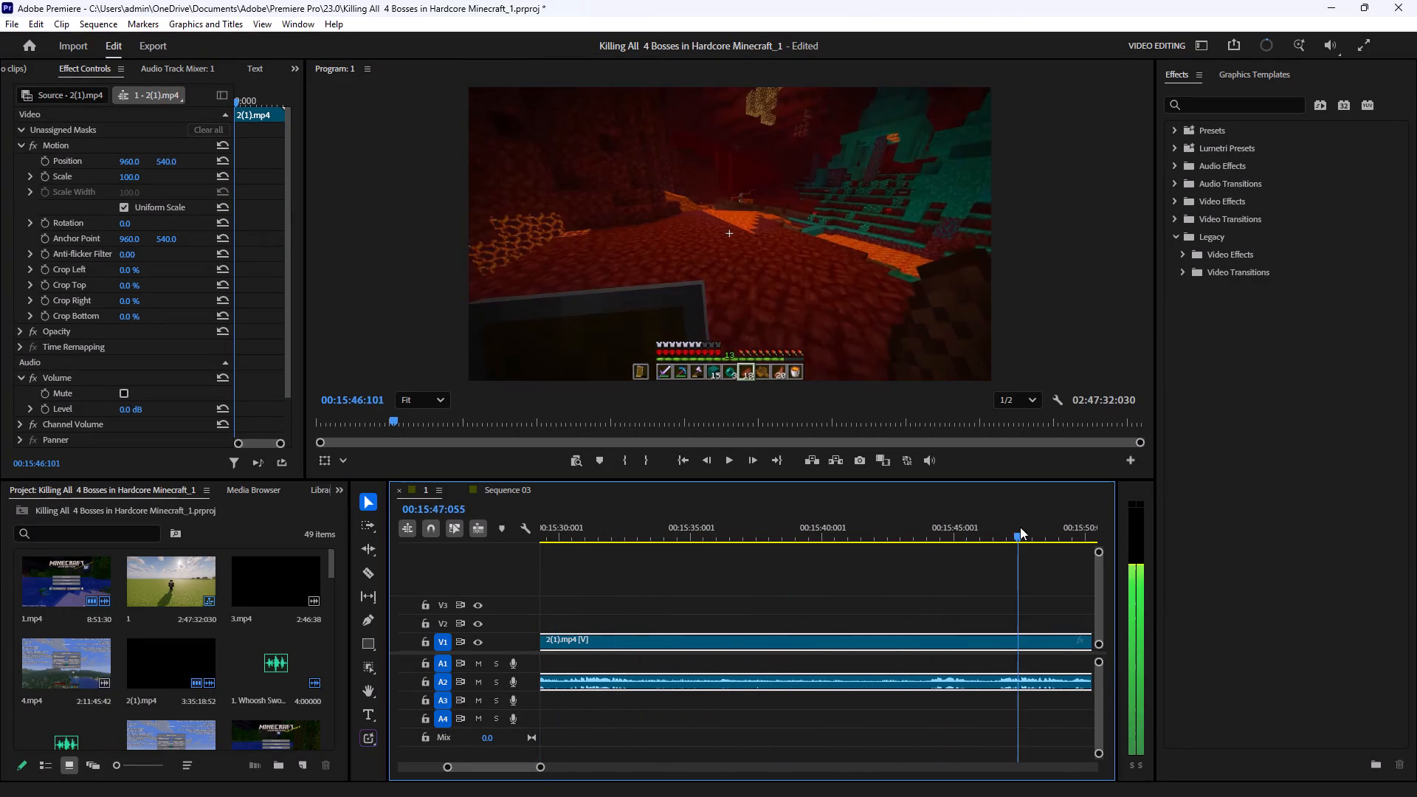
left_click_drag(1020, 527, 1074, 527)
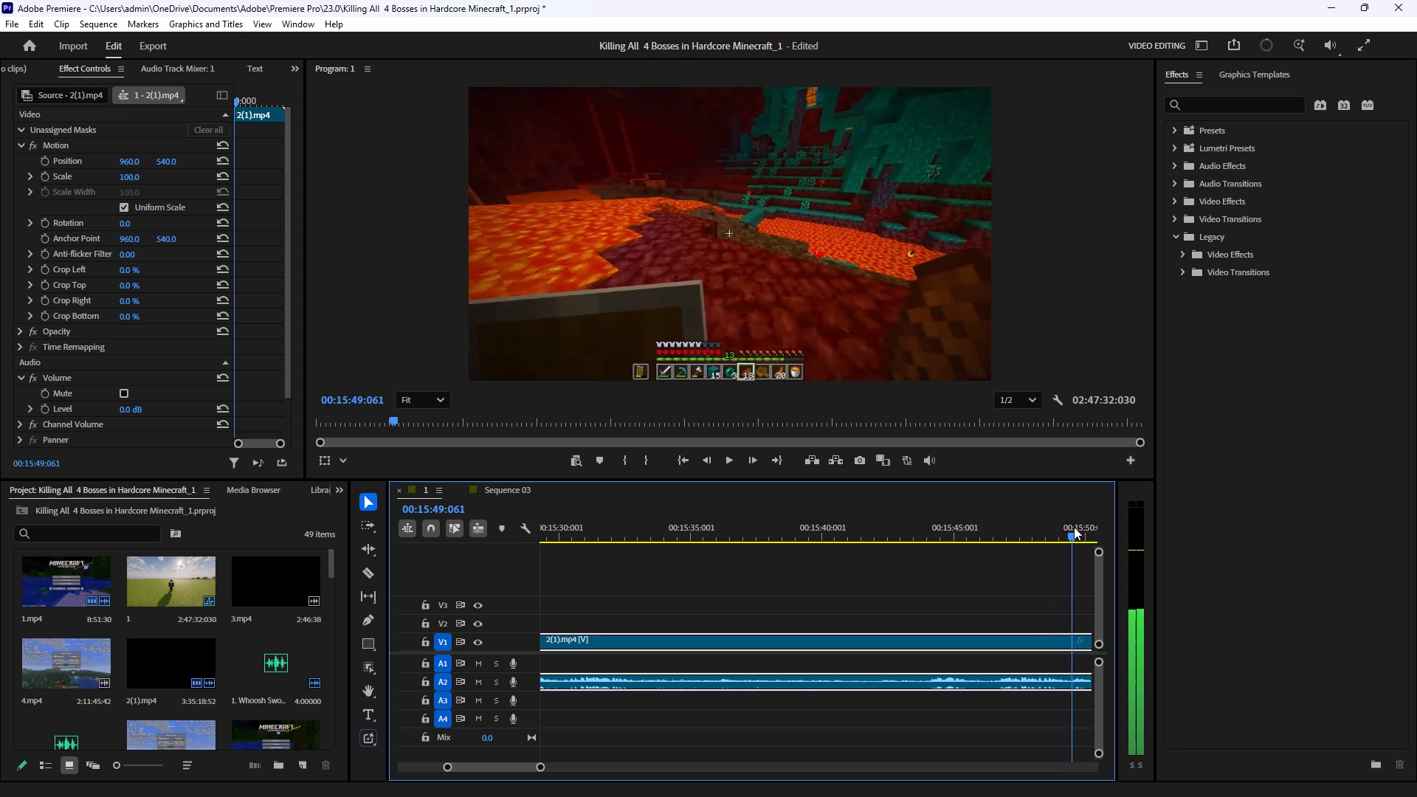
left_click_drag(1074, 527, 593, 562)
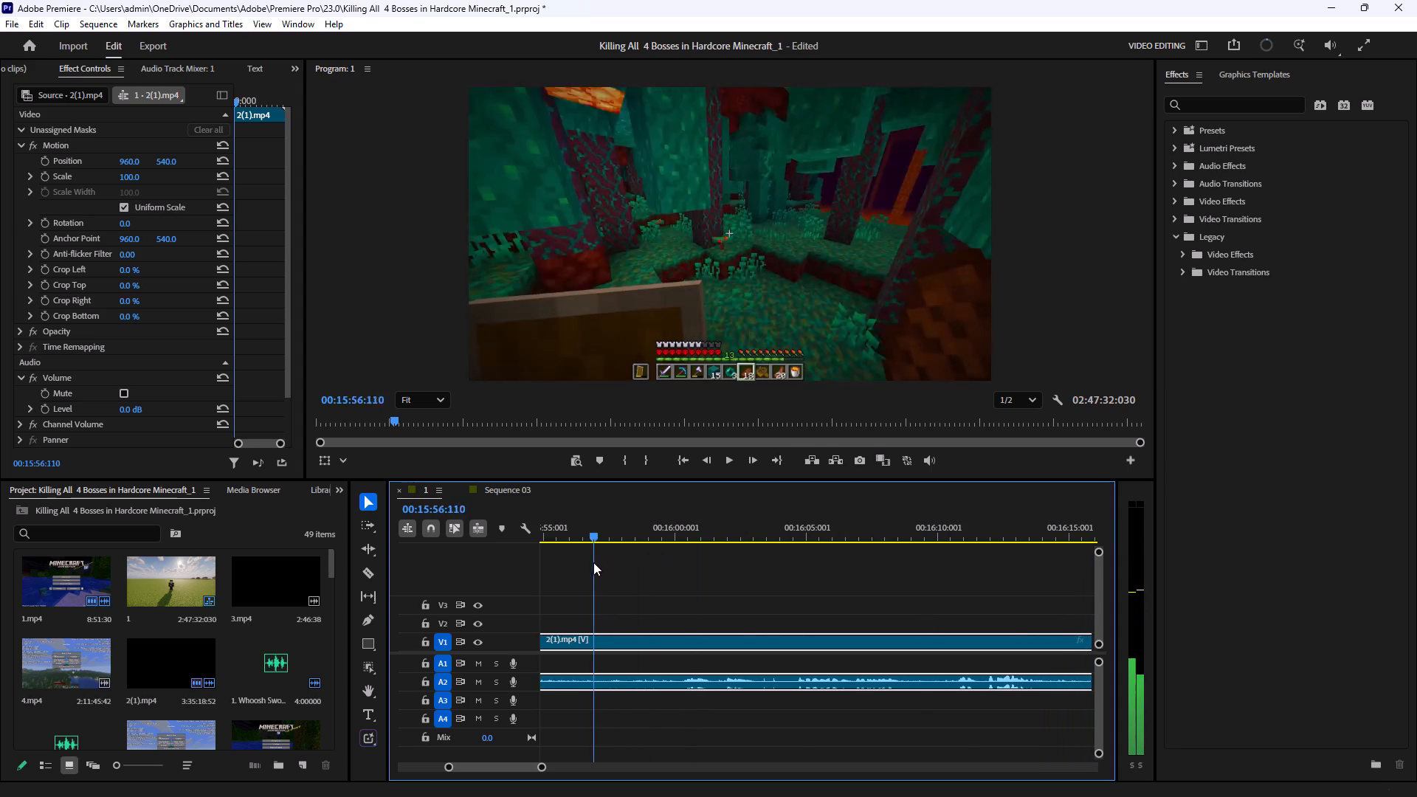
left_click_drag(593, 562, 901, 571)
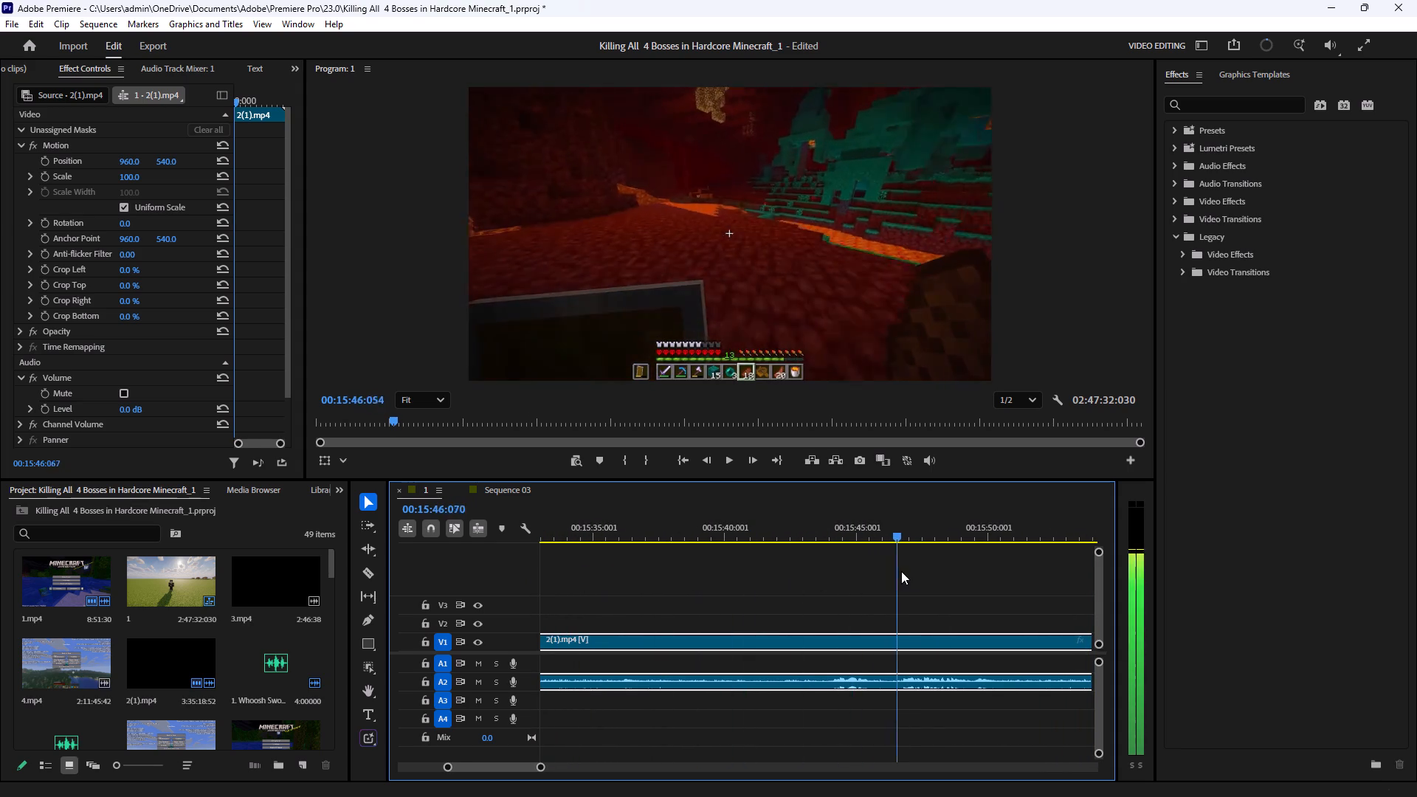
left_click_drag(901, 571, 1030, 570)
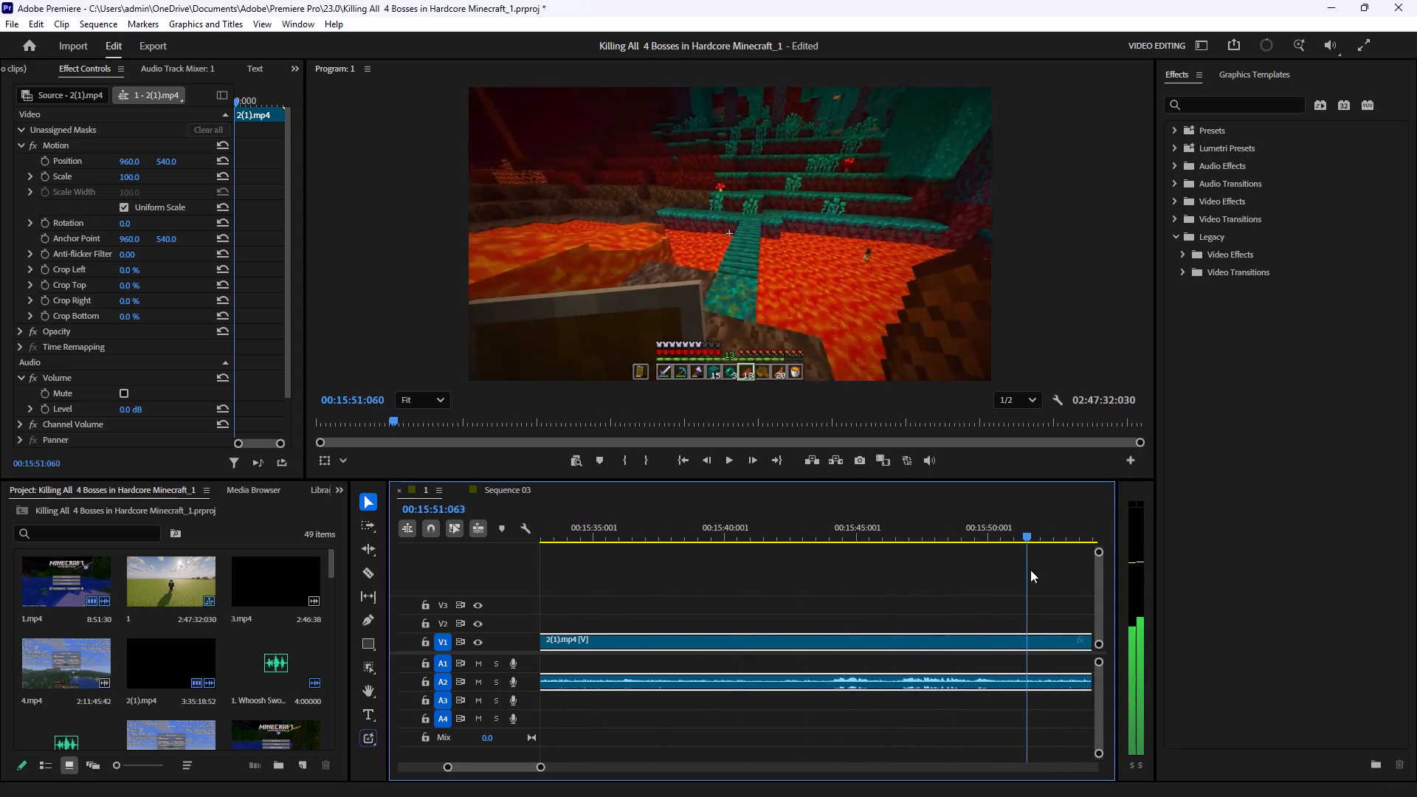
left_click_drag(1030, 570, 1089, 568)
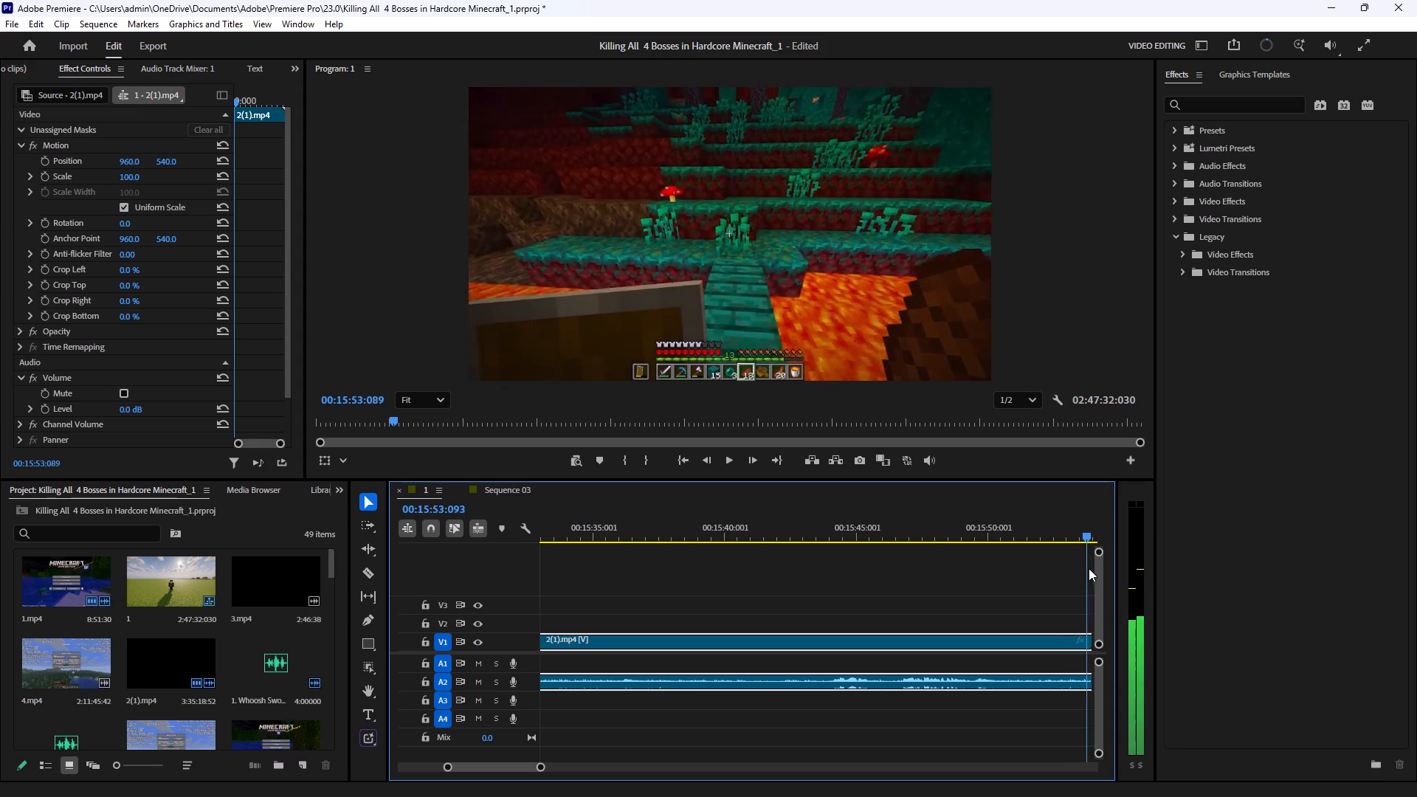
left_click_drag(1089, 568, 1100, 568)
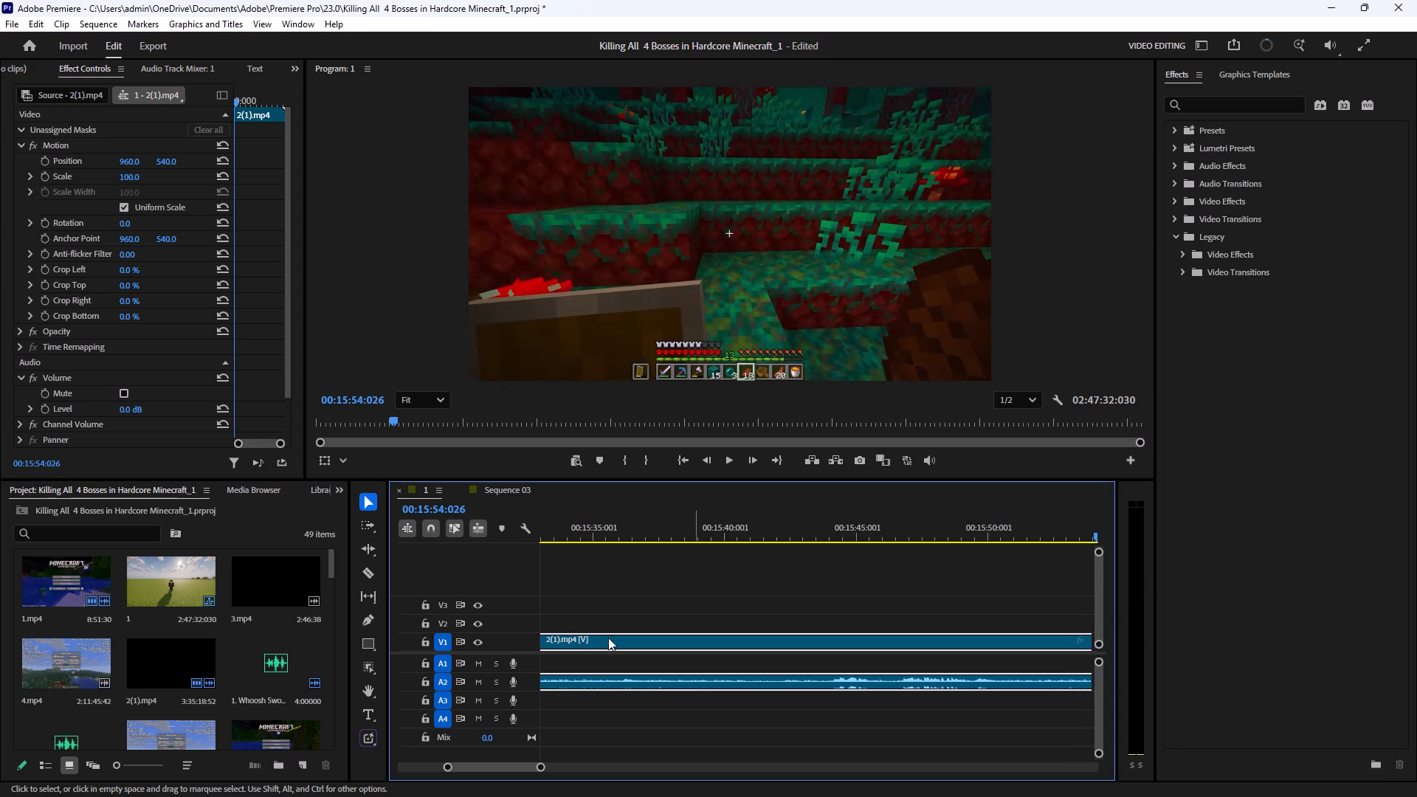
left_click(530, 769)
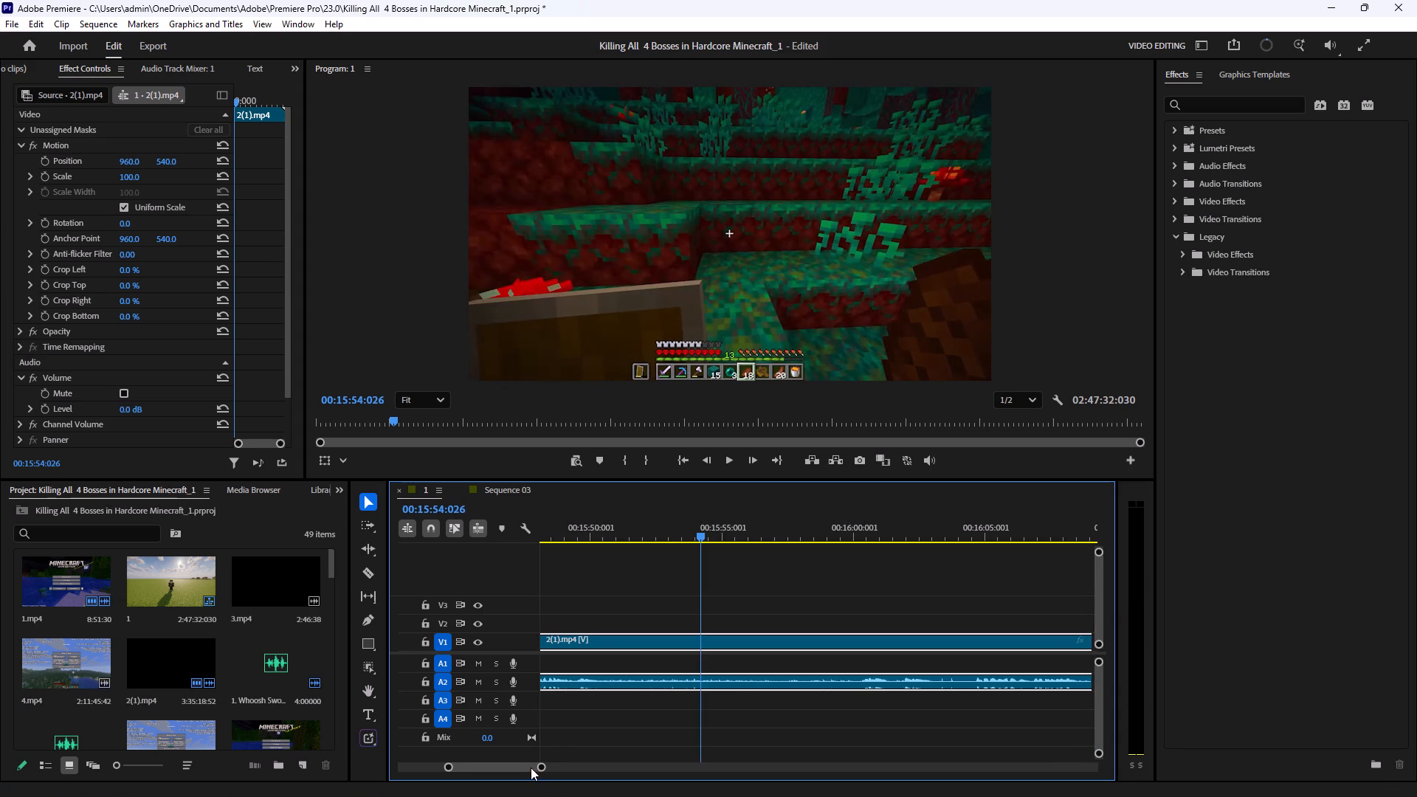
left_click(371, 576)
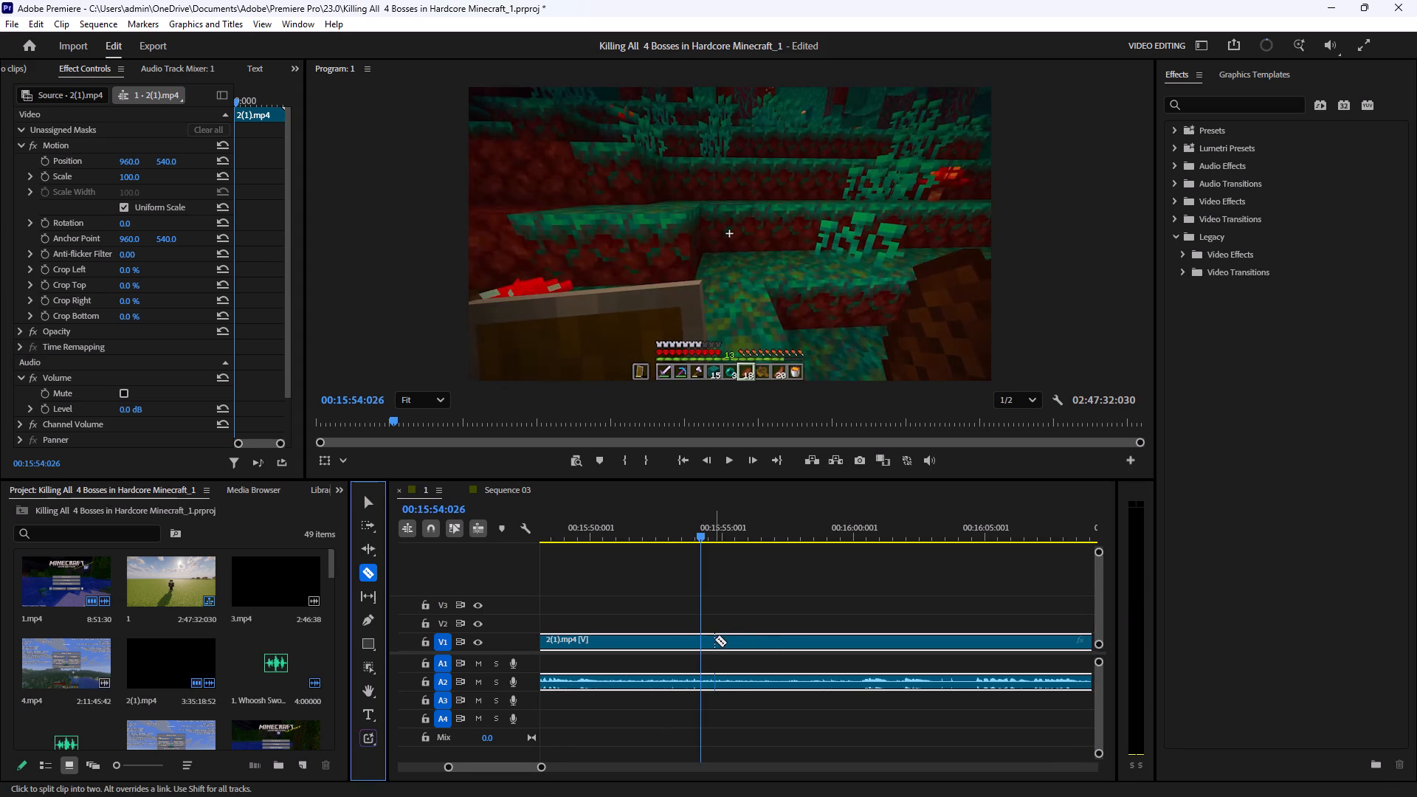
left_click(701, 638)
left_click(370, 494)
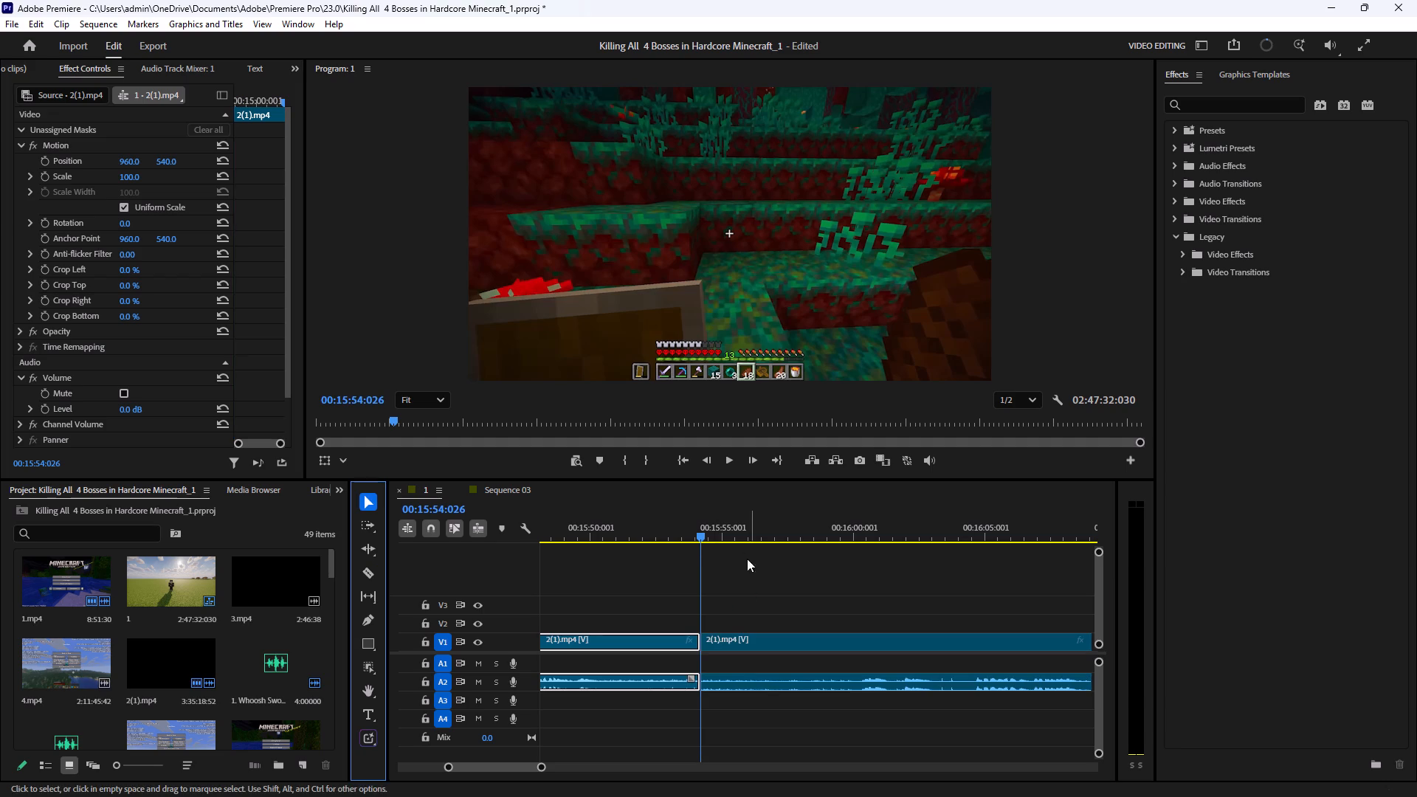
Trim the start of the following 2(1).mp4 segment to 00:16:04:073, at the Video Settings screen, and move it back against the 00:15:54:026 cut.
left_click_drag(706, 537, 892, 543)
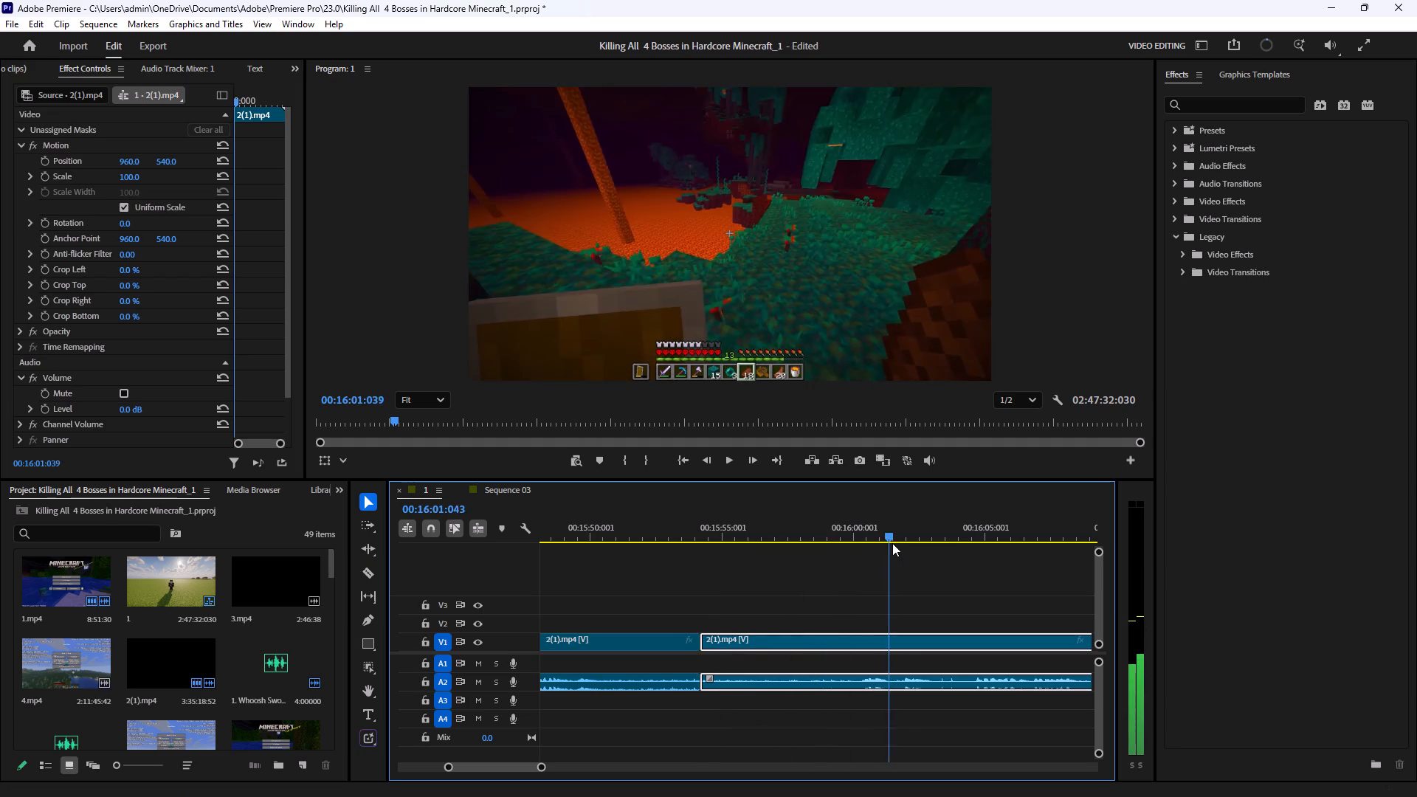
left_click_drag(892, 543, 990, 544)
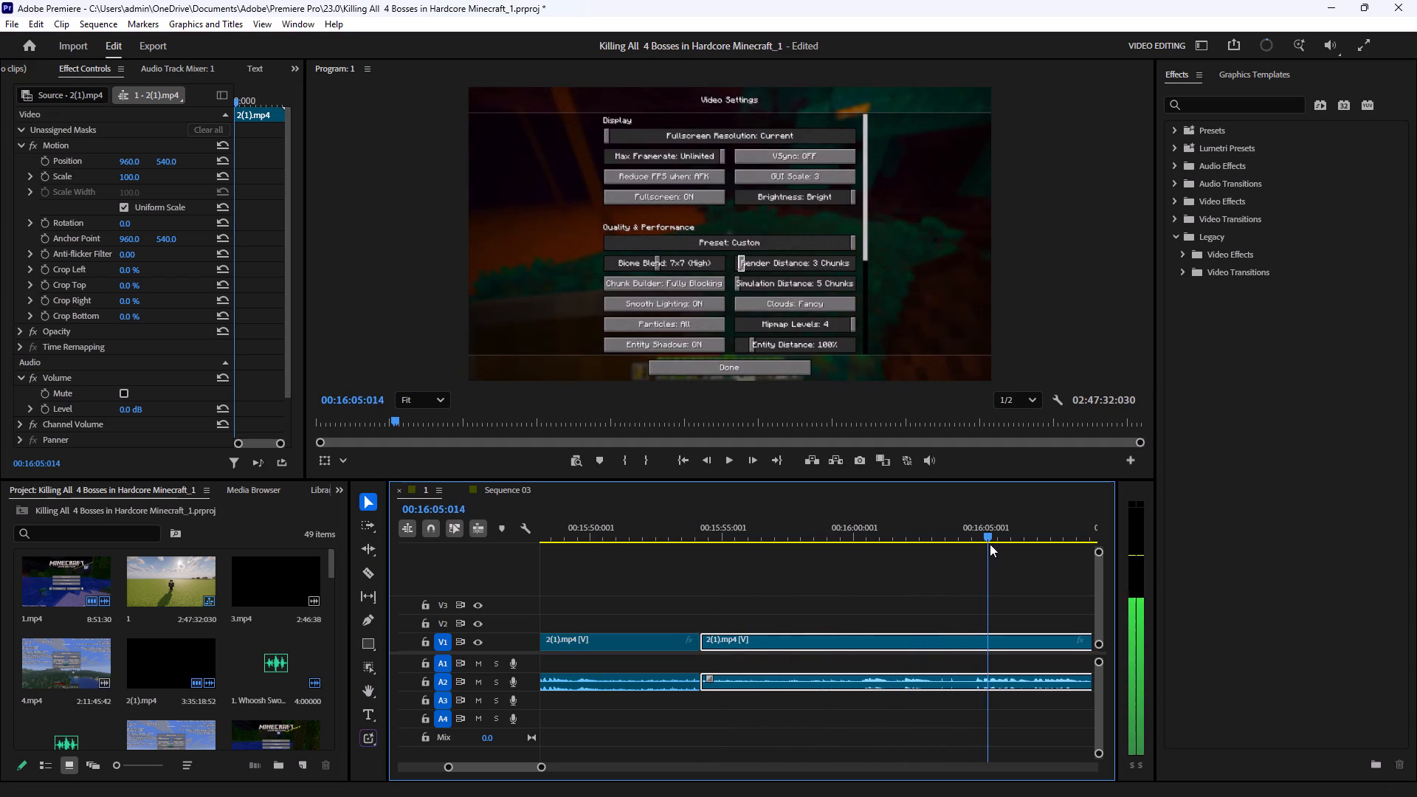
left_click_drag(990, 544, 976, 557)
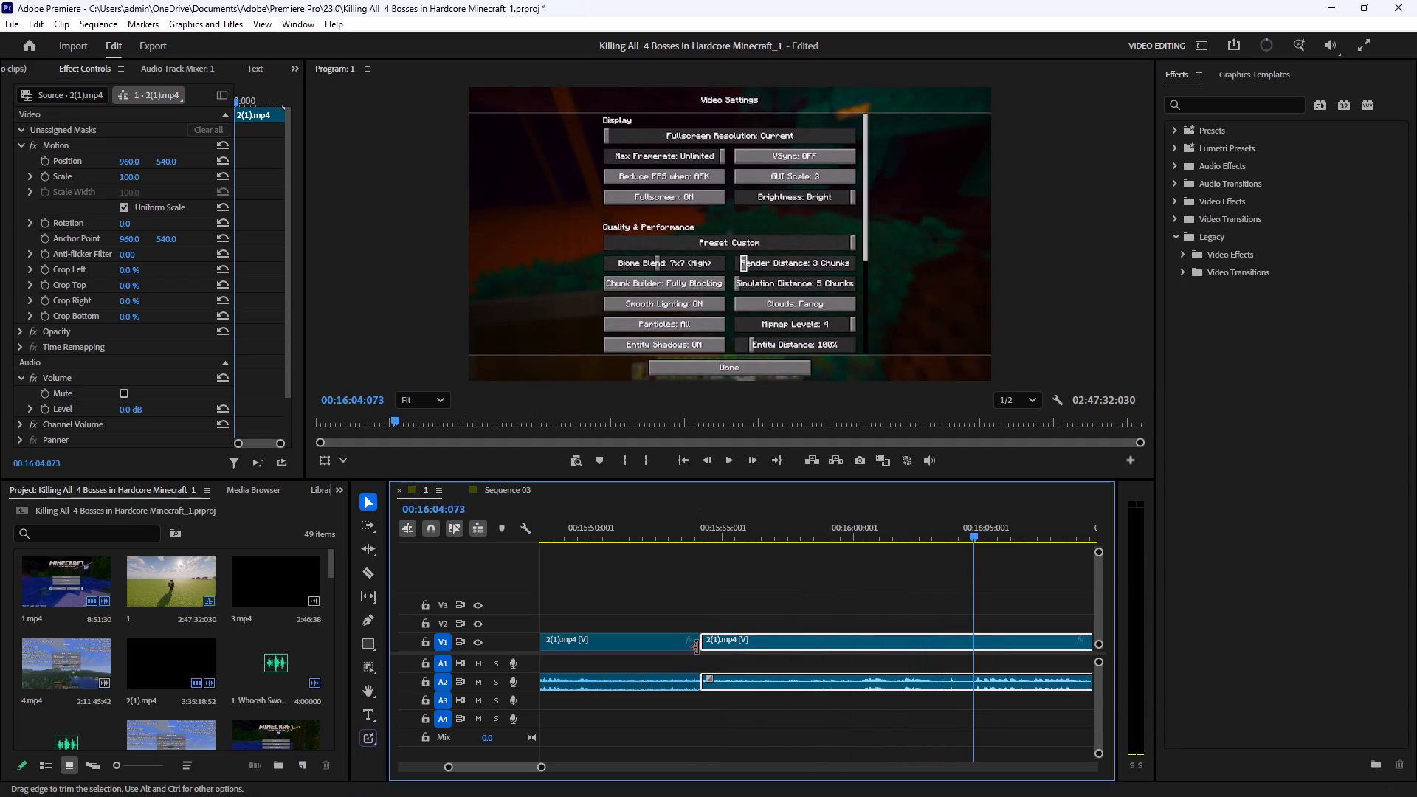
left_click_drag(707, 644, 977, 641)
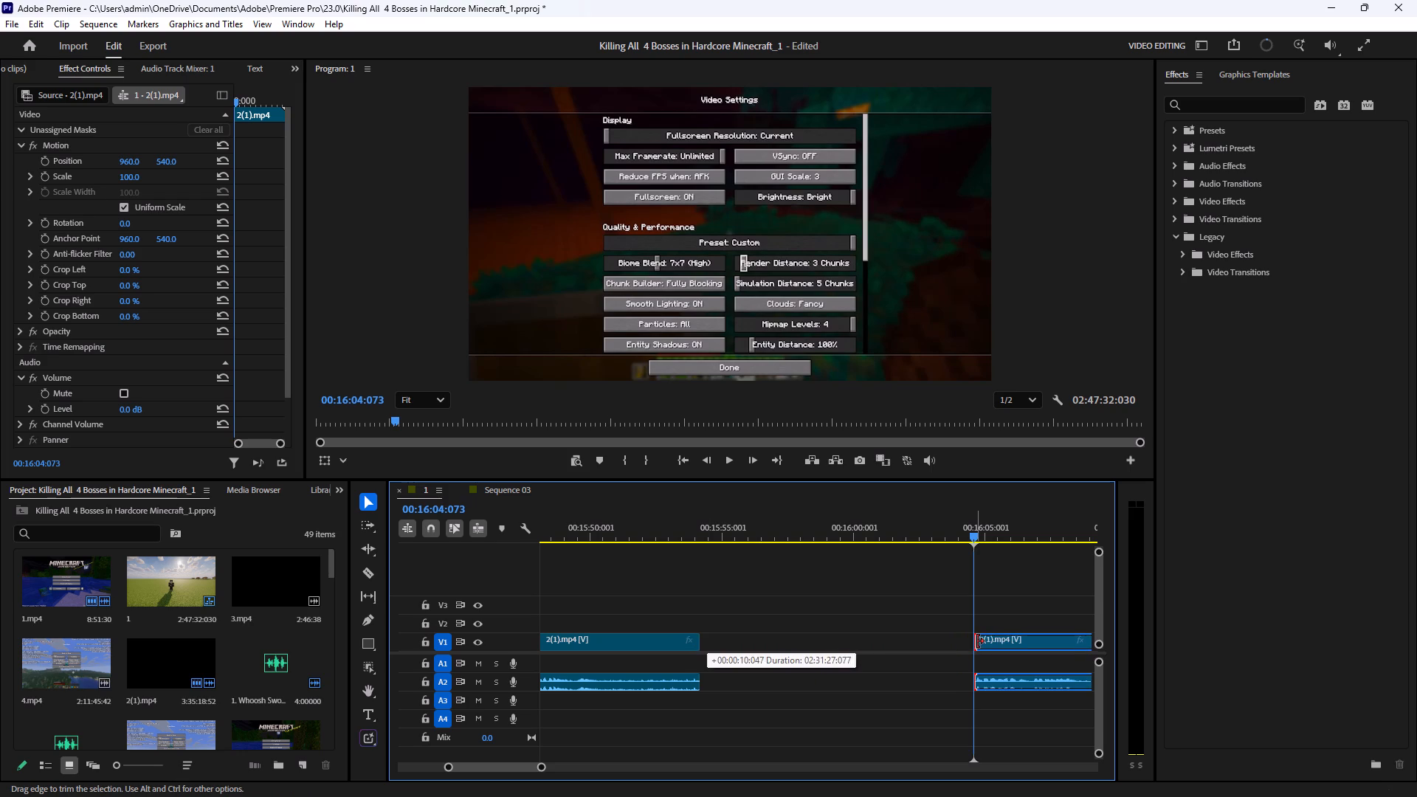
left_click_drag(977, 641, 978, 643)
left_click_drag(1013, 641, 745, 652)
Play from the new join at 00:15:54:031 to about 00:16:06 to check how the Video Settings footage runs.
left_click(703, 526)
left_click(718, 459)
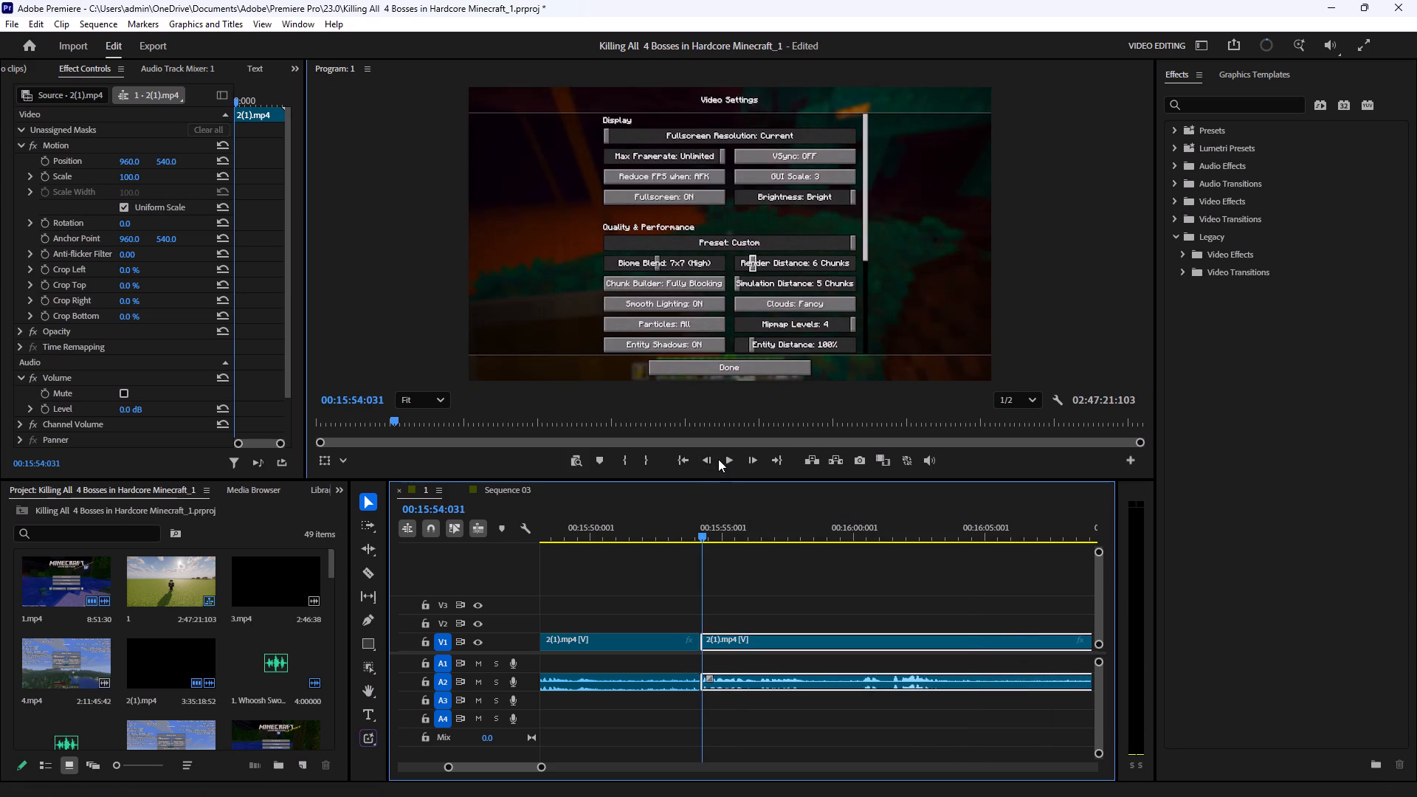
left_click(723, 458)
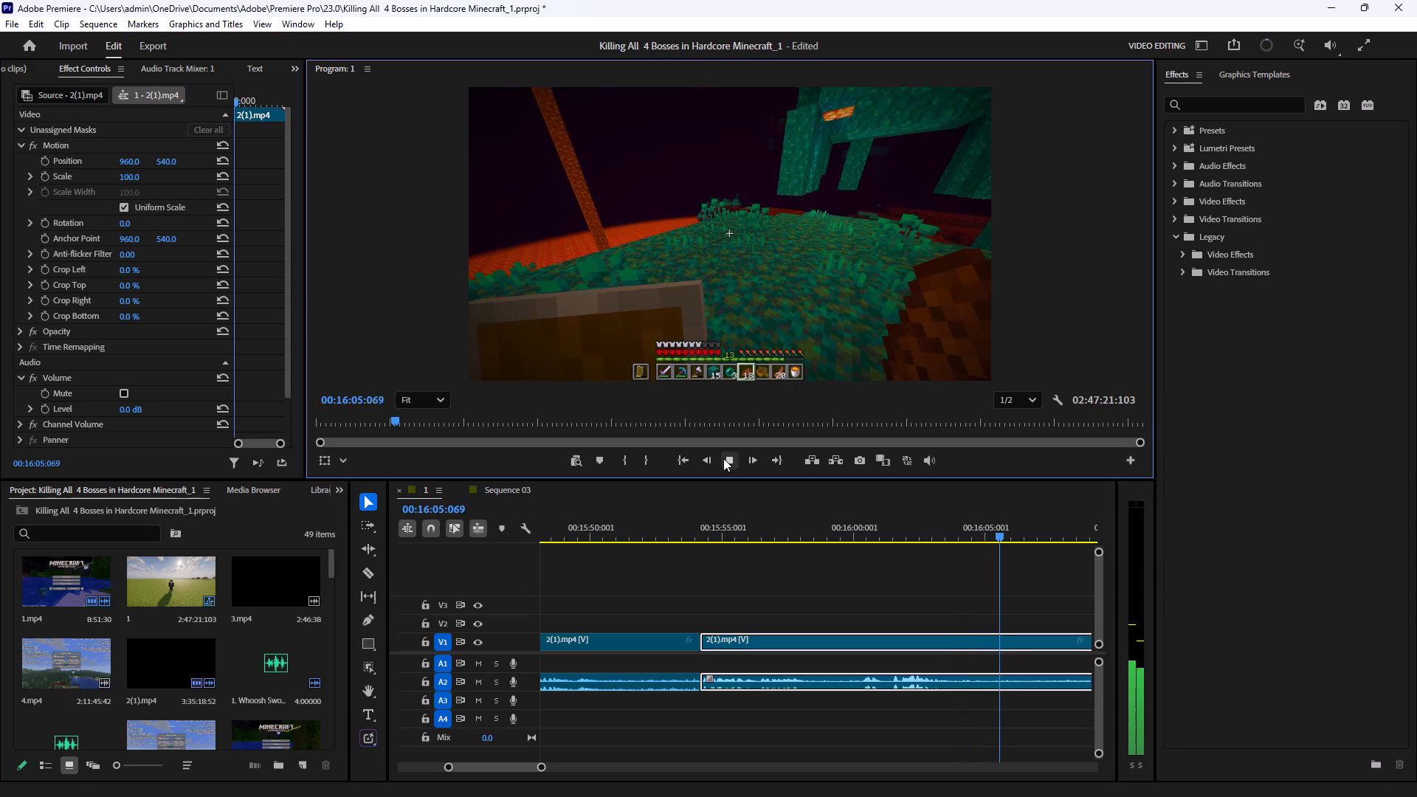
left_click(723, 458)
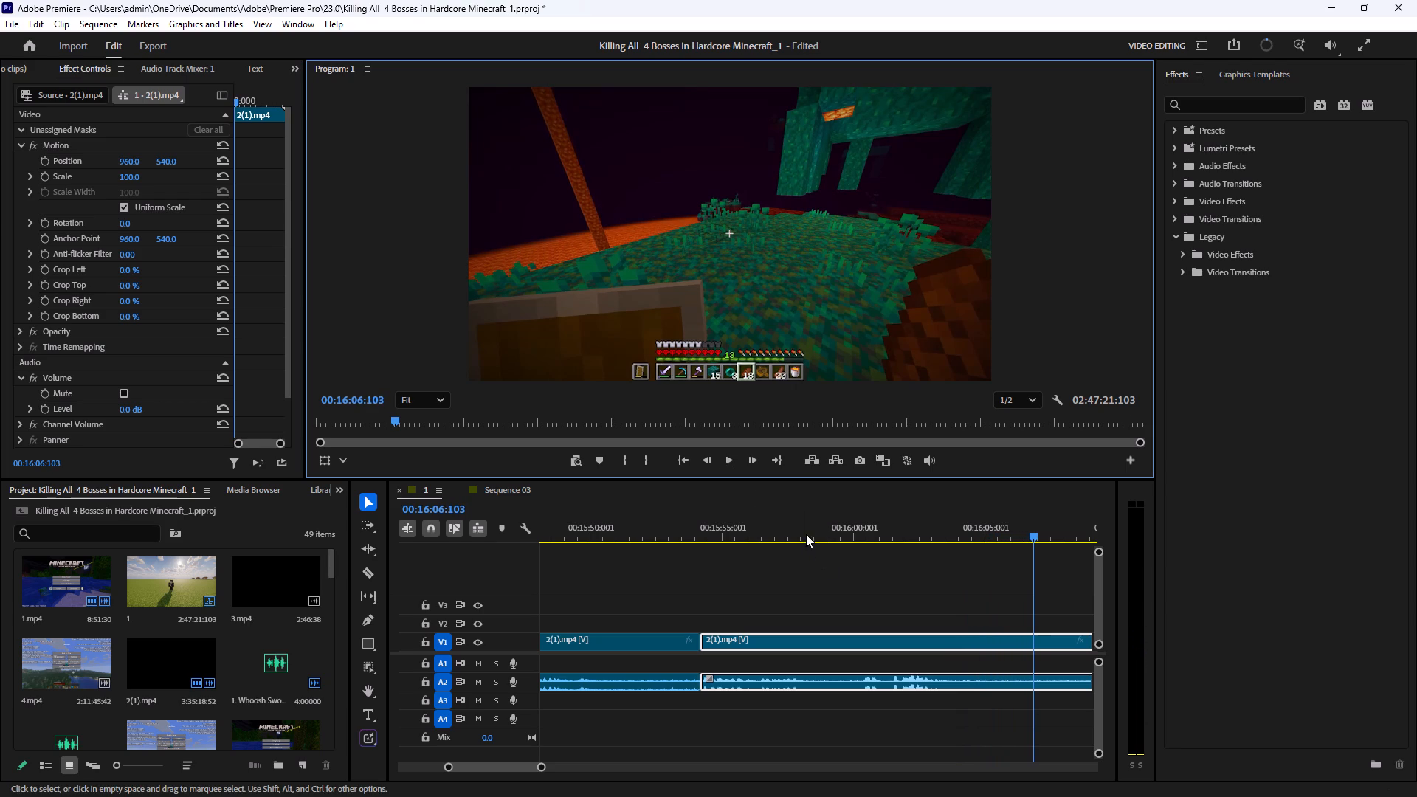
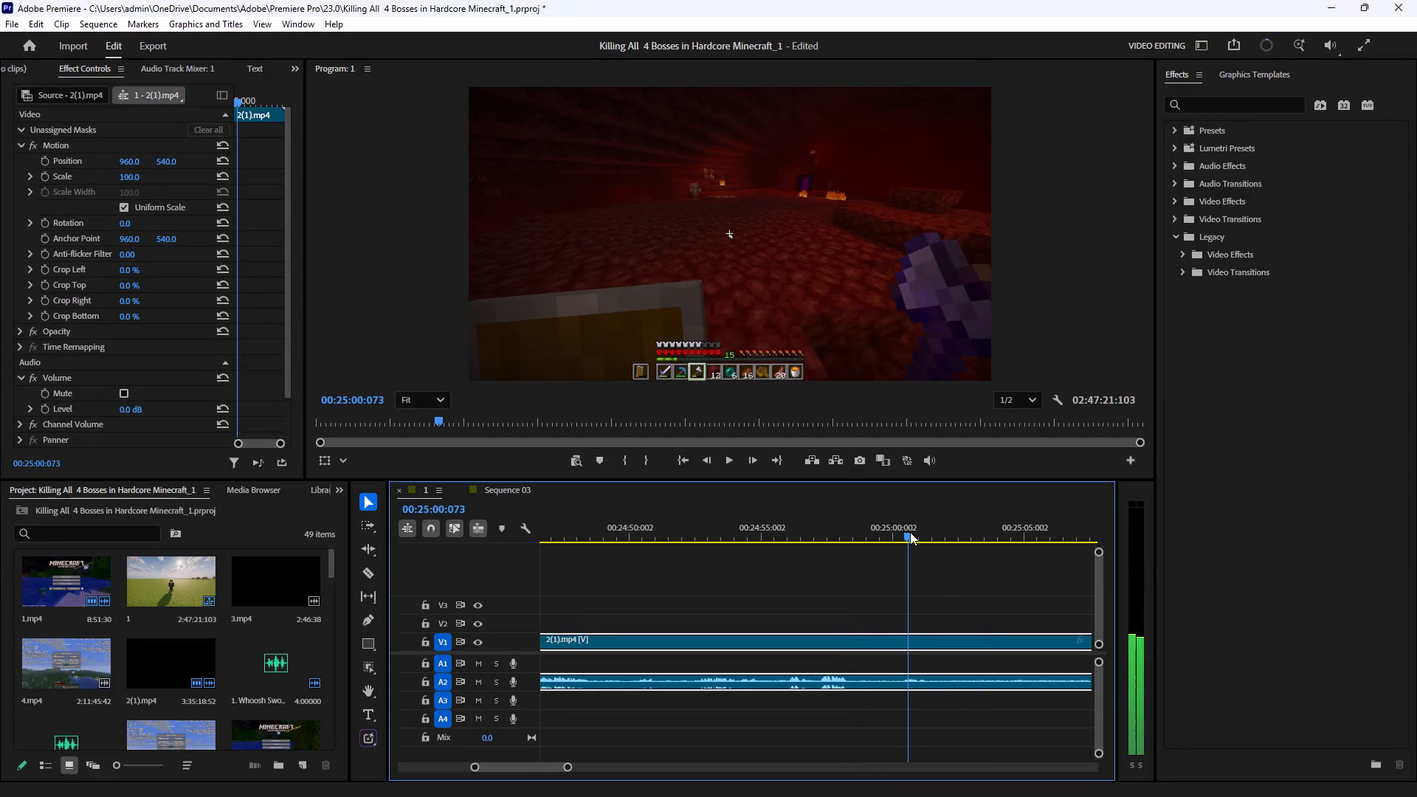
Split the 2(1).mp4 clip with its audio at 00:25:00:042, delete the segment before that cut, and close the gap it leaves.
left_click(370, 568)
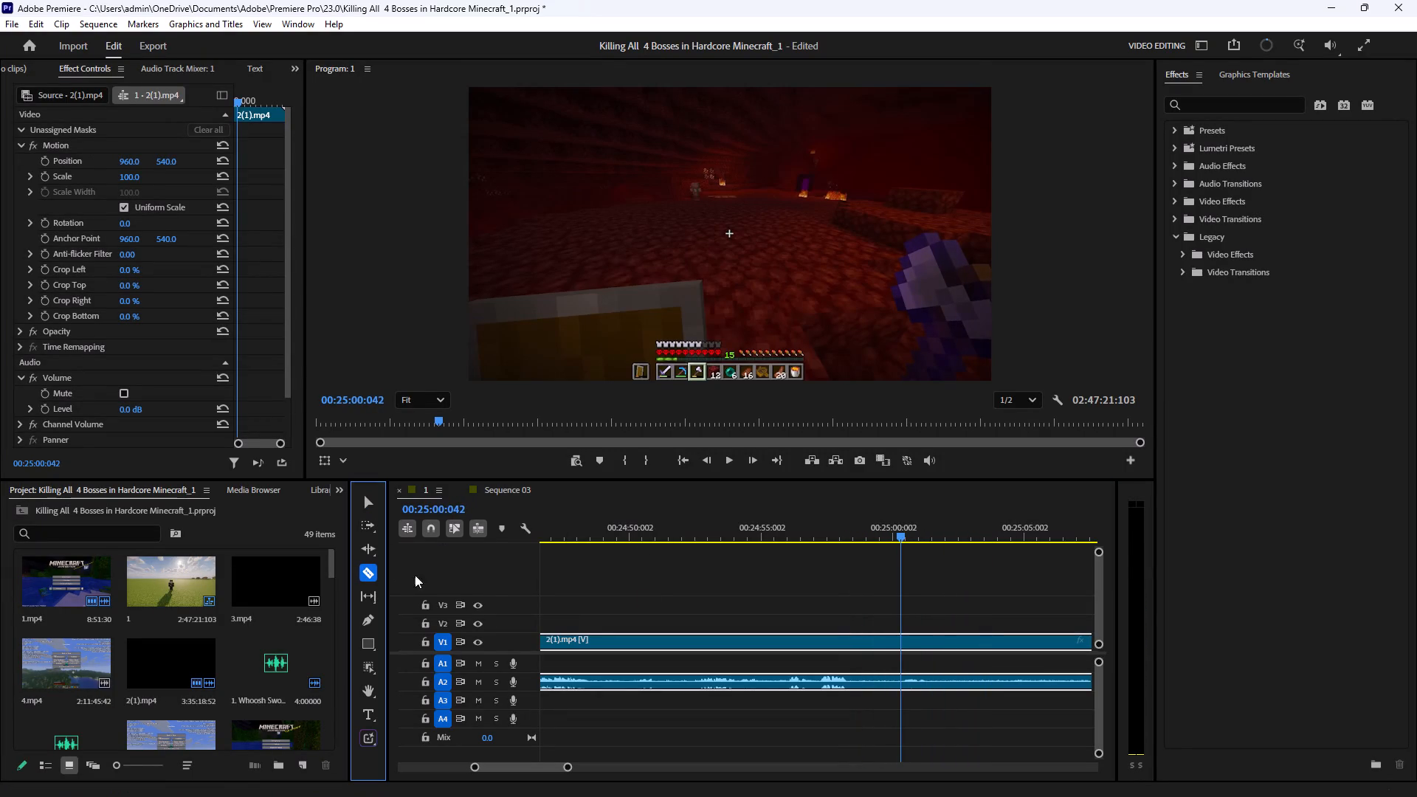
left_click(902, 641)
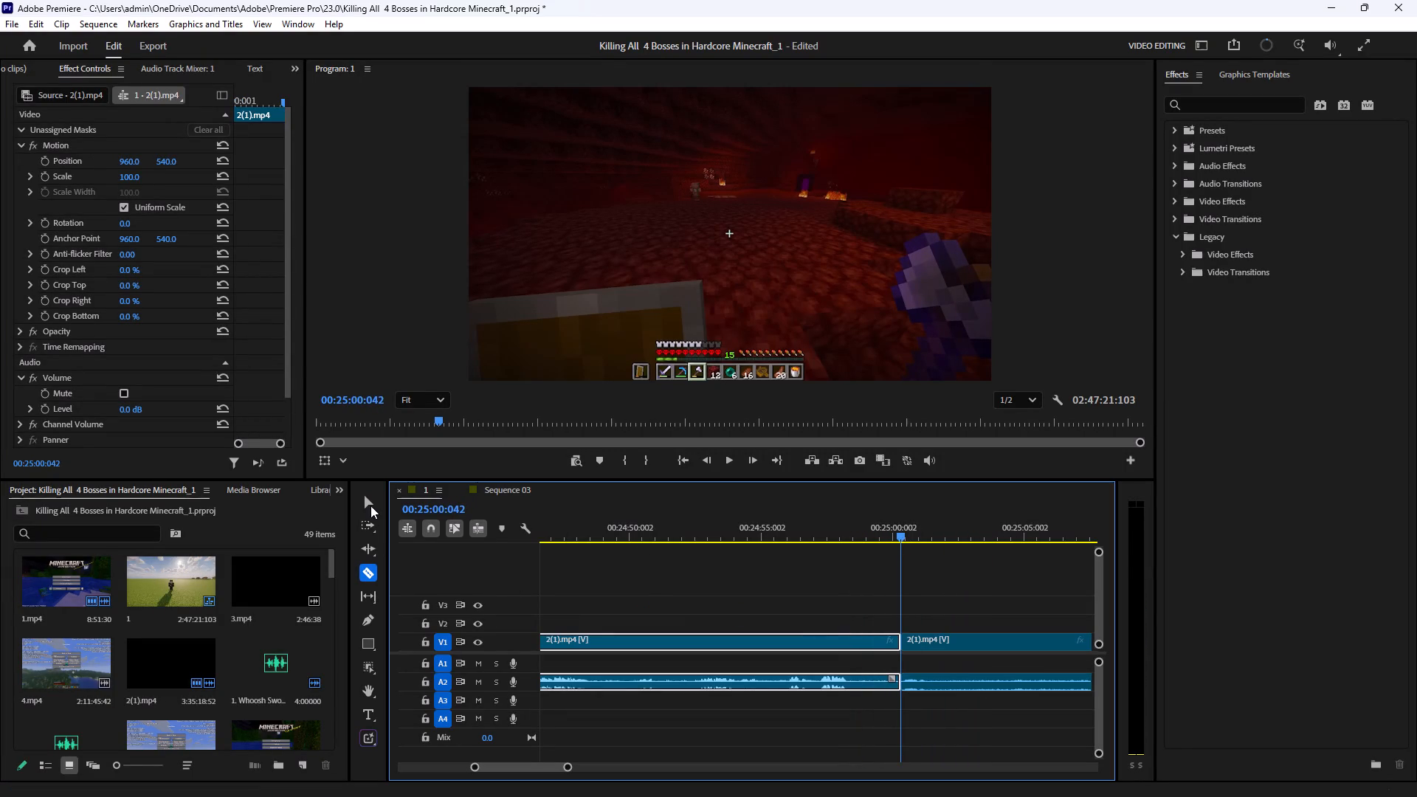
left_click(370, 498)
left_click_drag(748, 594, 732, 723)
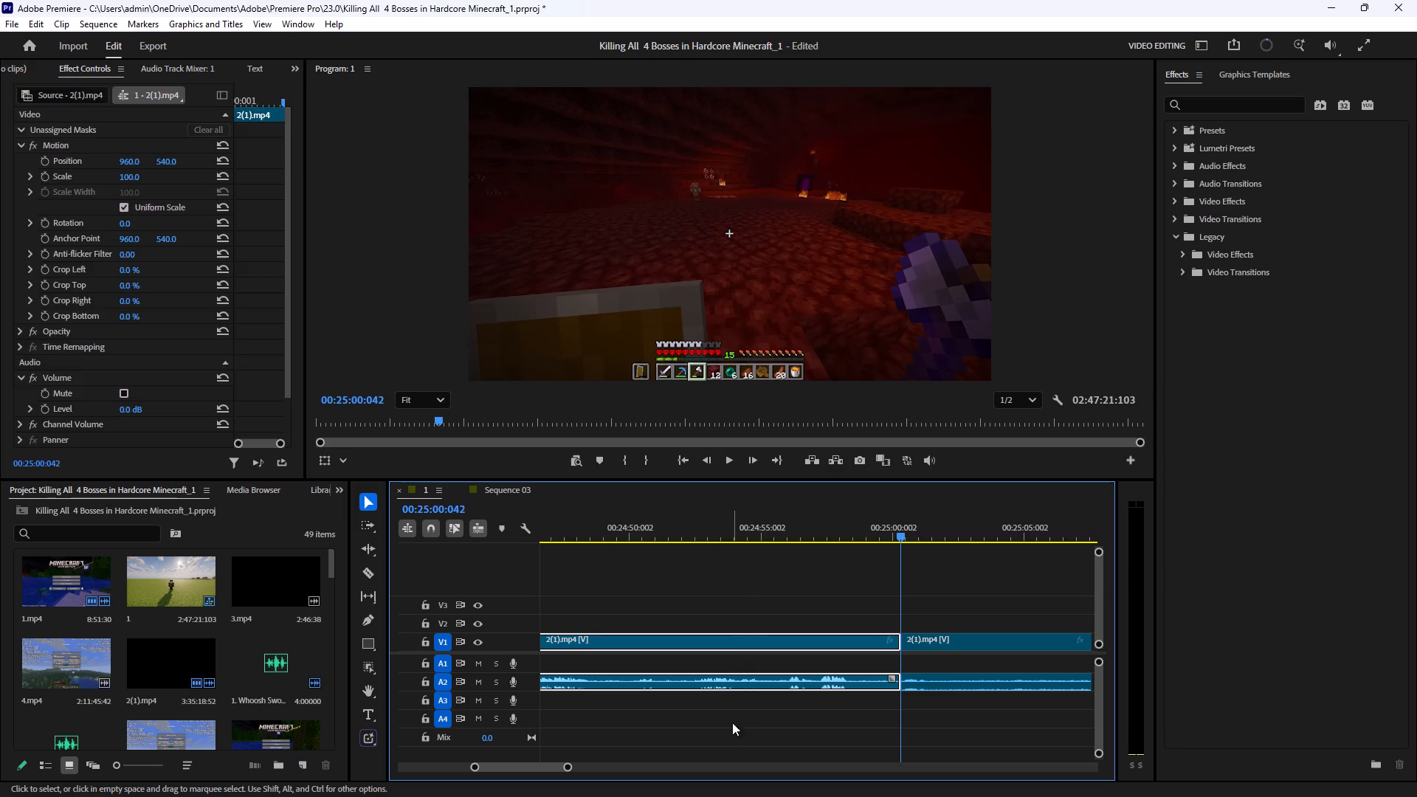
key("BackSpace")
left_click(770, 649)
key("BackSpace")
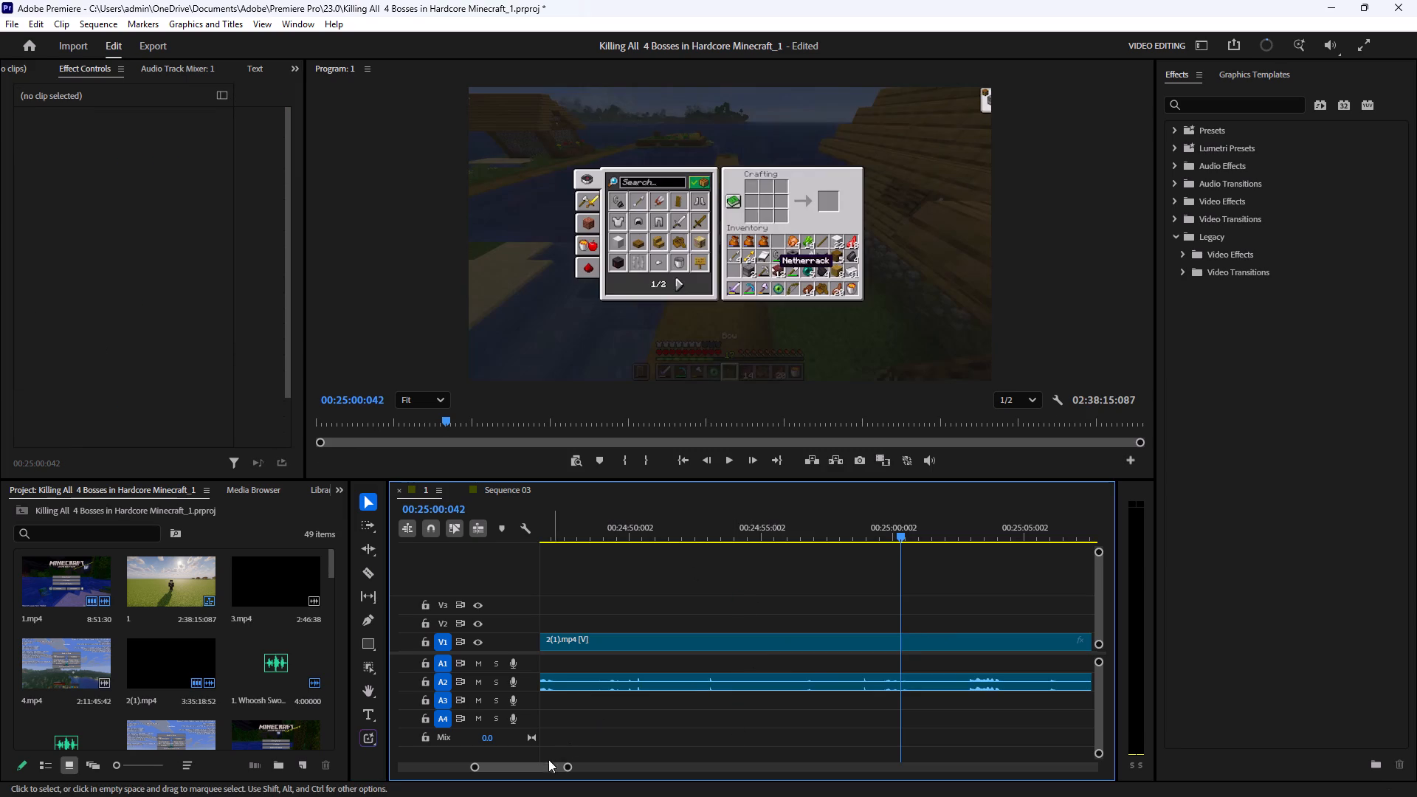
Play from the new join at about 00:15:55 to 00:16:06 to check how the Nether portal footage starts.
left_click_drag(566, 768, 723, 776)
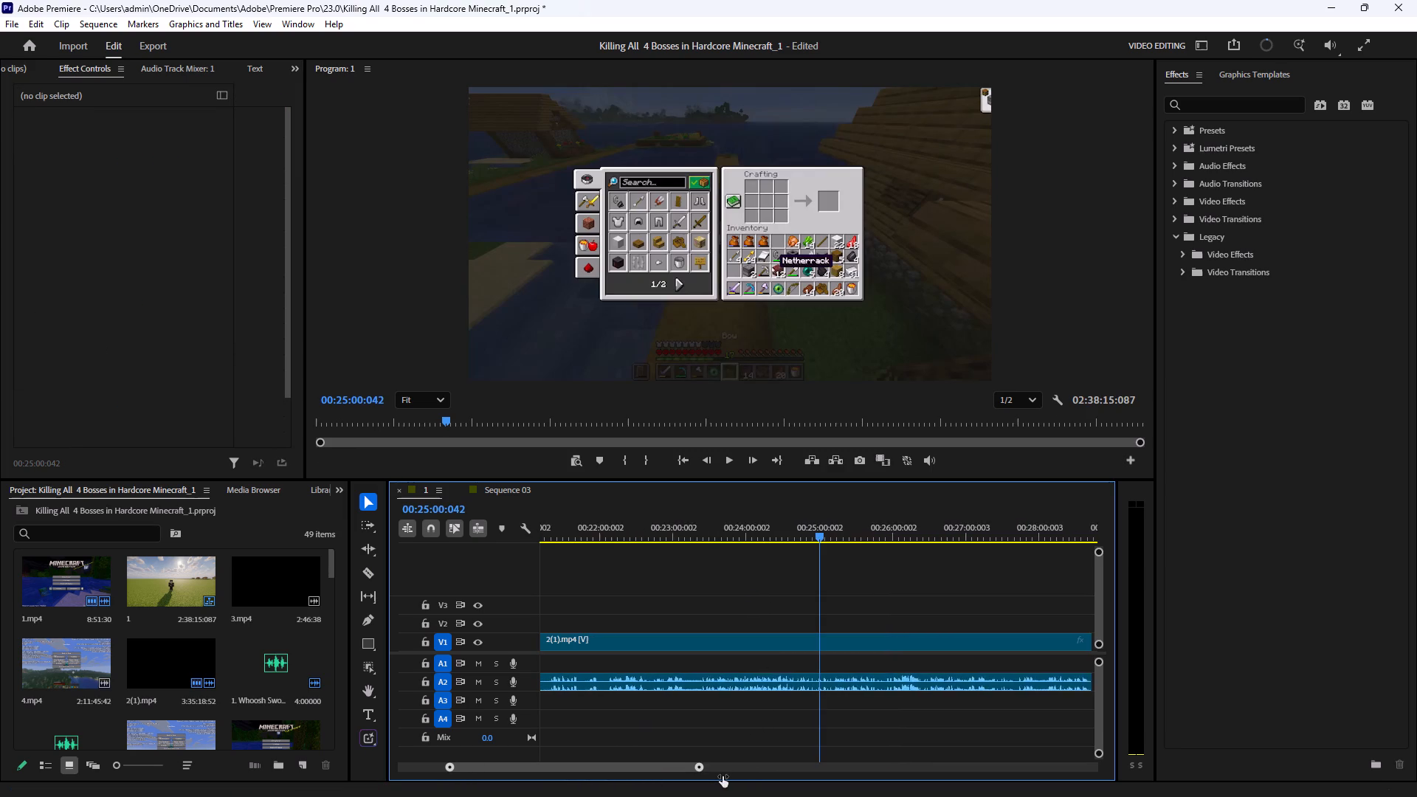
left_click_drag(723, 776, 937, 753)
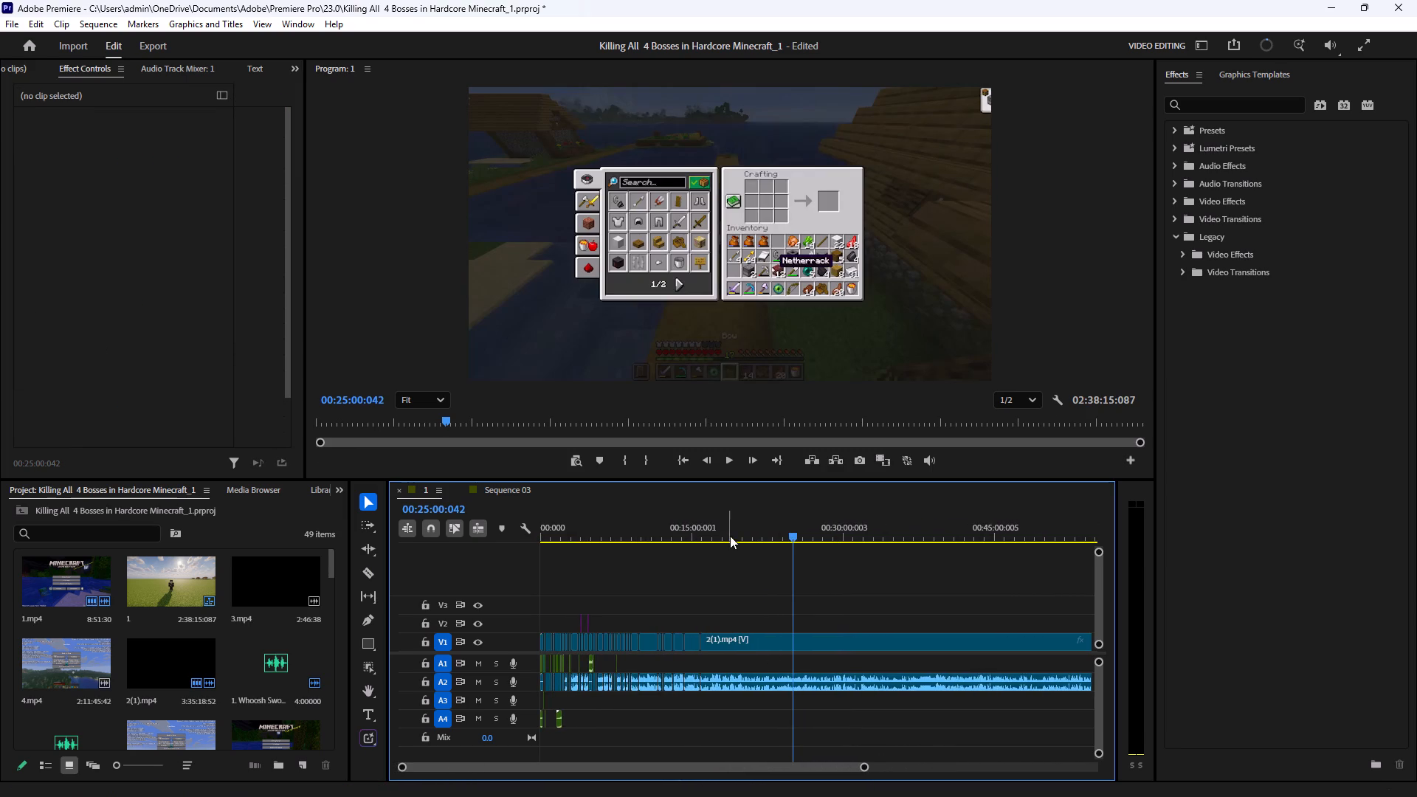
left_click_drag(732, 529, 700, 564)
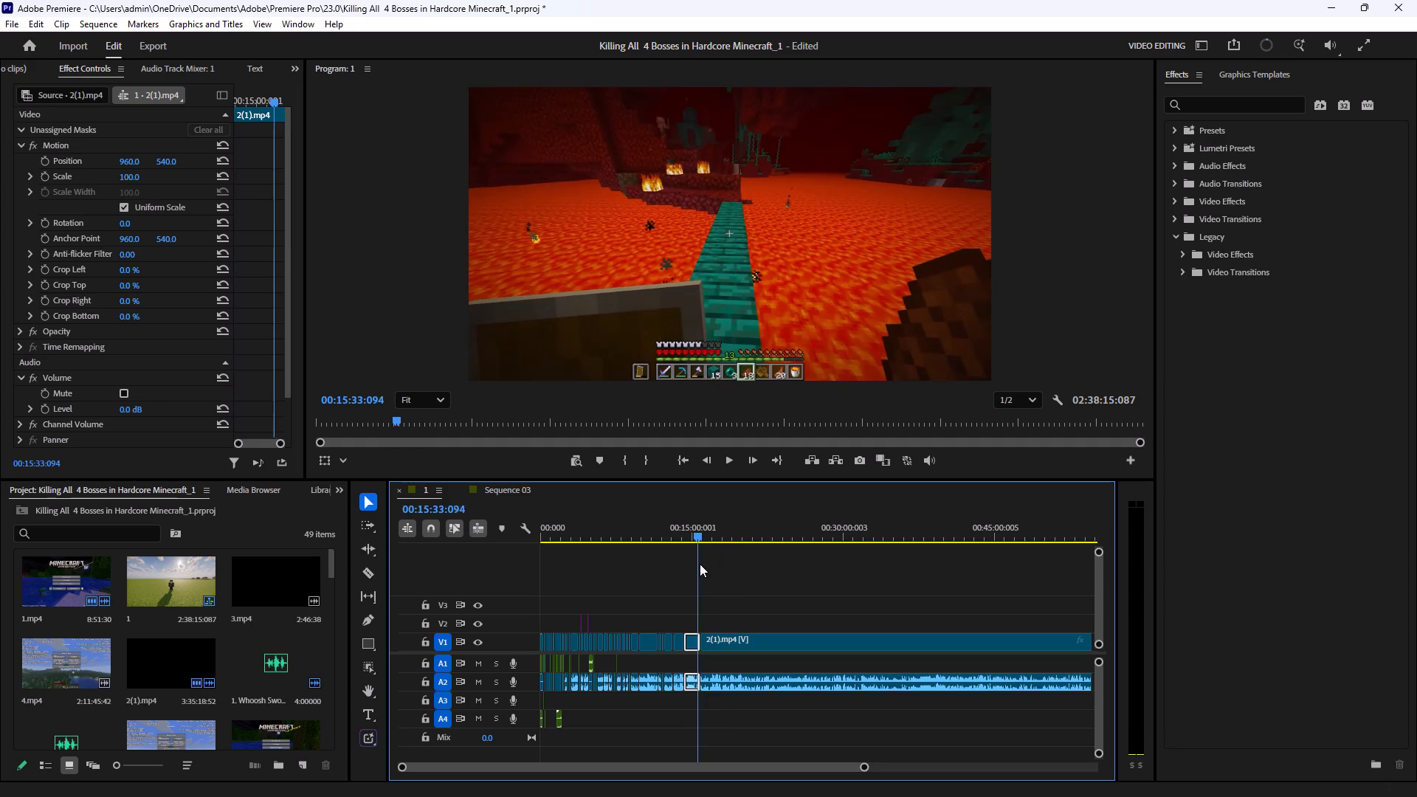
left_click_drag(700, 564, 703, 564)
left_click_drag(862, 769, 635, 761)
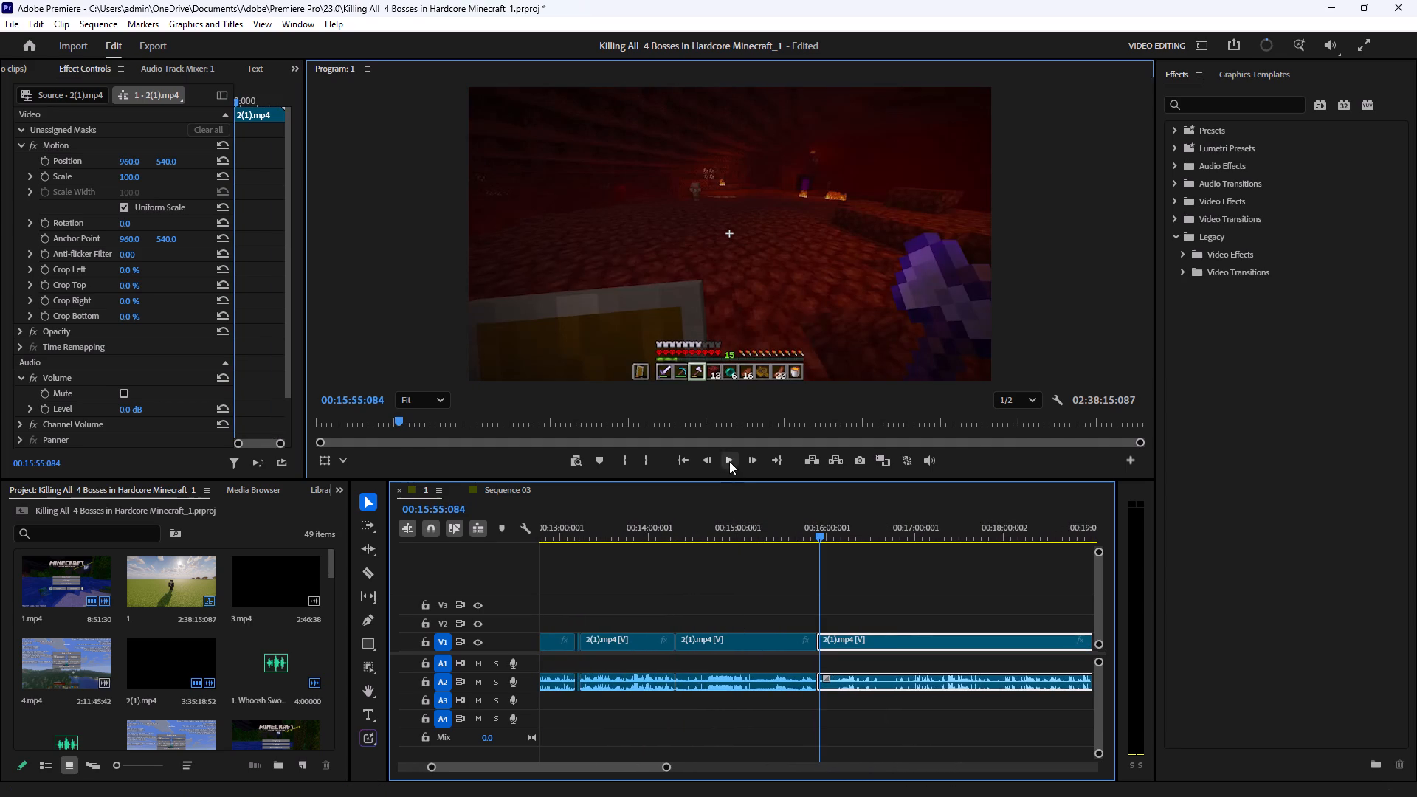
left_click(730, 461)
left_click(940, 572)
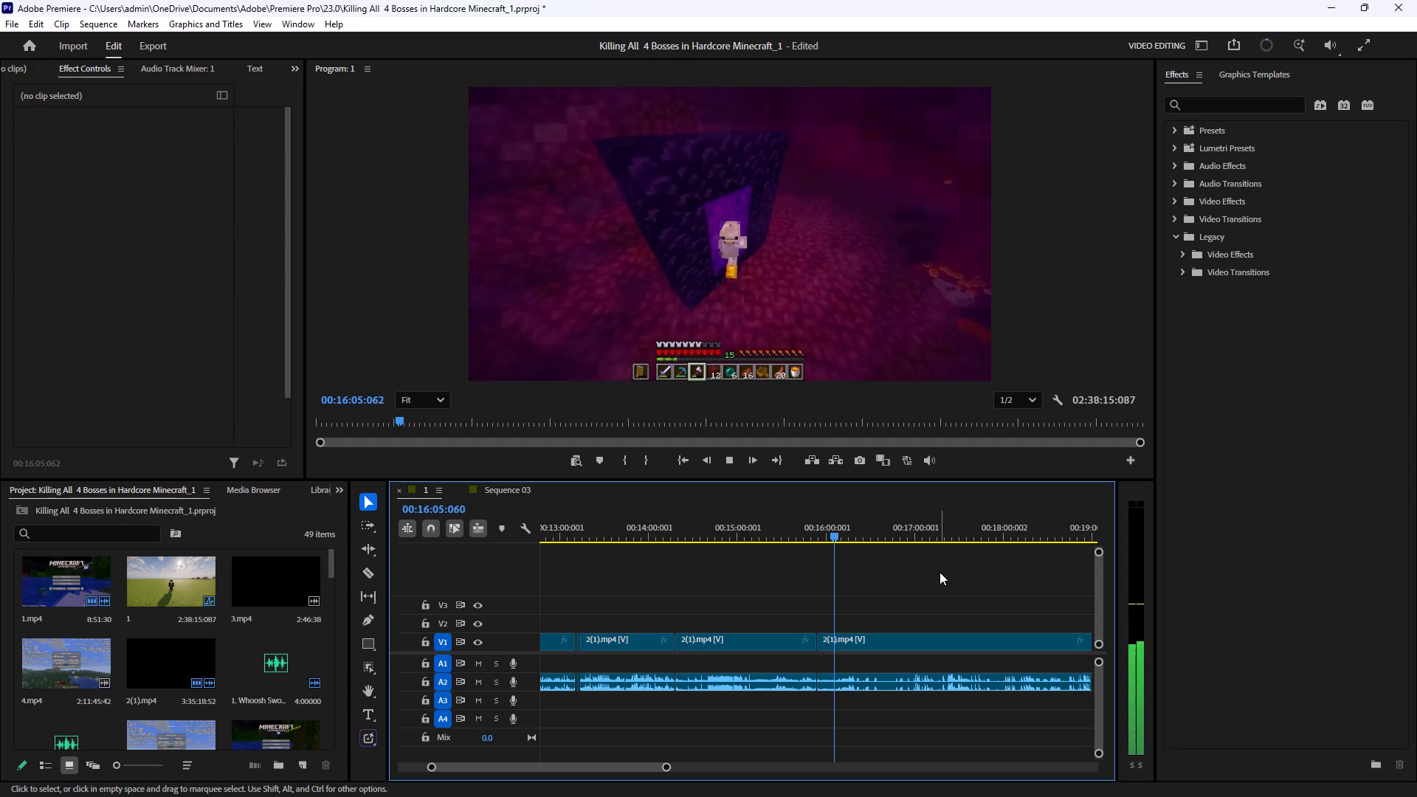
key("space")
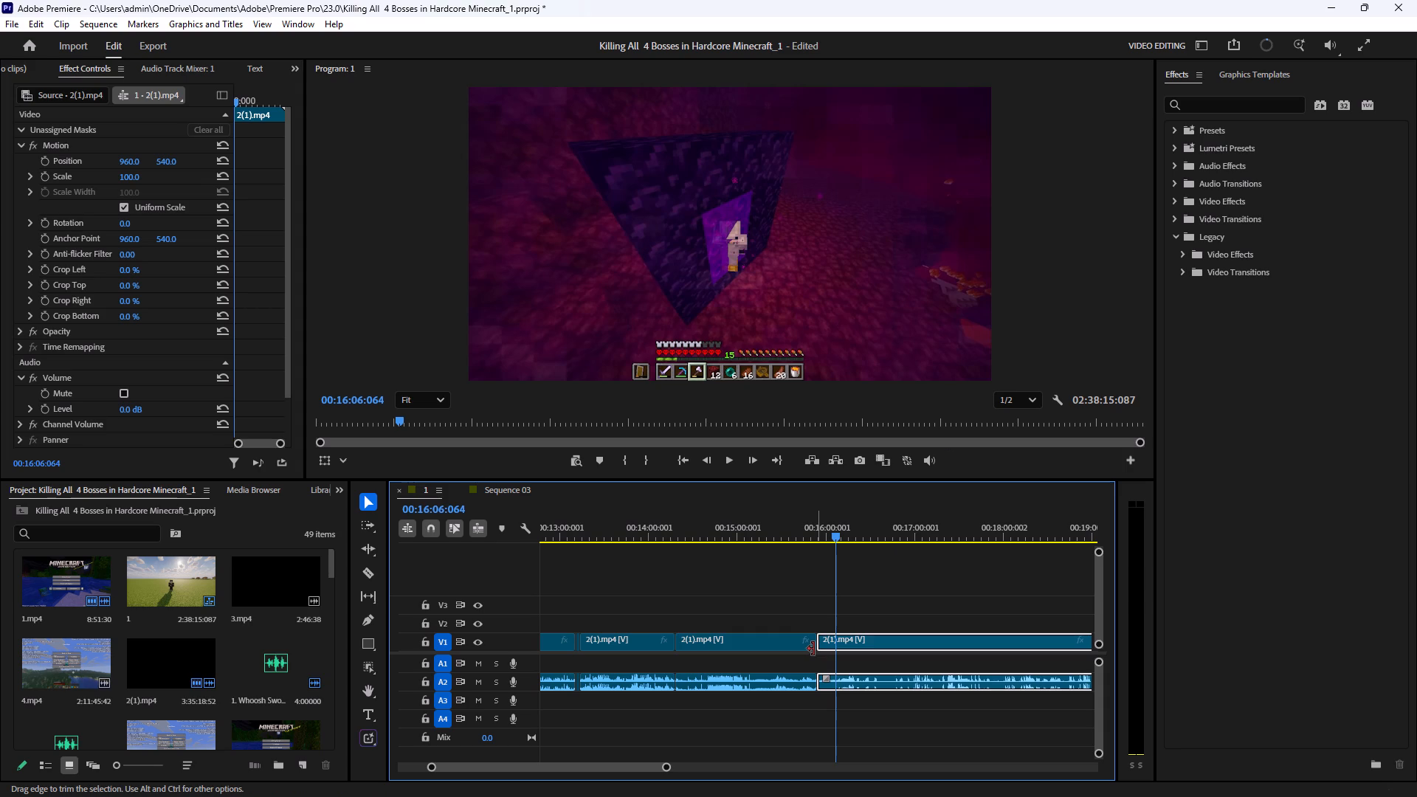
Ripple-trim about 6 seconds off the start of the 2(1).mp4 segment after the join, keeping it against the previous clip.
left_click_drag(818, 651, 827, 649)
left_click(856, 638)
Play from about 00:15:55 to check the trimmed start of the Nether portal segment.
left_click_drag(825, 520, 821, 528)
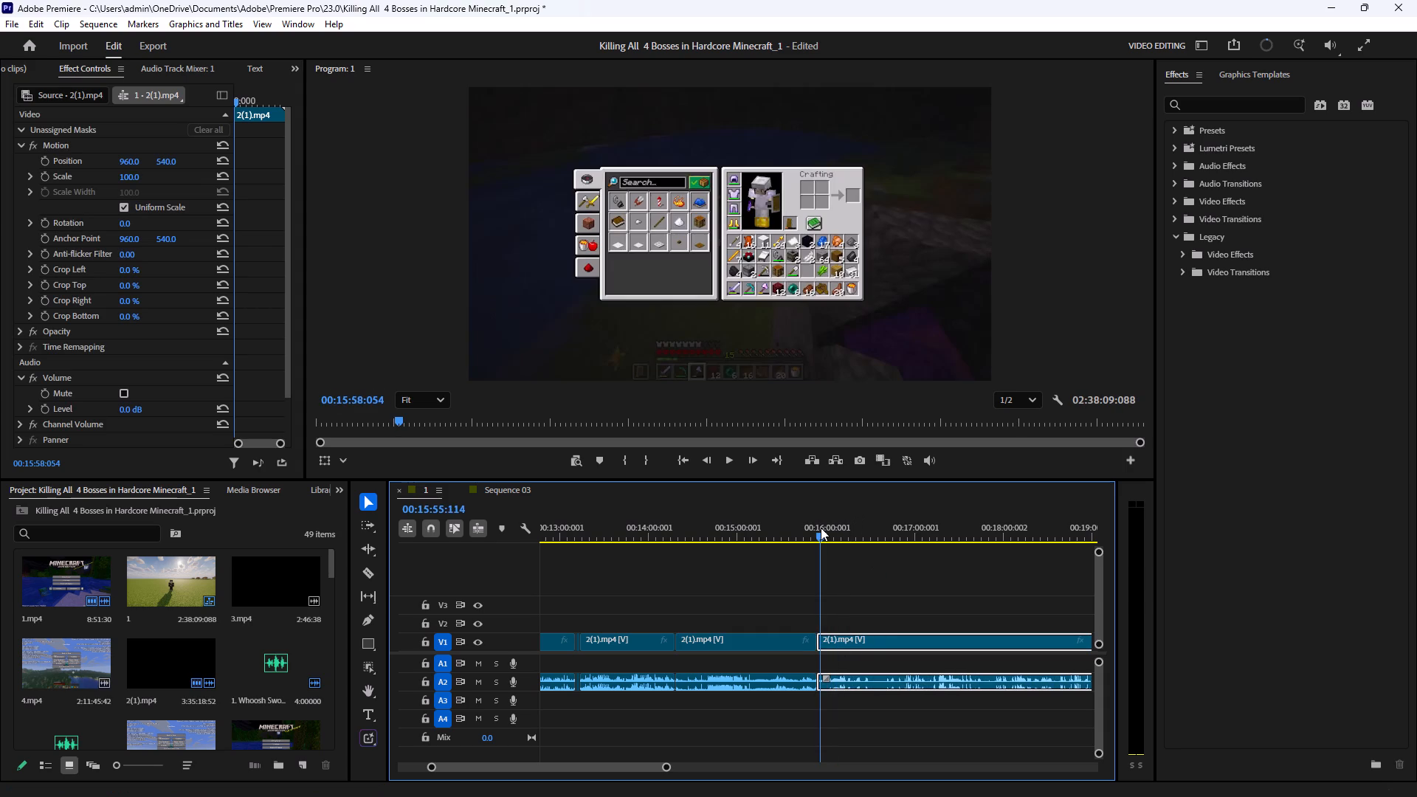
left_click_drag(821, 528, 821, 529)
left_click(736, 458)
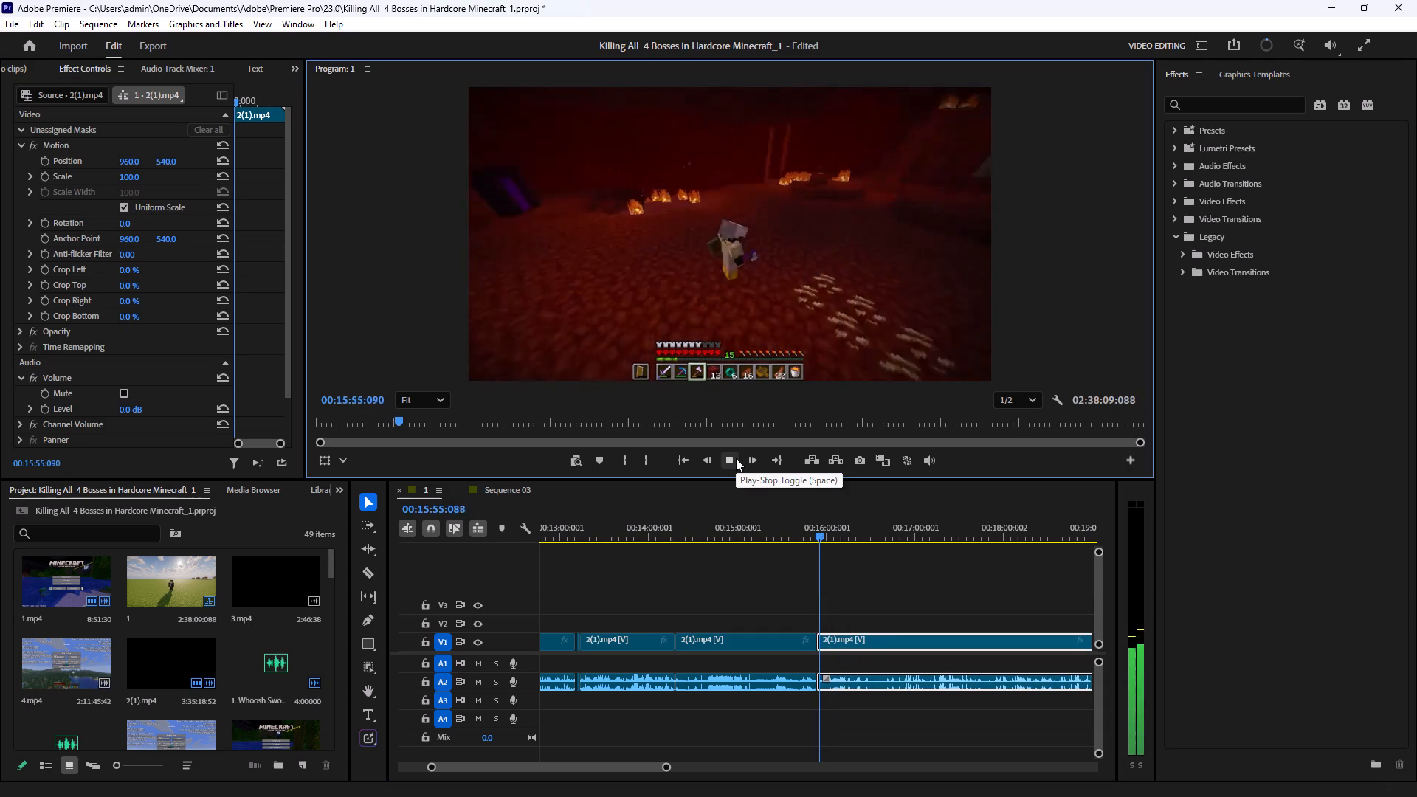
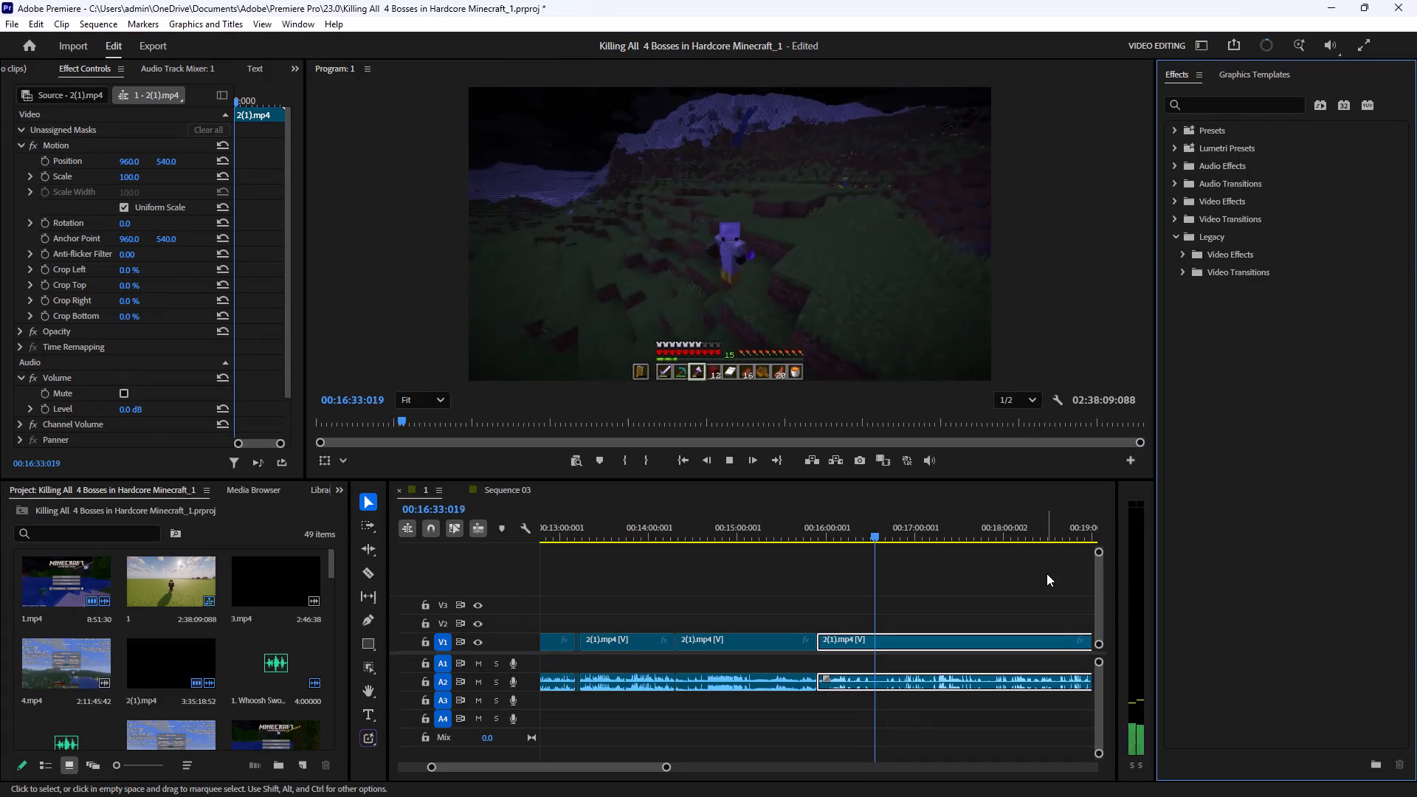
Replay the Nether portal segment from its start and split the 2(1).mp4 clip with its audio at 00:16:18:007.
left_click(723, 462)
left_click_drag(829, 534, 827, 534)
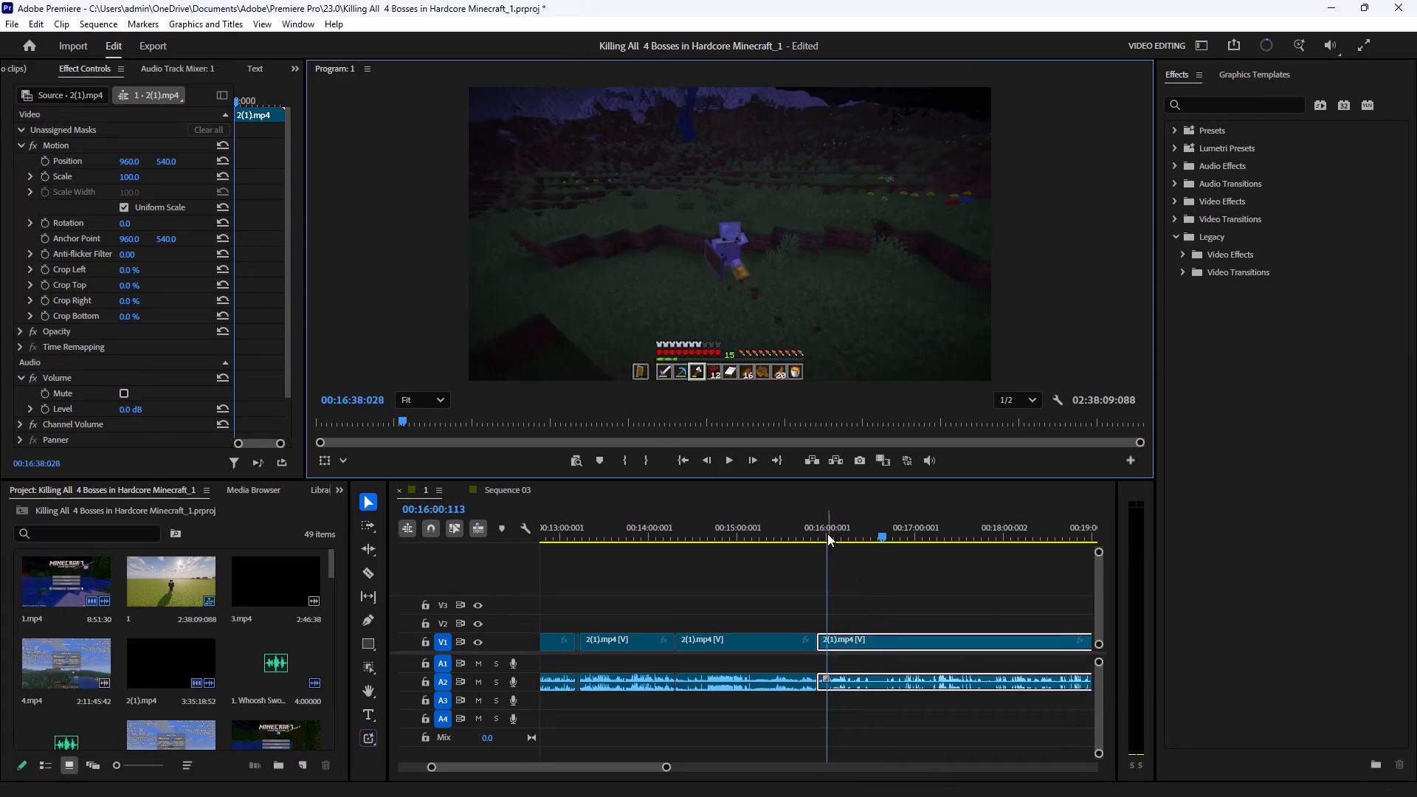
left_click_drag(827, 534, 821, 542)
left_click(734, 460)
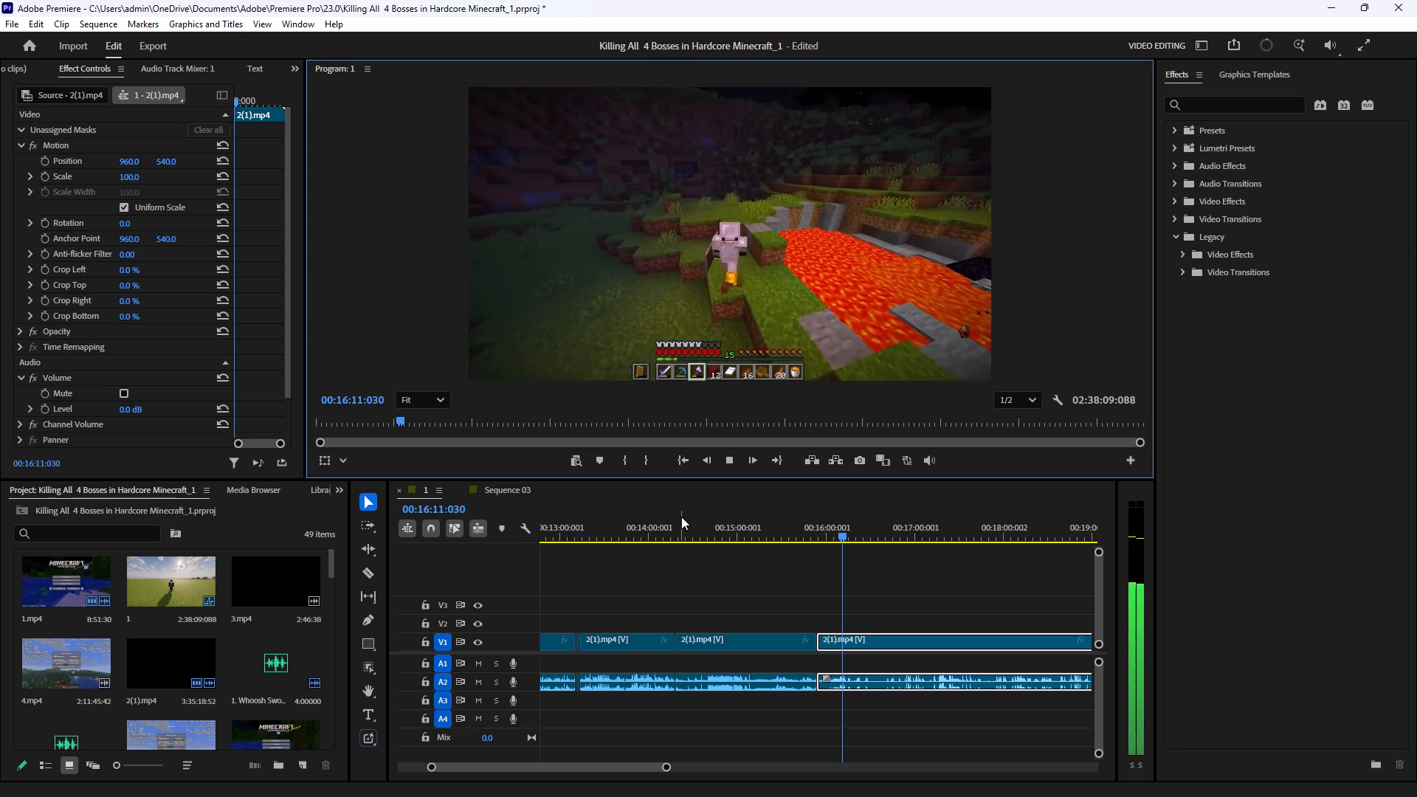
left_click(733, 456)
left_click(362, 571)
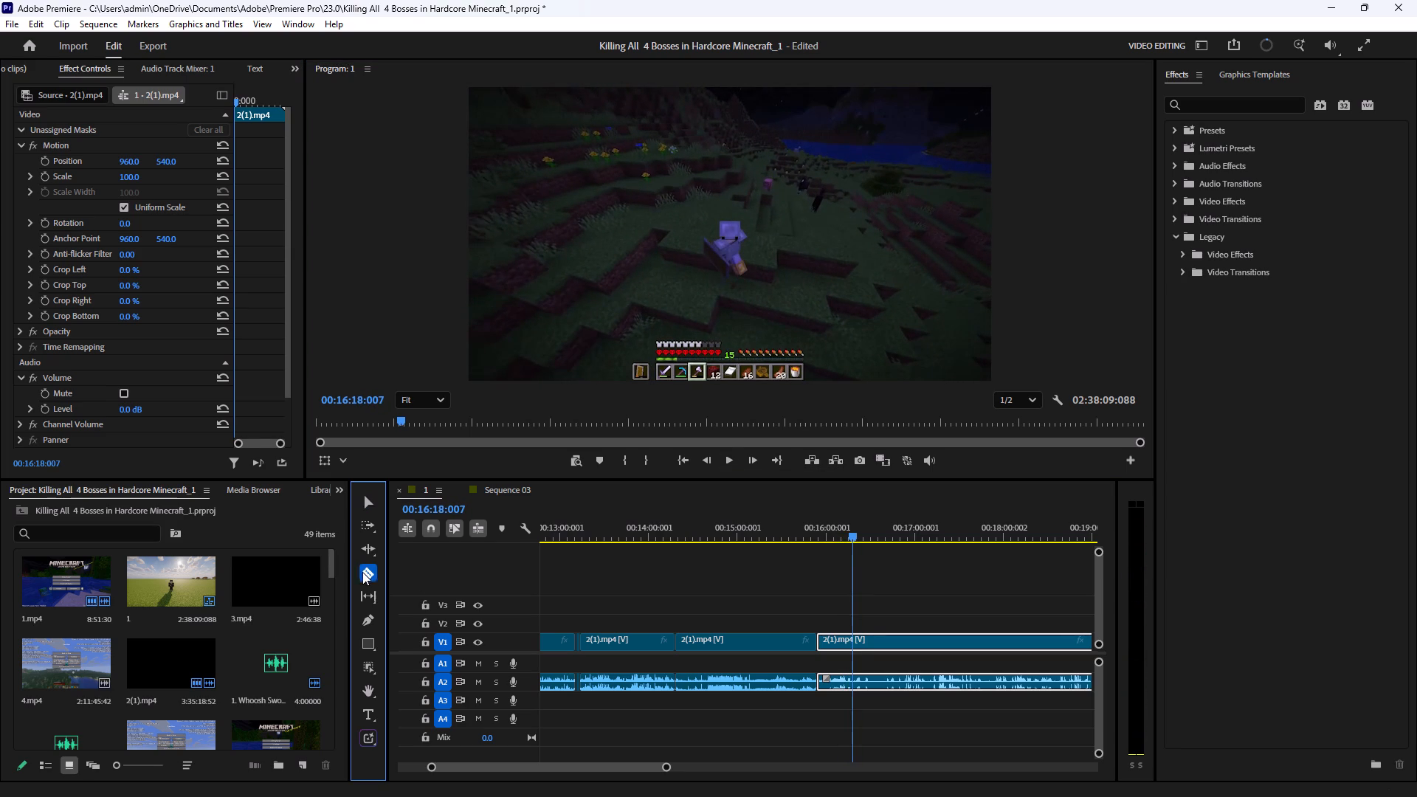
left_click(851, 640)
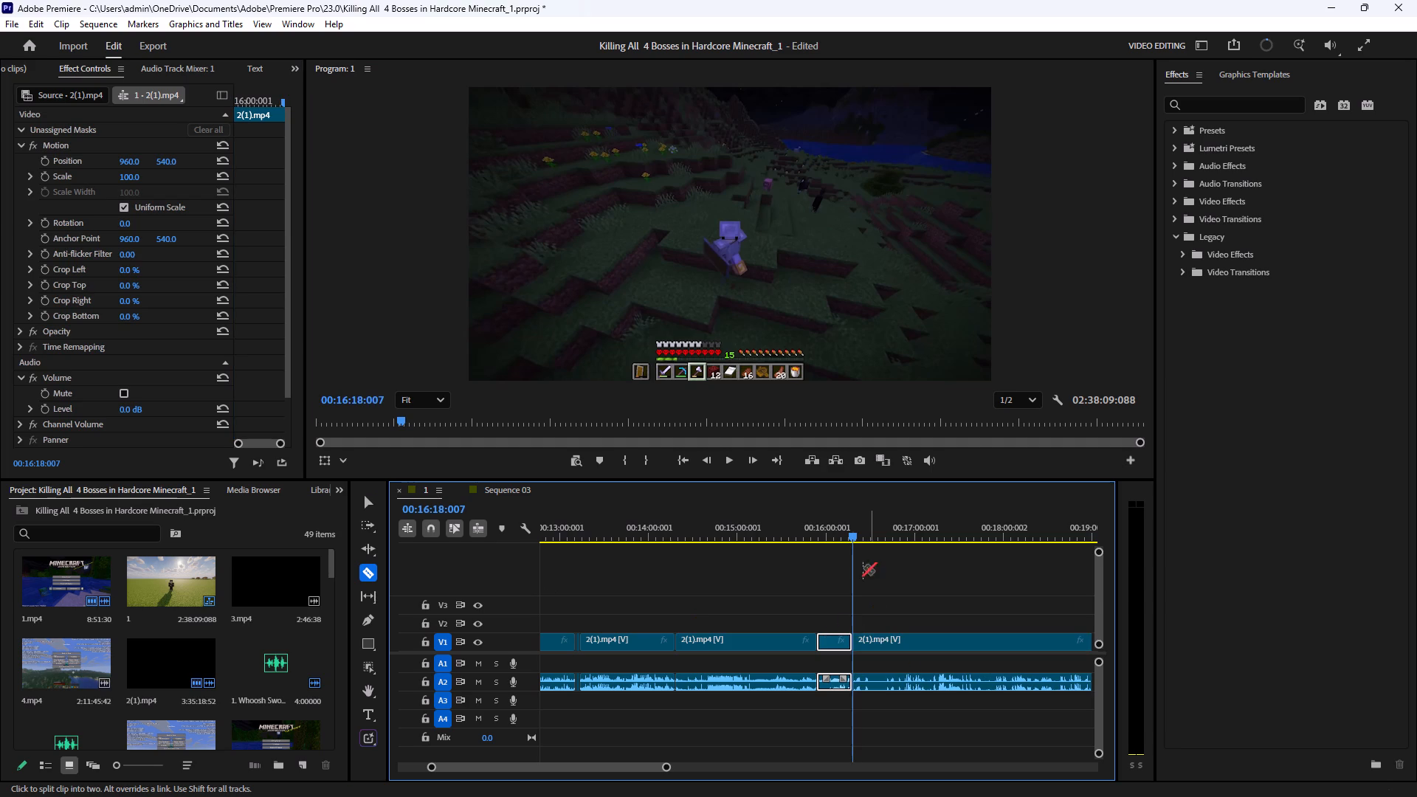
Scan the night-time overworld footage after the new cut, up to about 00:19:53, for the point where the action should resume.
left_click_drag(852, 535, 888, 545)
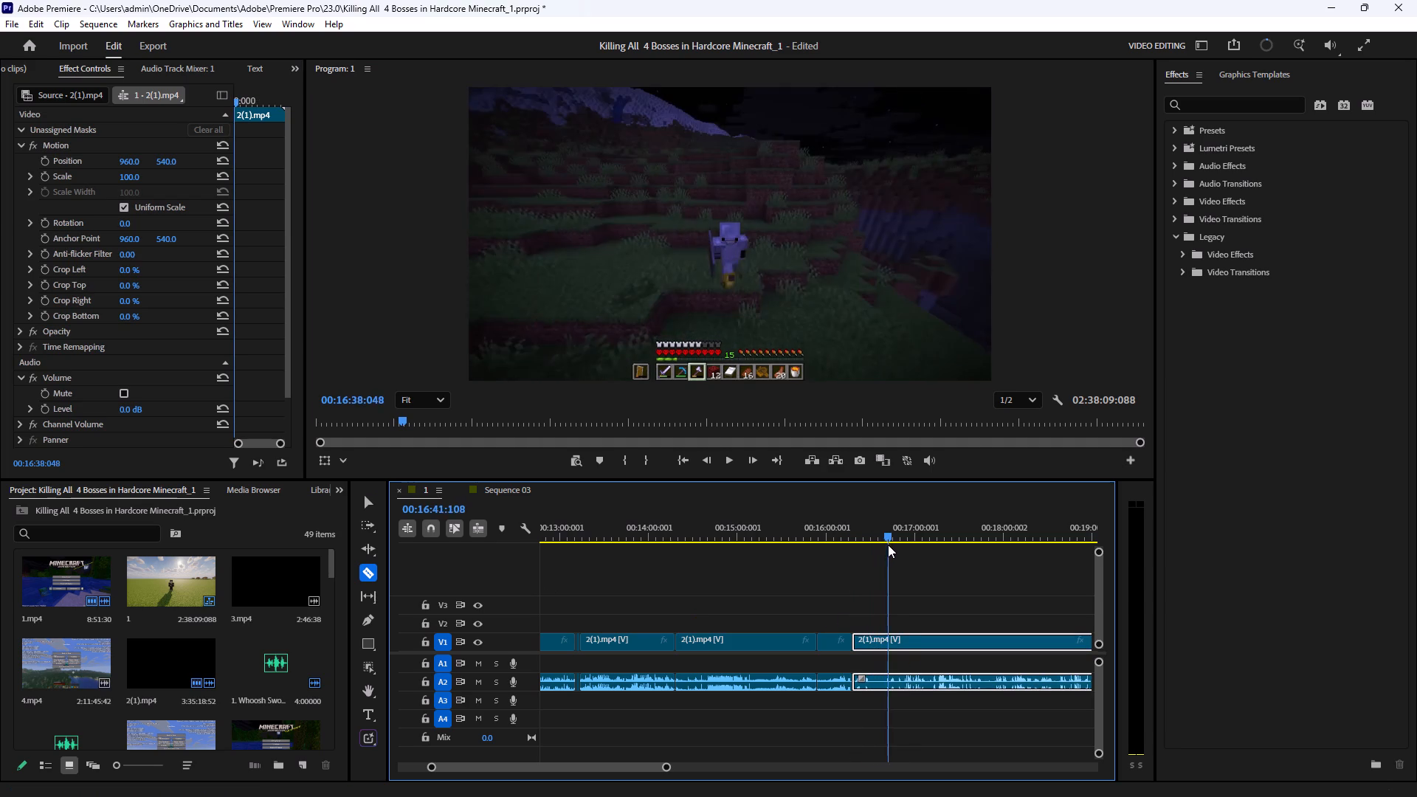
left_click_drag(888, 545, 928, 543)
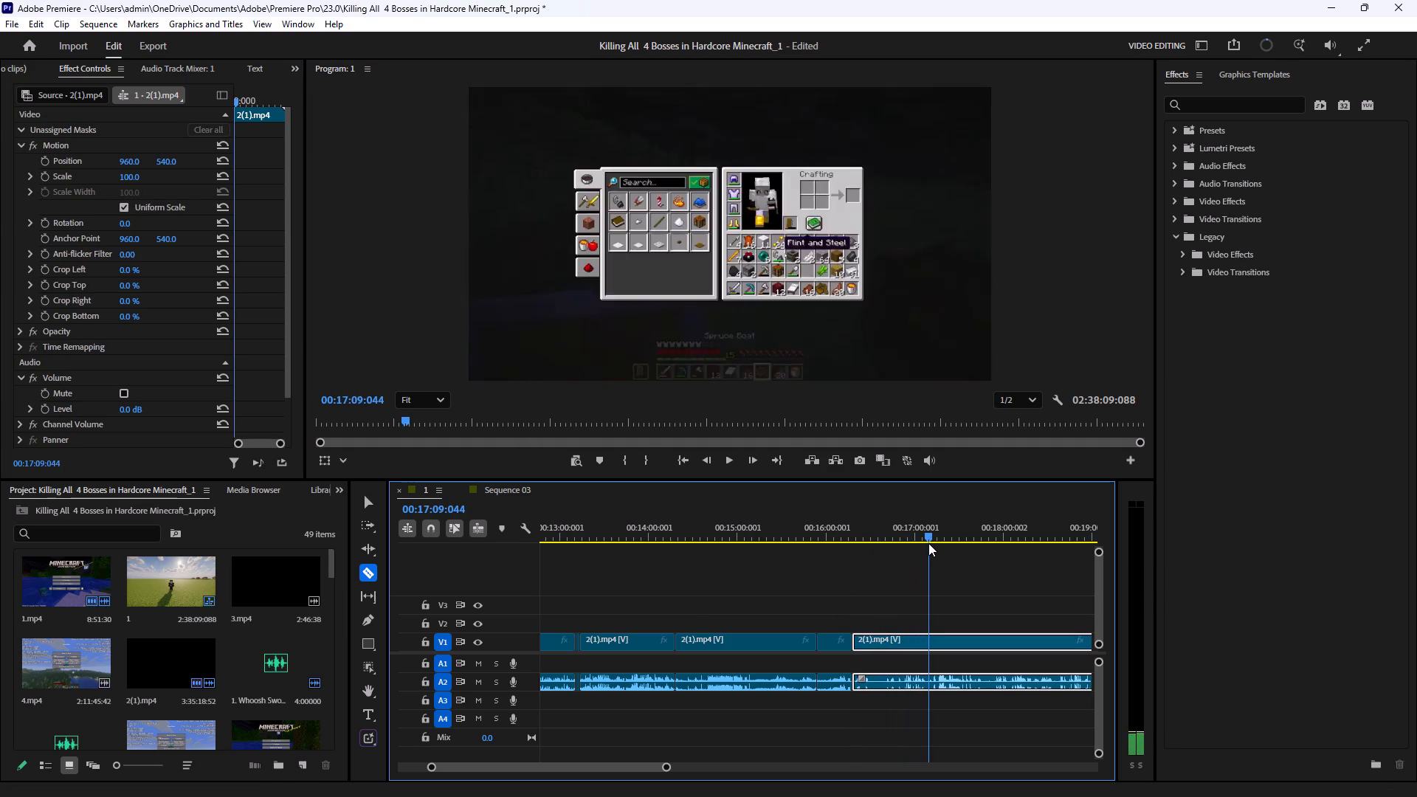
left_click_drag(928, 543, 930, 557)
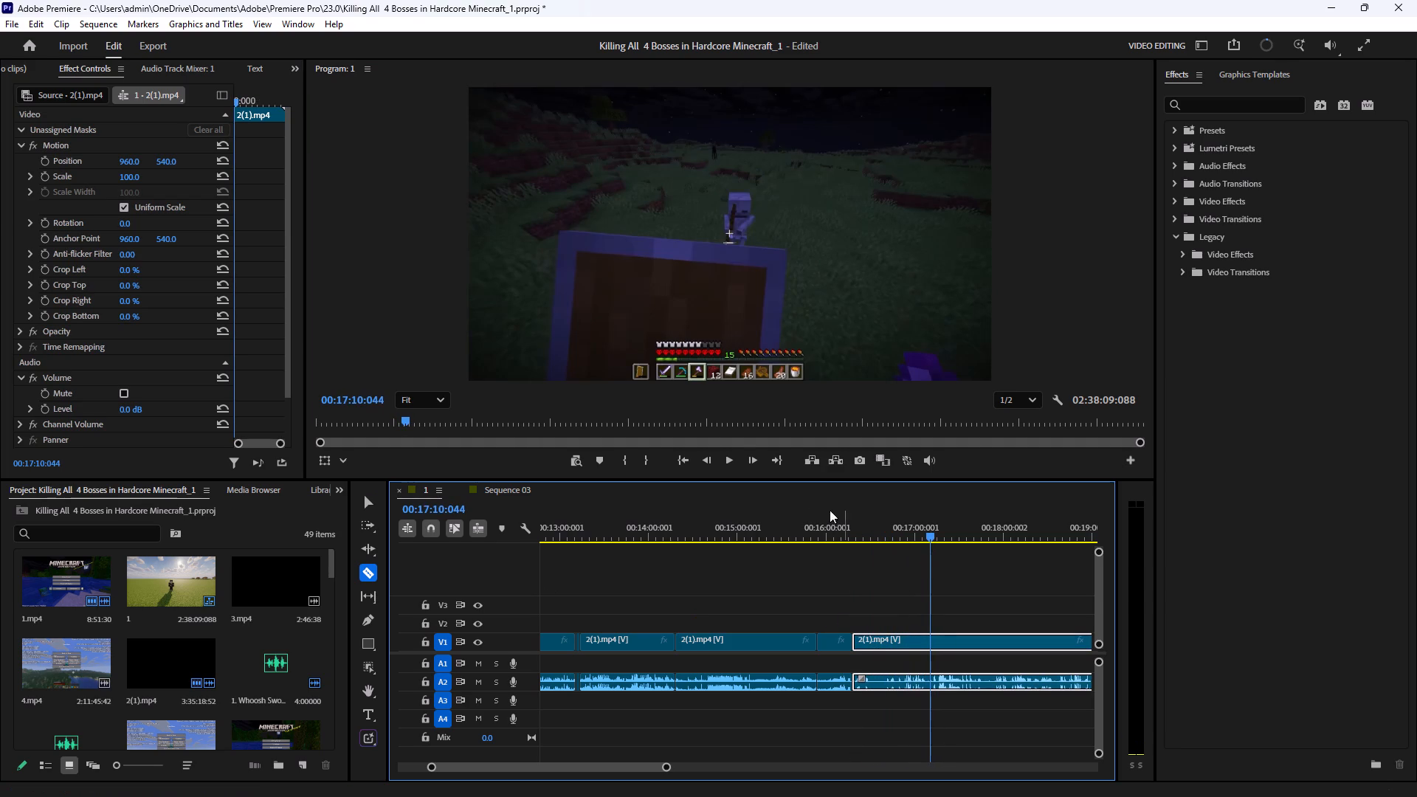
left_click(731, 464)
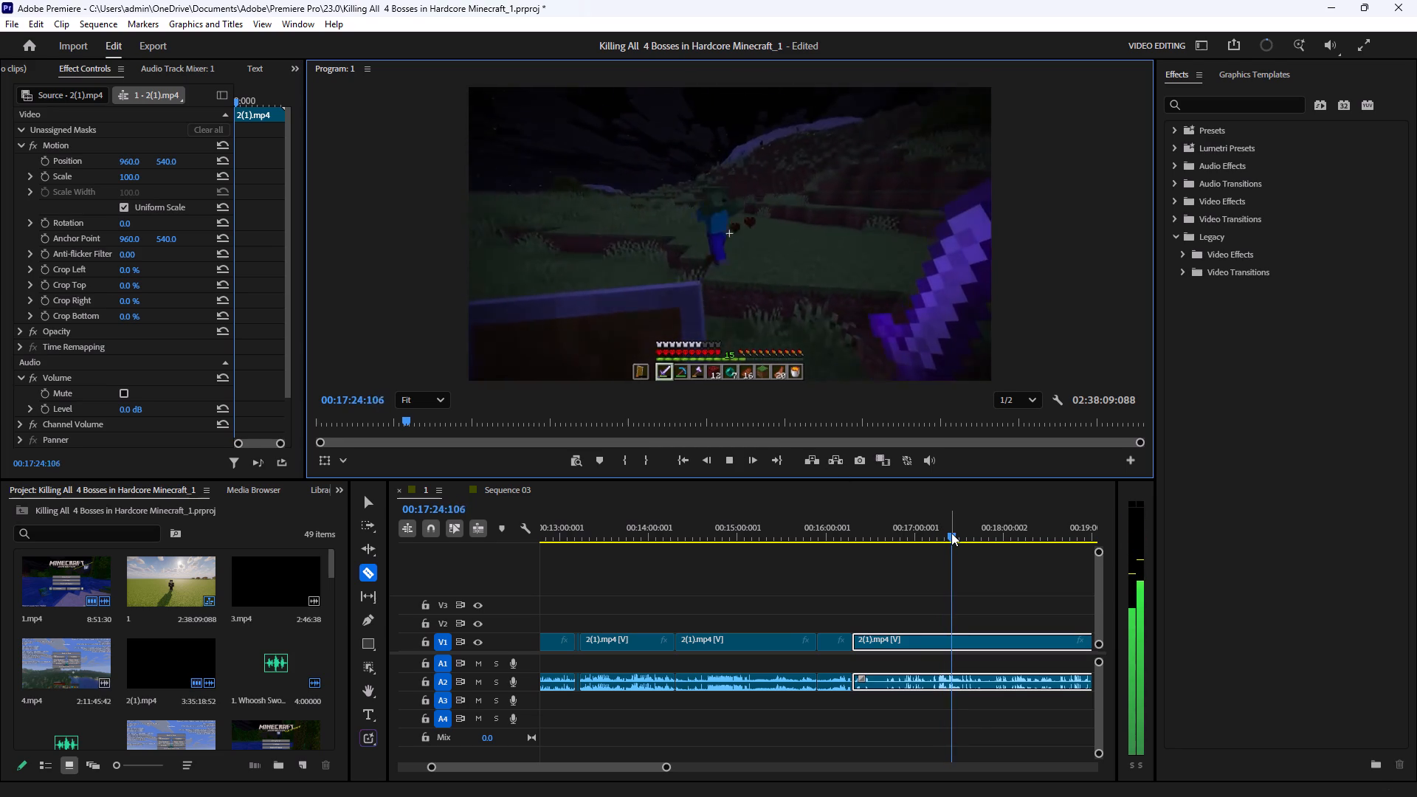
left_click_drag(951, 533, 990, 538)
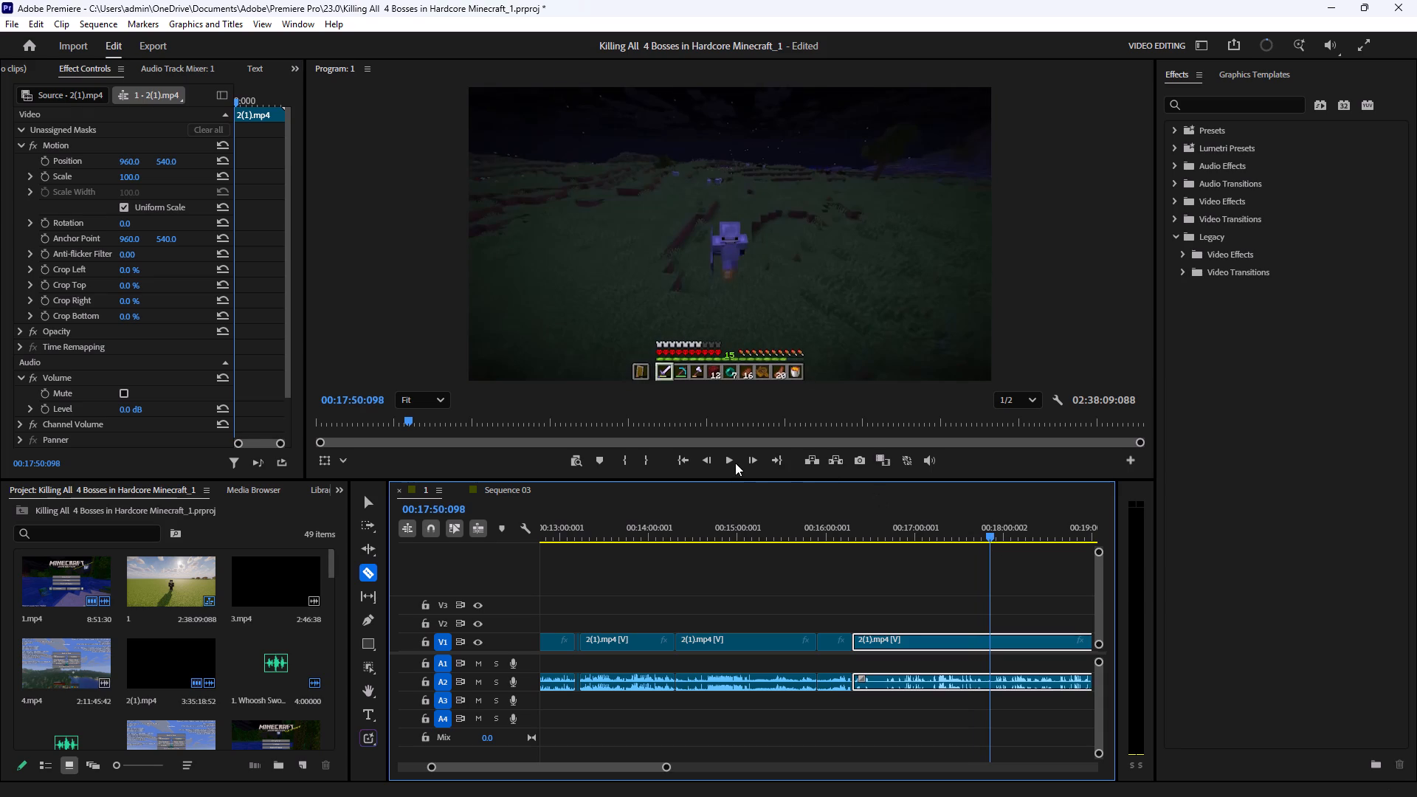
left_click(734, 466)
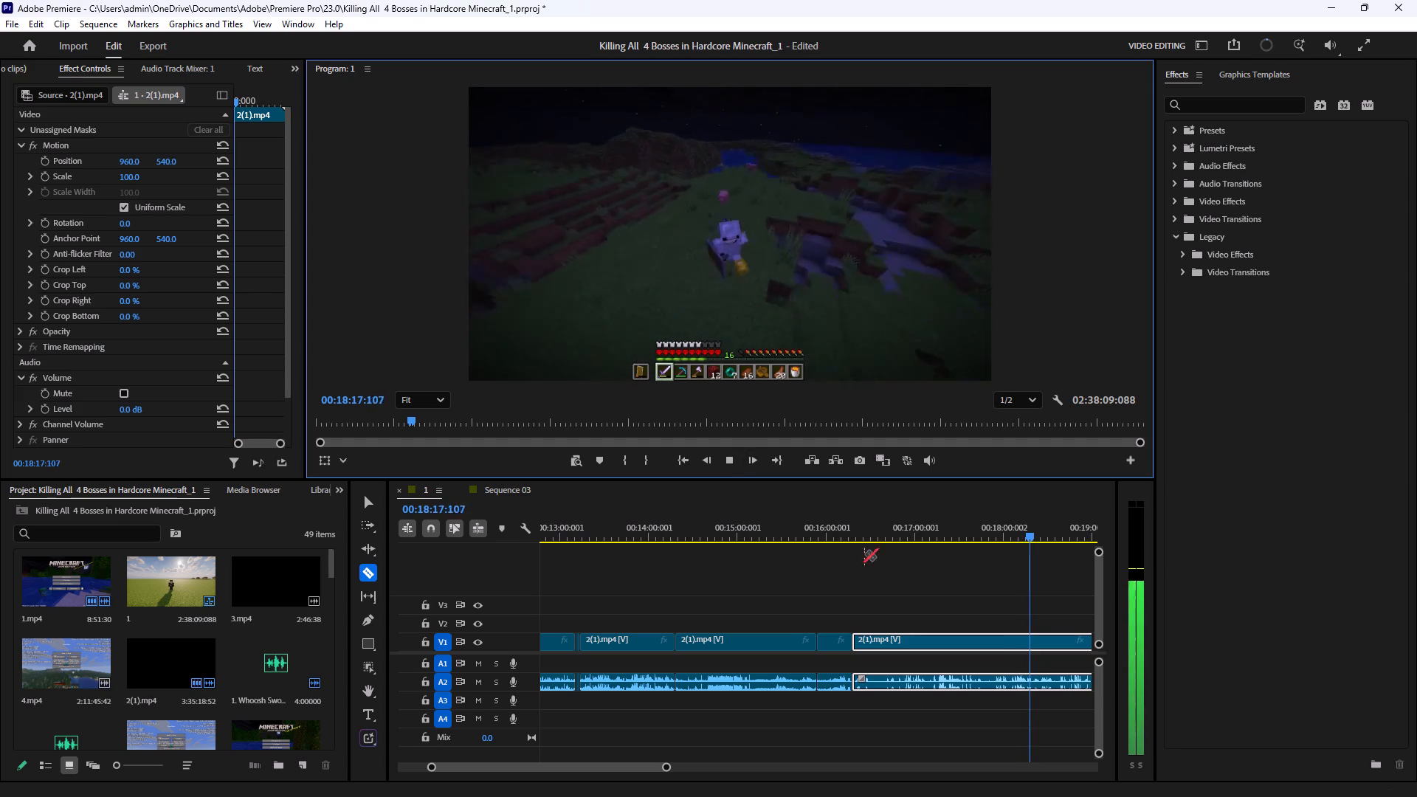
left_click_drag(817, 531, 774, 545)
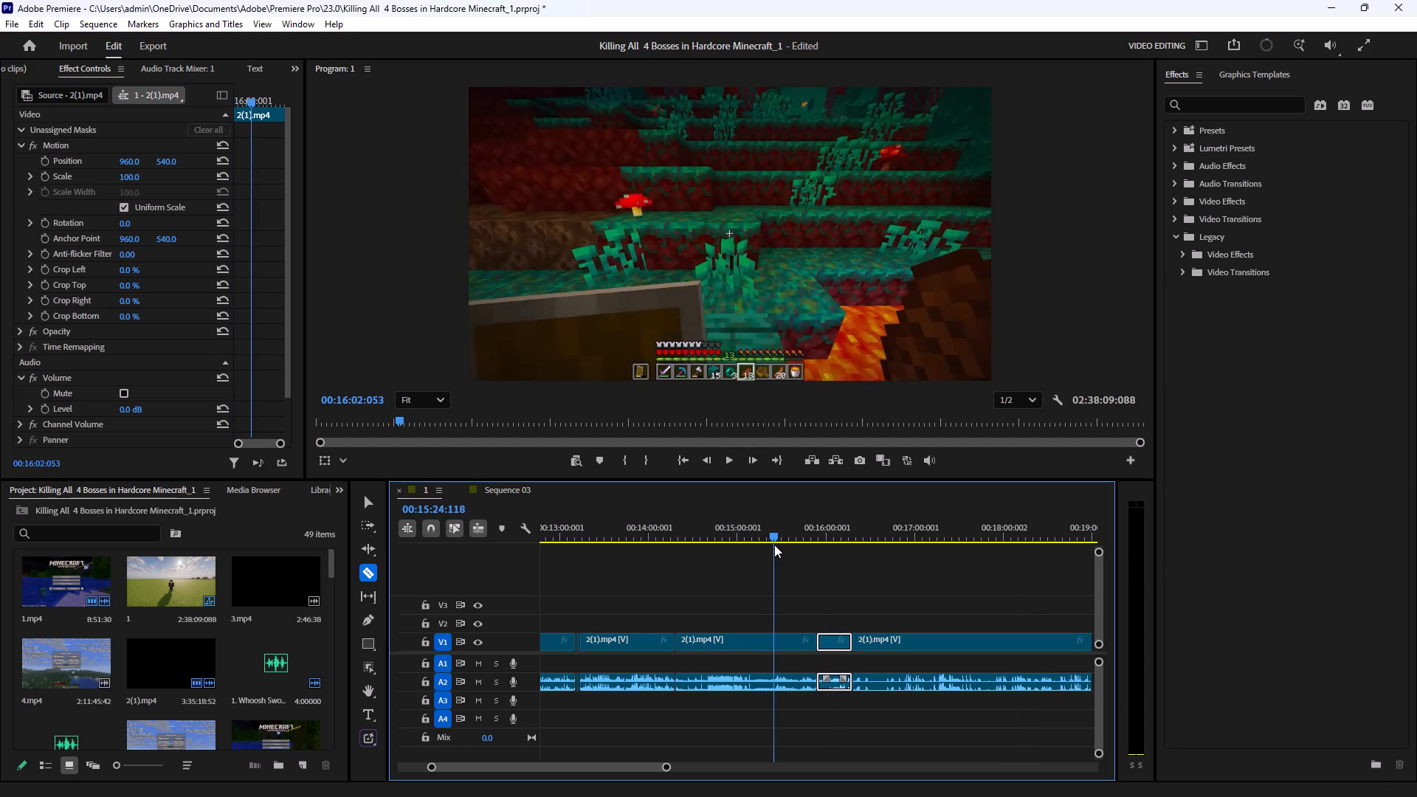
left_click_drag(774, 545, 835, 551)
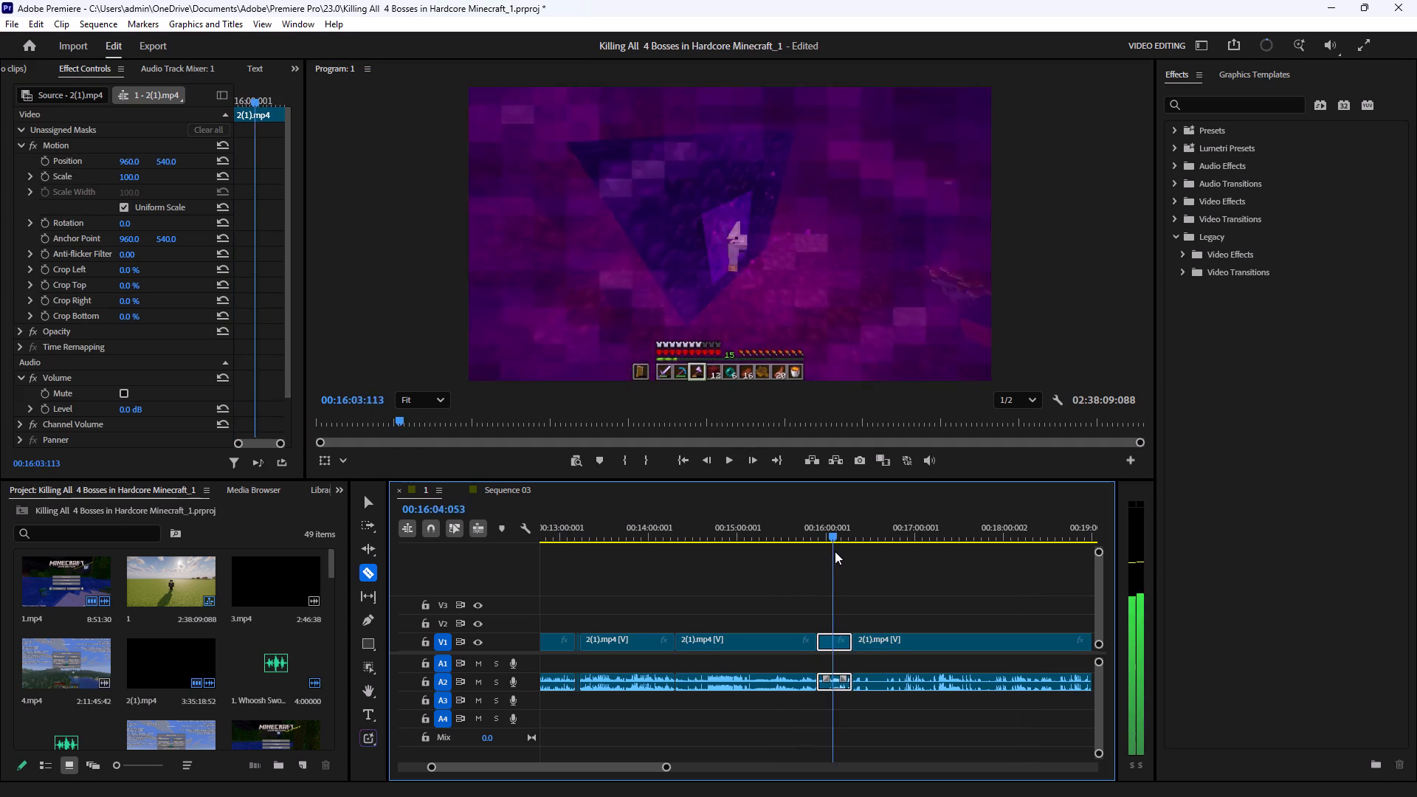
left_click_drag(835, 551, 992, 563)
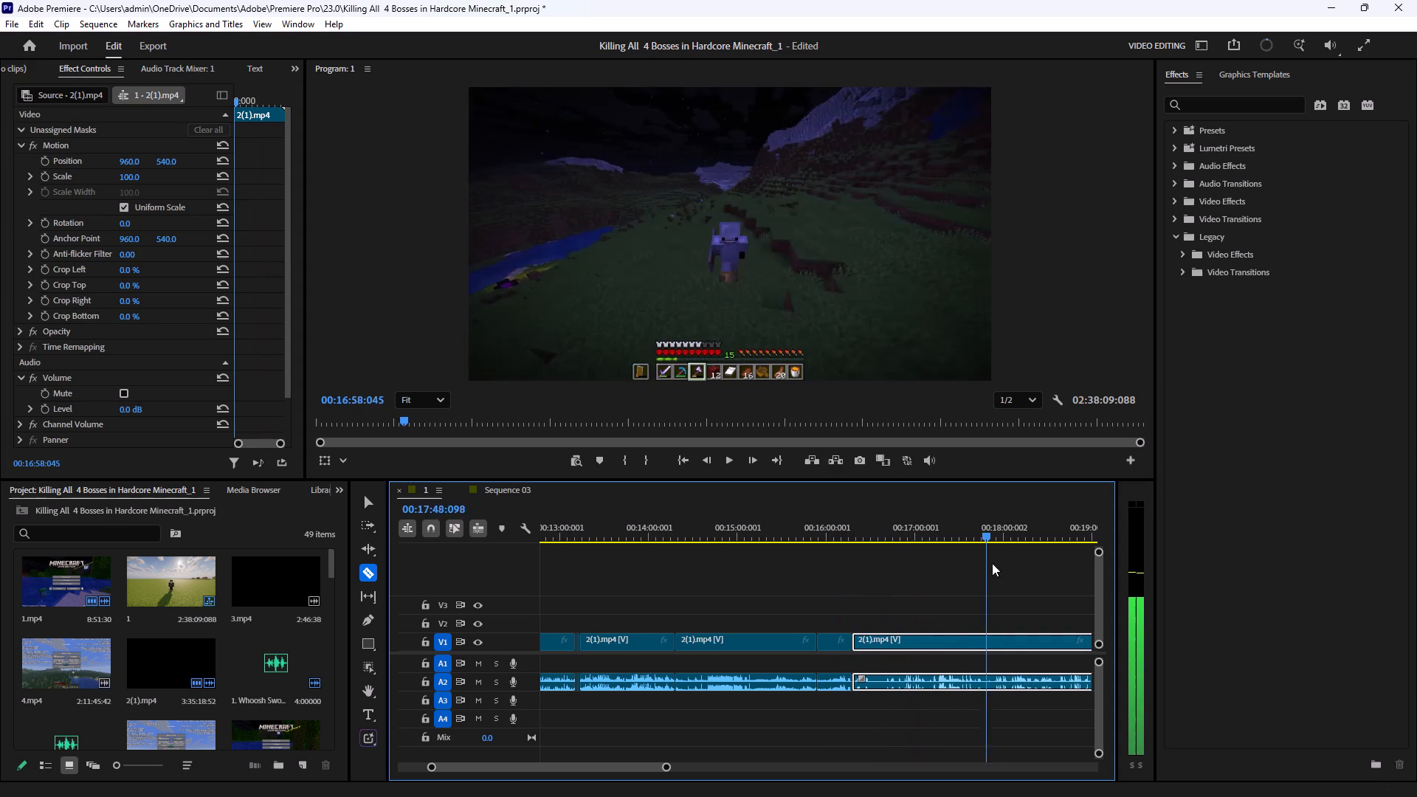
left_click_drag(992, 563, 1100, 574)
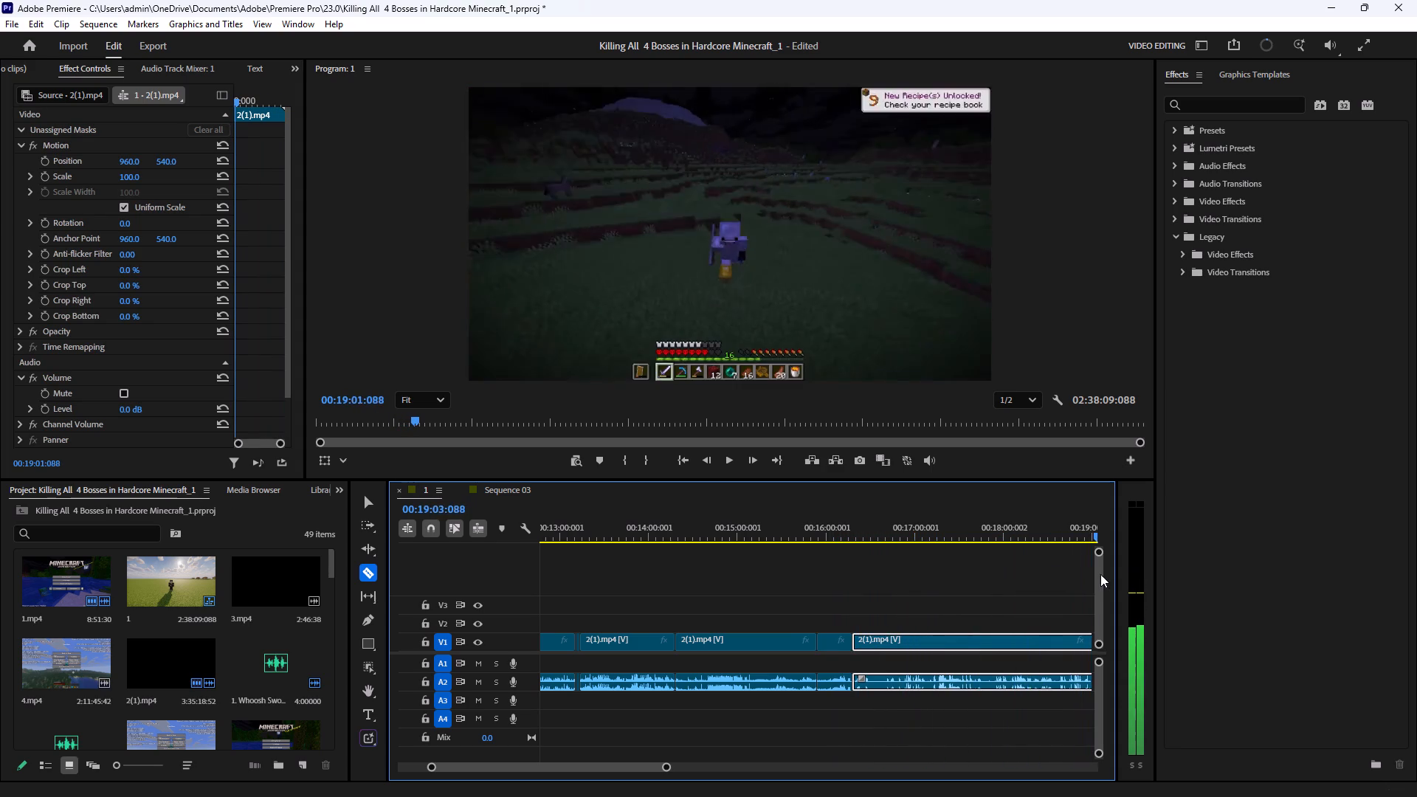
left_click_drag(1100, 574, 574, 565)
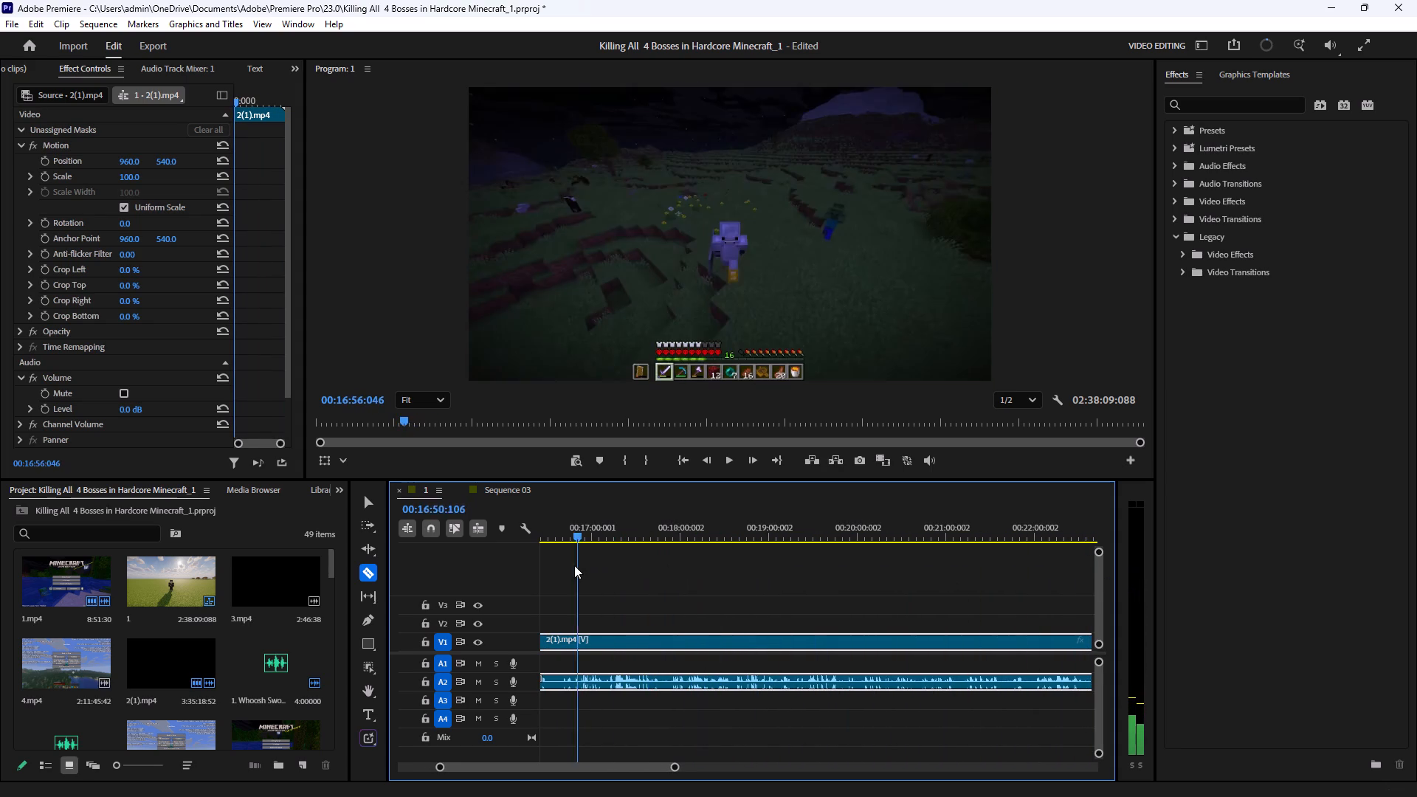
left_click_drag(574, 565, 941, 590)
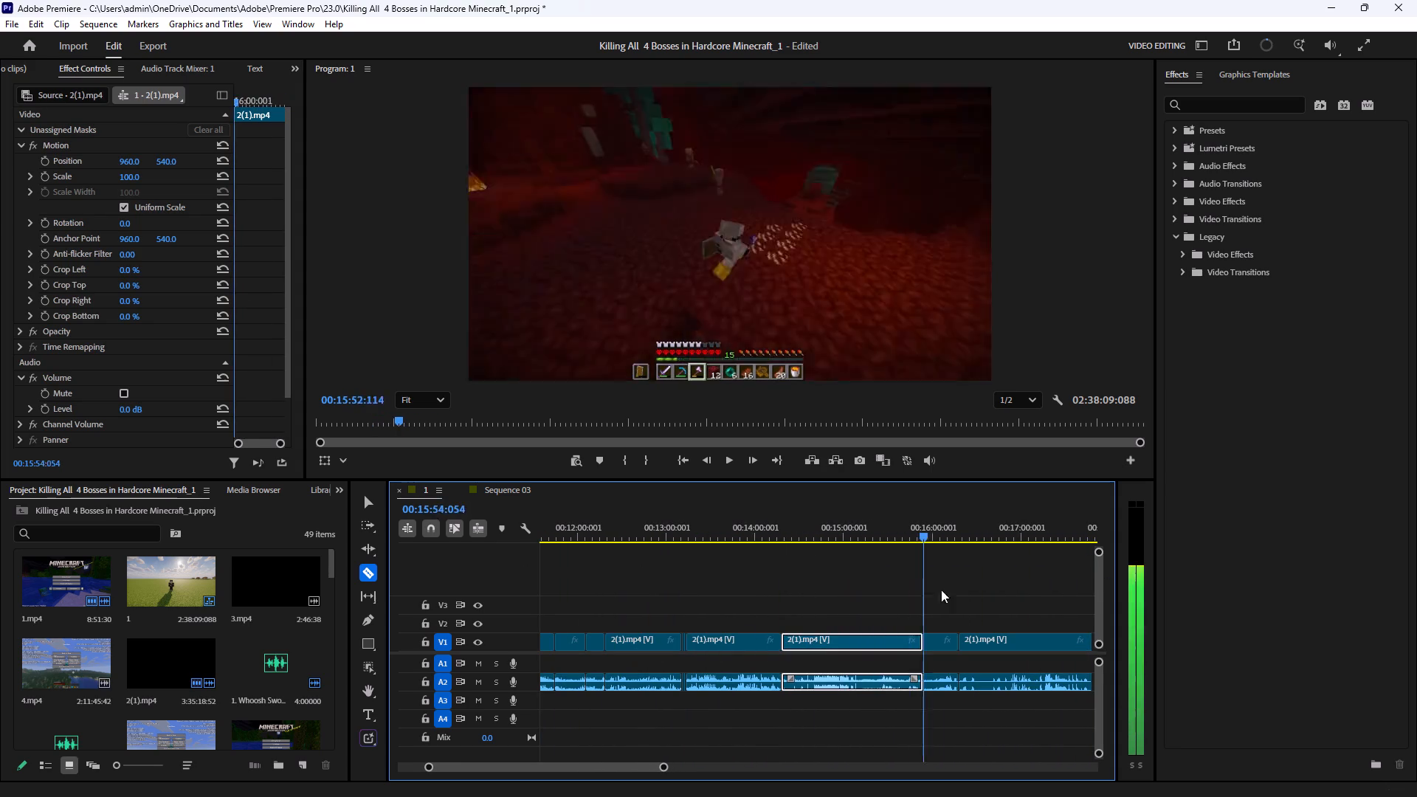
left_click_drag(941, 590, 1096, 601)
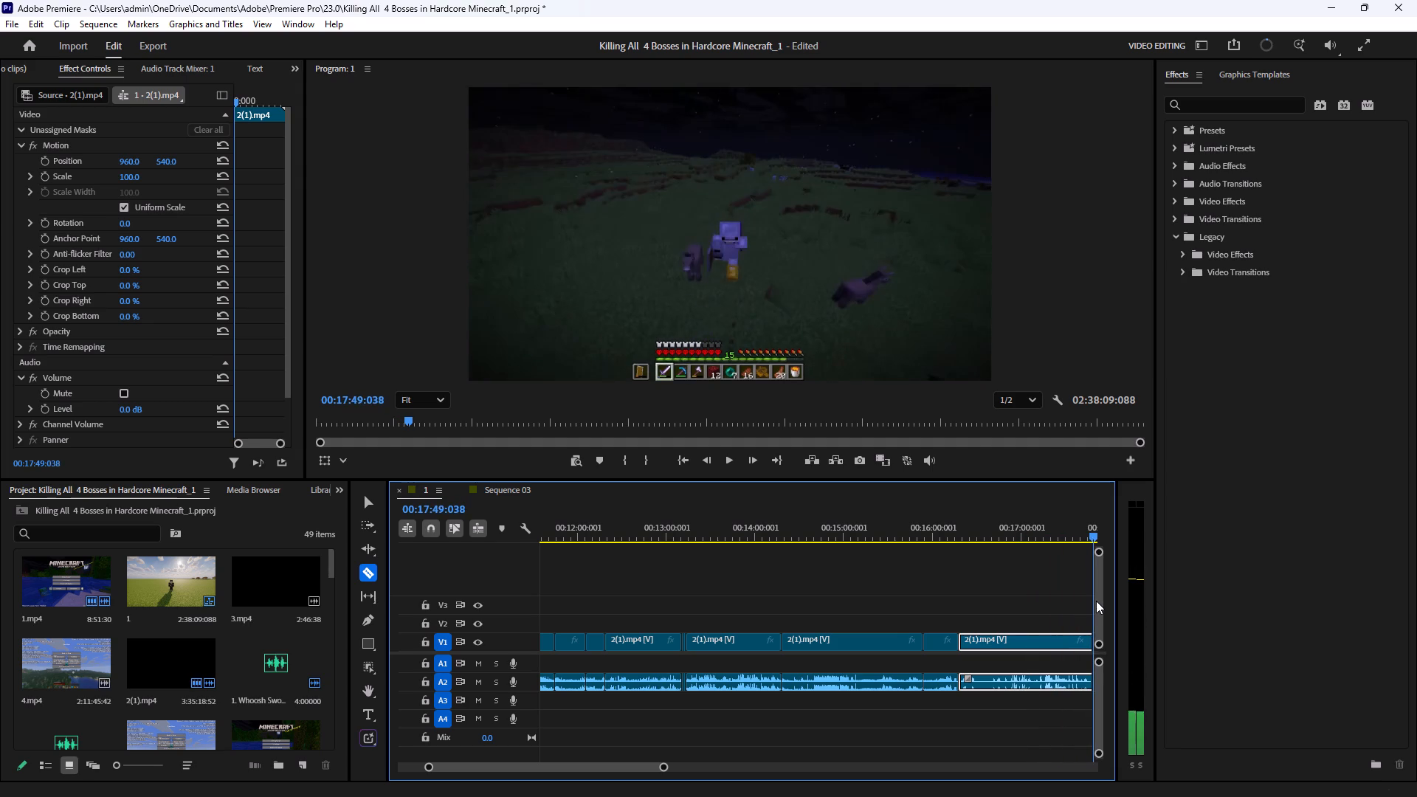
left_click_drag(1096, 601, 1107, 601)
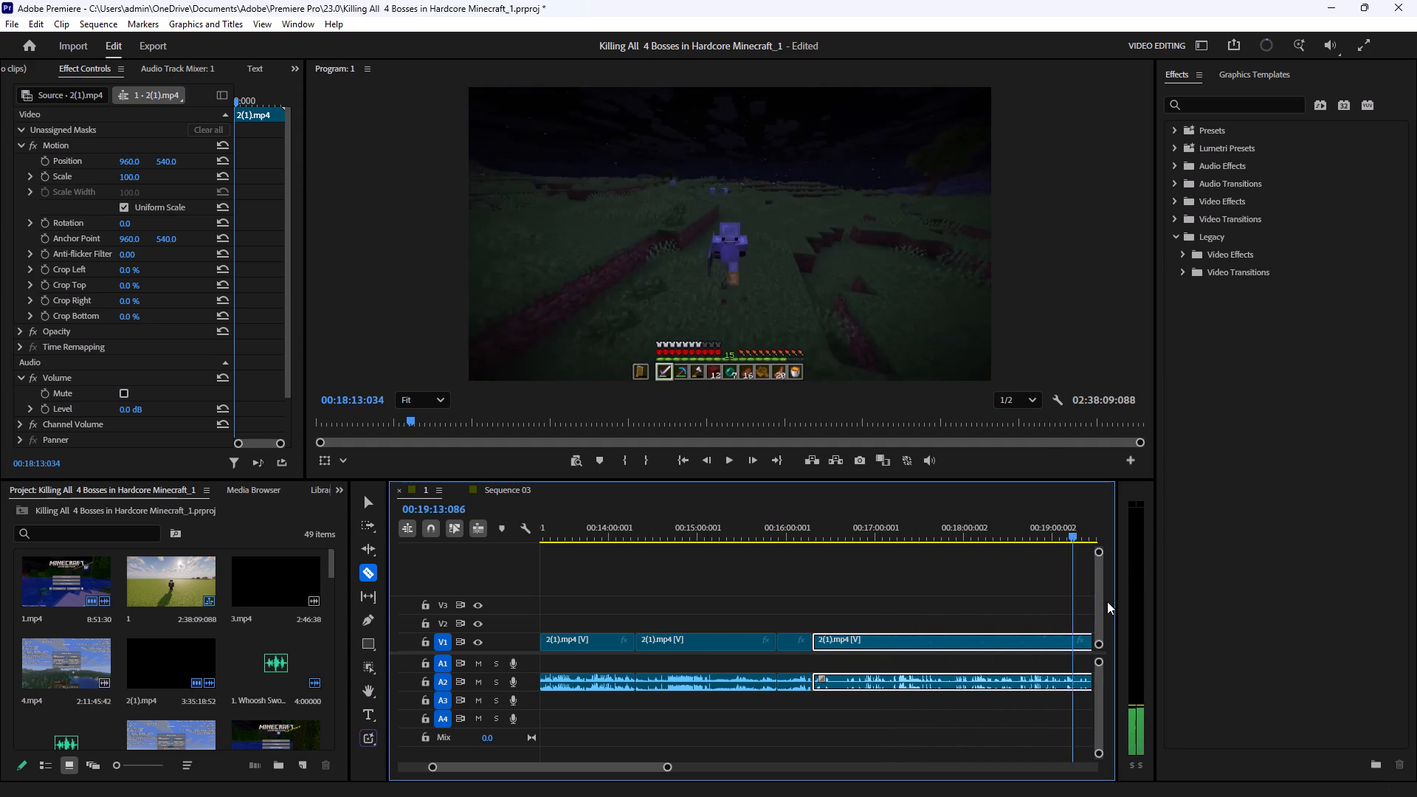
left_click_drag(1107, 601, 931, 617)
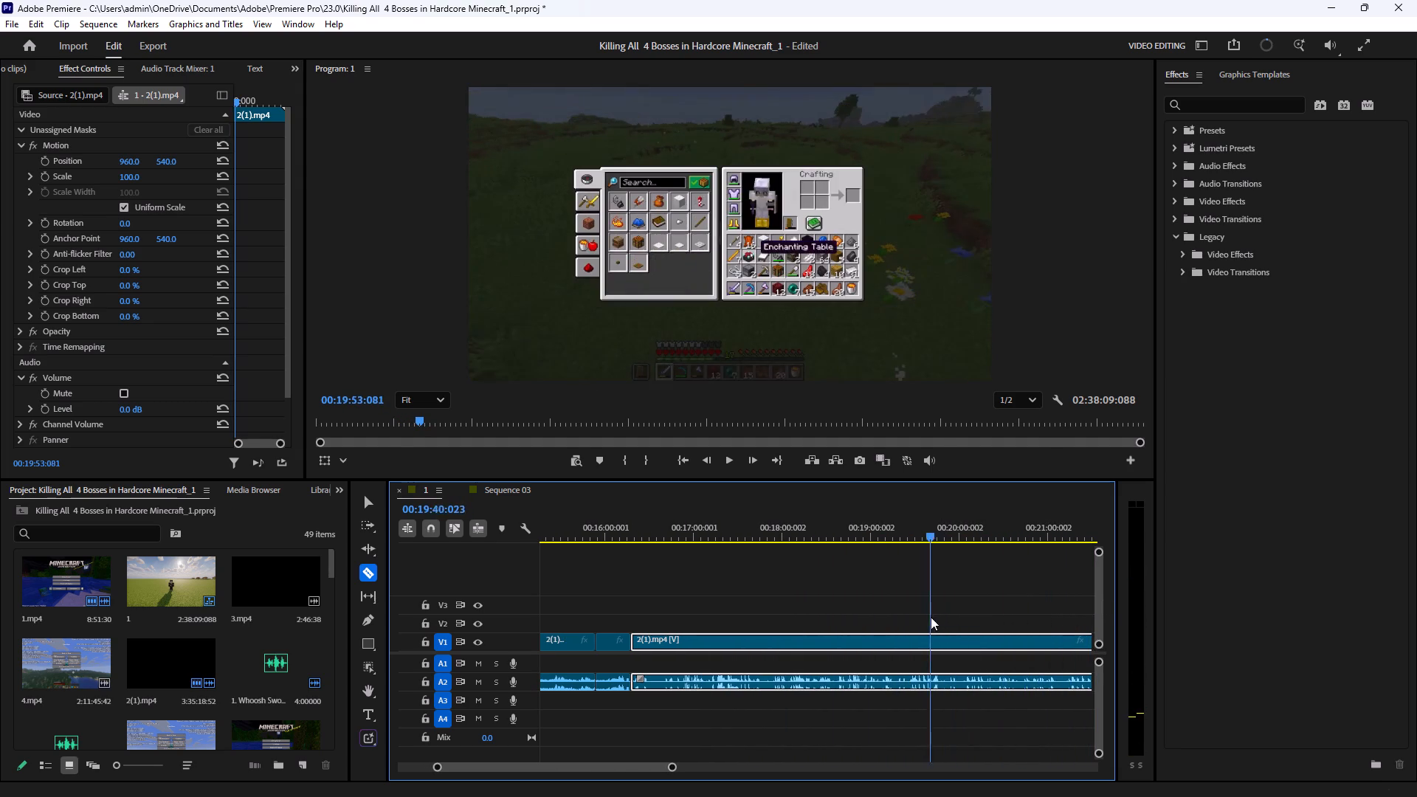
left_click_drag(931, 617, 759, 615)
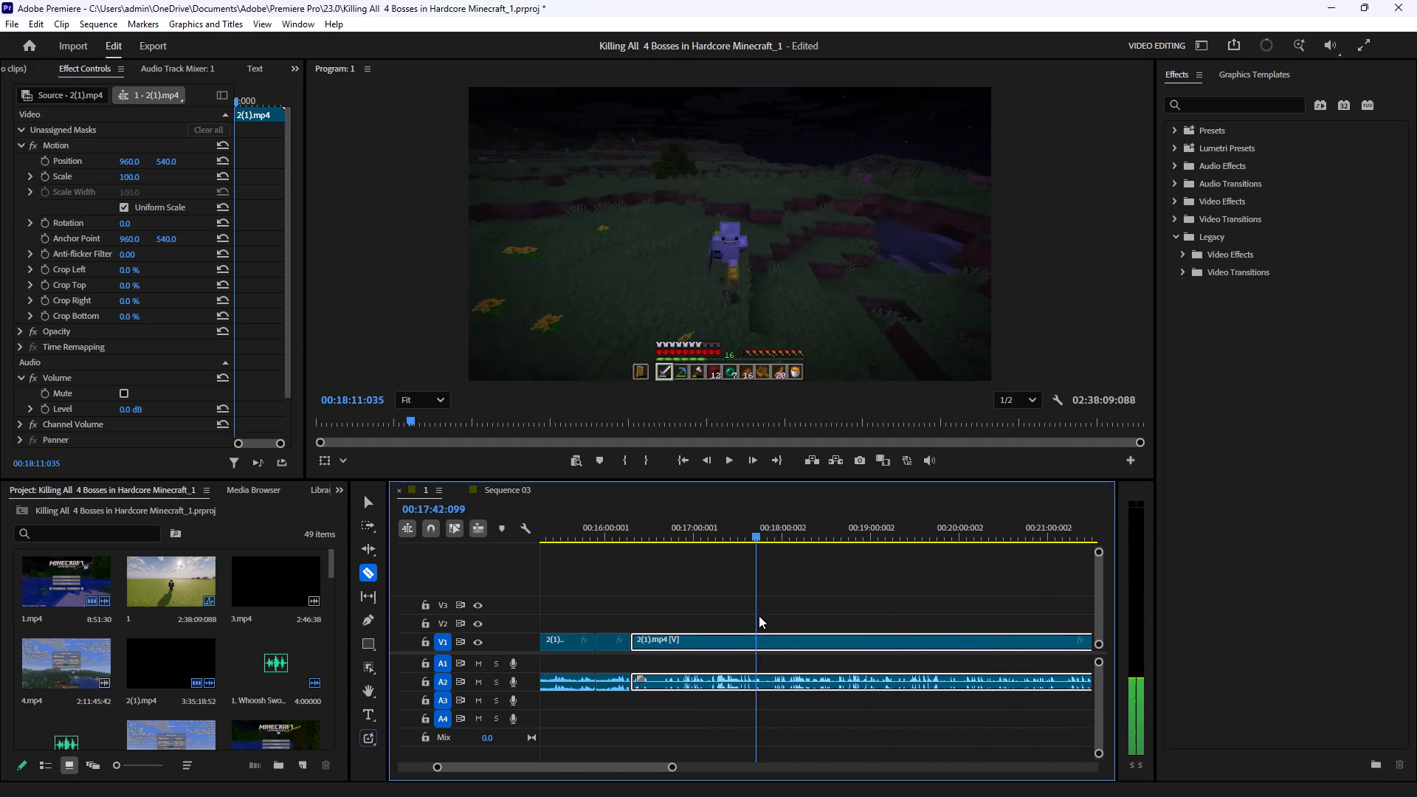
left_click_drag(759, 615, 838, 615)
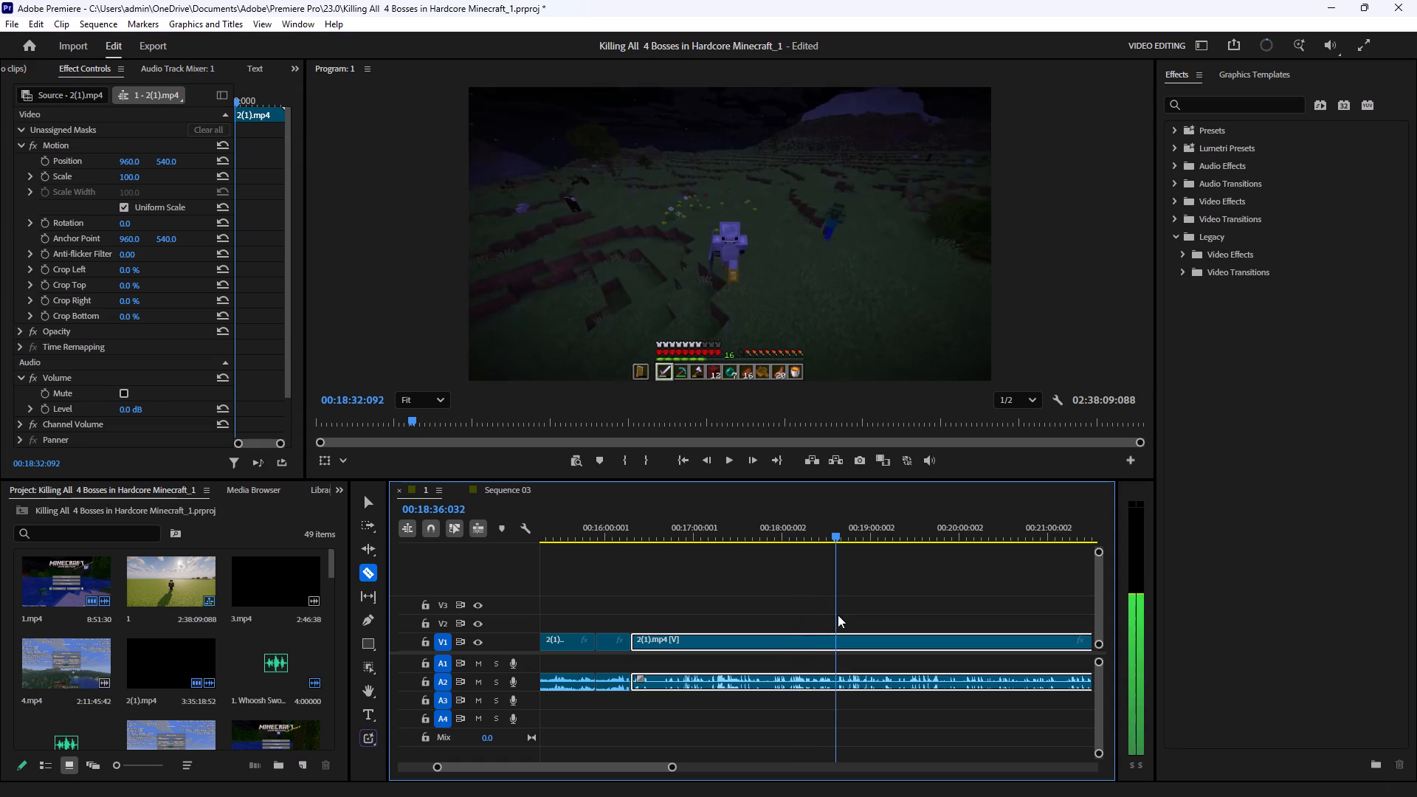
left_click_drag(838, 615, 838, 614)
Split 2(1).mp4 with its audio at 00:18:36:032, delete the segment between 00:16:18:007 and that cut, and close the gap it leaves.
left_click(734, 460)
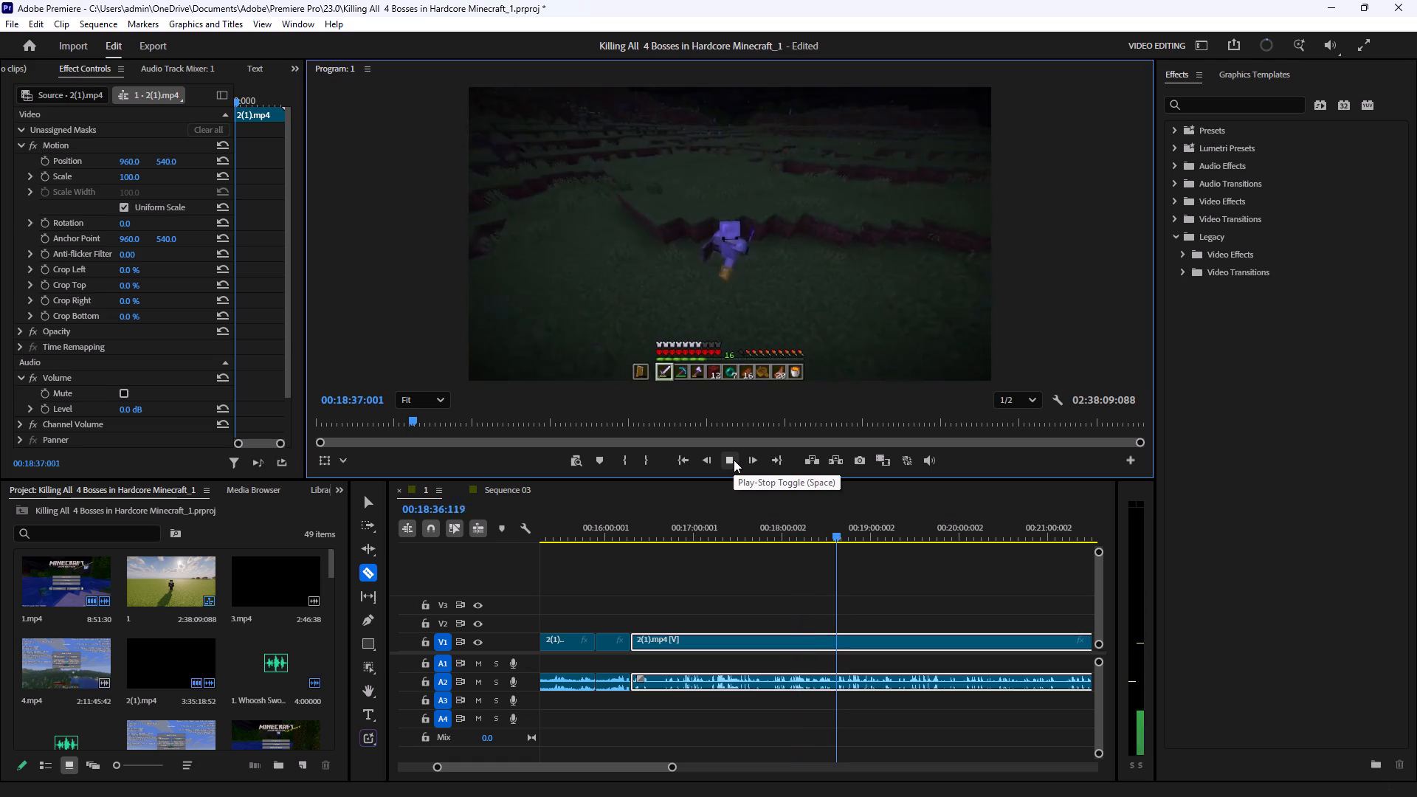
left_click(734, 460)
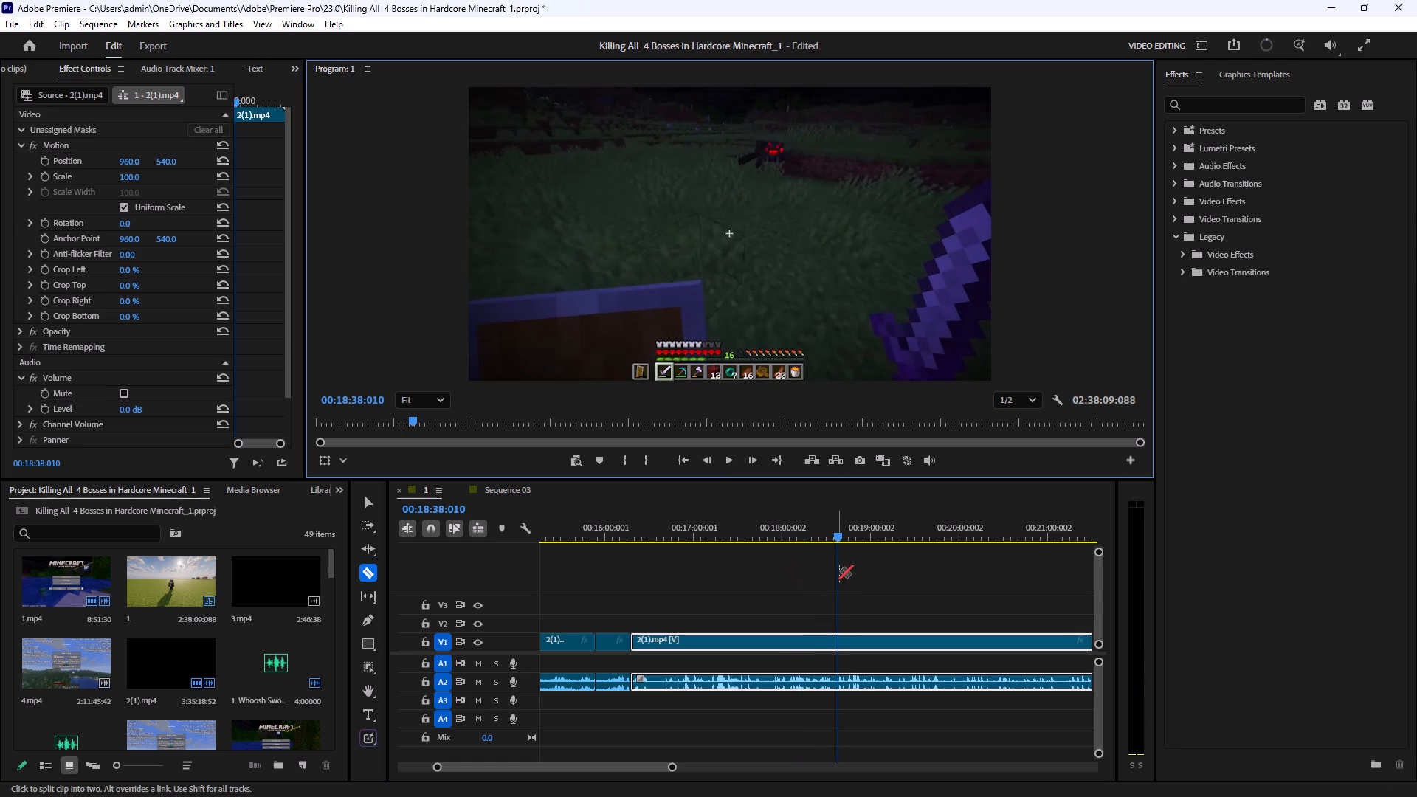
left_click_drag(841, 537, 839, 547)
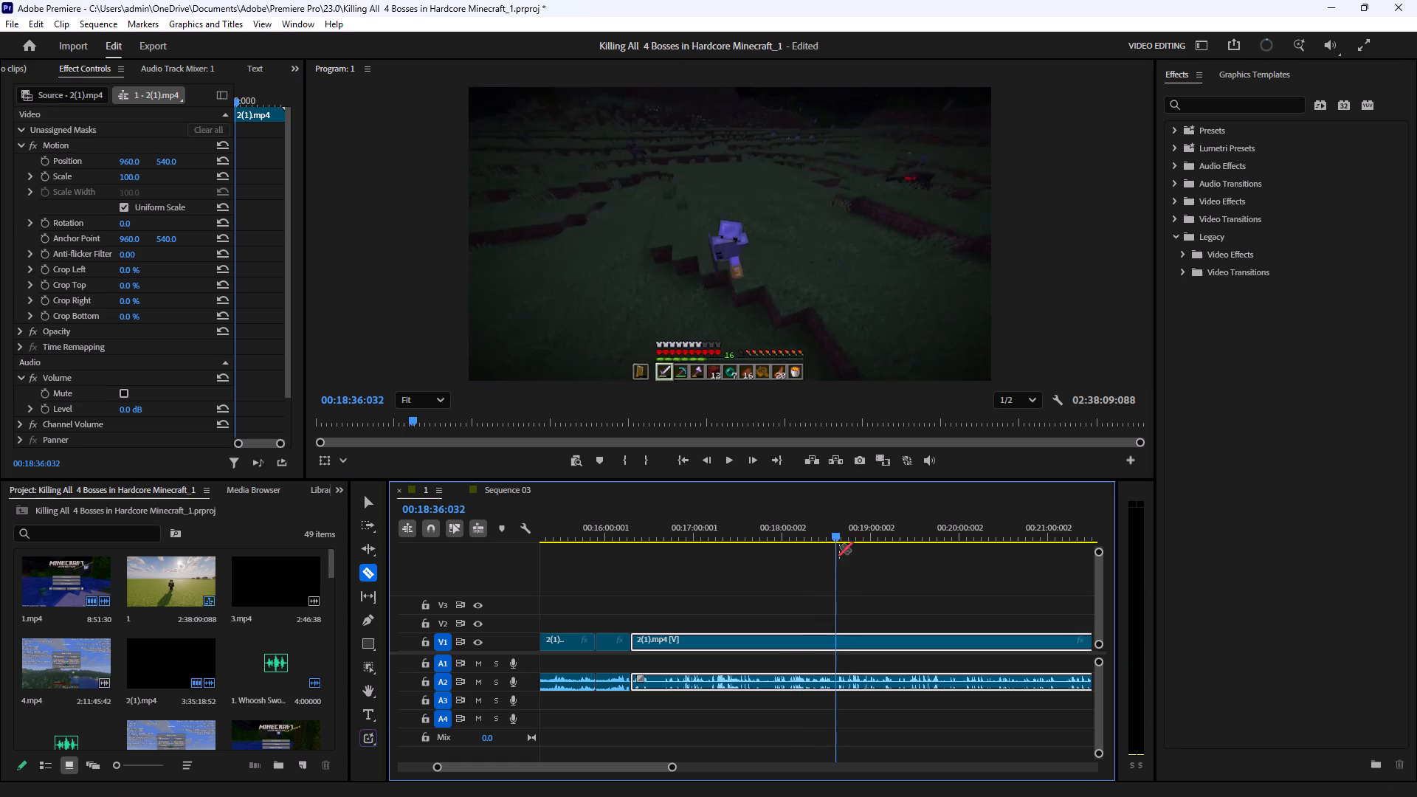
left_click(833, 642)
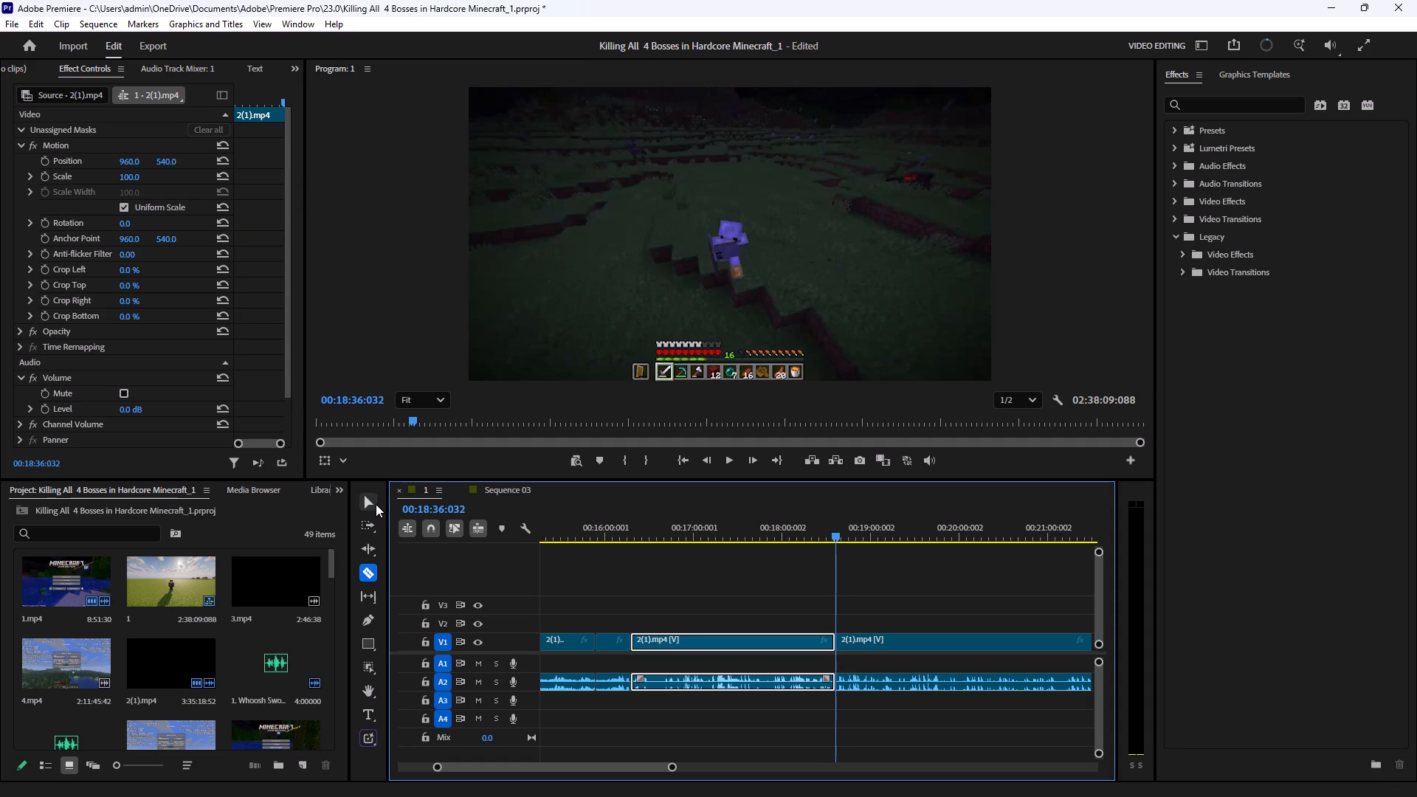
left_click(375, 504)
left_click_drag(790, 598, 775, 733)
key("BackSpace")
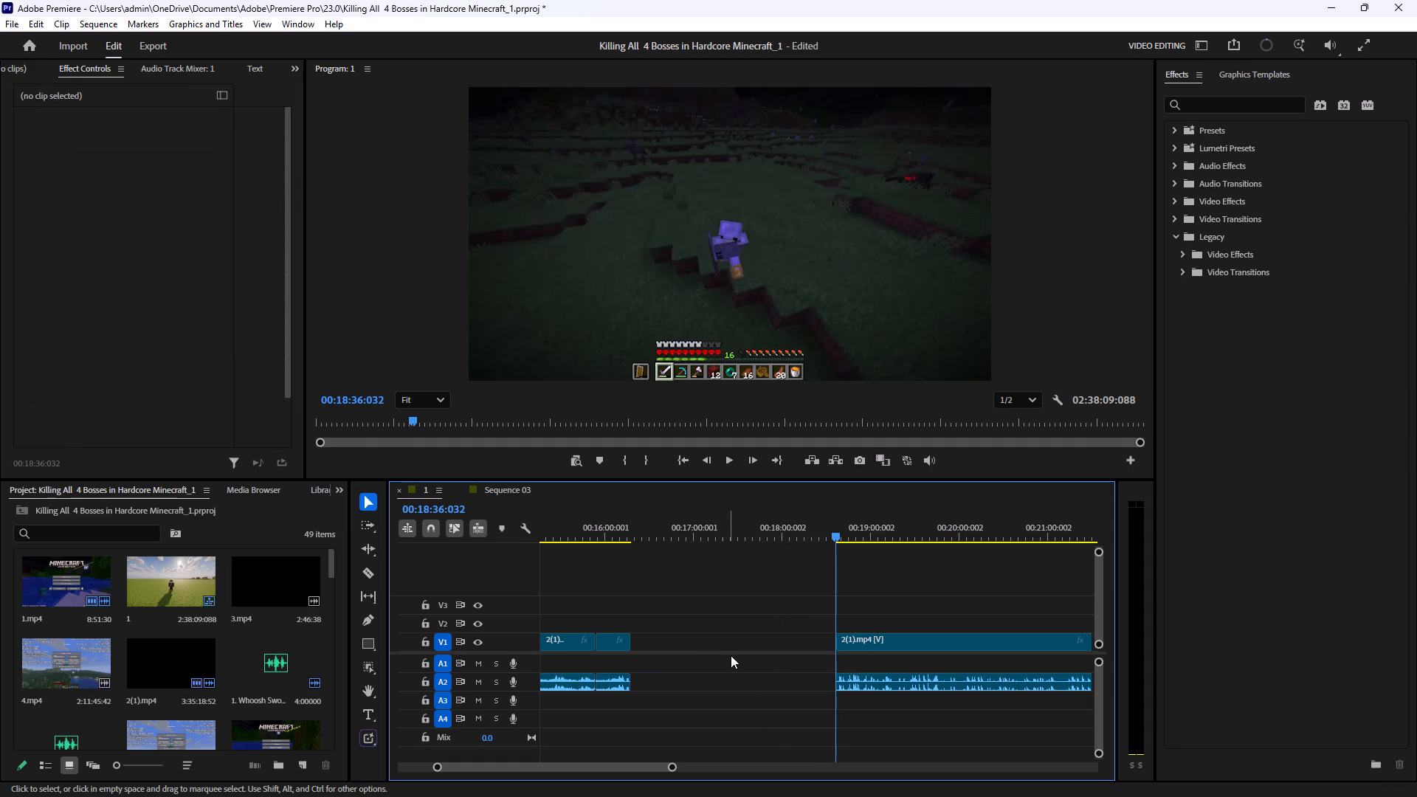
left_click(741, 648)
key("BackSpace")
Play from the new join at about 00:16:18 into the daytime running, and split the 2(1).mp4 clip with its audio at 00:17:31:110.
left_click_drag(626, 532, 632, 527)
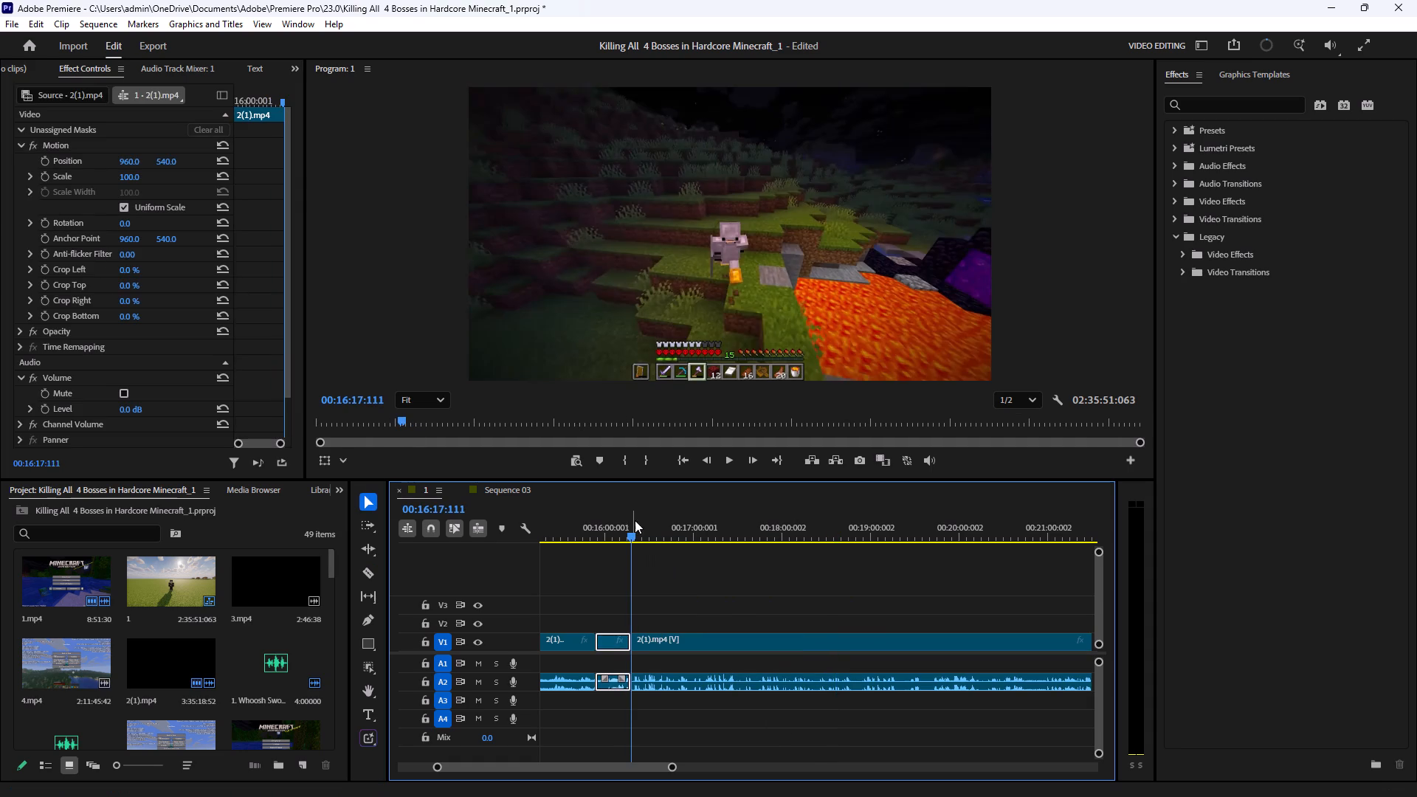
left_click(733, 464)
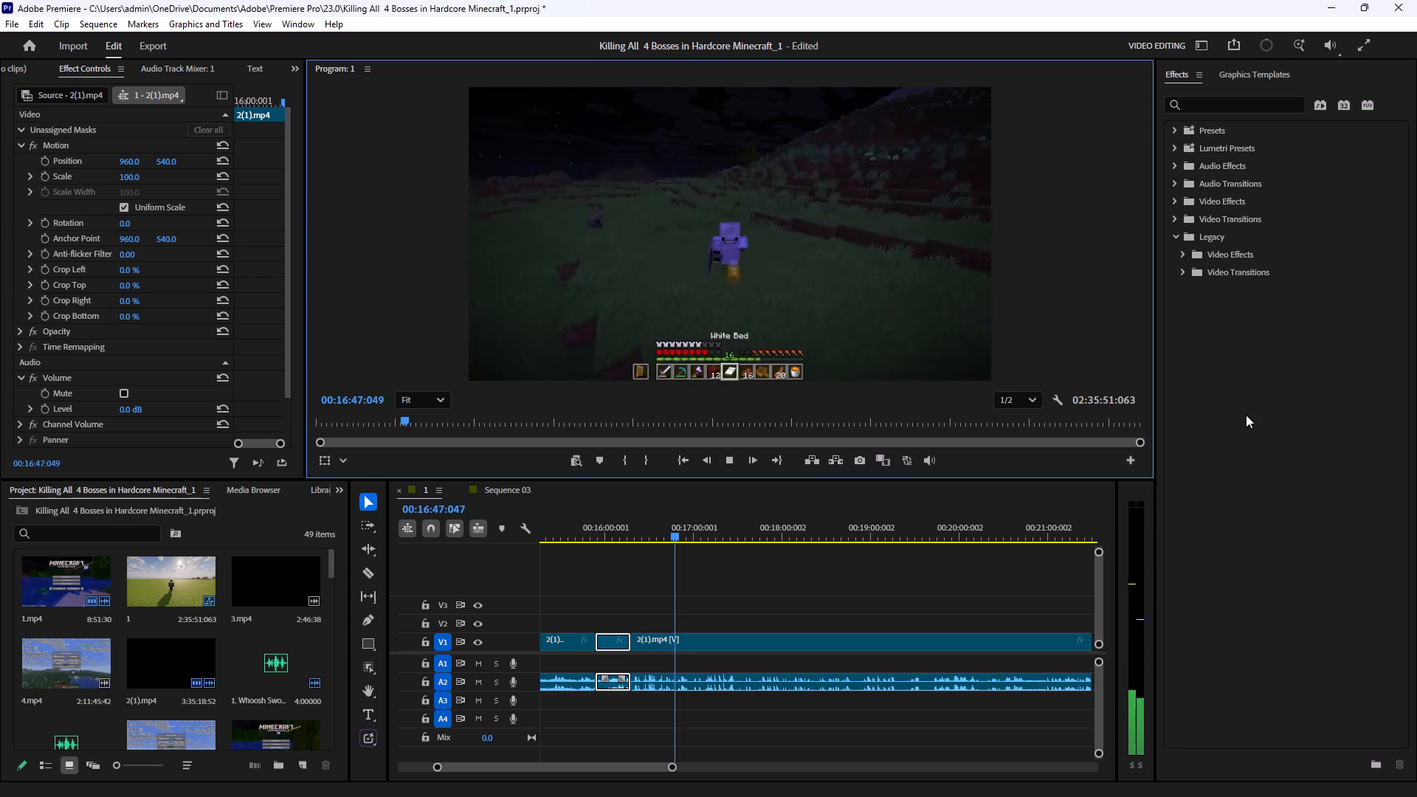
left_click(833, 591)
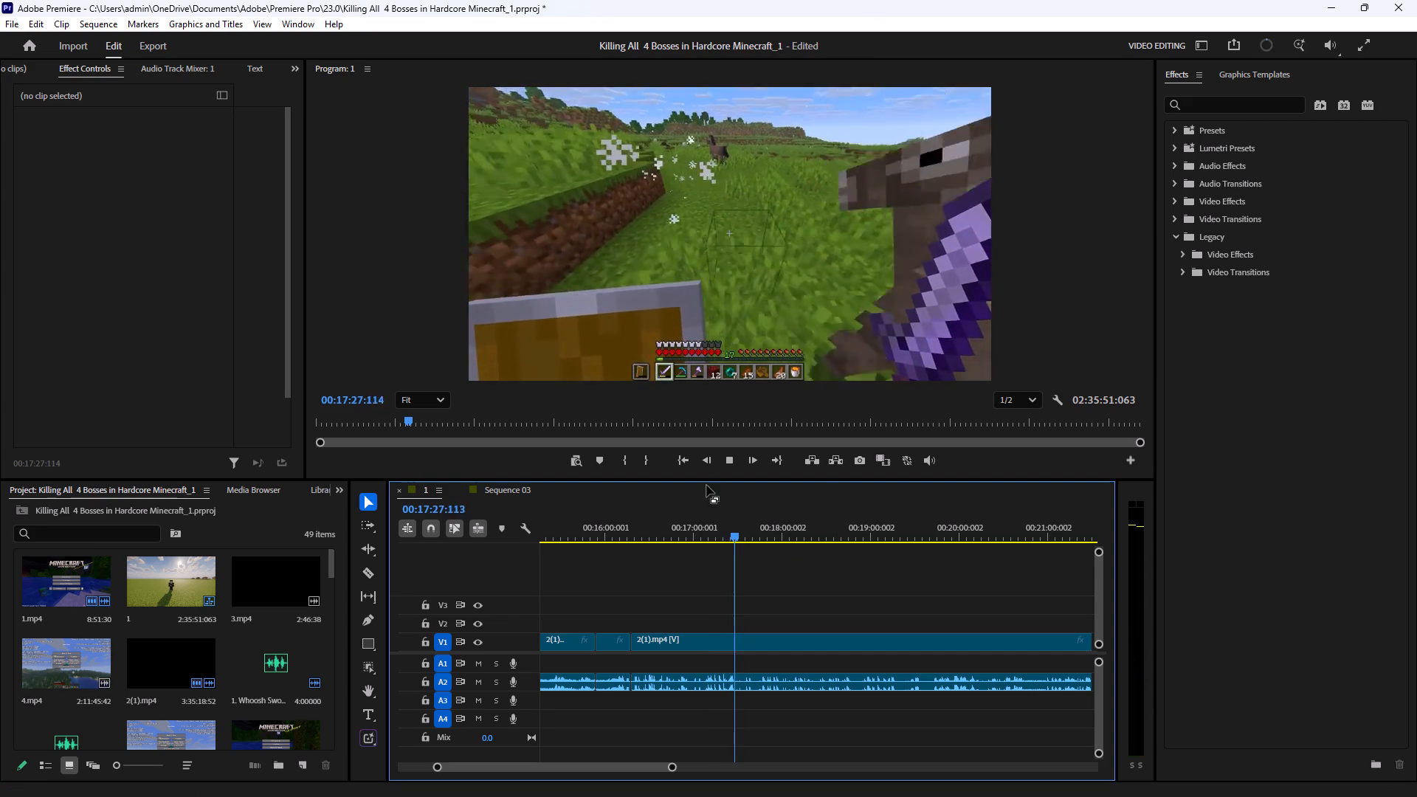
left_click(732, 455)
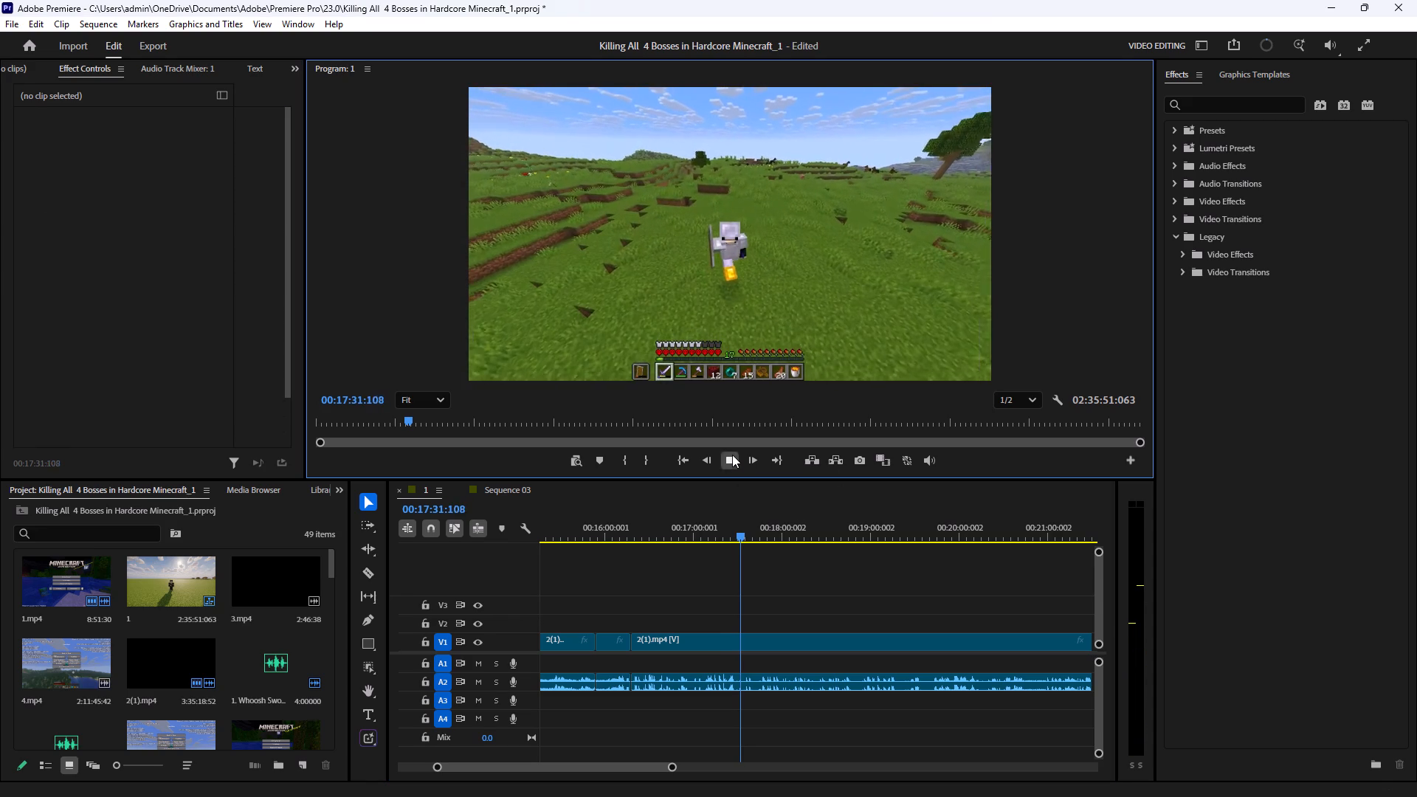
left_click(362, 576)
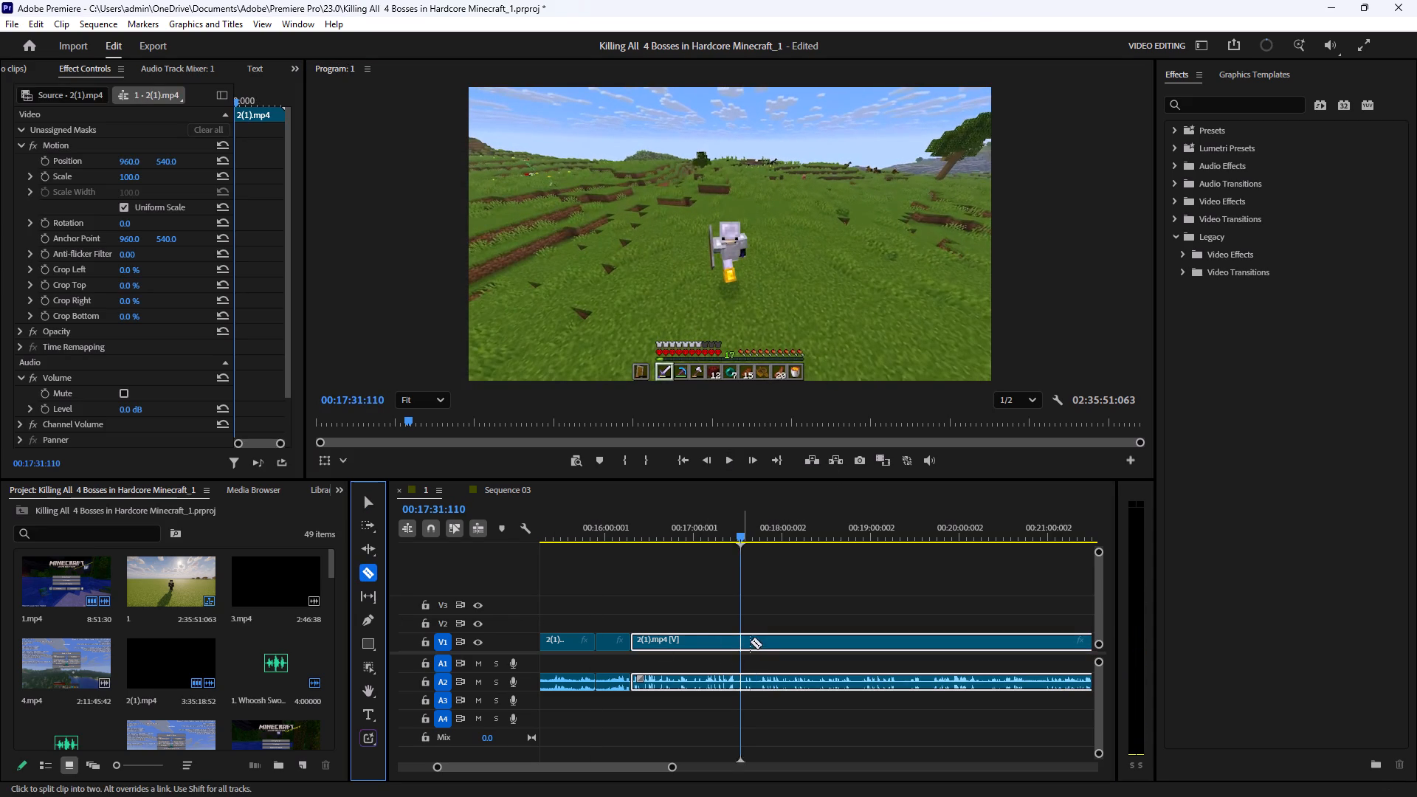
left_click(740, 635)
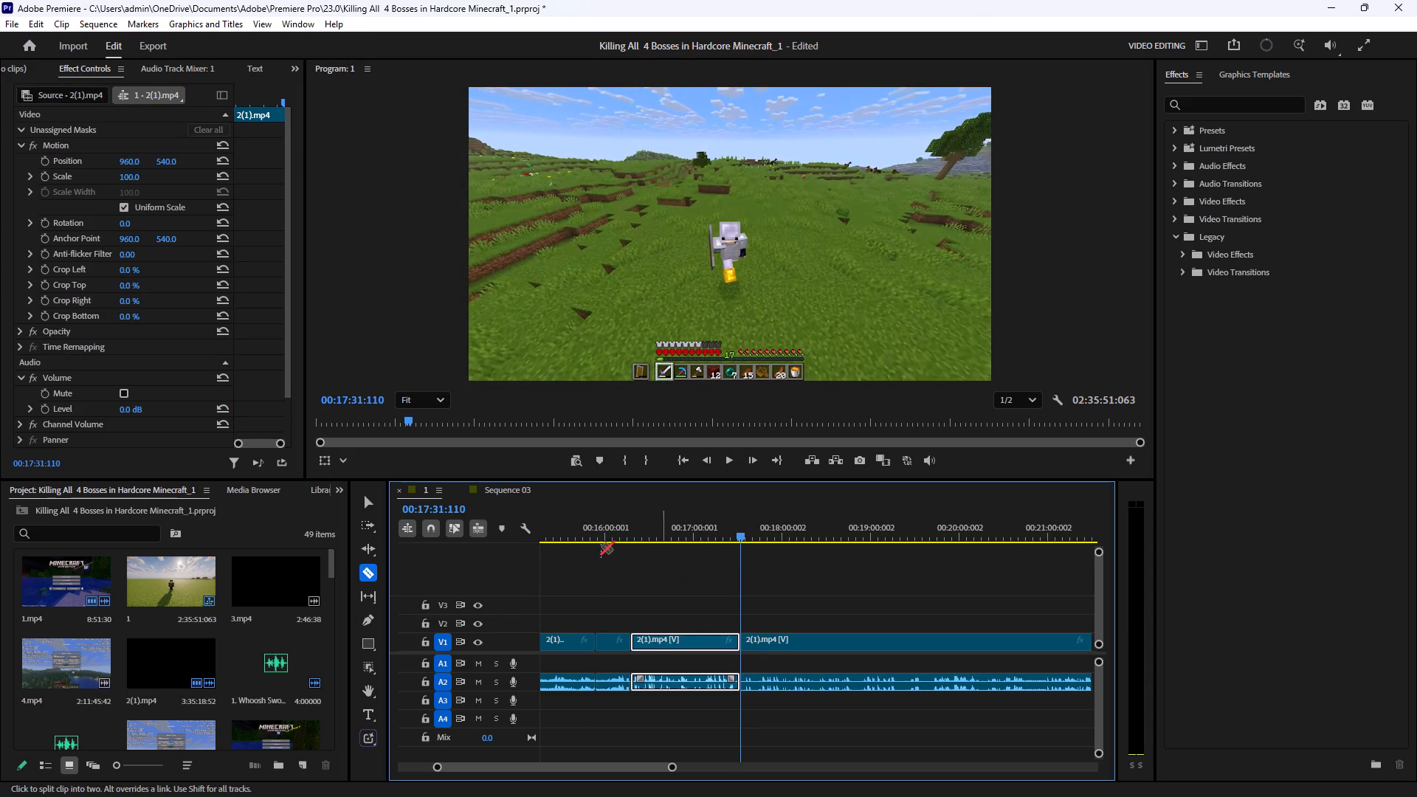
left_click(368, 497)
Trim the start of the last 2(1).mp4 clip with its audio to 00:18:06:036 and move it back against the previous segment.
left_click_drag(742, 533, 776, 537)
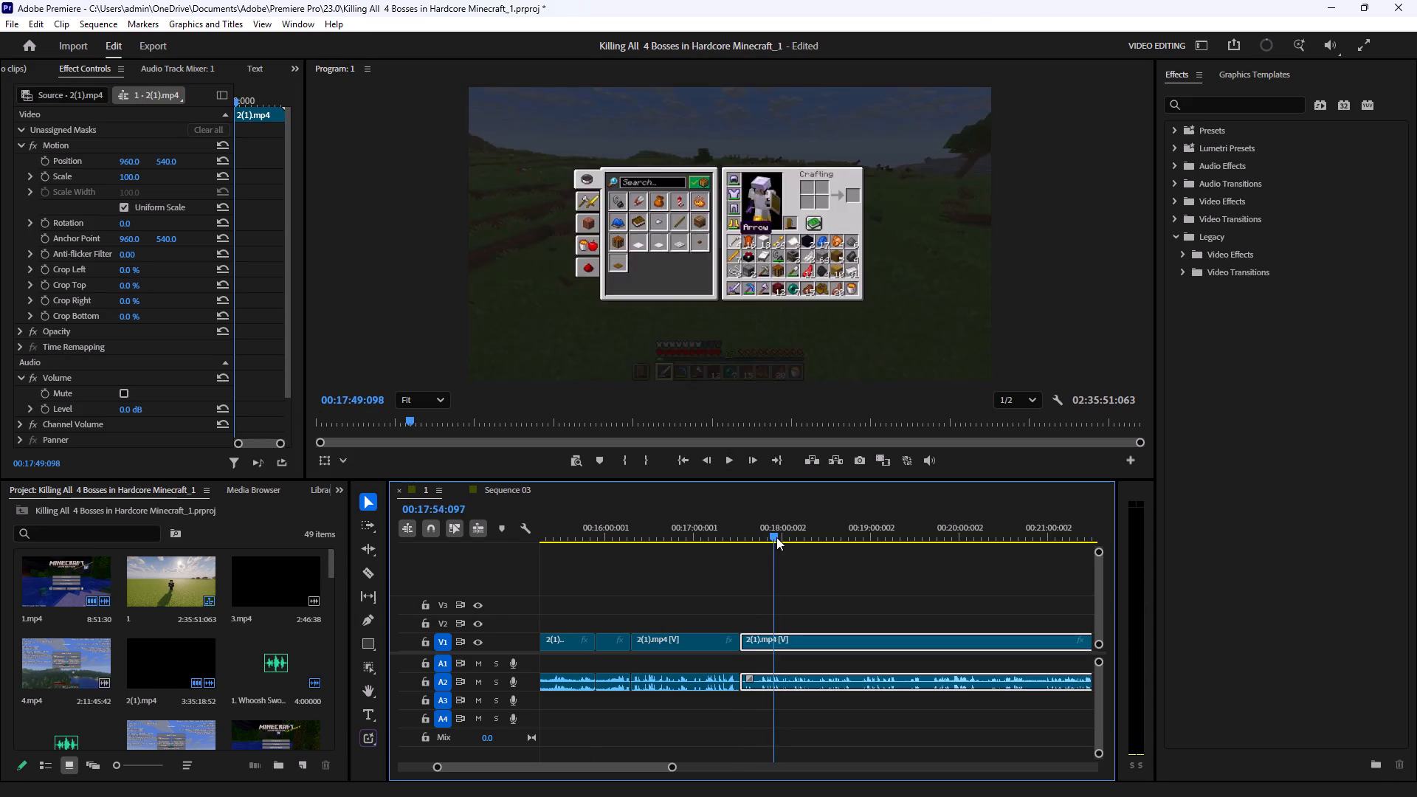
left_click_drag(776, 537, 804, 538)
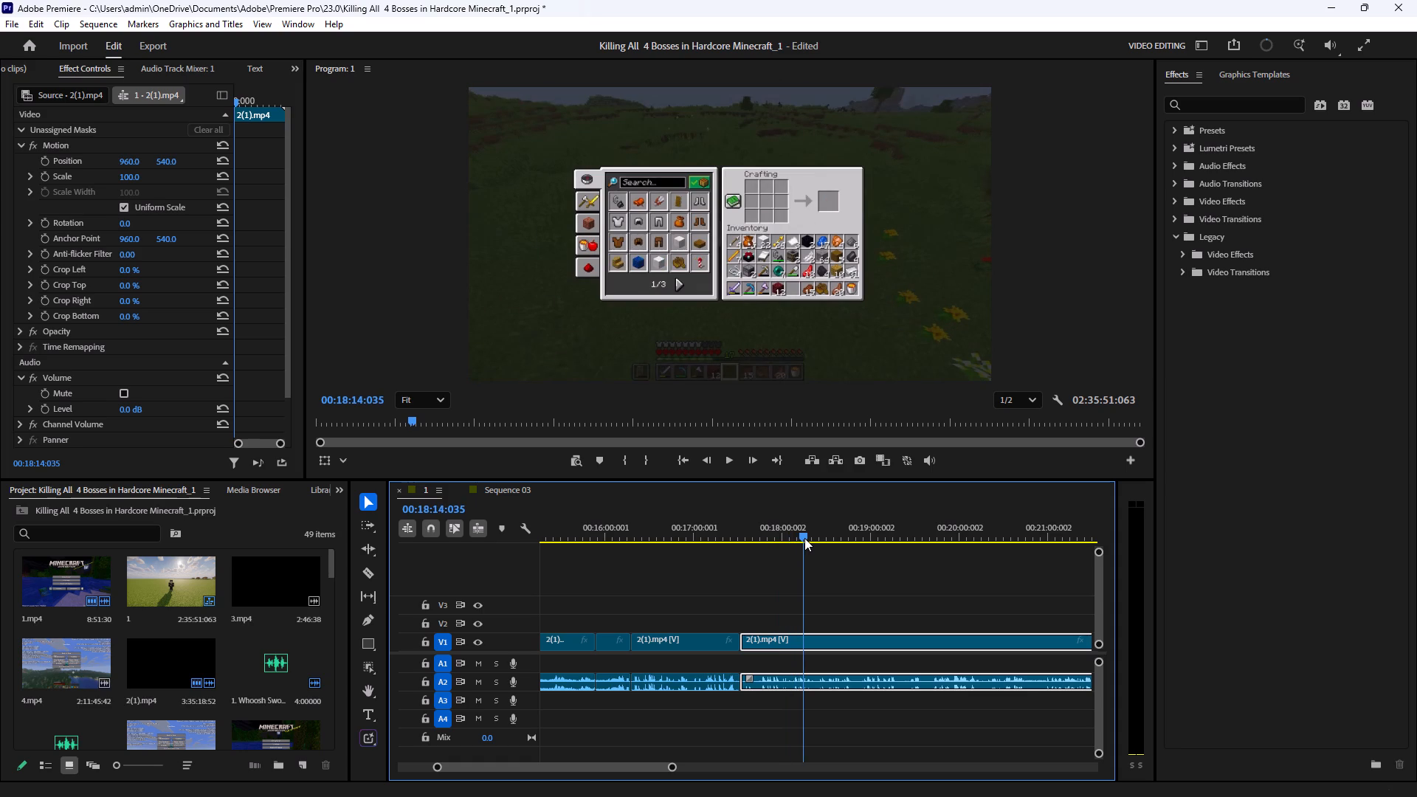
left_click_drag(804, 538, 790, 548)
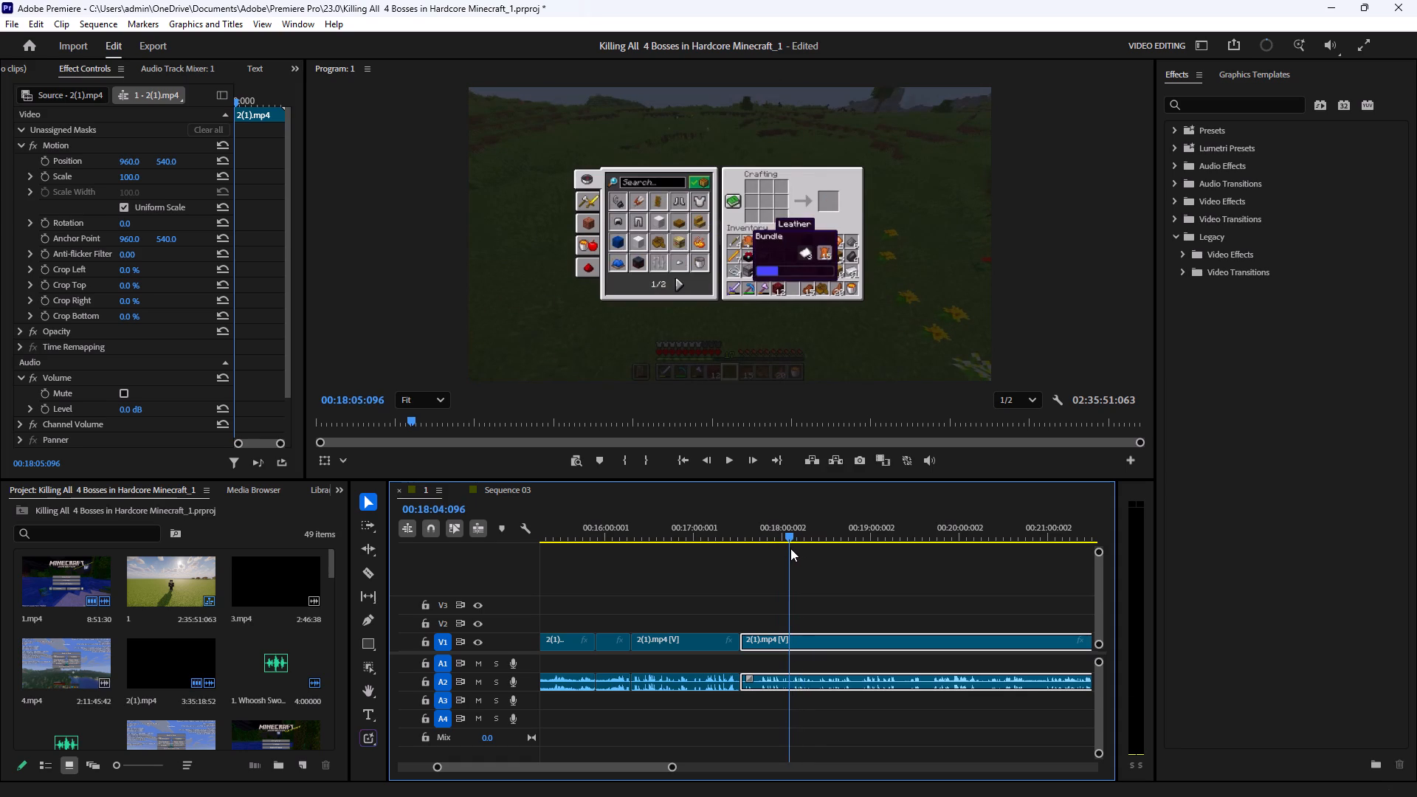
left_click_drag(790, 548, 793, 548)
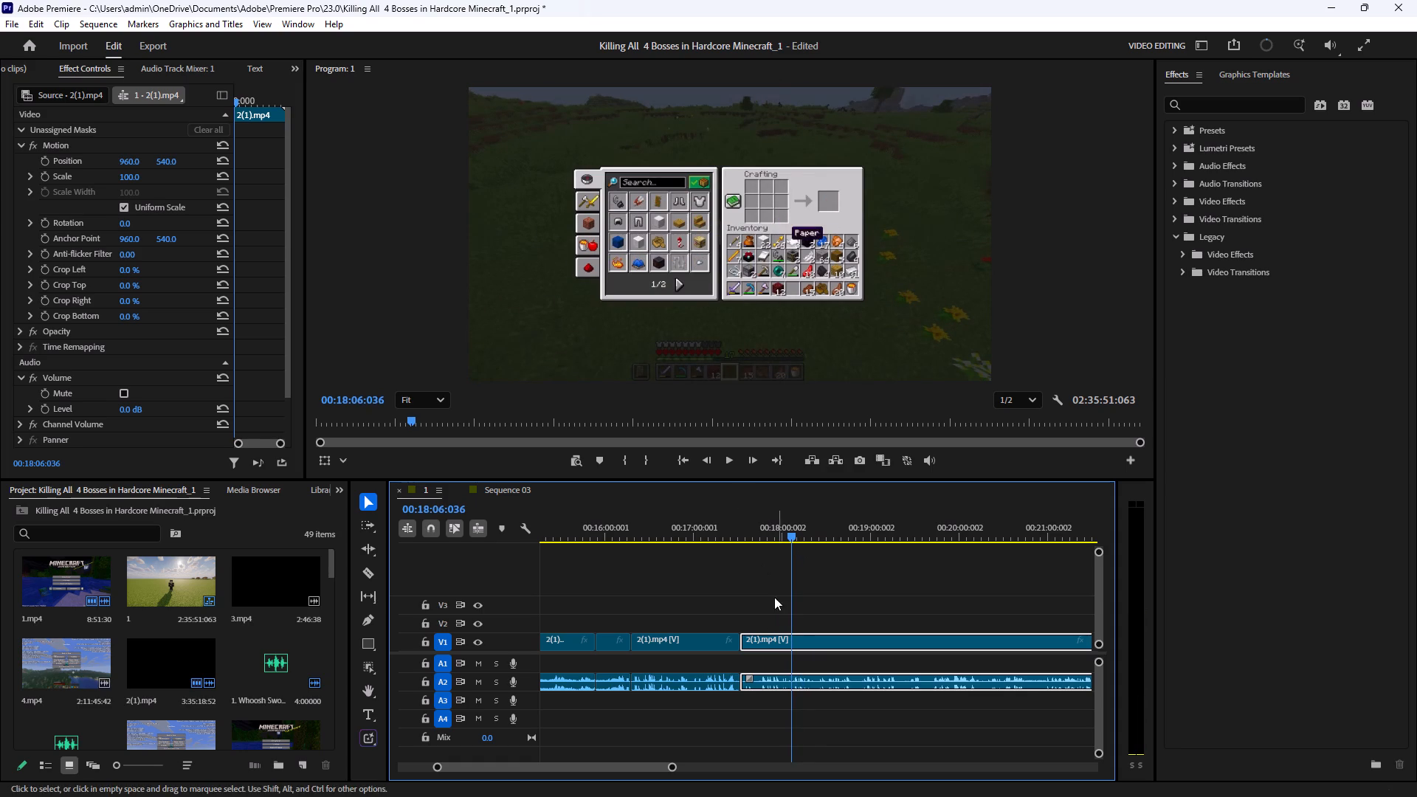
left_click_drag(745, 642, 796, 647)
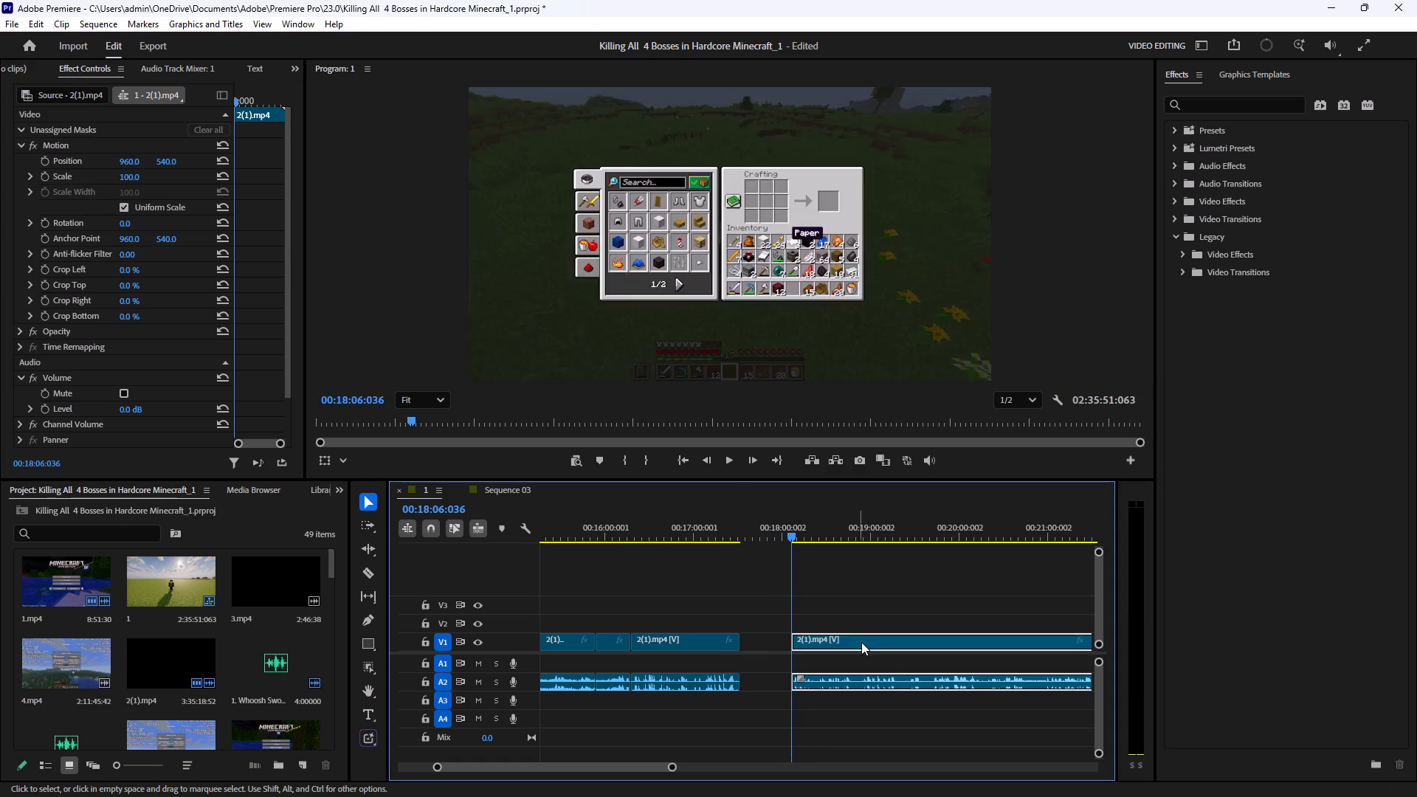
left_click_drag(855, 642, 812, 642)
Play from just after the join at about 00:17:32 to check where the trimmed footage resumes.
left_click(742, 508)
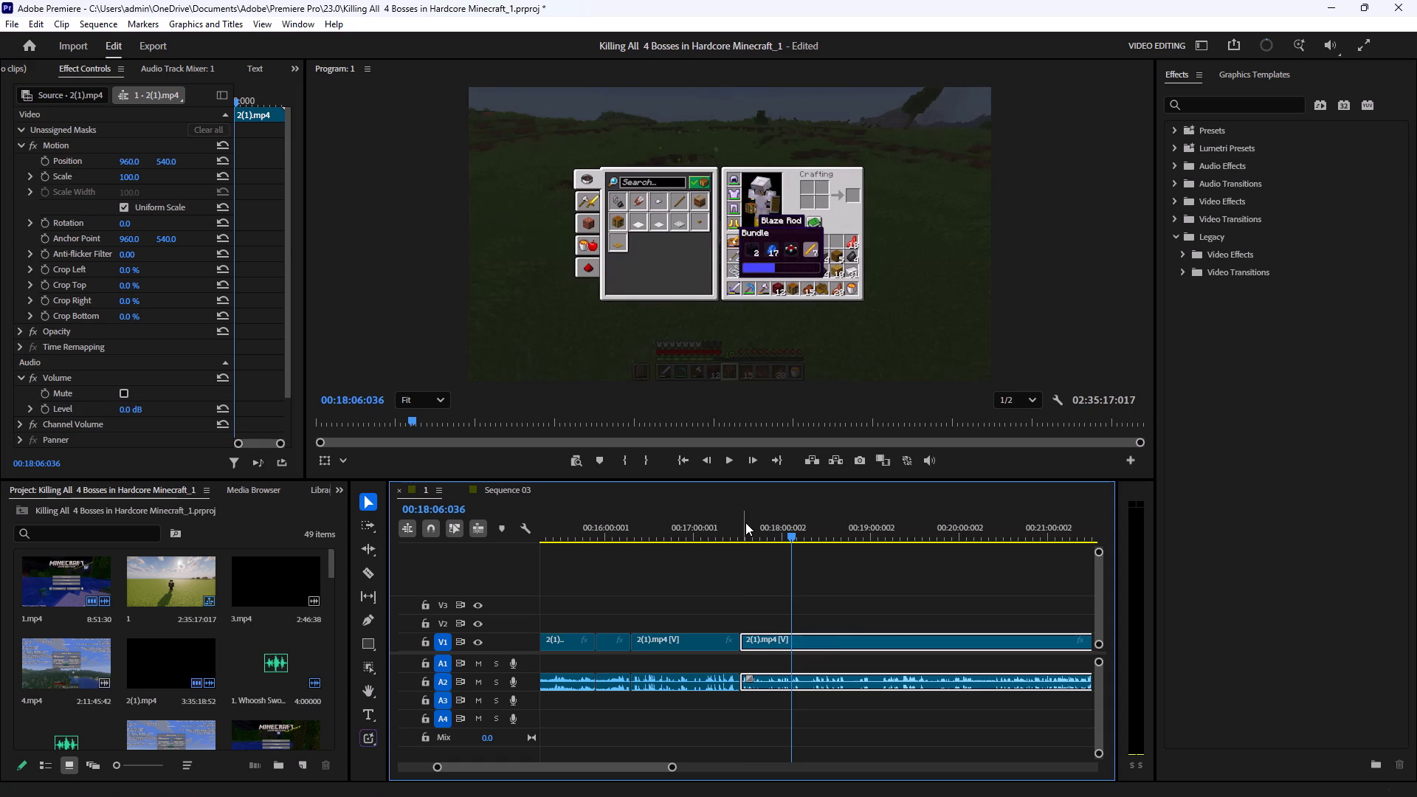
left_click(745, 526)
left_click(731, 459)
left_click(839, 593)
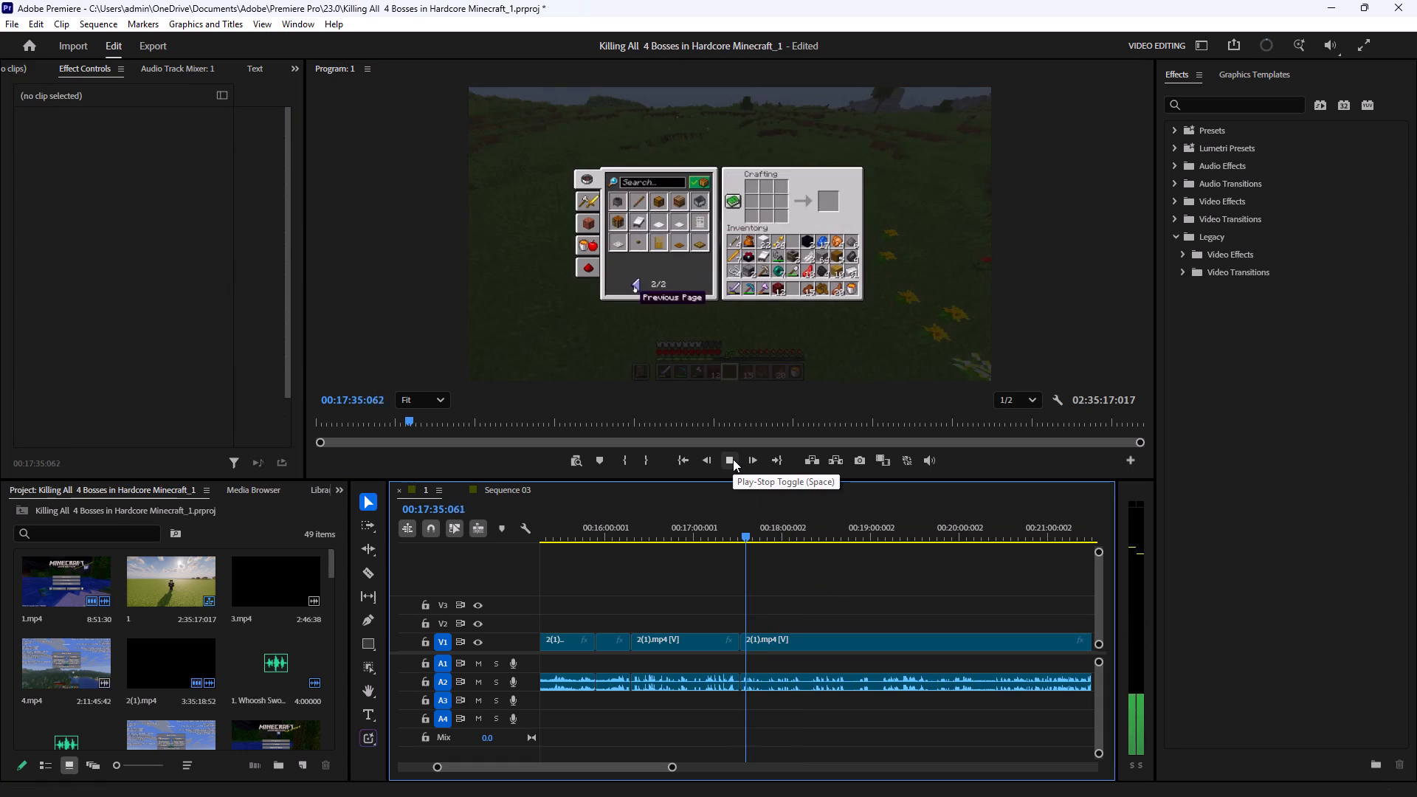
left_click(733, 459)
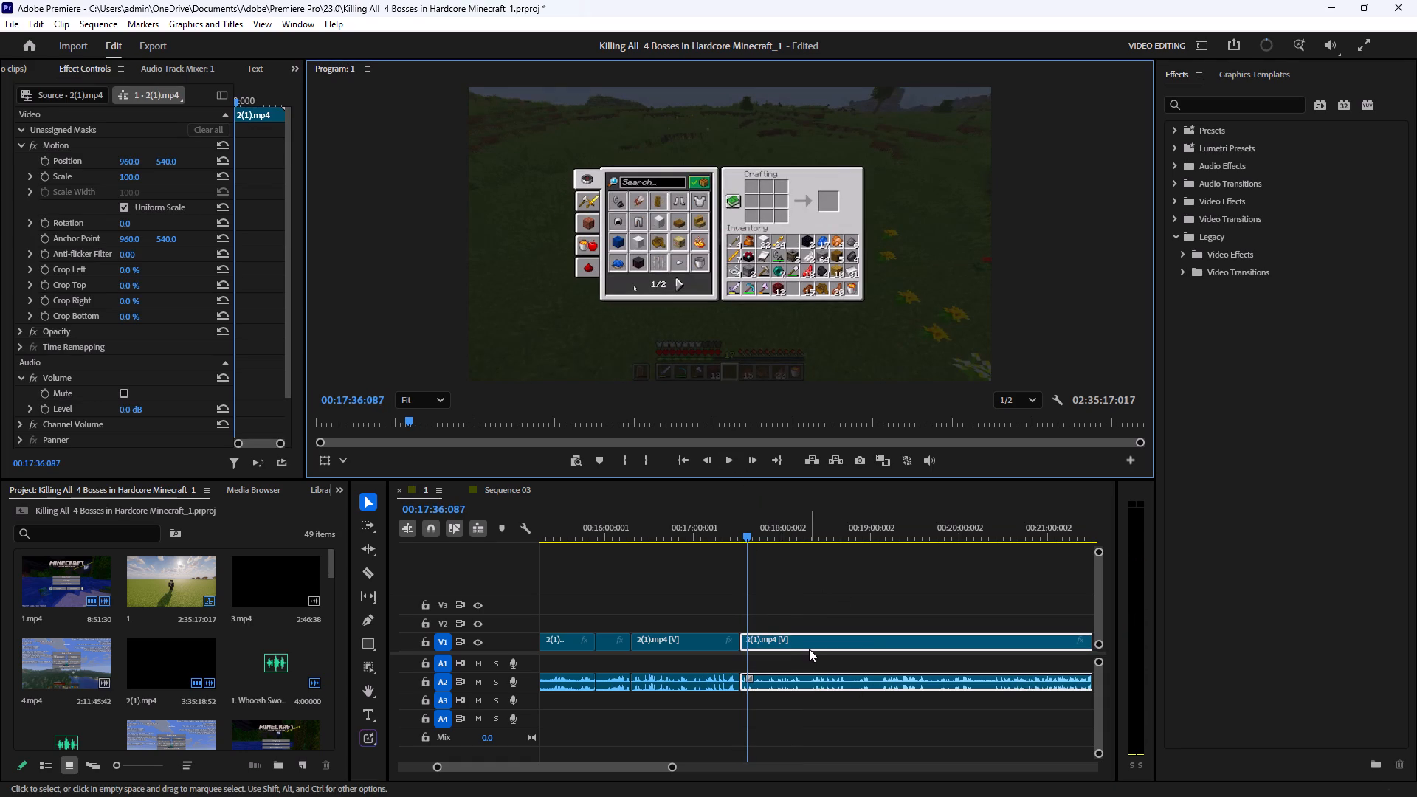
Move the last 2(1).mp4 clip later and extend its start back to 00:17:36:087 to recover some trimmed daytime running footage.
left_click_drag(809, 649, 843, 649)
left_click_drag(777, 643, 762, 644)
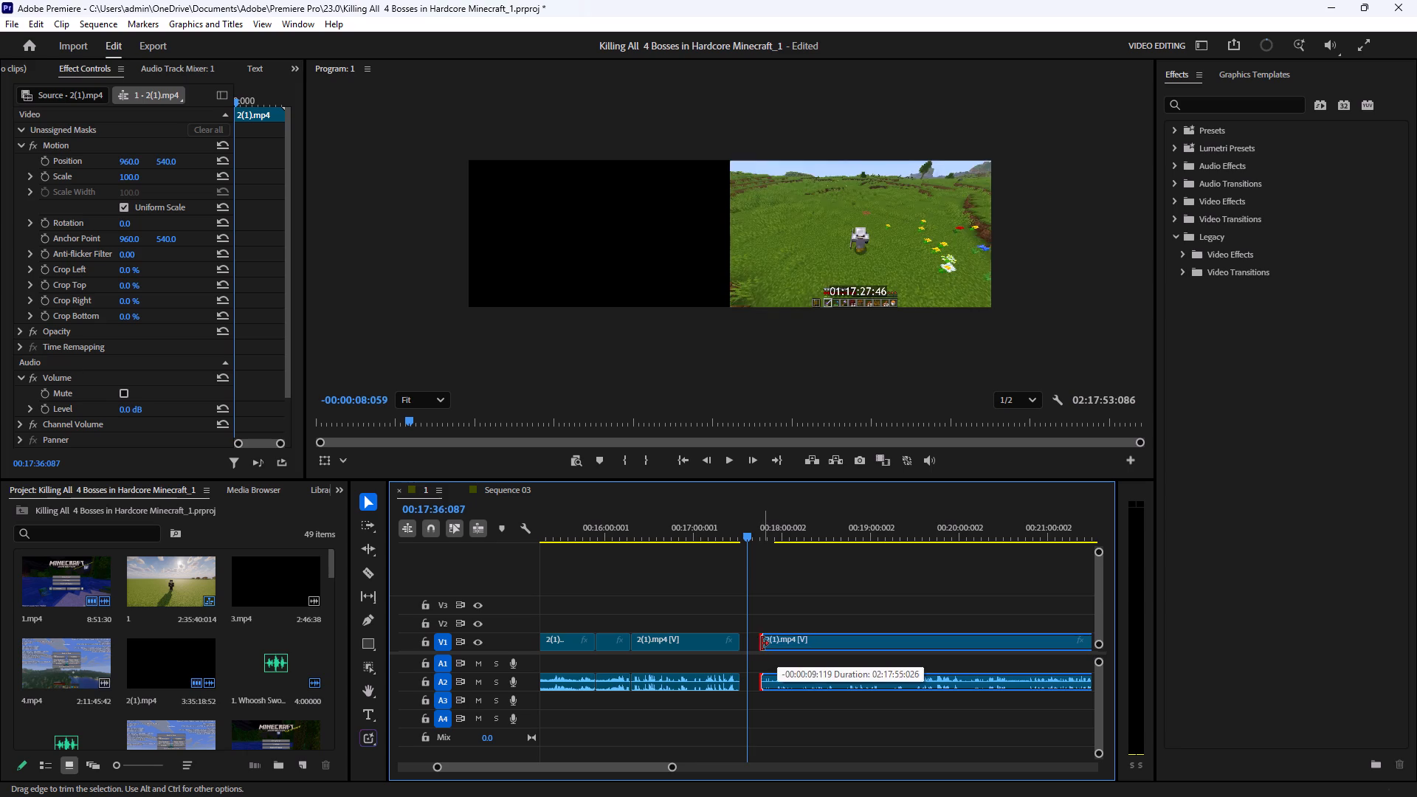
left_click_drag(762, 644, 755, 646)
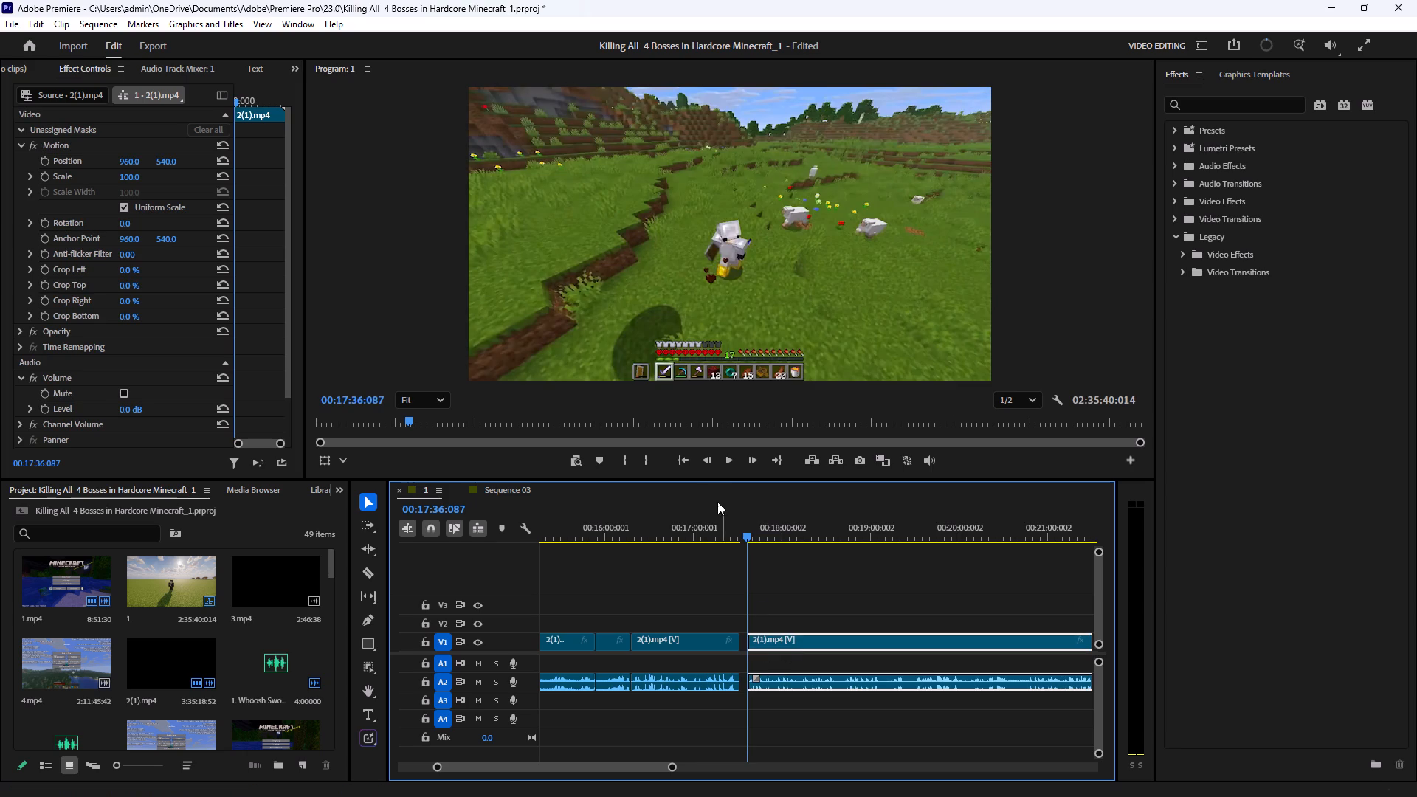
Play the recovered footage, trim the clip's start with its audio to the inventory opening at 00:17:47:026, and close the gap before it.
left_click(727, 455)
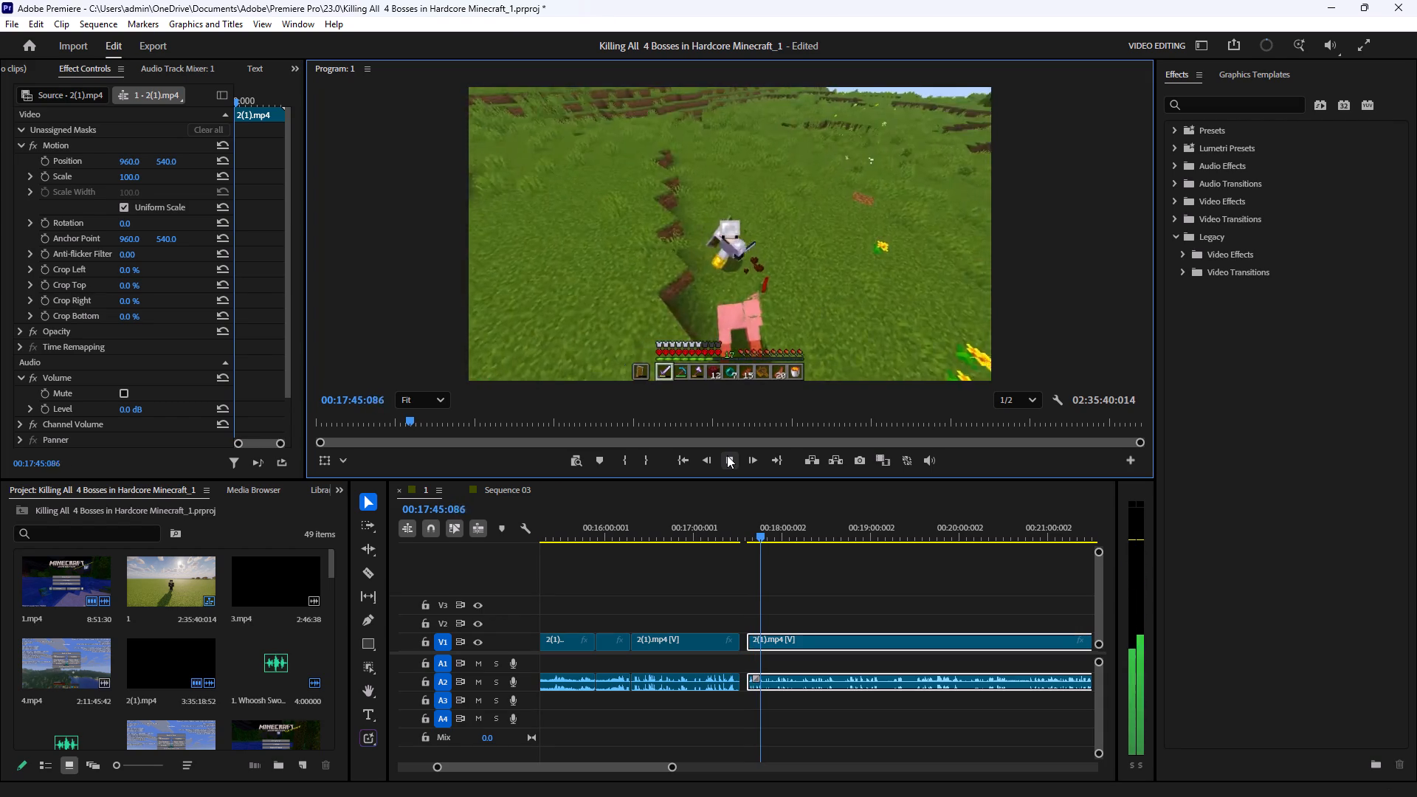
left_click(727, 455)
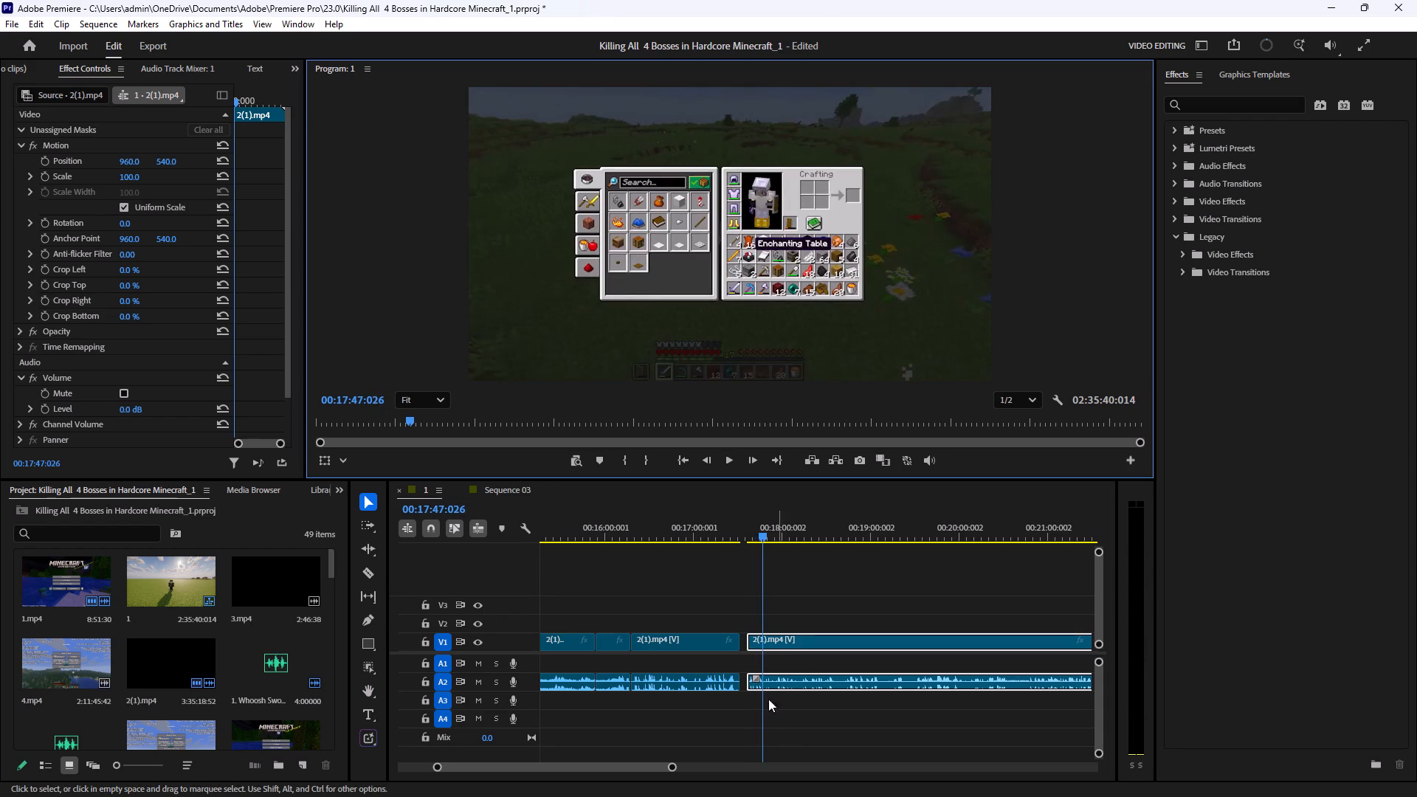
left_click_drag(748, 639, 768, 638)
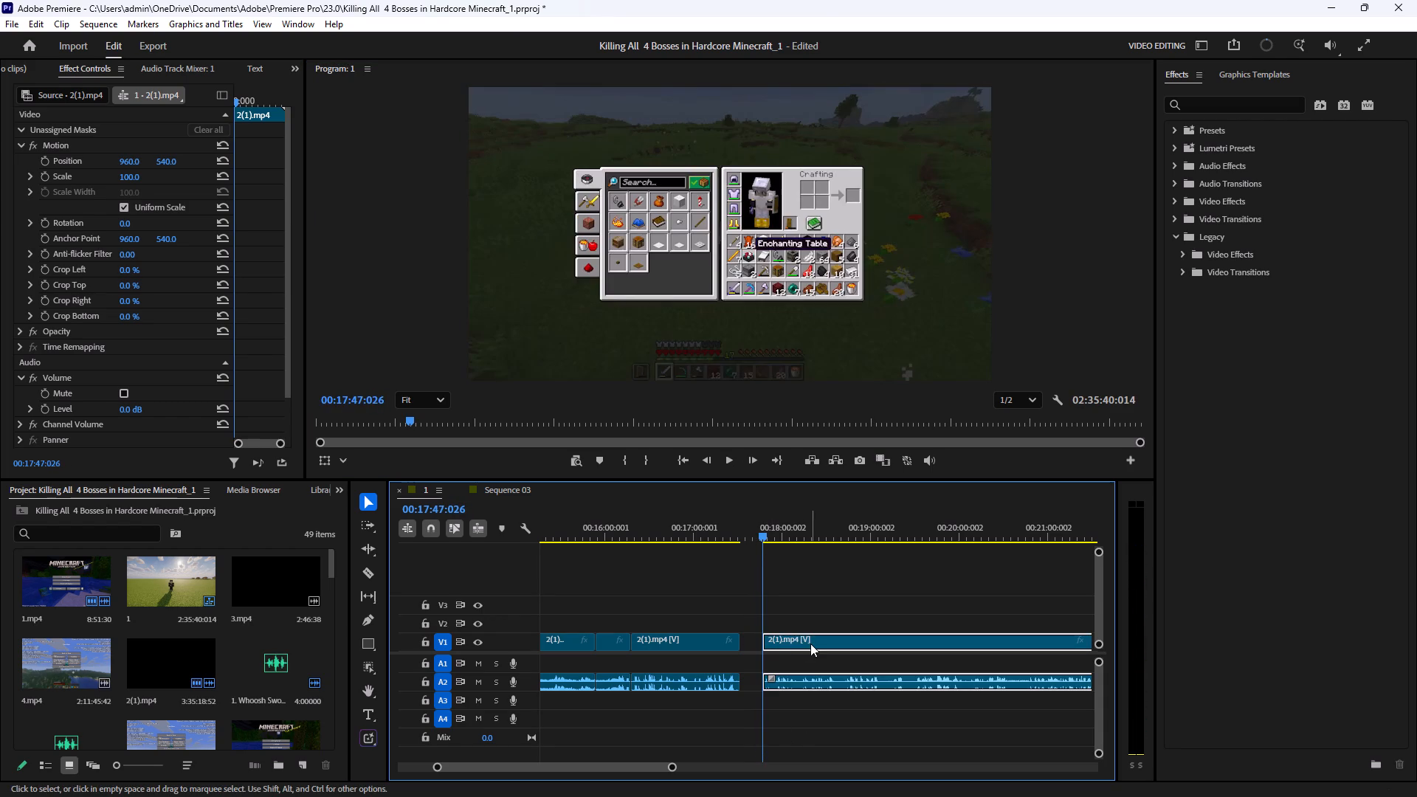
left_click_drag(810, 640, 782, 642)
Play from the join at about 00:17:31 through the inventory and crafting section, and split 2(1).mp4 with its audio at 00:17:58:016.
left_click(742, 520)
left_click(801, 574)
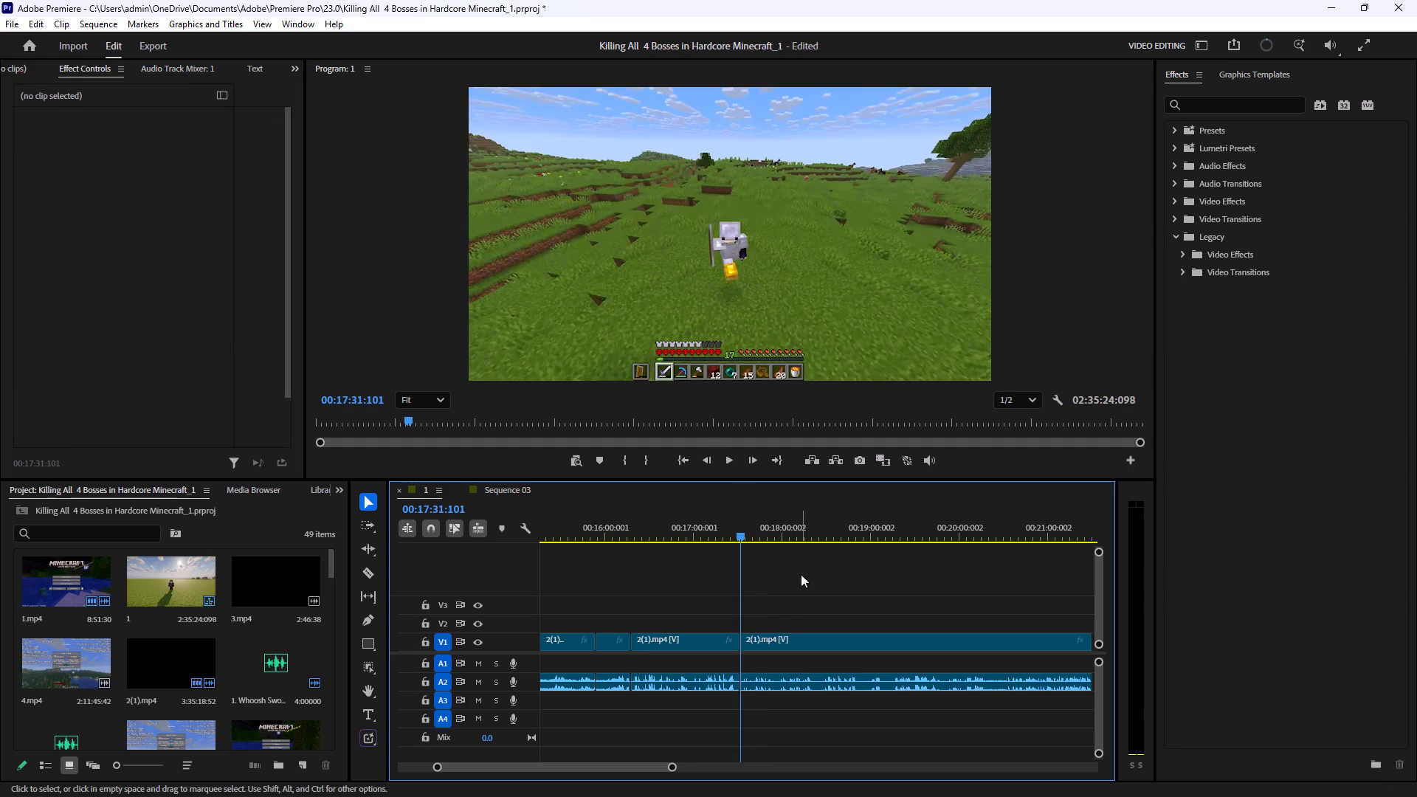
left_click(734, 464)
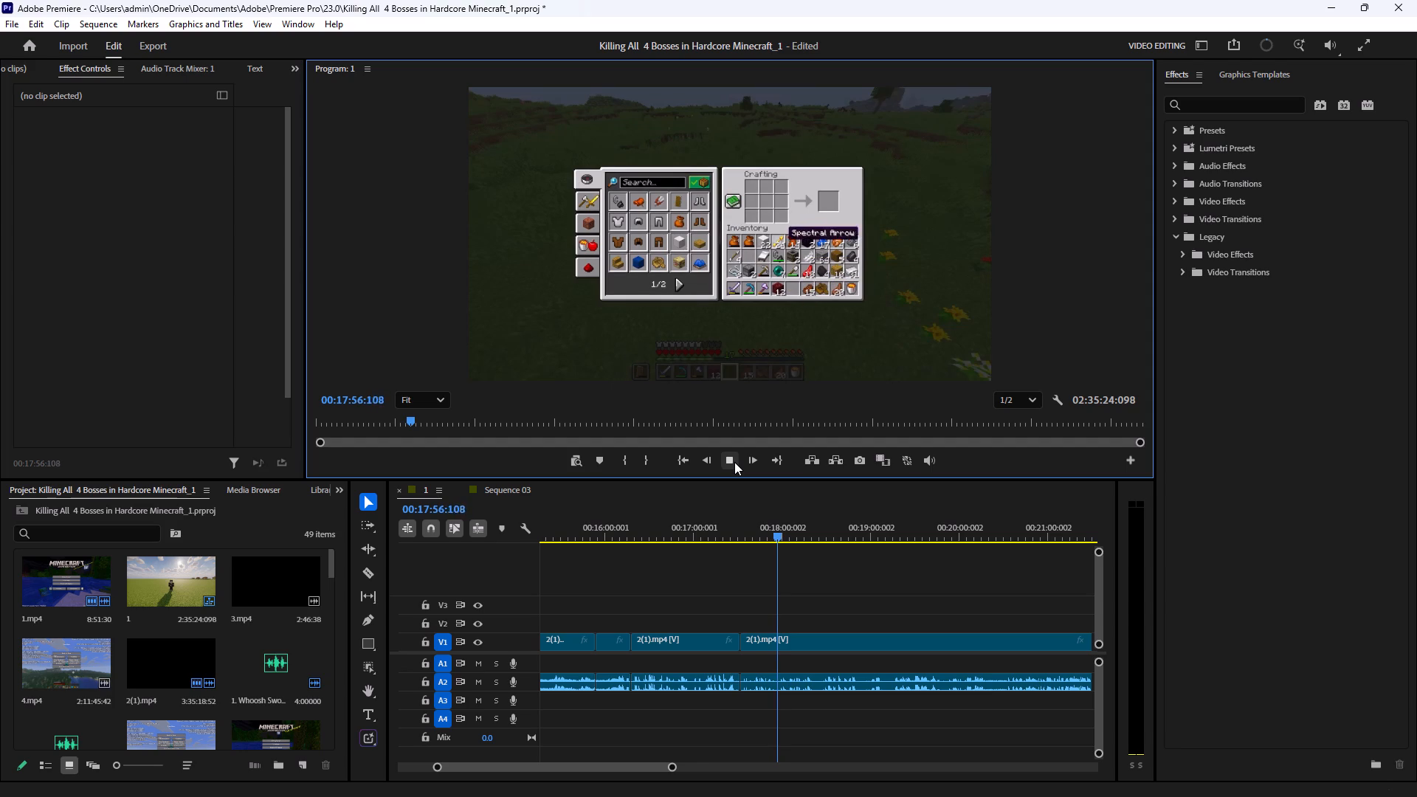
left_click(734, 462)
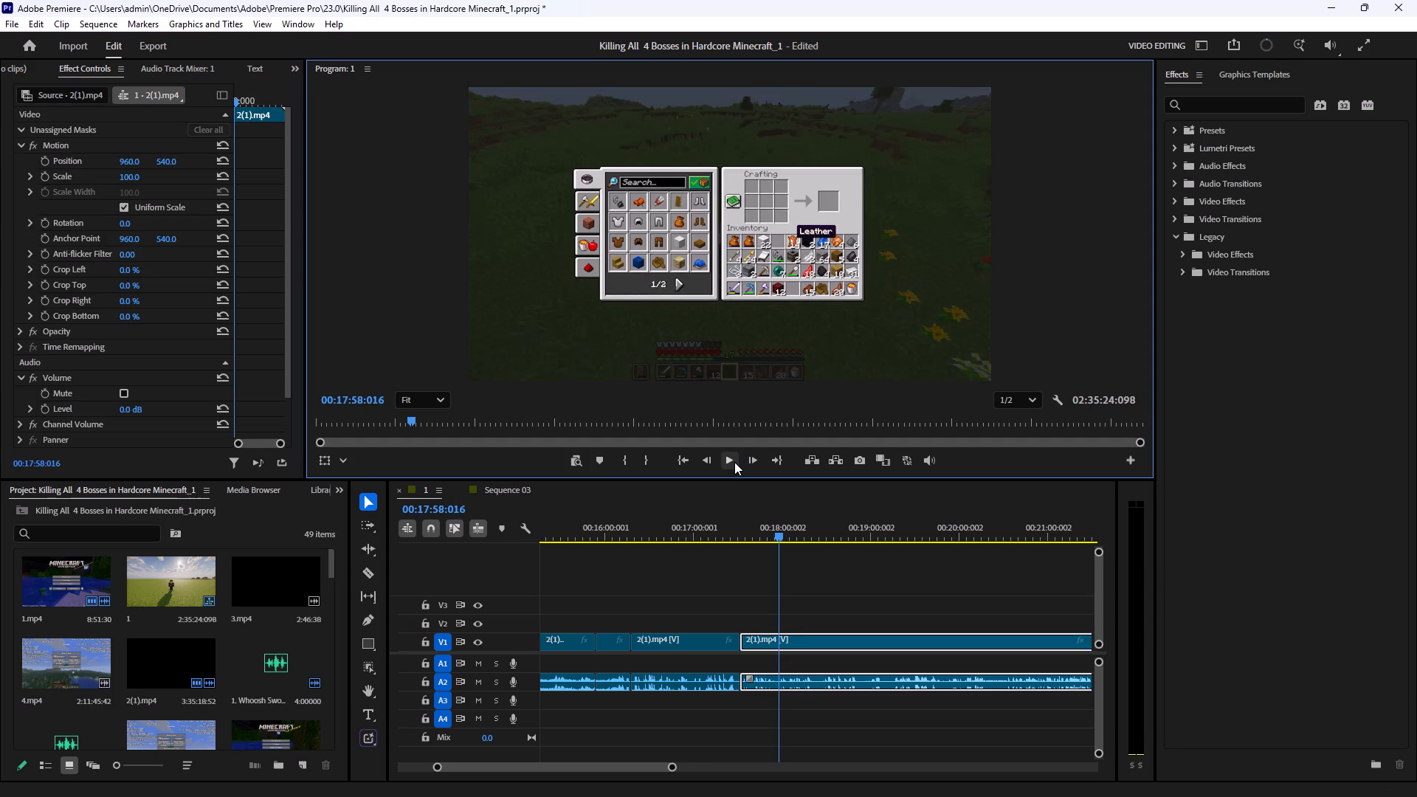
left_click(376, 573)
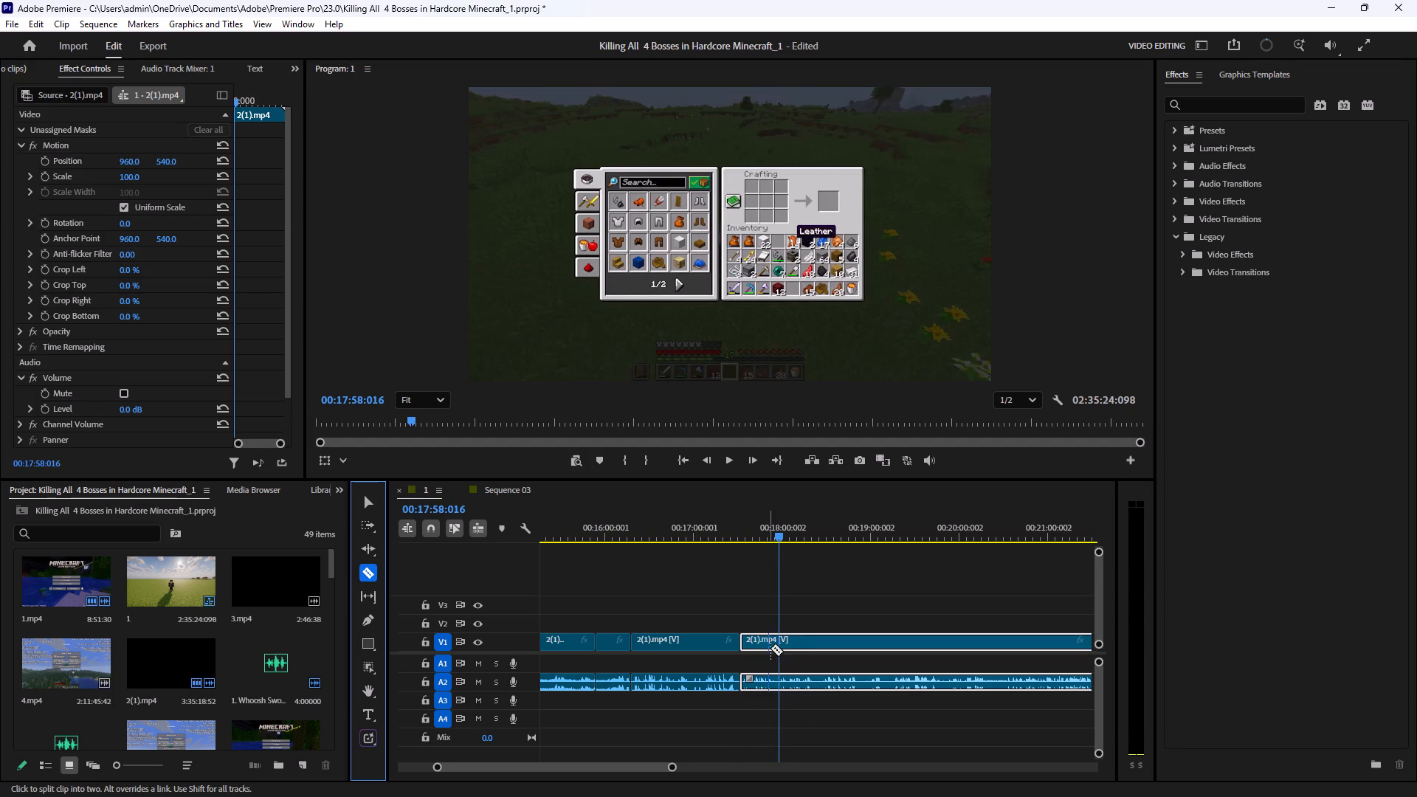
left_click(777, 645)
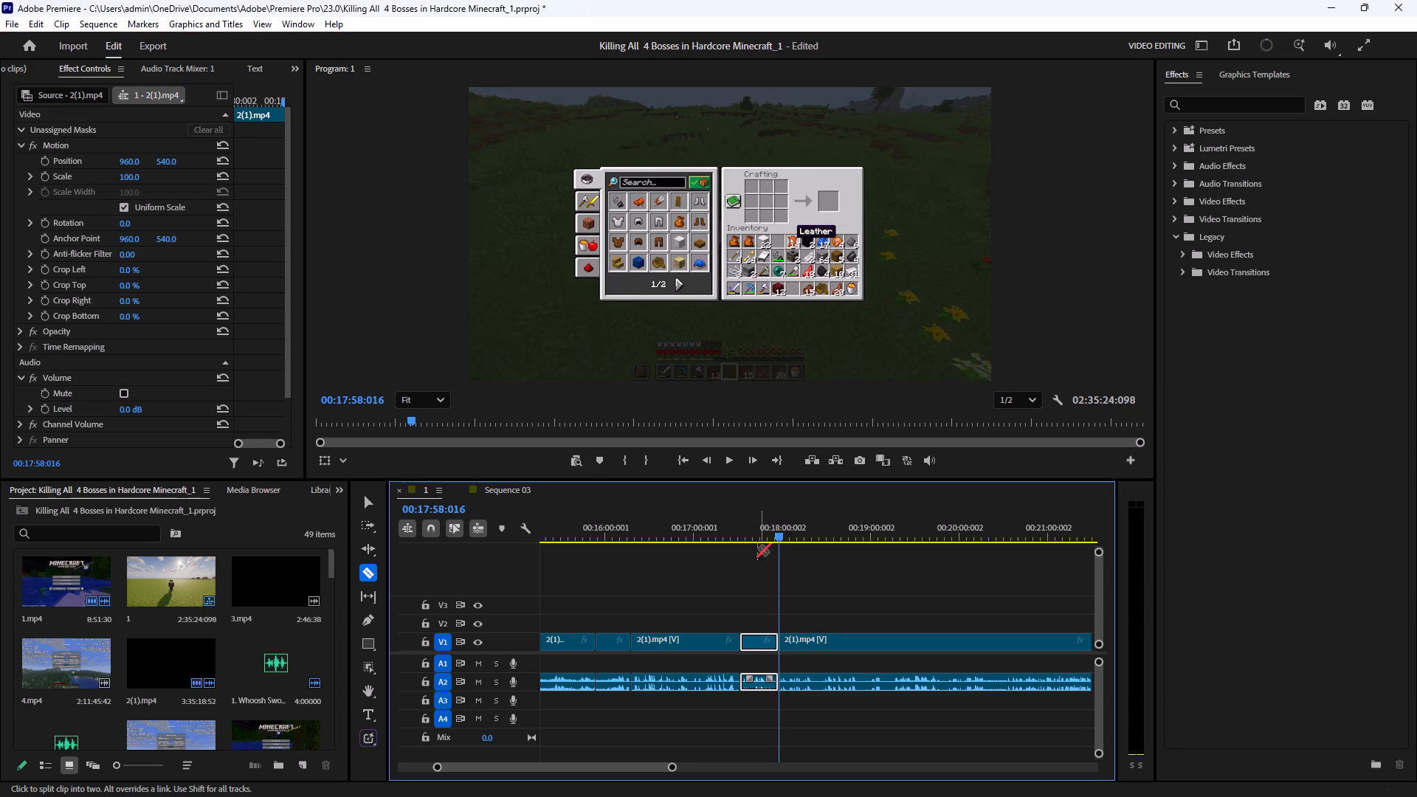
Split 2(1).mp4 with its audio at about 00:18:23, delete the crafting segment between 00:17:58:016 and that cut, and close the gap.
left_click_drag(779, 531, 806, 536)
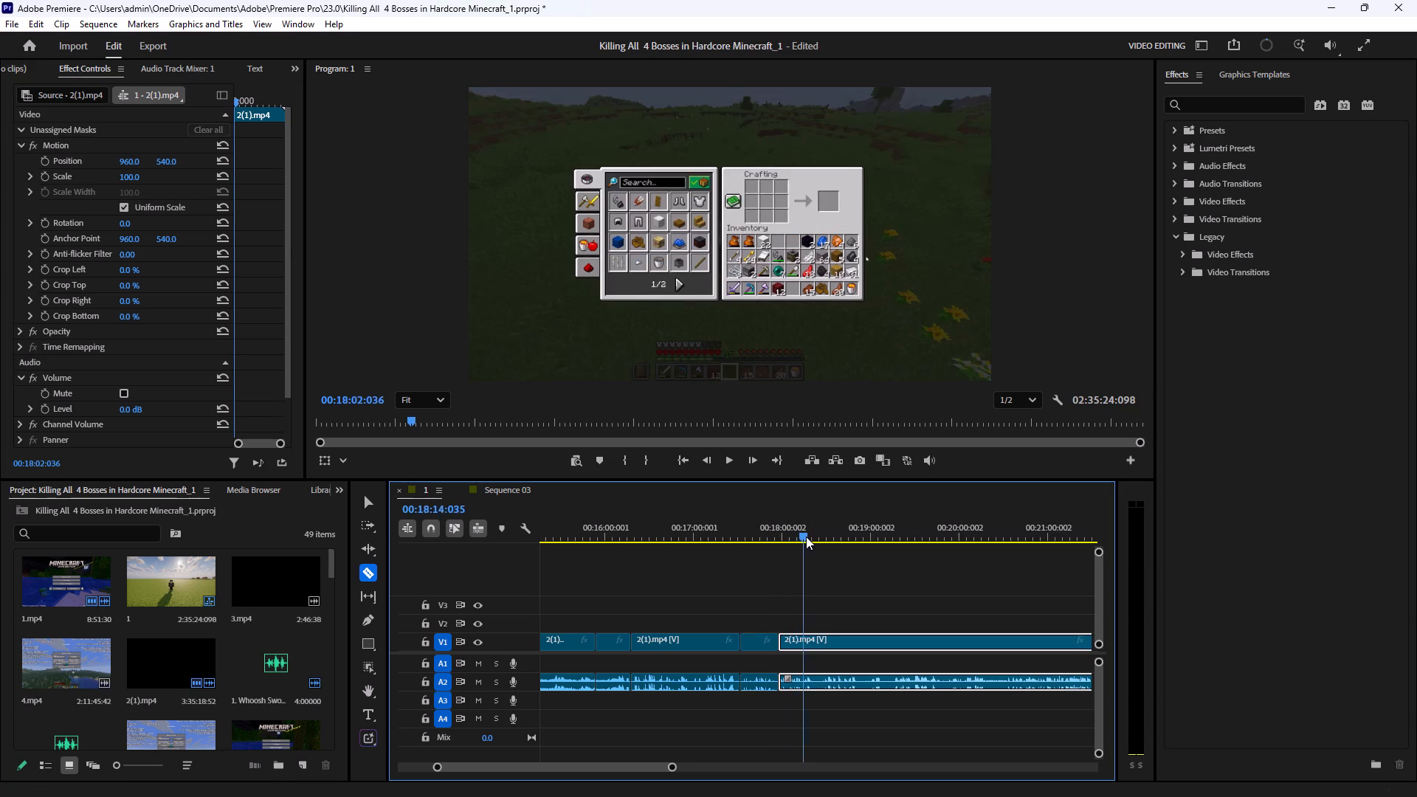
left_click_drag(806, 536, 831, 539)
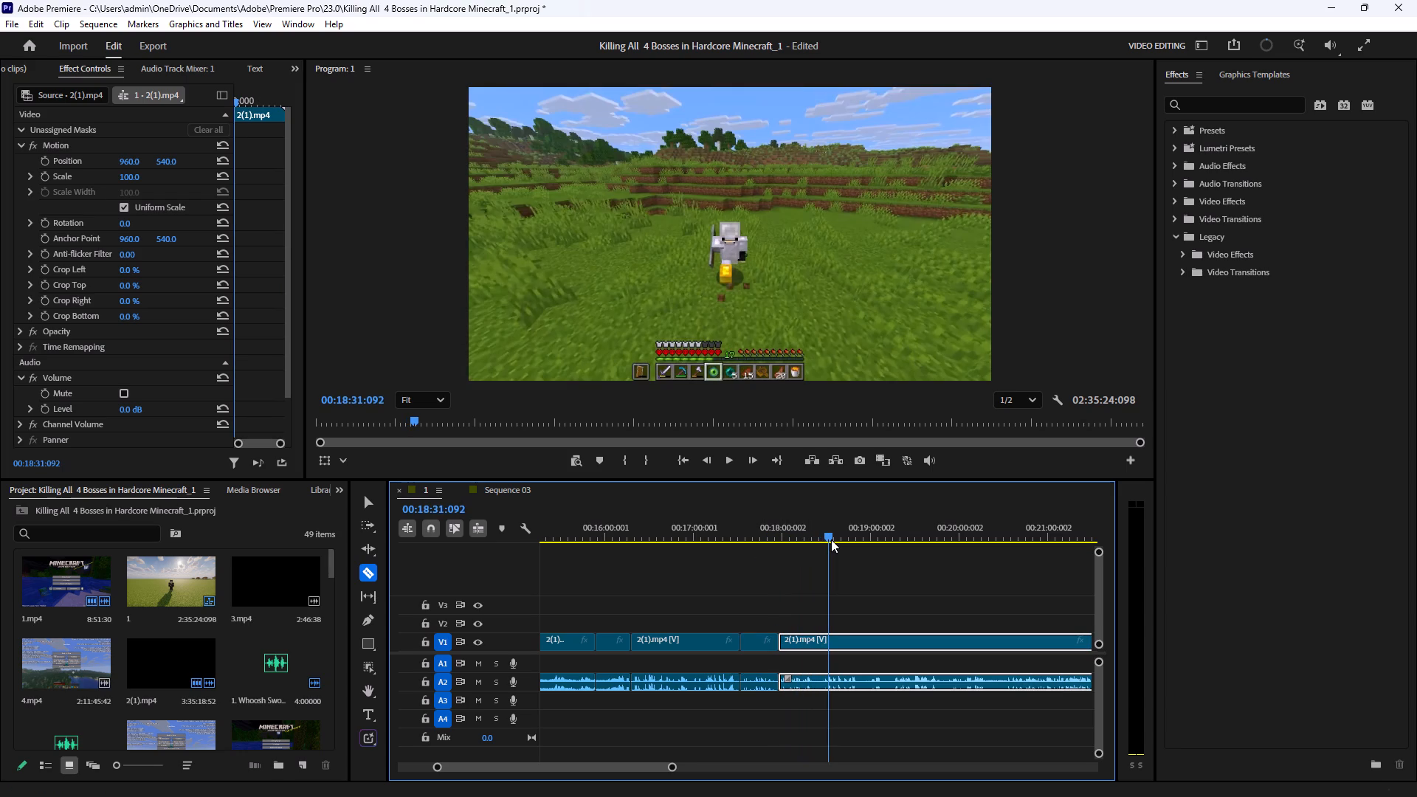
left_click_drag(831, 539, 825, 542)
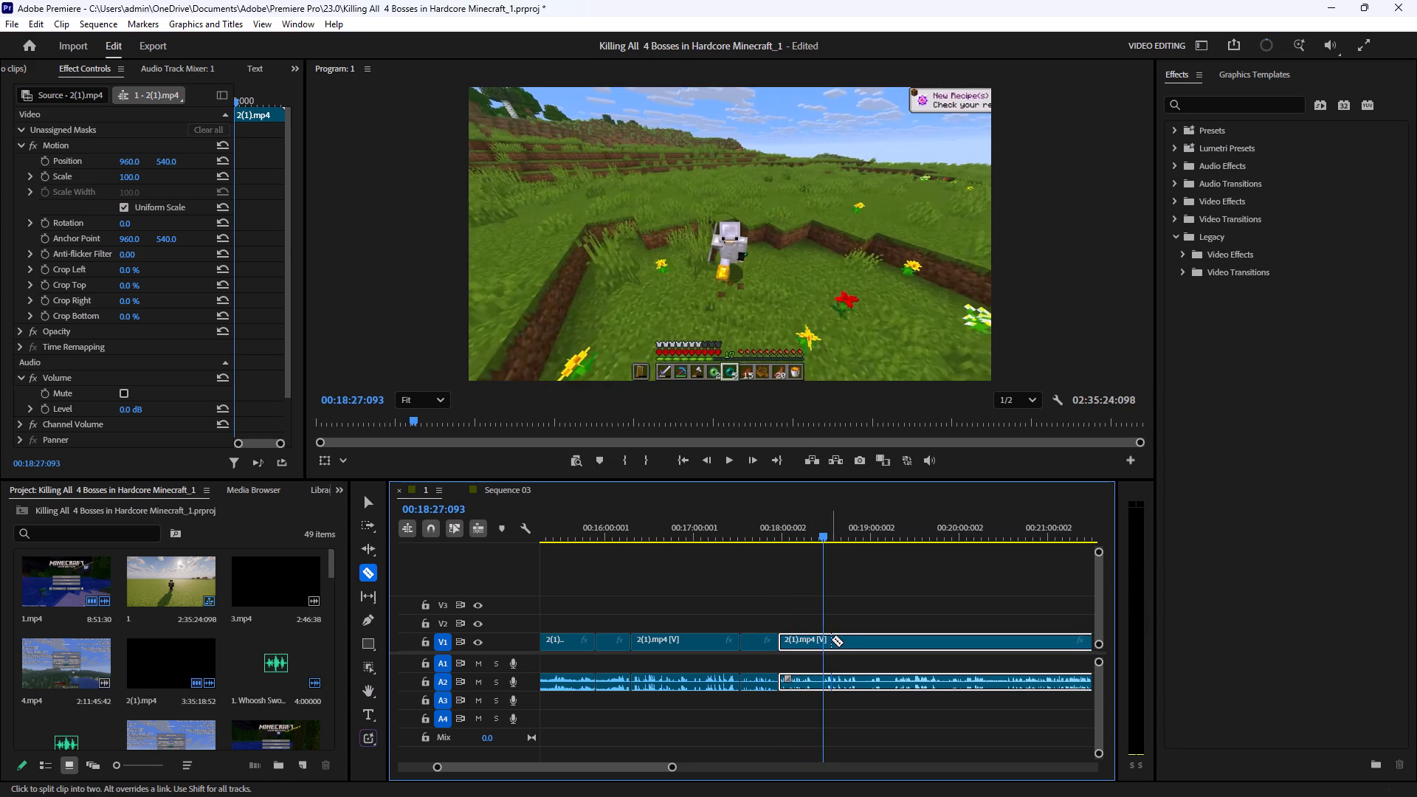
left_click(816, 640)
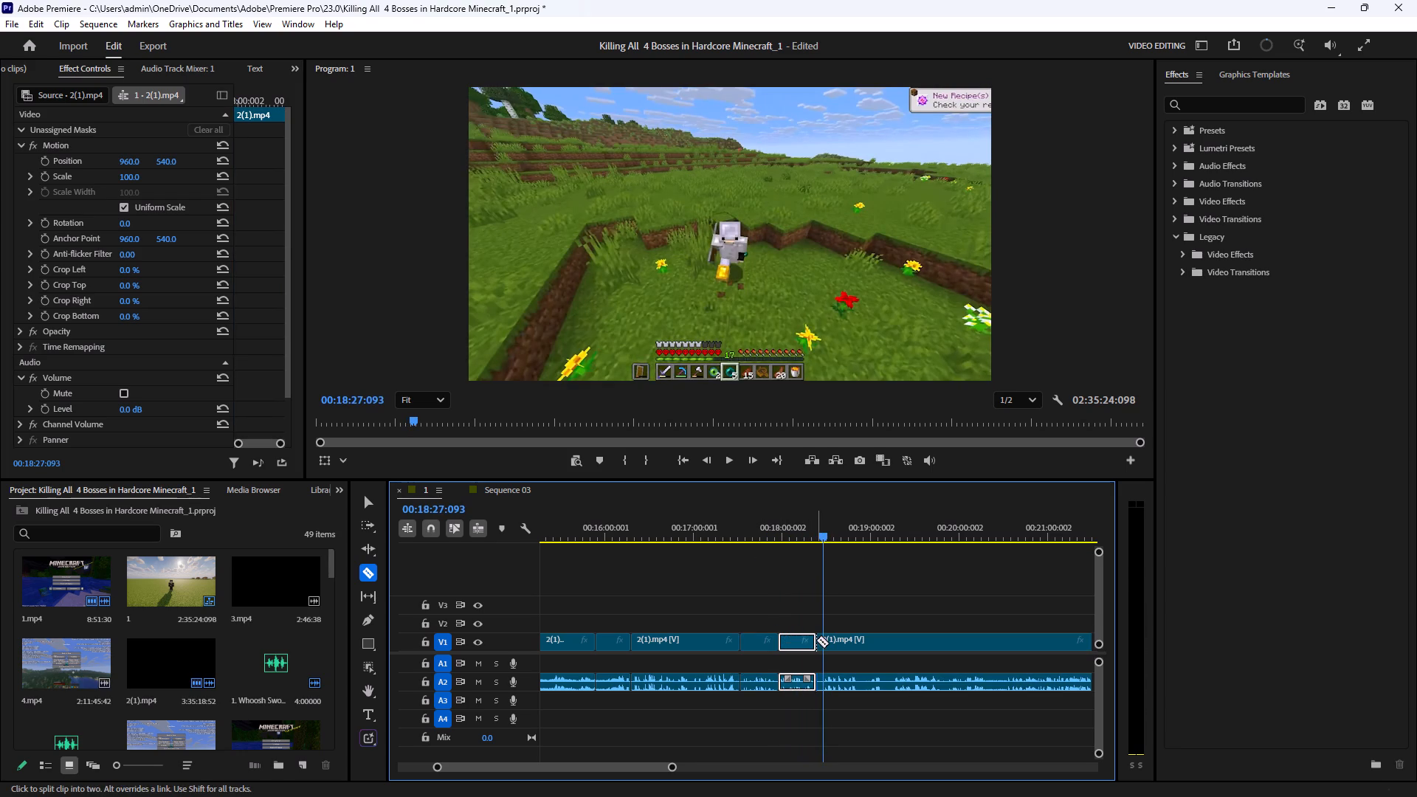
left_click(368, 504)
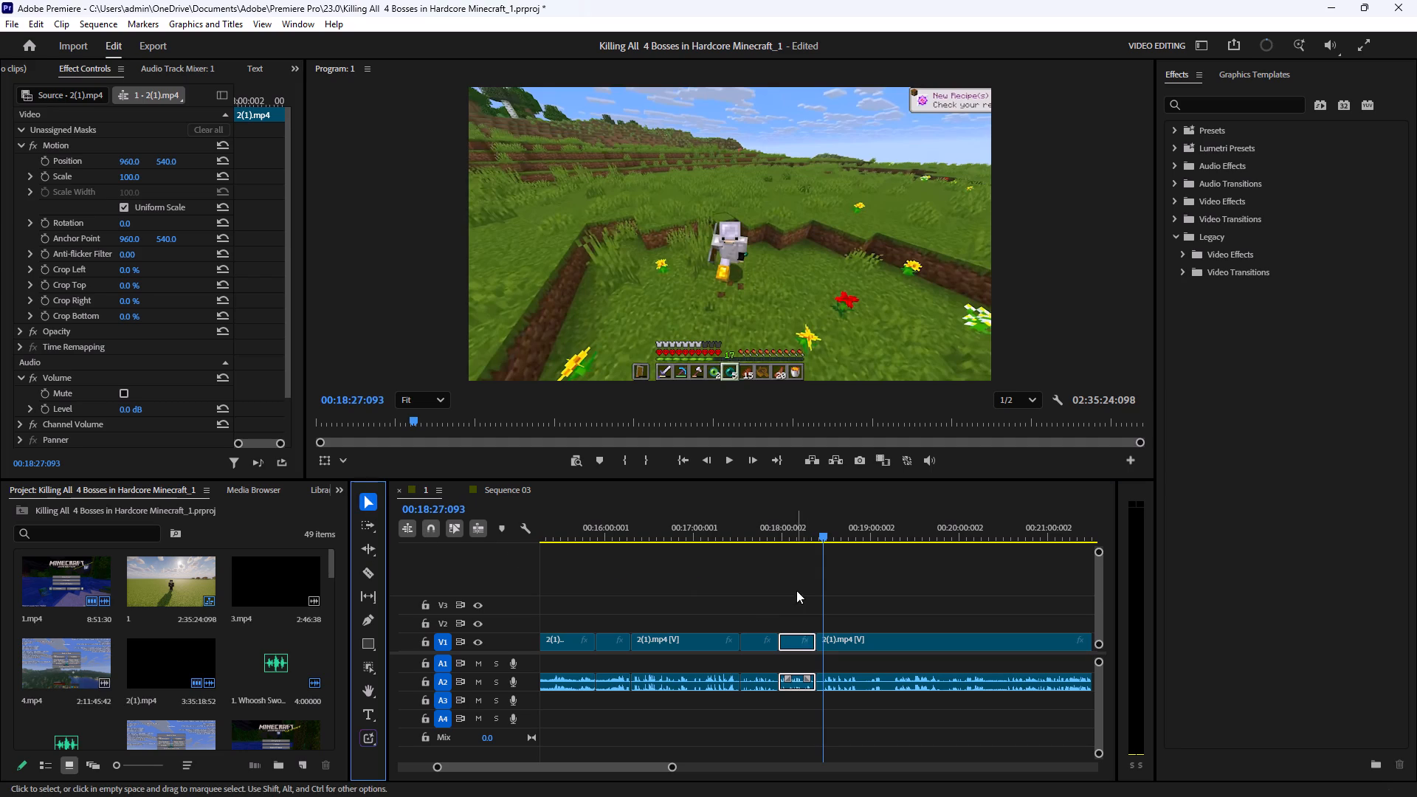
left_click_drag(796, 591, 805, 715)
key("BackSpace")
left_click(798, 642)
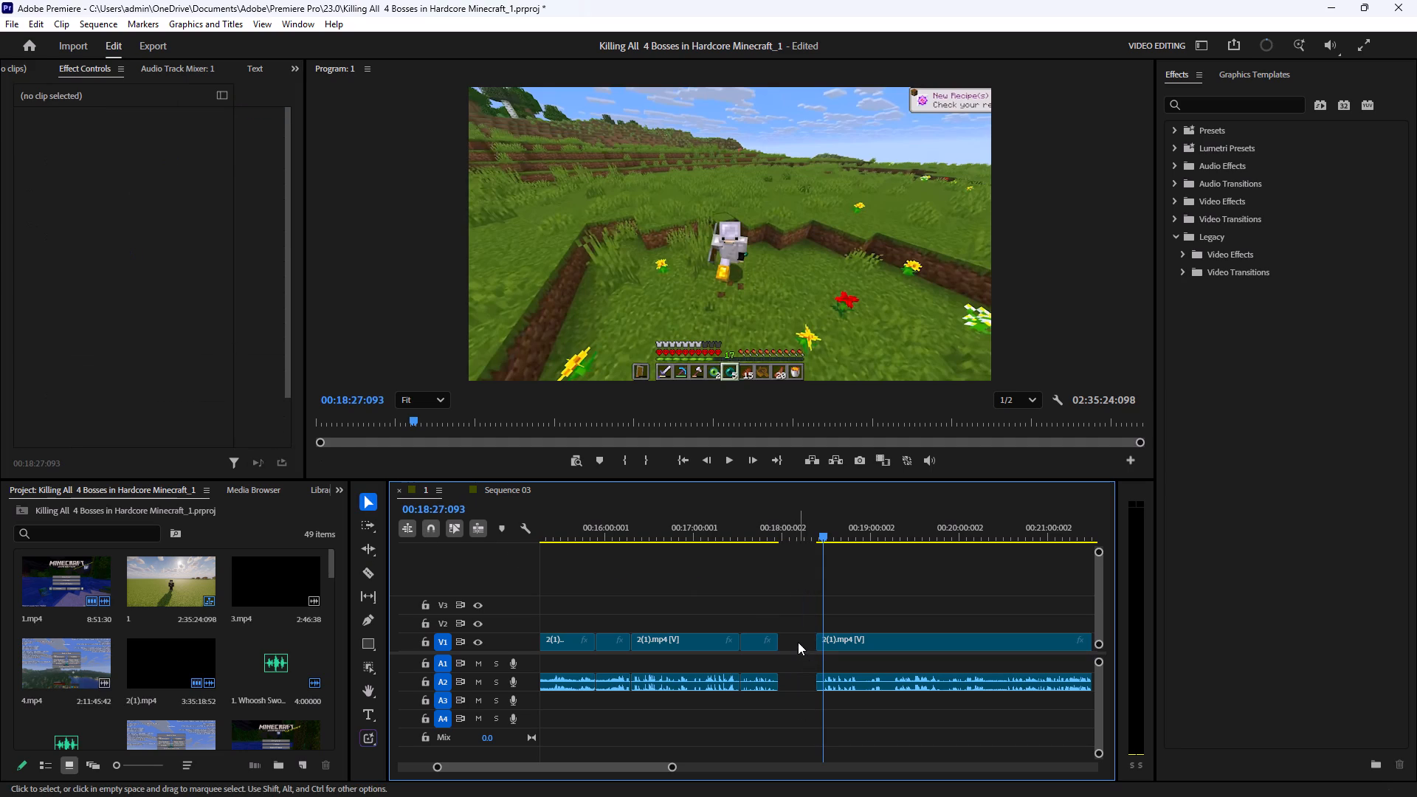
key("BackSpace")
Play from the new join at about 00:17:59 to the hillside above the water, and split 2(1).mp4 with its audio at 00:18:32:054.
left_click(782, 530)
left_click(719, 467)
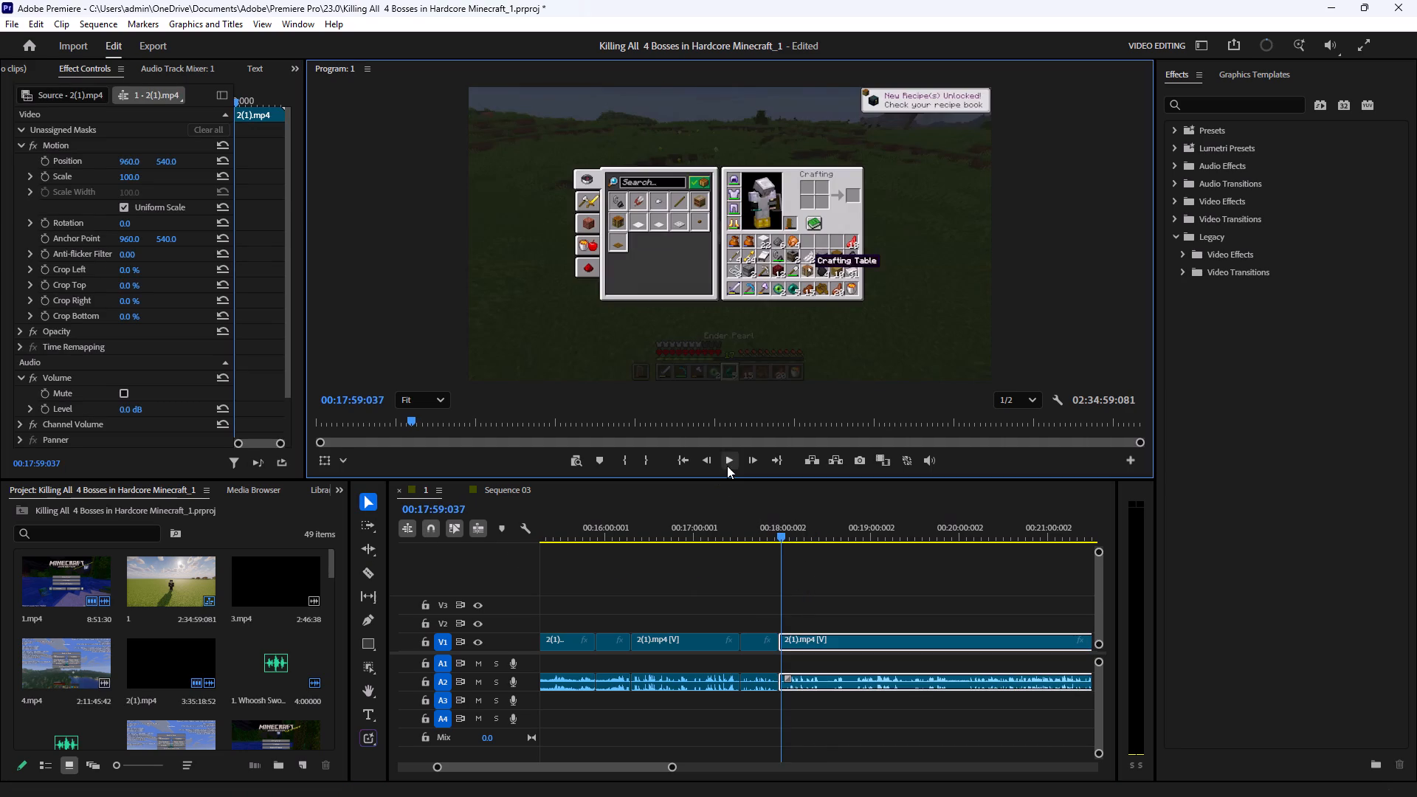
left_click(727, 465)
left_click(911, 588)
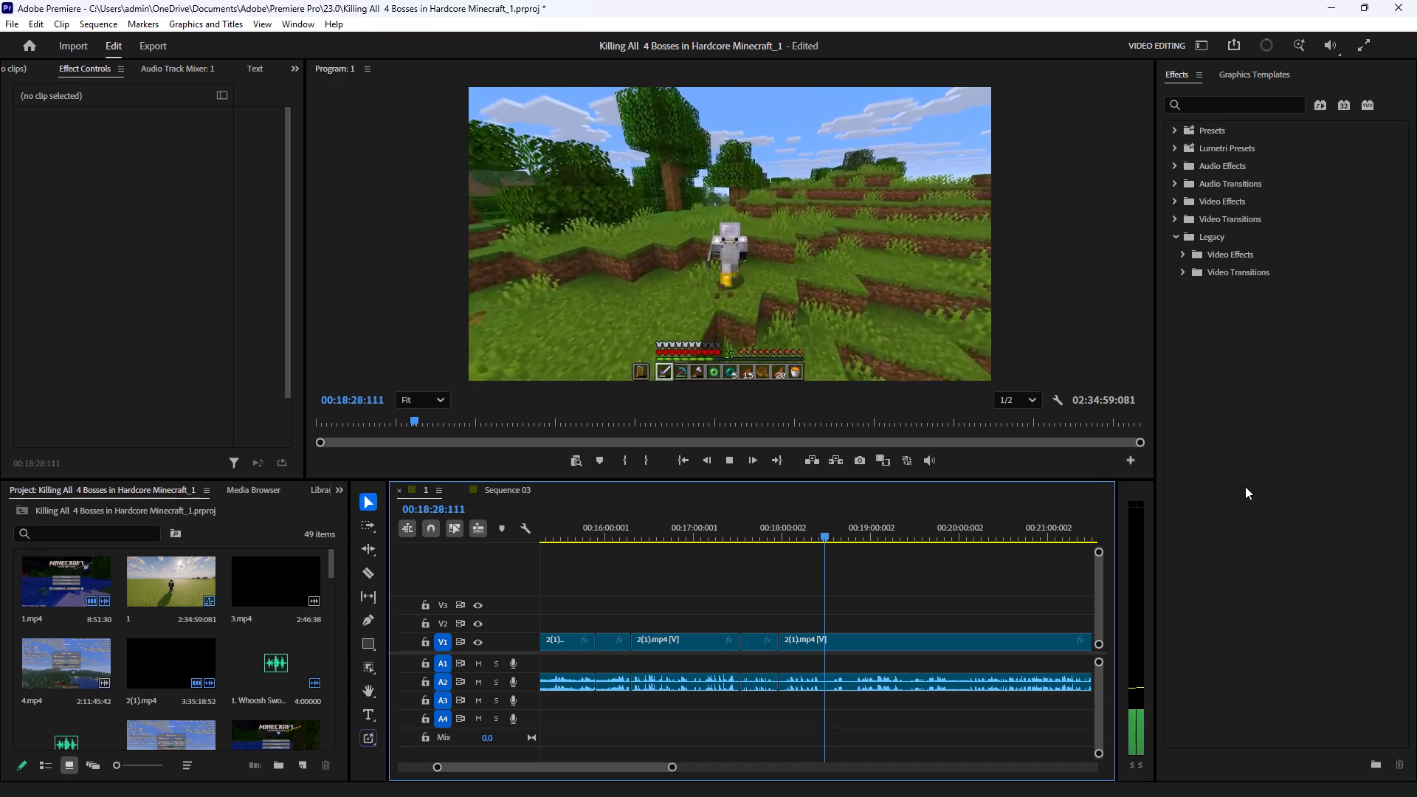
key("space")
key("space")
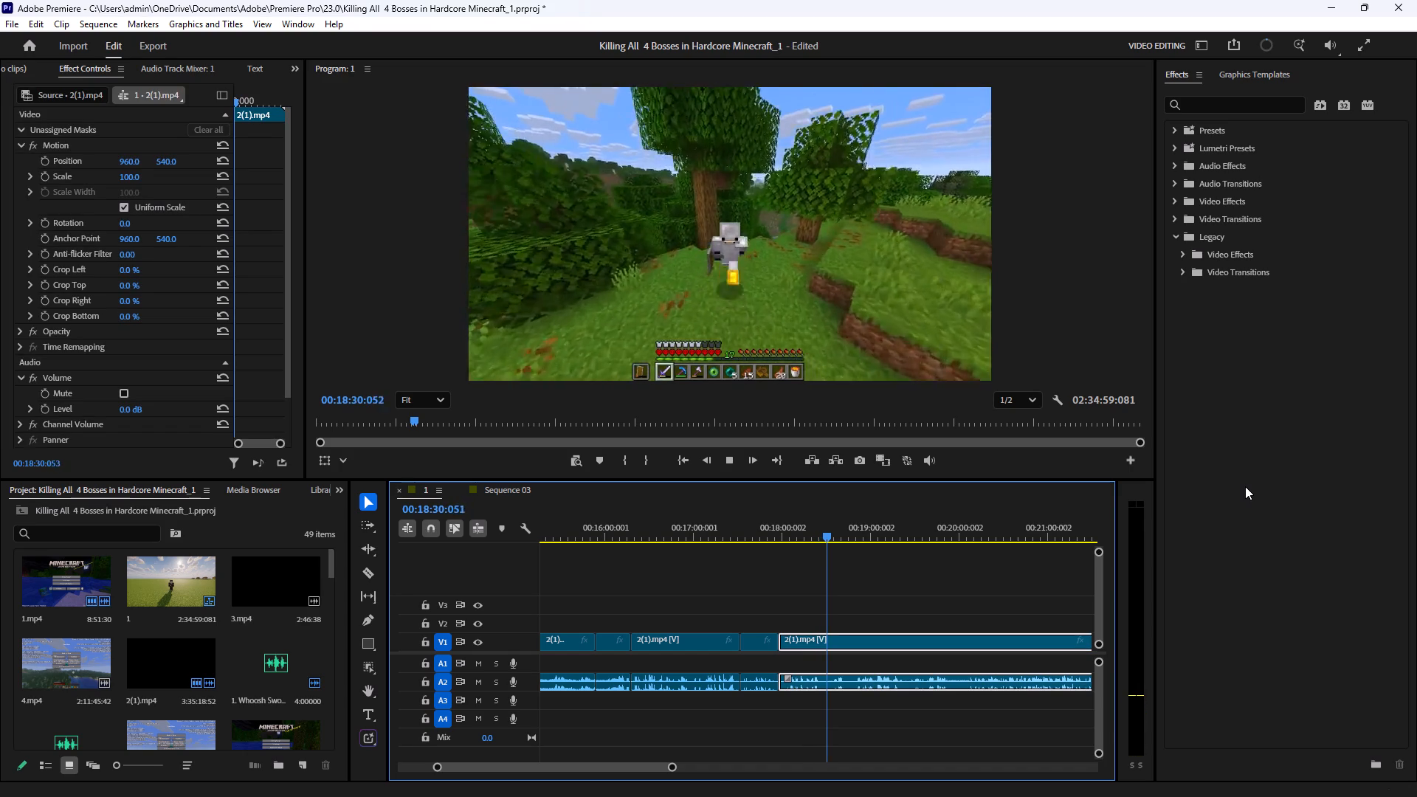
key("space")
key("space")
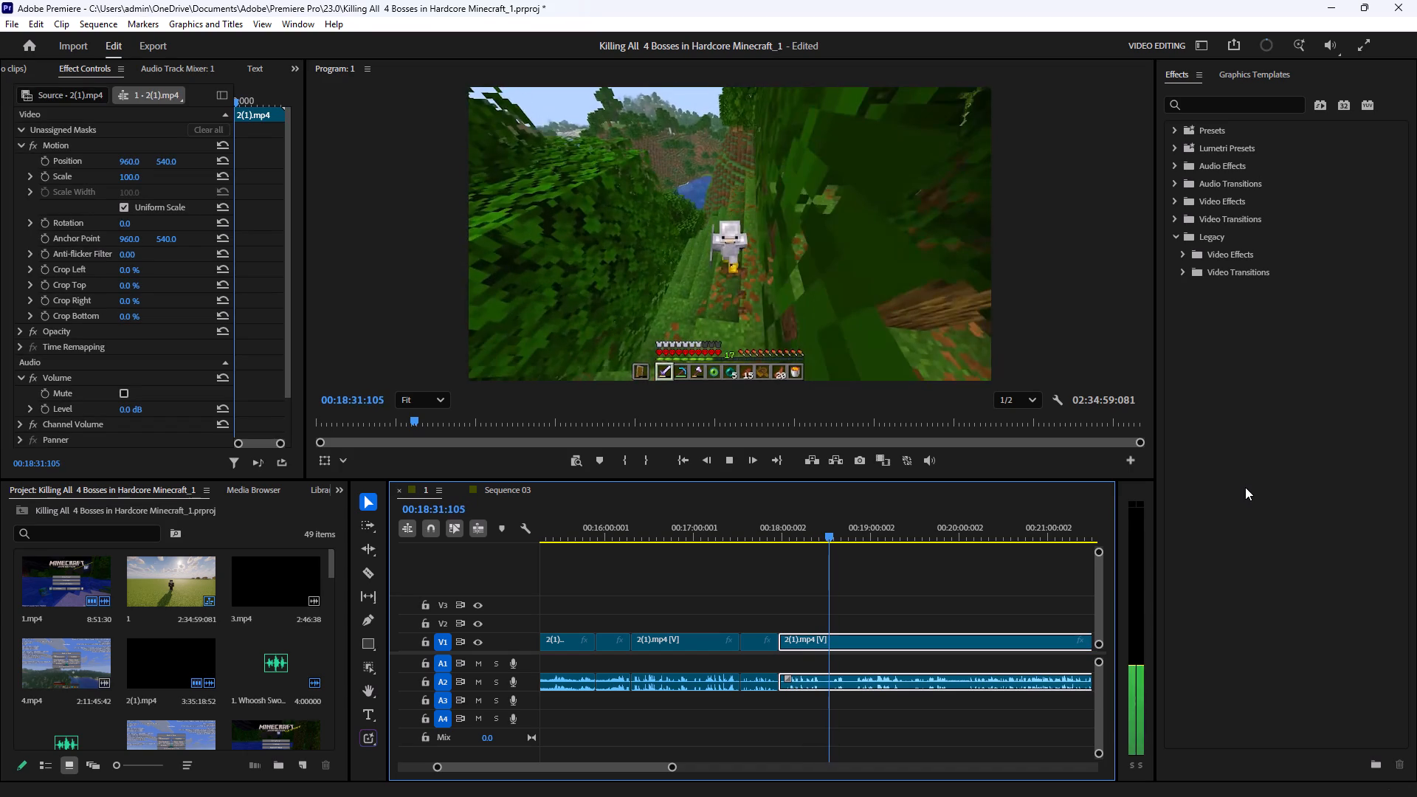
key("space")
left_click(362, 576)
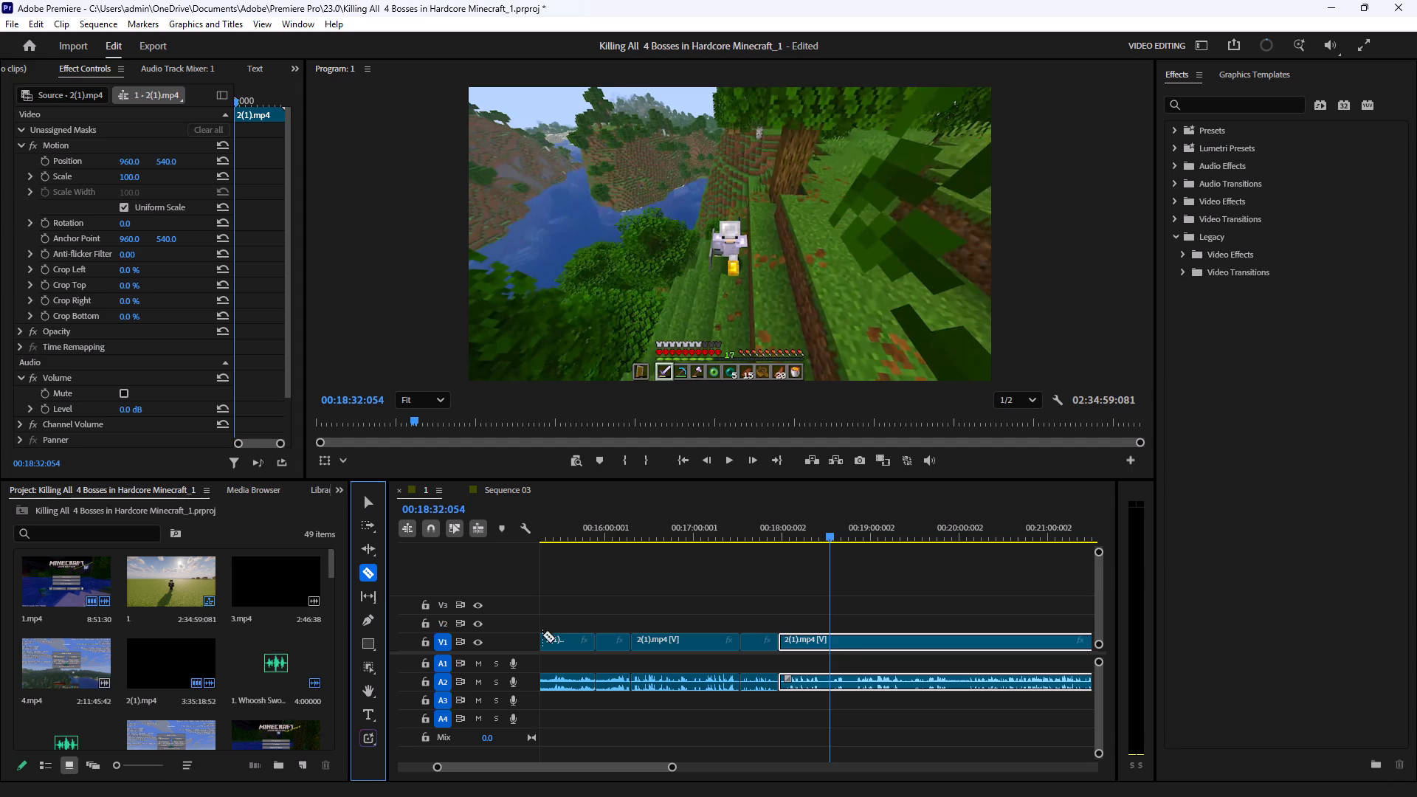
left_click(832, 641)
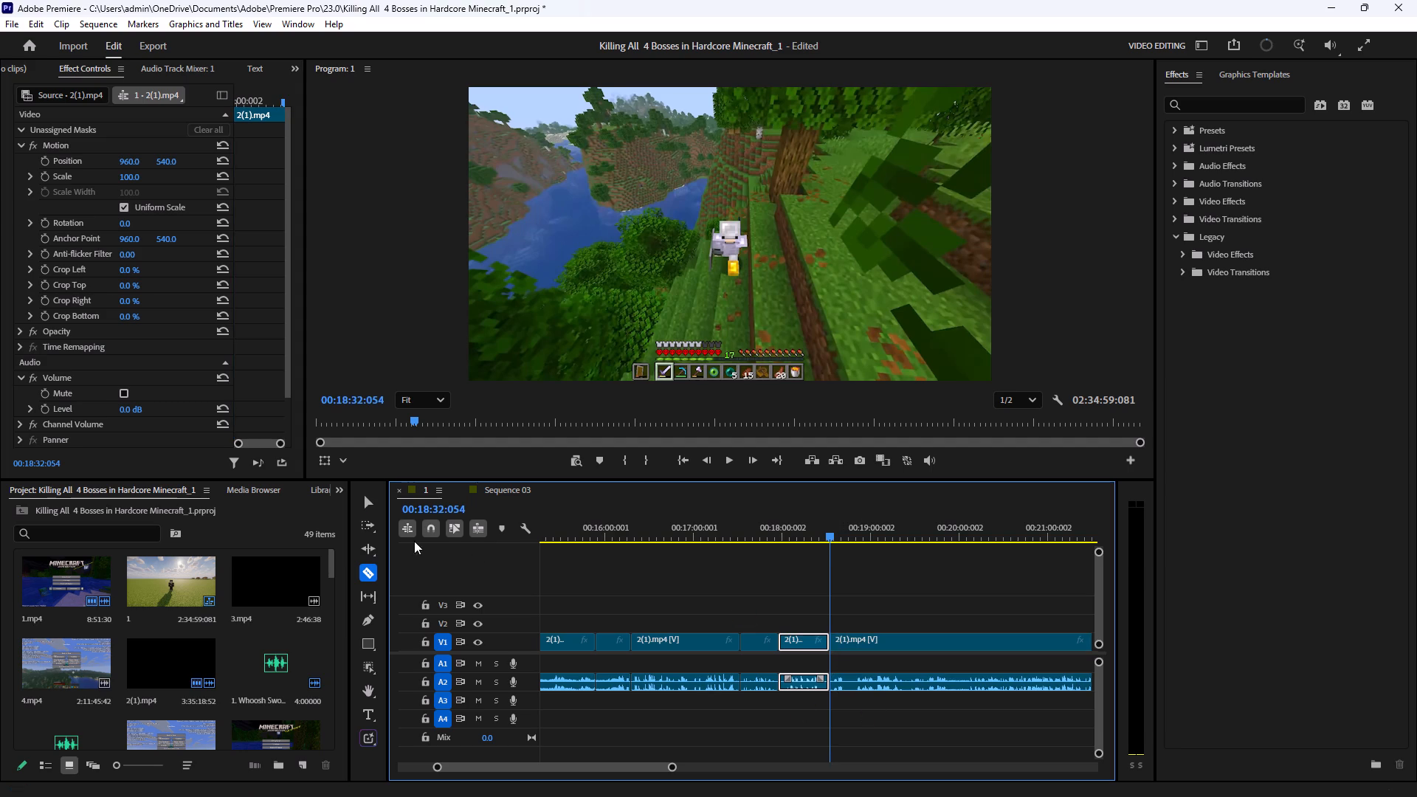
Skim the footage after the 00:18:32:054 cut, trim the following 2(1).mp4 clip's start with its audio to 00:19:52:021, and close the gap.
left_click(362, 499)
left_click_drag(832, 536, 847, 538)
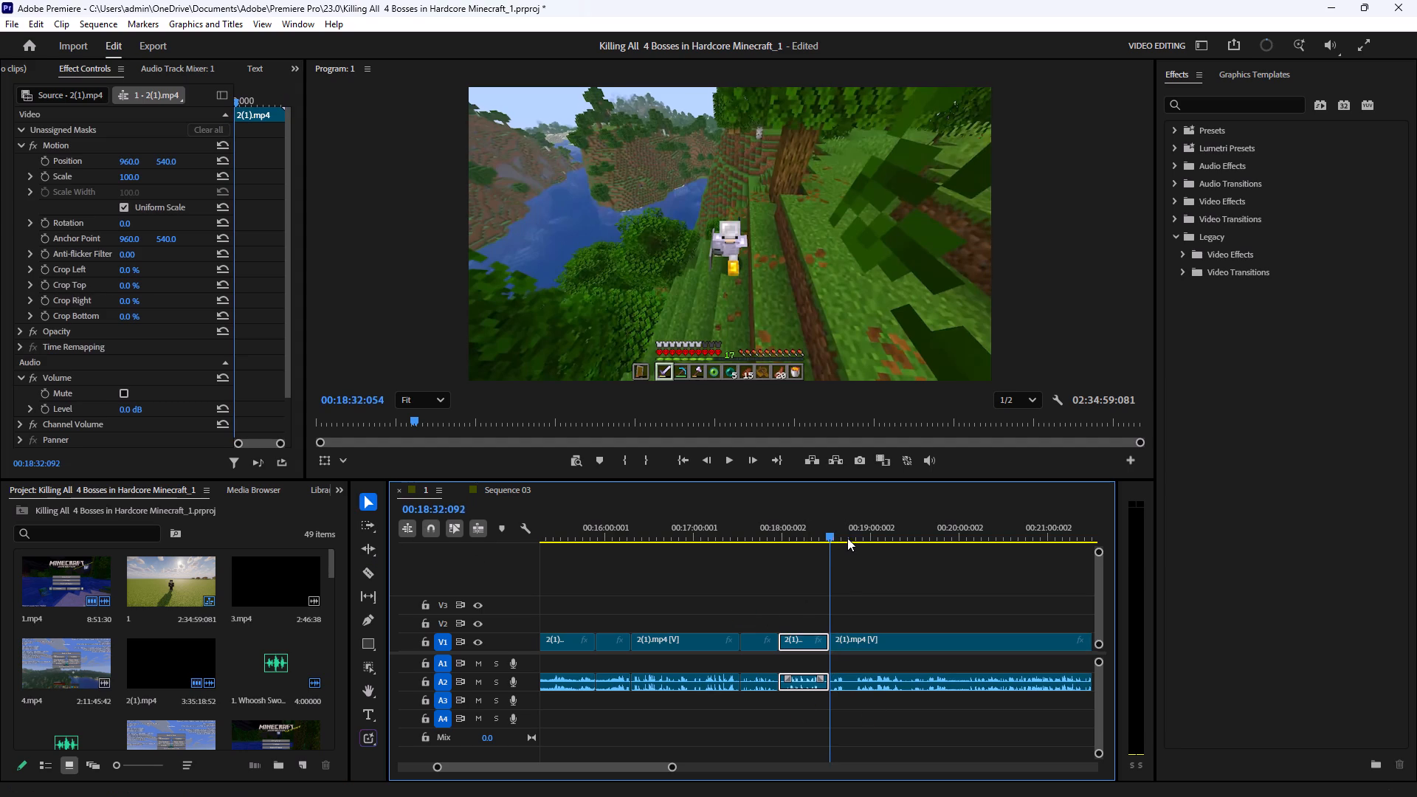
left_click_drag(847, 538, 883, 539)
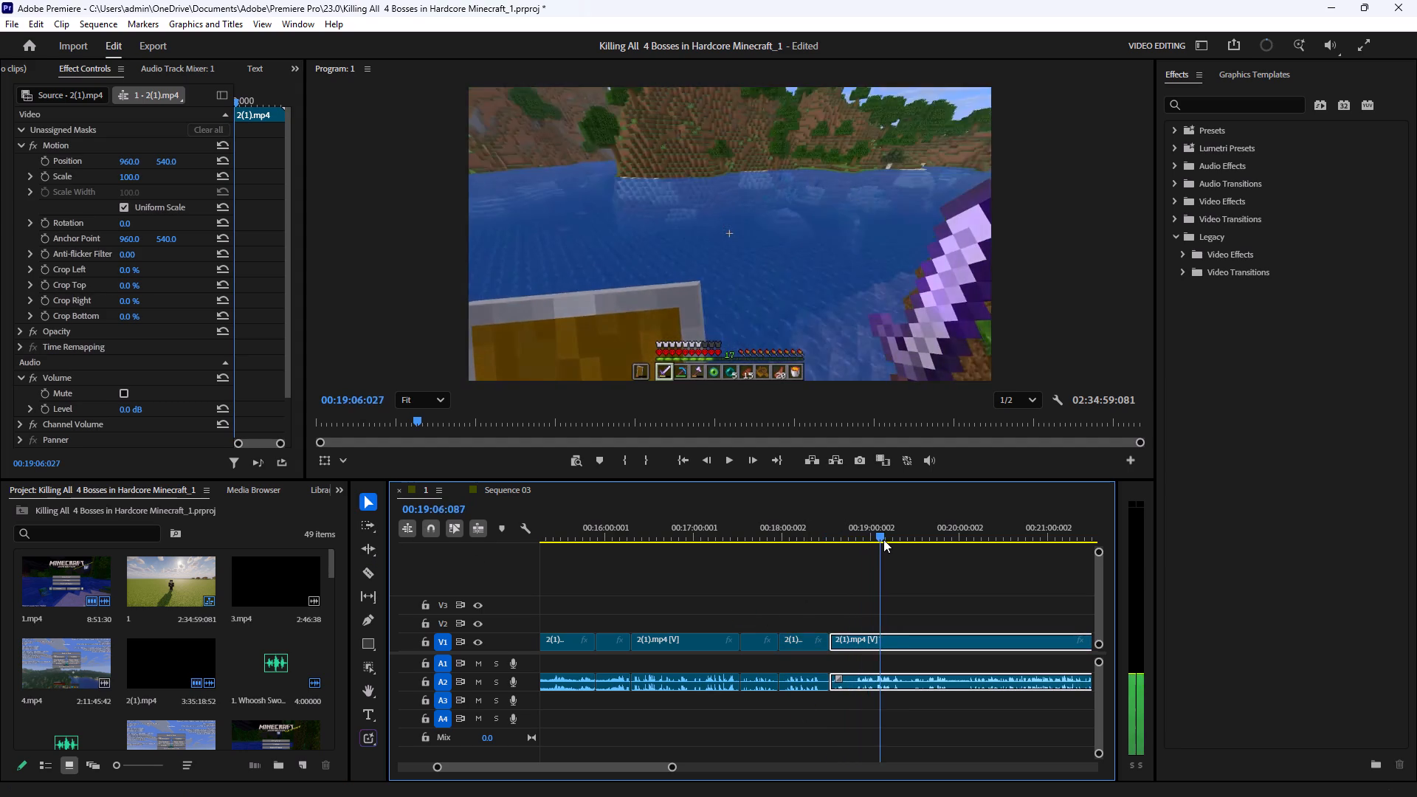
left_click_drag(883, 539, 924, 542)
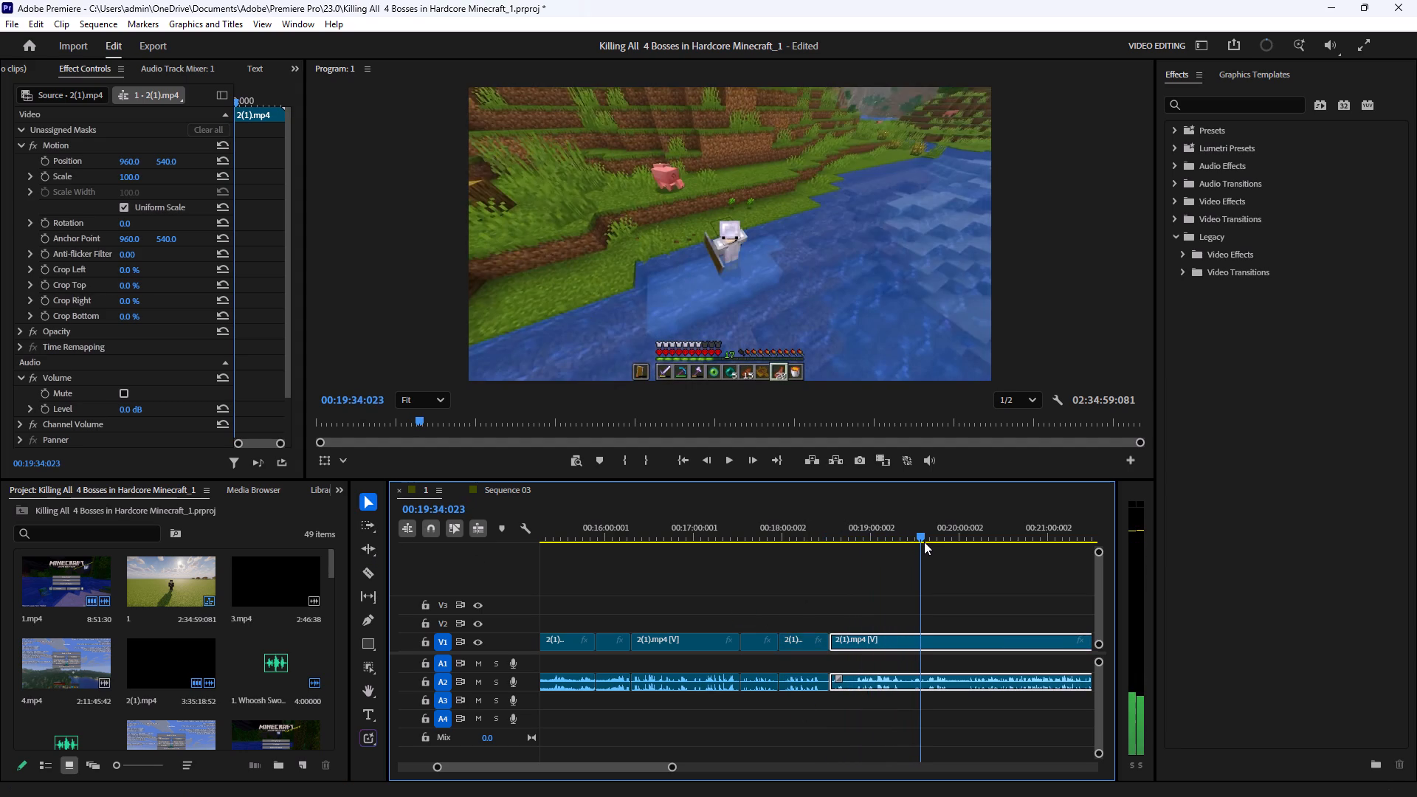
left_click_drag(924, 542, 948, 541)
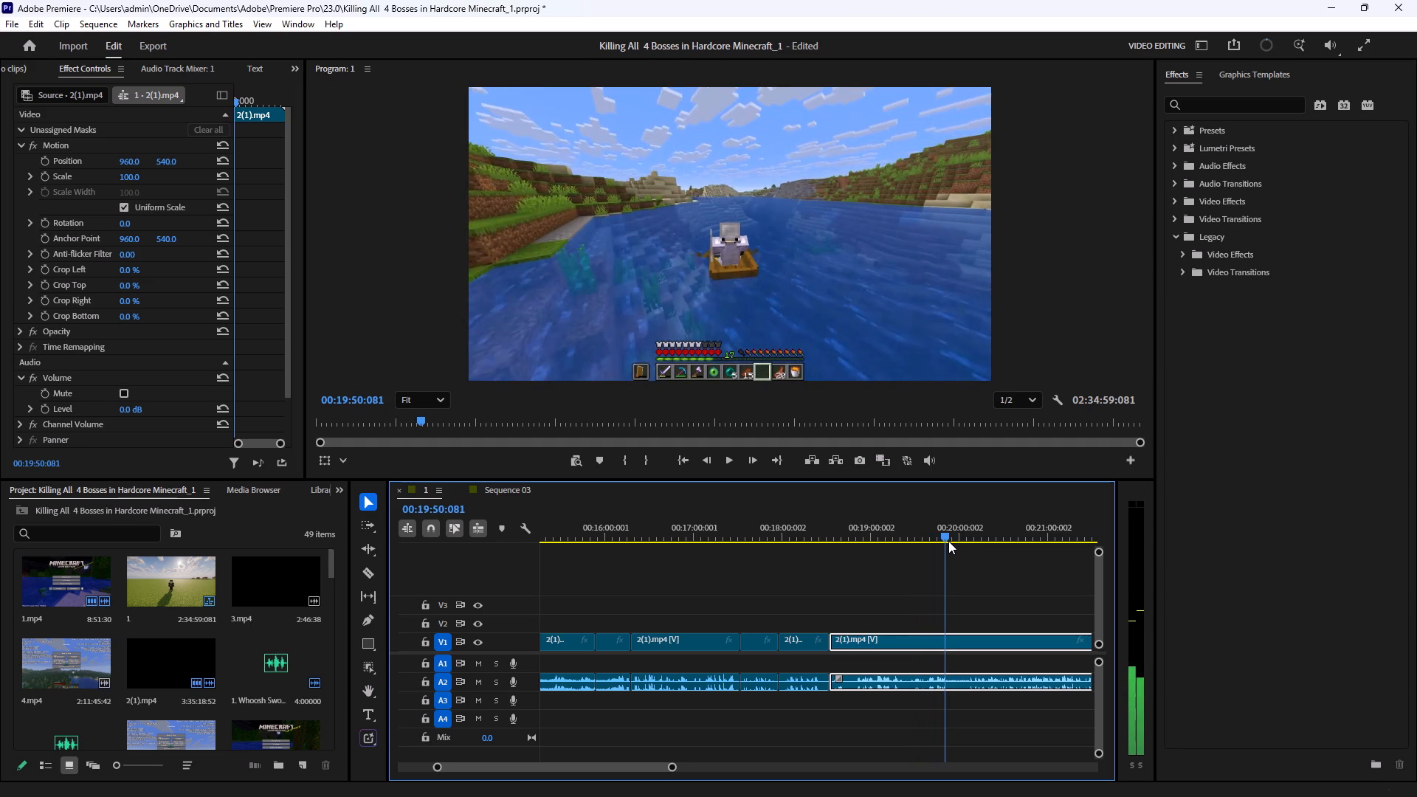
left_click_drag(948, 541, 960, 548)
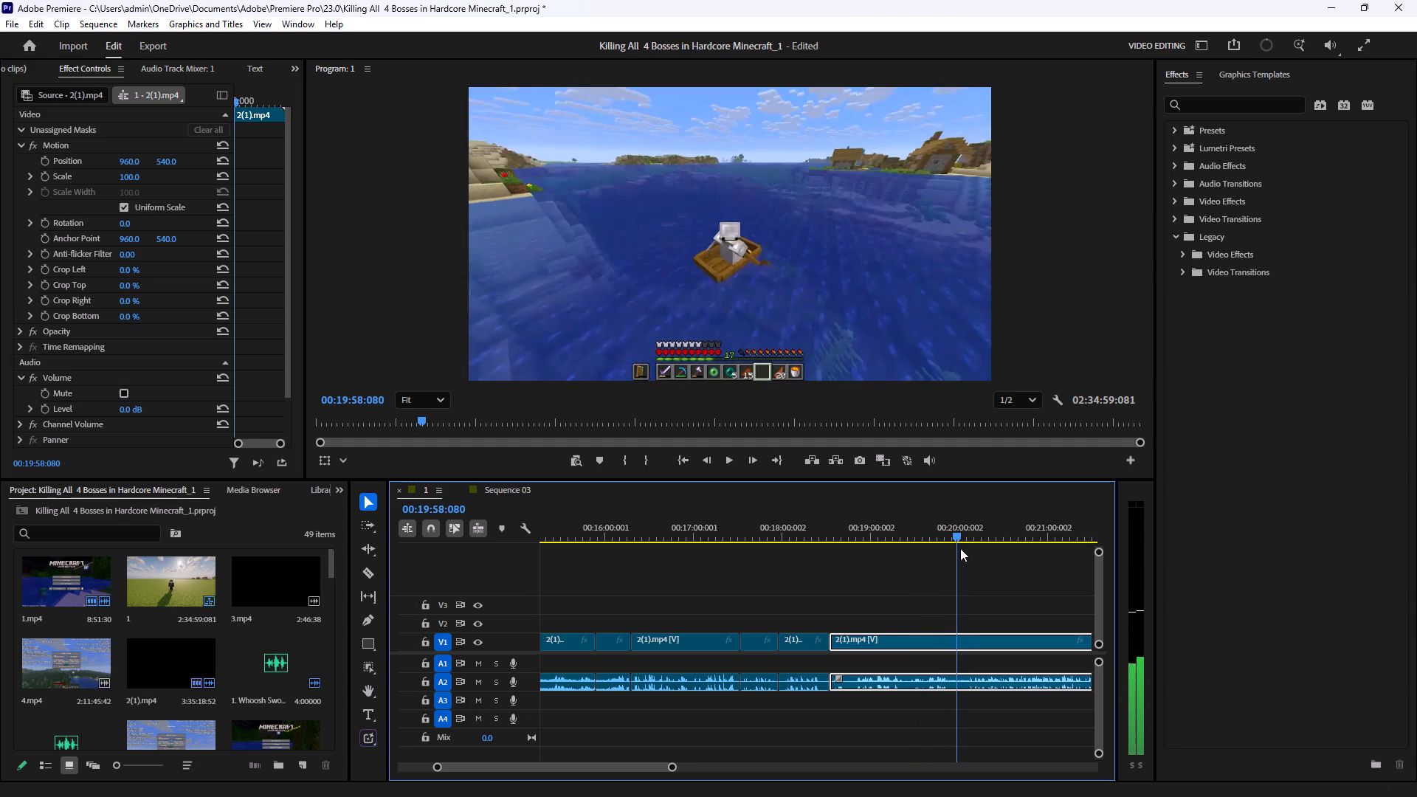
left_click_drag(960, 548, 951, 551)
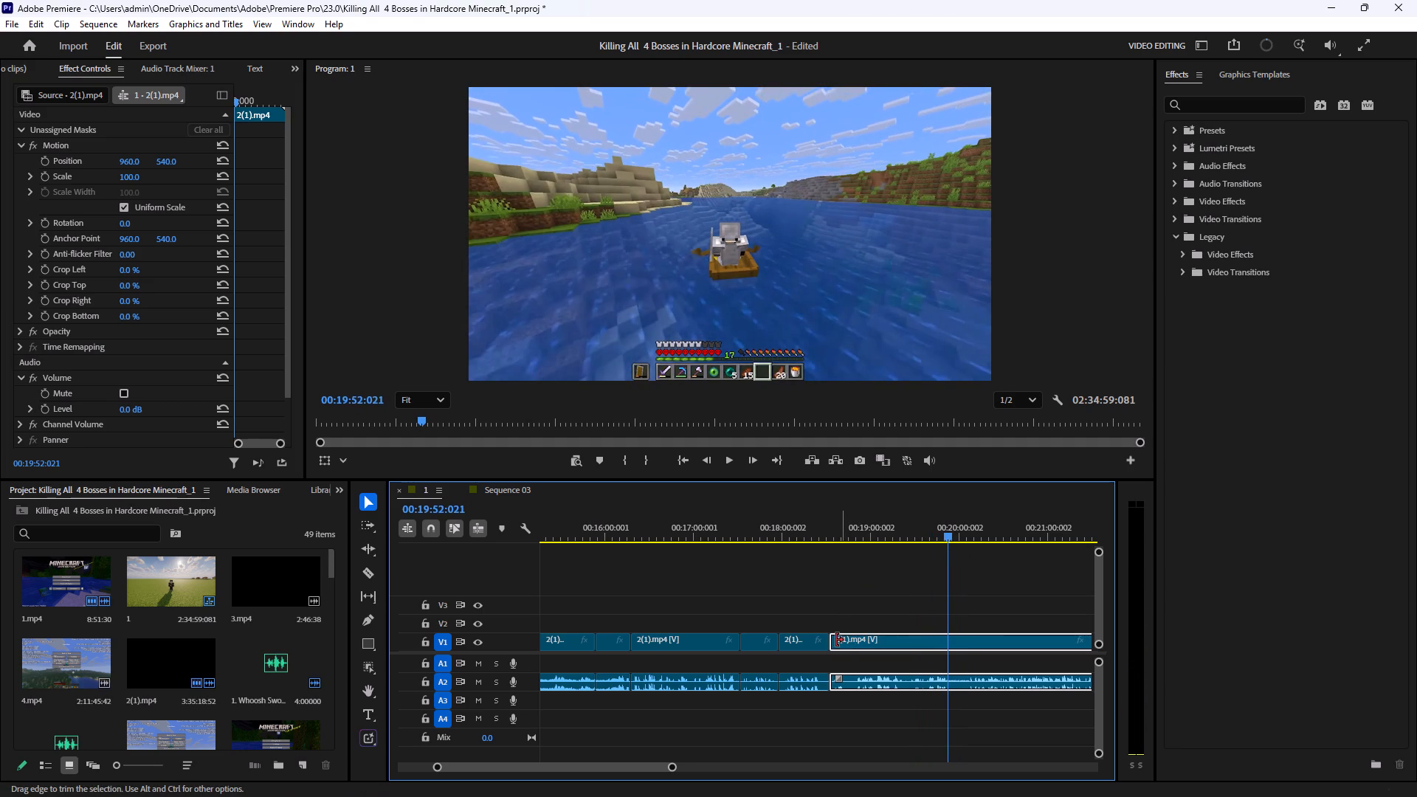
left_click_drag(835, 641, 949, 639)
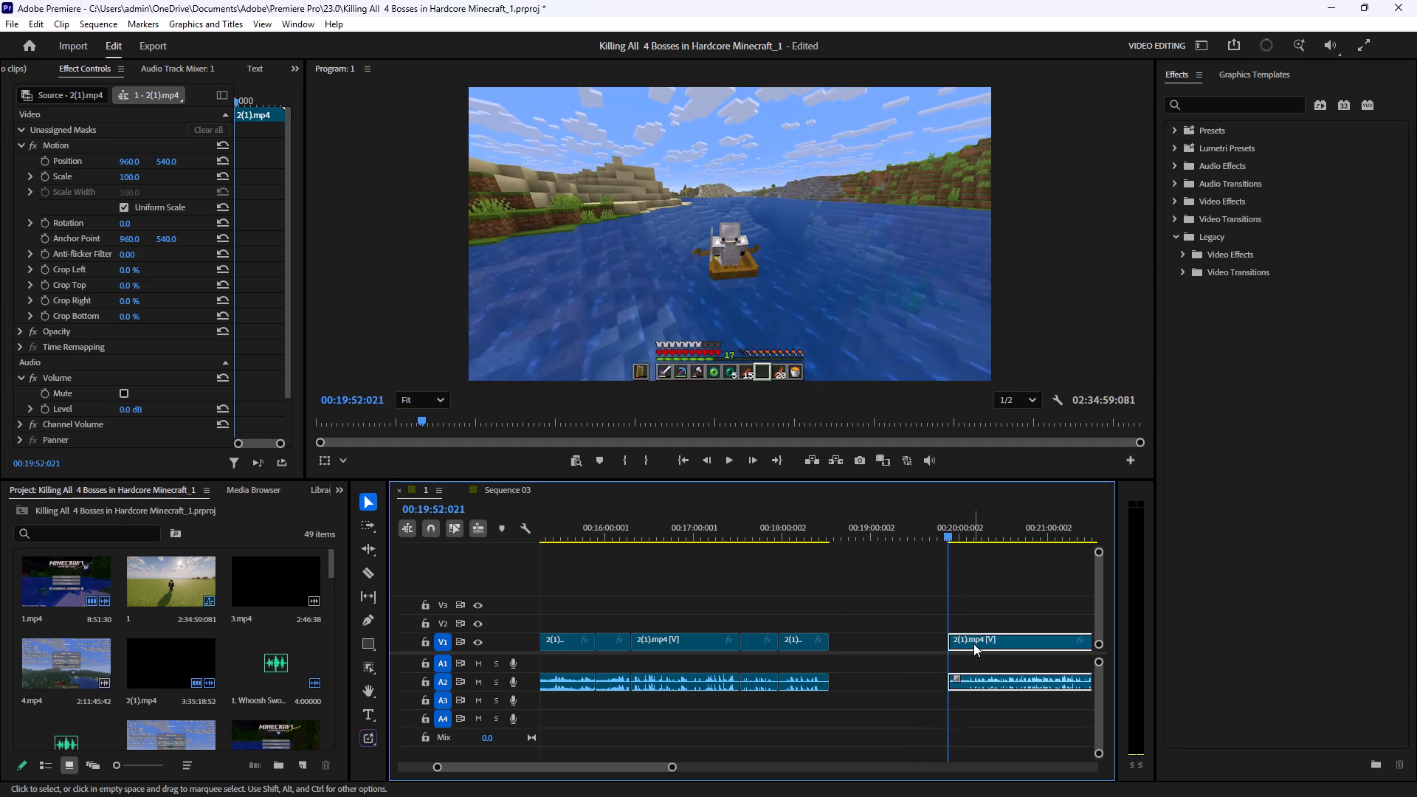
left_click_drag(976, 643, 862, 652)
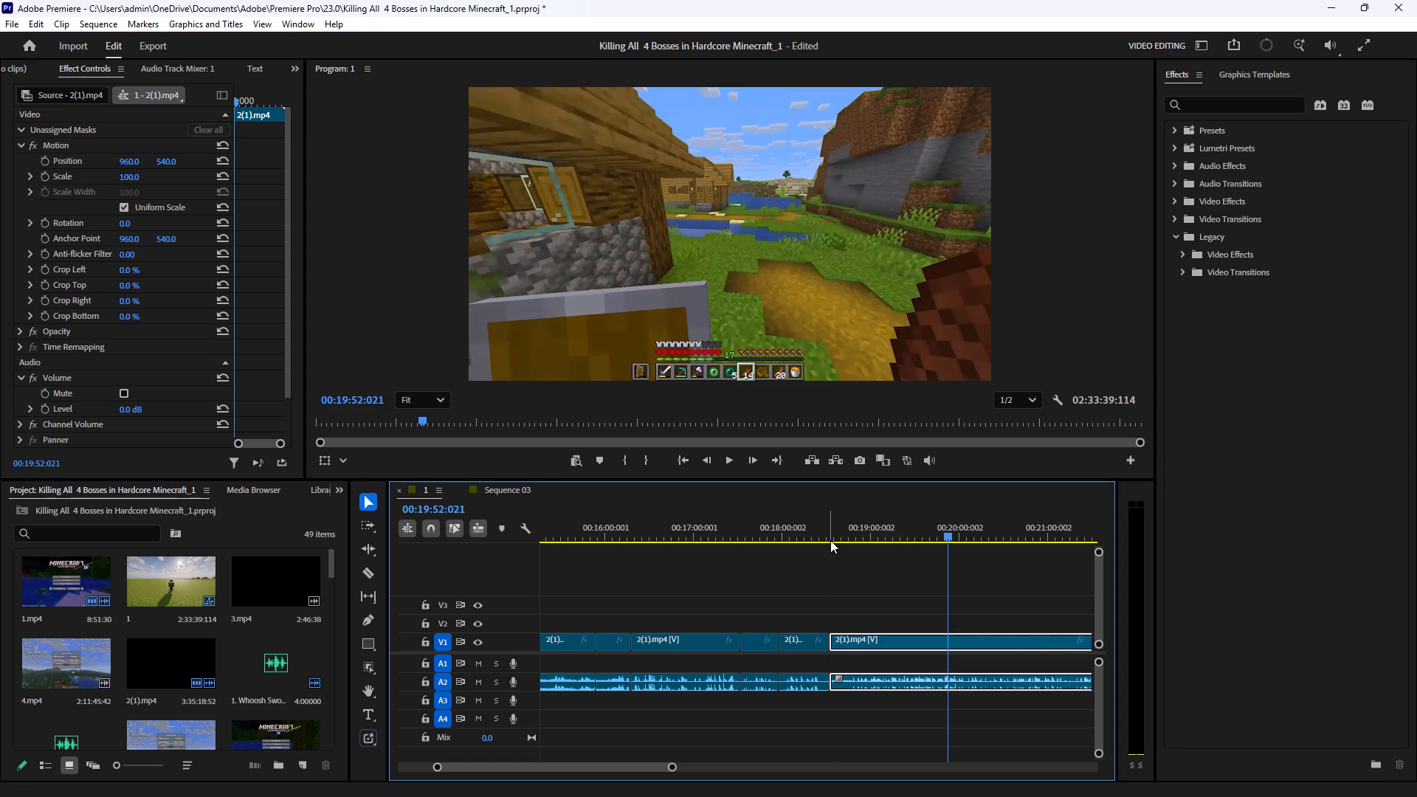
Review the boat arrival and village footage after the new join, playing from 00:18:46:030 to the chest looting at about 00:19:03.
left_click_drag(830, 540, 859, 544)
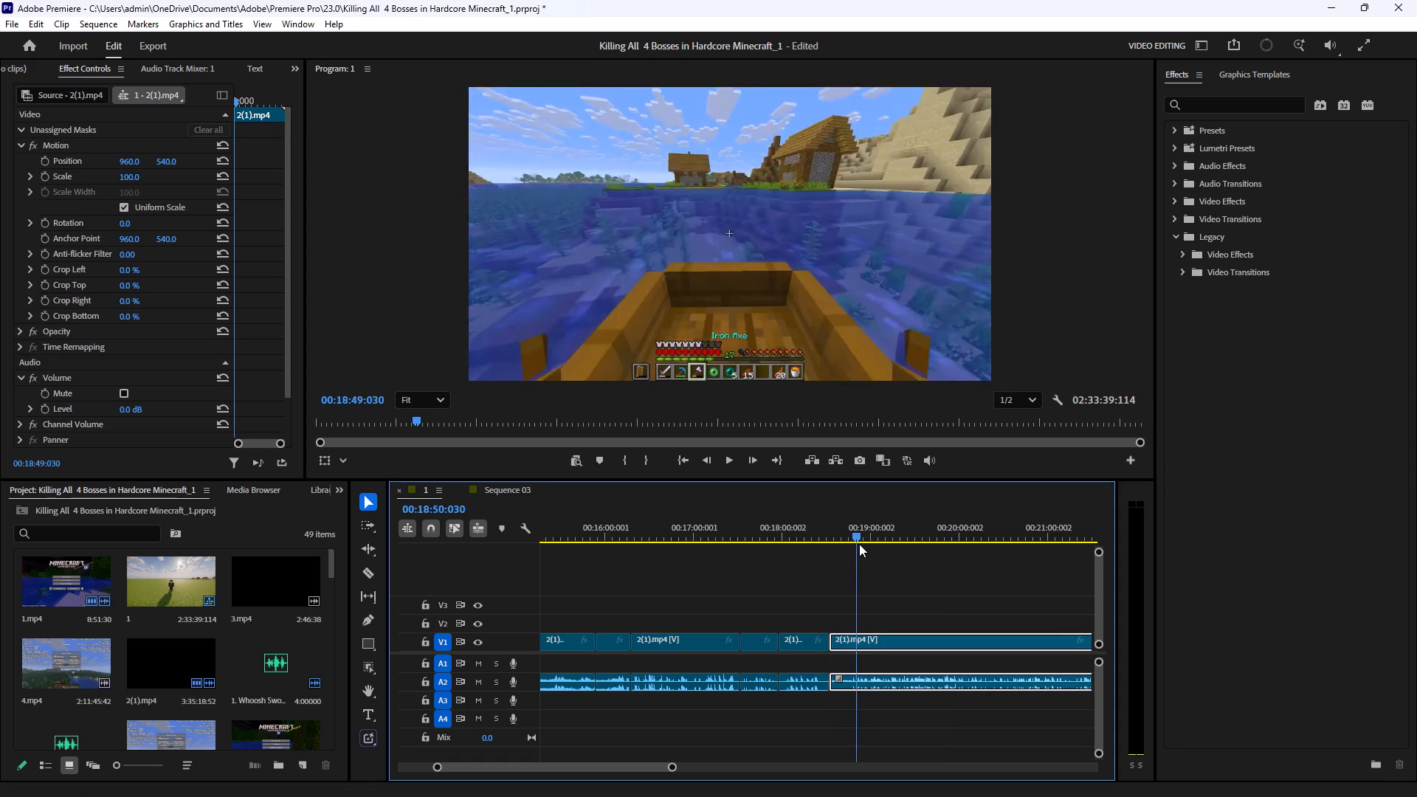
left_click_drag(859, 544, 867, 546)
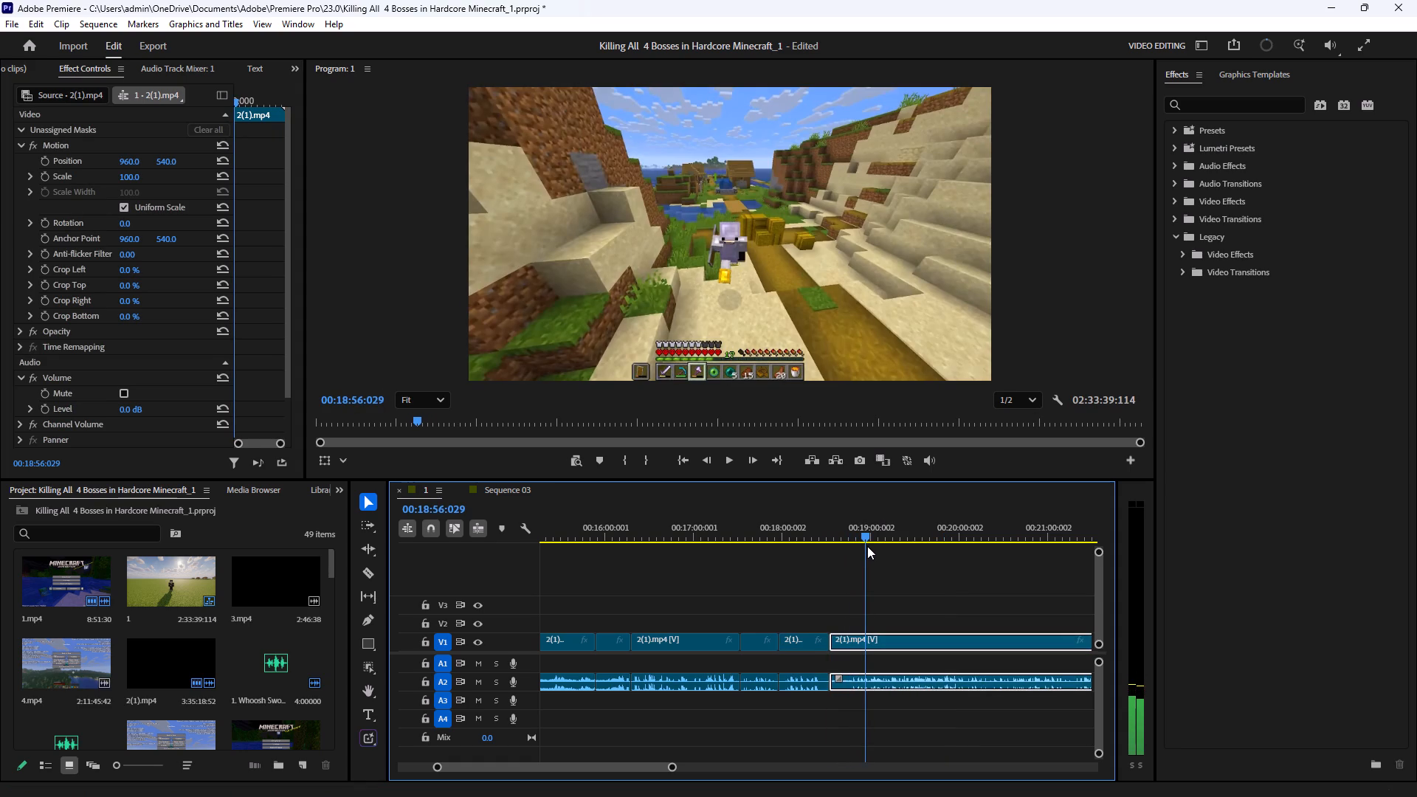
left_click_drag(867, 546, 875, 548)
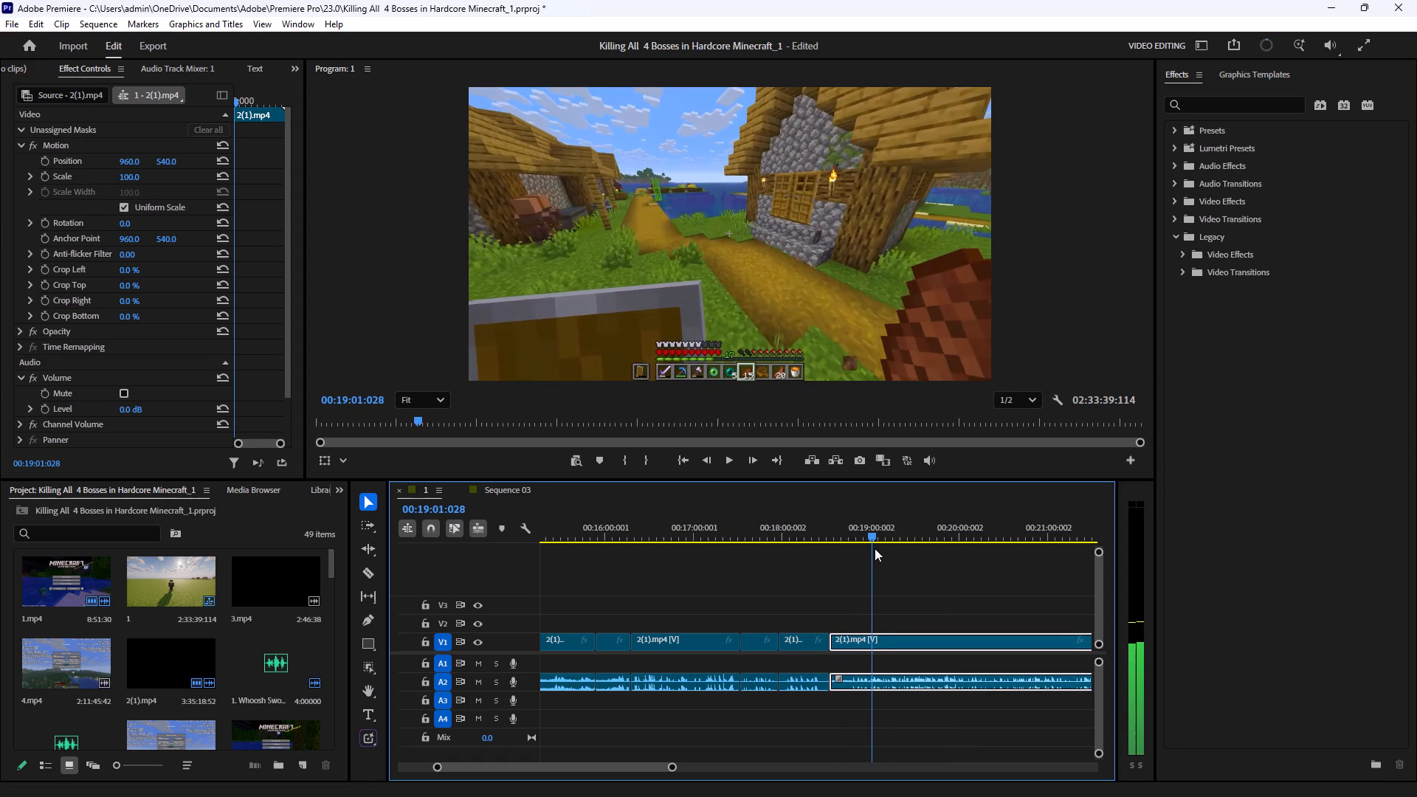
left_click_drag(875, 548, 912, 554)
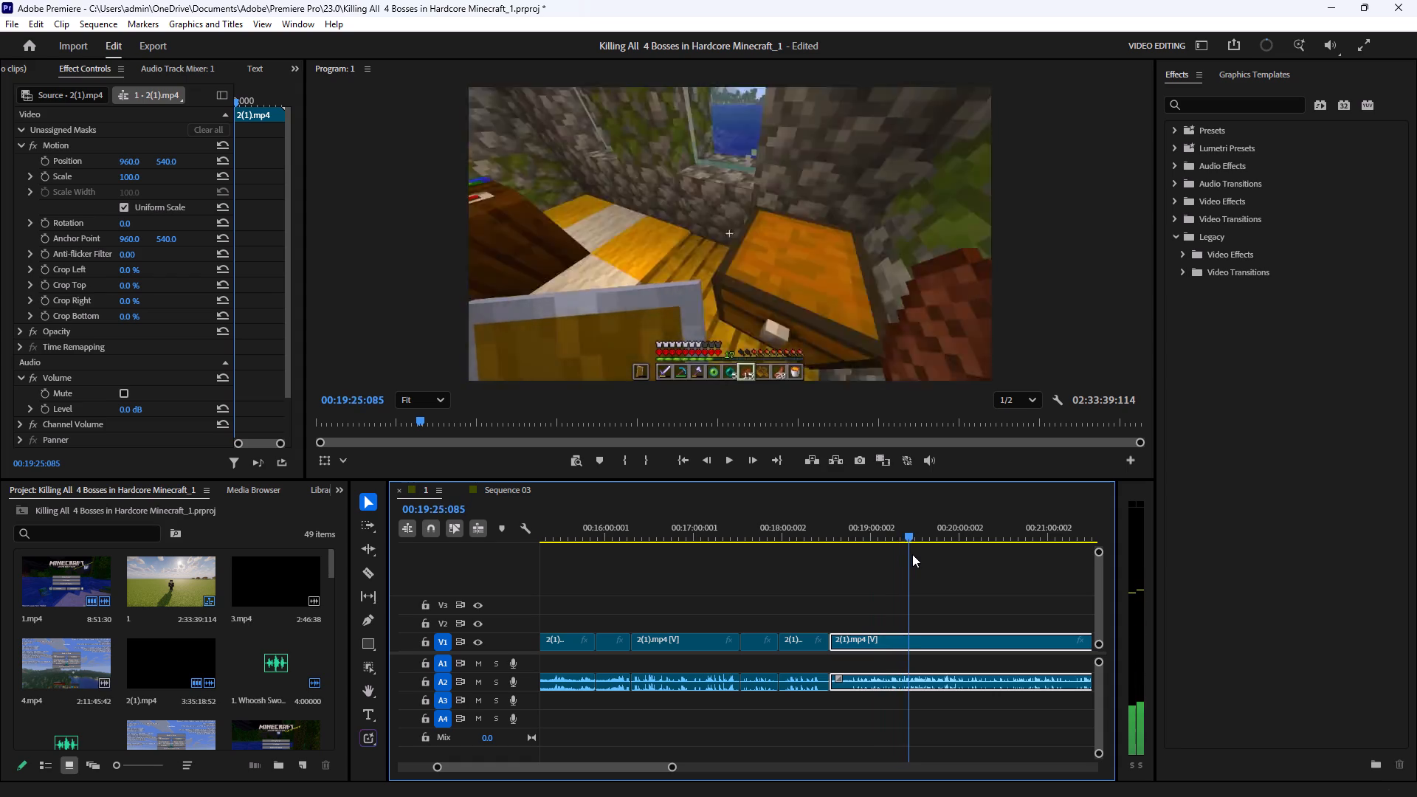
left_click_drag(912, 554, 863, 580)
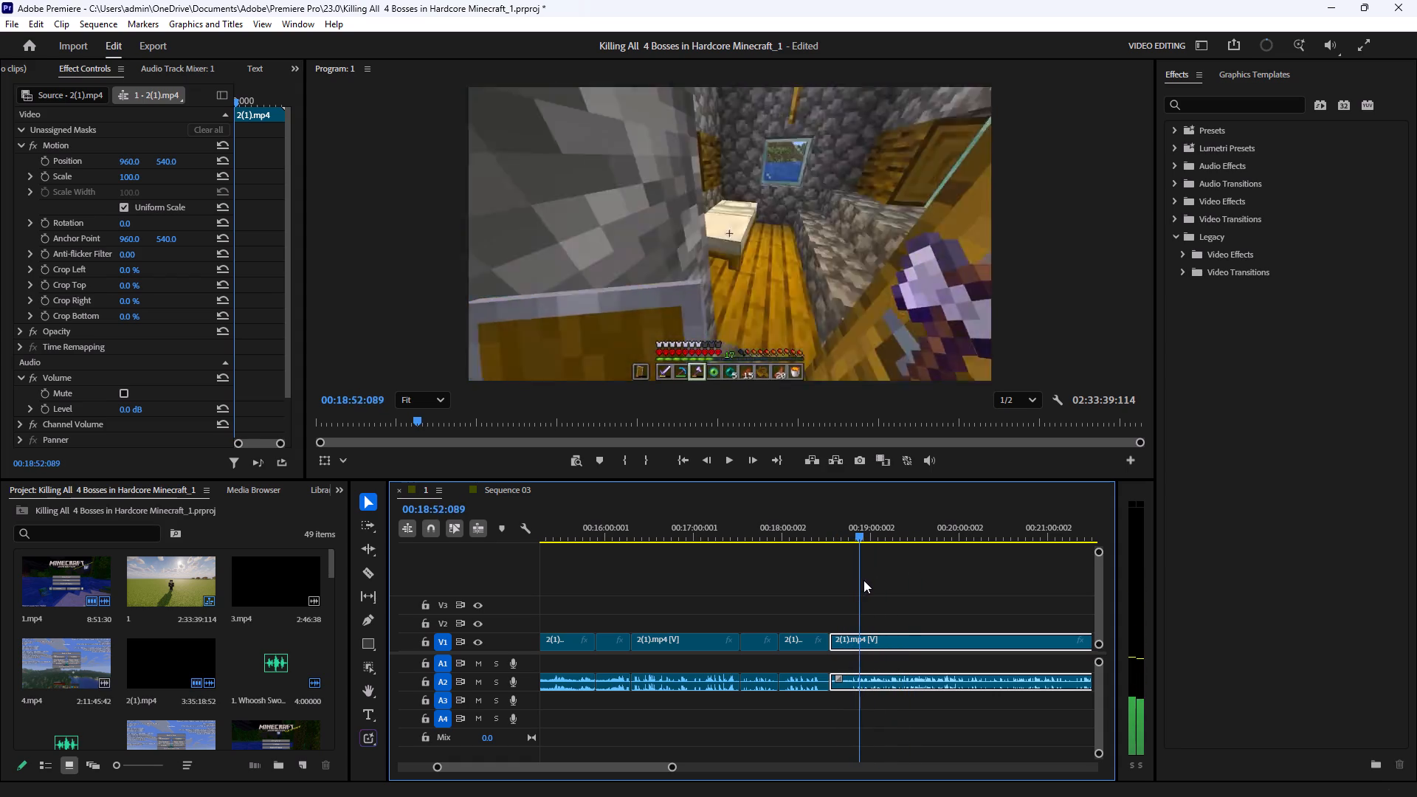
left_click_drag(863, 580, 852, 596)
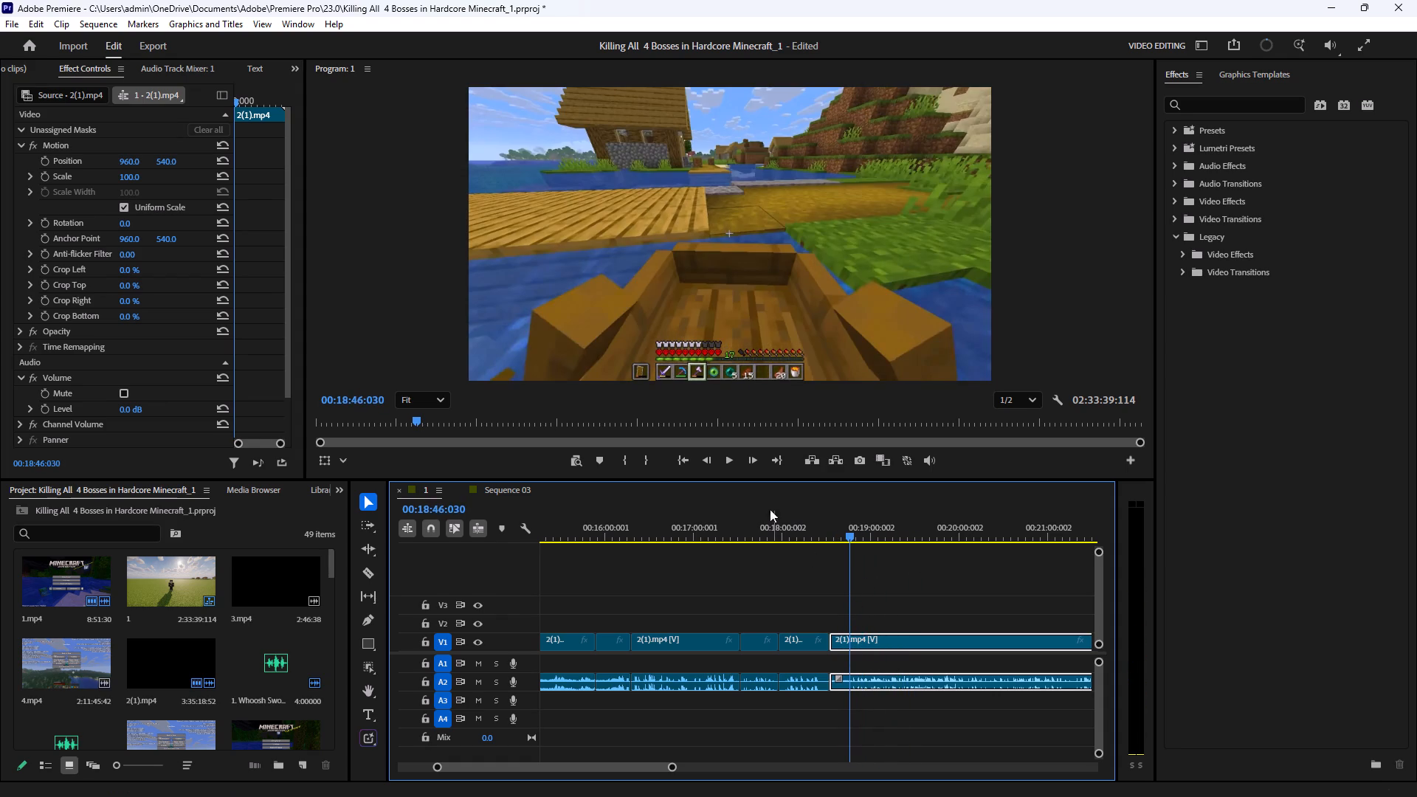
left_click(733, 460)
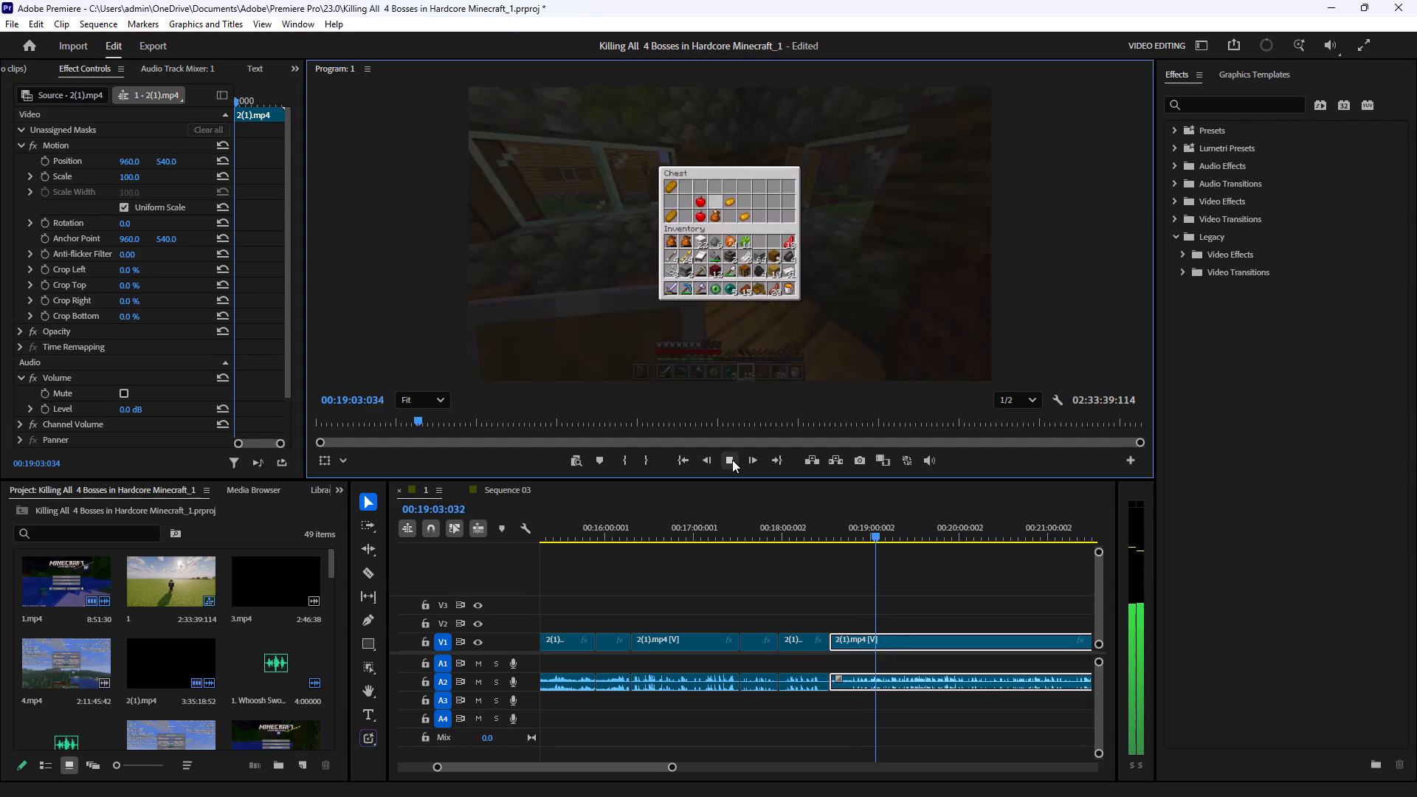
left_click(732, 460)
Recheck the footage around the join, trim the boat arrival clip's start with its audio to 00:18:43:091, and close the gap.
left_click_drag(809, 531, 823, 535)
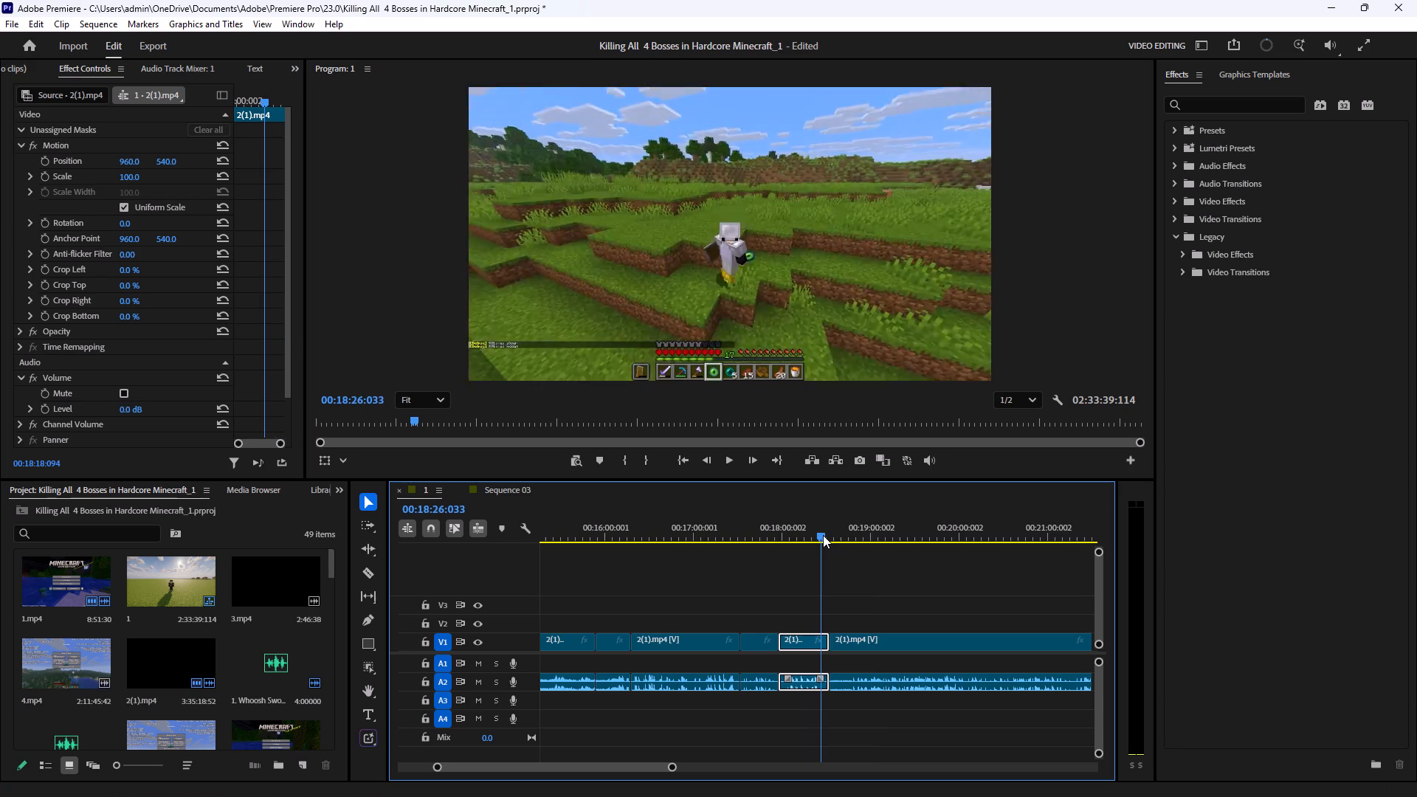
left_click_drag(823, 535, 904, 536)
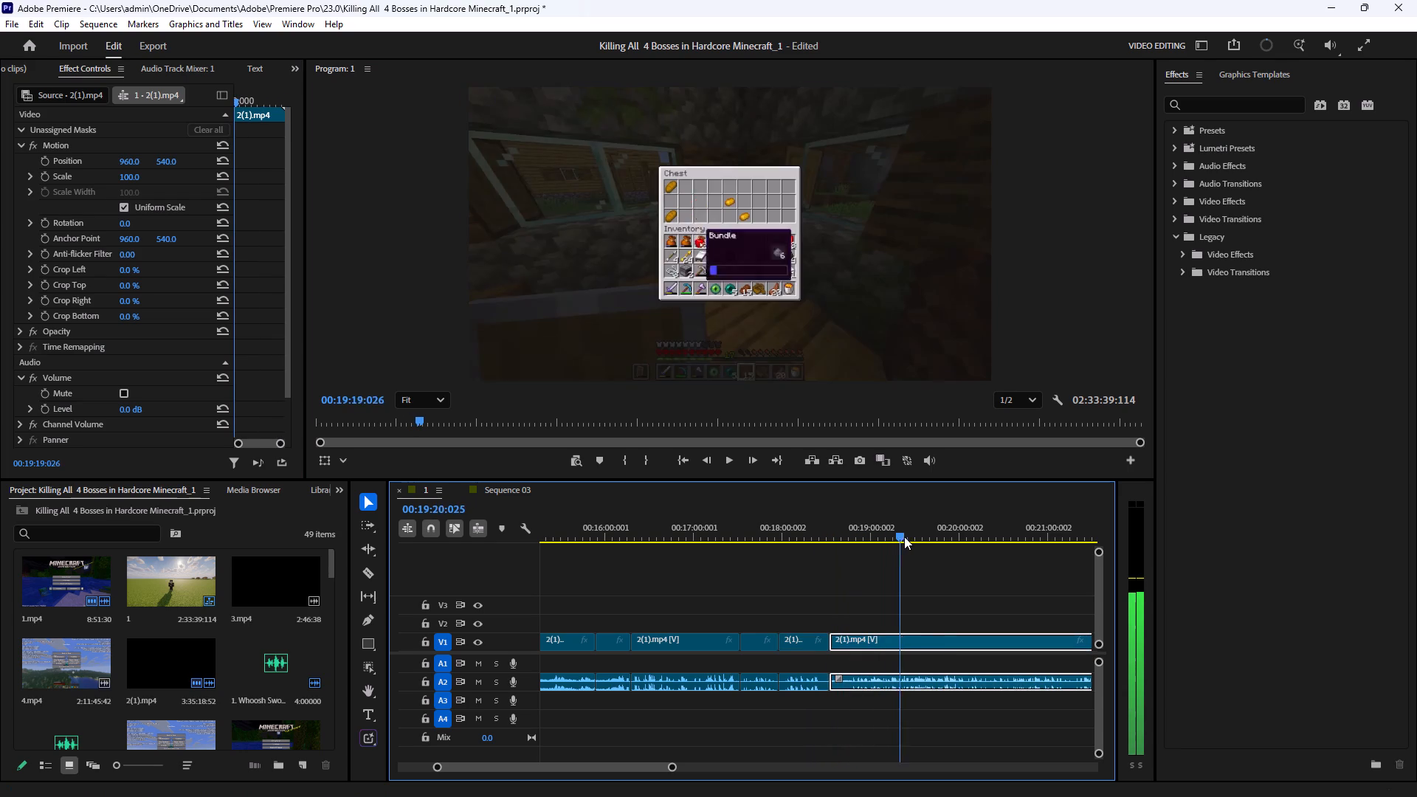
left_click_drag(904, 536, 851, 548)
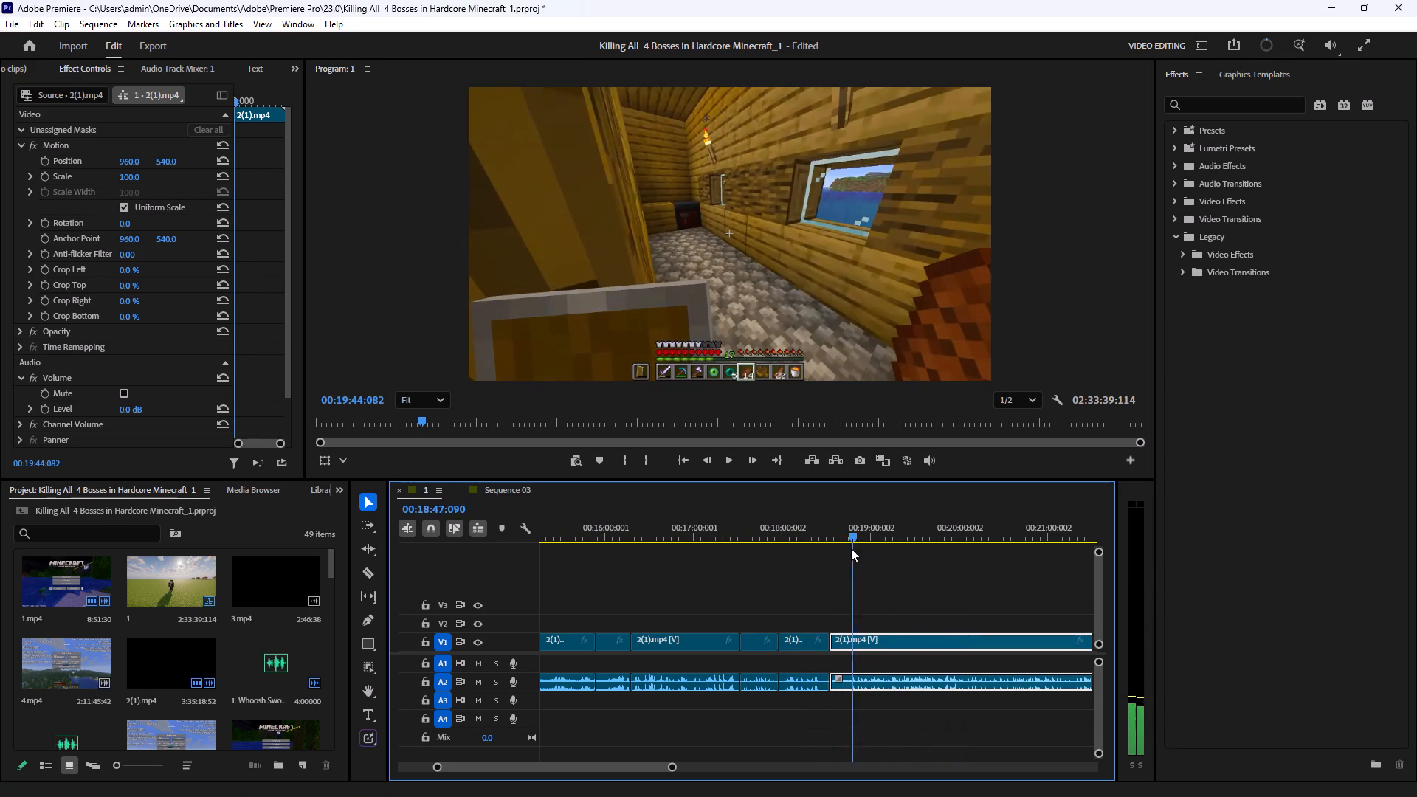
left_click_drag(851, 548, 855, 564)
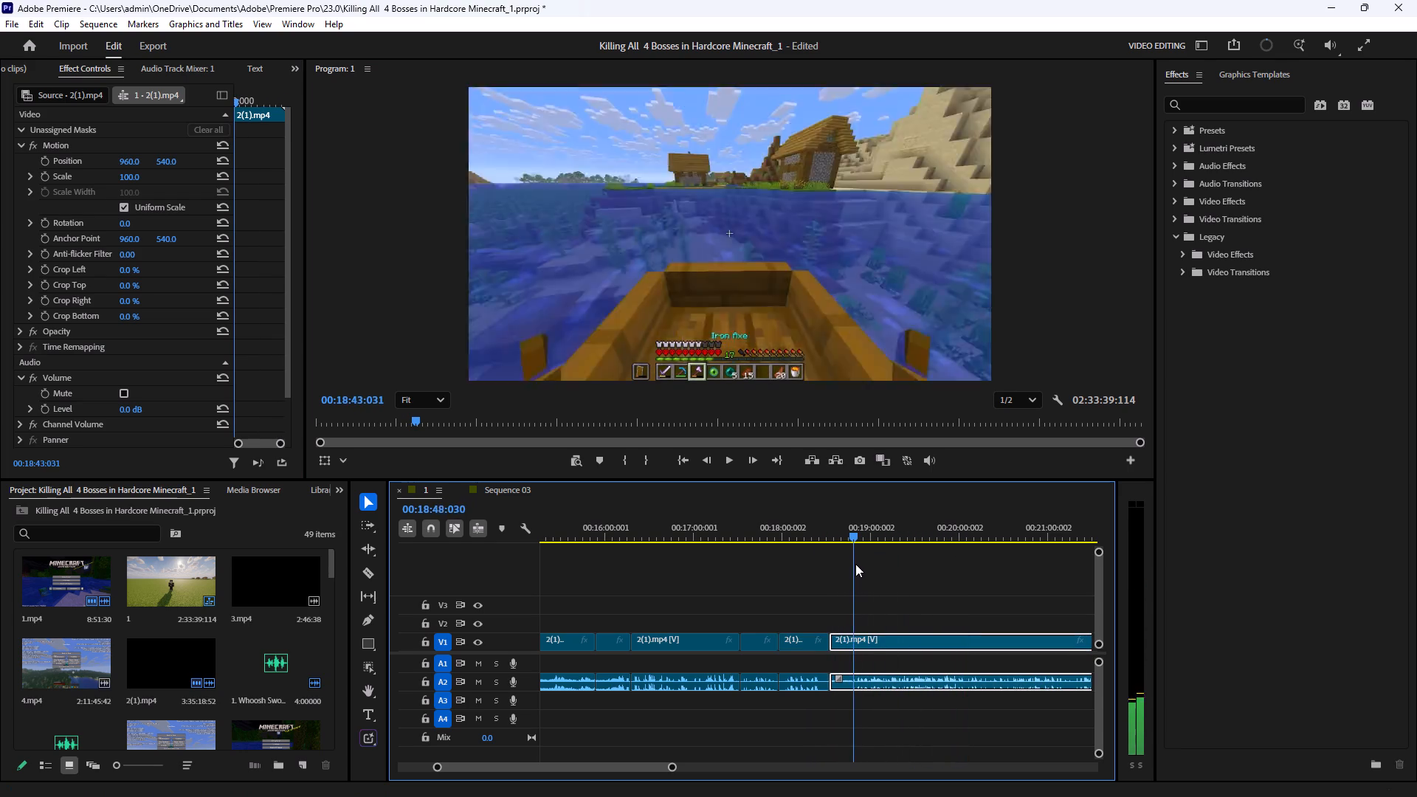
left_click_drag(855, 564, 849, 570)
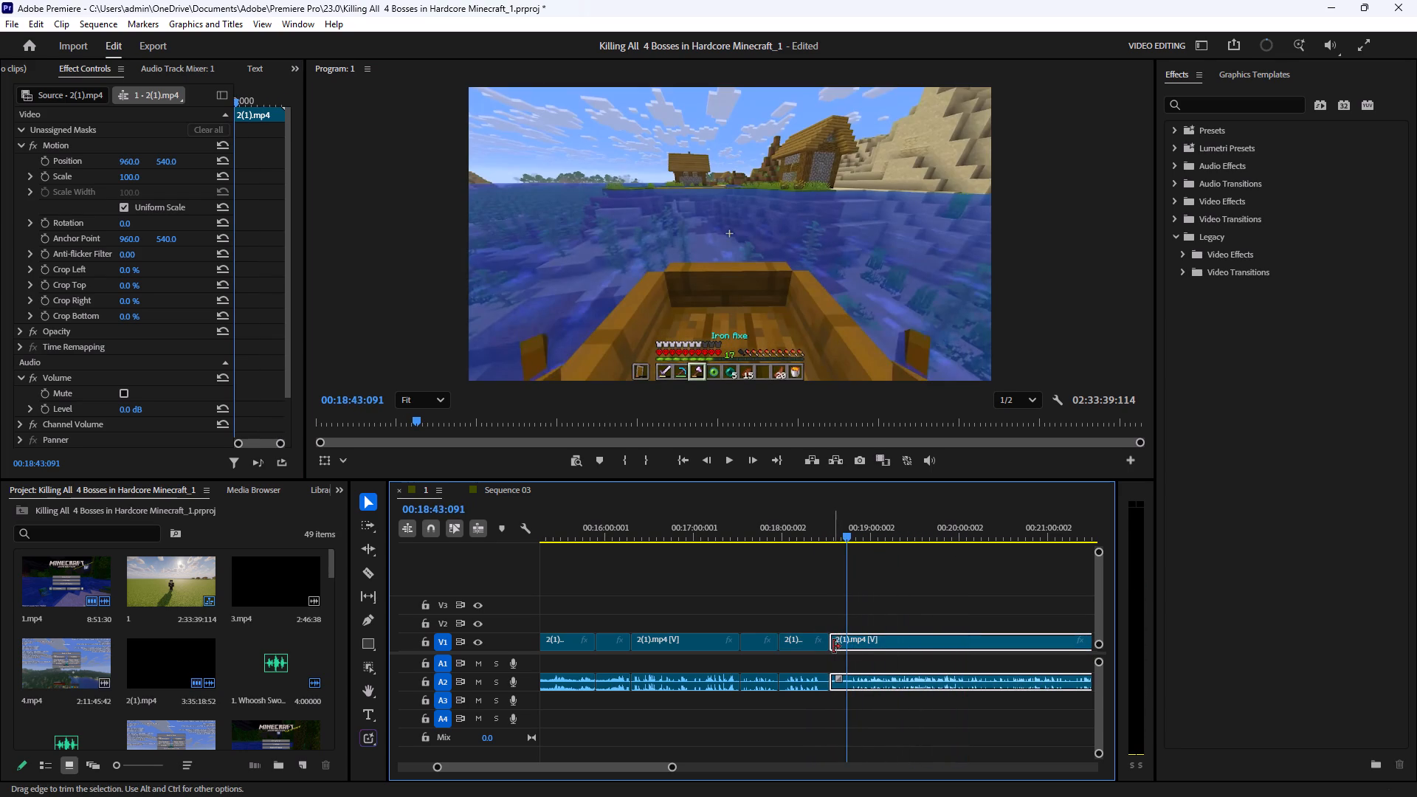
left_click_drag(833, 646, 848, 646)
left_click_drag(887, 640, 873, 645)
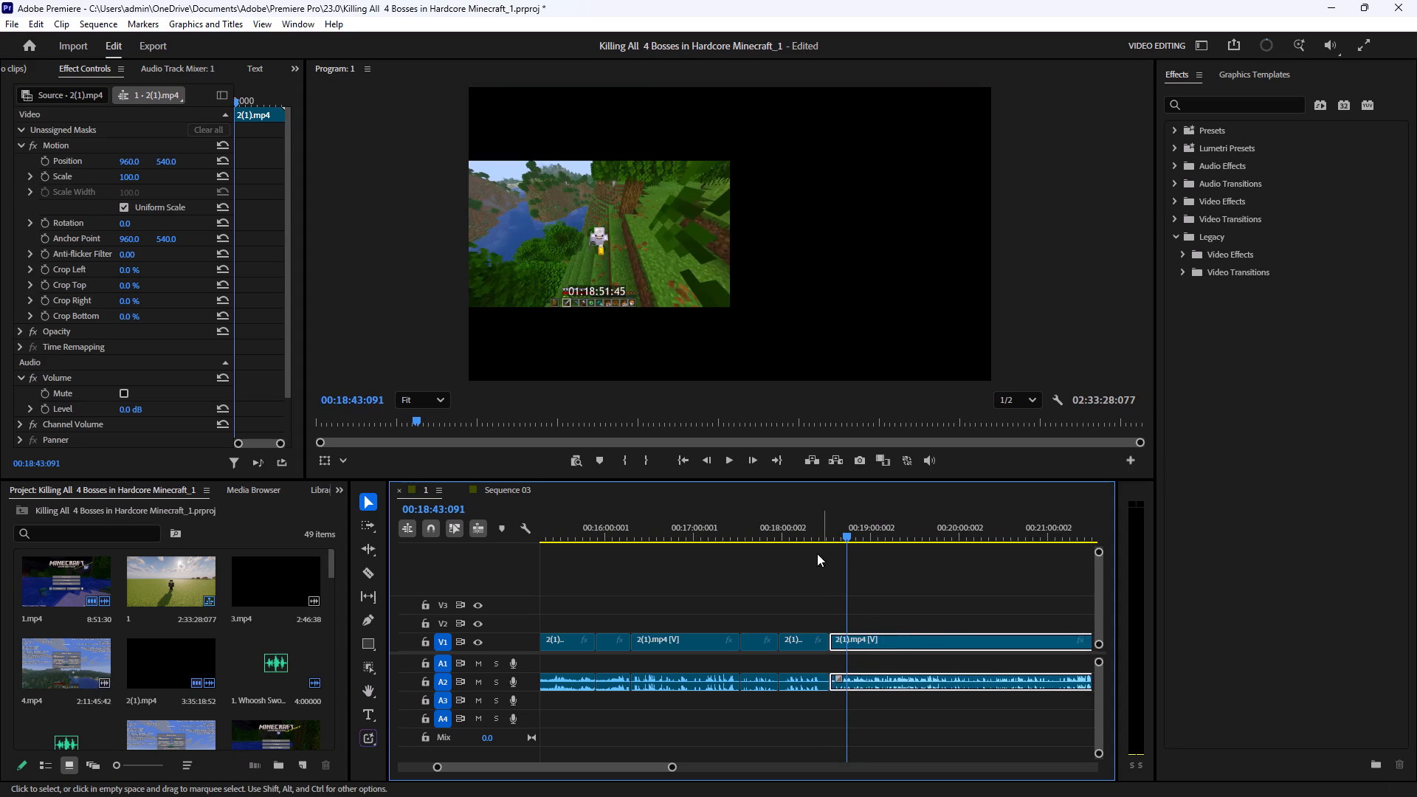
Skim the village looting and crafting footage, and split 2(1).mp4 with its audio at 00:20:01:080, on the path beside the water.
left_click_drag(826, 528, 868, 536)
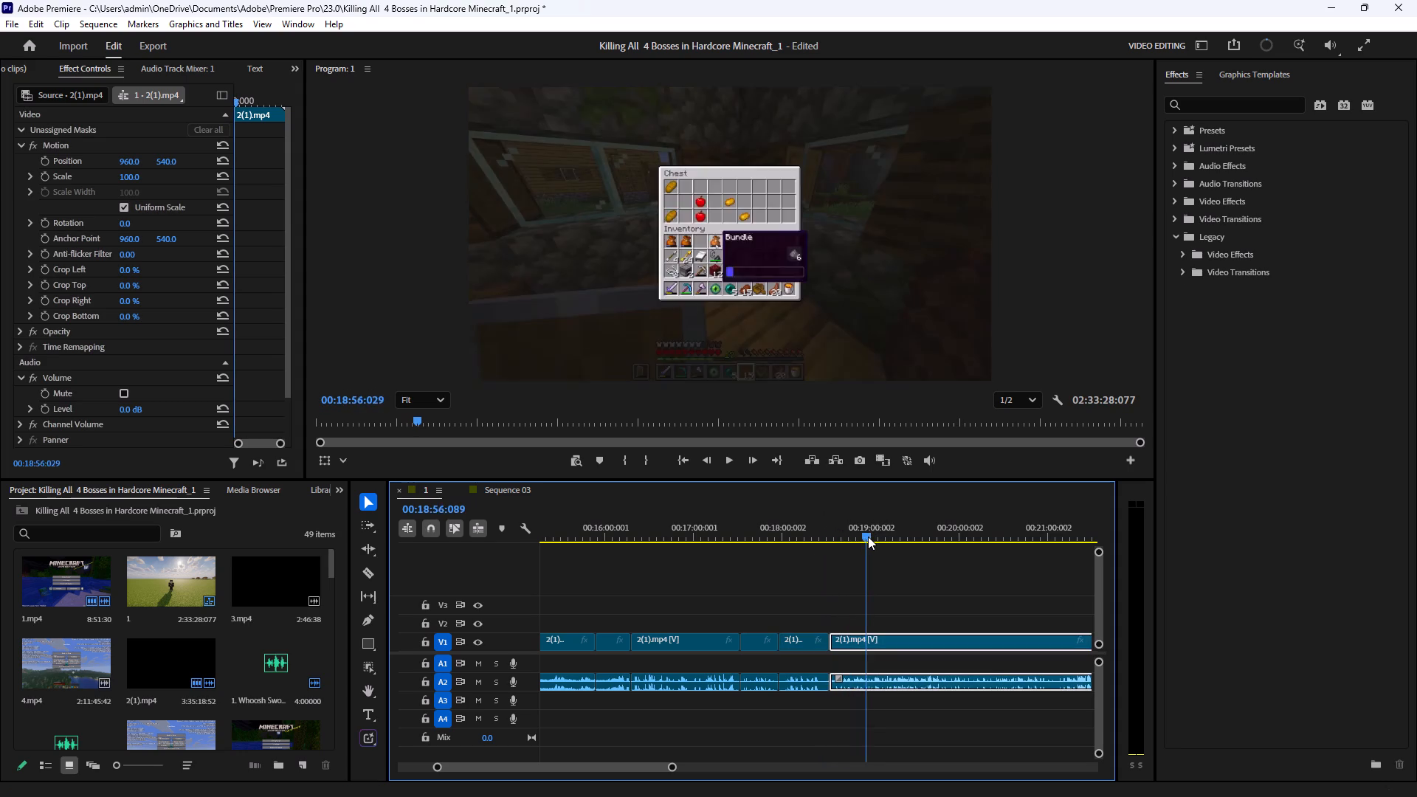
left_click_drag(868, 536, 947, 546)
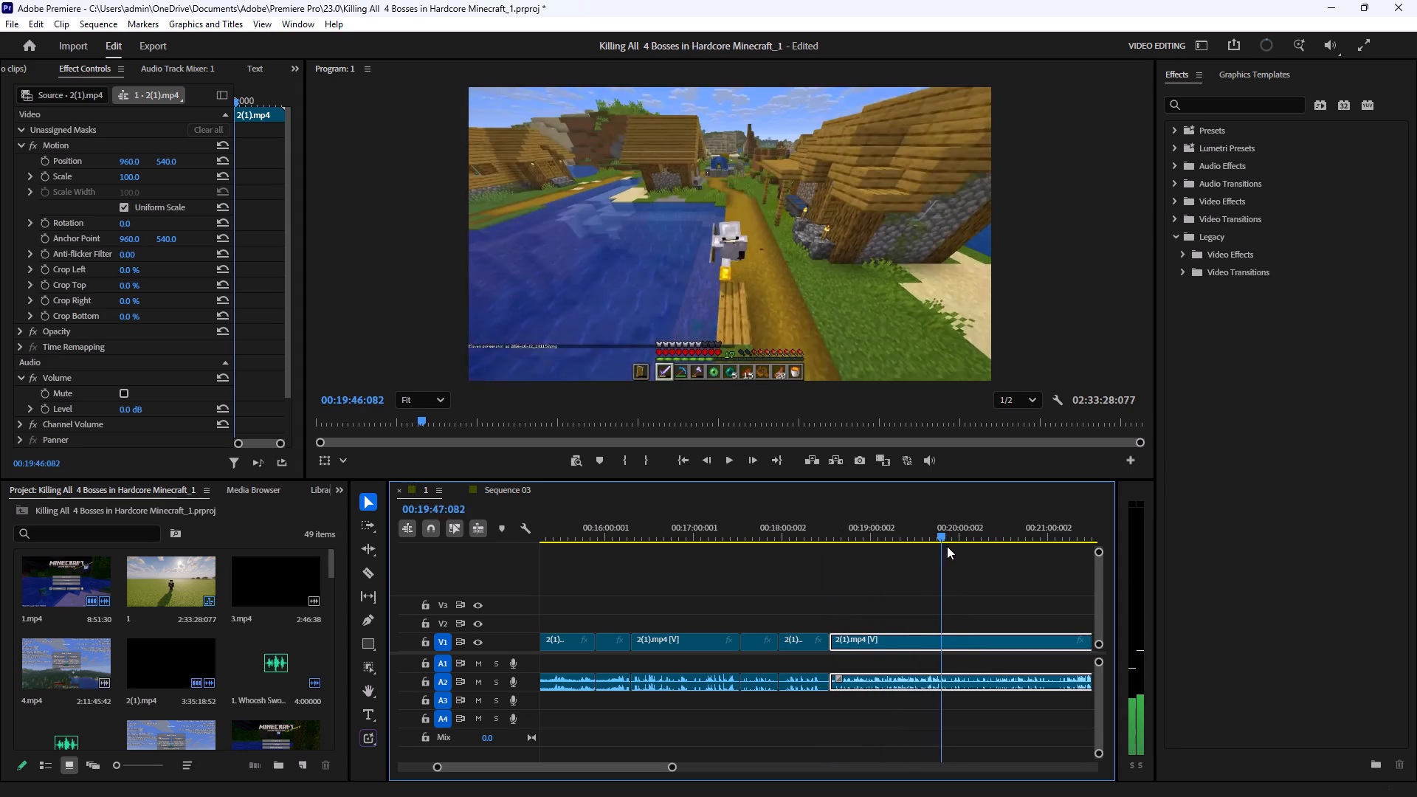
left_click_drag(947, 546, 985, 548)
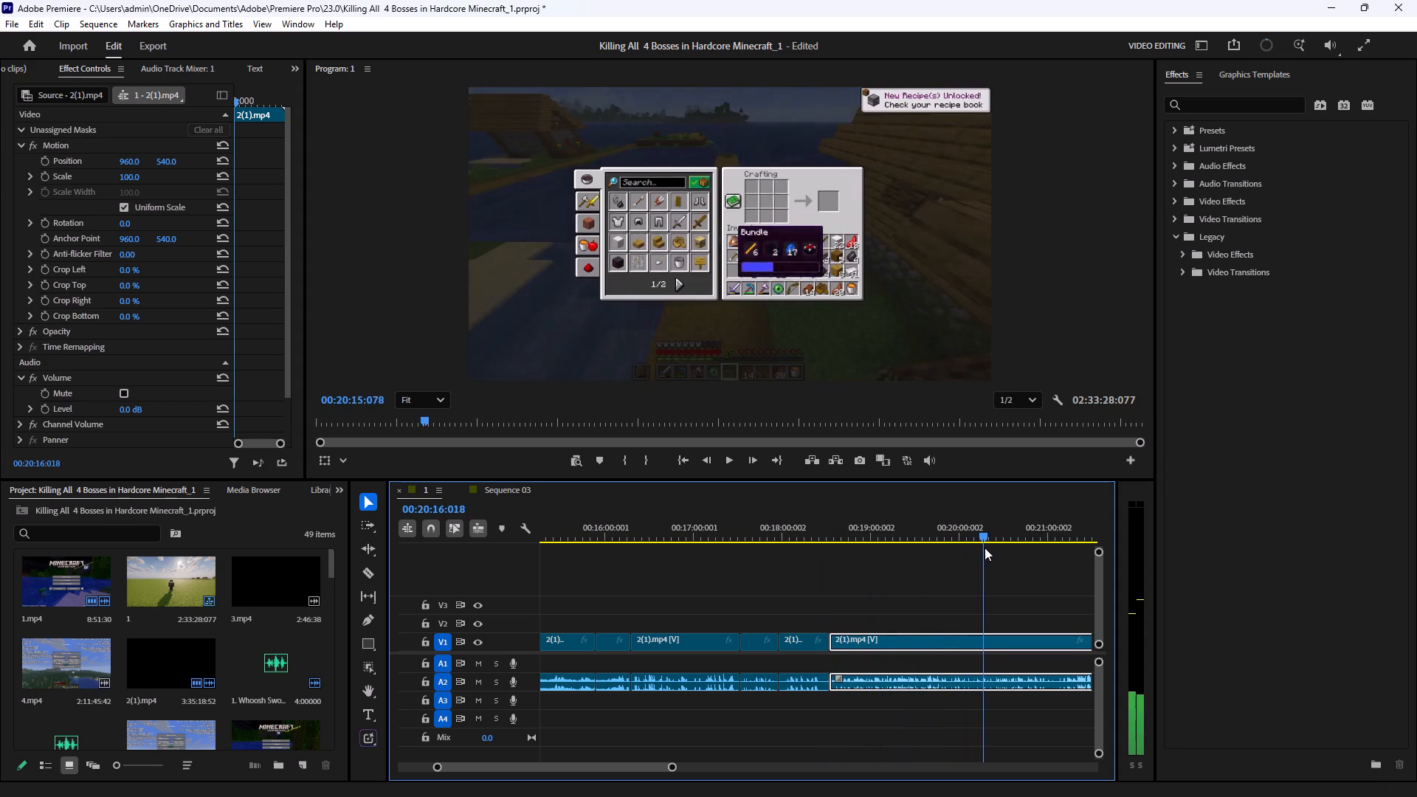
left_click_drag(985, 548, 1013, 549)
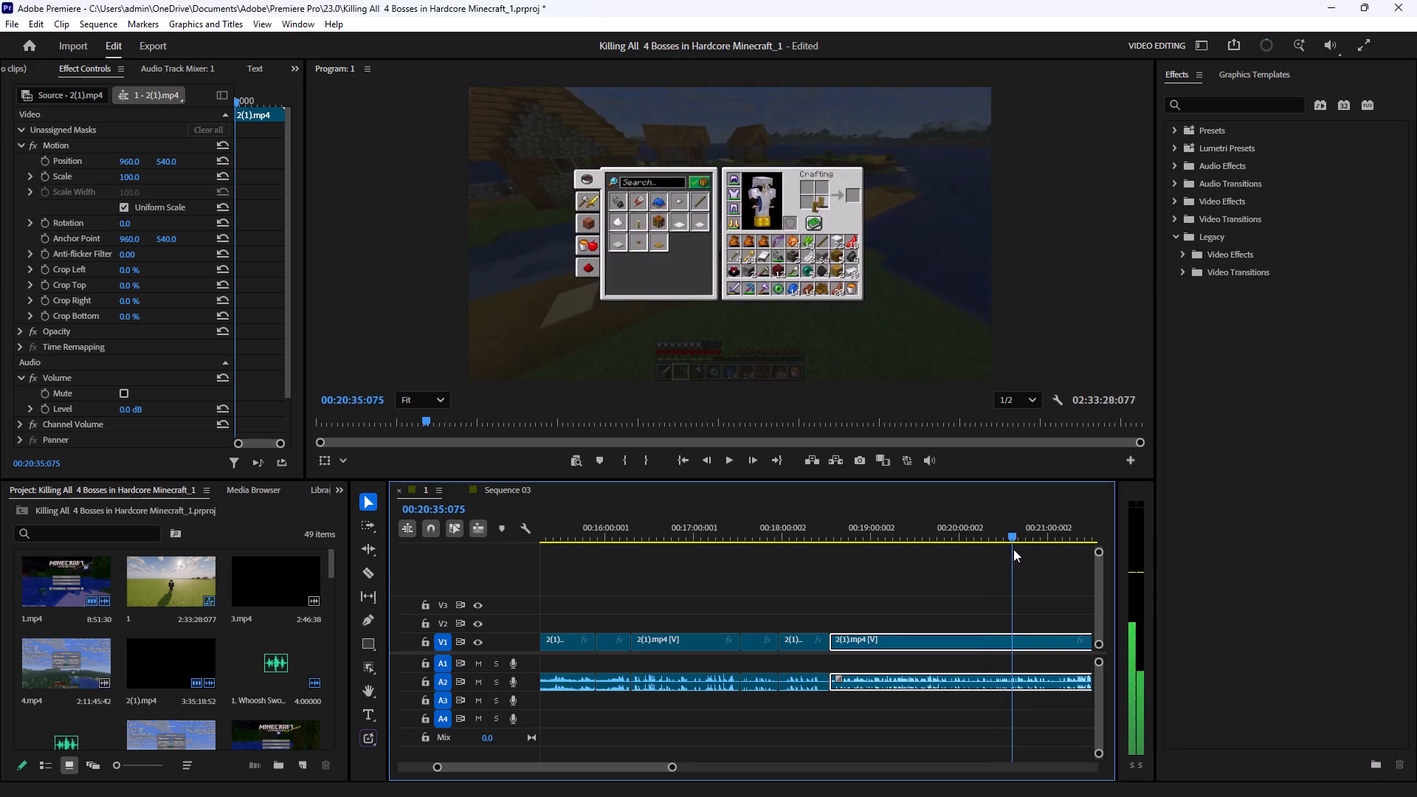
left_click_drag(1013, 549, 932, 557)
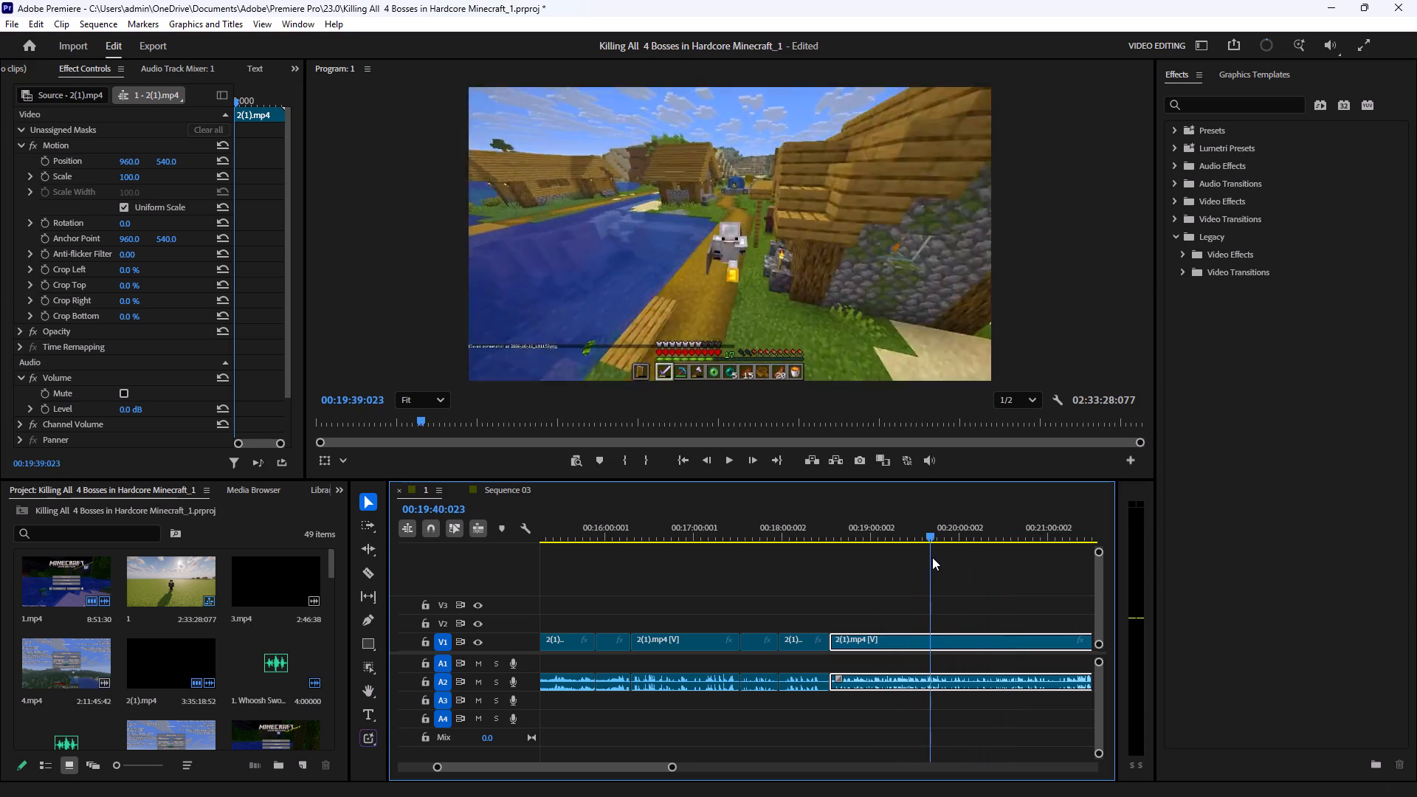
left_click_drag(932, 557, 955, 557)
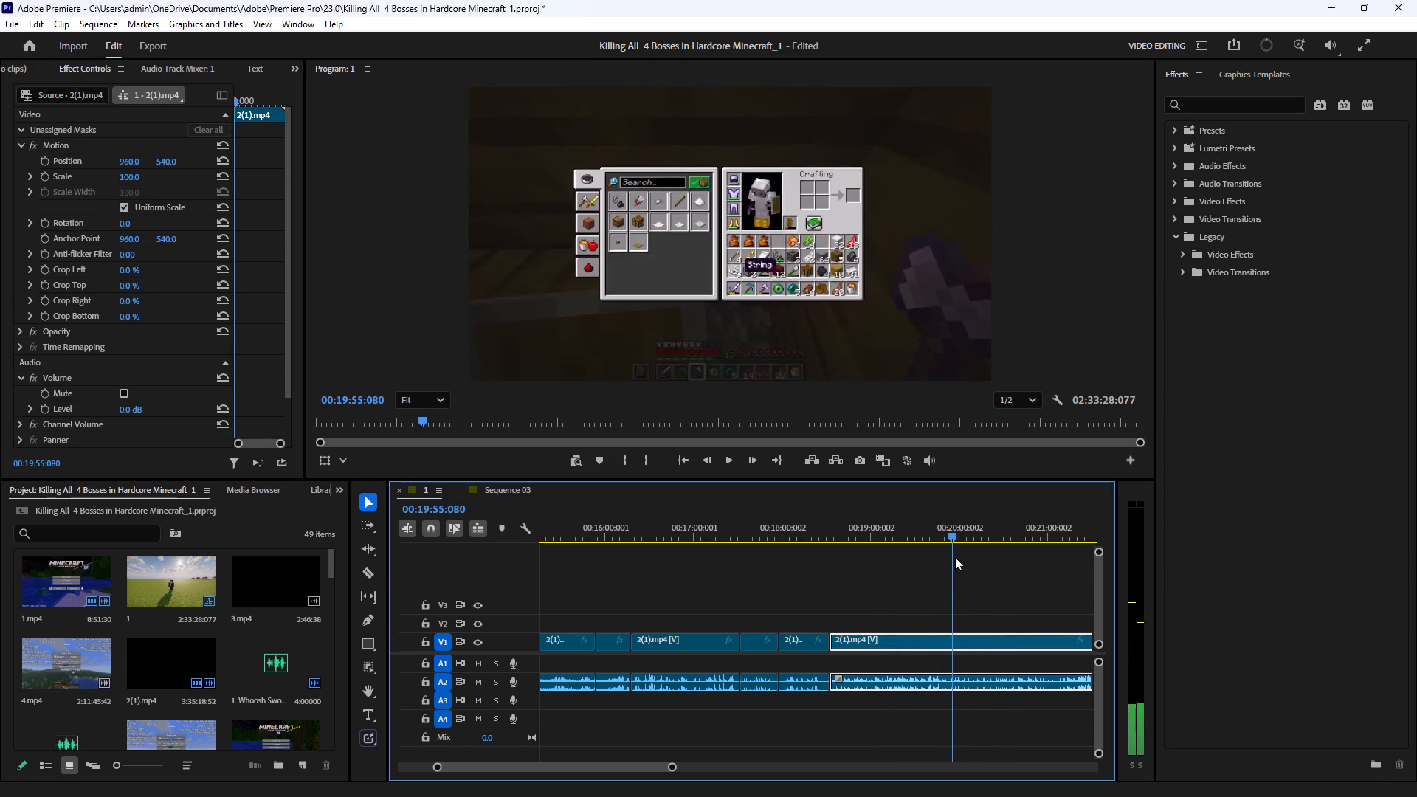
left_click_drag(955, 557, 968, 559)
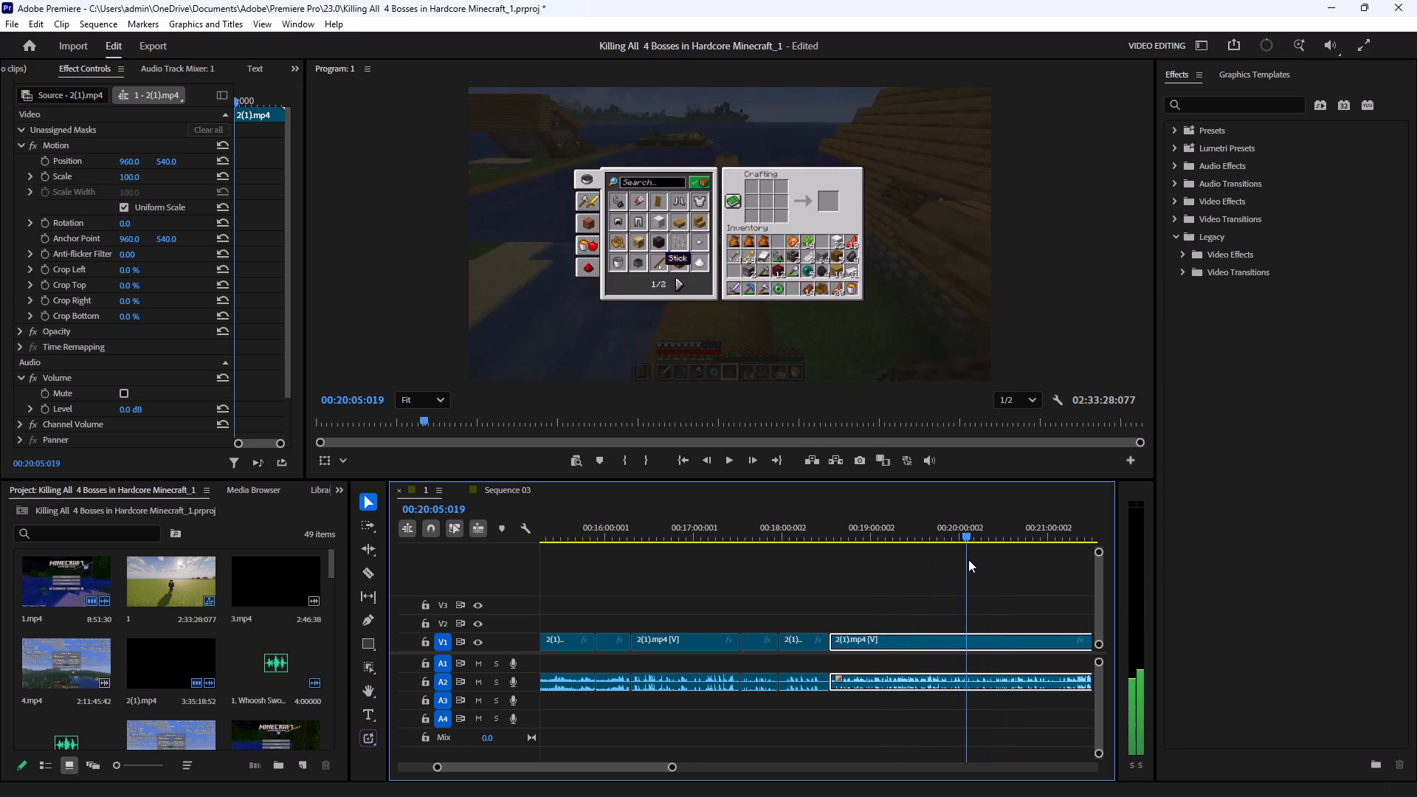
left_click_drag(968, 559, 963, 566)
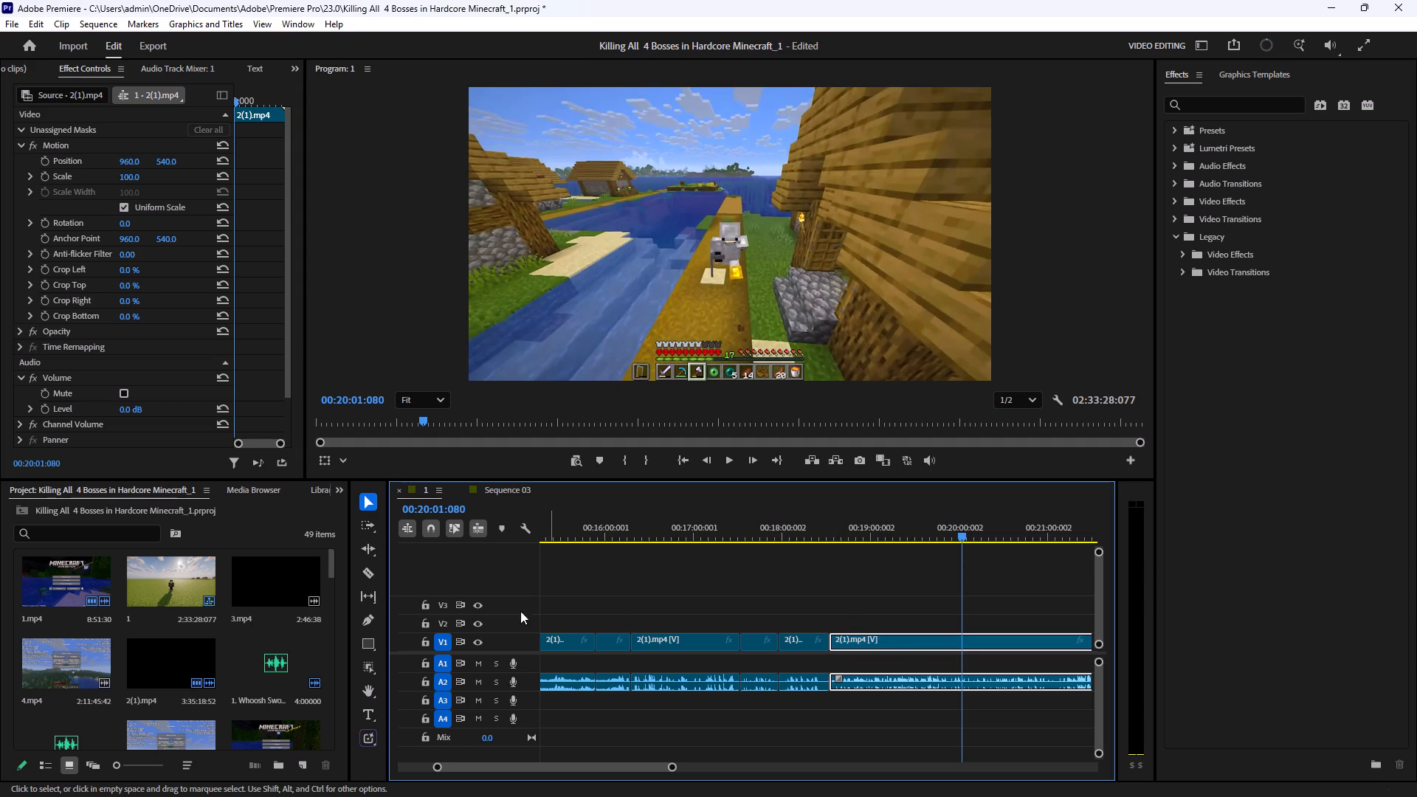
left_click(368, 582)
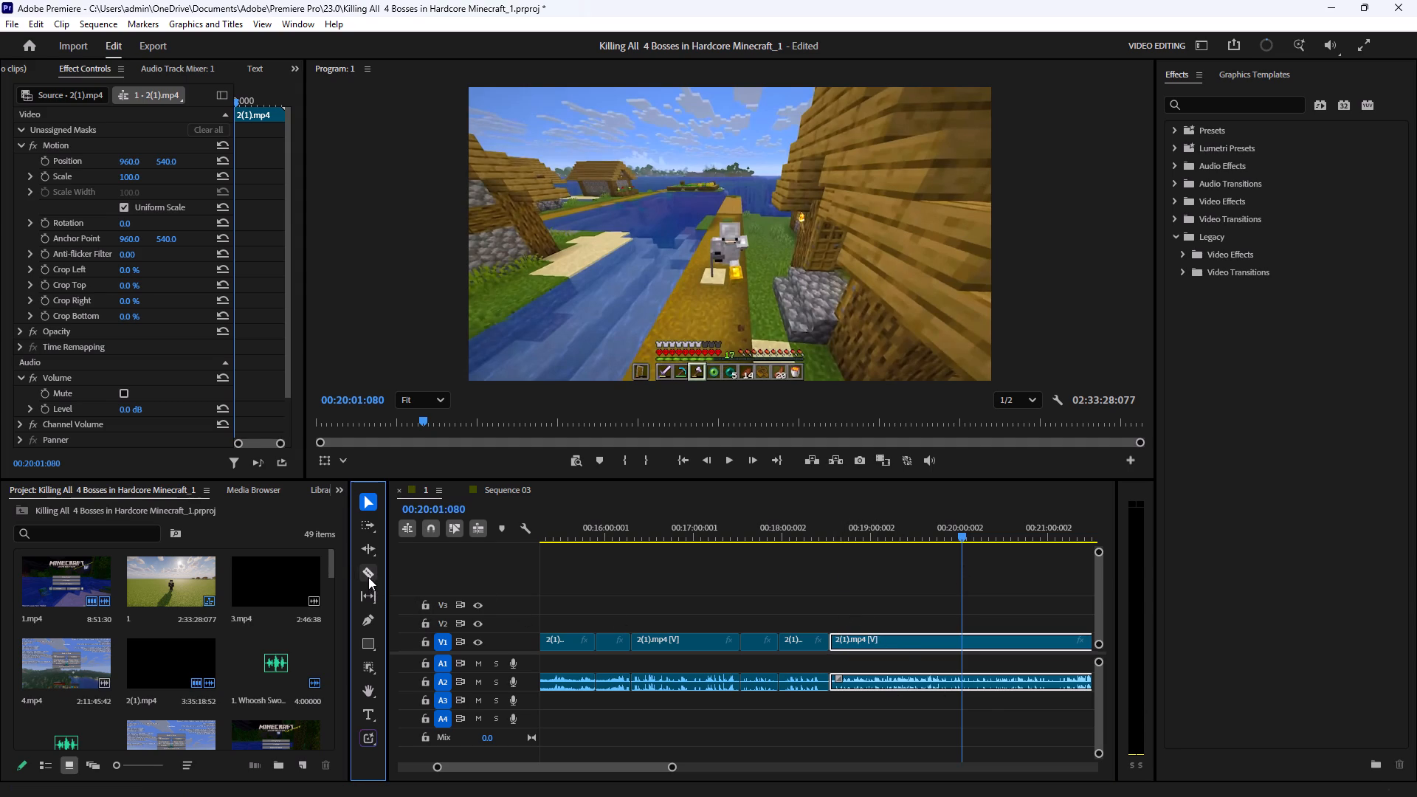
left_click(368, 577)
left_click(959, 644)
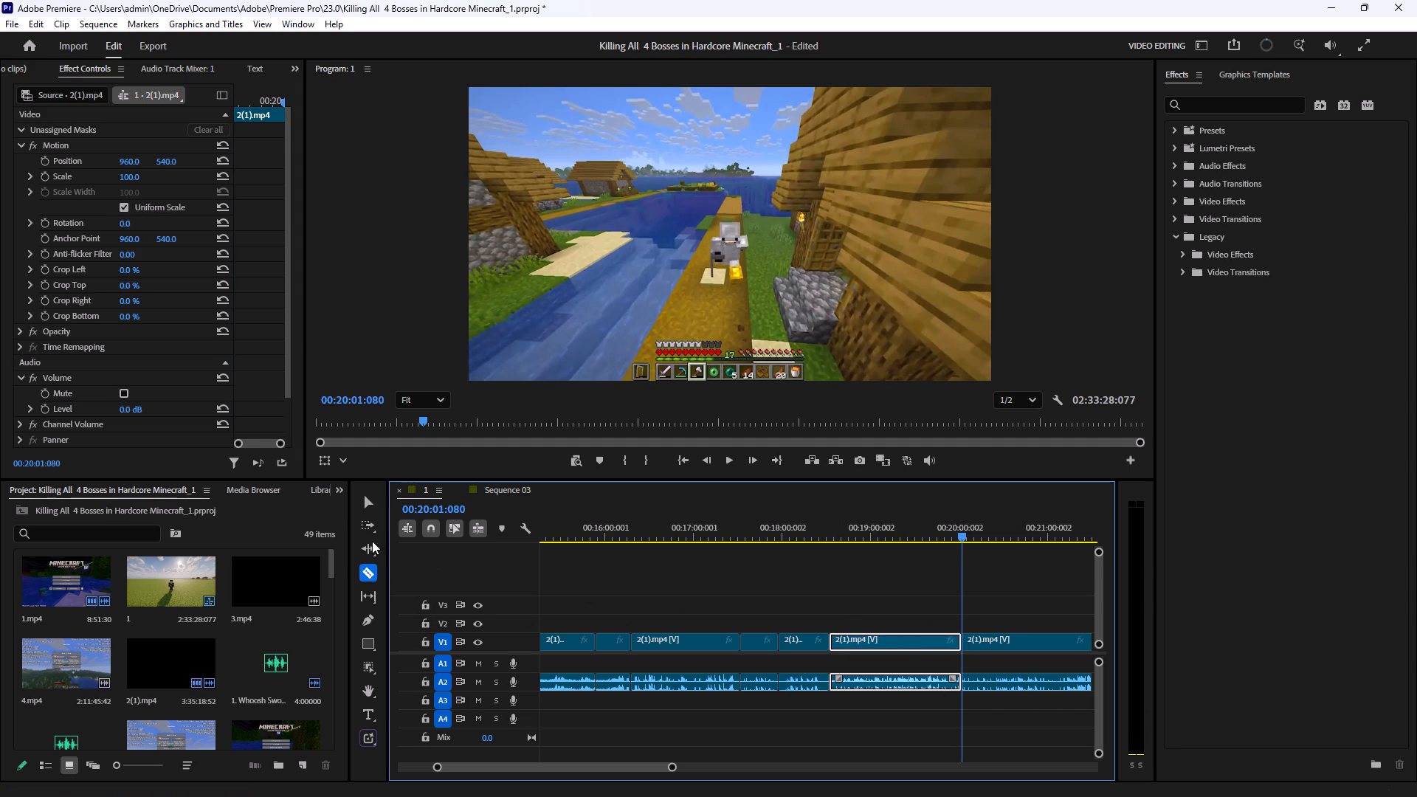
Recheck the village segment between about 00:18:32 and the 00:20:01:080 cut, delete it with its audio, and close the gap.
left_click(366, 497)
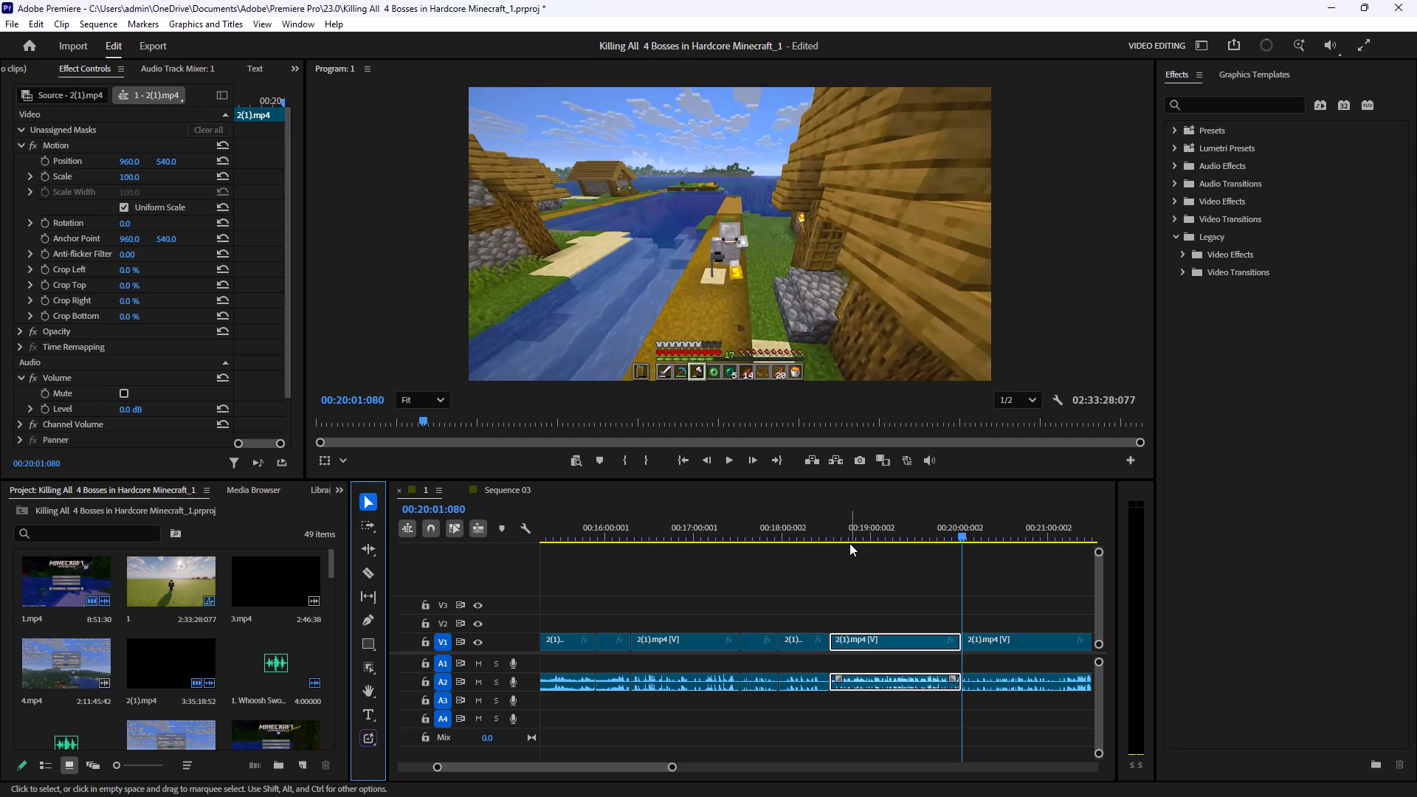
left_click_drag(845, 540, 927, 554)
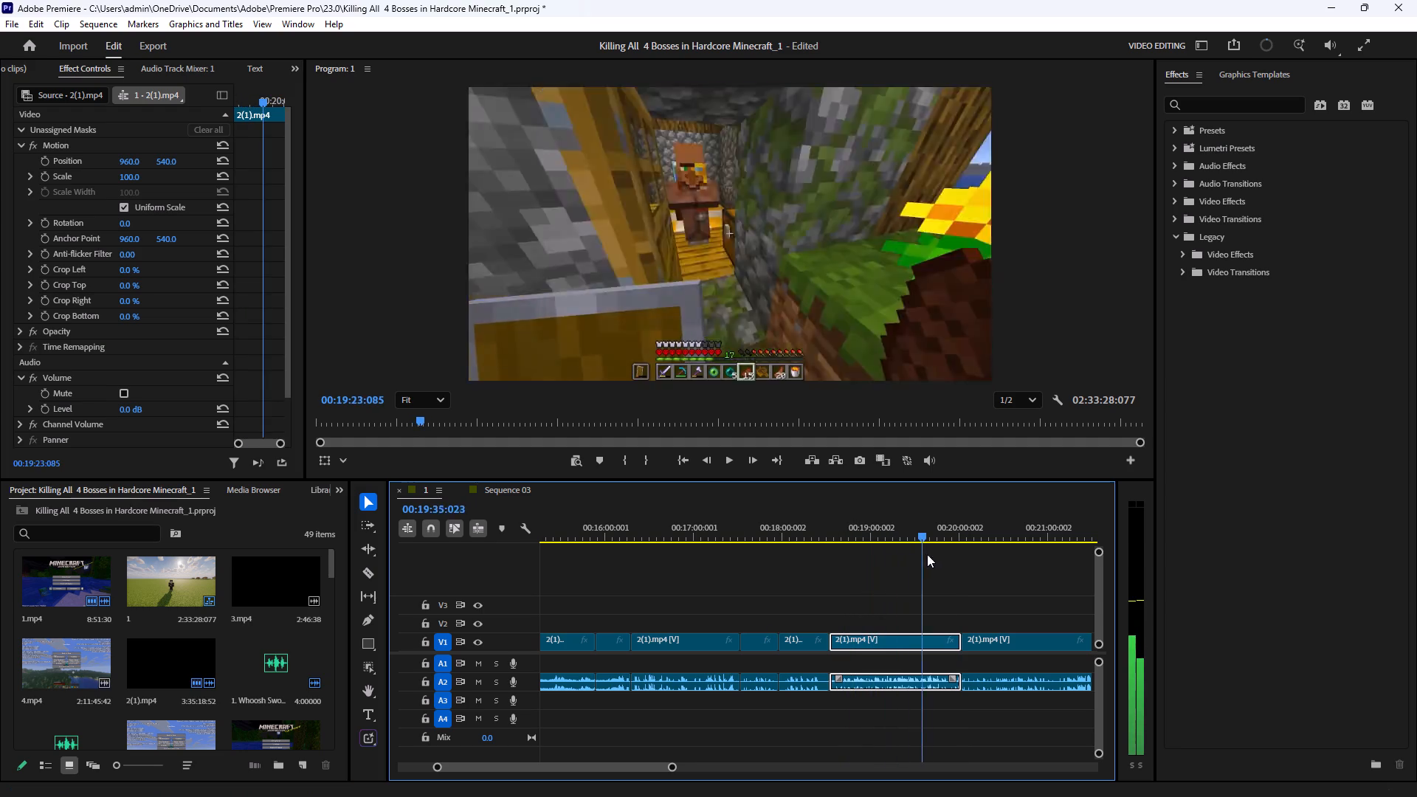
left_click_drag(927, 554, 957, 565)
left_click_drag(876, 601, 889, 725)
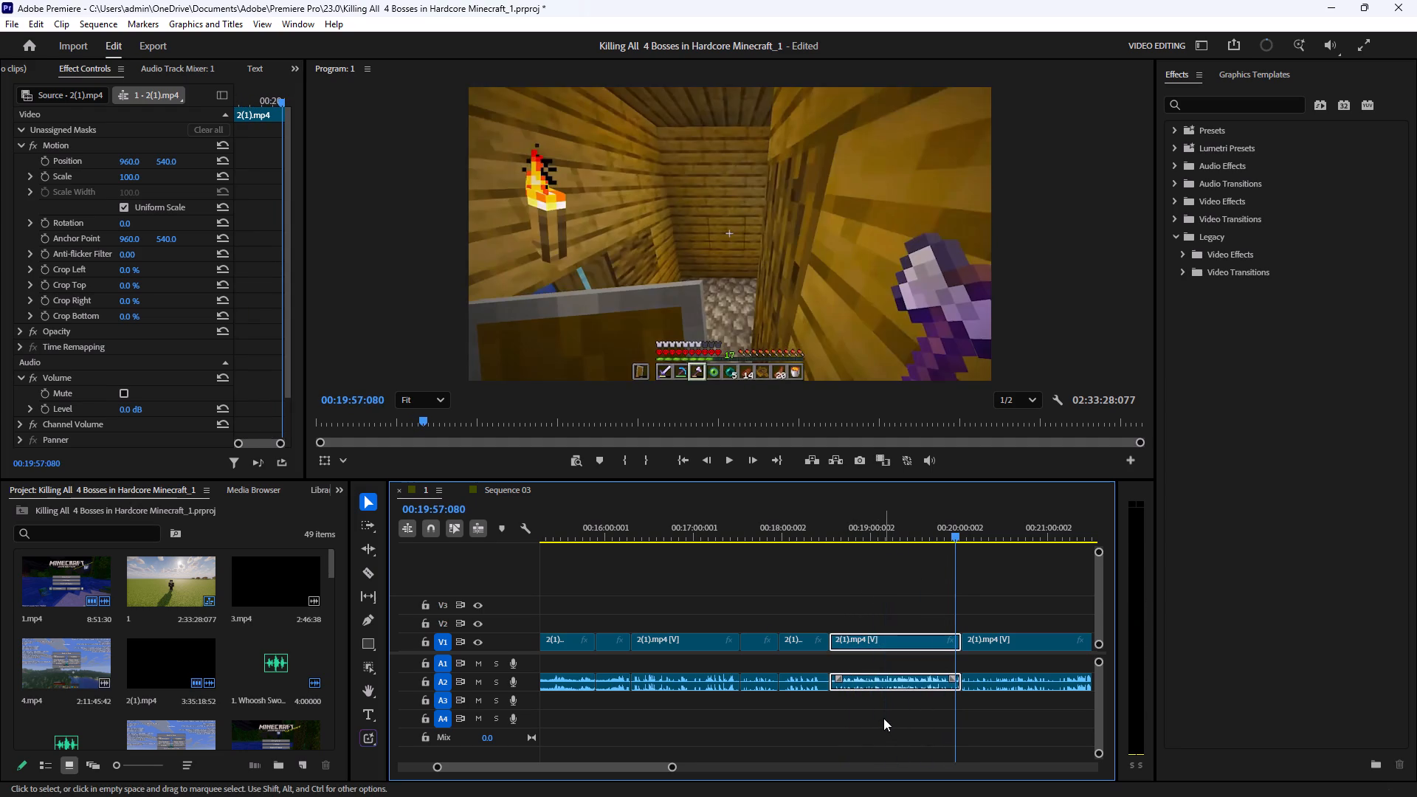
key("BackSpace")
left_click(886, 640)
key("BackSpace")
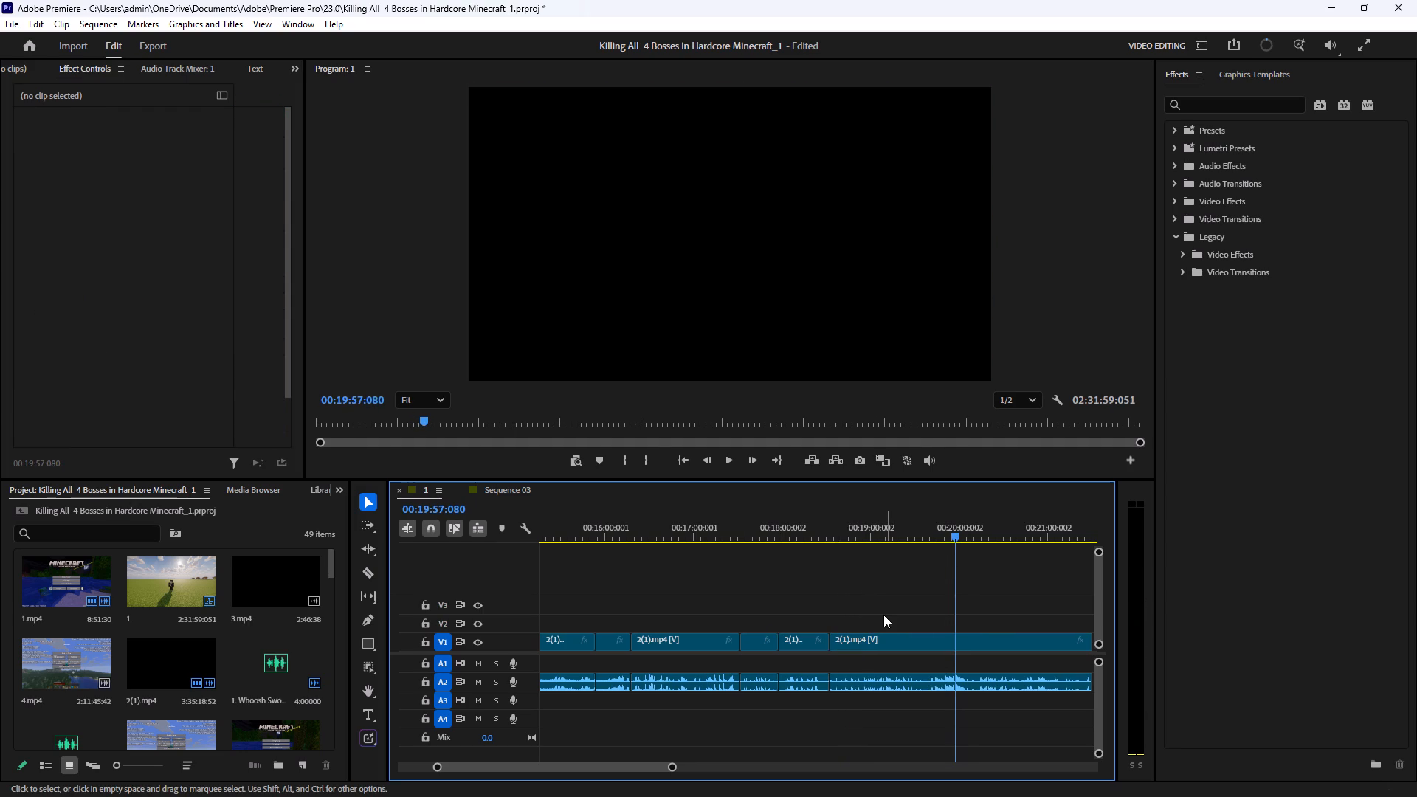
Skim the 2(1).mp4 footage from about 00:20:10 to about 00:33:15 for the next part worth keeping.
left_click_drag(844, 530, 977, 552)
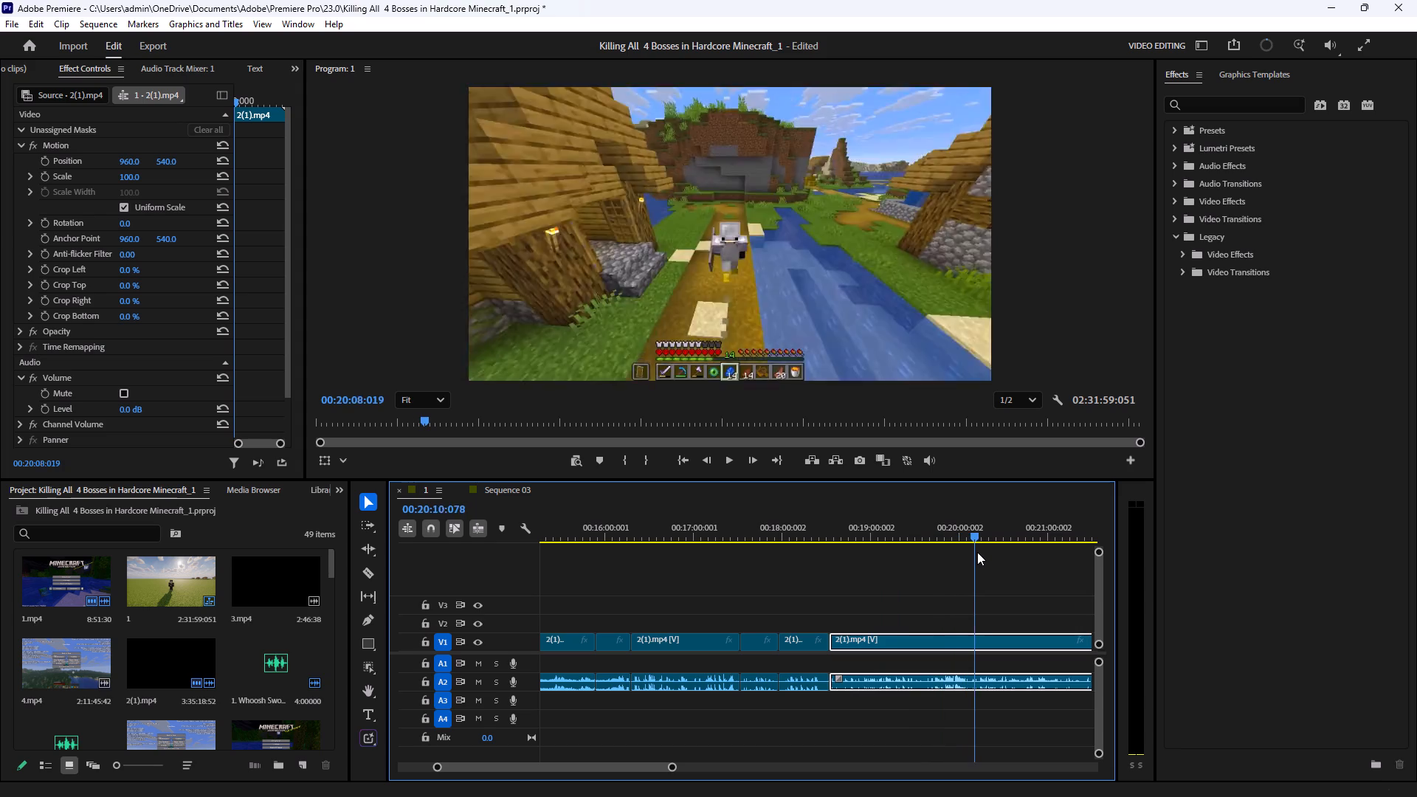
left_click_drag(977, 552, 1078, 557)
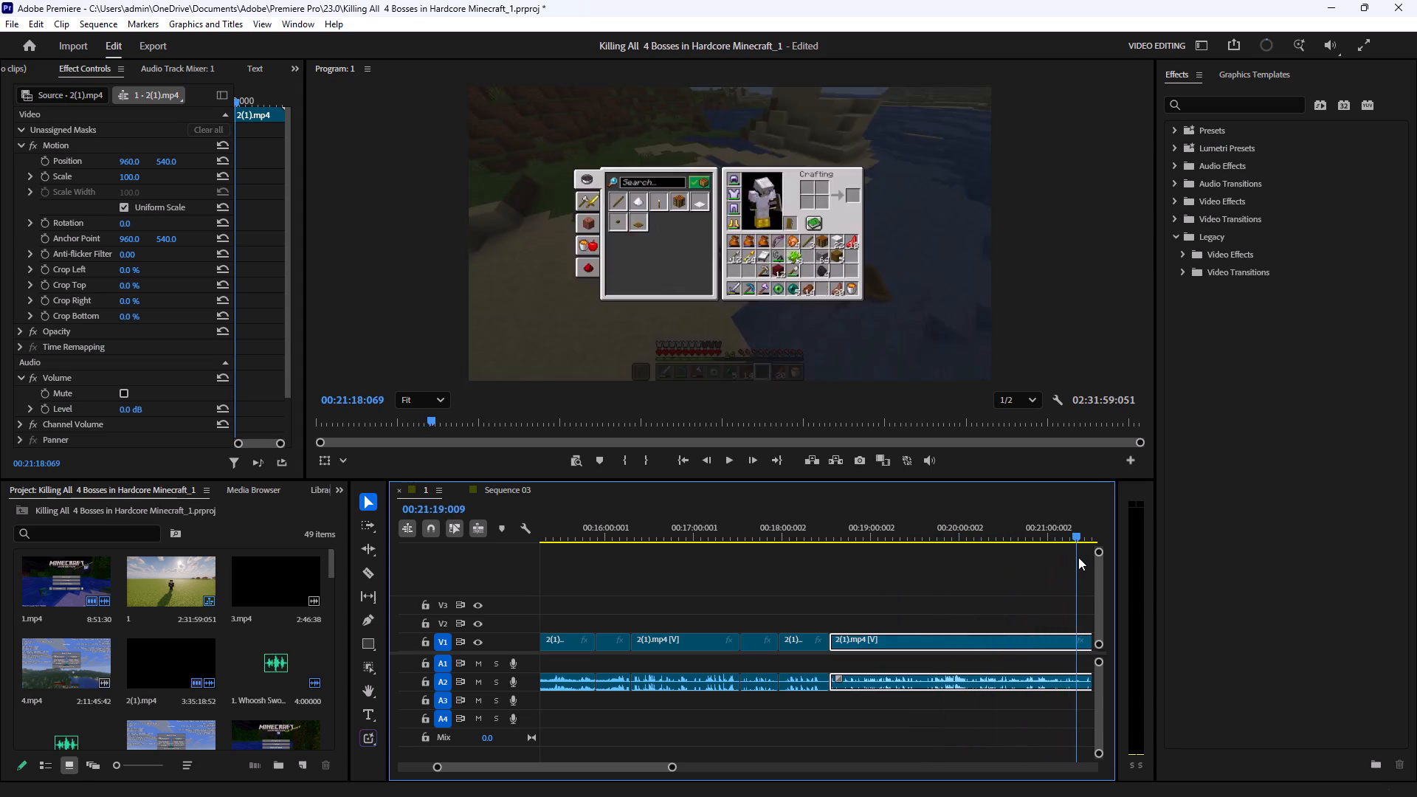
left_click_drag(1078, 557, 1092, 558)
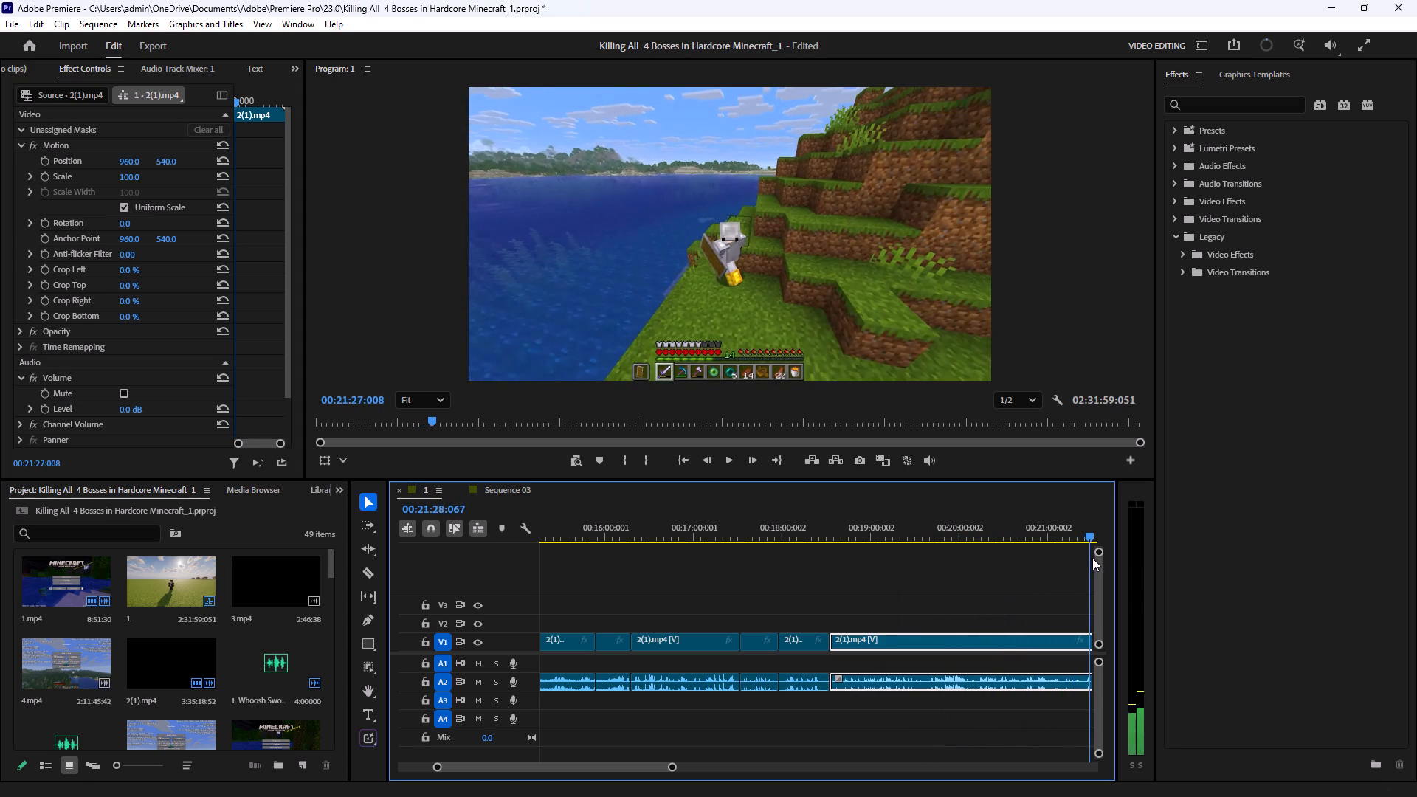
left_click_drag(1092, 558, 1106, 560)
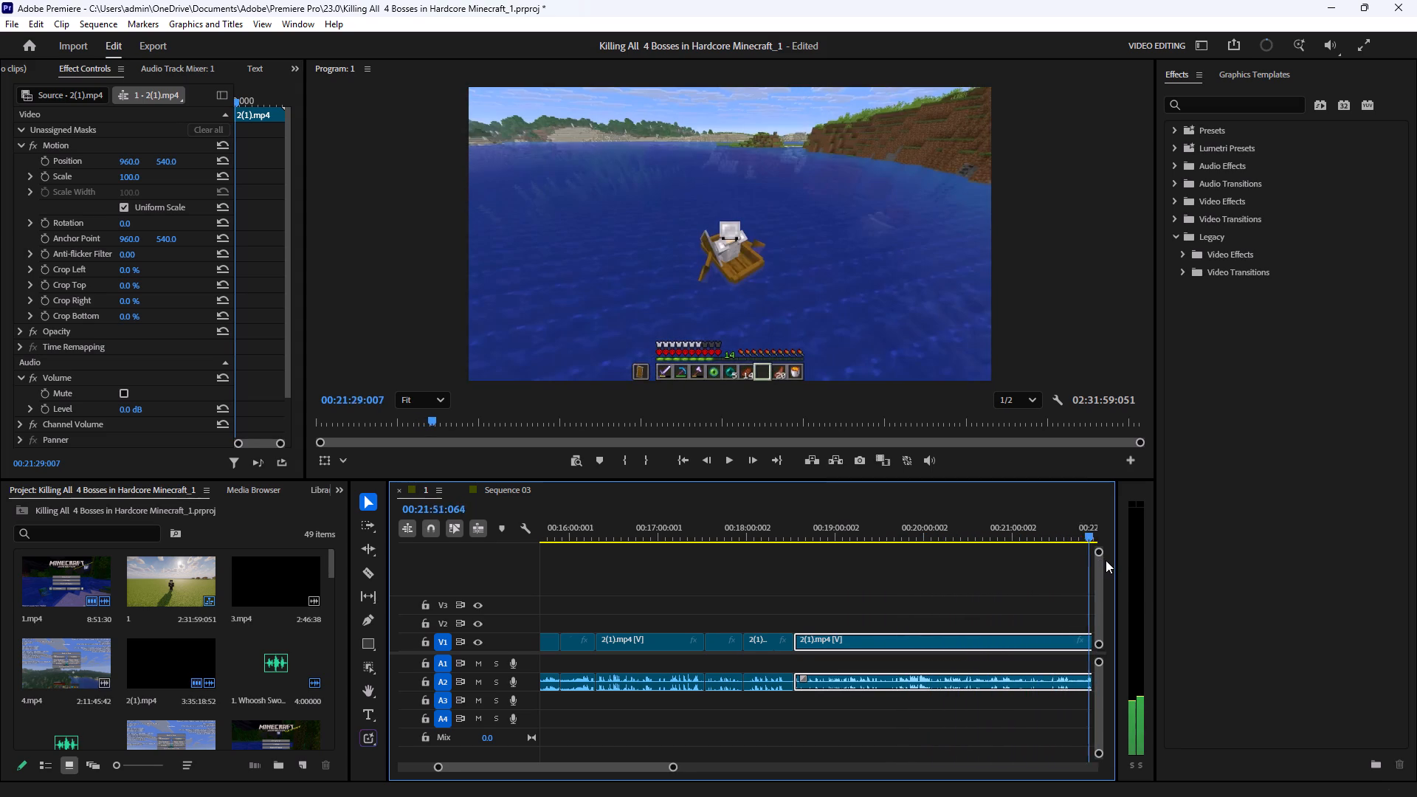
left_click_drag(1106, 560, 1038, 574)
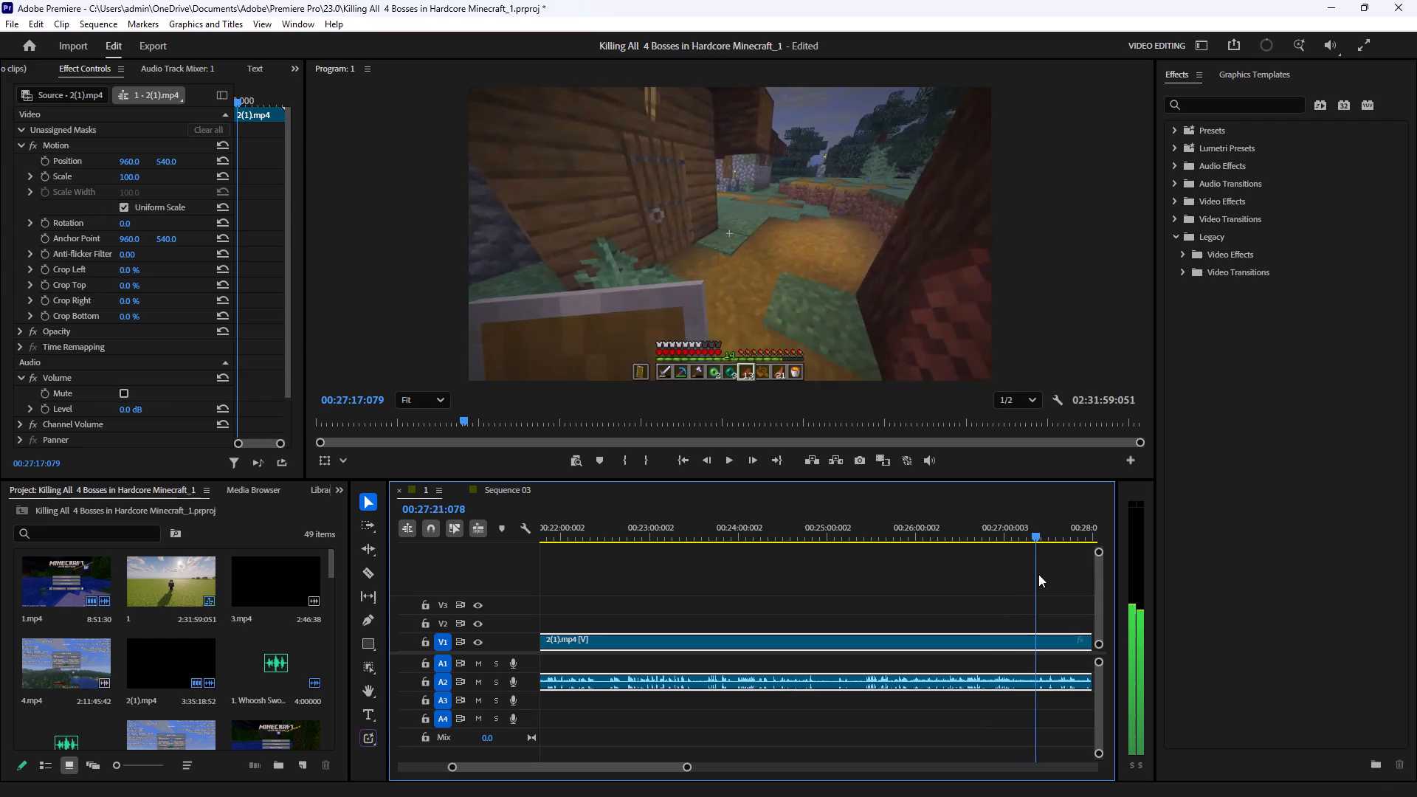
left_click_drag(1038, 574, 1093, 577)
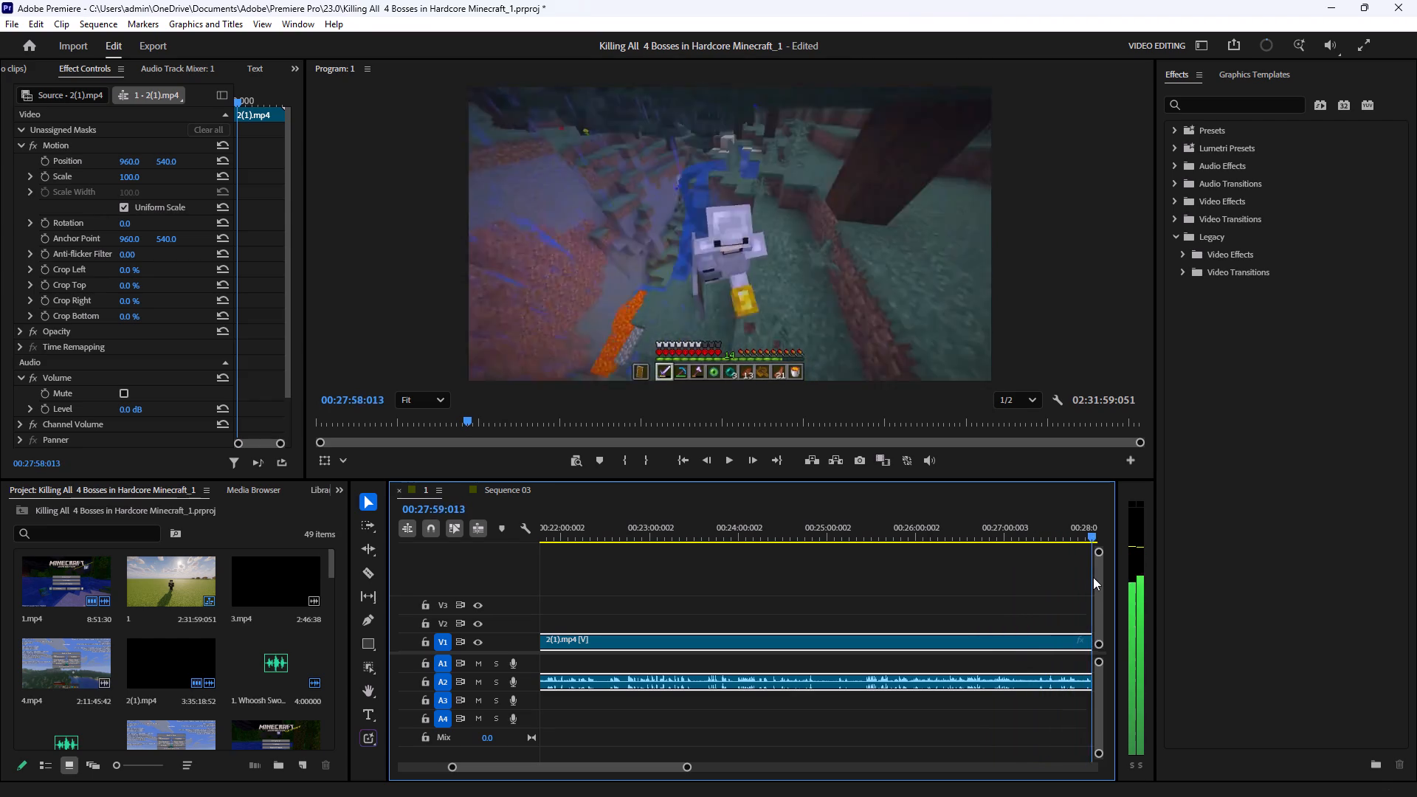
left_click_drag(1093, 577, 693, 592)
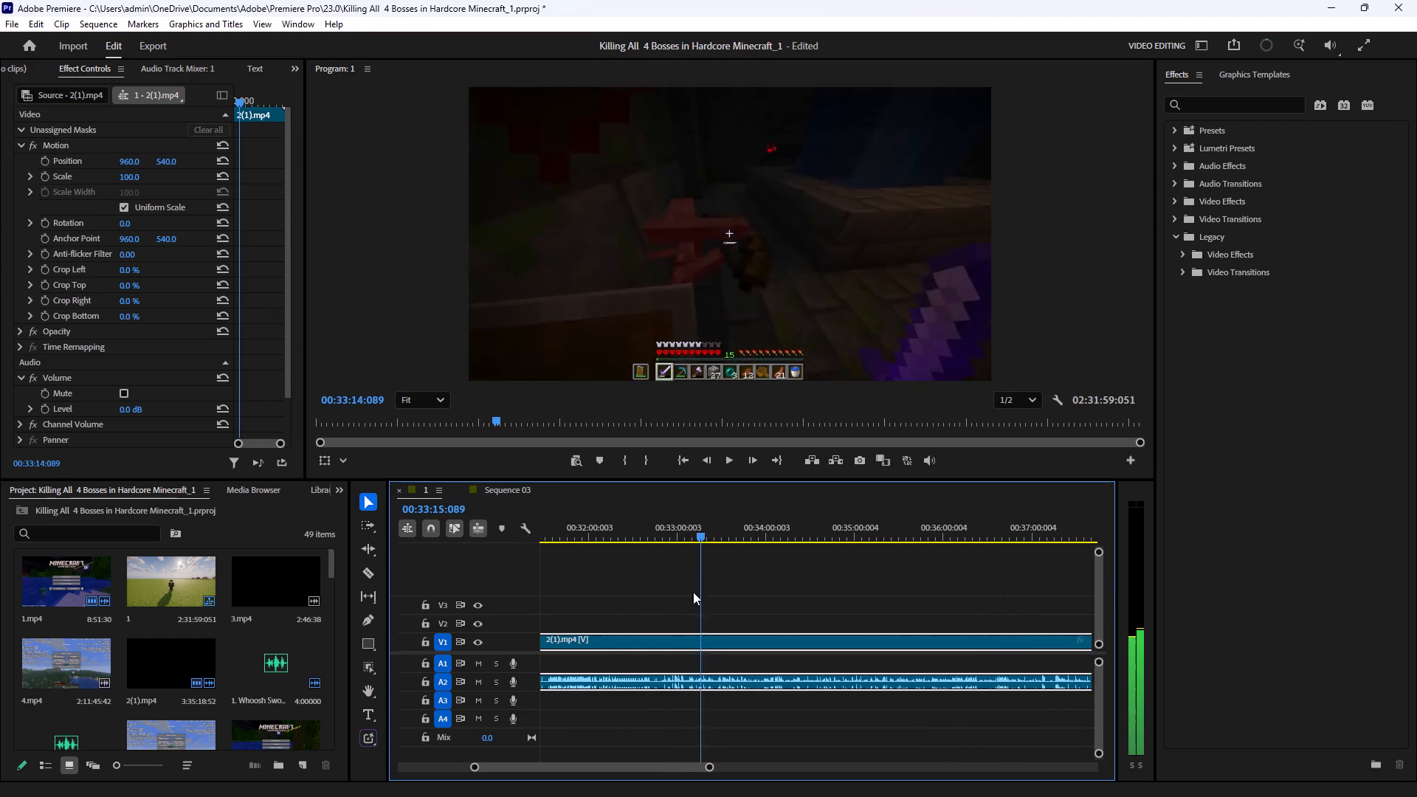
Examine the forest and ravine footage from about 00:23:53 to the chest at 00:26:26, and play the section from 00:25:19:095 to about 00:25:56.
left_click_drag(693, 592, 646, 601)
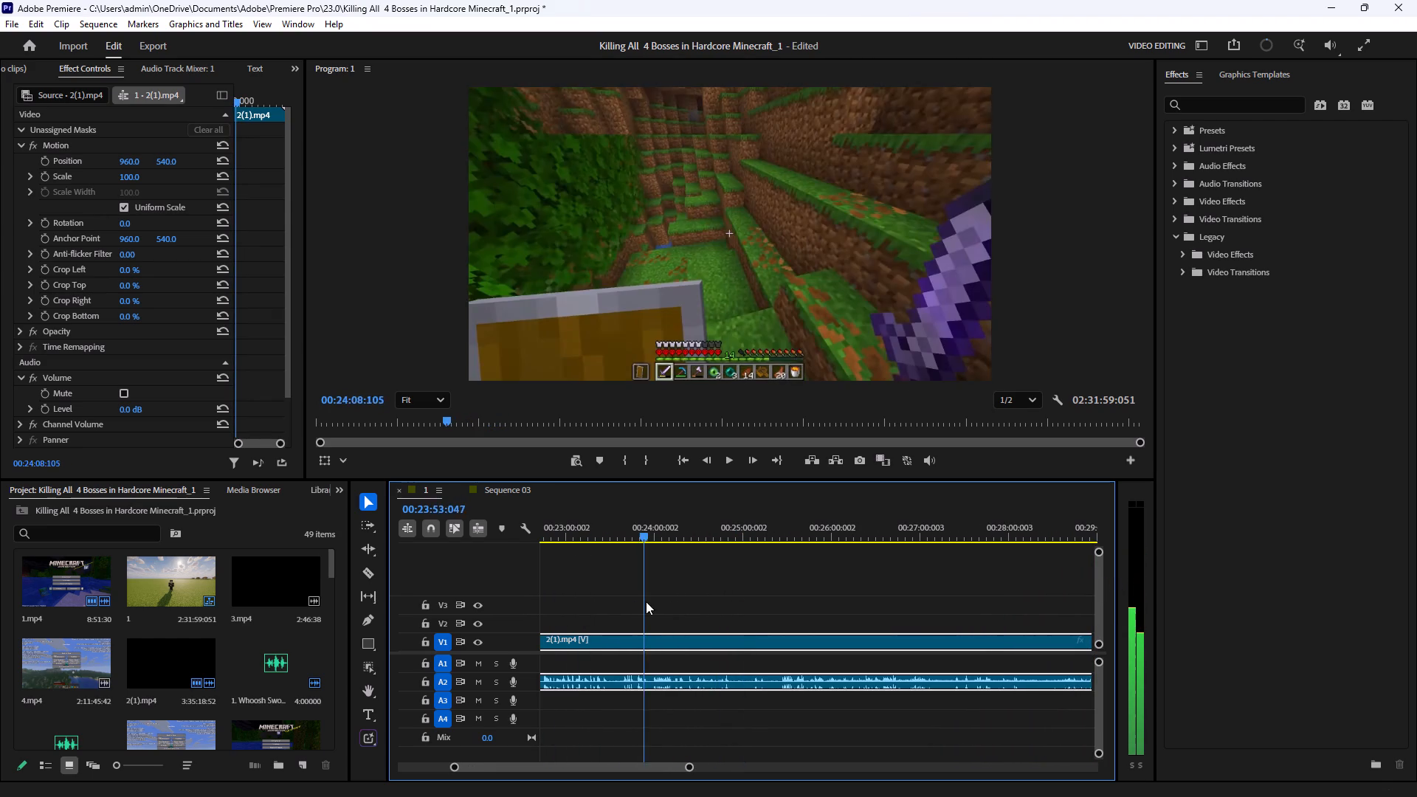
left_click_drag(646, 601, 679, 601)
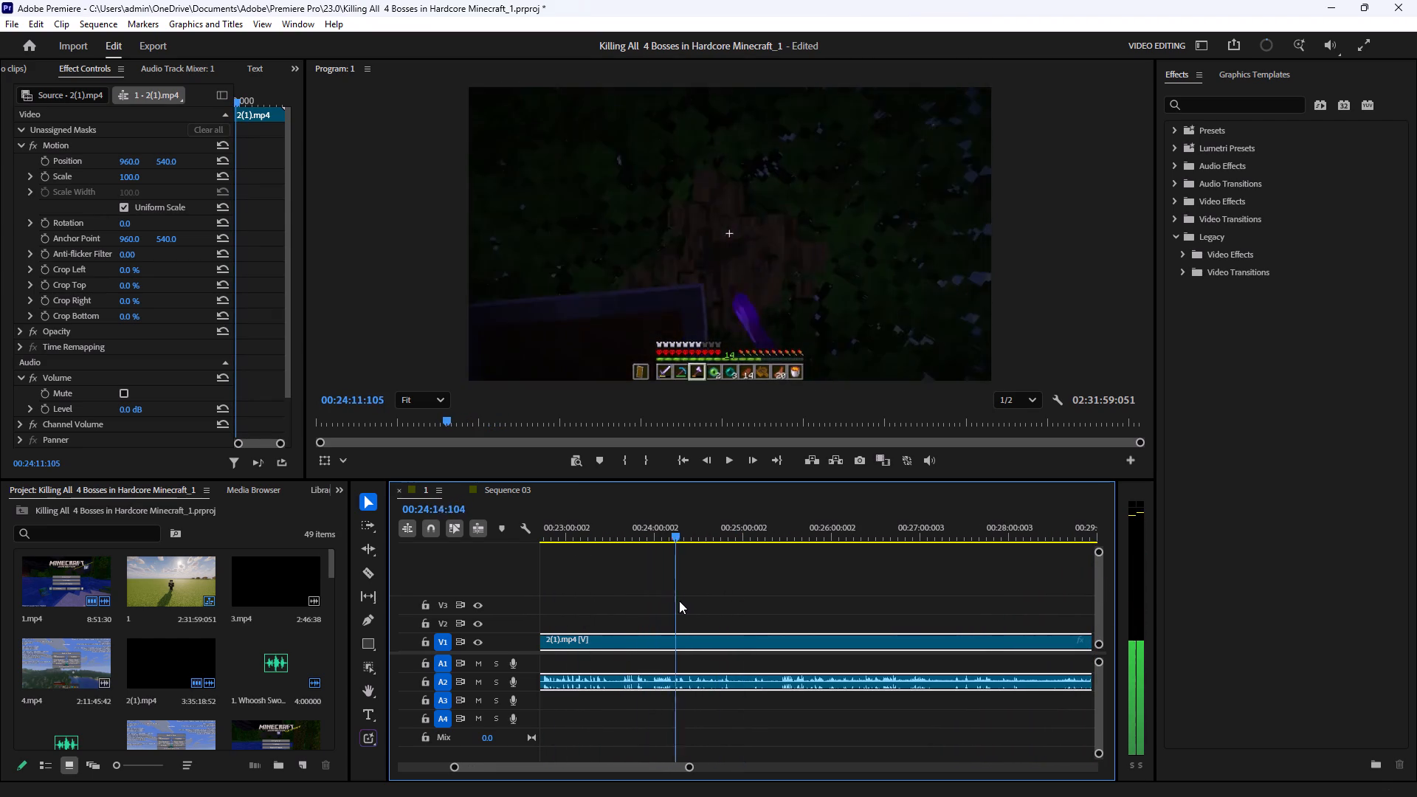
left_click_drag(679, 601, 711, 601)
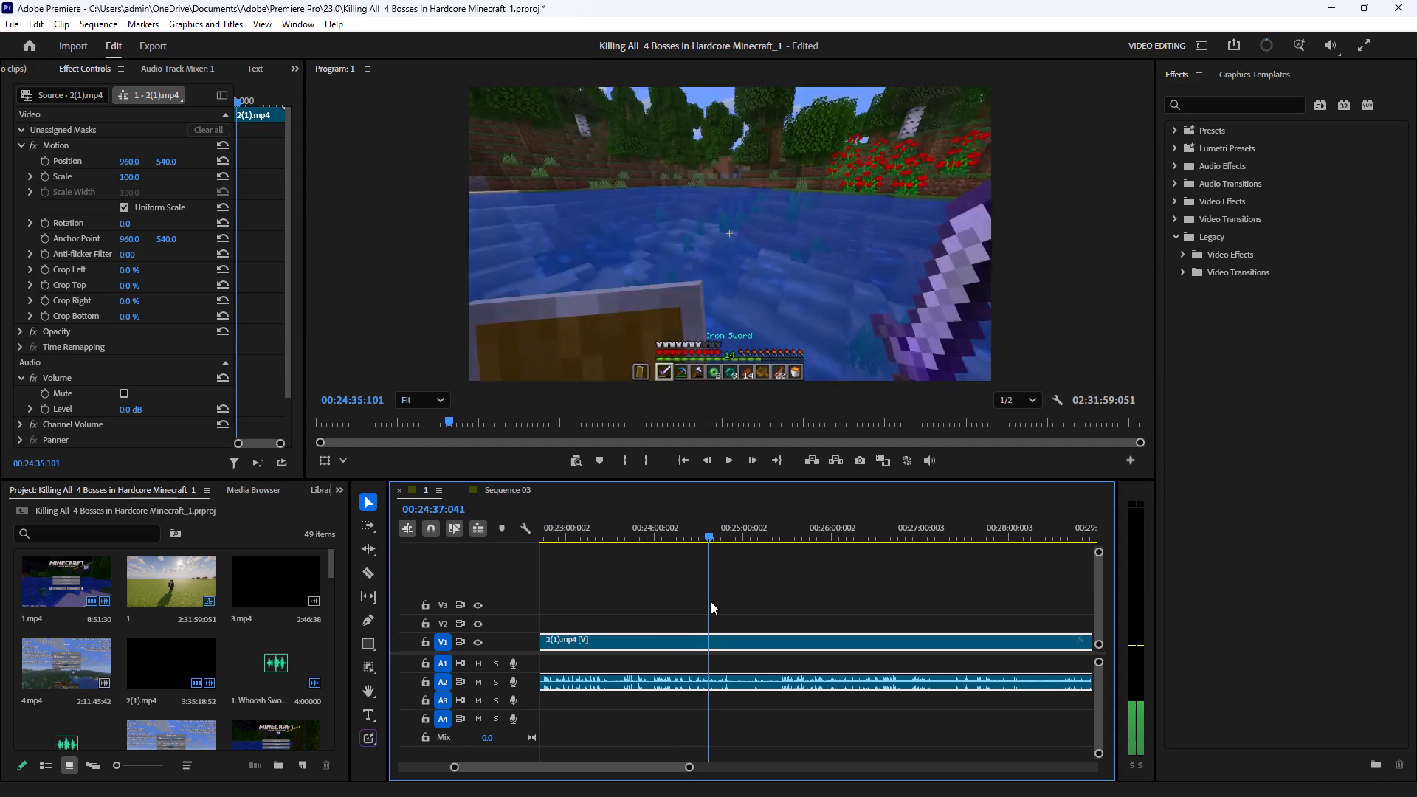
left_click_drag(711, 601, 779, 610)
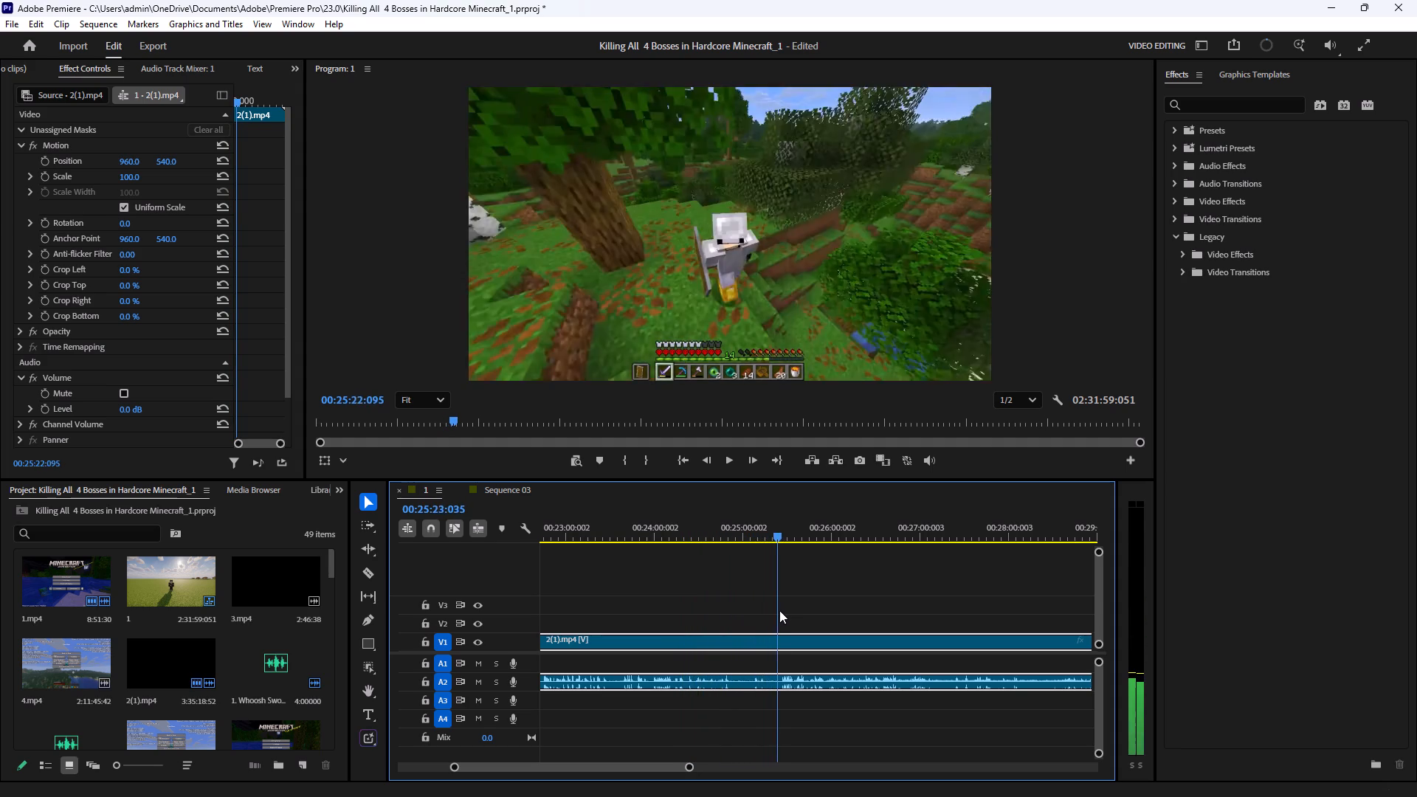
left_click_drag(779, 610, 845, 621)
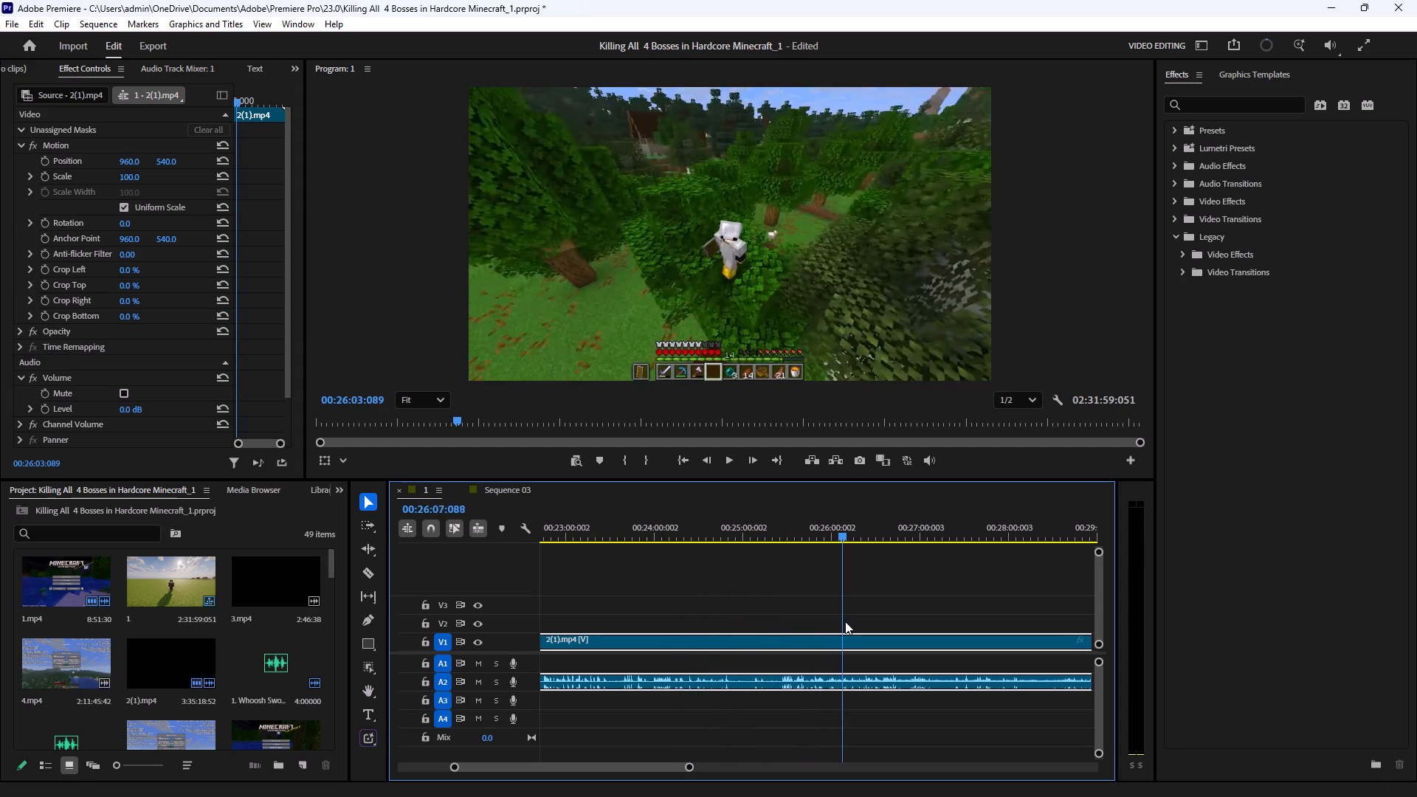
left_click_drag(845, 621, 872, 635)
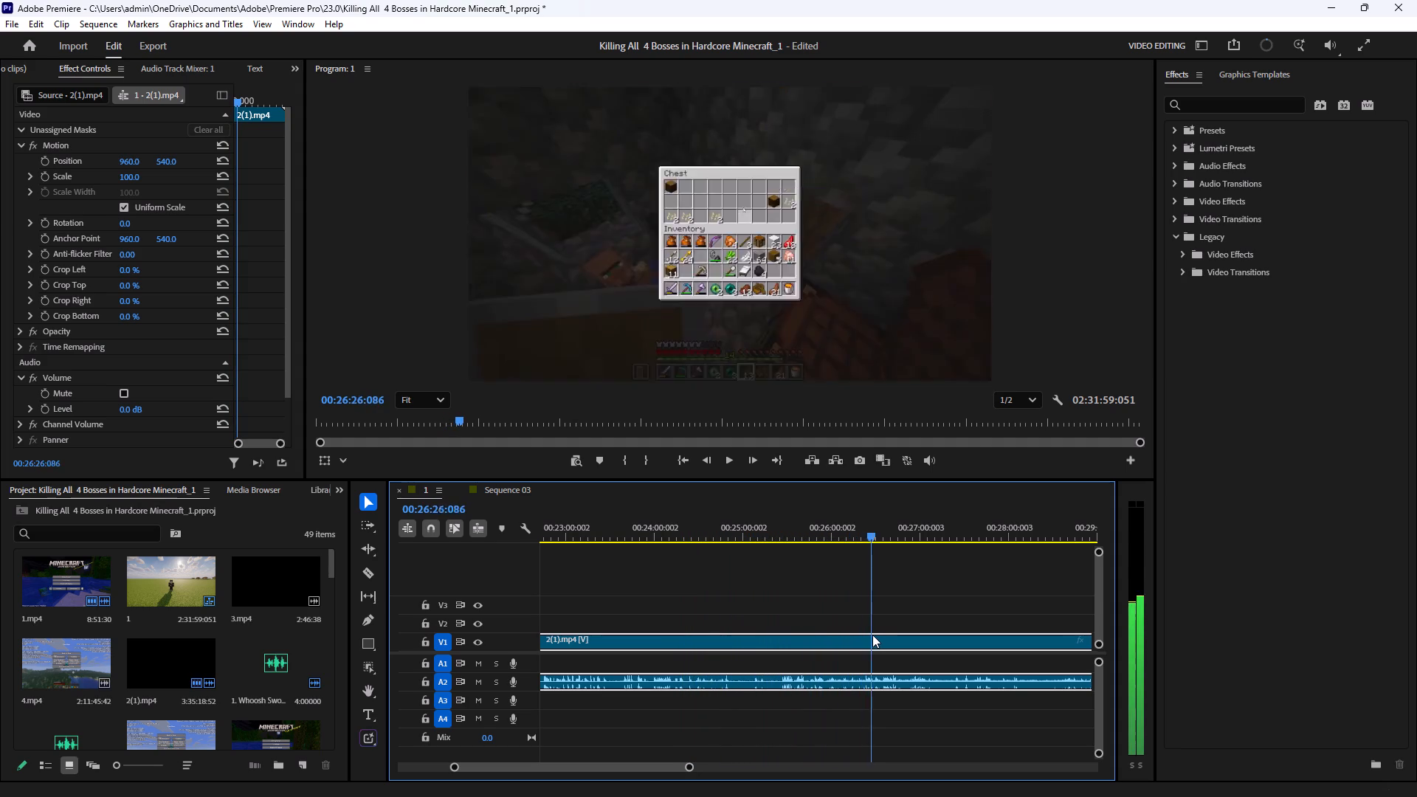
left_click_drag(872, 635, 773, 656)
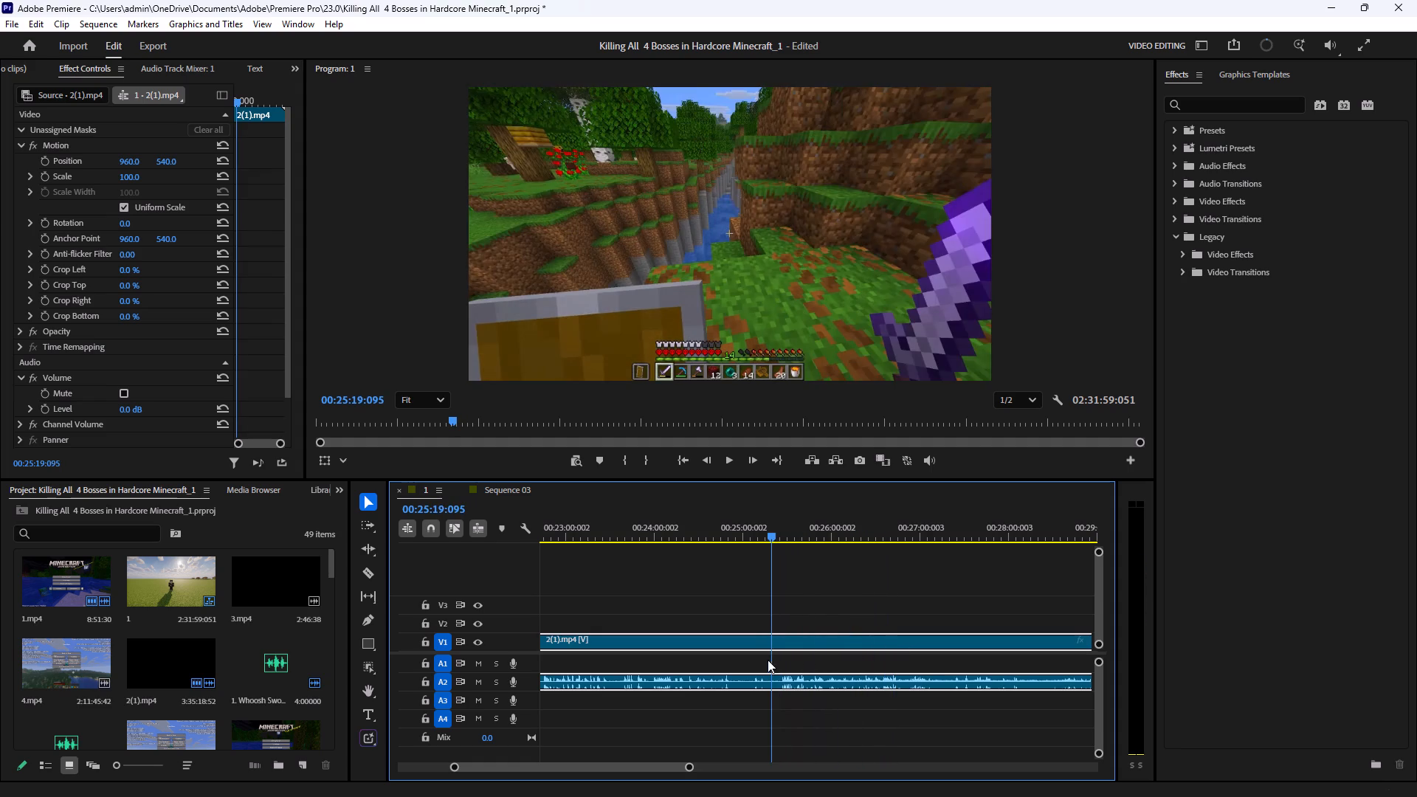
left_click(727, 459)
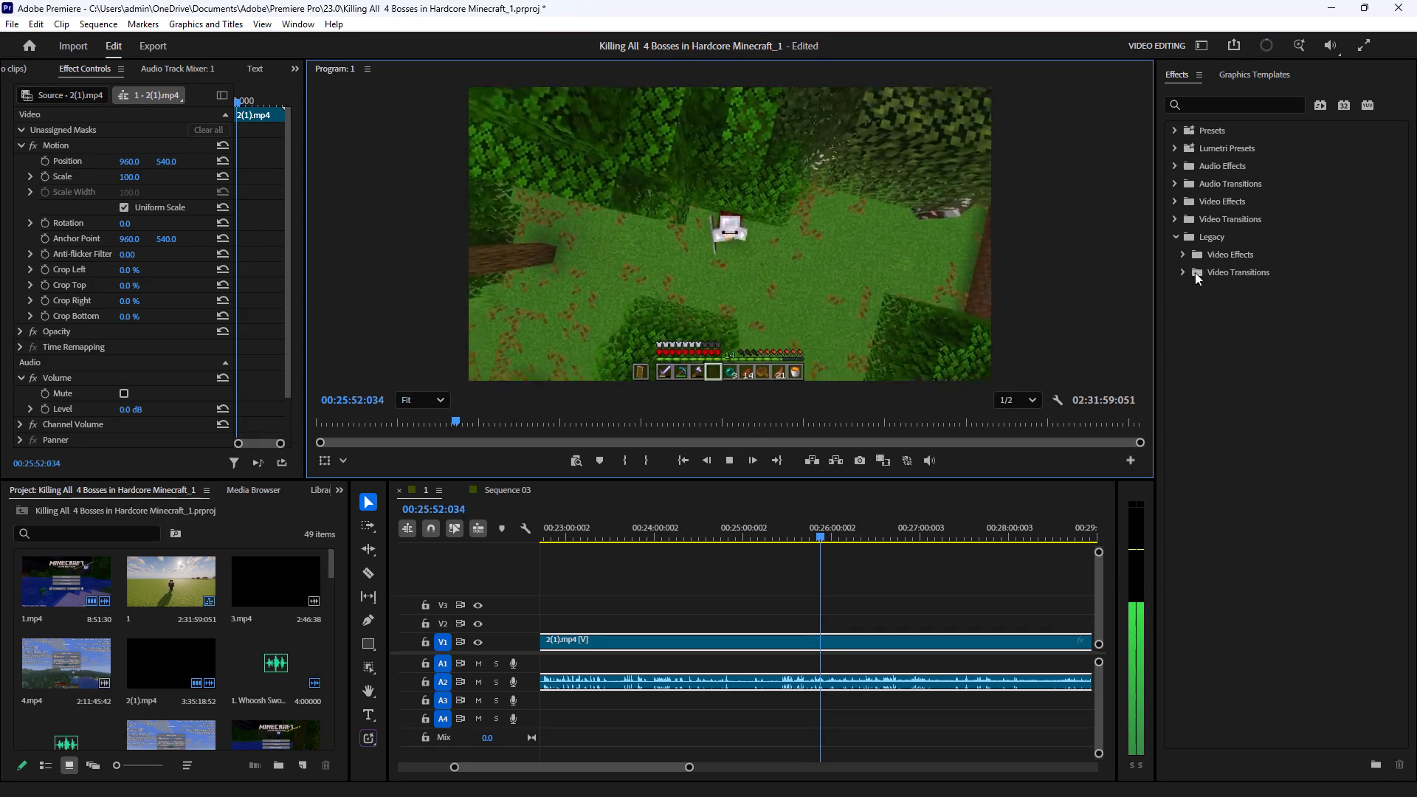
left_click(1179, 234)
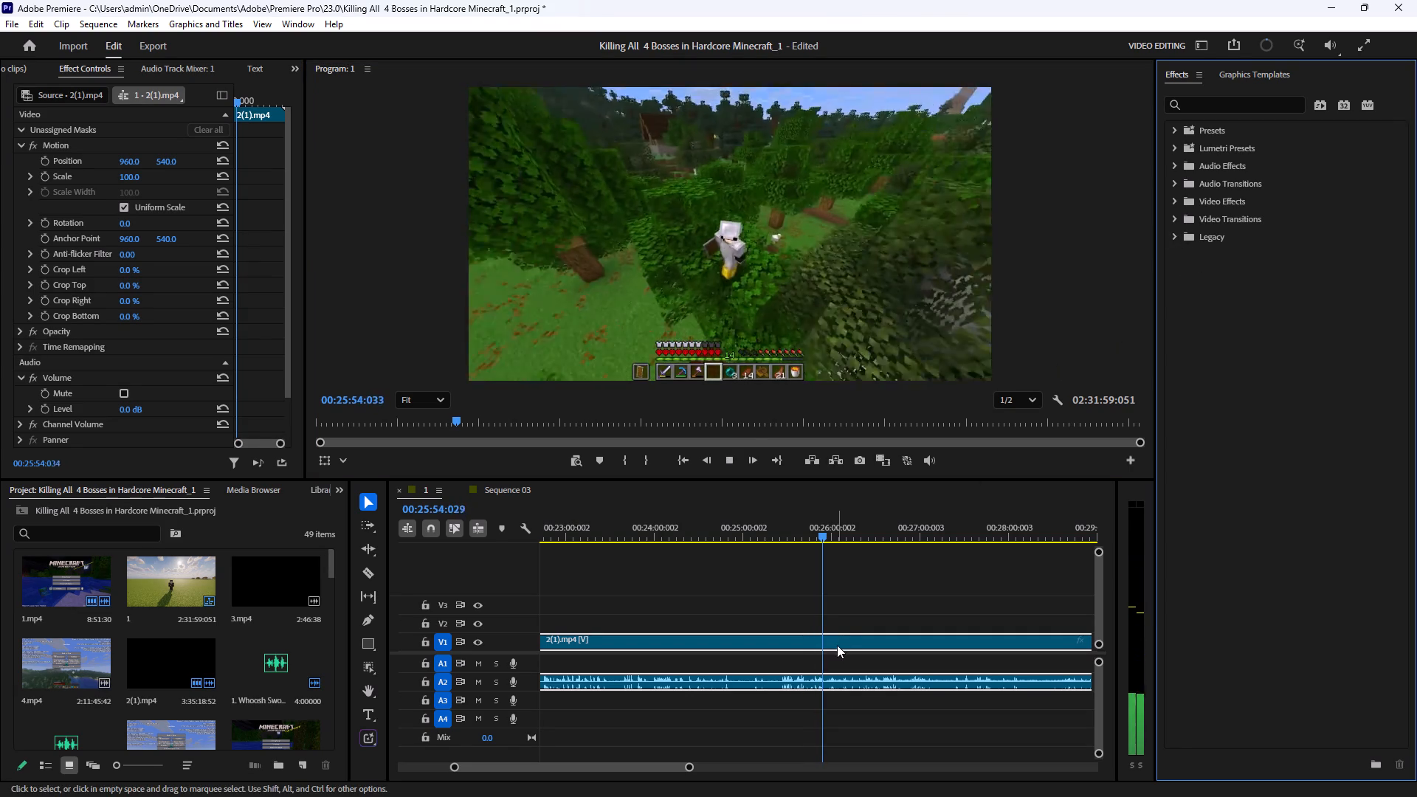
left_click(730, 462)
Split 2(1).mp4 with its audio at 00:25:24:094, where the netherrack is in hand above the ravine stream.
left_click_drag(795, 531, 783, 596)
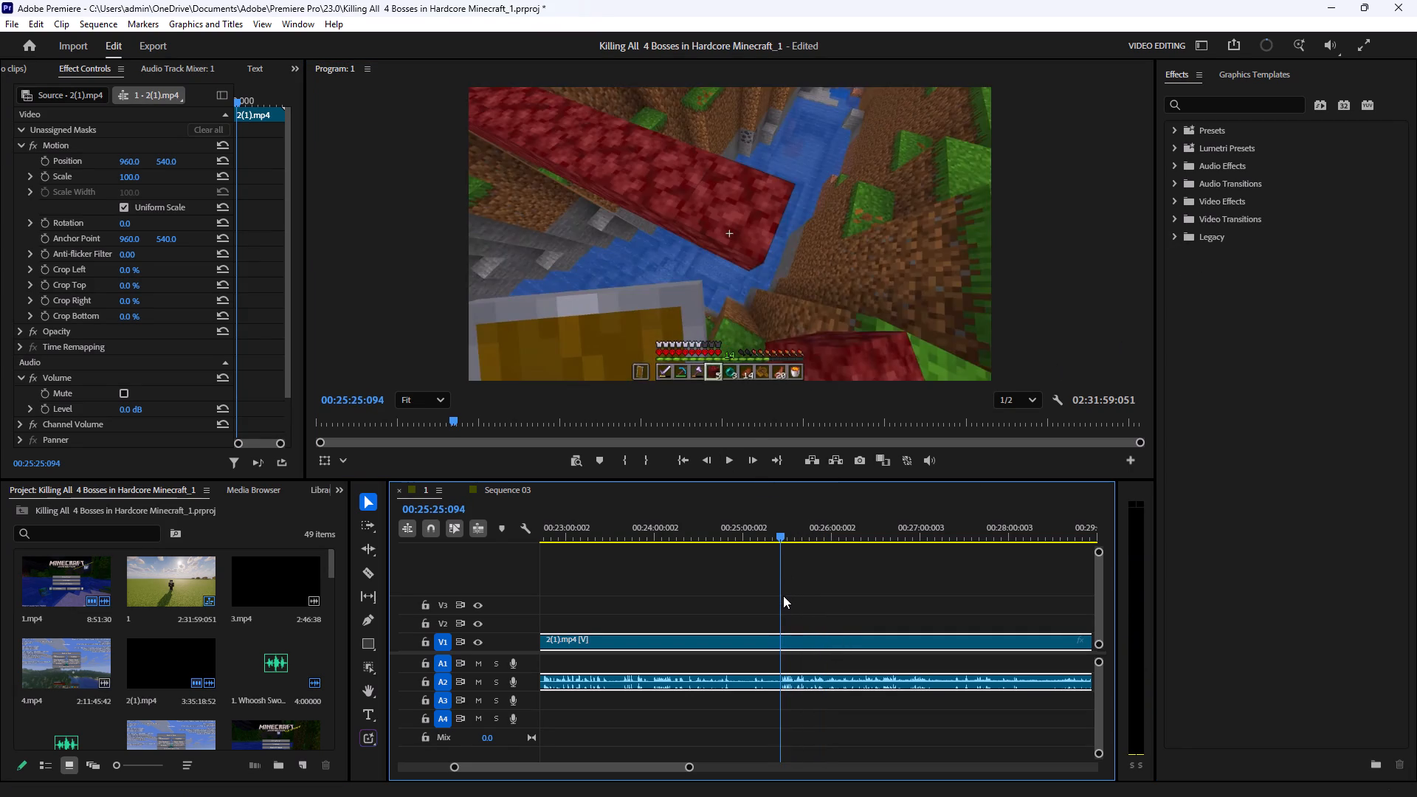
left_click_drag(783, 596, 782, 608)
left_click(372, 577)
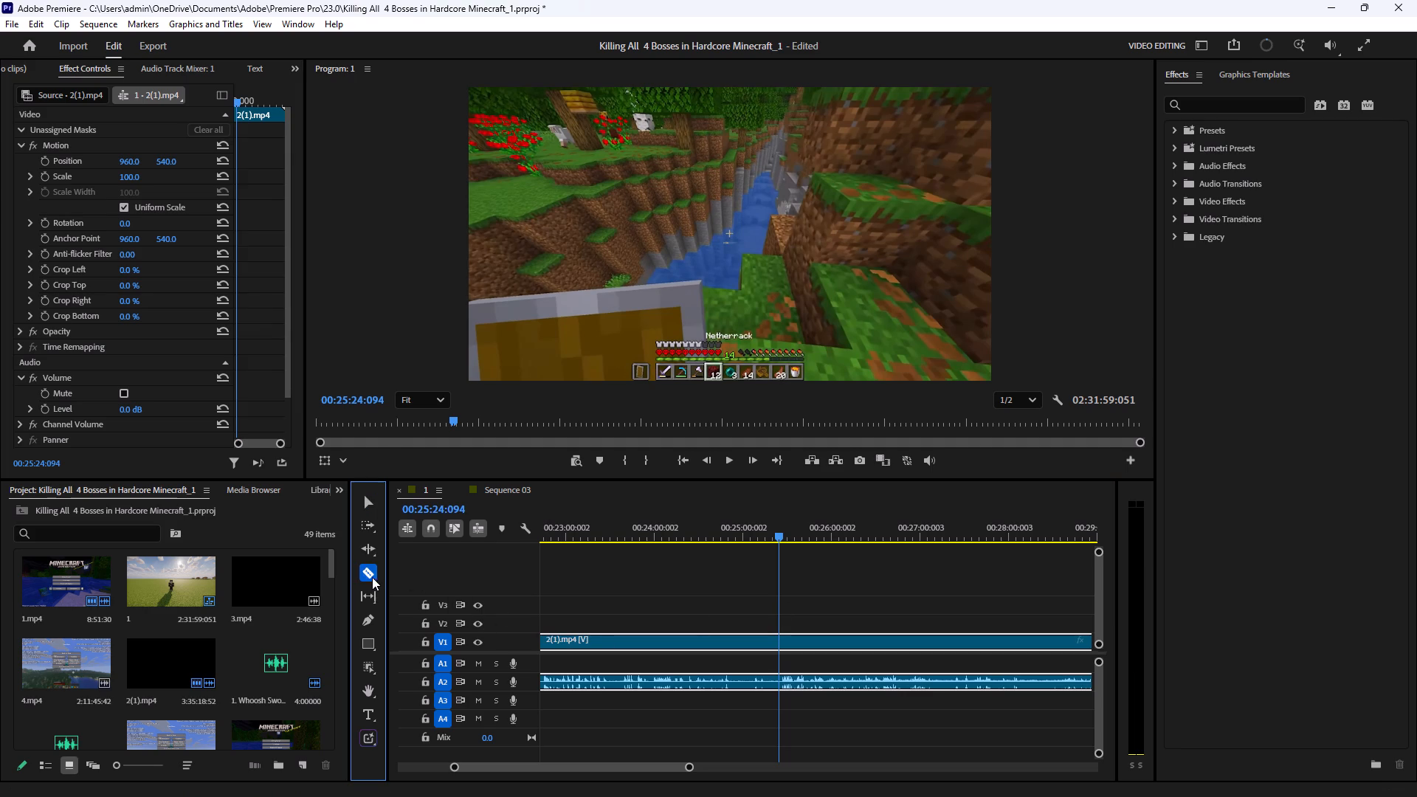
left_click(777, 638)
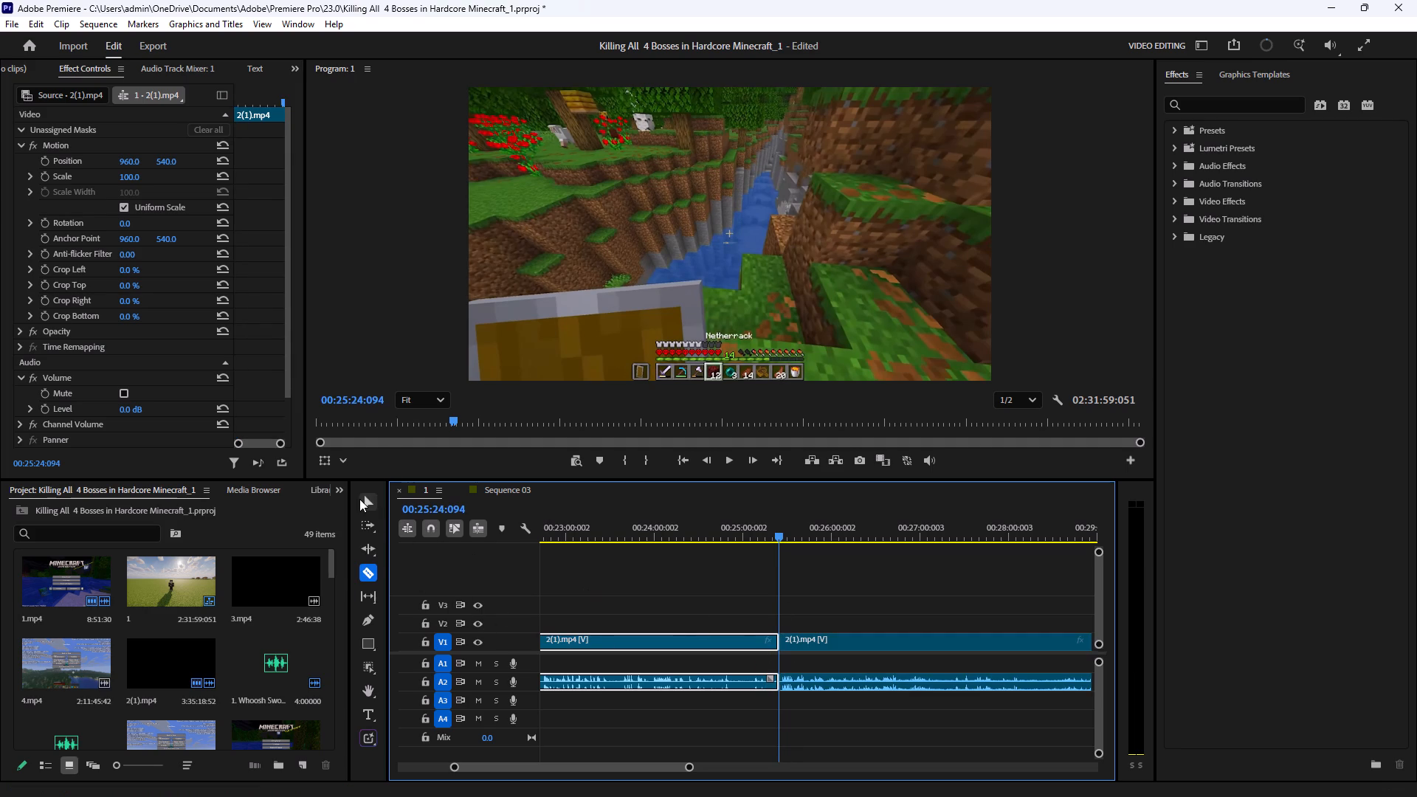
left_click(359, 499)
Delete the segment before the 00:25:24:094 cut with its audio, and close the gap.
left_click_drag(686, 598, 684, 735)
key("BackSpace")
left_click(706, 646)
key("BackSpace")
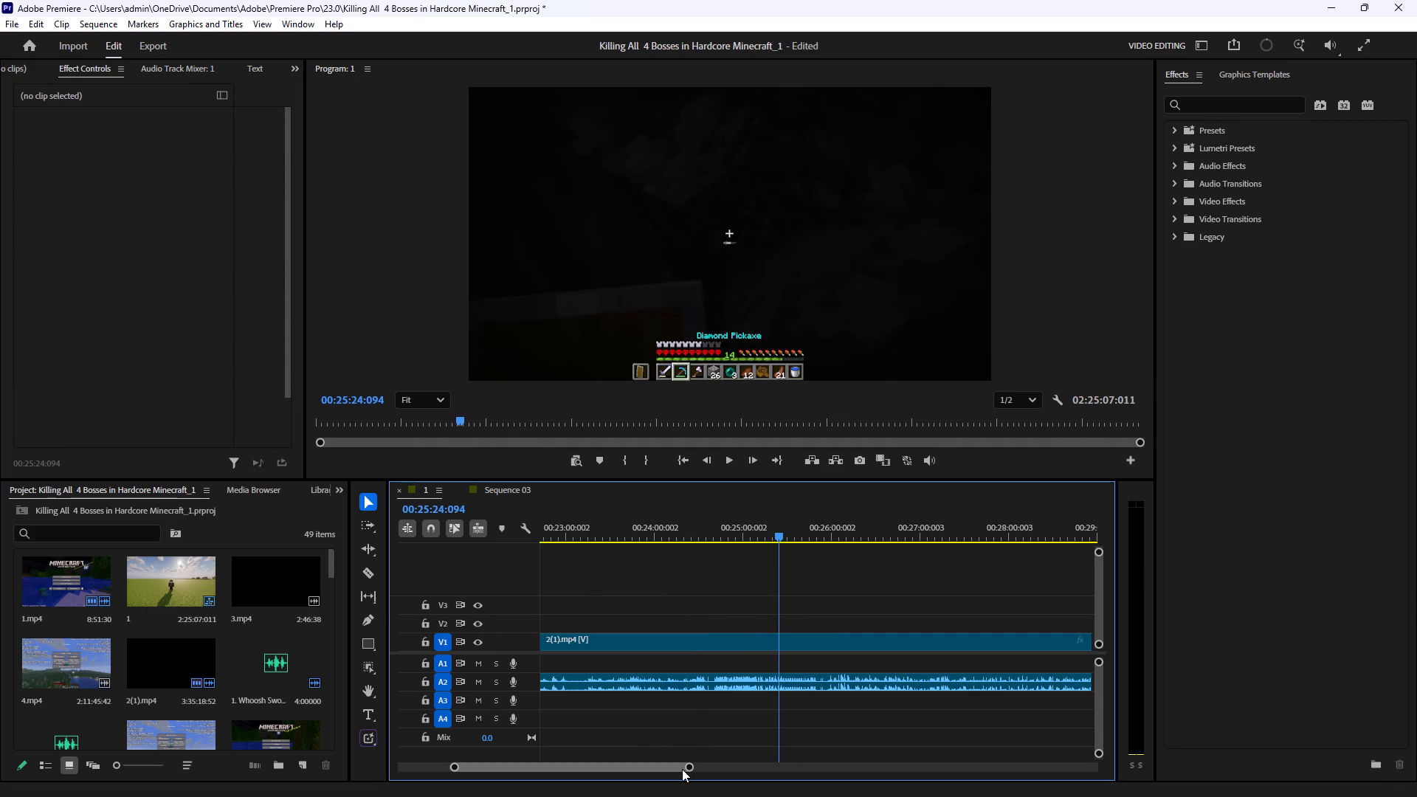
Check the footage after the join at 00:18:32:076, trim the ravine clip's start with its audio to 00:18:52:098, and close the gap.
left_click_drag(689, 769, 835, 781)
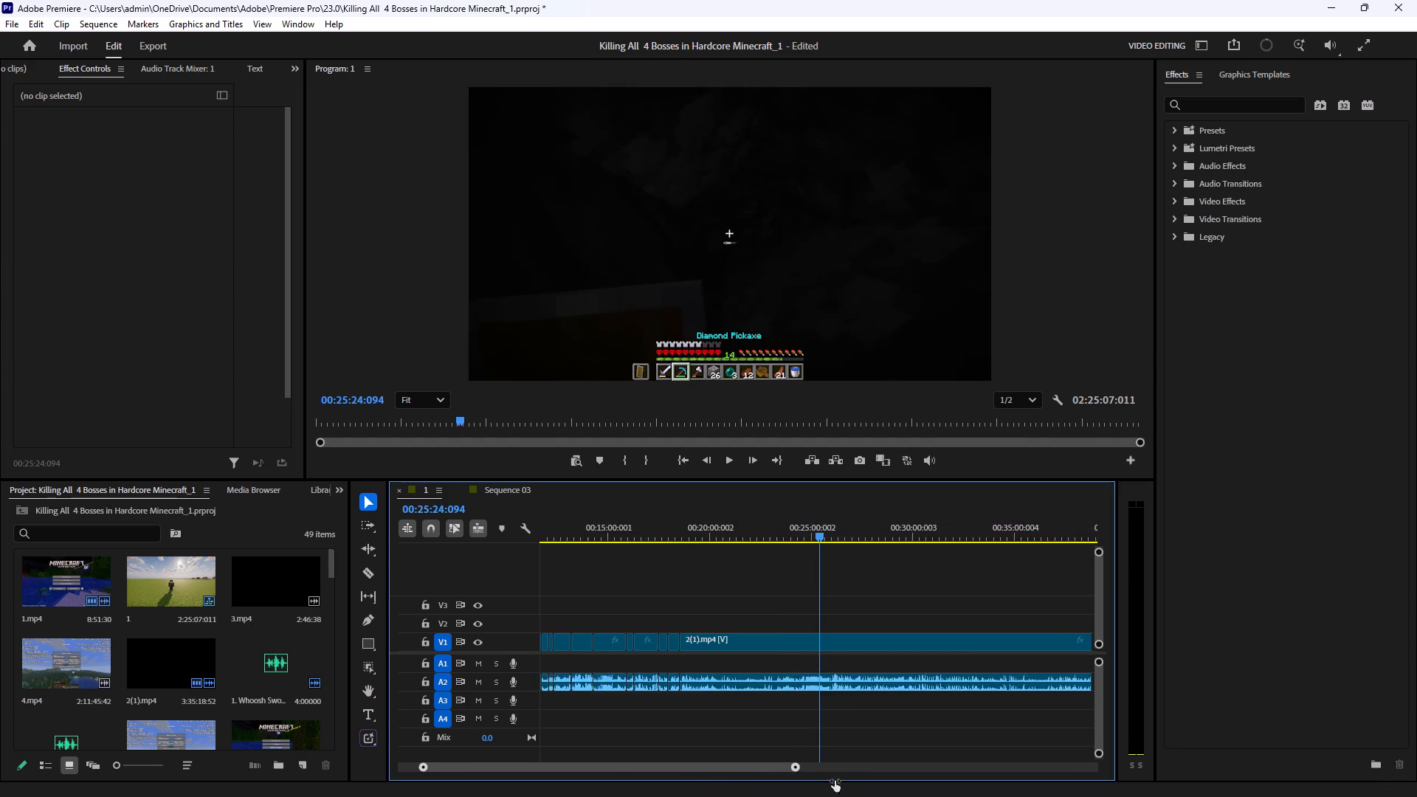
left_click_drag(835, 781, 852, 774)
left_click_drag(733, 528, 715, 554)
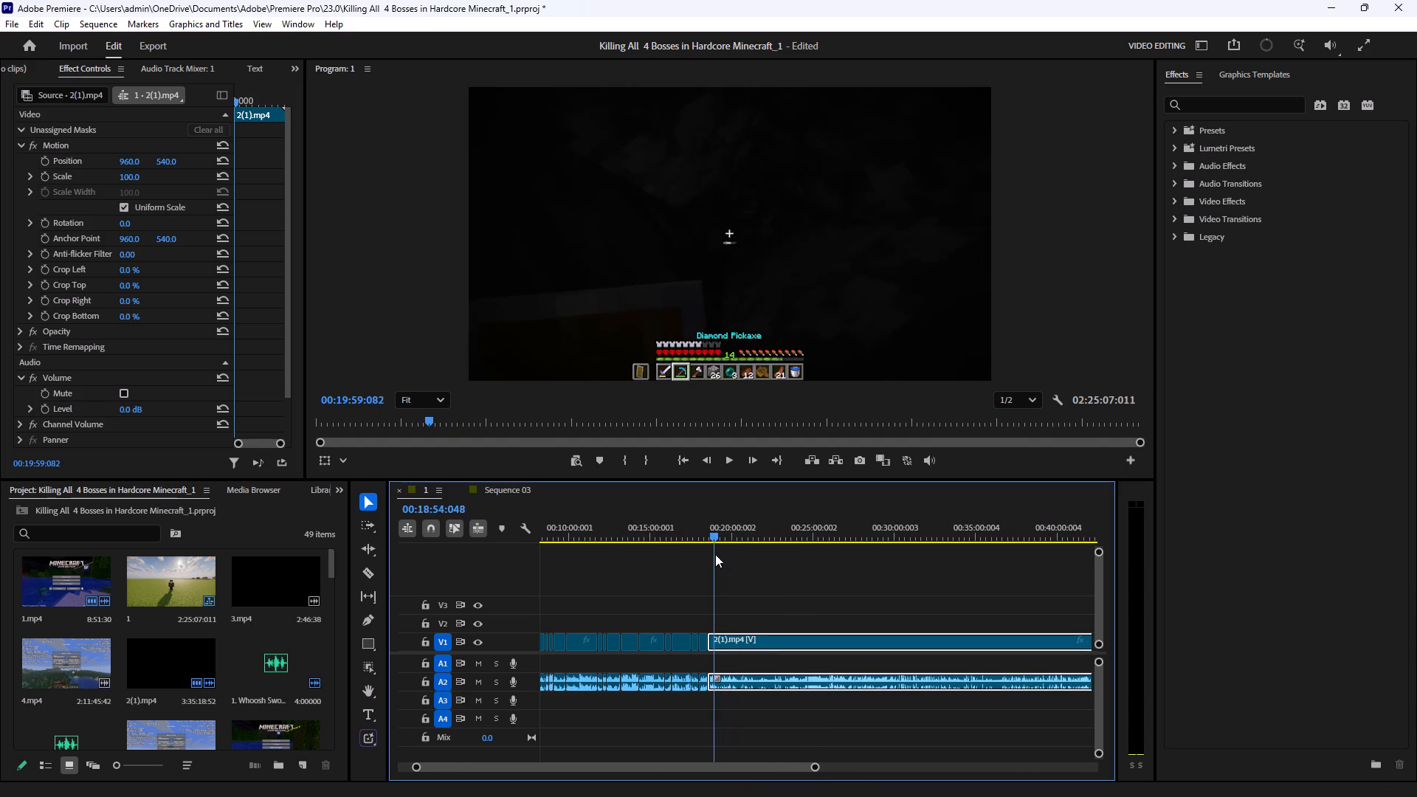
left_click_drag(715, 554, 710, 565)
left_click_drag(816, 763, 744, 764)
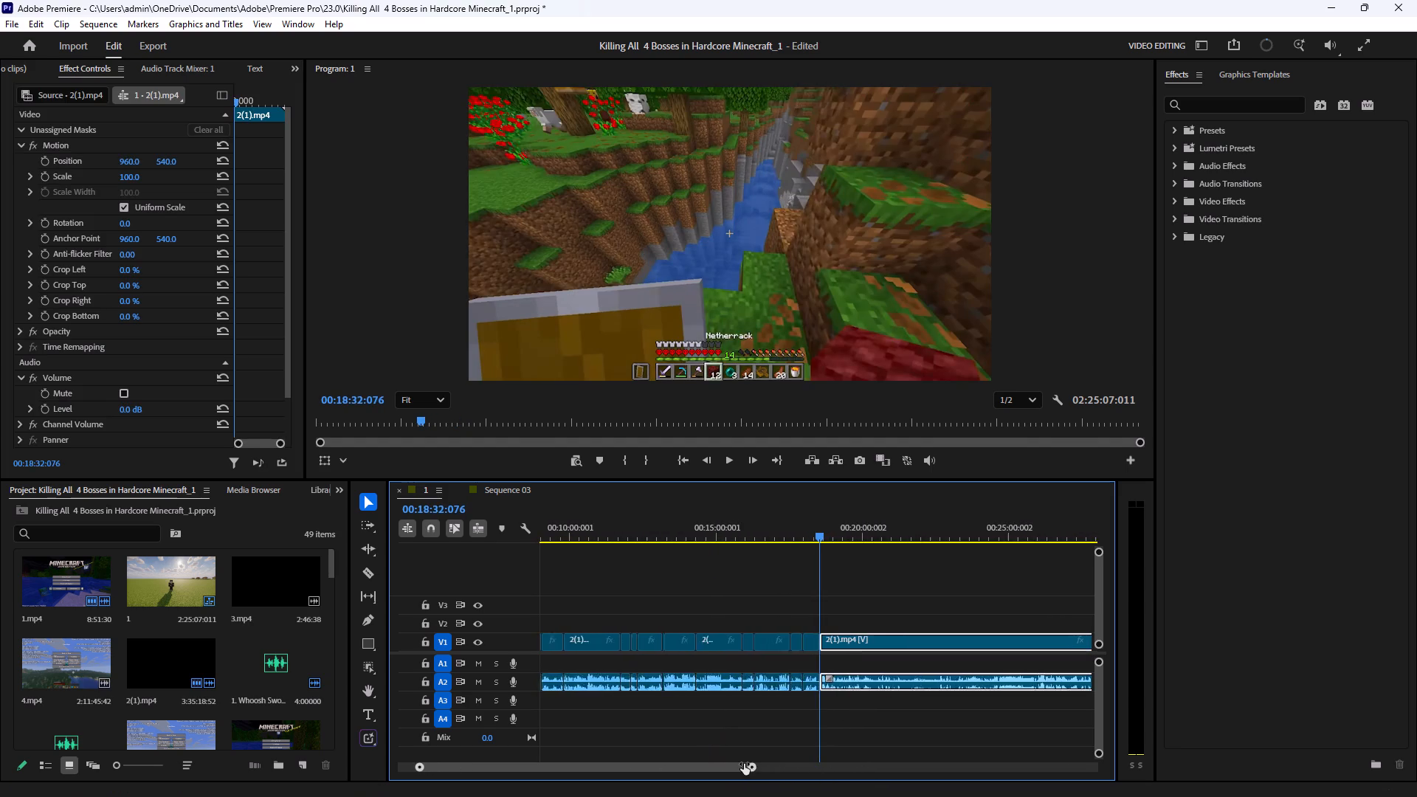
left_click_drag(744, 764, 648, 759)
left_click(725, 466)
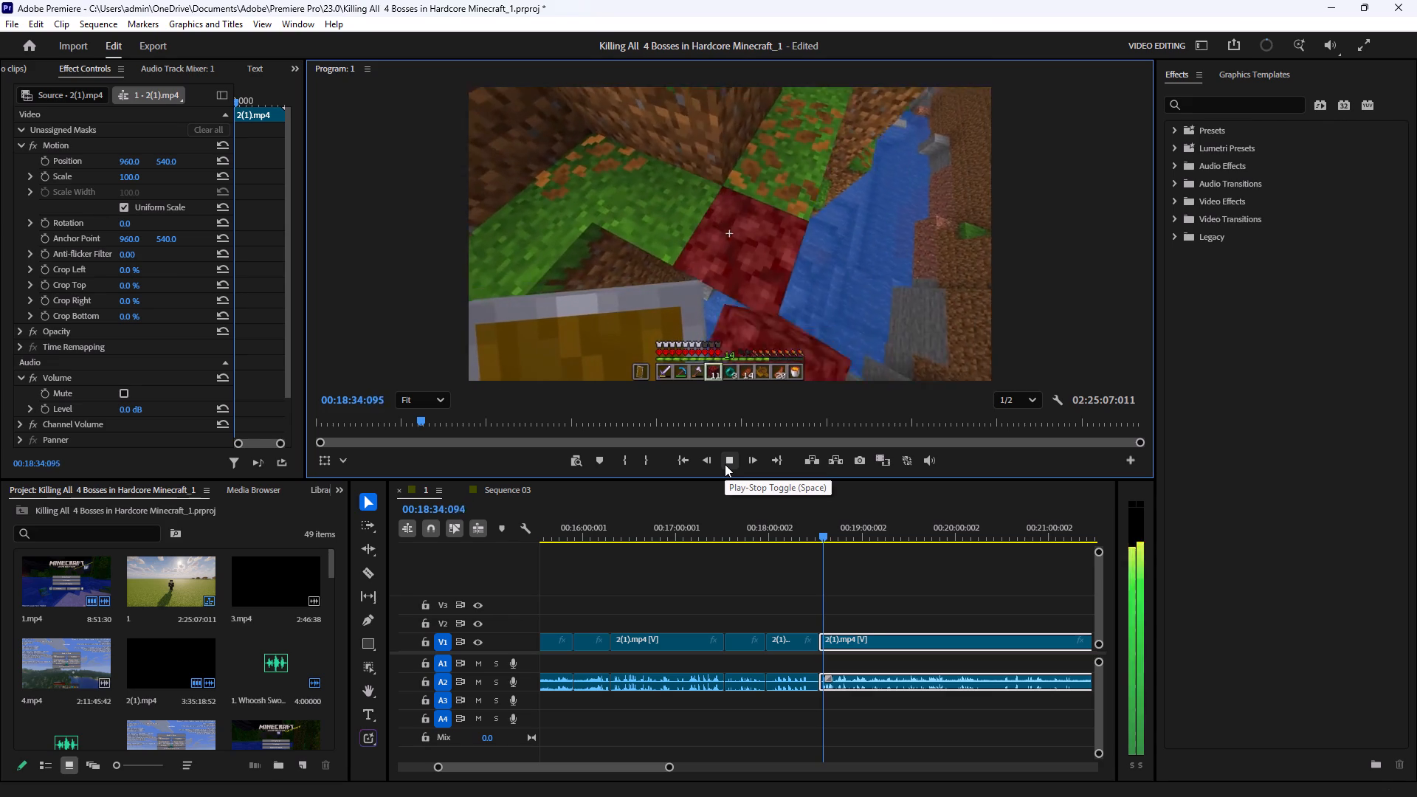
left_click_drag(839, 536, 873, 541)
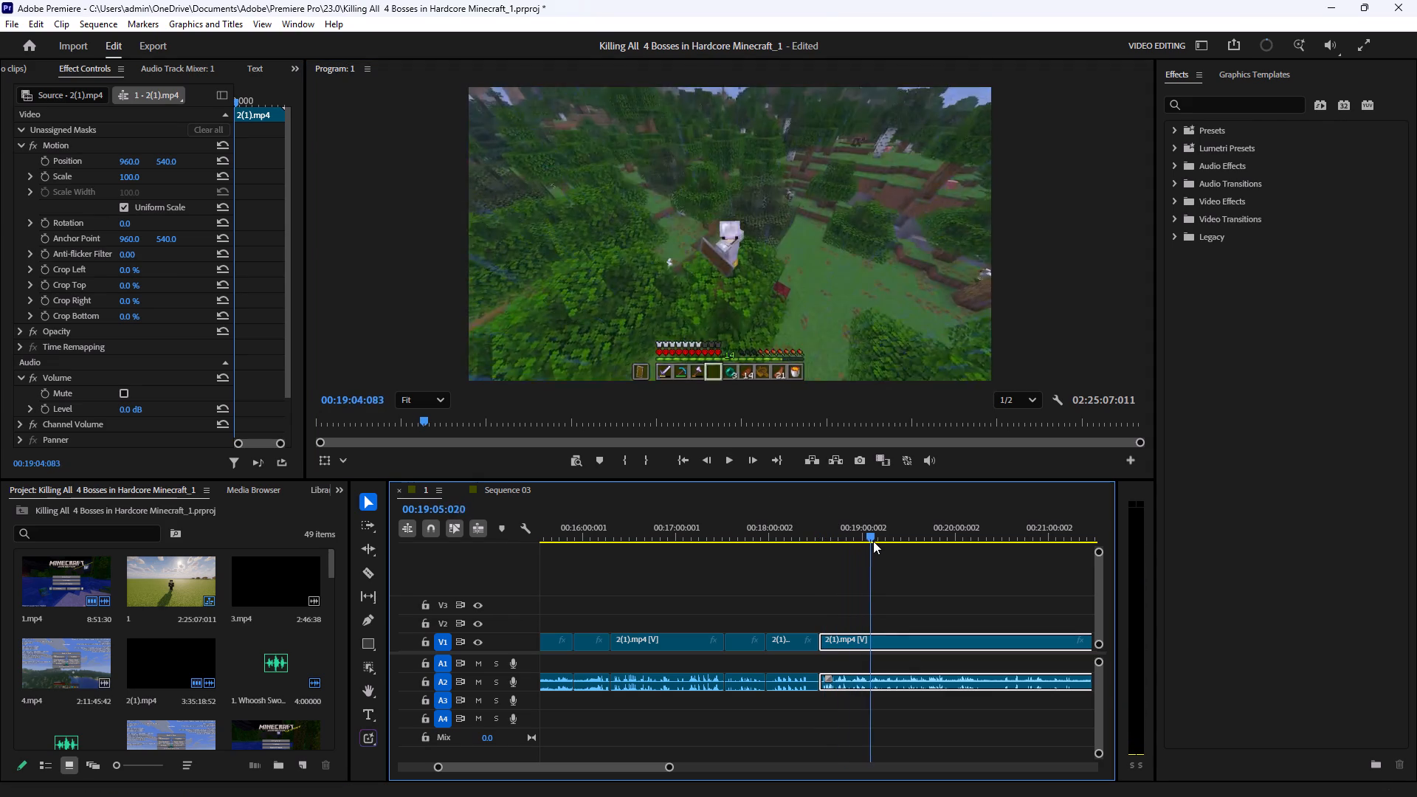
left_click_drag(873, 541, 858, 548)
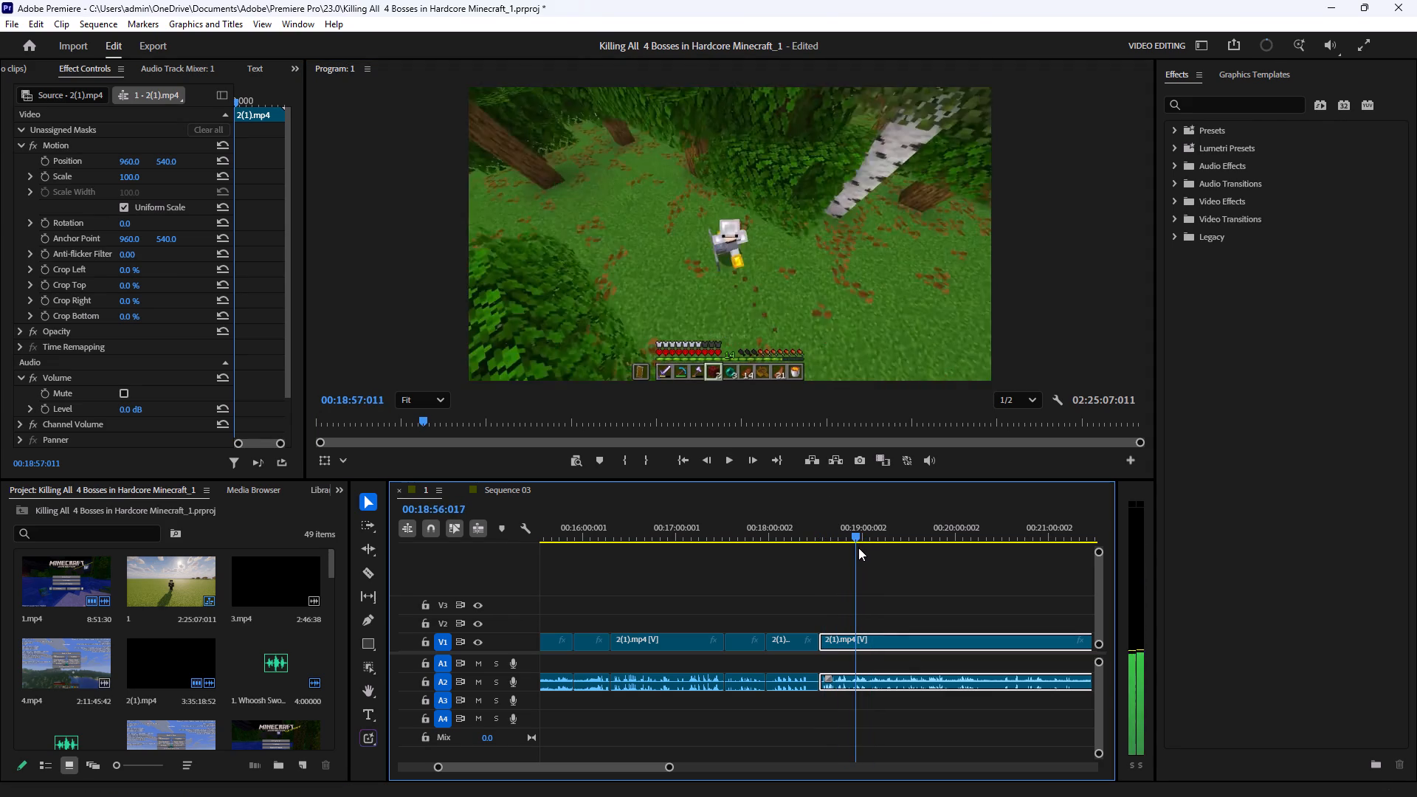
left_click_drag(858, 548, 853, 557)
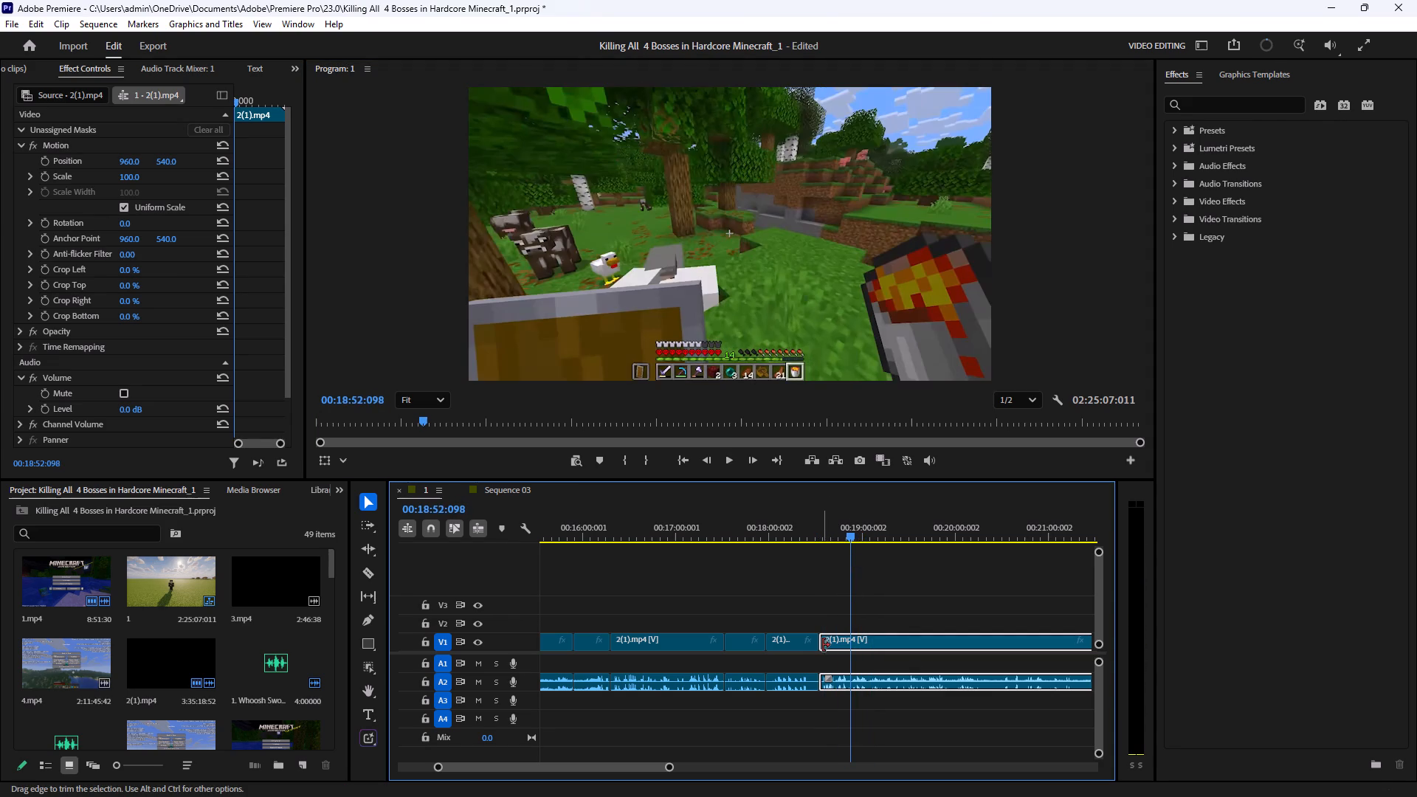
left_click_drag(823, 644, 852, 645)
left_click_drag(901, 644, 879, 644)
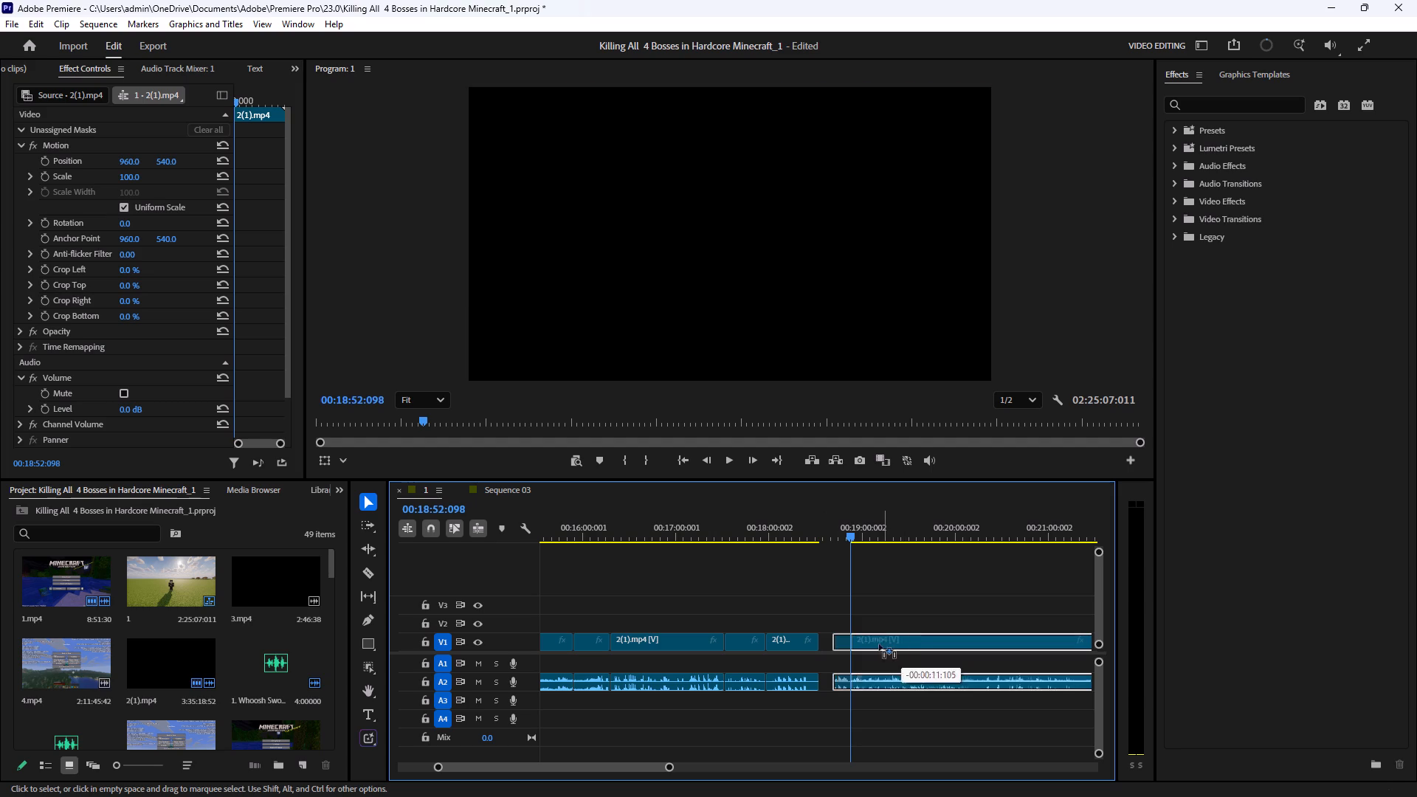
left_click_drag(879, 644, 862, 646)
Review the new join by scanning the forest footage up to about 00:18:40 and playing it from just after 00:18:32.
left_click(818, 487)
left_click_drag(831, 517, 833, 531)
left_click_drag(833, 531, 833, 534)
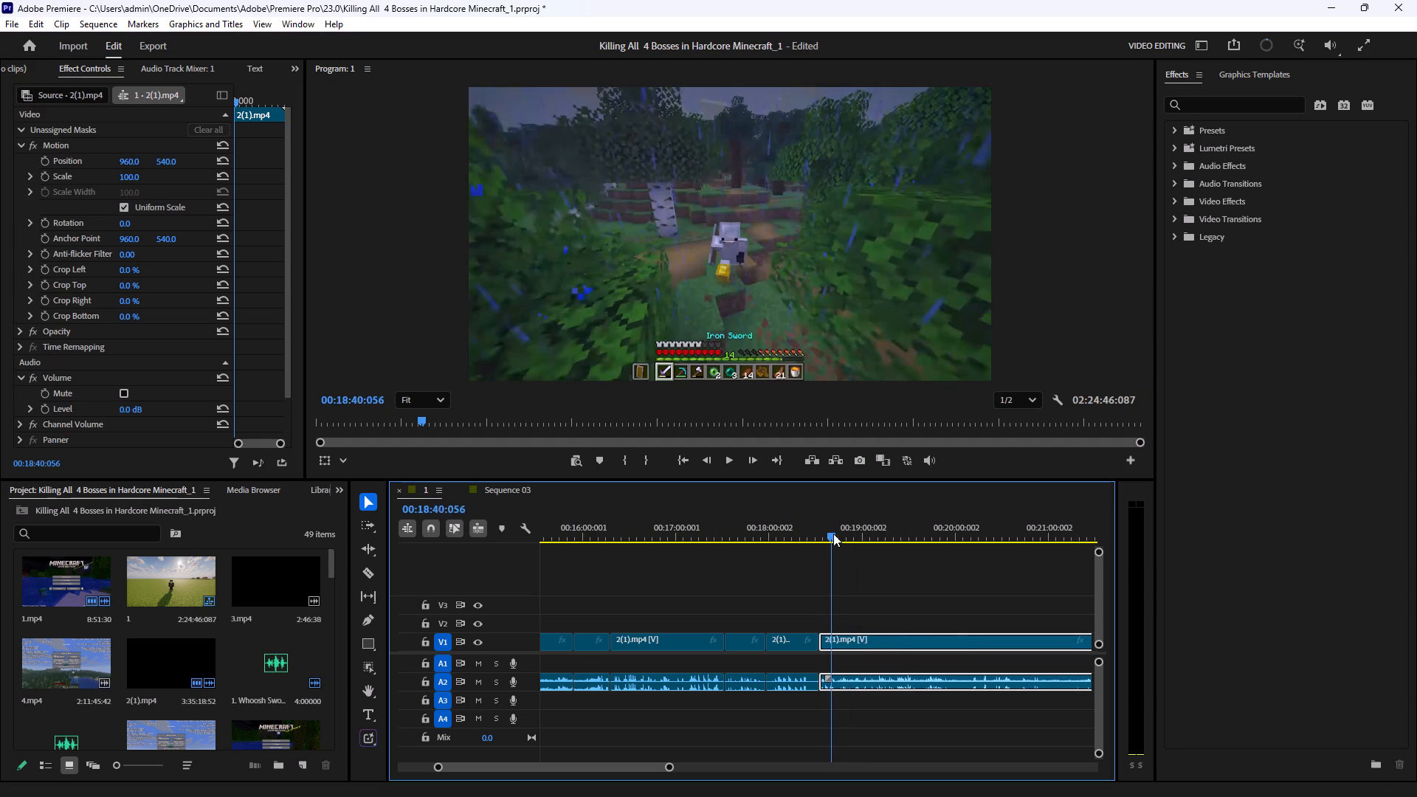
left_click_drag(833, 534, 824, 562)
left_click(736, 465)
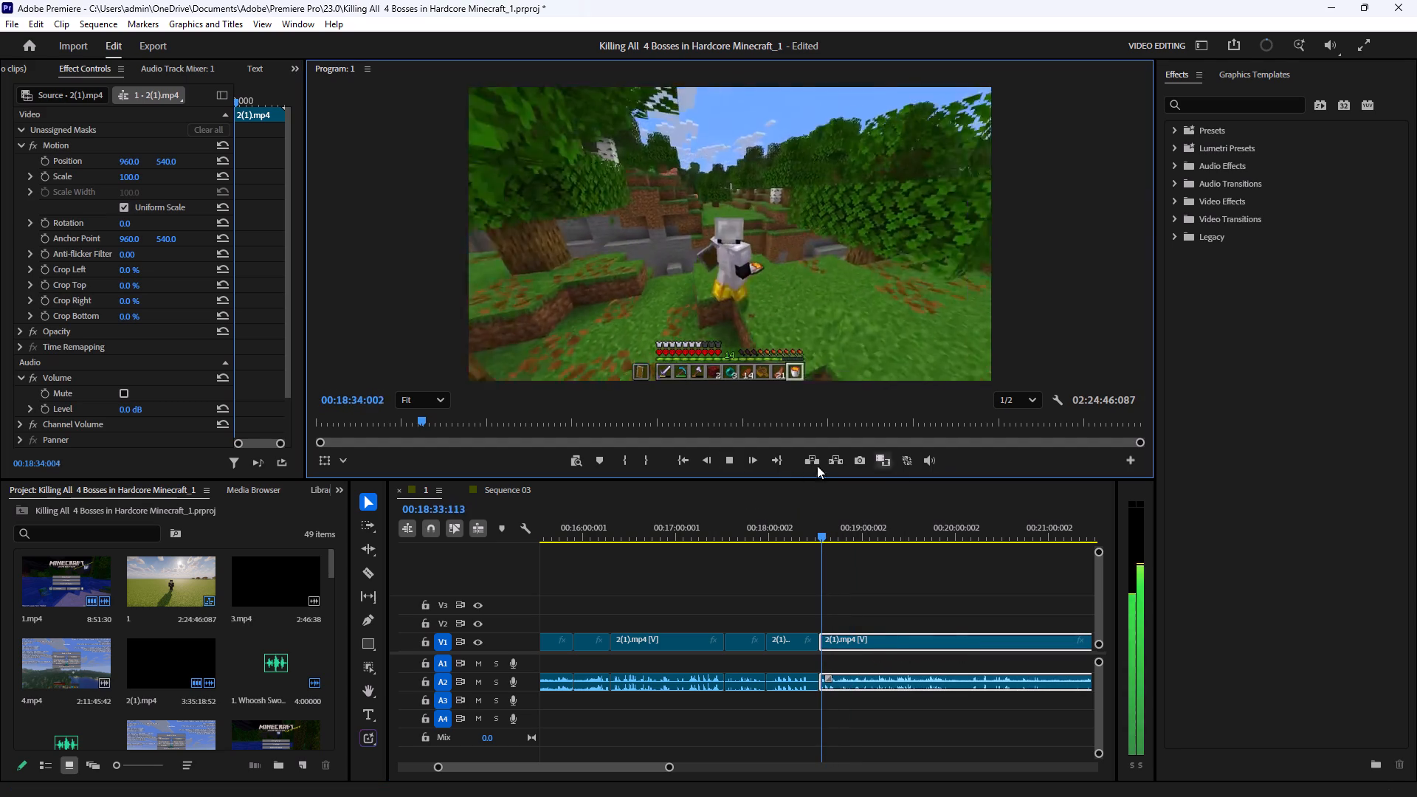
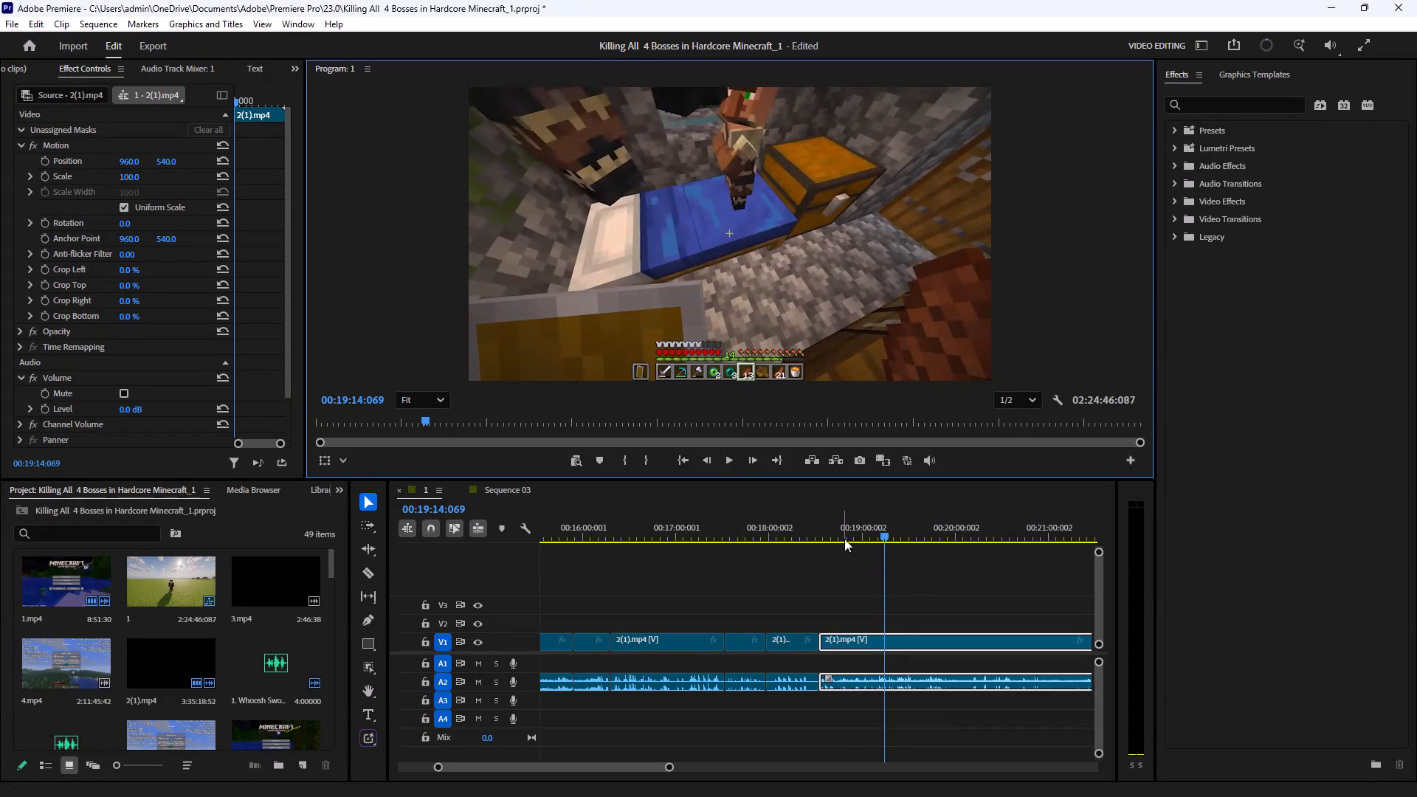
Play the rainy forest footage from 00:18:47:014 and split 2(1).mp4 with its audio at 00:18:54:092, where the spruce boat is in hand.
left_click_drag(844, 536, 820, 570)
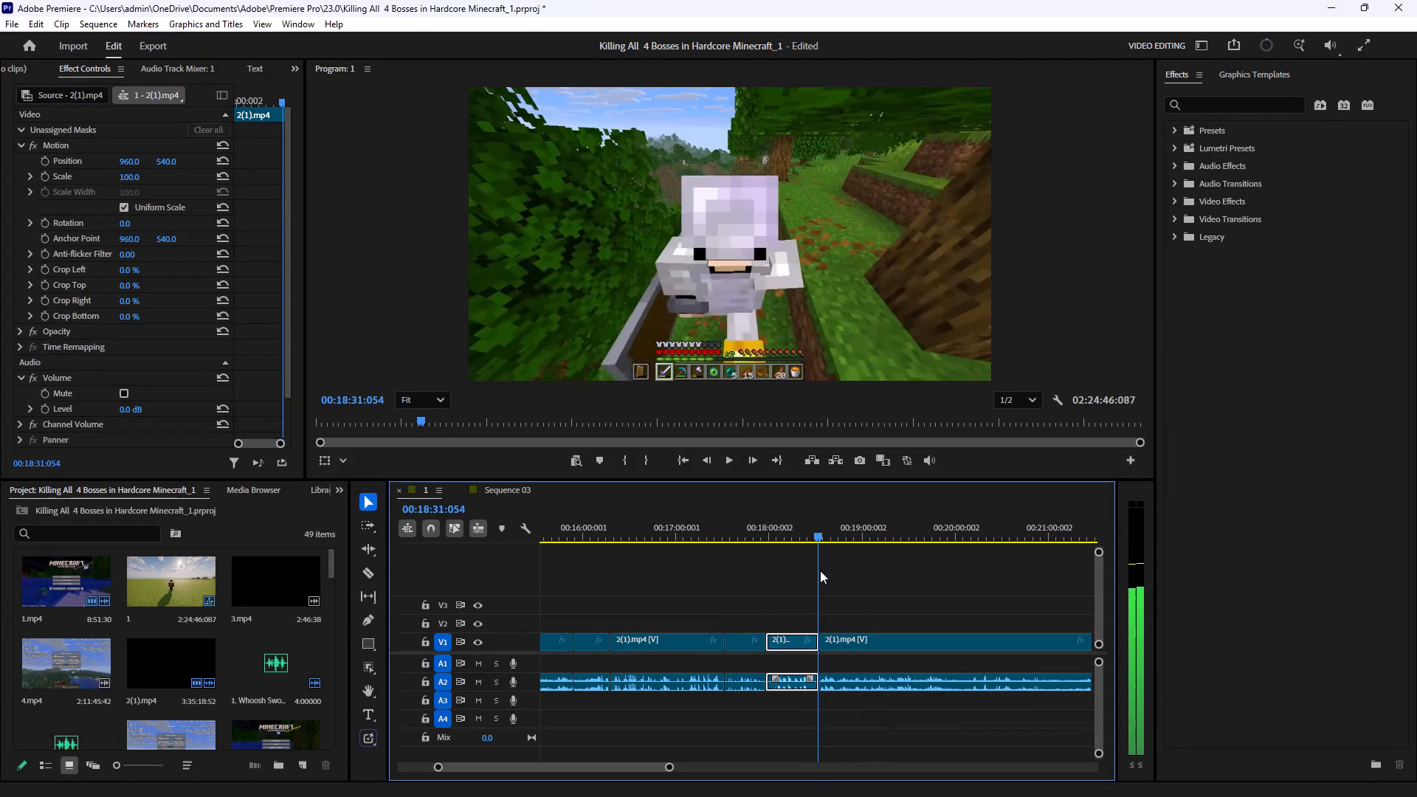
left_click_drag(820, 570, 844, 570)
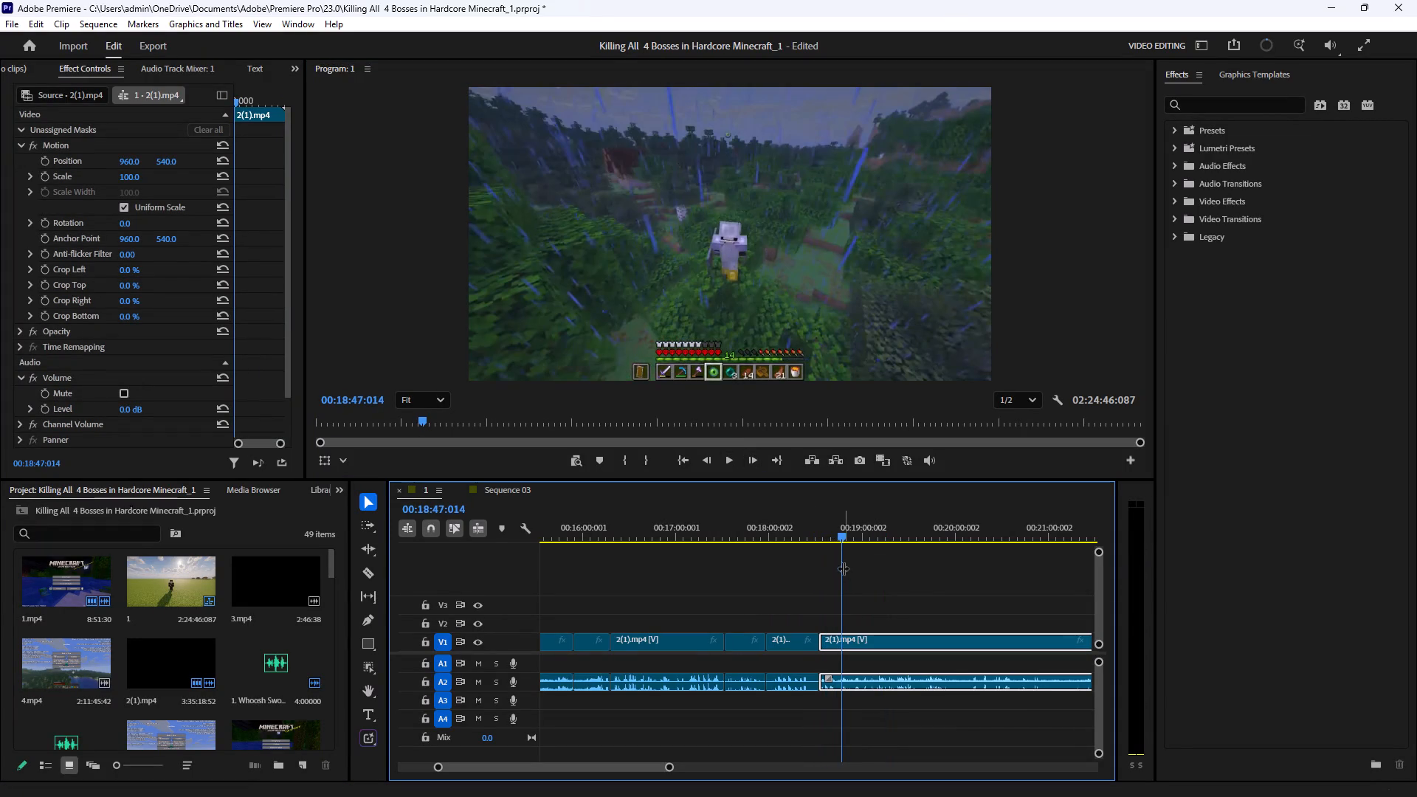
left_click(730, 460)
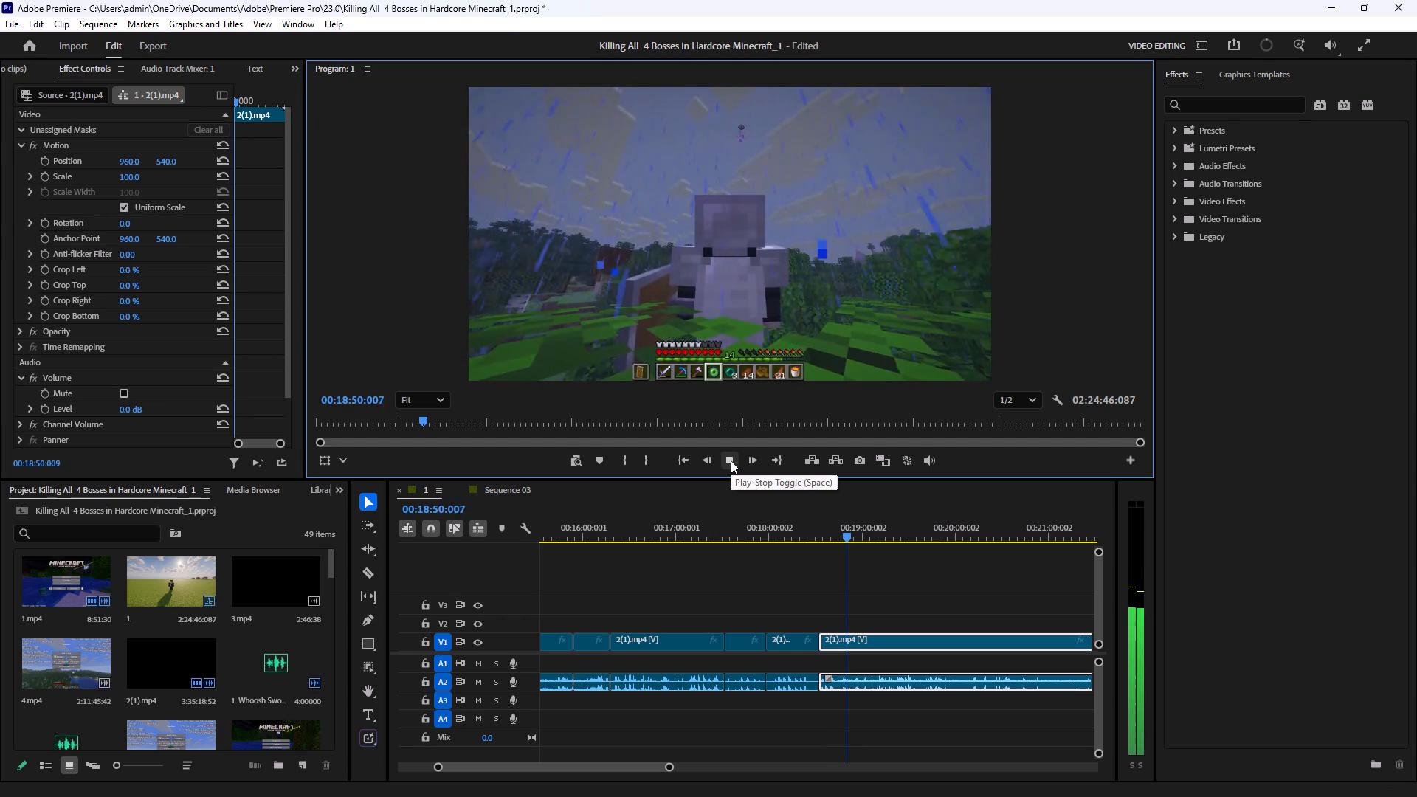
double_click(731, 460)
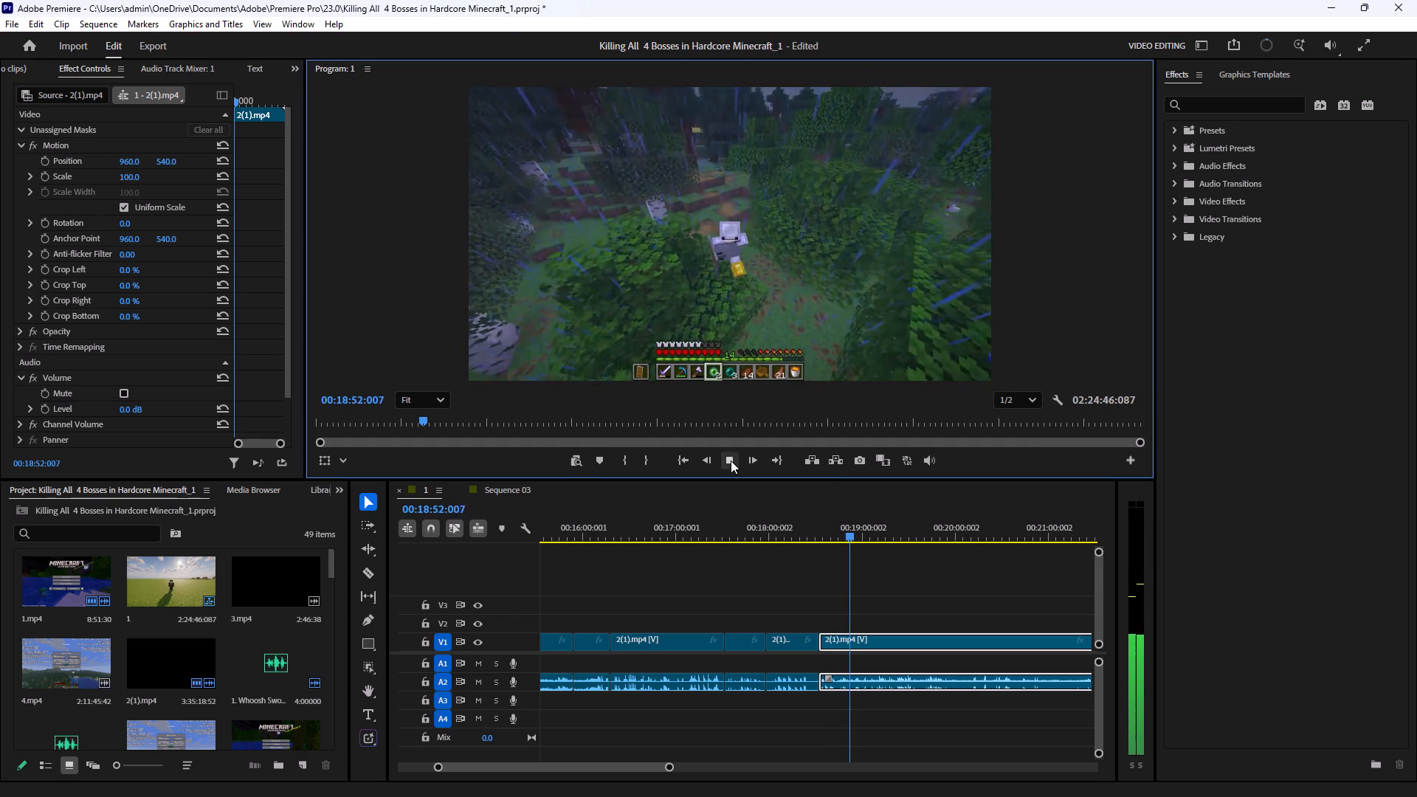
left_click(731, 460)
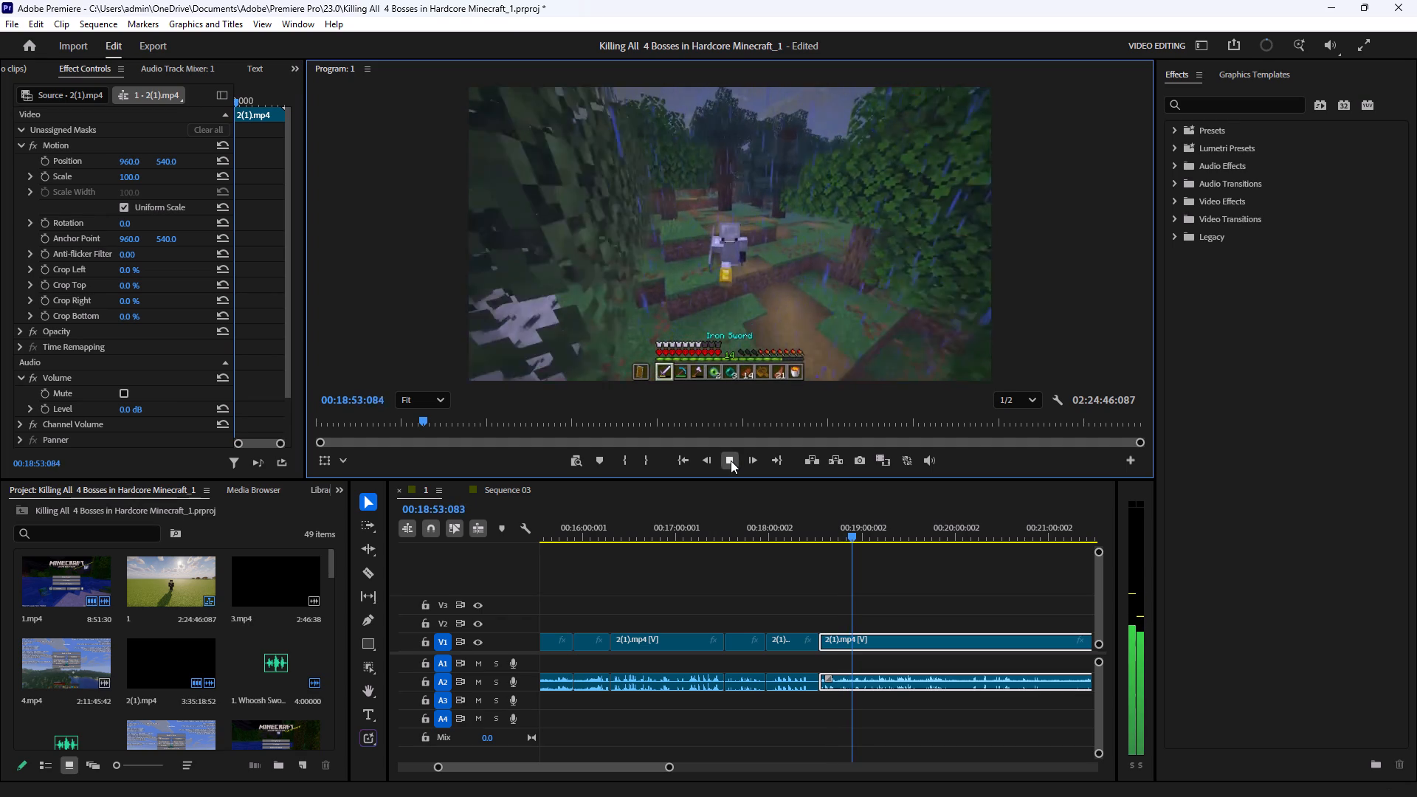
left_click(731, 460)
left_click(731, 460)
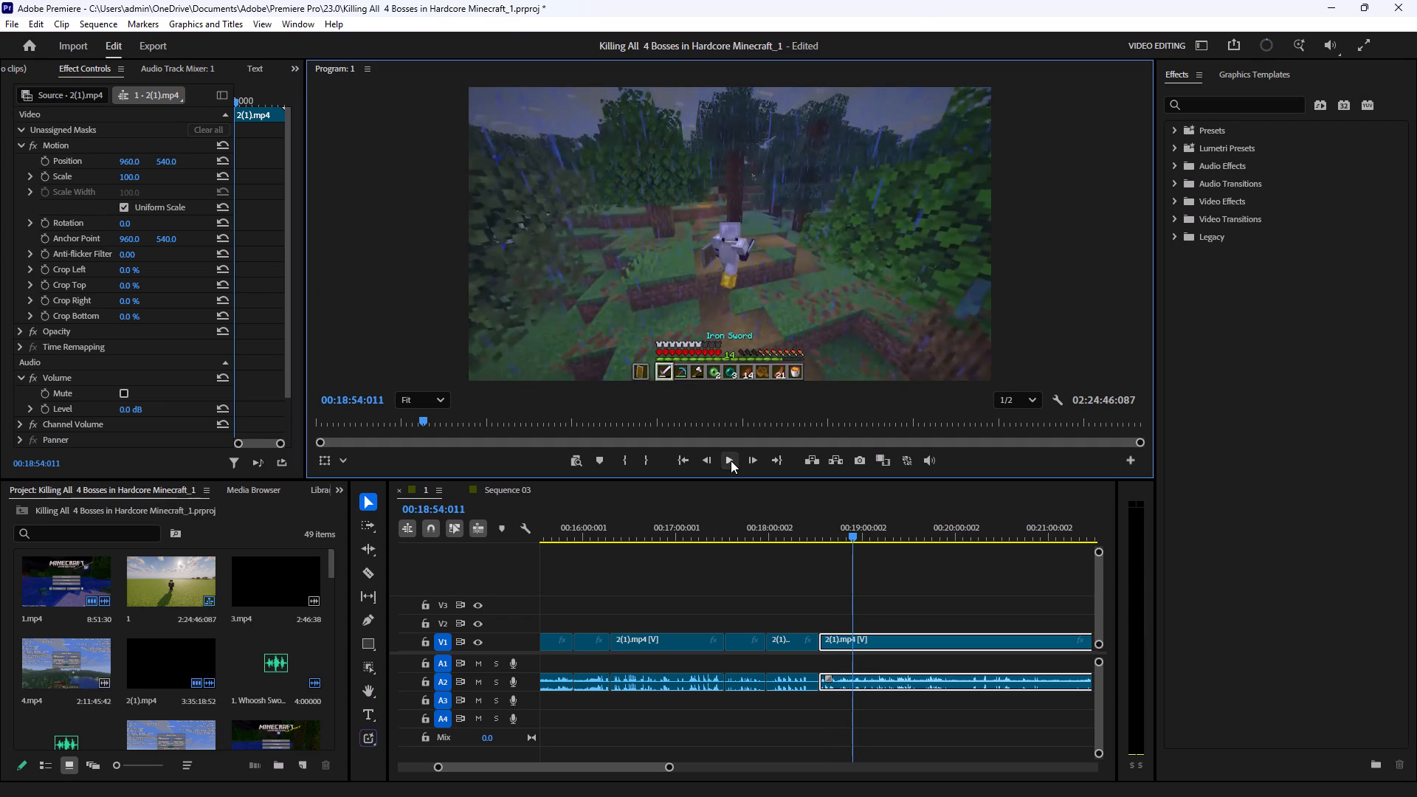
left_click(724, 460)
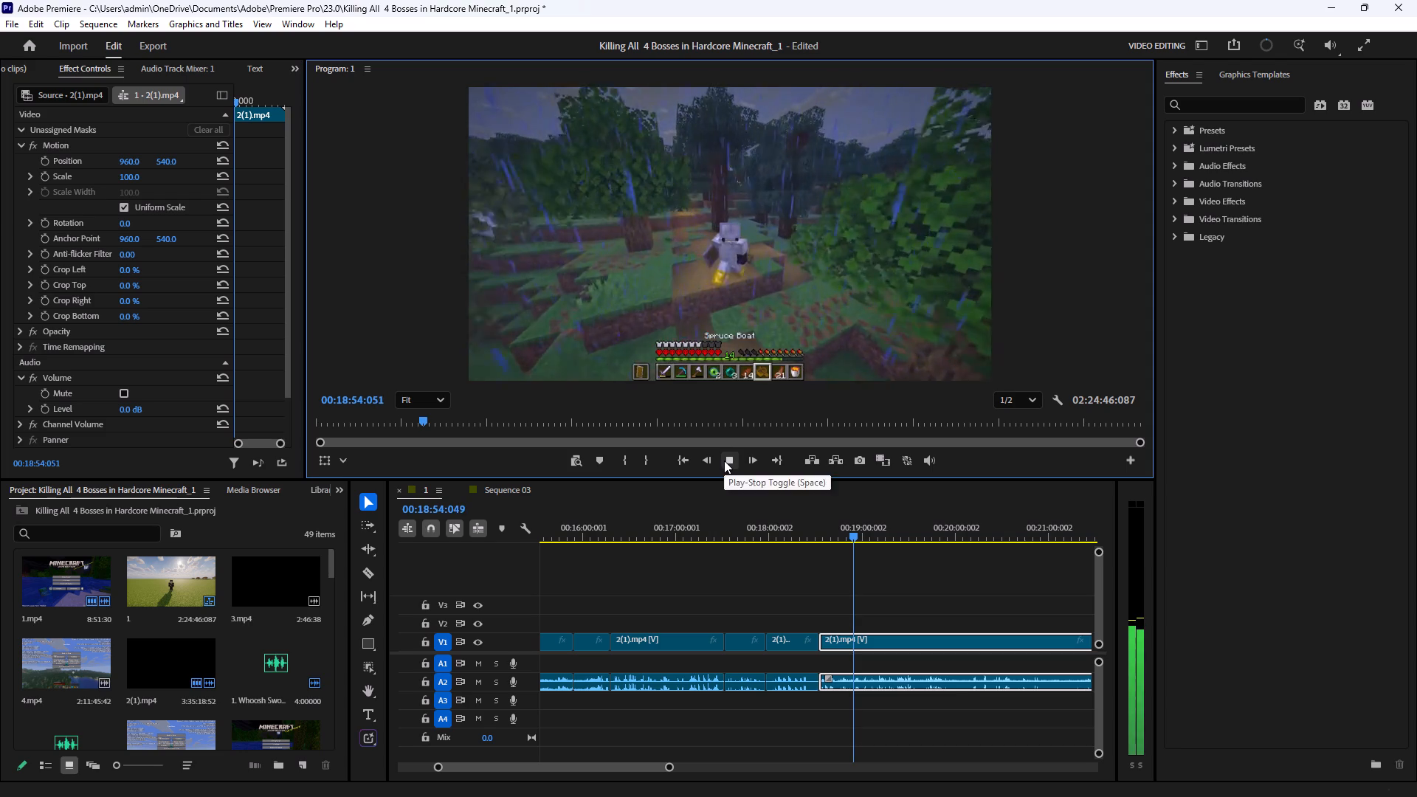
left_click(724, 460)
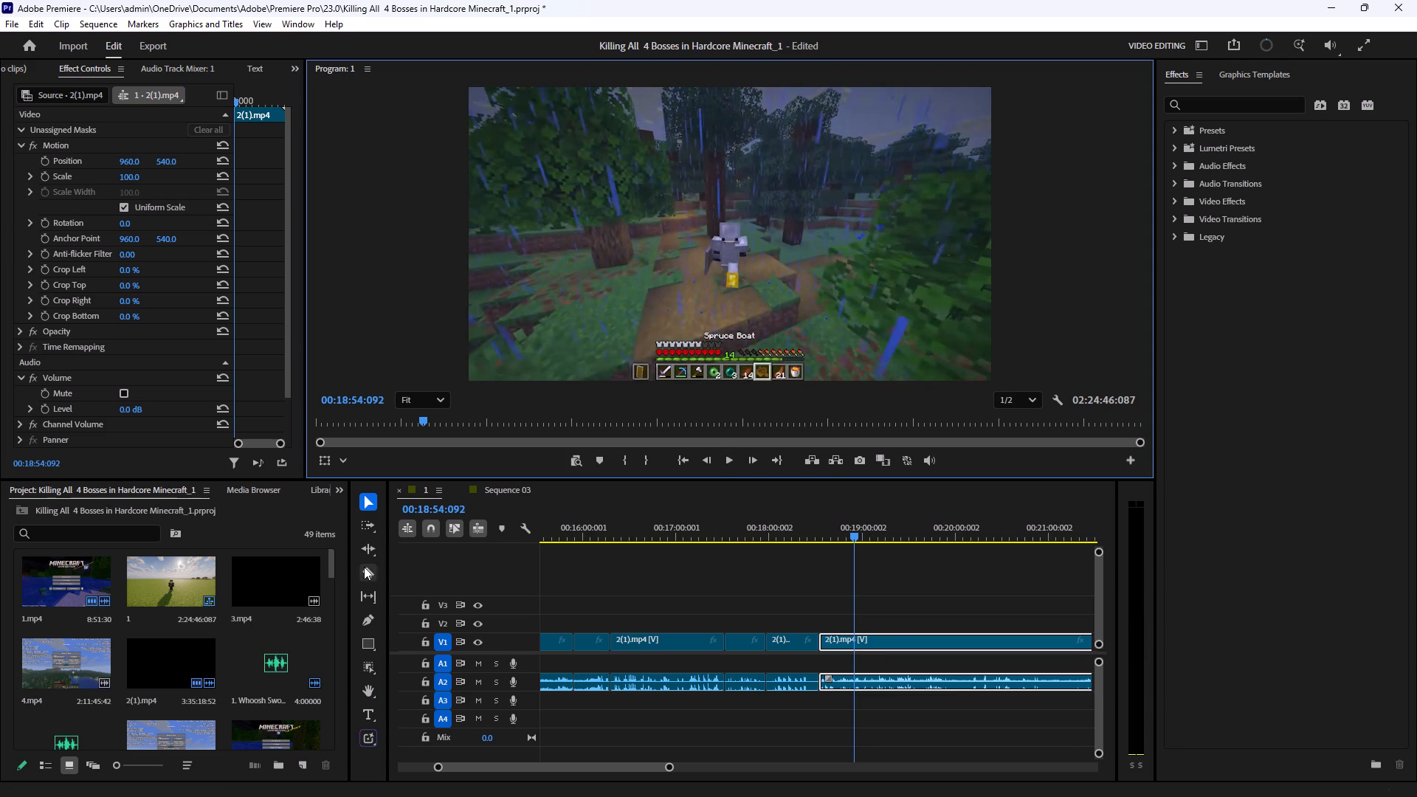
left_click(364, 567)
left_click(855, 635)
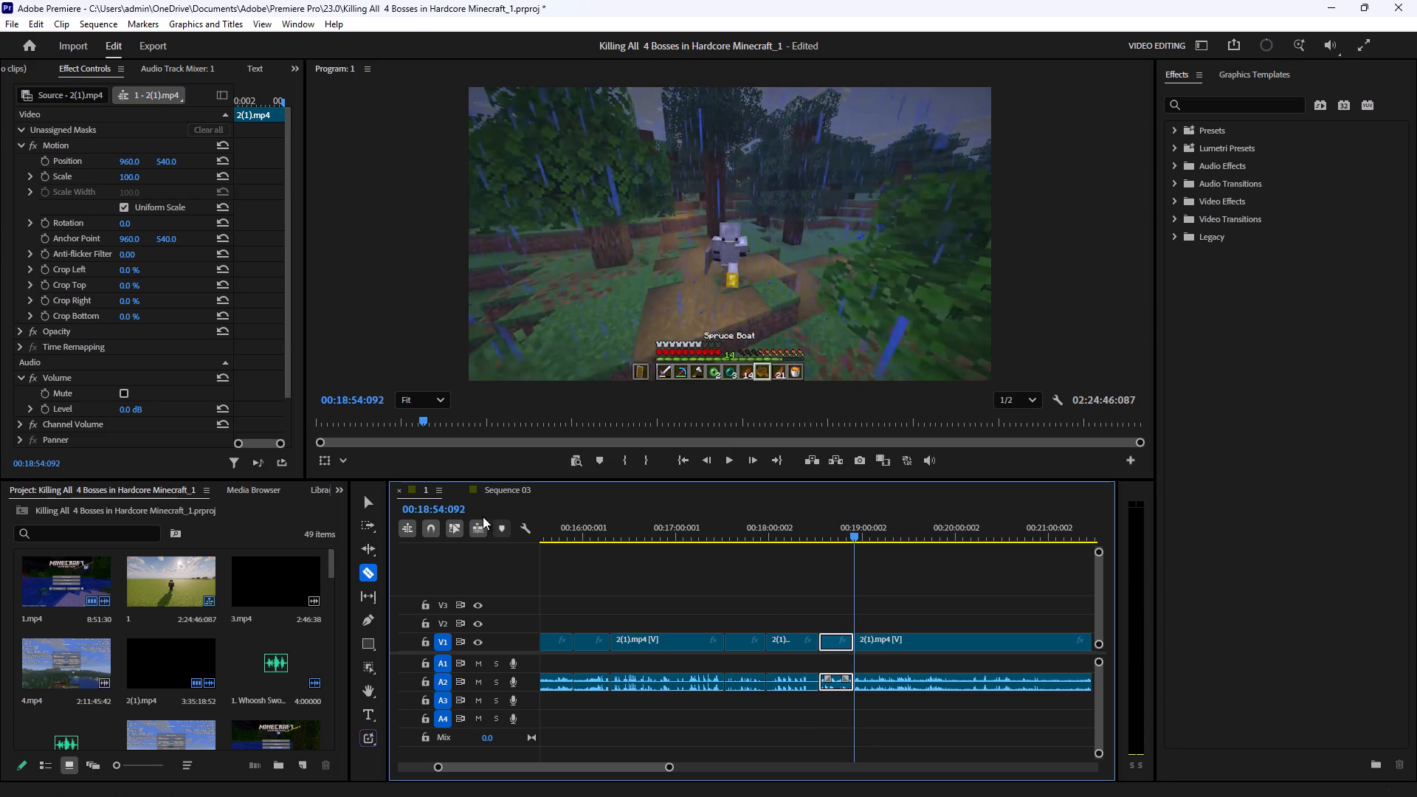
left_click(364, 506)
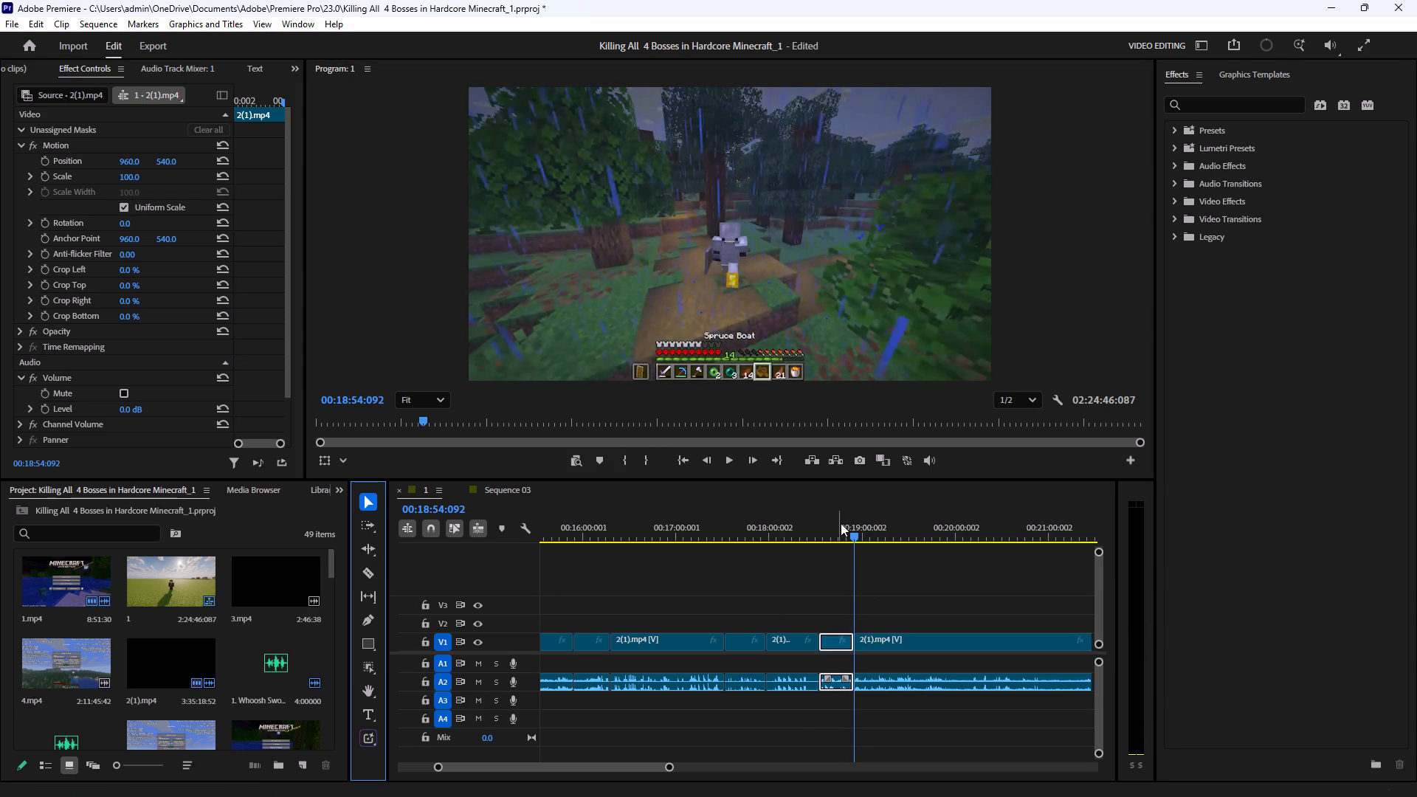
Scan the 2(1).mp4 footage after the 00:18:54:092 cut as far as about 00:28:25 and back to find the next section worth keeping.
left_click_drag(857, 537, 941, 537)
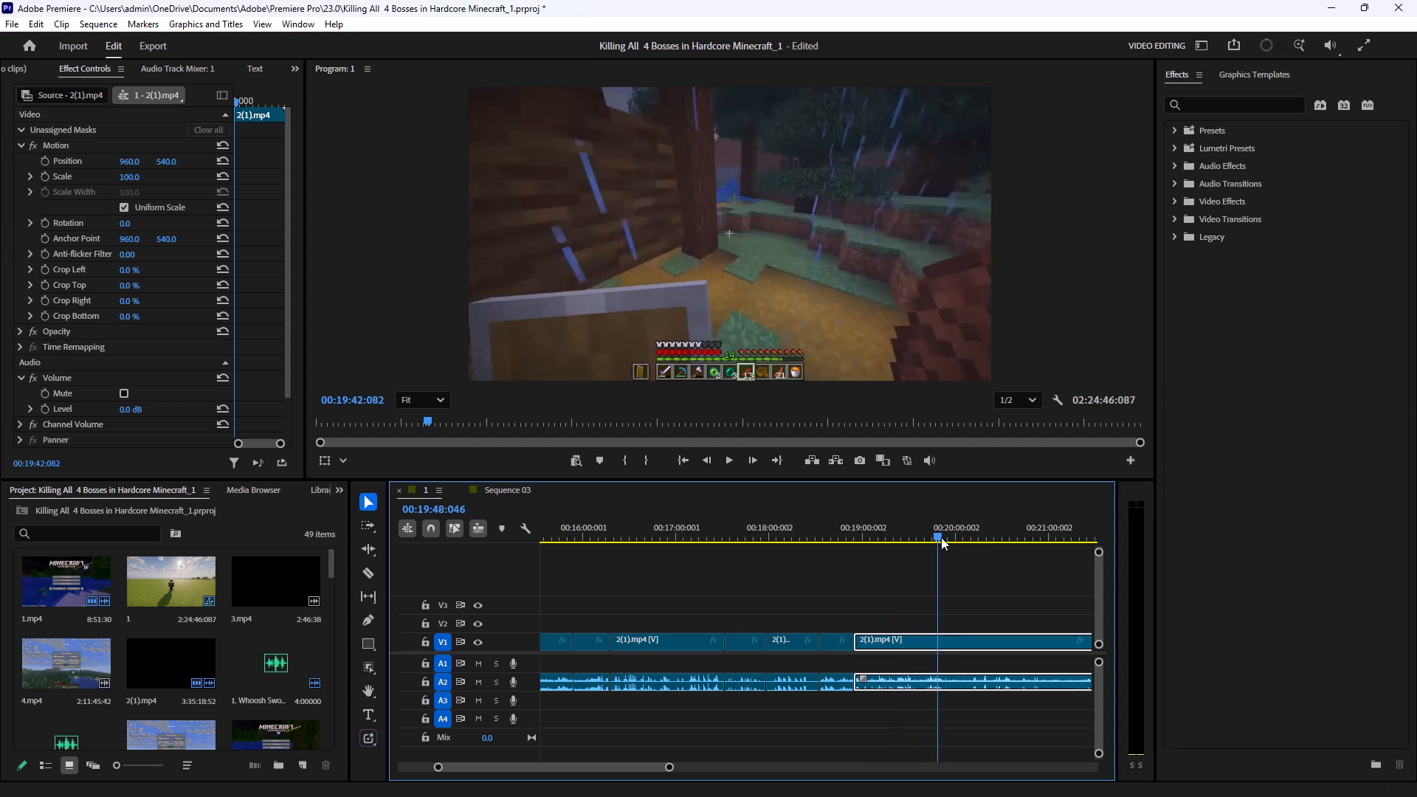
left_click_drag(941, 537, 1031, 539)
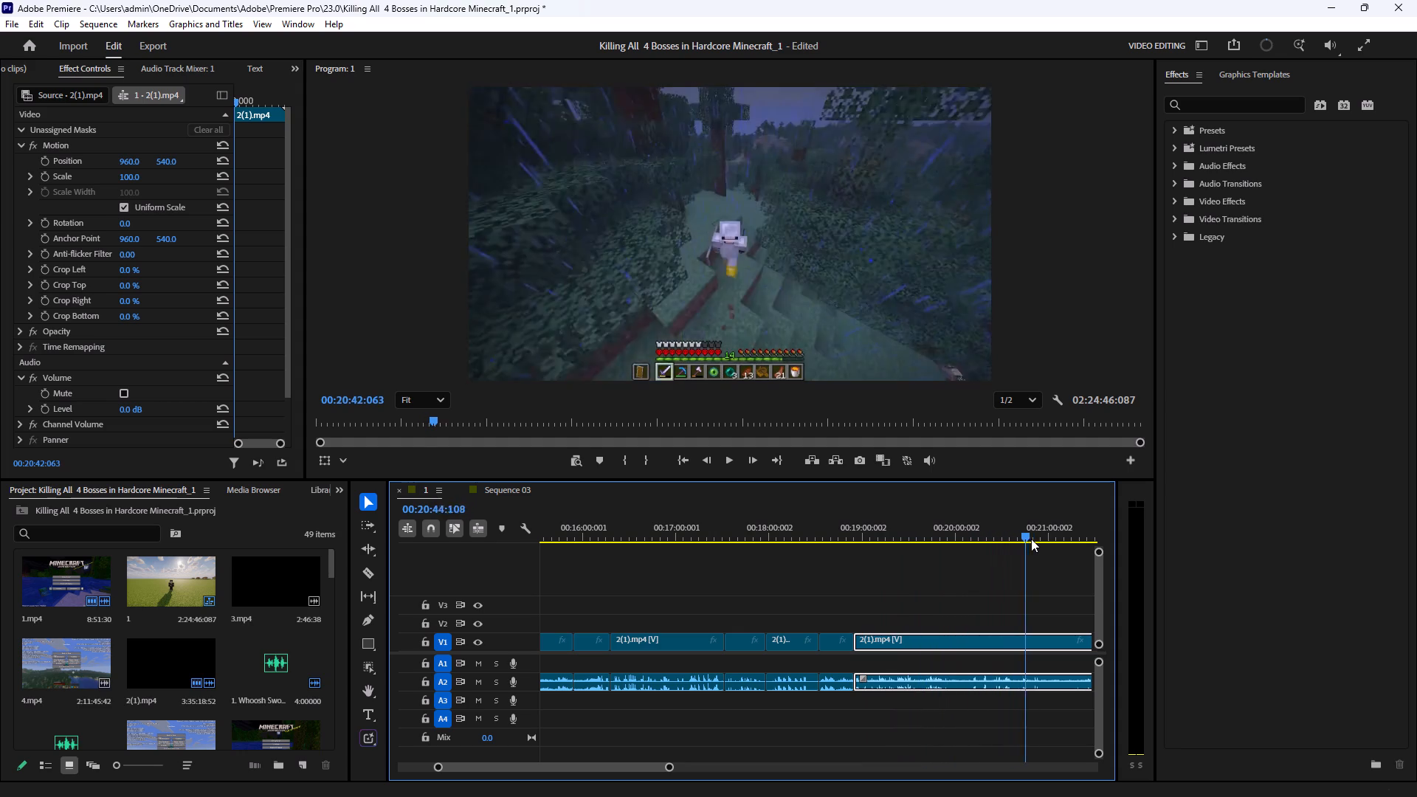
left_click_drag(1031, 539, 1071, 544)
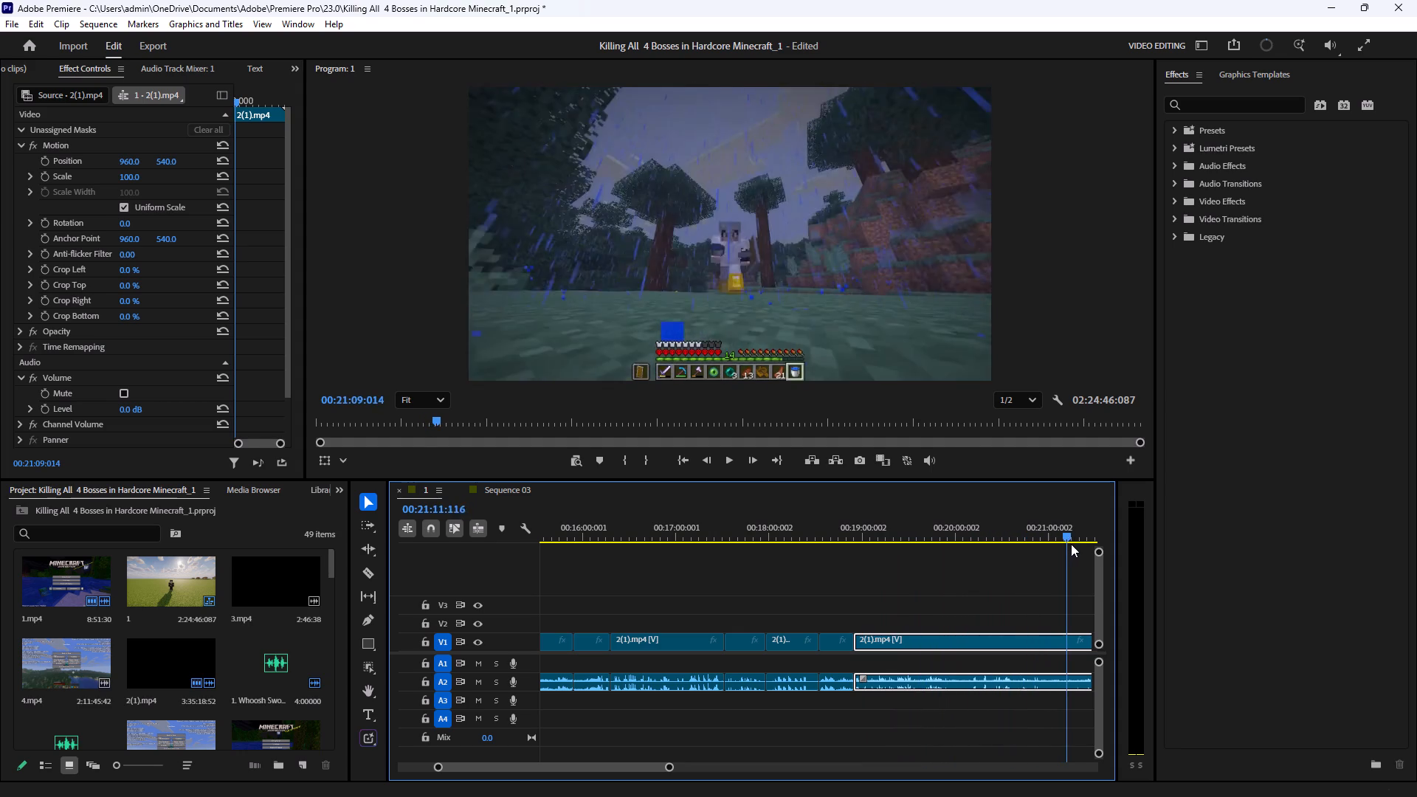
left_click_drag(1071, 544, 1103, 548)
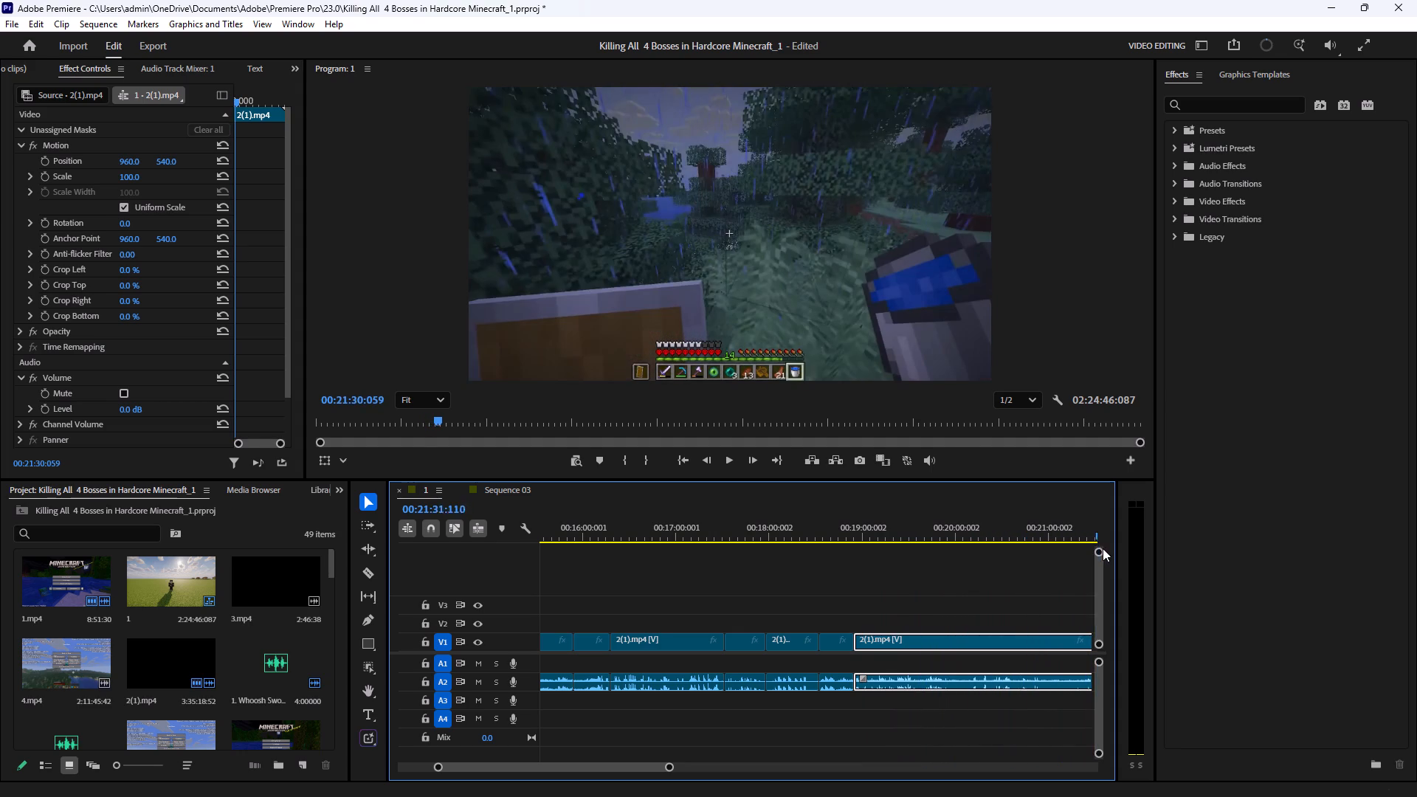
left_click_drag(1103, 548, 1017, 559)
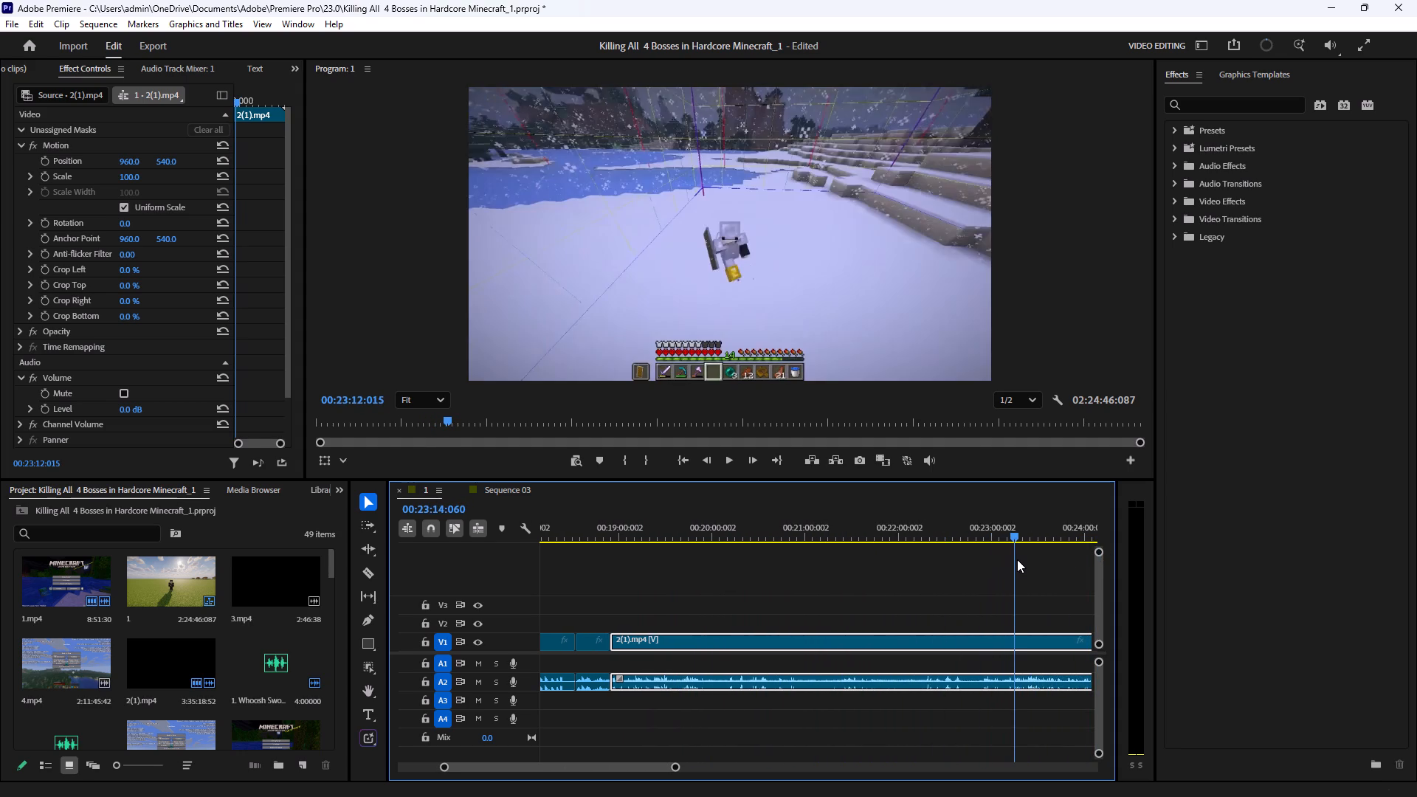
left_click_drag(1017, 559, 1072, 568)
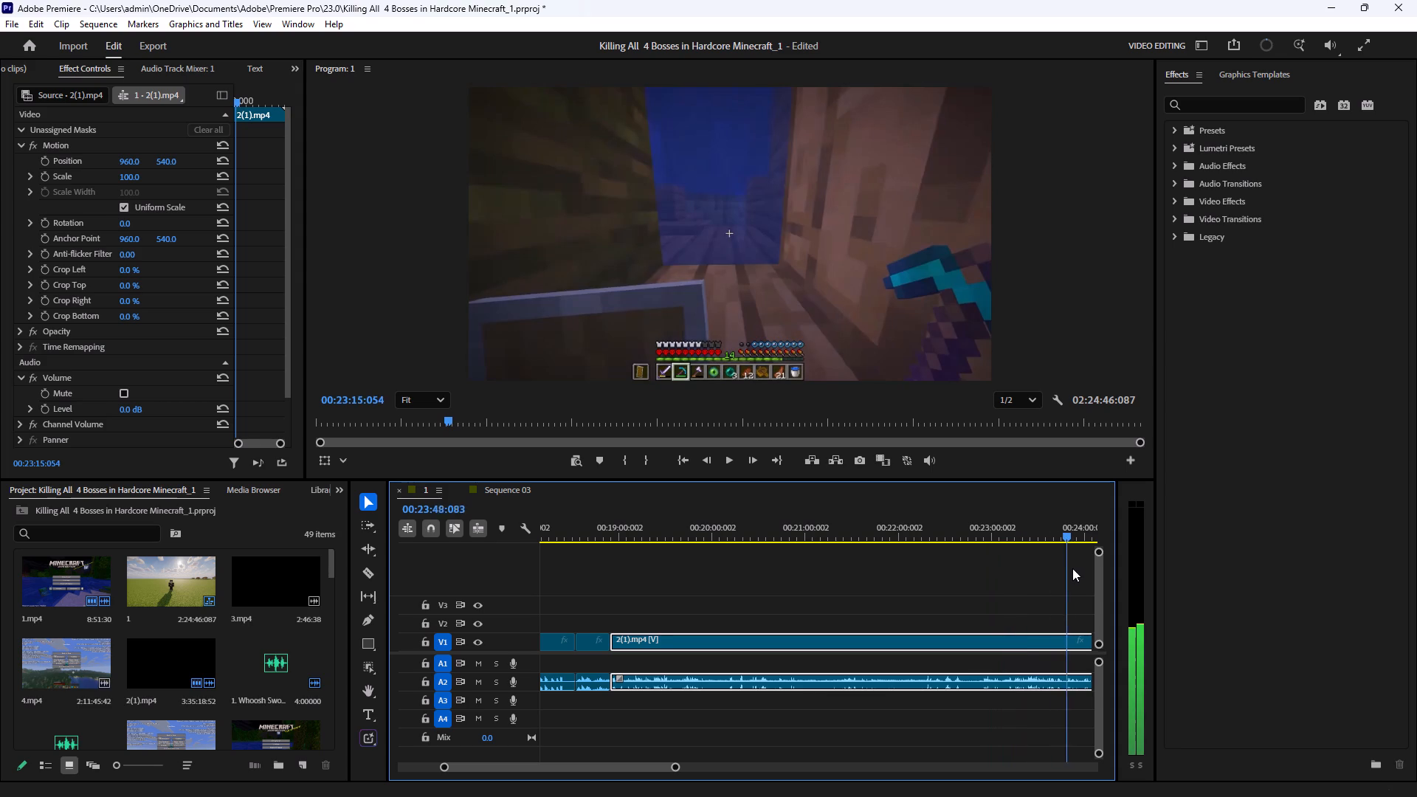
left_click_drag(1072, 568, 736, 564)
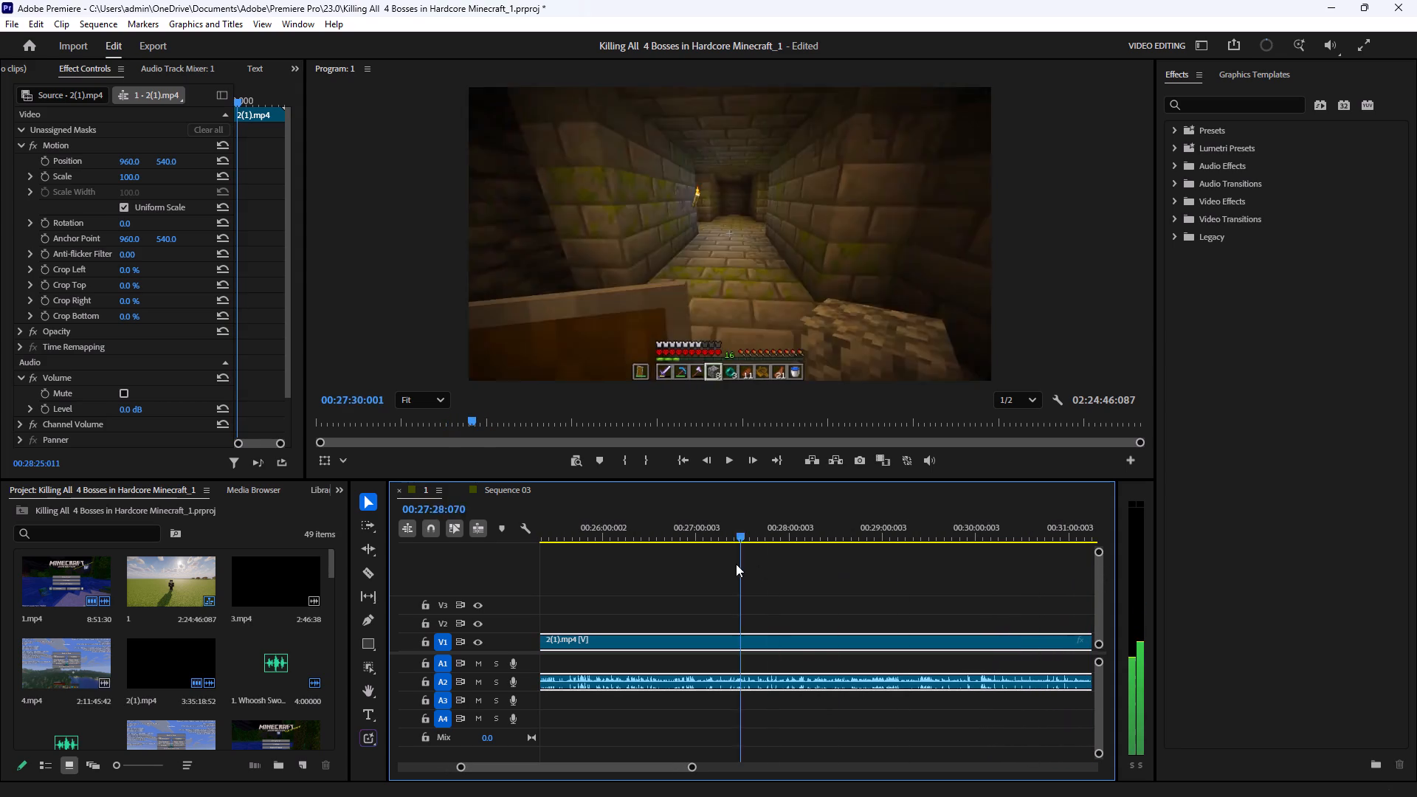
left_click_drag(736, 564, 665, 558)
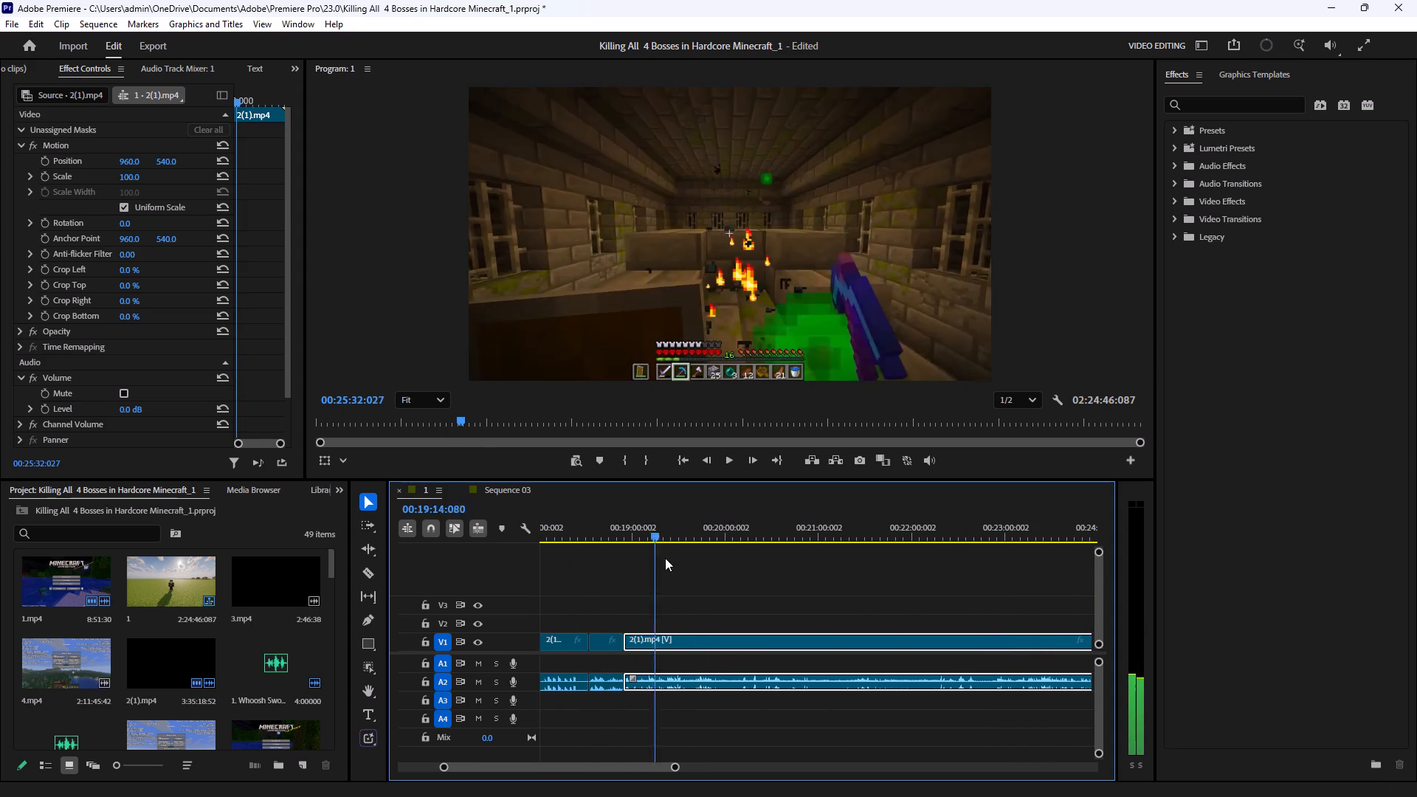
left_click_drag(665, 558, 613, 571)
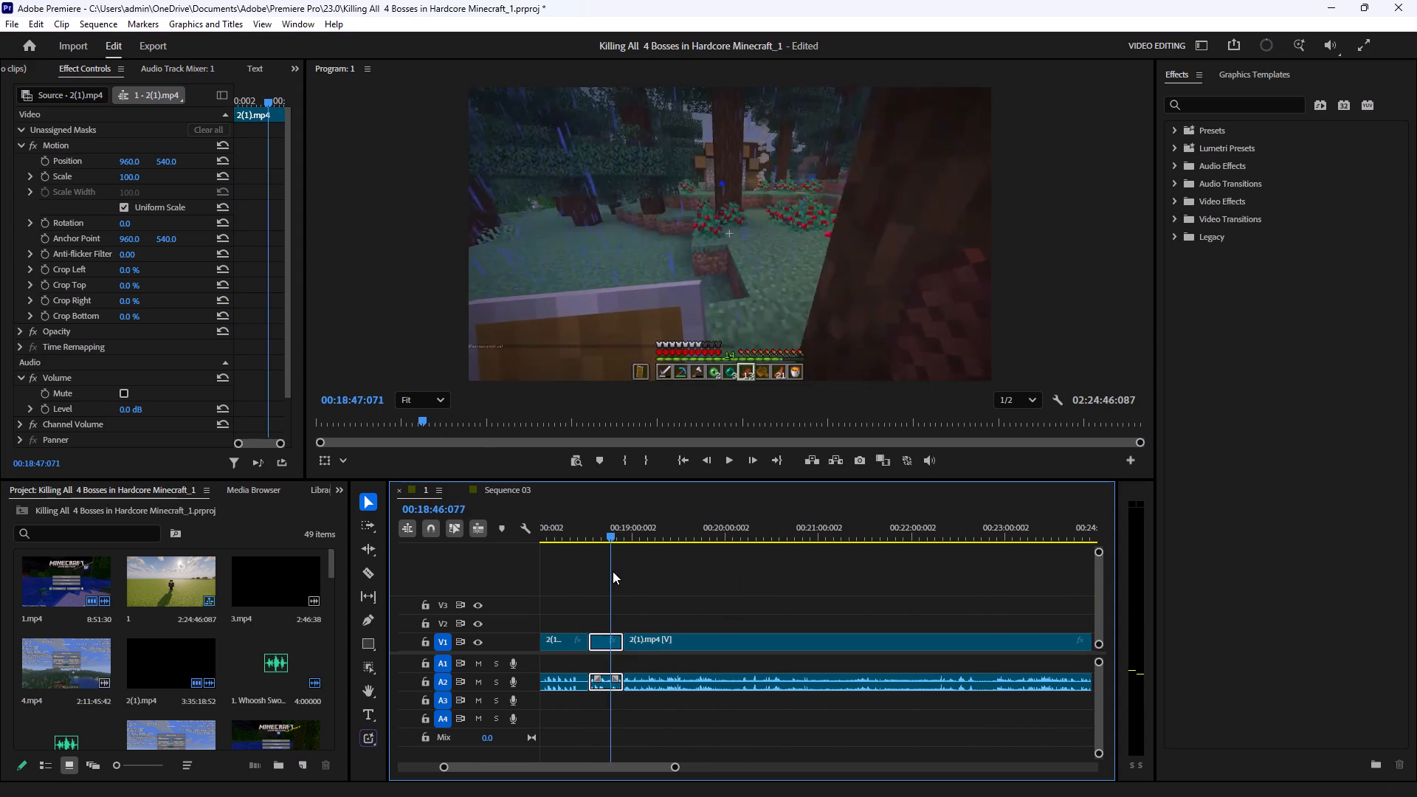
Go through the village, ravine and ocean footage and split 2(1).mp4 with its audio at 00:23:58:023, on the run across the snow.
left_click_drag(613, 571, 704, 576)
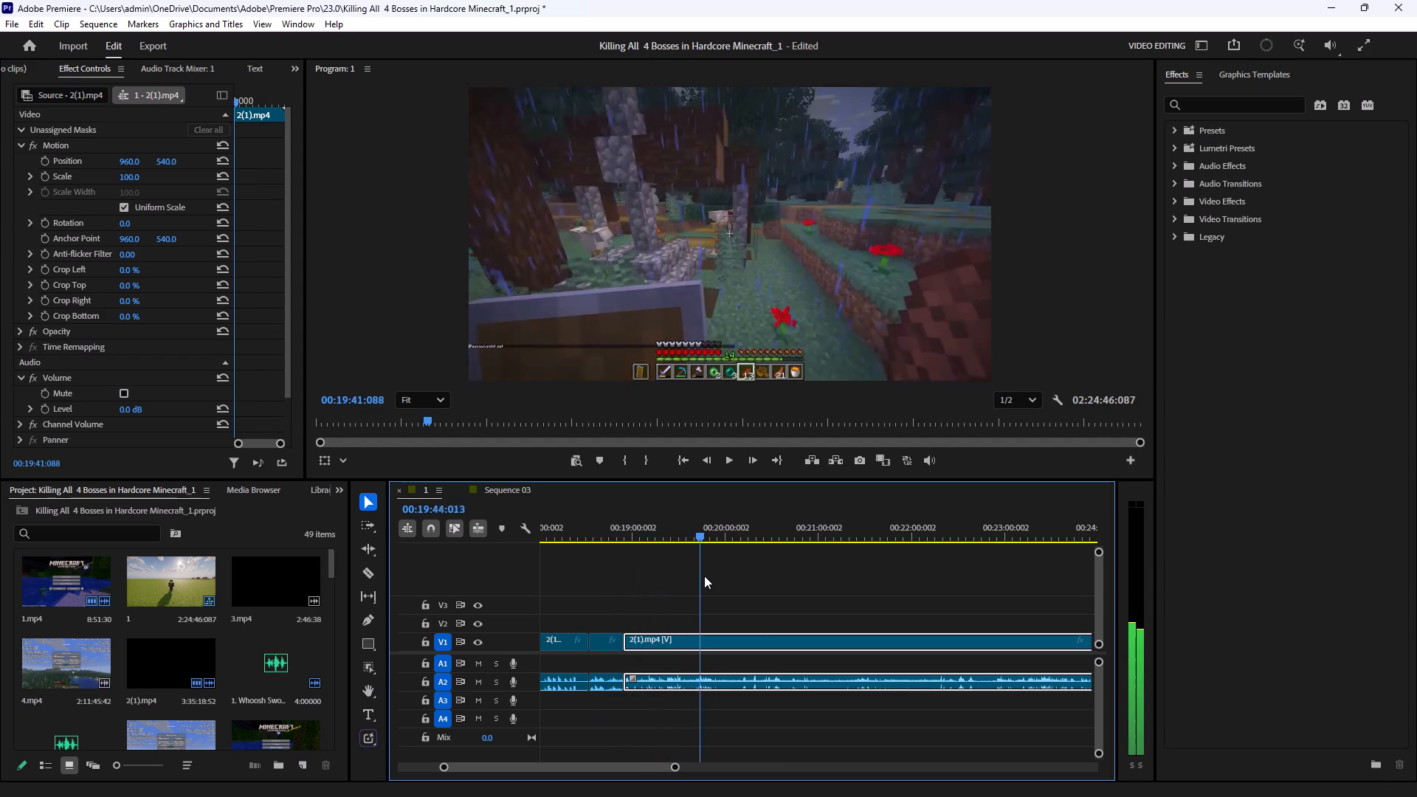
left_click_drag(704, 576, 822, 592)
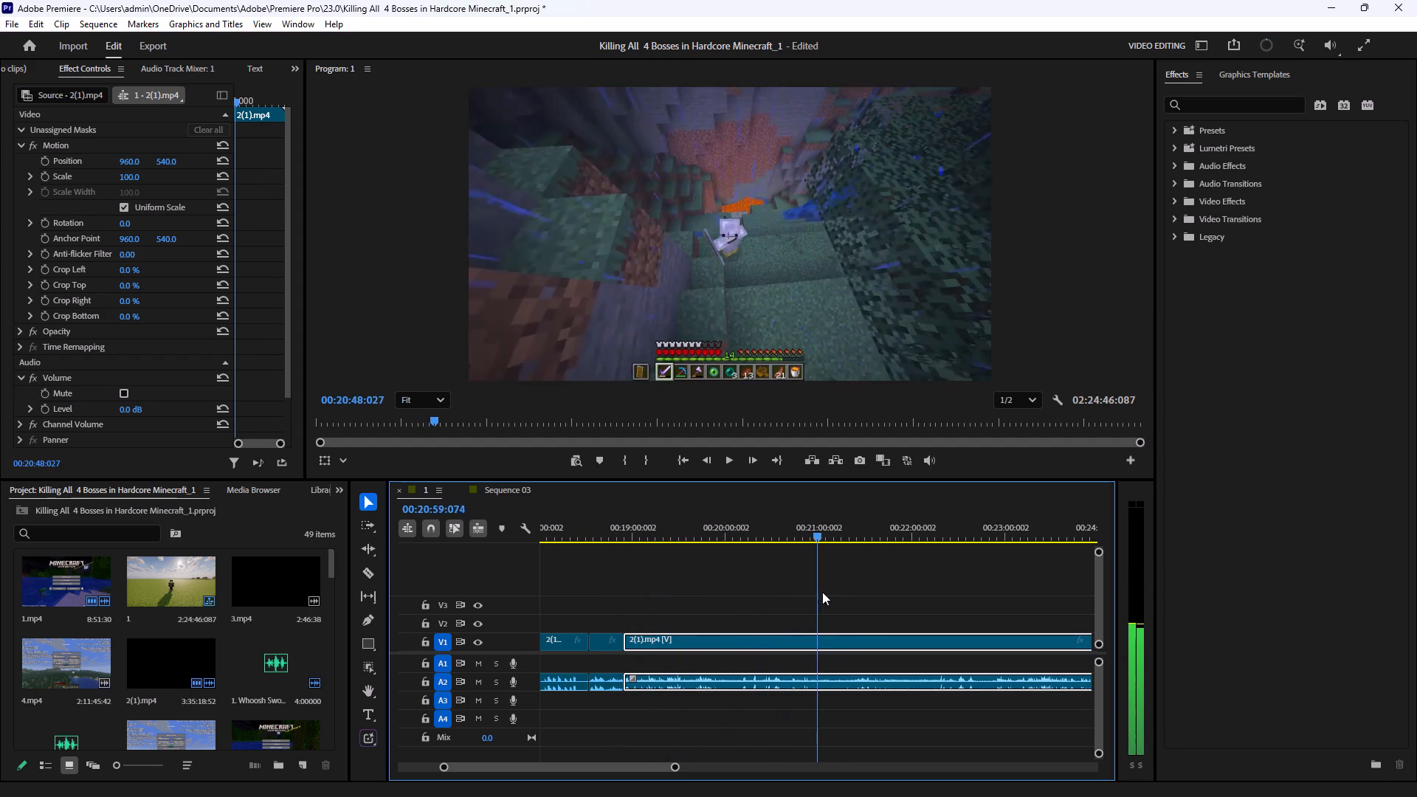
left_click_drag(822, 592, 894, 613)
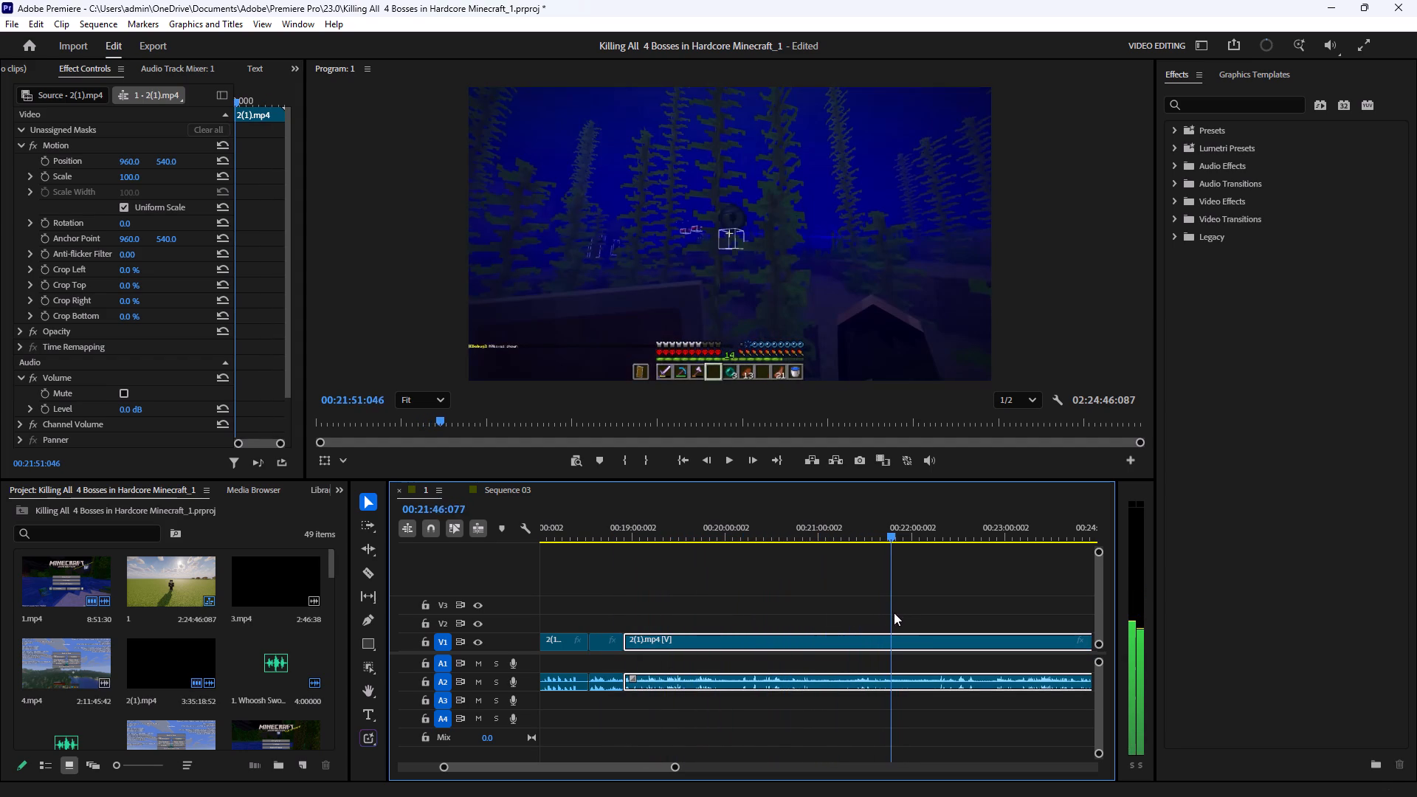
left_click_drag(894, 613, 934, 615)
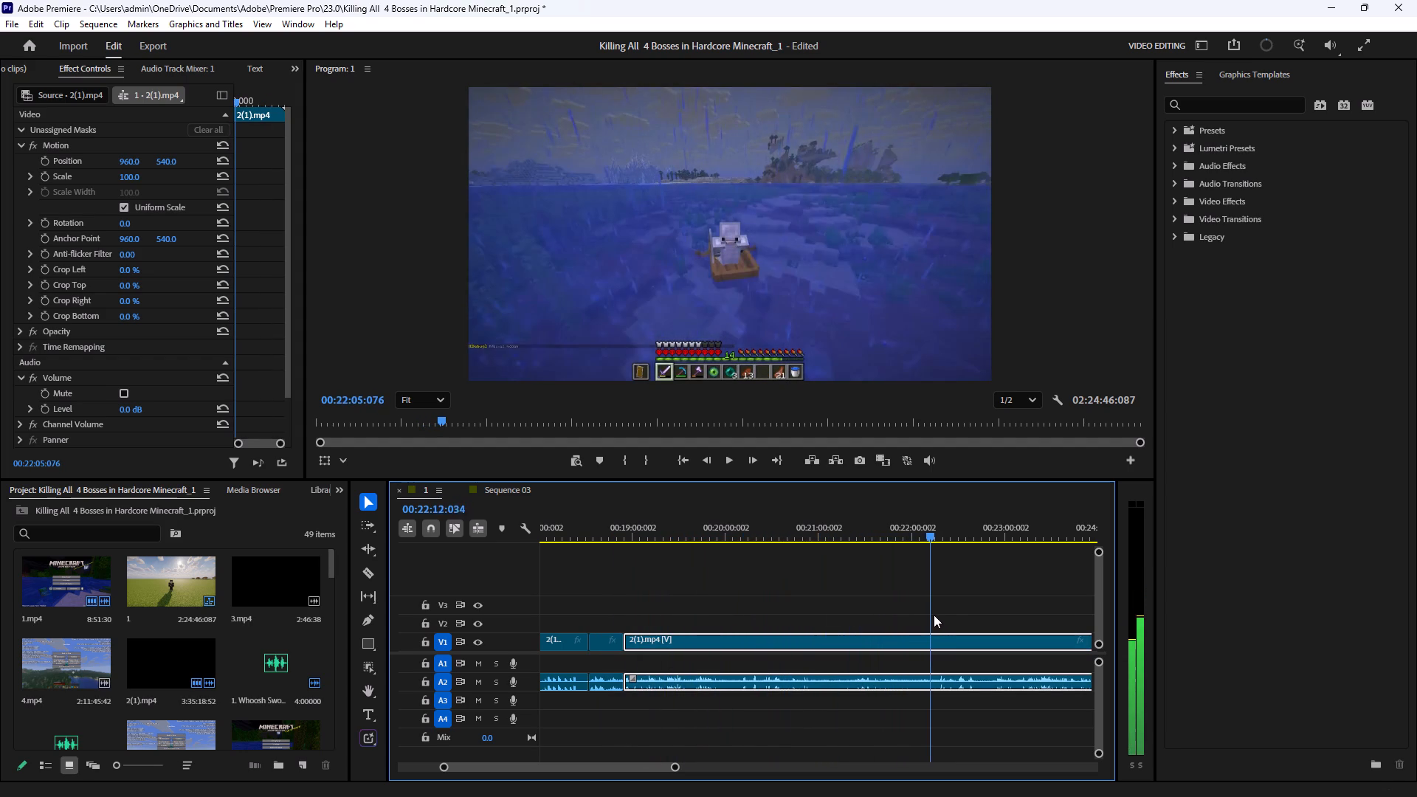
left_click_drag(934, 615, 991, 622)
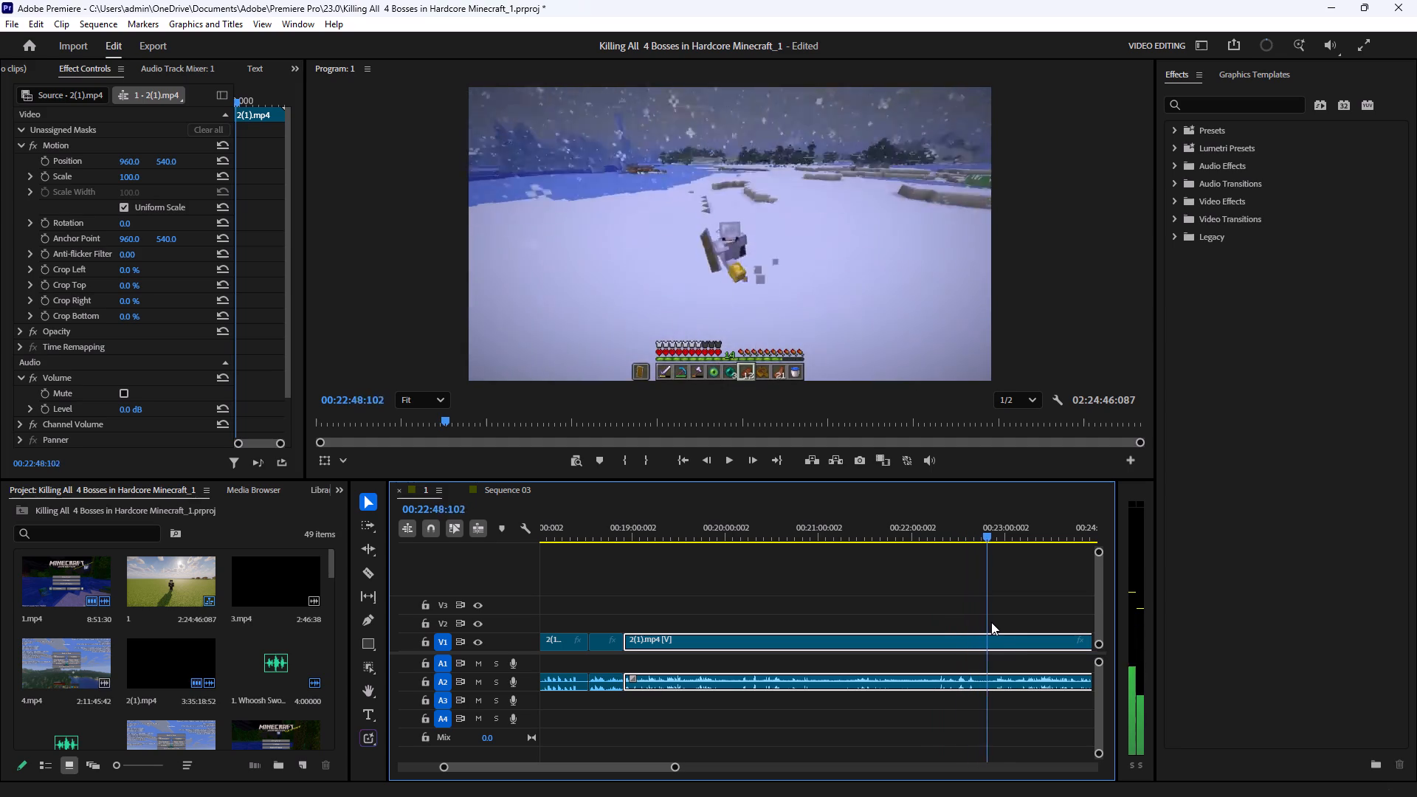
left_click_drag(991, 622, 1047, 631)
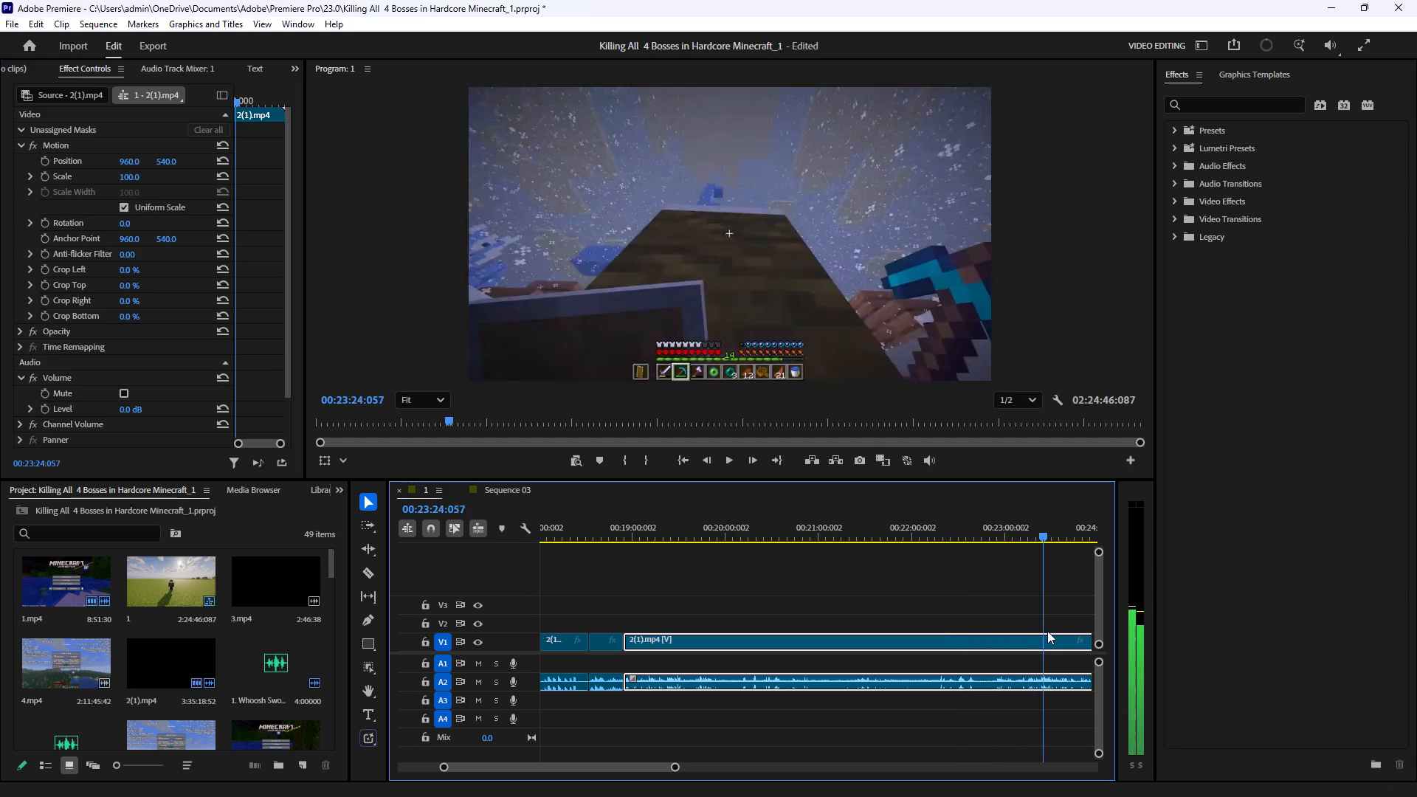
left_click_drag(1047, 631, 1081, 635)
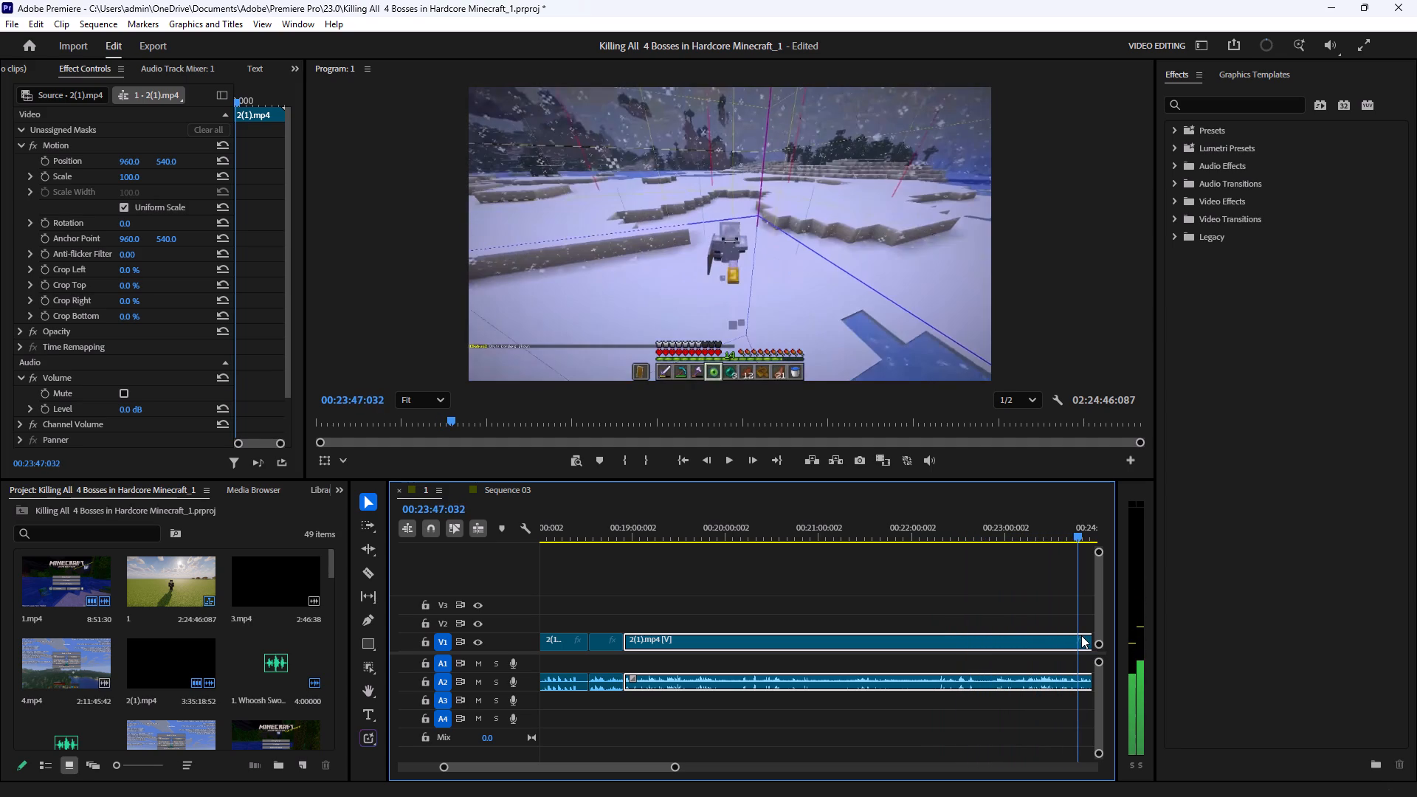
left_click_drag(1081, 635, 1092, 635)
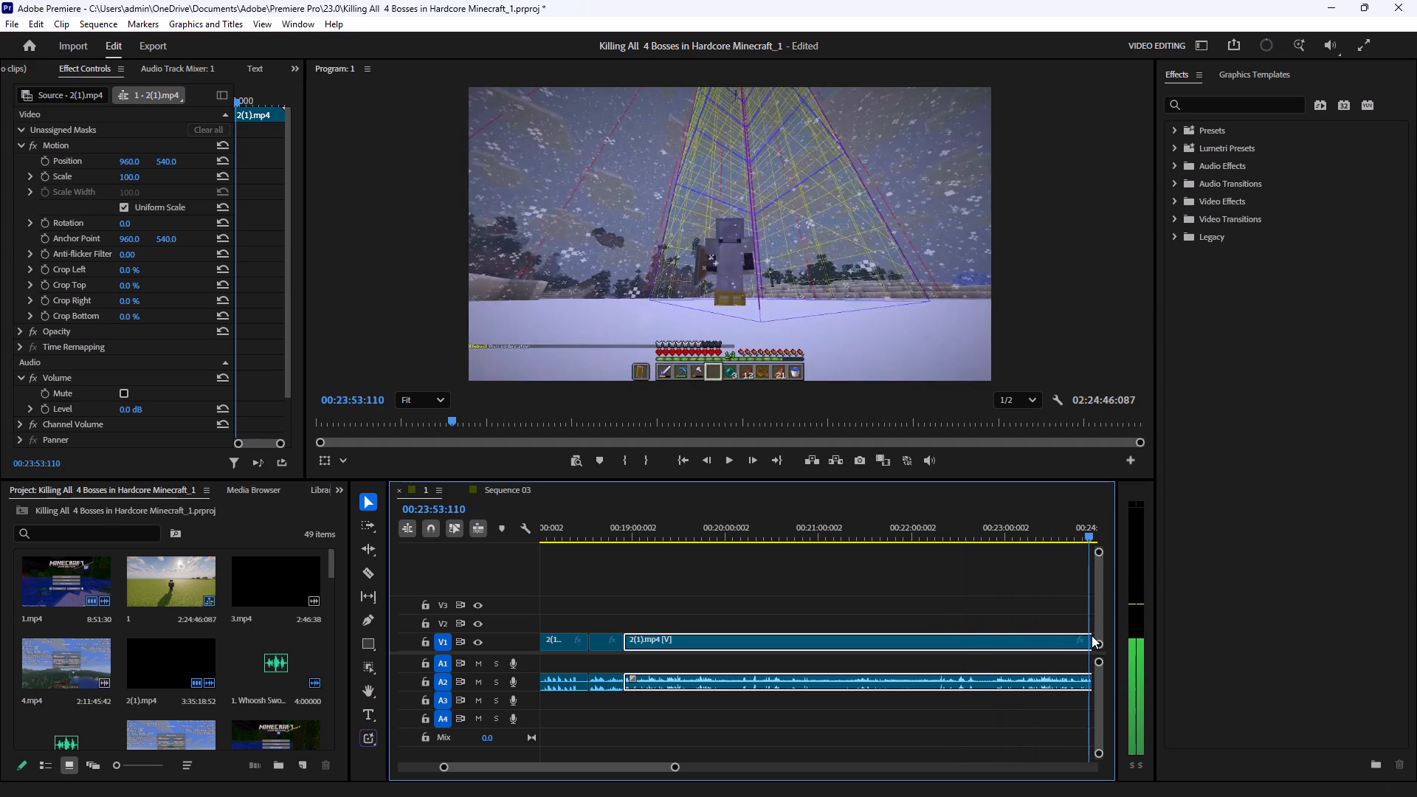
left_click_drag(1092, 635, 1097, 636)
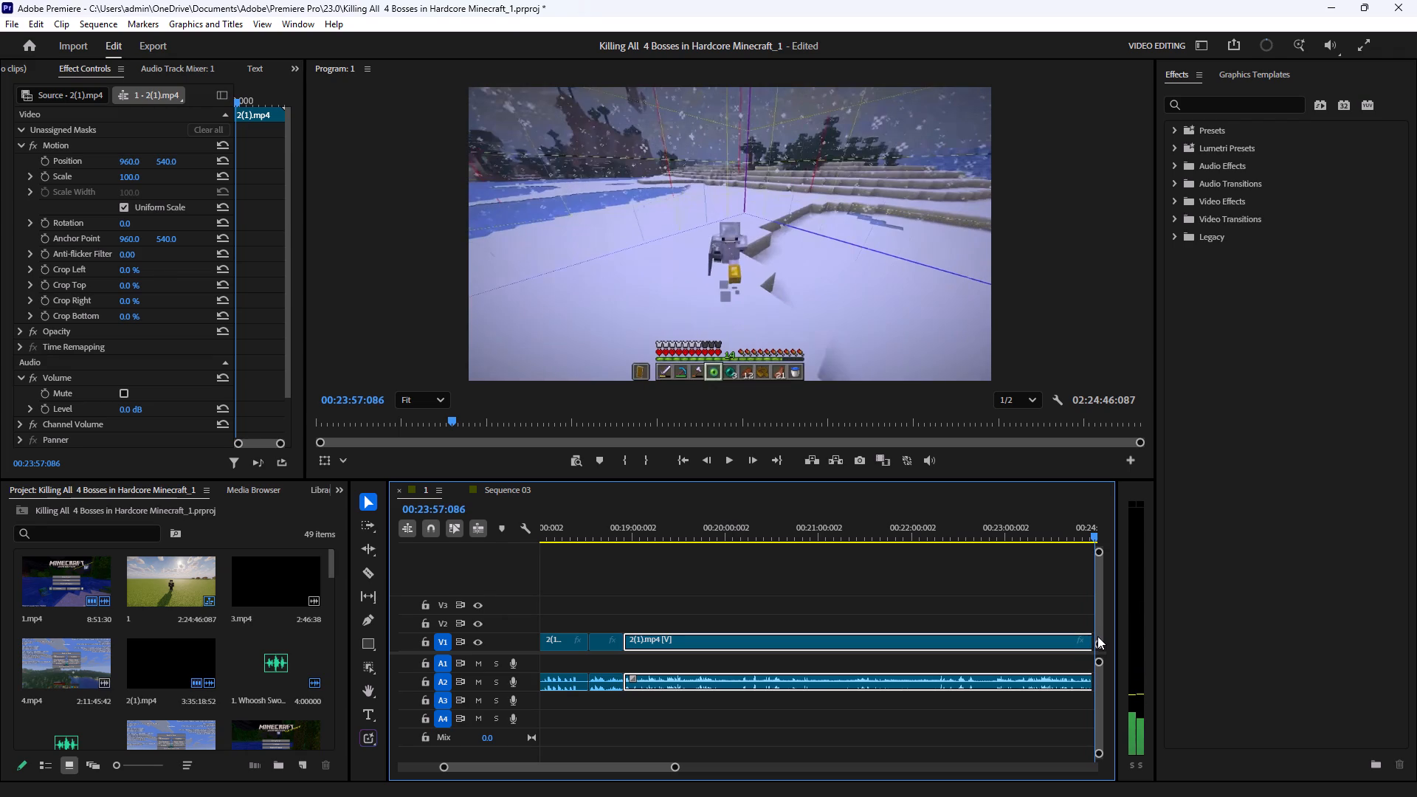
left_click_drag(1097, 636, 1098, 637)
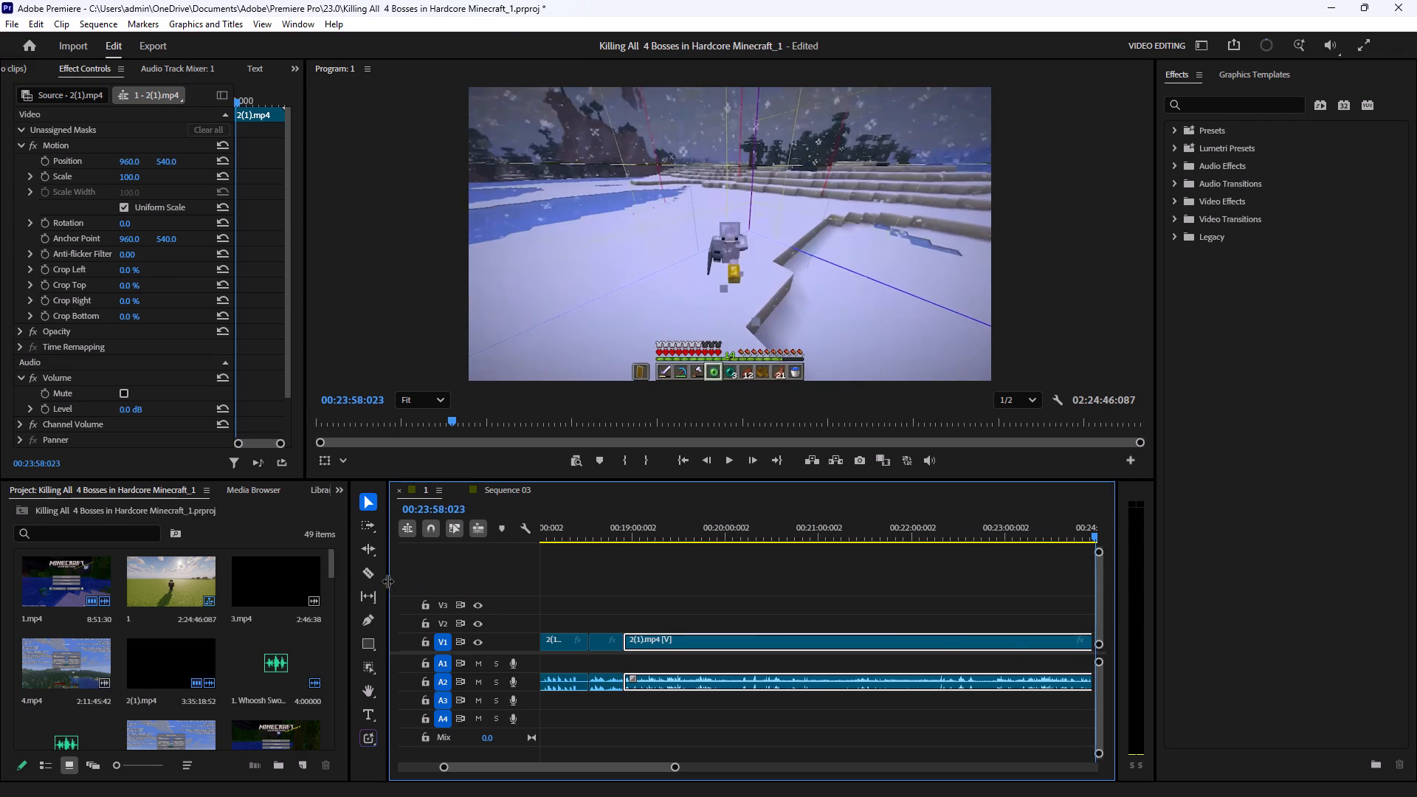
left_click(370, 579)
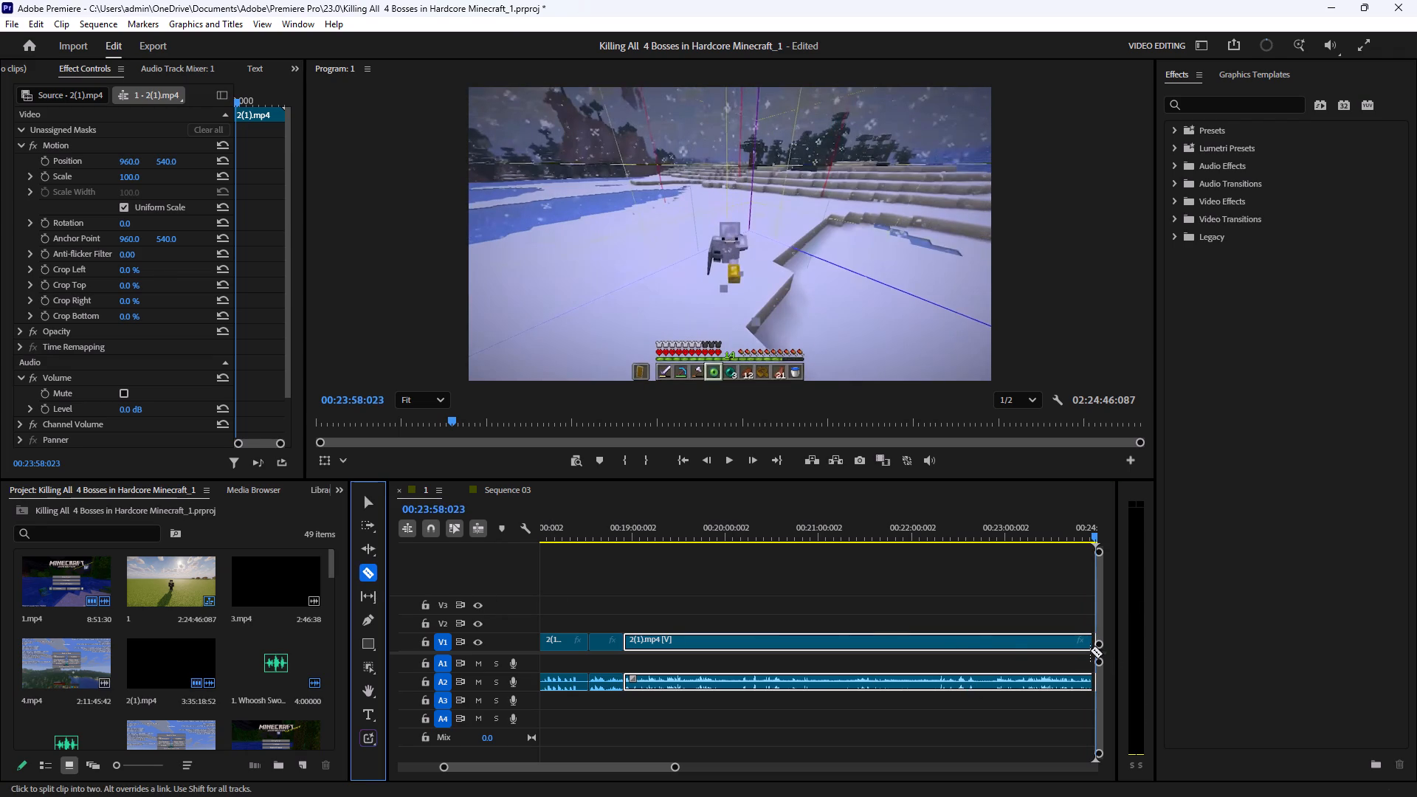
left_click(1090, 650)
left_click(370, 509)
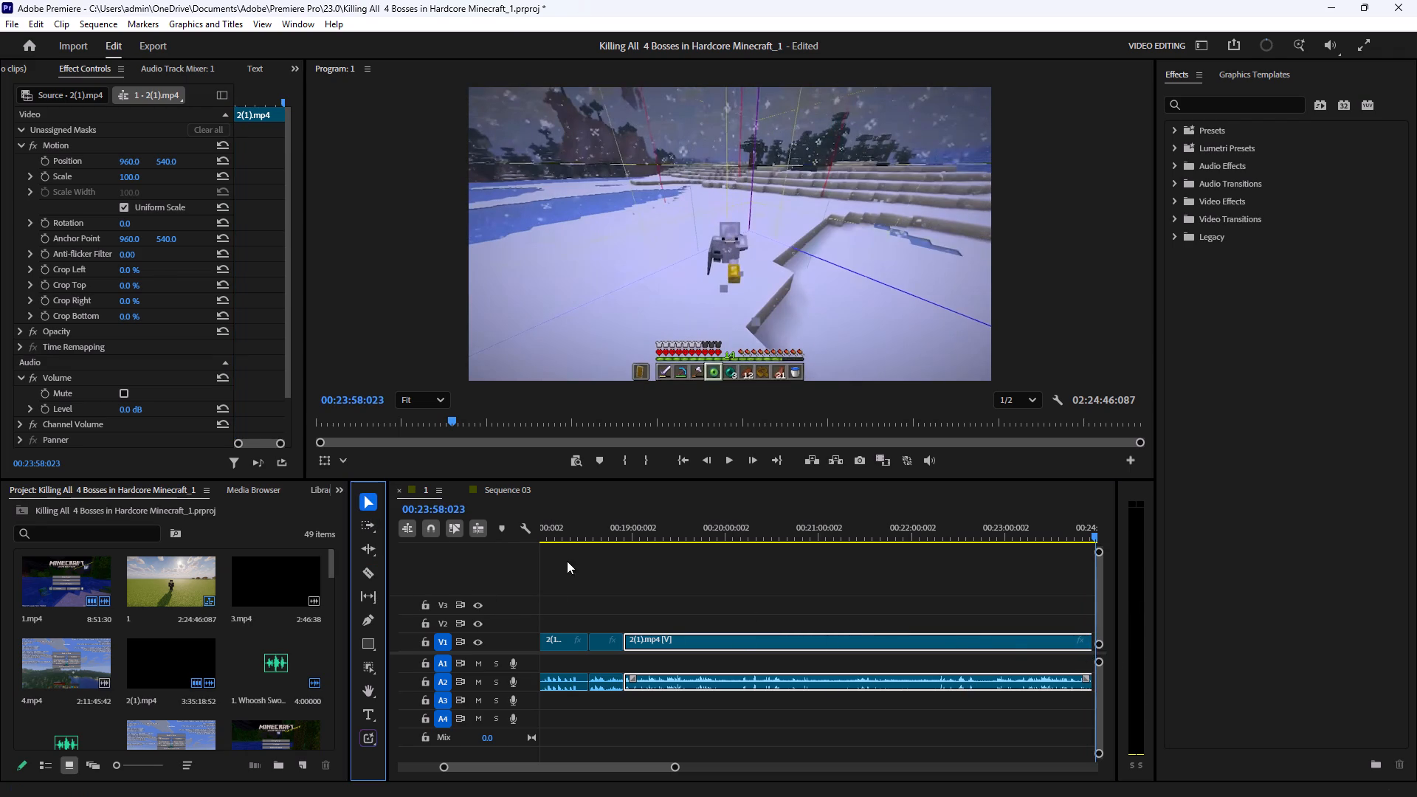
Delete the segment between the 00:18:54:092 and 00:23:58:023 cuts with its audio, and close the gap.
left_click_drag(868, 596, 859, 740)
key("BackSpace")
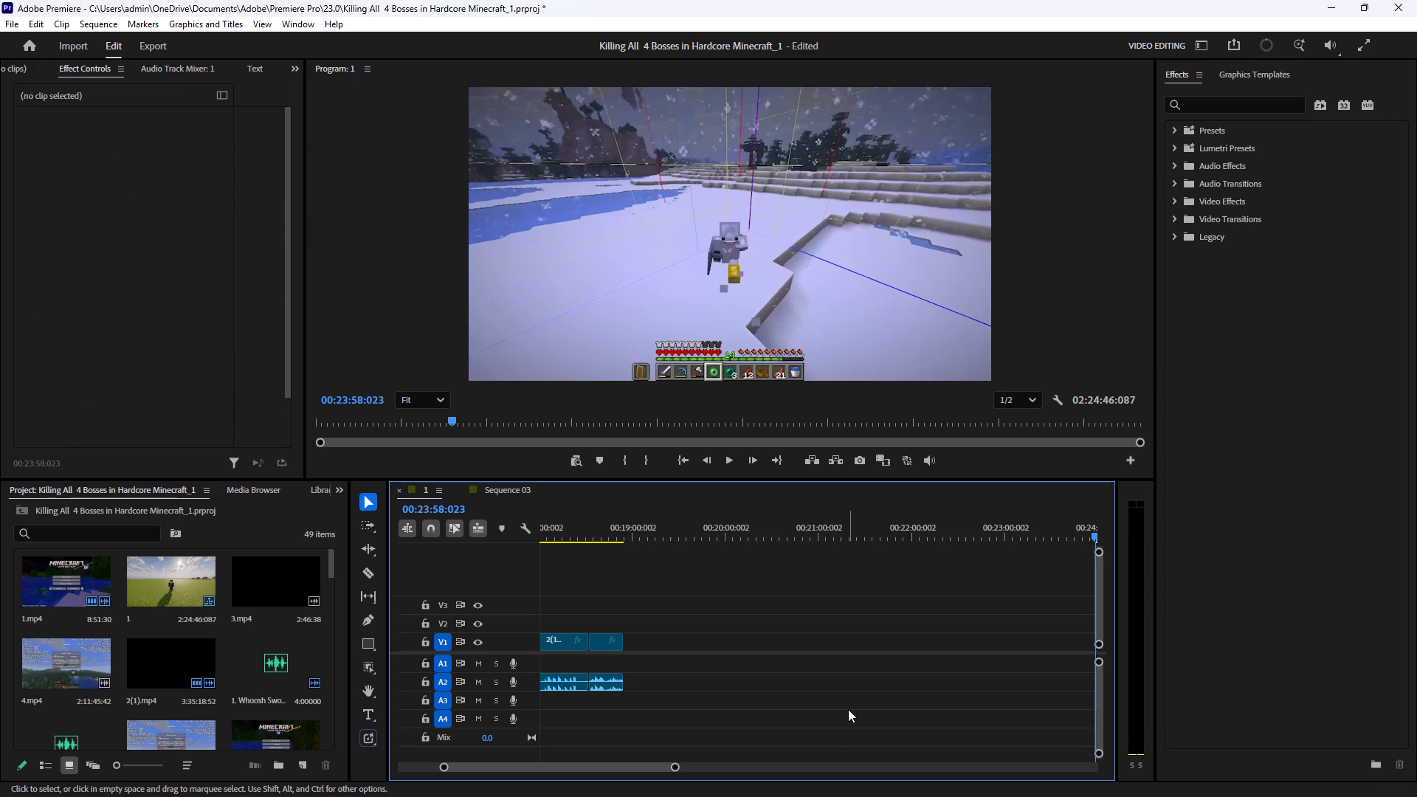
left_click(721, 638)
key("BackSpace")
Review the new join at 00:18:54:092 by playing the footage through to 00:19:14:003, where the inventory is open.
left_click_drag(634, 538, 625, 556)
left_click(723, 463)
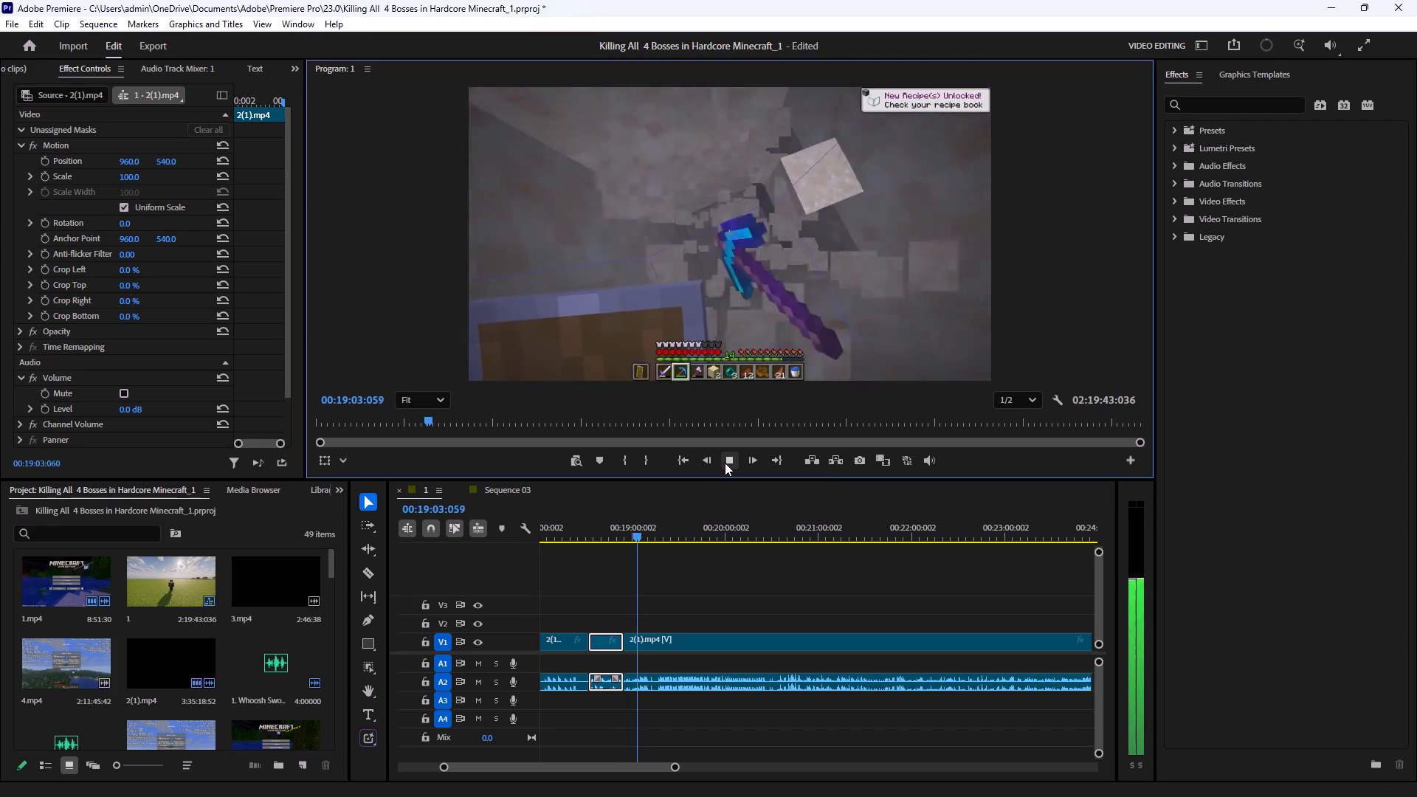
double_click(725, 463)
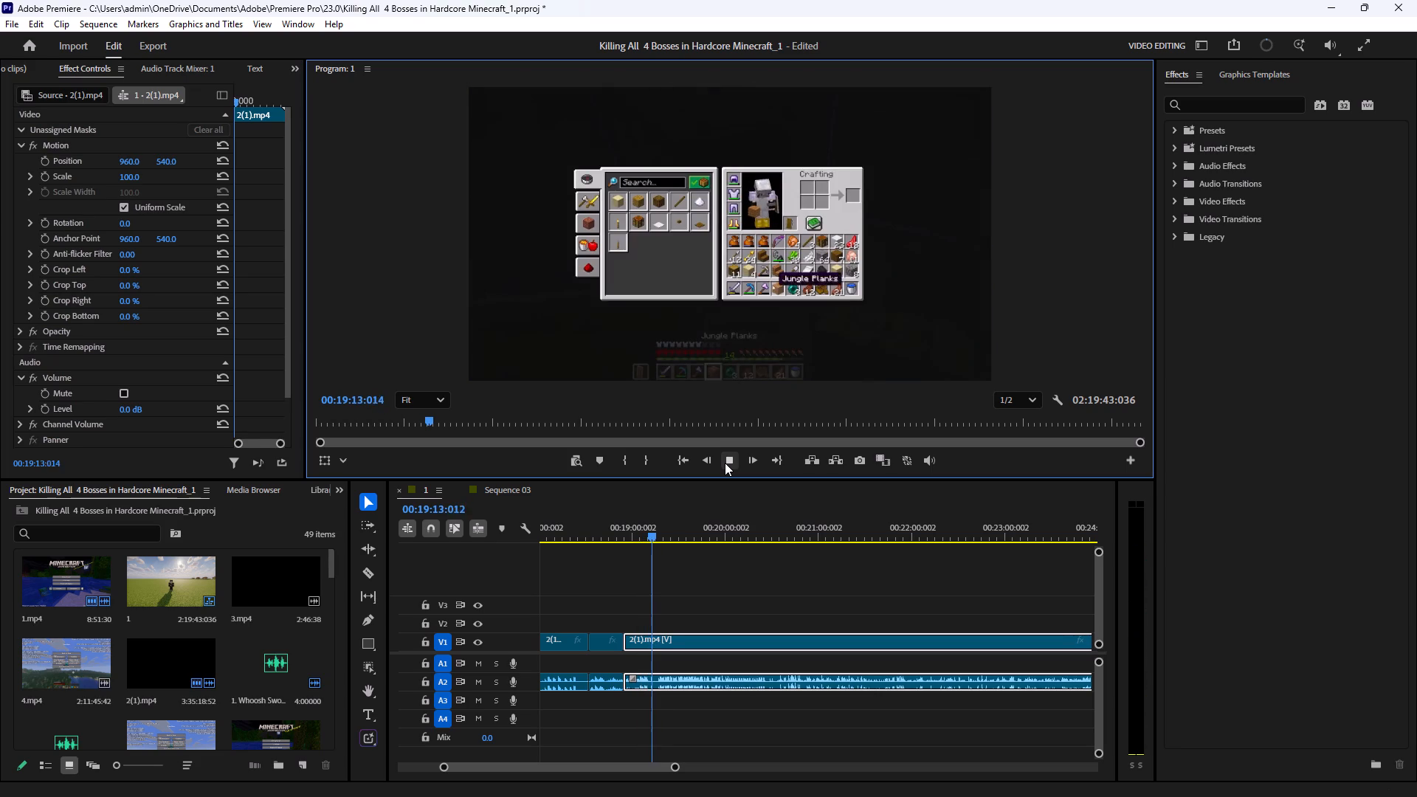
left_click(725, 463)
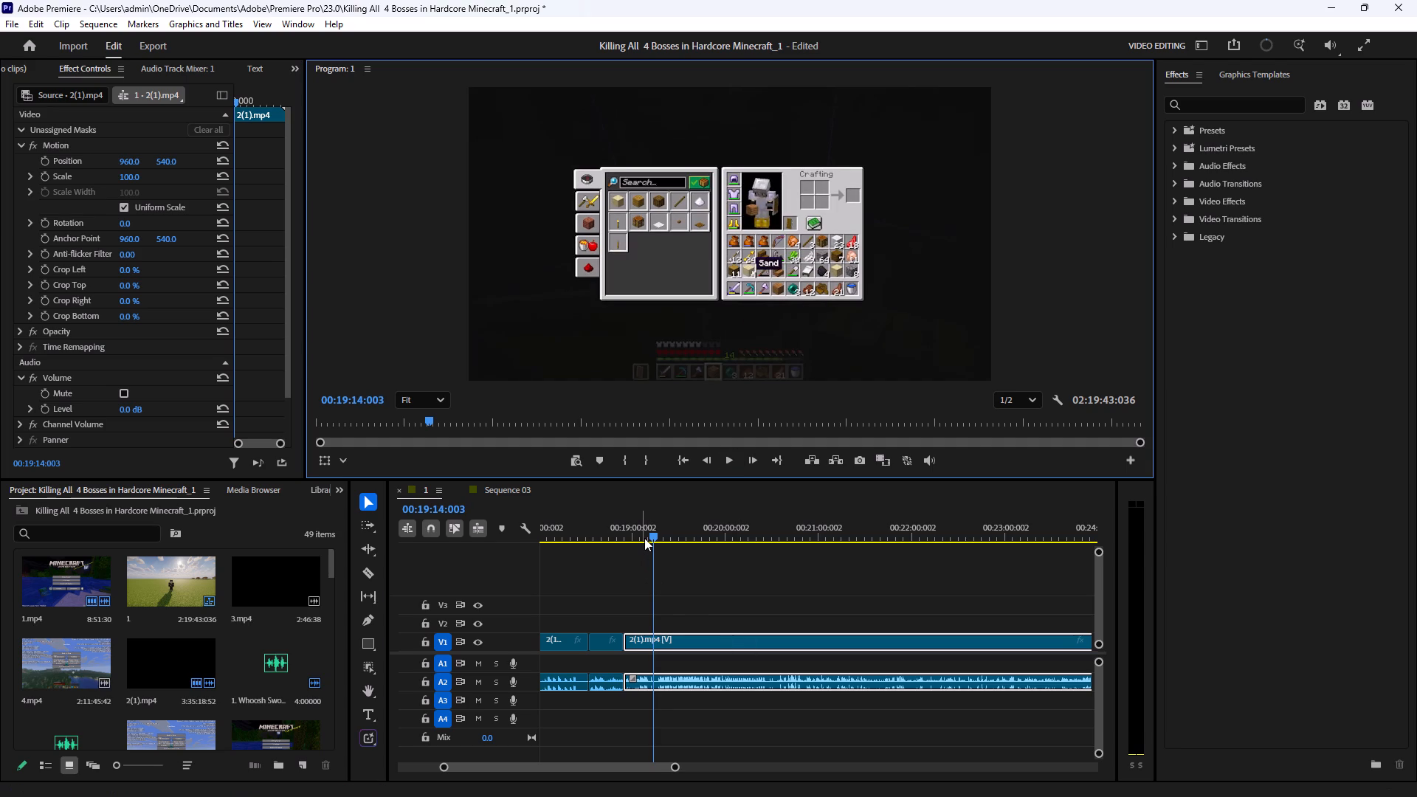
Play the mining footage from 00:19:02:095 and split 2(1).mp4 with its audio at 00:19:06:033.
left_click_drag(644, 538, 638, 542)
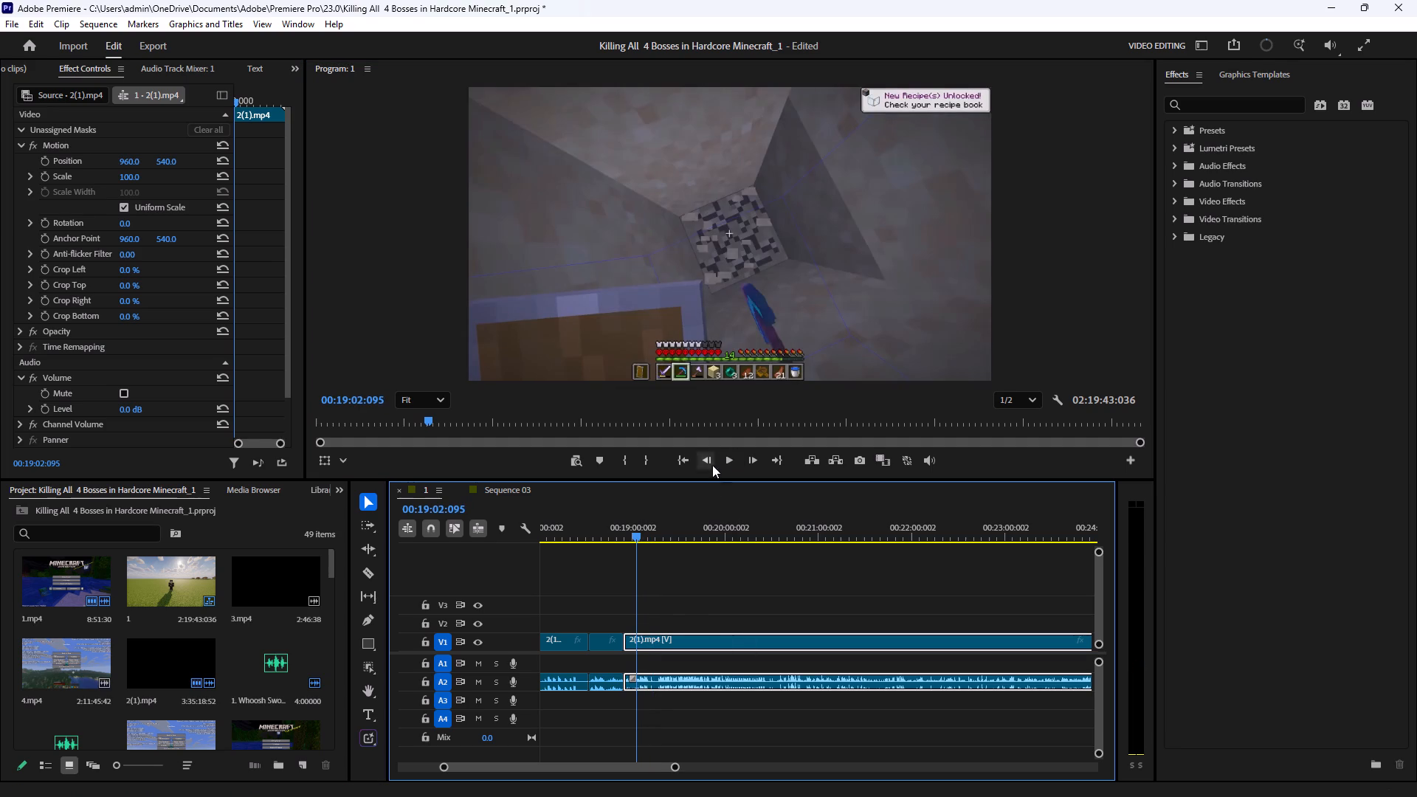
left_click(719, 459)
left_click(728, 459)
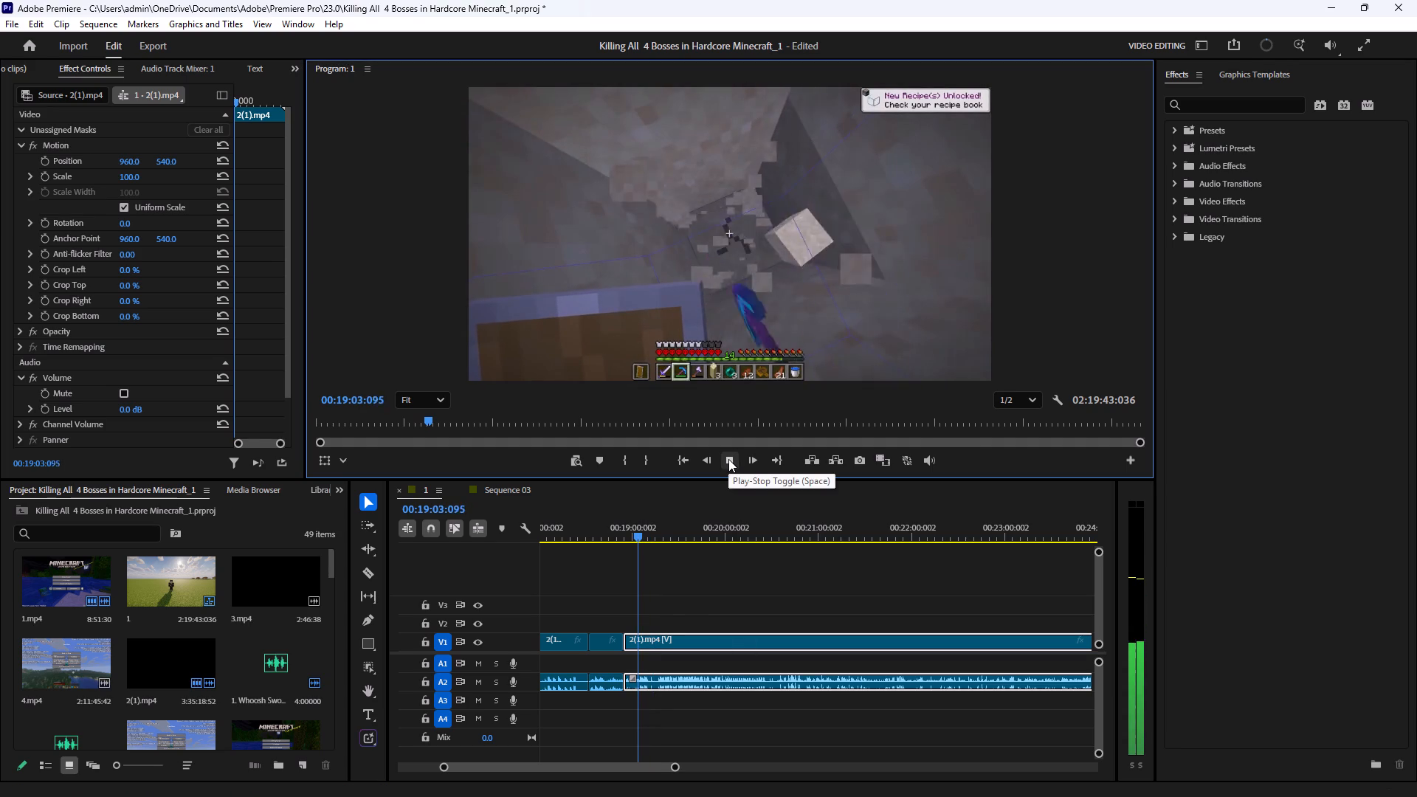
left_click(728, 459)
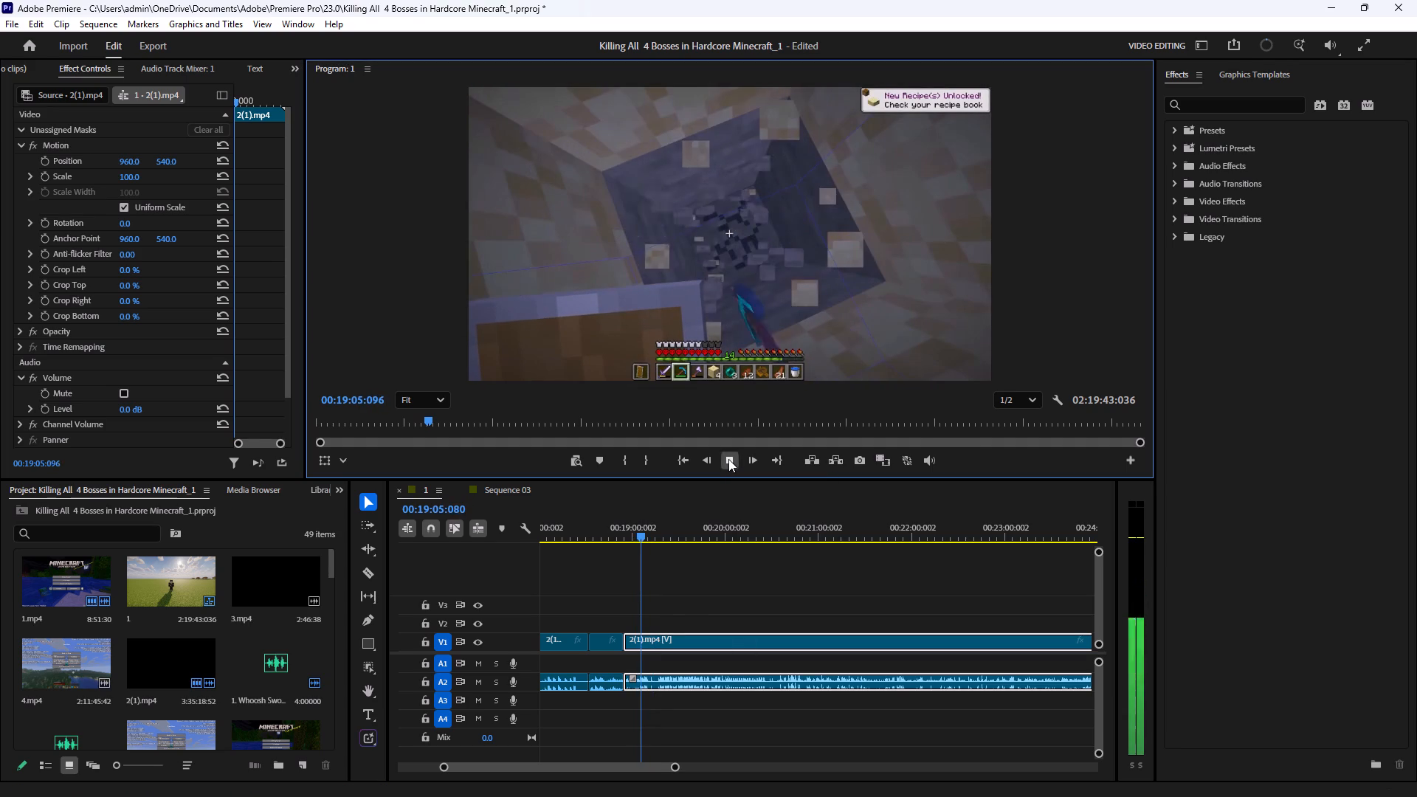
left_click(728, 459)
left_click(728, 459)
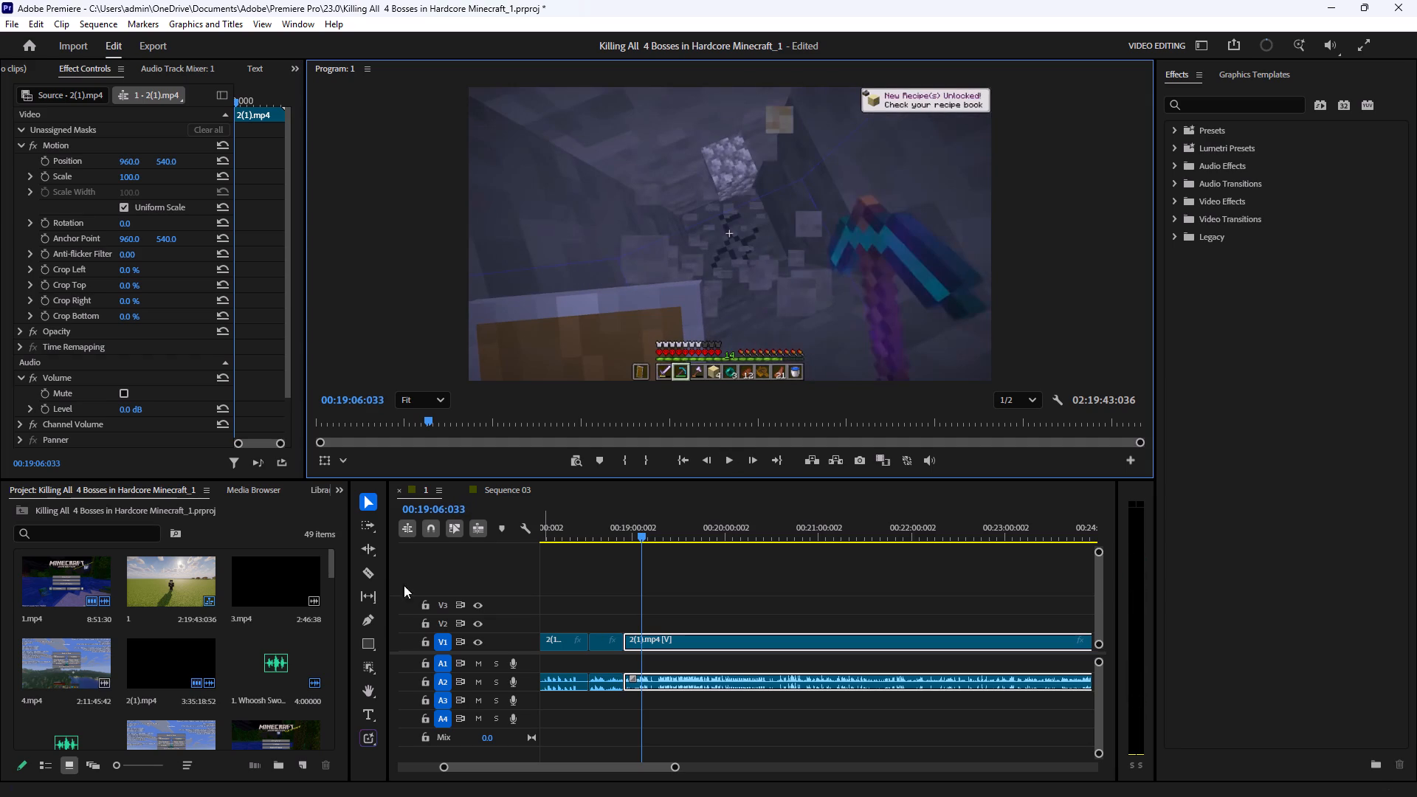
left_click(370, 565)
left_click(642, 638)
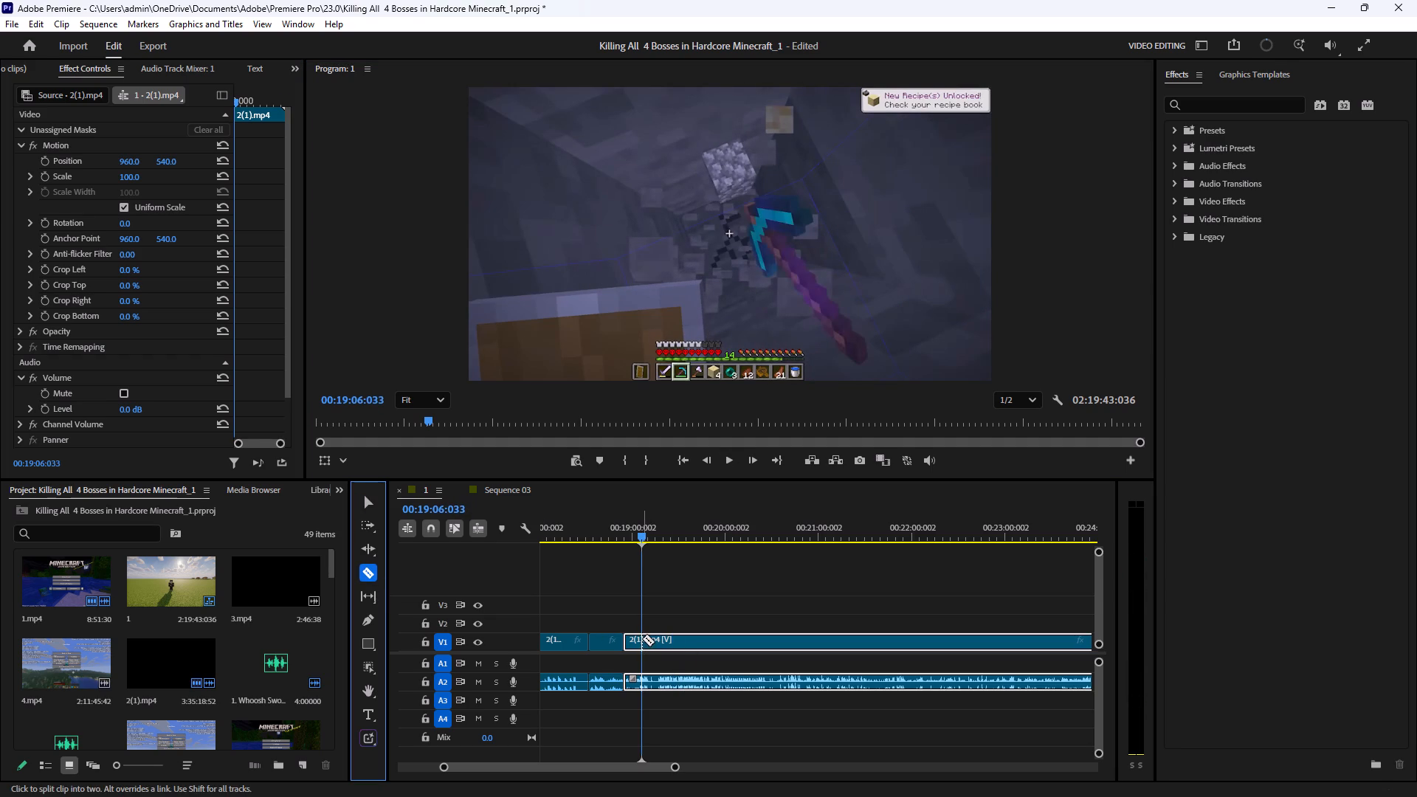
Scan the dark digging and underwater footage up to the inventory scene and split 2(1).mp4 with its audio at 00:20:04:064.
left_click_drag(644, 535, 655, 536)
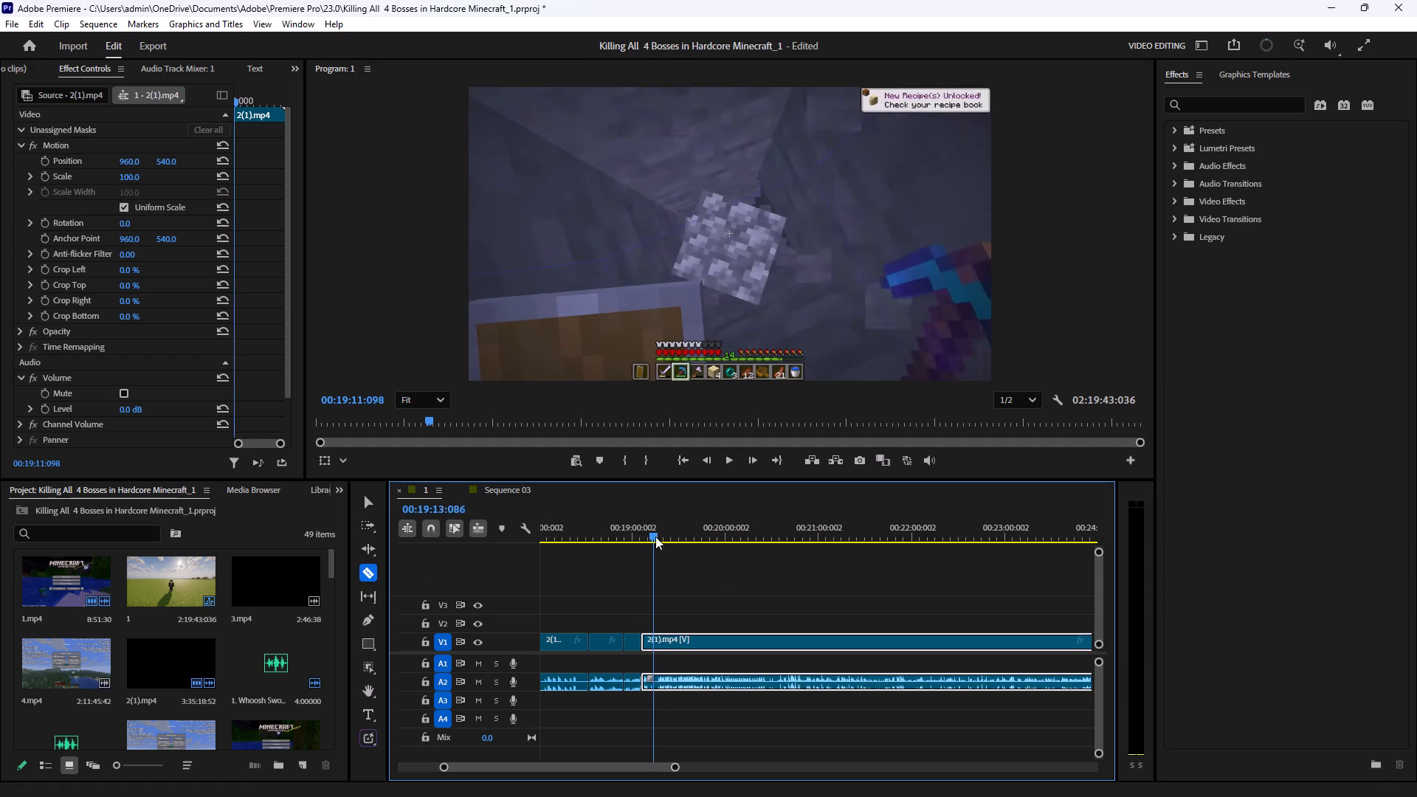
left_click_drag(655, 536, 678, 541)
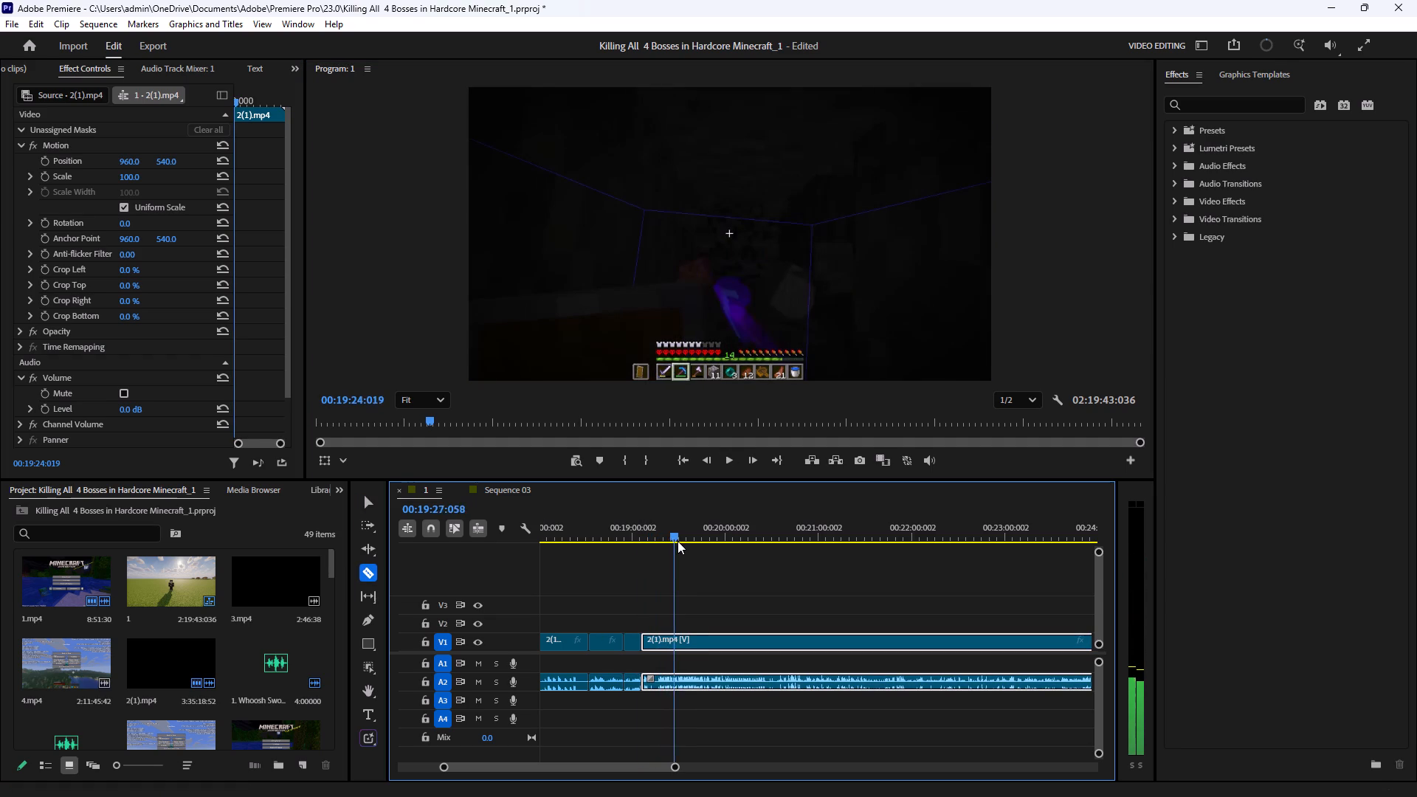
left_click_drag(678, 541, 713, 544)
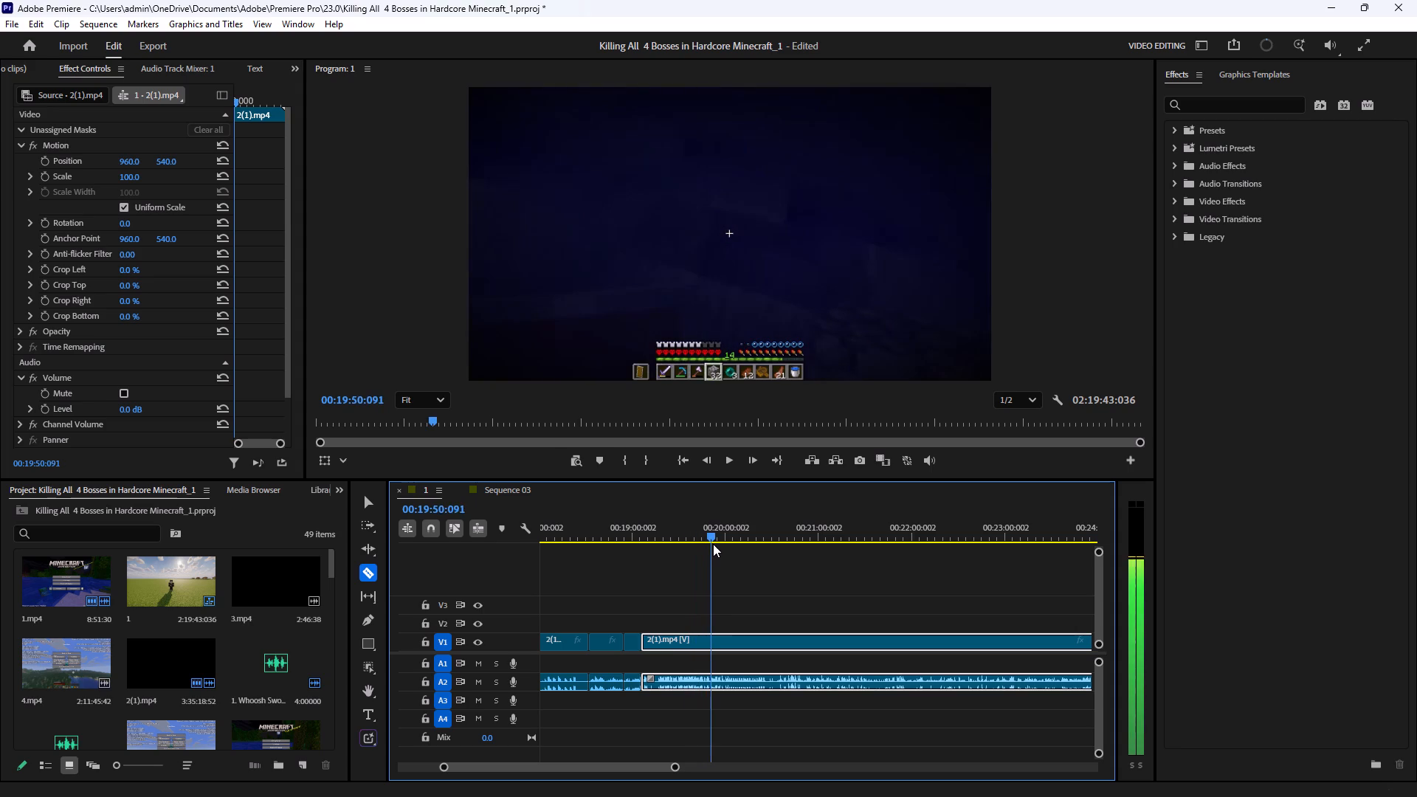
left_click_drag(713, 544, 754, 551)
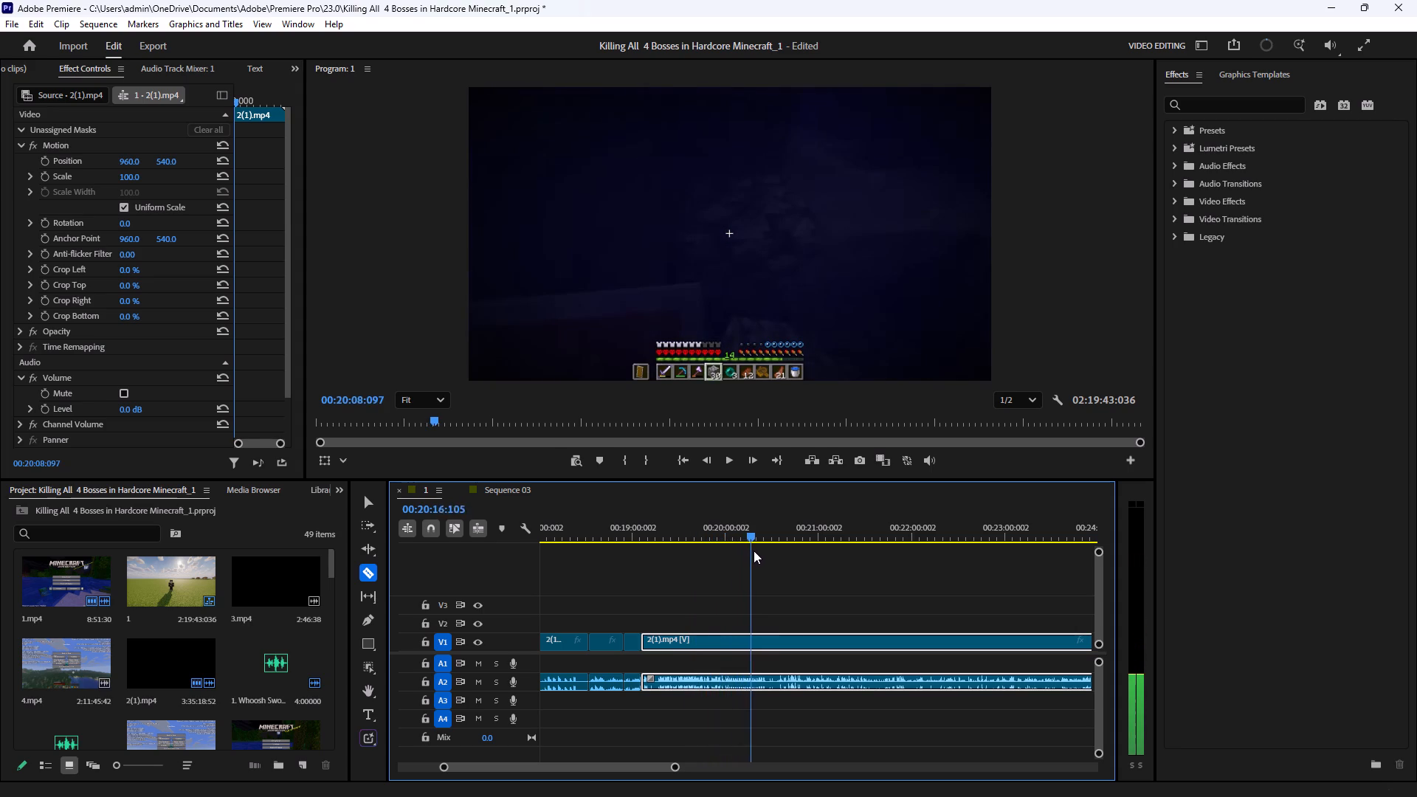
left_click_drag(754, 551, 768, 559)
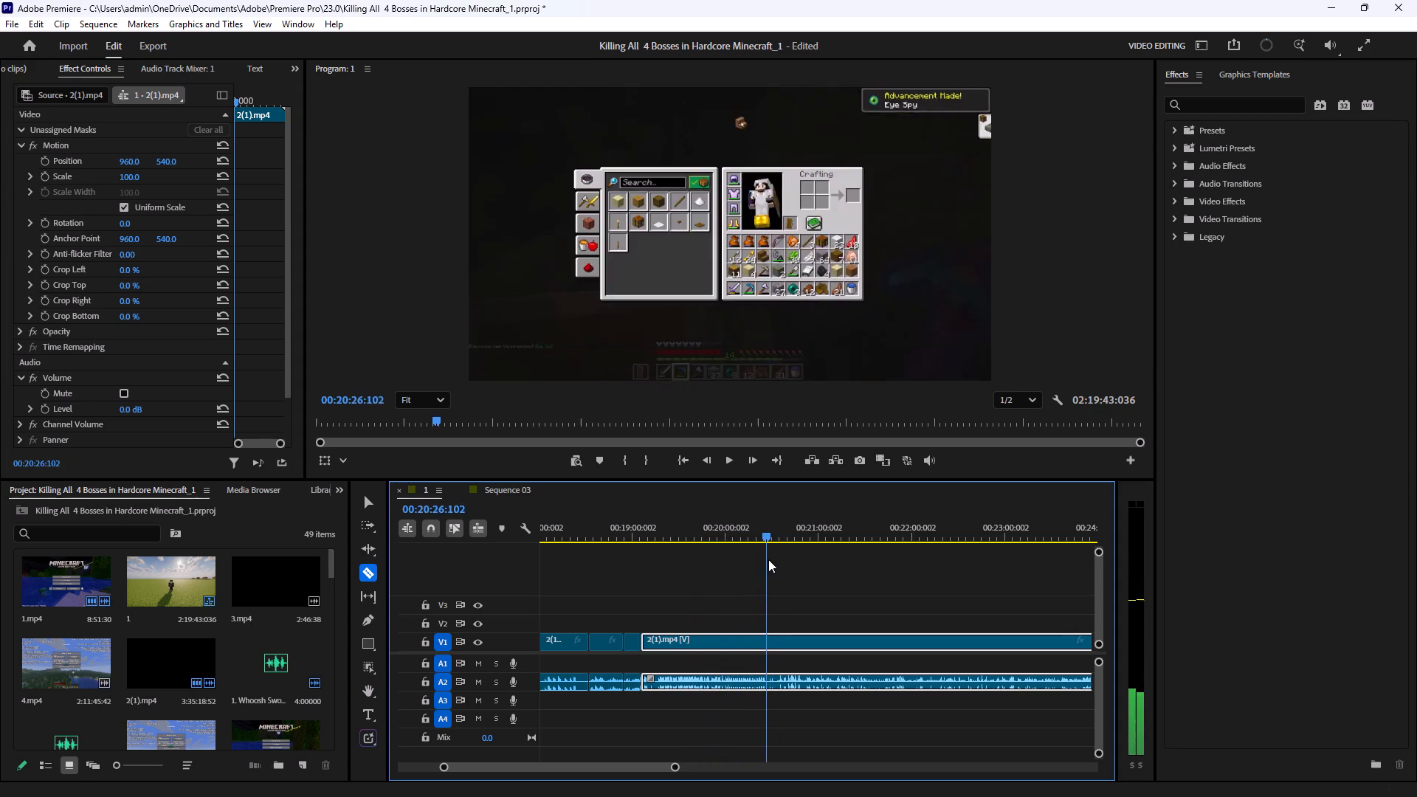
left_click_drag(768, 559, 747, 568)
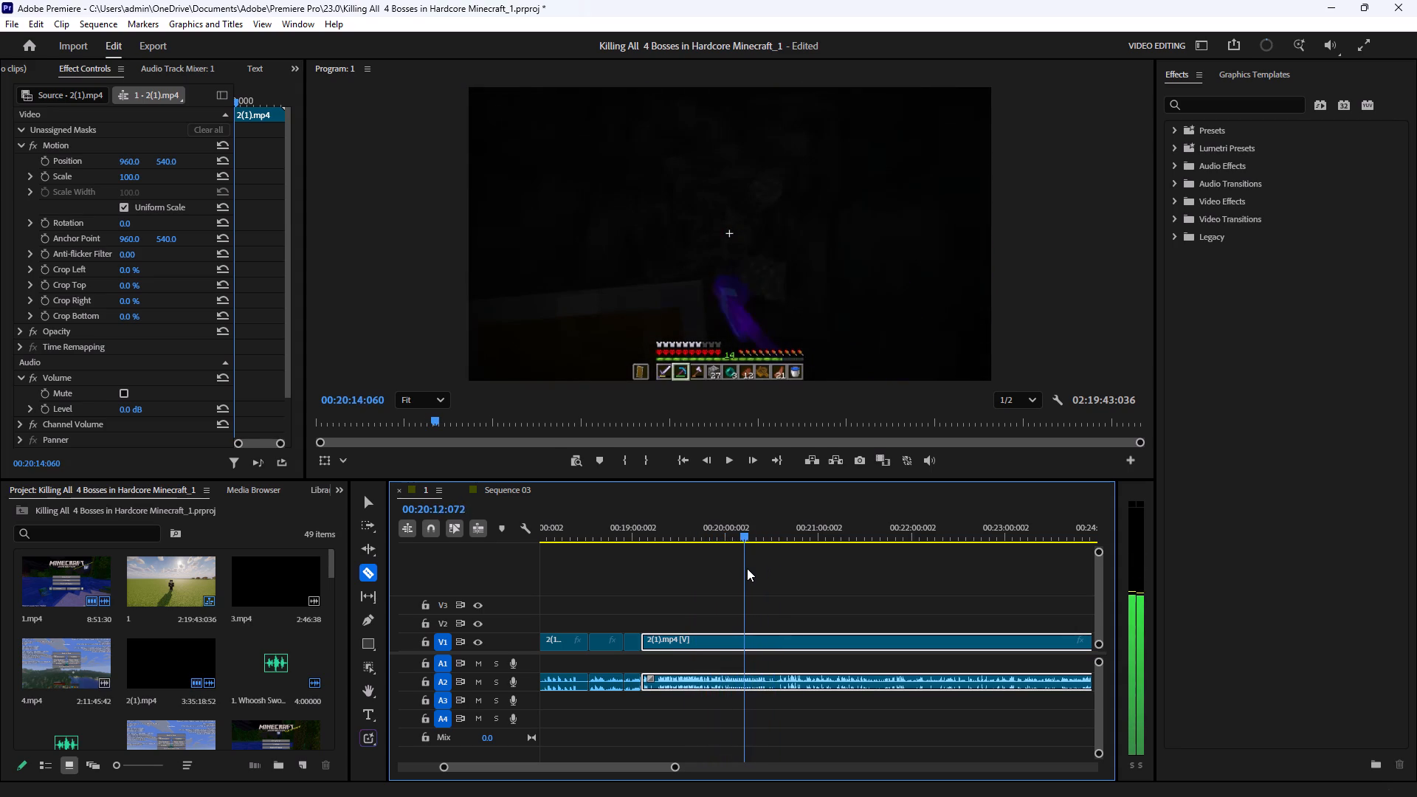
left_click_drag(747, 568, 736, 580)
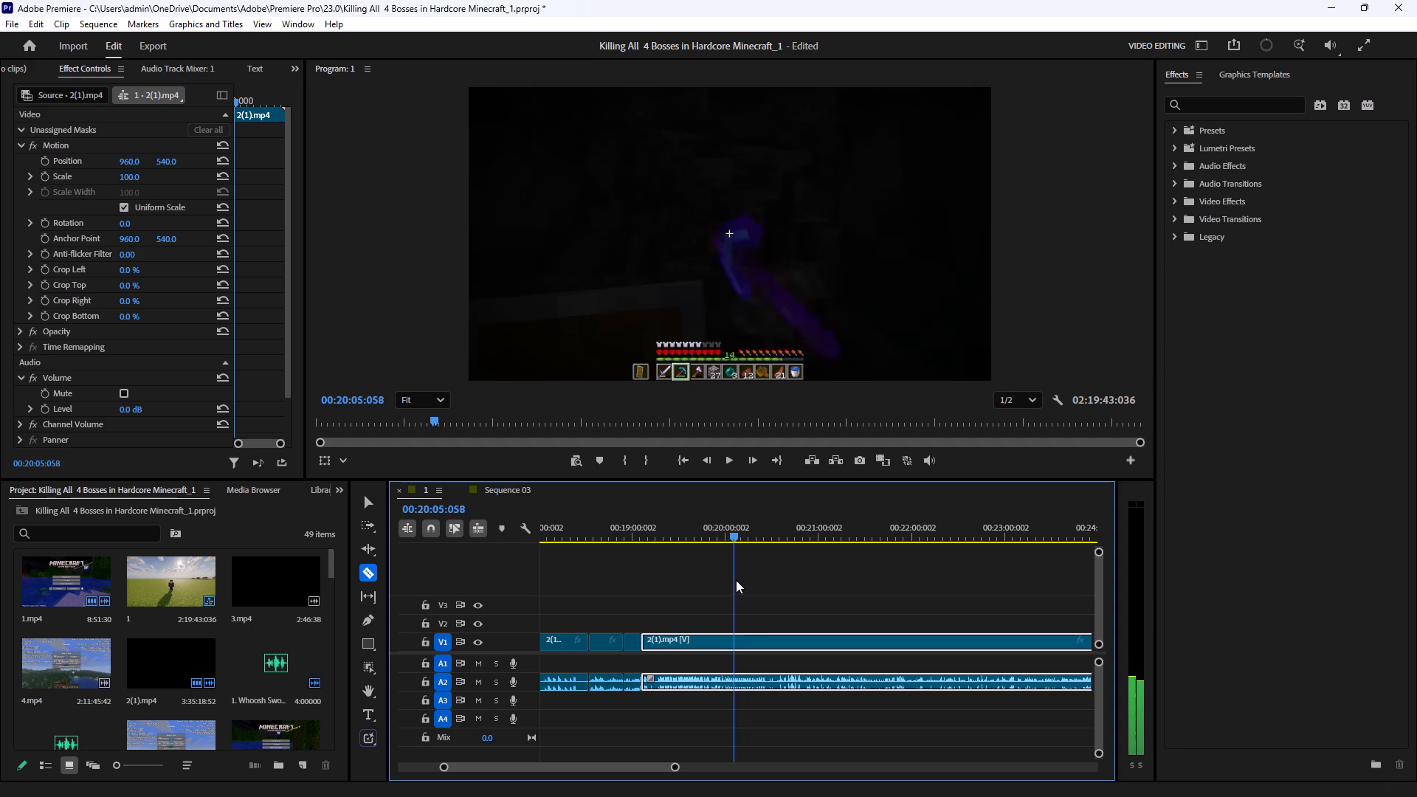
left_click_drag(736, 580, 734, 583)
left_click(734, 638)
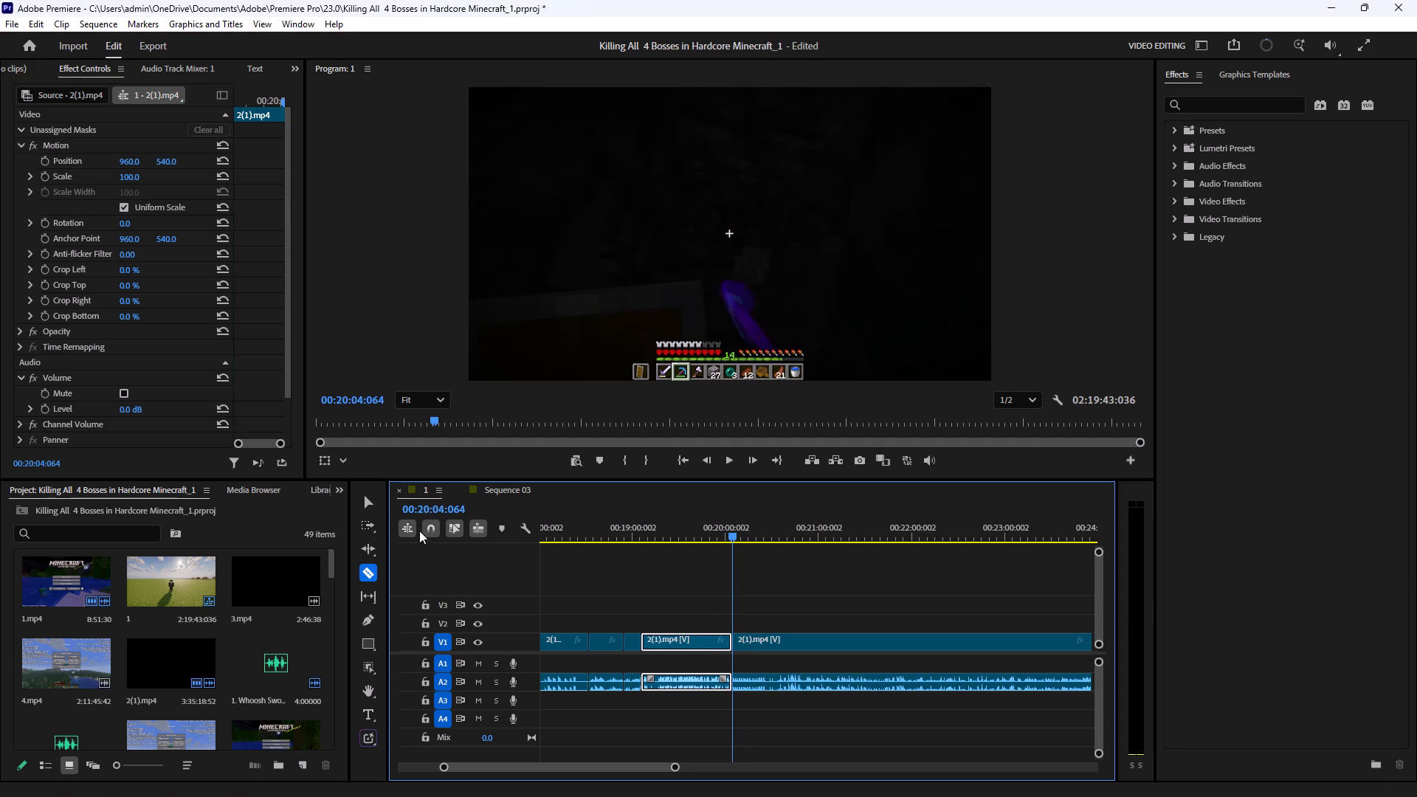
Delete the segment between the 00:19:06:033 and 00:20:04:064 cuts with its audio, and close the gap.
left_click(376, 508)
left_click_drag(699, 589, 695, 717)
key("BackSpace")
left_click(693, 638)
key("BackSpace")
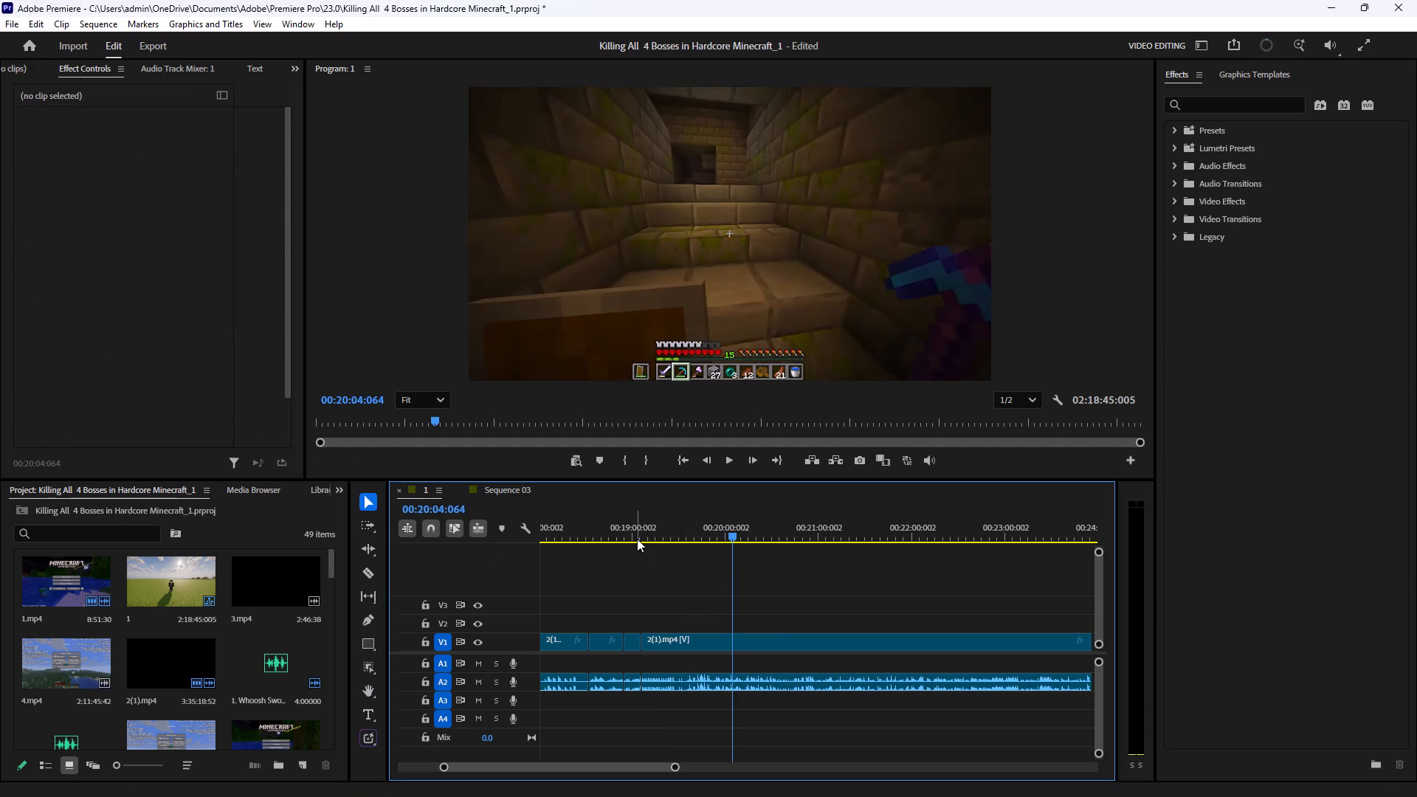
Review the new join at 00:19:06:033 by playing from 00:18:49:002 to 00:19:18:004.
left_click_drag(637, 539, 616, 544)
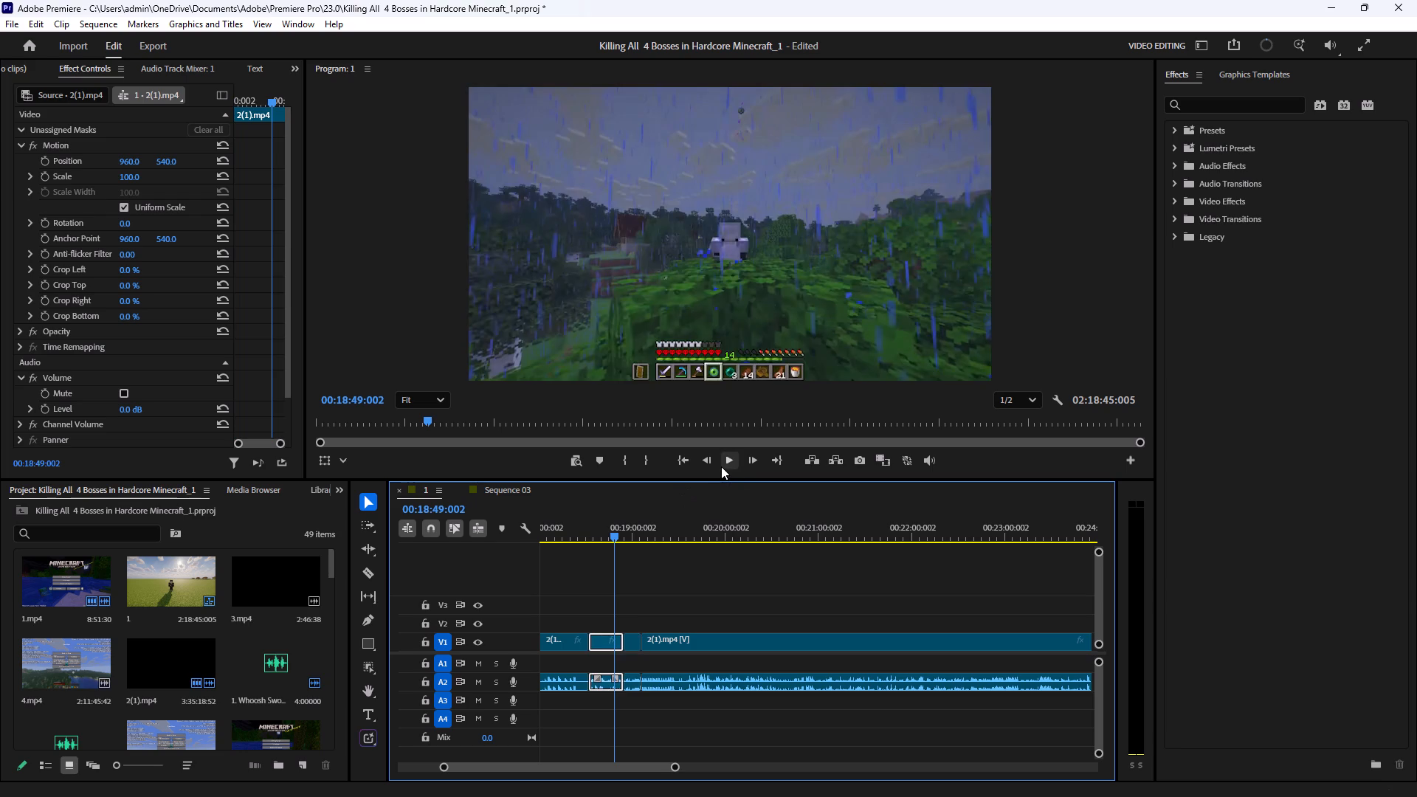
left_click(721, 466)
left_click(739, 562)
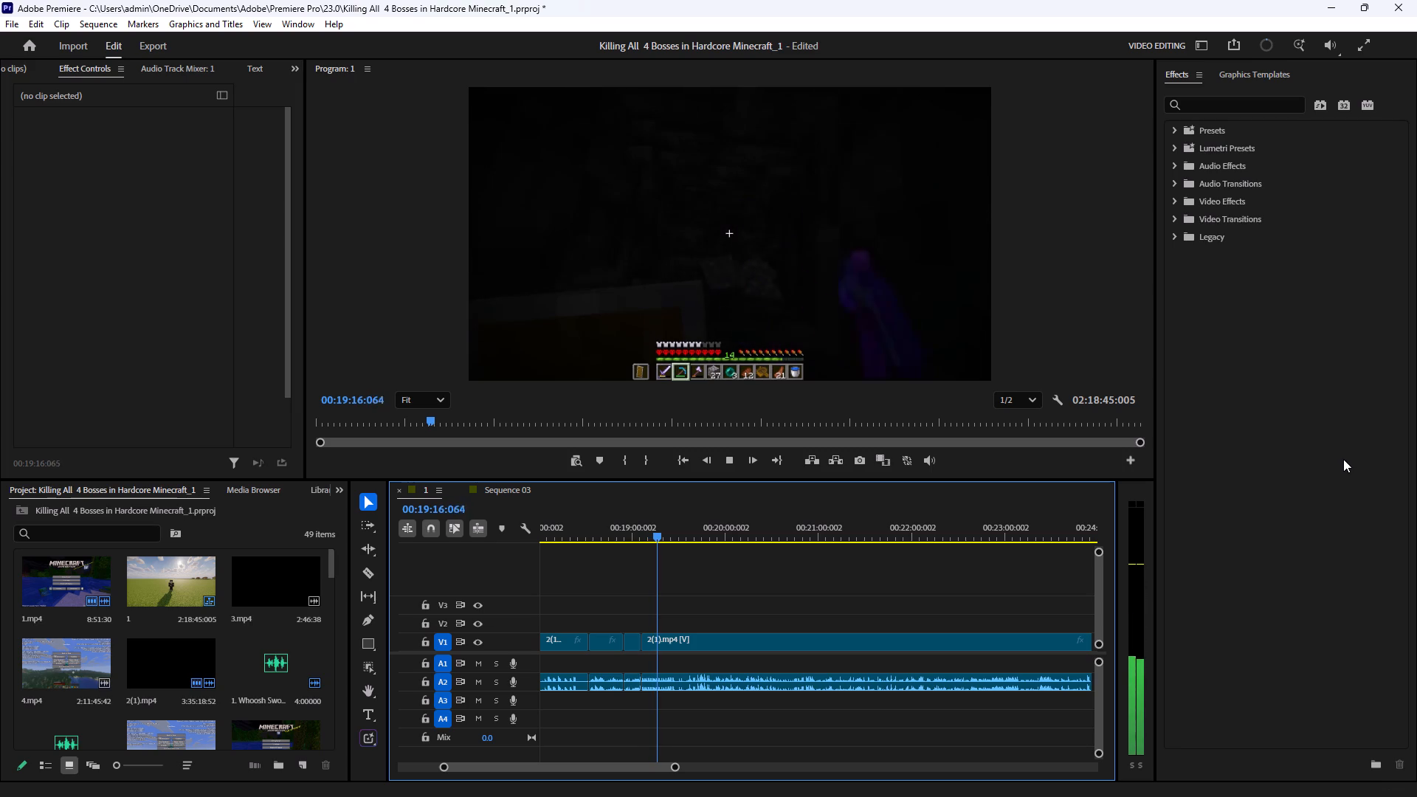
left_click(727, 462)
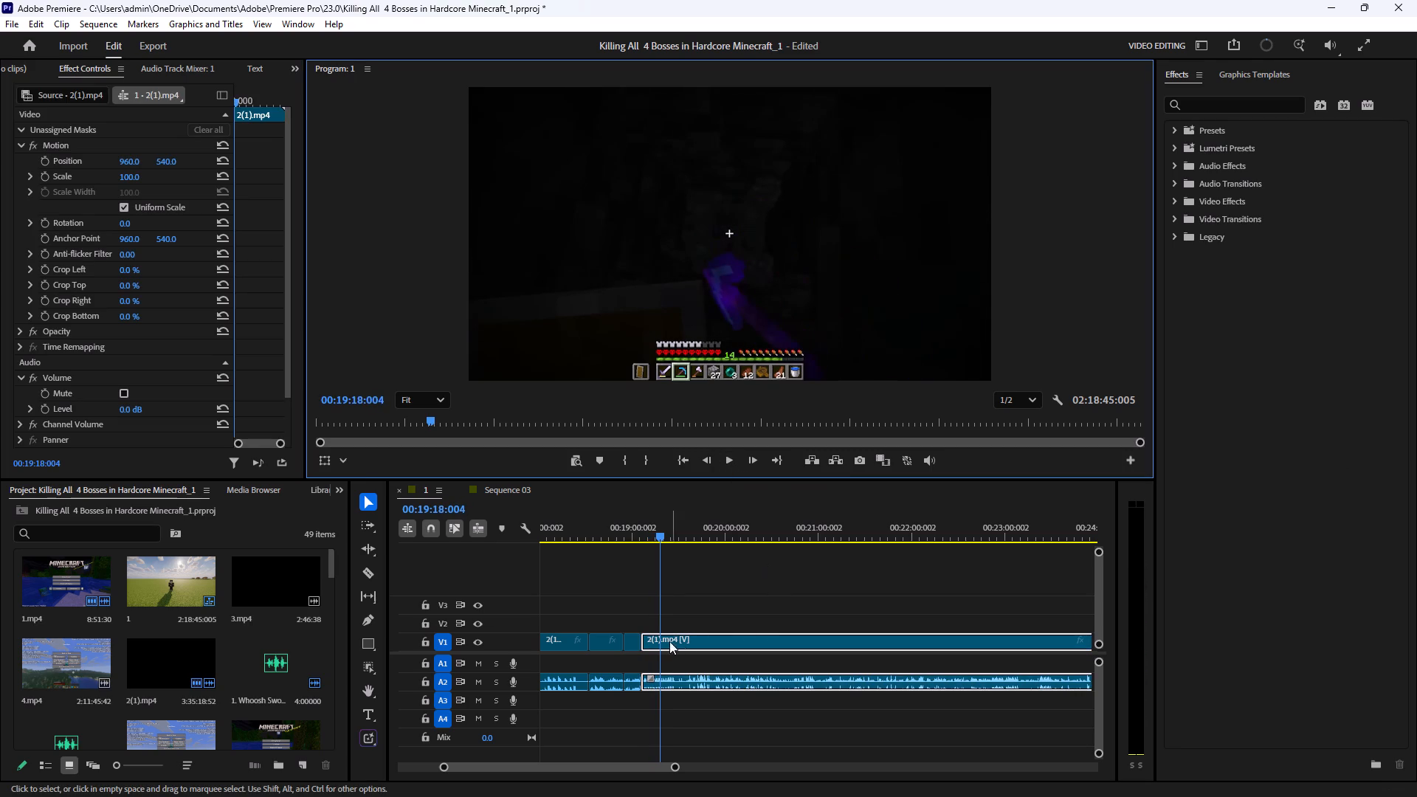
Trim the start of the clip after the 00:19:06:033 join to 00:19:18:004 and move it back to close the gap.
left_click_drag(645, 642, 658, 651)
left_click_drag(706, 638, 695, 638)
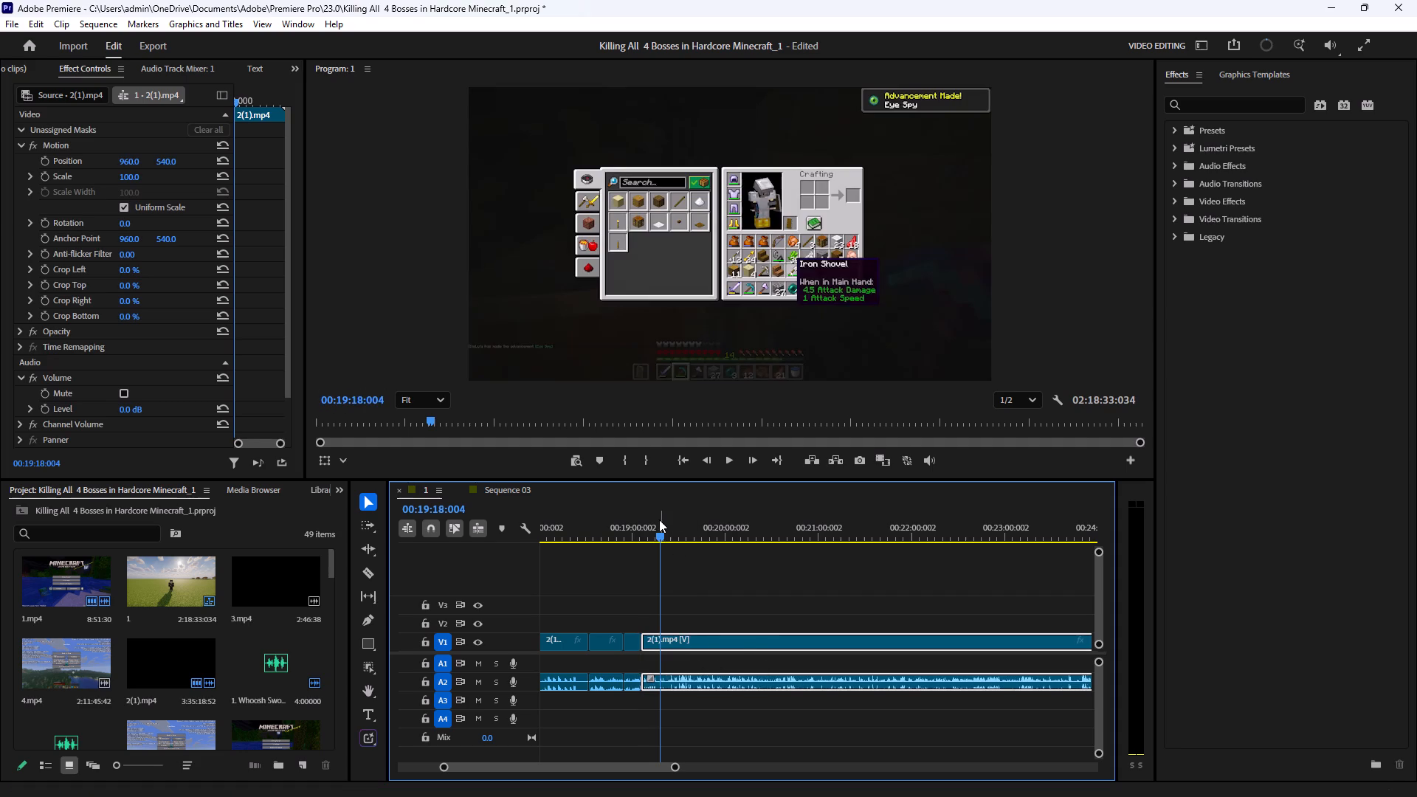
Review the tightened join at 00:19:06:033 by playing through to 00:19:22:116, and replay the stronghold discovery from 00:19:09:110 to 00:19:16:068.
left_click_drag(658, 520, 638, 565)
left_click(739, 575)
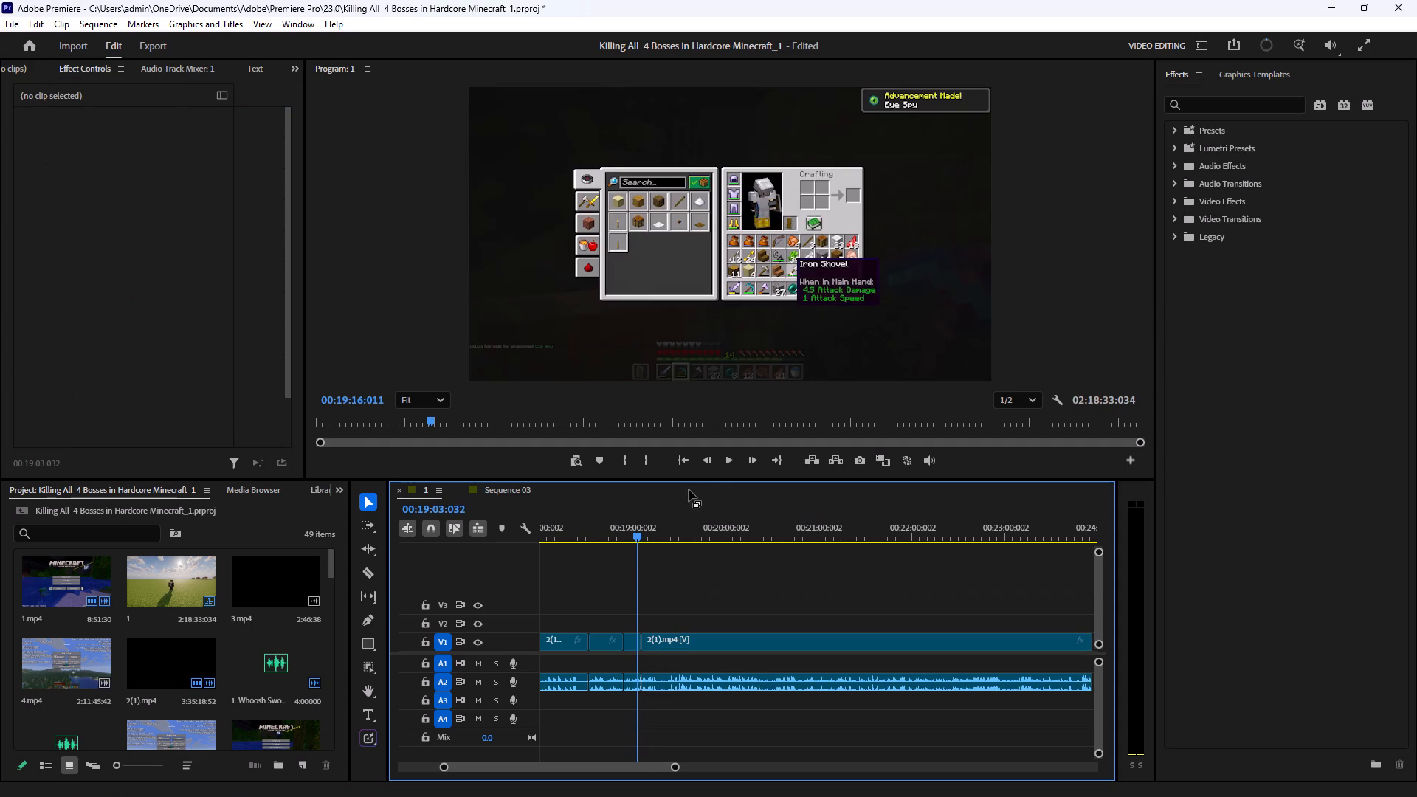
left_click(736, 463)
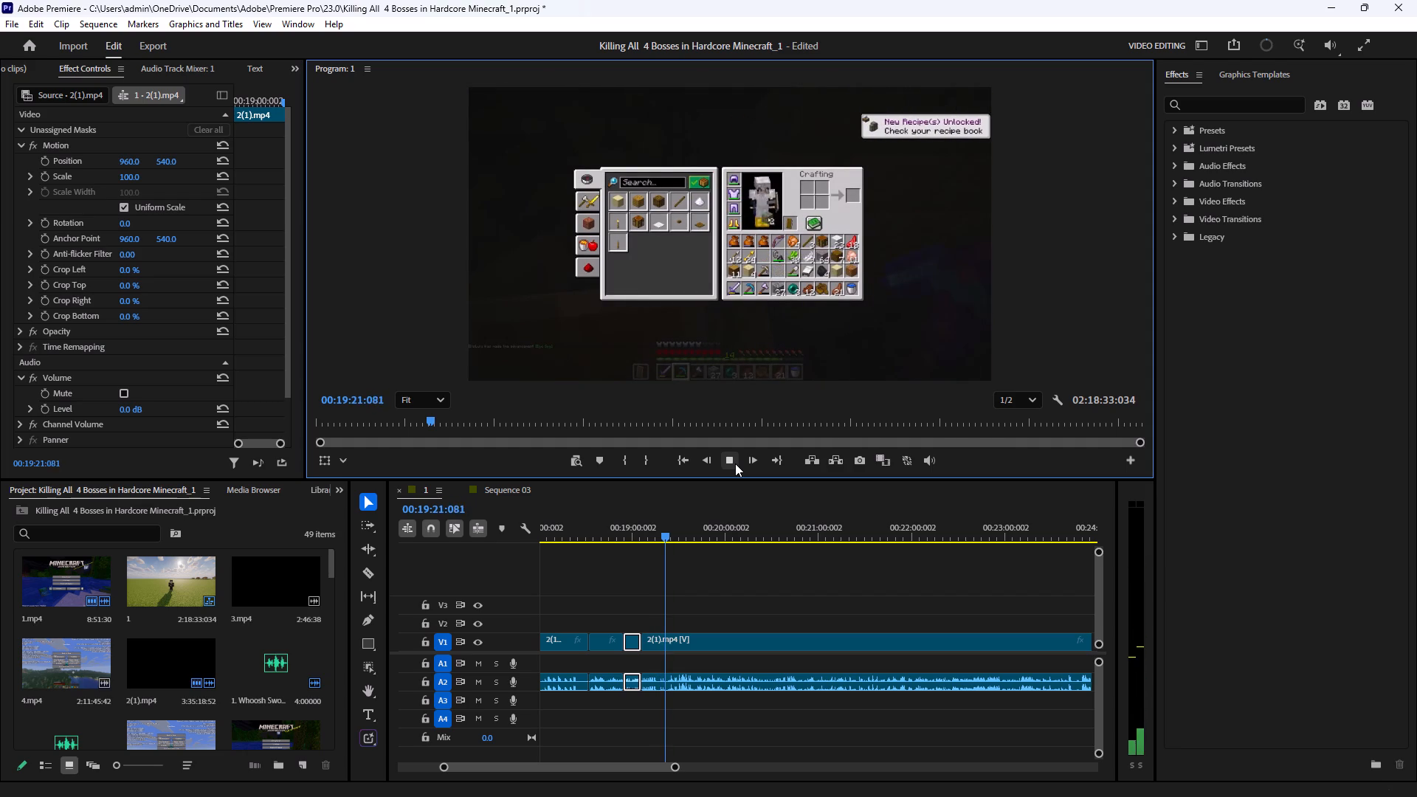
left_click(735, 463)
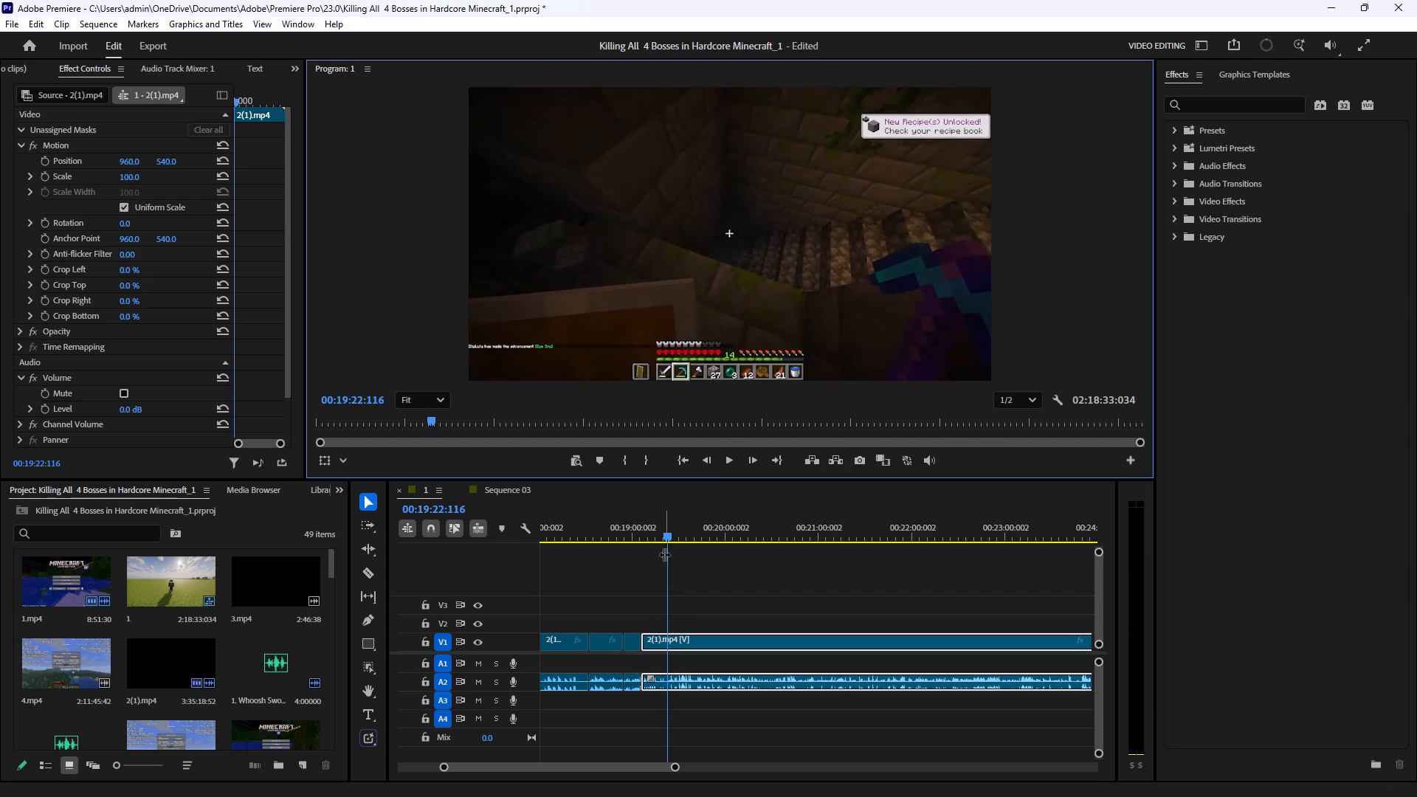
left_click_drag(663, 535, 644, 564)
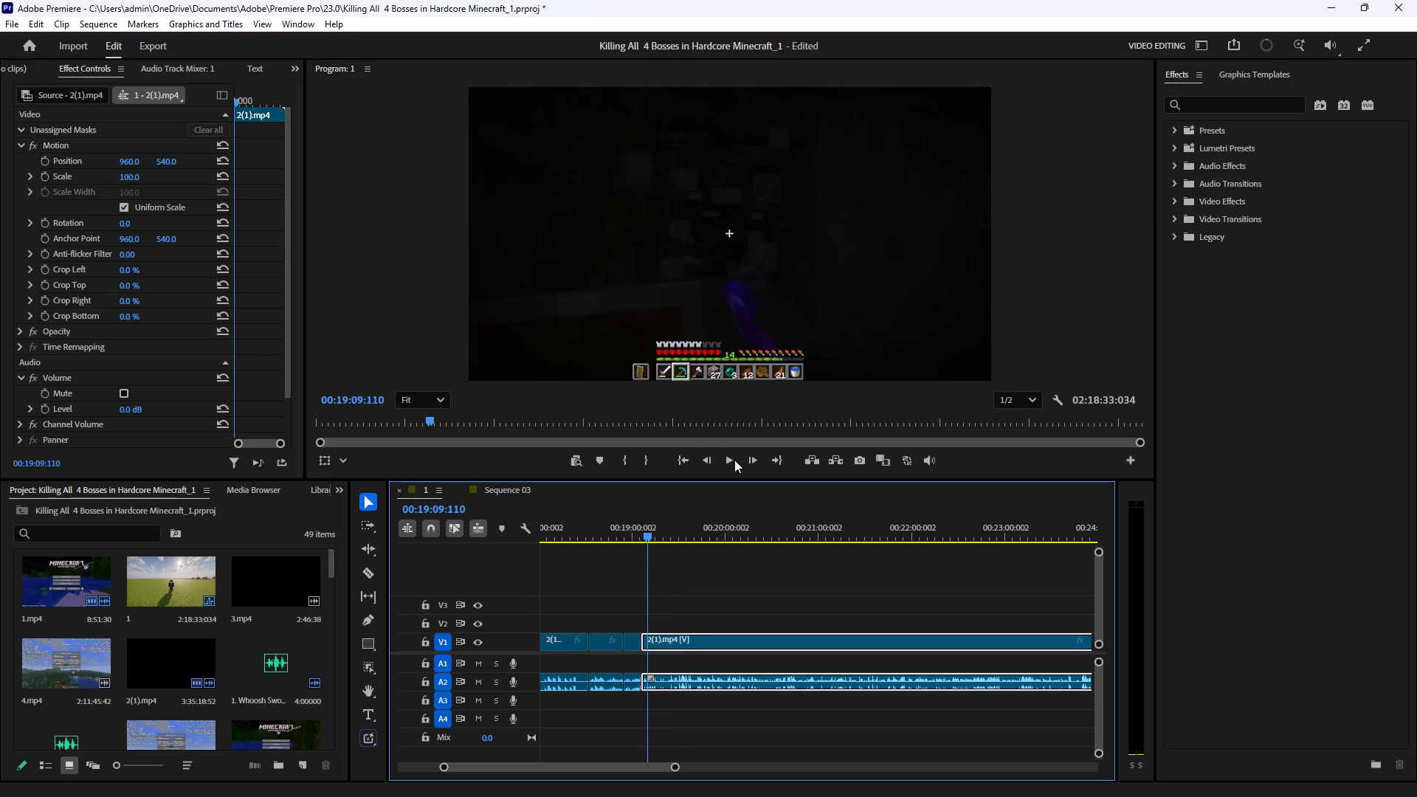
left_click(734, 460)
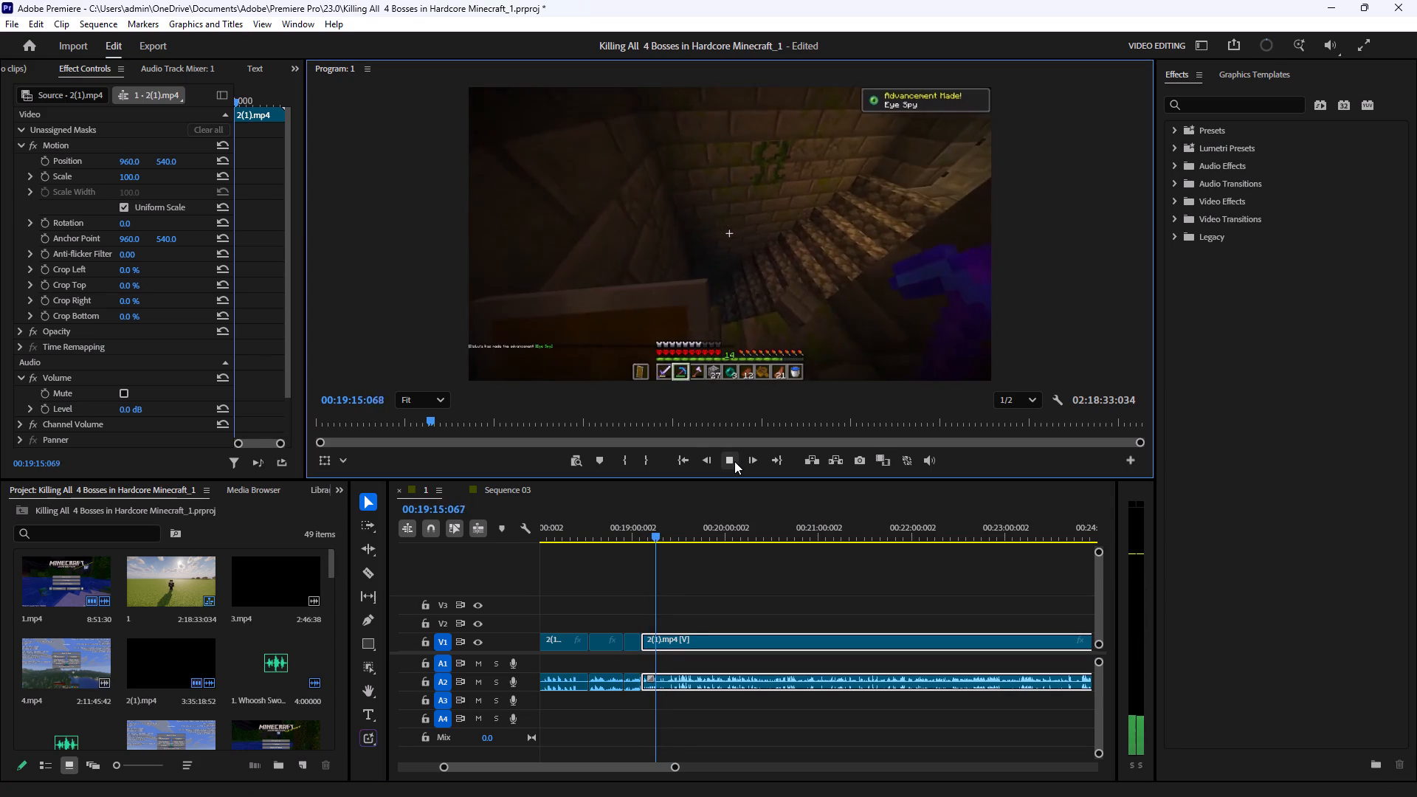
left_click(734, 461)
left_click(734, 461)
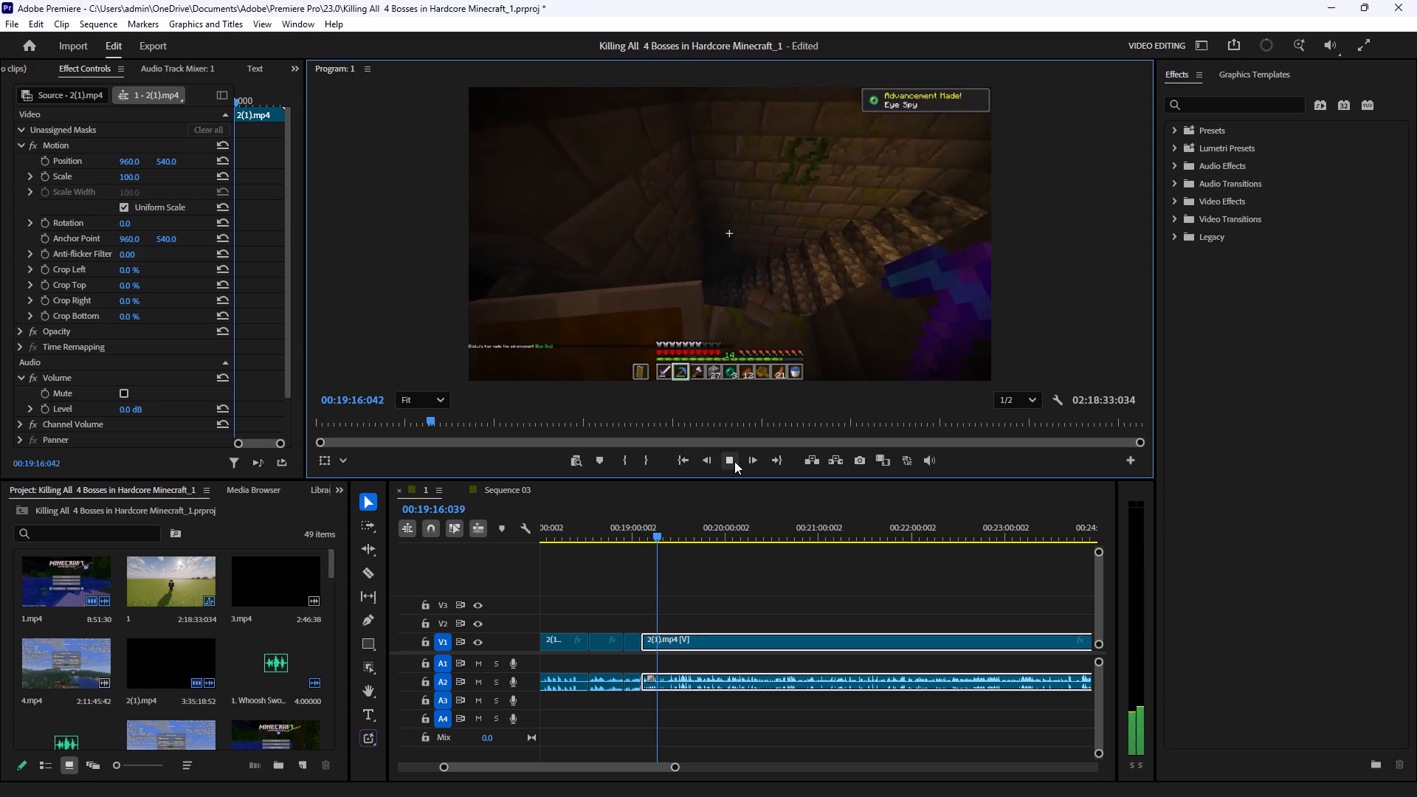
left_click(734, 461)
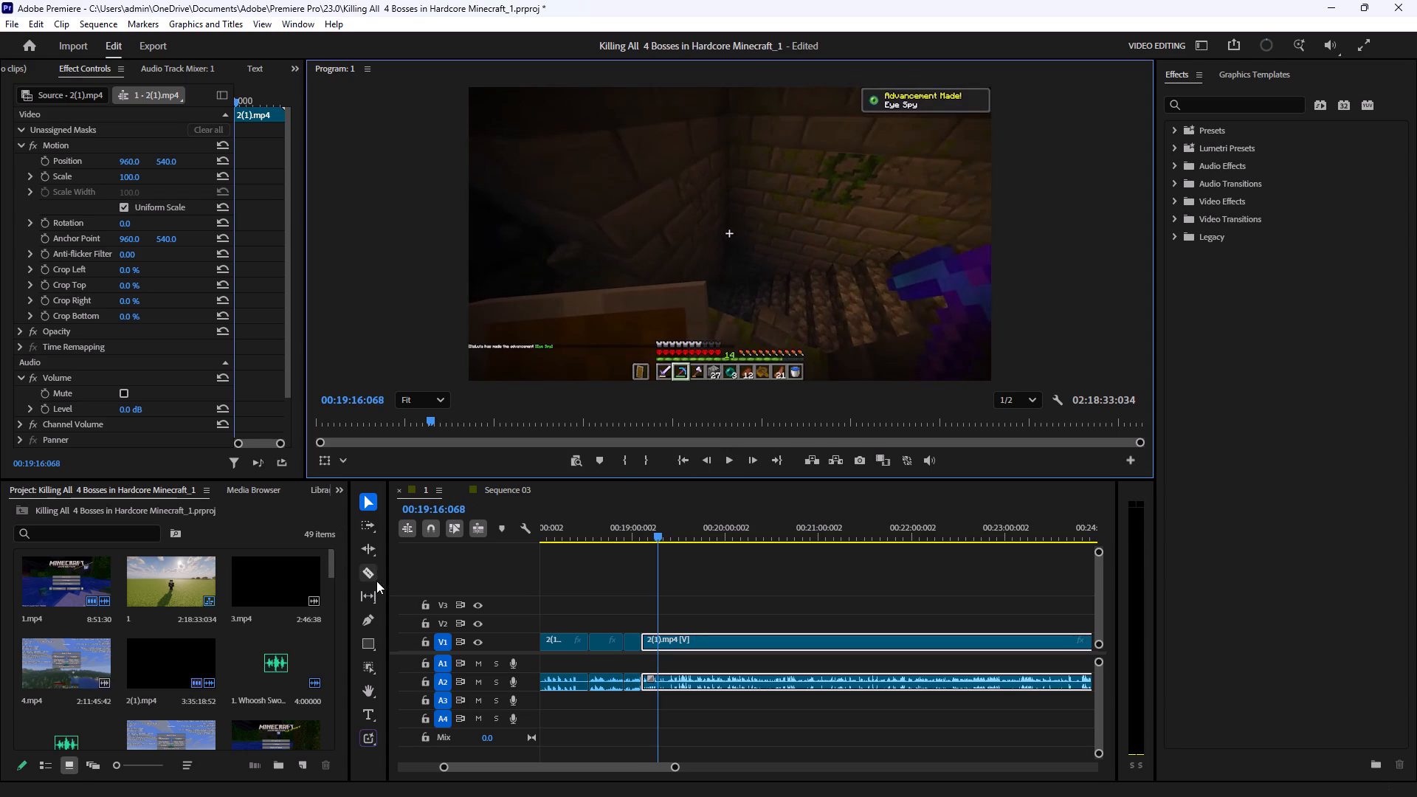
Play the stronghold footage as far as 00:19:31:092, go back and split 2(1).mp4 with its audio at 00:19:23:025.
left_click(370, 569)
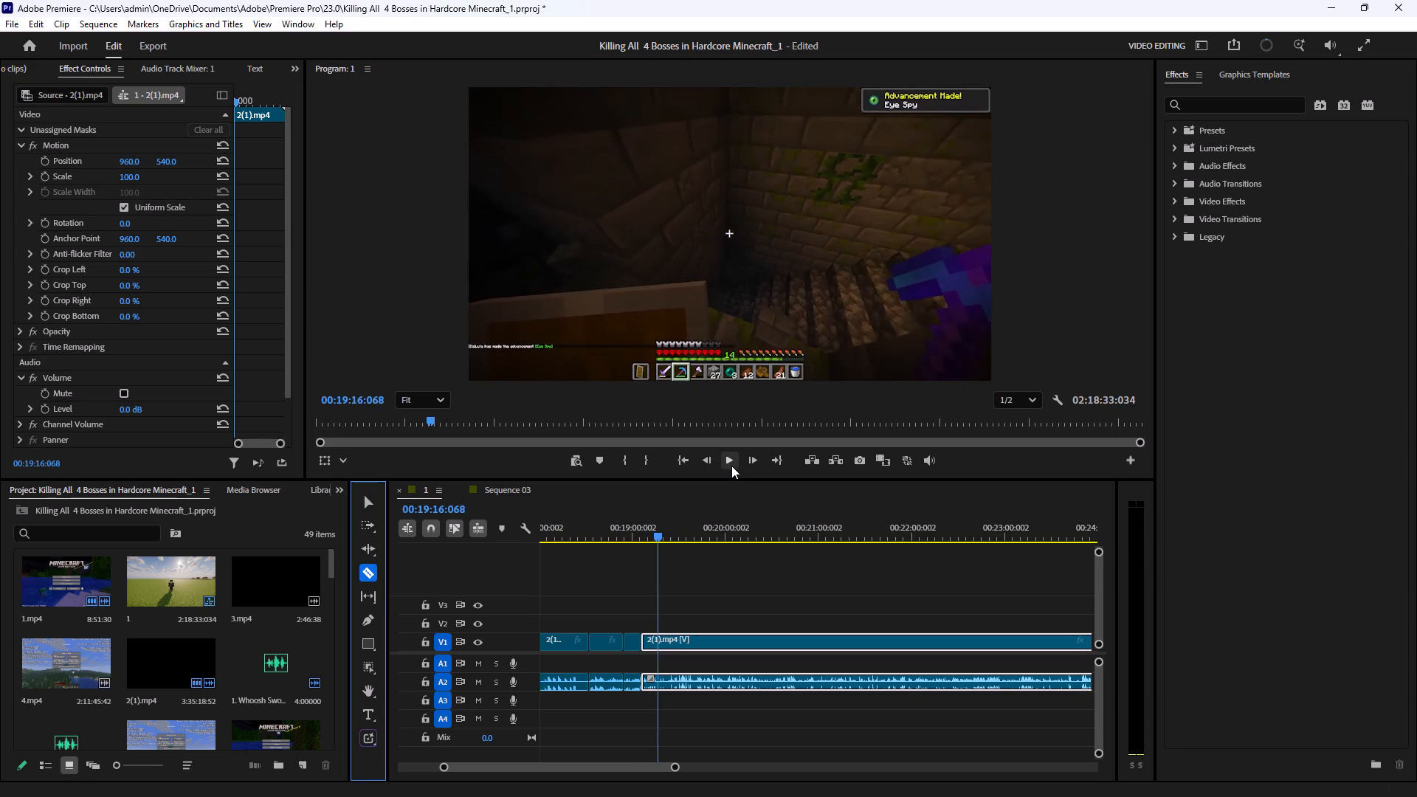
left_click(731, 466)
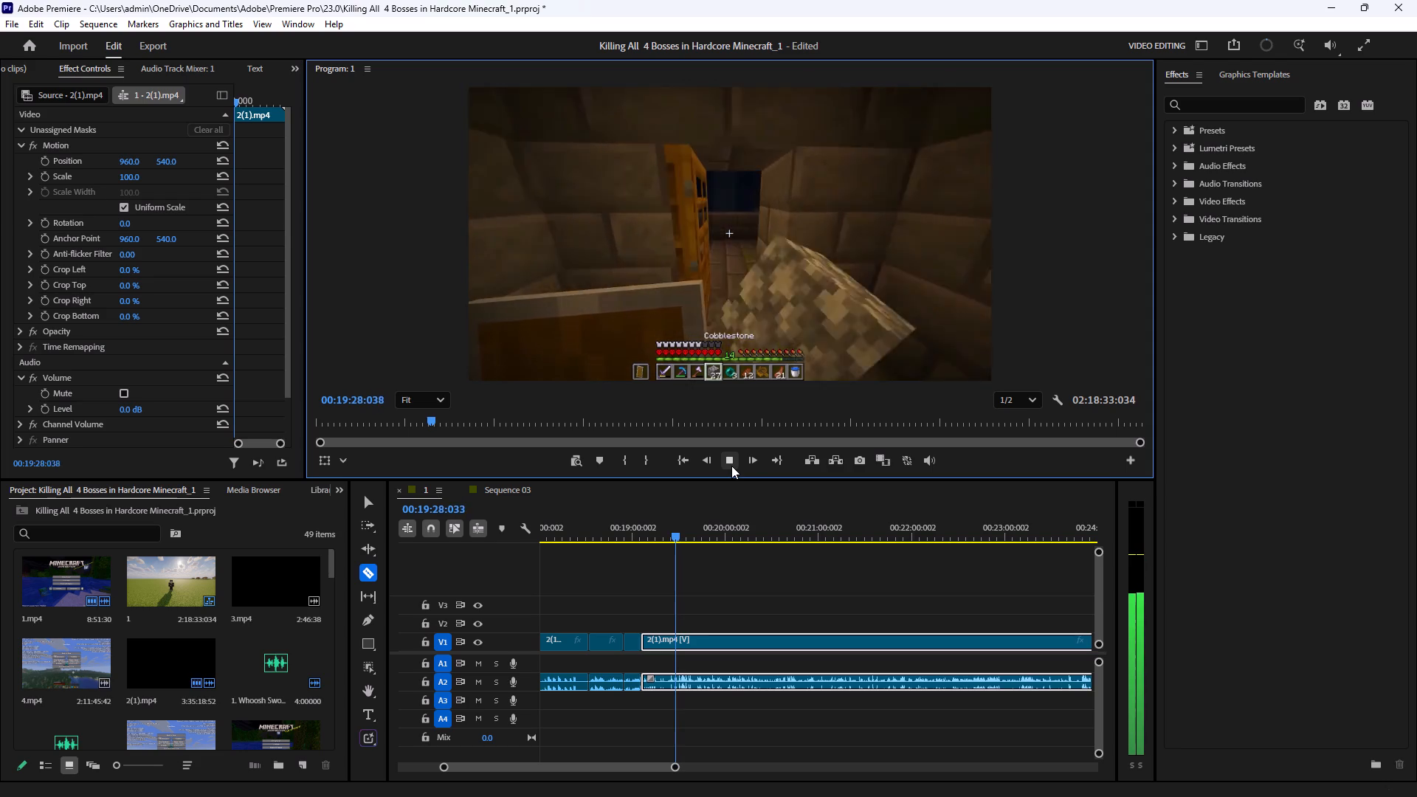
left_click(731, 466)
left_click(731, 466)
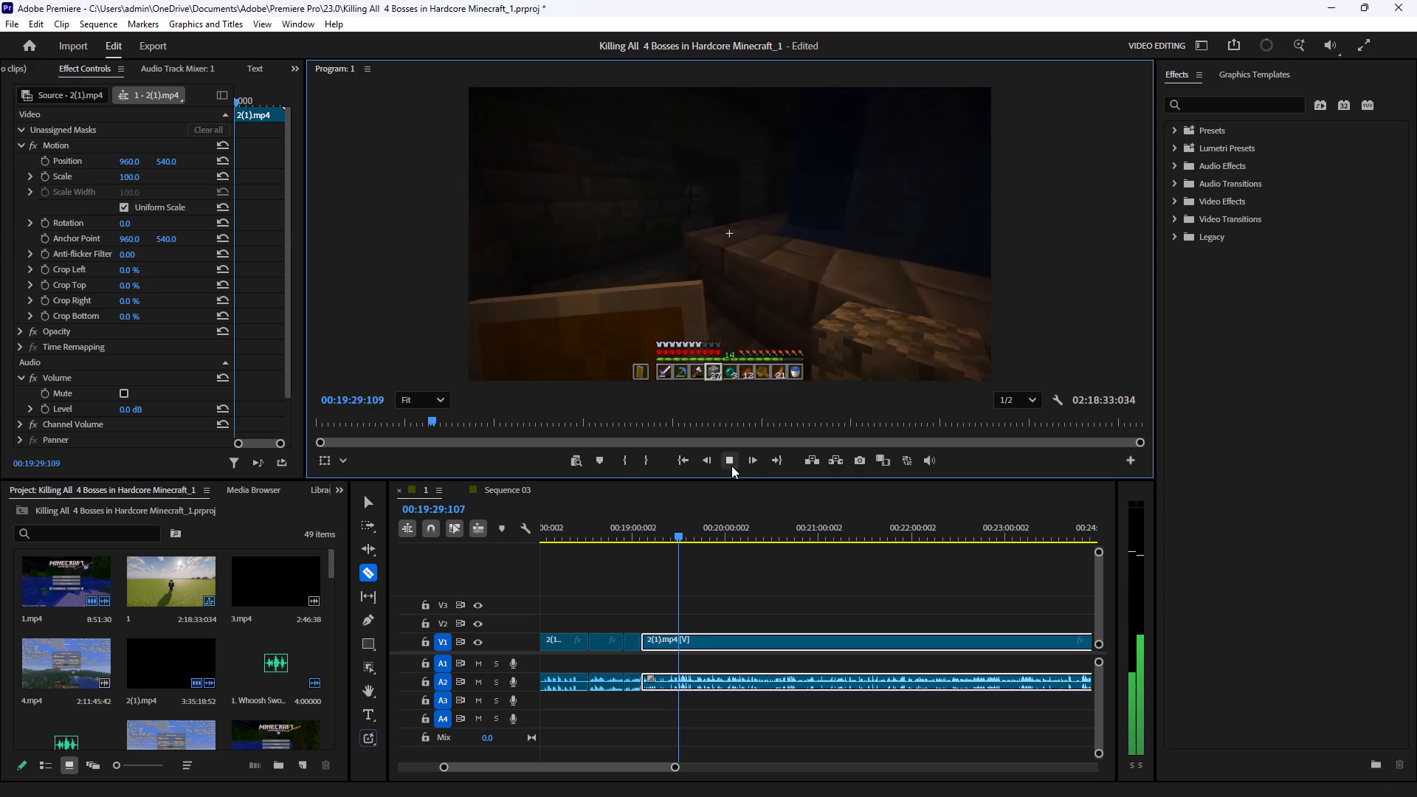
left_click(731, 466)
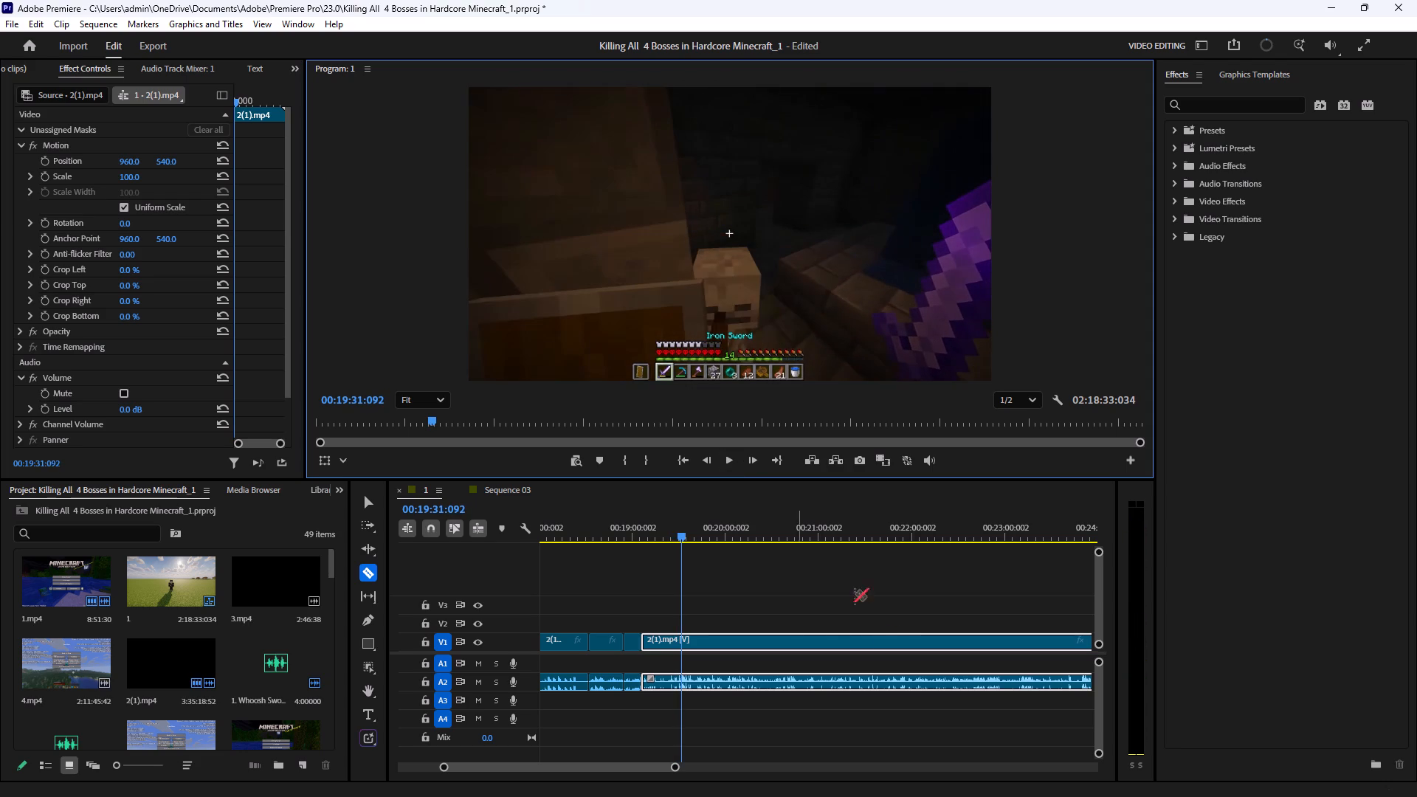
left_click_drag(680, 534, 675, 551)
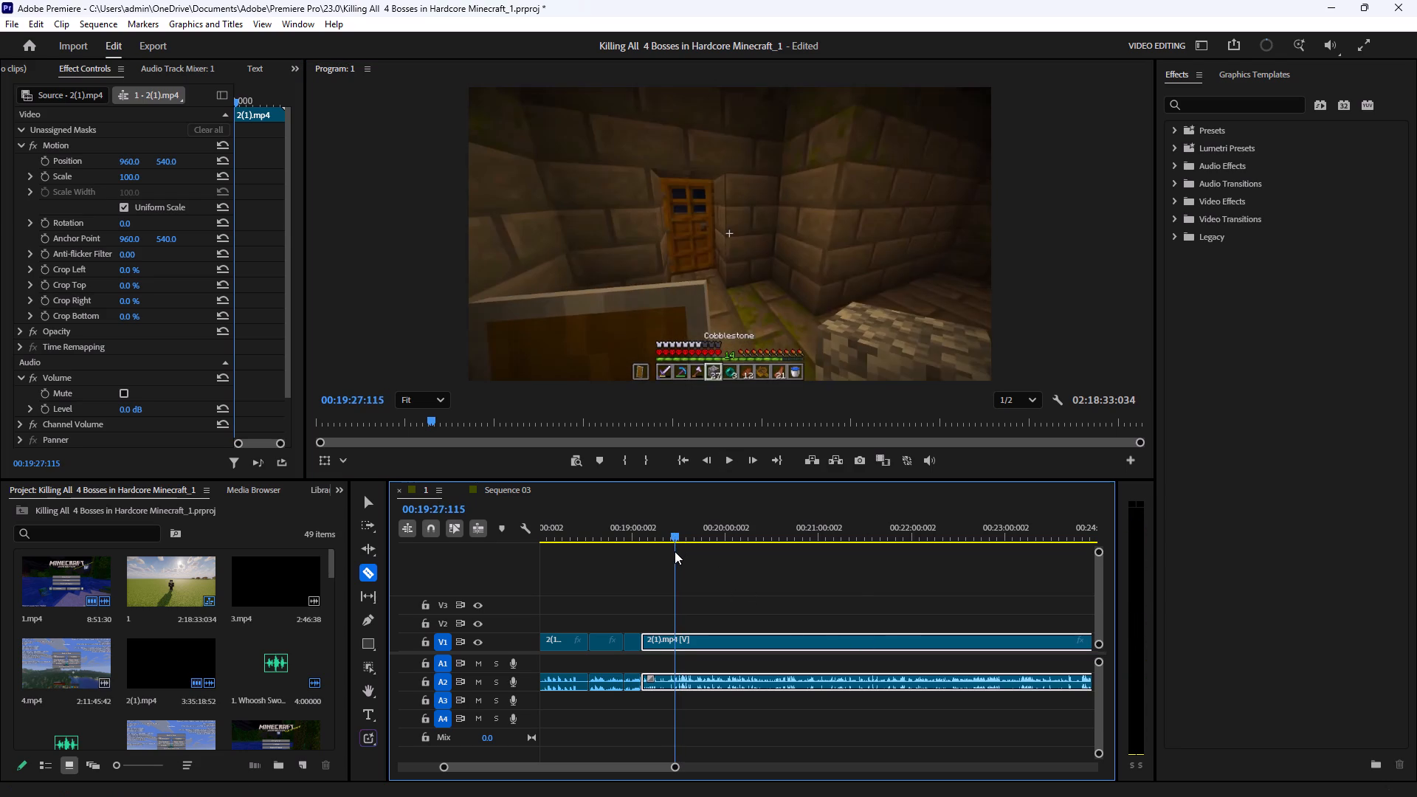
left_click_drag(675, 551, 664, 571)
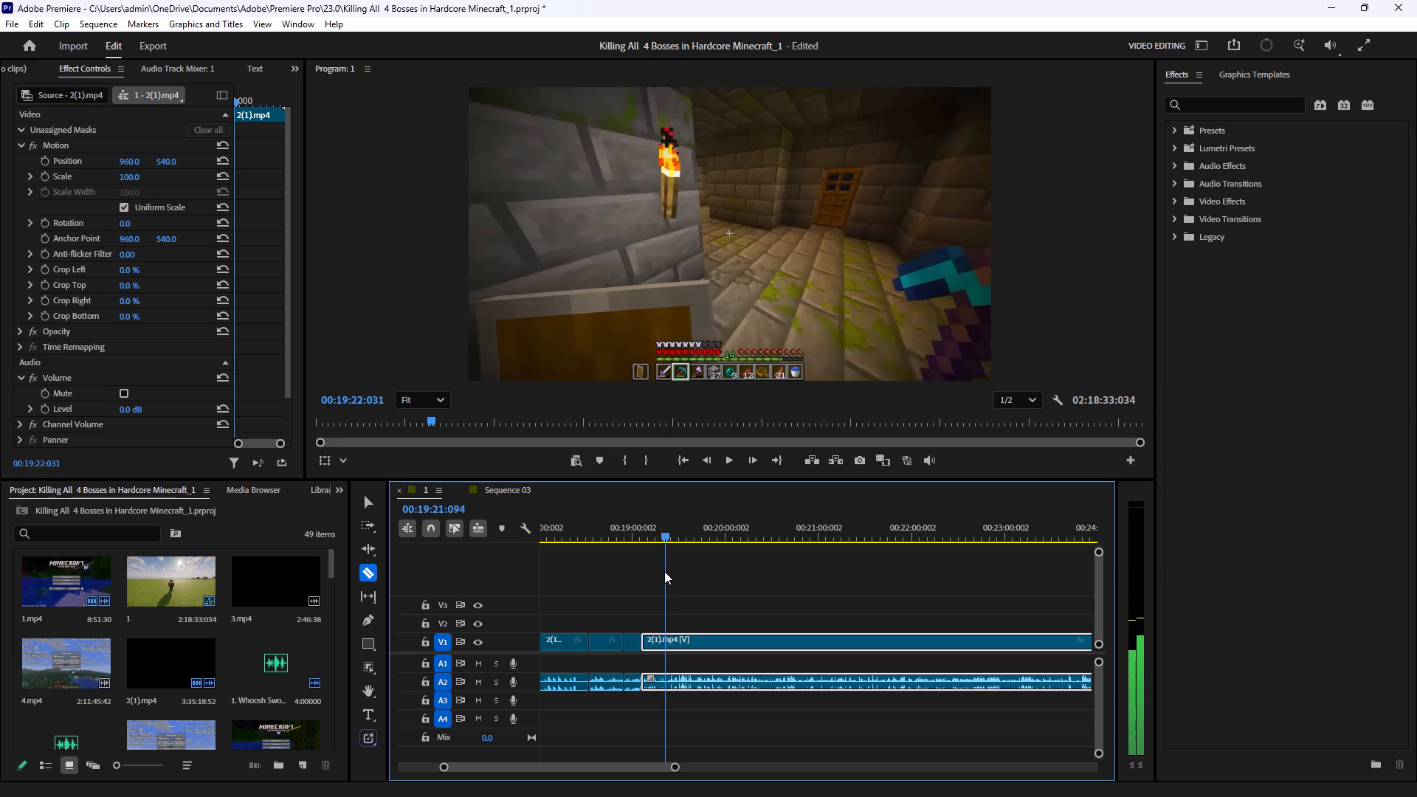
left_click_drag(664, 571, 667, 581)
left_click(669, 638)
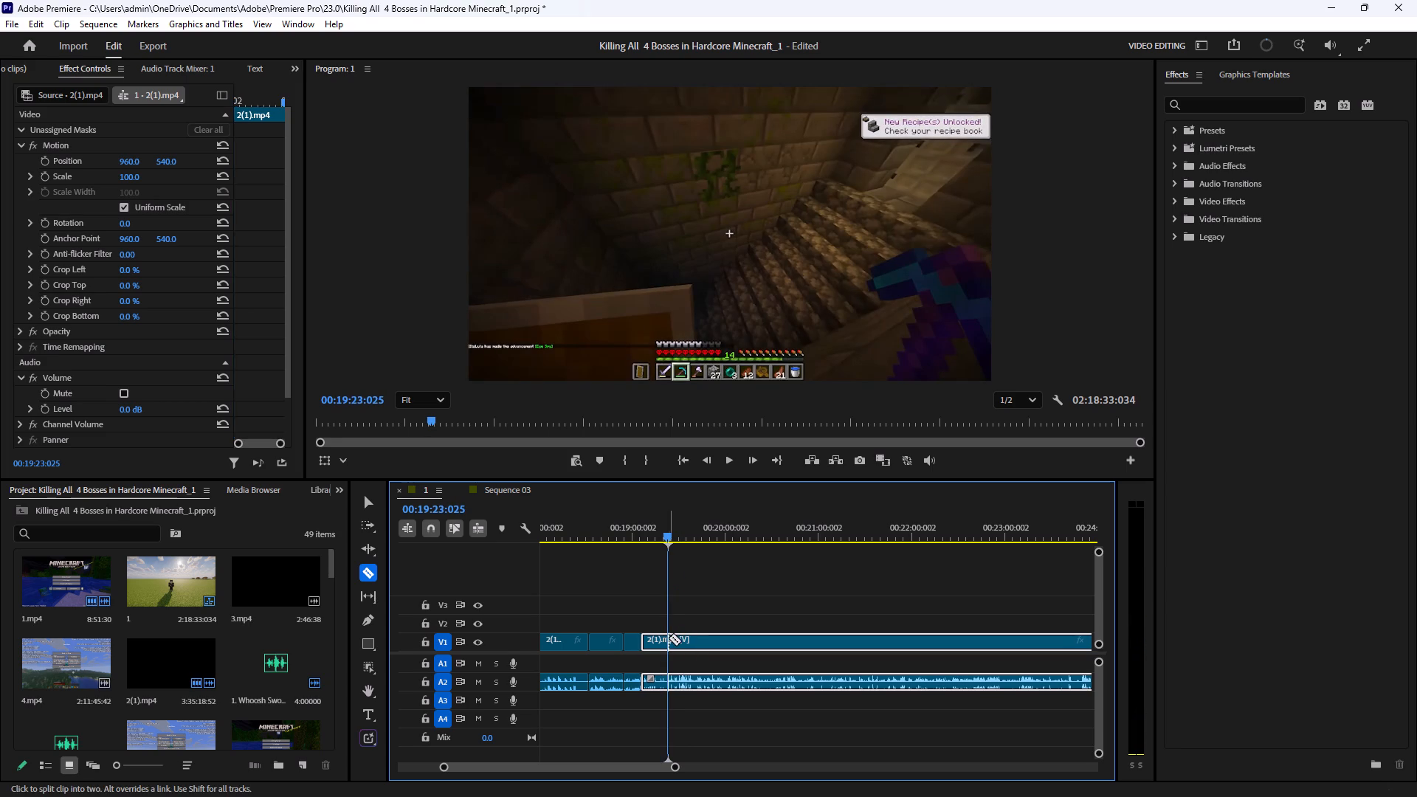
Skim the stronghold corridor footage after the 00:19:23:025 cut and split 2(1).mp4 with its audio at 00:20:00:088.
left_click_drag(672, 536, 744, 545)
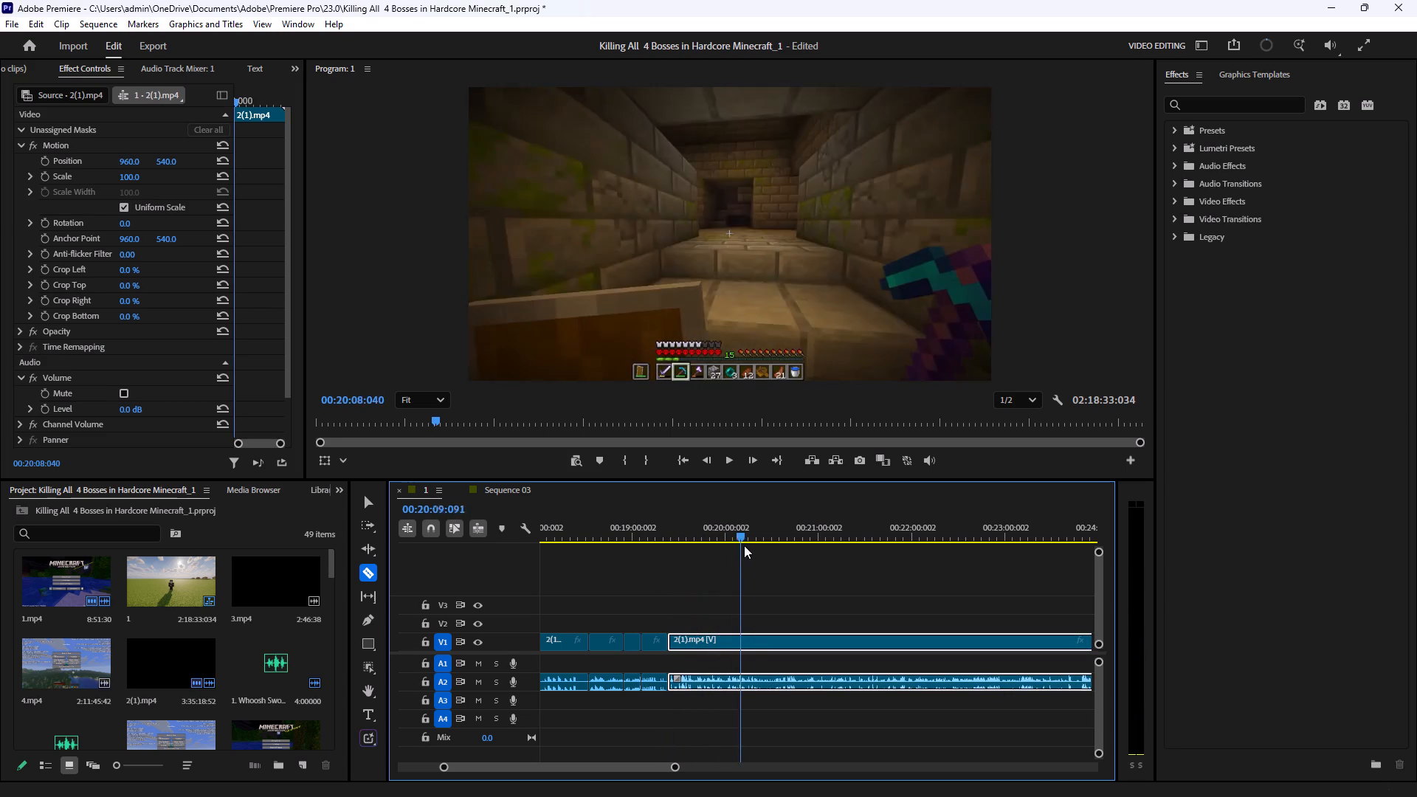
left_click_drag(744, 545, 815, 550)
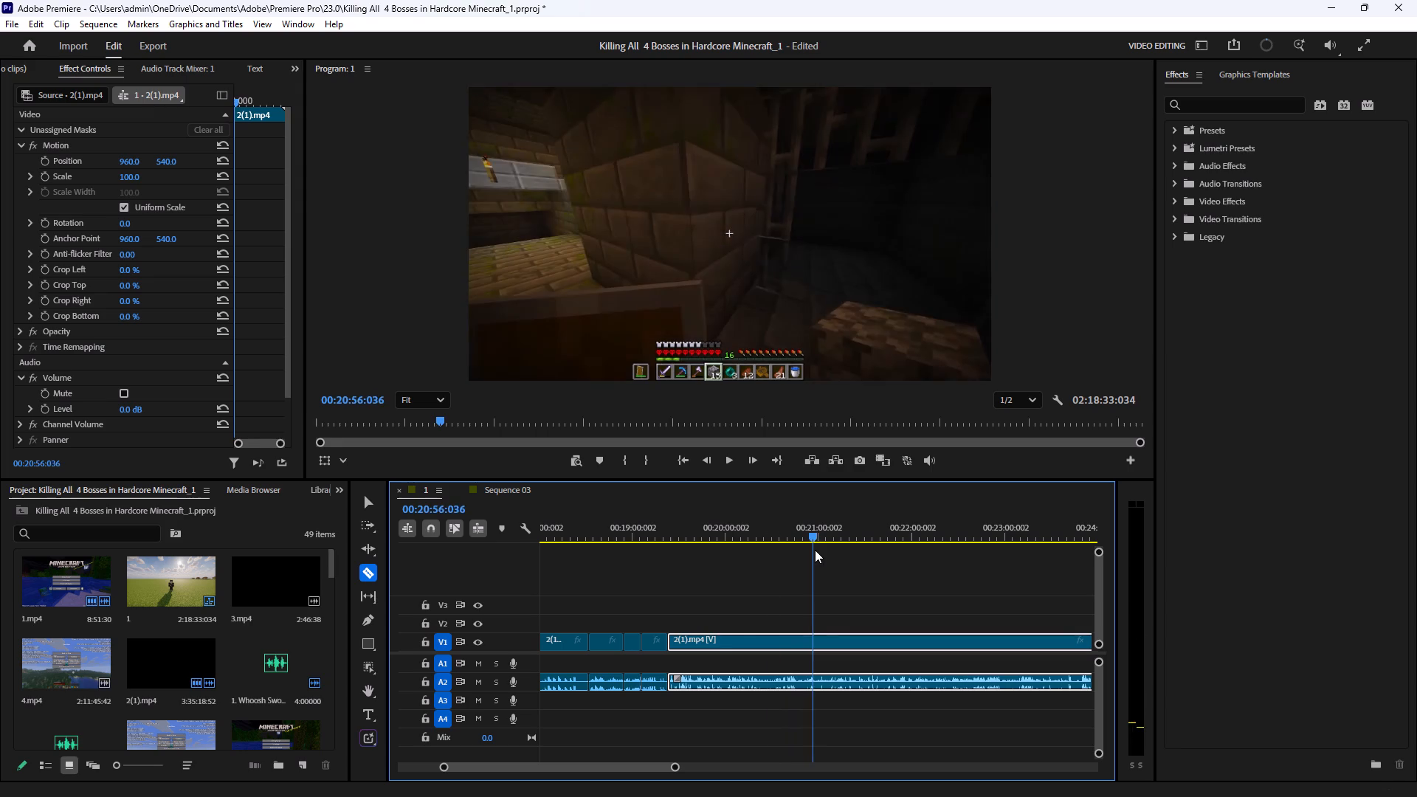
left_click_drag(815, 550, 700, 576)
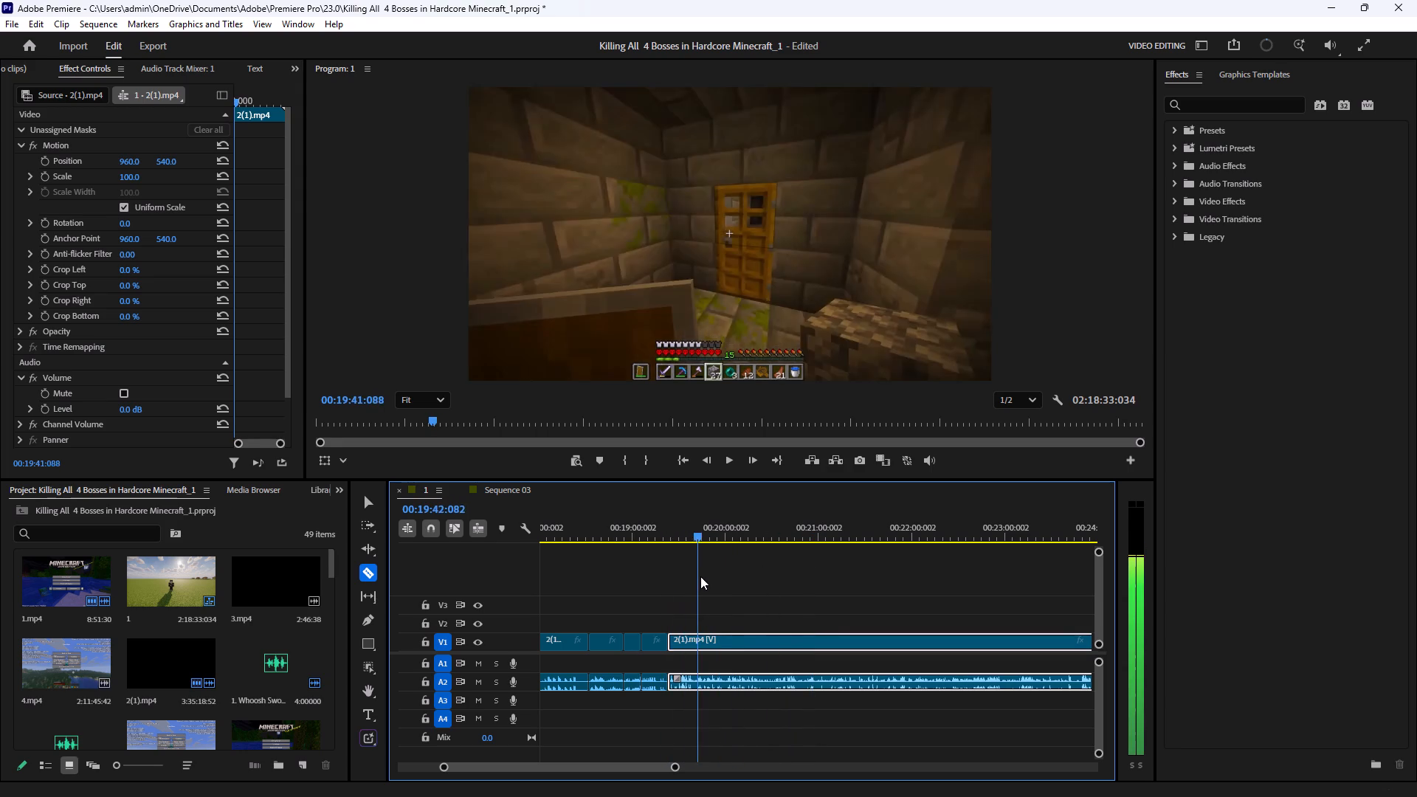
left_click_drag(700, 576, 704, 584)
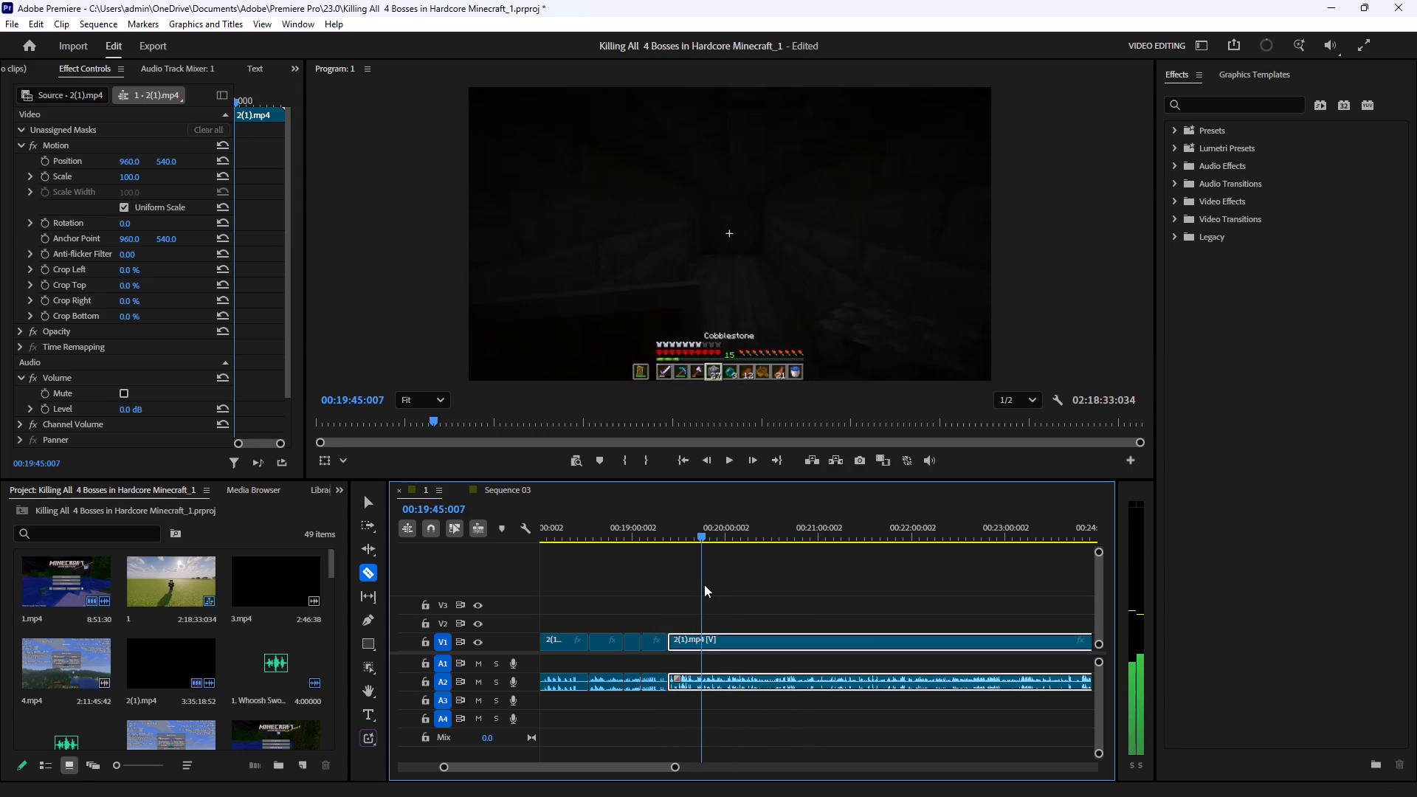
left_click_drag(704, 584, 743, 584)
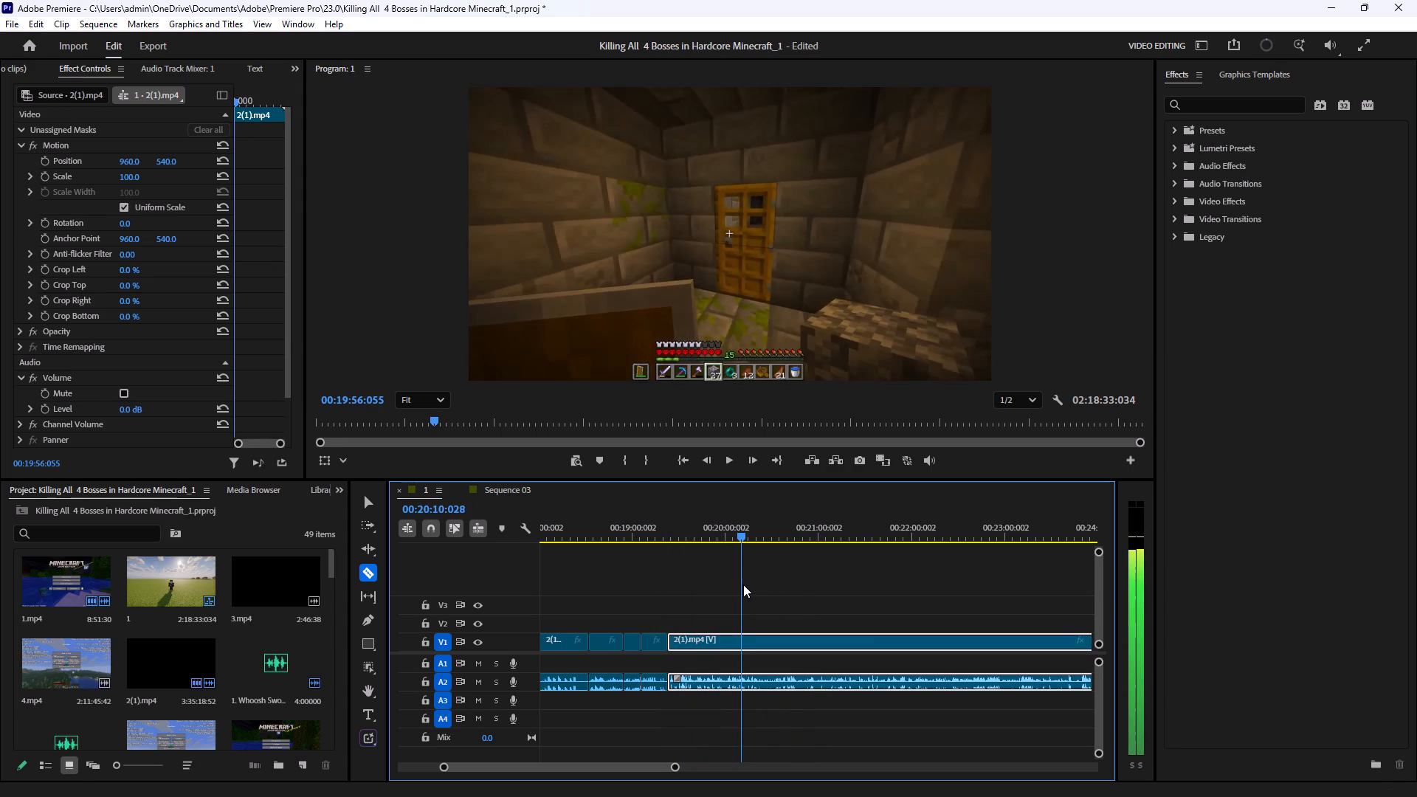
left_click_drag(743, 584, 728, 588)
left_click(727, 637)
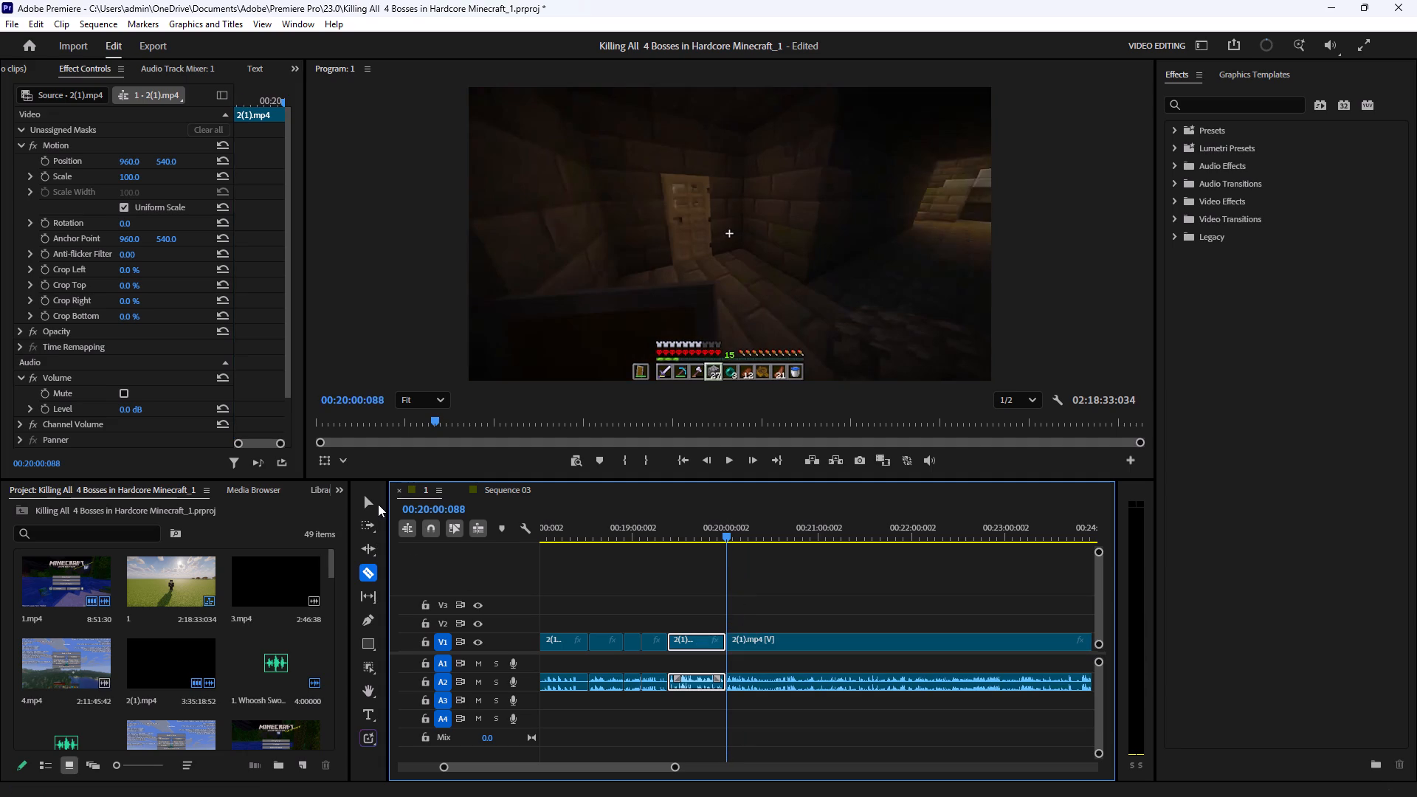
Delete the 2(1).mp4 segment between 00:19:23:025 and 00:20:00:088 with its audio and close the gap.
left_click(373, 504)
left_click_drag(699, 599, 714, 717)
key("BackSpace")
left_click(703, 640)
key("BackSpace")
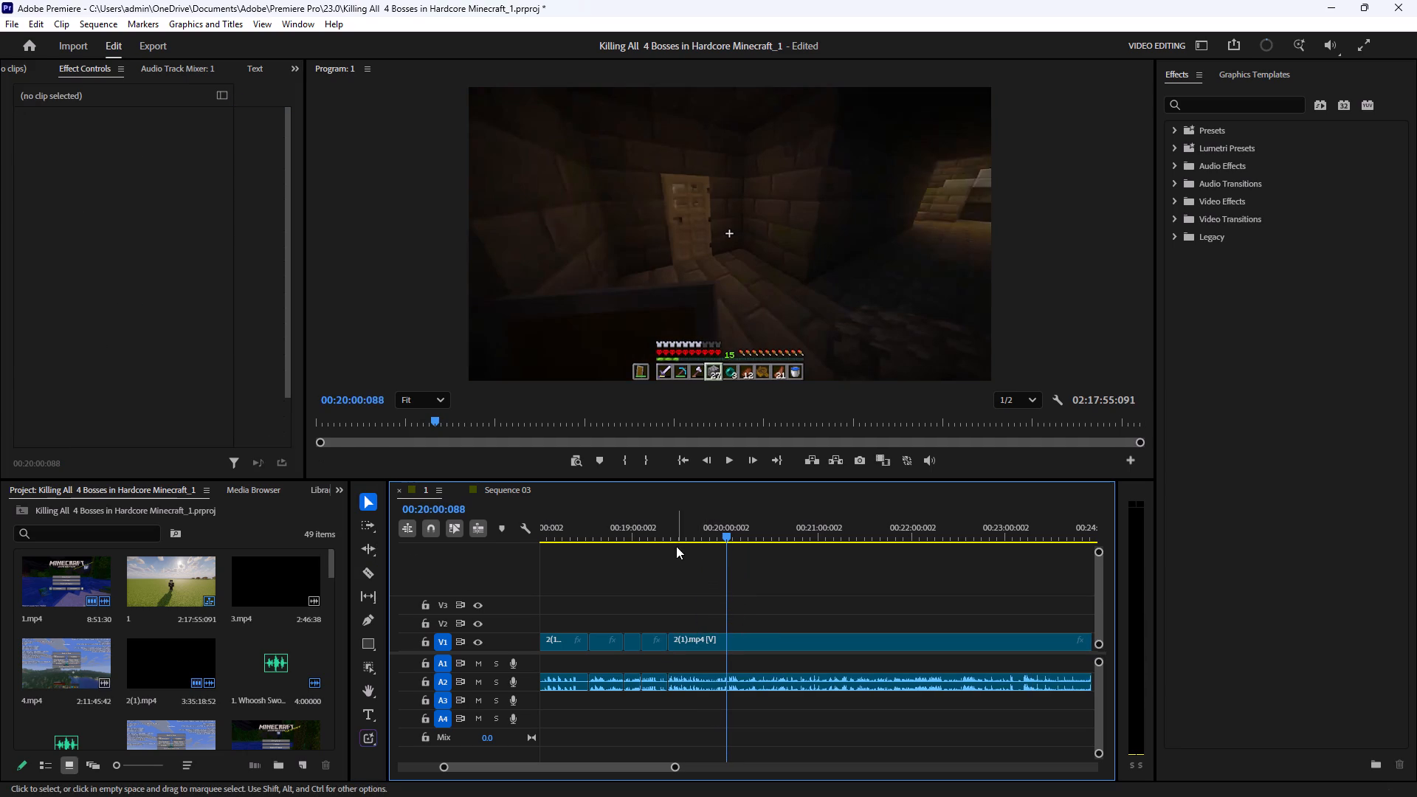
Play the footage from 00:19:24:076 to the lava portal room and split 2(1).mp4 with its audio at 00:19:53:108.
left_click_drag(672, 539, 672, 546)
left_click(748, 581)
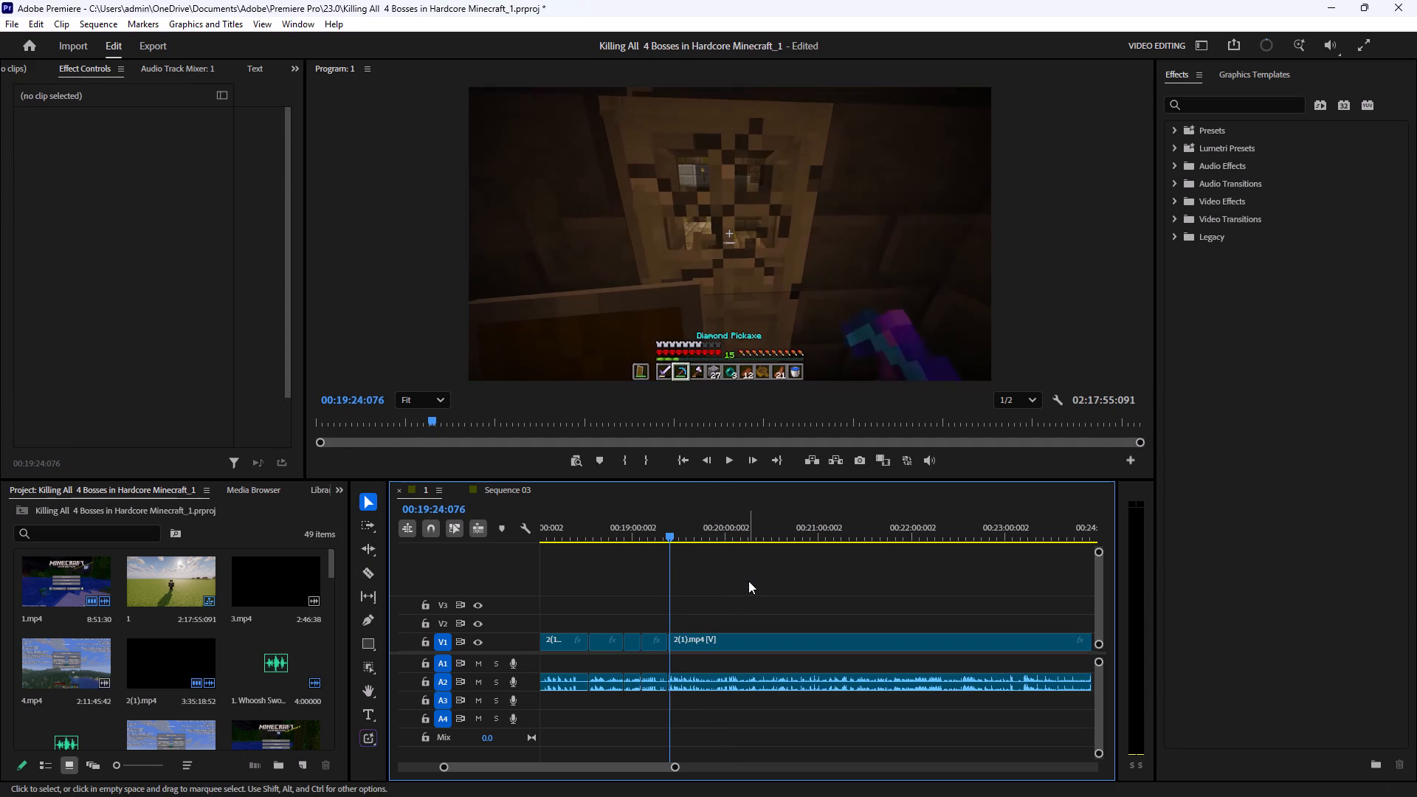
left_click(731, 462)
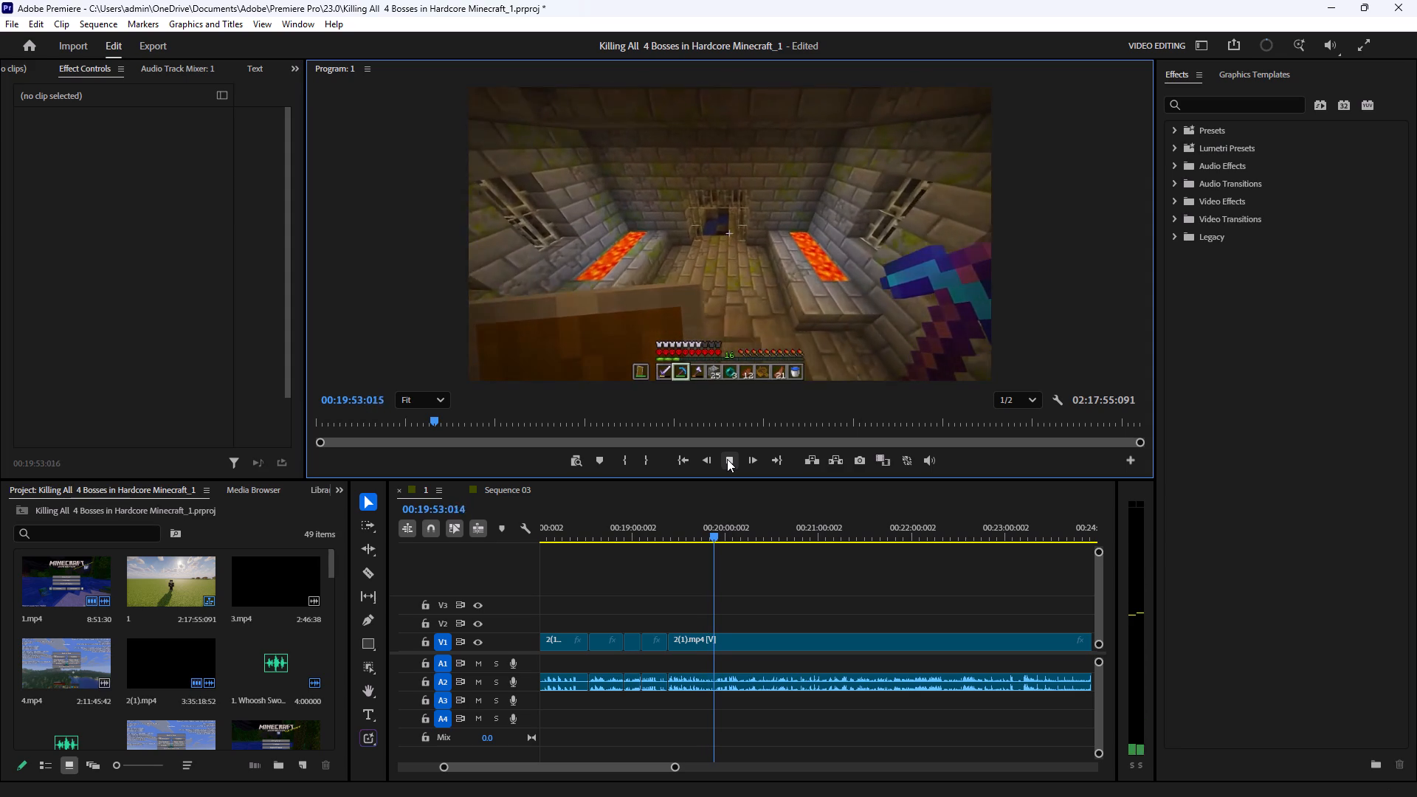
left_click(727, 459)
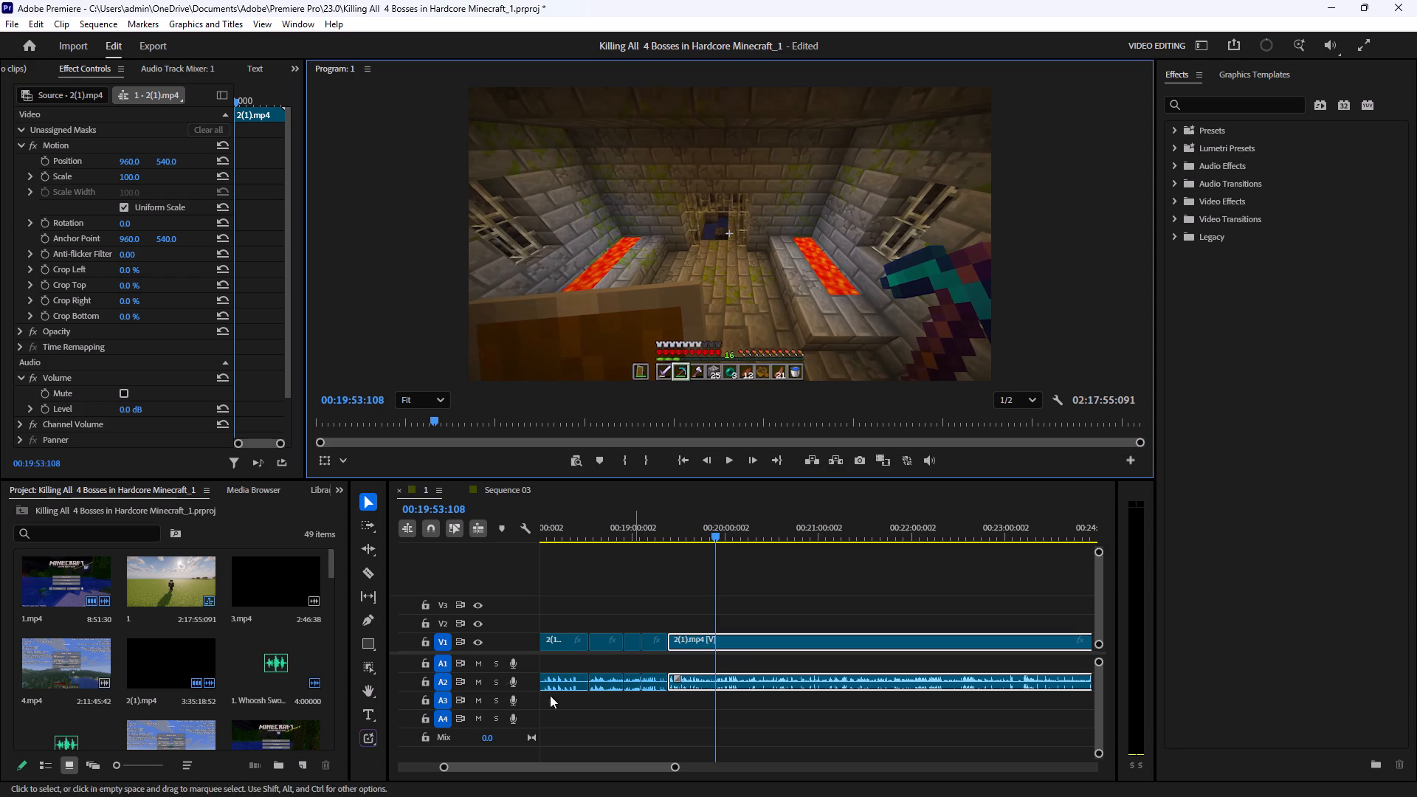
left_click(370, 575)
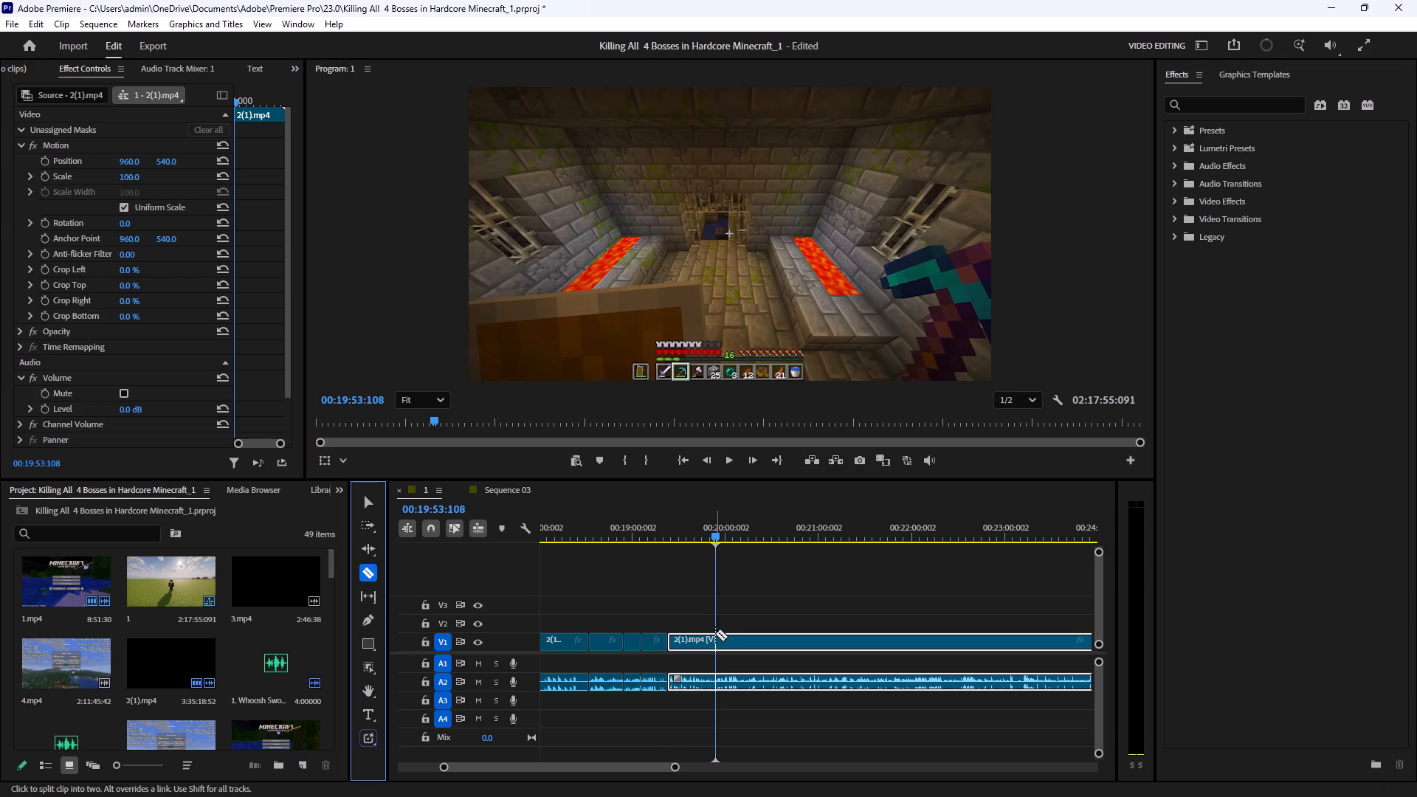
left_click(717, 640)
Skim the stronghold exploration after the portal room and split 2(1).mp4 with its audio at 00:20:52:117.
left_click_drag(717, 534, 735, 543)
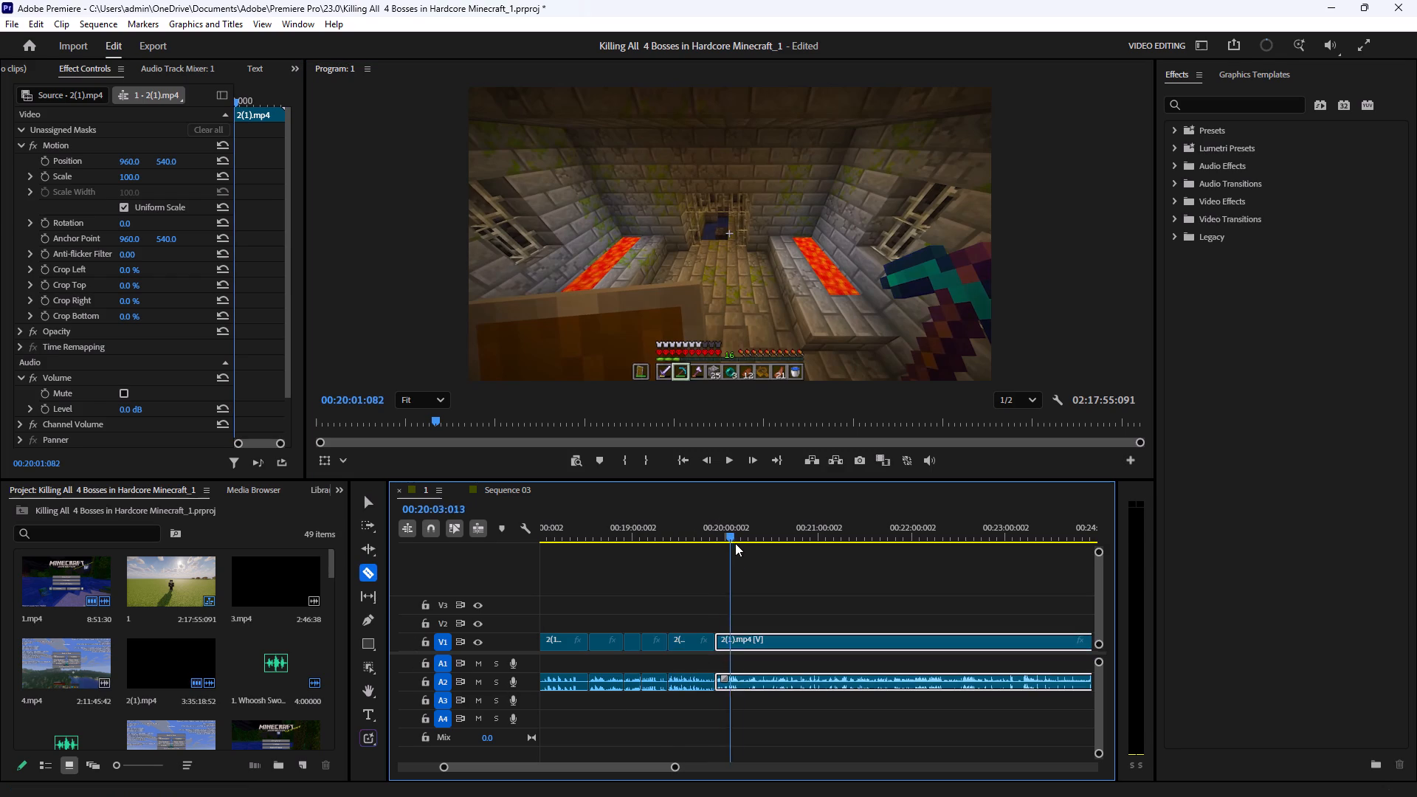
left_click_drag(735, 543, 800, 548)
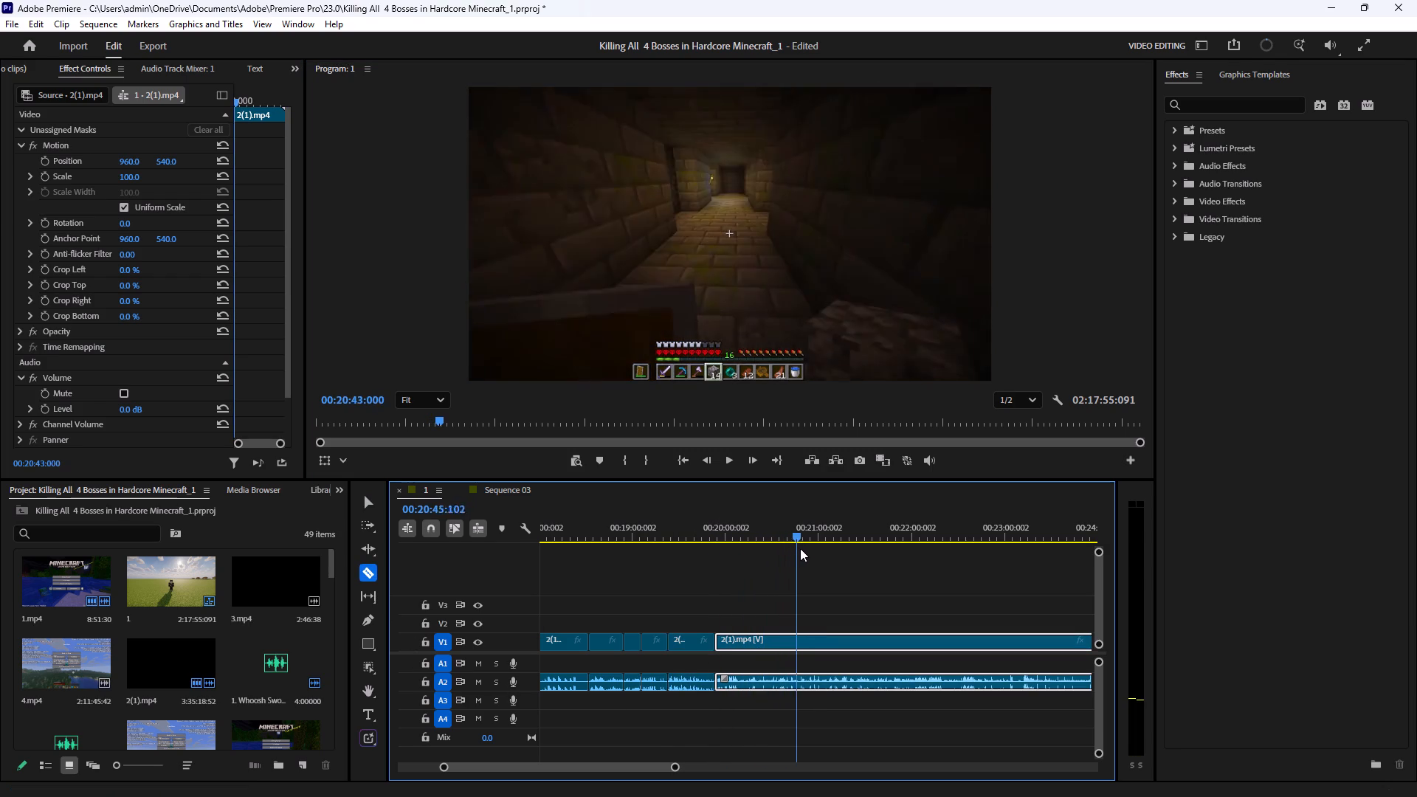
left_click_drag(800, 548, 871, 556)
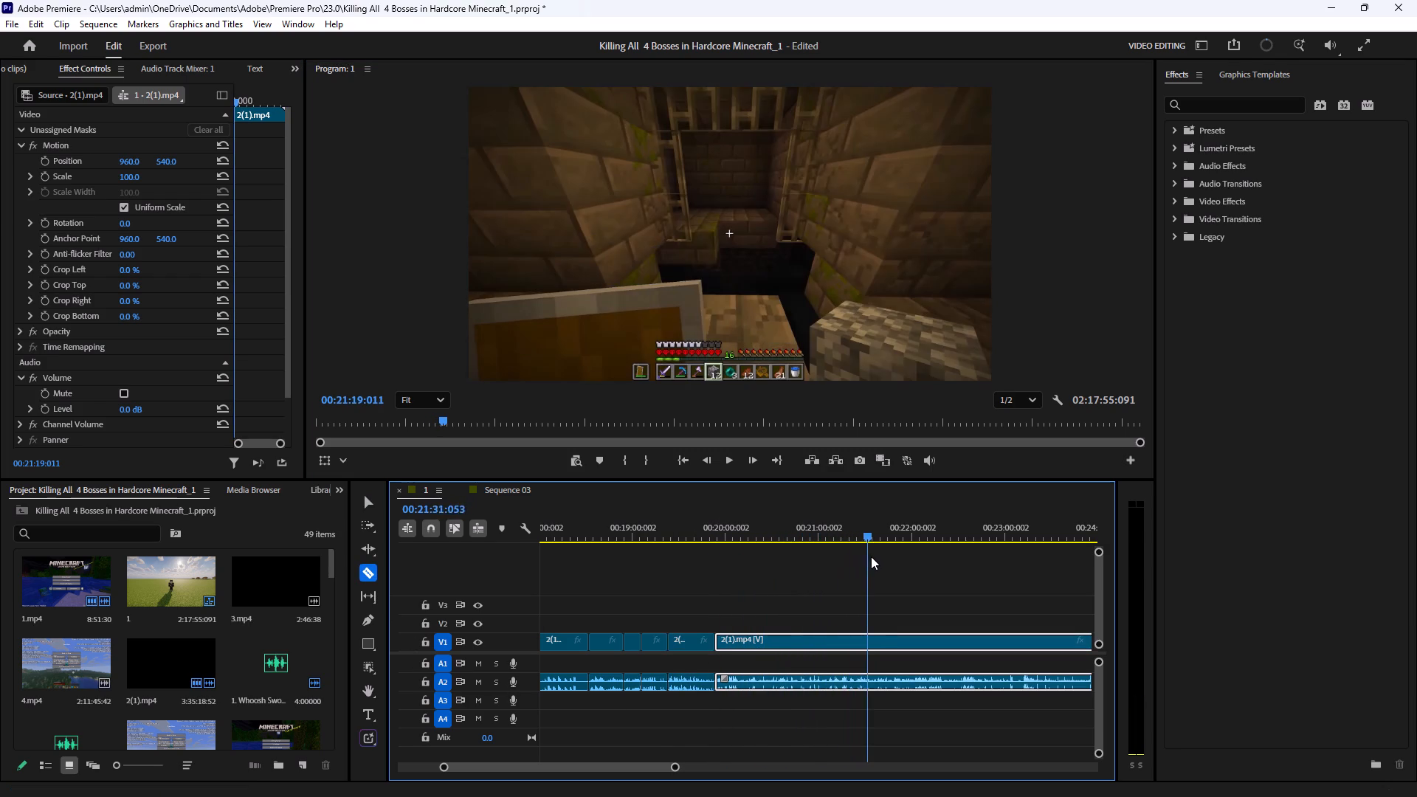
left_click_drag(871, 556, 751, 582)
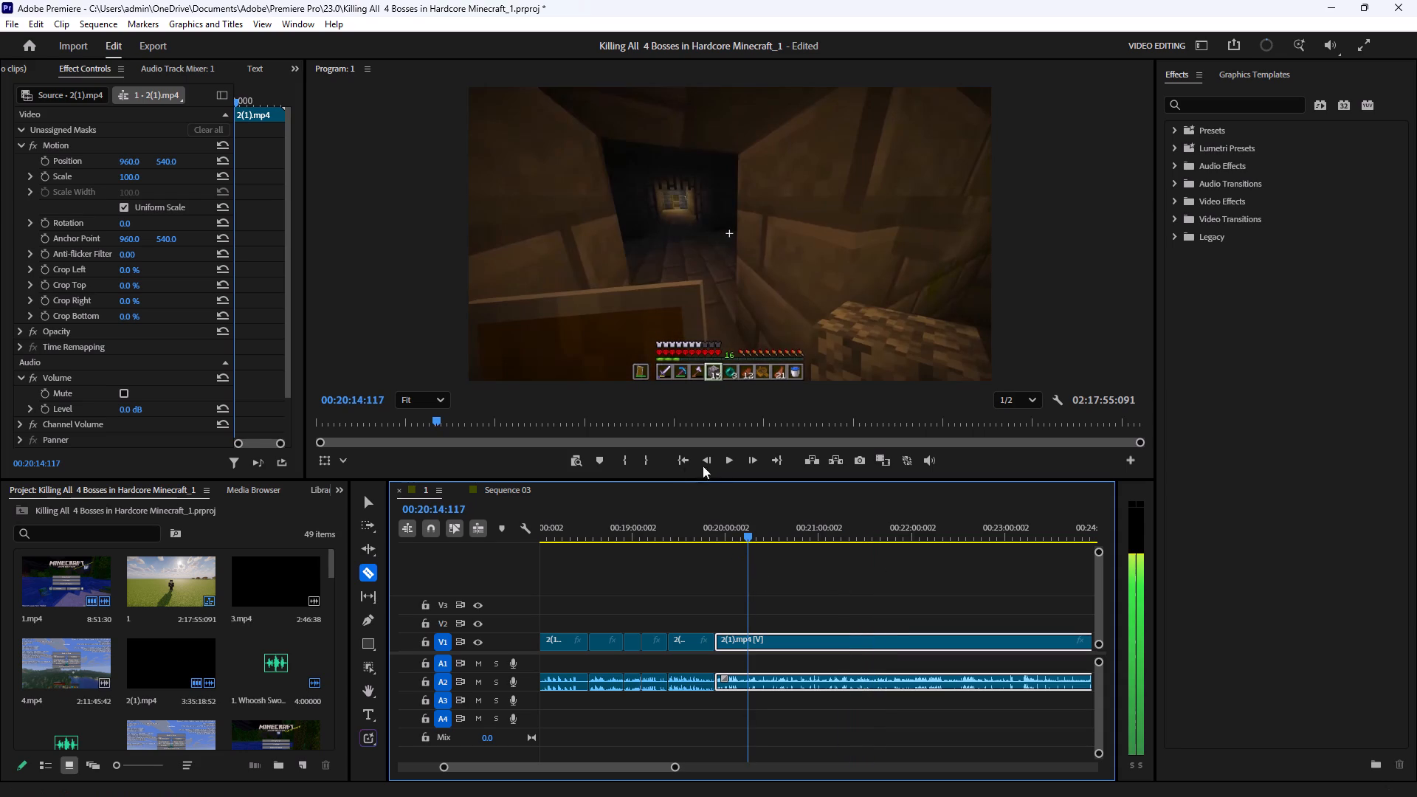
left_click(729, 461)
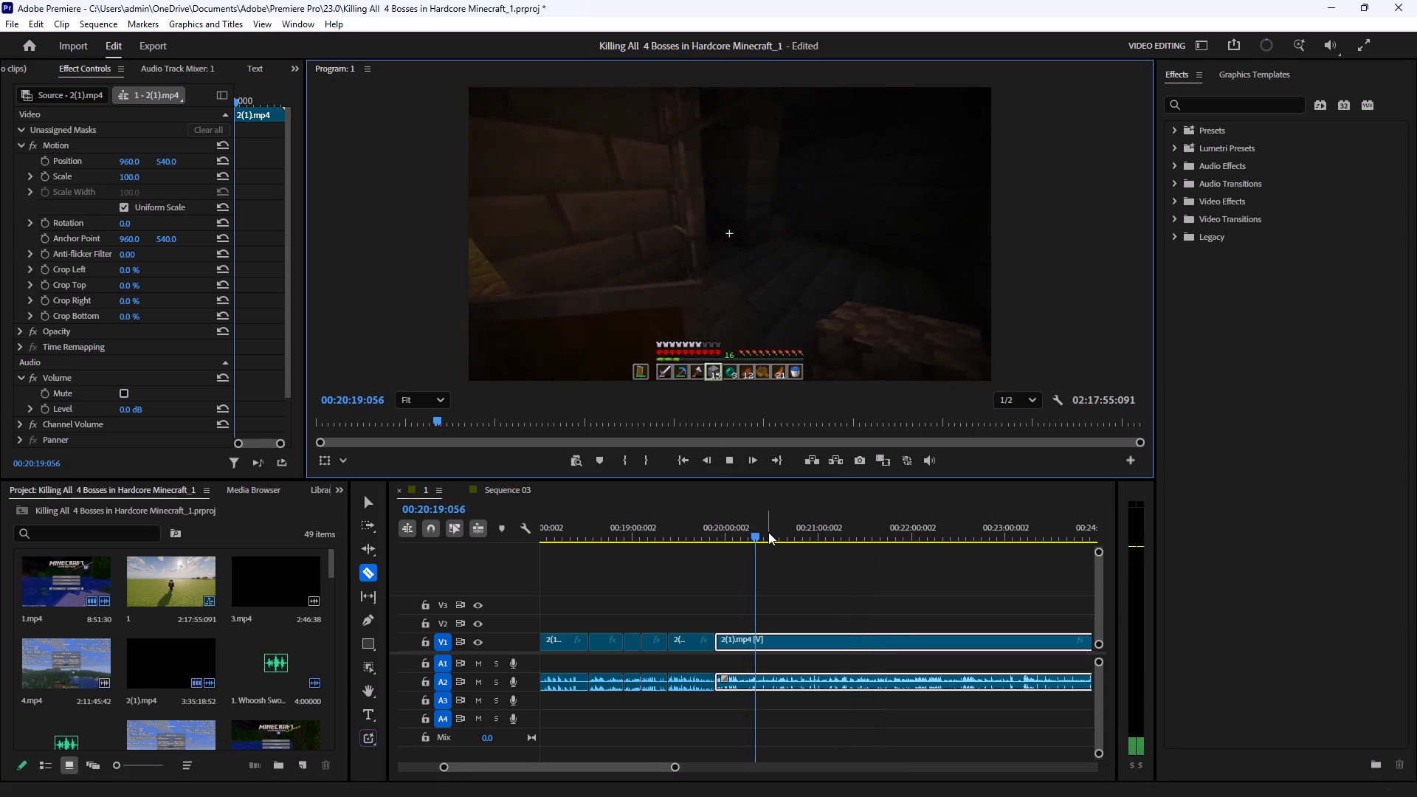
left_click_drag(765, 542, 816, 541)
left_click_drag(760, 536, 767, 536)
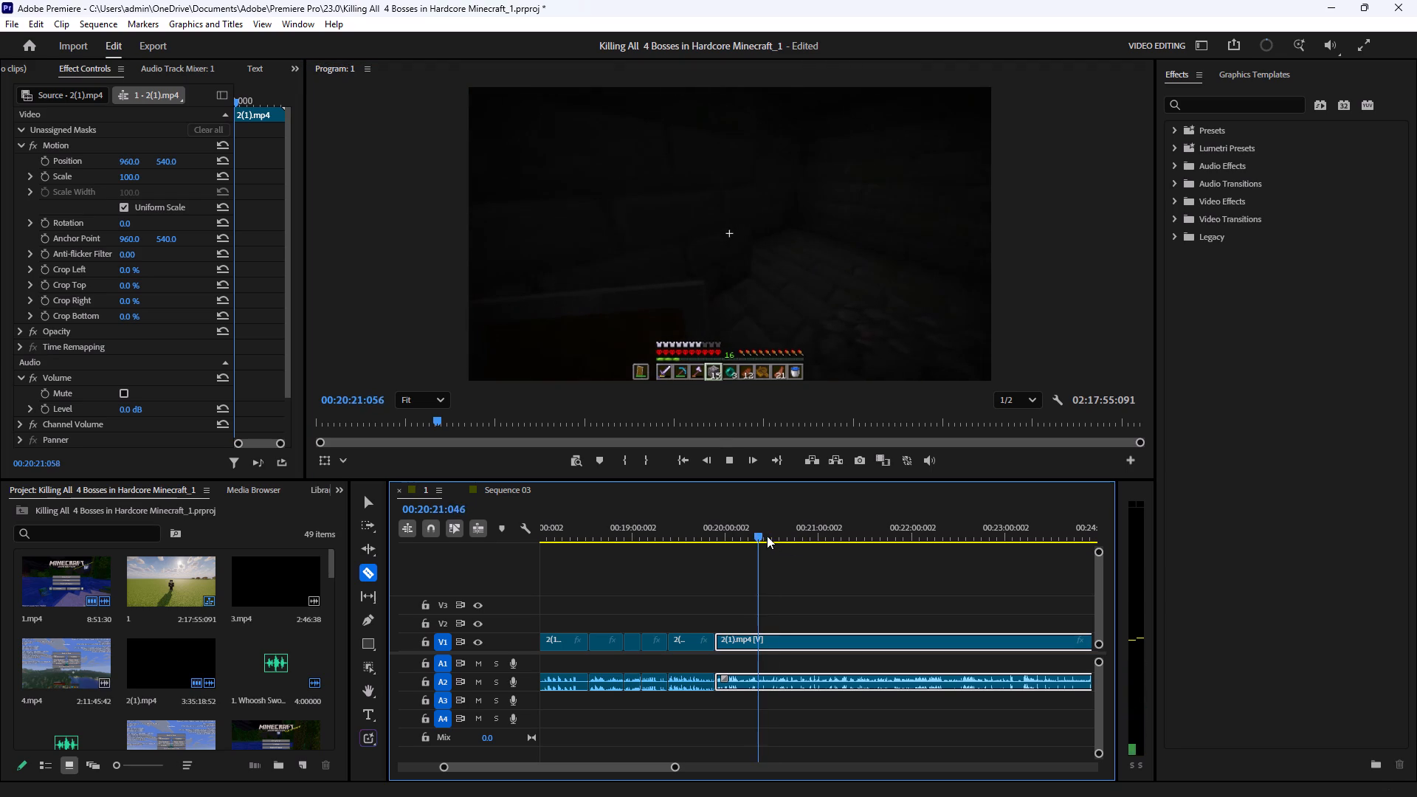
left_click_drag(767, 536, 883, 534)
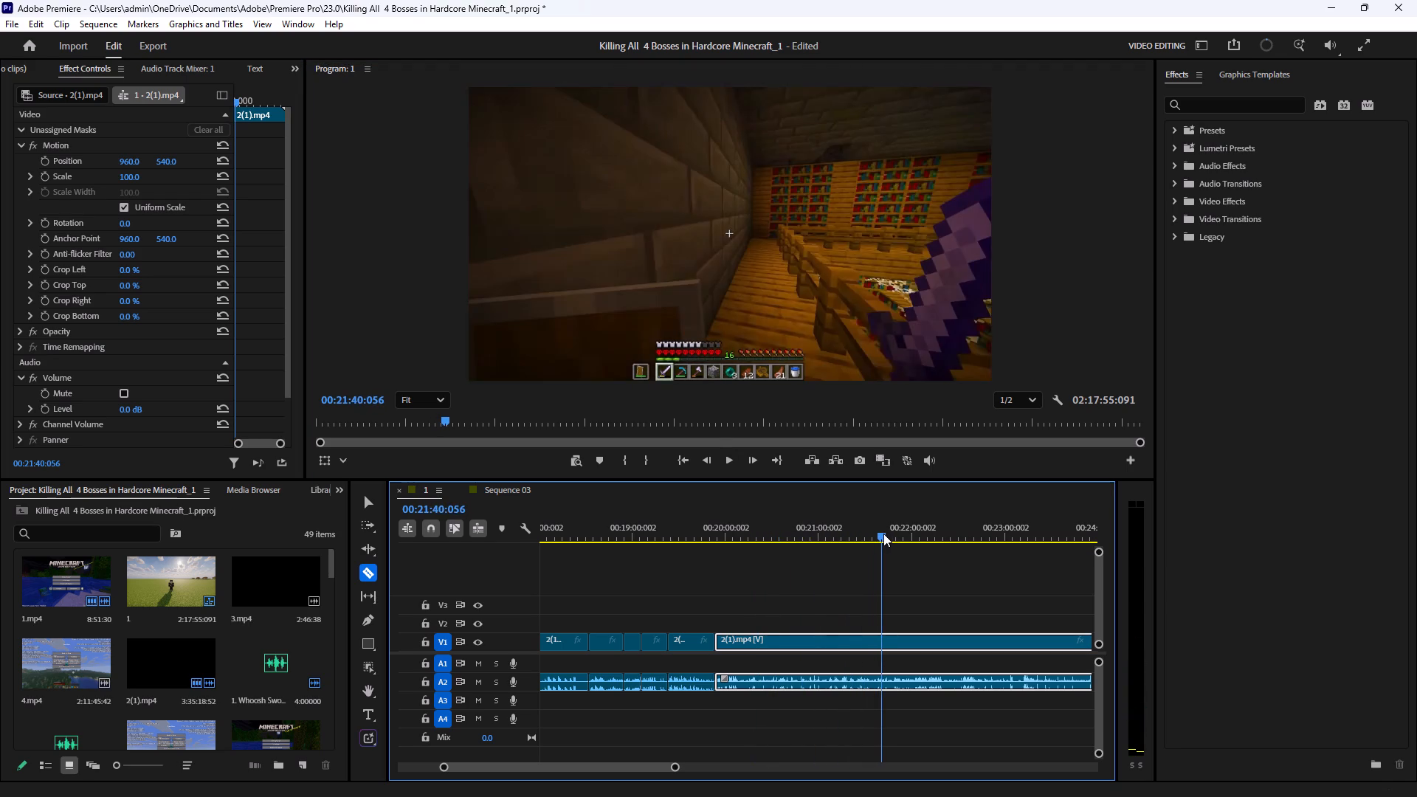
left_click_drag(883, 534, 805, 531)
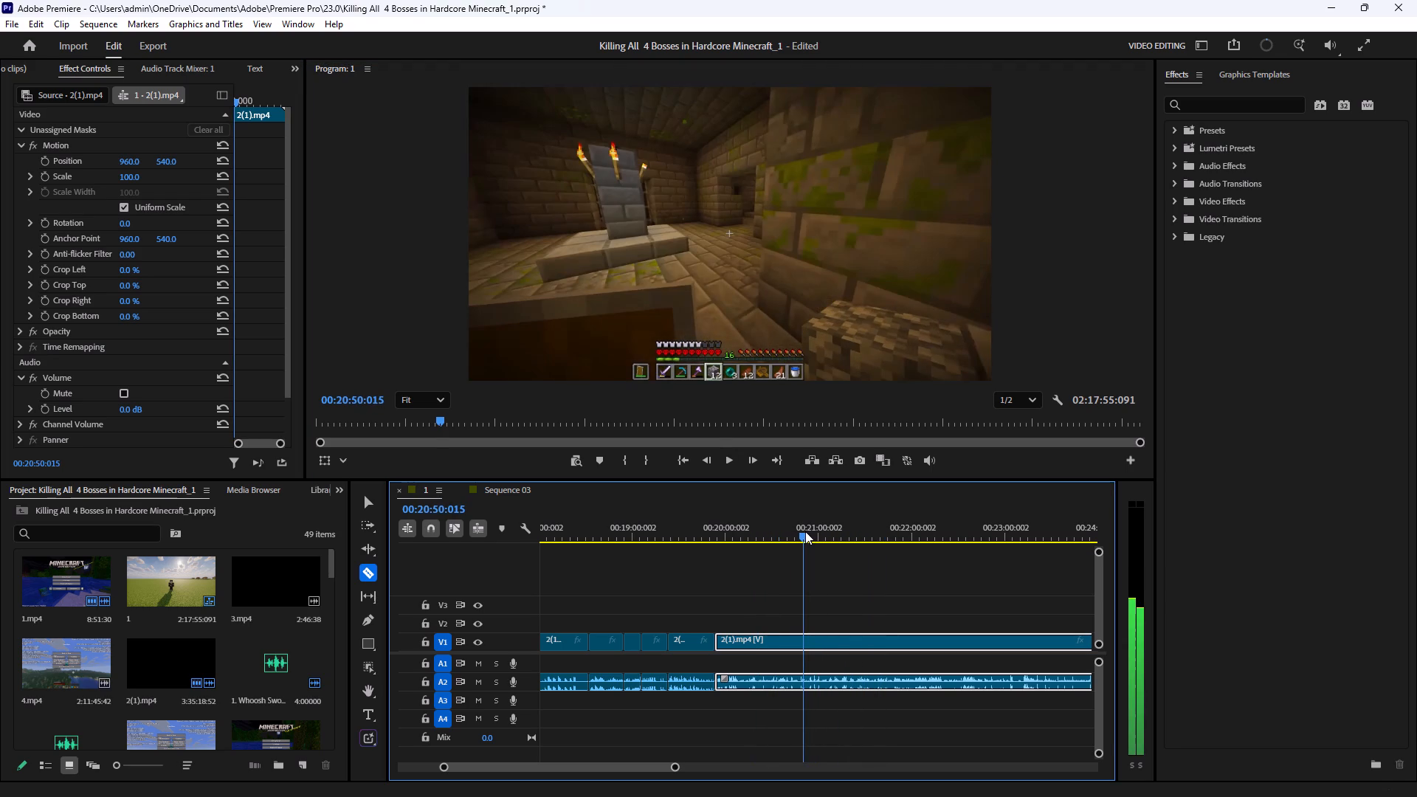
left_click_drag(805, 531, 810, 532)
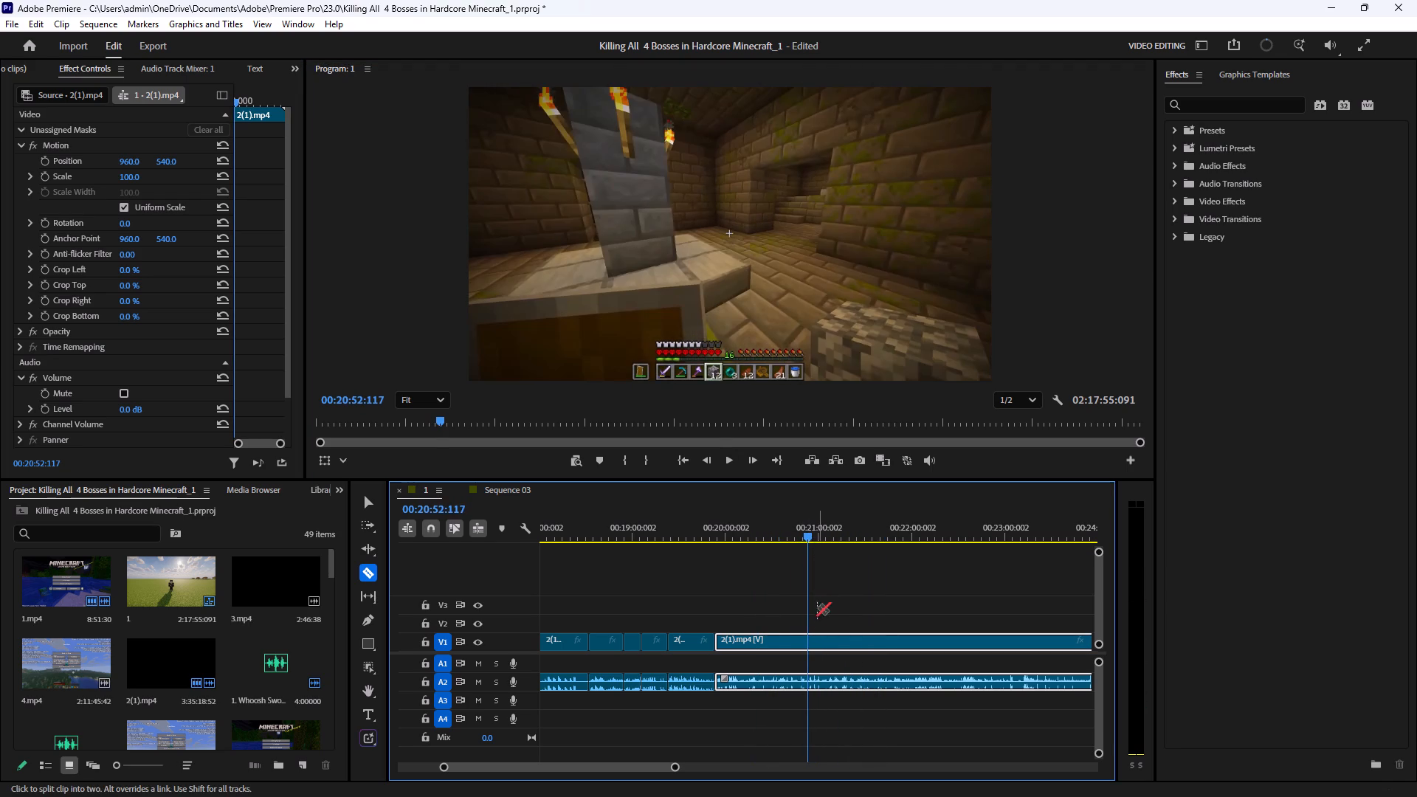
left_click(807, 637)
Delete the 2(1).mp4 segment between 00:19:53:108 and 00:20:52:117 with its audio and close the gap.
left_click(370, 508)
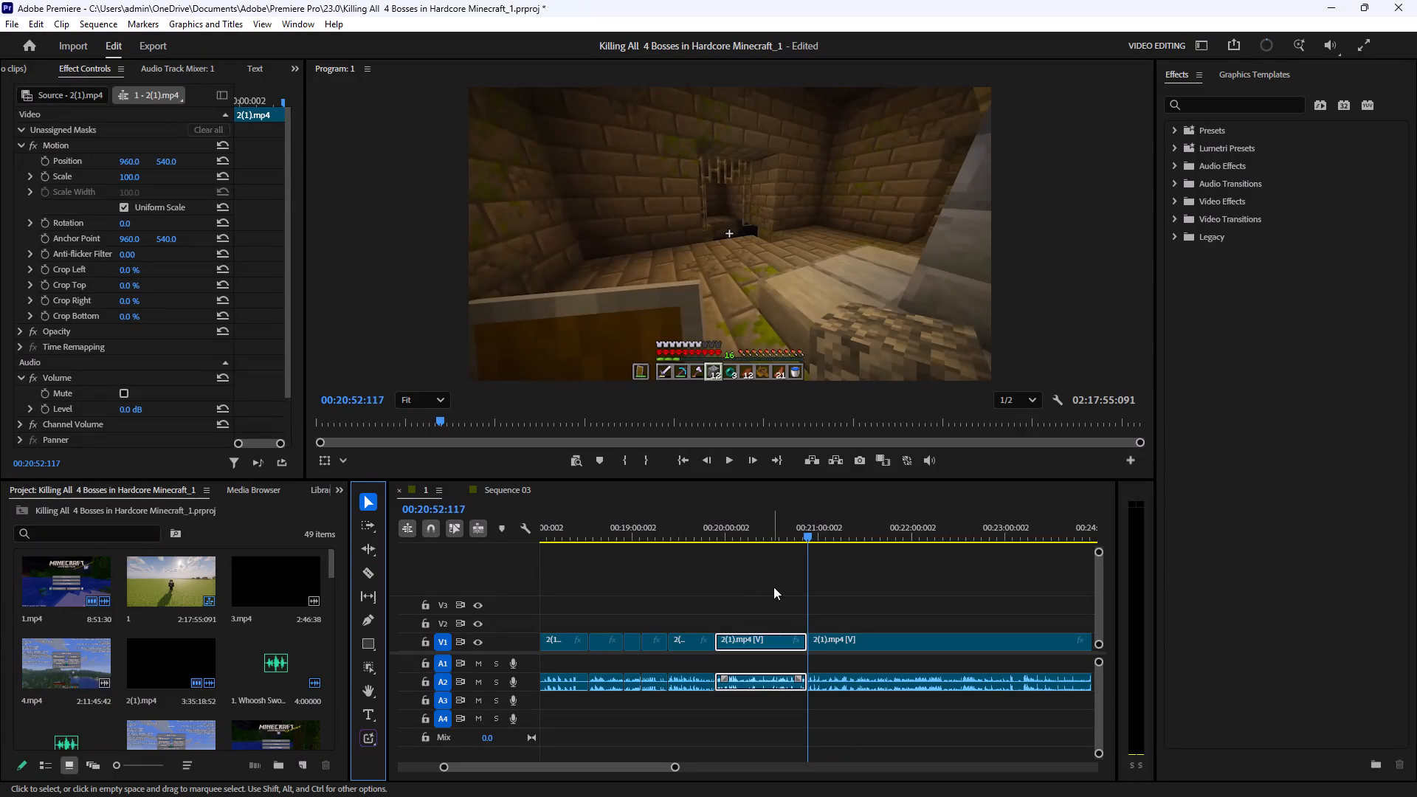
left_click_drag(774, 587, 780, 708)
key("BackSpace")
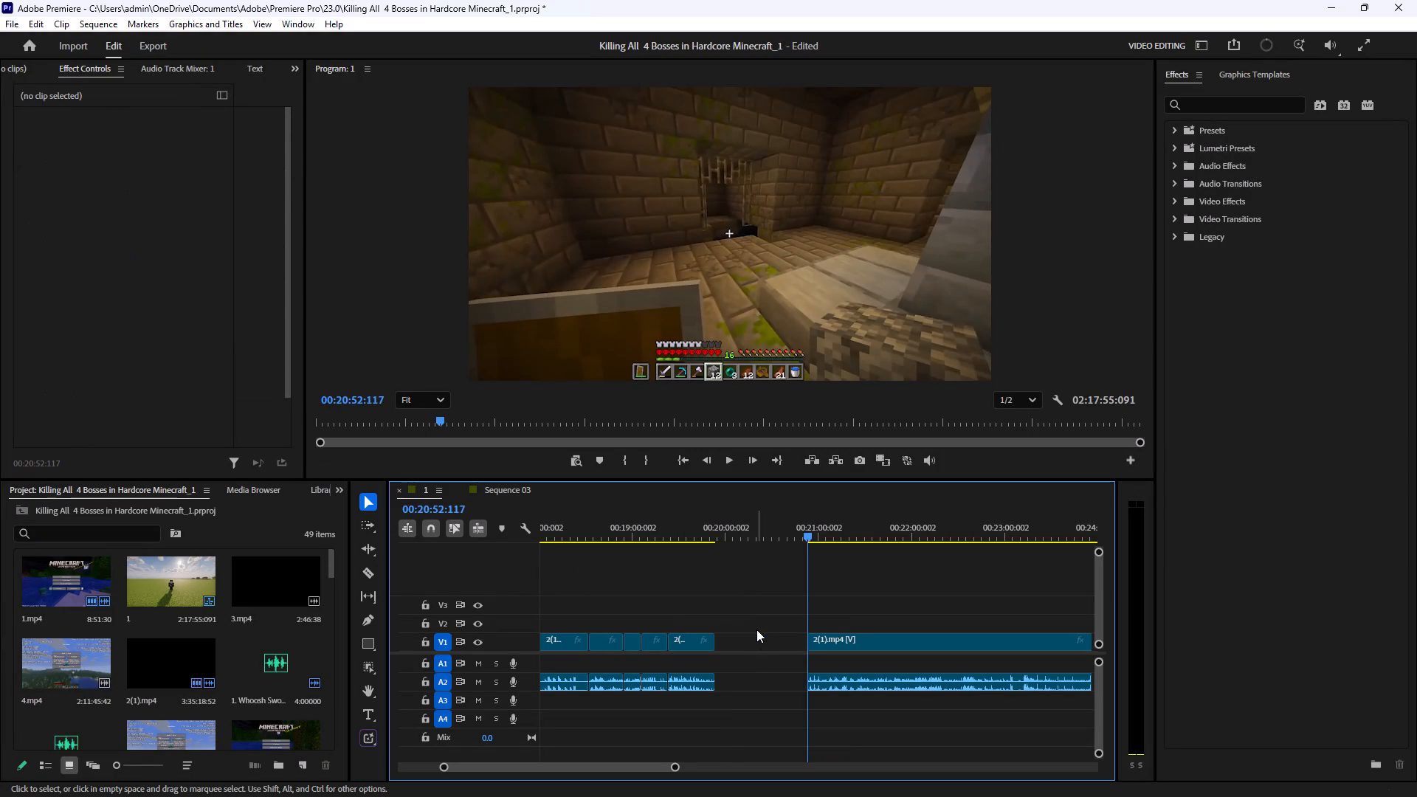
left_click(755, 638)
key("BackSpace")
Play on from 00:19:55:061, trim the start of the clip after the 00:19:53:108 join to 00:20:10:051, and move it back to close the gap.
left_click_drag(710, 528, 720, 528)
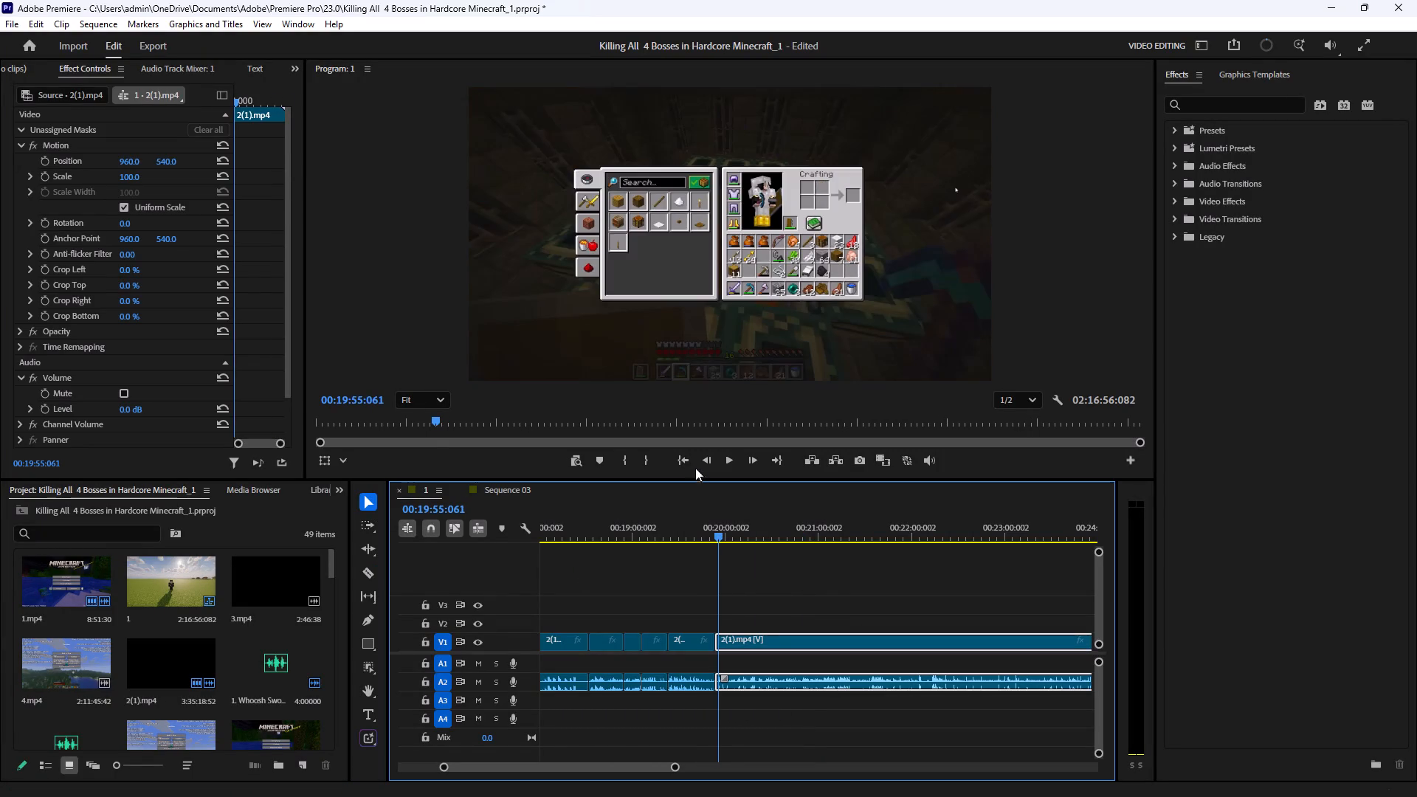
left_click(725, 455)
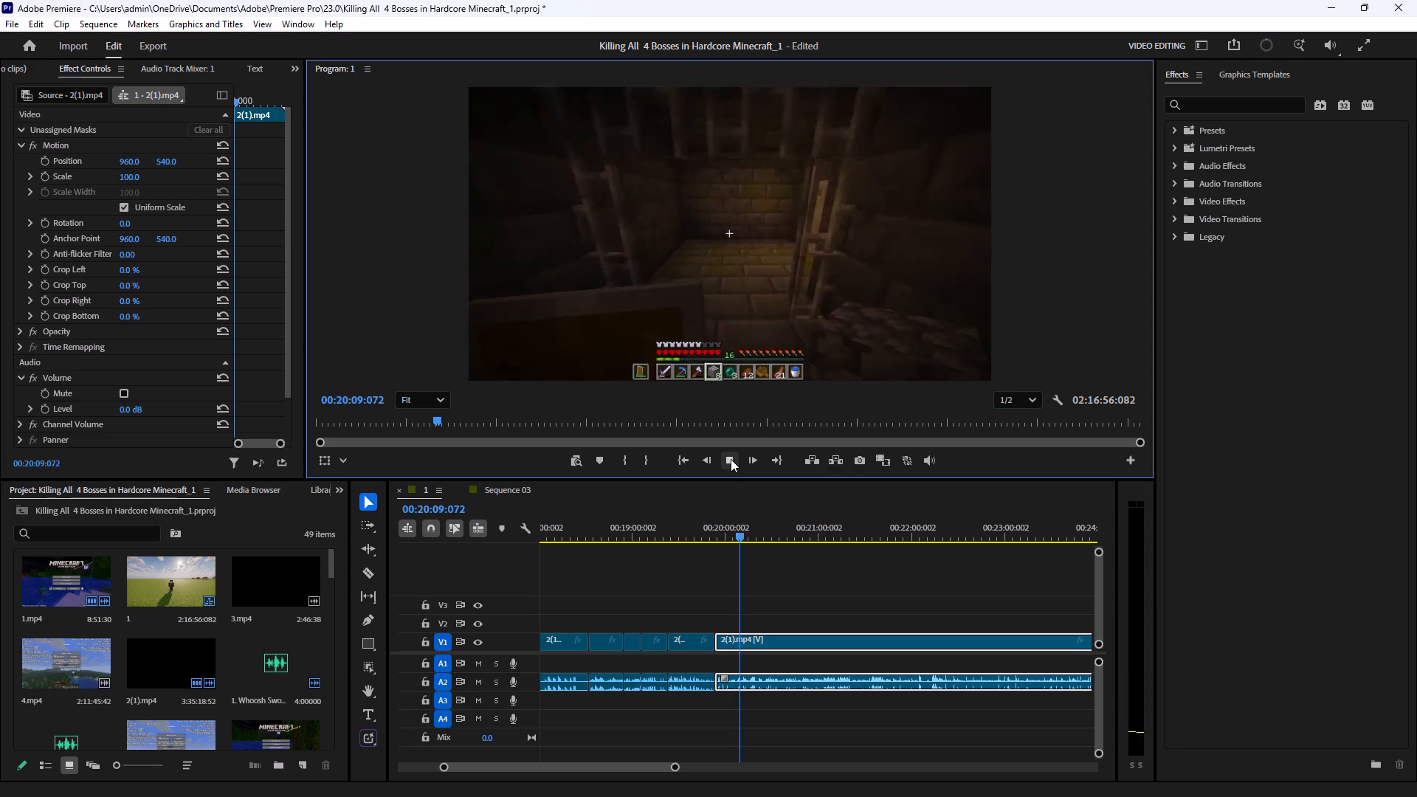
left_click(731, 459)
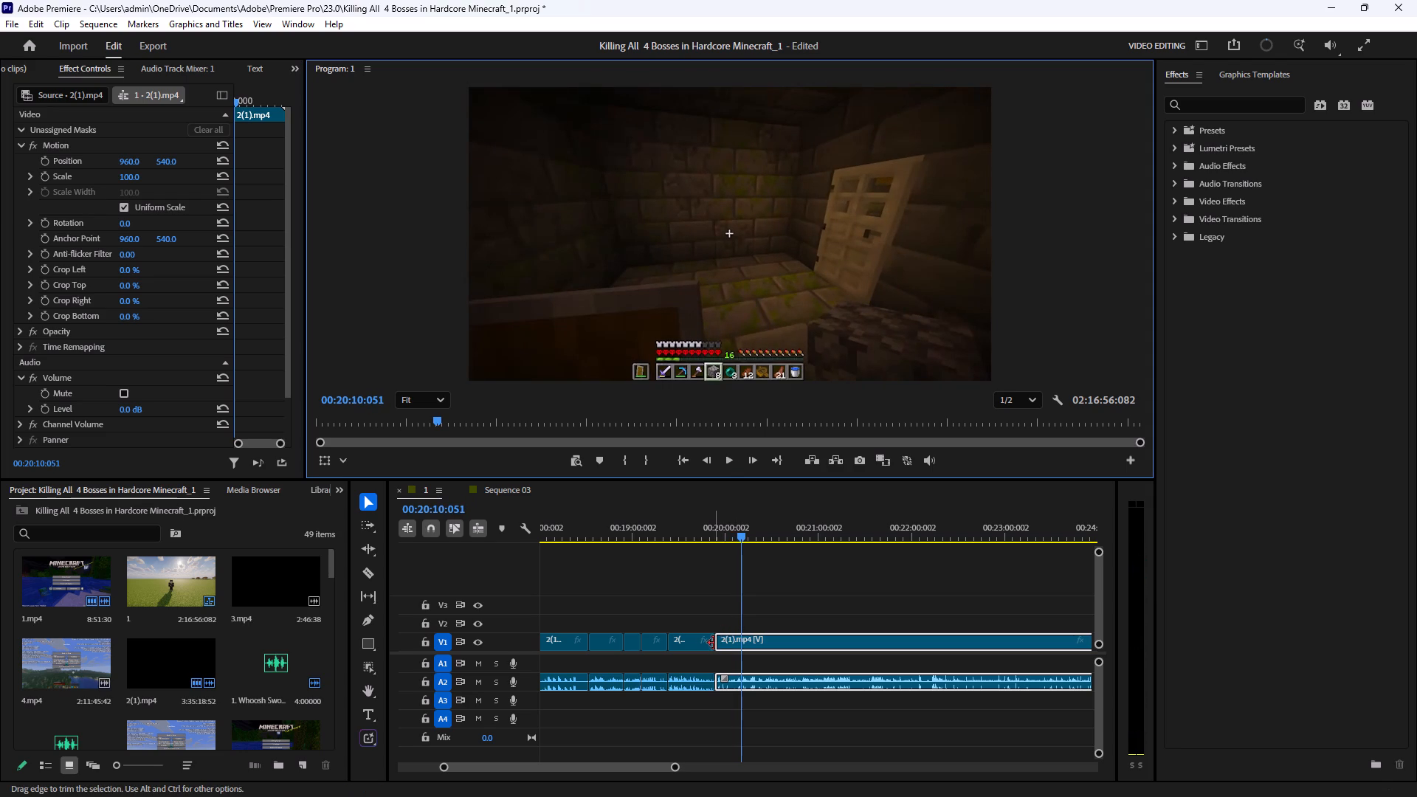
left_click_drag(717, 643, 742, 647)
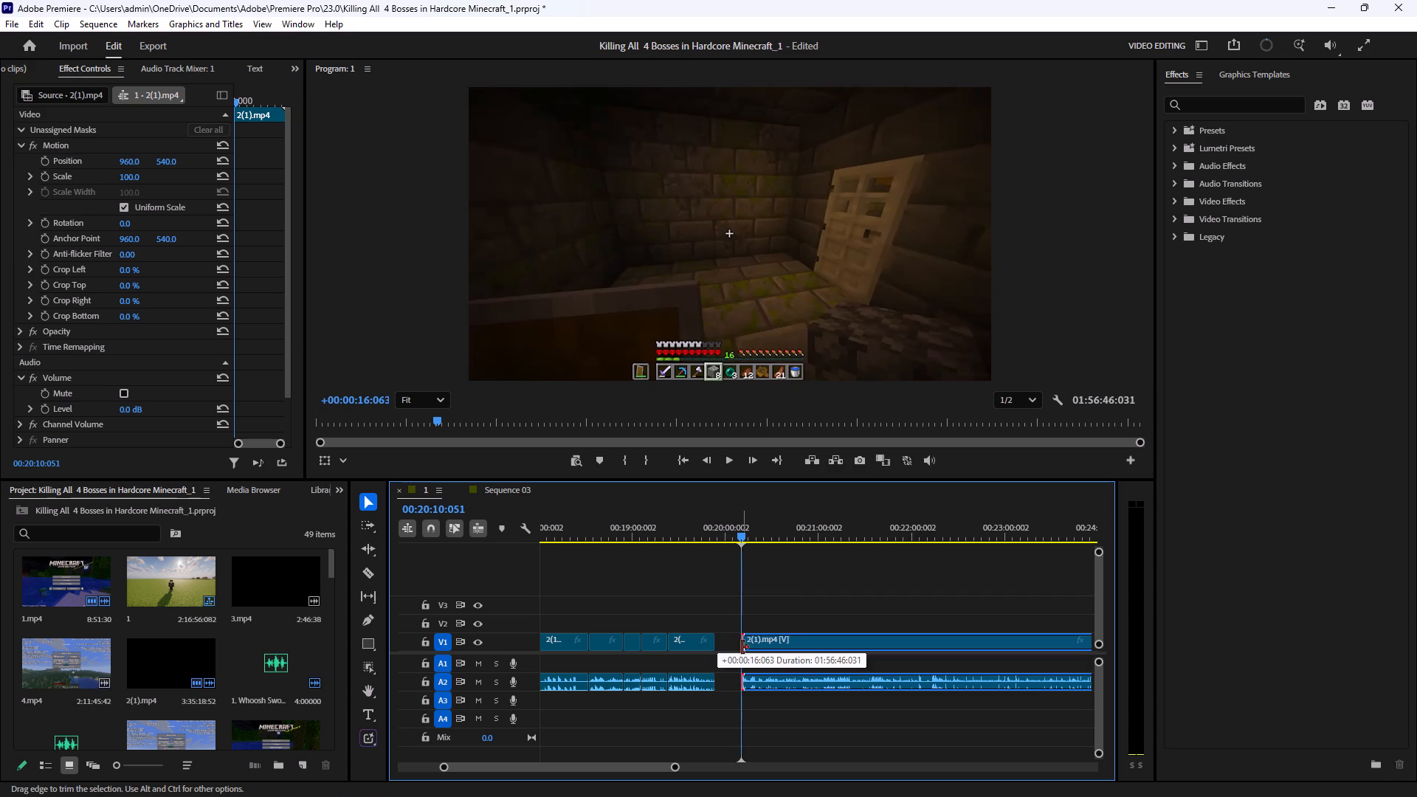
left_click_drag(742, 647, 742, 647)
left_click_drag(776, 637, 748, 648)
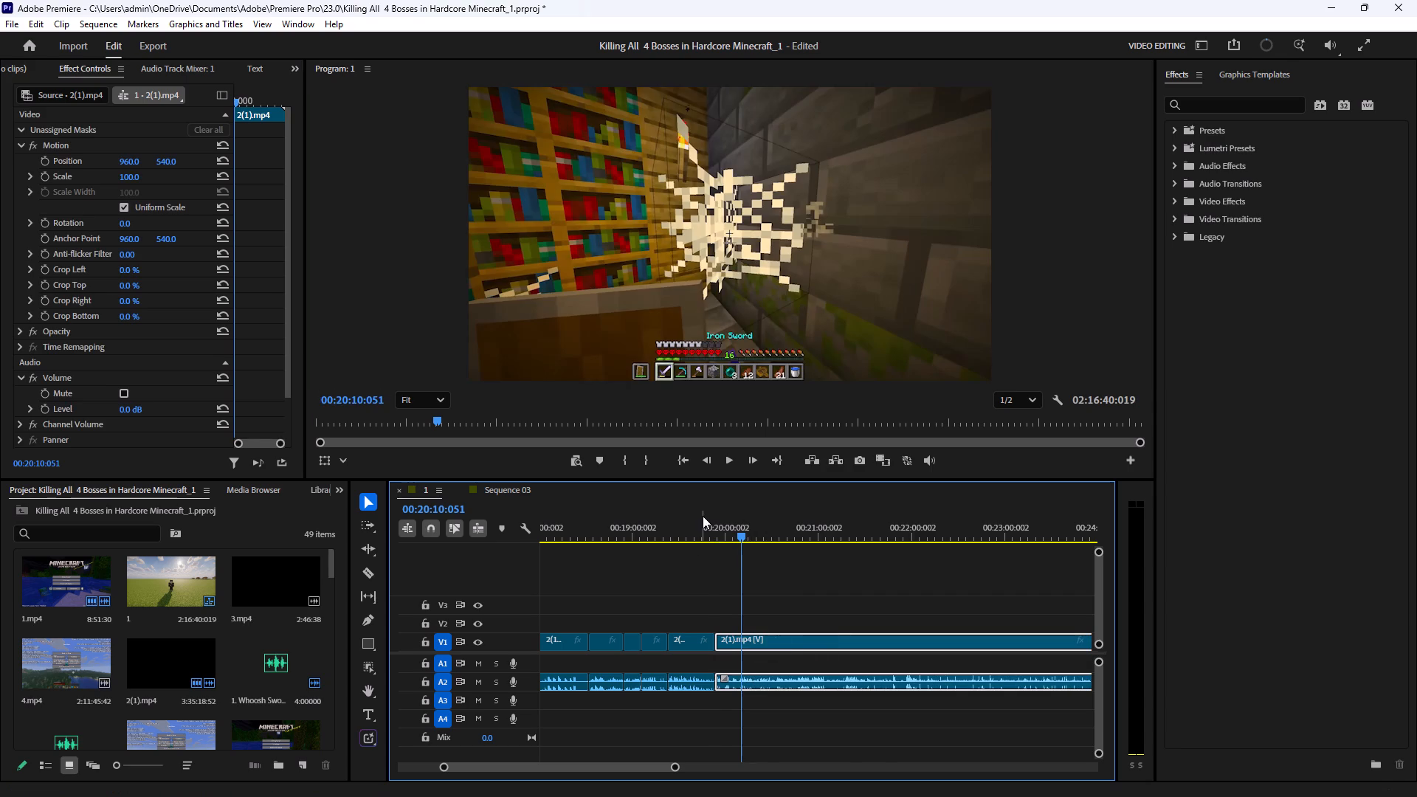
Review the footage leading into the 00:19:53:108 join by playing from 00:19:50:034 to 00:19:52:101.
left_click(711, 528)
left_click(730, 455)
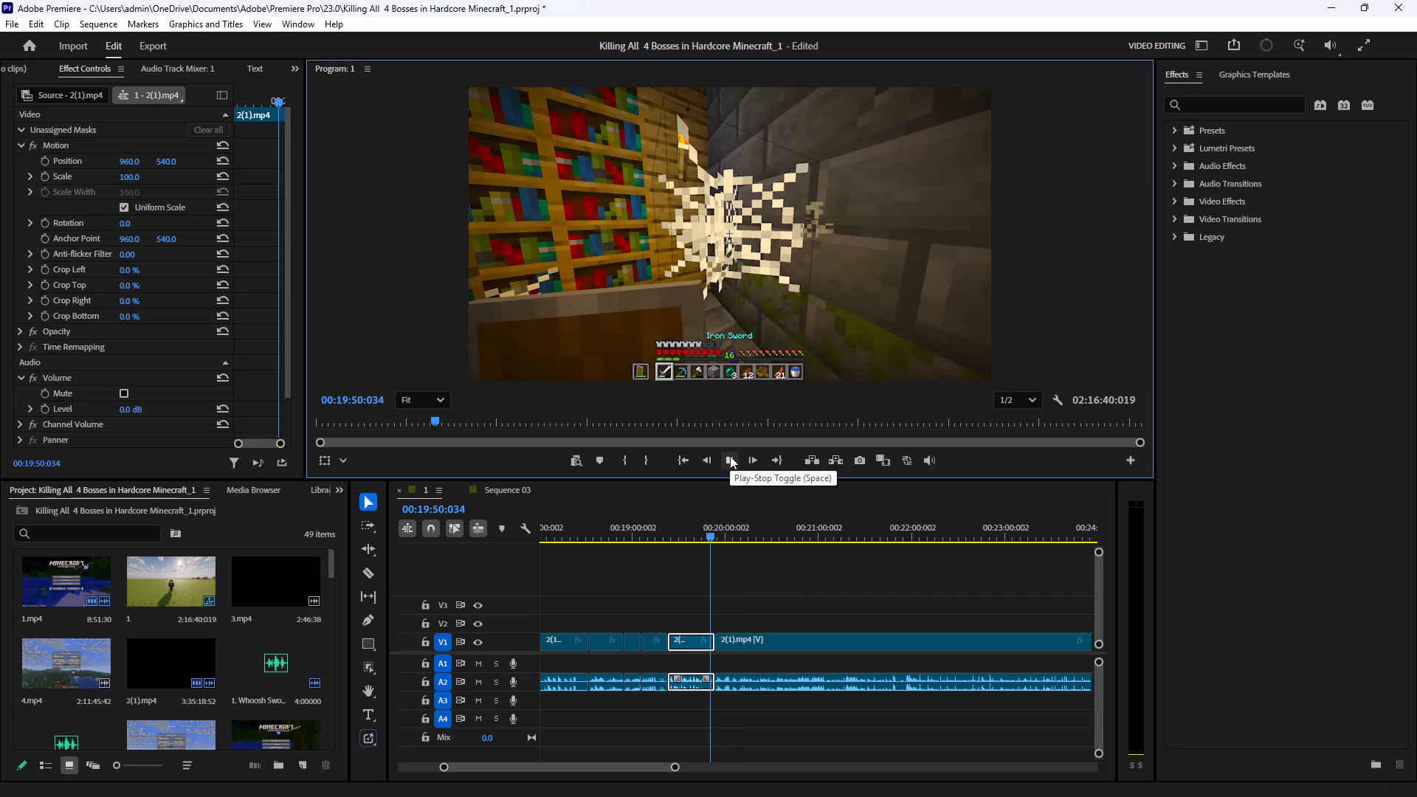
left_click(795, 582)
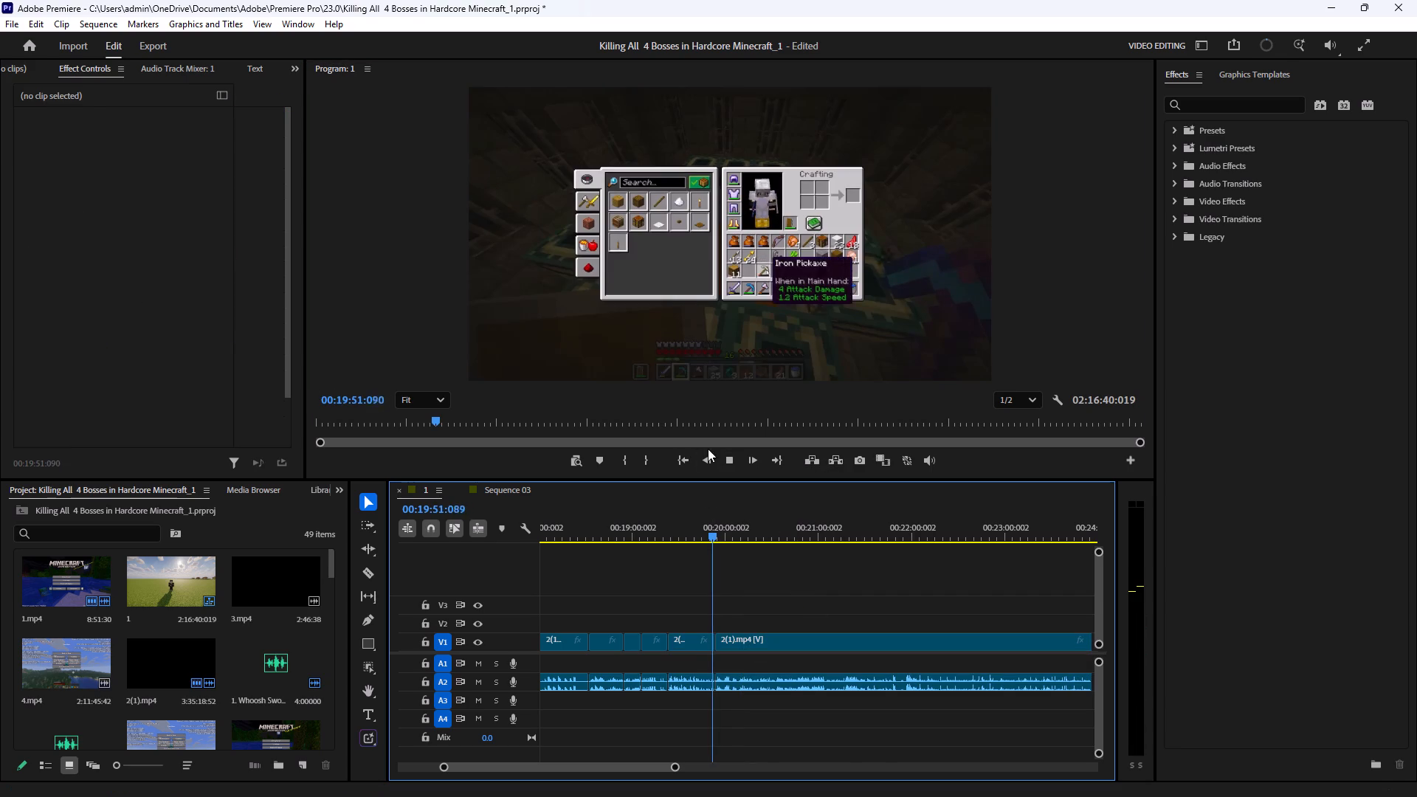
left_click(728, 456)
Save the project.
key("ctrl+s")
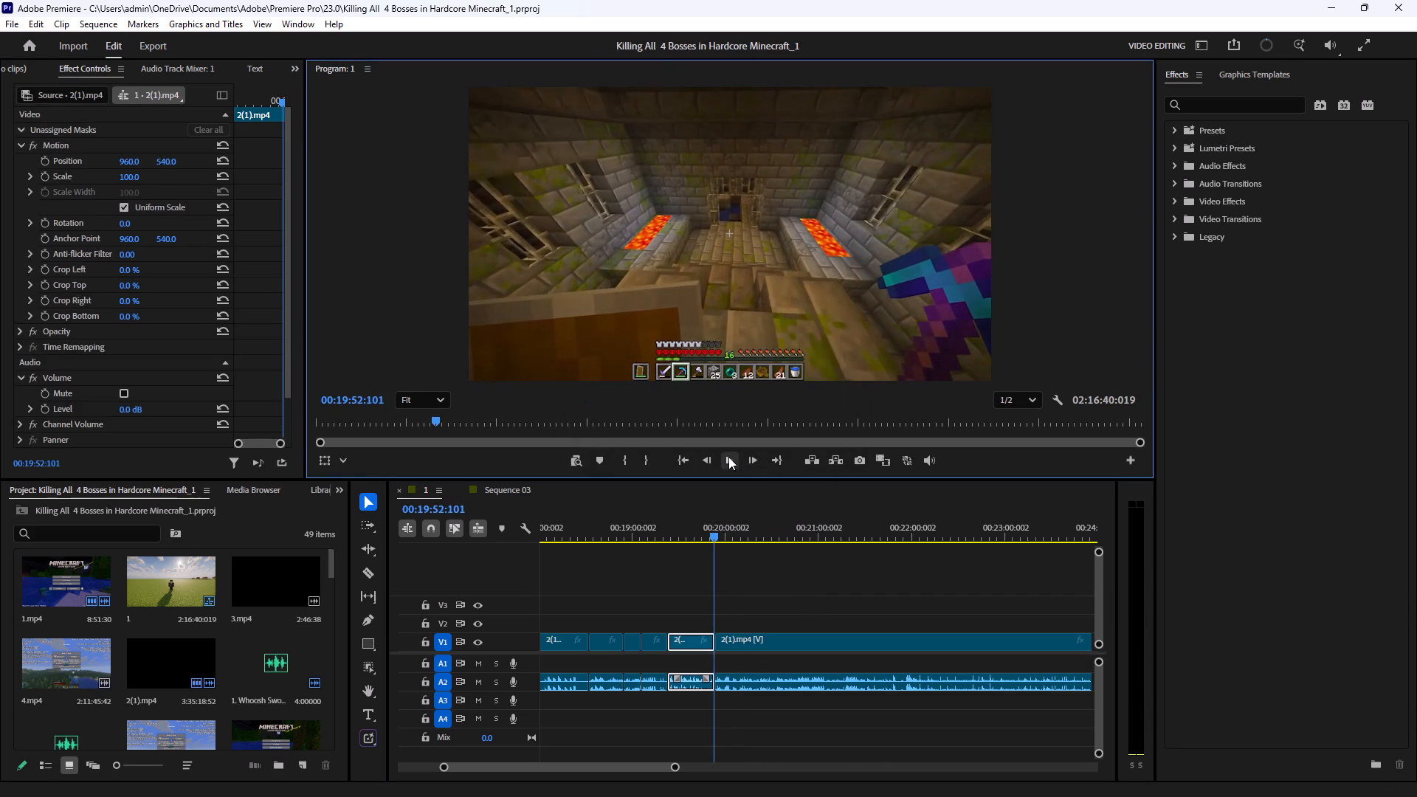
Resume playback from 00:19:52:101 to review the join at 00:19:53:108.
left_click(728, 457)
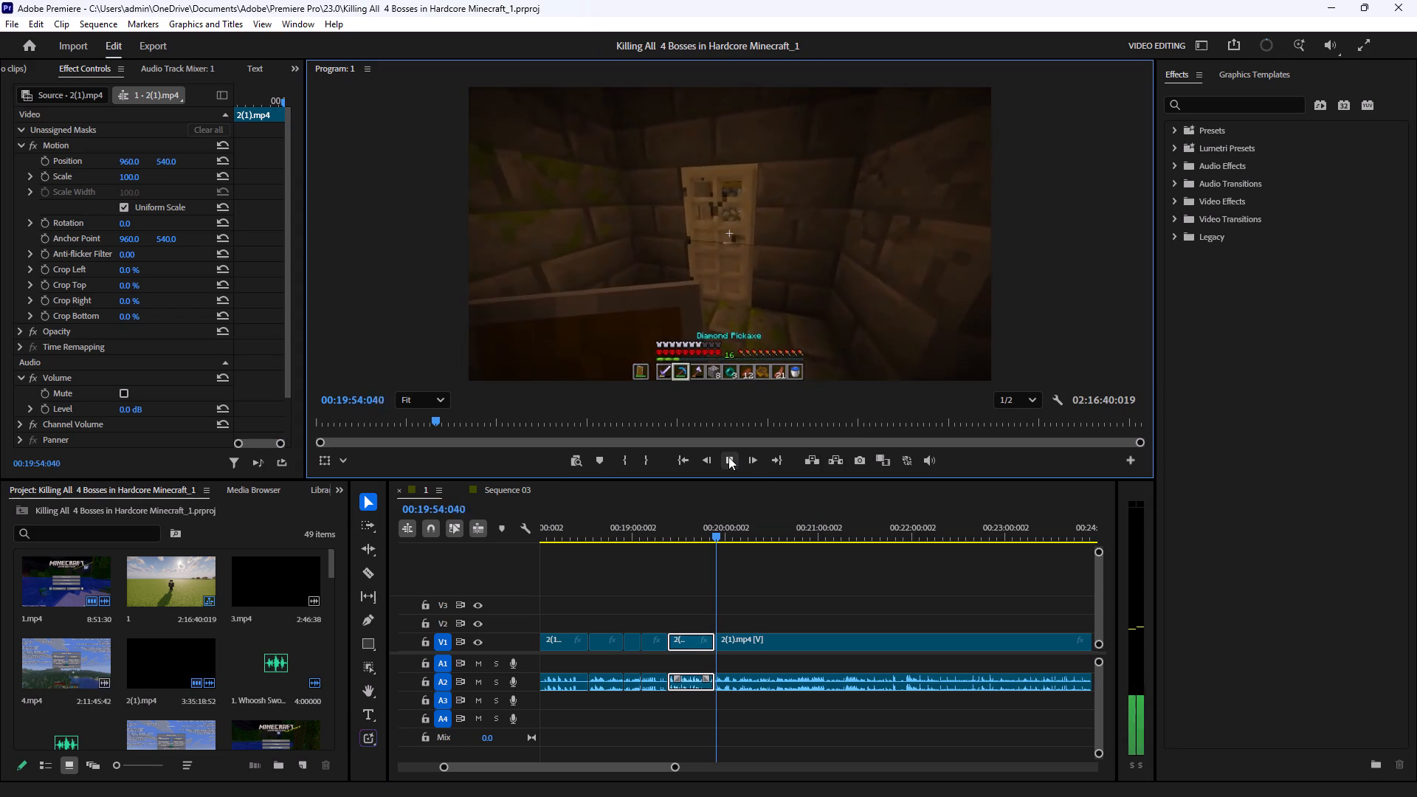
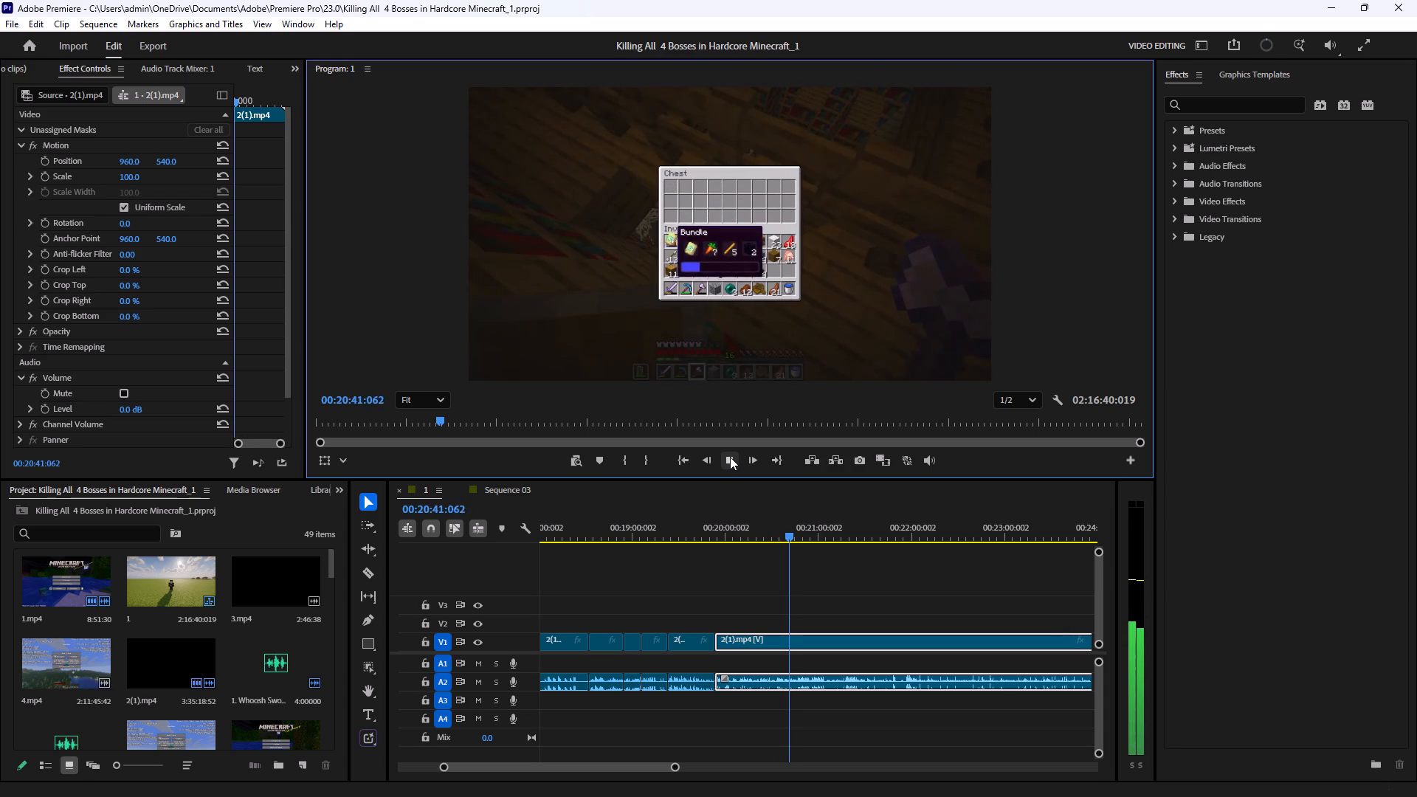
Play on through the stronghold library footage and split the 2(1).mp4 clip at 00:20:46:029.
key("space")
key("space")
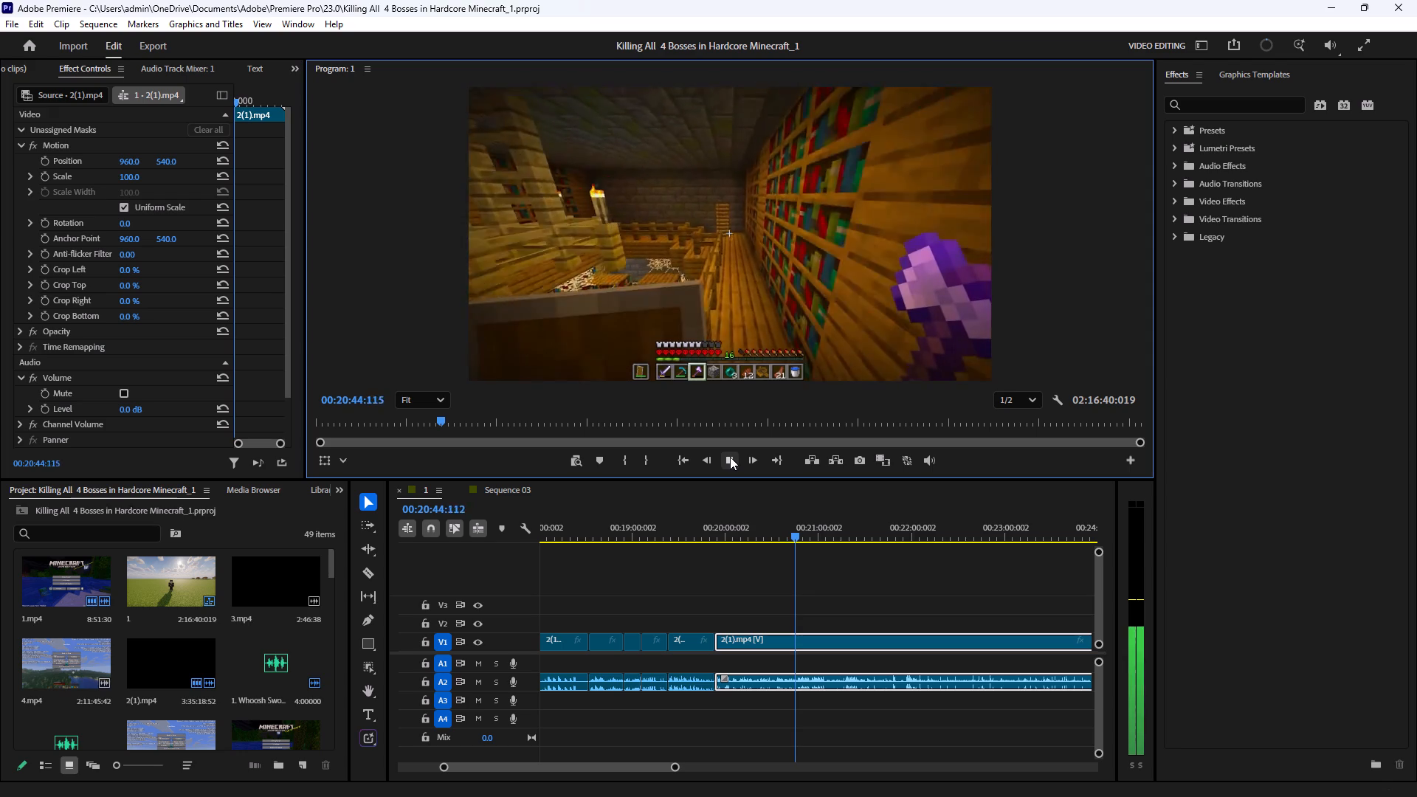
key("space")
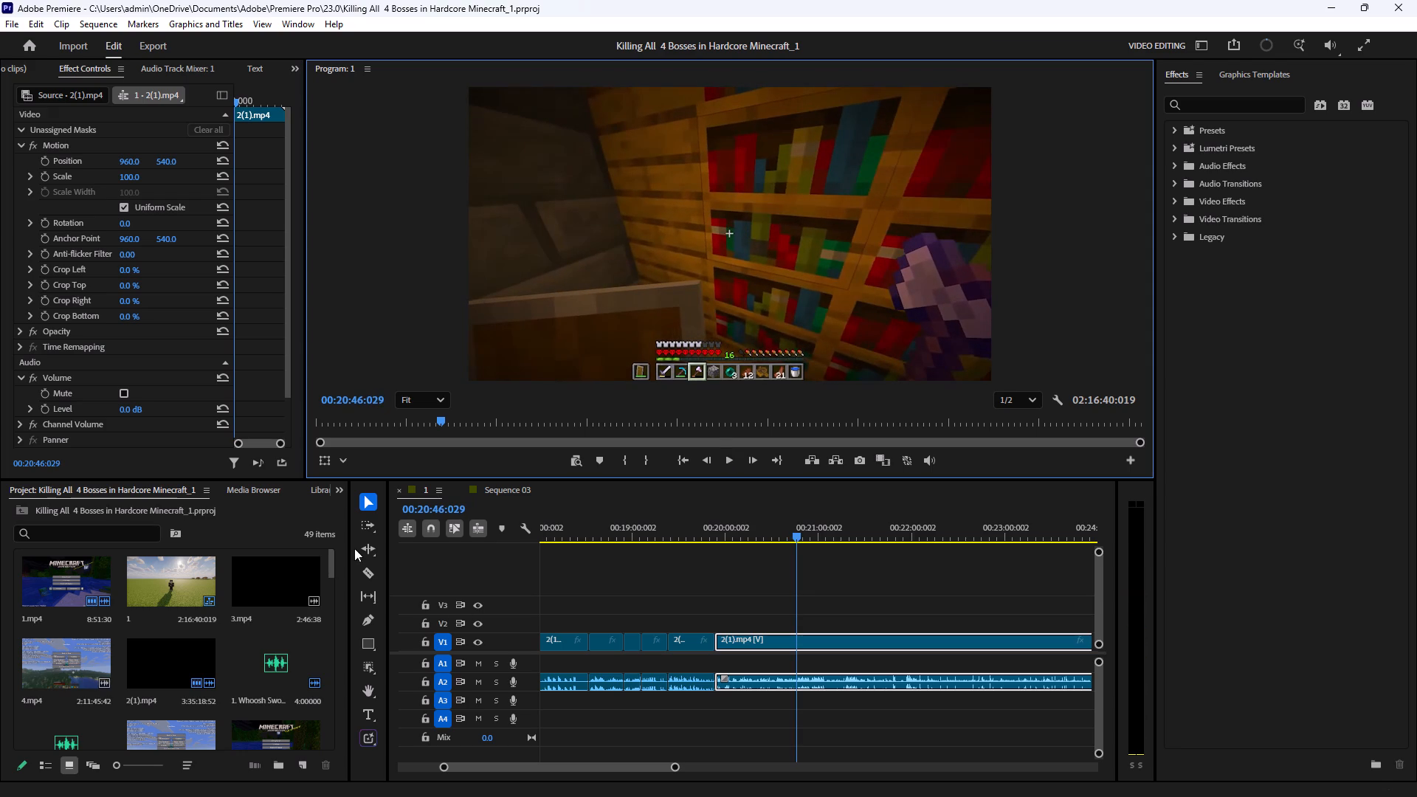
left_click(360, 573)
left_click(800, 641)
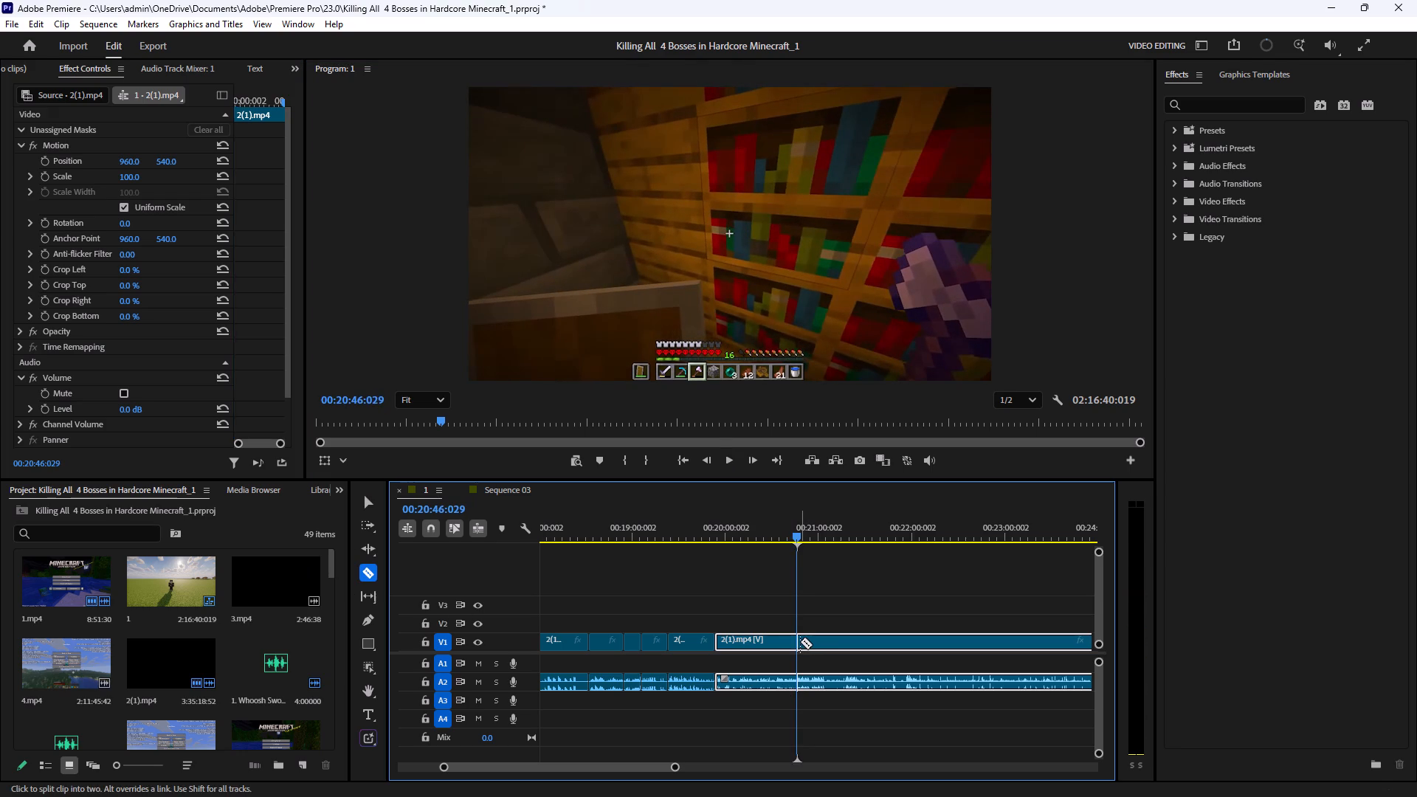
Skim the footage after 00:20:46:029 and split the 2(1).mp4 clip again at 00:26:10:083.
left_click_drag(799, 533, 903, 551)
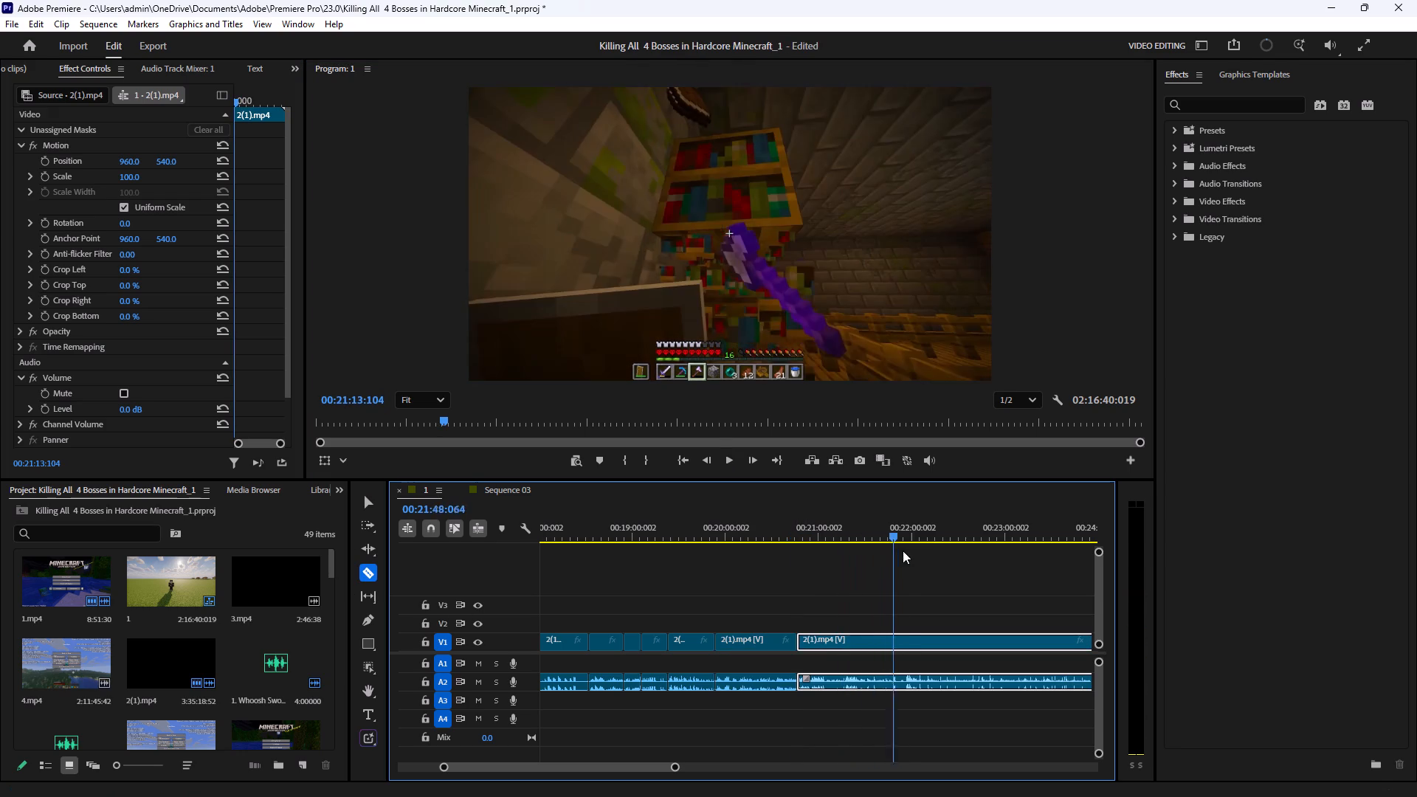
left_click_drag(903, 551, 982, 551)
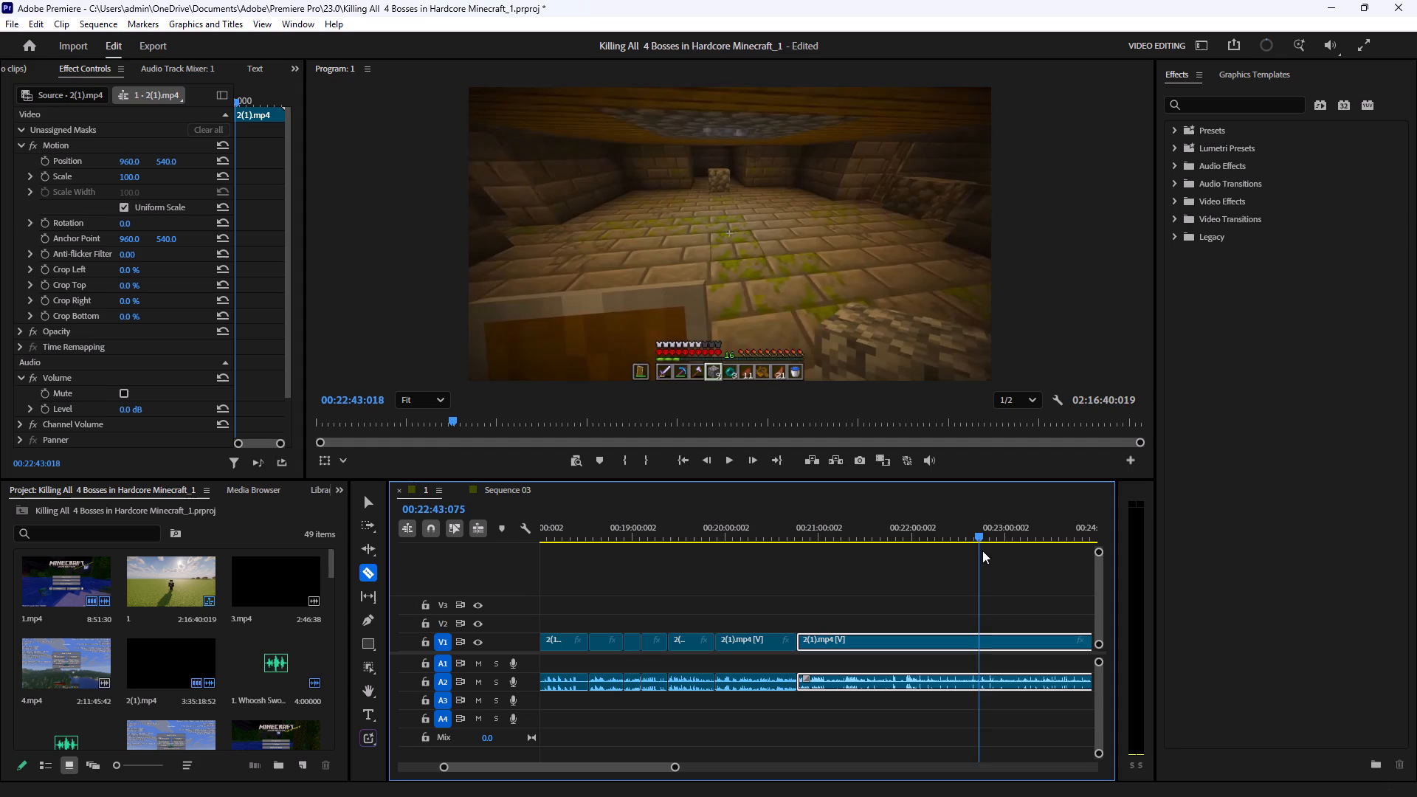
left_click_drag(982, 551, 1041, 558)
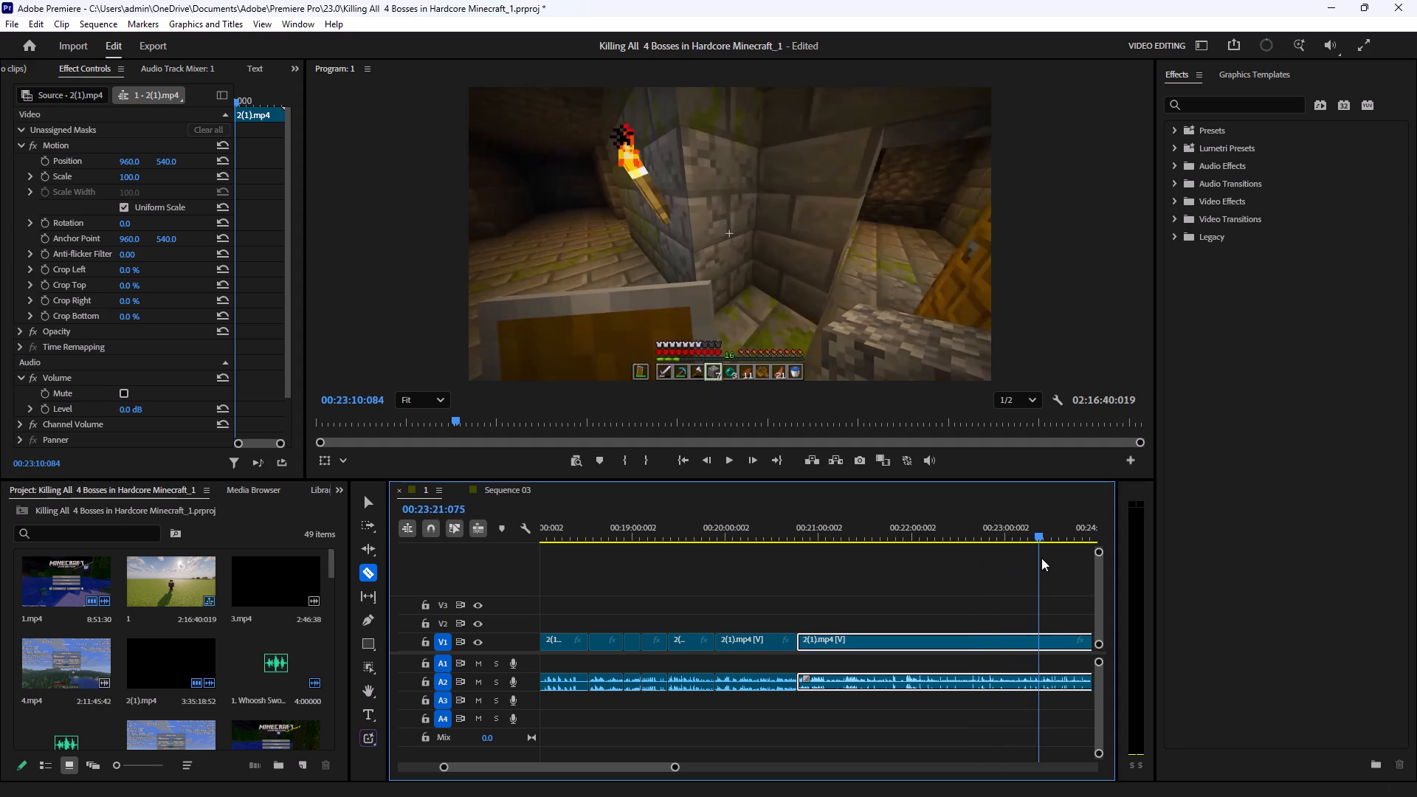
left_click_drag(1041, 558, 1086, 558)
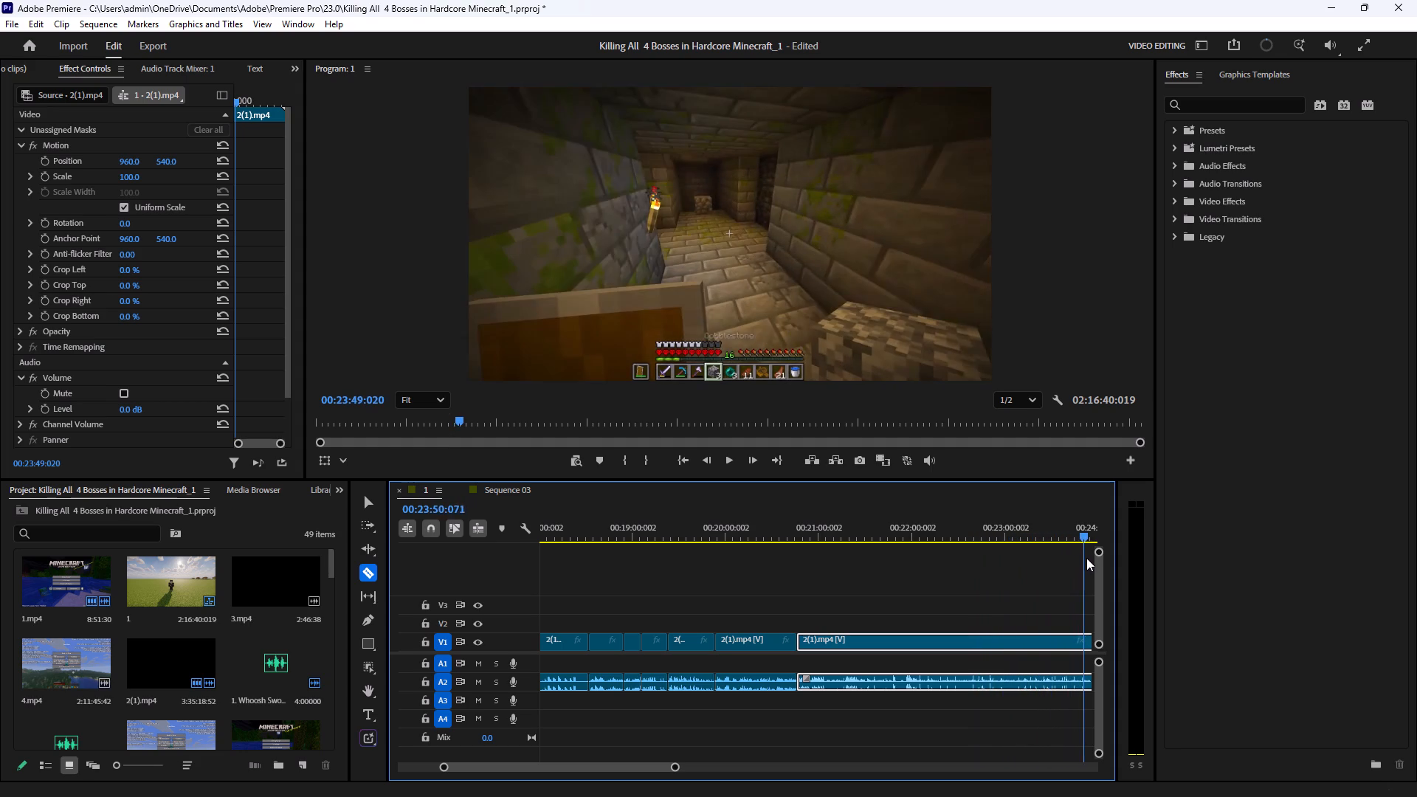
left_click_drag(1086, 558, 1106, 559)
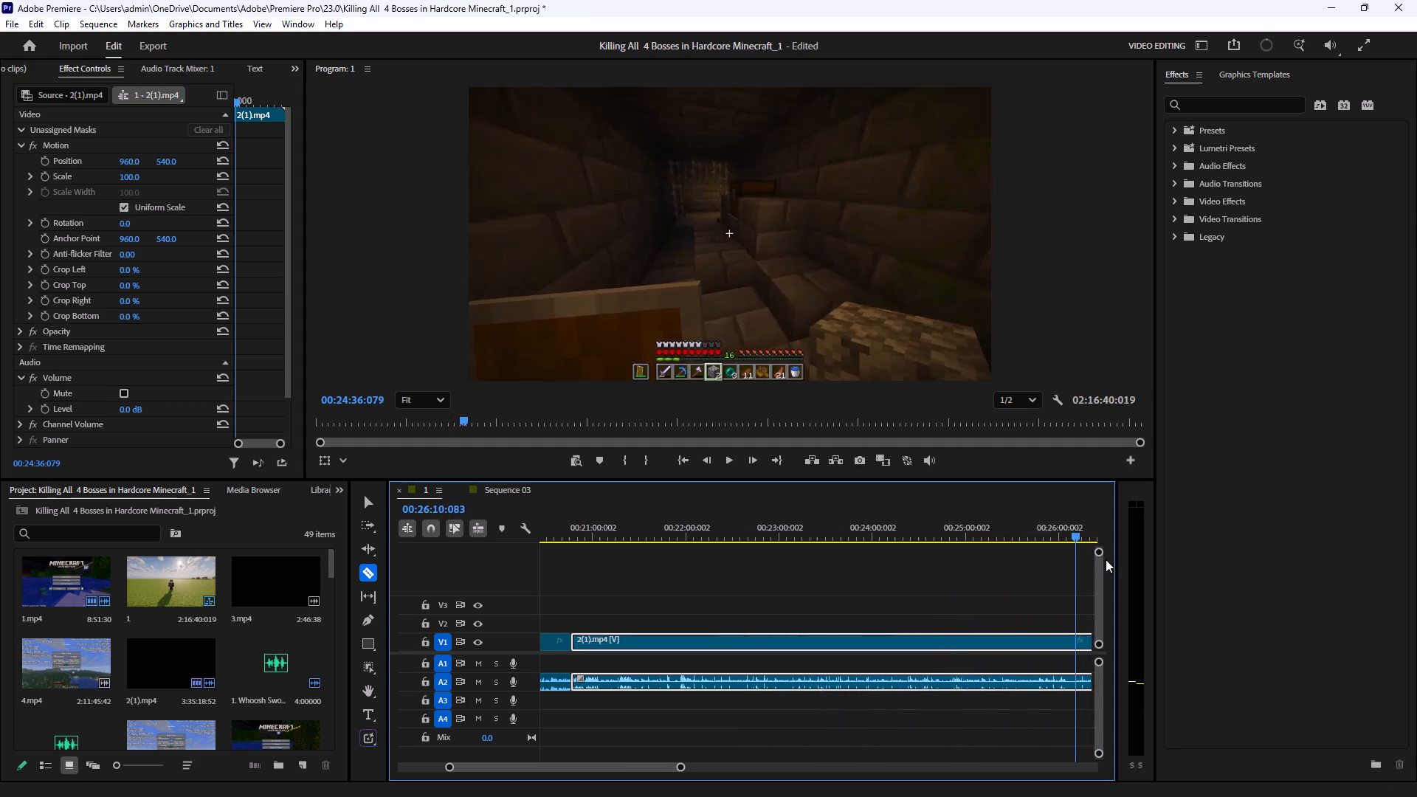
left_click_drag(1106, 559, 929, 571)
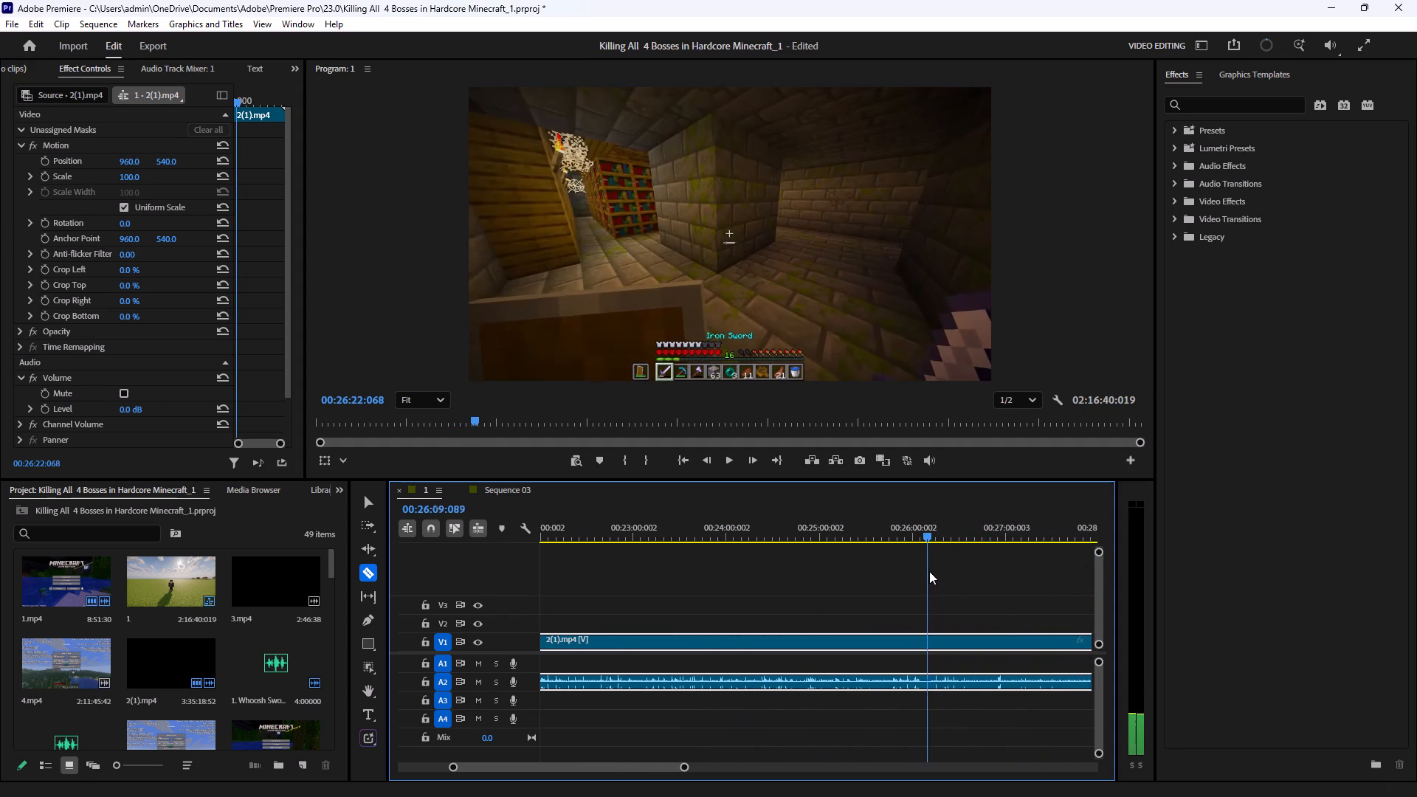
left_click_drag(929, 571, 932, 584)
left_click(931, 646)
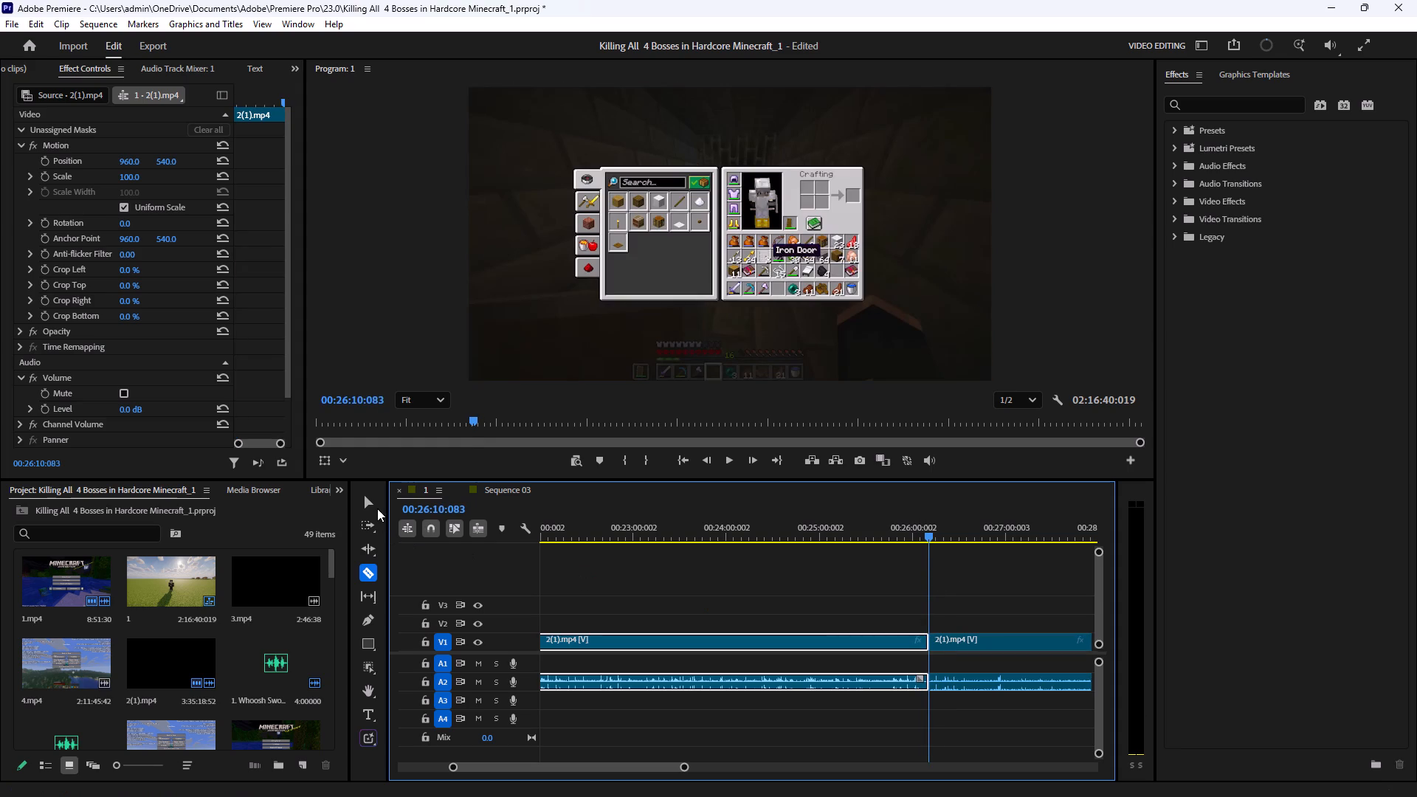
Delete the 2(1).mp4 section between 00:20:46:029 and 00:26:10:083 and close the gap it leaves.
left_click(377, 508)
left_click(368, 503)
left_click_drag(712, 566, 722, 728)
key("BackSpace")
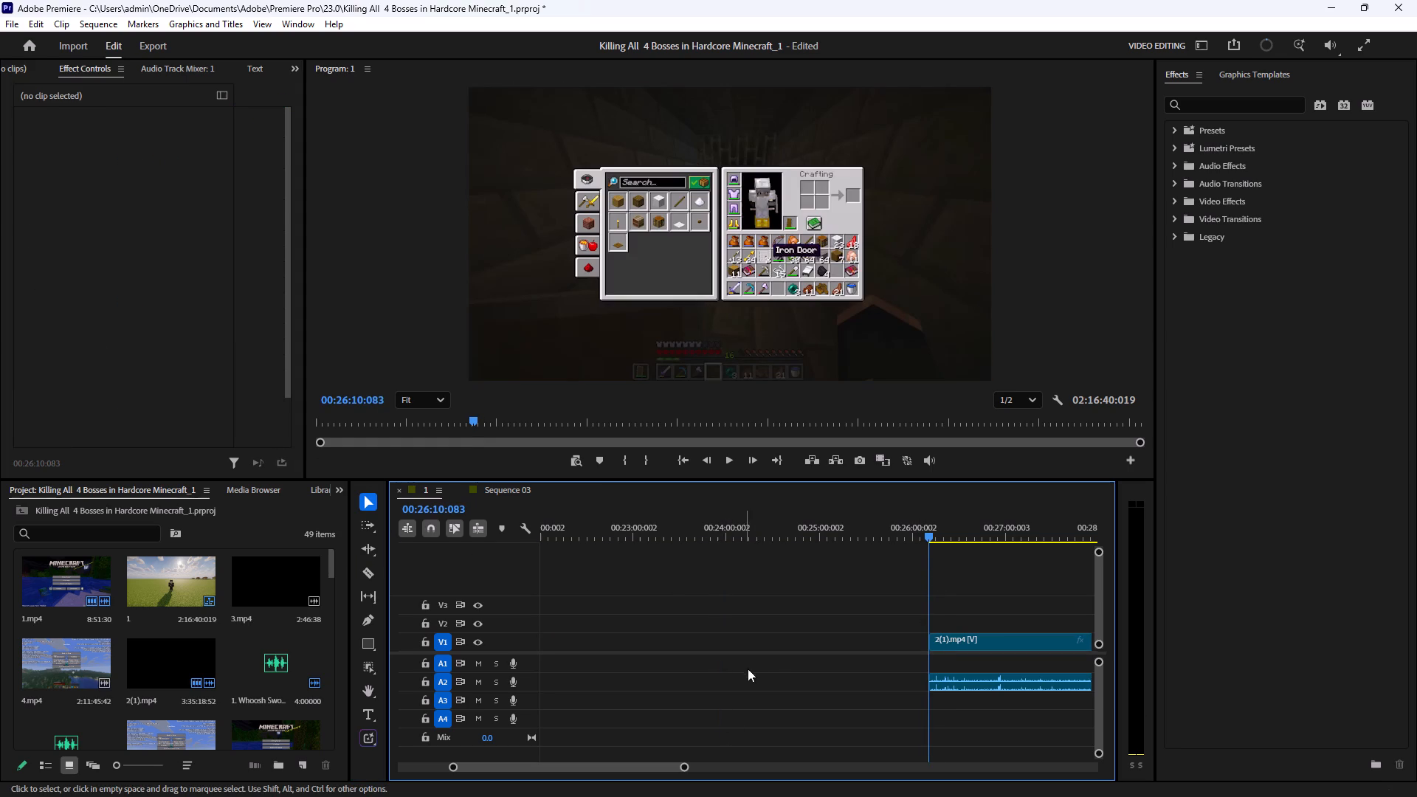
left_click(777, 648)
key("BackSpace")
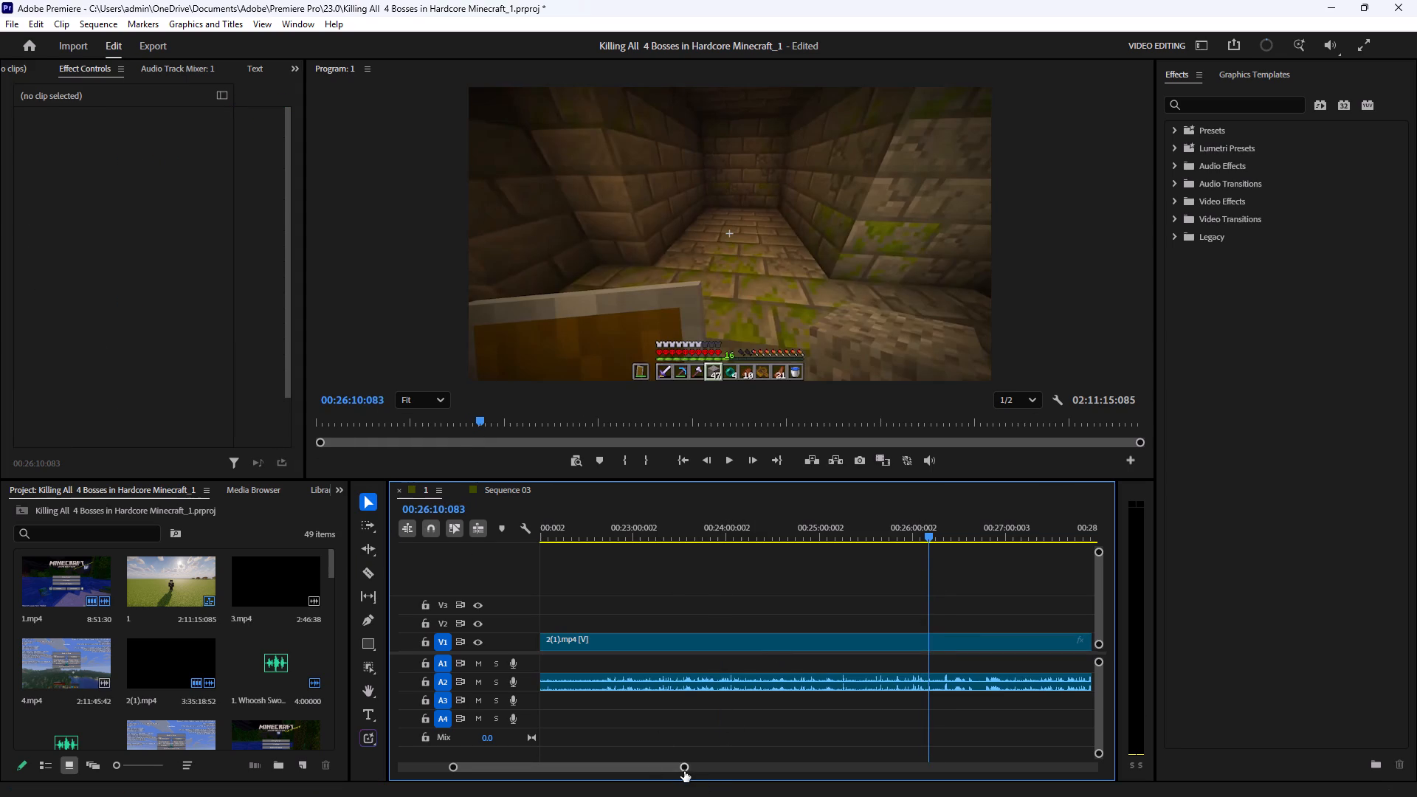
Check the footage around the new cut, delete the library clip between 00:19:53:108 and 00:20:46:029, and close its gap.
left_click_drag(684, 771, 853, 771)
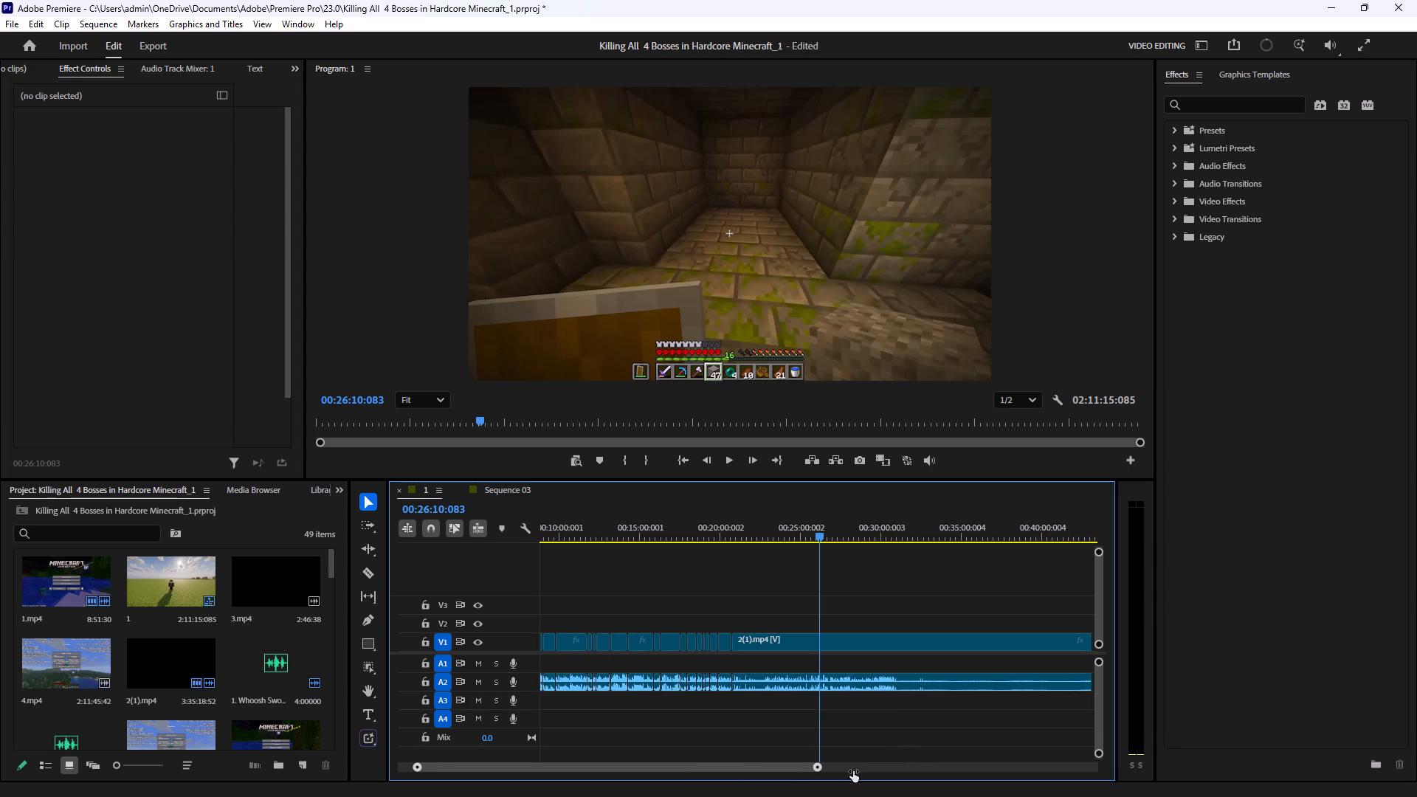
left_click_drag(853, 771, 730, 790)
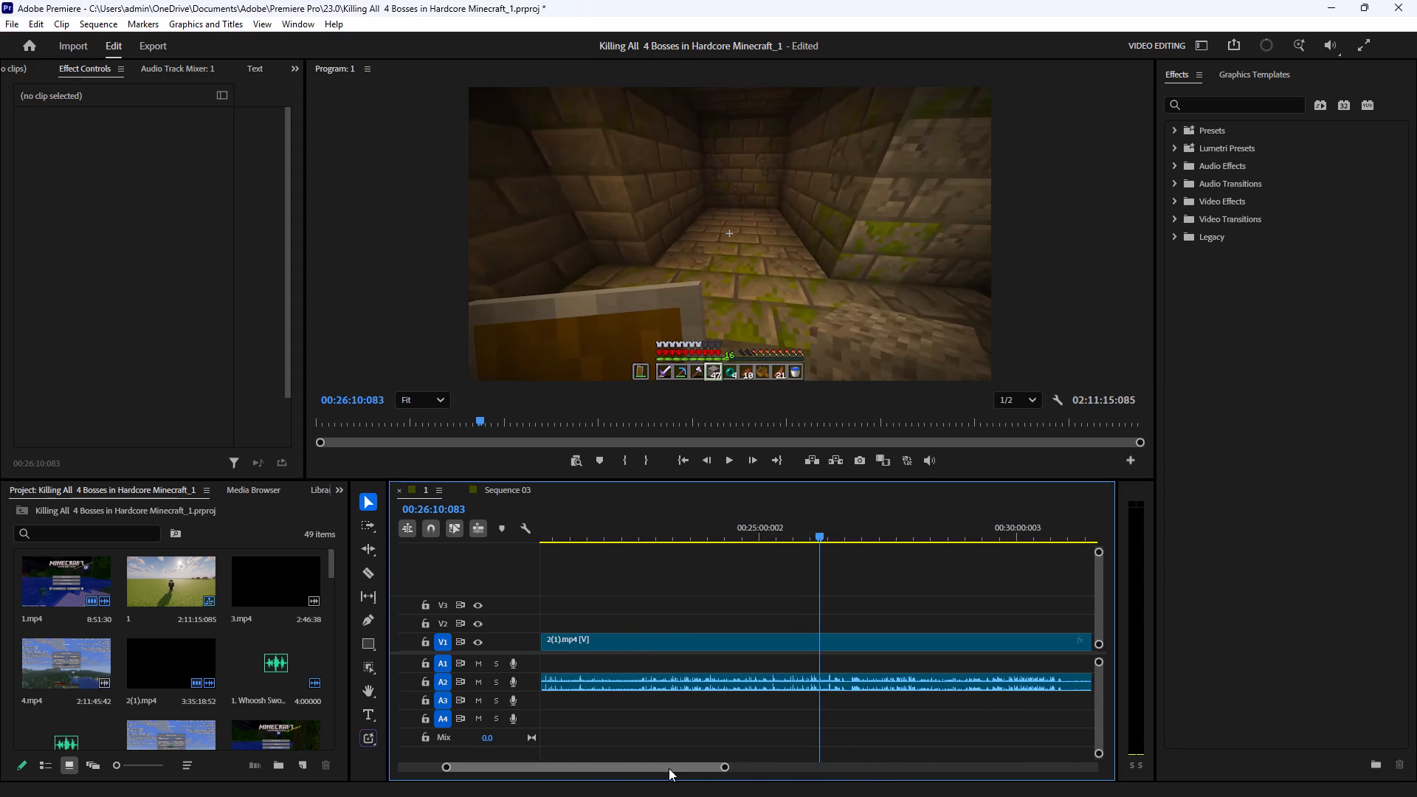
left_click_drag(715, 538, 526, 545)
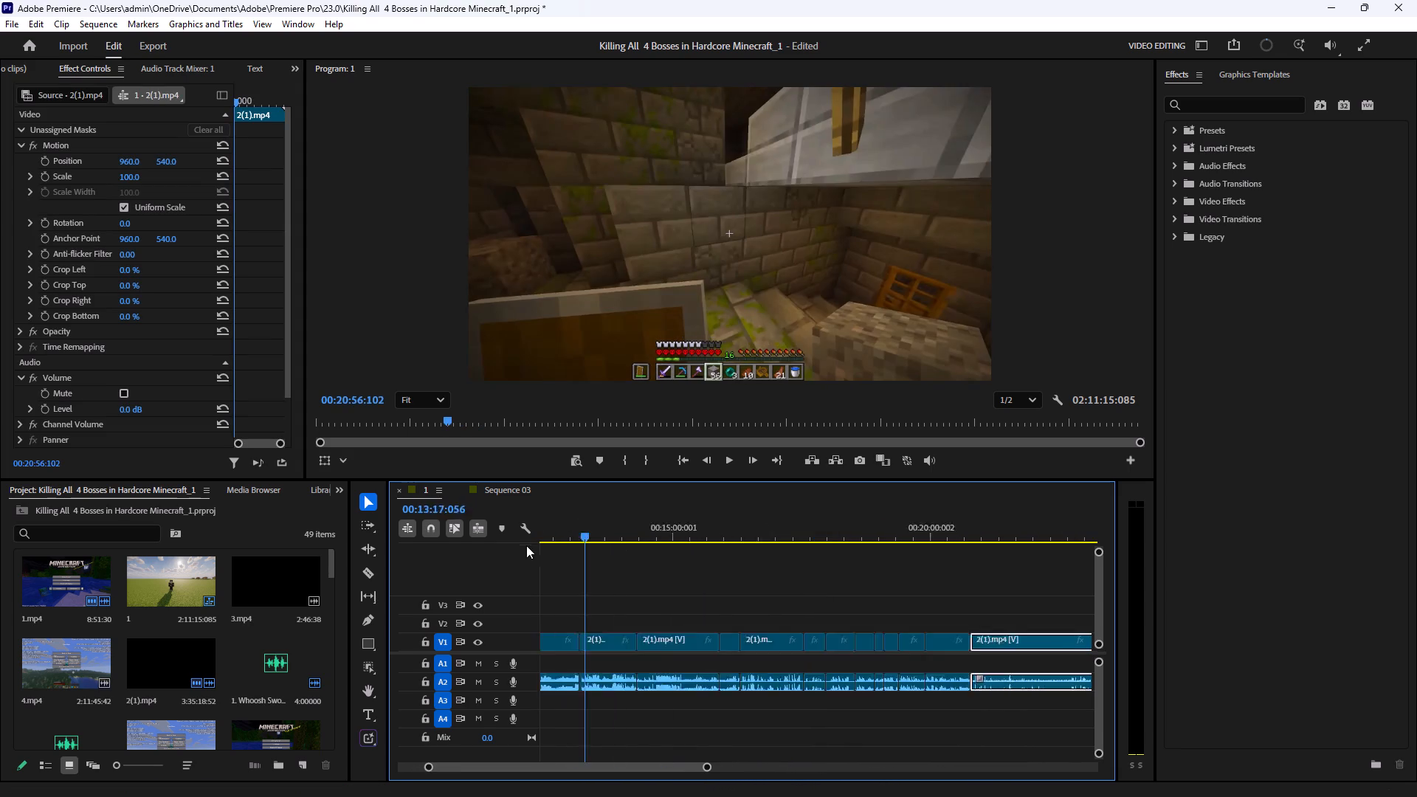
left_click_drag(526, 545, 1043, 553)
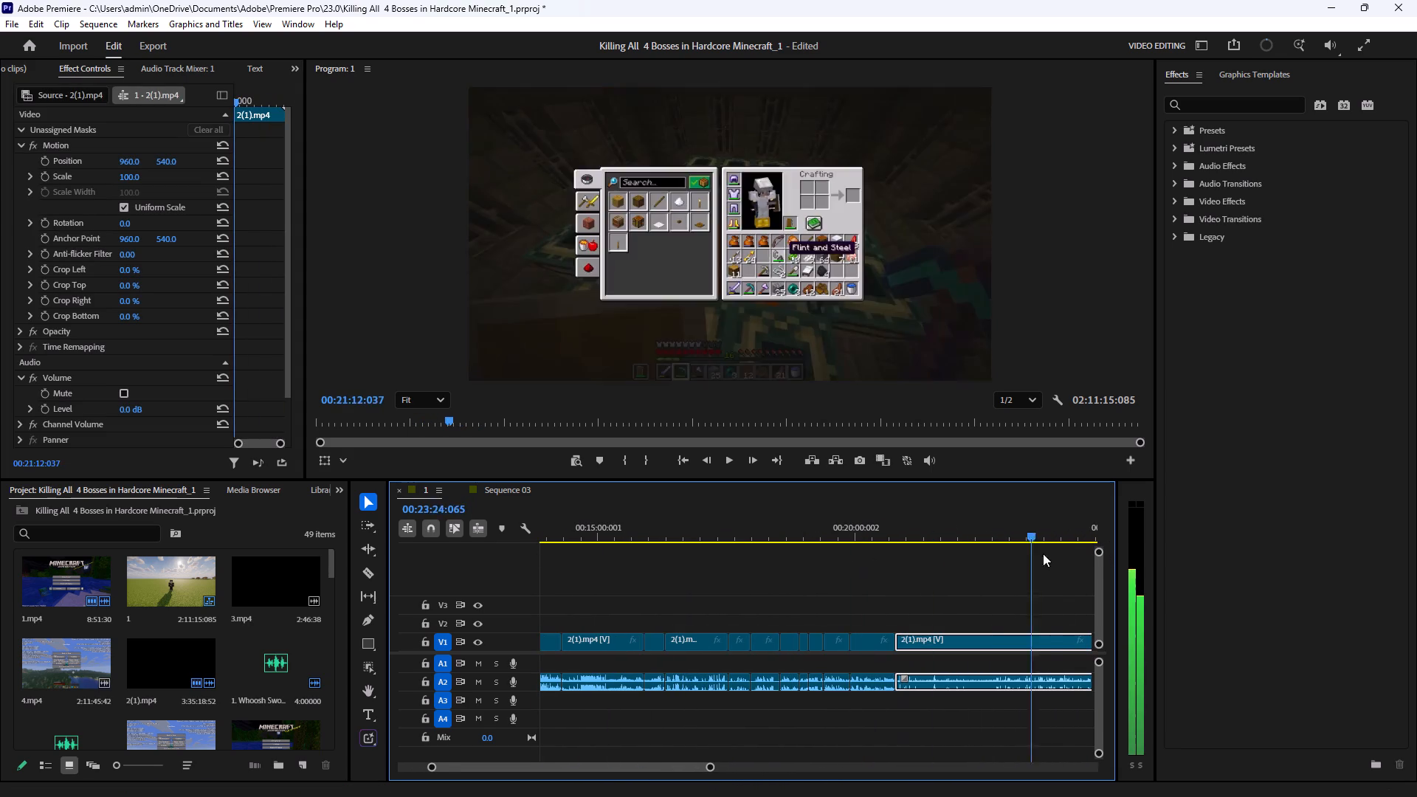
left_click_drag(1043, 553, 883, 549)
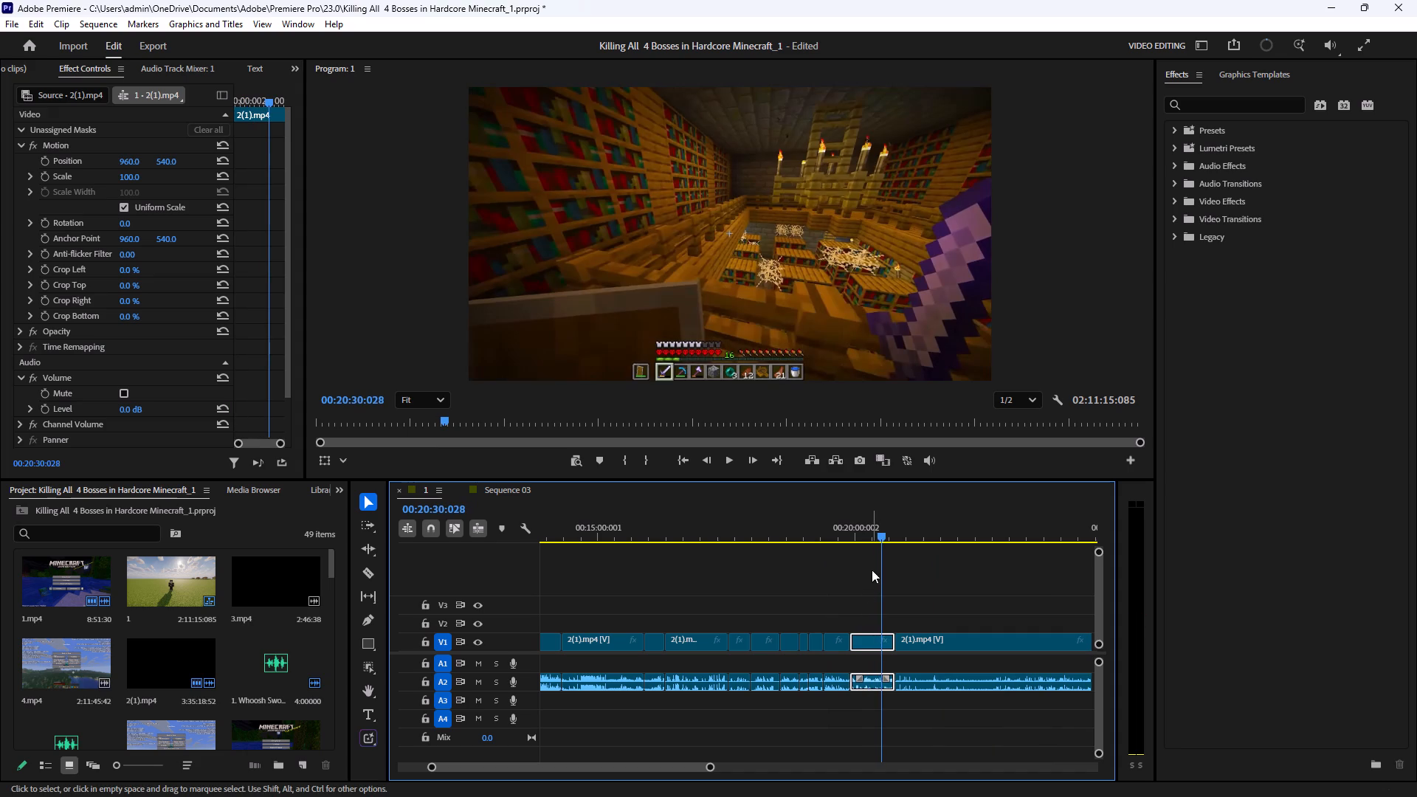
left_click_drag(865, 597, 880, 705)
key("BackSpace")
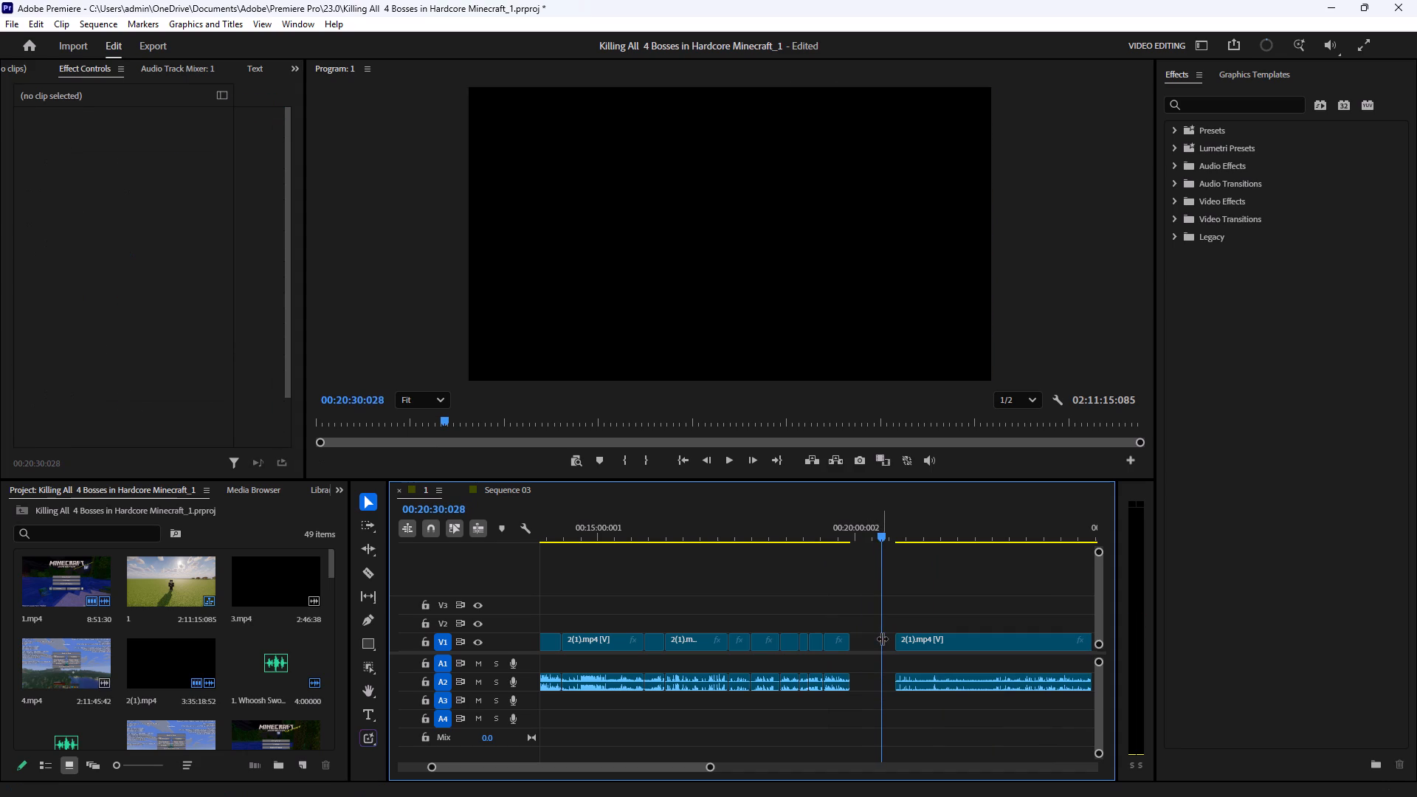
left_click(873, 639)
key("BackSpace")
Review the footage just after the 00:19:53:108 join by playing from 00:19:56:089.
left_click(858, 529)
left_click_drag(859, 528, 853, 548)
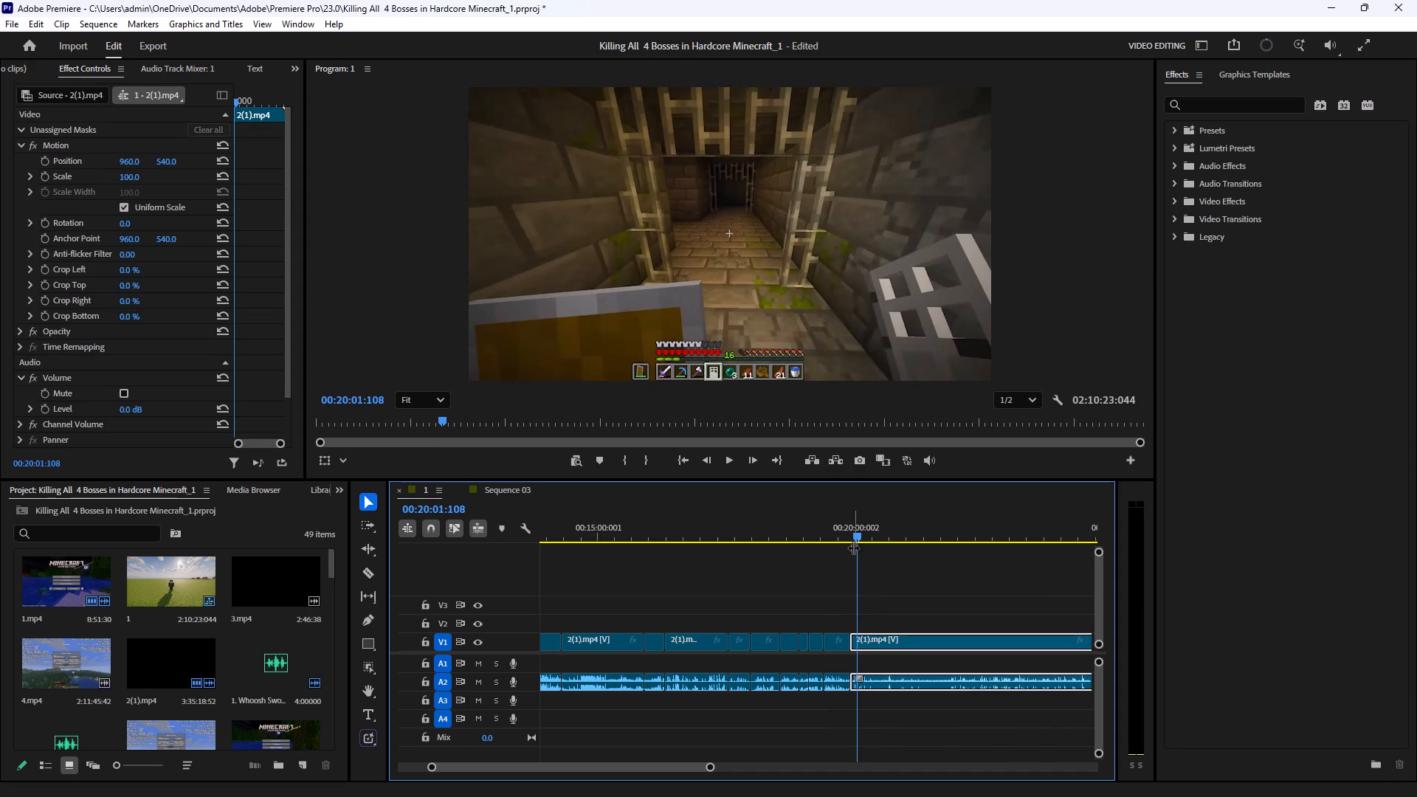
left_click_drag(853, 548, 852, 549)
left_click(860, 536)
left_click(891, 571)
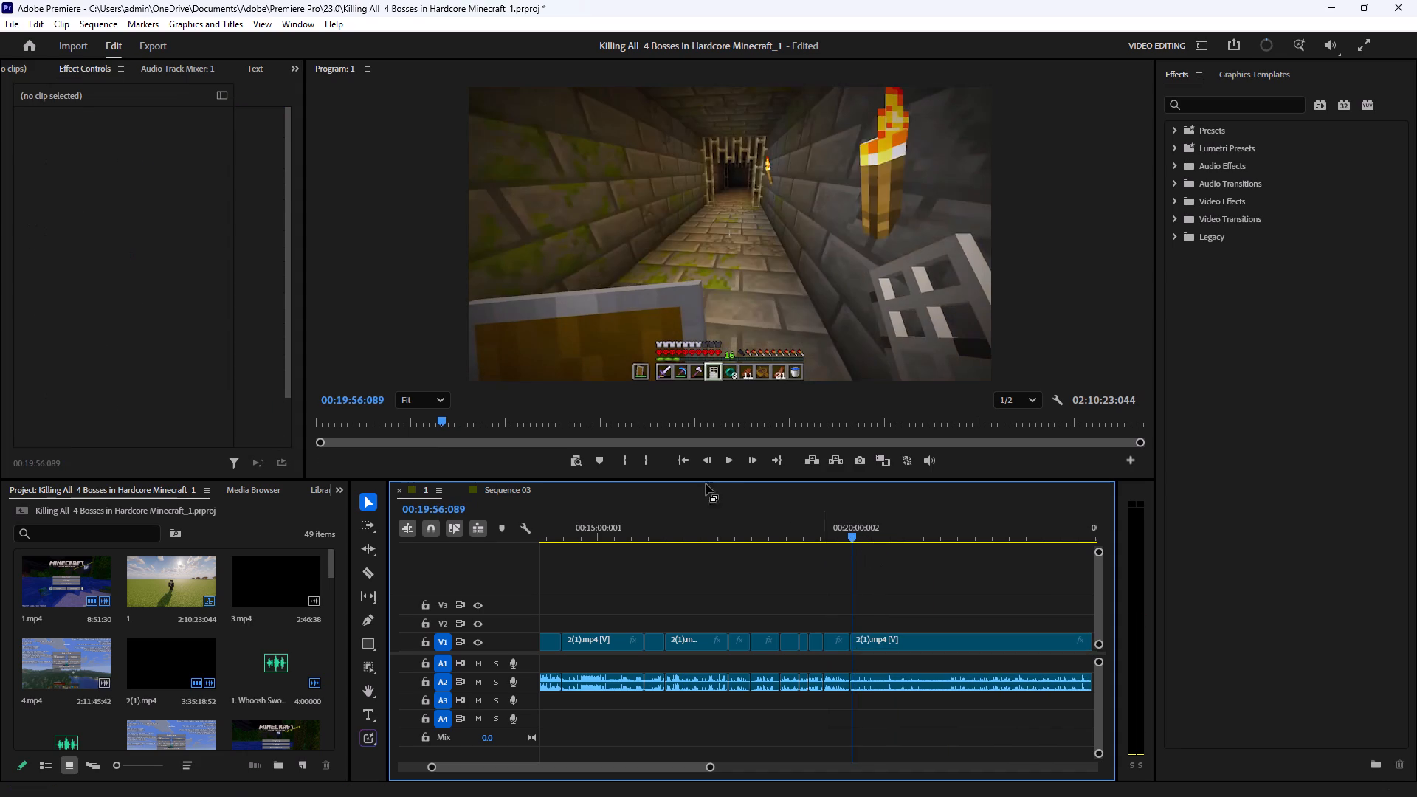
left_click(736, 466)
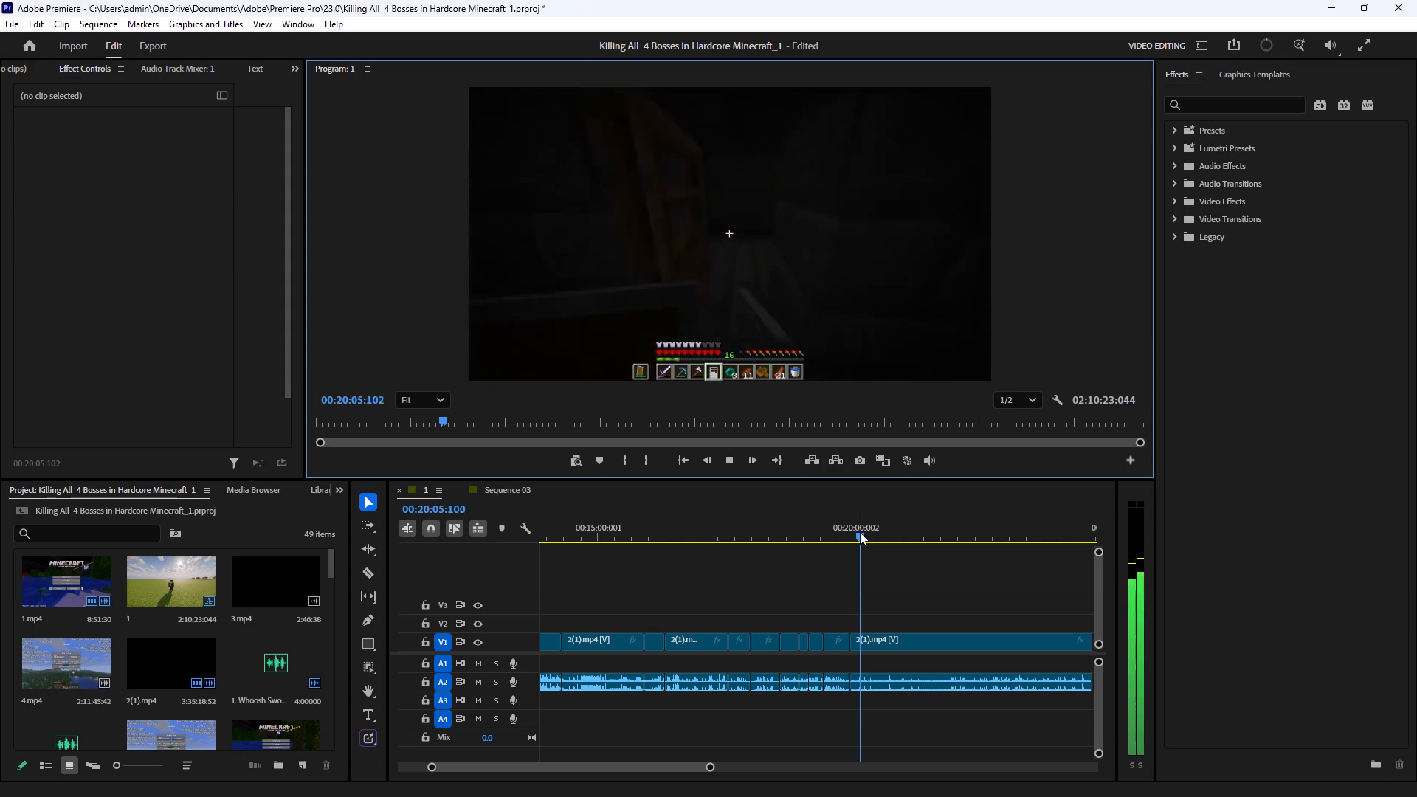
Skim the stronghold footage in the 2(1).mp4 clip from about 00:20:05 onward for a place to end the next cut.
left_click_drag(860, 532, 897, 534)
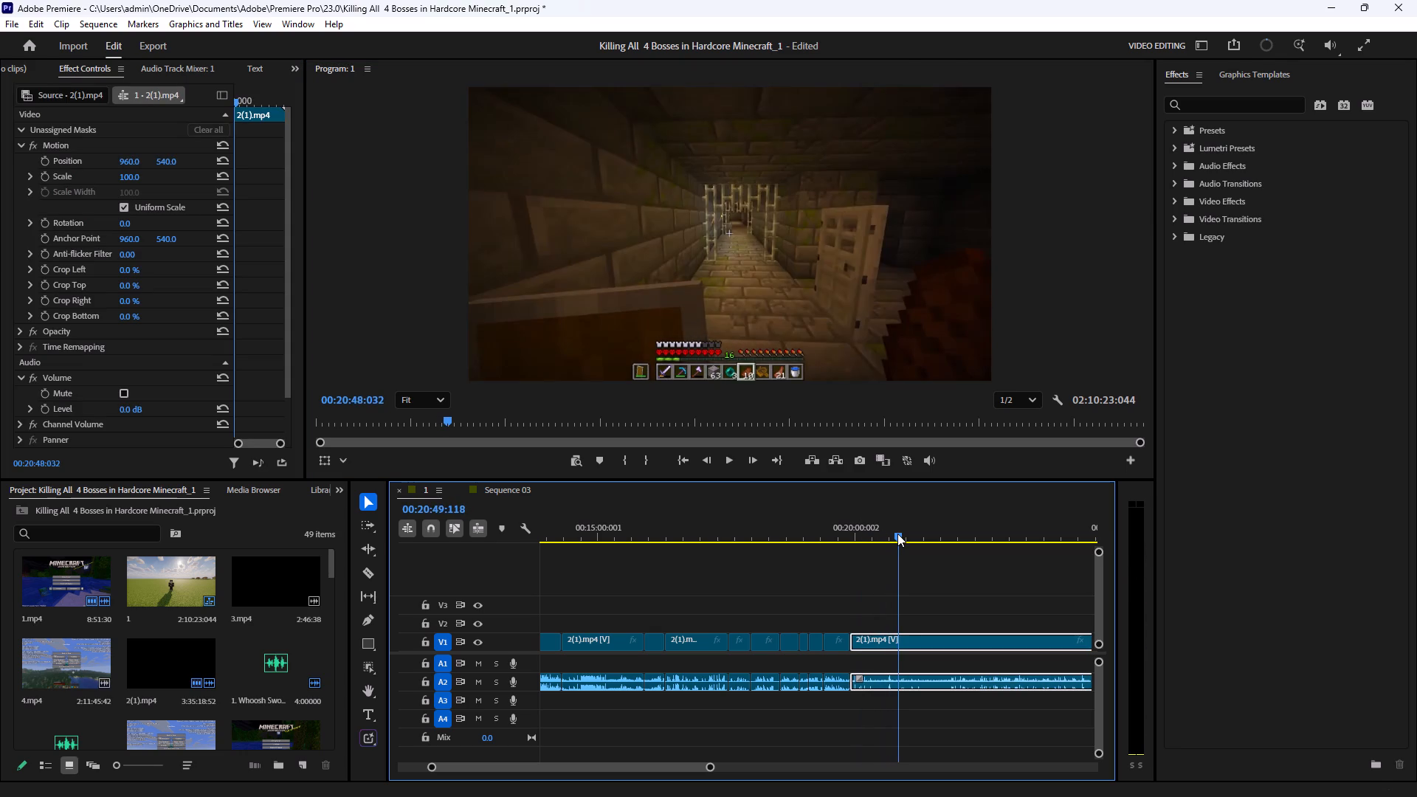
left_click_drag(897, 534, 910, 534)
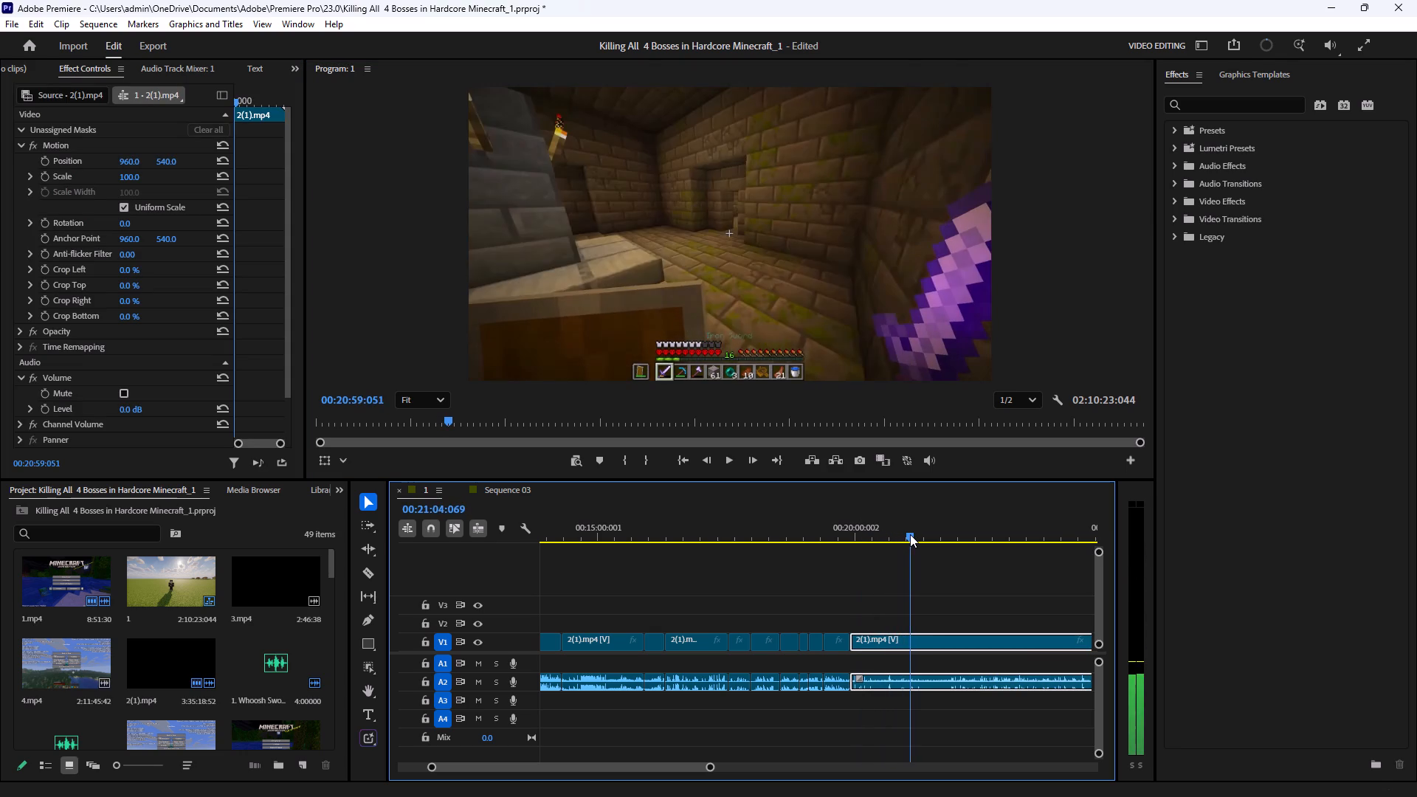
left_click_drag(910, 534, 944, 534)
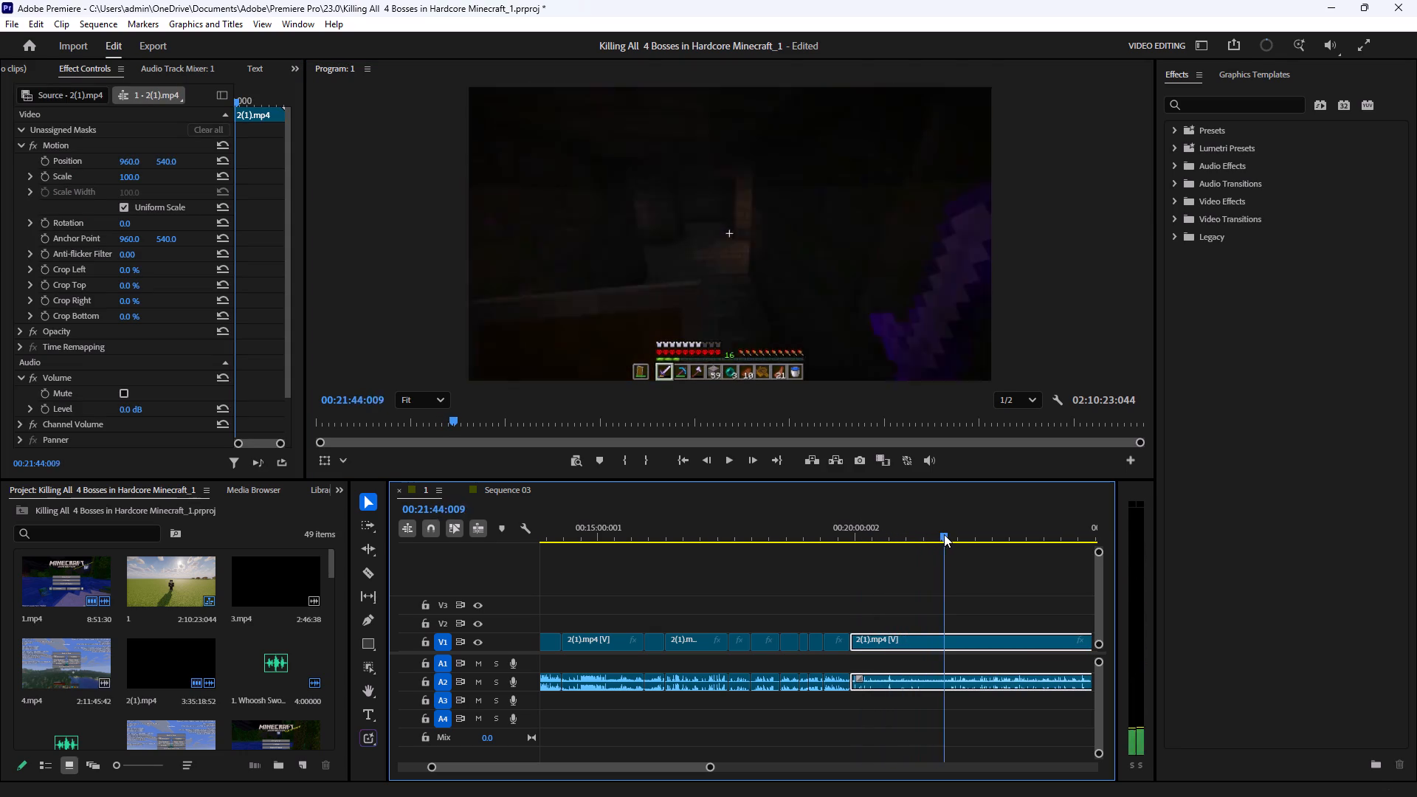
left_click_drag(944, 534, 972, 535)
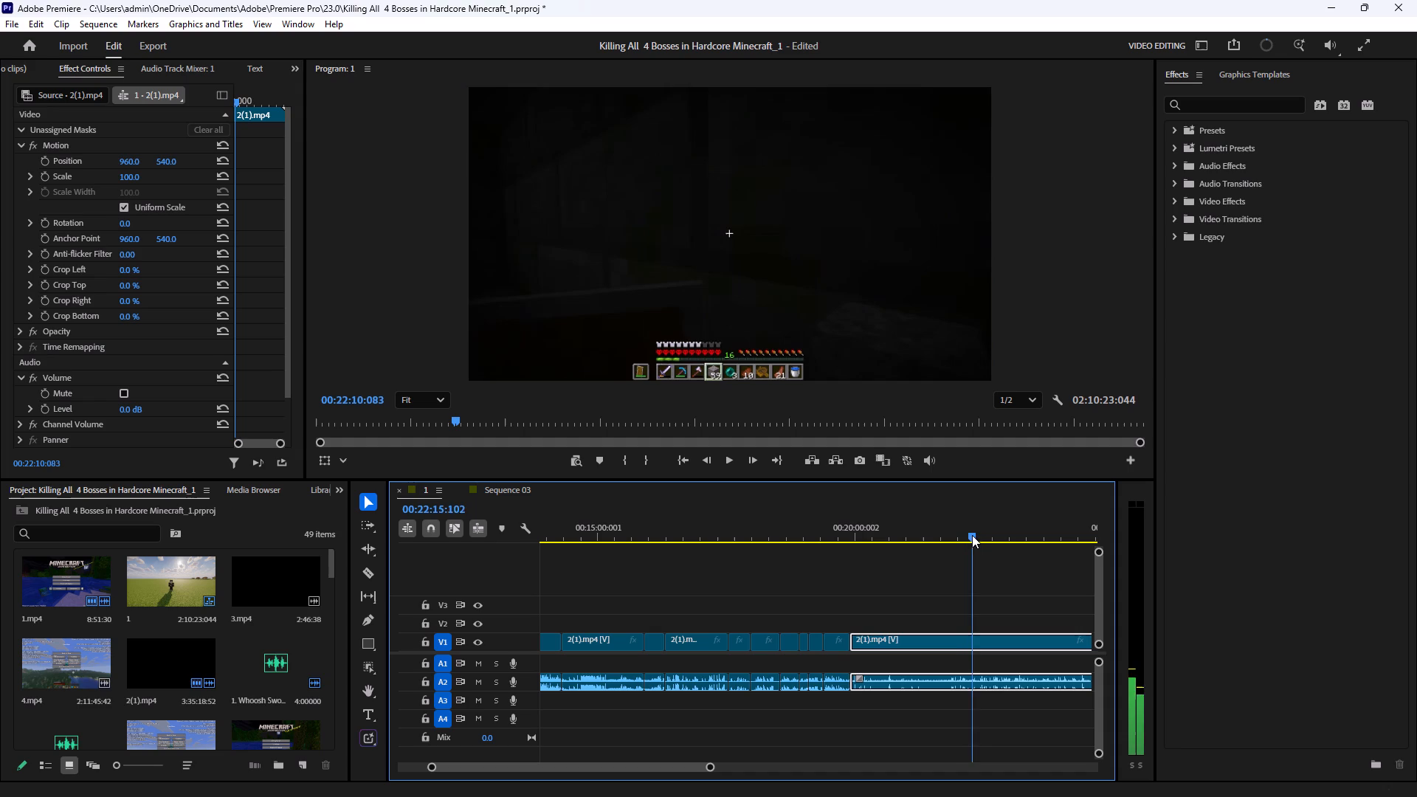
left_click_drag(972, 535, 1021, 534)
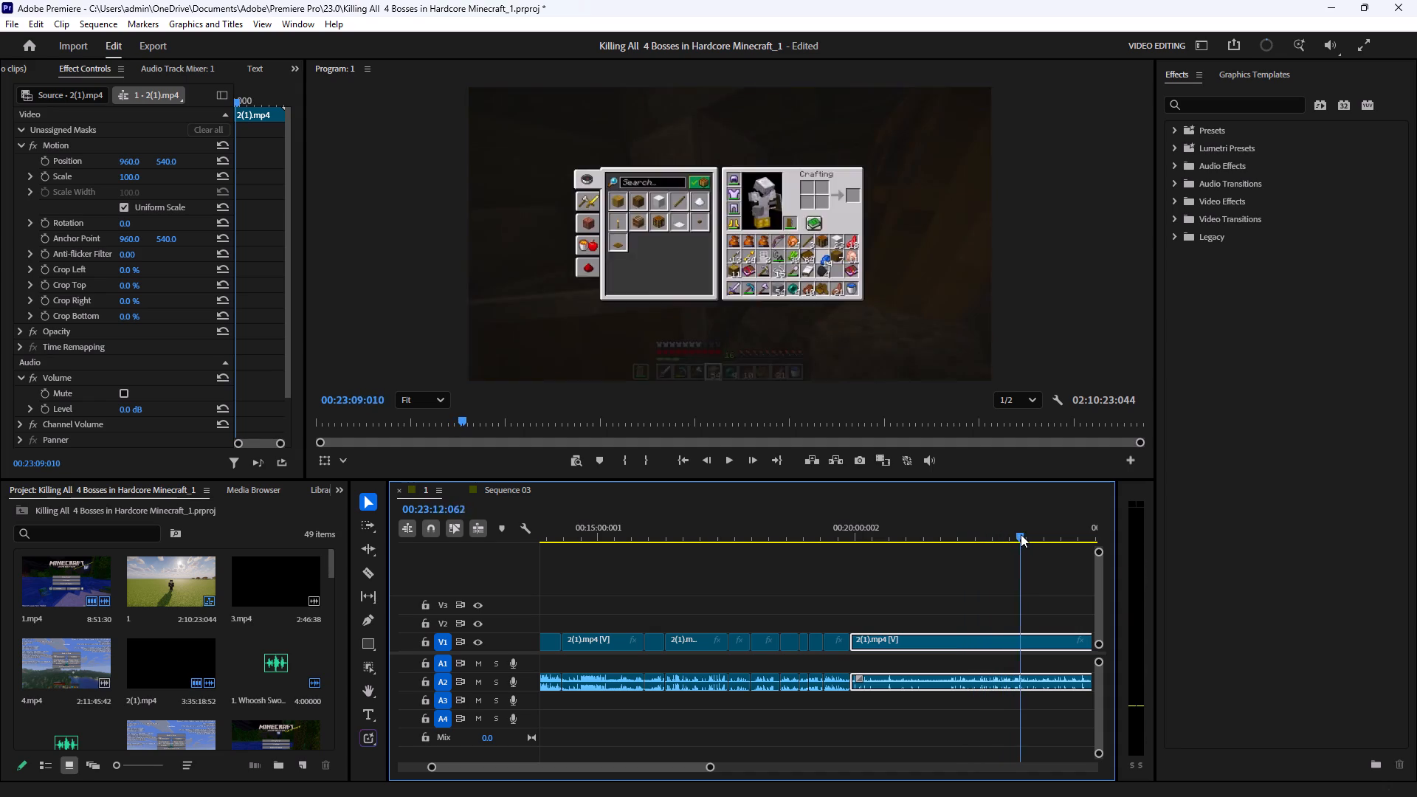
left_click_drag(1021, 534, 1074, 536)
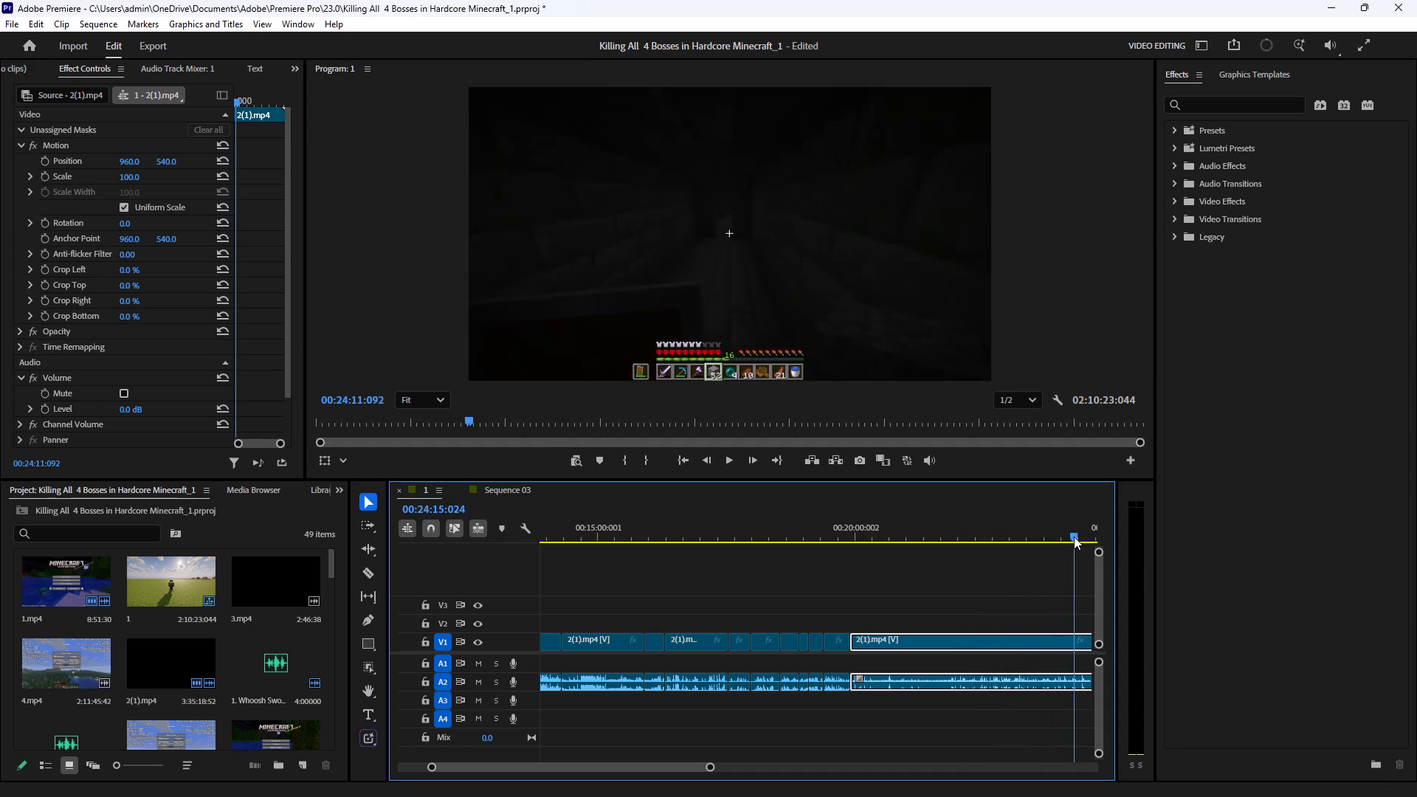
left_click_drag(1074, 536, 714, 494)
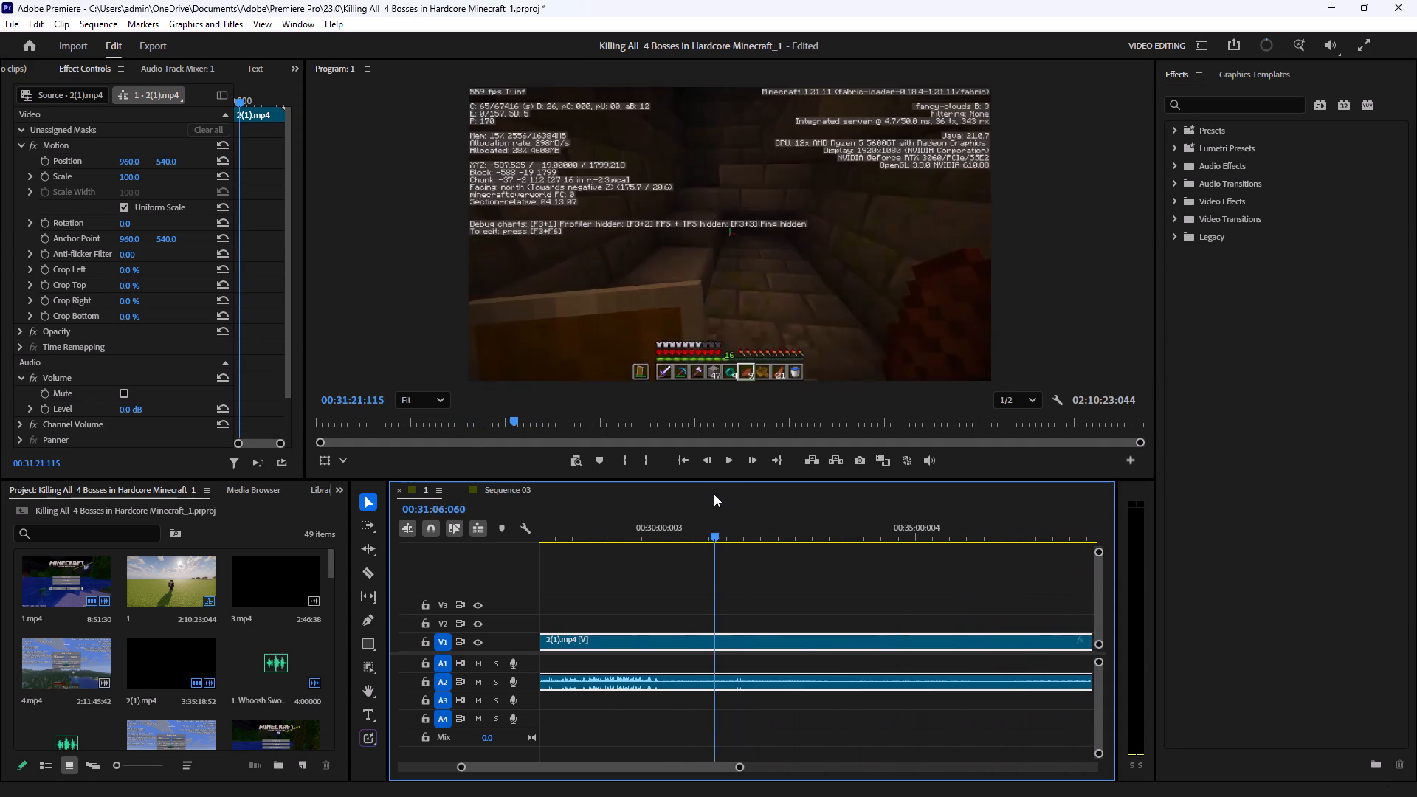
left_click_drag(714, 494, 776, 526)
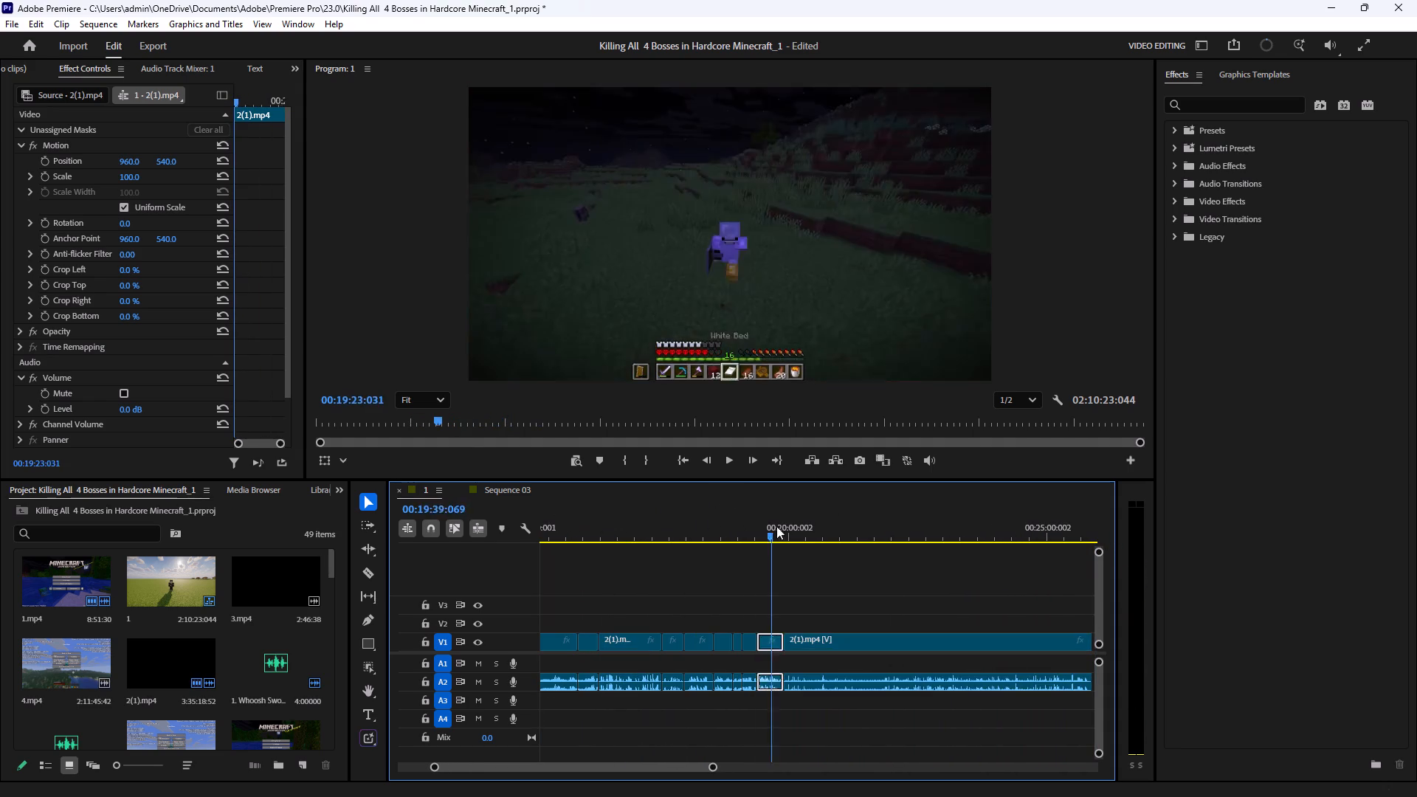
left_click_drag(776, 526, 1030, 542)
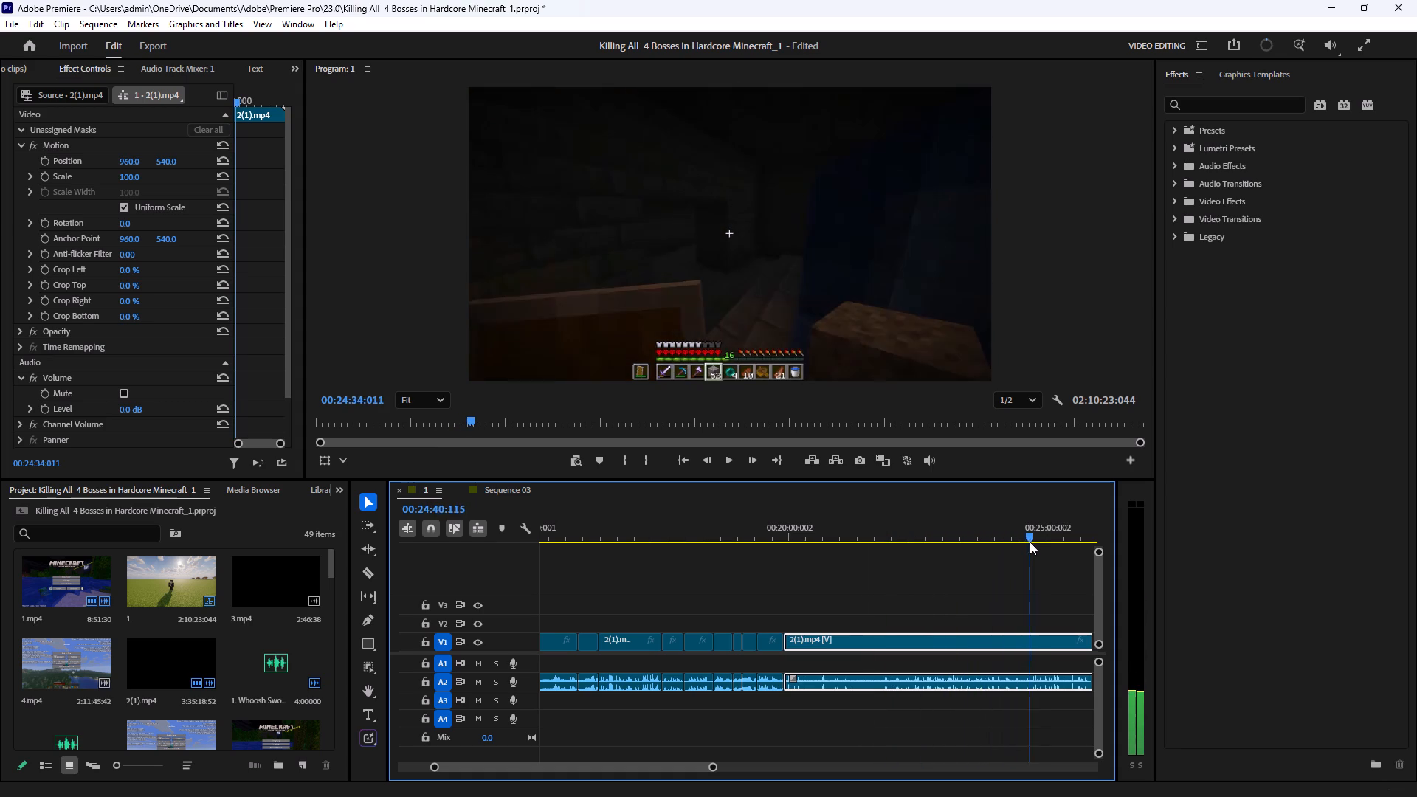
left_click_drag(1030, 542, 1066, 540)
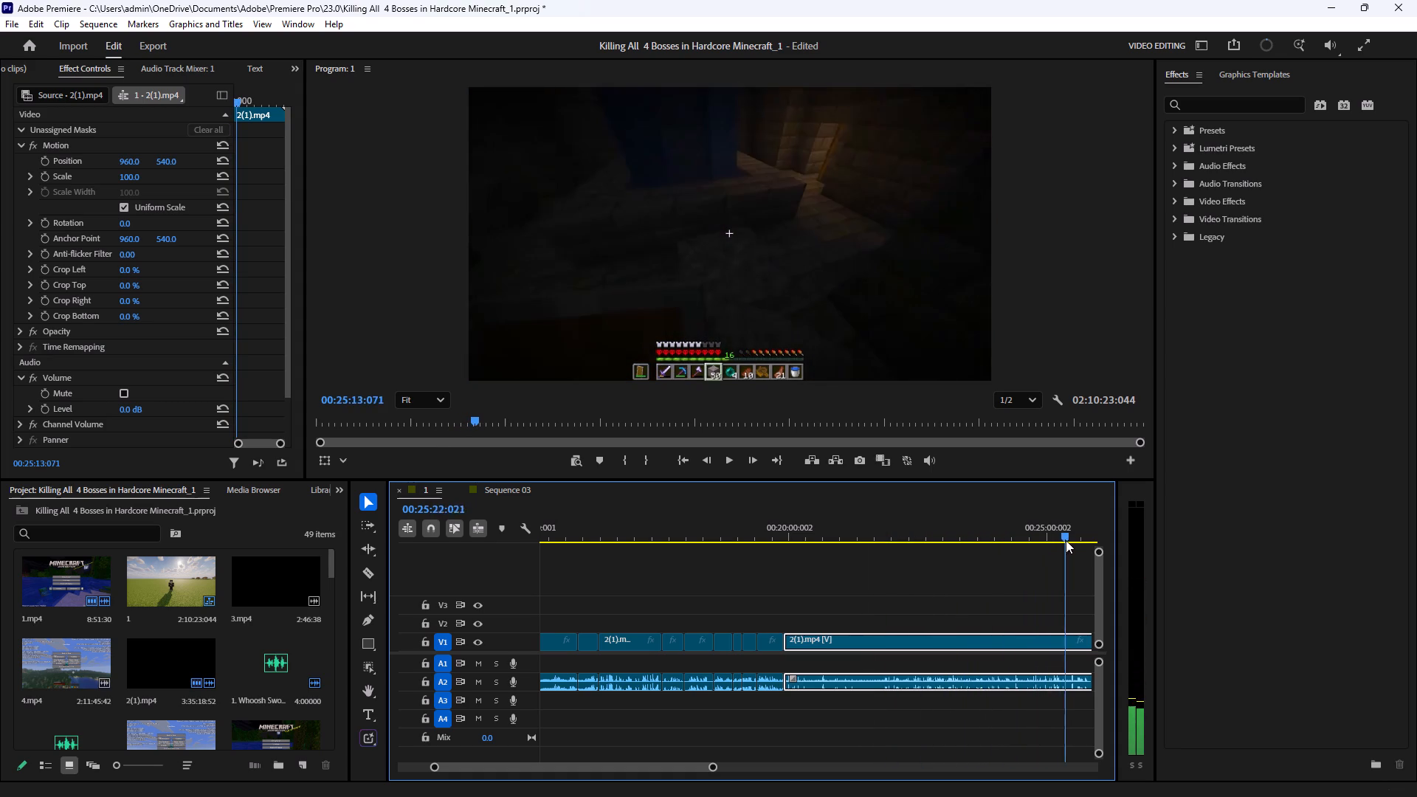
left_click_drag(1066, 540, 1099, 536)
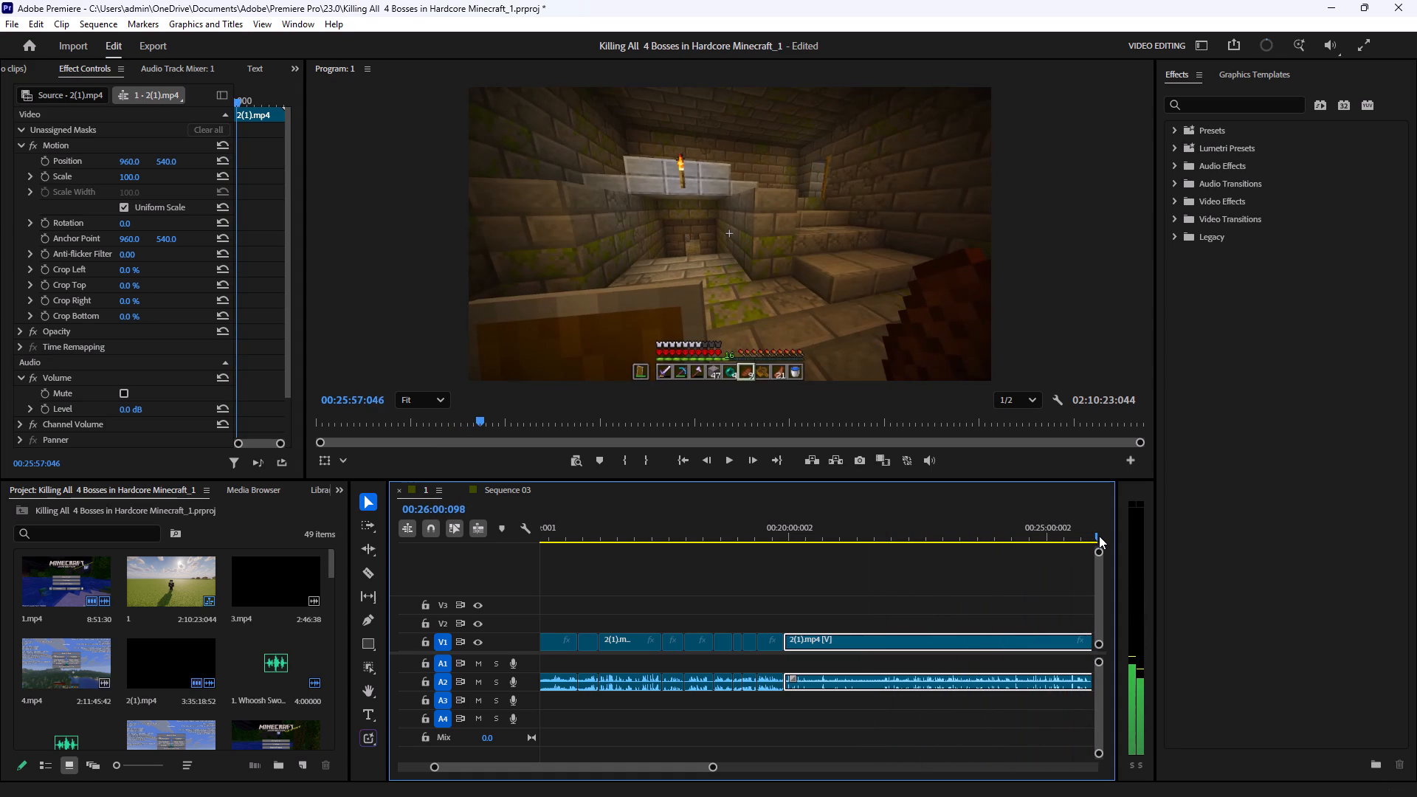
Scan further ahead in the 2(1).mp4 clip, through the menu-screen and Nether footage as far as about 01:12:00, for usable content.
left_click_drag(1099, 536, 883, 544)
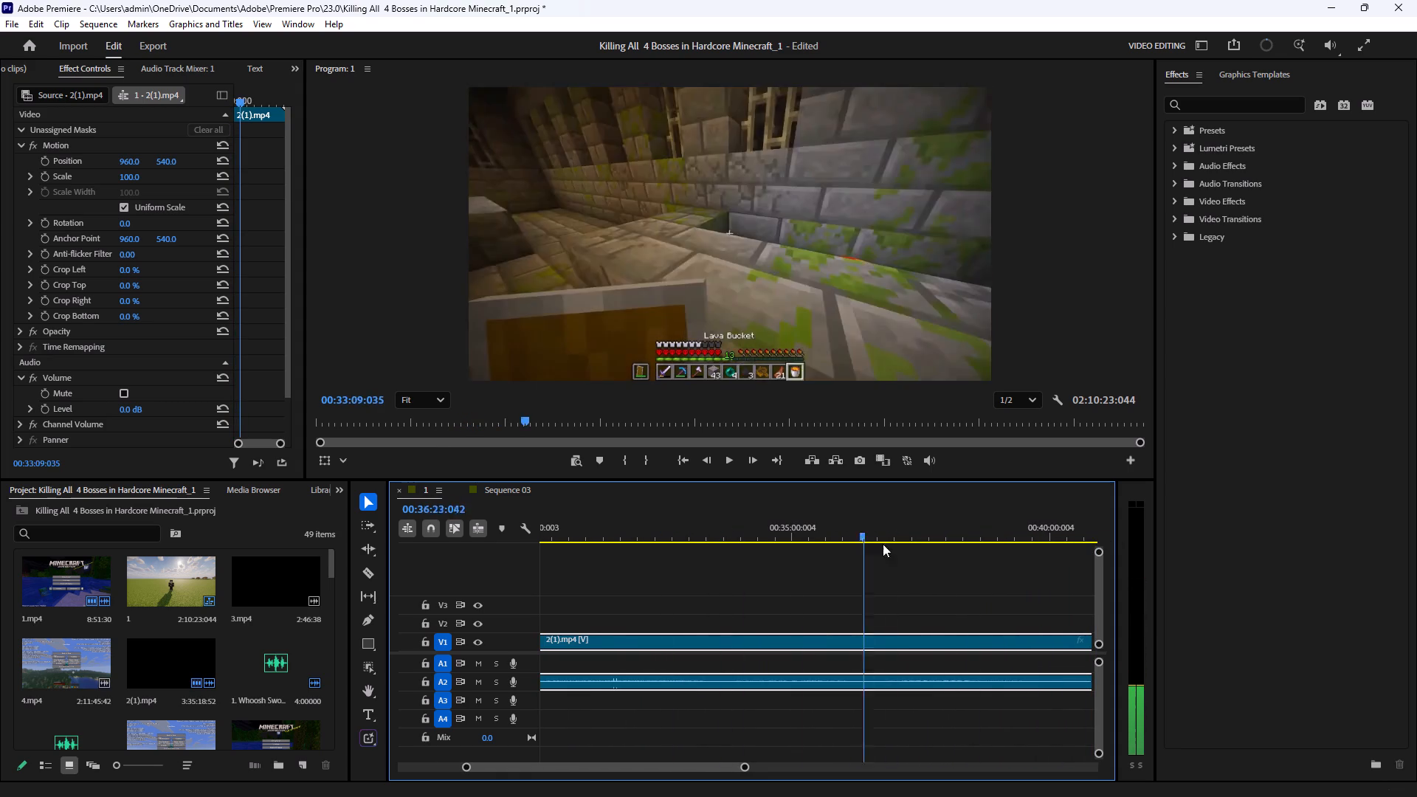
left_click_drag(883, 544, 722, 545)
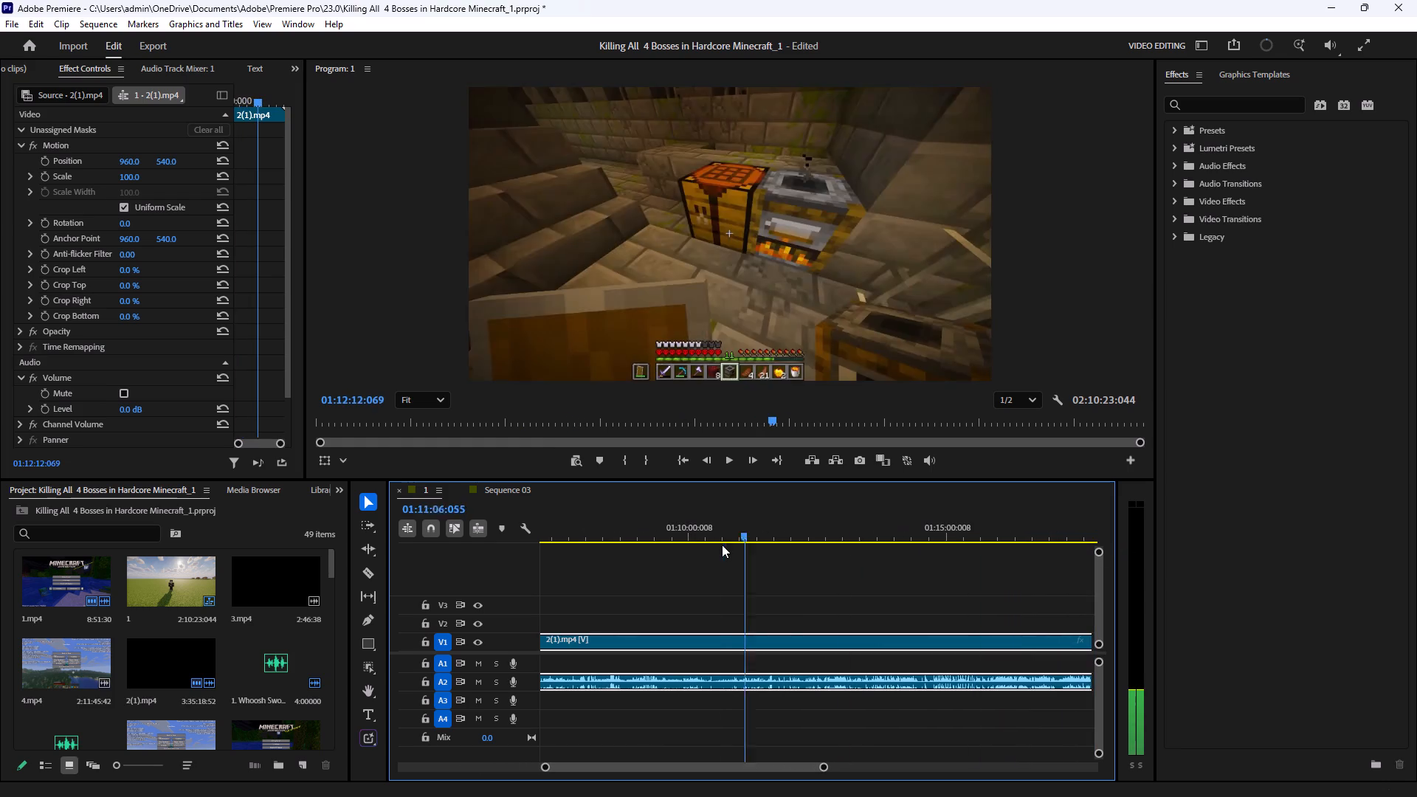
left_click_drag(722, 545, 601, 563)
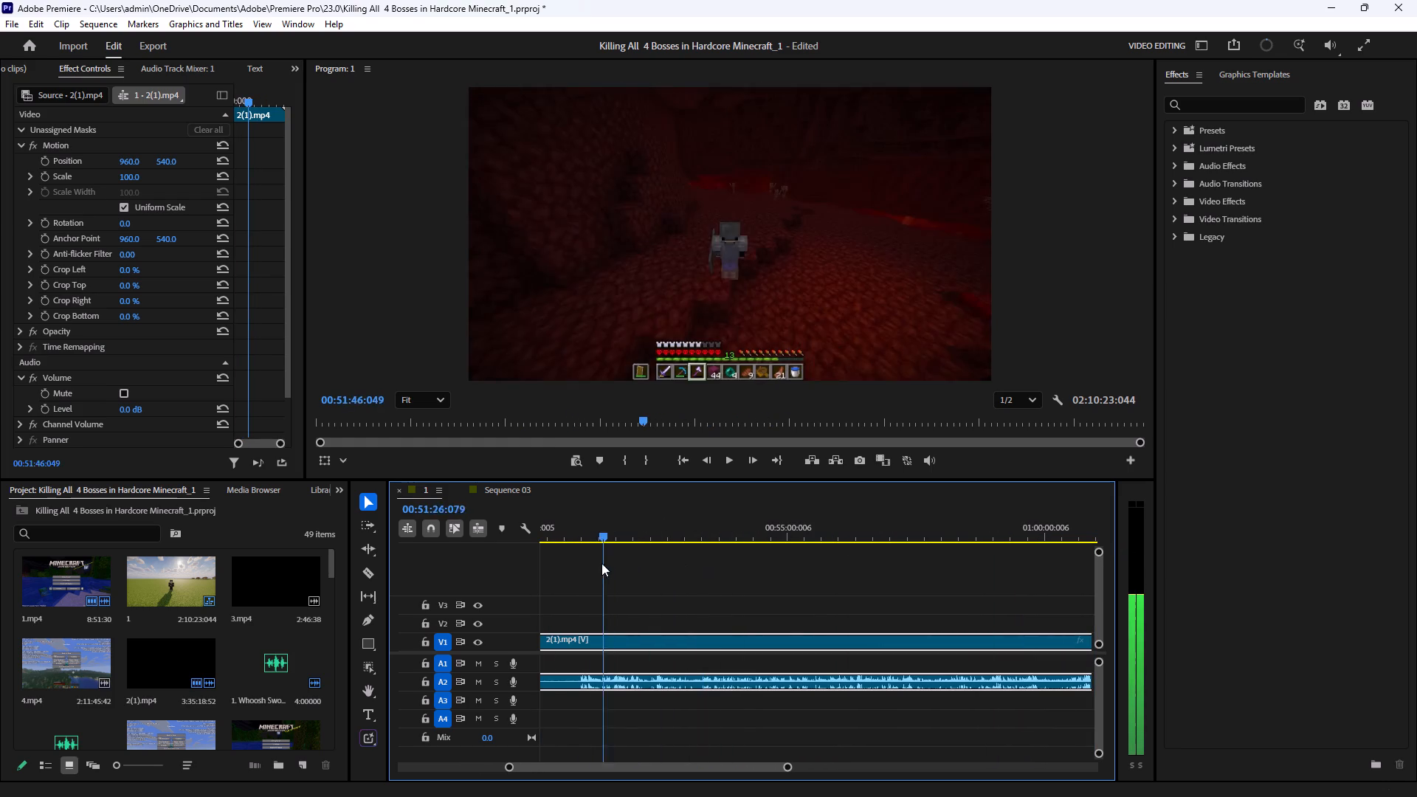
left_click_drag(601, 563, 627, 564)
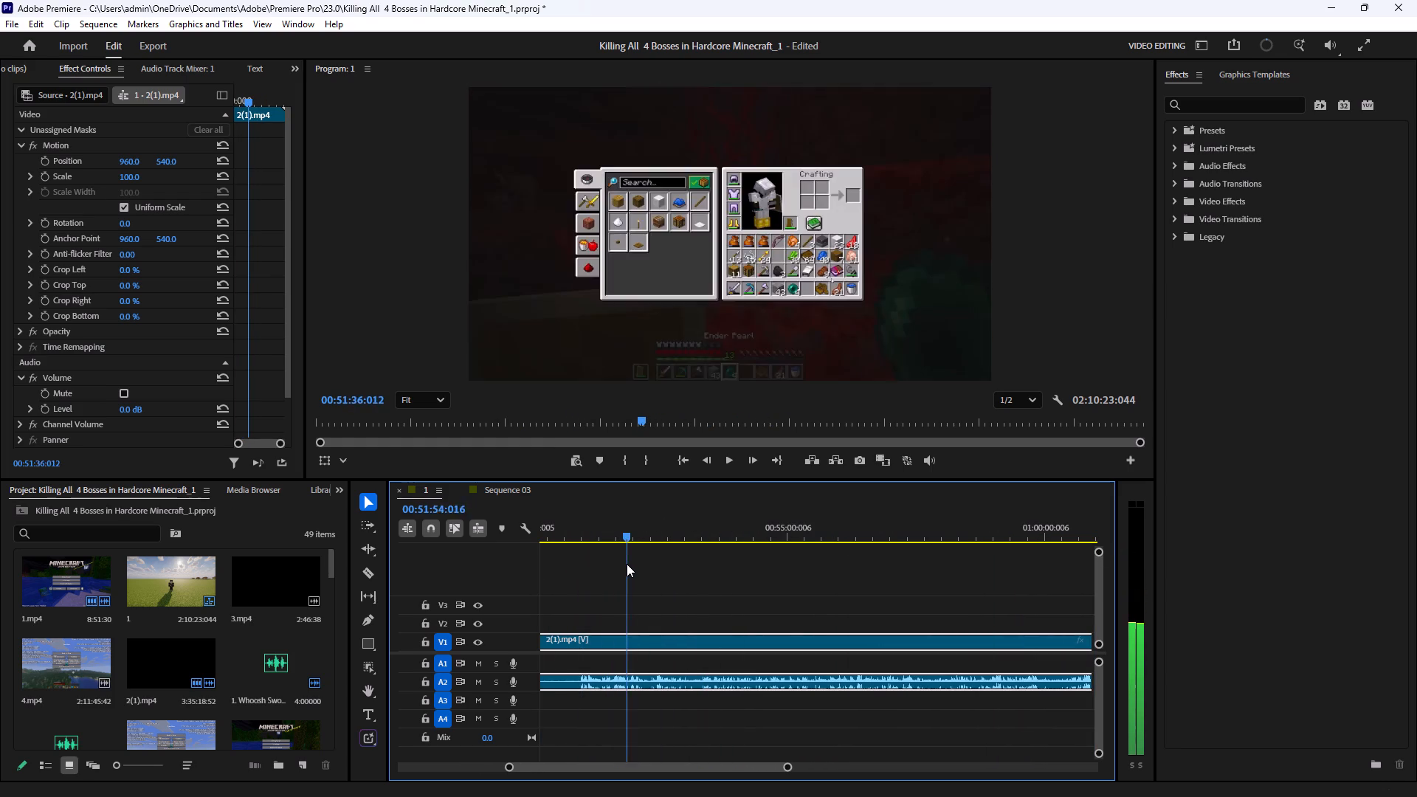
left_click_drag(627, 564, 663, 566)
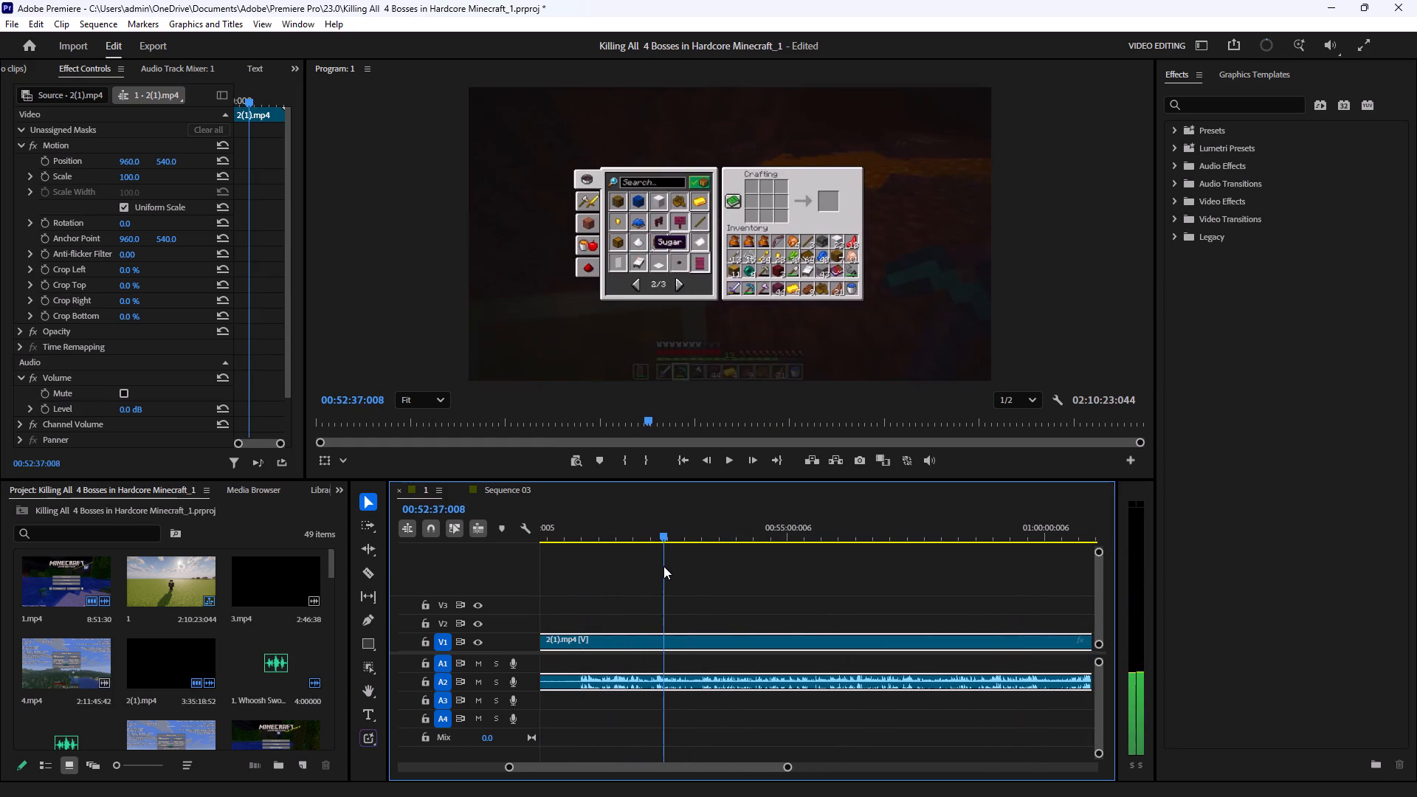
left_click_drag(663, 566, 565, 583)
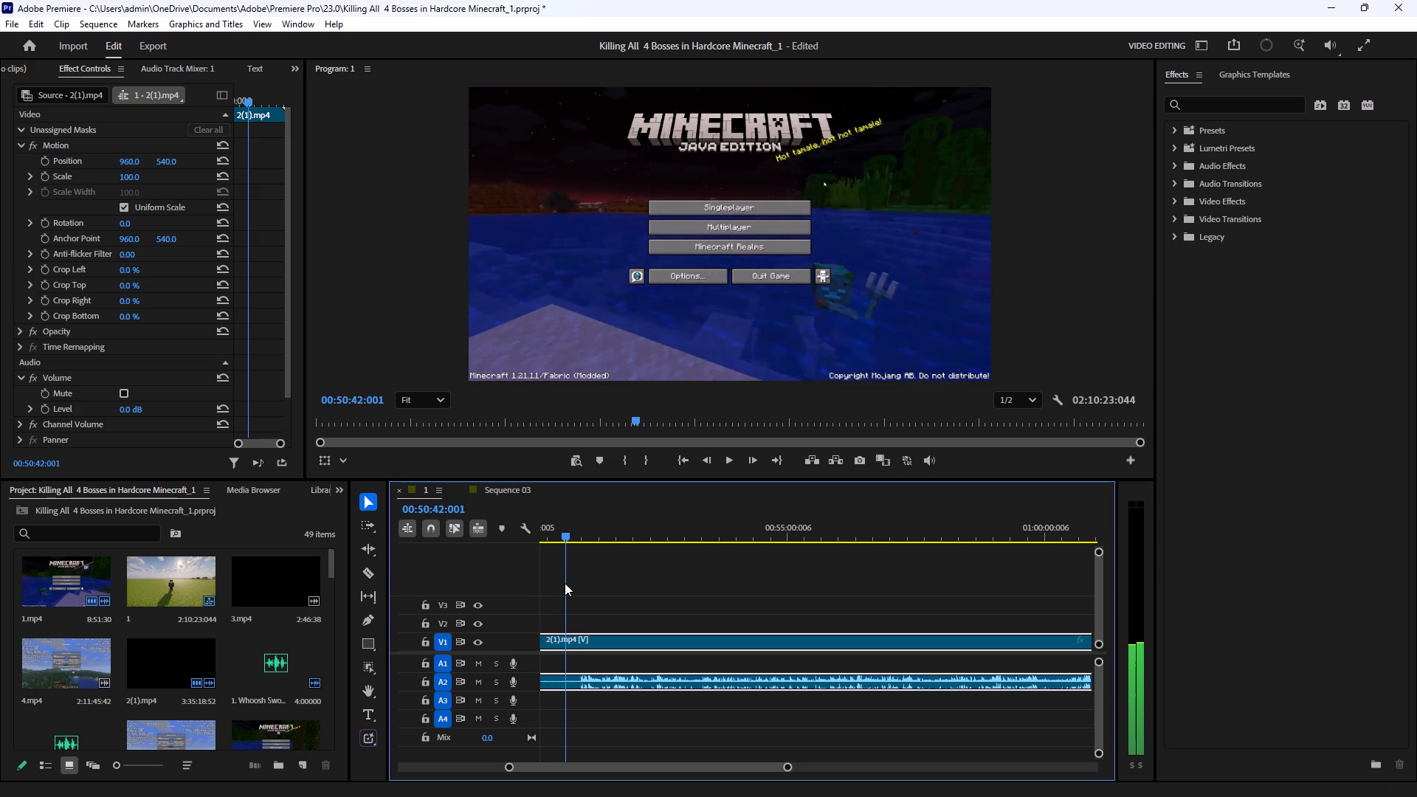
left_click_drag(565, 583, 659, 587)
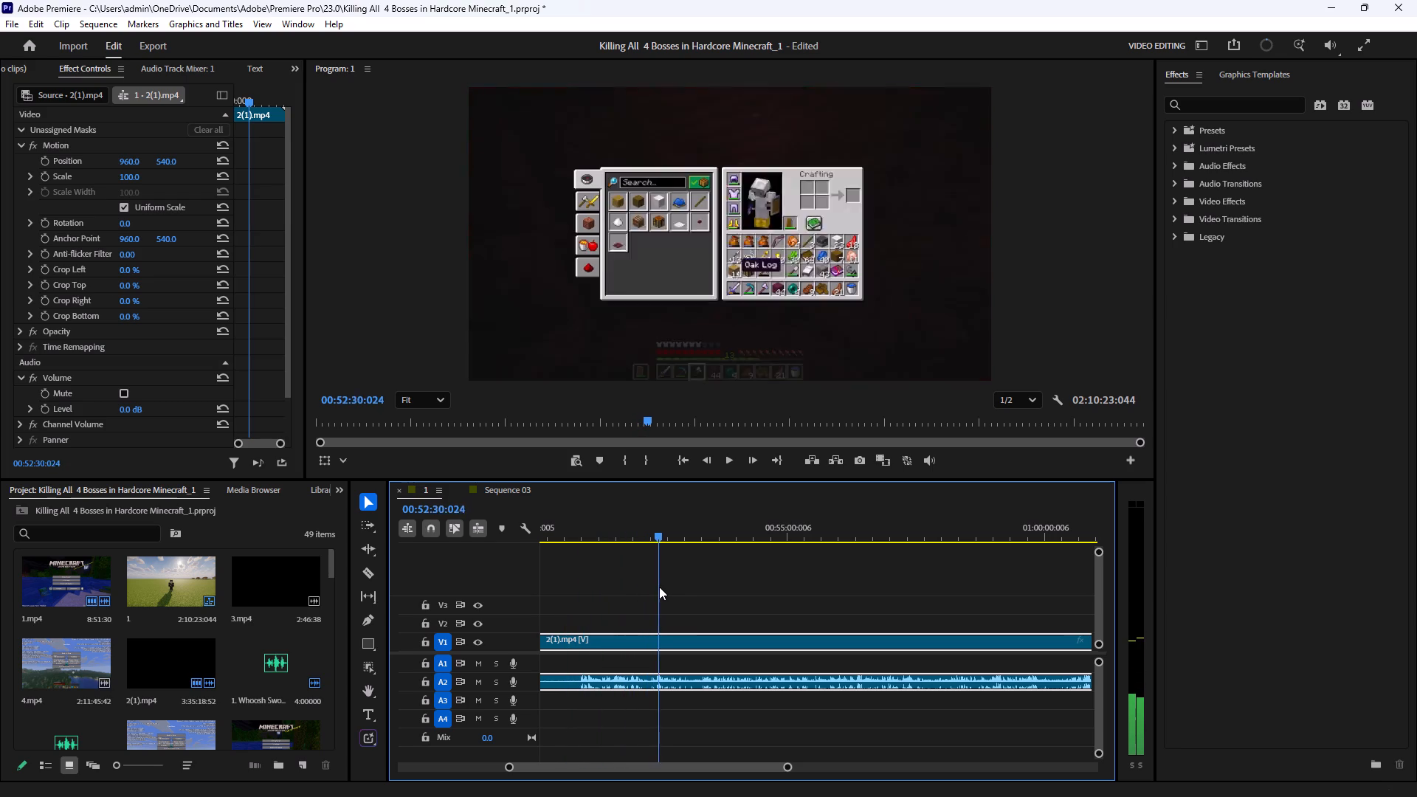
left_click_drag(659, 587, 688, 606)
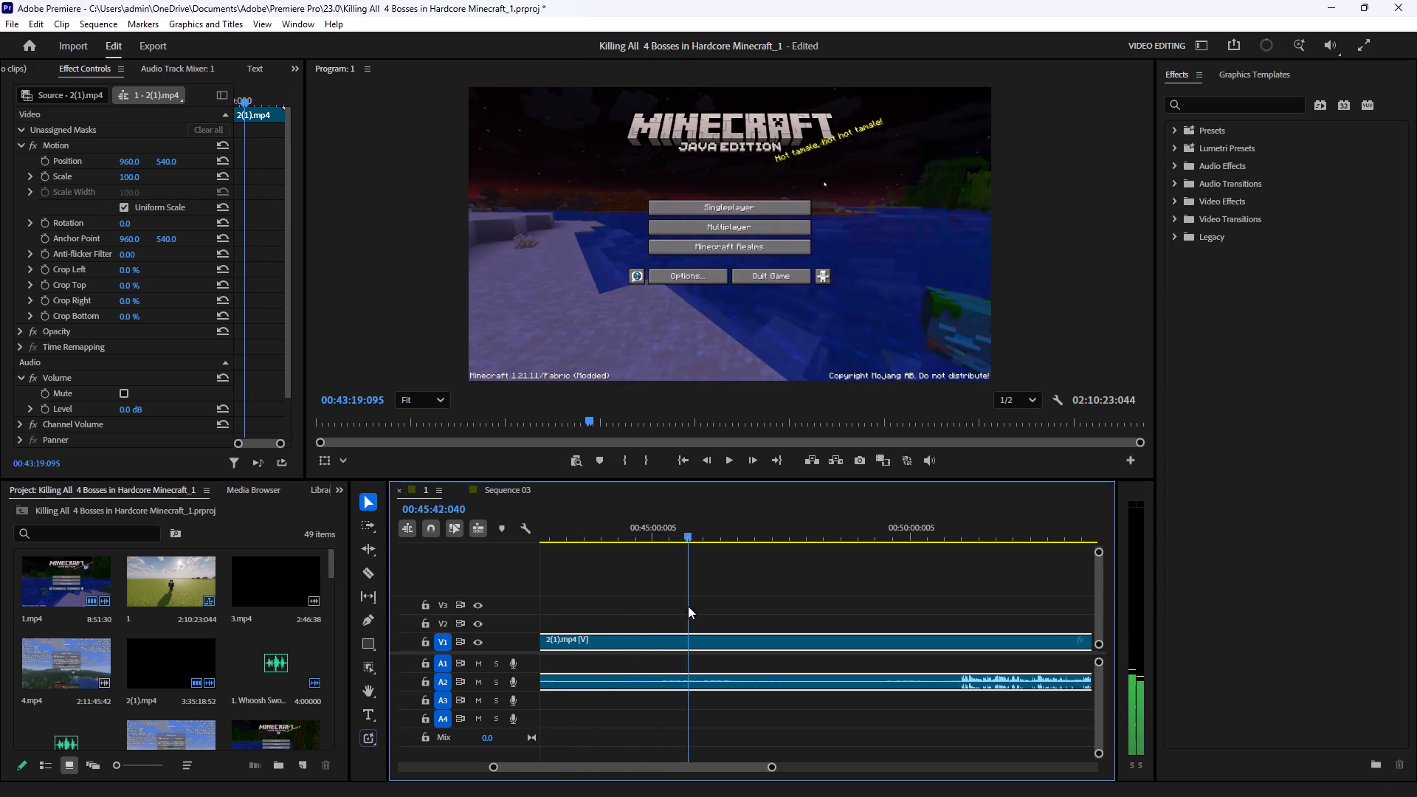
left_click_drag(688, 606, 656, 616)
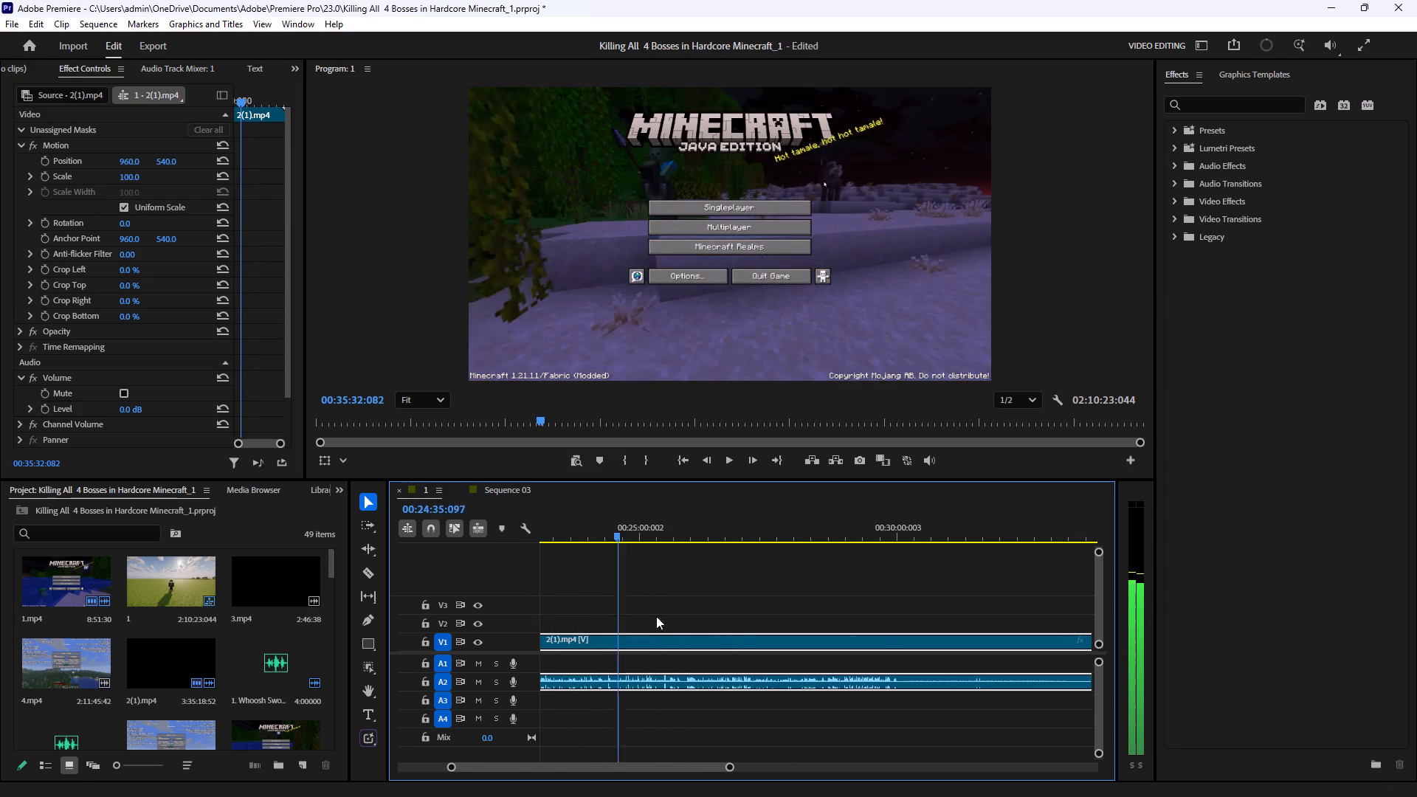
left_click_drag(656, 616, 616, 626)
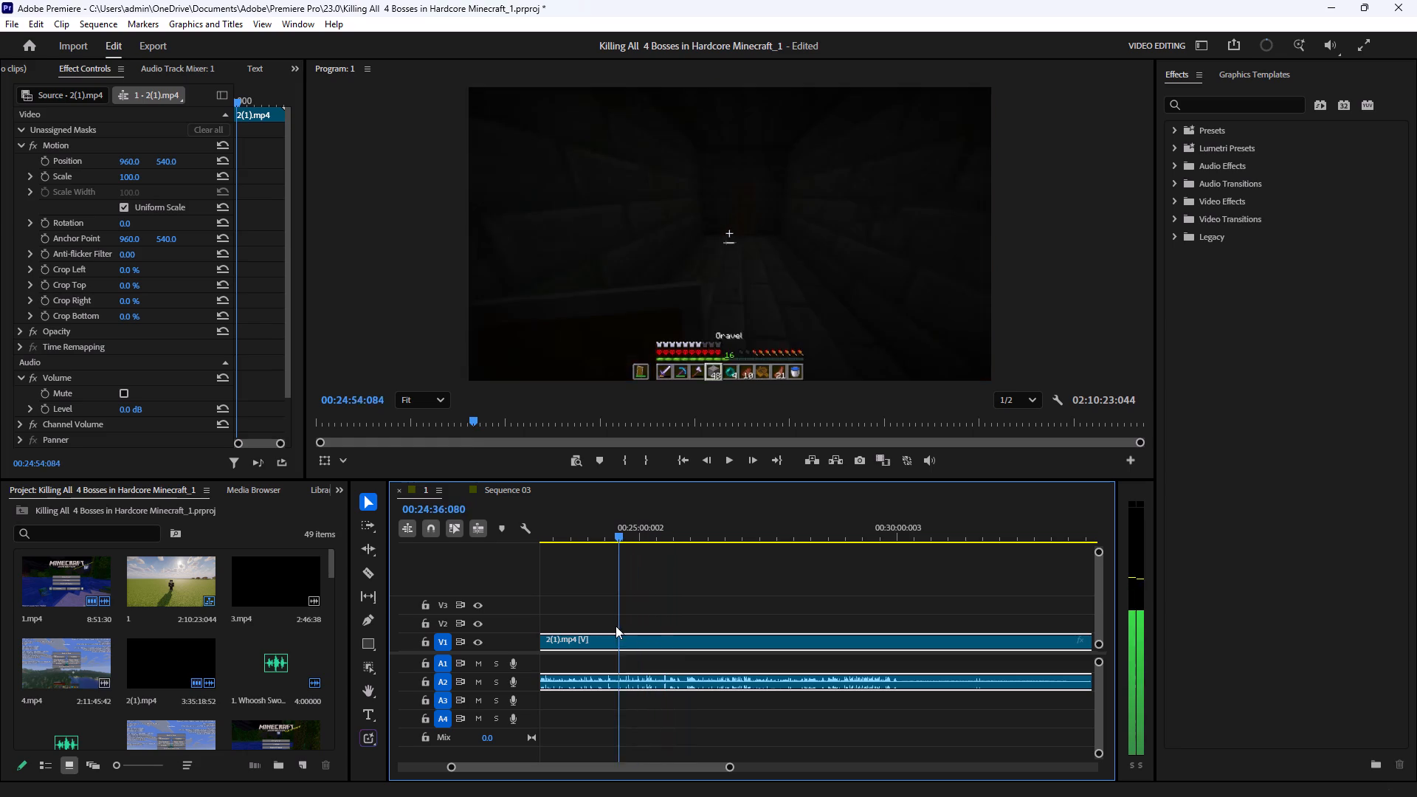
Go back over the stronghold footage between about 00:20:50 and 00:27:01 and split the 2(1).mp4 clip at 00:25:23:024.
left_click_drag(616, 626, 511, 635)
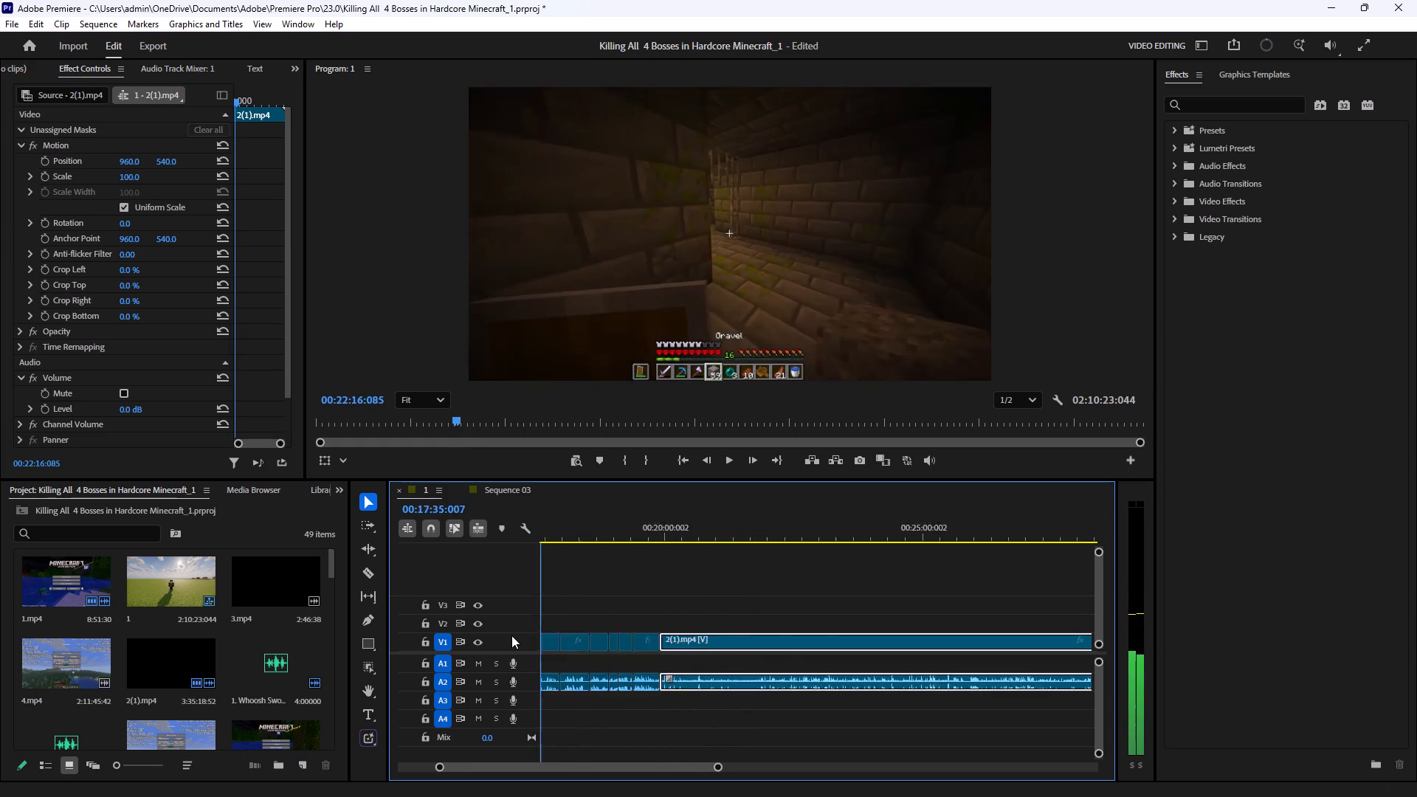
left_click_drag(511, 635, 903, 644)
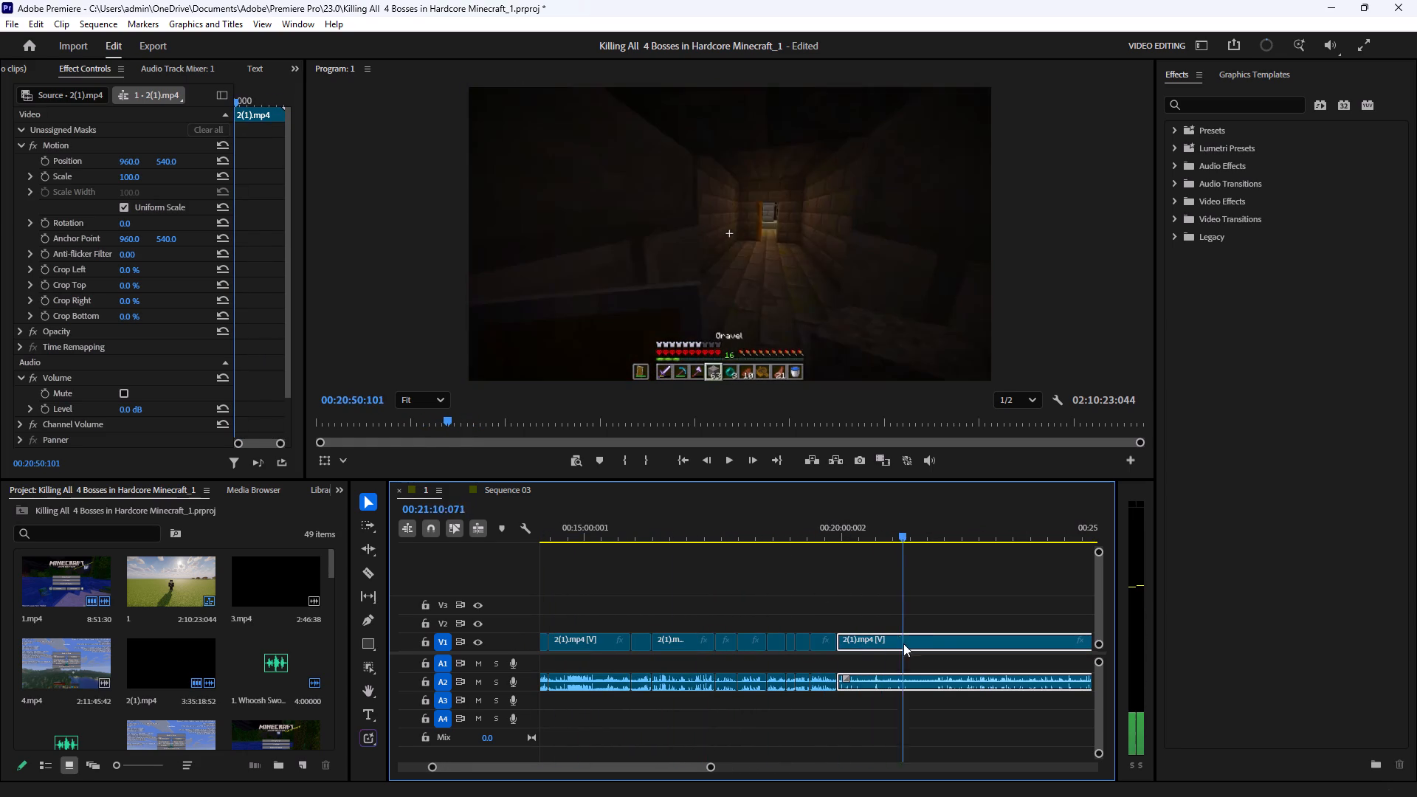
left_click_drag(903, 644, 1020, 658)
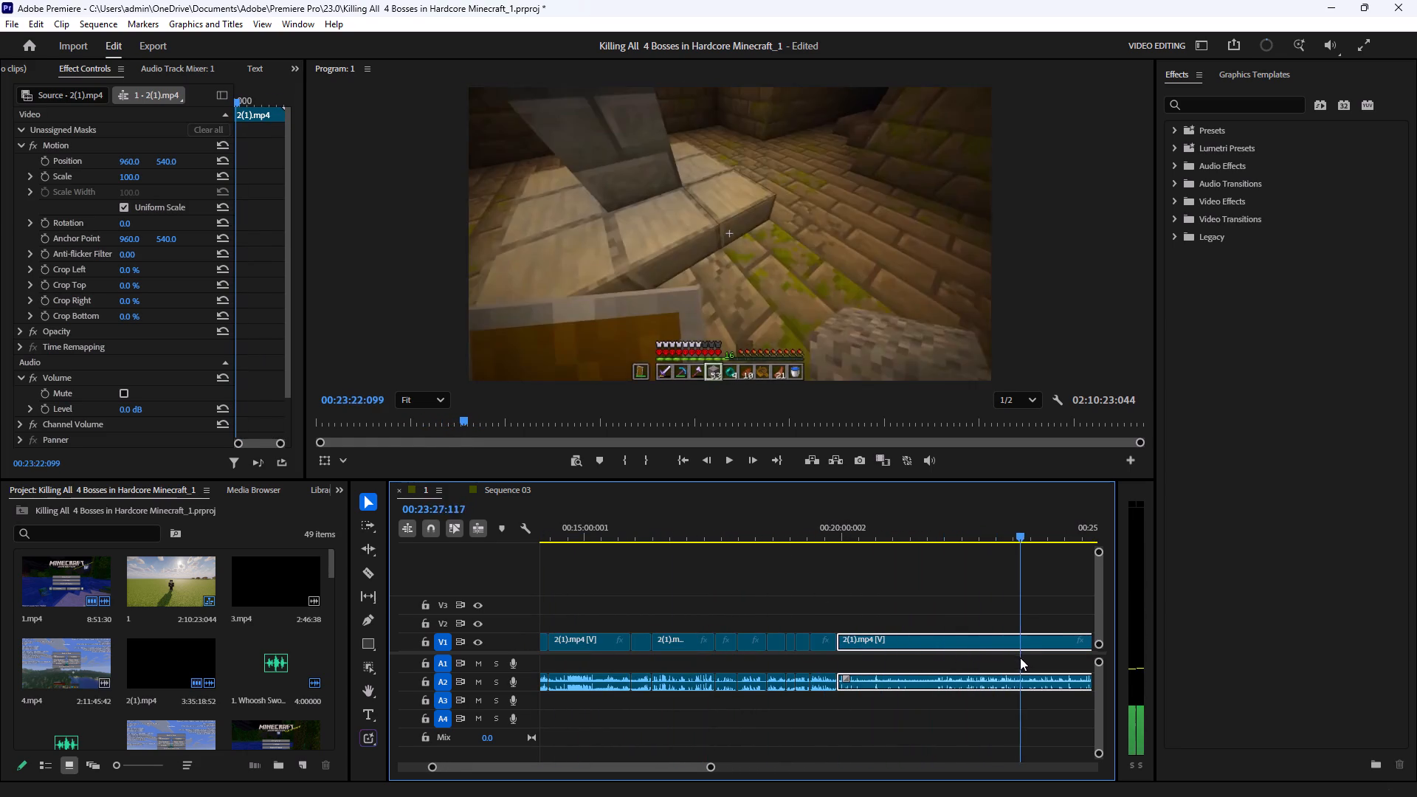
left_click_drag(1020, 658, 1094, 668)
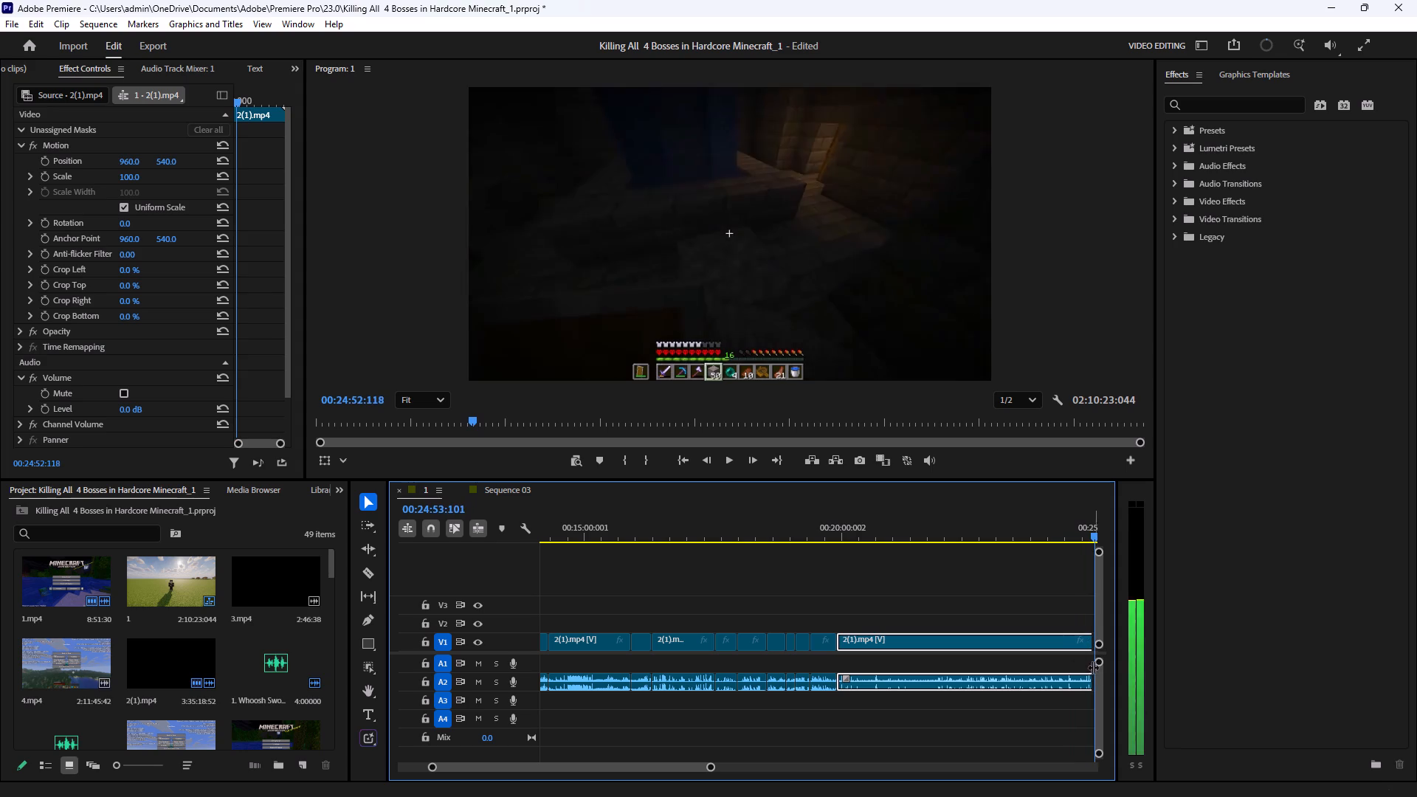
left_click(737, 465)
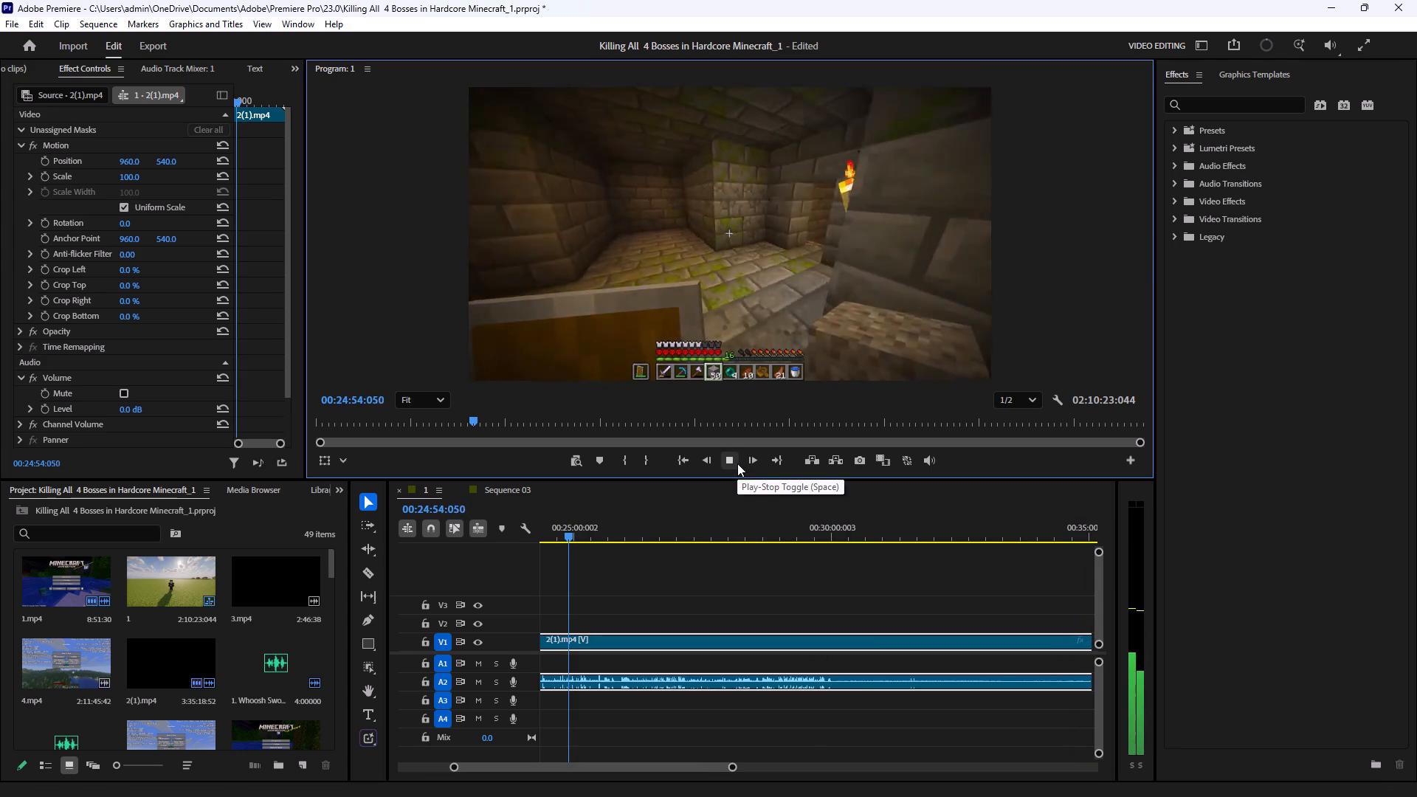
left_click_drag(604, 538, 666, 547)
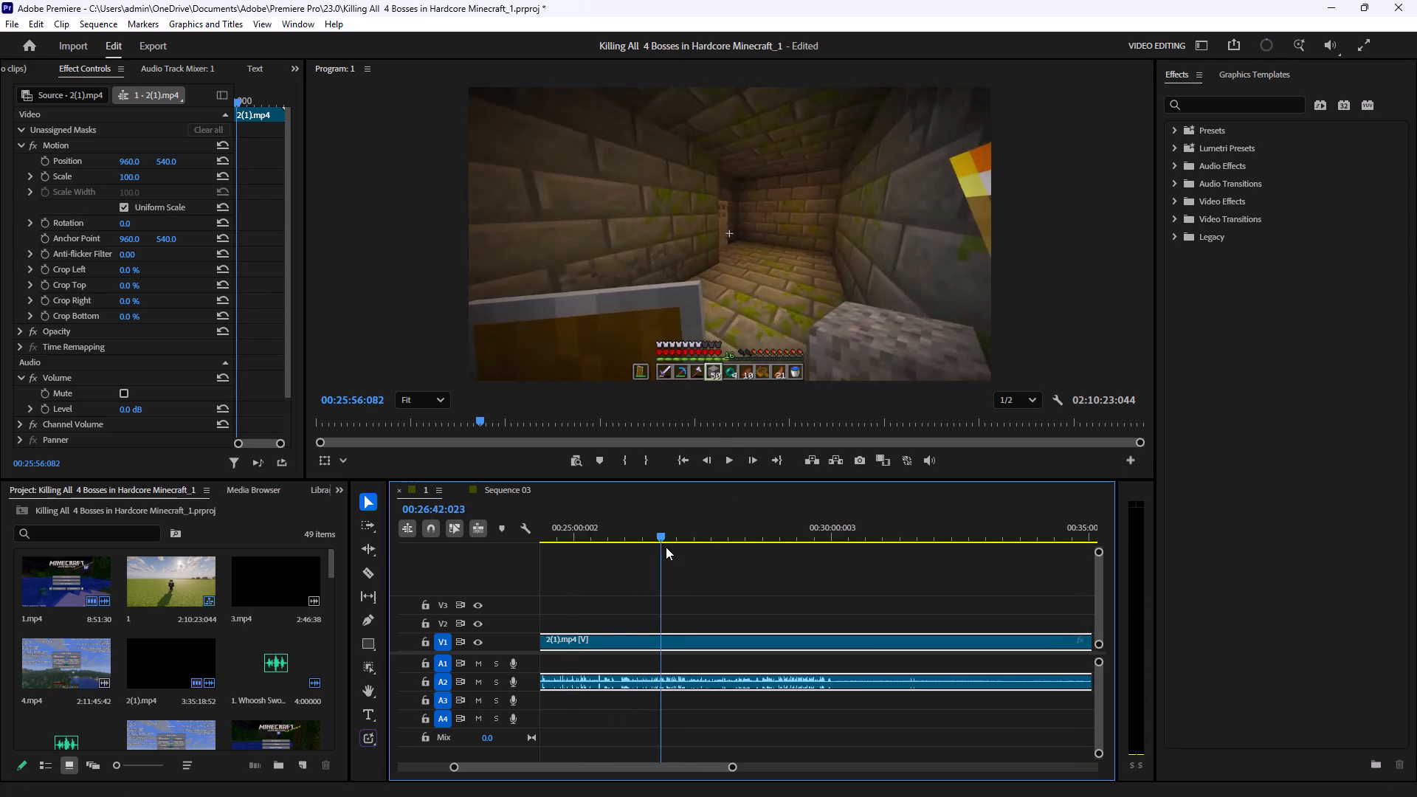
left_click_drag(666, 547, 680, 560)
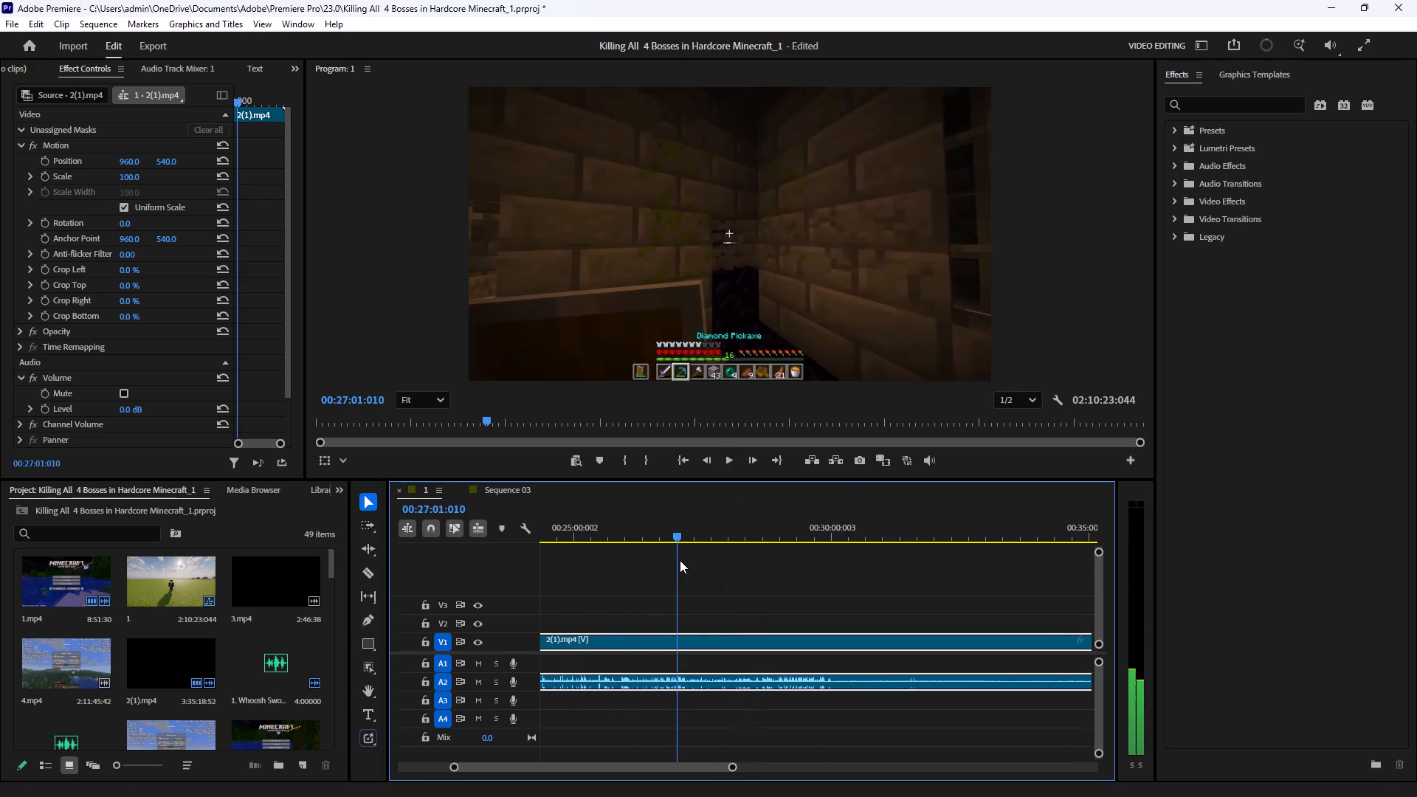
left_click_drag(680, 560, 647, 568)
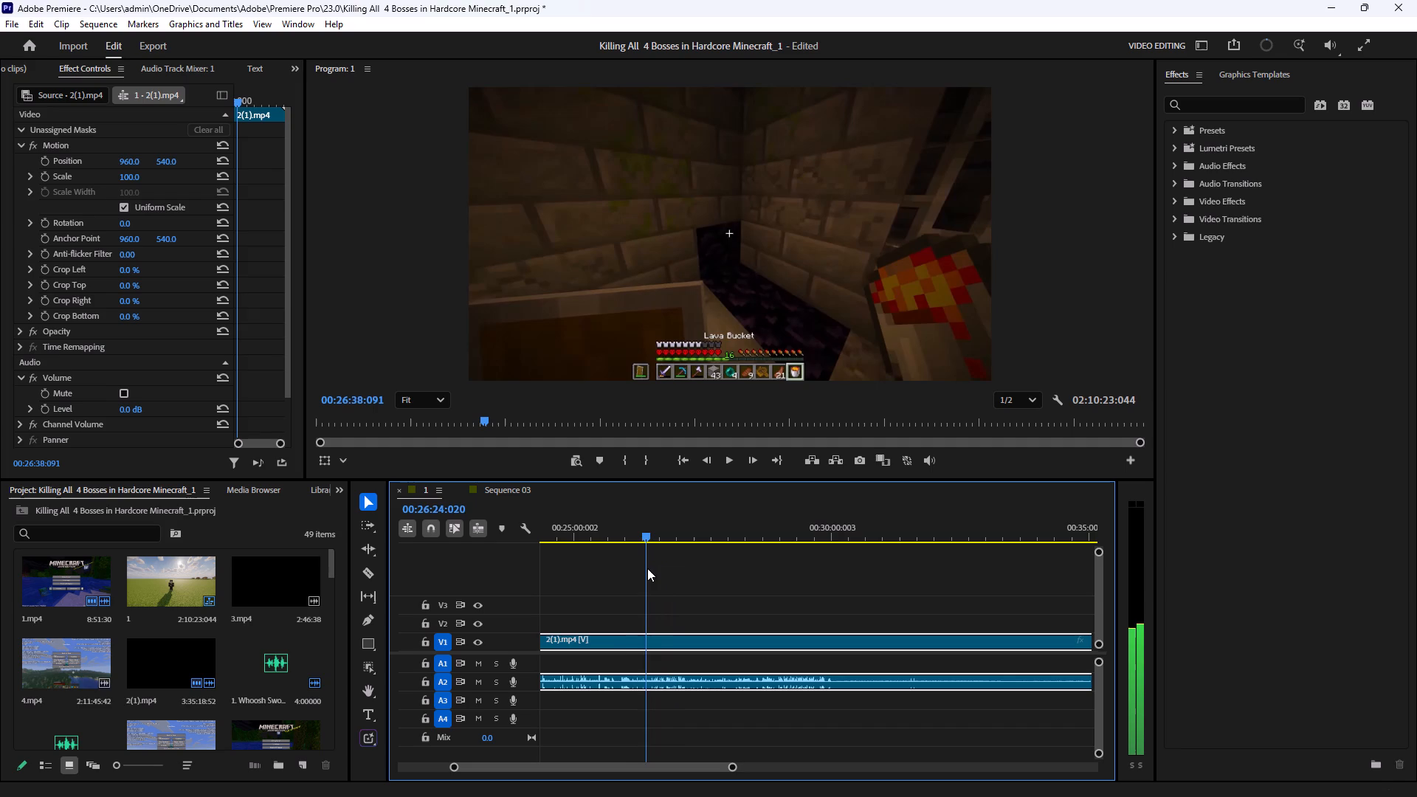
left_click_drag(647, 568, 596, 584)
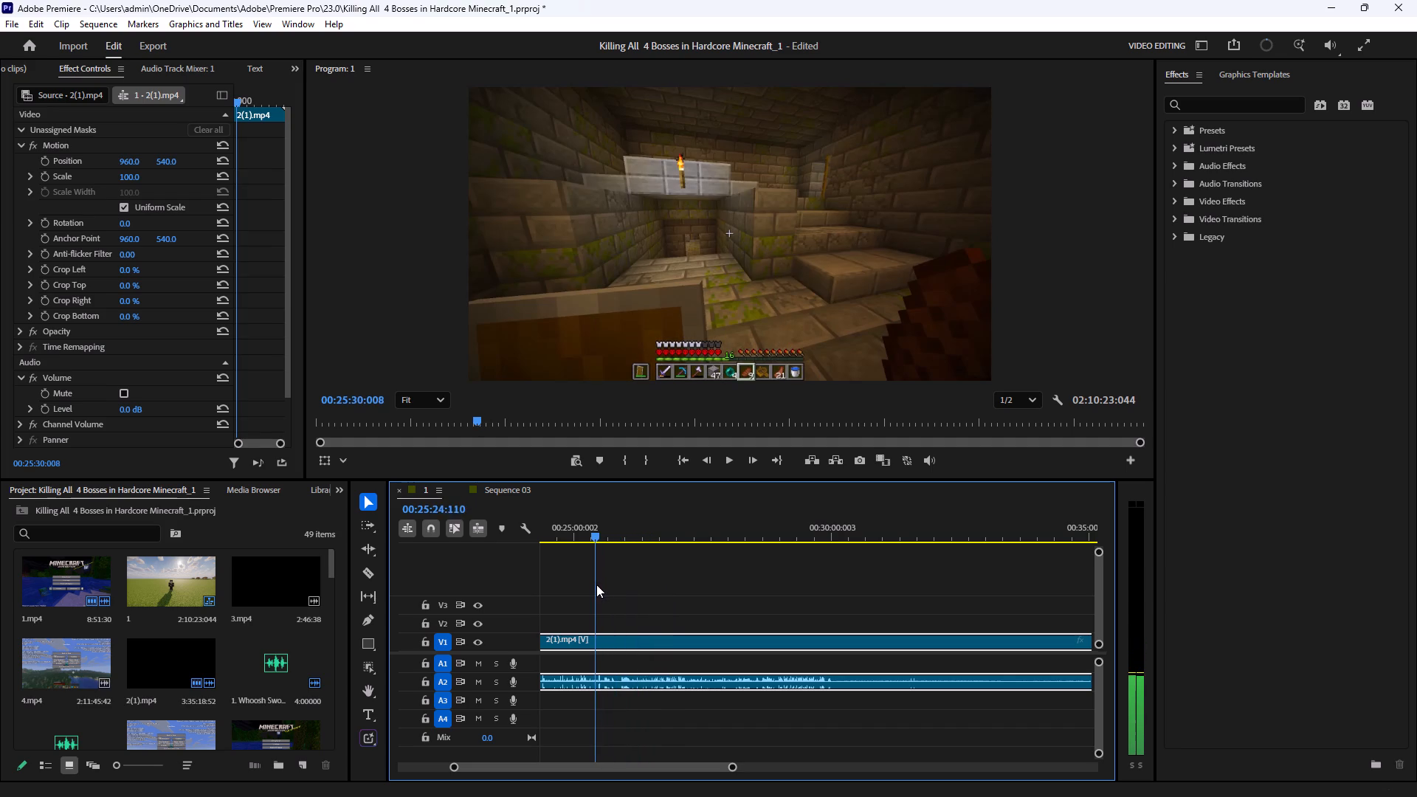
left_click_drag(596, 584, 596, 584)
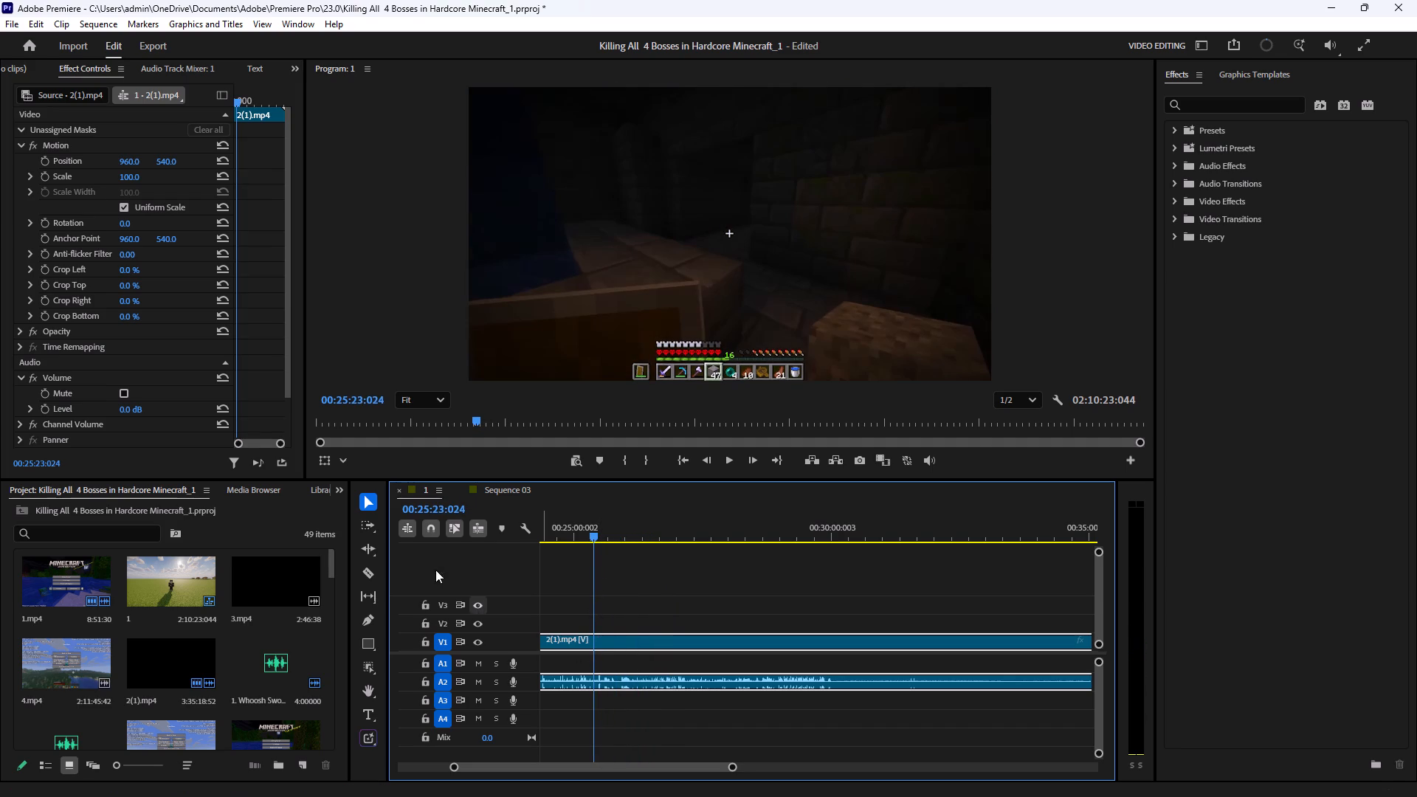
left_click(375, 570)
left_click(599, 636)
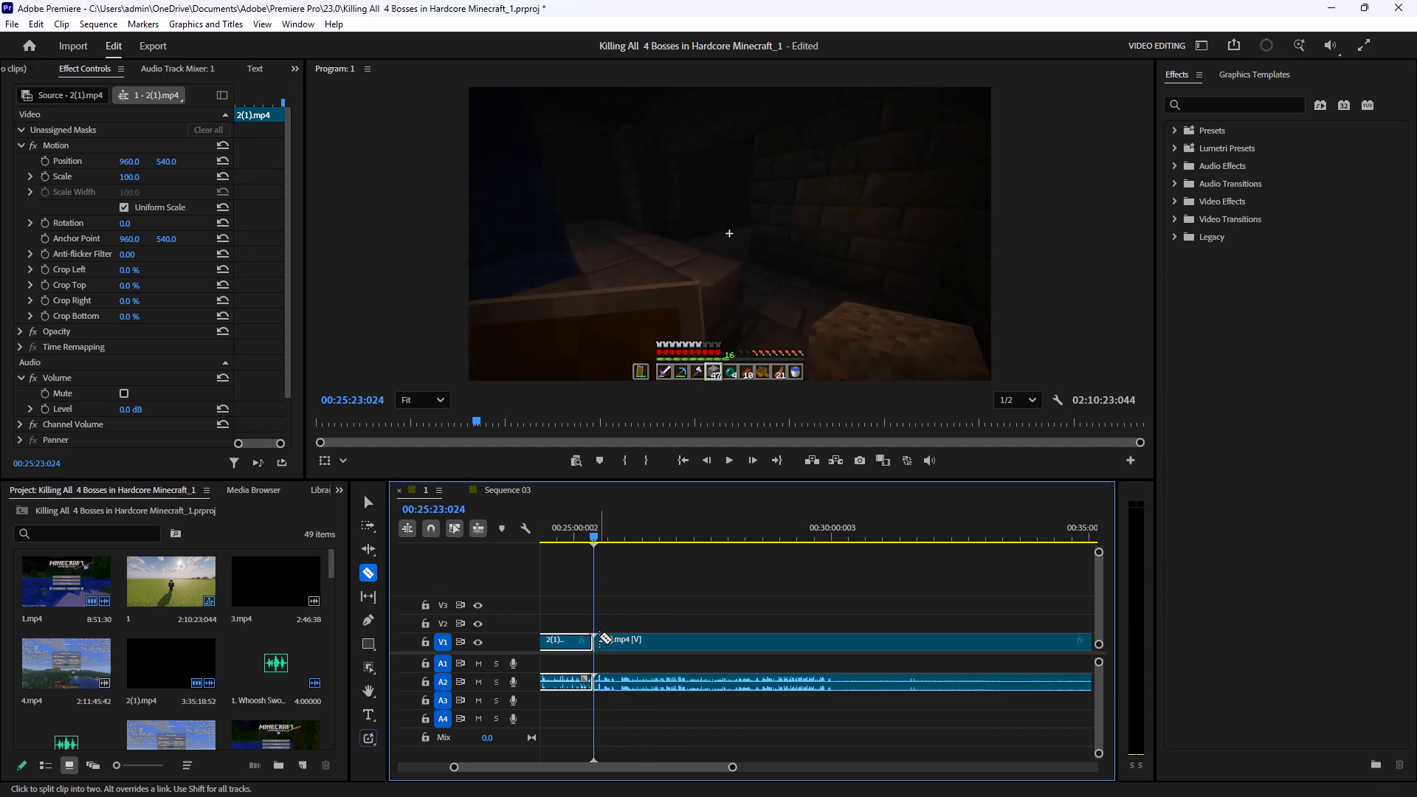
Delete the 2(1).mp4 section between 00:19:53:108 and 00:25:23:024 and close the gap it leaves.
left_click(367, 507)
left_click_drag(562, 579, 554, 700)
key("BackSpace")
left_click(577, 644)
key("BackSpace")
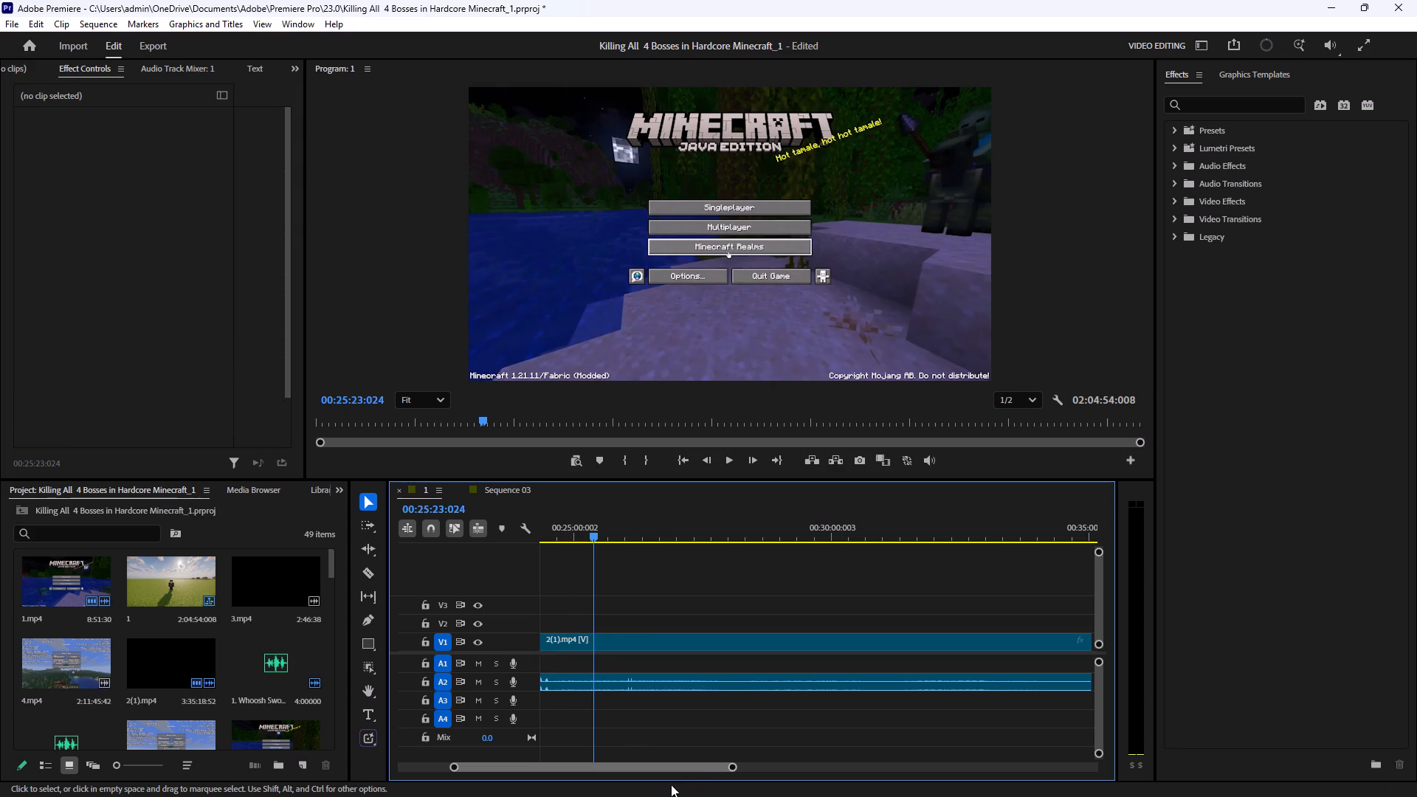
Review the 2(1).mp4 footage around the join near 00:19:53 through about 00:20:03 and save the project.
left_click_drag(734, 768, 1070, 770)
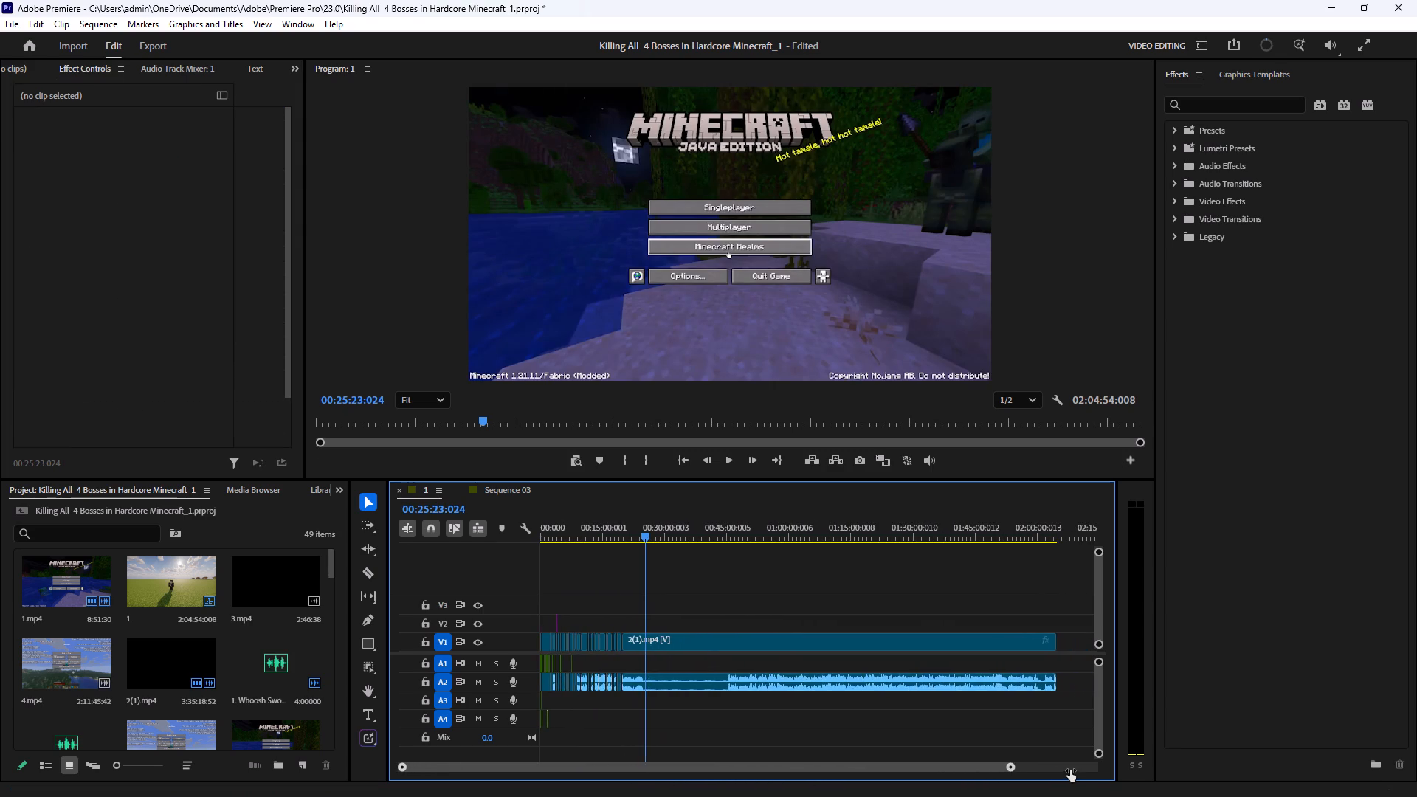
left_click_drag(1070, 770, 815, 744)
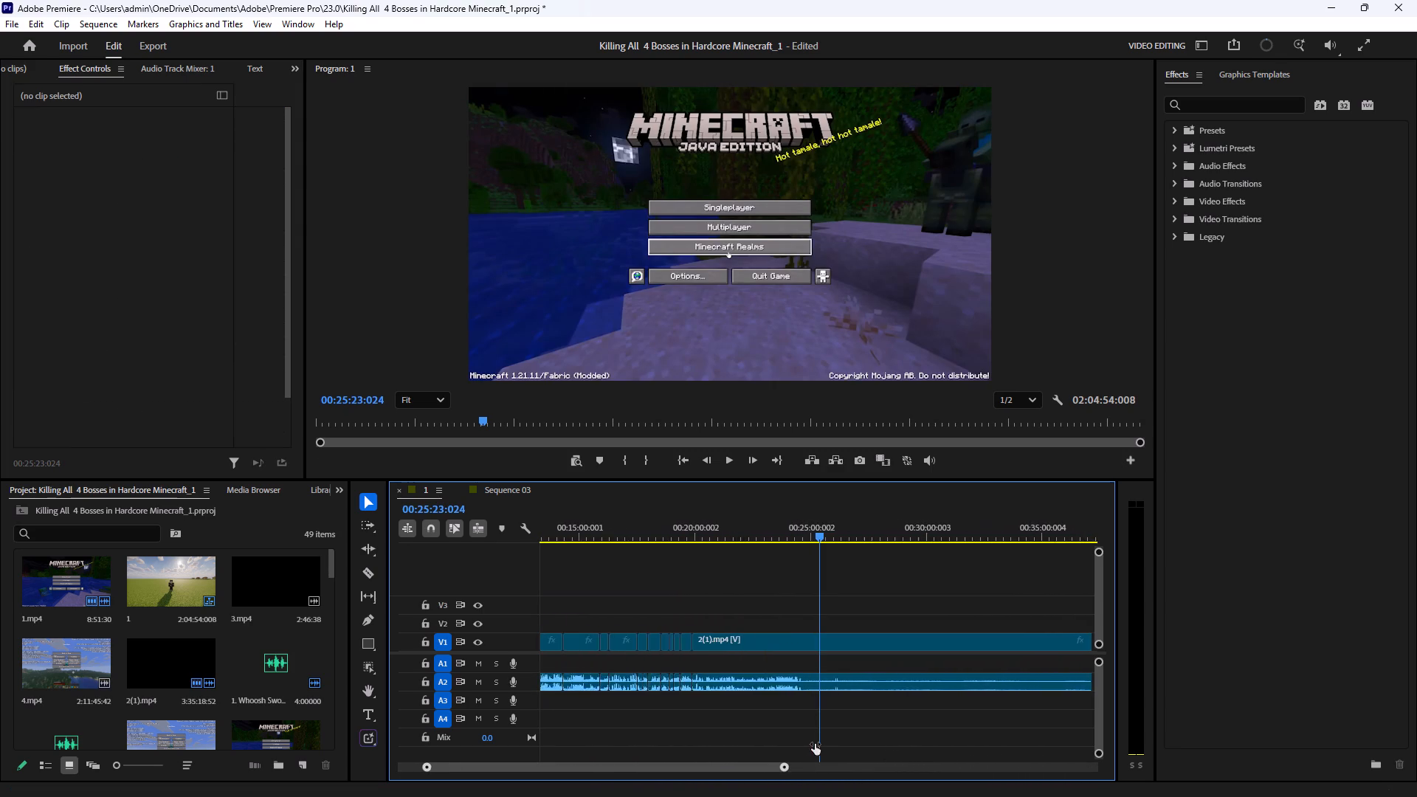
left_click_drag(815, 744, 739, 751)
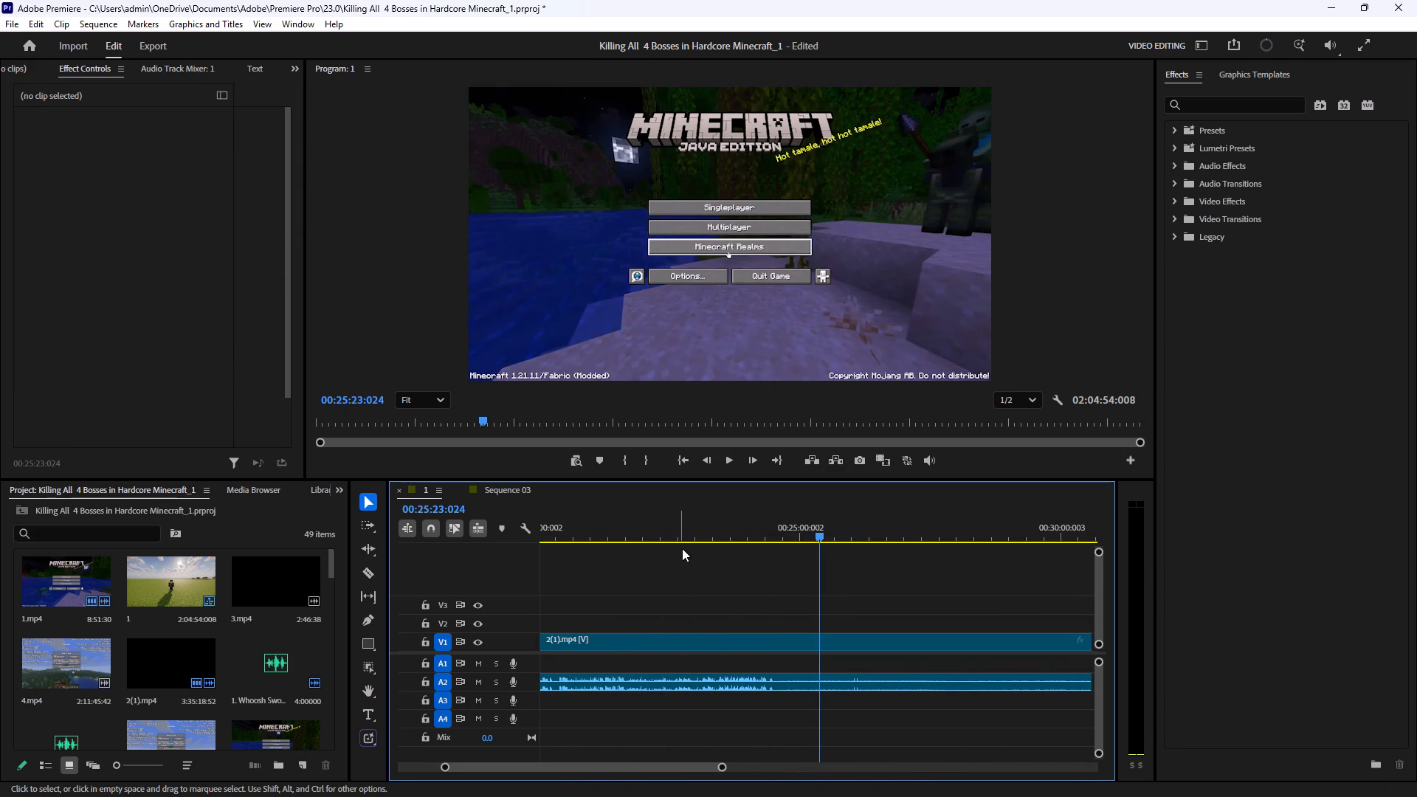
left_click_drag(722, 533, 937, 542)
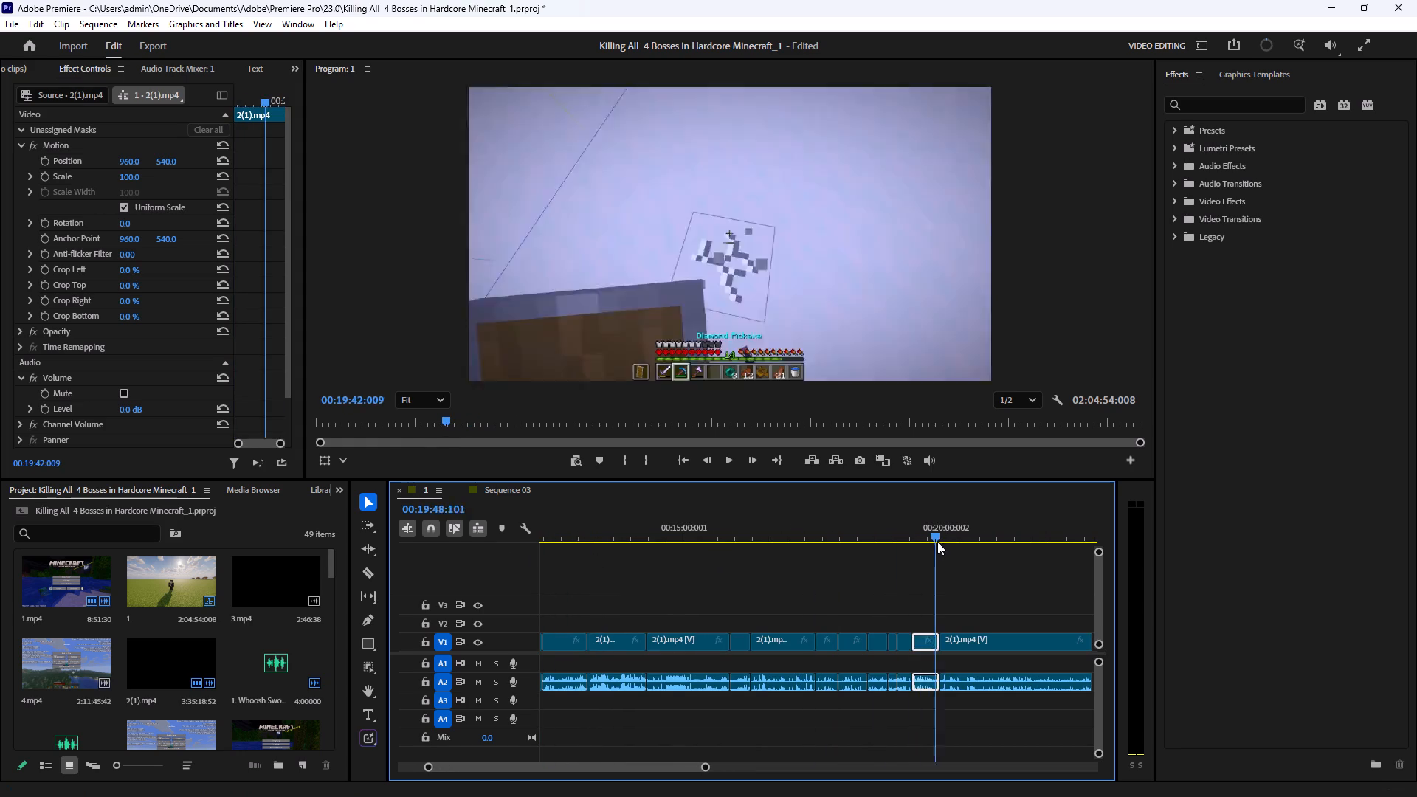
left_click_drag(937, 542, 945, 543)
left_click(728, 452)
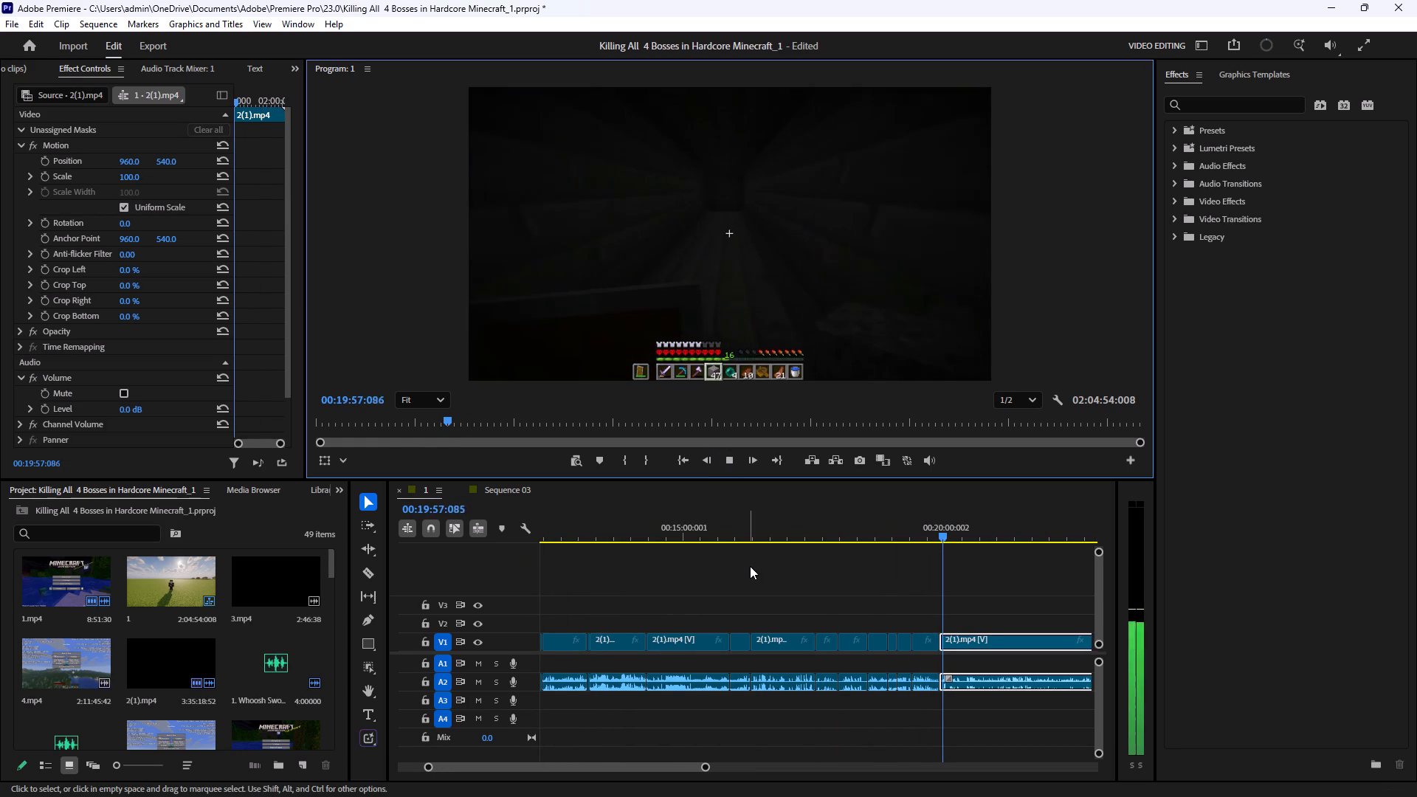
key("ctrl+s")
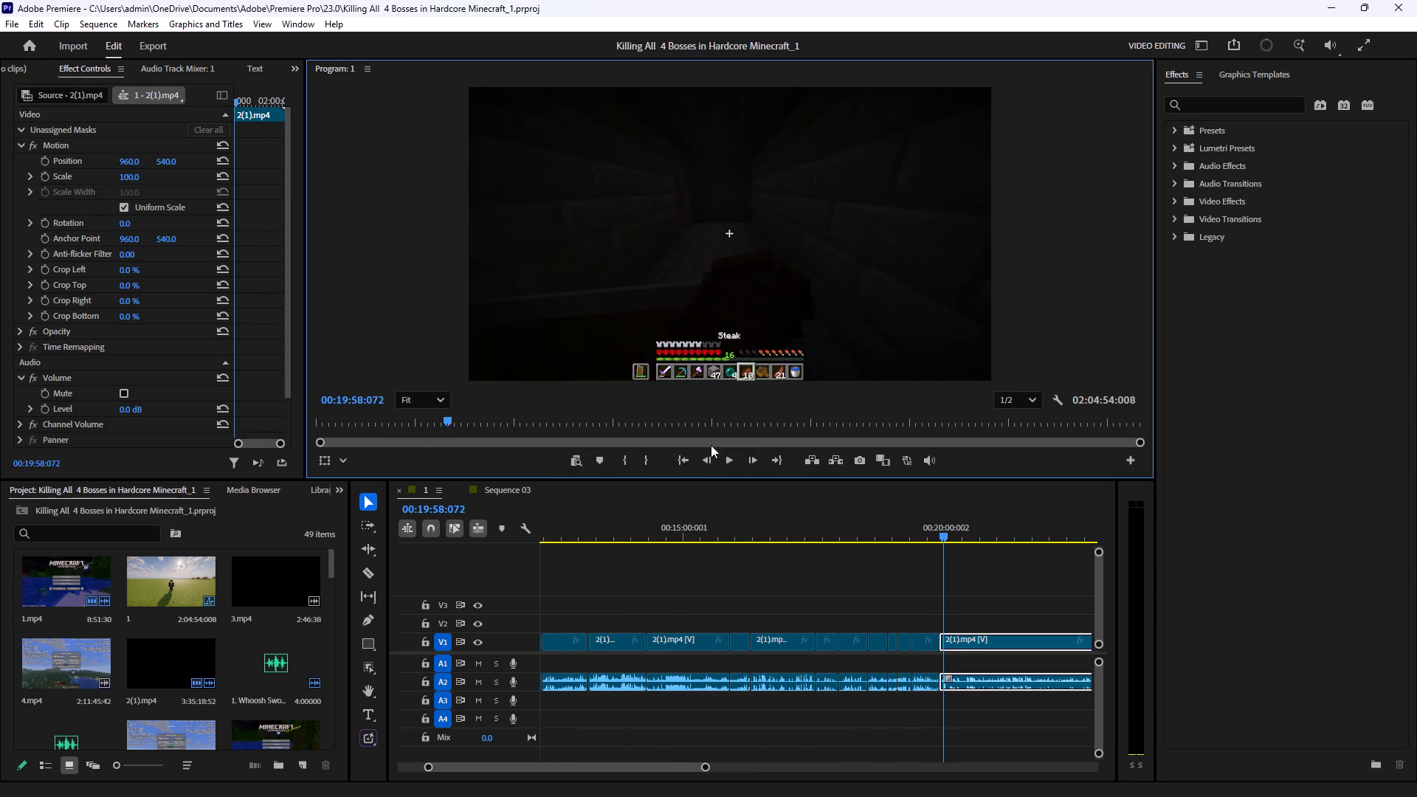
left_click(732, 465)
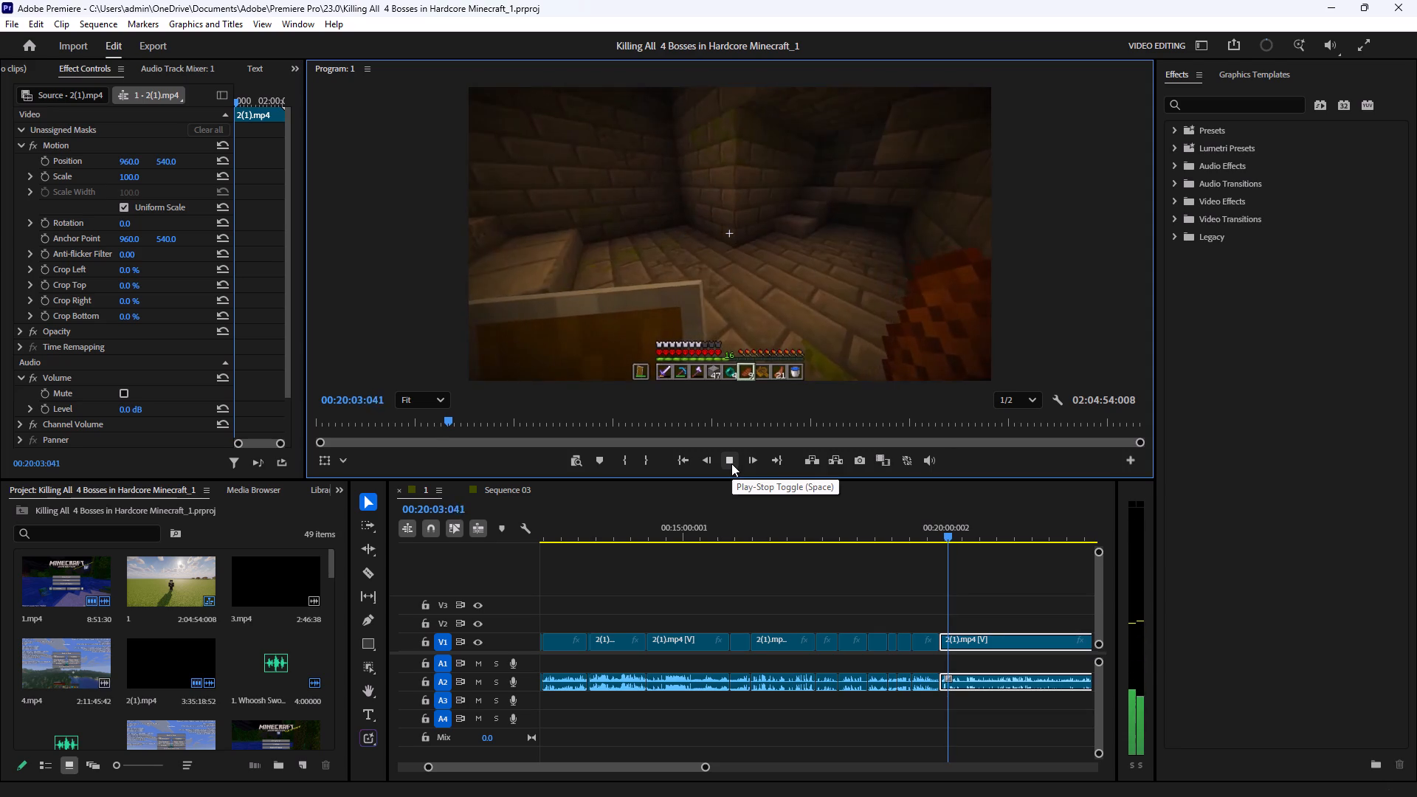
left_click(731, 463)
Find a later starting point in the stronghold footage and trim the start of the last 2(1).mp4 clip to 00:21:03:028.
left_click_drag(954, 534, 973, 538)
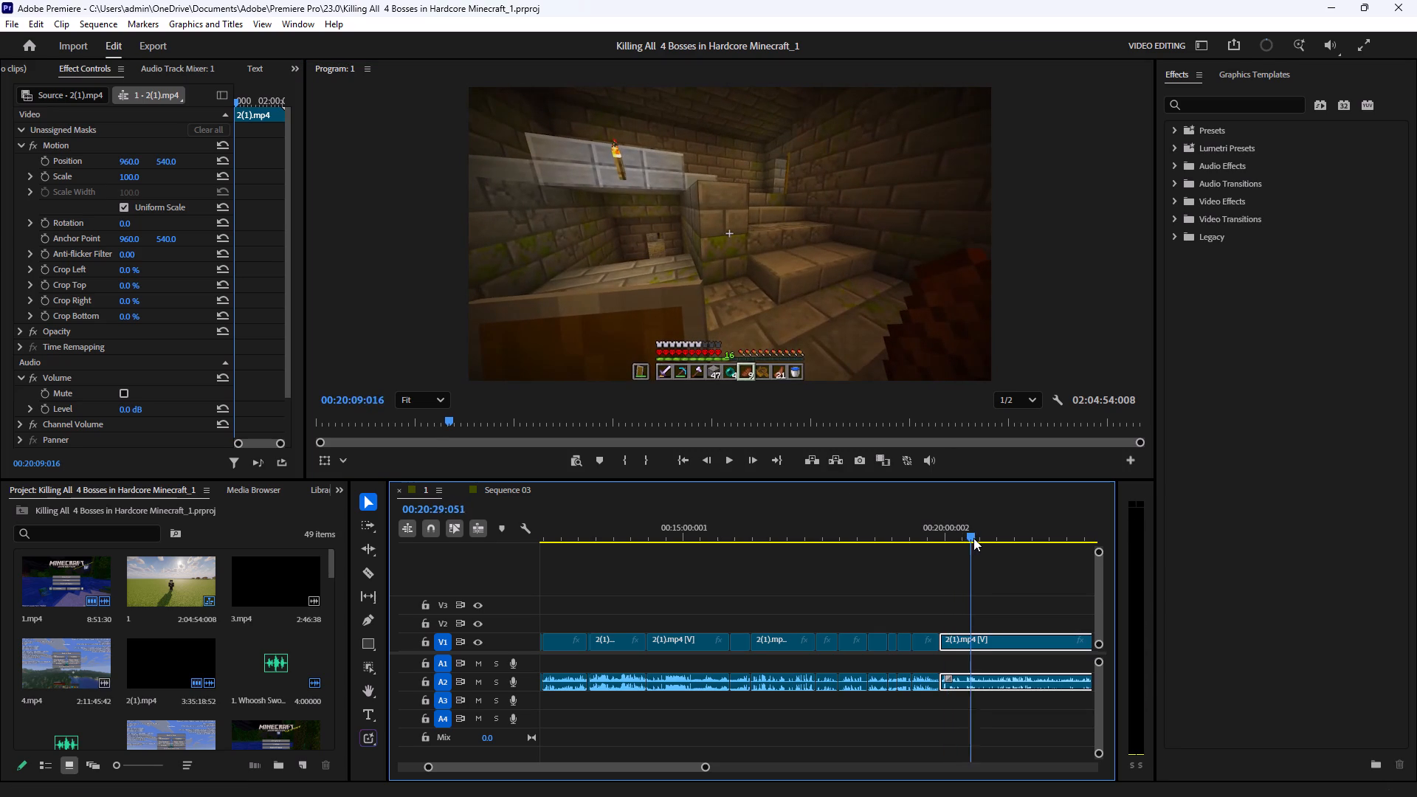
left_click_drag(973, 538, 1038, 548)
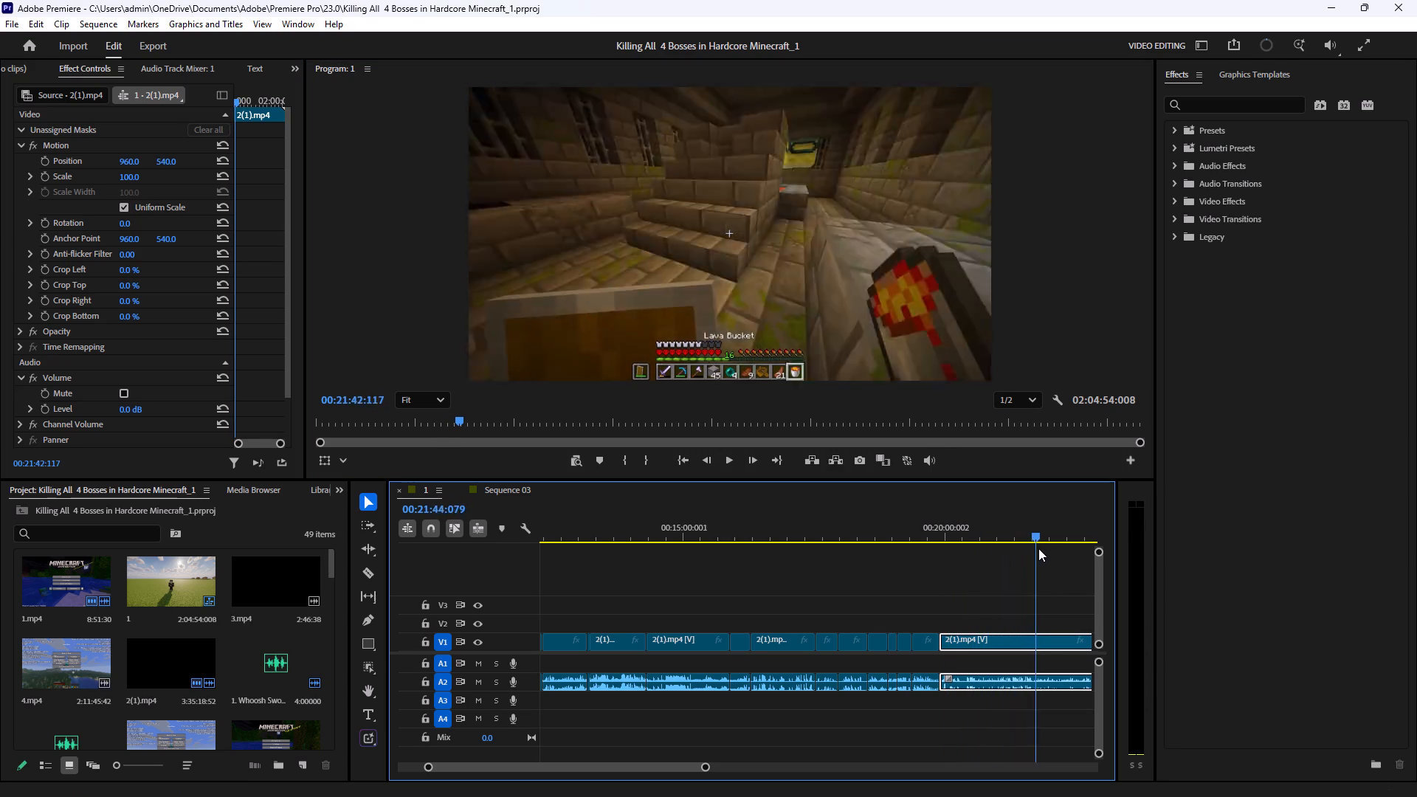
left_click_drag(1038, 548, 985, 555)
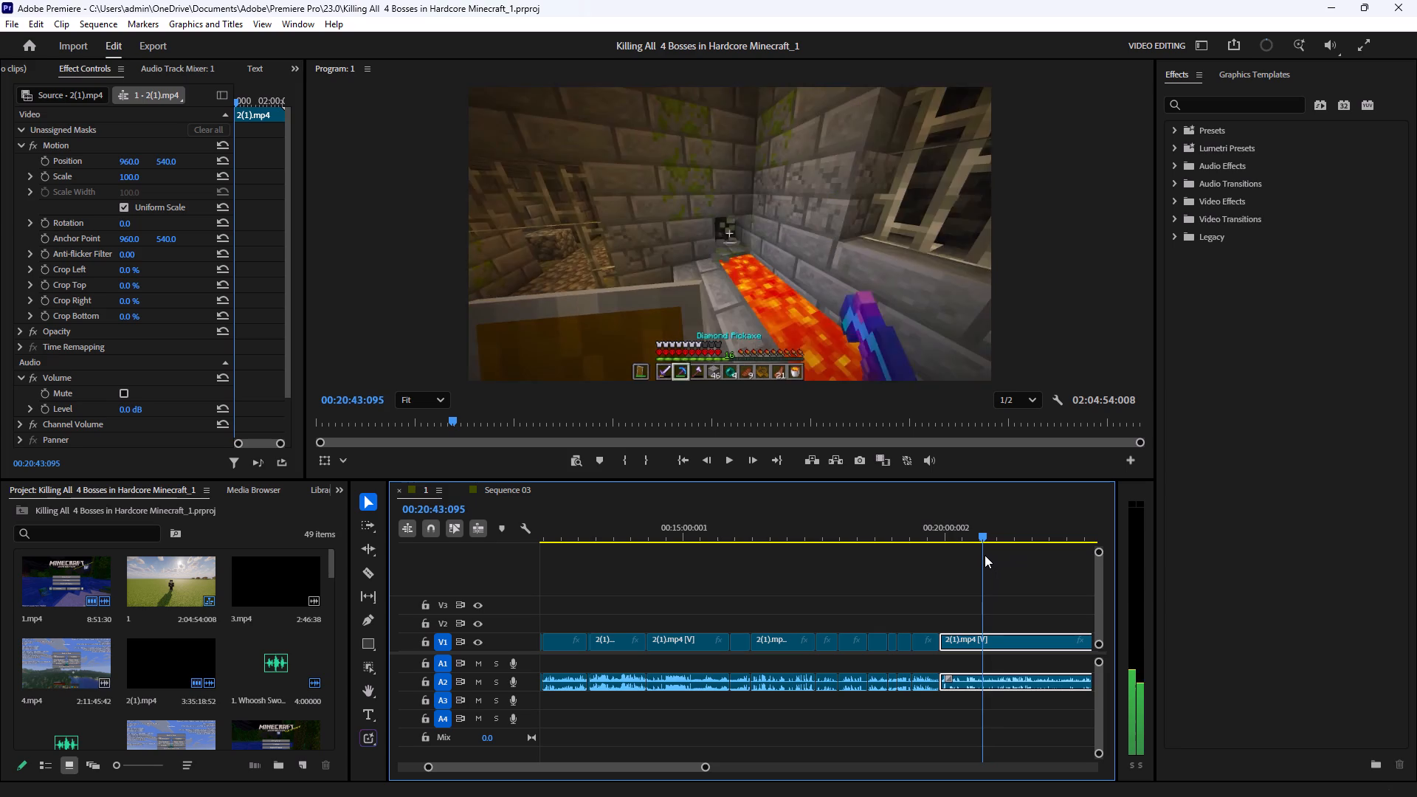
left_click_drag(985, 555, 993, 556)
left_click_drag(996, 531, 1004, 535)
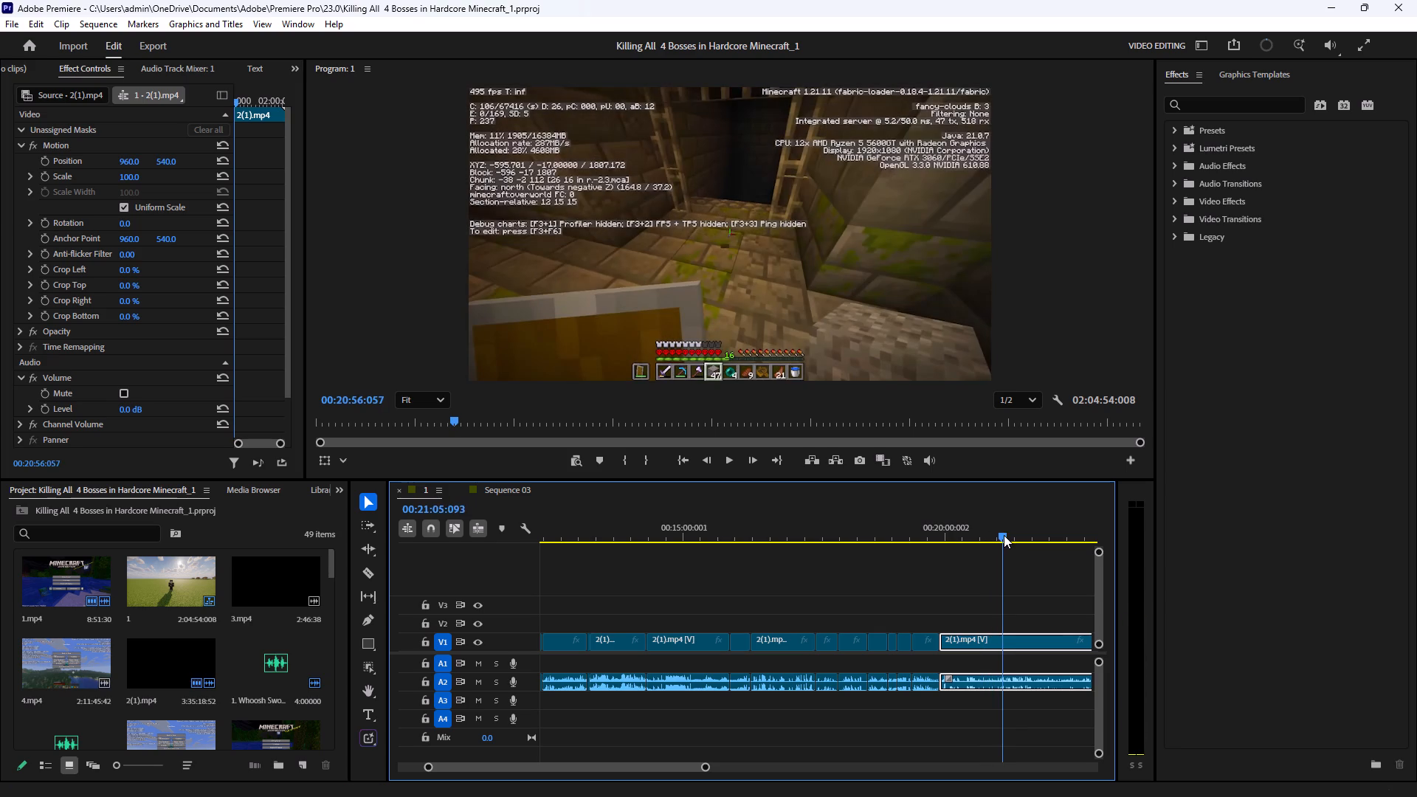
left_click_drag(1004, 535, 1008, 539)
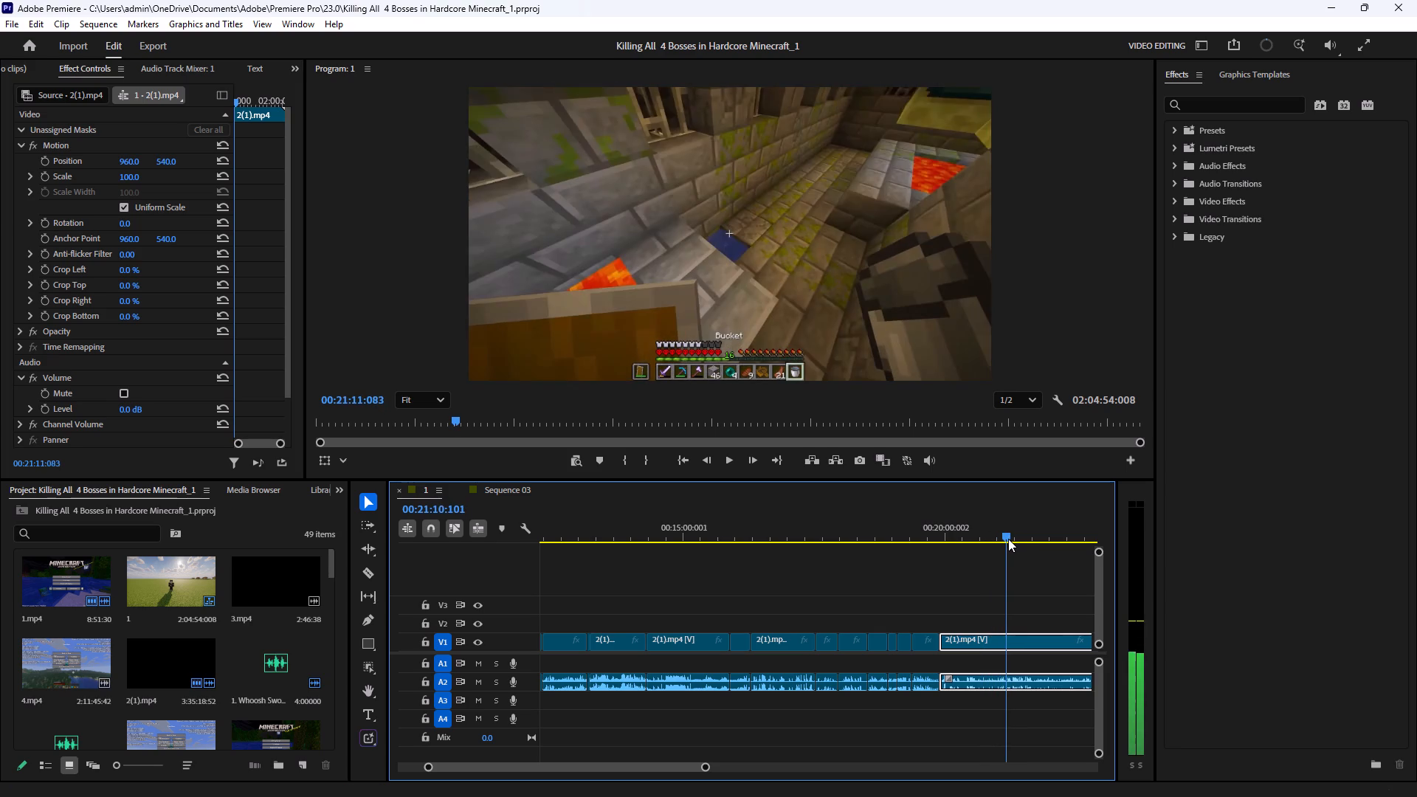
left_click_drag(1008, 539, 1001, 542)
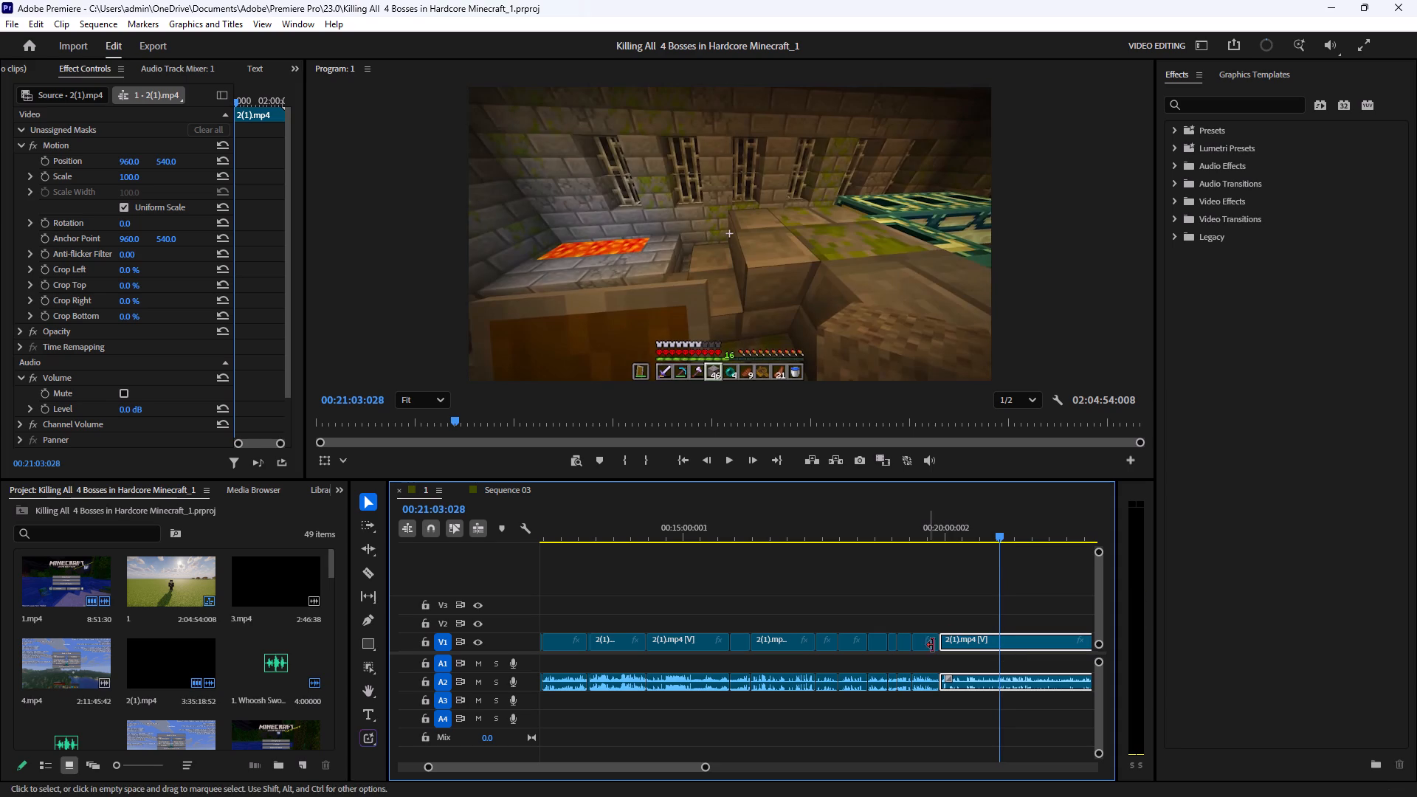
left_click_drag(945, 635, 975, 635)
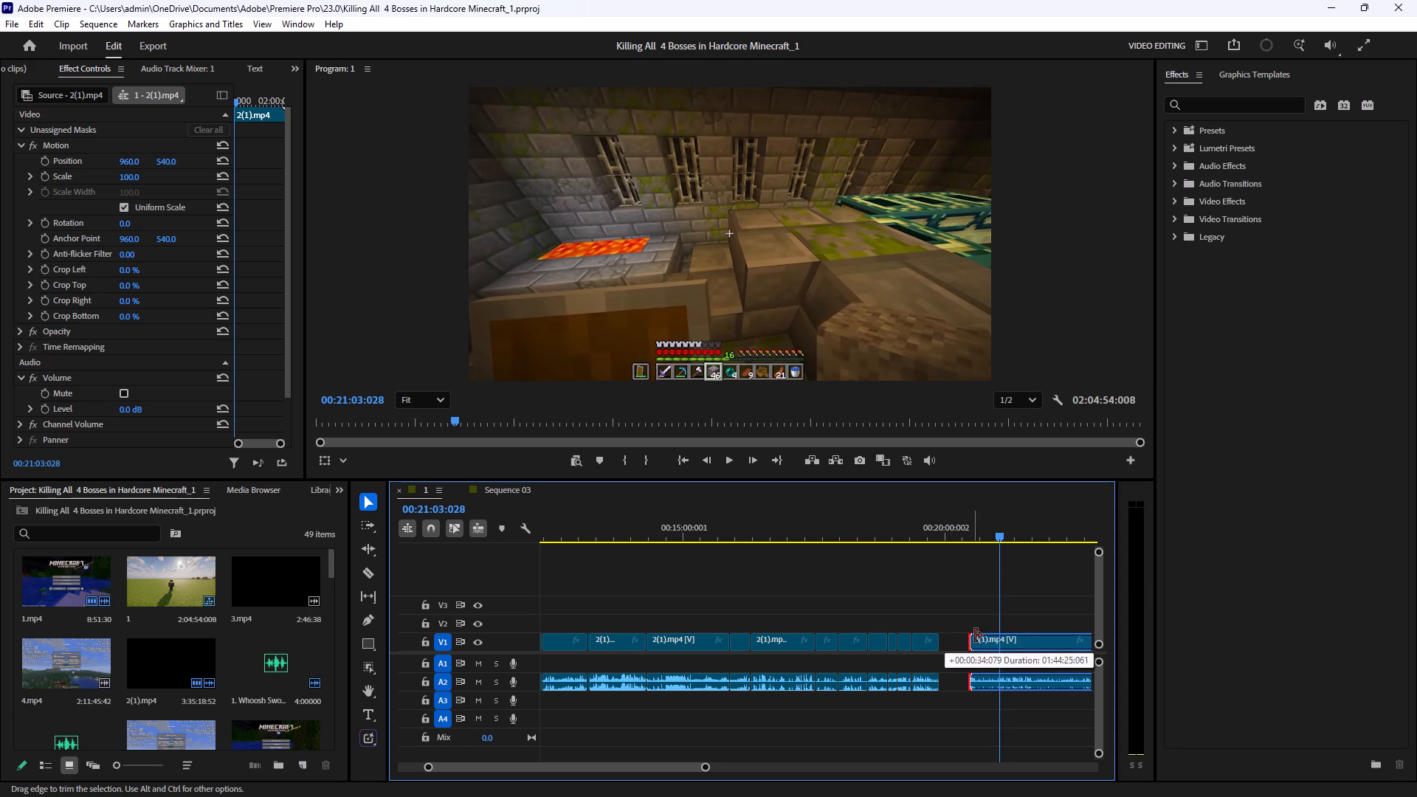
left_click_drag(975, 635, 1001, 638)
Move the trimmed 2(1).mp4 clip back against the preceding clip to close the gap, and save the project.
left_click_drag(1030, 639, 979, 649)
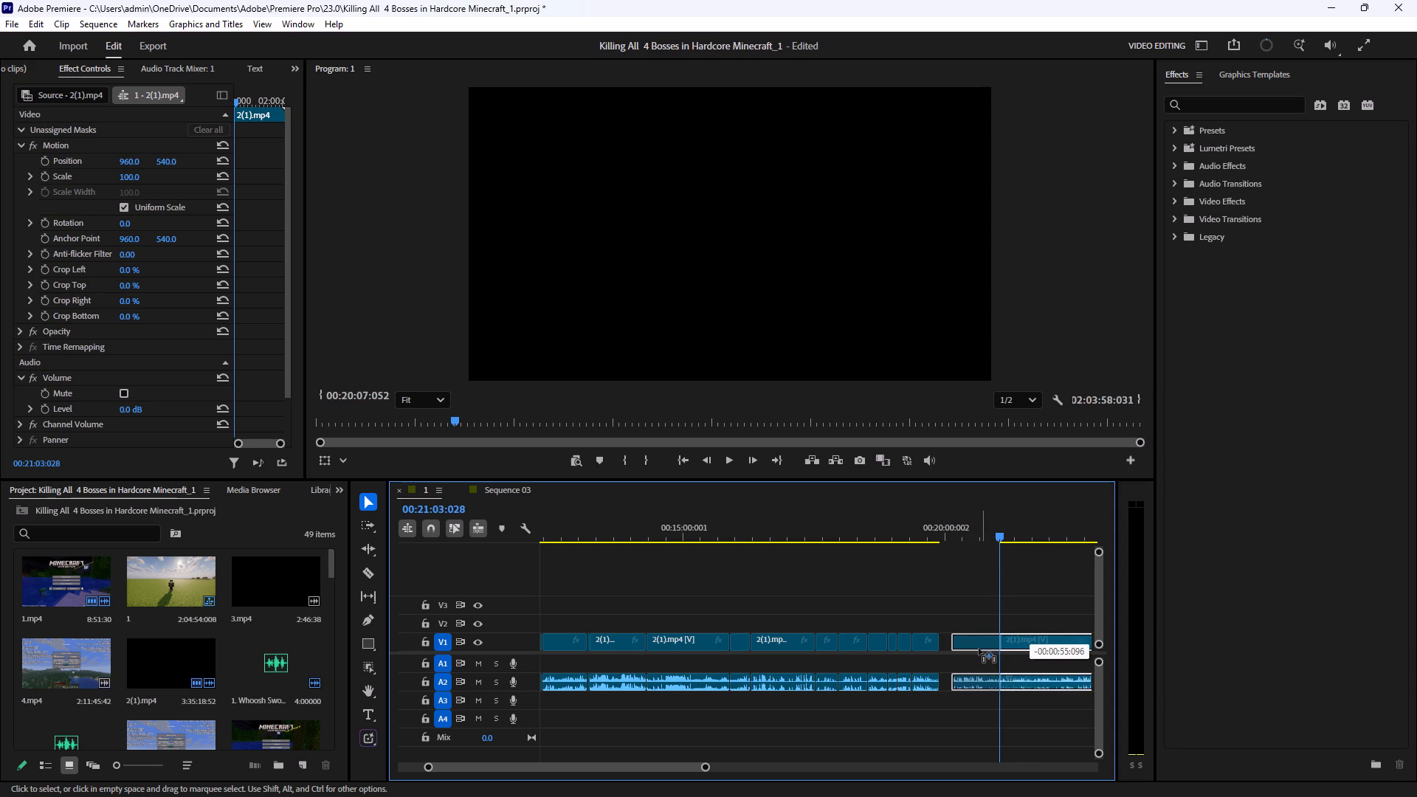
left_click_drag(979, 649, 976, 649)
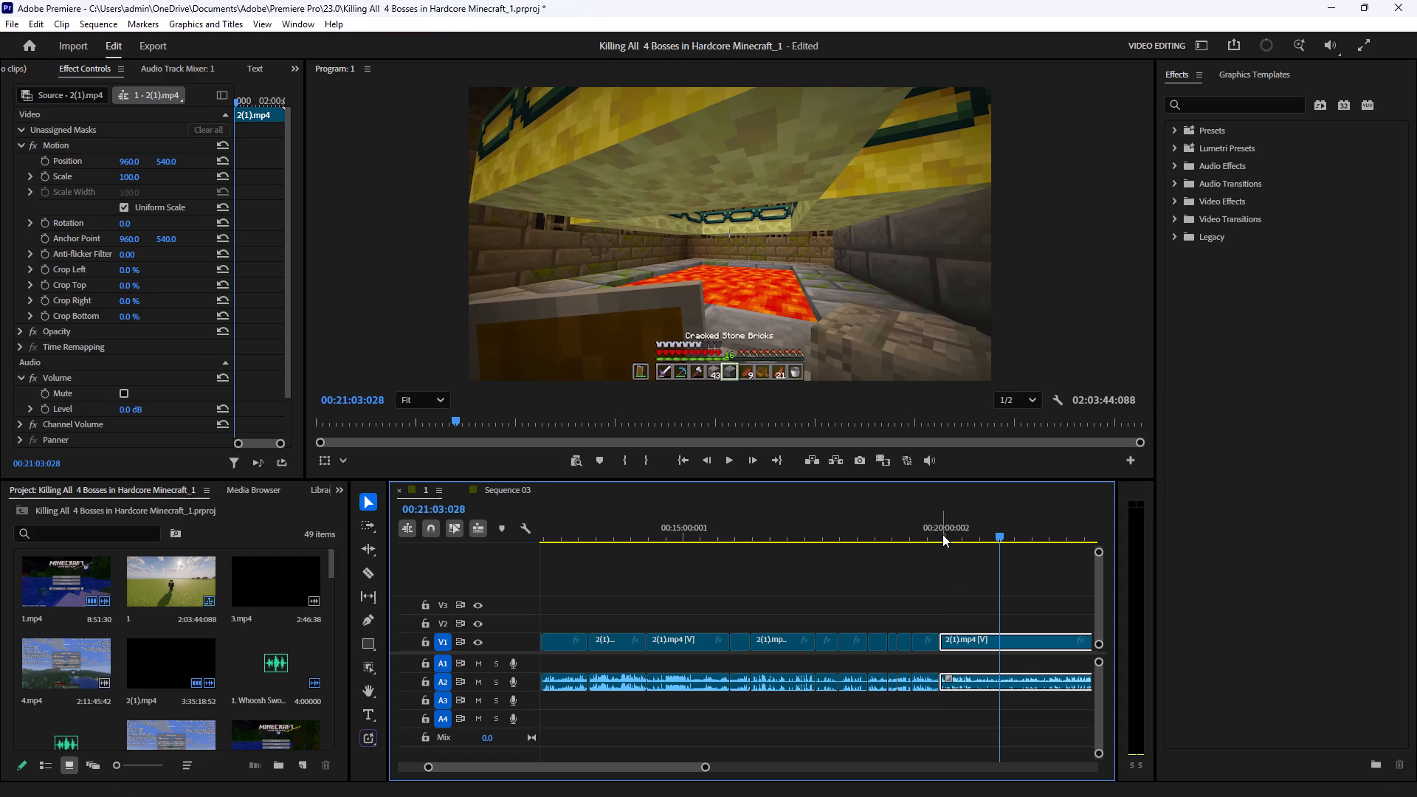
key("ctrl+s")
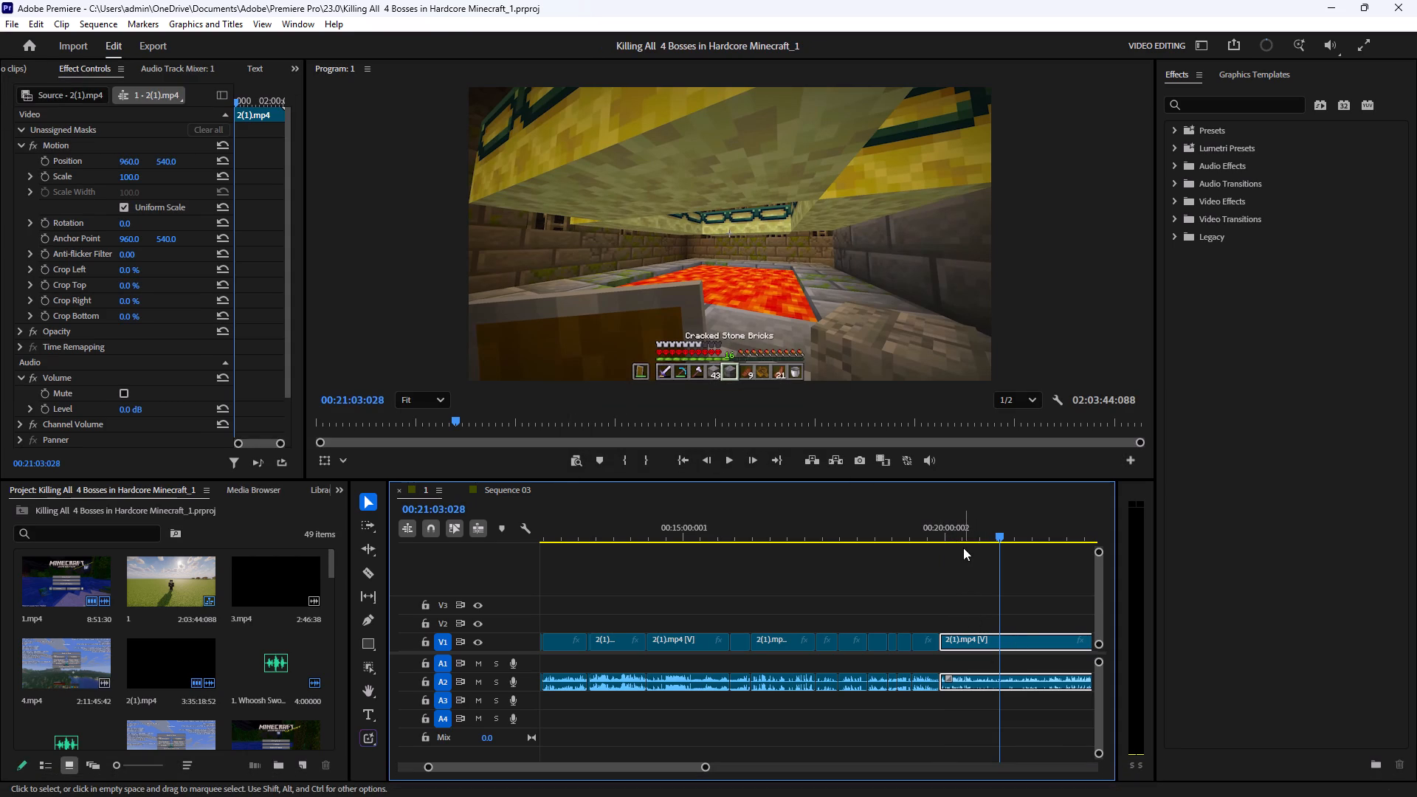
Play the lava and water bucket footage from the new join at about 00:19:53 and split the 2(1).mp4 clip at 00:20:04:119.
left_click_drag(963, 533, 942, 570)
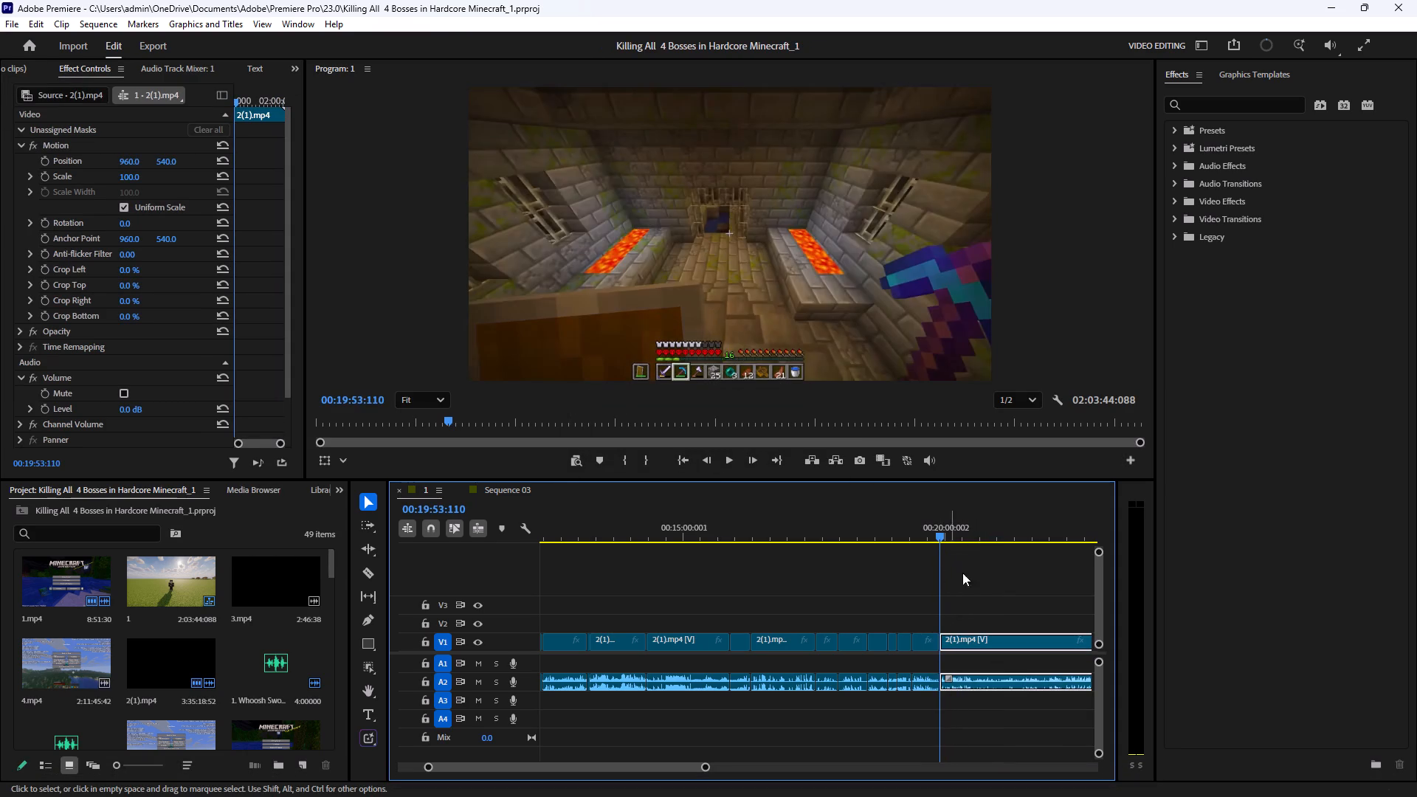
left_click(990, 608)
left_click(729, 456)
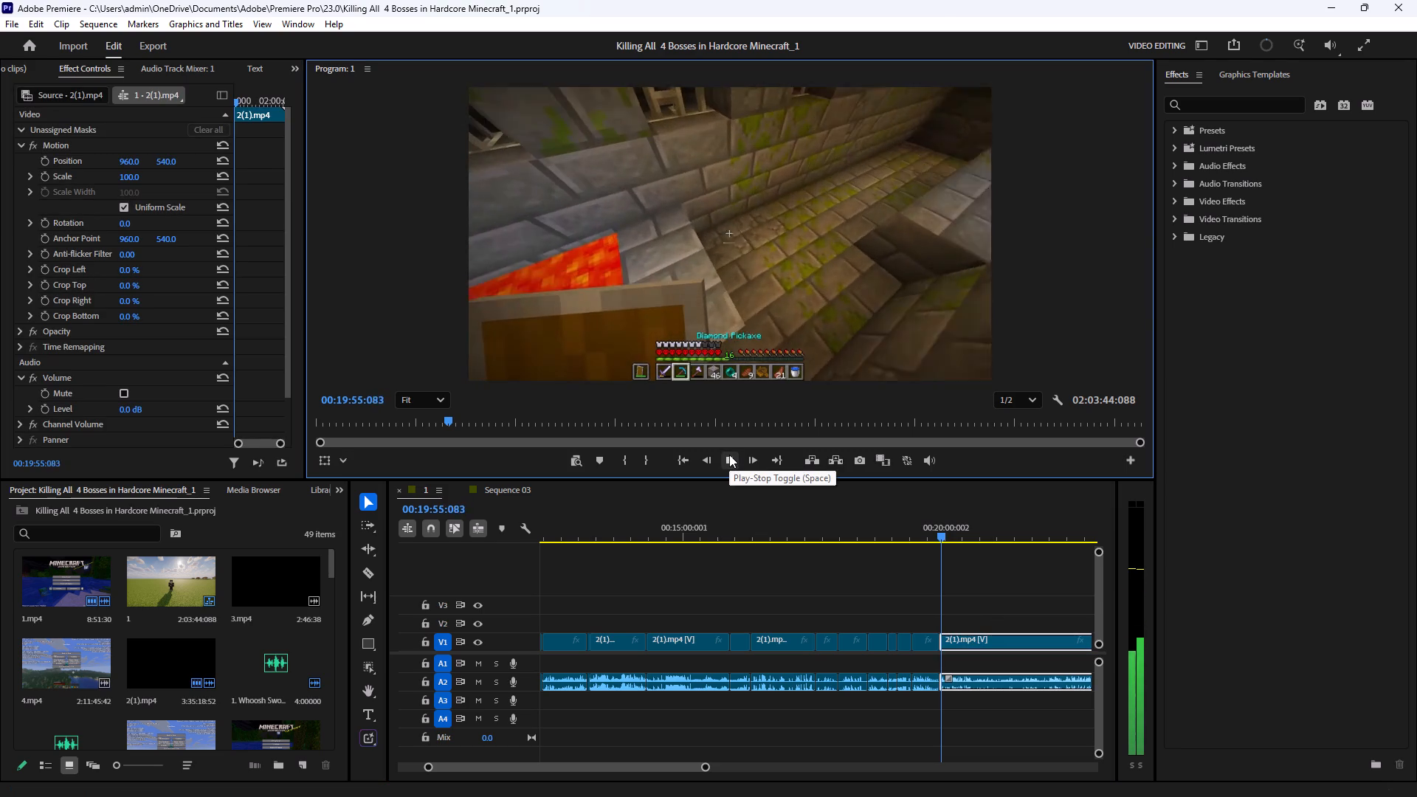
left_click(729, 455)
left_click(729, 455)
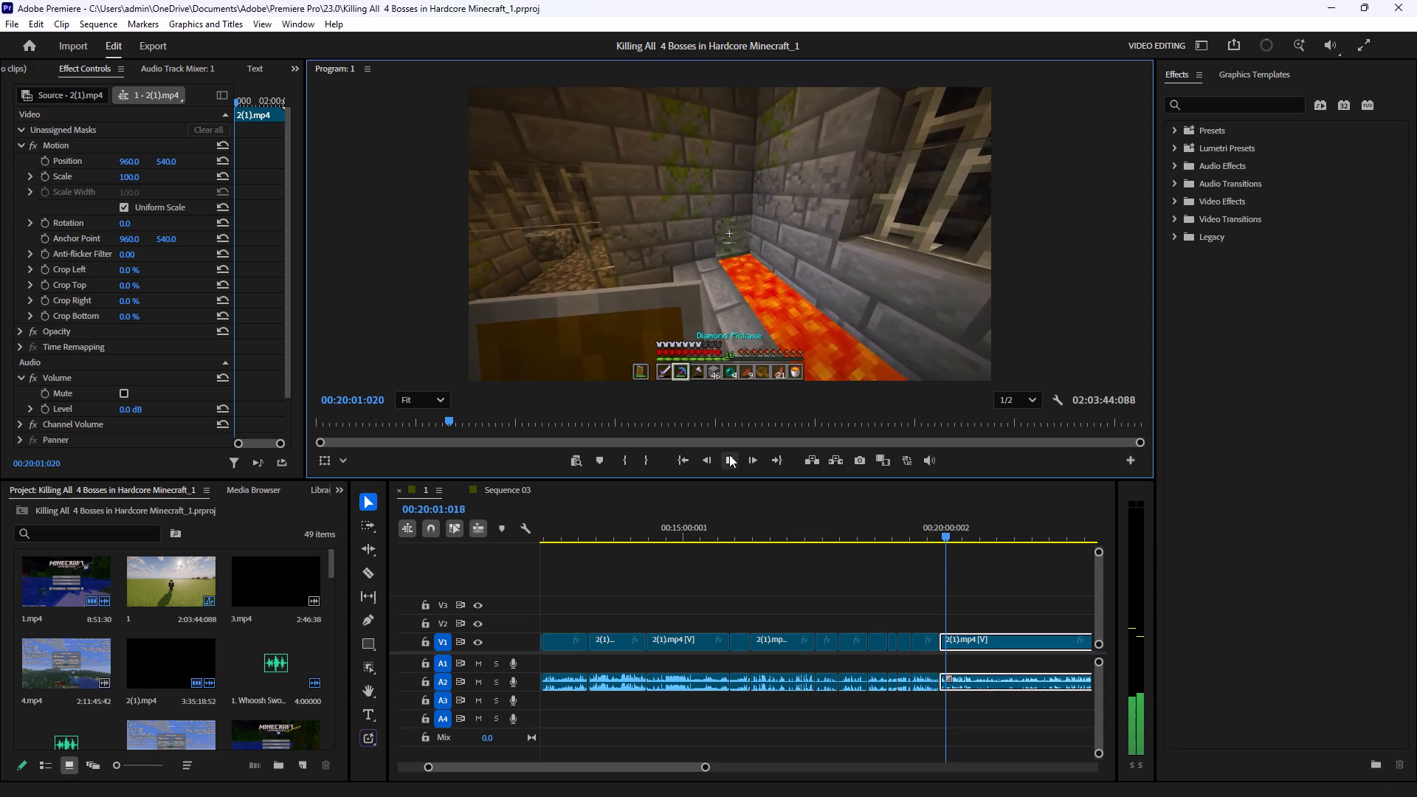
left_click(729, 455)
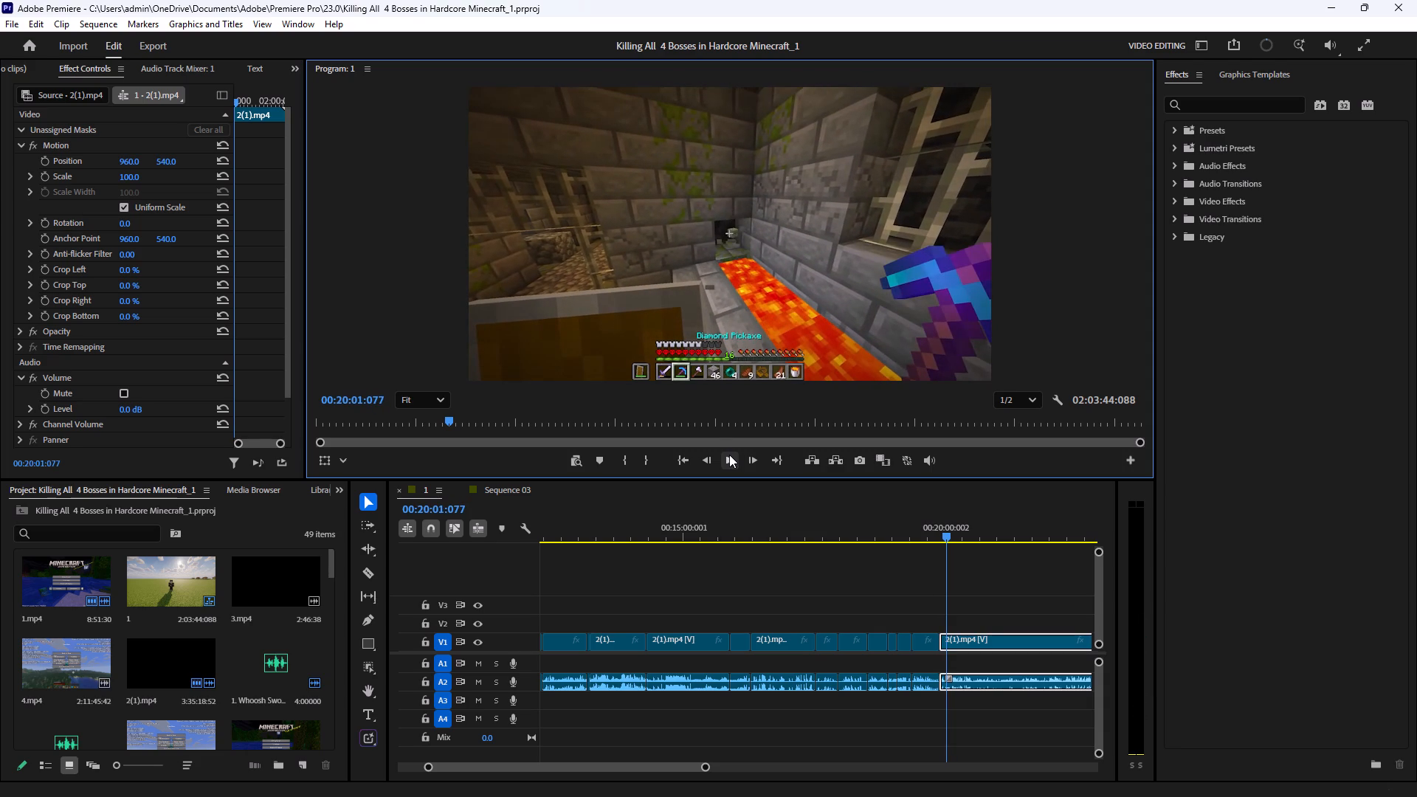
left_click(729, 455)
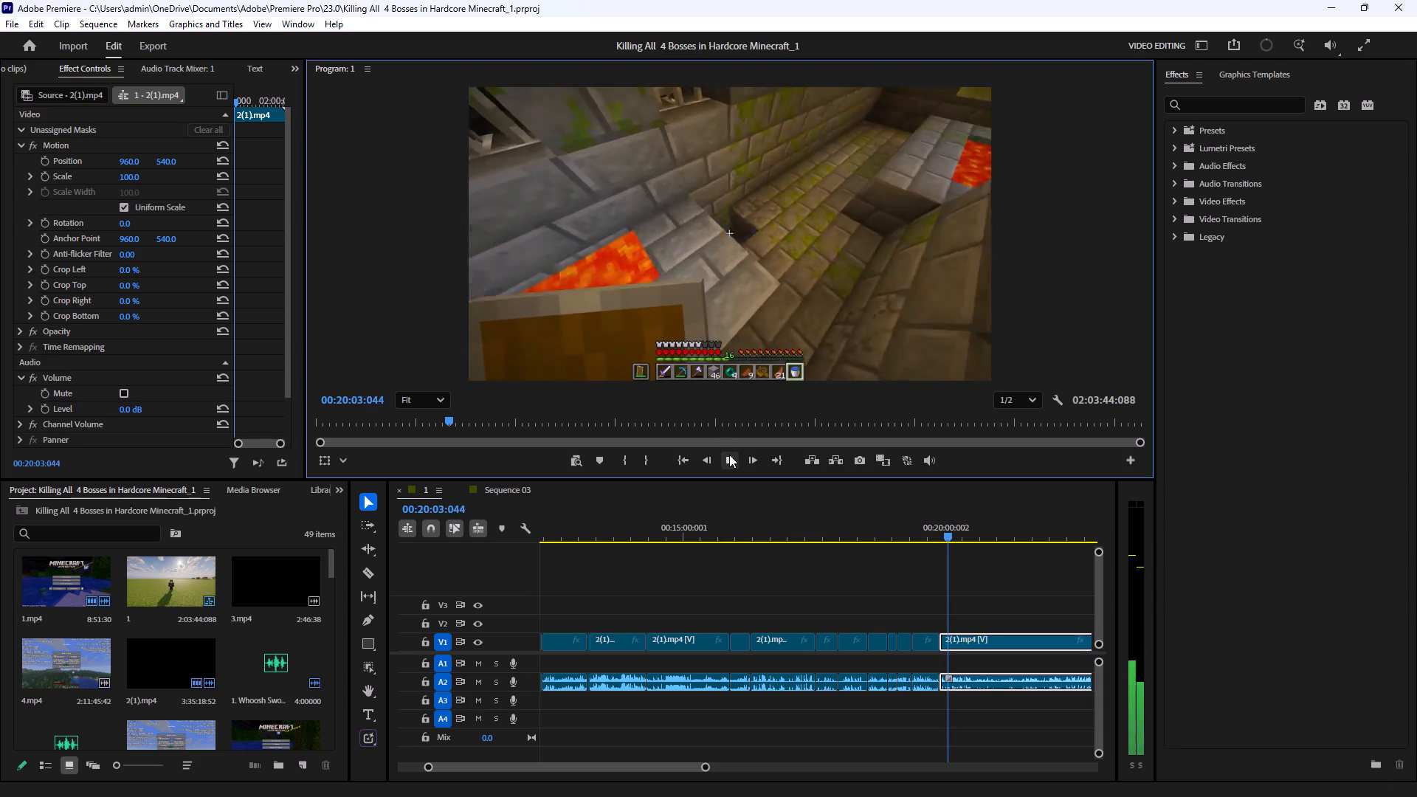
left_click(729, 455)
left_click(729, 455)
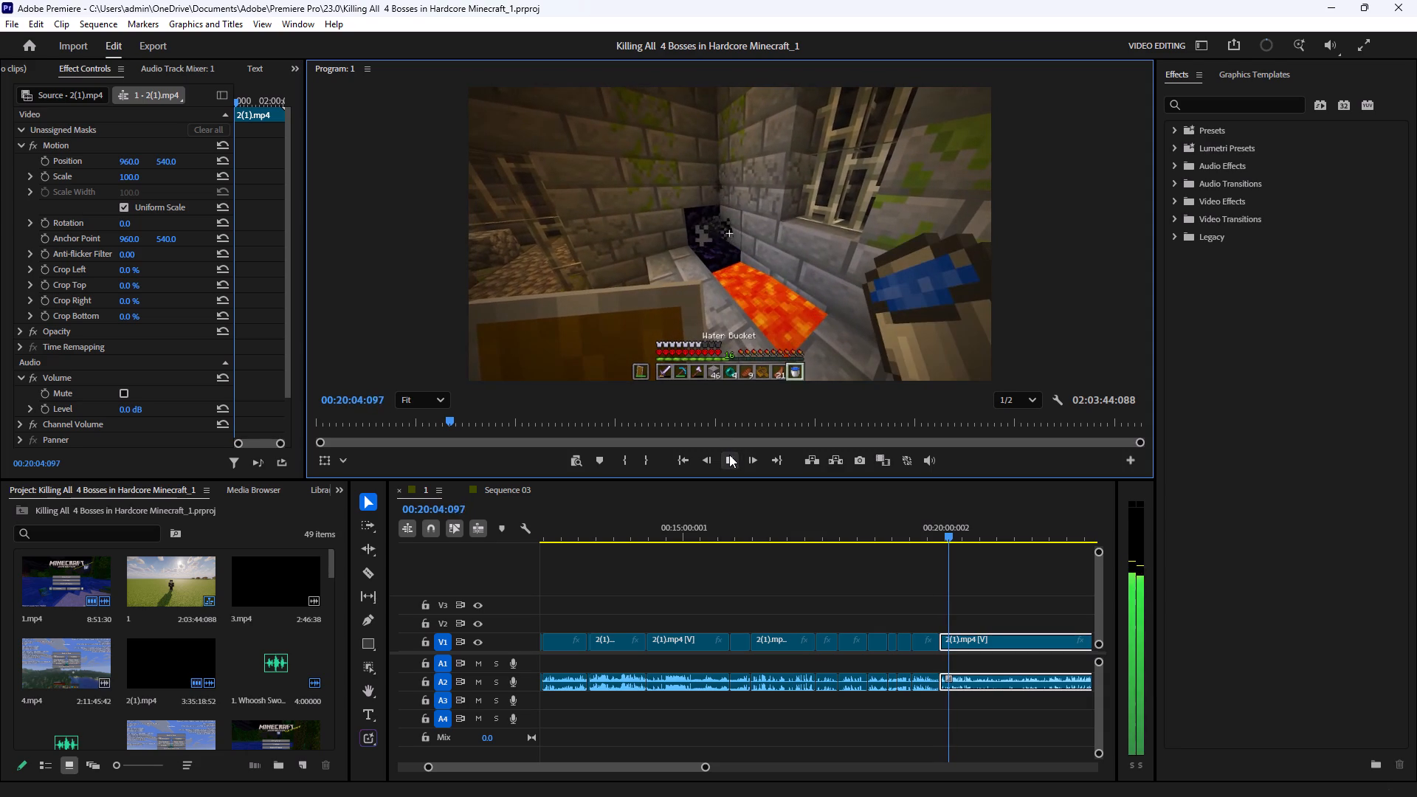
left_click(729, 455)
left_click(359, 563)
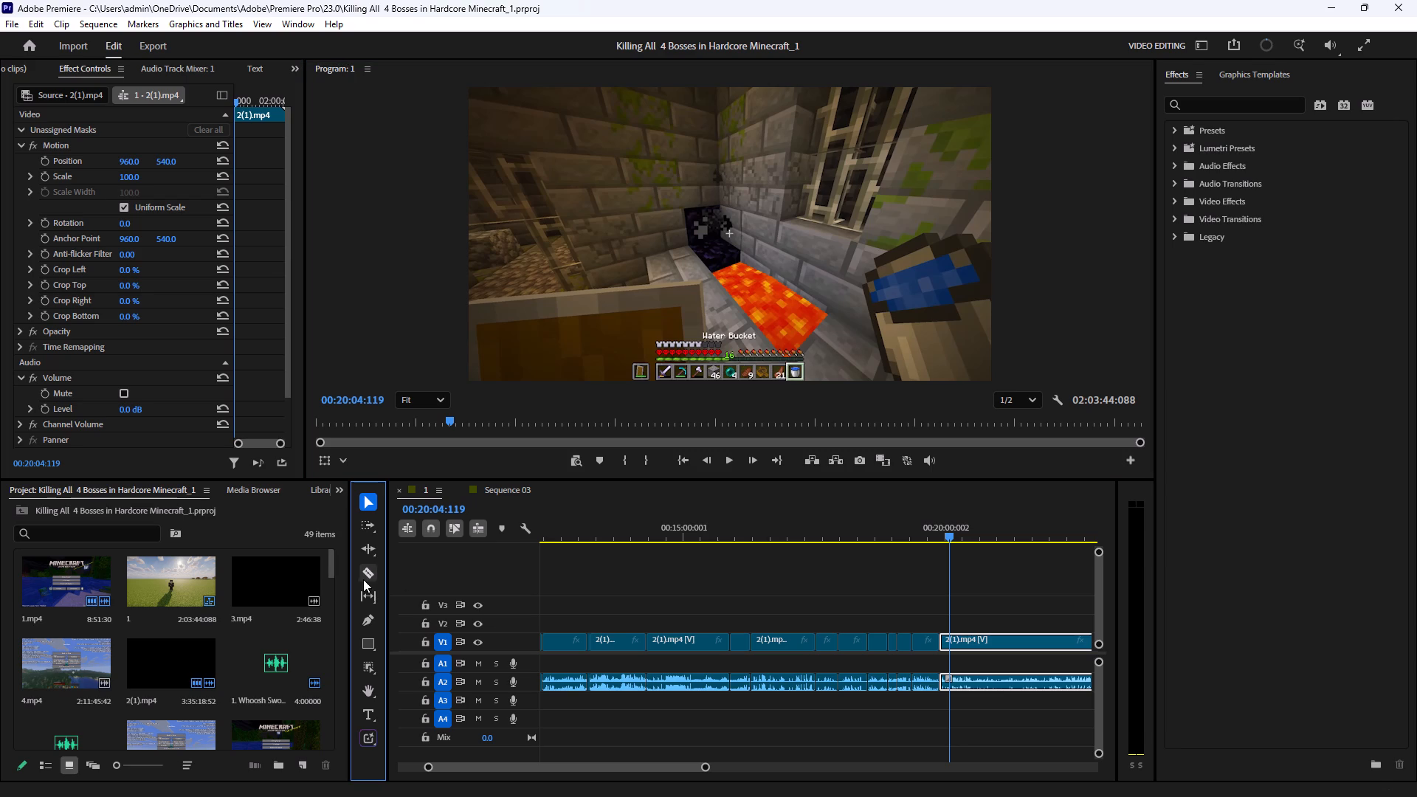
left_click(363, 579)
left_click(951, 640)
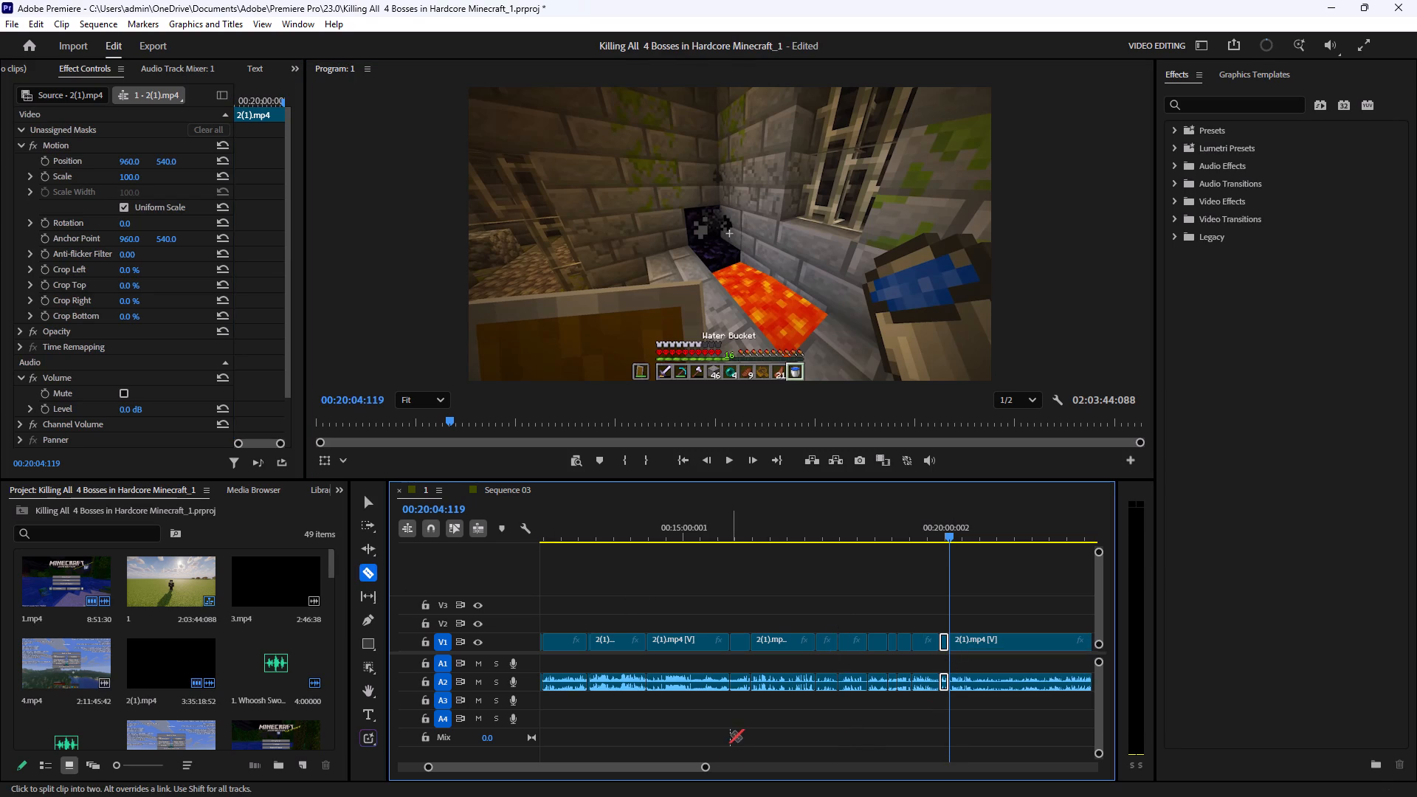
Scrub through the bucket footage after that split and cut the 2(1).mp4 clip again at 00:20:11:082.
left_click_drag(707, 767, 589, 780)
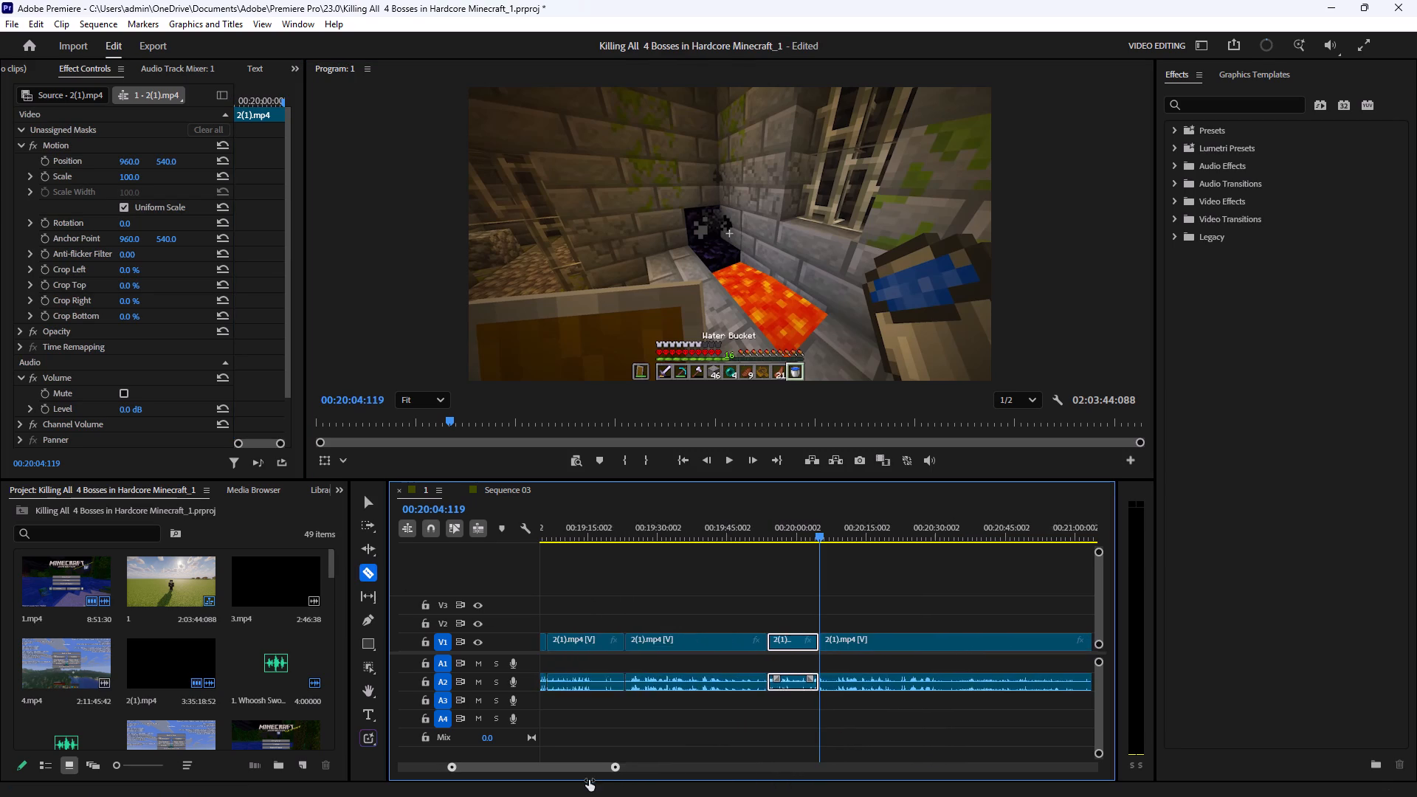
left_click_drag(589, 780, 588, 780)
left_click_drag(820, 537, 844, 543)
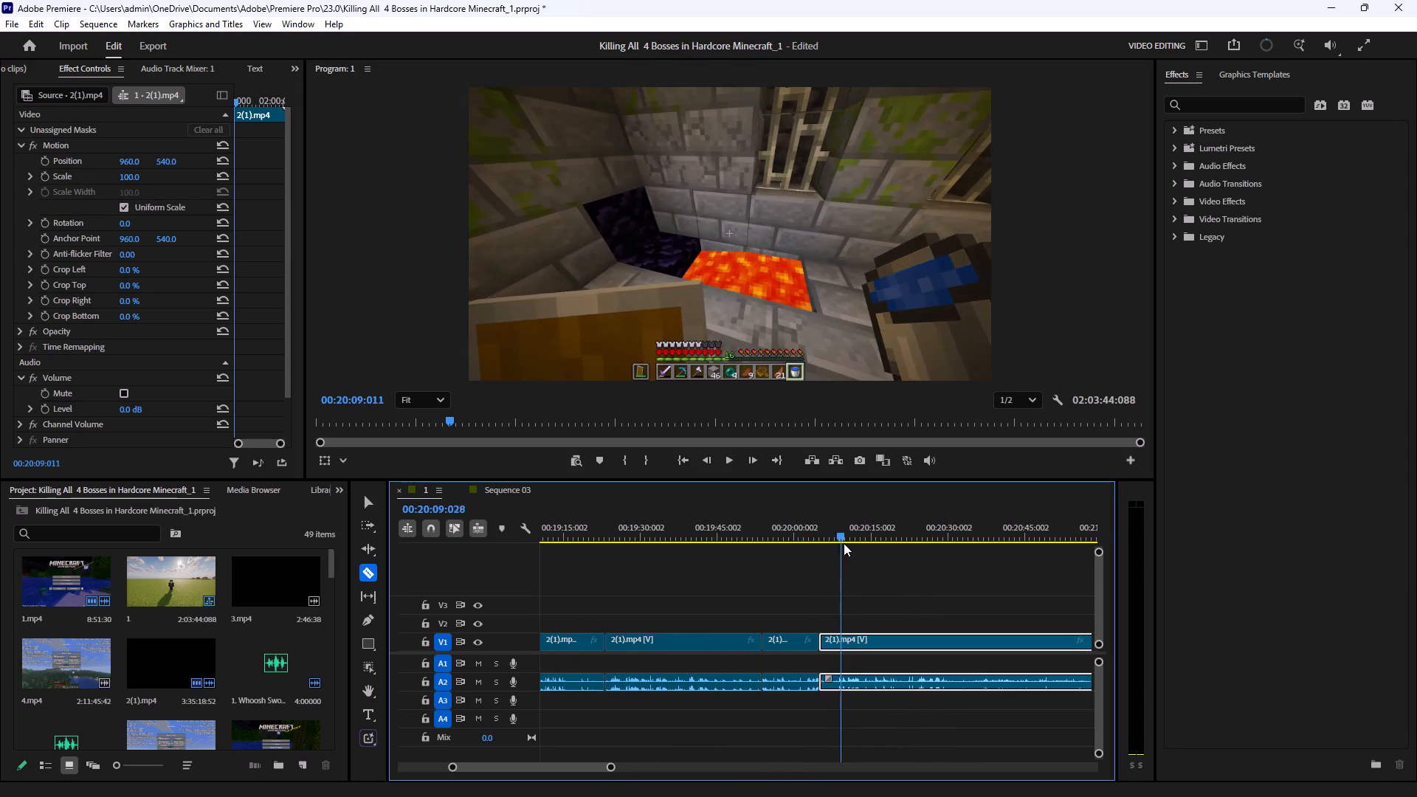
left_click_drag(844, 543, 849, 551)
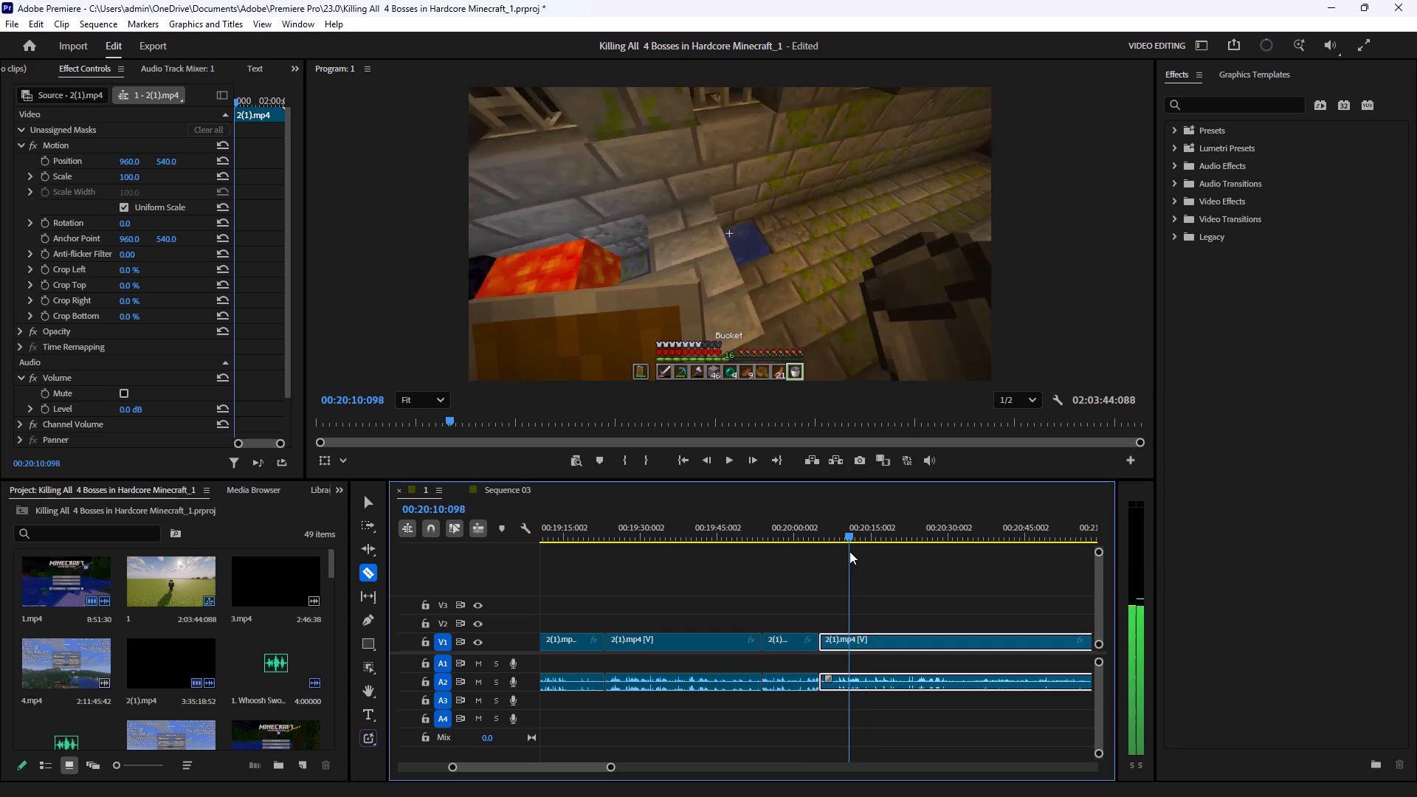
left_click_drag(849, 551, 855, 554)
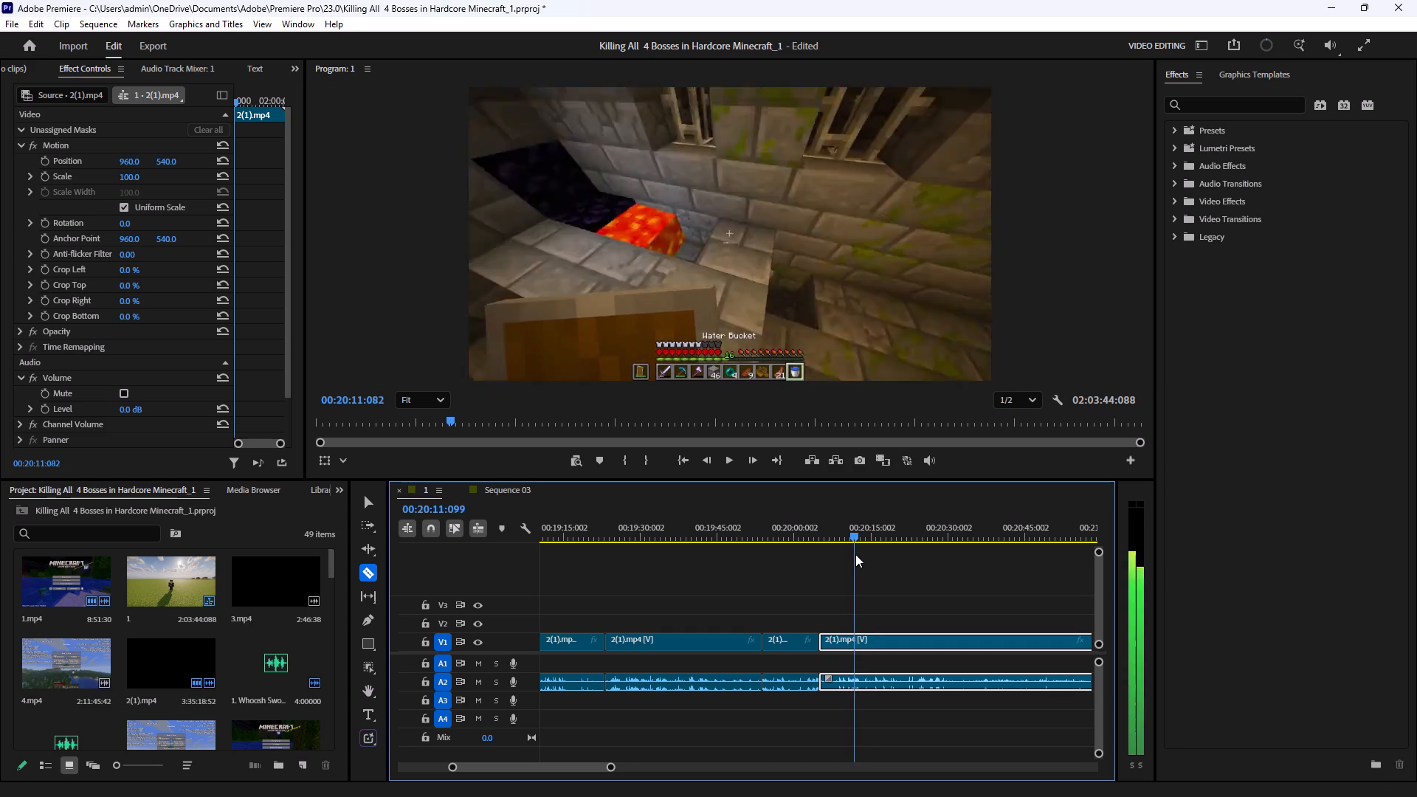
left_click_drag(855, 554, 851, 565)
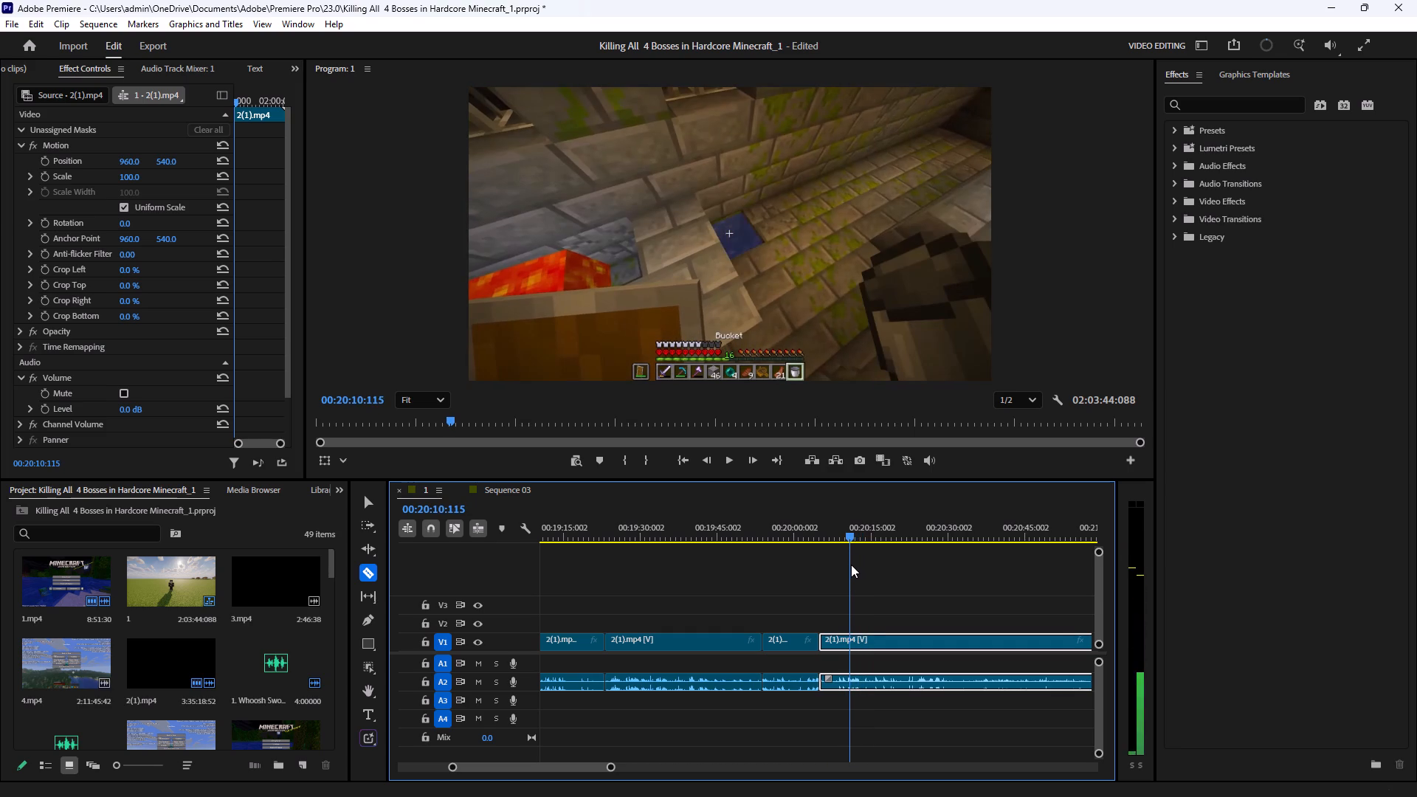
left_click_drag(851, 565, 855, 565)
left_click(855, 638)
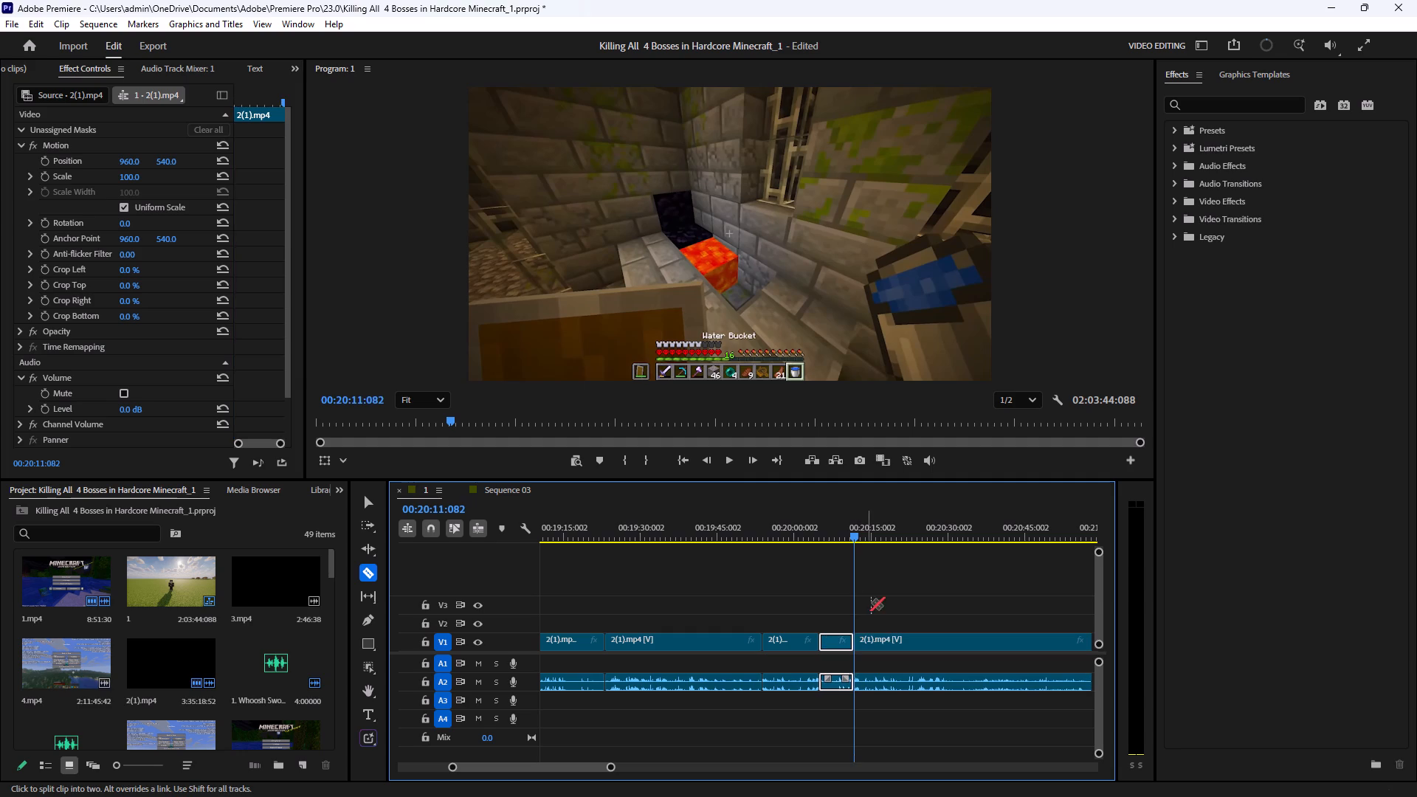
Play briefly past the last cut and split the 2(1).mp4 clip at 00:20:12:099, where the lava has become obsidian.
left_click(726, 461)
left_click(726, 460)
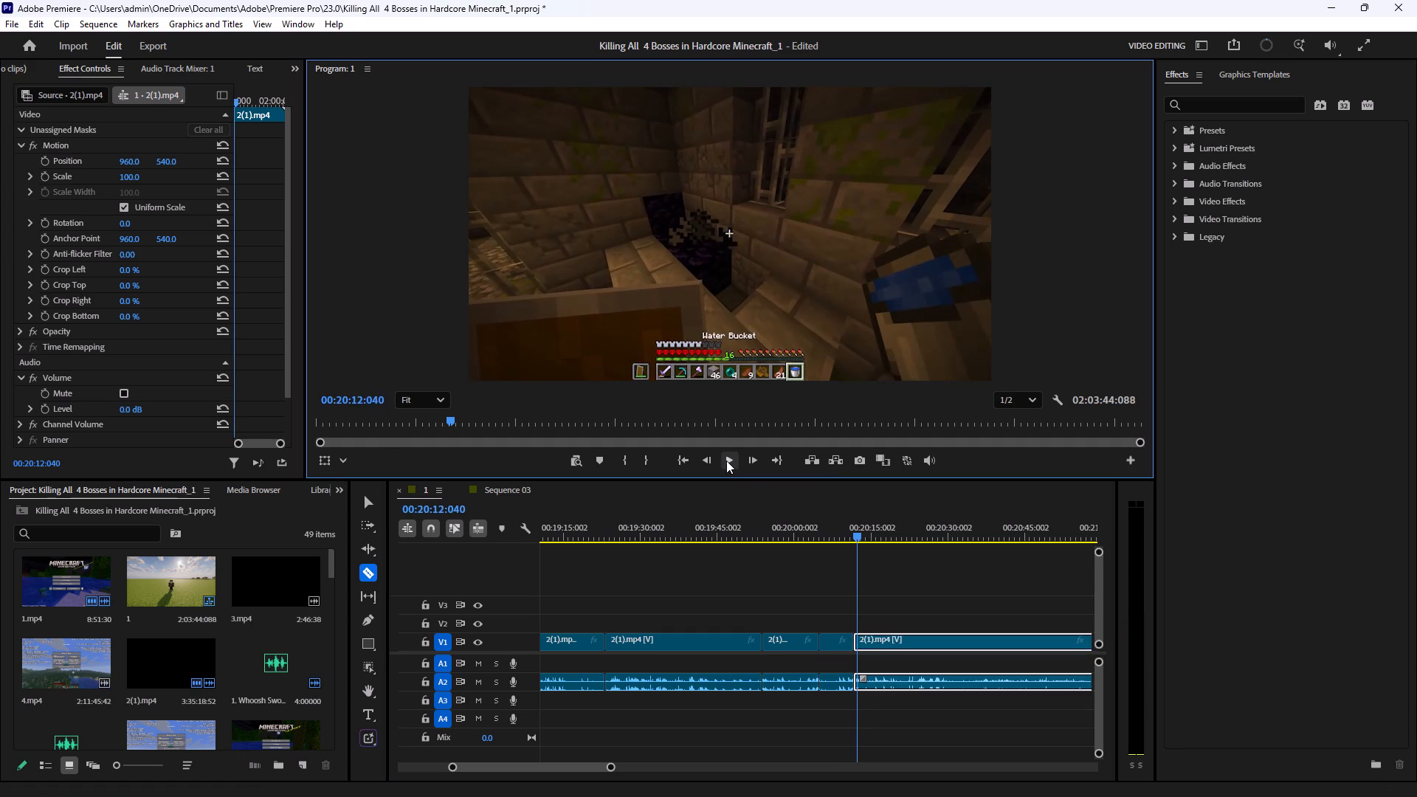
left_click(726, 460)
left_click(726, 460)
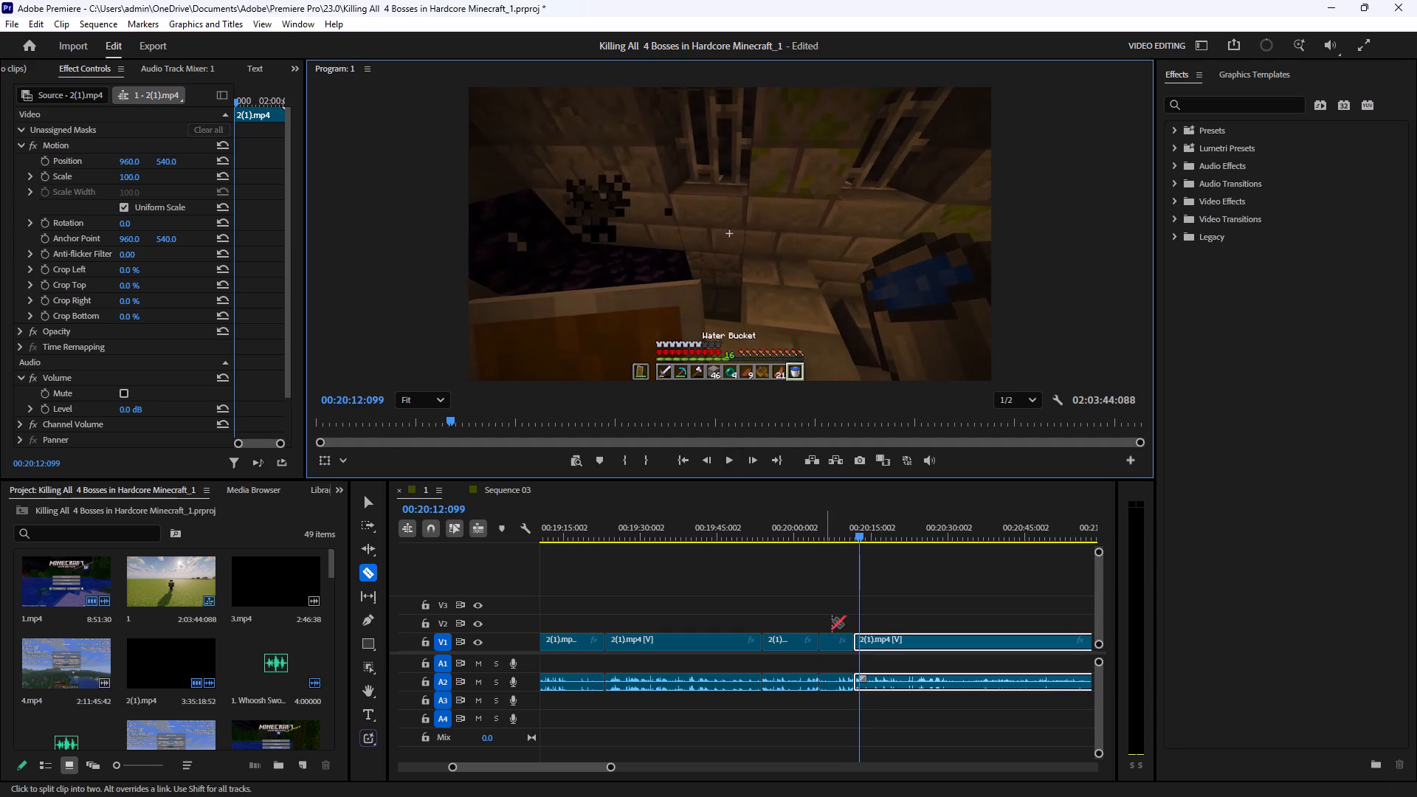
left_click(861, 638)
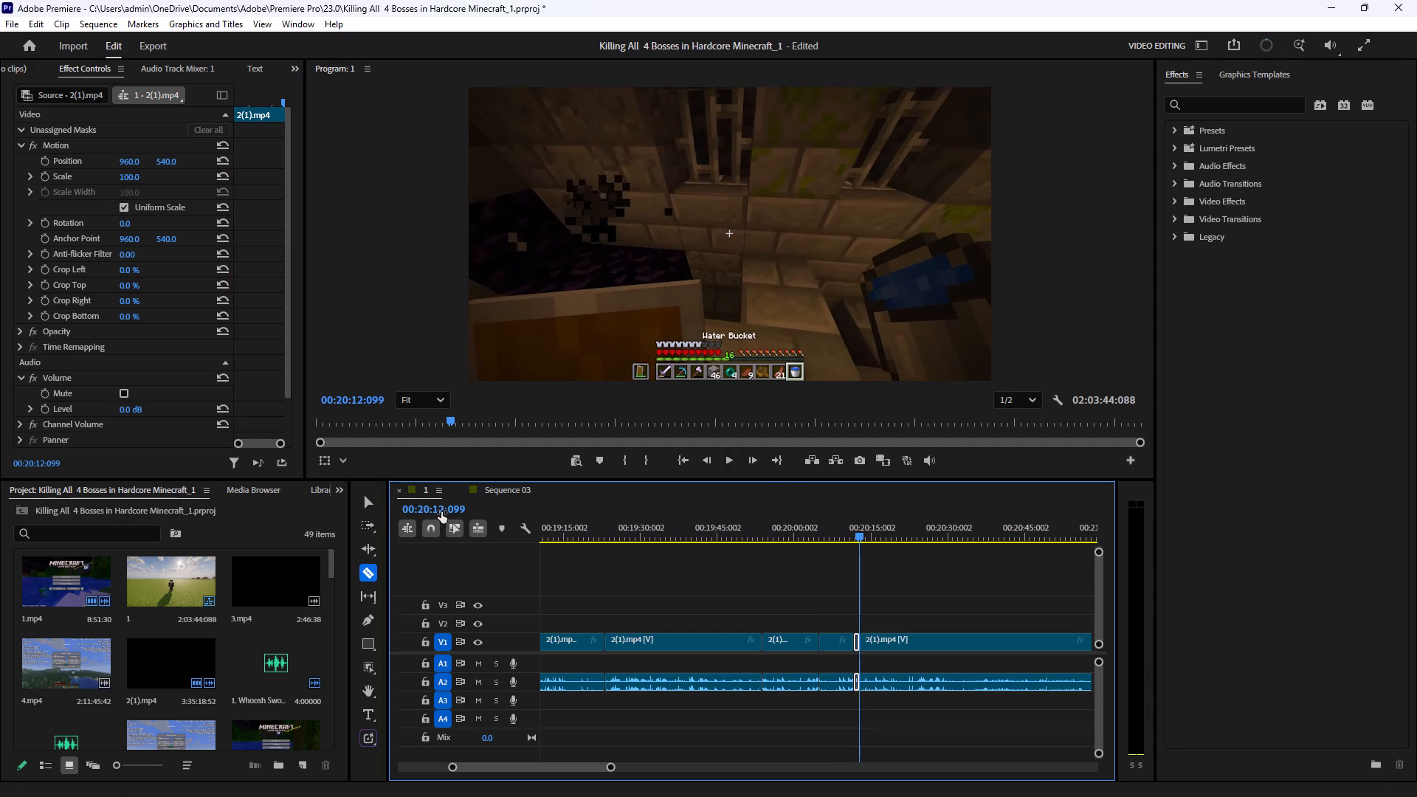
left_click(365, 504)
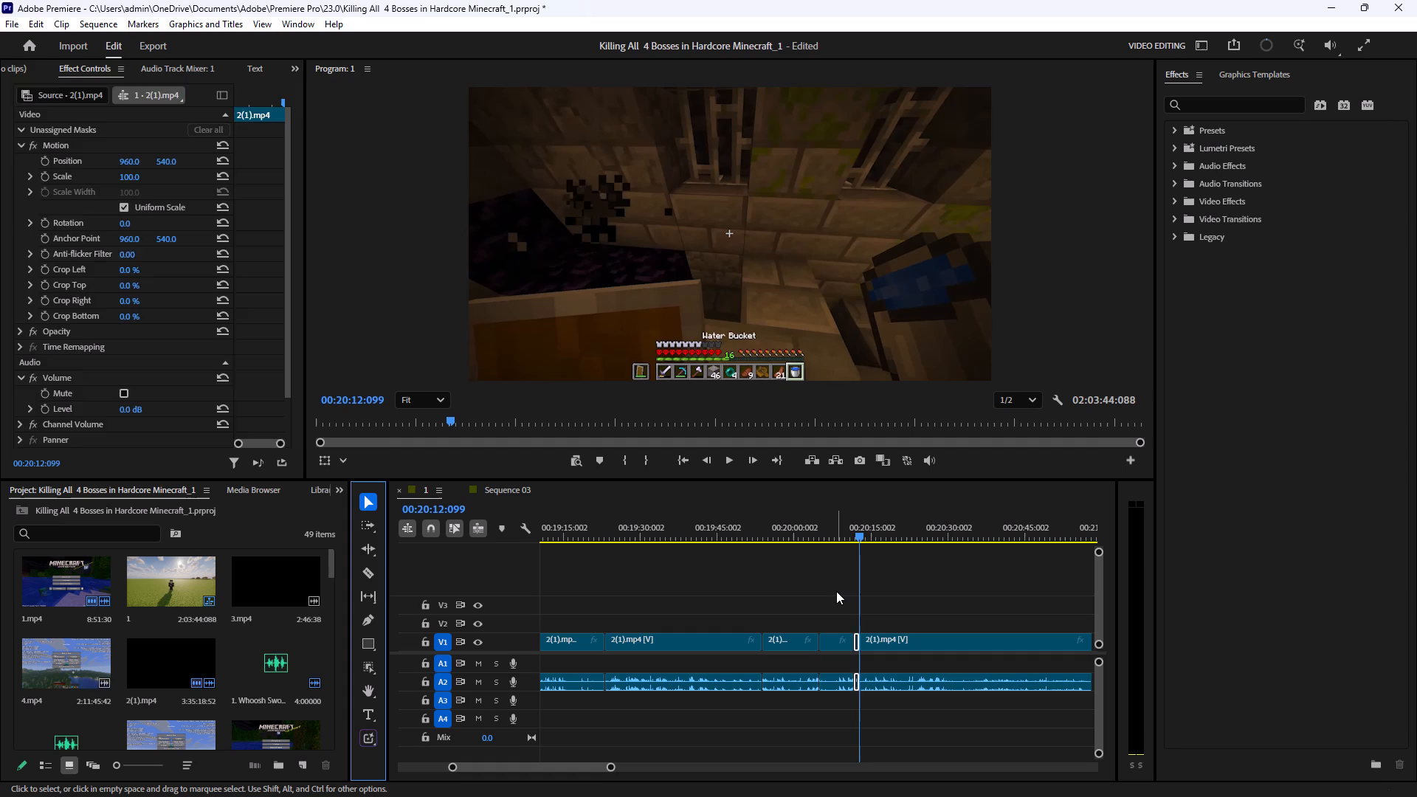
Delete the 2(1).mp4 piece between the cuts at 00:20:04:119 and 00:20:11:082 and close the gap it leaves.
left_click_drag(836, 591, 847, 702)
key("BackSpace")
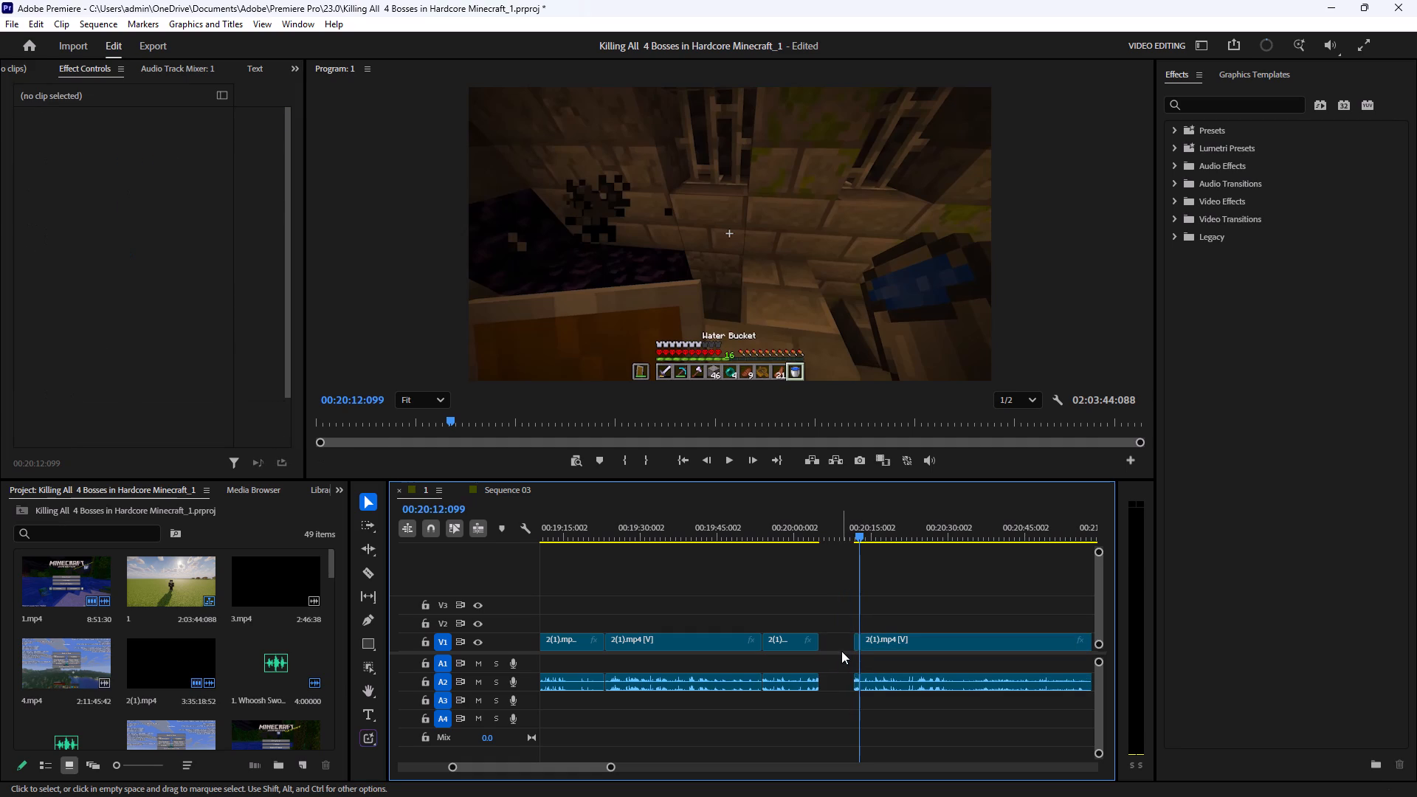
left_click(841, 647)
key("BackSpace")
Play the 2(1).mp4 footage across the new join from about 00:20:04:059 to check how it flows.
left_click(818, 533)
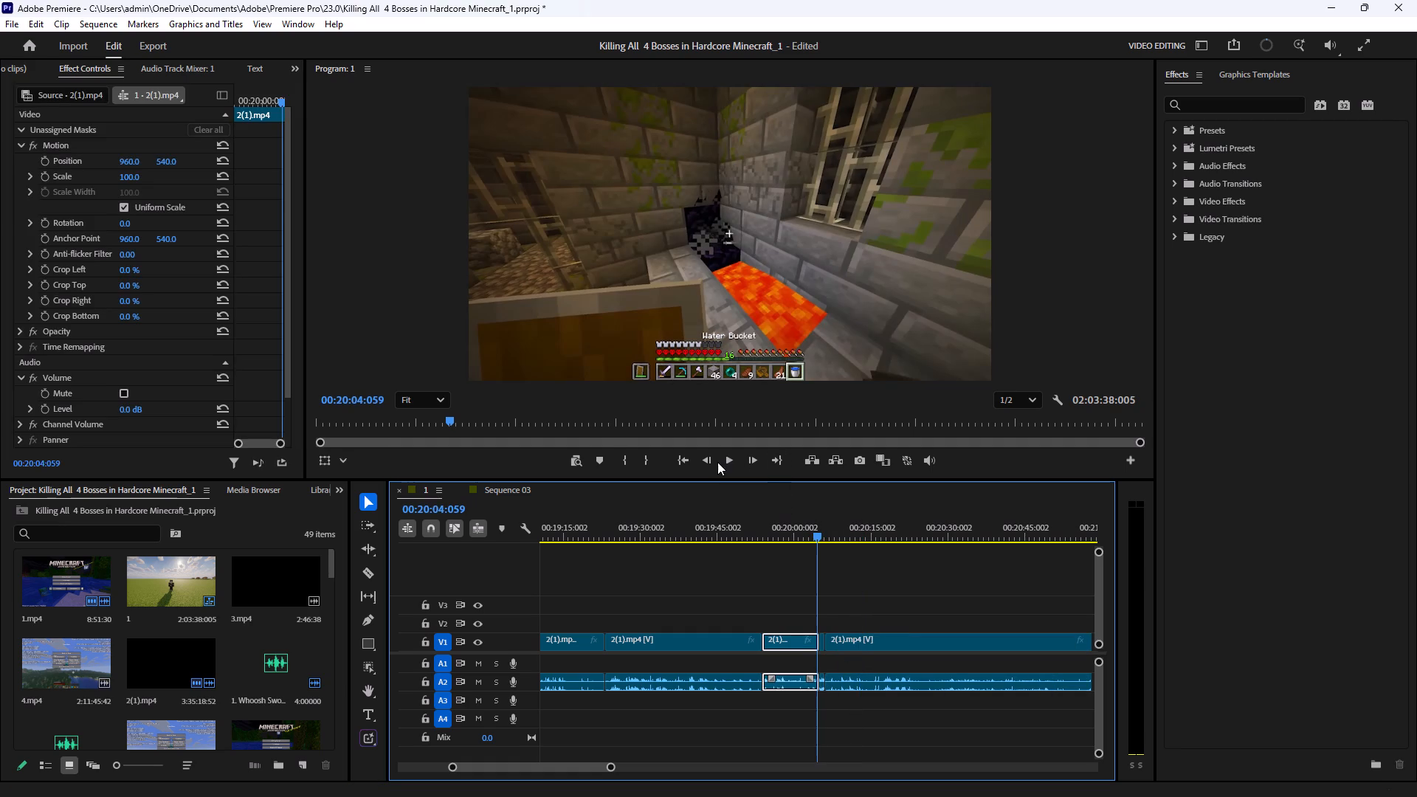
left_click(717, 462)
left_click(731, 462)
left_click(731, 462)
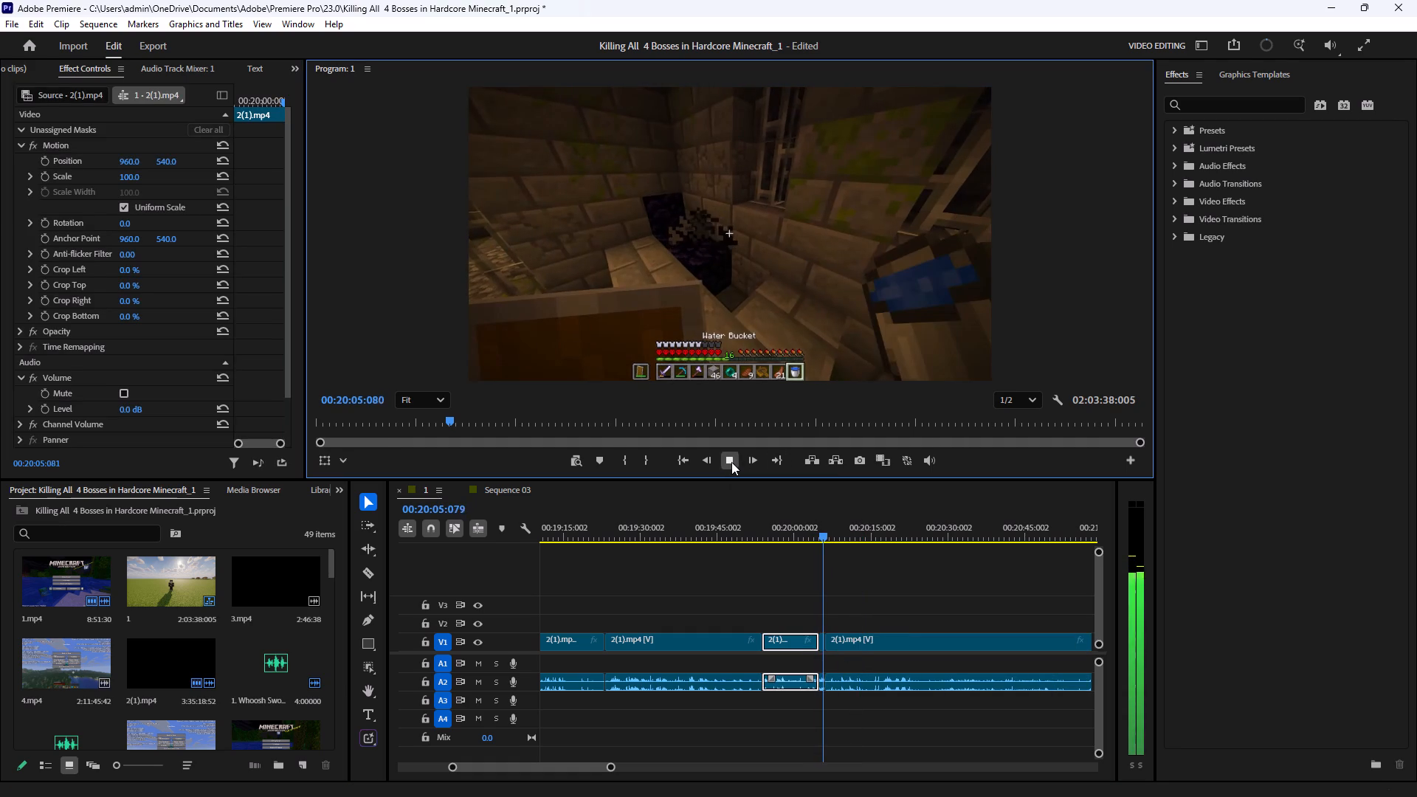
left_click(731, 462)
left_click(731, 462)
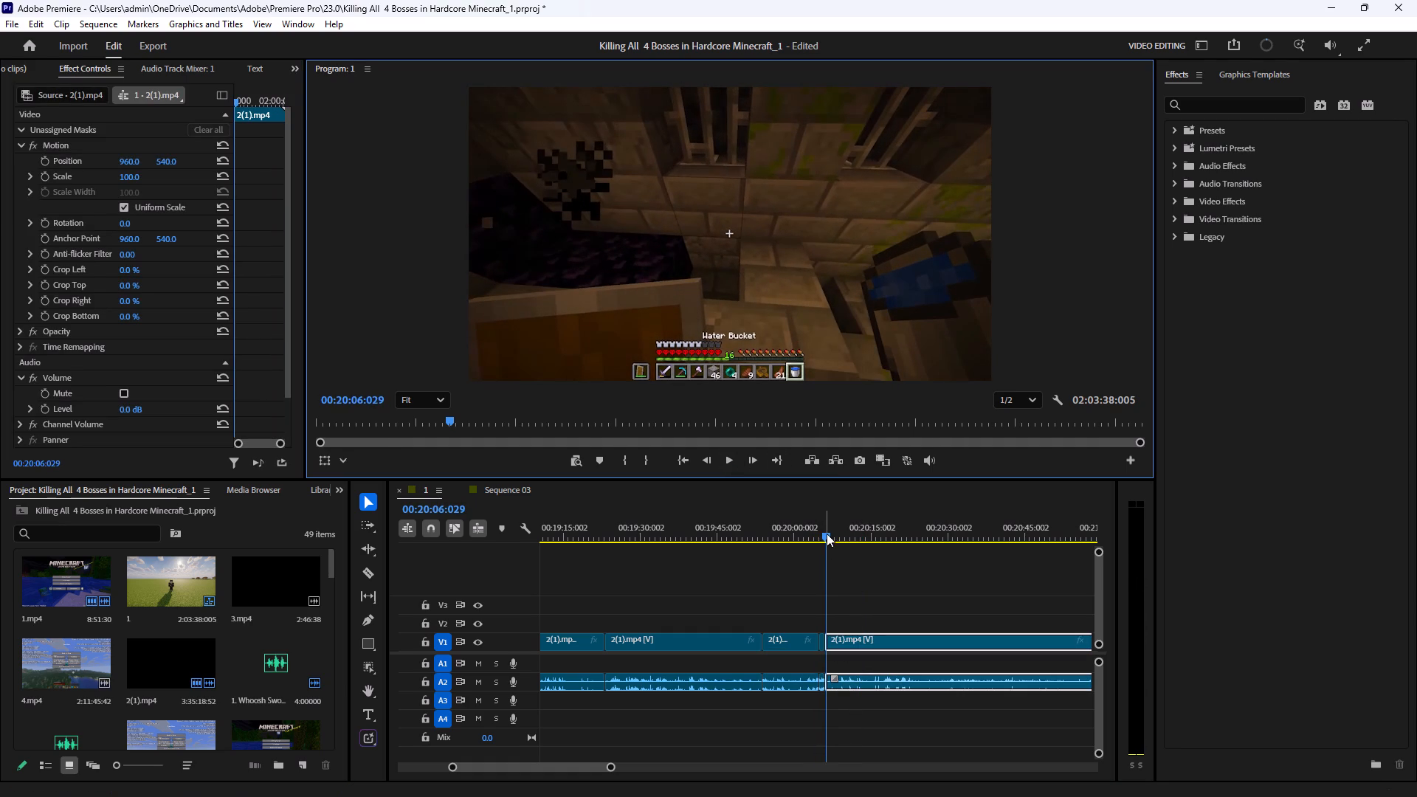
Scrub the bucket footage after the join and split the 2(1).mp4 clip at 00:20:14:119 and at about 00:20:17.
left_click_drag(827, 534, 841, 537)
left_click(373, 570)
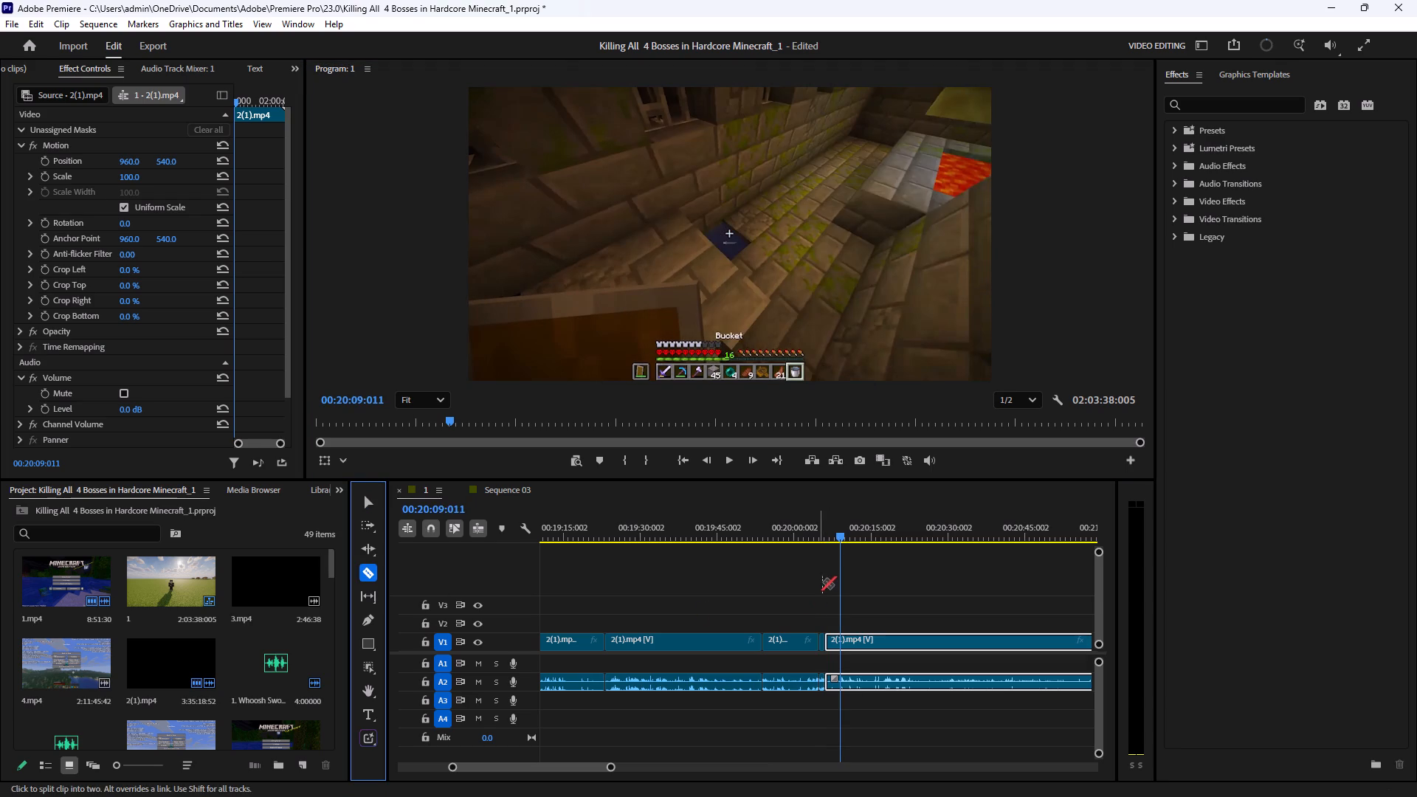
left_click_drag(842, 534, 869, 551)
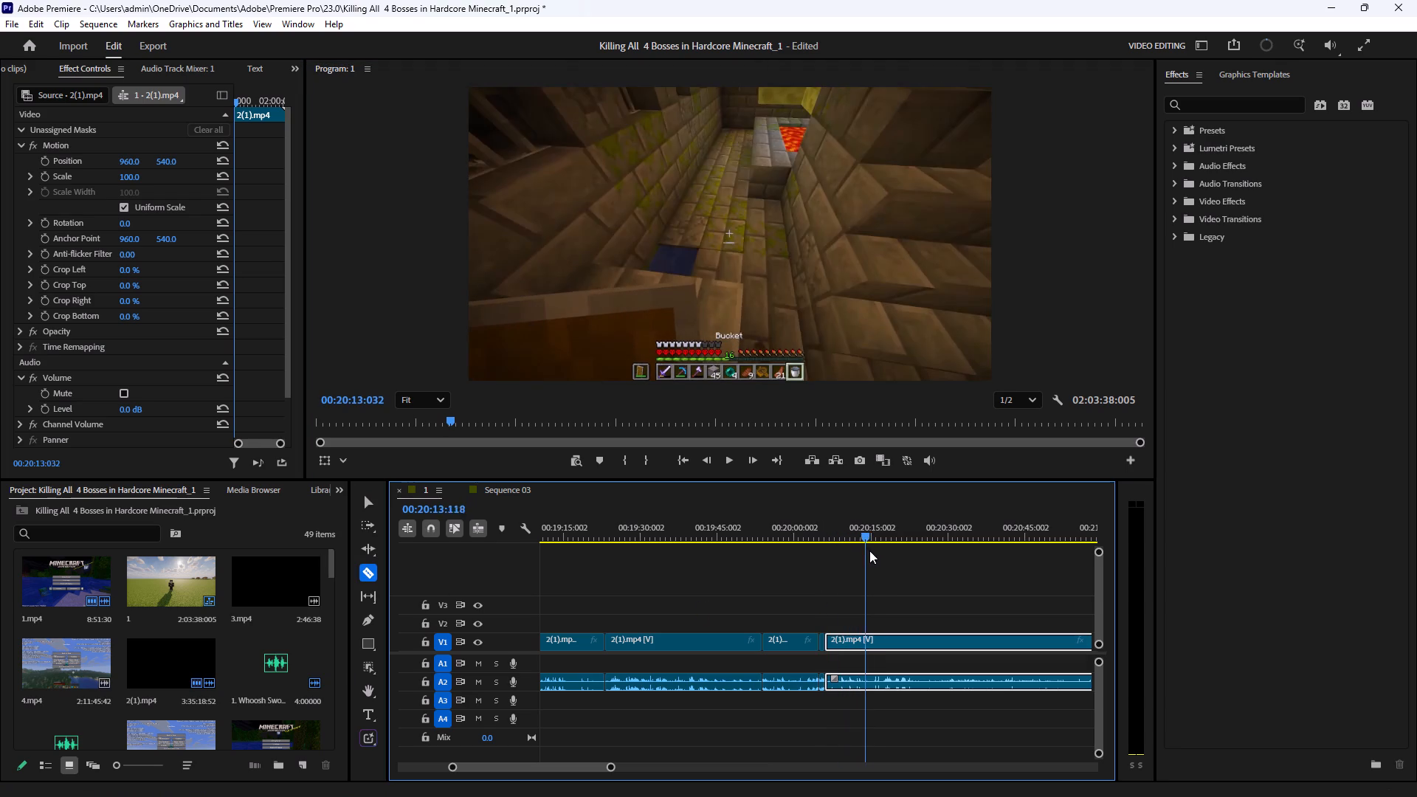
left_click_drag(869, 551, 878, 562)
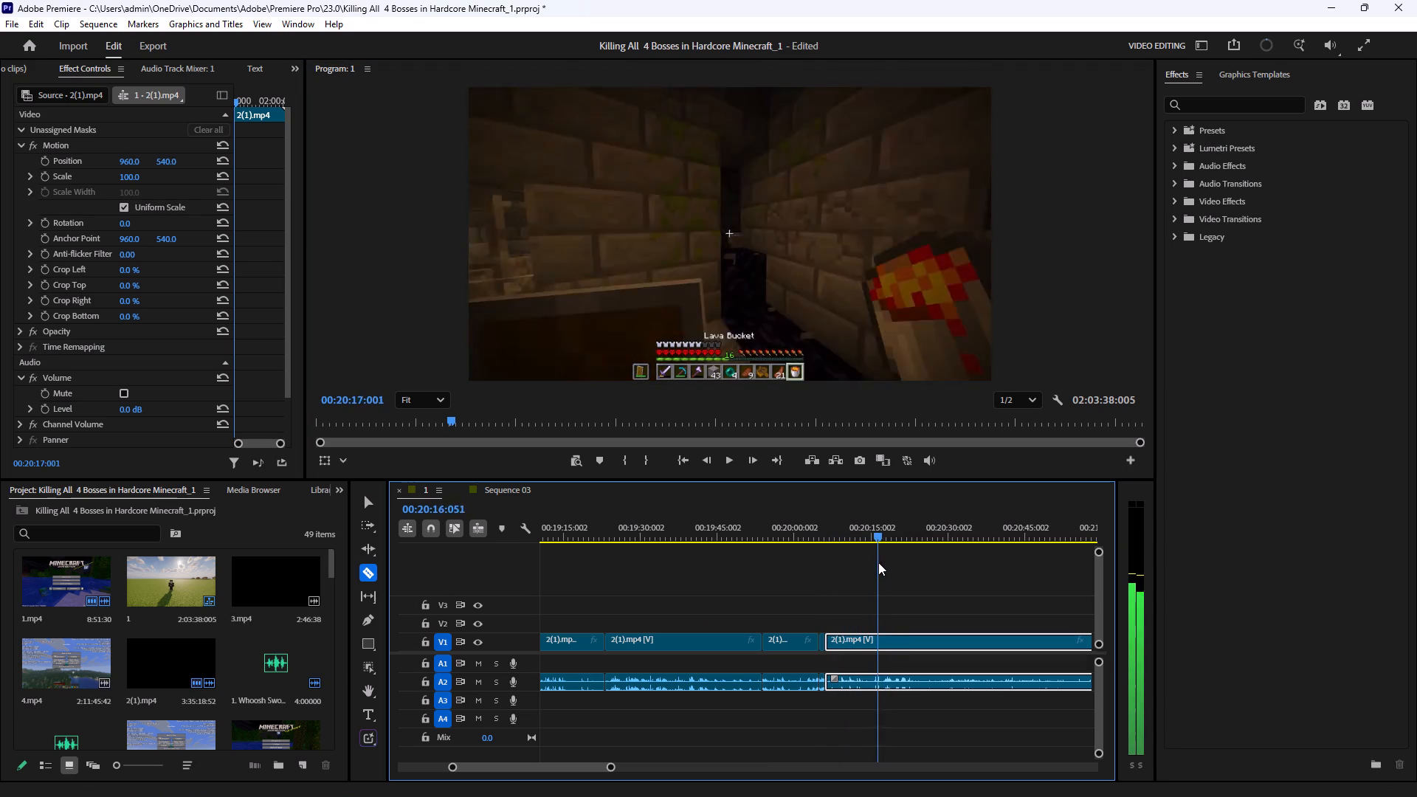
left_click_drag(878, 562, 876, 566)
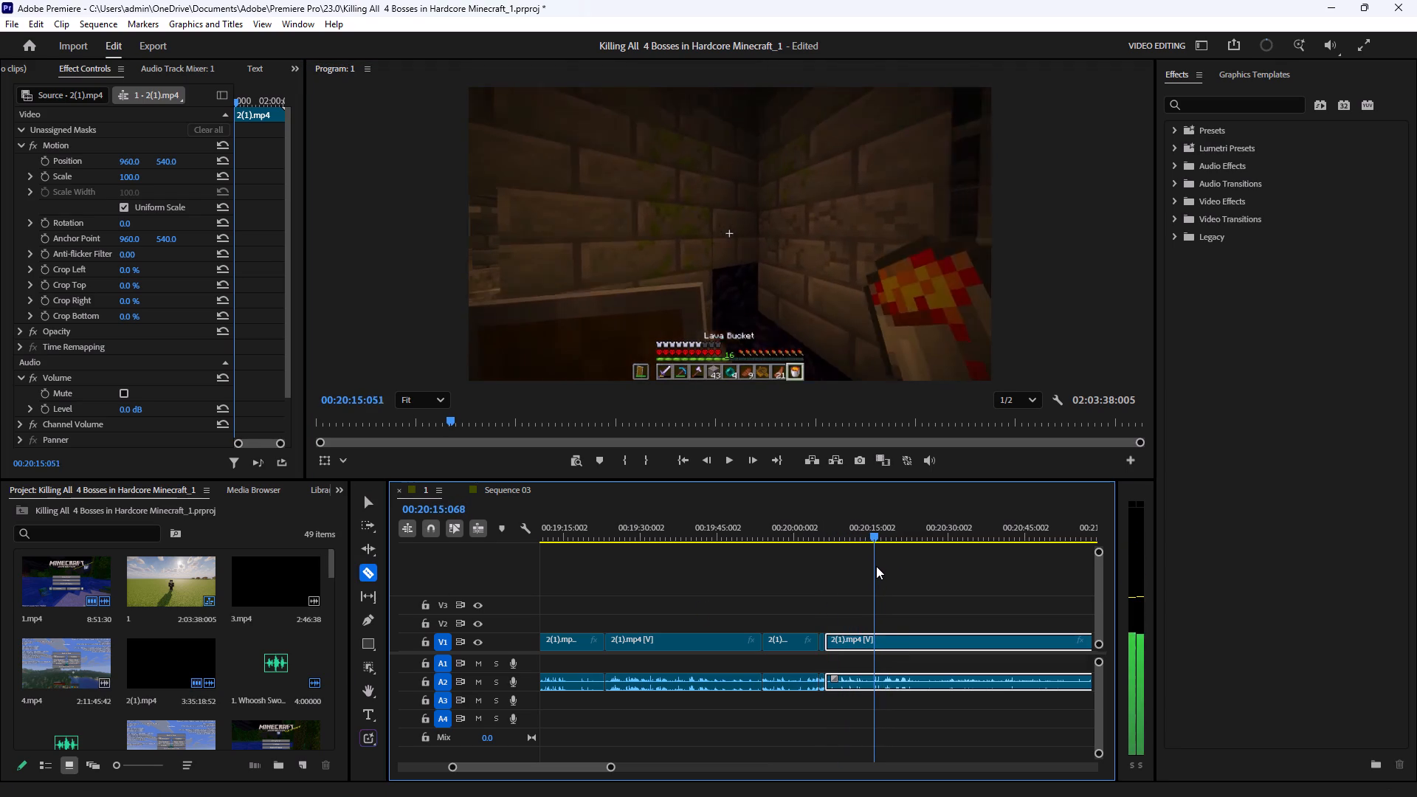
left_click_drag(876, 566, 873, 571)
left_click(876, 639)
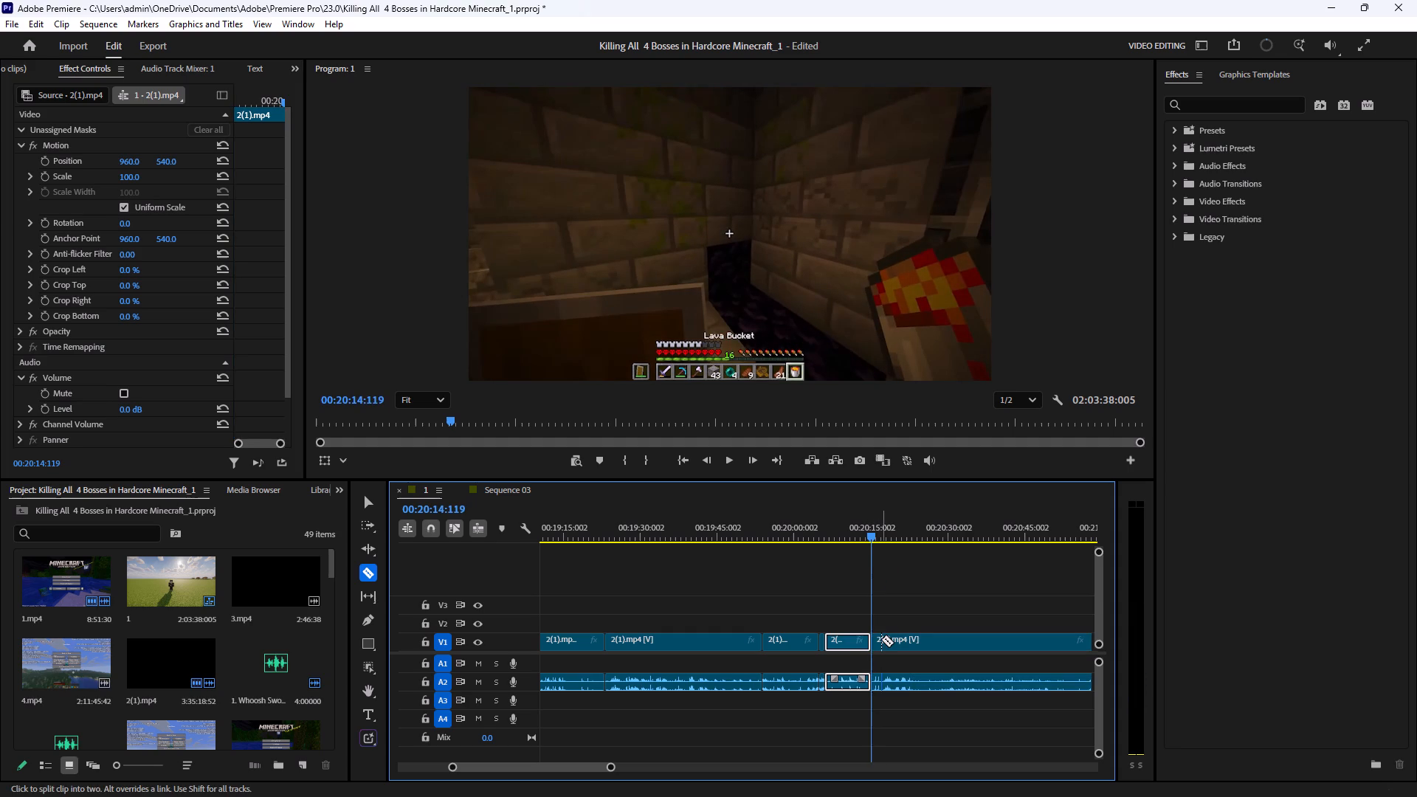
left_click(882, 639)
Scrub through the lava placement footage and split the 2(1).mp4 clip at 00:20:19:020.
left_click_drag(872, 539, 884, 540)
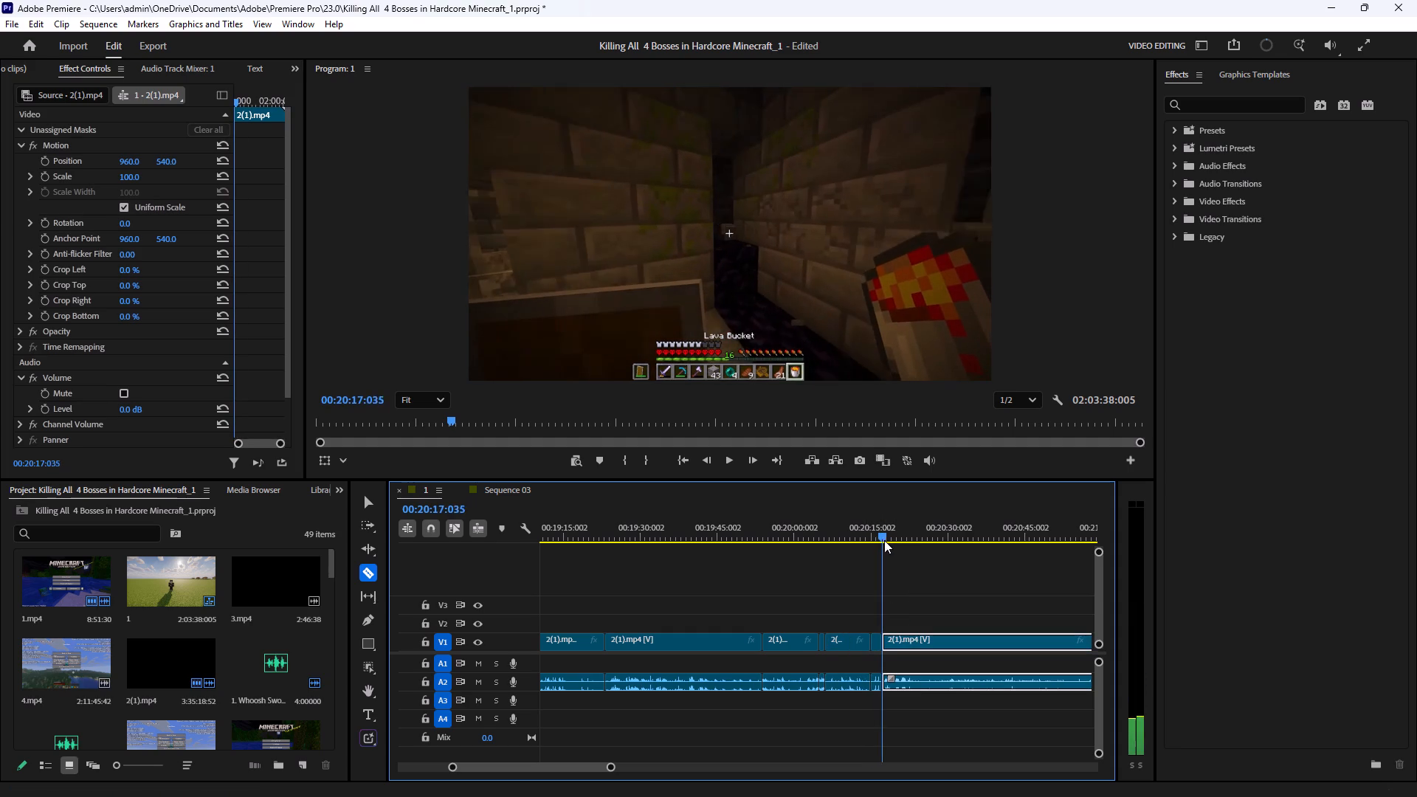
left_click_drag(884, 540, 896, 543)
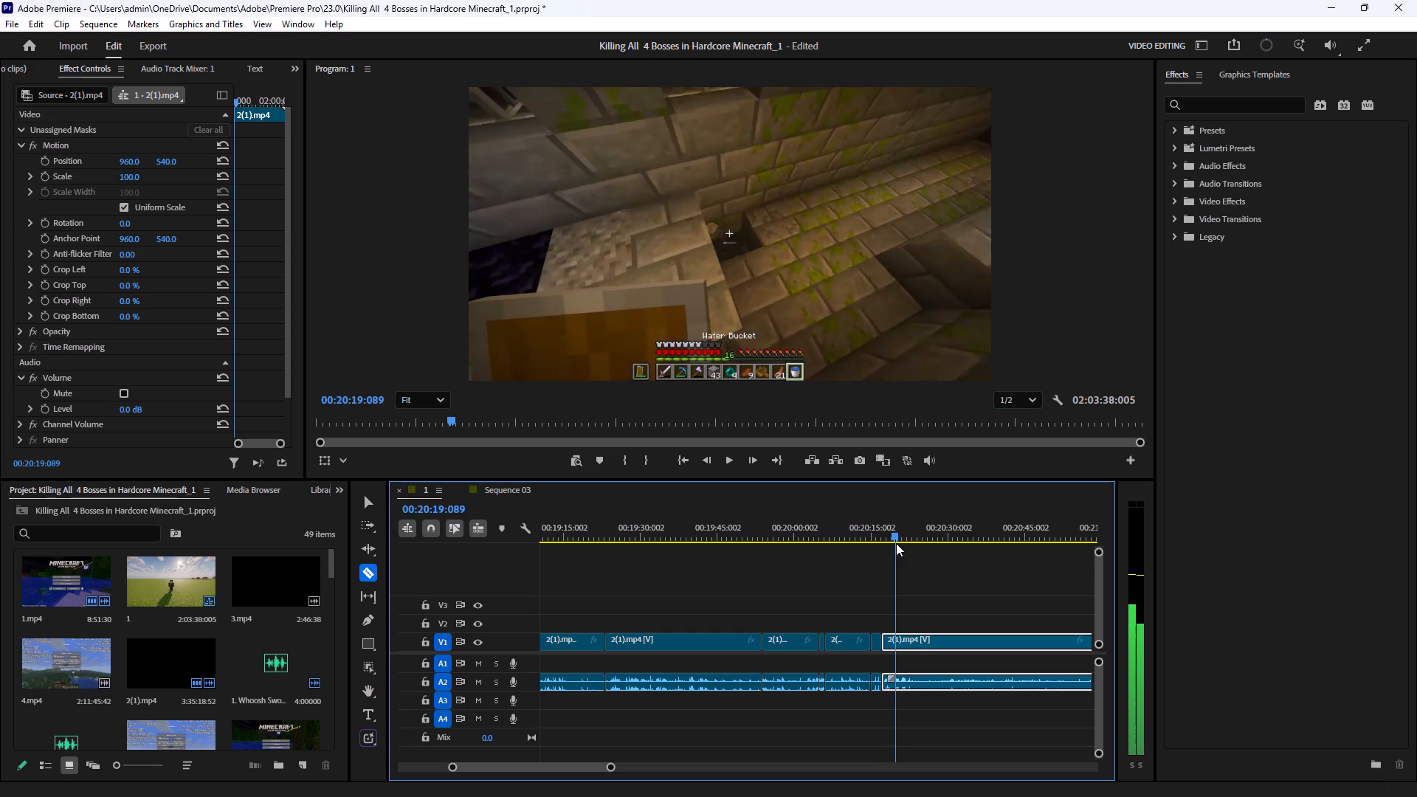
left_click_drag(896, 543, 893, 548)
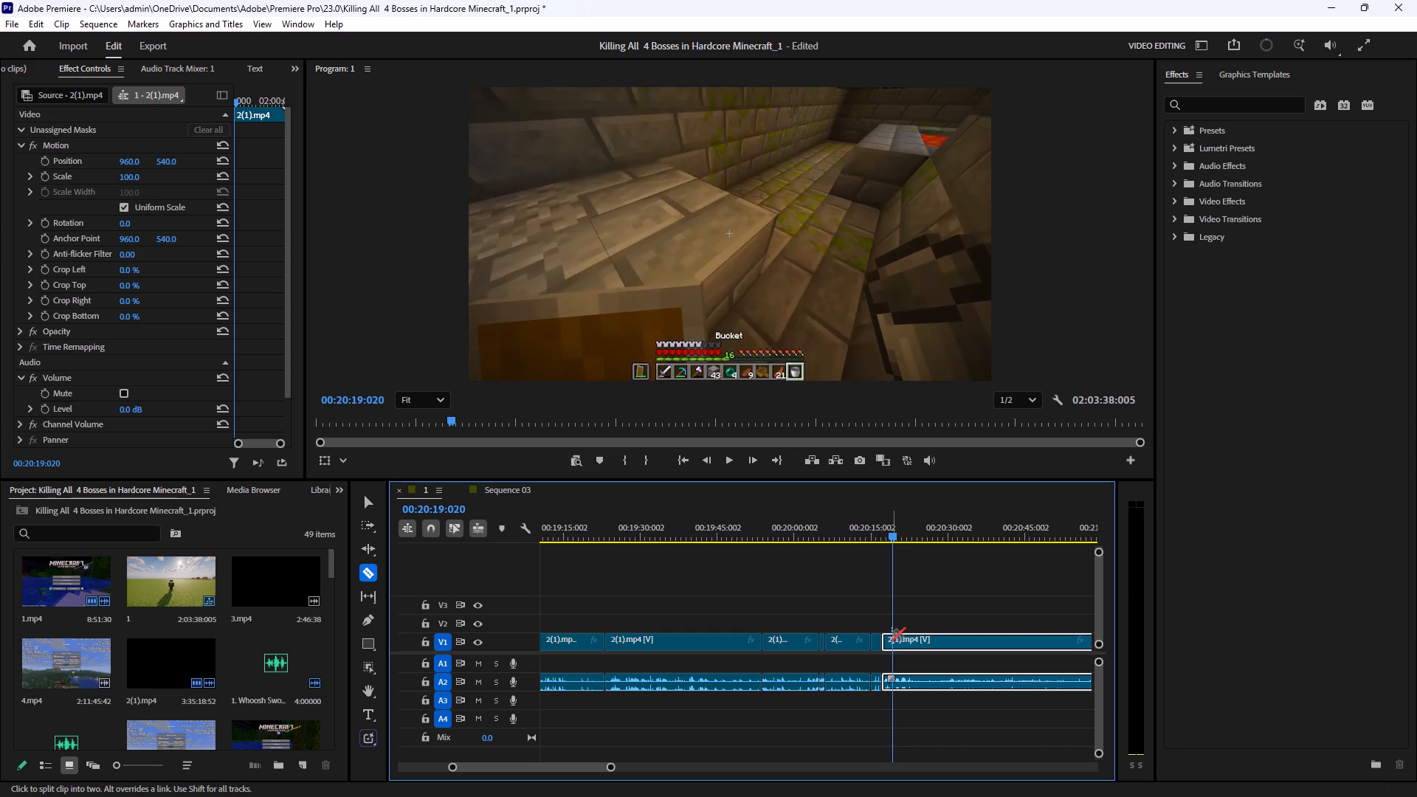
left_click(895, 643)
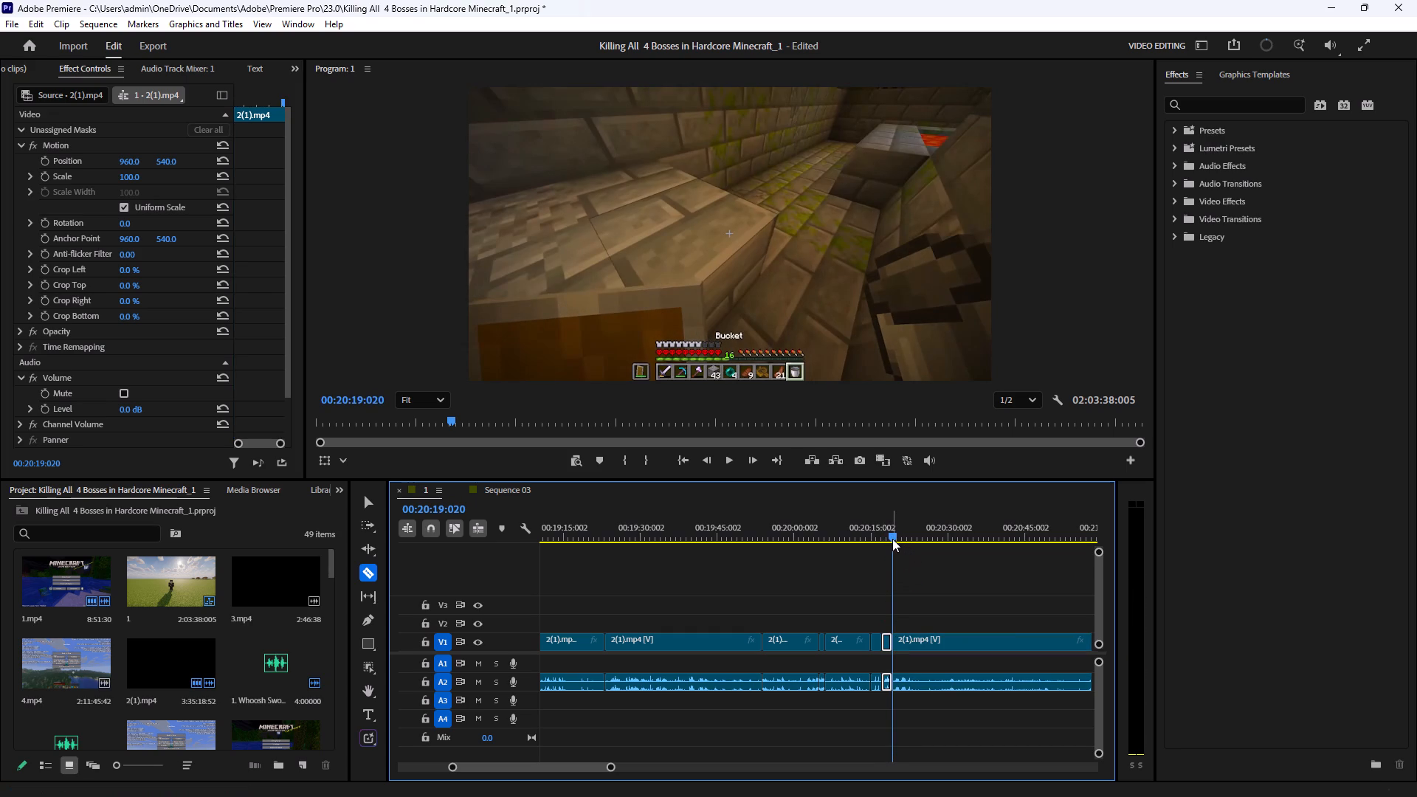
Scrub the water bucket footage and split the 2(1).mp4 clip at 00:20:21:090 and again at about 00:20:23.
left_click_drag(892, 539, 906, 539)
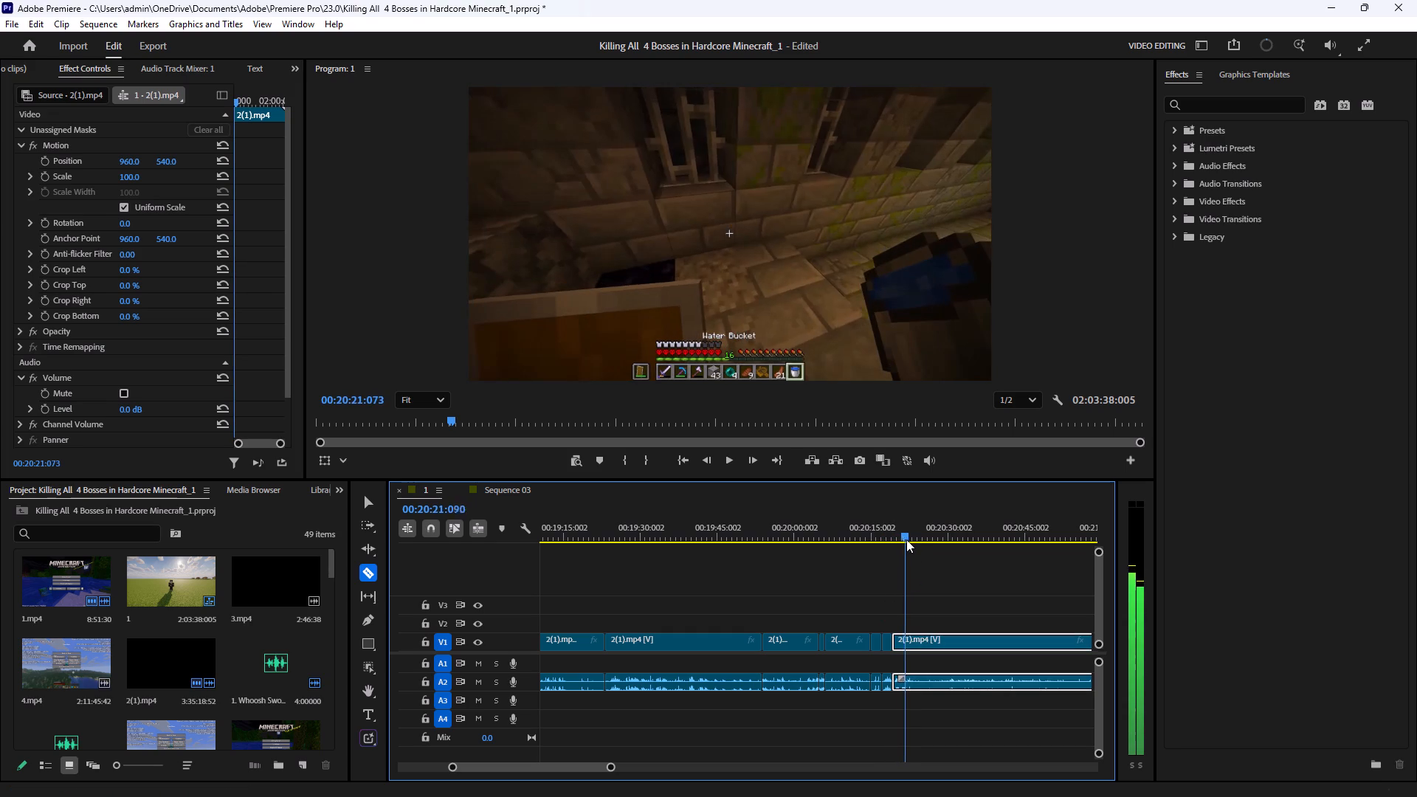
left_click_drag(906, 539, 905, 548)
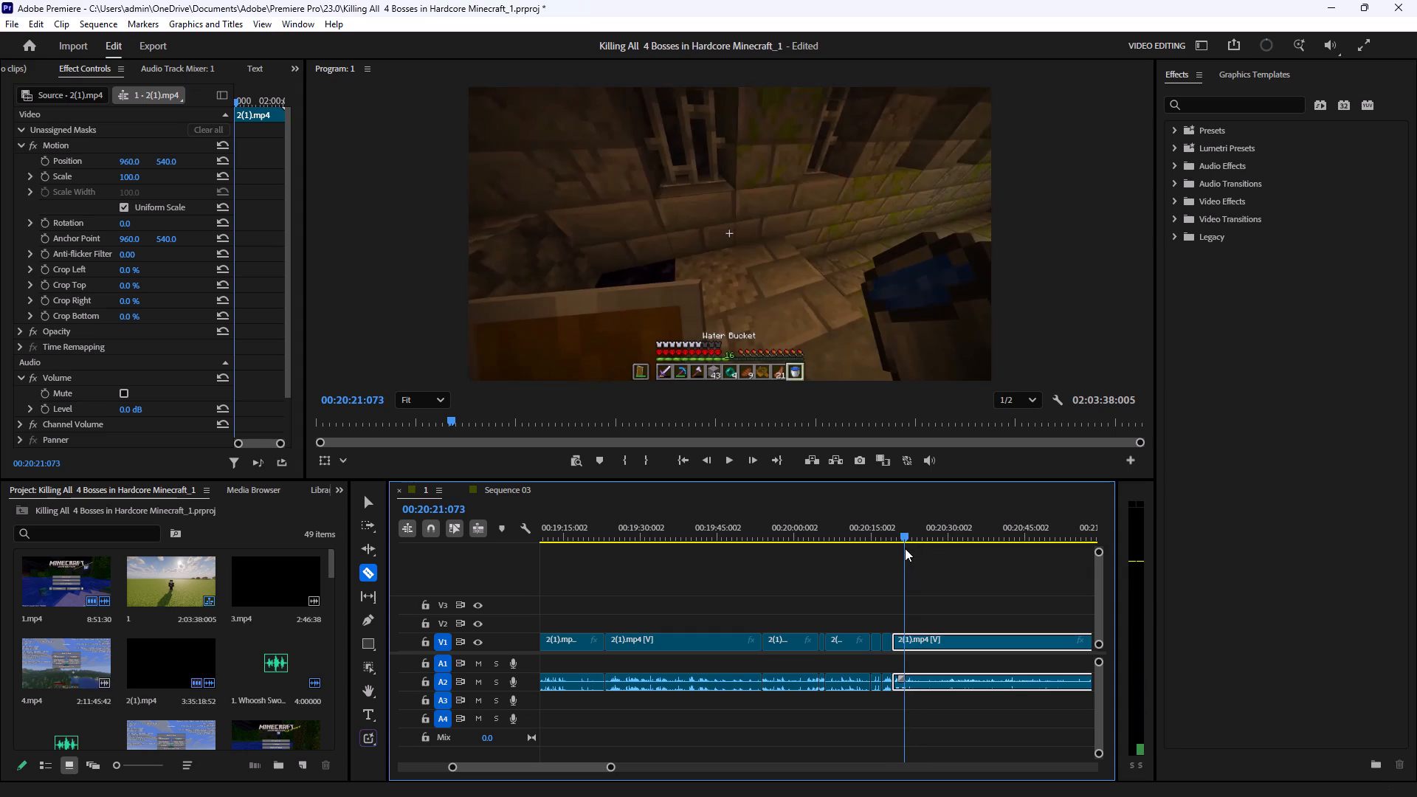
left_click_drag(905, 548, 906, 548)
left_click(905, 639)
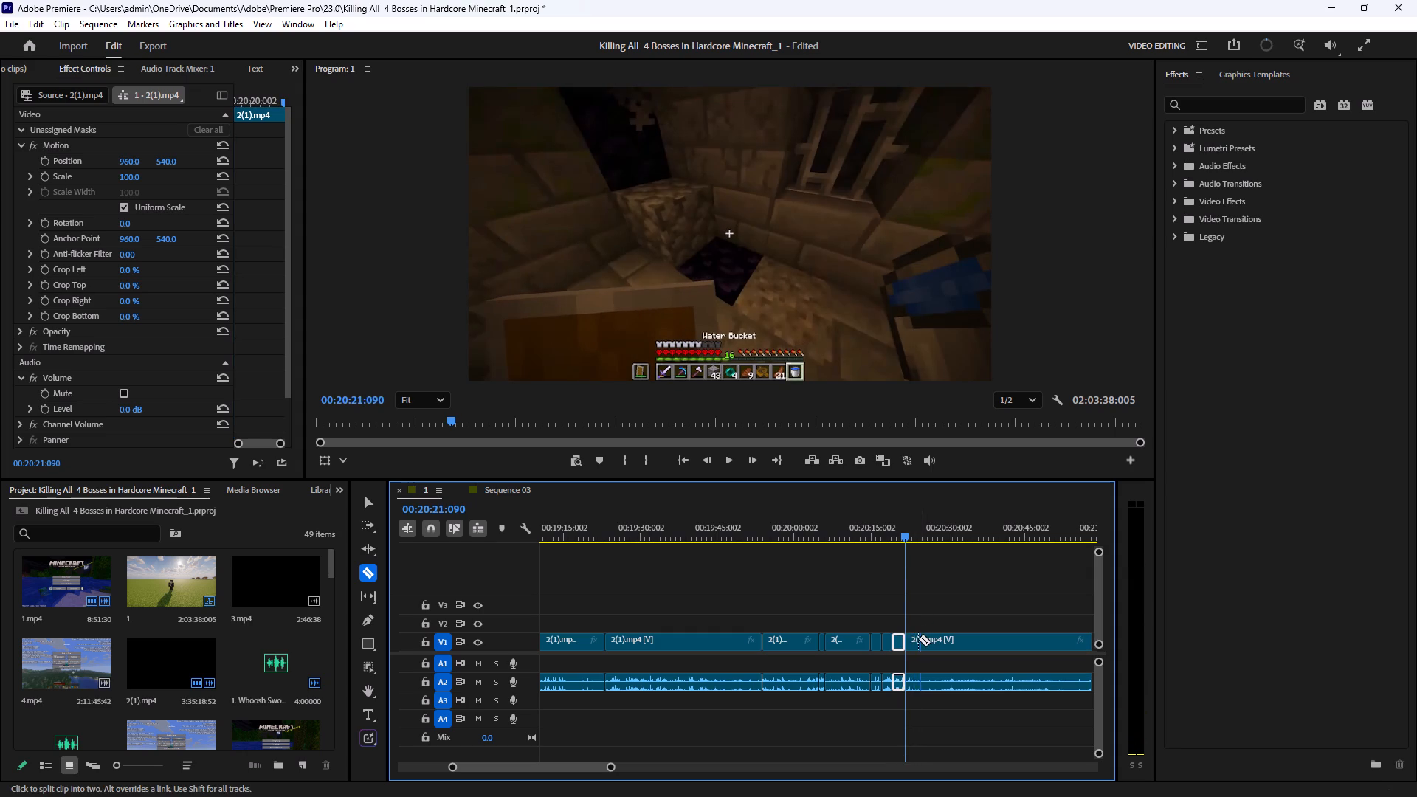
left_click(914, 640)
Trim the lava placement piece after 00:20:17 to start at 00:20:17:084, shorten its end, and move it back against the preceding piece.
left_click_drag(613, 771, 648, 766)
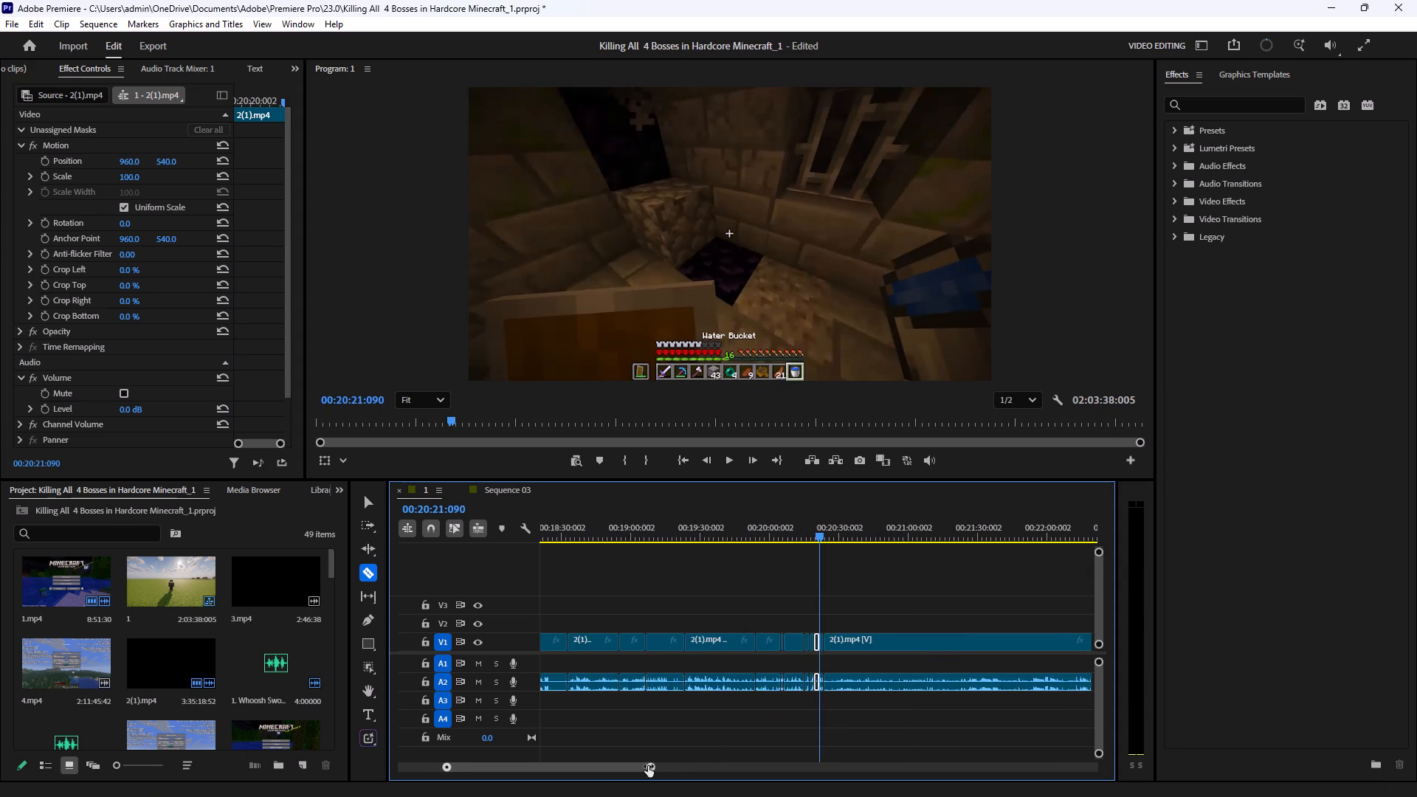
left_click_drag(648, 766, 560, 766)
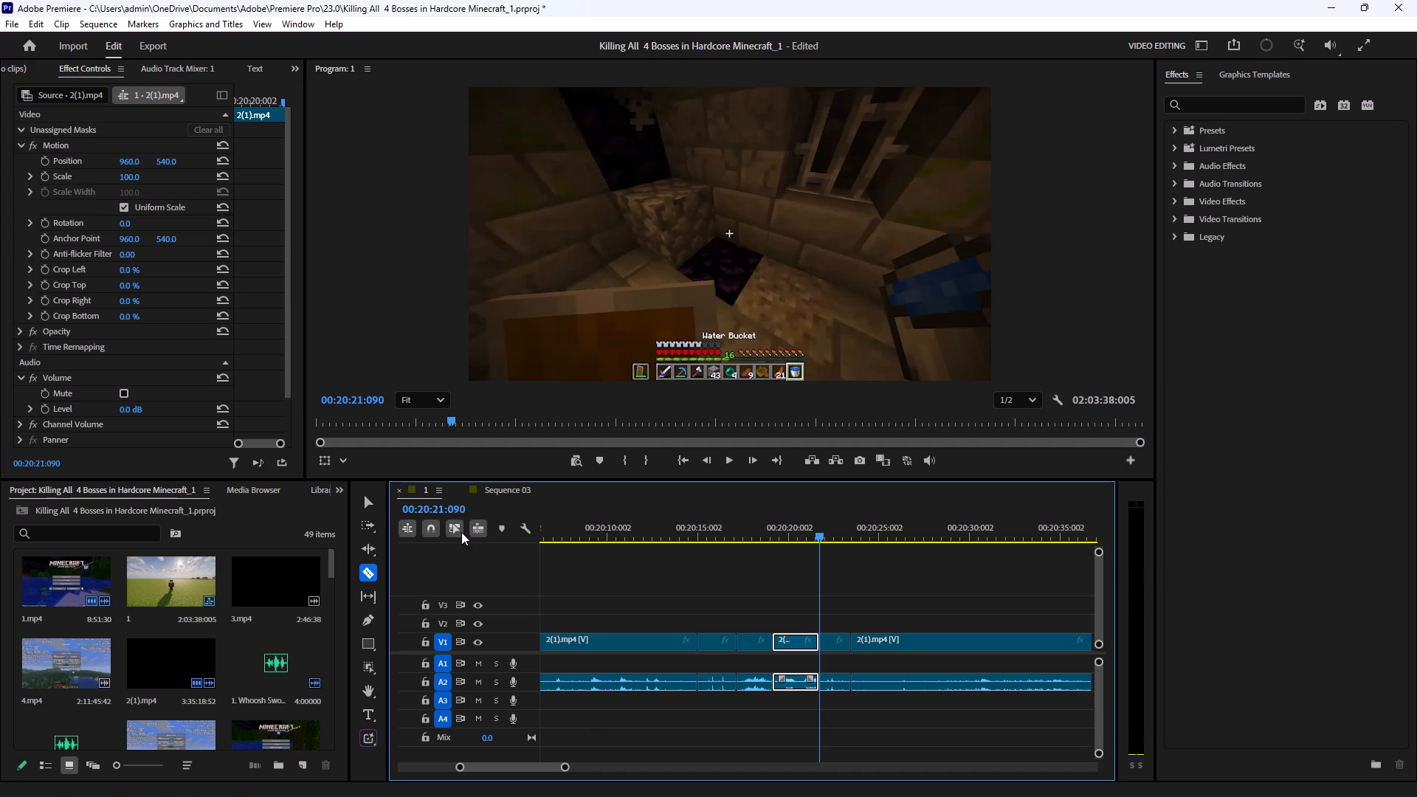
left_click(373, 506)
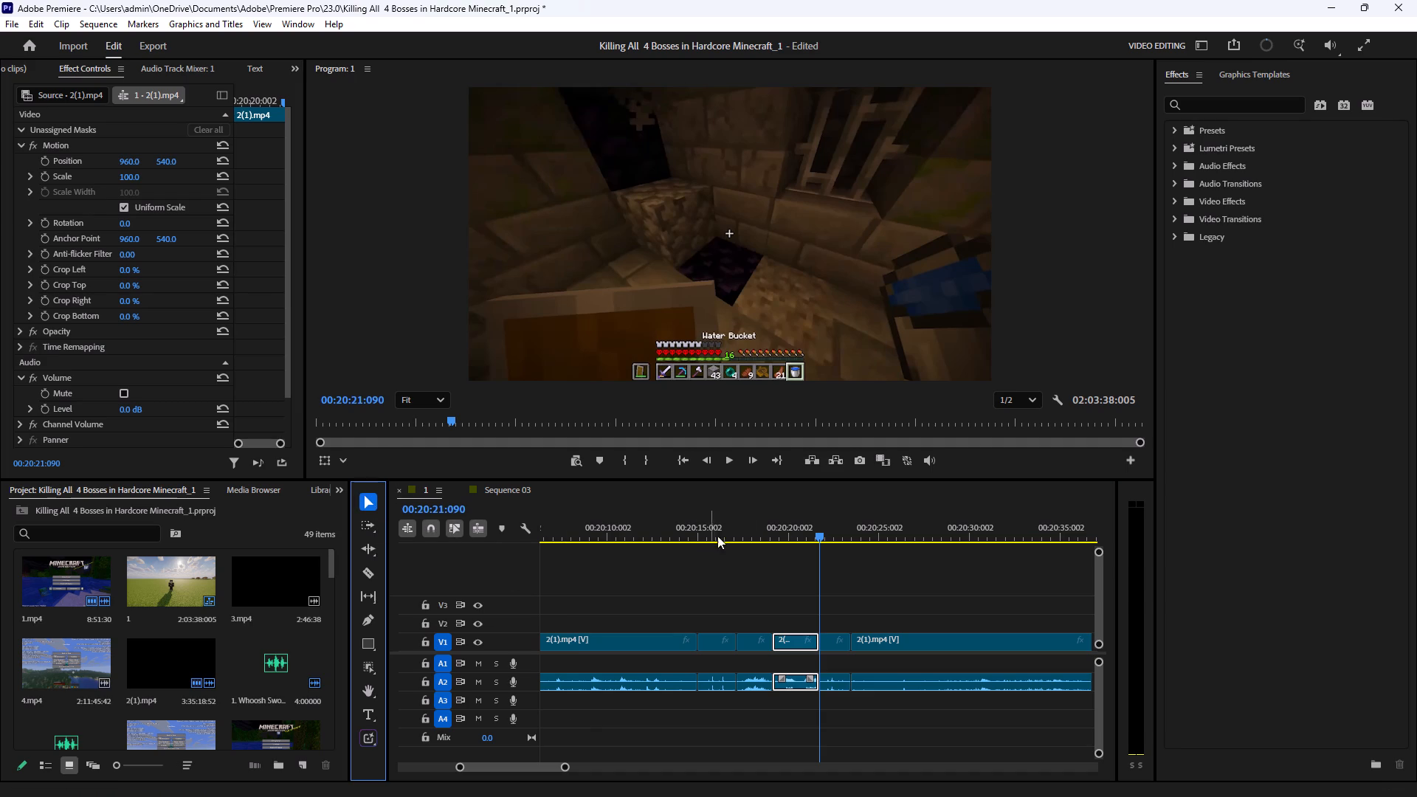
left_click_drag(725, 534, 709, 548)
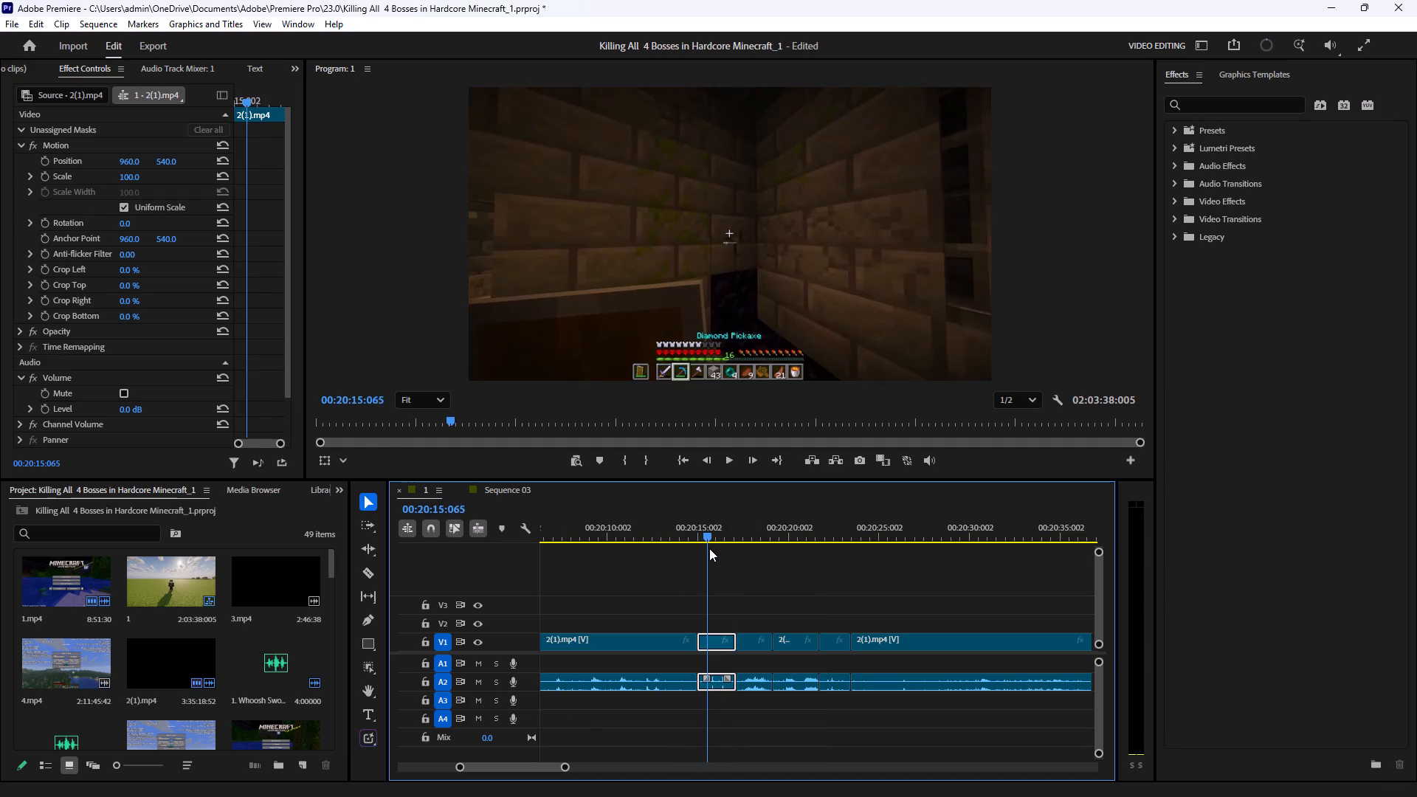
left_click_drag(709, 548, 740, 554)
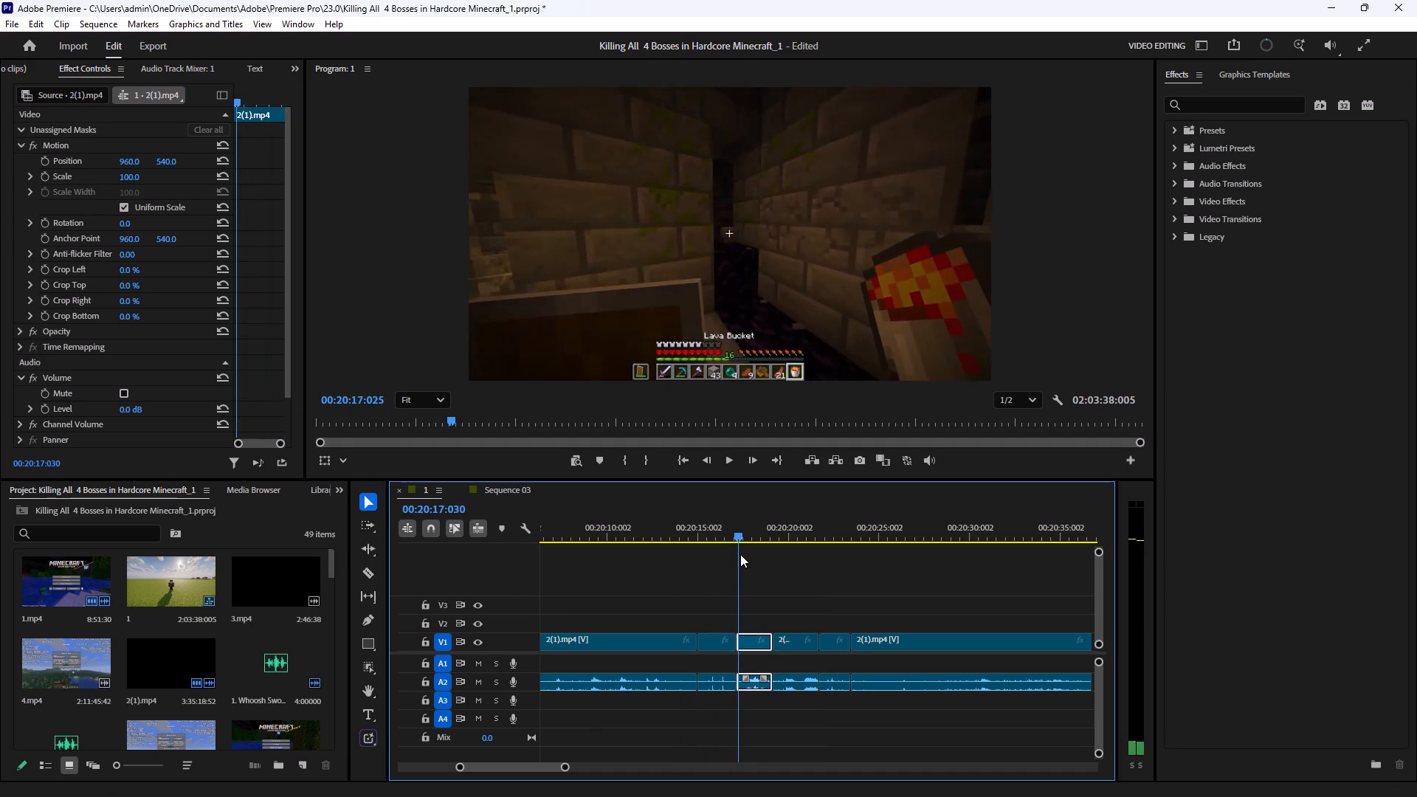
left_click_drag(740, 554, 747, 577)
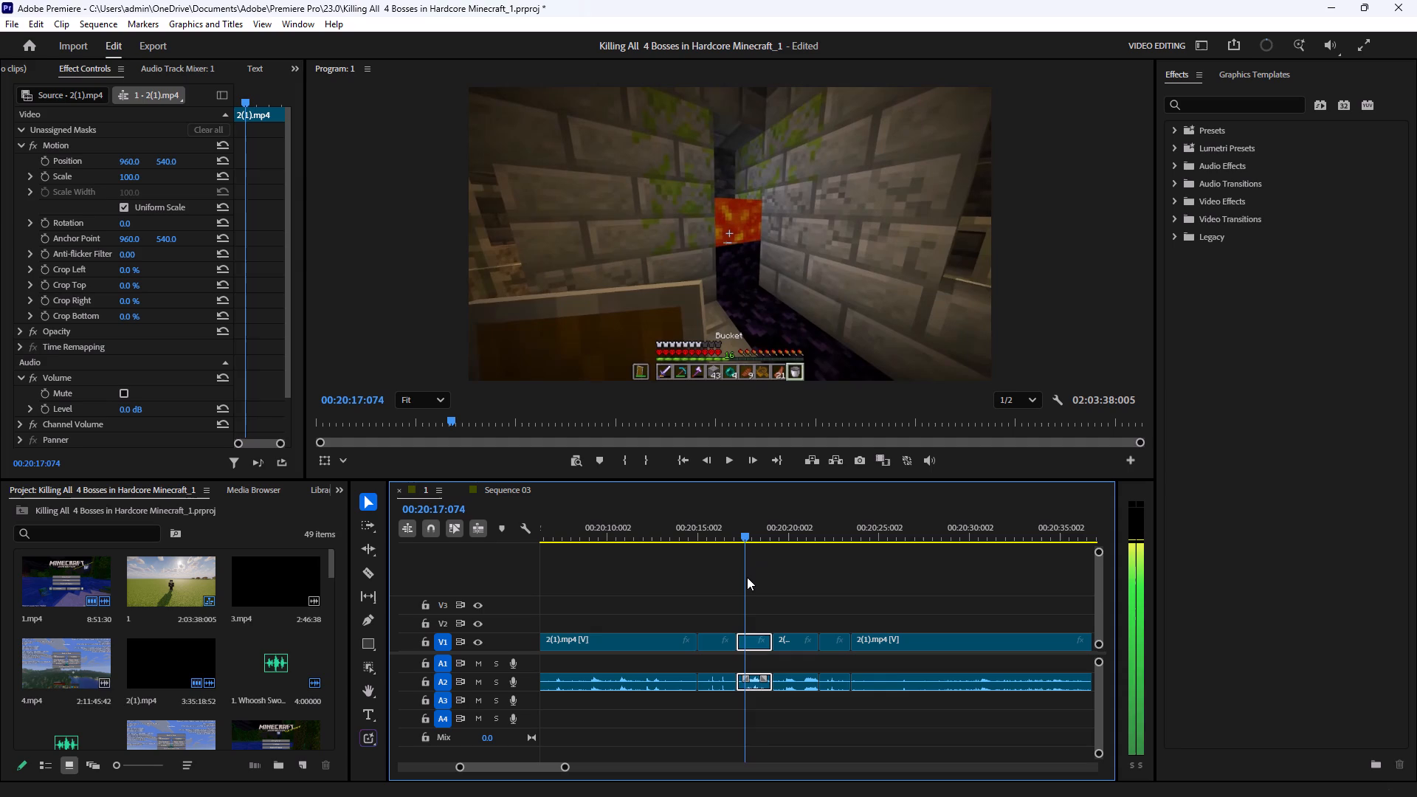
left_click_drag(747, 577, 748, 578)
left_click_drag(739, 643, 739, 643)
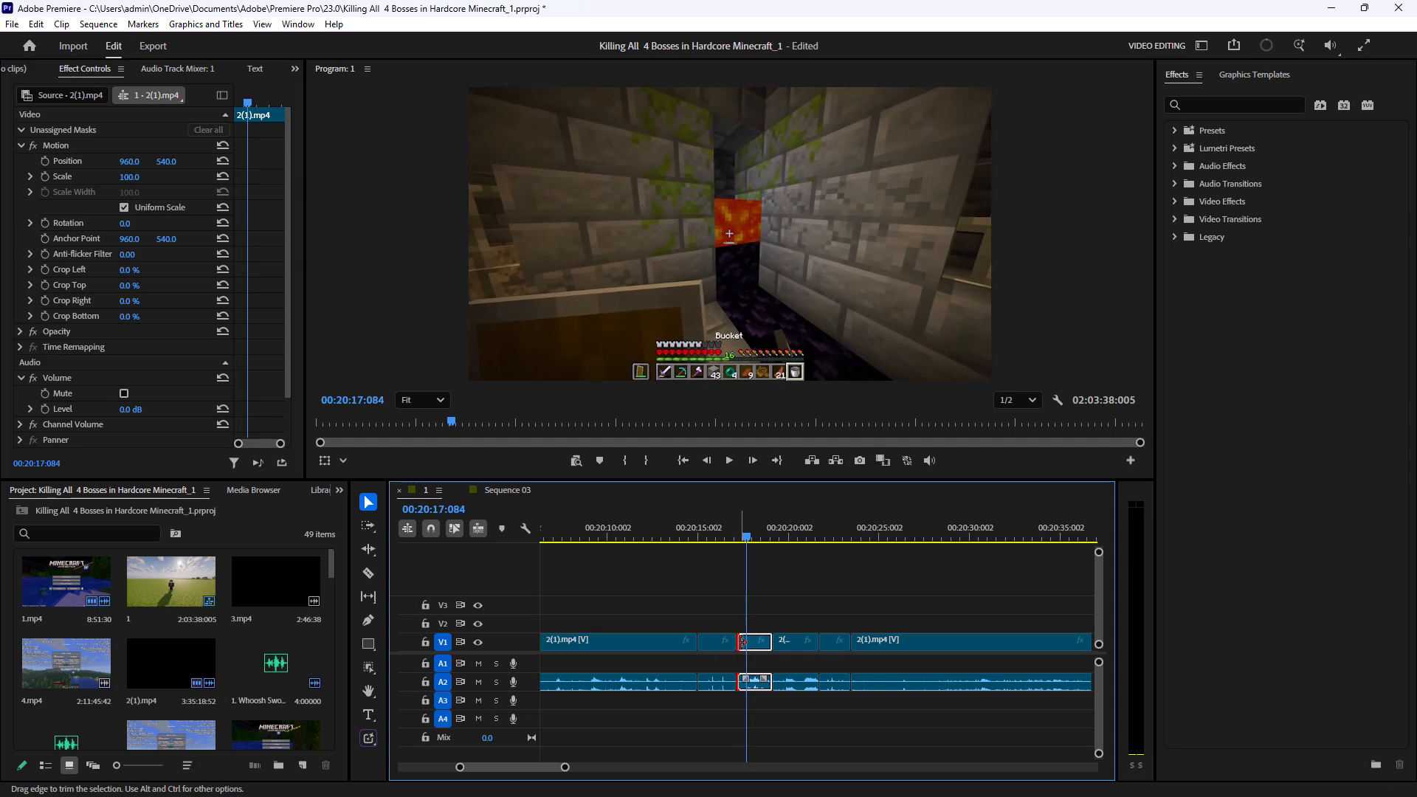
left_click_drag(739, 643, 745, 644)
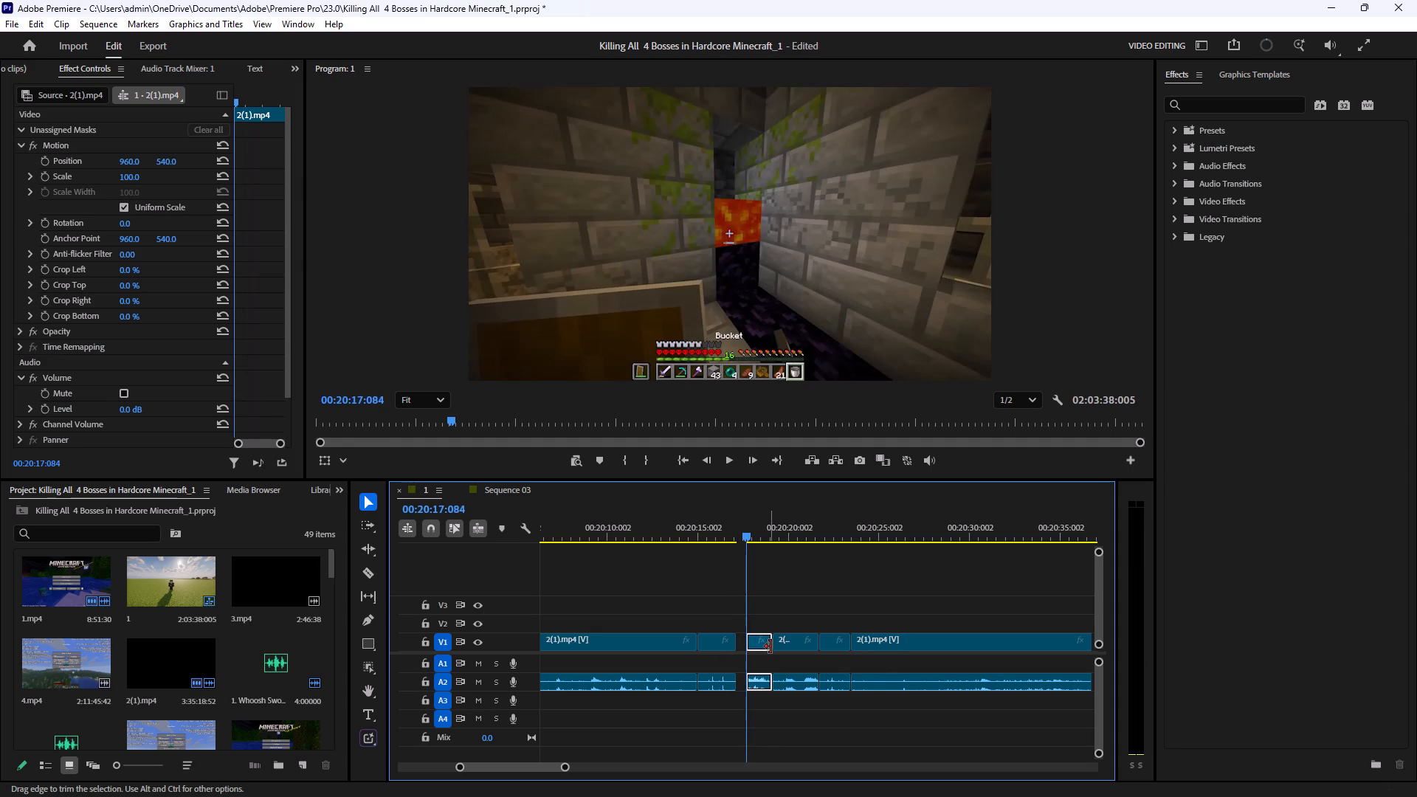
left_click_drag(770, 646, 761, 651)
left_click(768, 718)
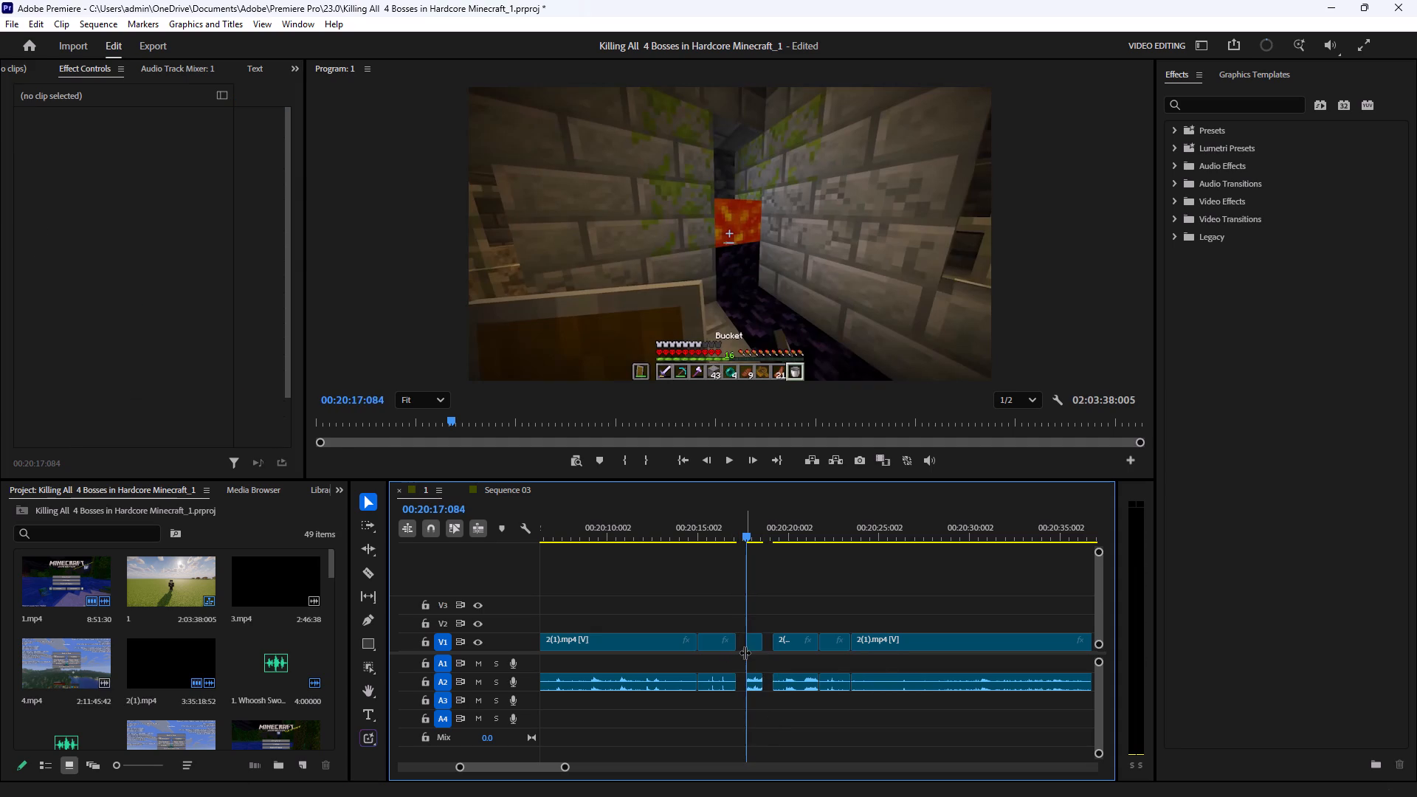
left_click_drag(756, 642, 745, 644)
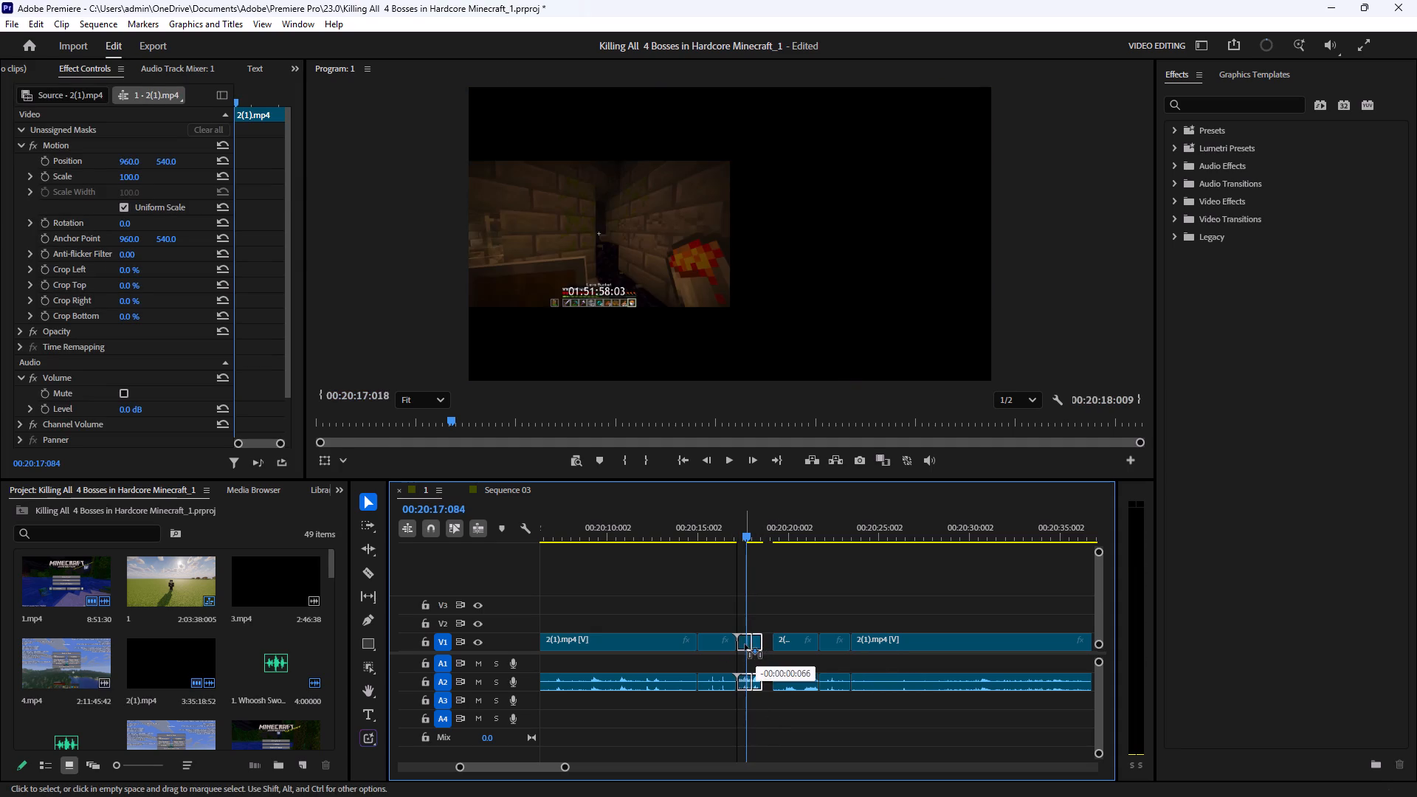
Trim both ends of the 2(1).mp4 piece that starts at 00:20:14:119, leaving a duration of about 00:00:01:026.
left_click_drag(701, 643, 708, 644)
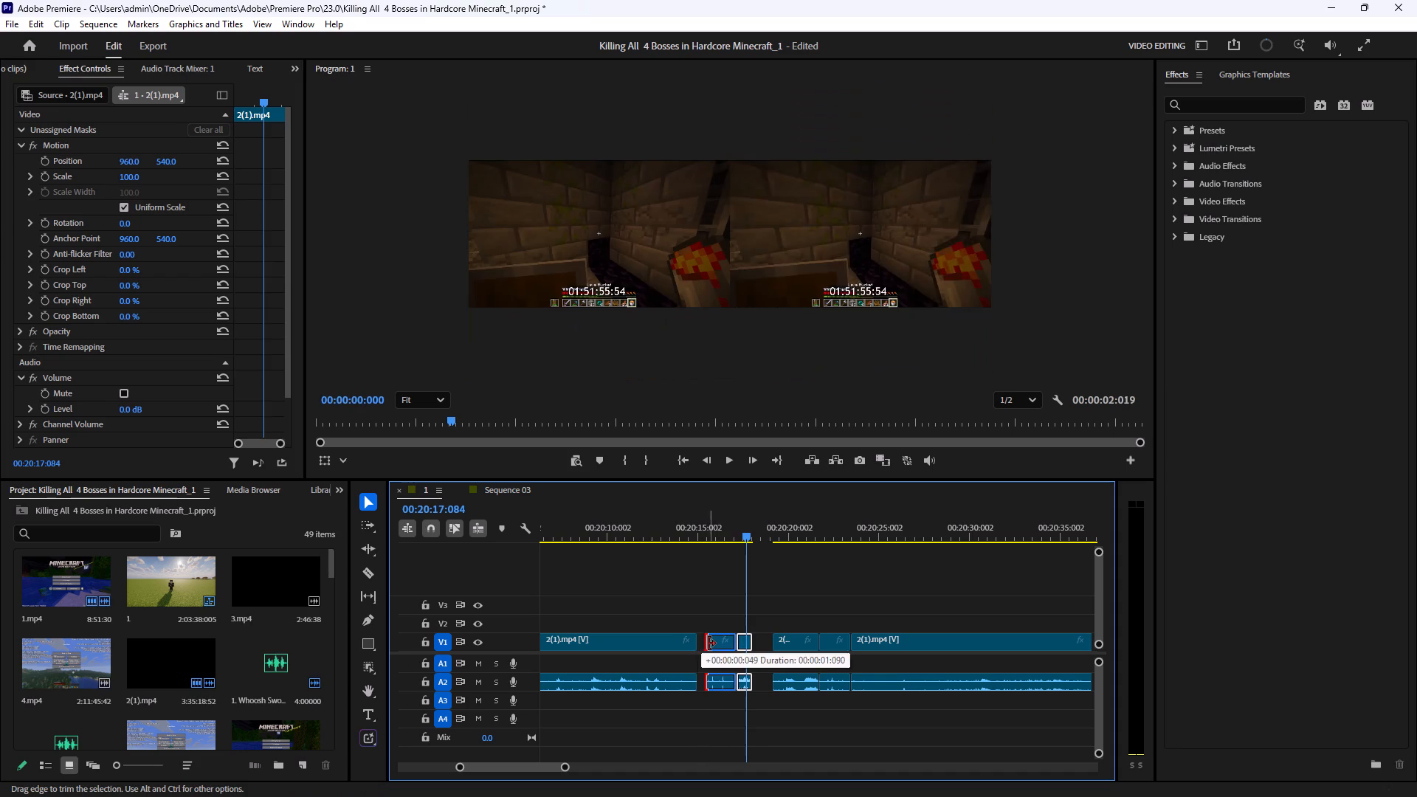
left_click_drag(708, 644, 710, 644)
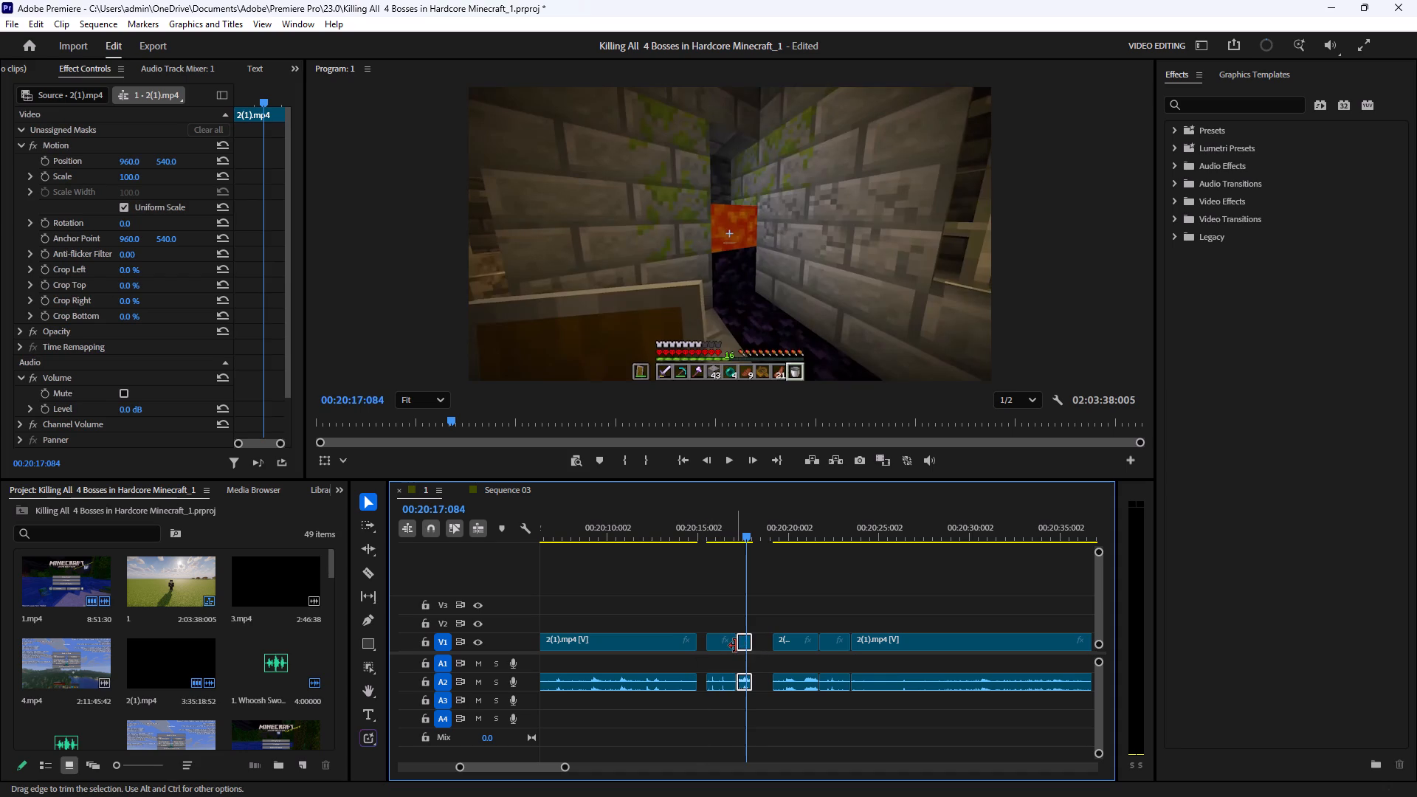
left_click_drag(734, 646, 726, 649)
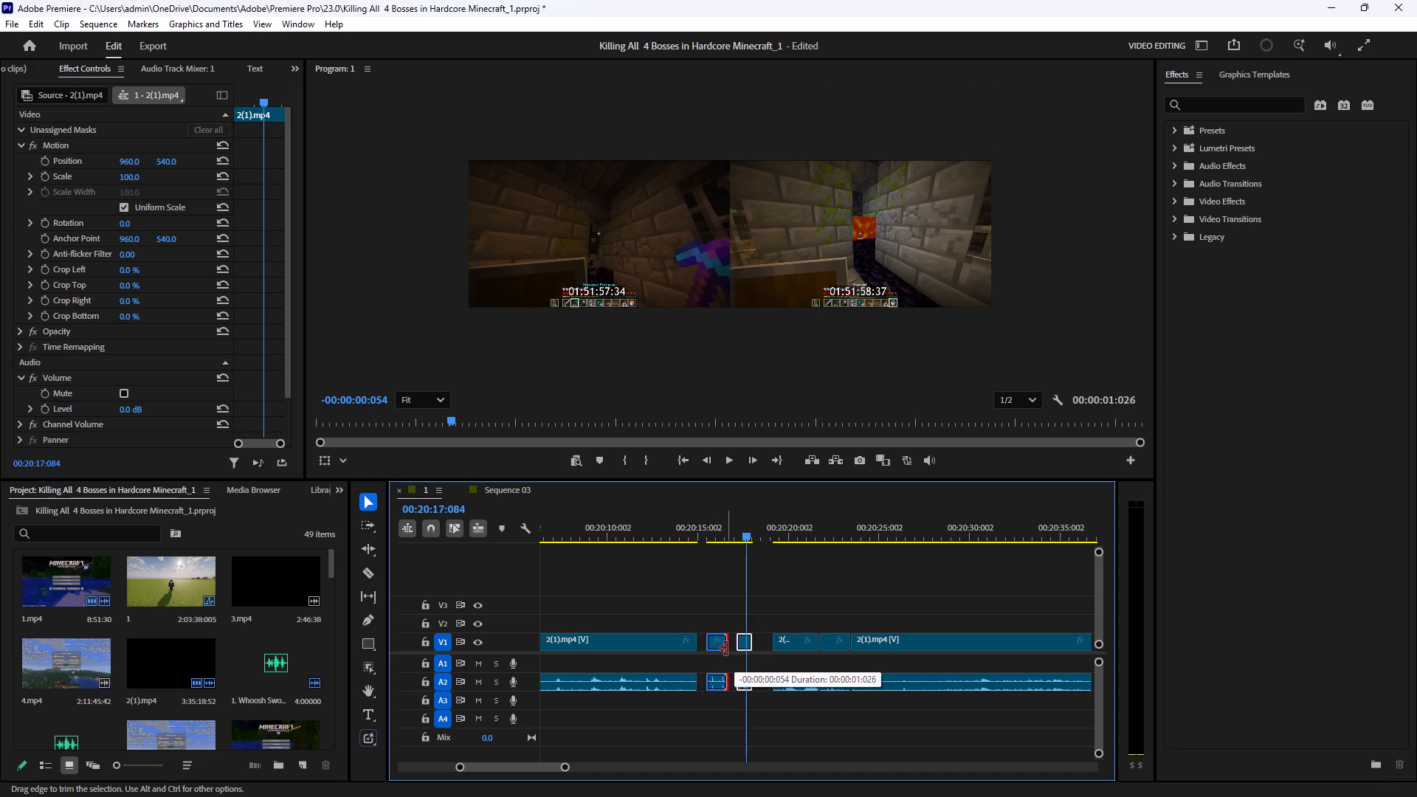
left_click_drag(726, 649, 727, 649)
left_click(728, 719)
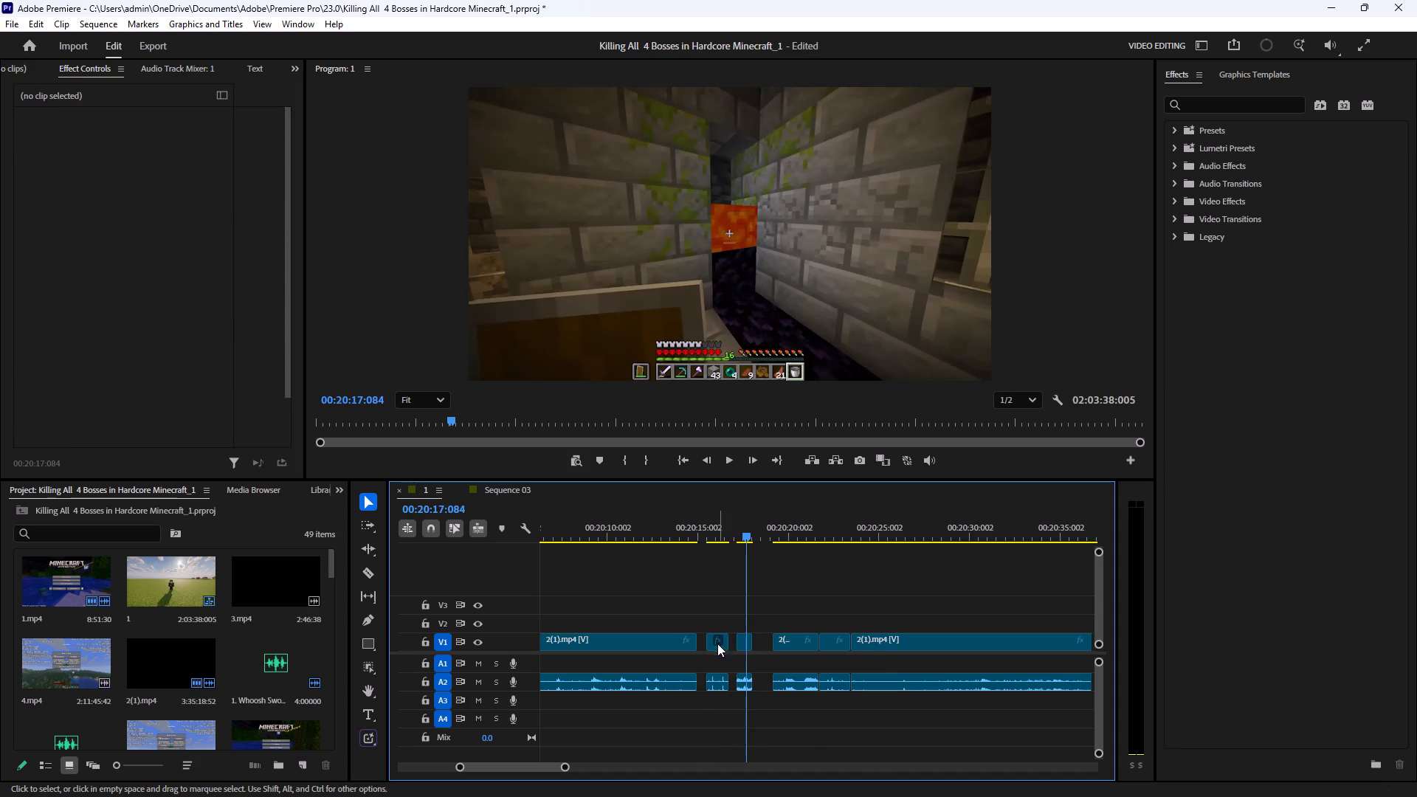
Move the two trimmed 2(1).mp4 pieces back against the footage before them to close the gaps.
left_click_drag(717, 643, 711, 645)
left_click(730, 583)
left_click_drag(748, 642, 733, 648)
left_click(785, 736)
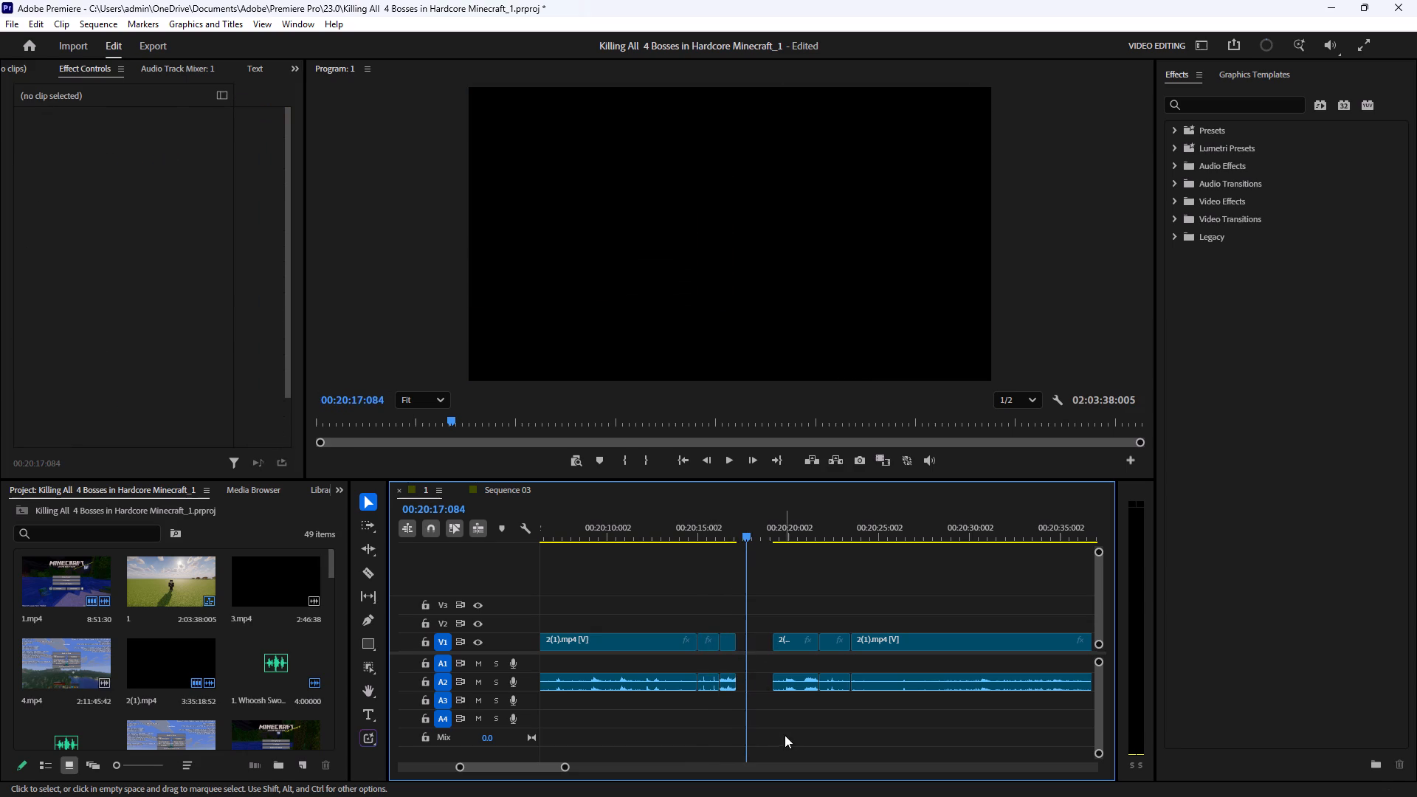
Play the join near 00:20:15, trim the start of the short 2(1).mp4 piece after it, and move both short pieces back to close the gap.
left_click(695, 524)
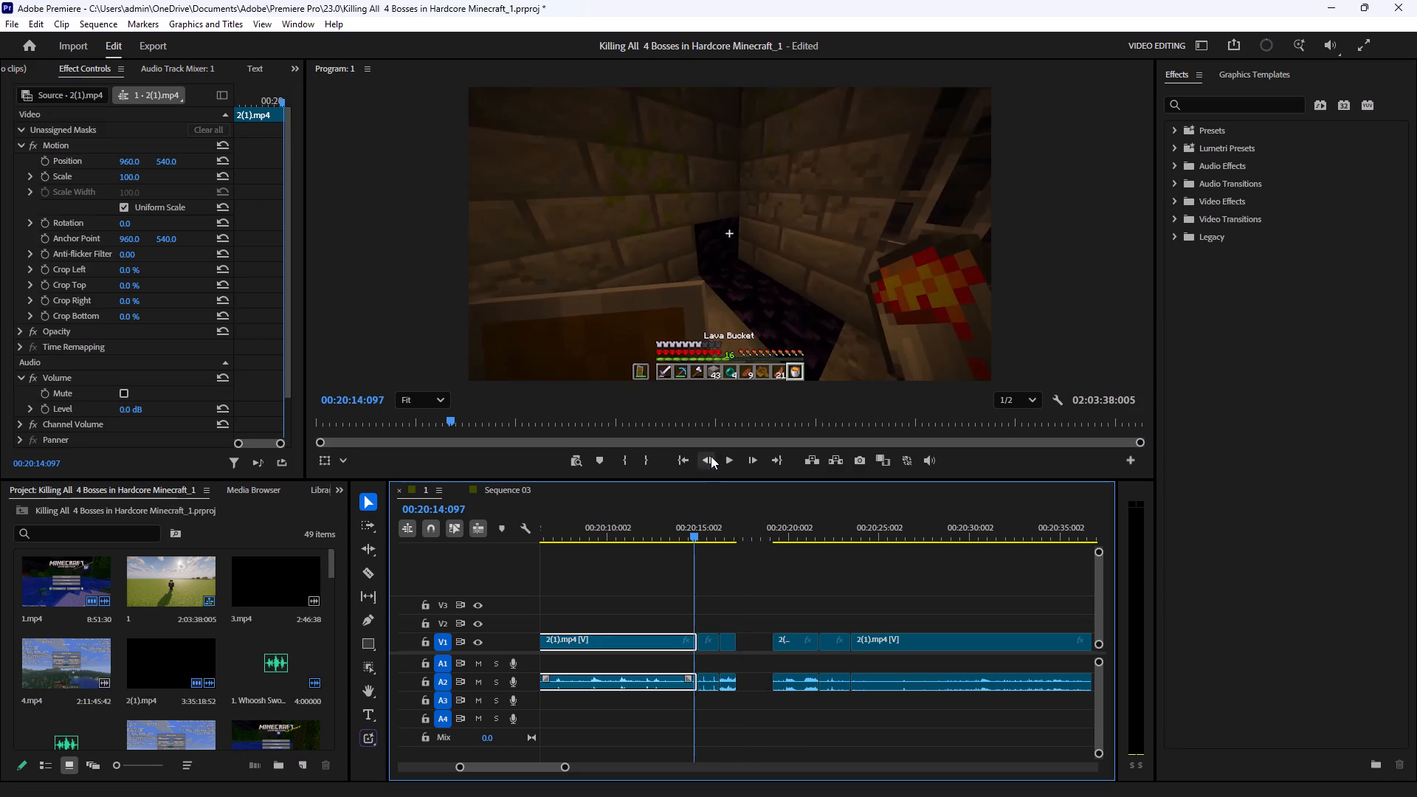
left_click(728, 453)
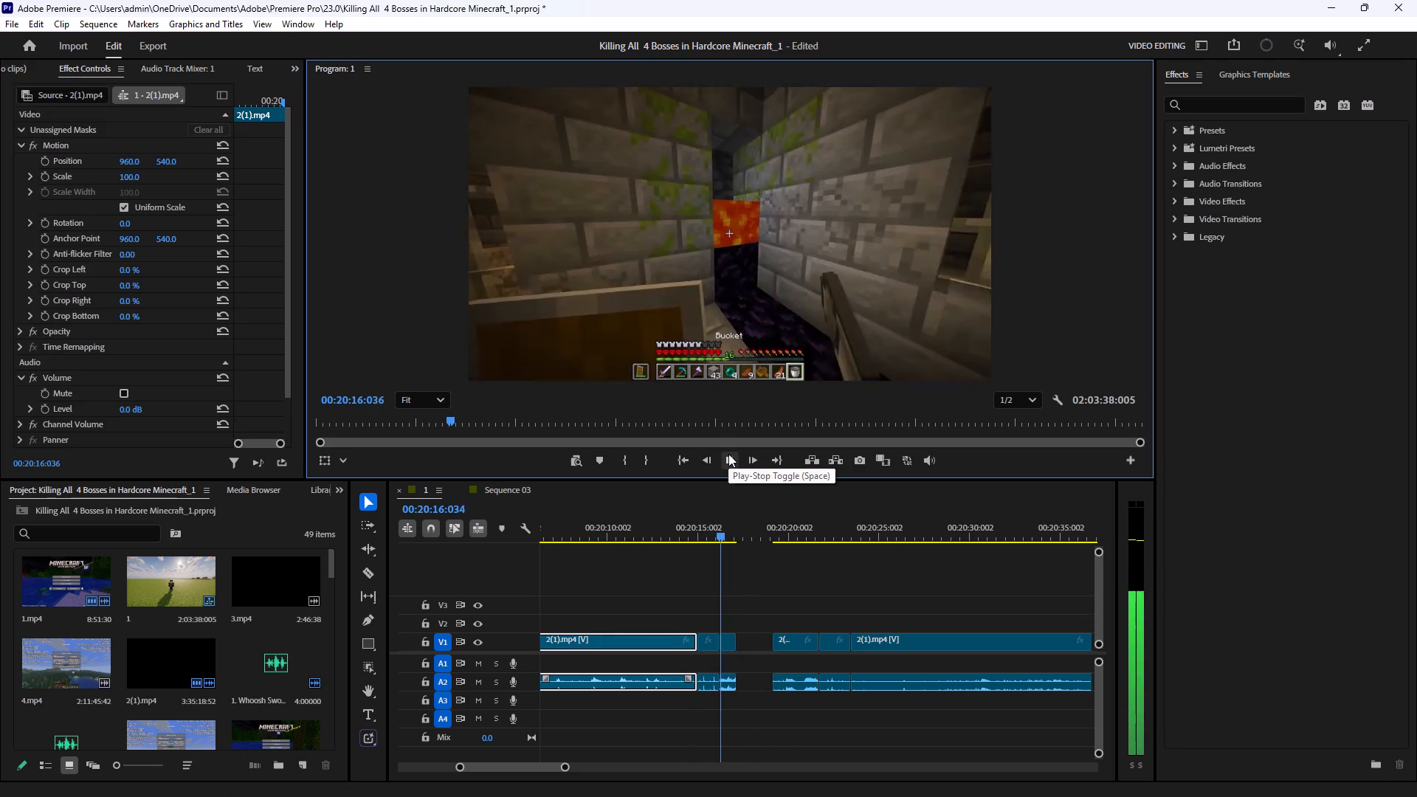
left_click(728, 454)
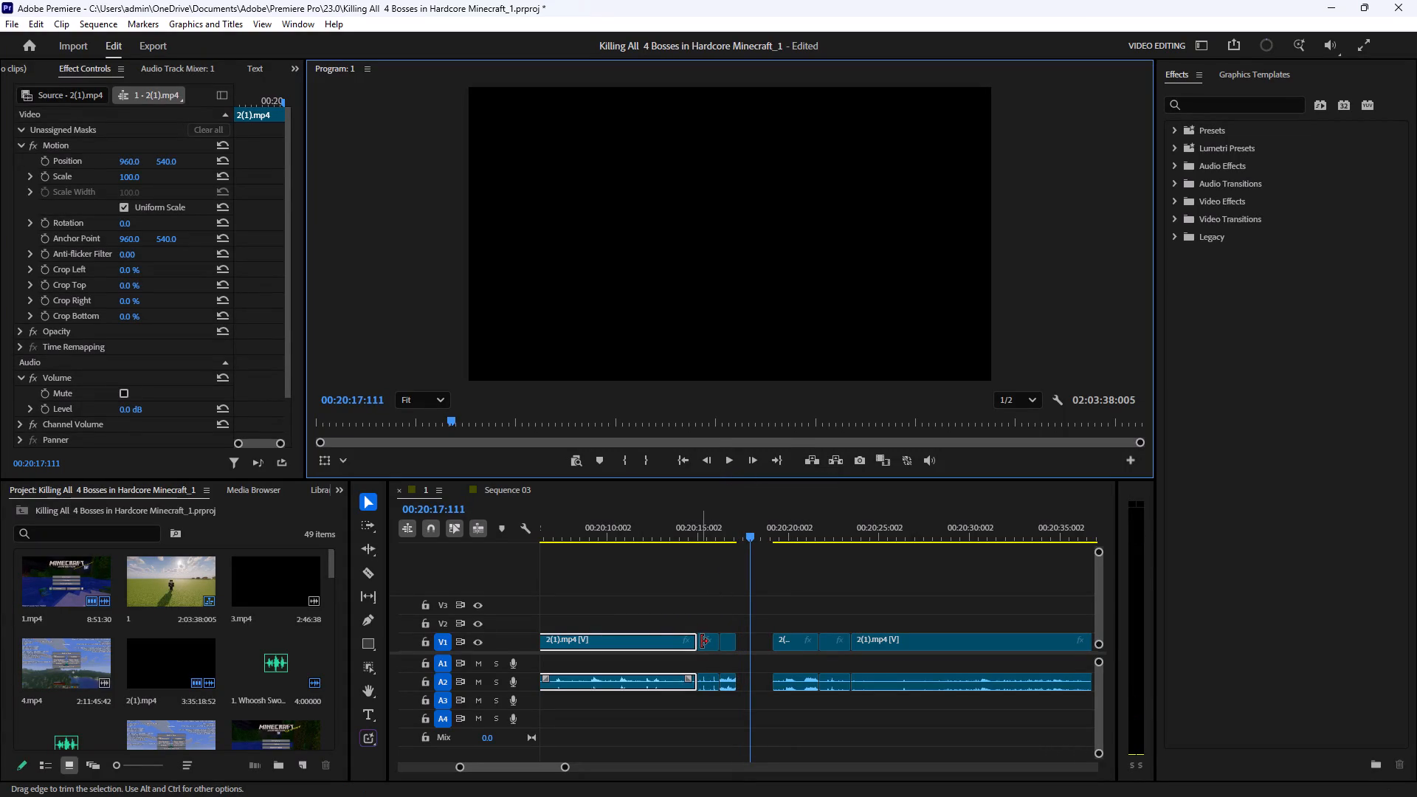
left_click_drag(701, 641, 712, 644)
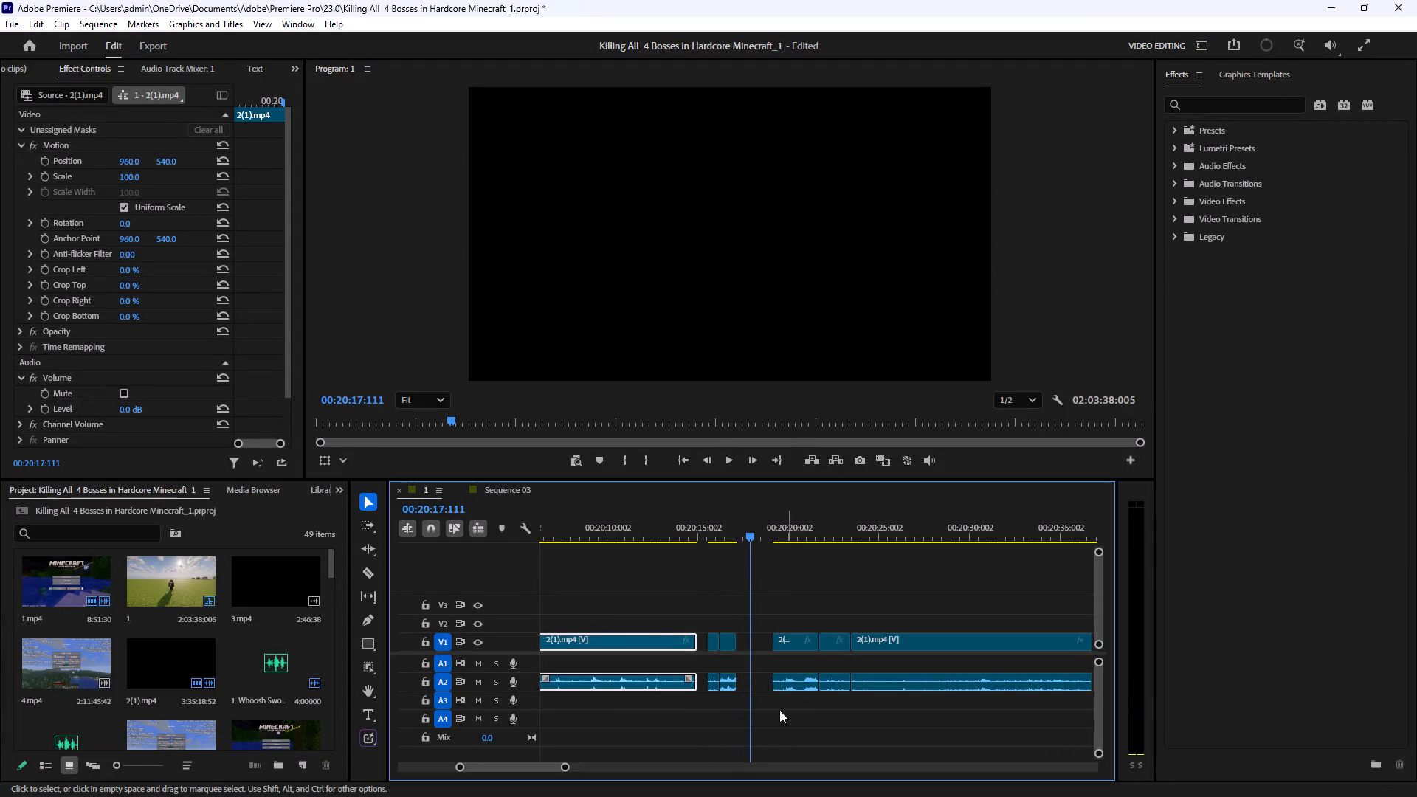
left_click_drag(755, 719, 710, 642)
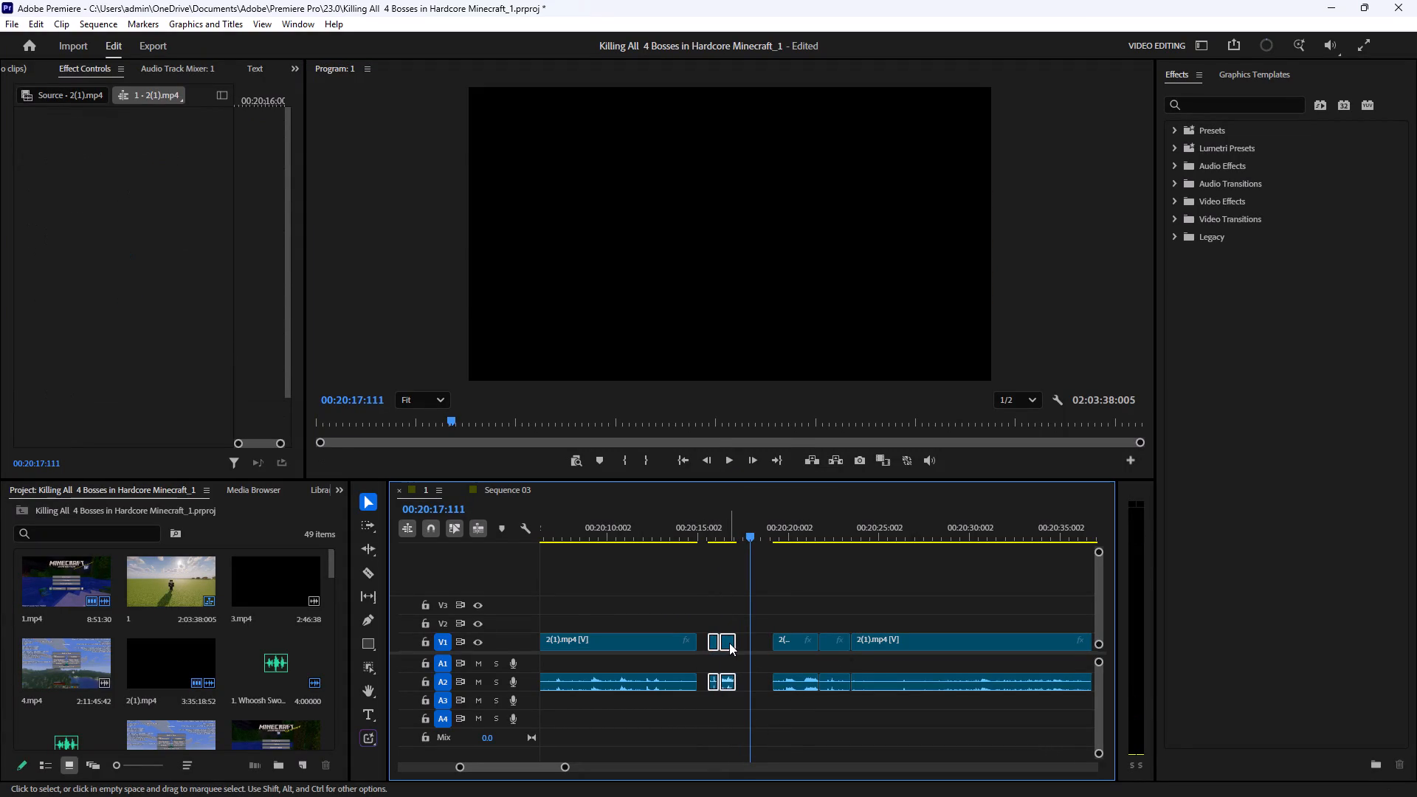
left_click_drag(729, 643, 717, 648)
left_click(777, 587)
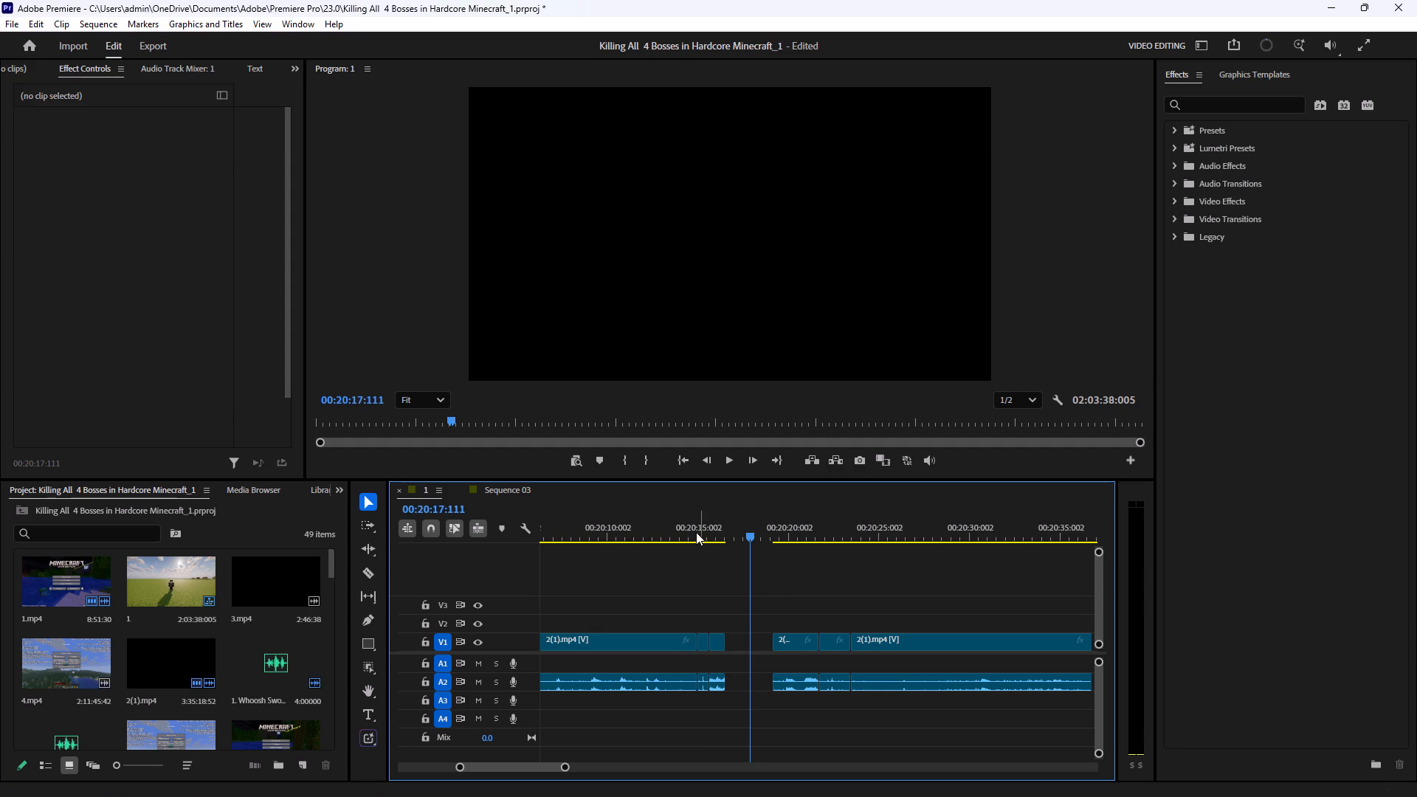
Replay the join from about 00:20:14:097, then delete the short diamond pickaxe piece right after it and close the gap it leaves.
left_click(695, 533)
left_click(730, 462)
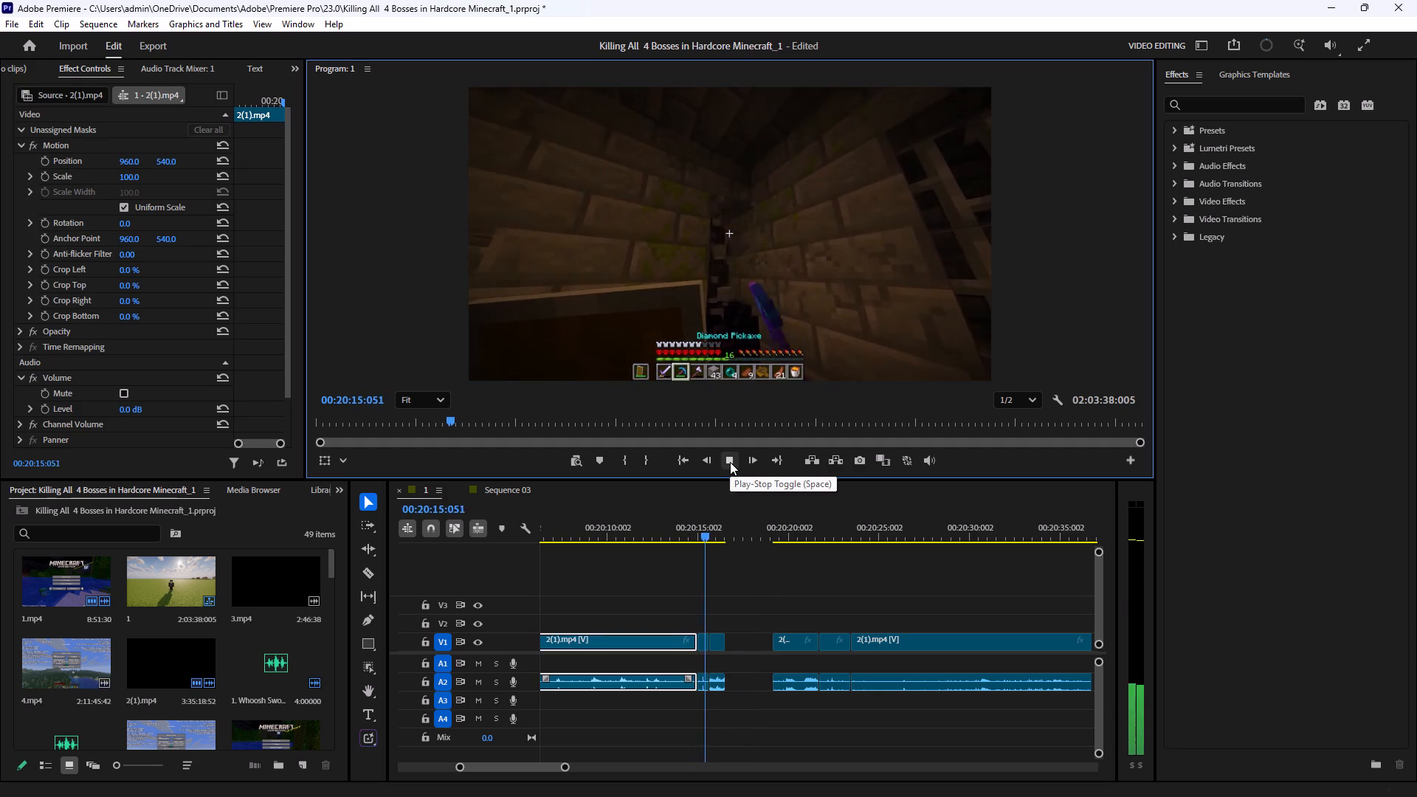
left_click(730, 462)
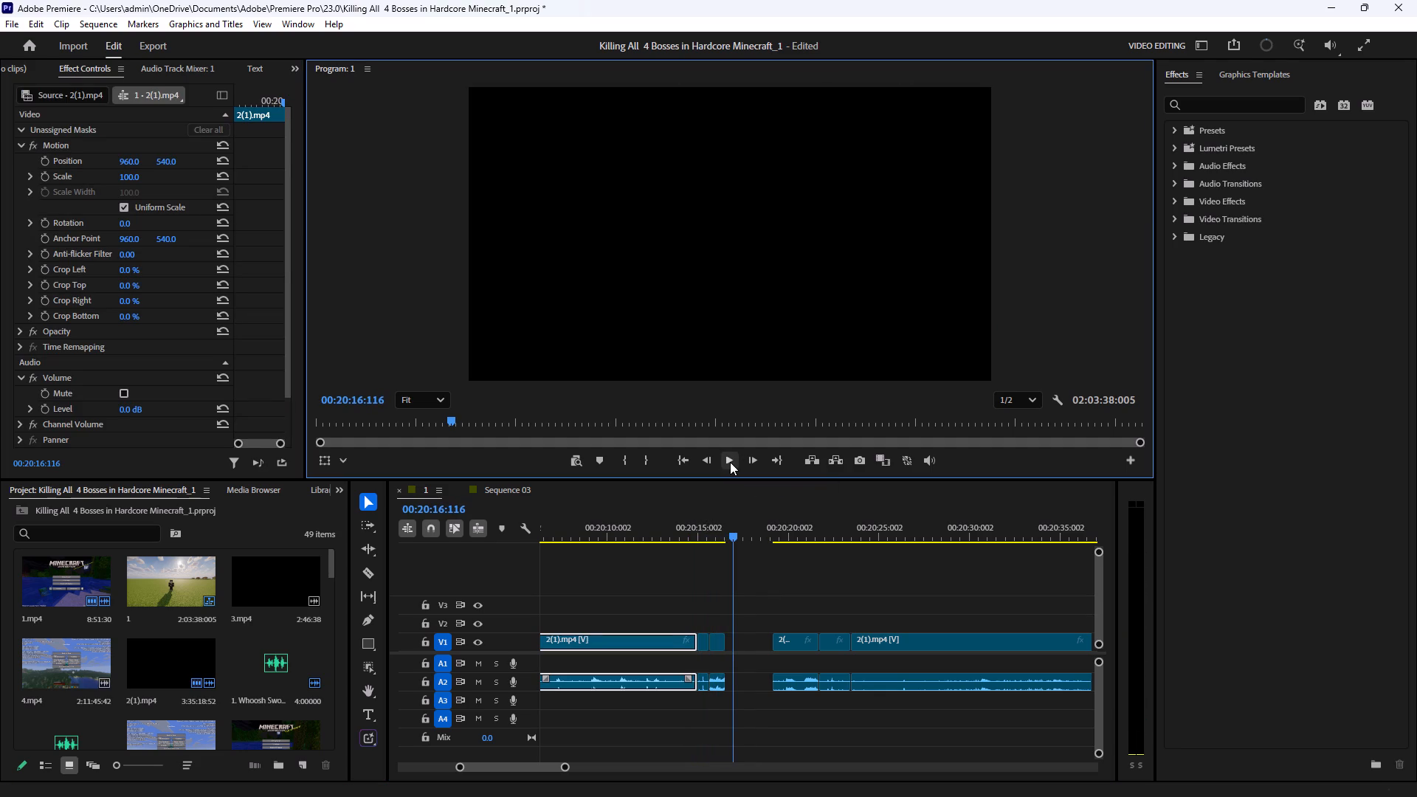
left_click(704, 647)
key("BackSpace")
left_click(704, 646)
key("BackSpace")
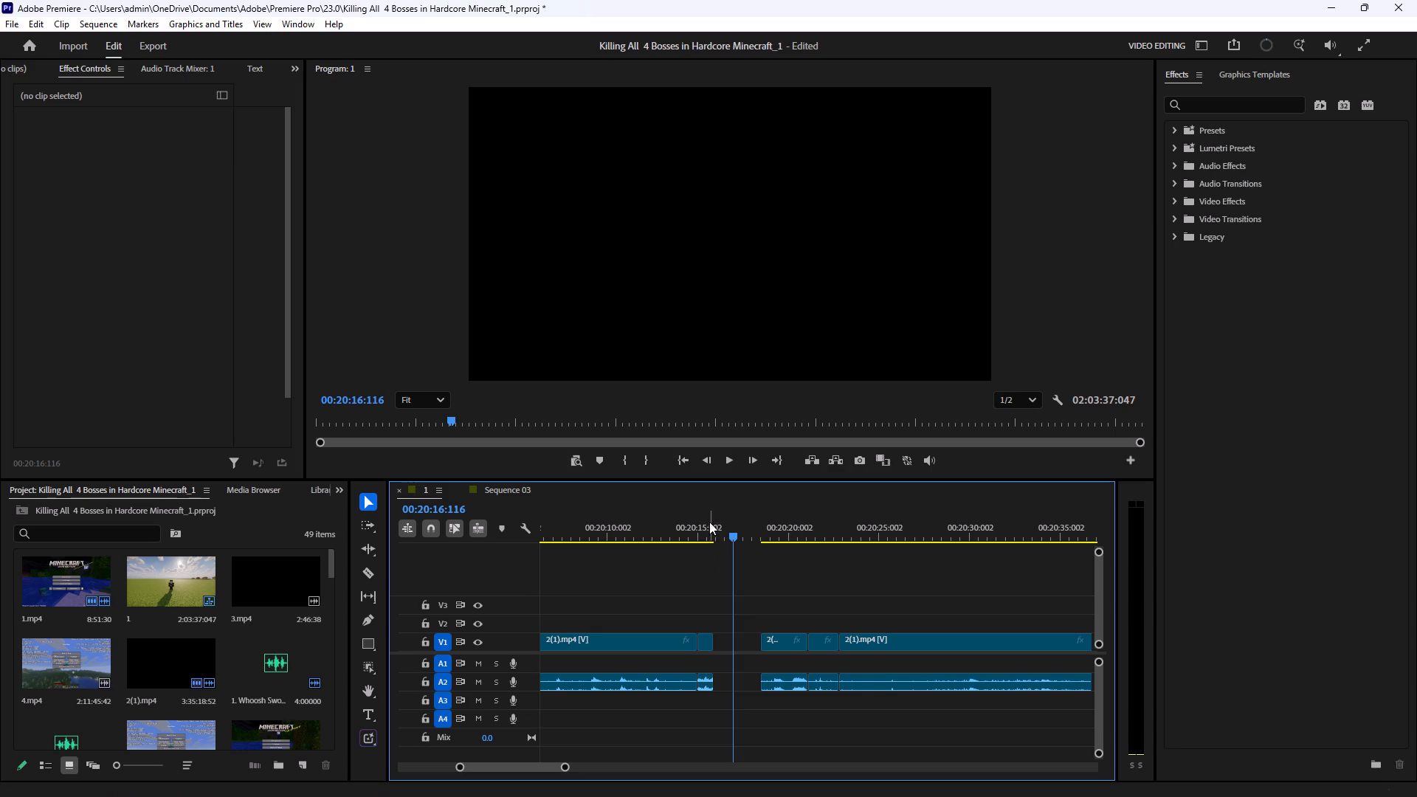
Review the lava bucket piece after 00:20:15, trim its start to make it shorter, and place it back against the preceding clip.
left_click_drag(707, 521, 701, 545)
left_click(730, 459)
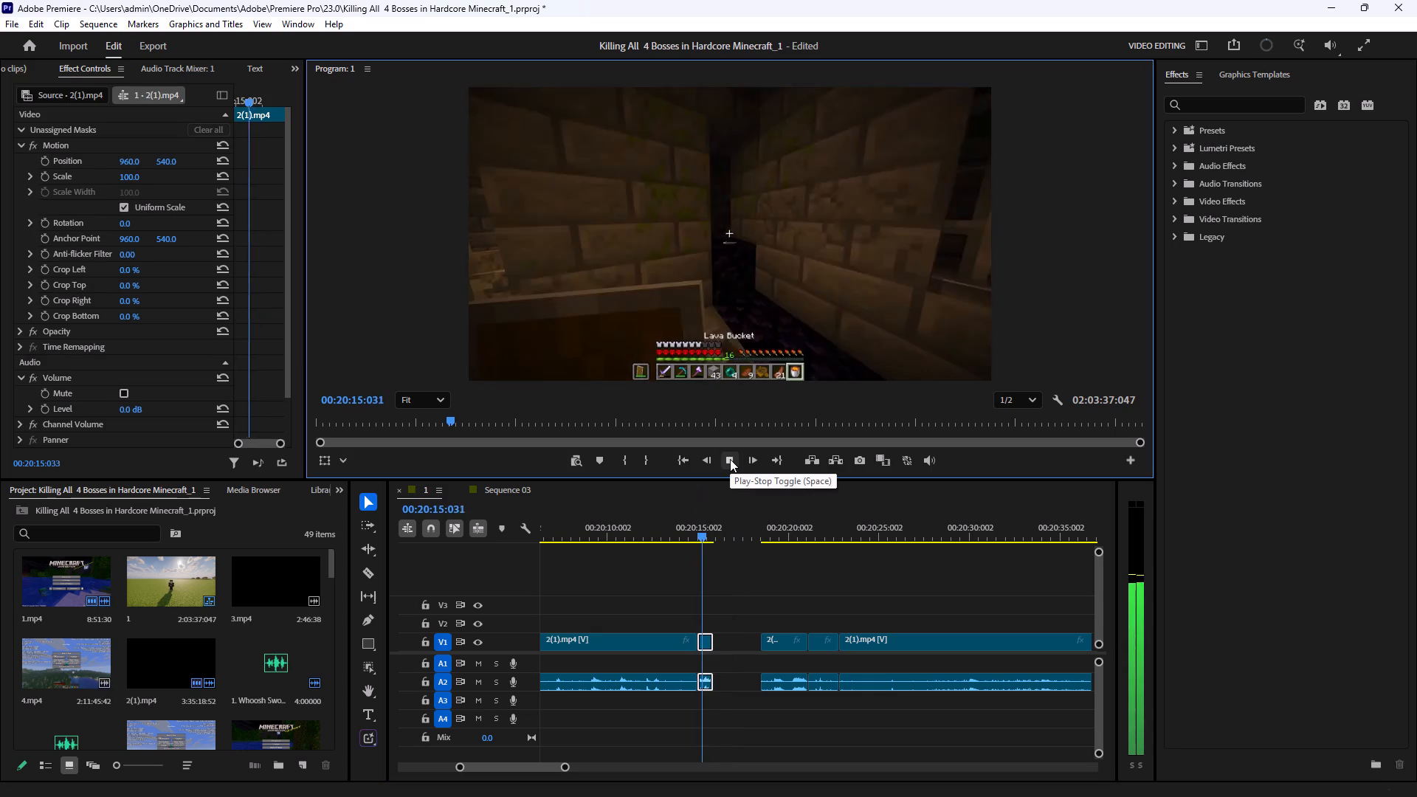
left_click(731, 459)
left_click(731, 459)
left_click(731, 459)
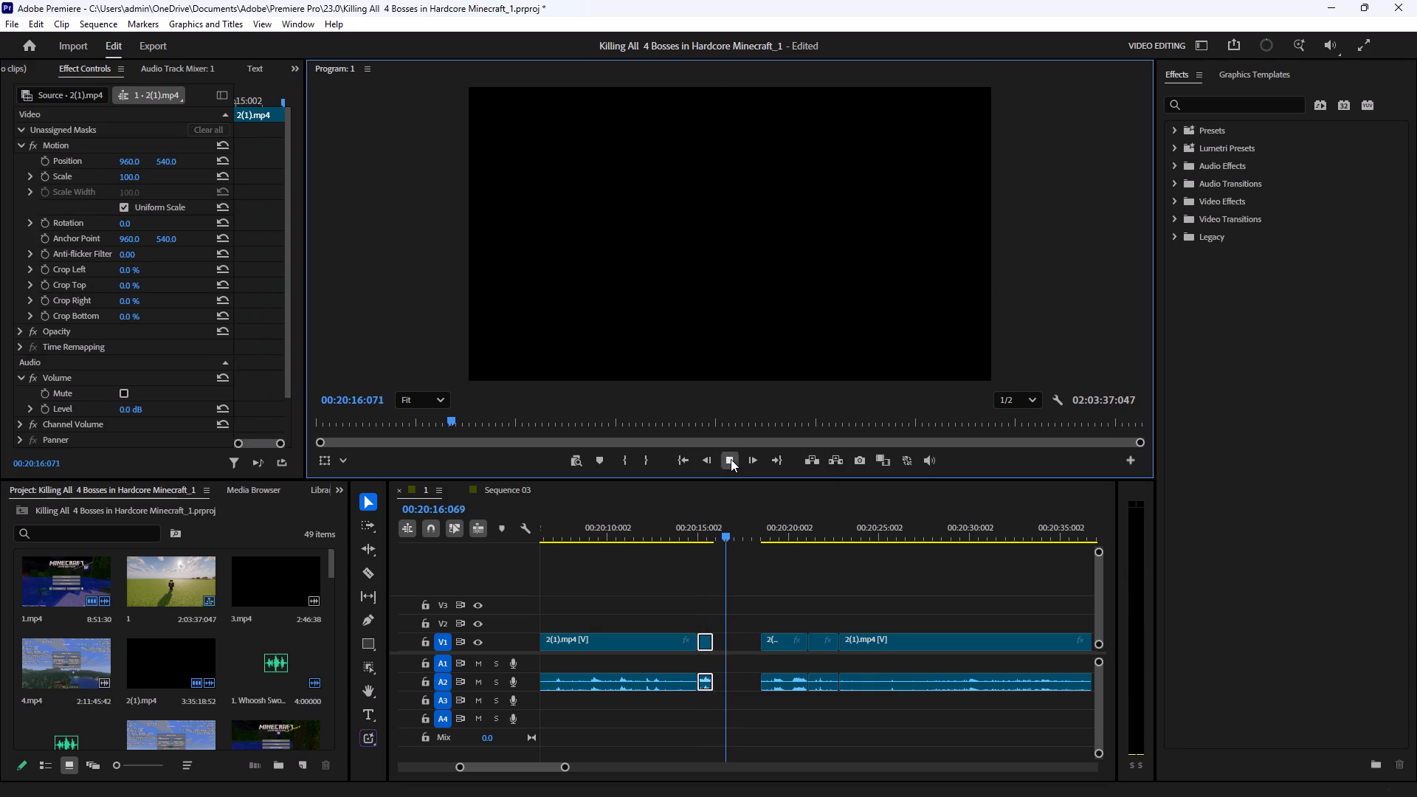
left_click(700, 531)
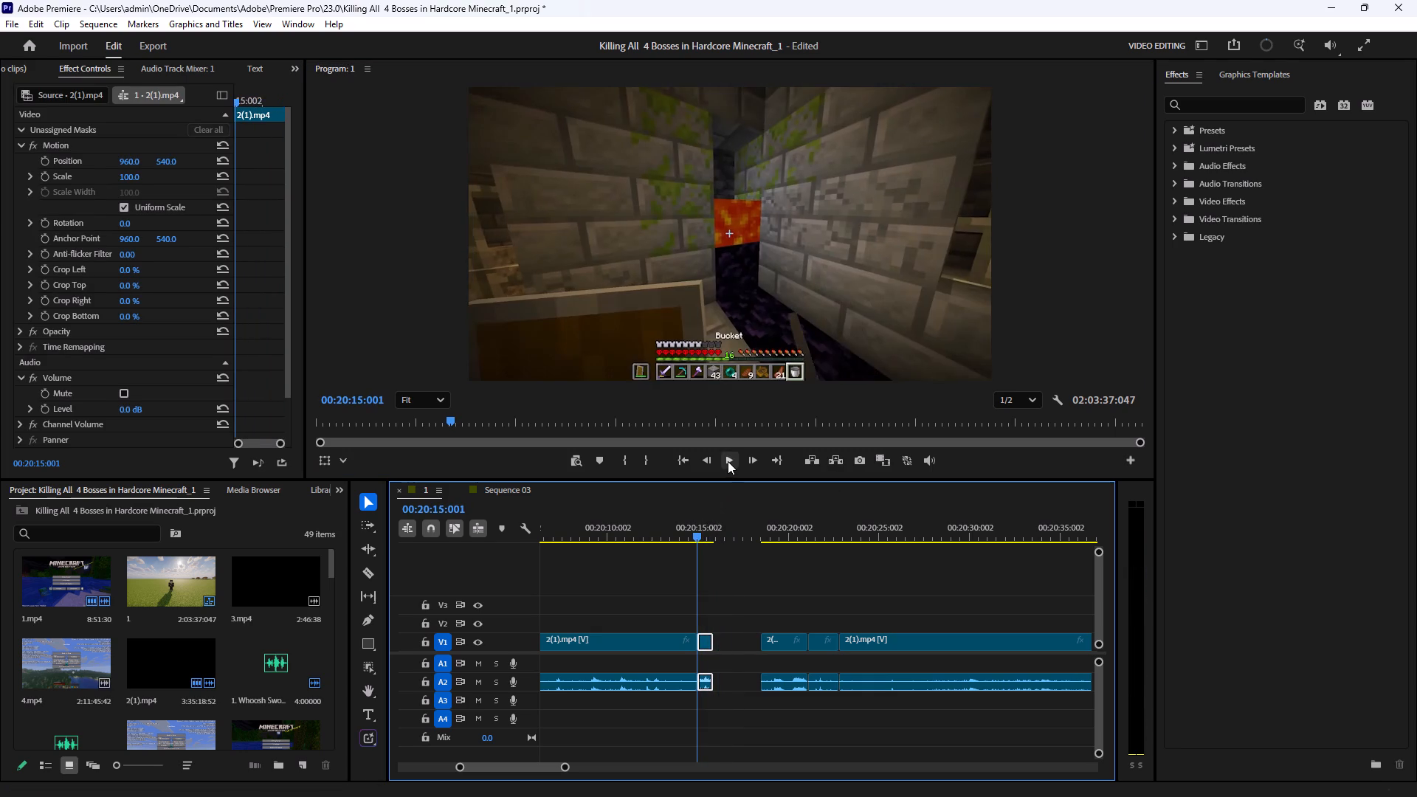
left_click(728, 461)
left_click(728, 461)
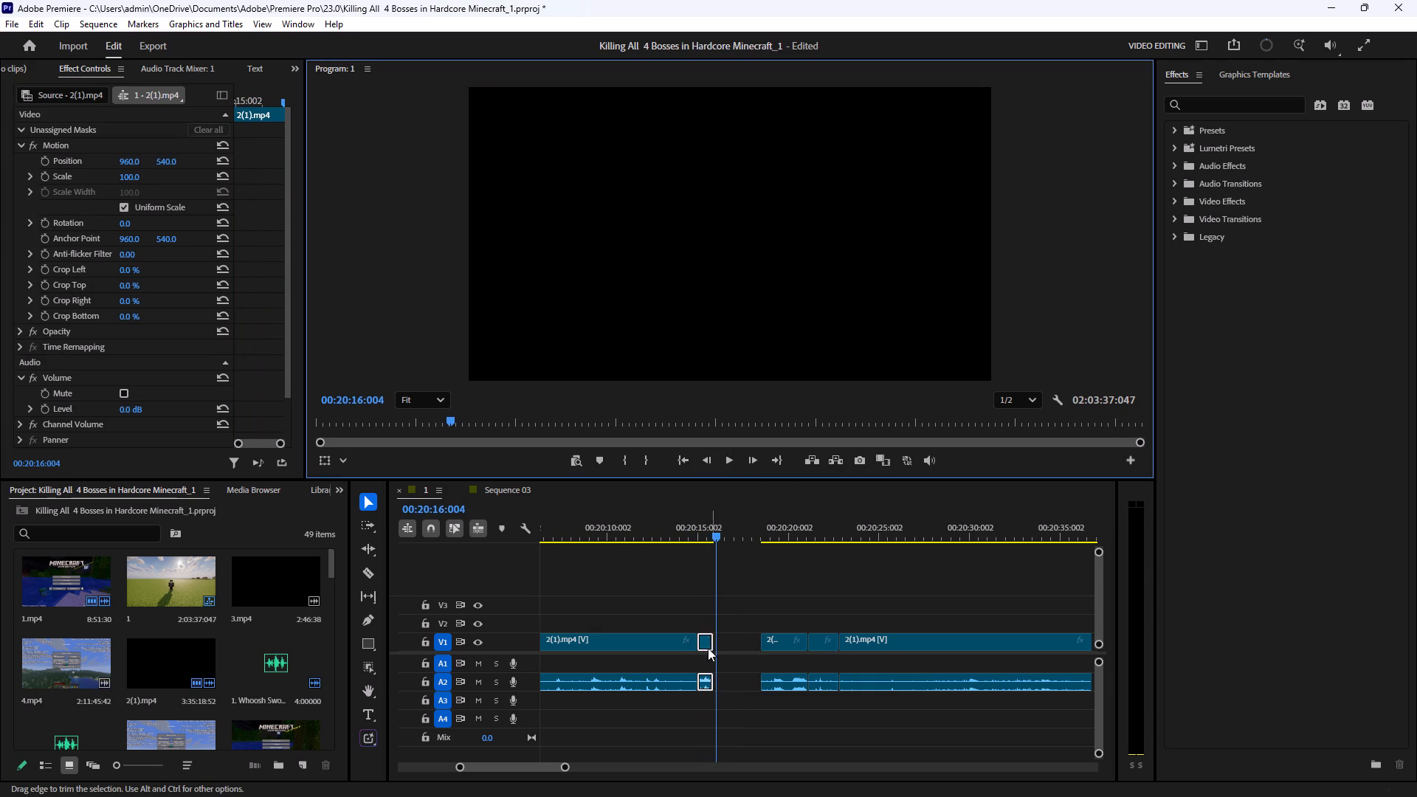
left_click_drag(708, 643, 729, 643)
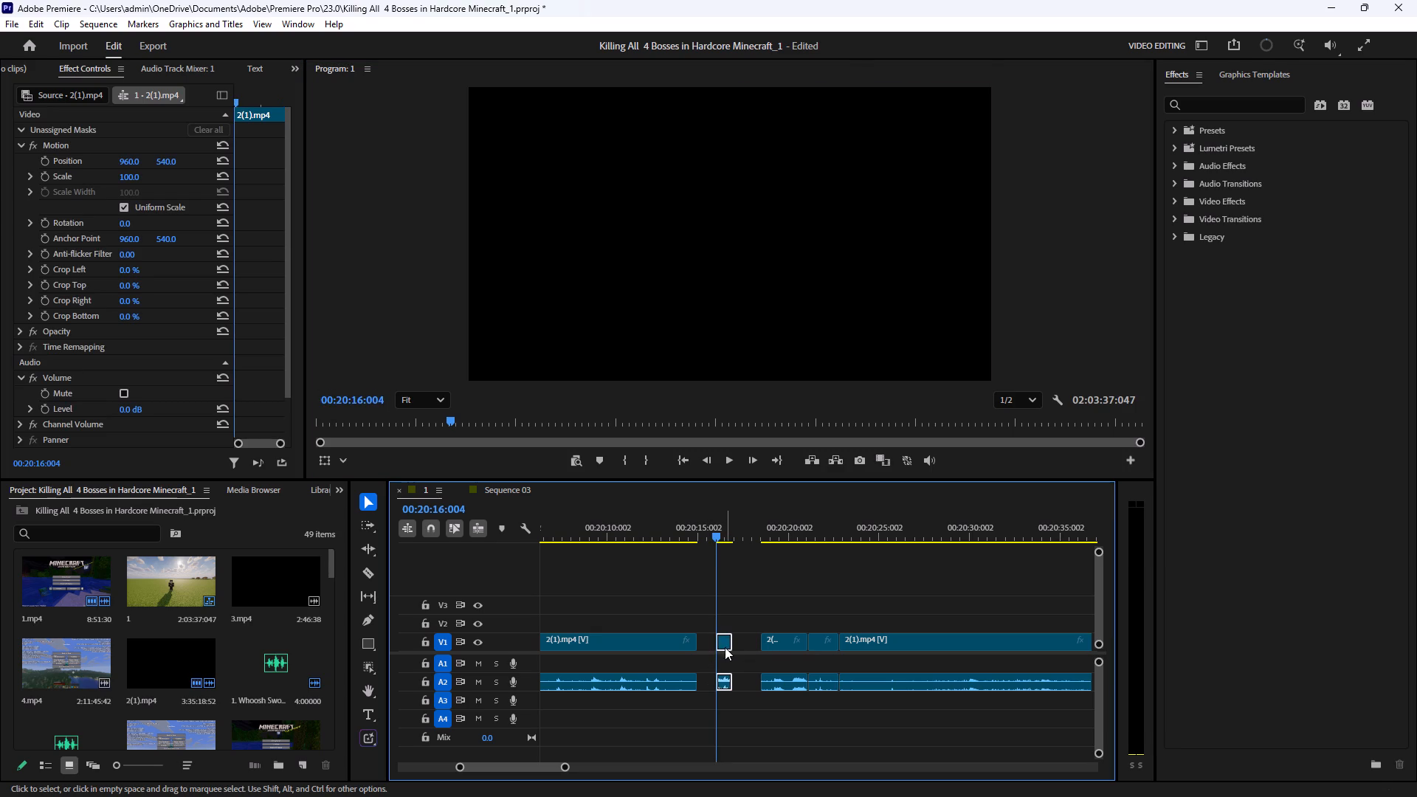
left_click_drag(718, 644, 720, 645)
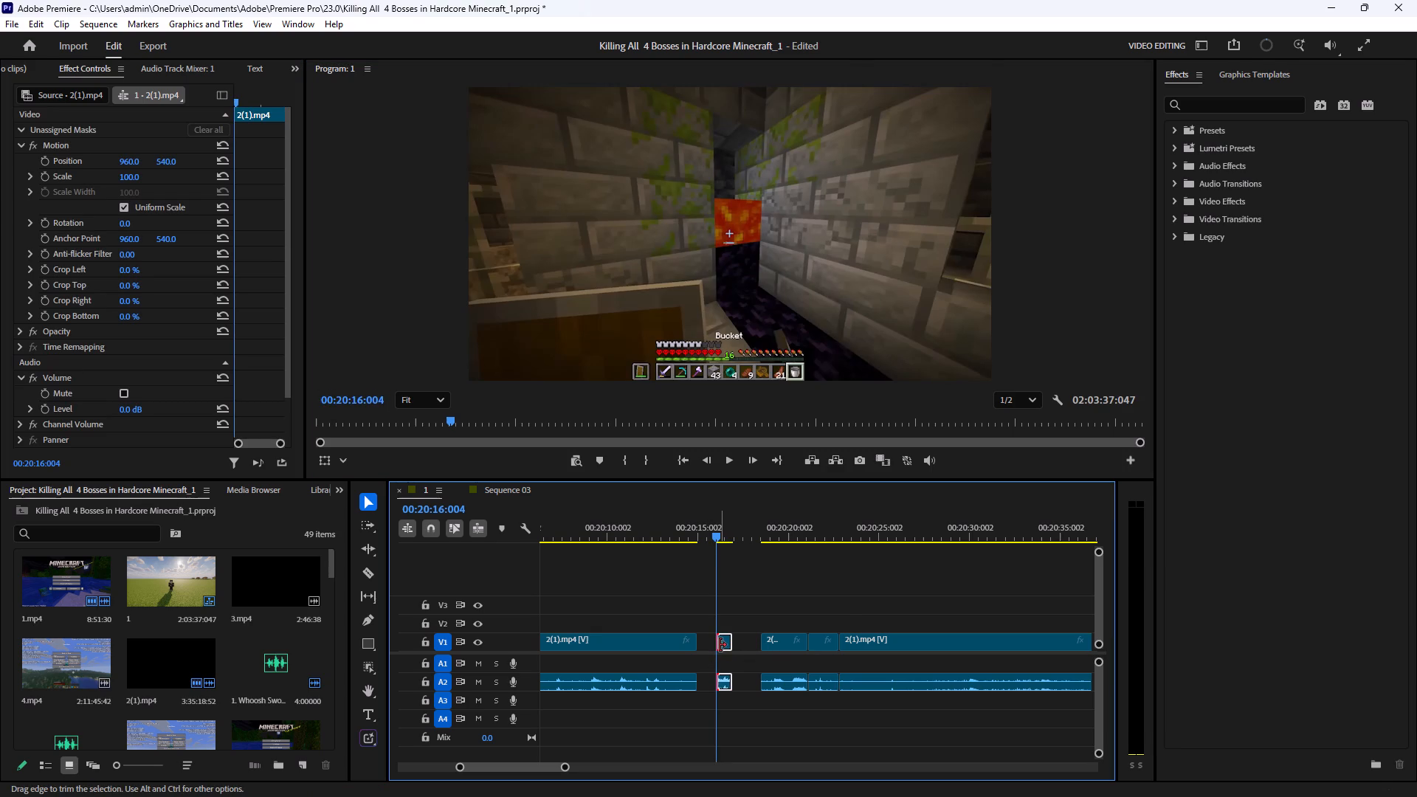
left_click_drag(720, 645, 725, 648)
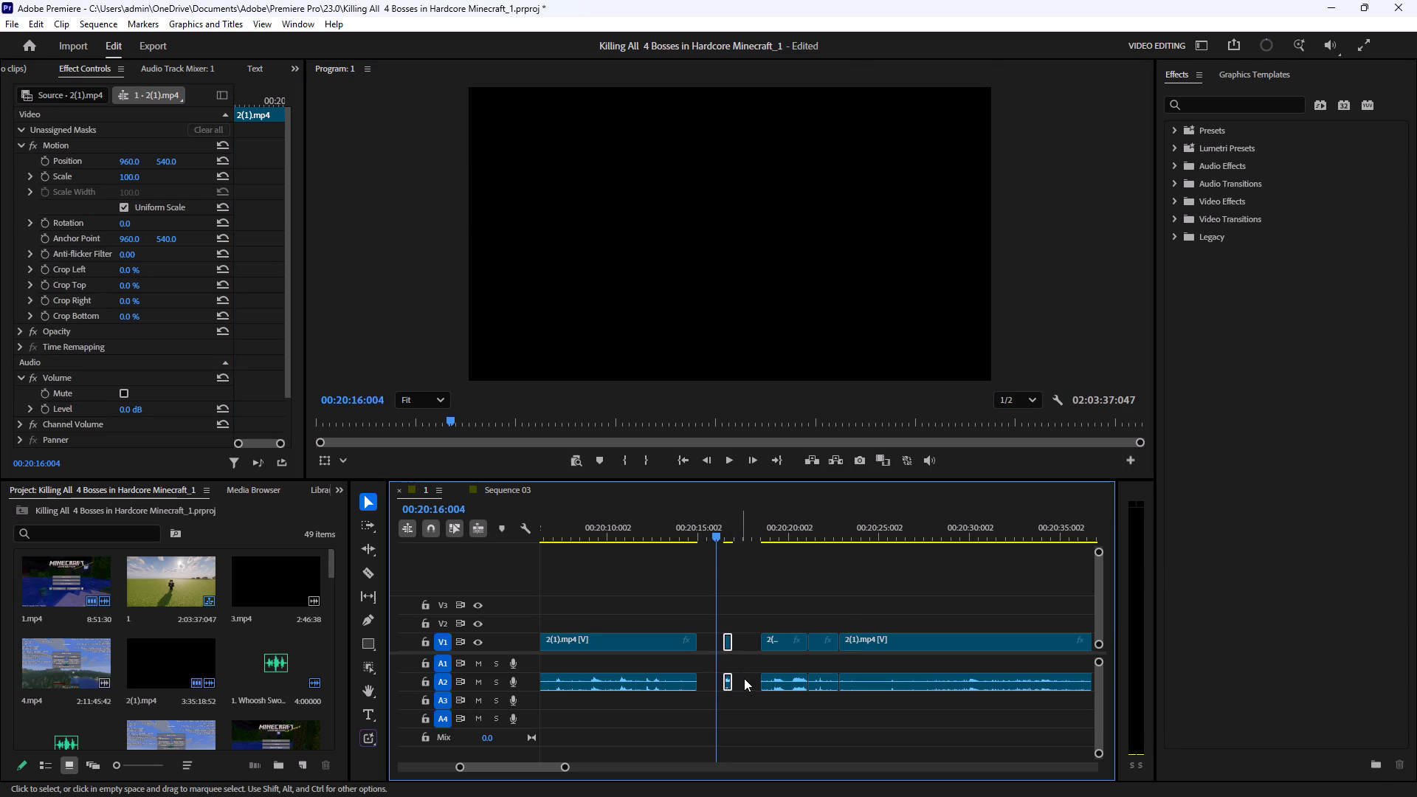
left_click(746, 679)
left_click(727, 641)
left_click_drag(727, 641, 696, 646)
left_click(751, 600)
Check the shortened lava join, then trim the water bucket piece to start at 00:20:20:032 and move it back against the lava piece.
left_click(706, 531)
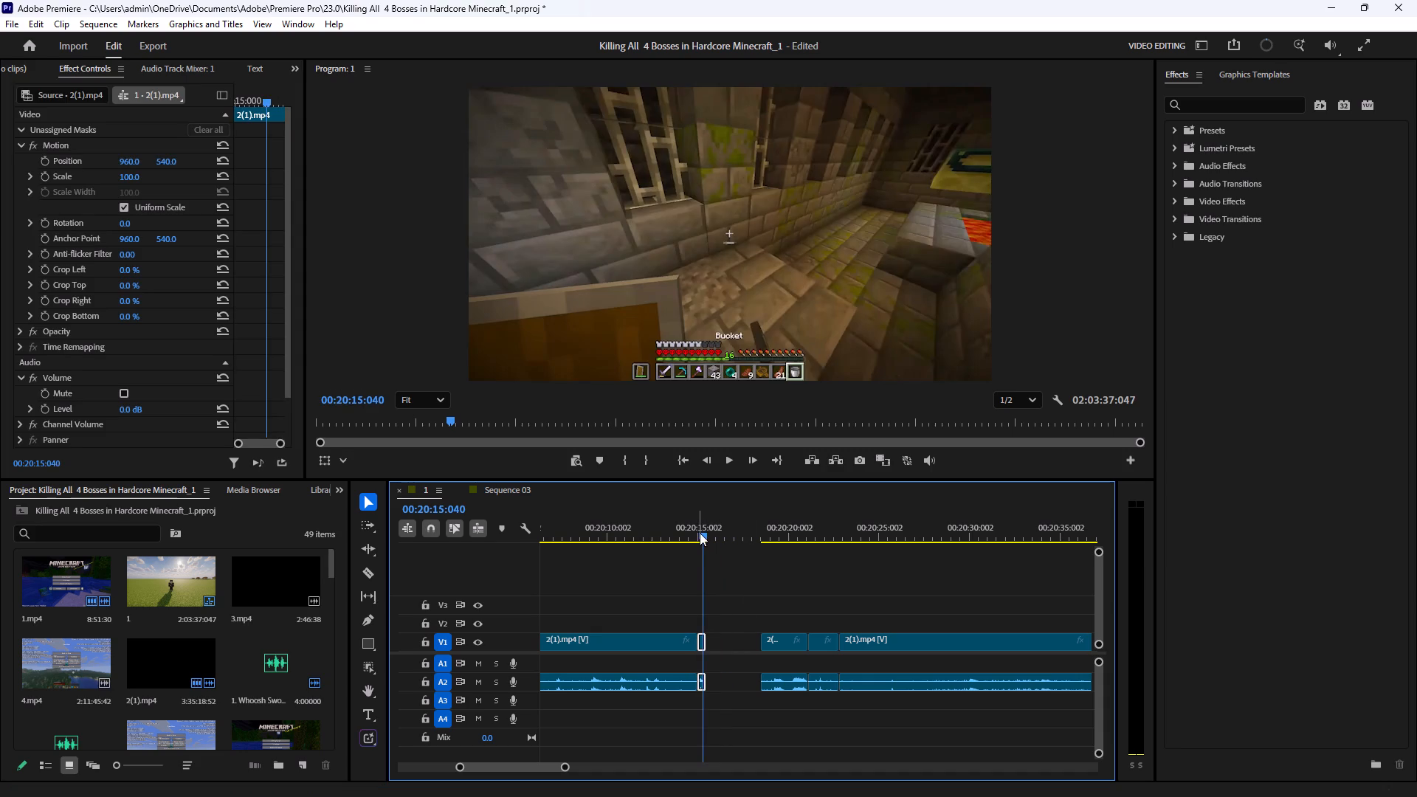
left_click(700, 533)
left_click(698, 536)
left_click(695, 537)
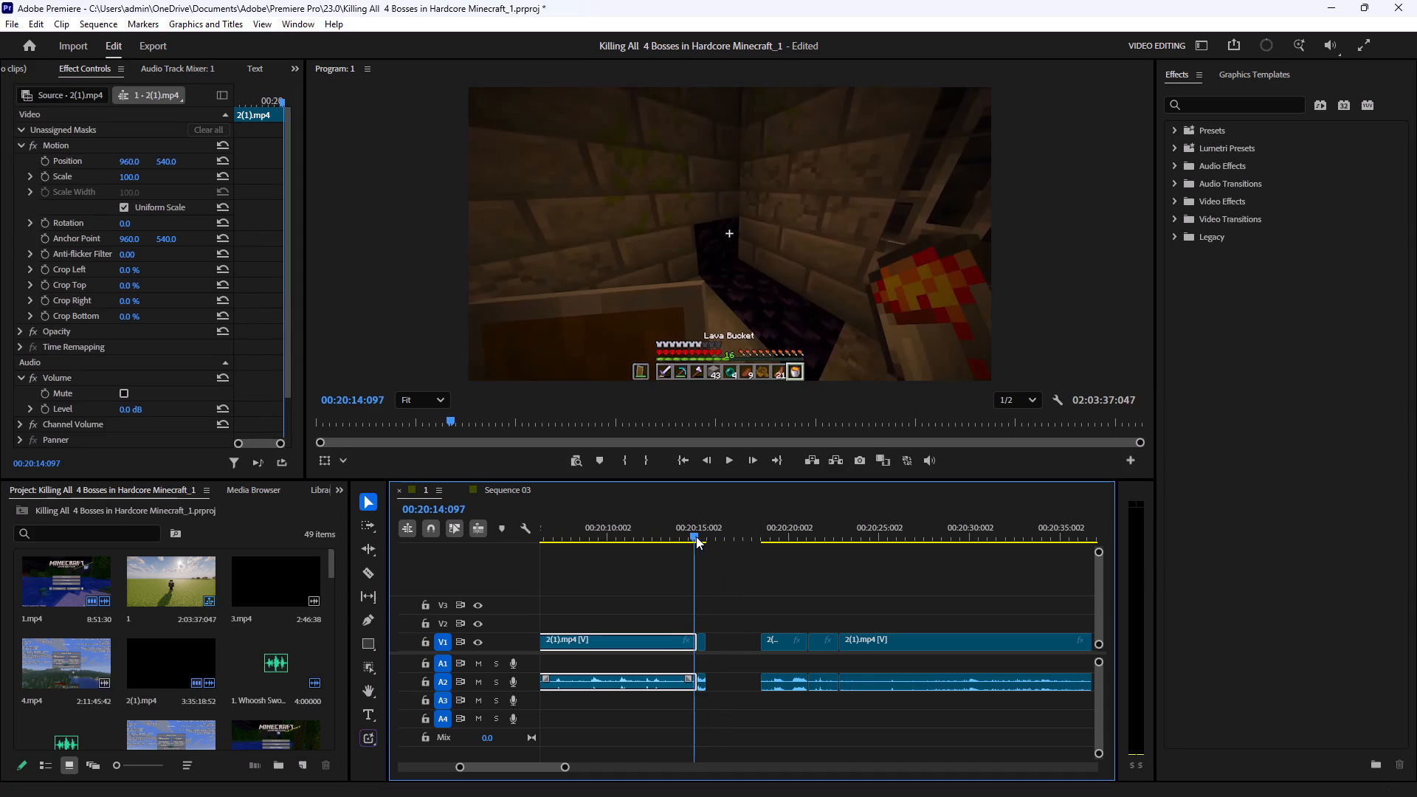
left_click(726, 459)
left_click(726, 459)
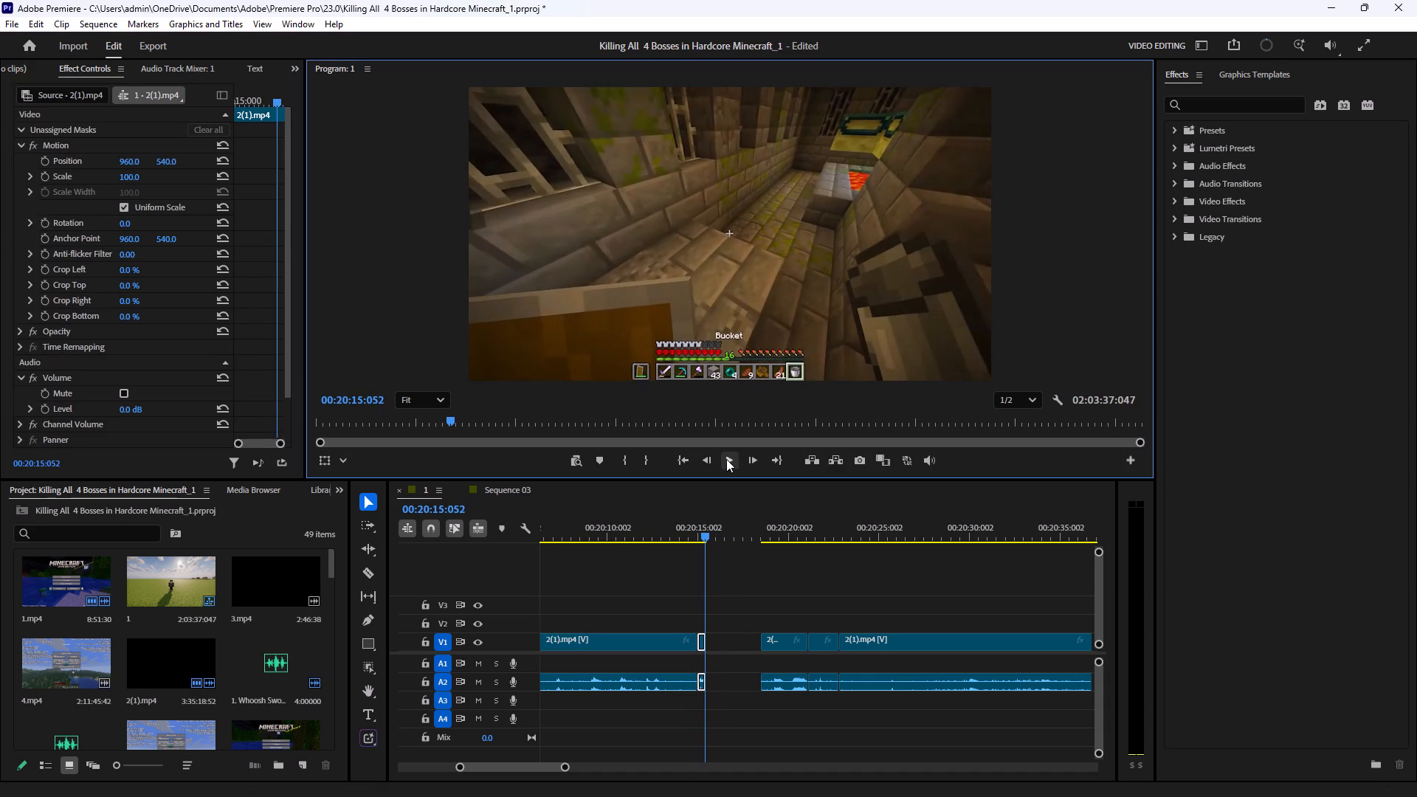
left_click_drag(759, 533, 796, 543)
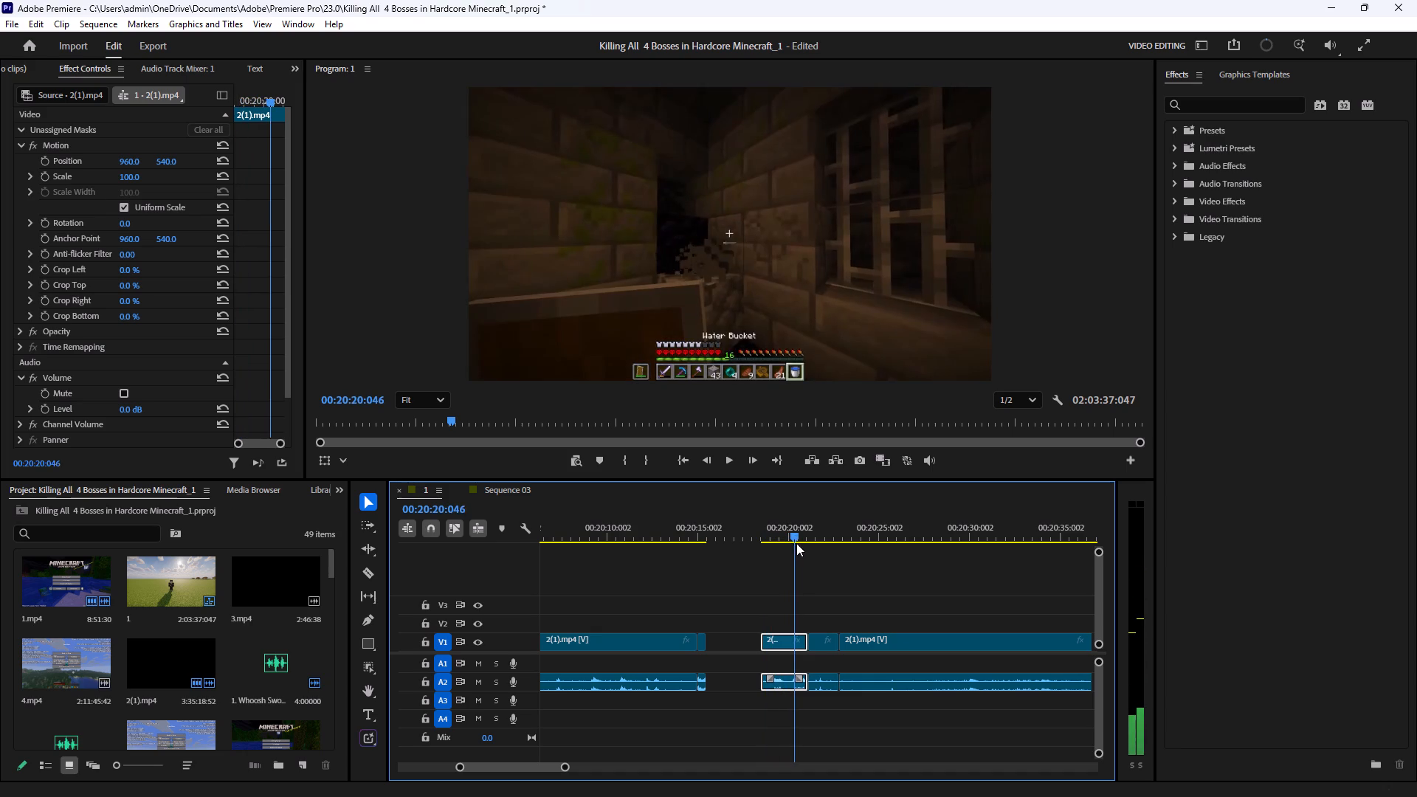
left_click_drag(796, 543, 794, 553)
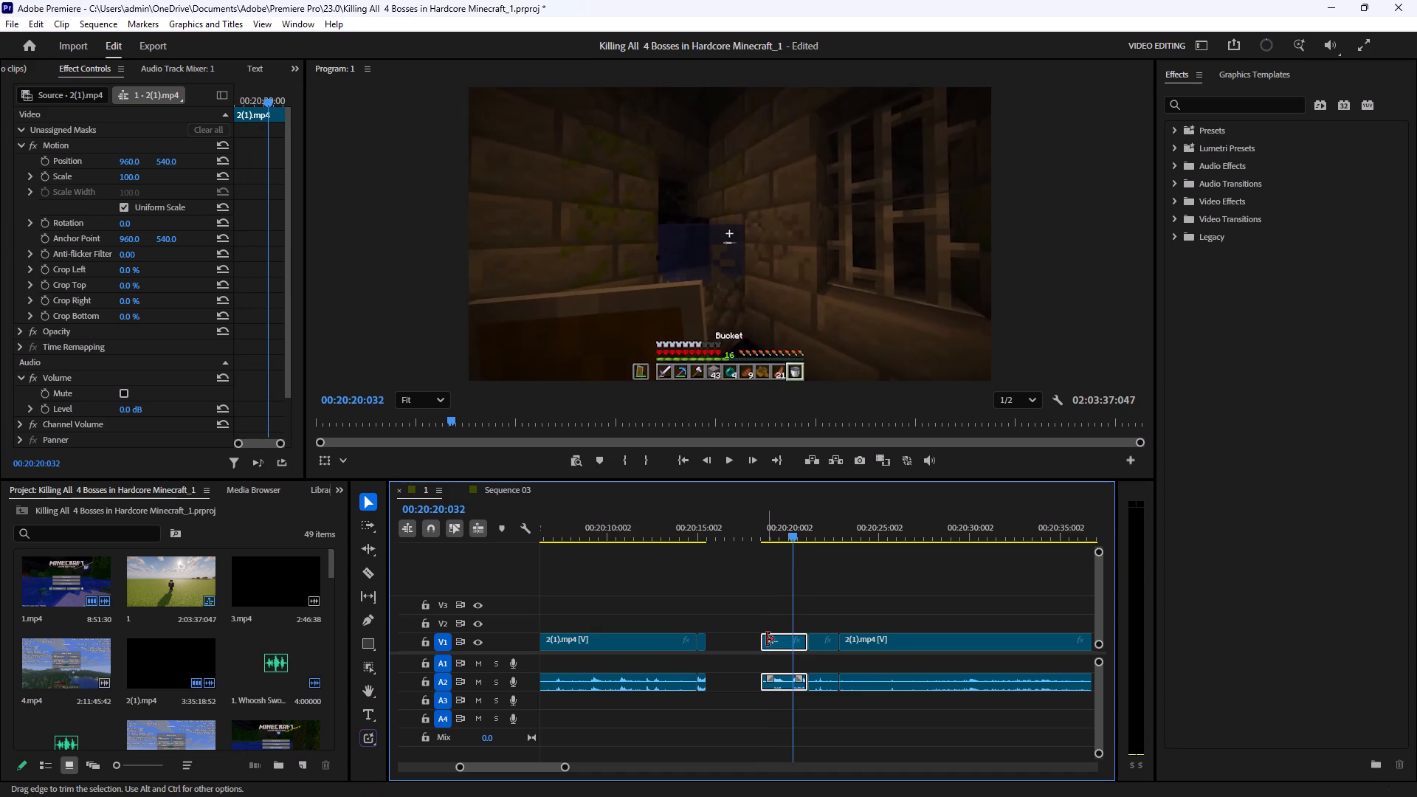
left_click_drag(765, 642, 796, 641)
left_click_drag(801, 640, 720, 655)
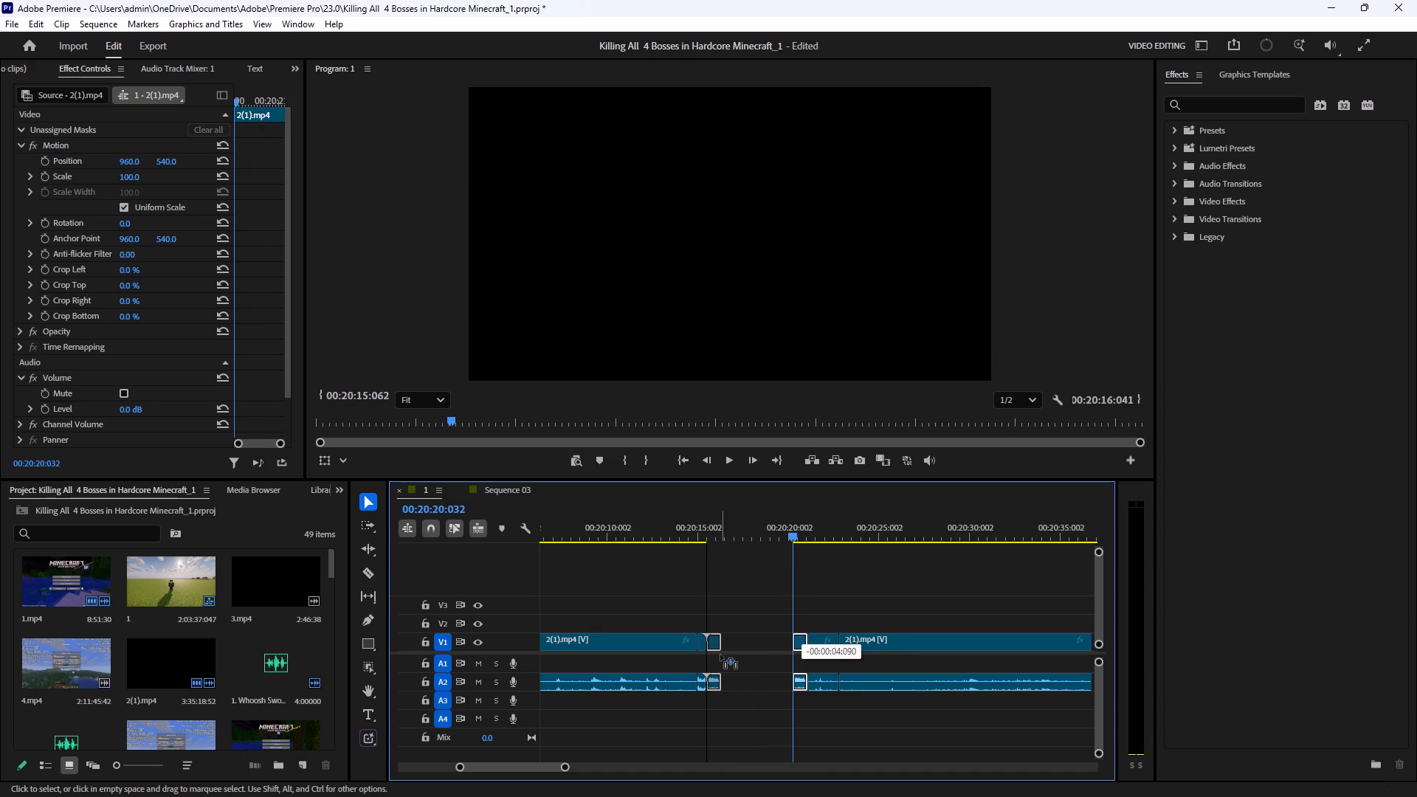
Play the lava and water bucket highlights from 00:20:14:116, then delete both short pieces after the long clip.
left_click(699, 526)
left_click(758, 596)
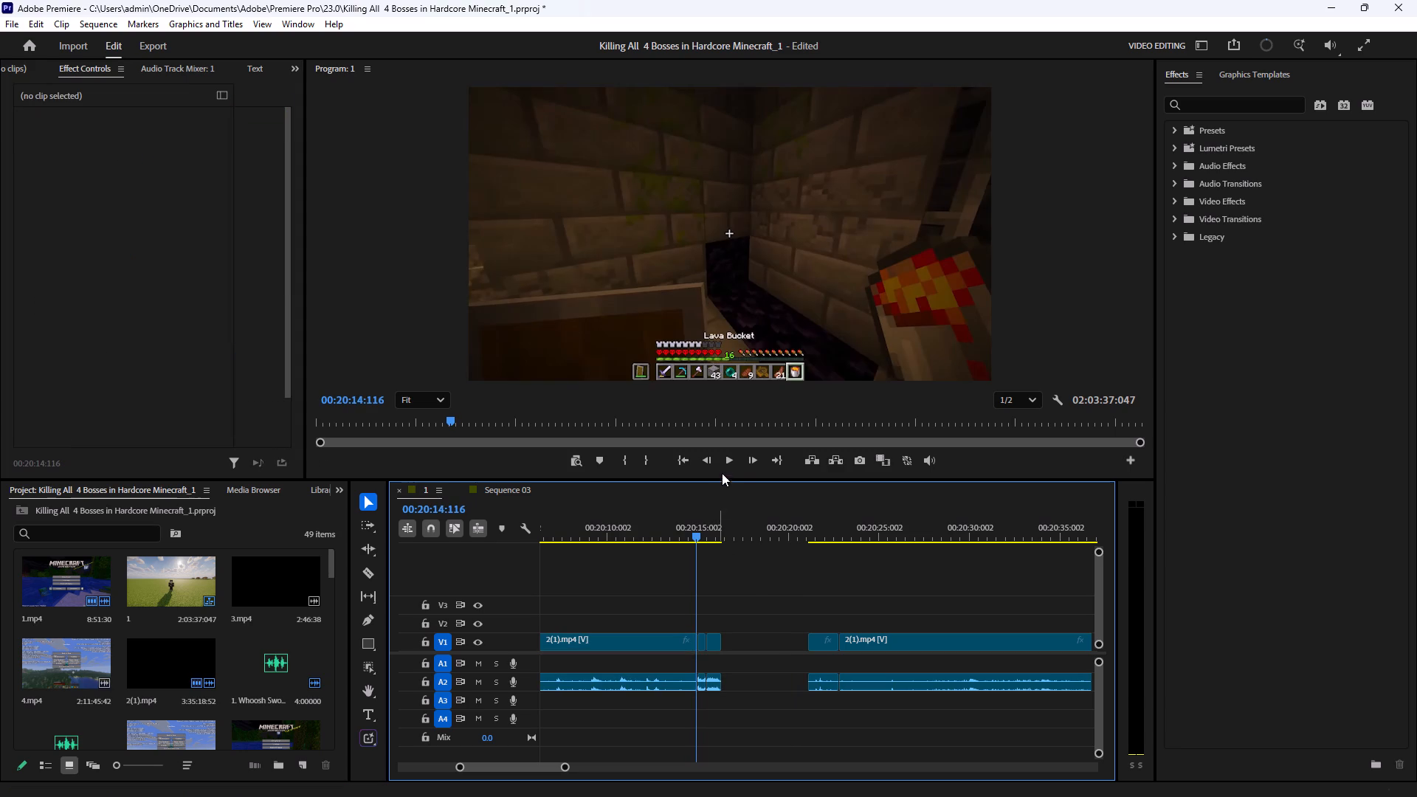
left_click(732, 458)
left_click(732, 458)
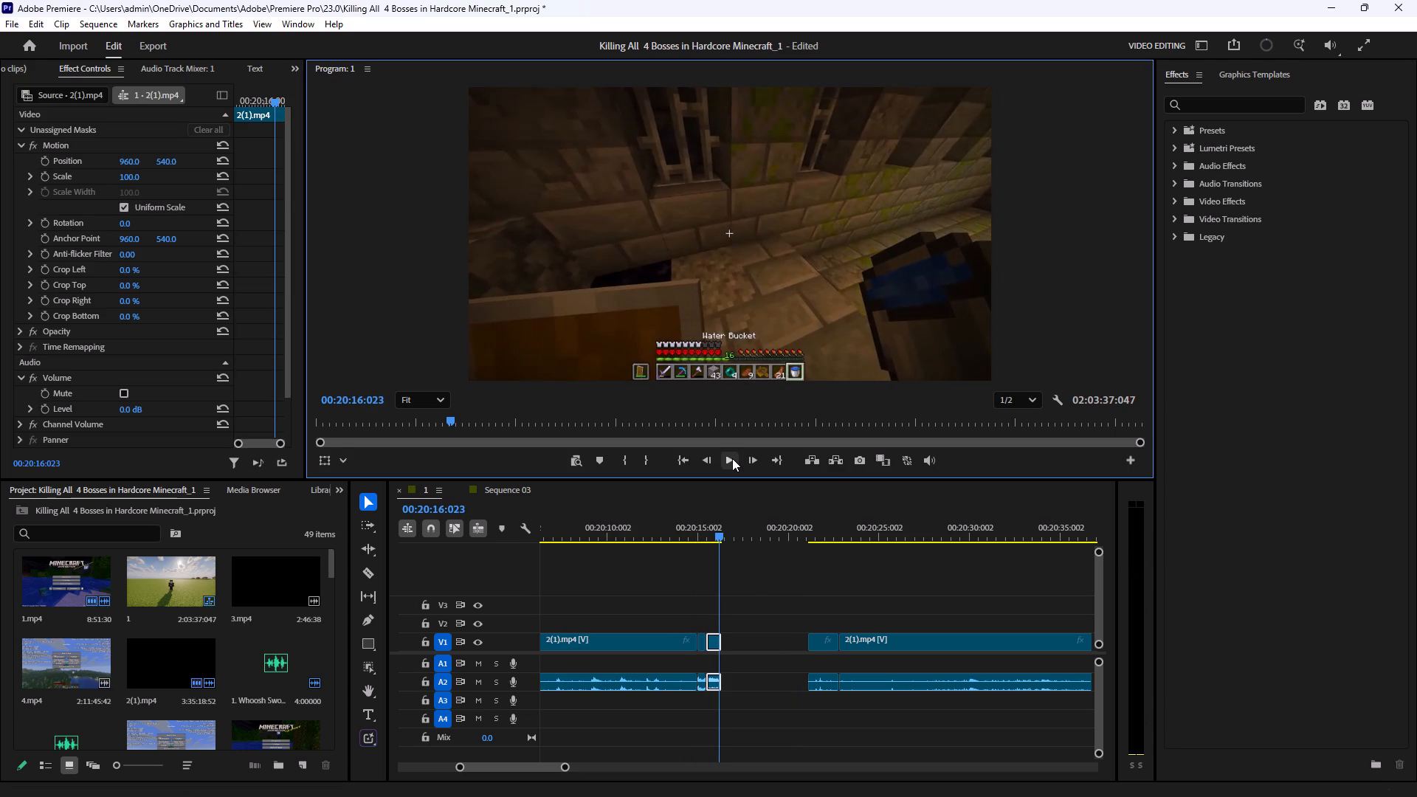
left_click(732, 458)
left_click(732, 458)
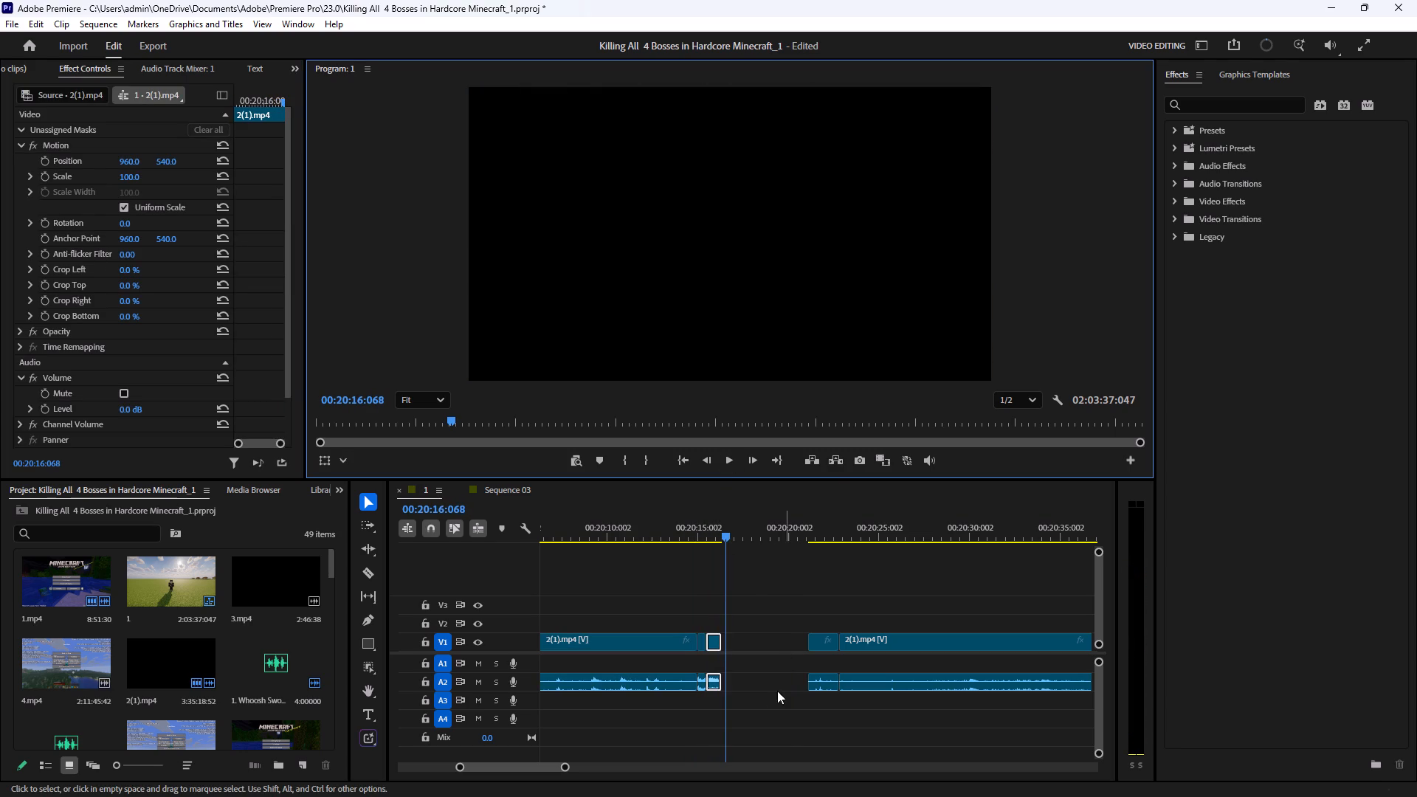
left_click_drag(765, 705, 702, 636)
key("BackSpace")
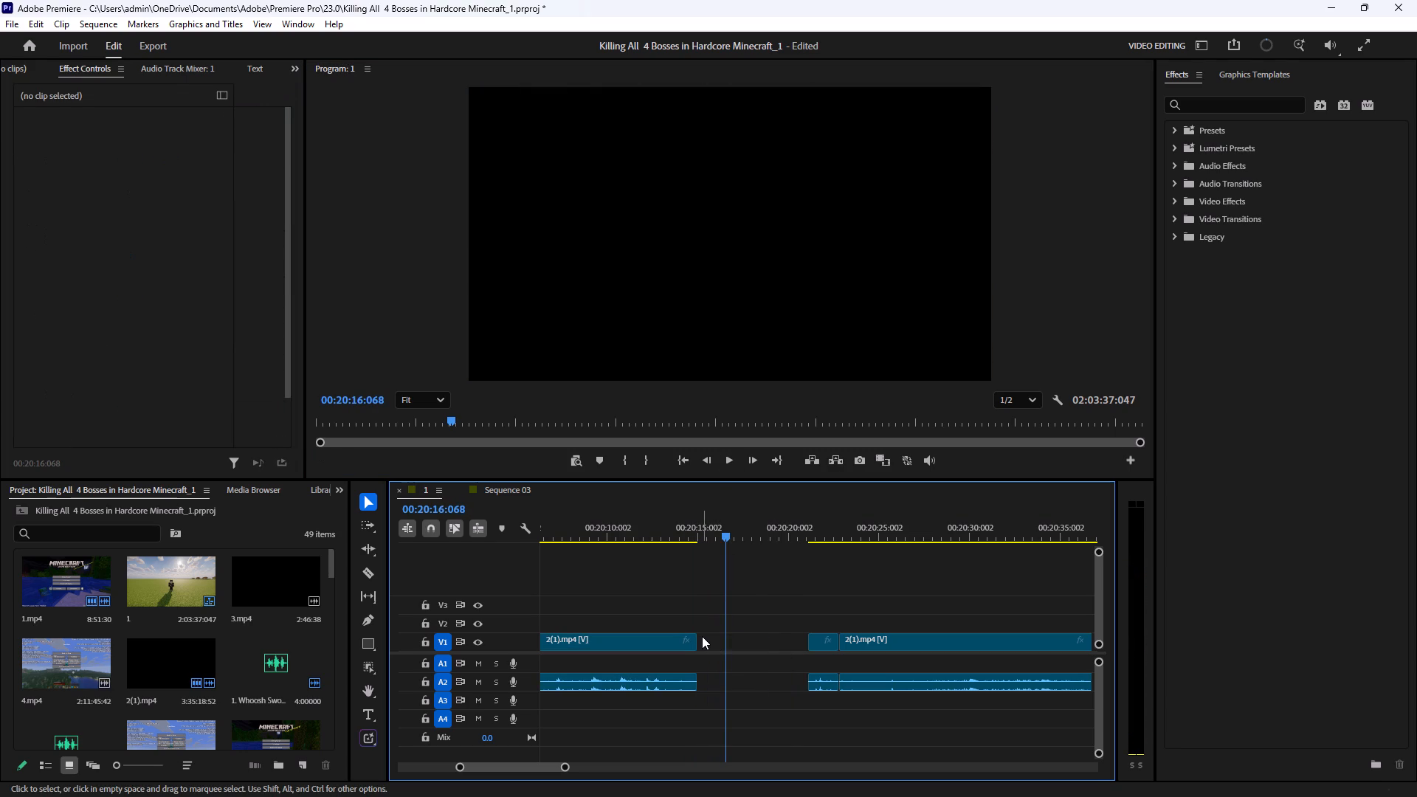
Scrub the footage from 00:20:21:014 to 00:20:23:107 and delete the short 2(1).mp4 piece that starts at 00:20:21:014.
left_click_drag(804, 530, 810, 534)
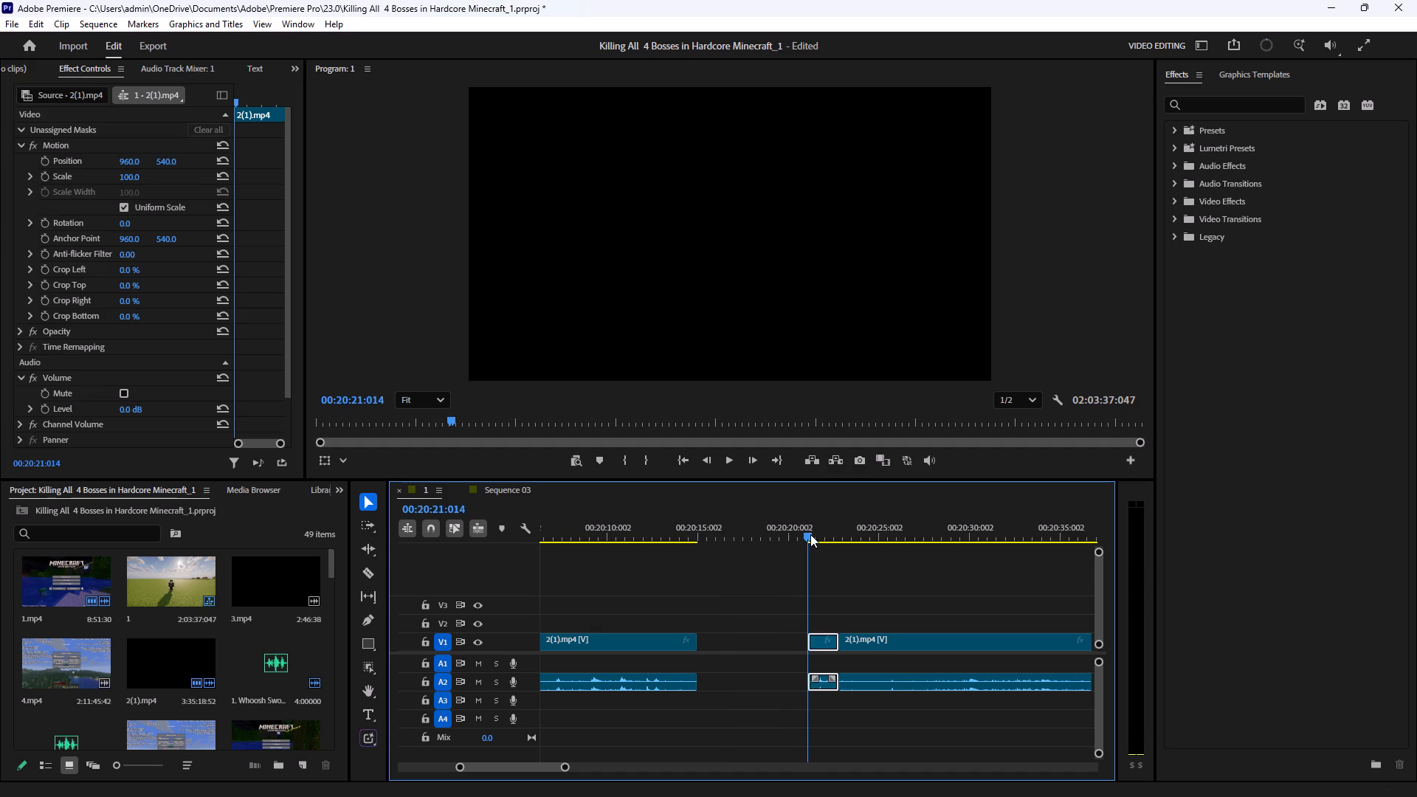
left_click_drag(810, 534, 839, 539)
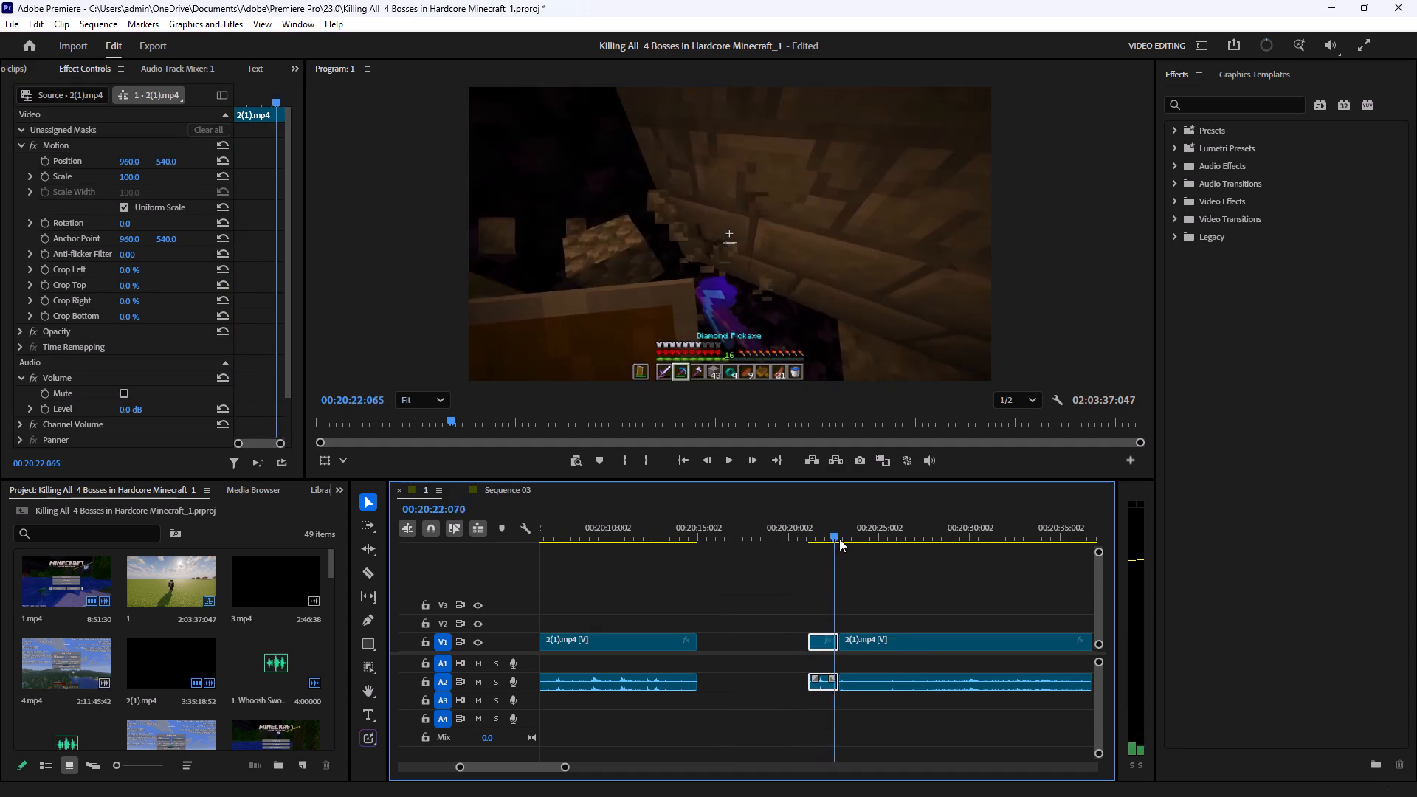
left_click_drag(839, 539, 861, 545)
left_click_drag(823, 609, 830, 700)
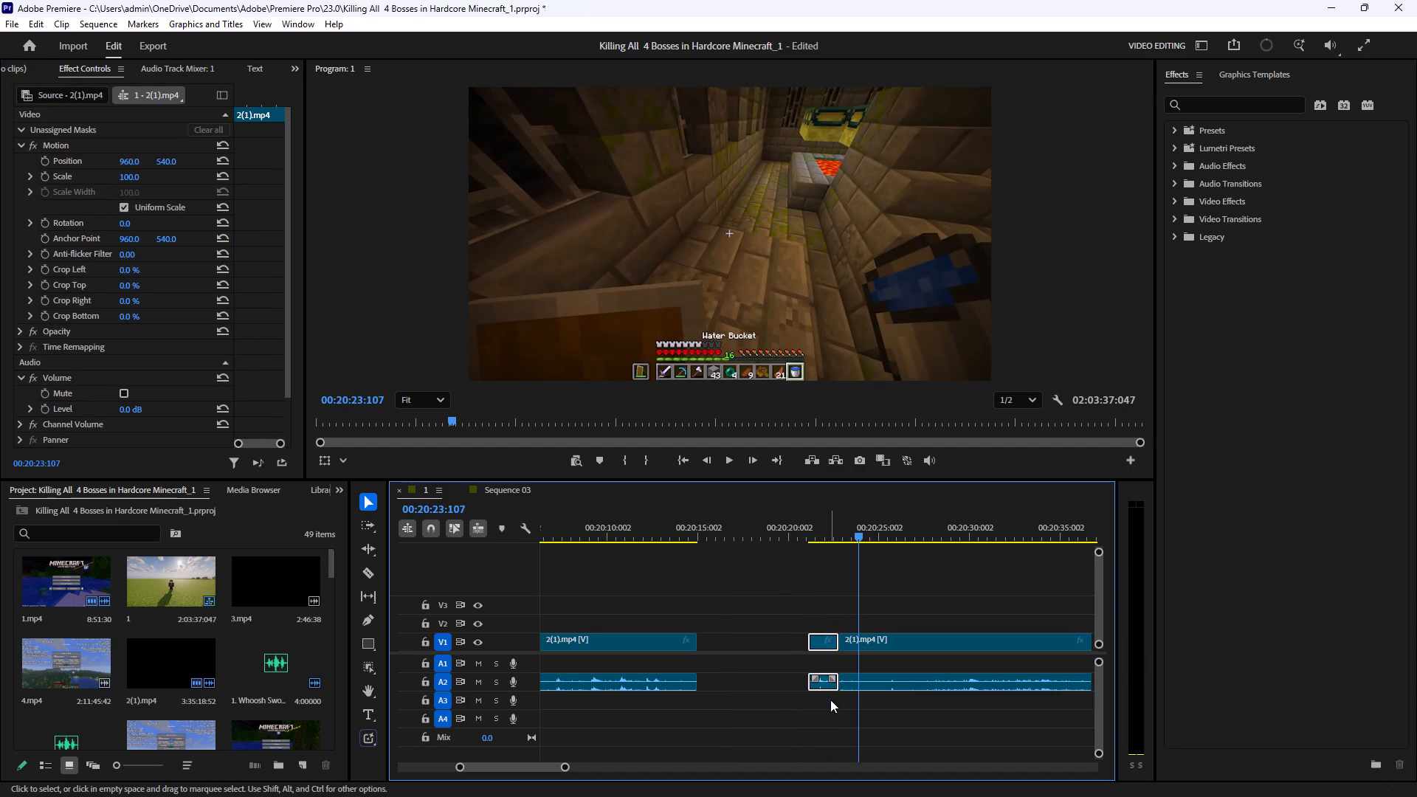
key("BackSpace")
Move the long remaining 2(1).mp4 clip earlier by 00:00:06:106, so it starts at 00:20:15:113.
left_click_drag(855, 641, 730, 652)
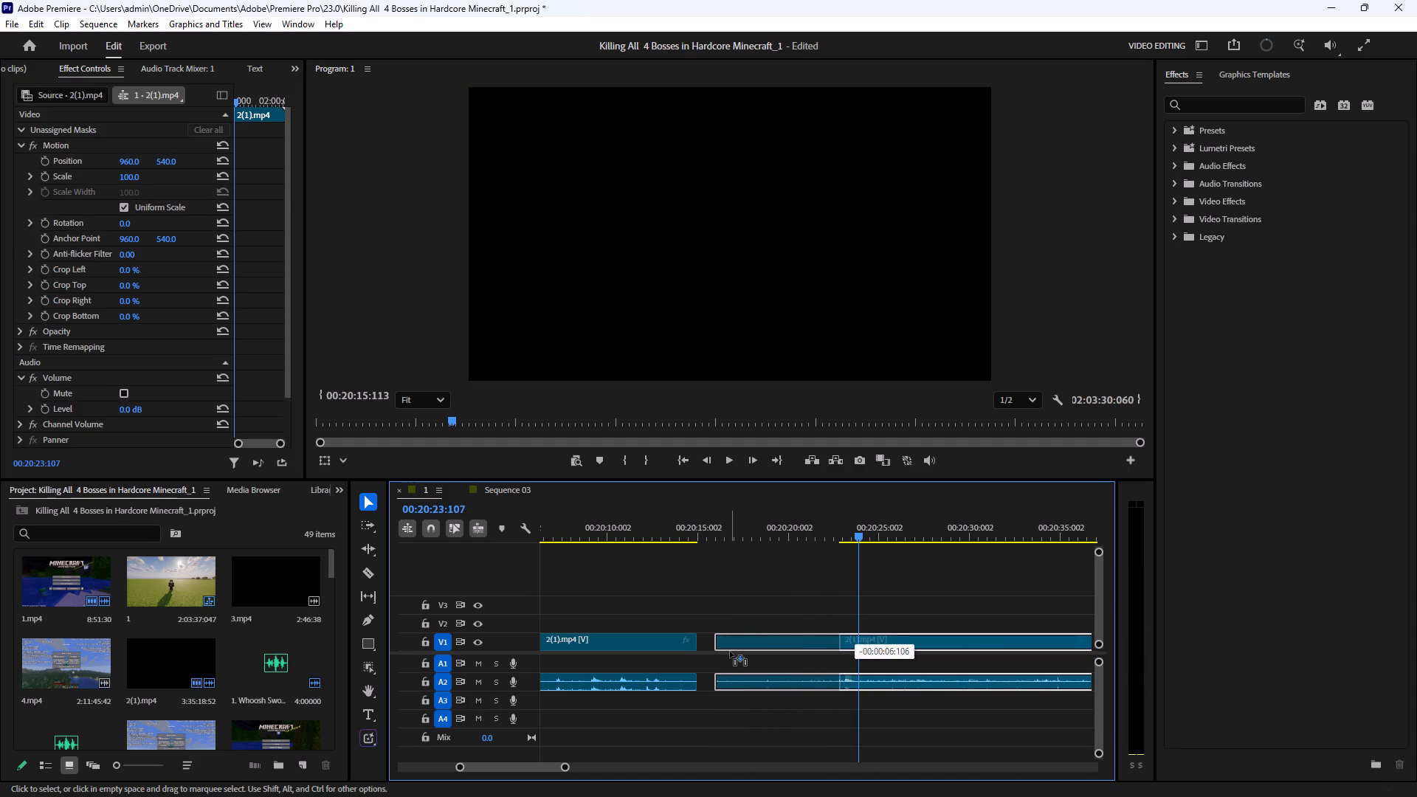
left_click_drag(730, 652, 730, 652)
Scrub through the long 2(1).mp4 clip from 00:20:16:013 to about 00:21:48, then back to 00:21:27:095, examining the portal room footage.
left_click_drag(719, 528, 762, 548)
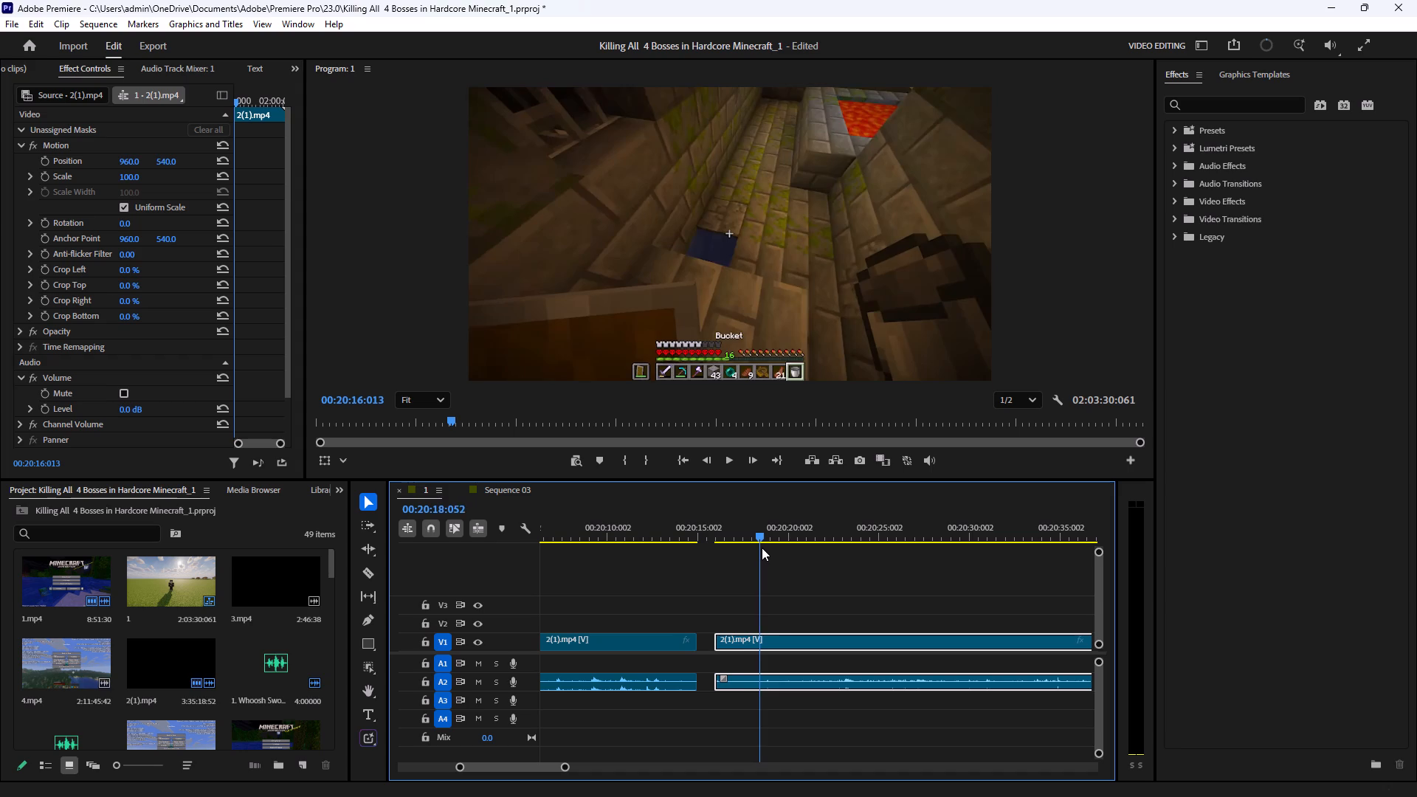
left_click_drag(762, 548, 837, 562)
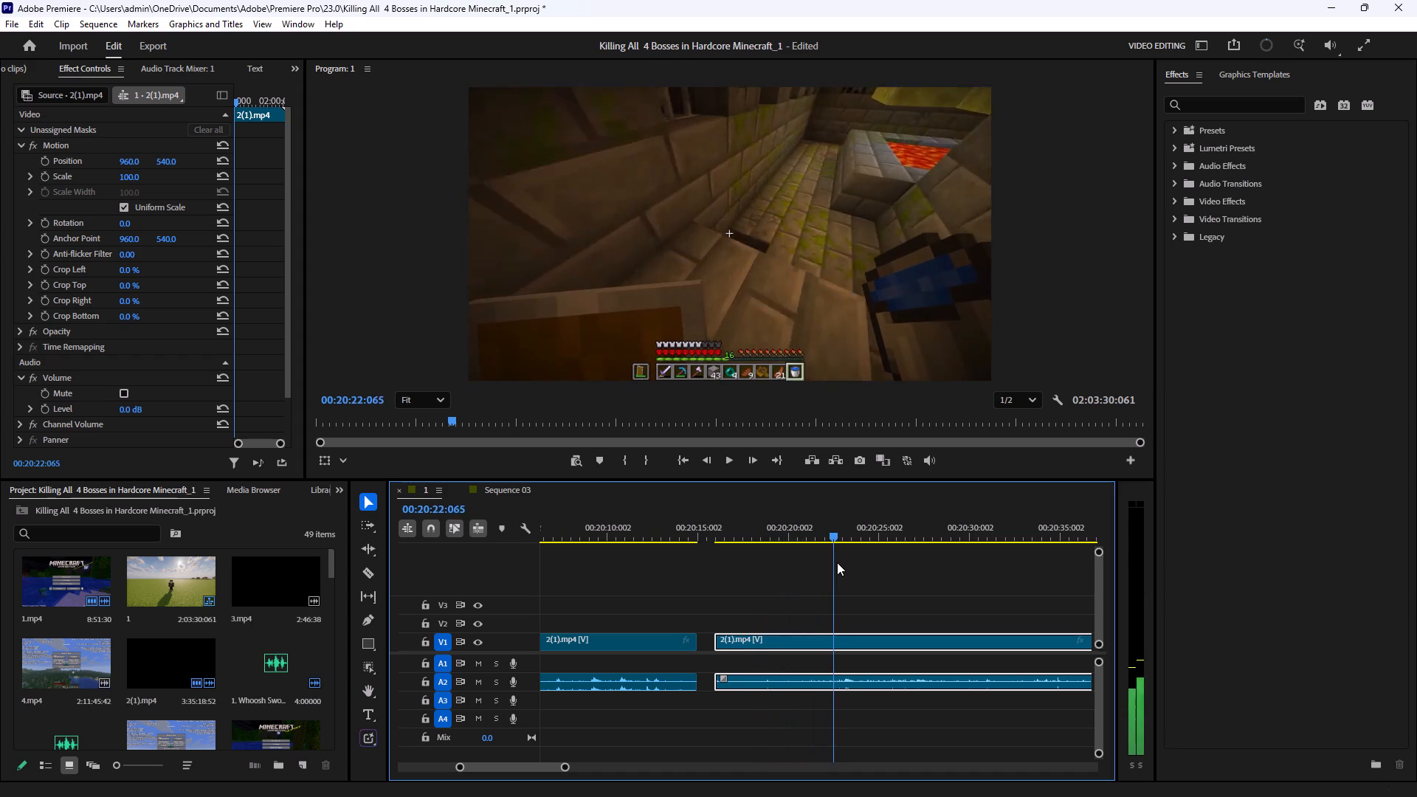
left_click_drag(837, 562, 901, 575)
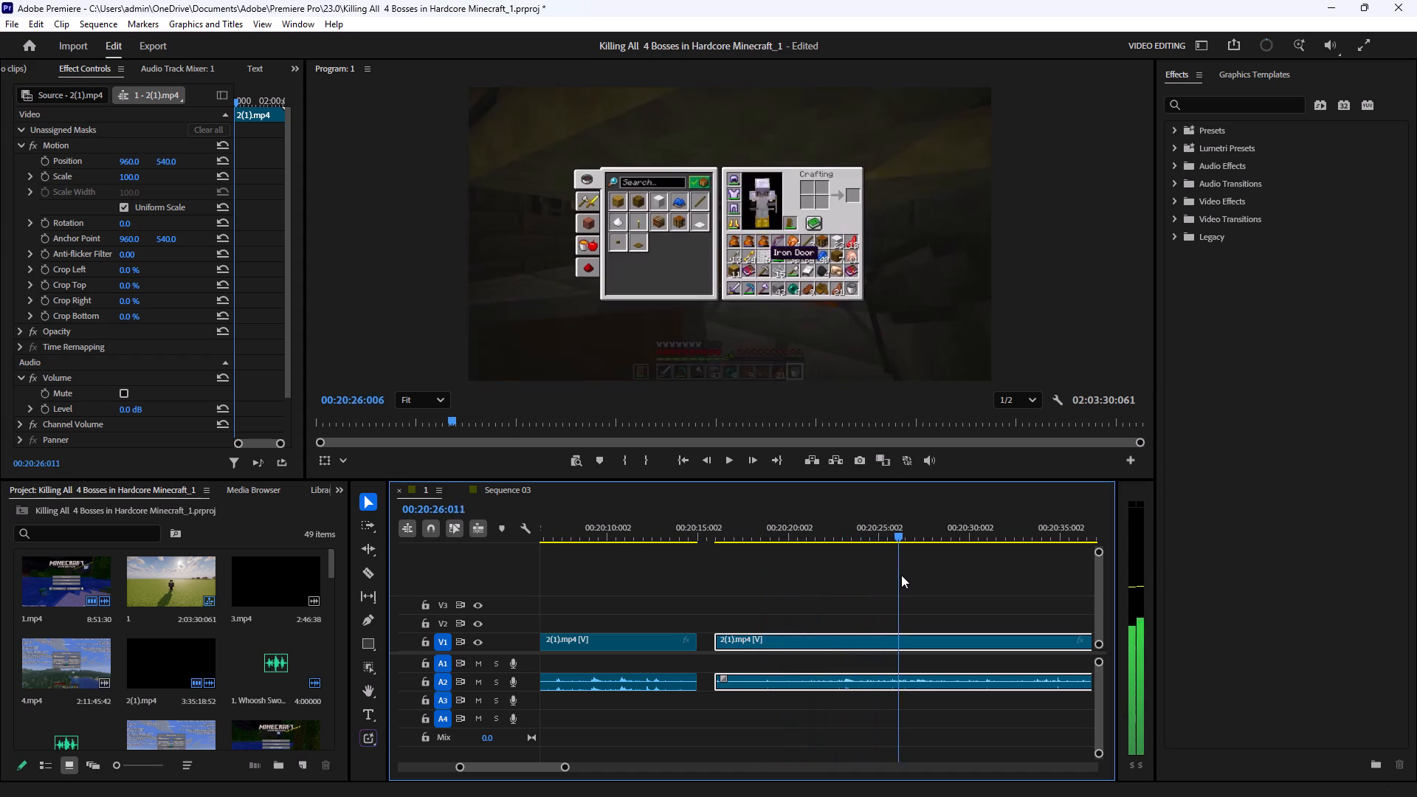
left_click_drag(901, 575, 1001, 586)
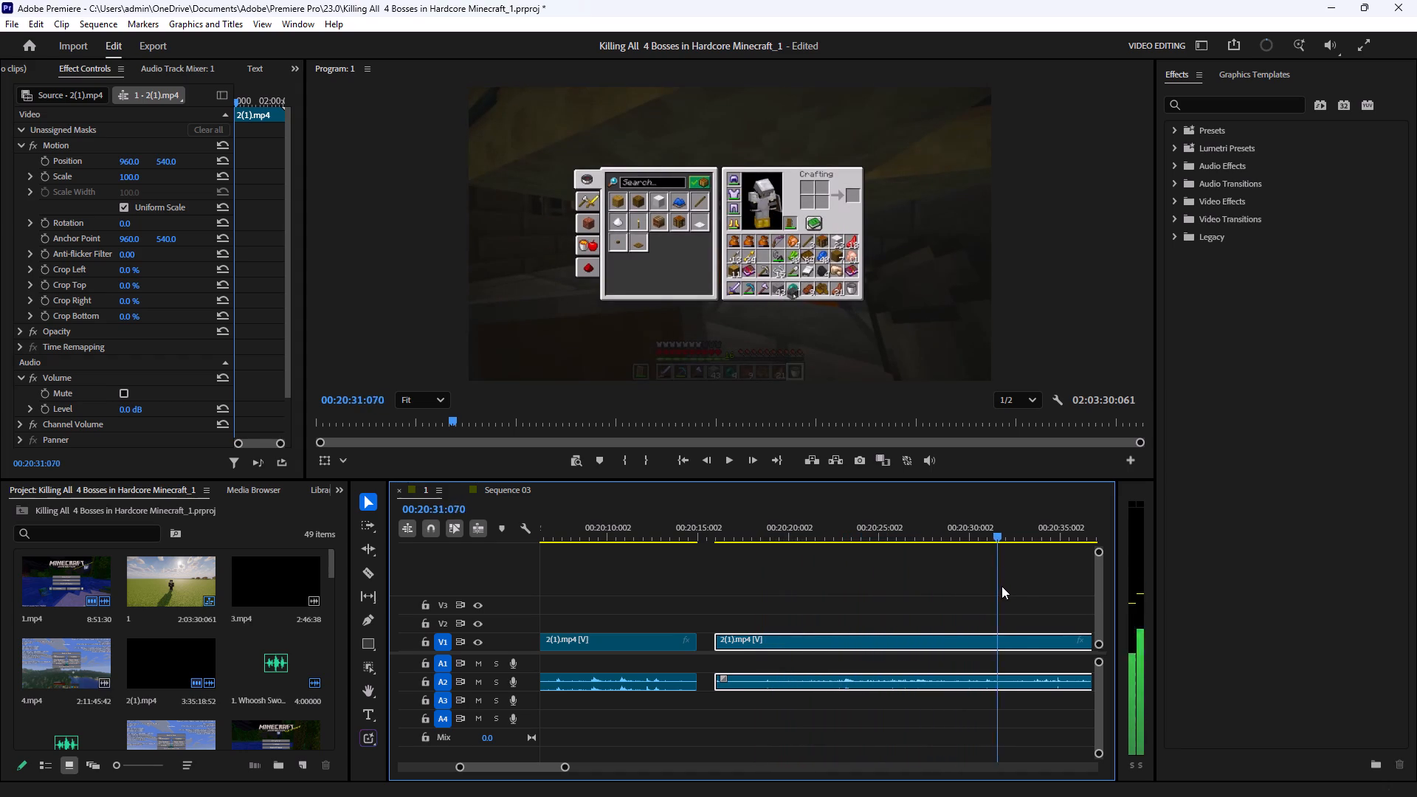
left_click_drag(1001, 586, 1059, 590)
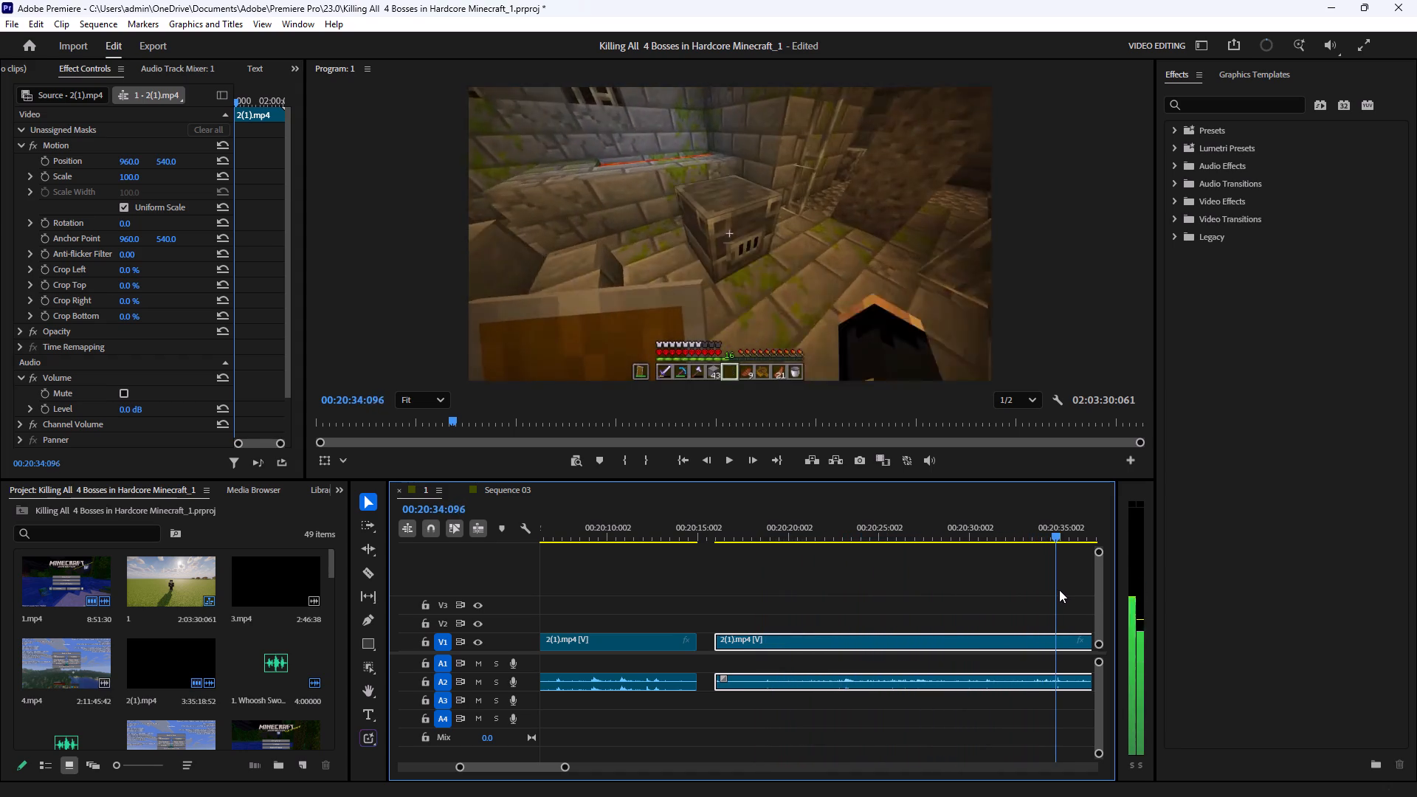
left_click_drag(1059, 590, 1092, 595)
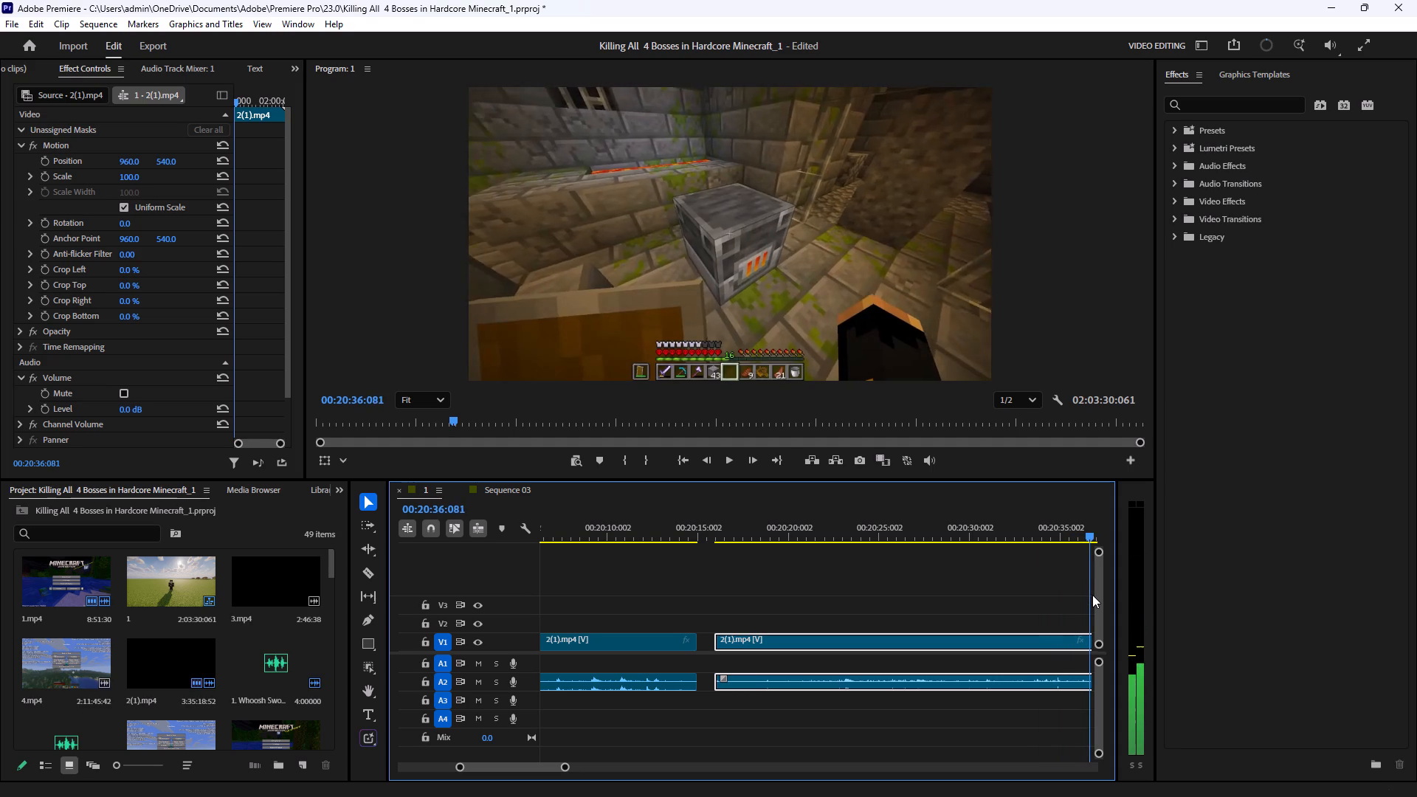
left_click_drag(1092, 595, 1100, 597)
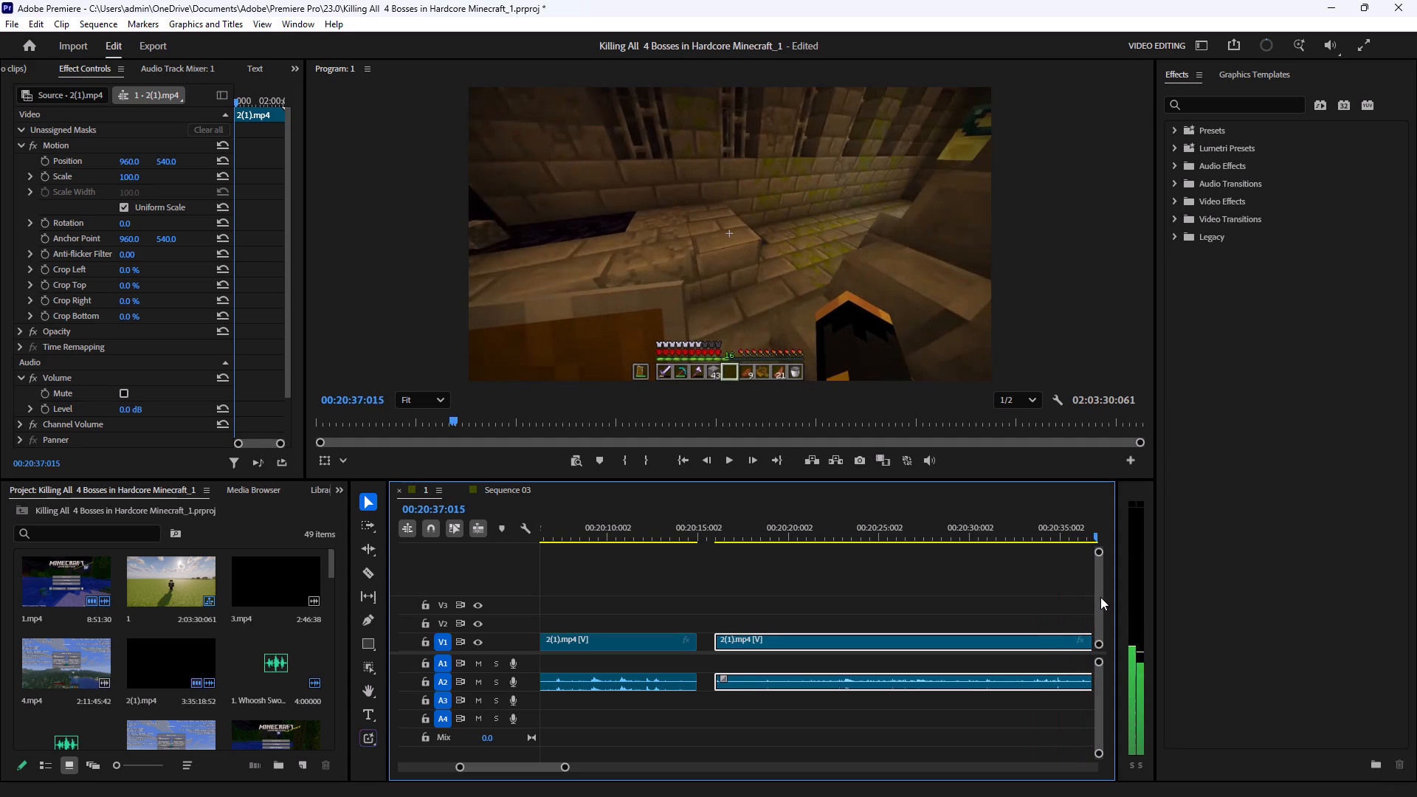
left_click_drag(1100, 597, 957, 622)
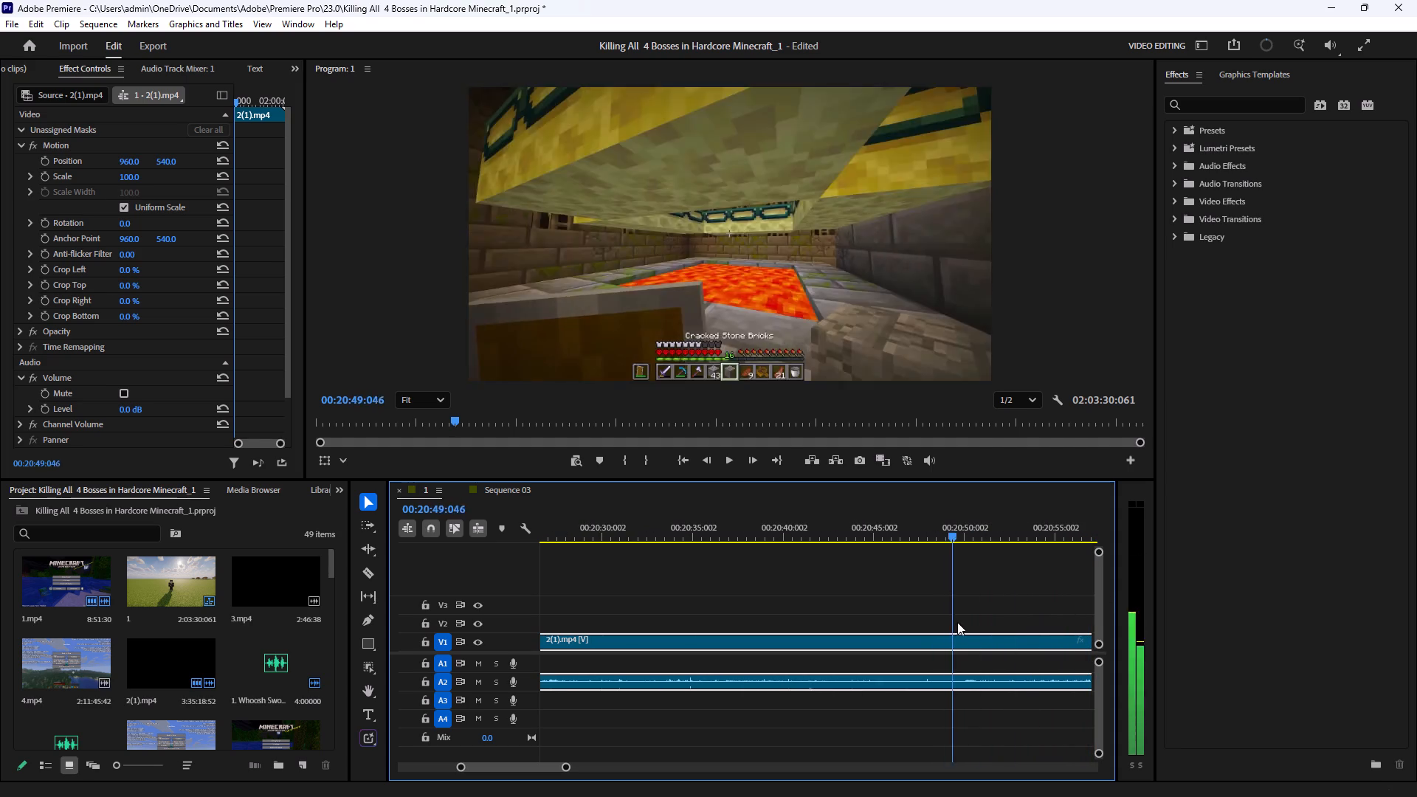
left_click_drag(957, 622, 923, 640)
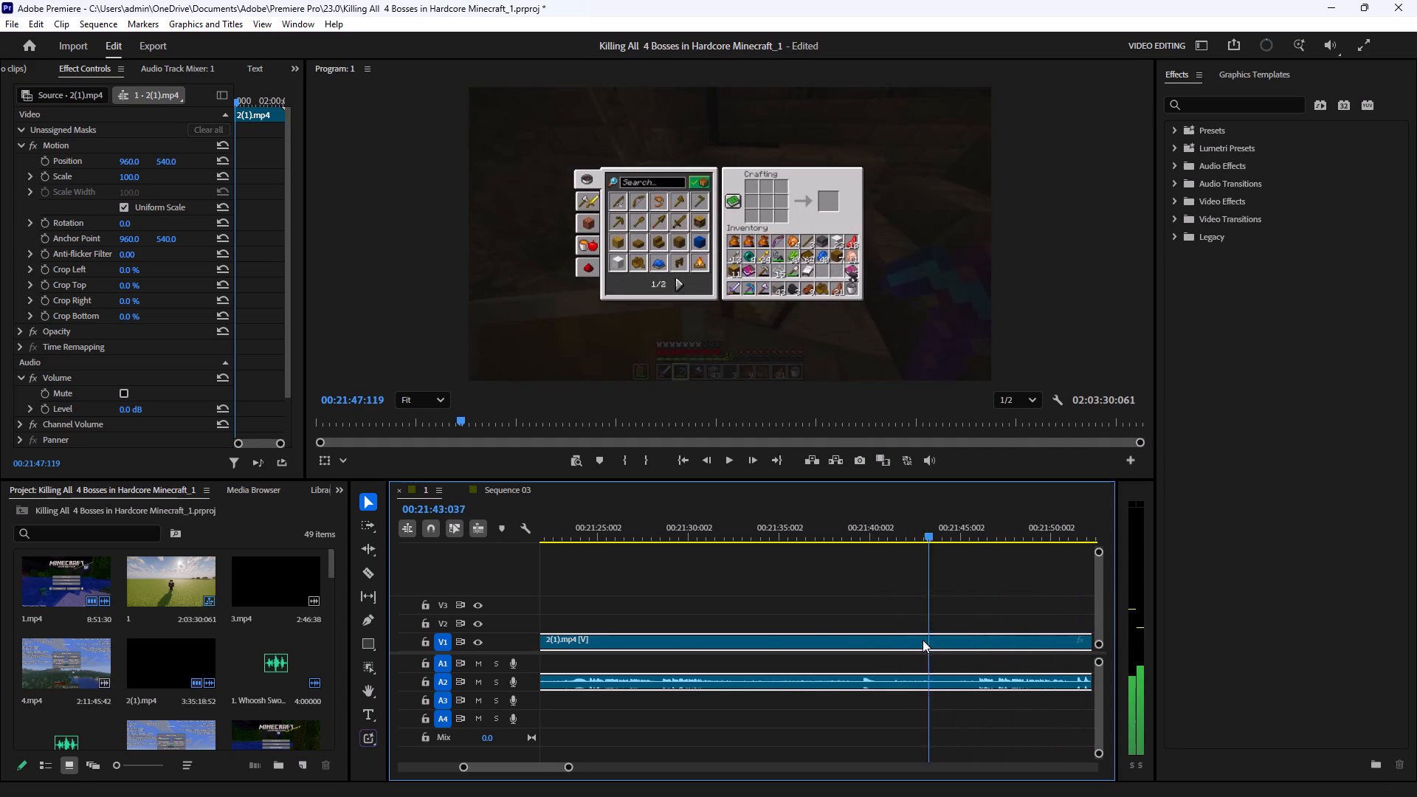
left_click_drag(923, 640, 648, 658)
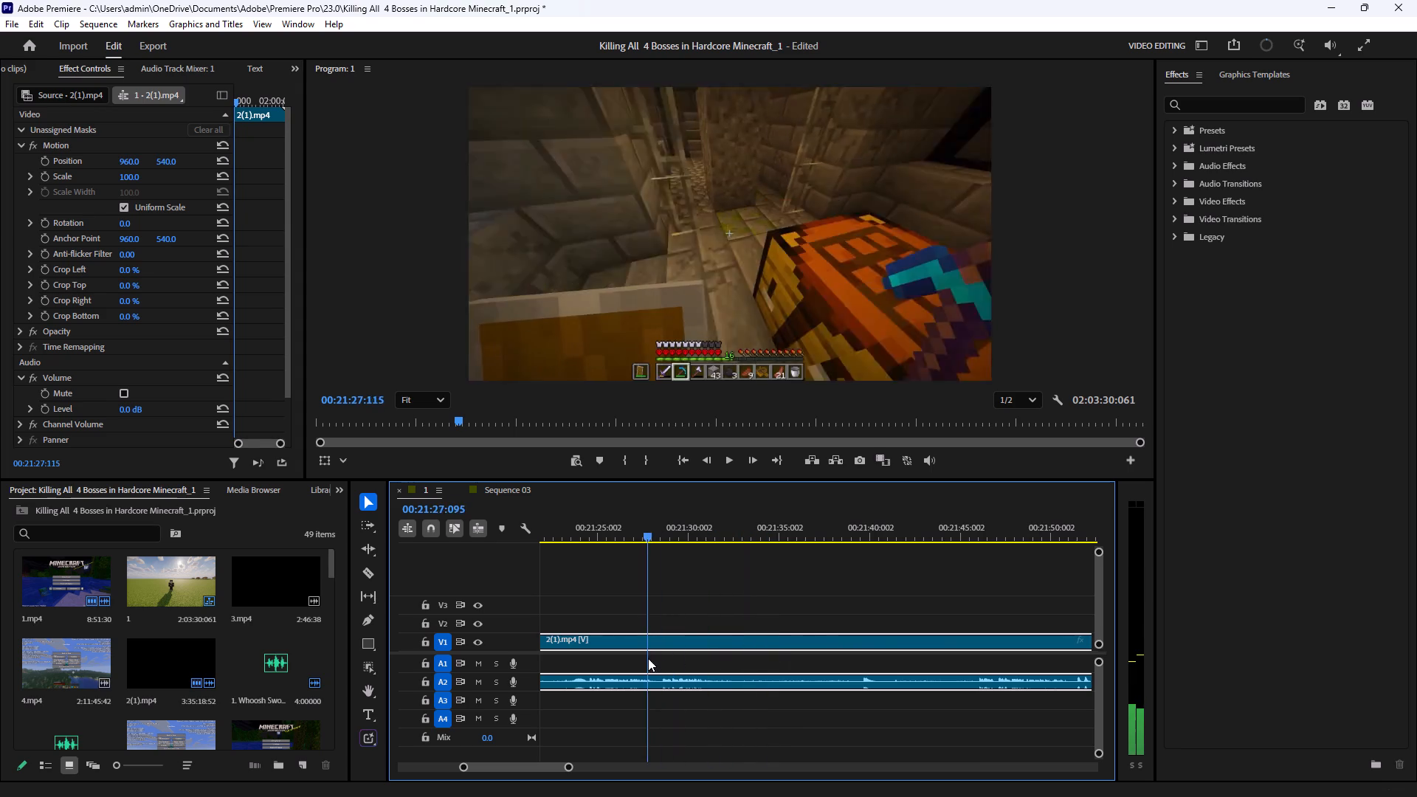
left_click_drag(648, 658, 650, 658)
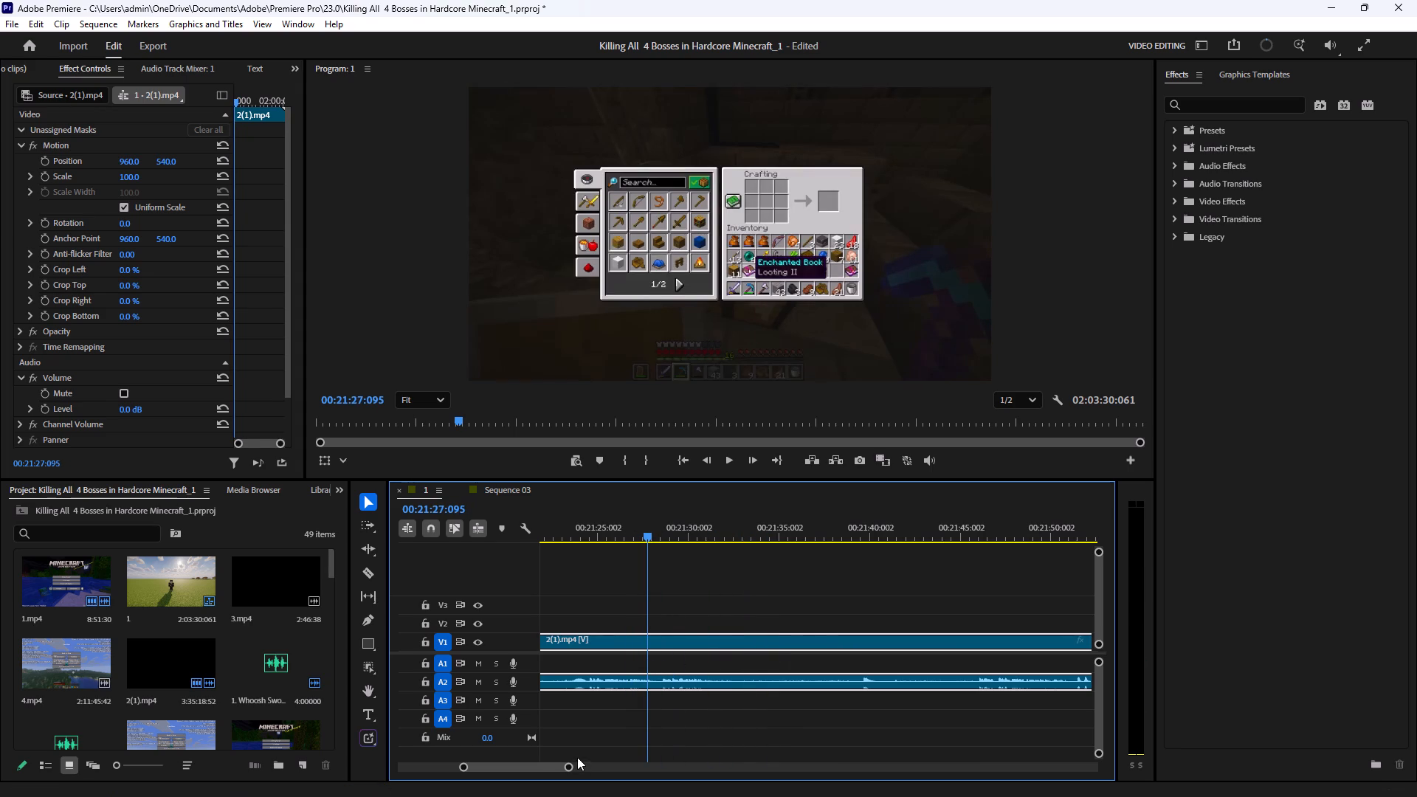
Review the footage between 00:19:41 and 00:20:12, then delete the two short 2(1).mp4 pieces before the long clip and close their gap.
left_click_drag(570, 765, 692, 764)
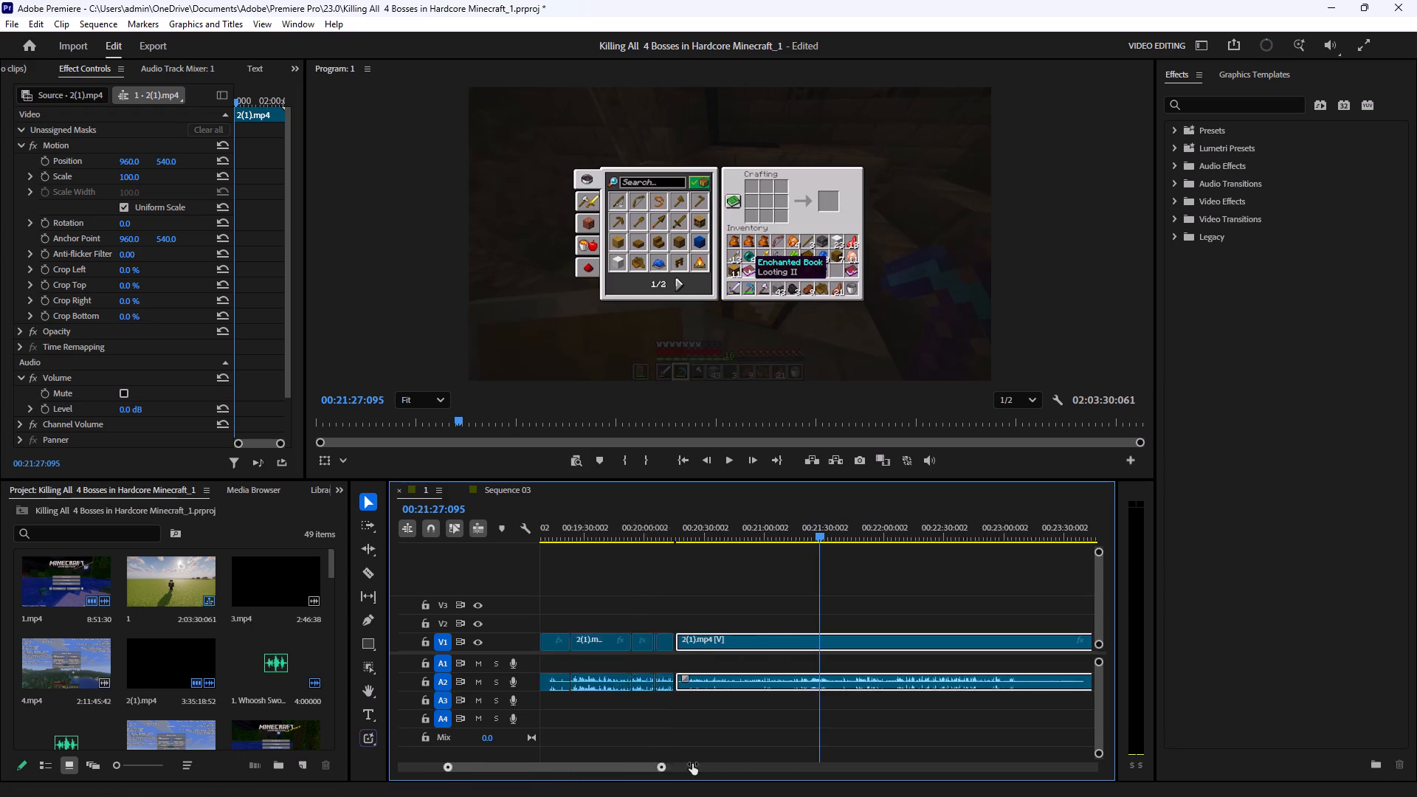
left_click_drag(692, 764, 658, 779)
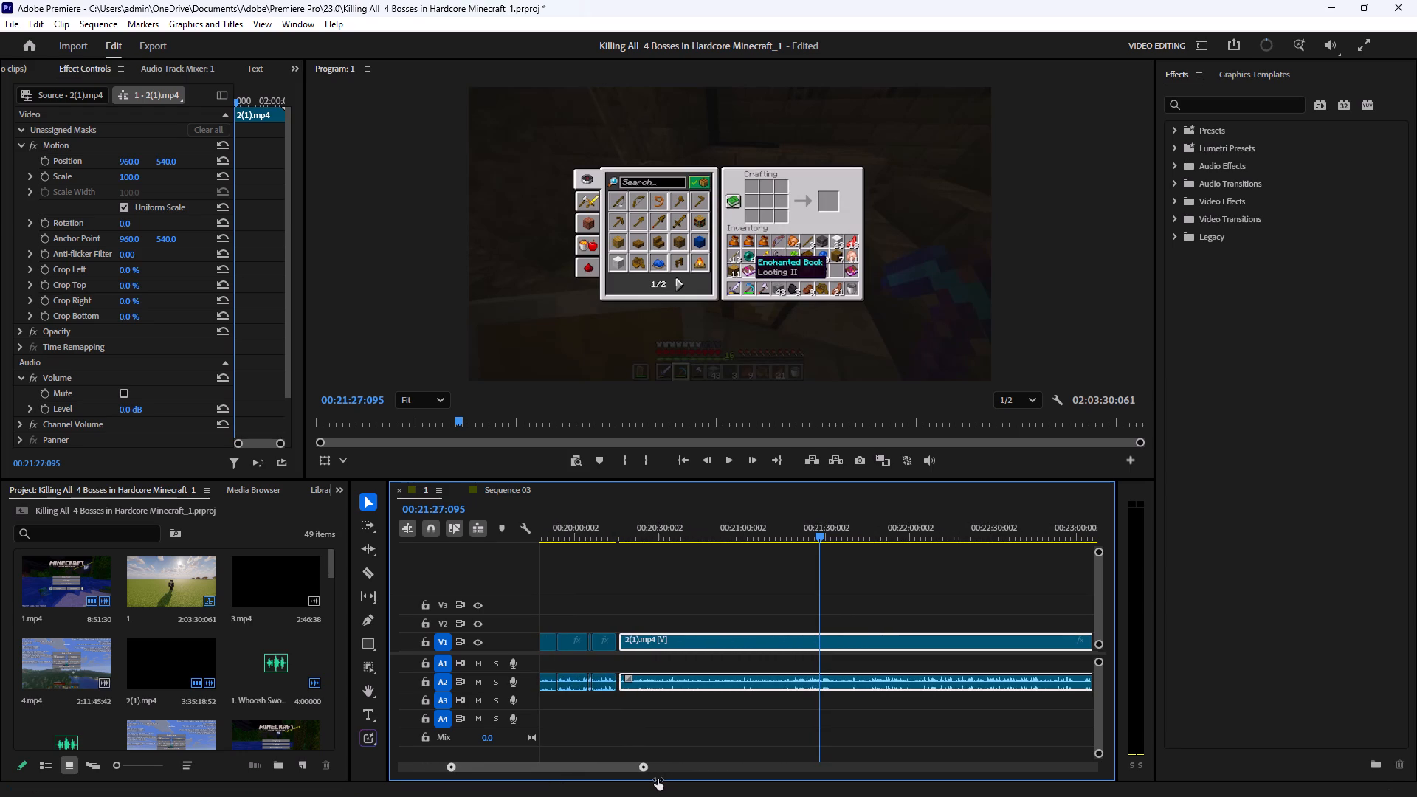
left_click_drag(658, 779, 673, 782)
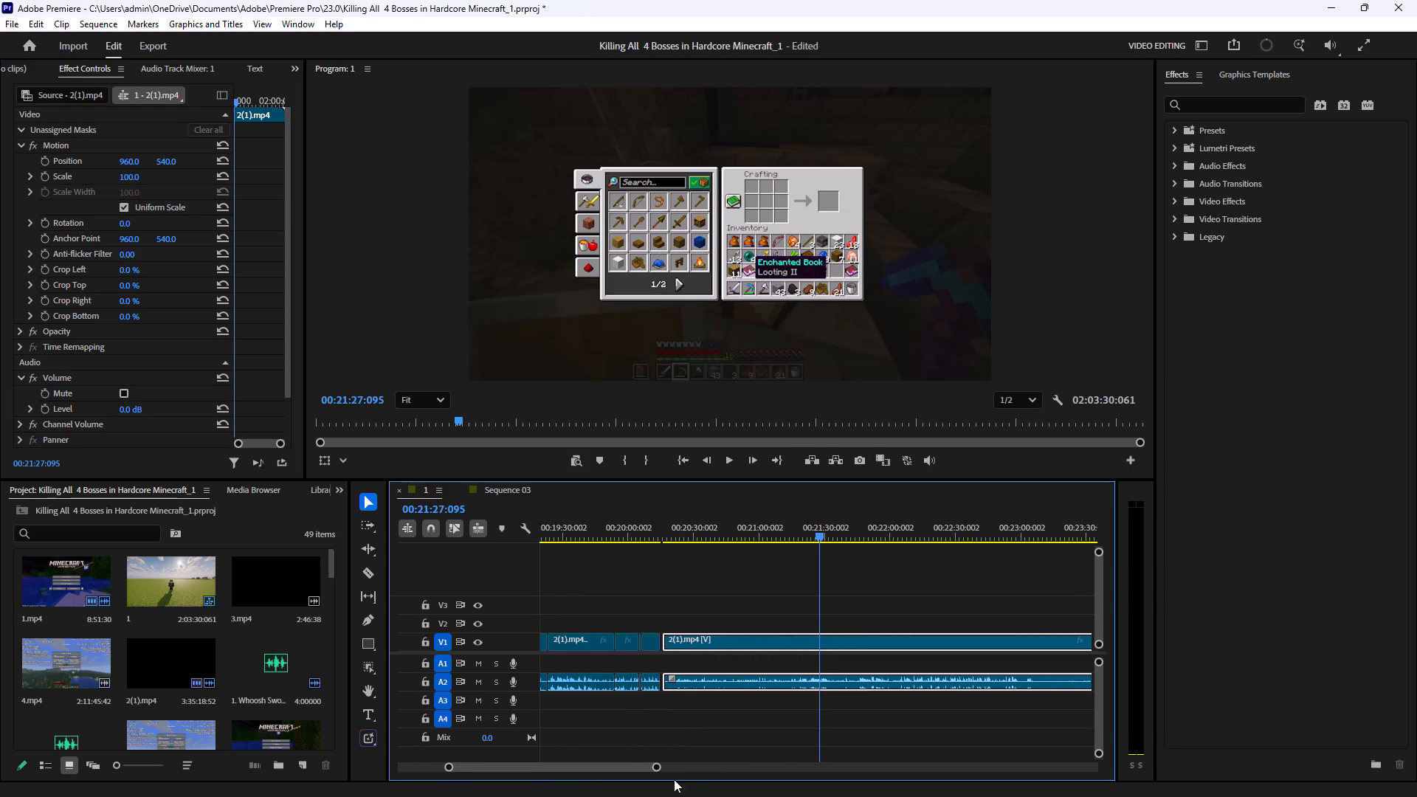
left_click_drag(779, 539, 653, 568)
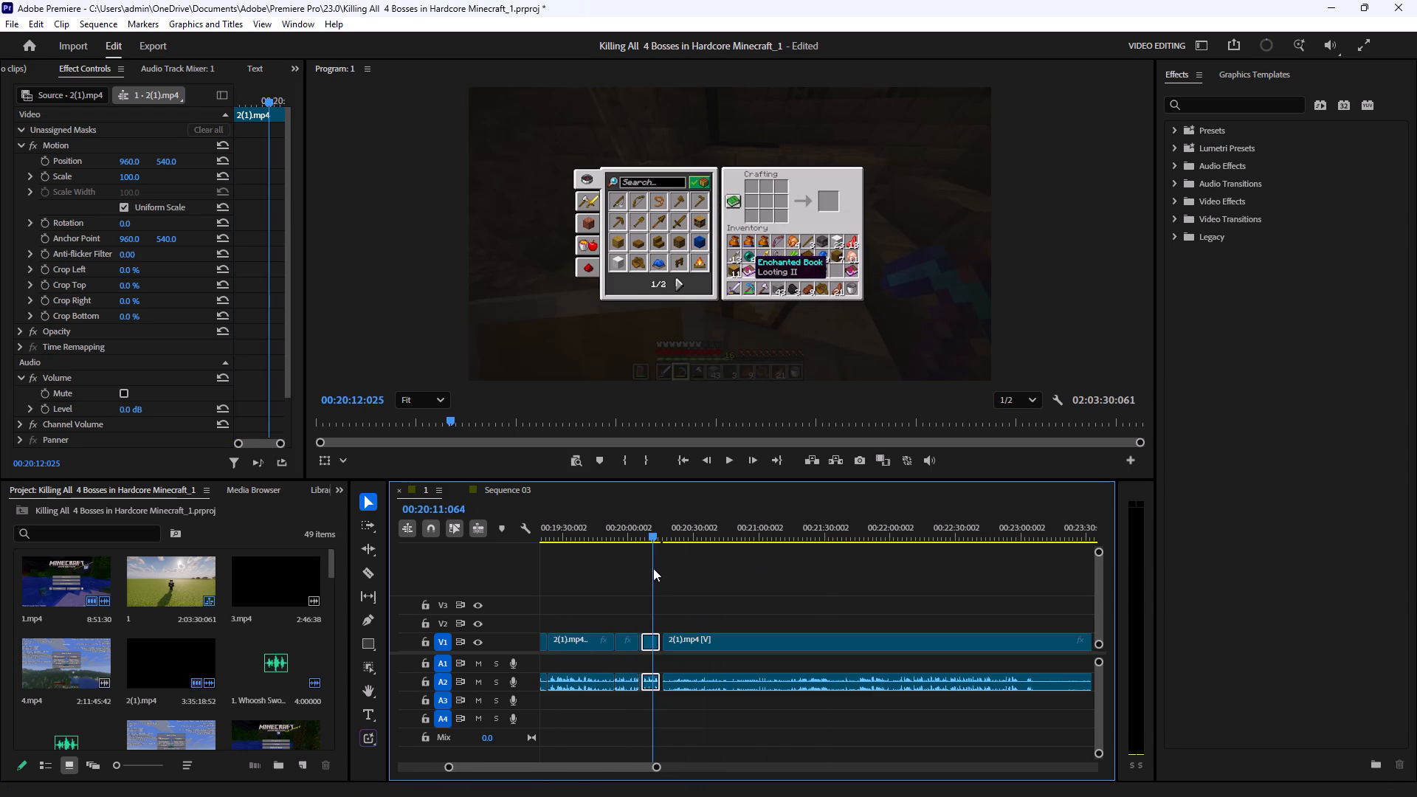
left_click_drag(653, 568, 652, 569)
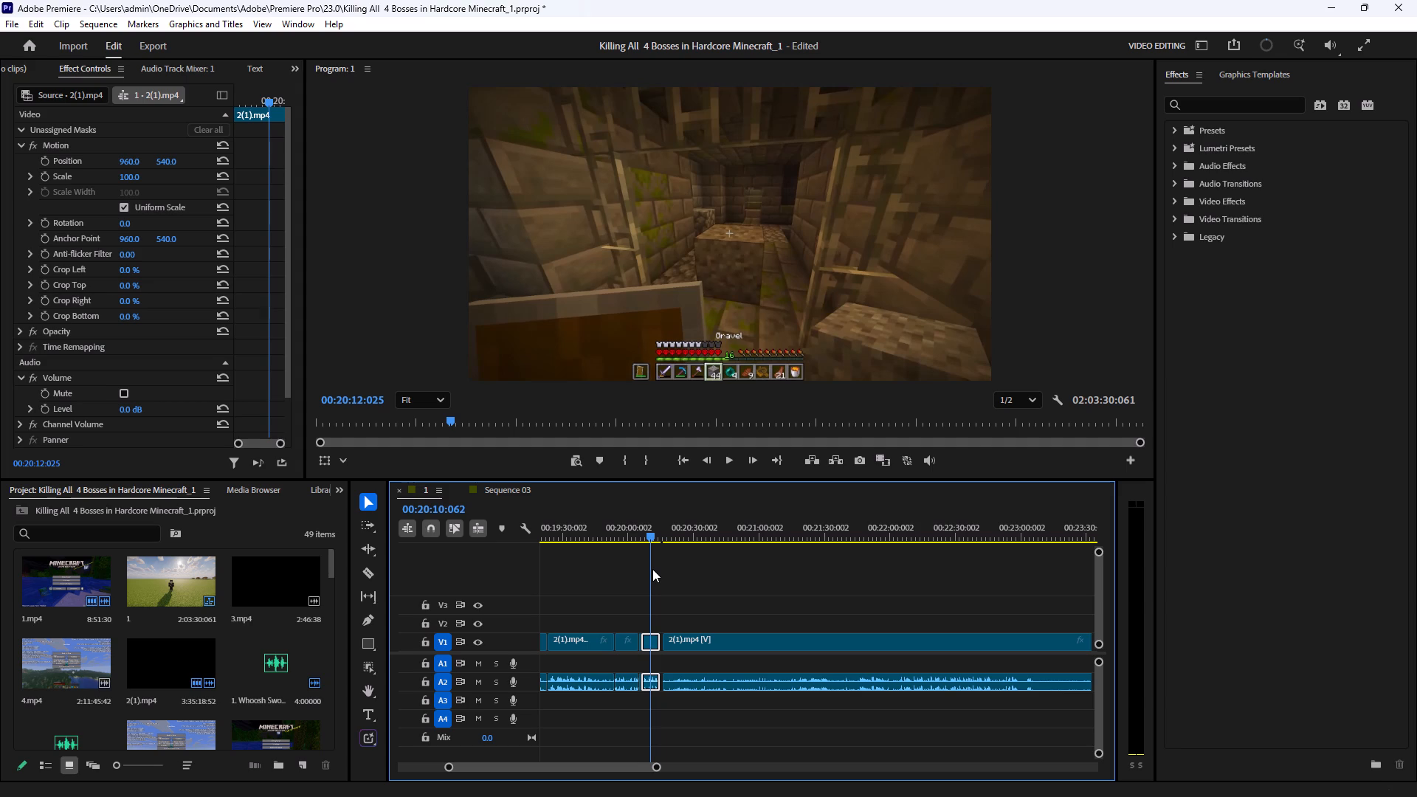
left_click_drag(652, 569, 615, 594)
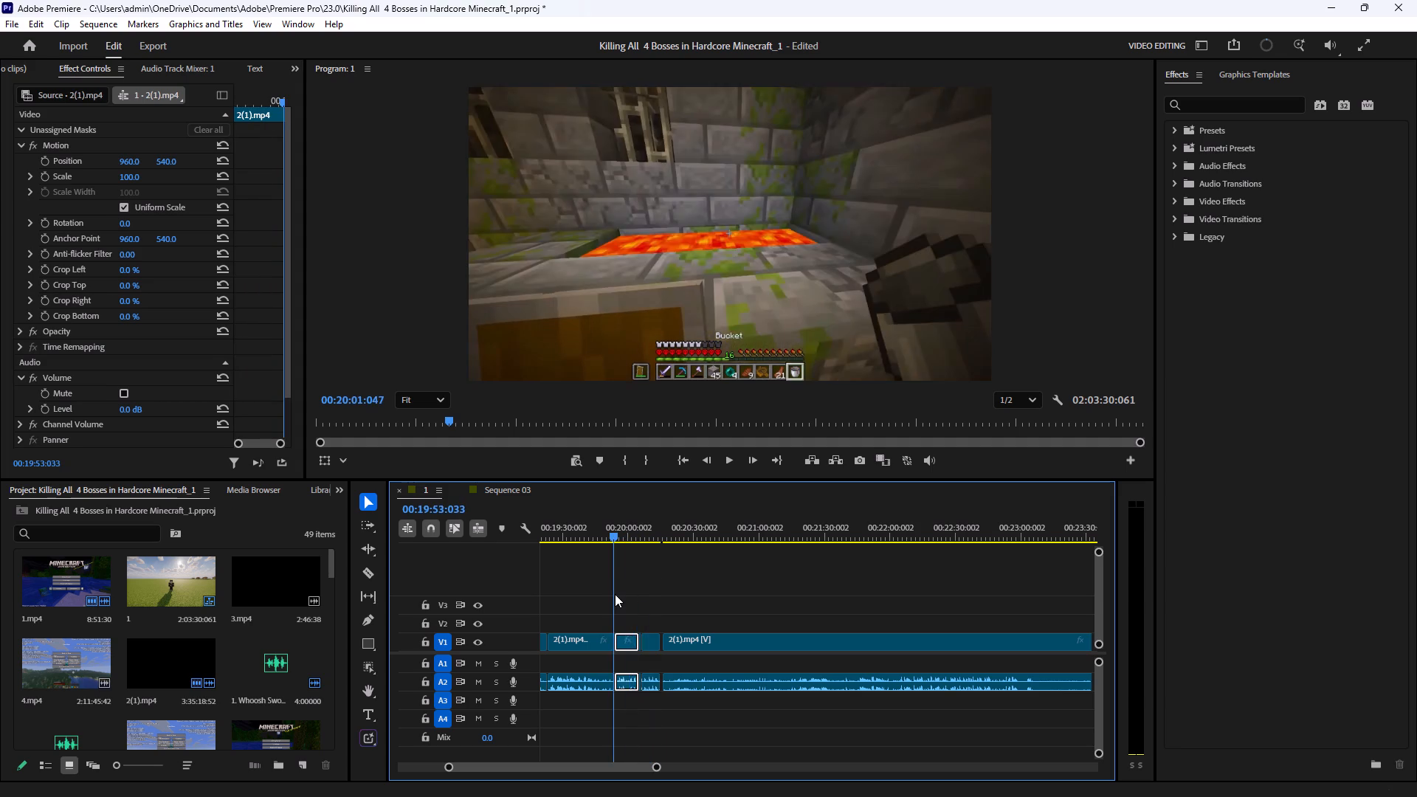
left_click_drag(615, 594, 641, 593)
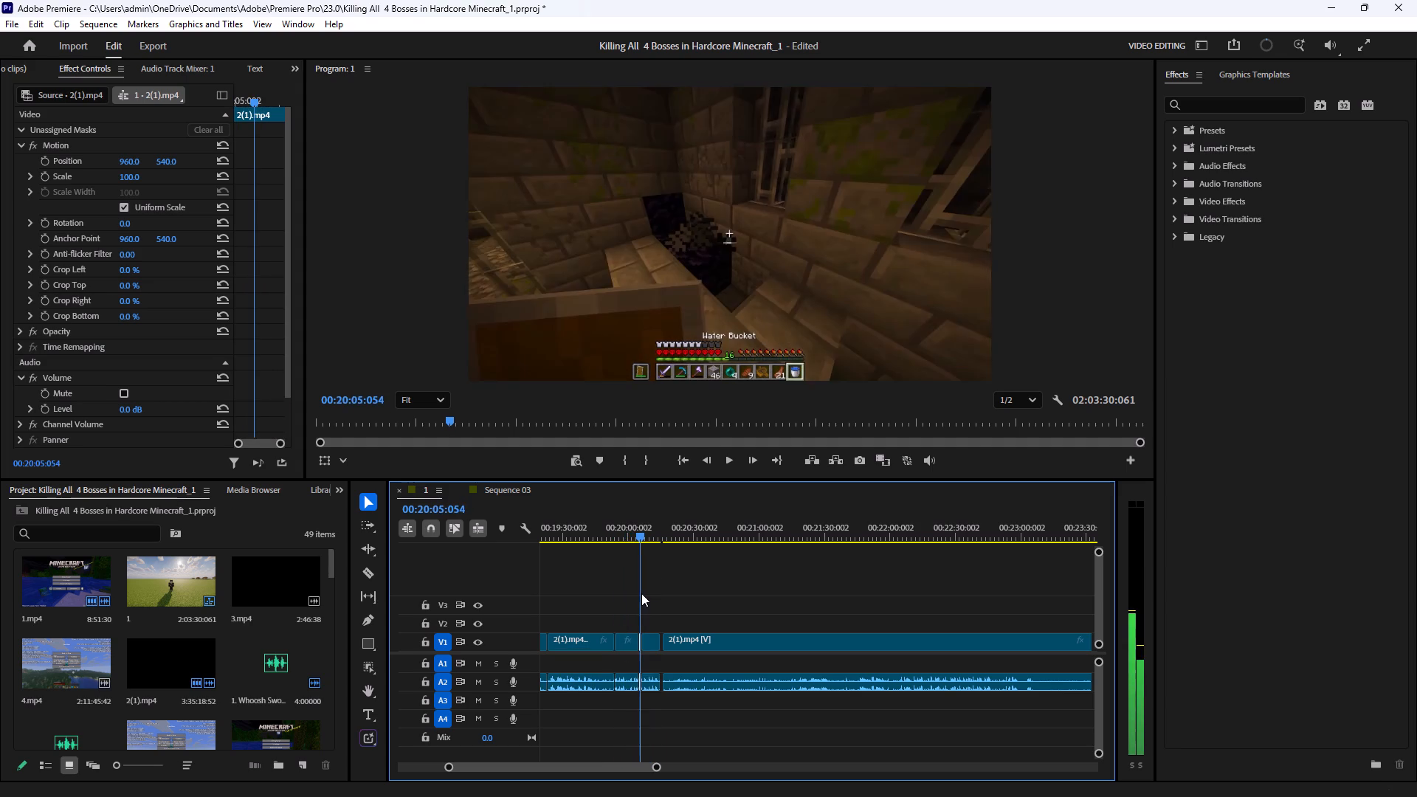
left_click_drag(641, 593, 601, 624)
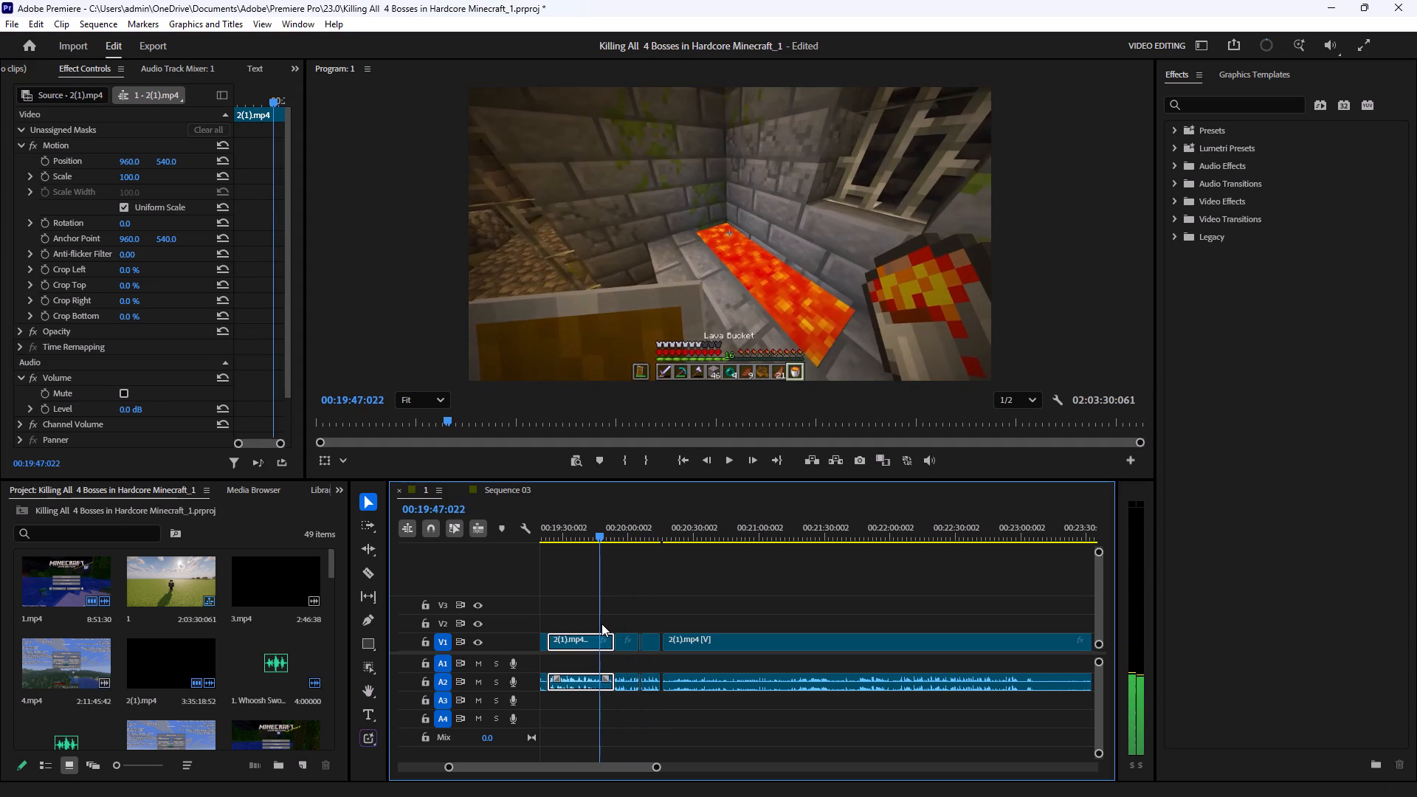
left_click_drag(601, 624, 590, 626)
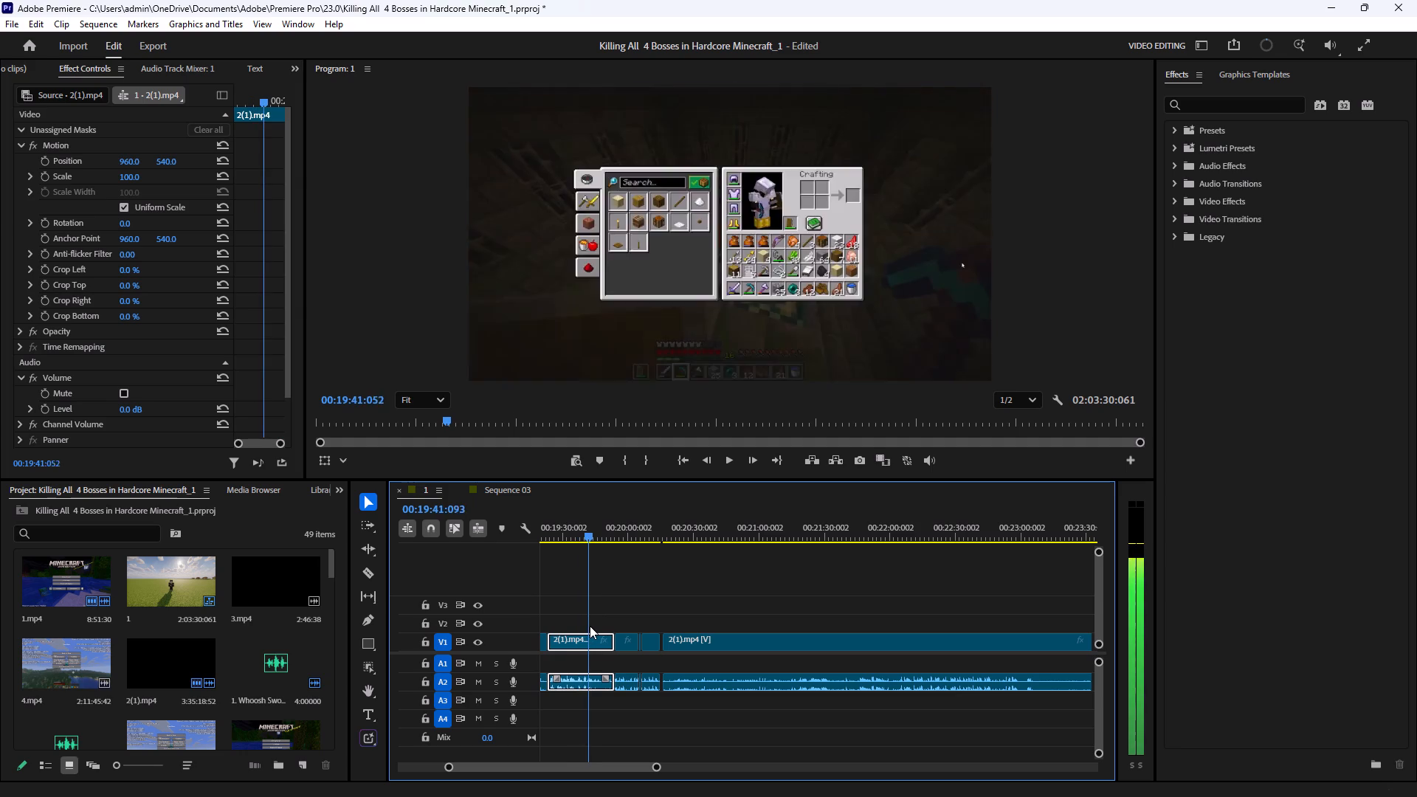
left_click_drag(590, 626, 619, 625)
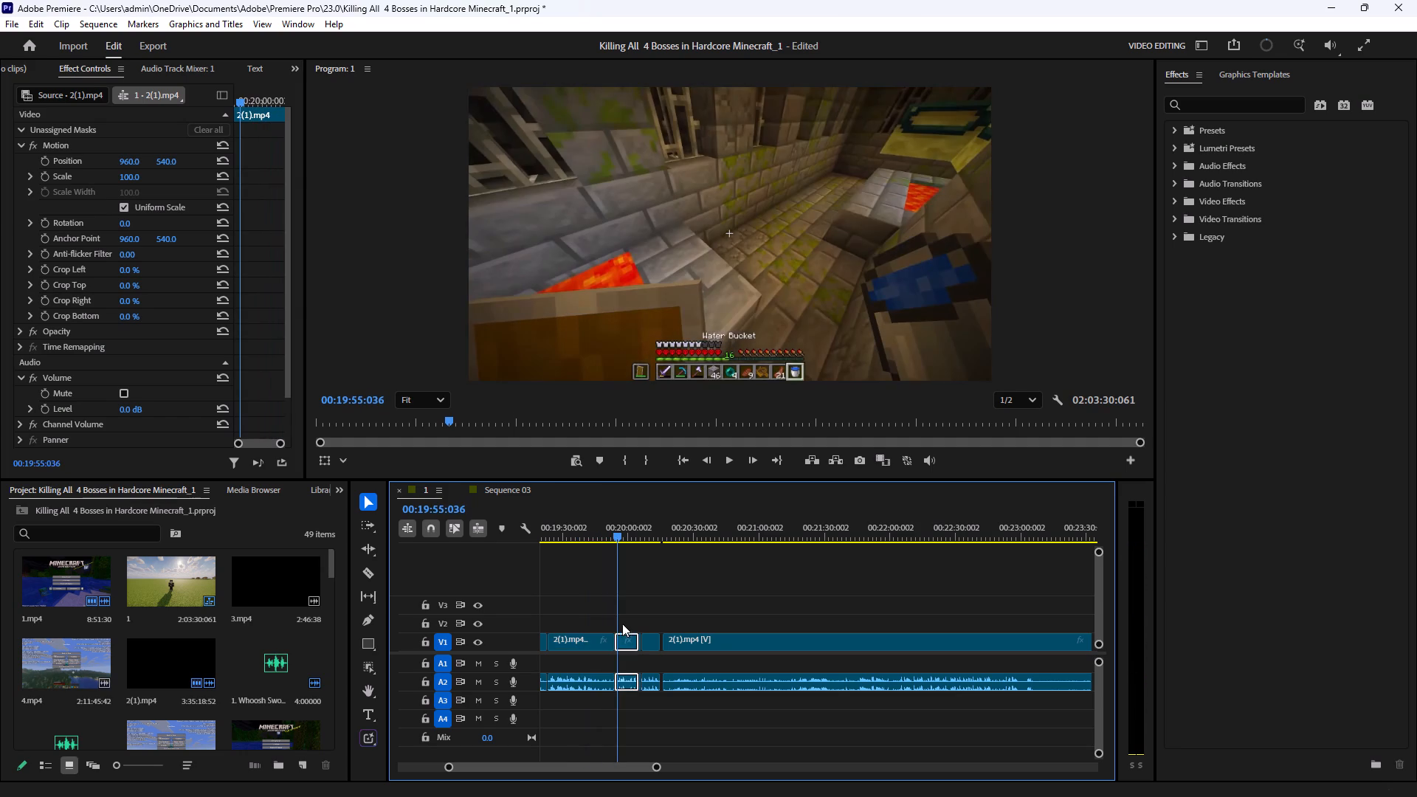
left_click_drag(629, 618, 647, 692)
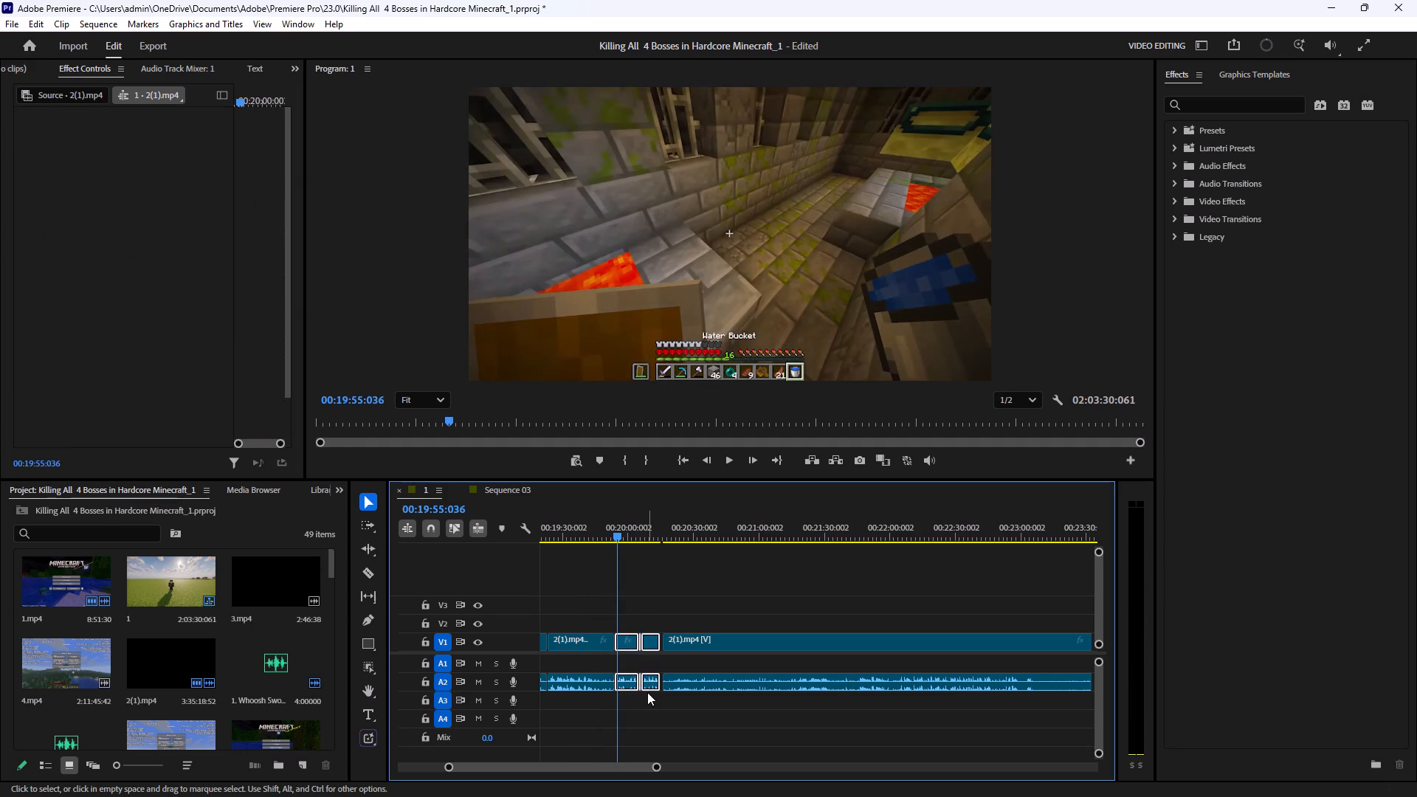
key("BackSpace")
left_click(647, 641)
key("BackSpace")
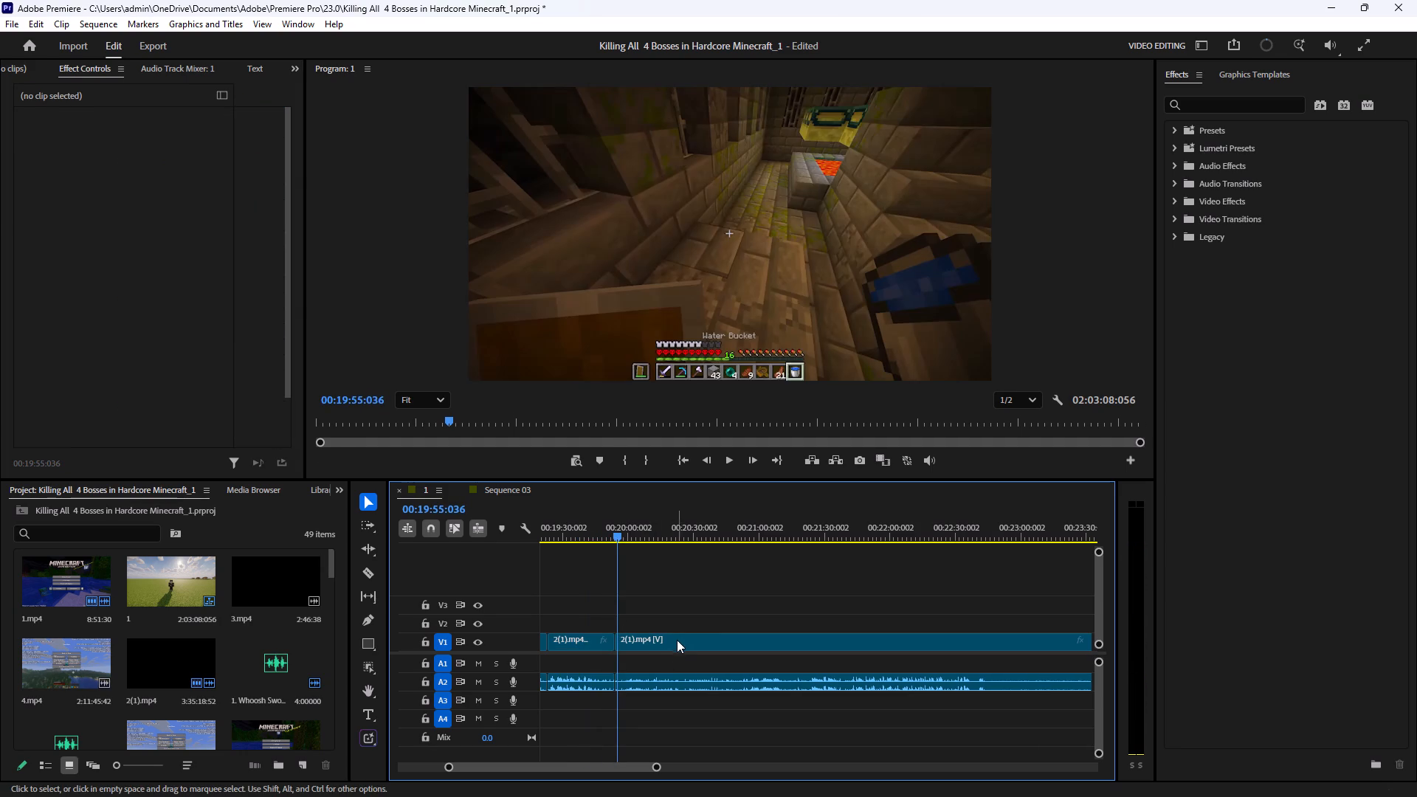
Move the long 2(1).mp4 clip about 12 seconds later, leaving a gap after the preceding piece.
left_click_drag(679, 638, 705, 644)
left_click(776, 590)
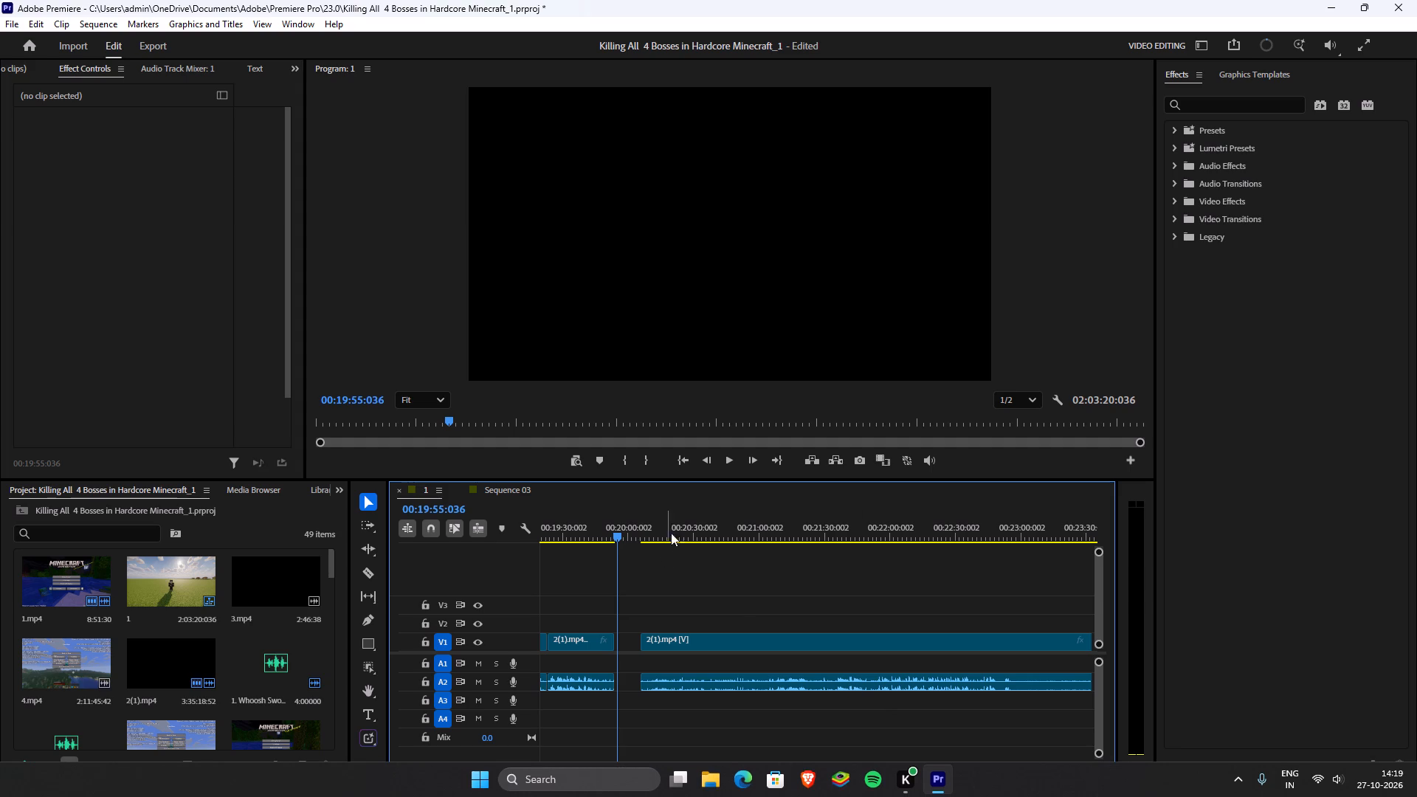
Scrub the long 2(1).mp4 clip from 00:20:09:020 to 00:21:33:045, then trim about 00:01:18 off its start, keeping the anvil footage.
left_click_drag(641, 522, 649, 528)
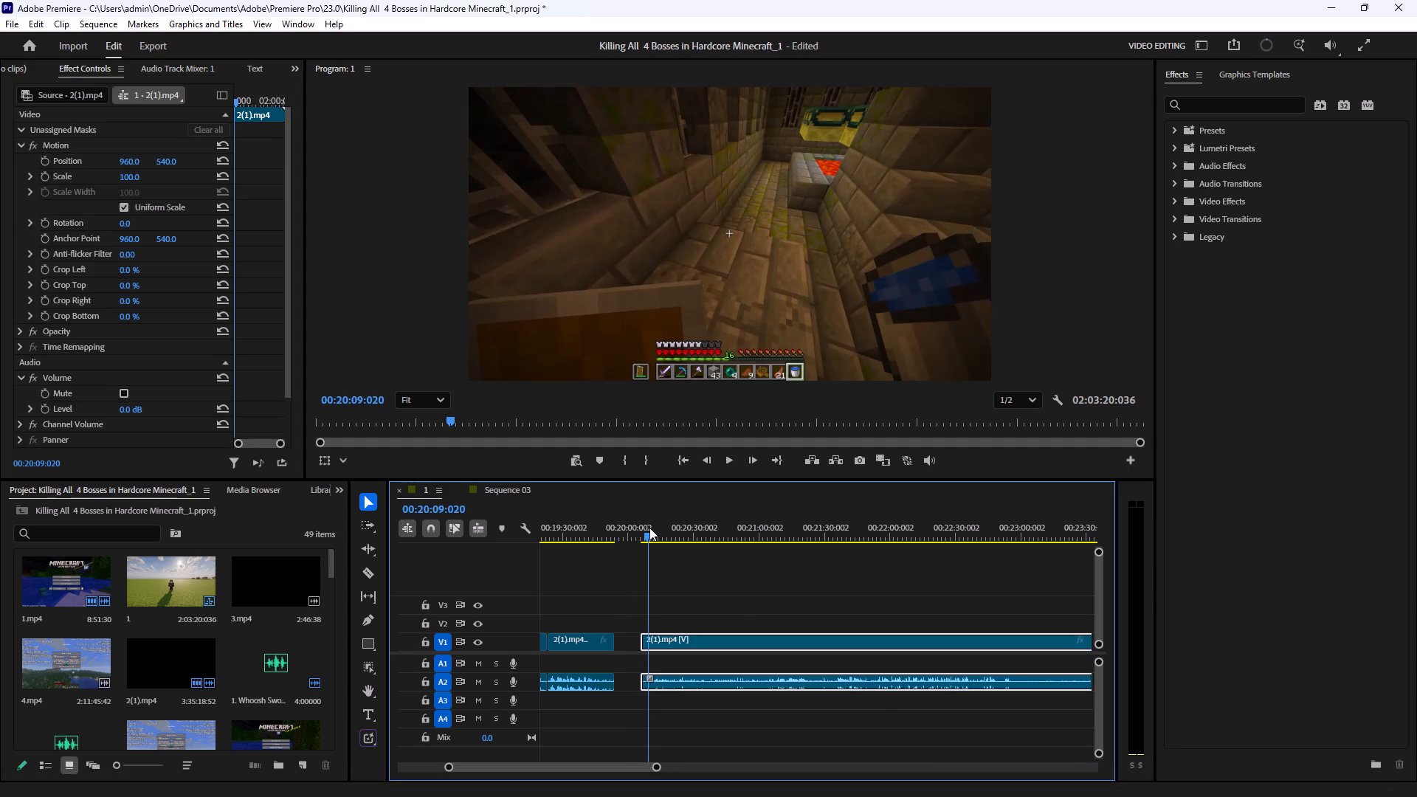
left_click_drag(649, 528, 695, 528)
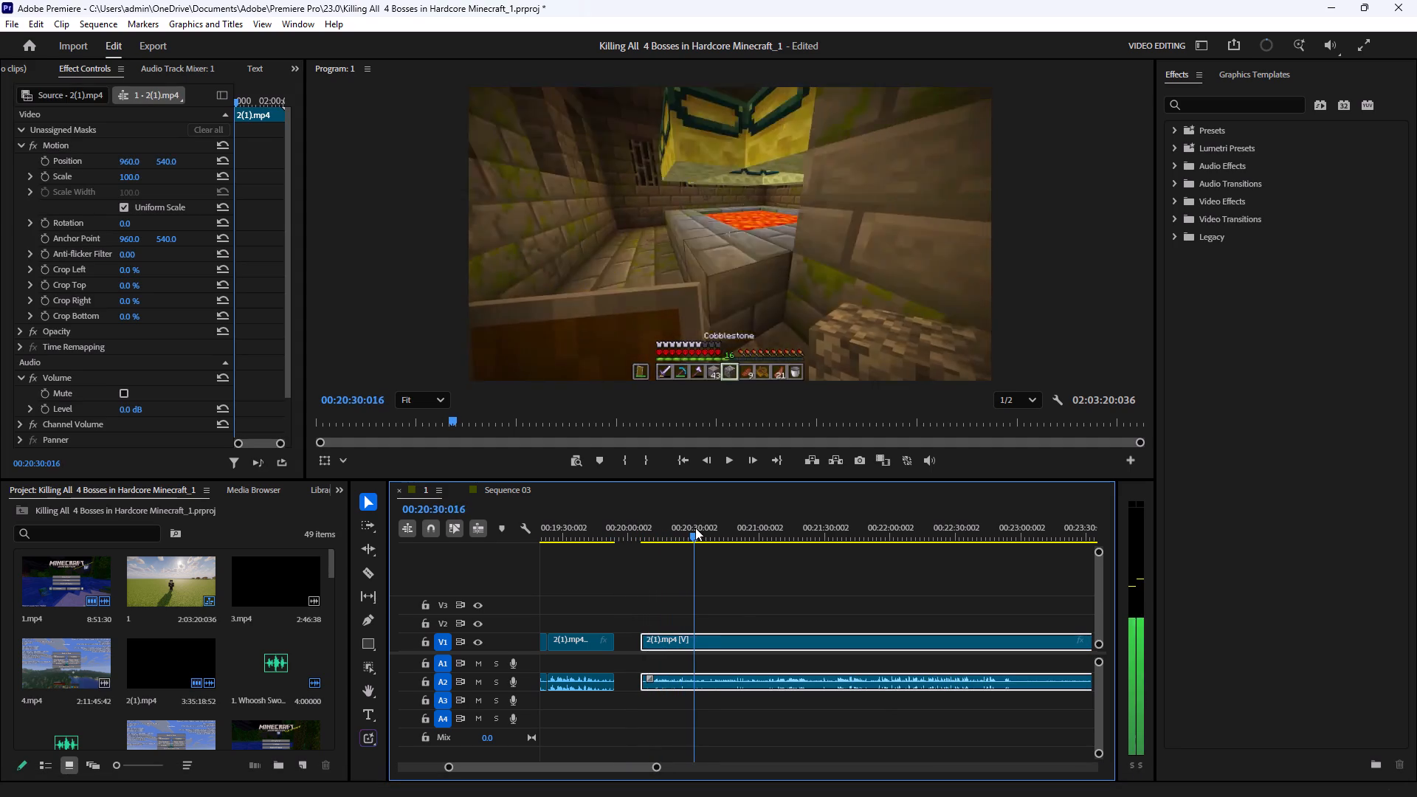
left_click_drag(695, 528, 734, 527)
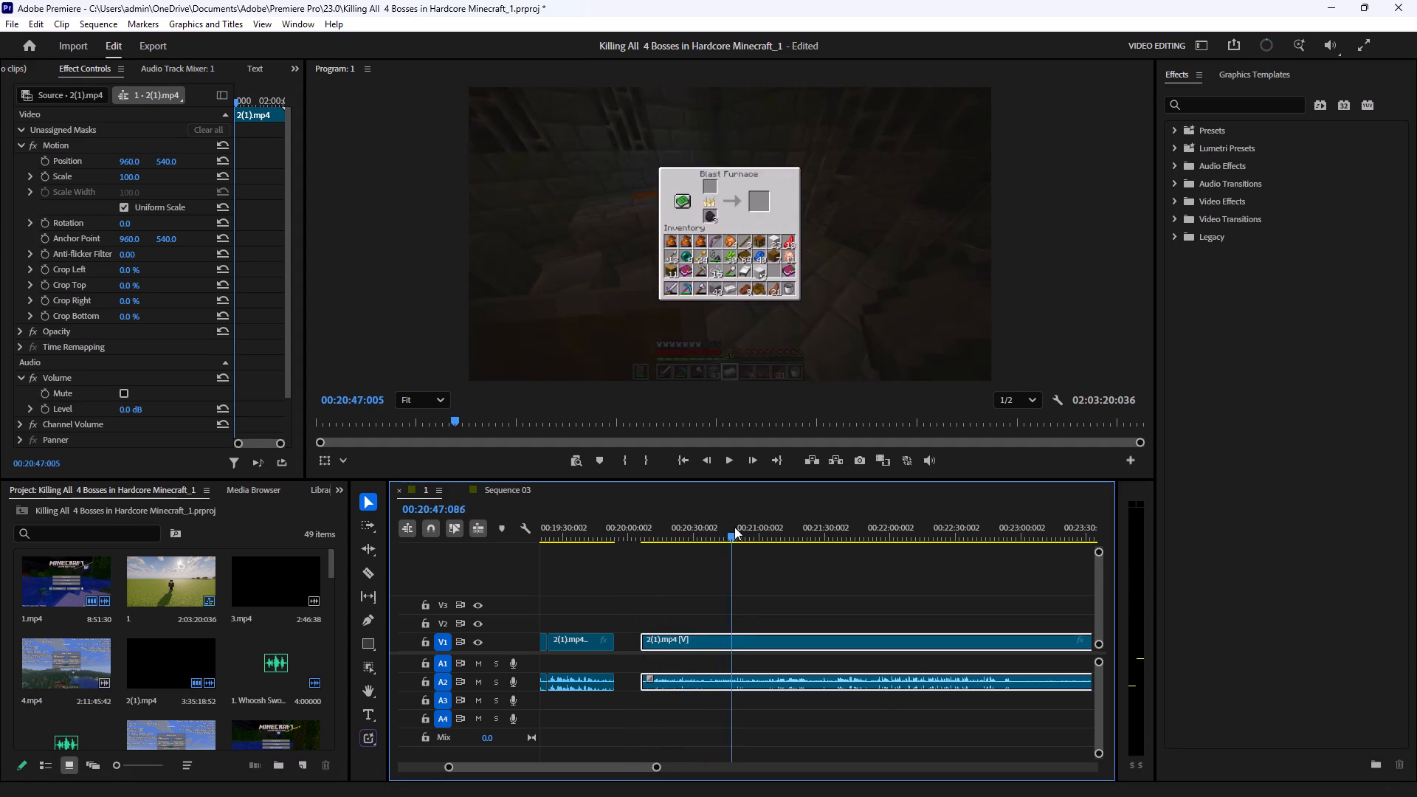
left_click_drag(734, 527, 804, 536)
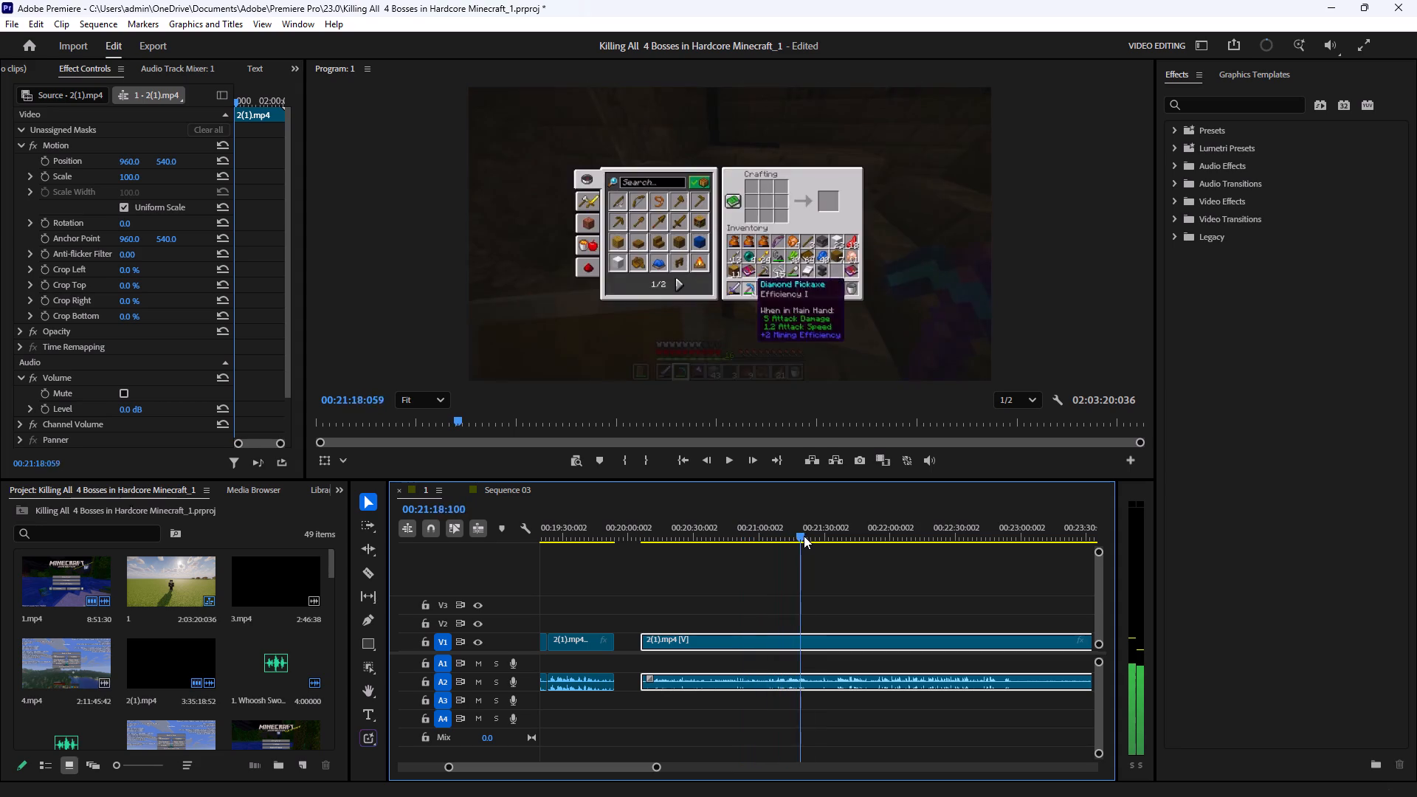
left_click_drag(804, 536, 832, 536)
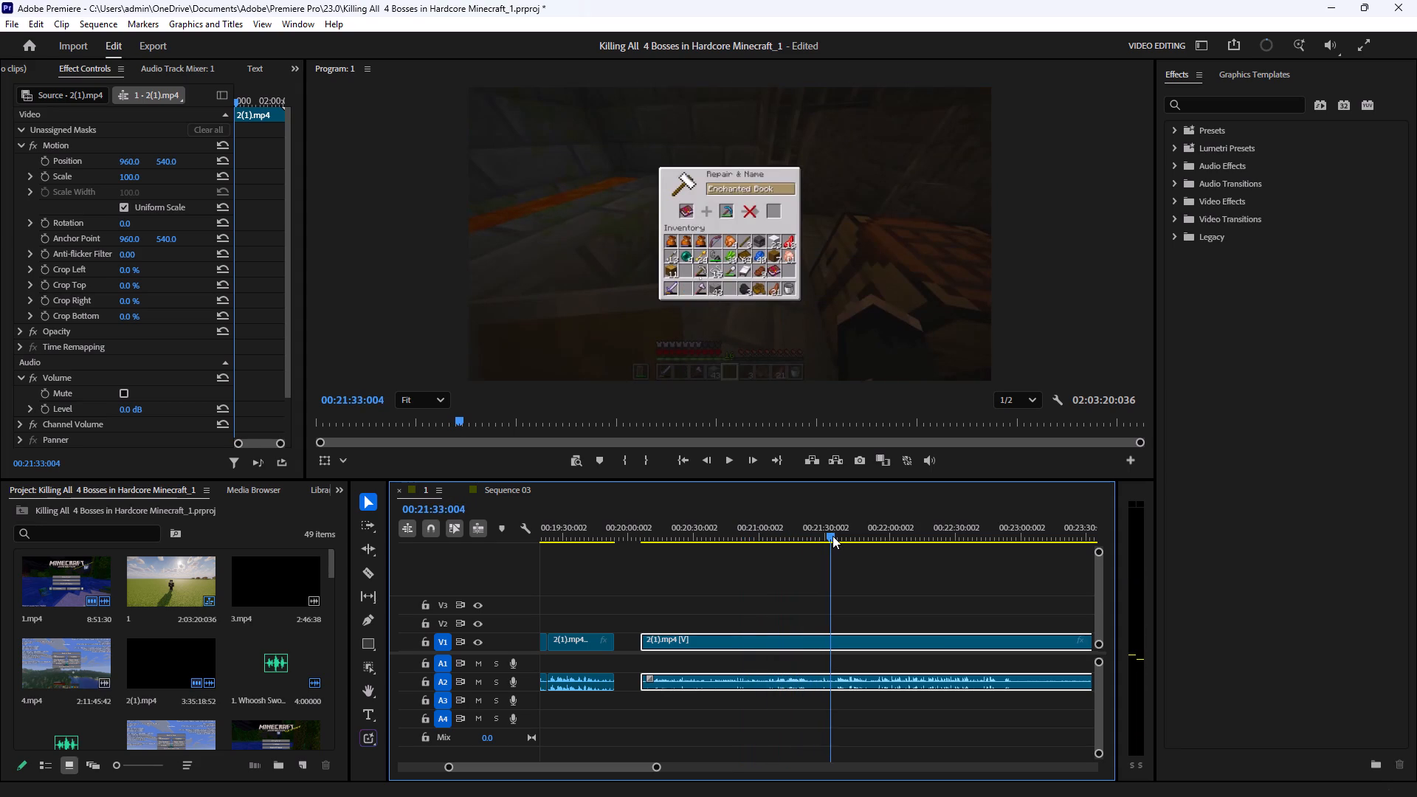
left_click_drag(832, 536, 828, 540)
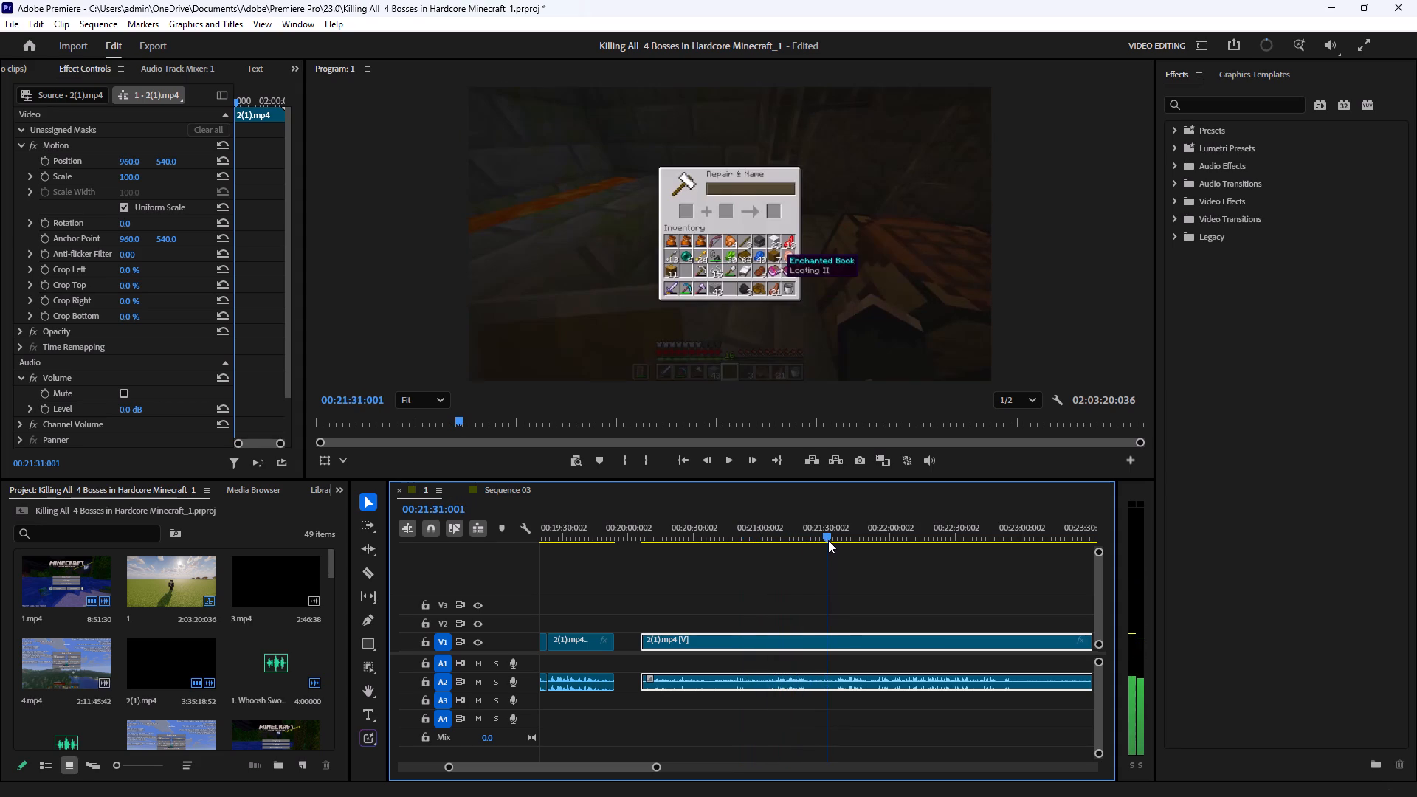
left_click_drag(828, 540, 833, 538)
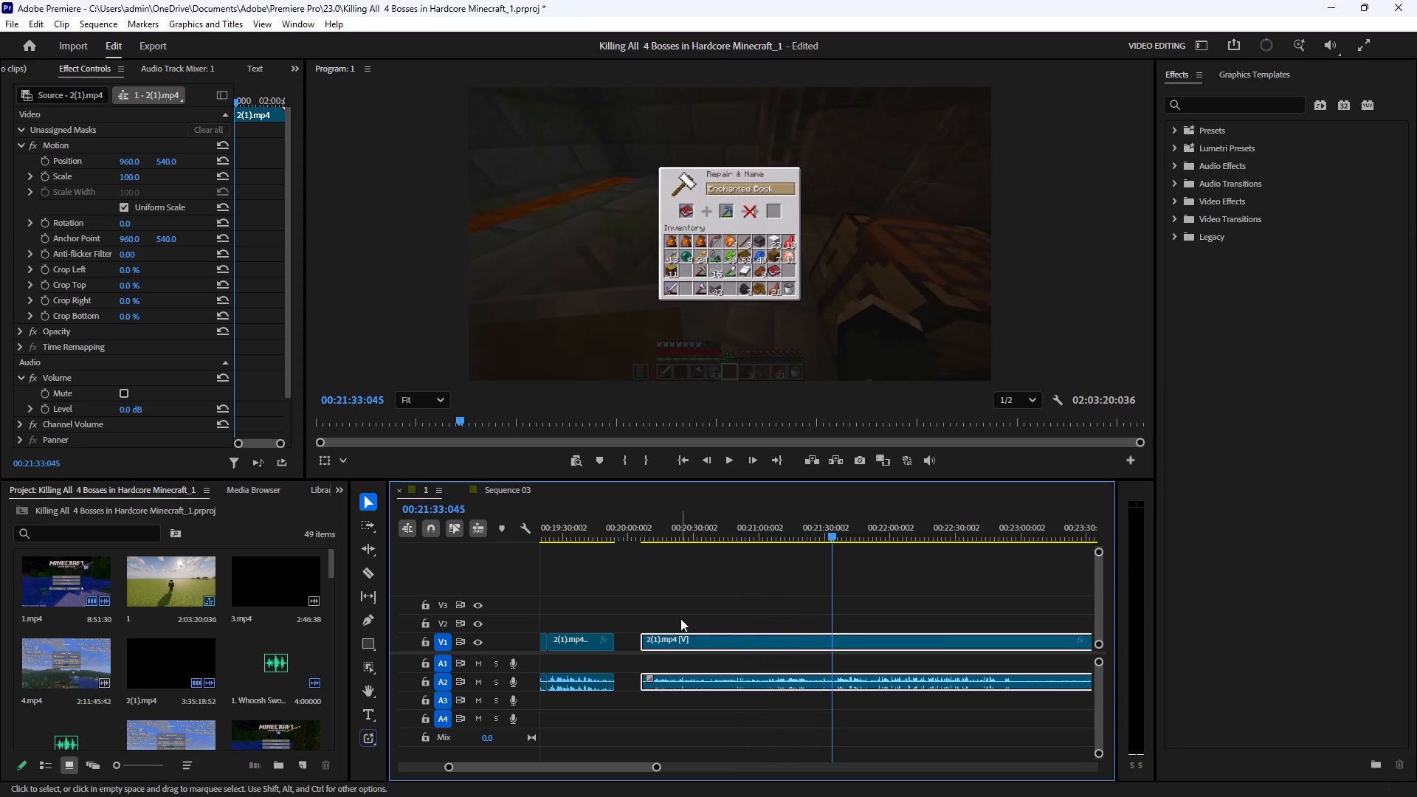
left_click_drag(642, 647, 812, 647)
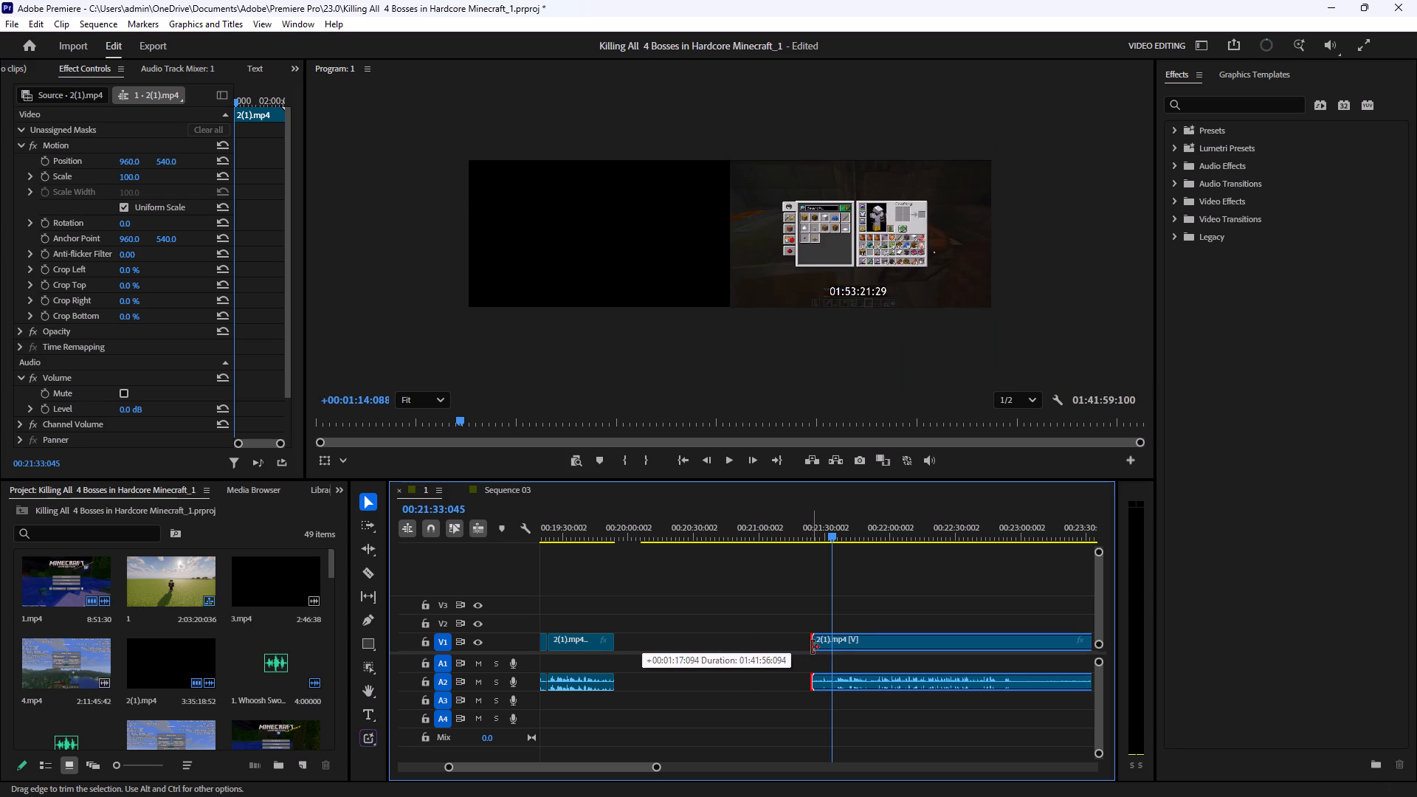
left_click_drag(812, 647, 813, 648)
Move the trimmed long clip back against the preceding 2(1).mp4 piece and play the join from 00:19:52:071.
left_click_drag(859, 646, 672, 654)
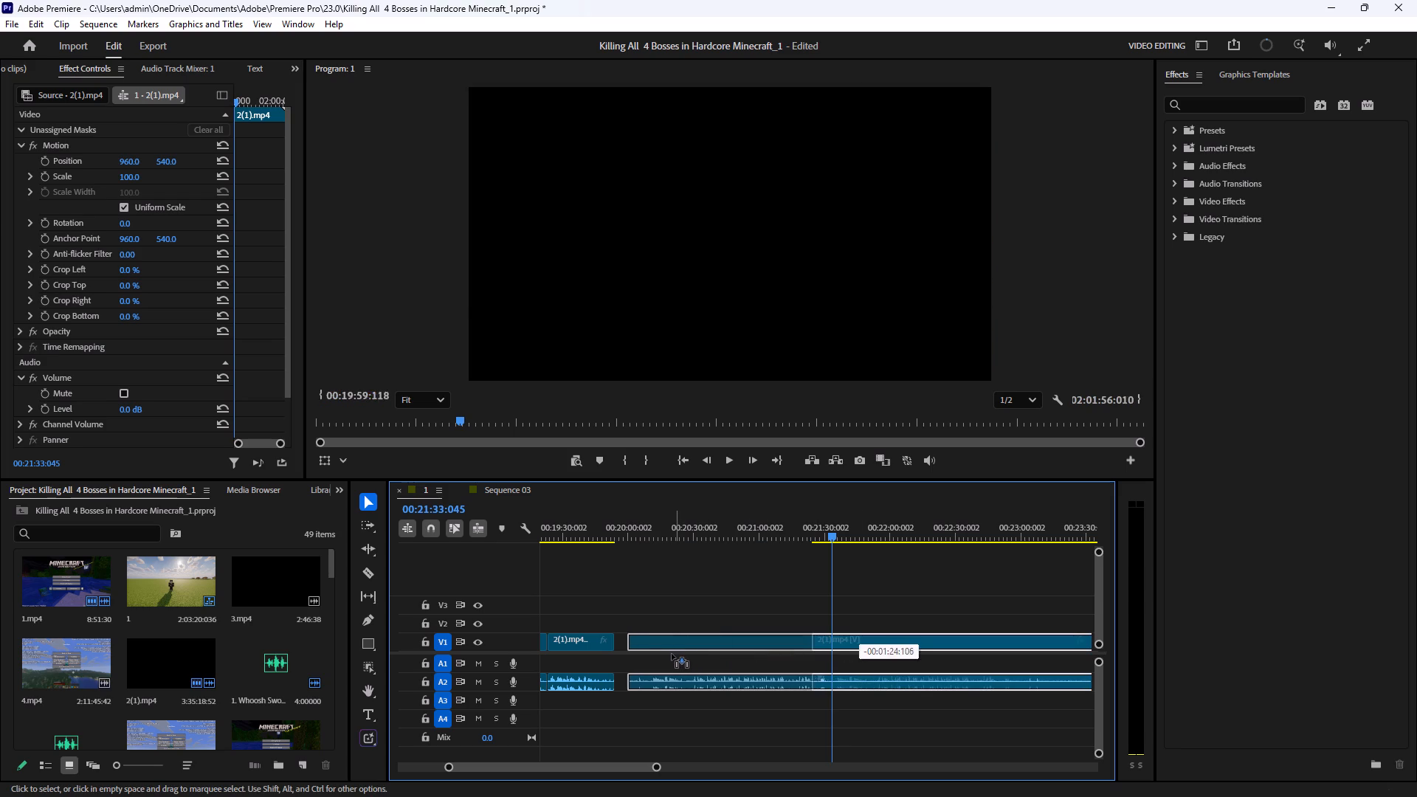
left_click_drag(672, 654, 663, 656)
left_click(613, 524)
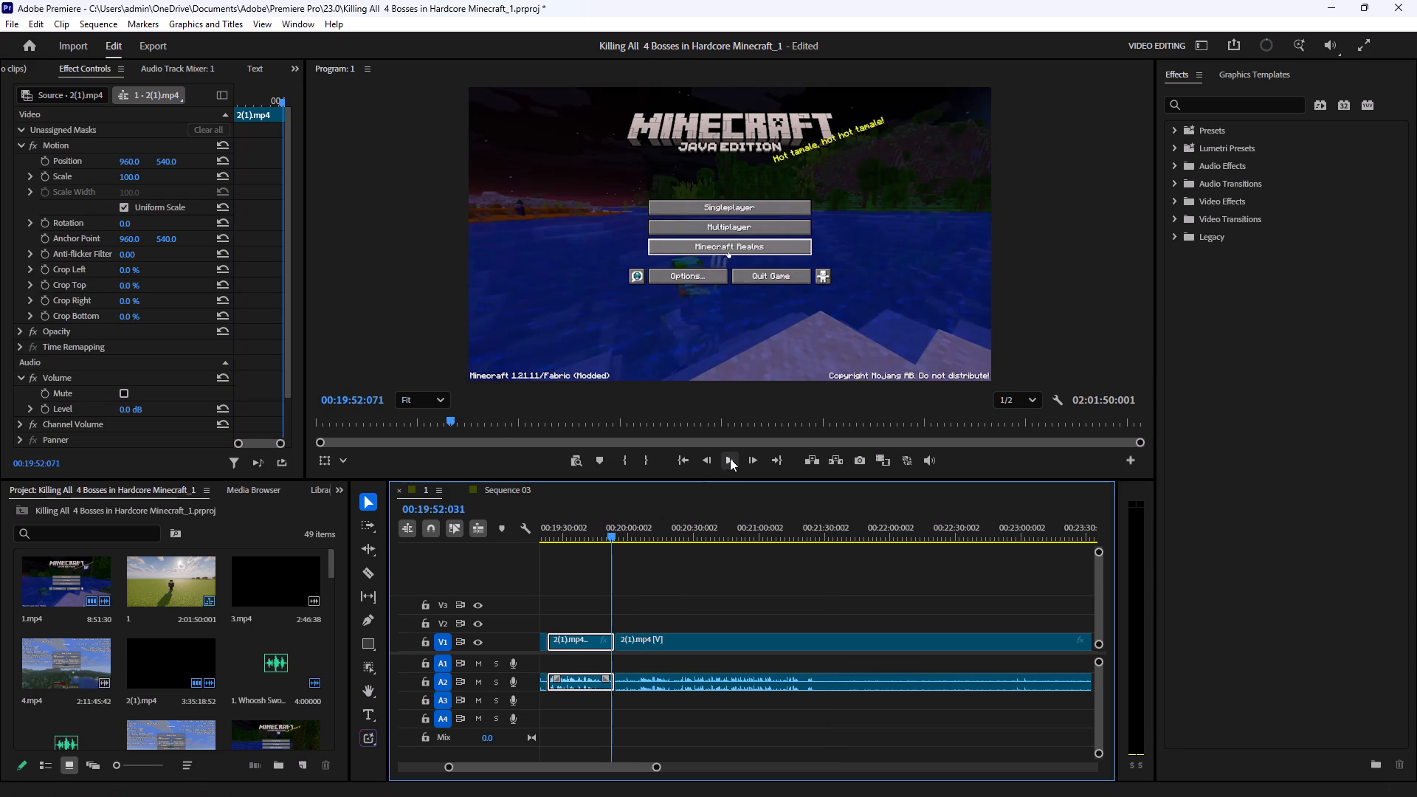
left_click(730, 458)
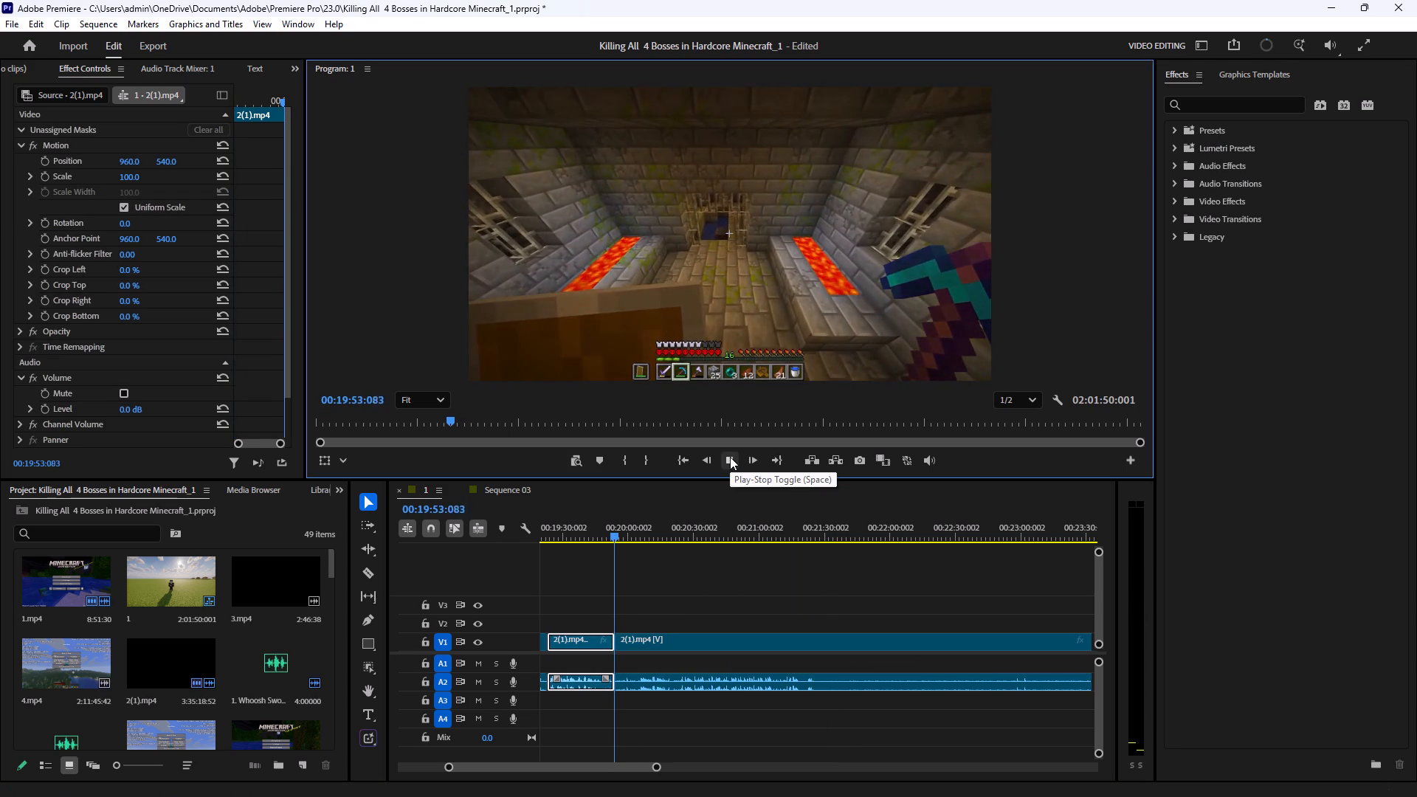
Play on to 00:20:00:075, then trim about 3 seconds off the long 2(1).mp4 clip's start and close the gap.
left_click(709, 569)
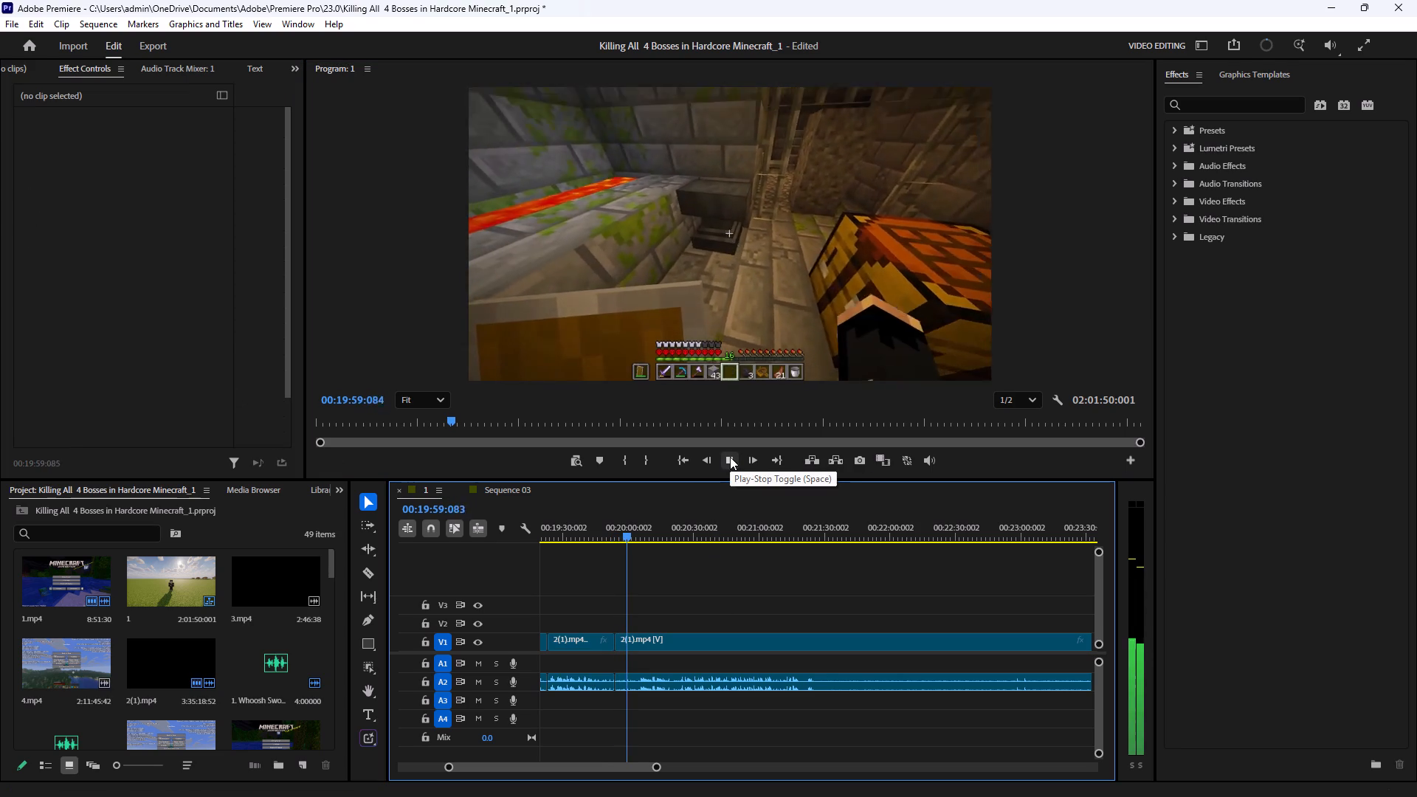
left_click(730, 457)
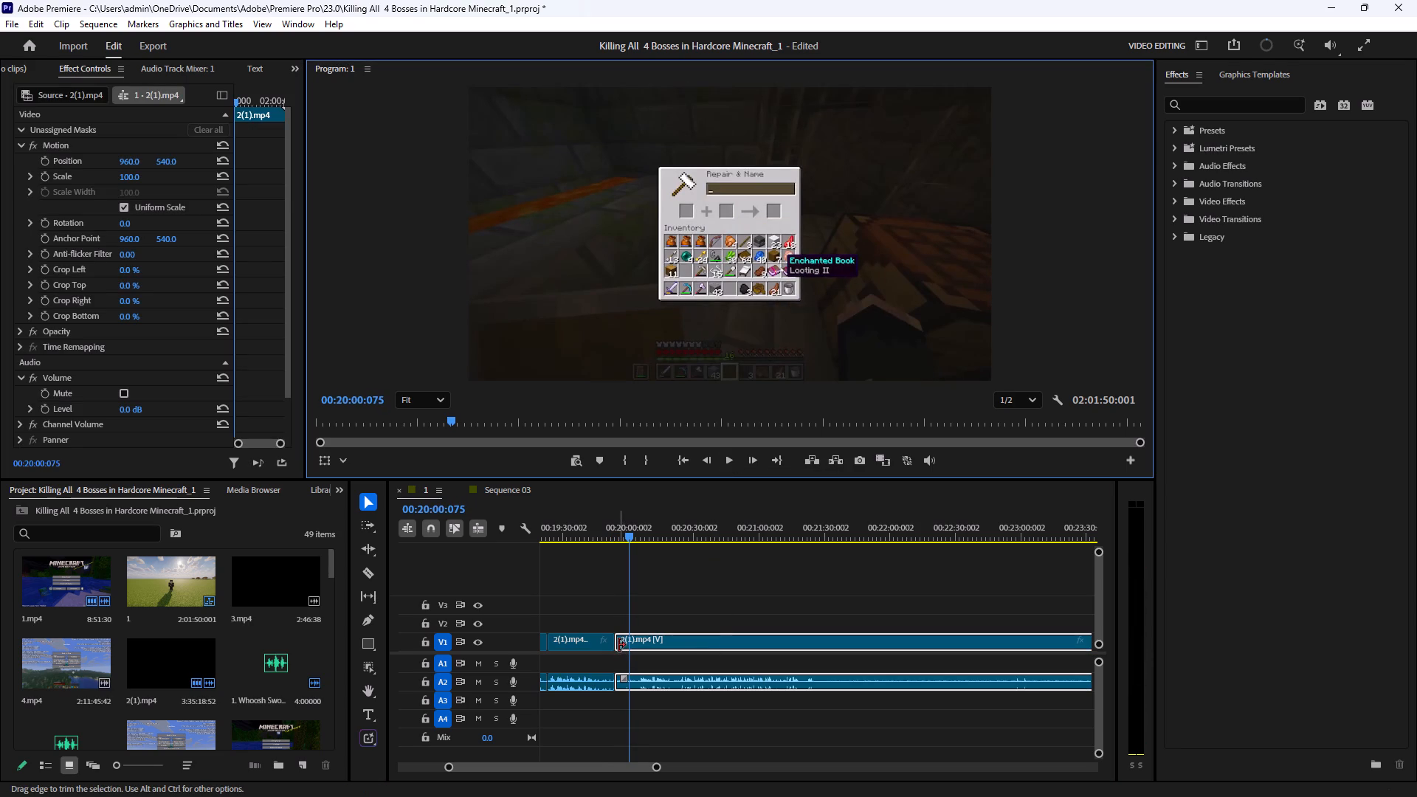
left_click_drag(618, 645, 625, 646)
left_click(670, 643)
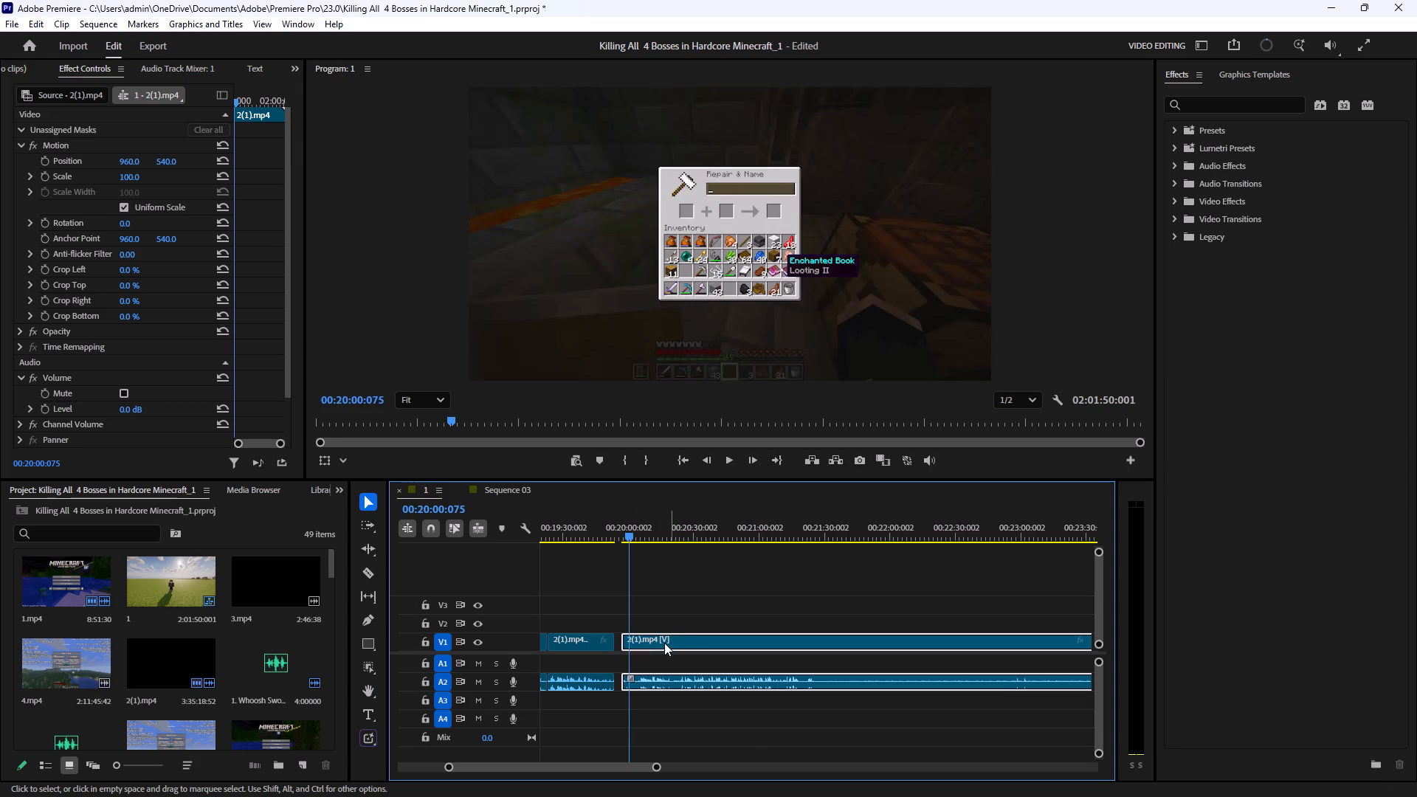
left_click(697, 582)
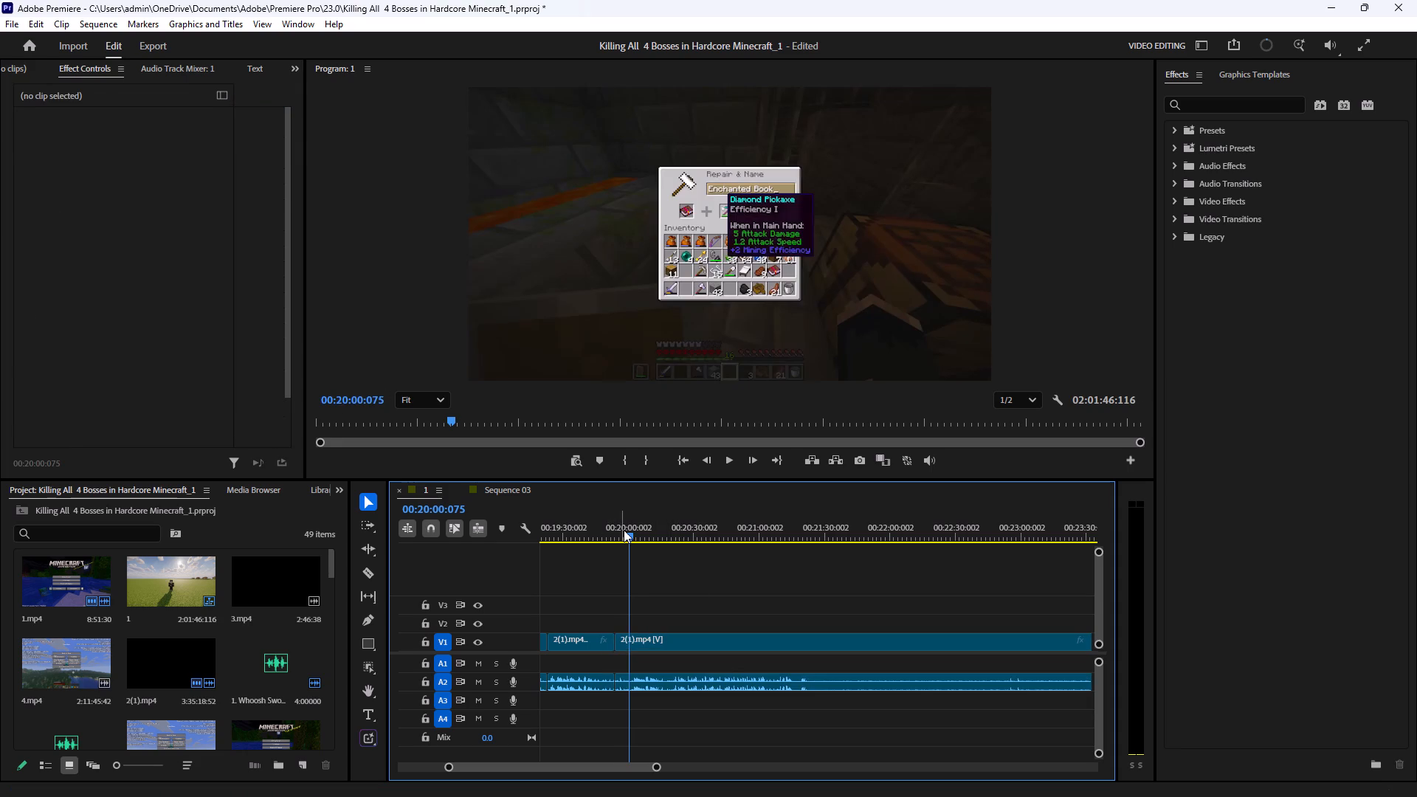
Play the join from about 00:19:58 and split the long 2(1).mp4 clip at 00:20:19:040.
left_click(624, 530)
left_click(728, 458)
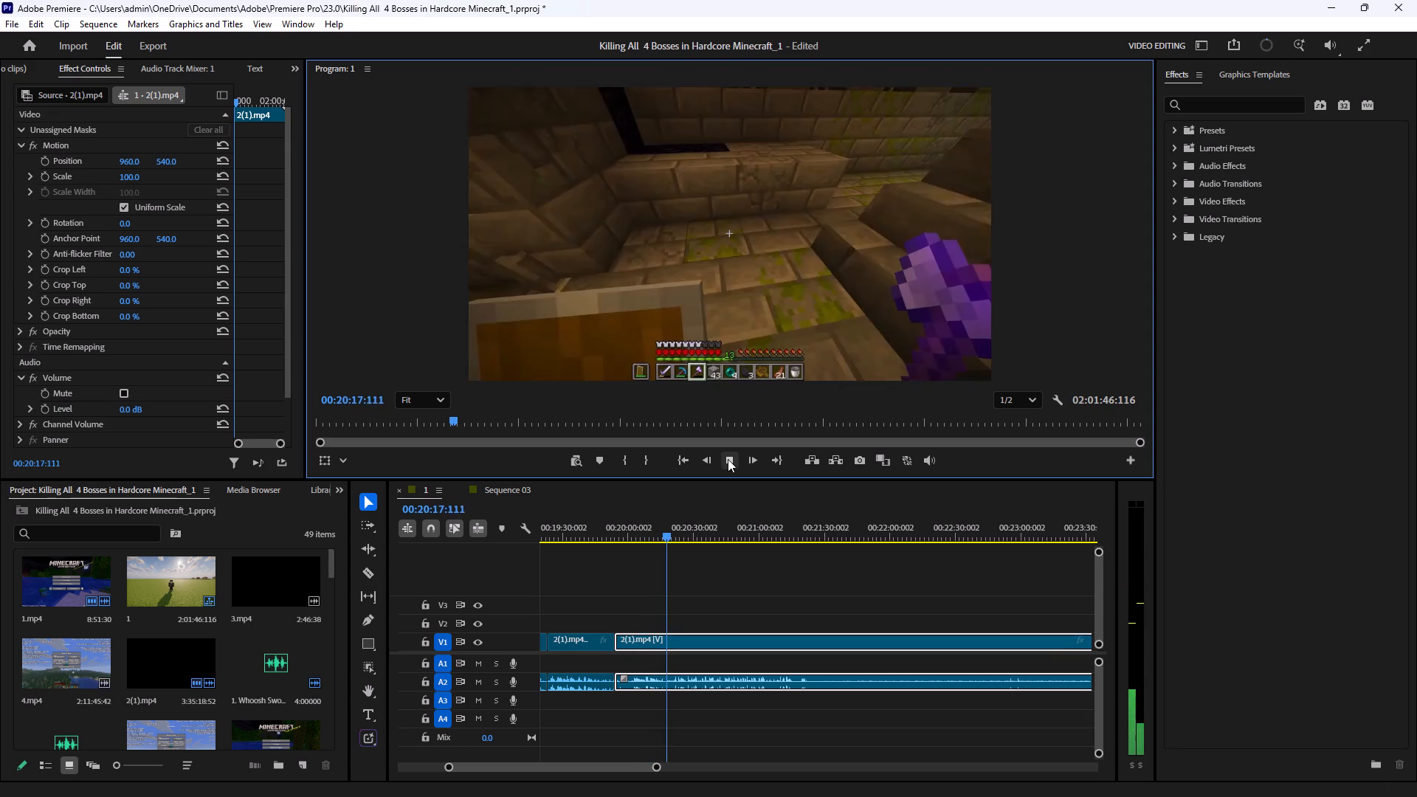
left_click(728, 459)
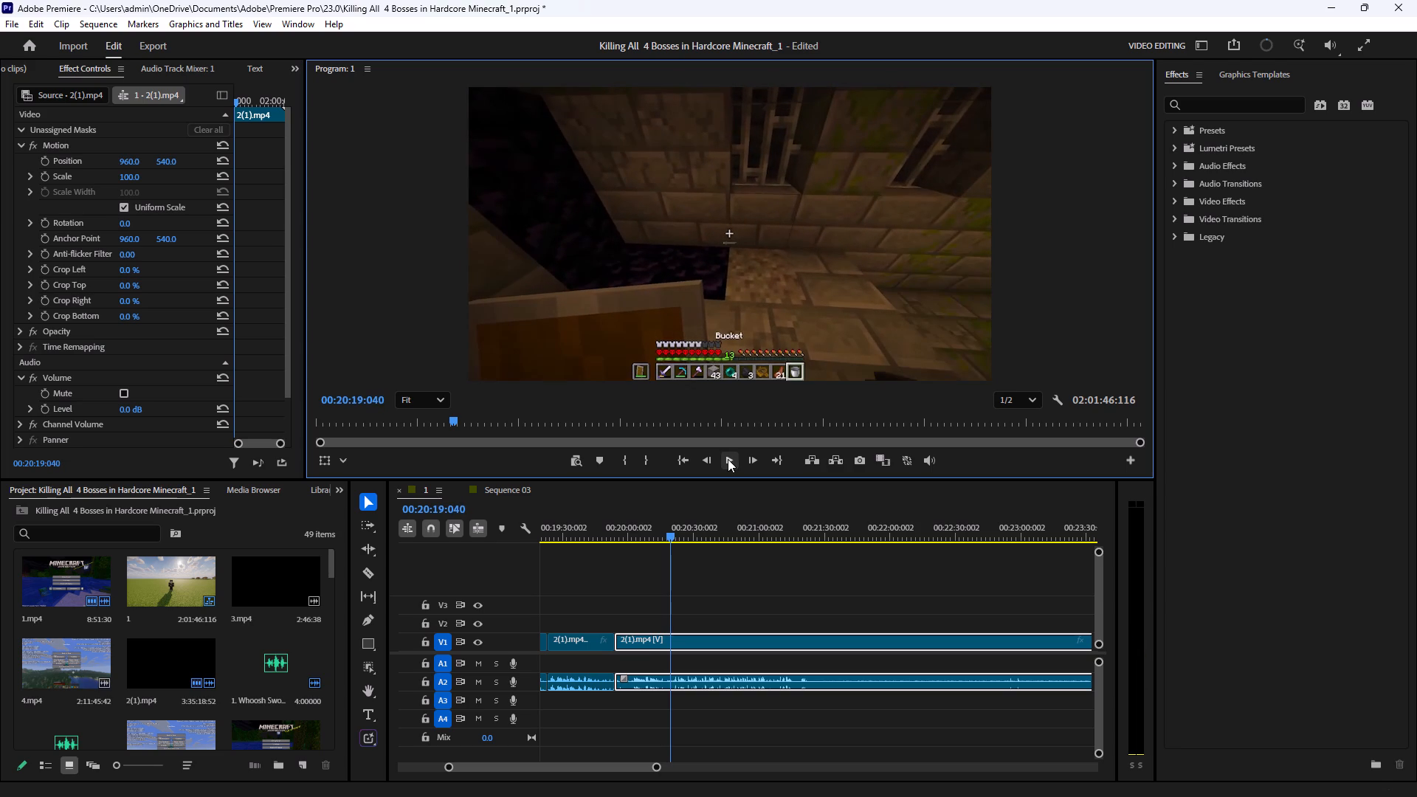
left_click(361, 570)
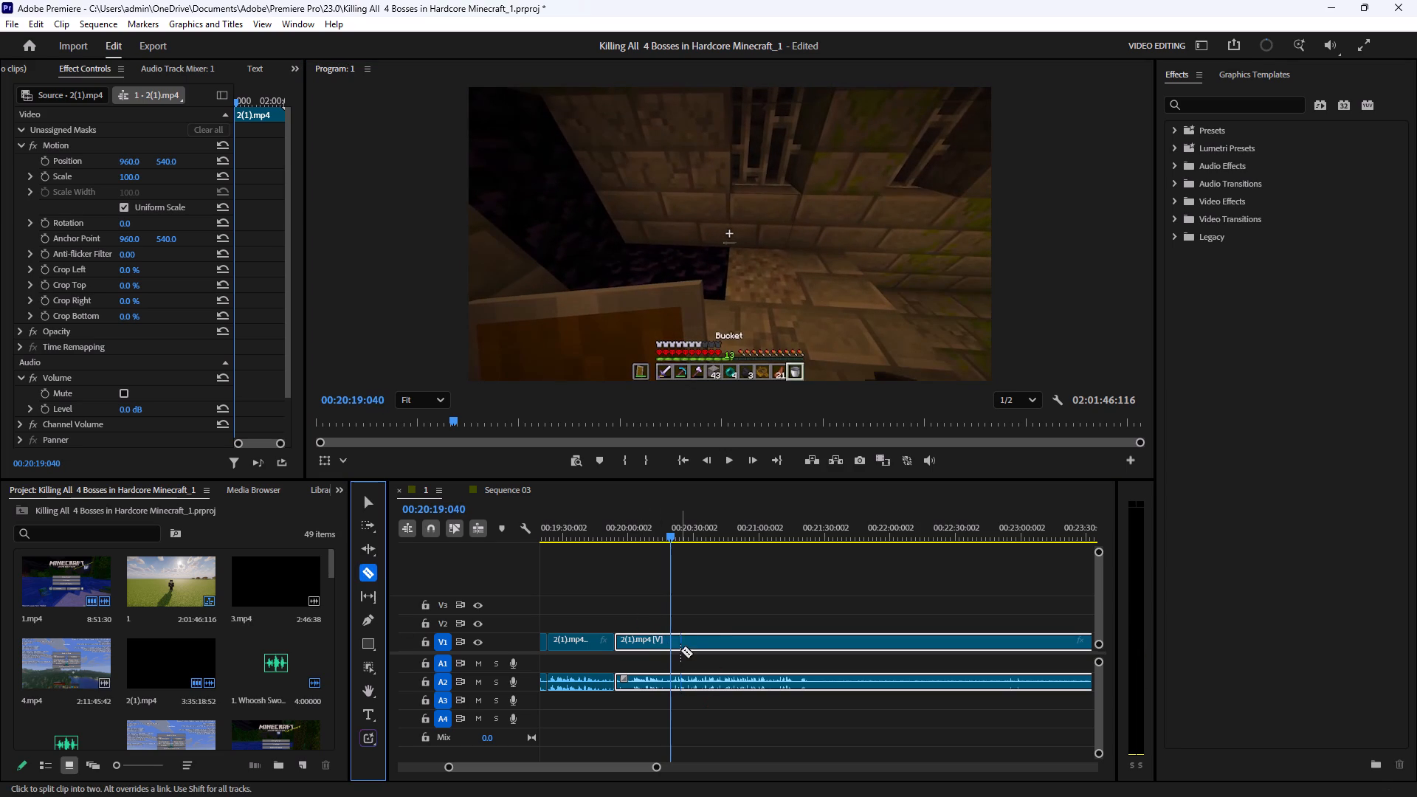
left_click(670, 643)
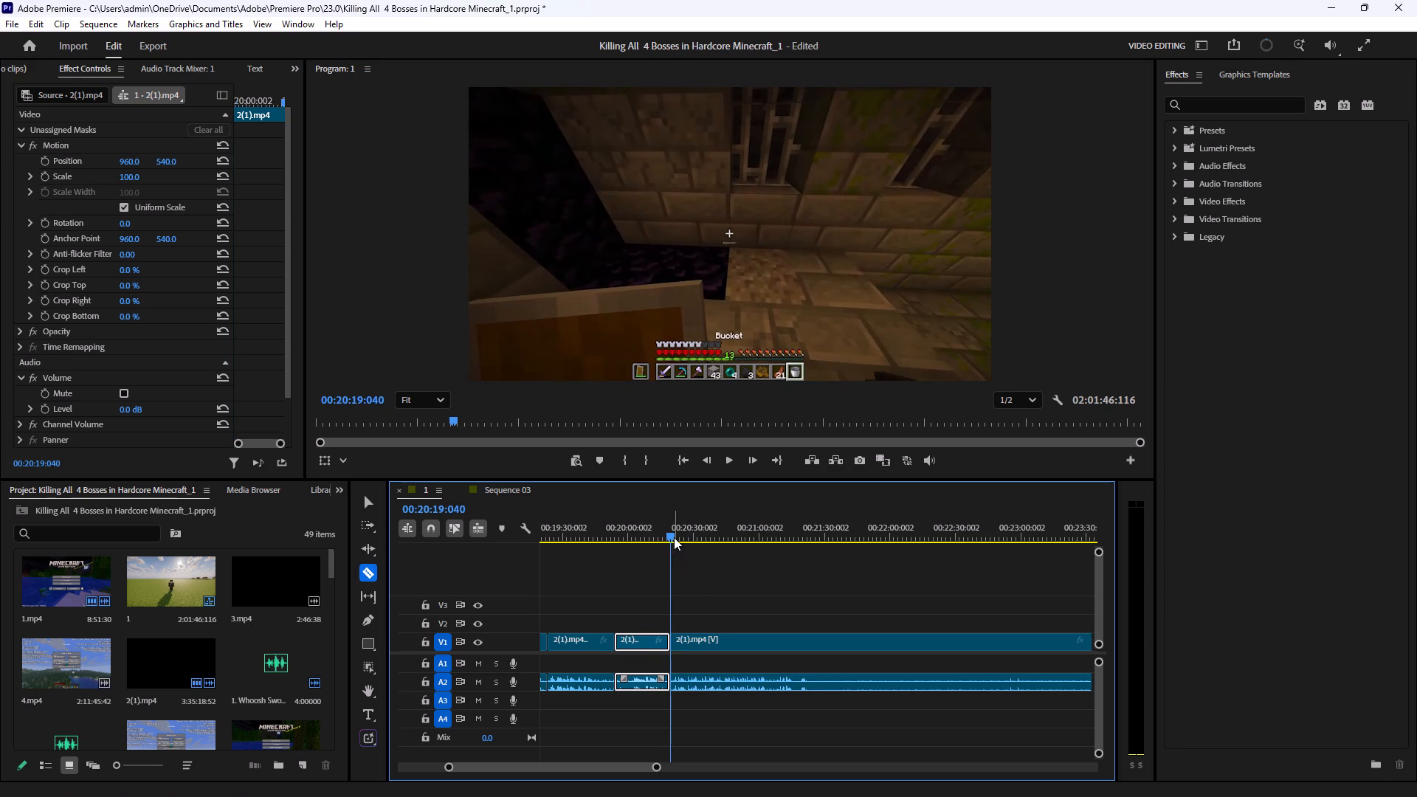
Split the long clip again at 00:21:07:080, just before the portal is lit, then delete the portal-building piece and close its gap.
left_click_drag(668, 536, 714, 542)
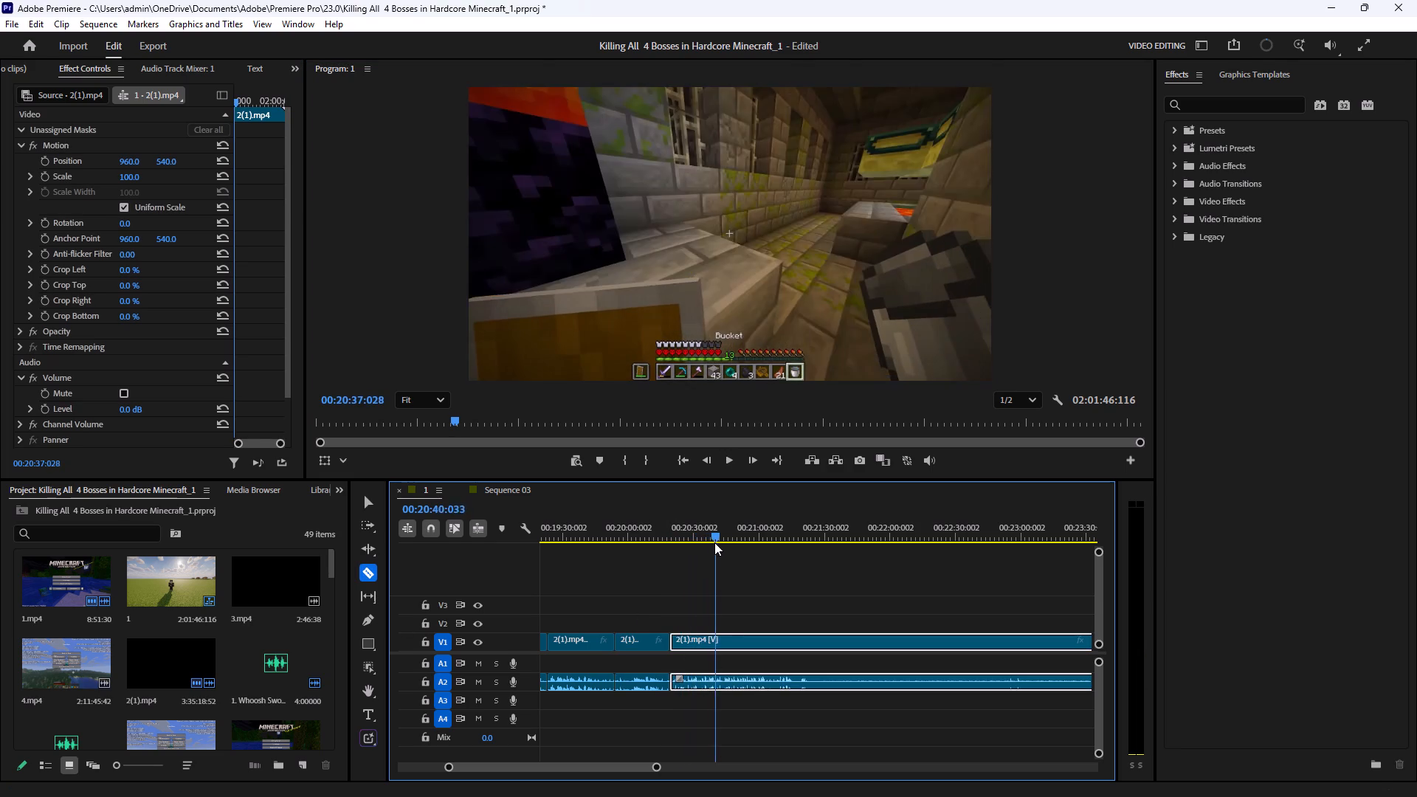
left_click_drag(714, 542, 764, 545)
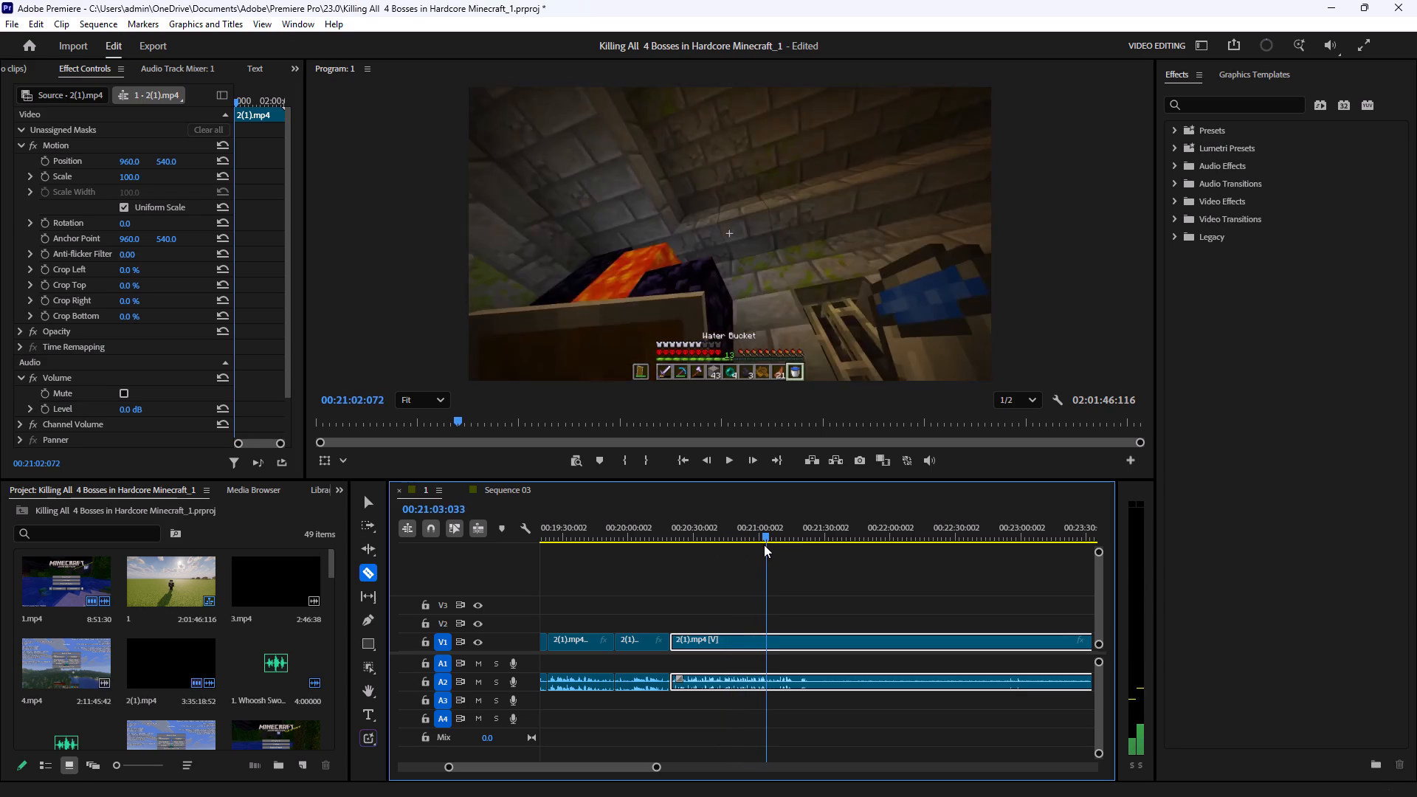
left_click_drag(764, 545, 793, 549)
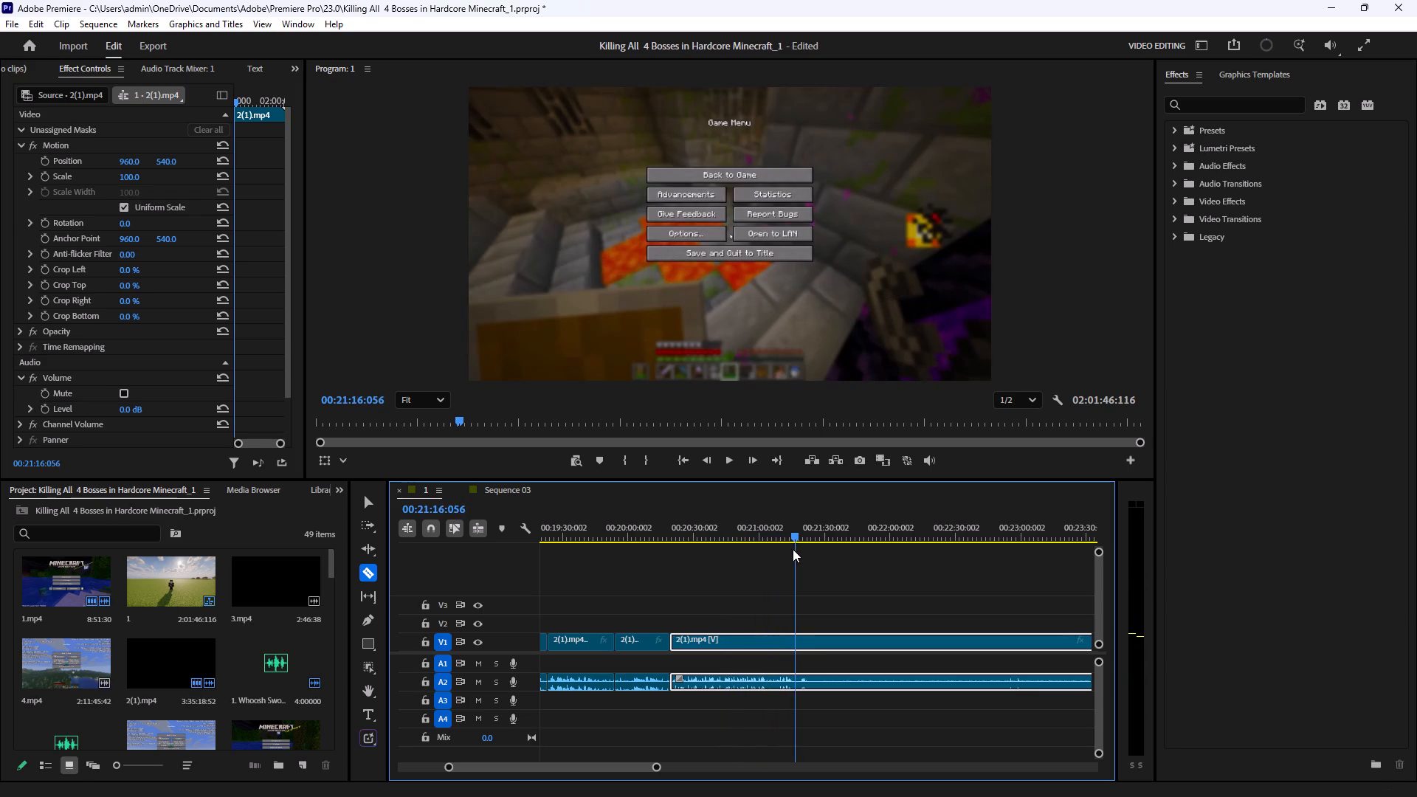
left_click_drag(793, 549, 777, 561)
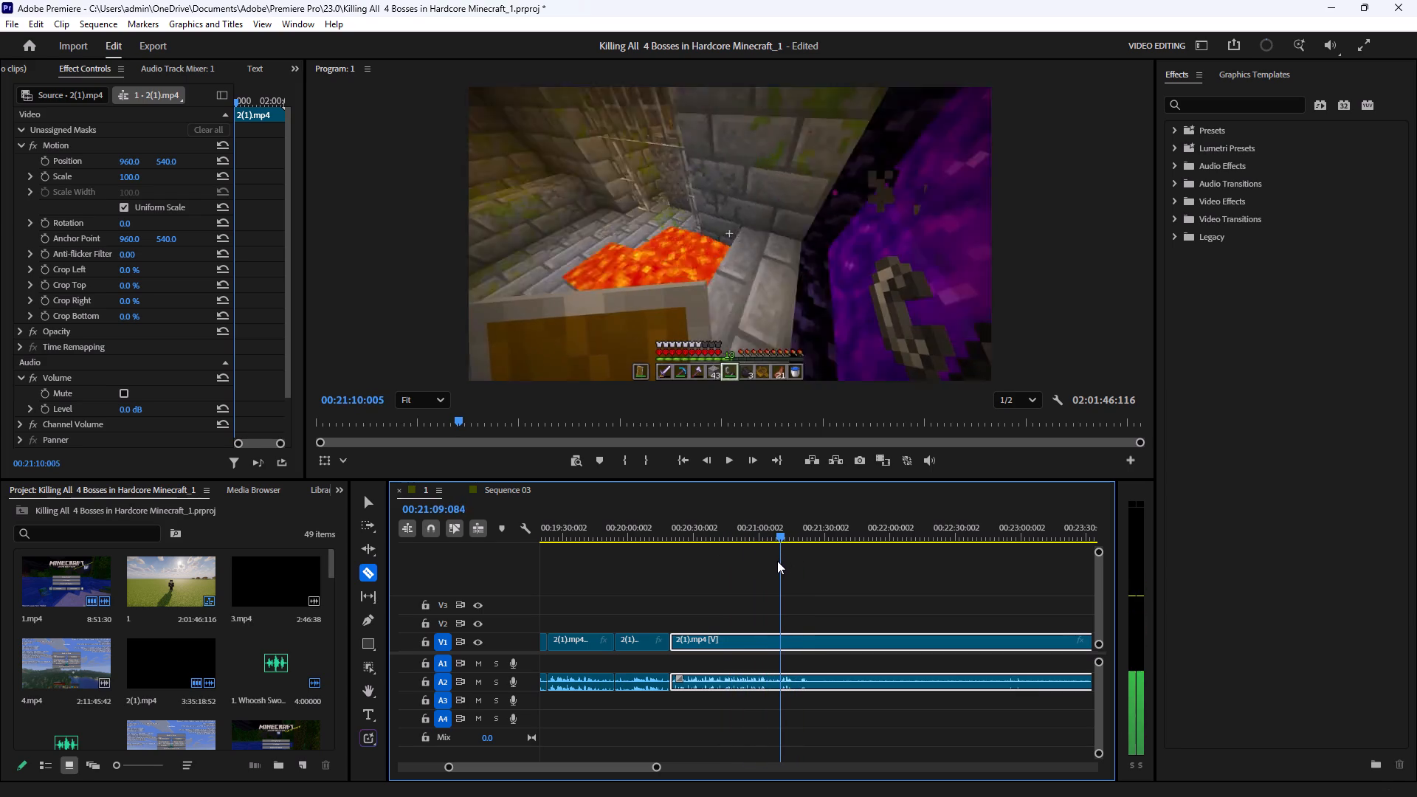
left_click_drag(777, 561, 773, 565)
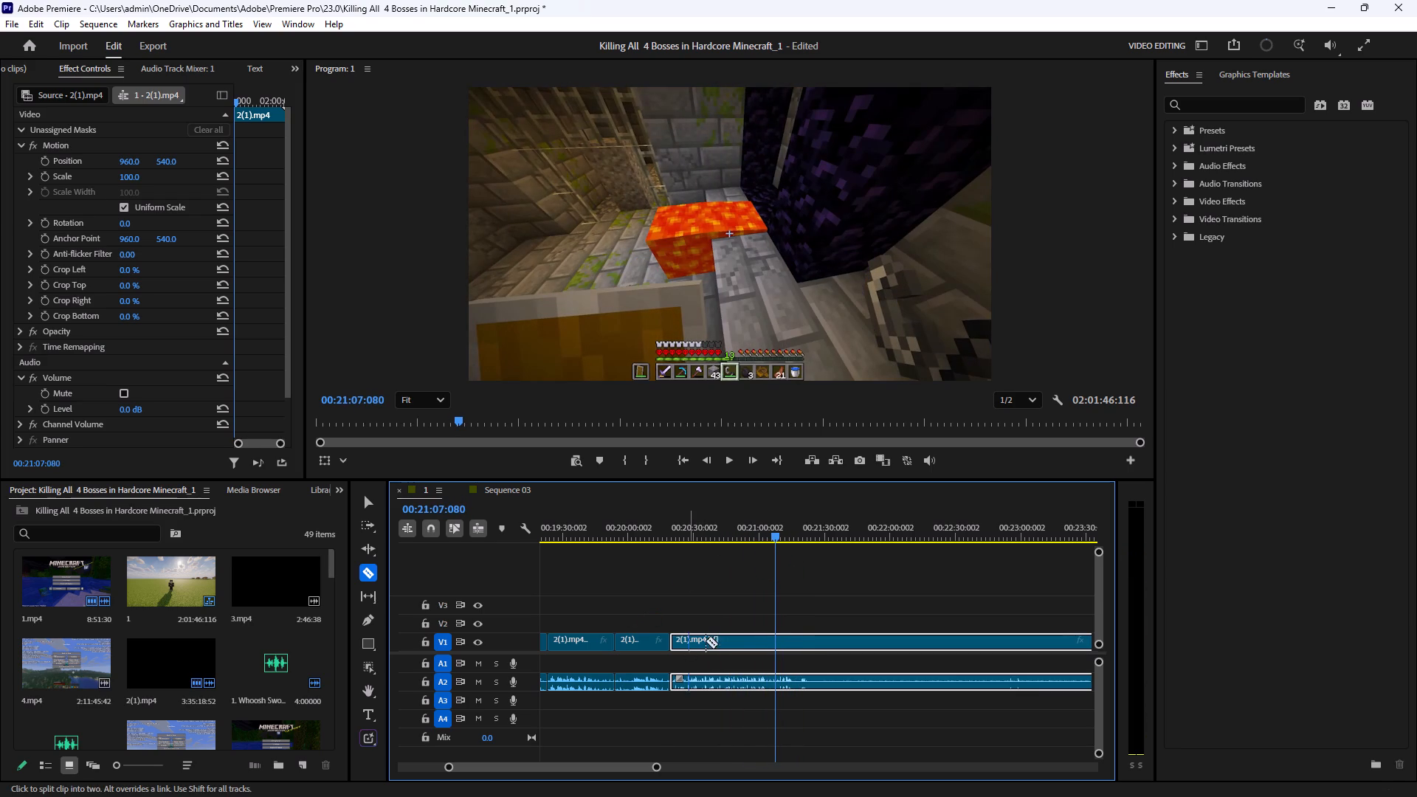
left_click(773, 635)
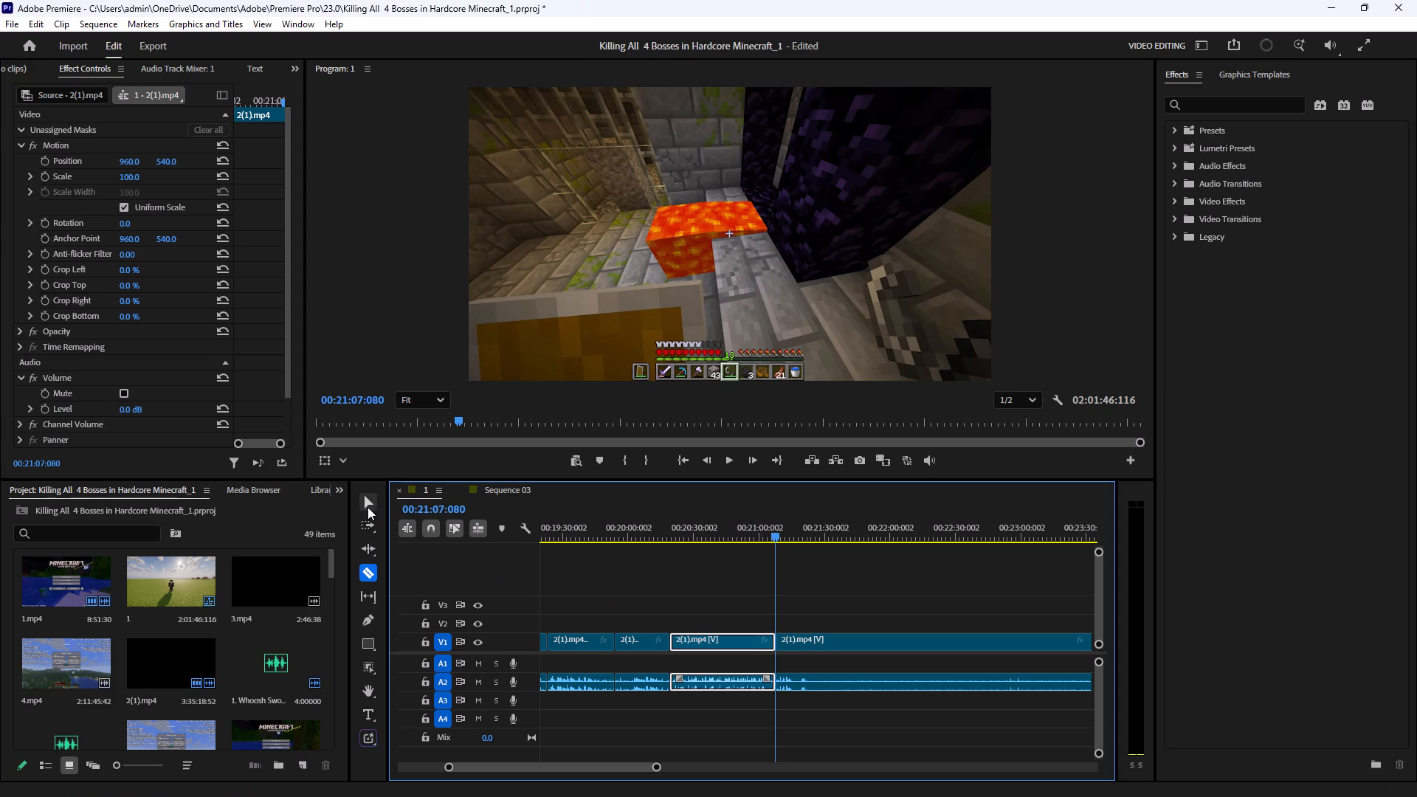
left_click(368, 507)
left_click_drag(708, 584, 709, 710)
key("BackSpace")
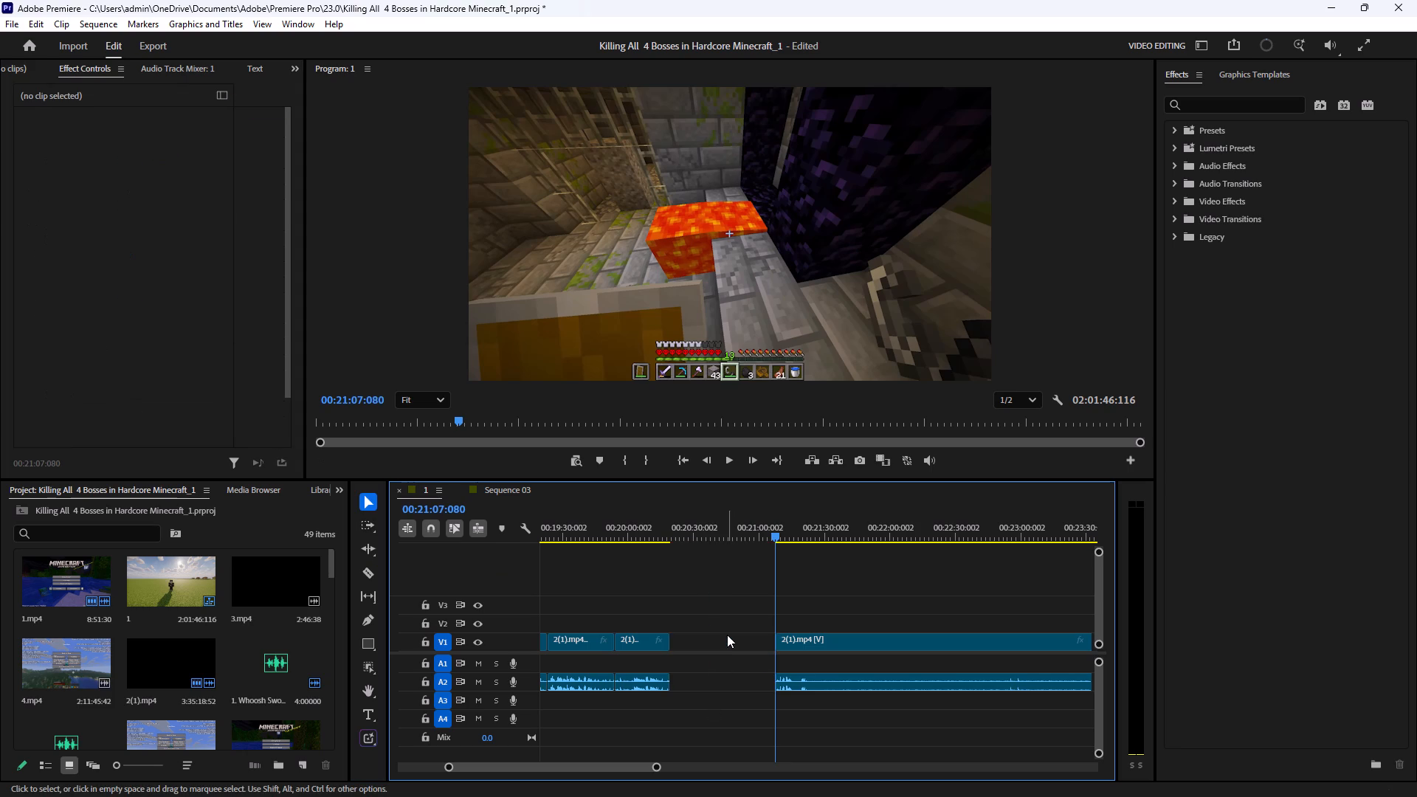
left_click(727, 635)
key("BackSpace")
Play the footage after the new join from 00:20:19:119 to 00:20:27:118.
left_click(675, 534)
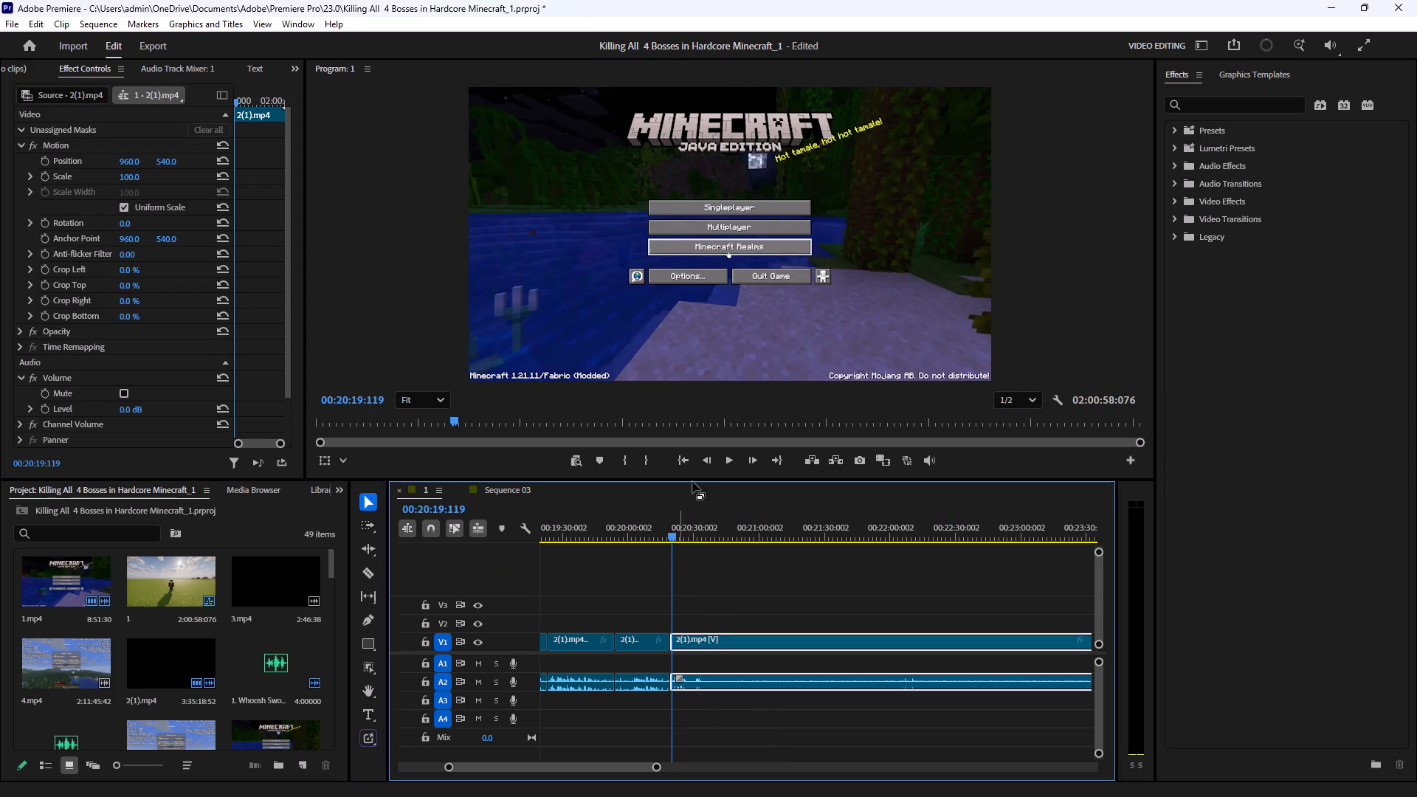
left_click(725, 463)
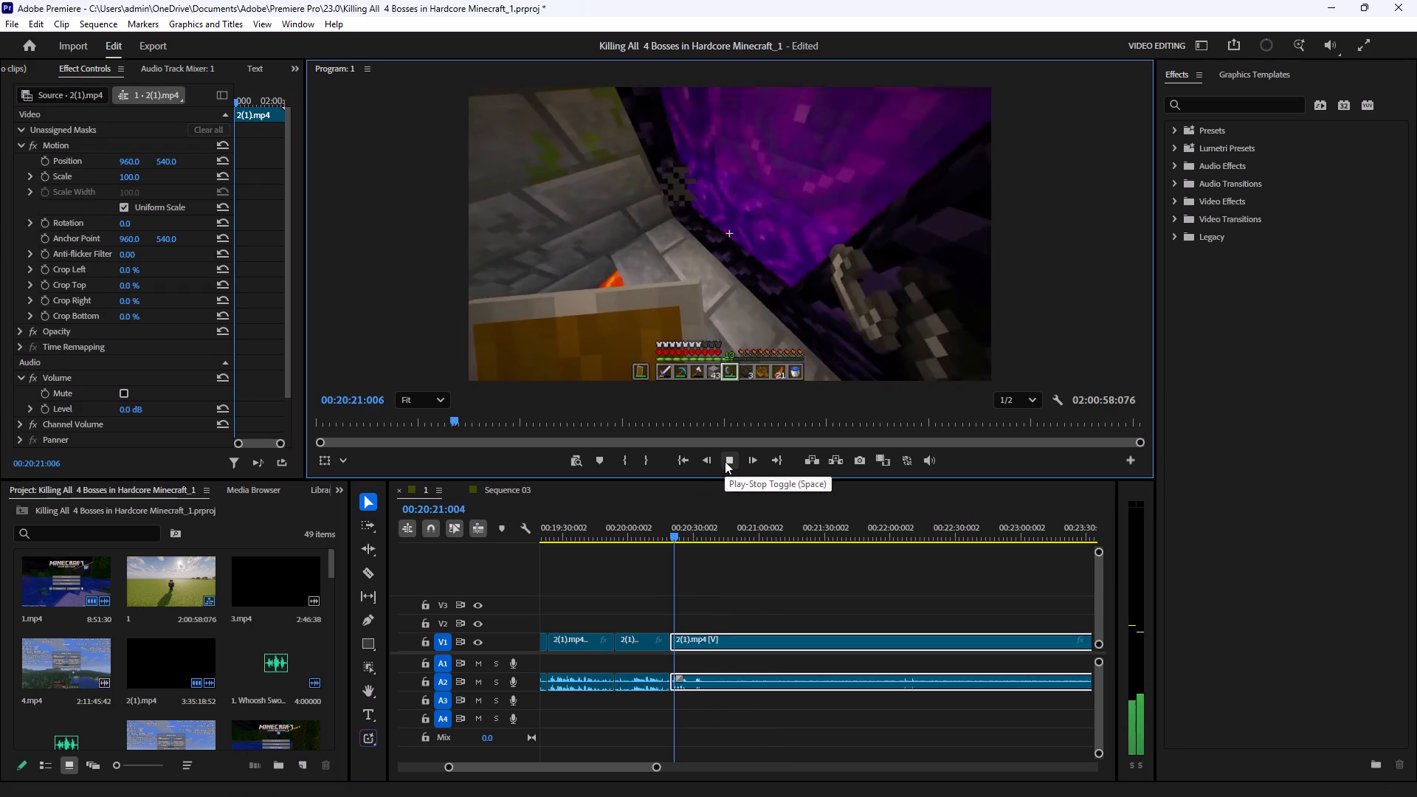
left_click(725, 461)
left_click(725, 461)
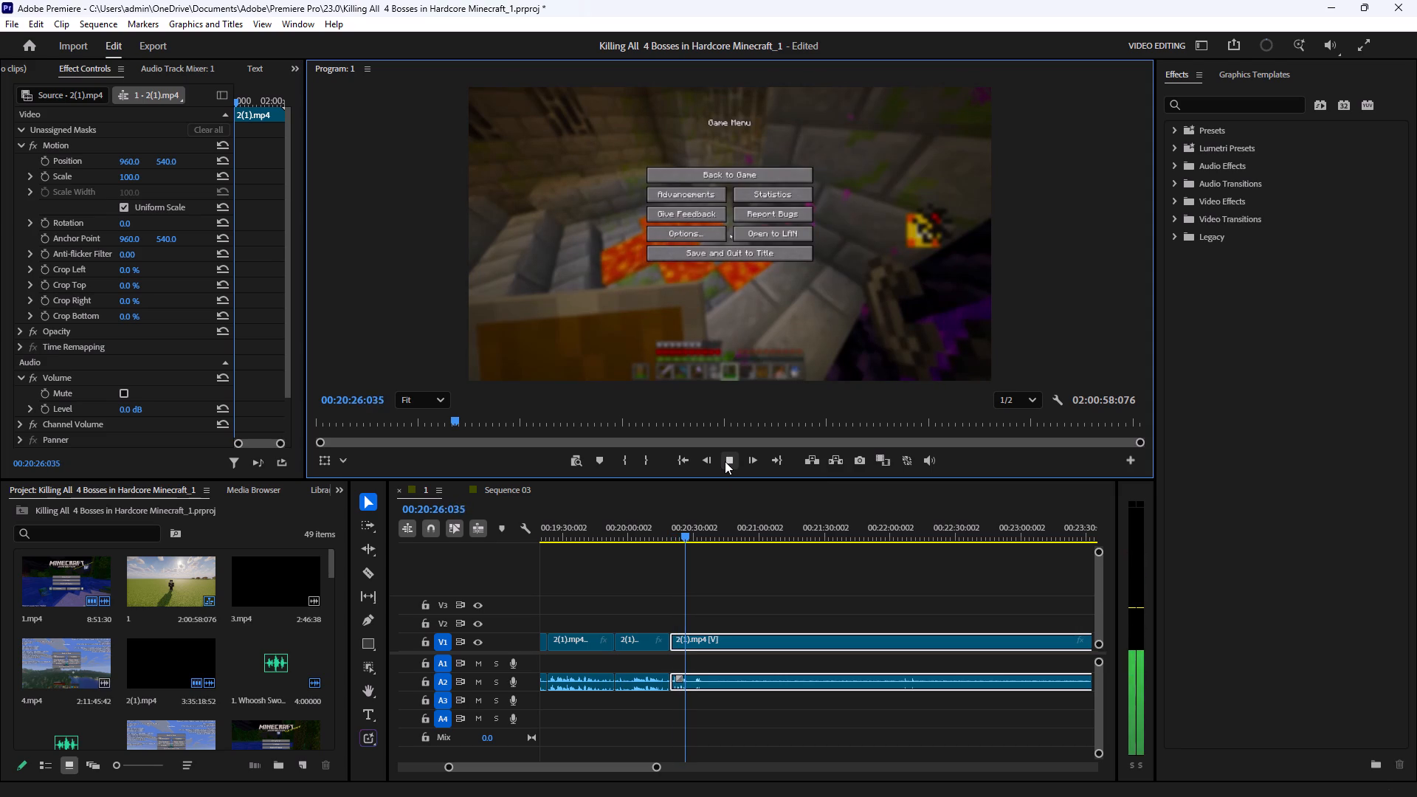
left_click(725, 461)
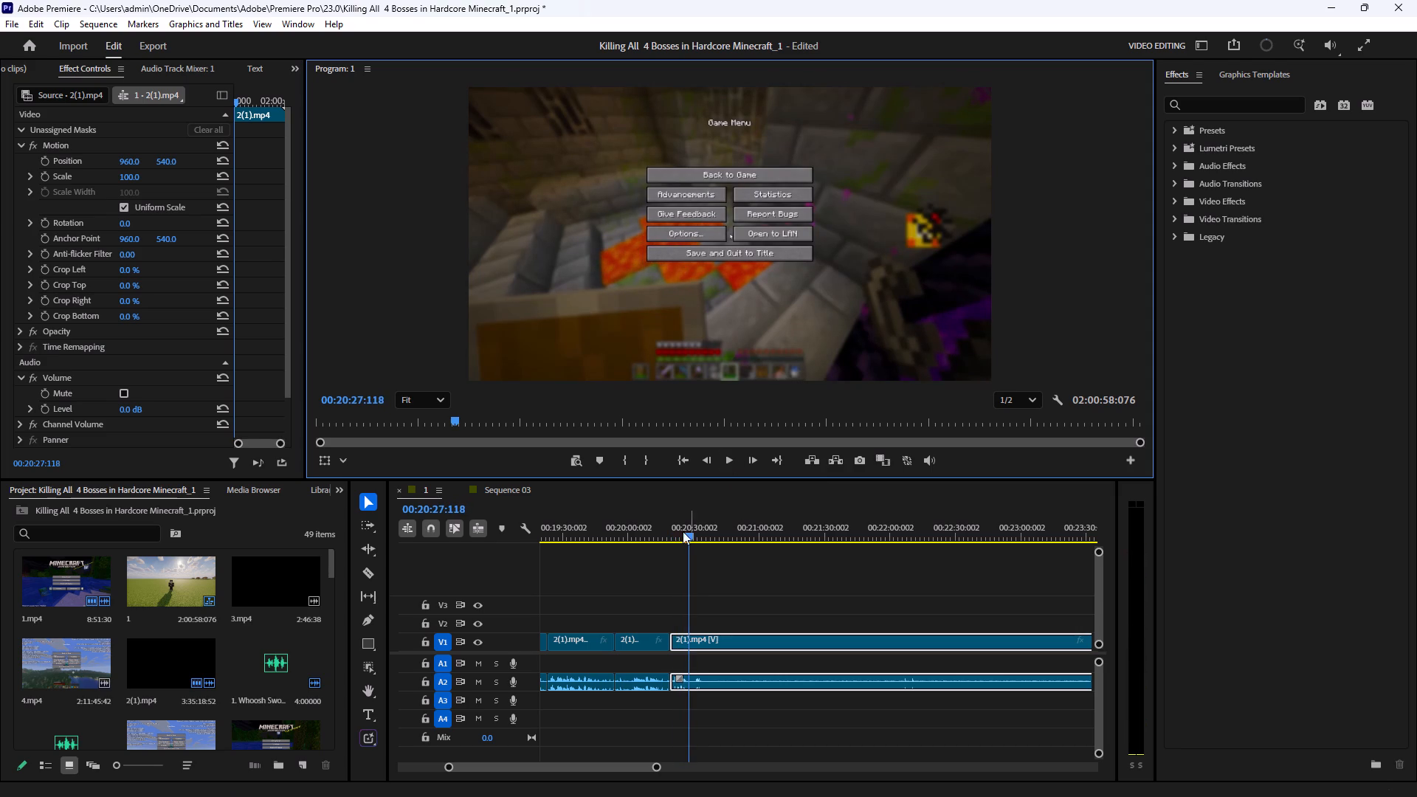
Scrub through the game-menu and title-screen footage and split the long 2(1).mp4 clip at 00:41:42:082, where gameplay has resumed.
left_click_drag(689, 532, 725, 541)
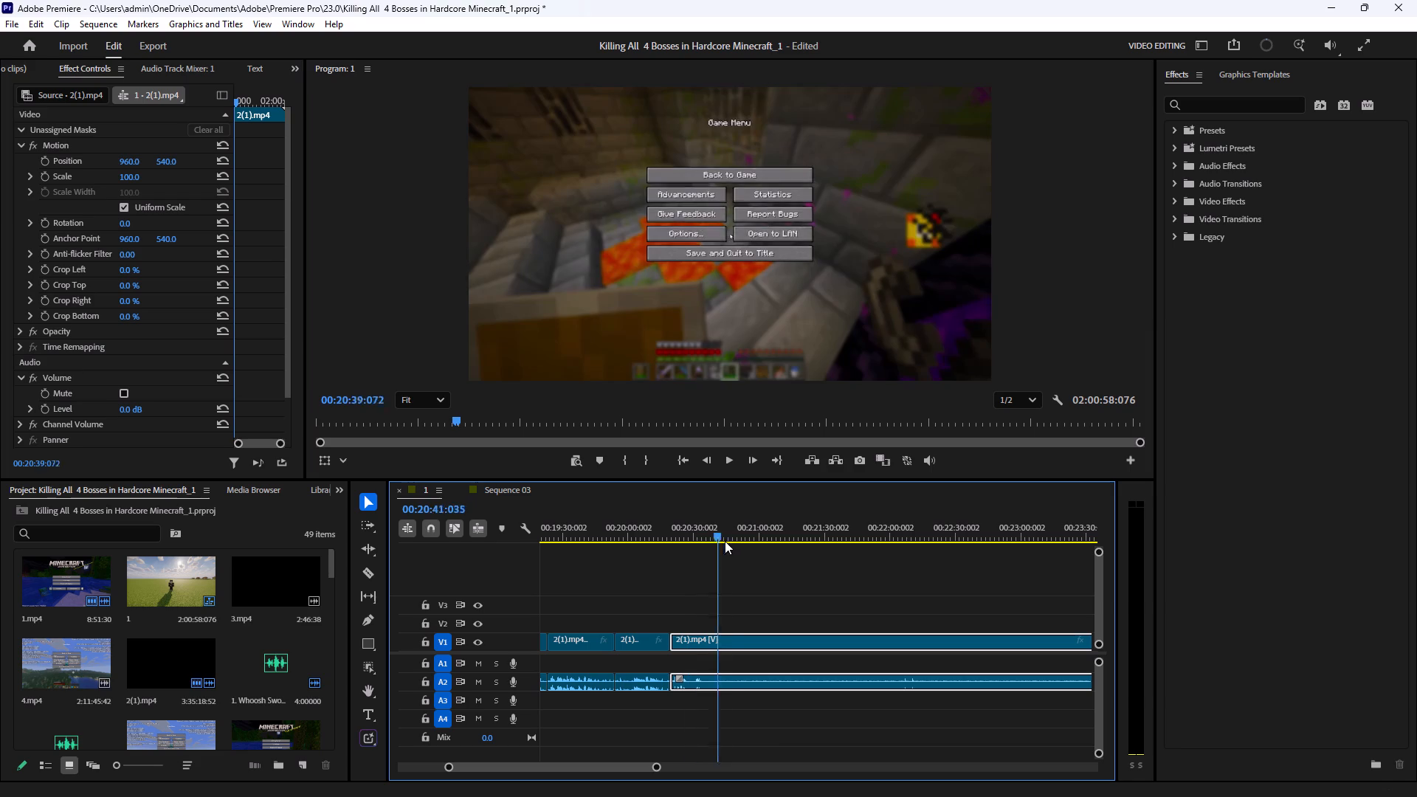
left_click_drag(725, 541, 1034, 537)
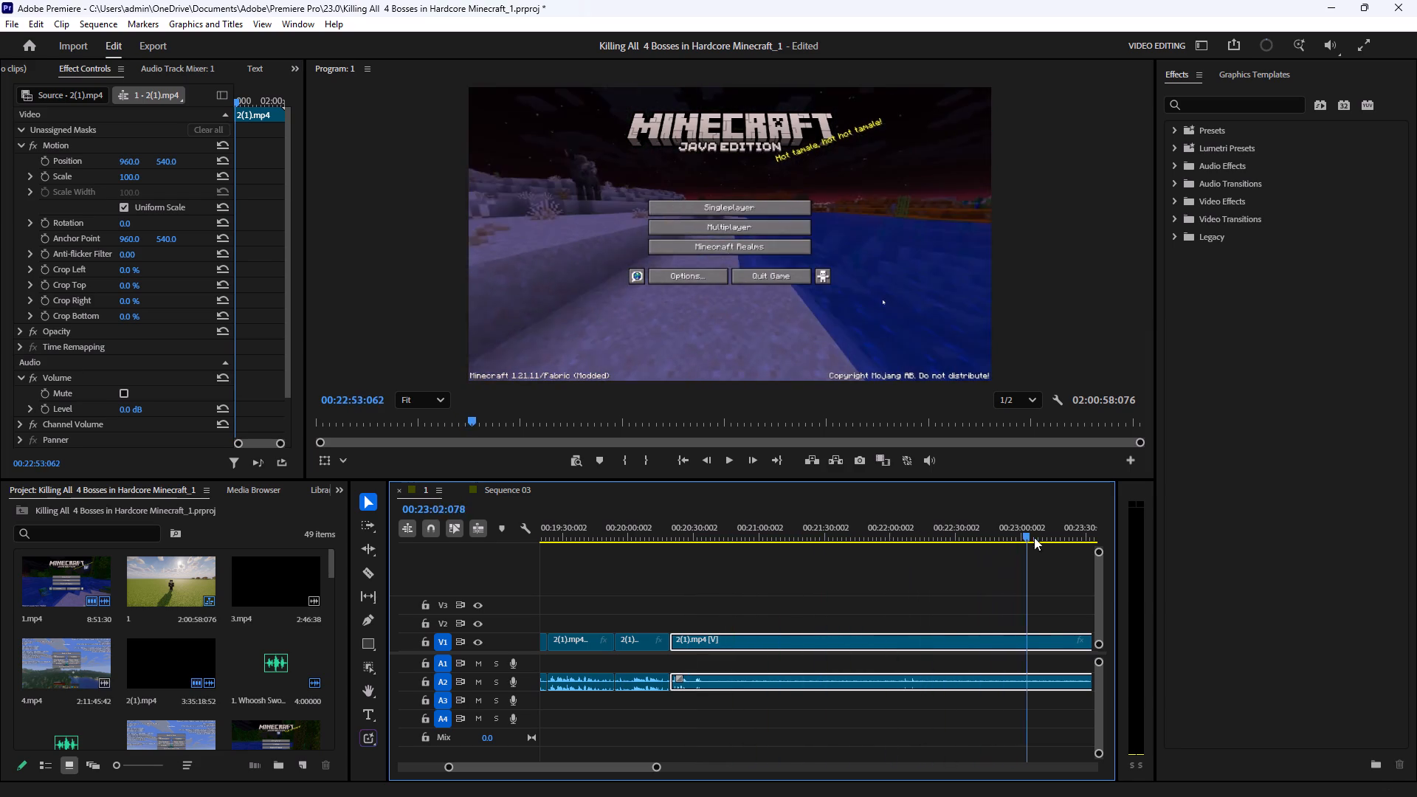
left_click_drag(1034, 537, 1084, 533)
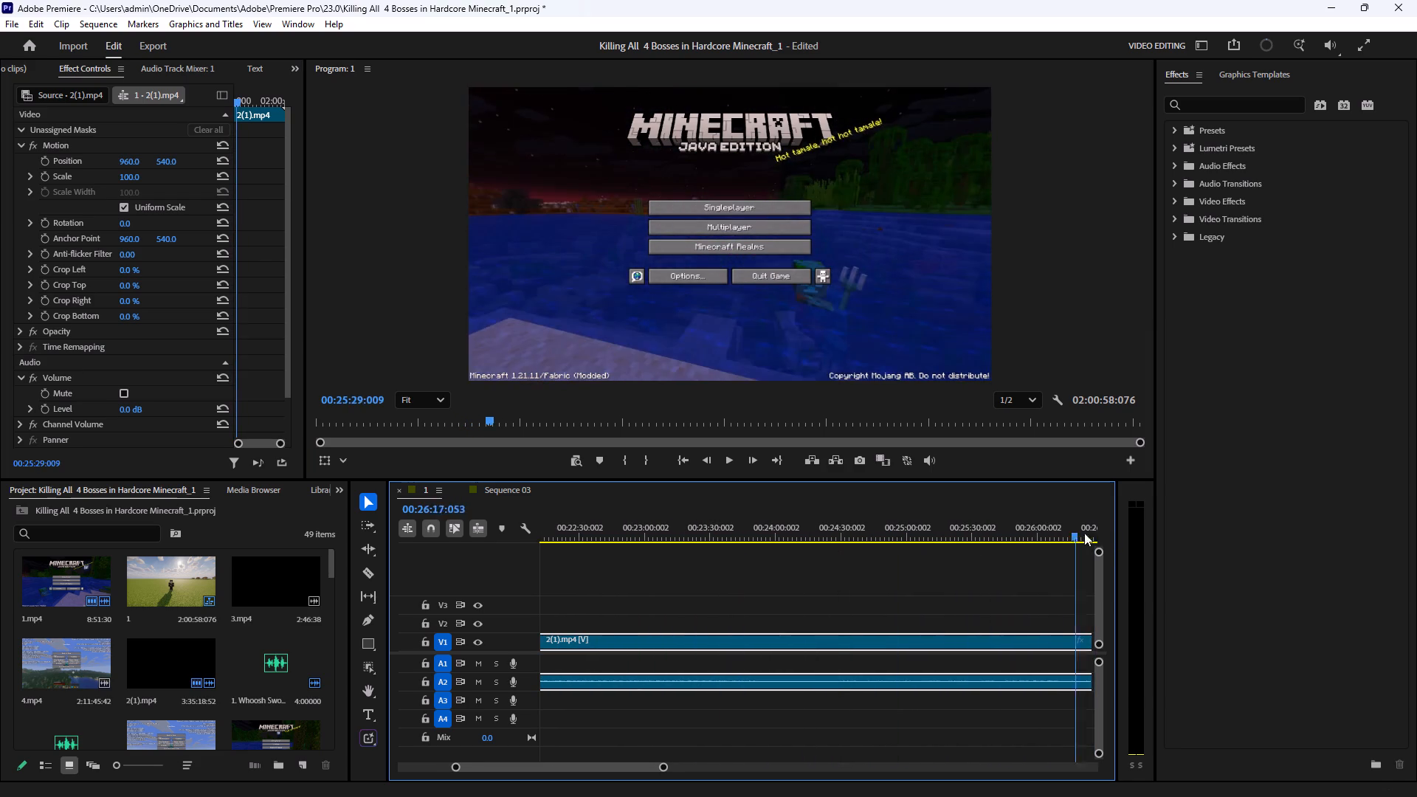
left_click_drag(1084, 533, 1098, 541)
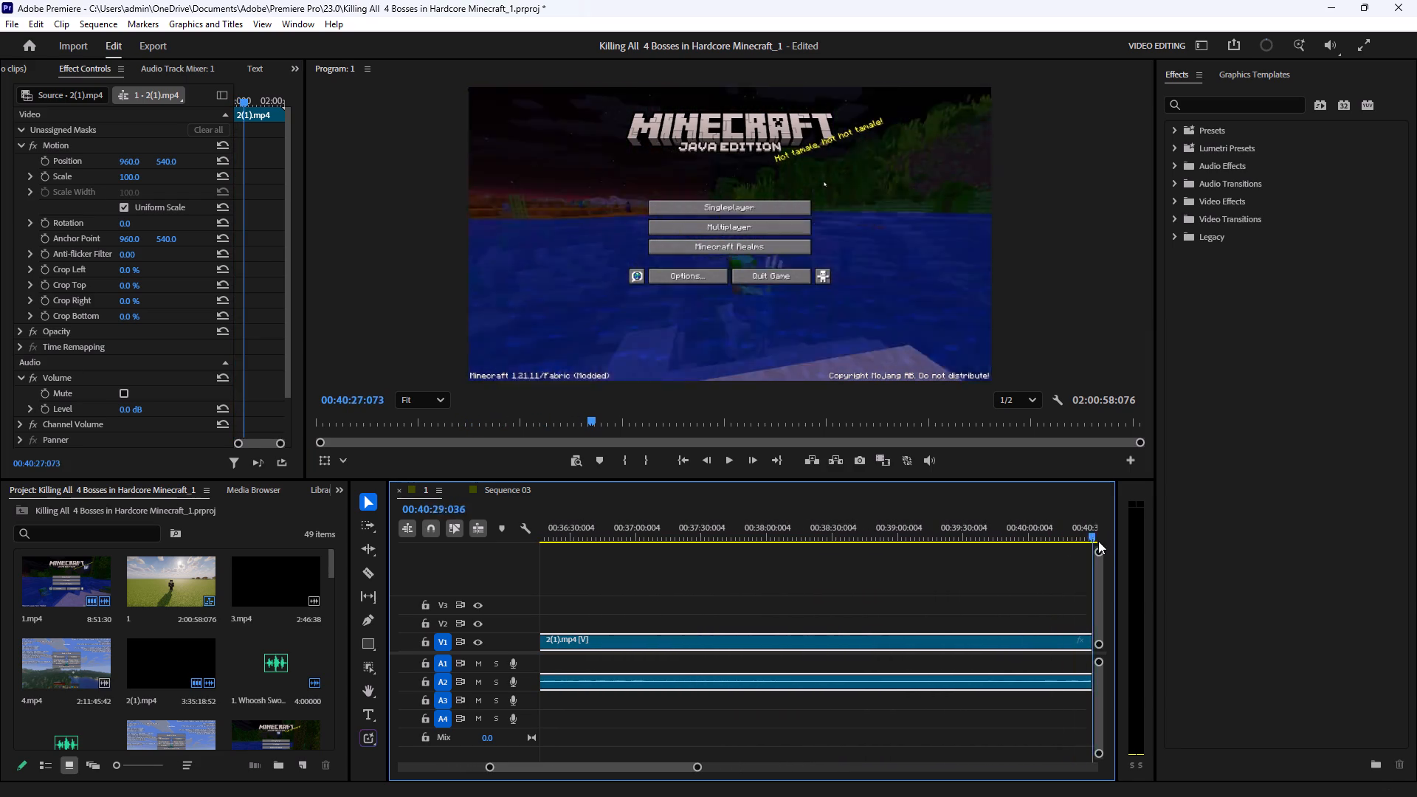
left_click_drag(1098, 541, 990, 562)
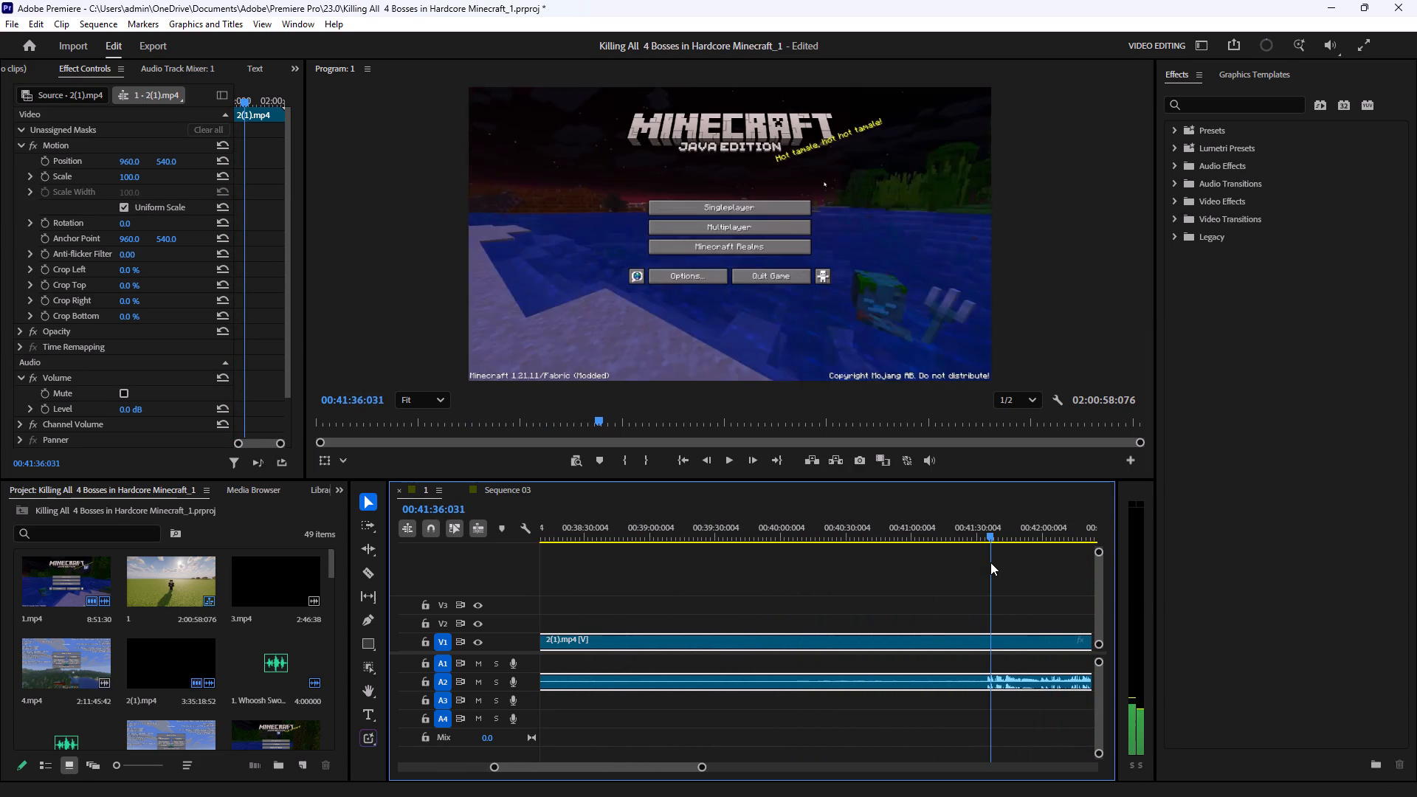
left_click_drag(990, 562, 1004, 566)
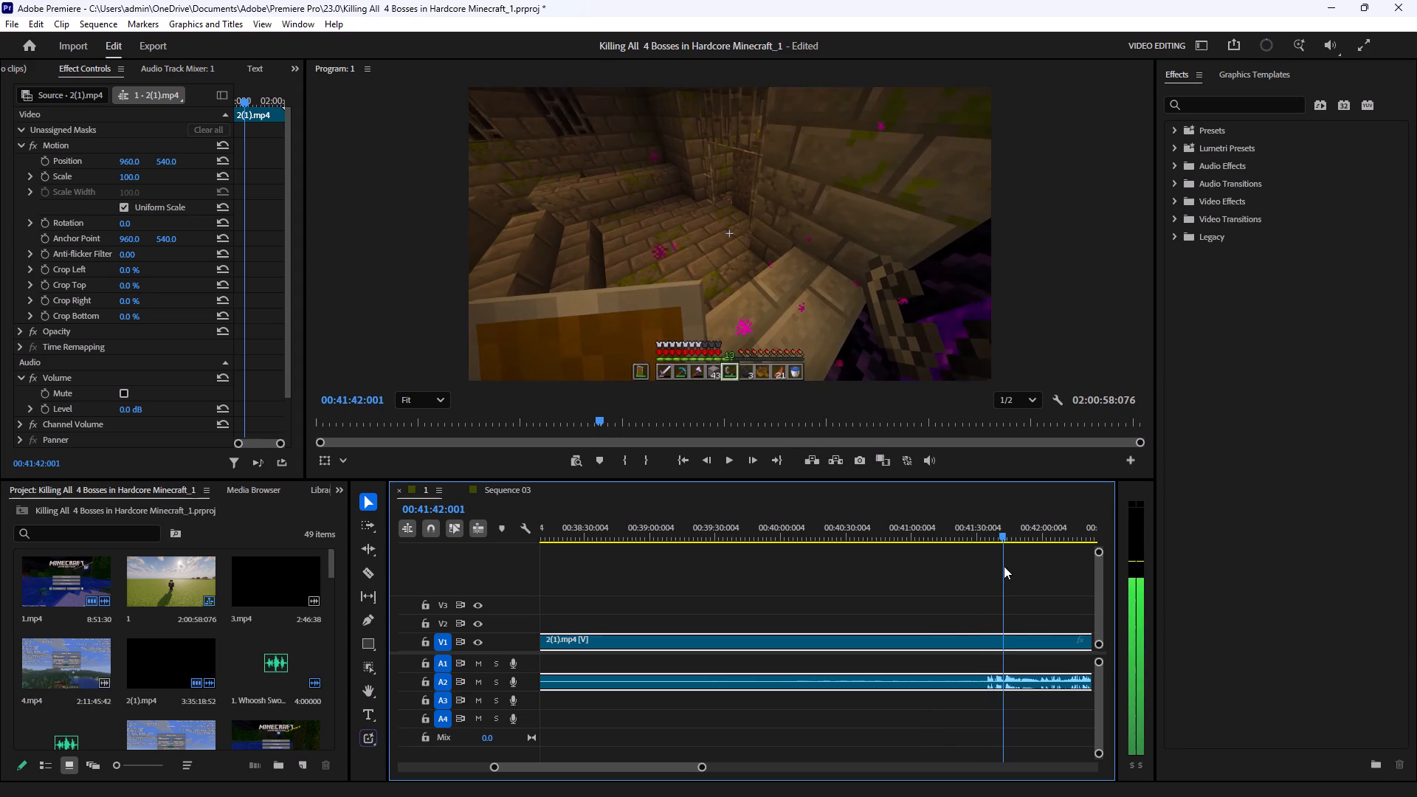
left_click_drag(1004, 566, 1004, 565)
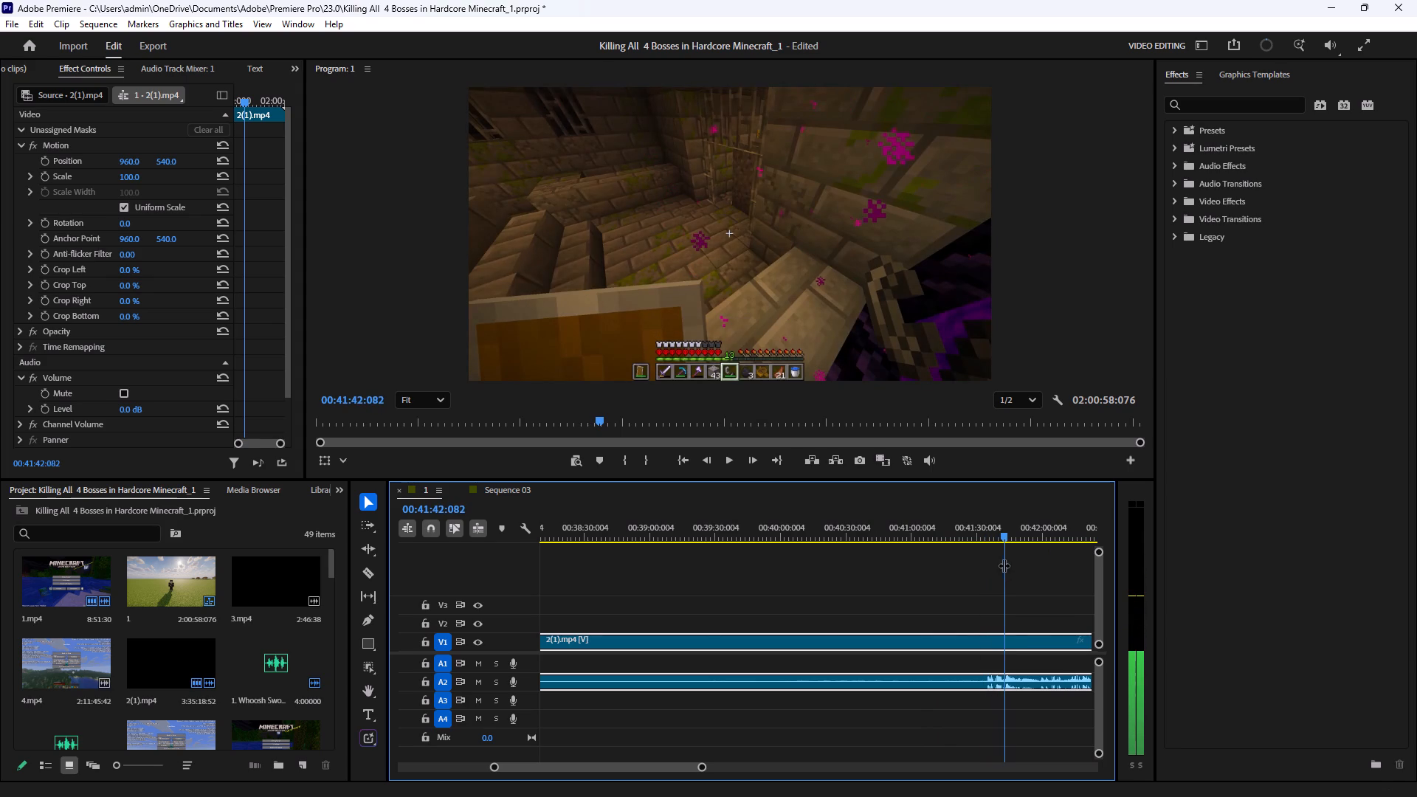
left_click(369, 575)
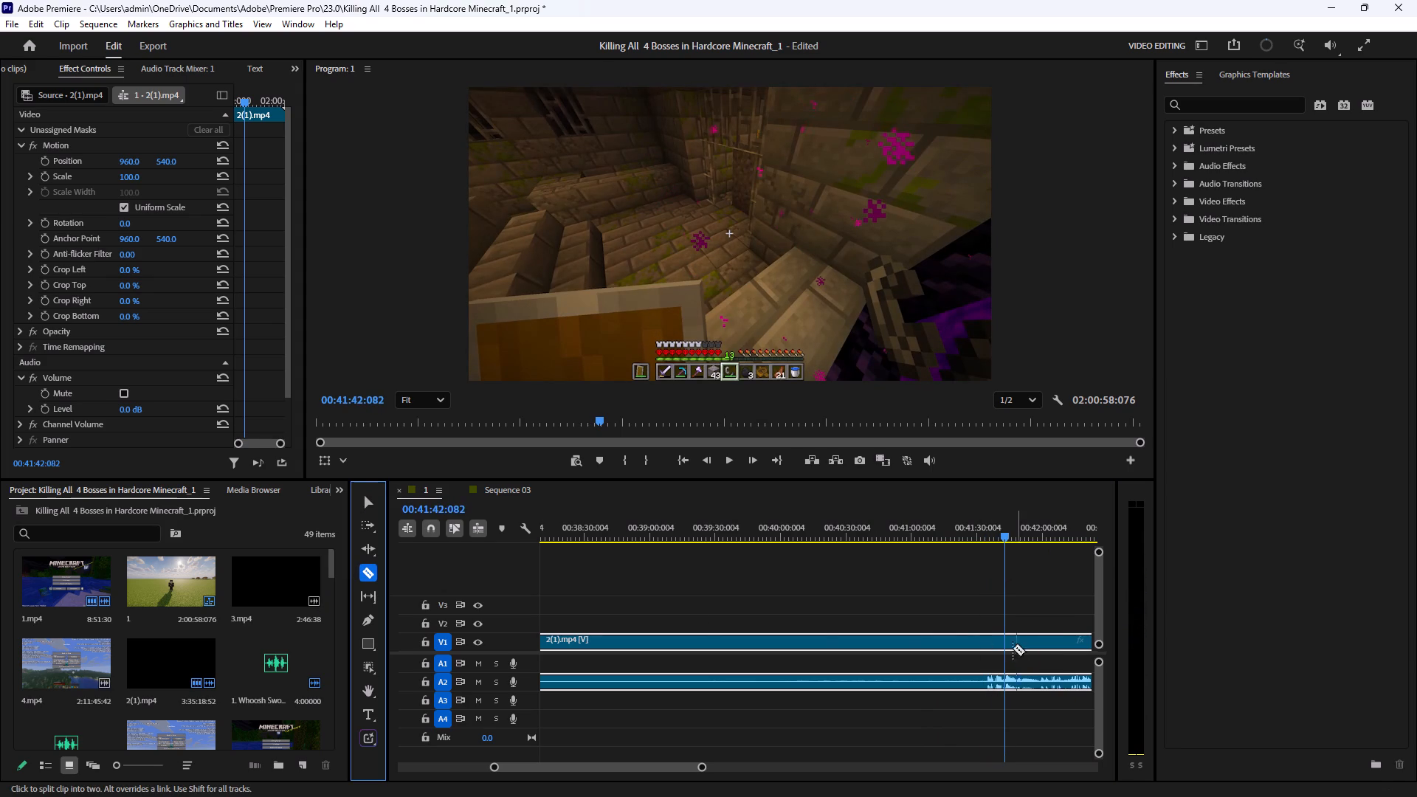
left_click(1006, 643)
Play from the split to 00:41:45:066, then delete the game-menu and title-screen piece before it and close the gap.
left_click(731, 463)
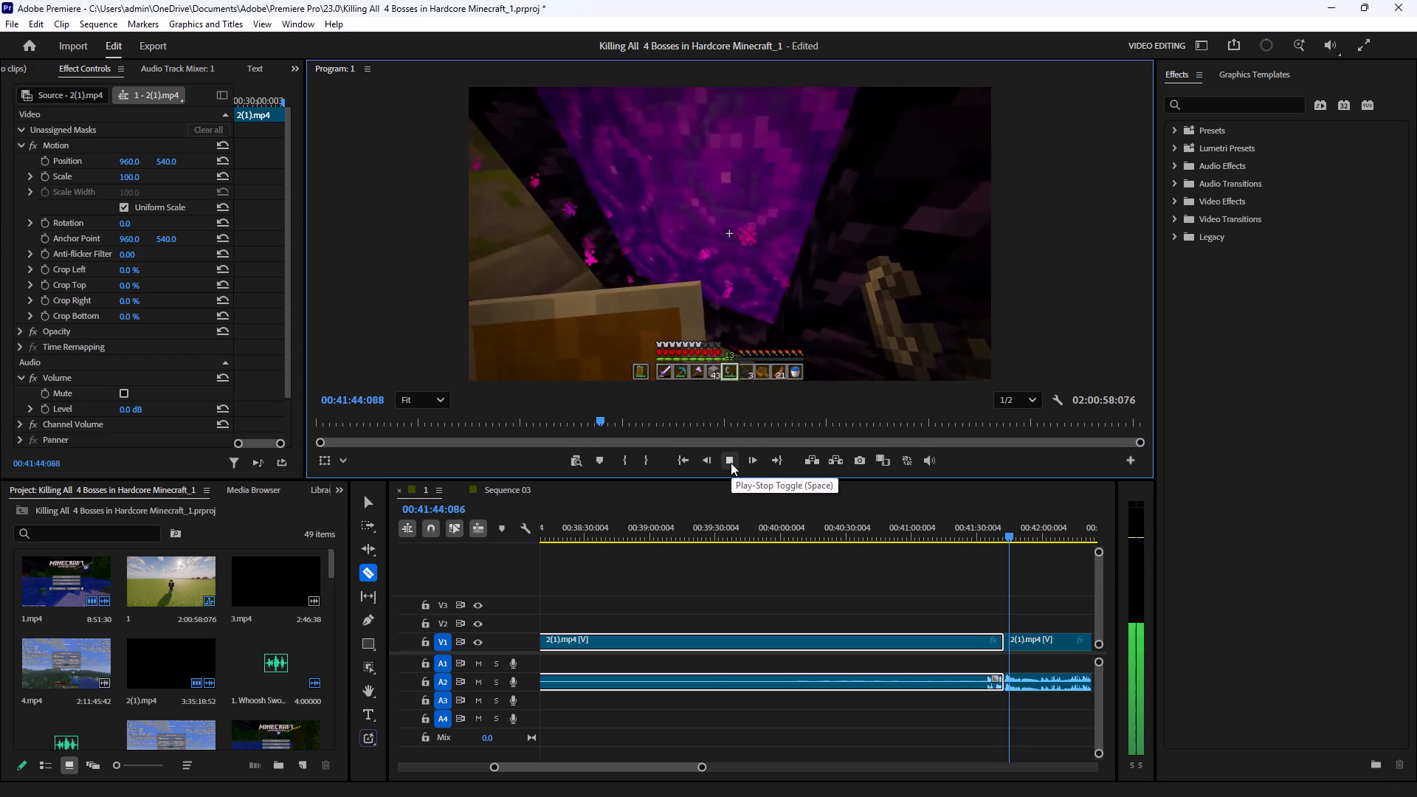
left_click(731, 463)
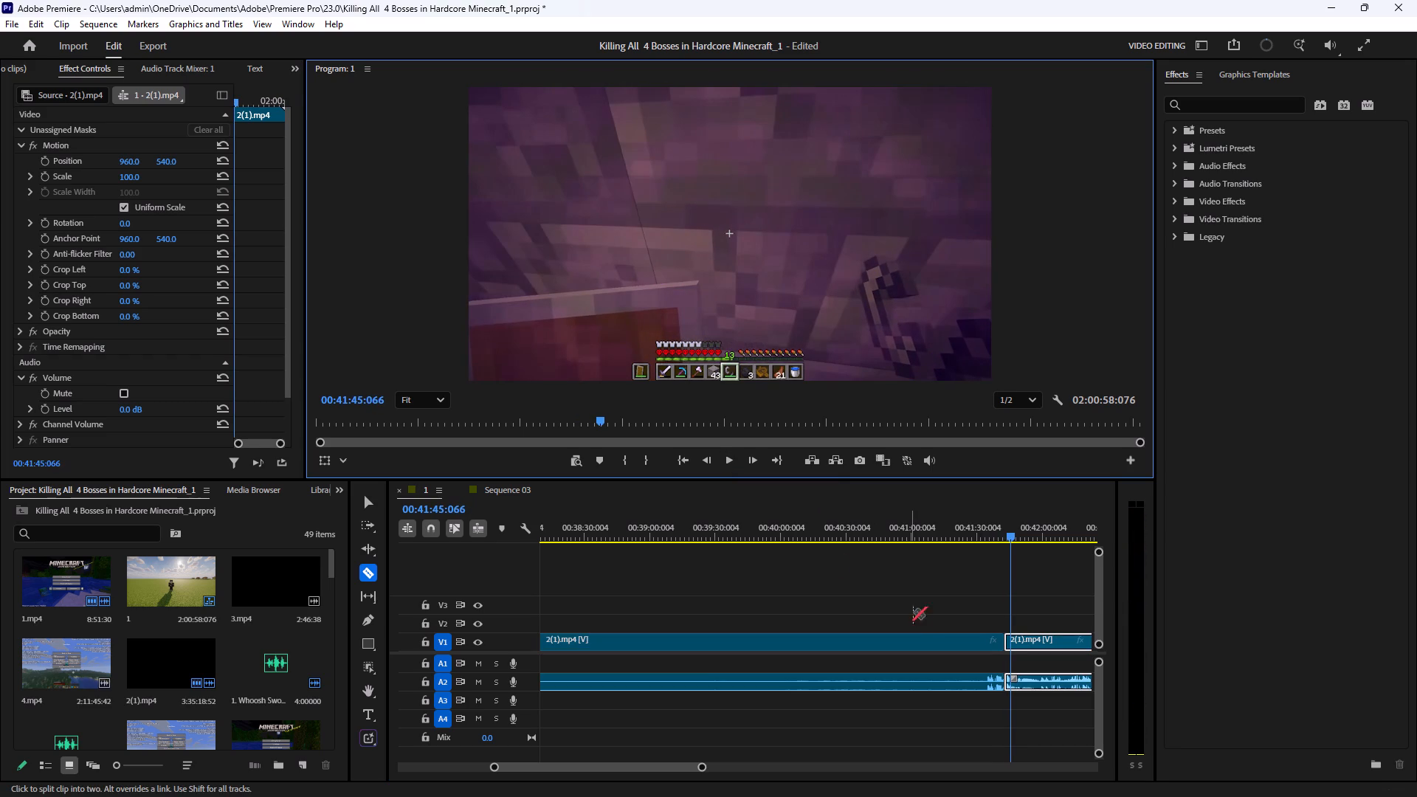
left_click(368, 506)
left_click_drag(701, 596, 699, 728)
key("BackSpace")
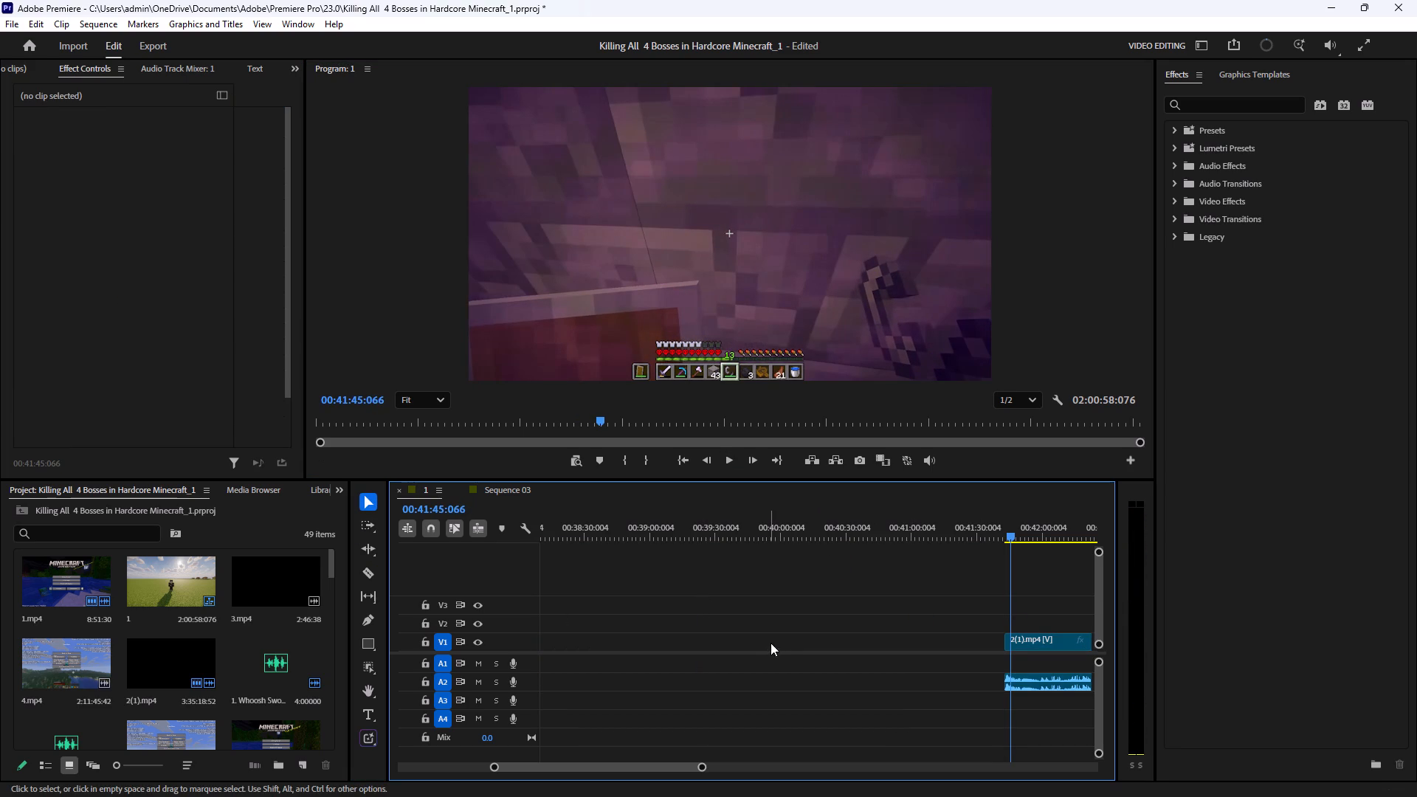
left_click(776, 640)
key("BackSpace")
Play the long 2(1).mp4 clip across its opening join, from 00:20:19:093 to about 00:20:35:095.
left_click_drag(702, 765, 808, 764)
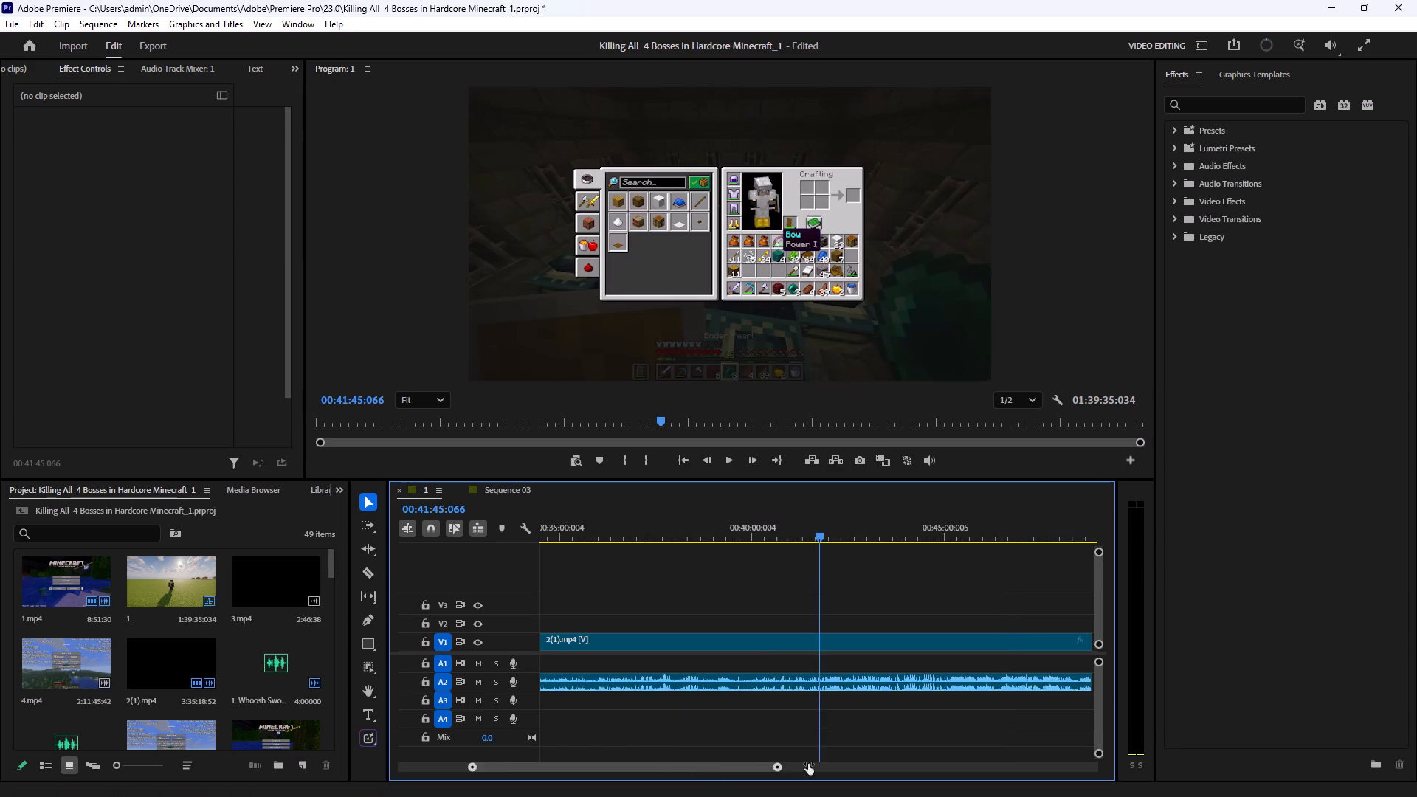
left_click_drag(808, 764, 1062, 770)
left_click_drag(695, 529, 675, 542)
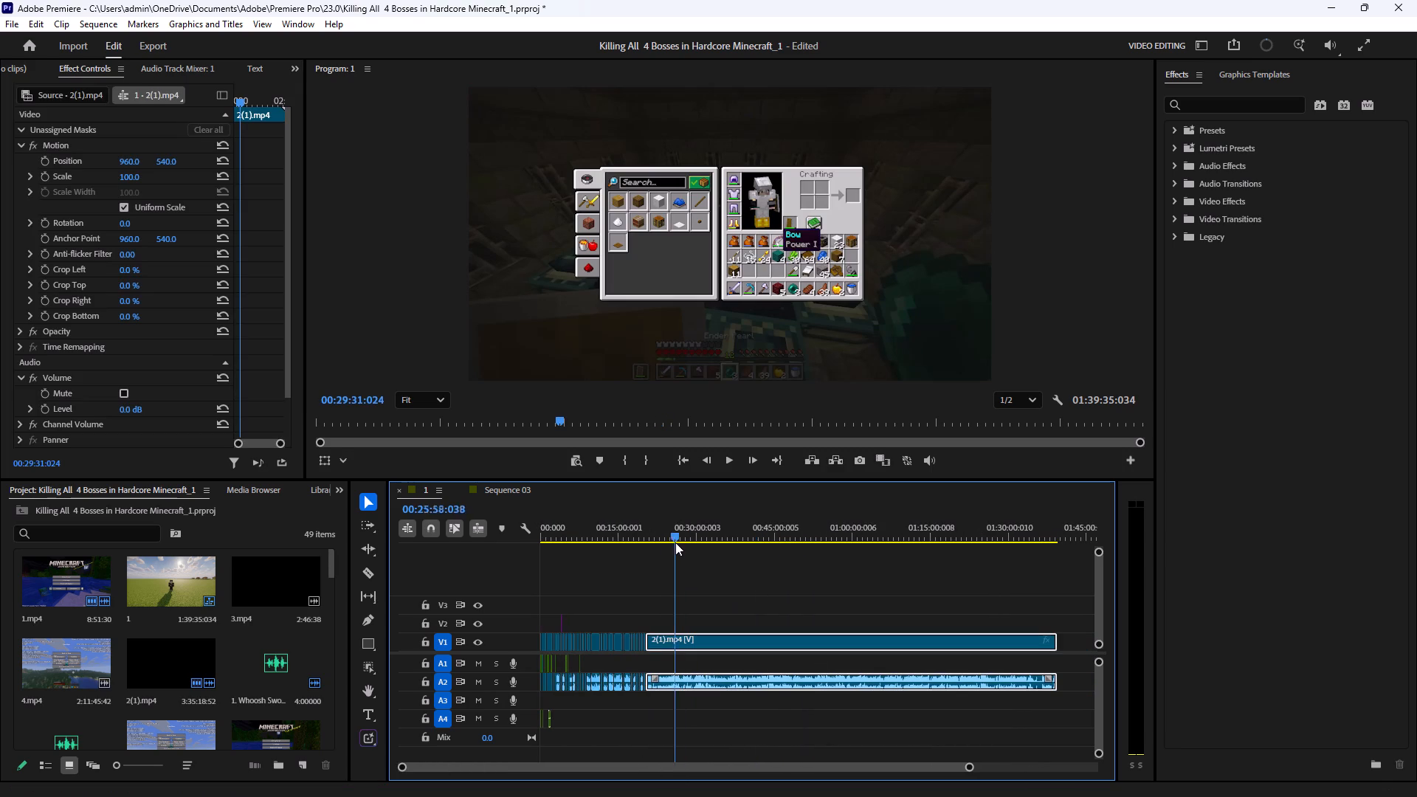
left_click_drag(675, 542, 649, 576)
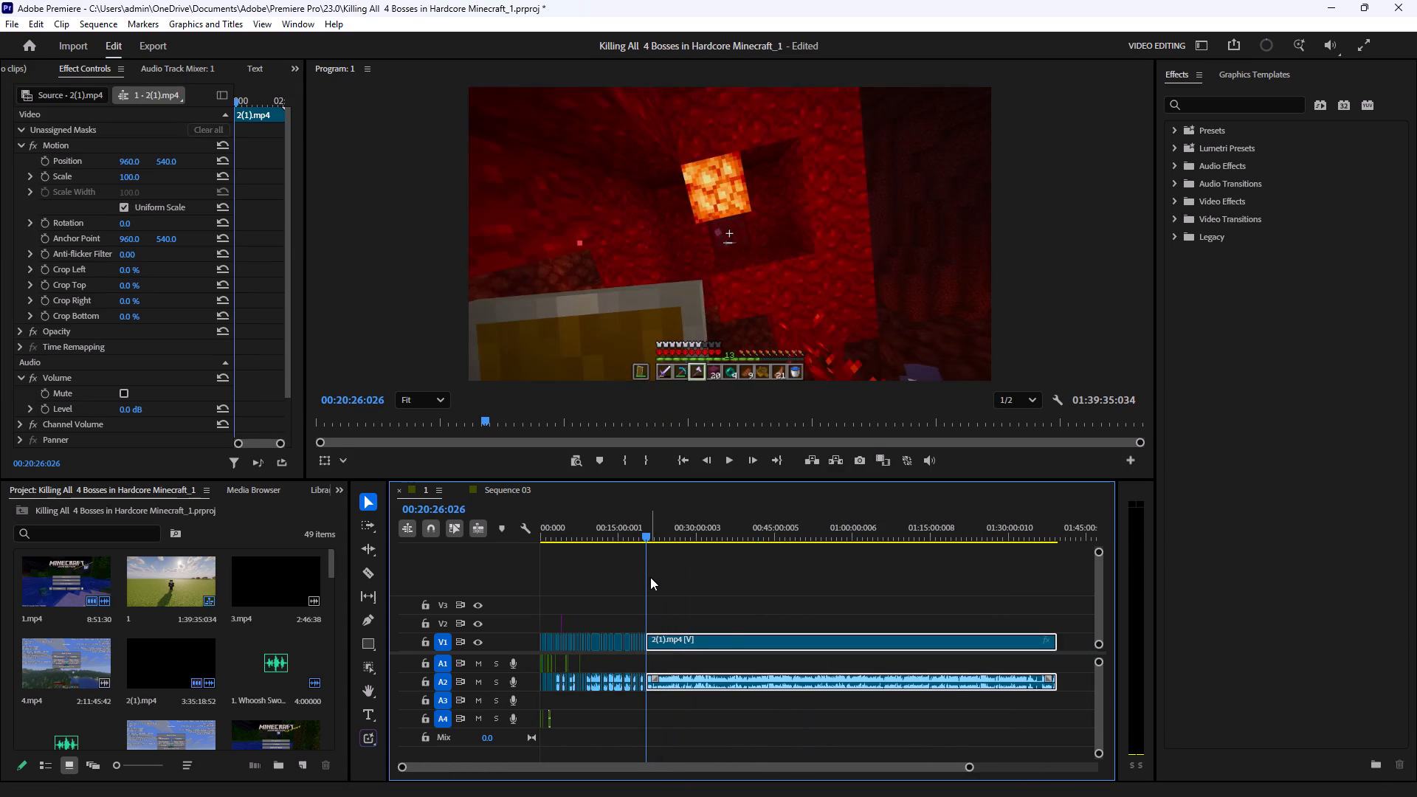
left_click_drag(968, 767, 669, 775)
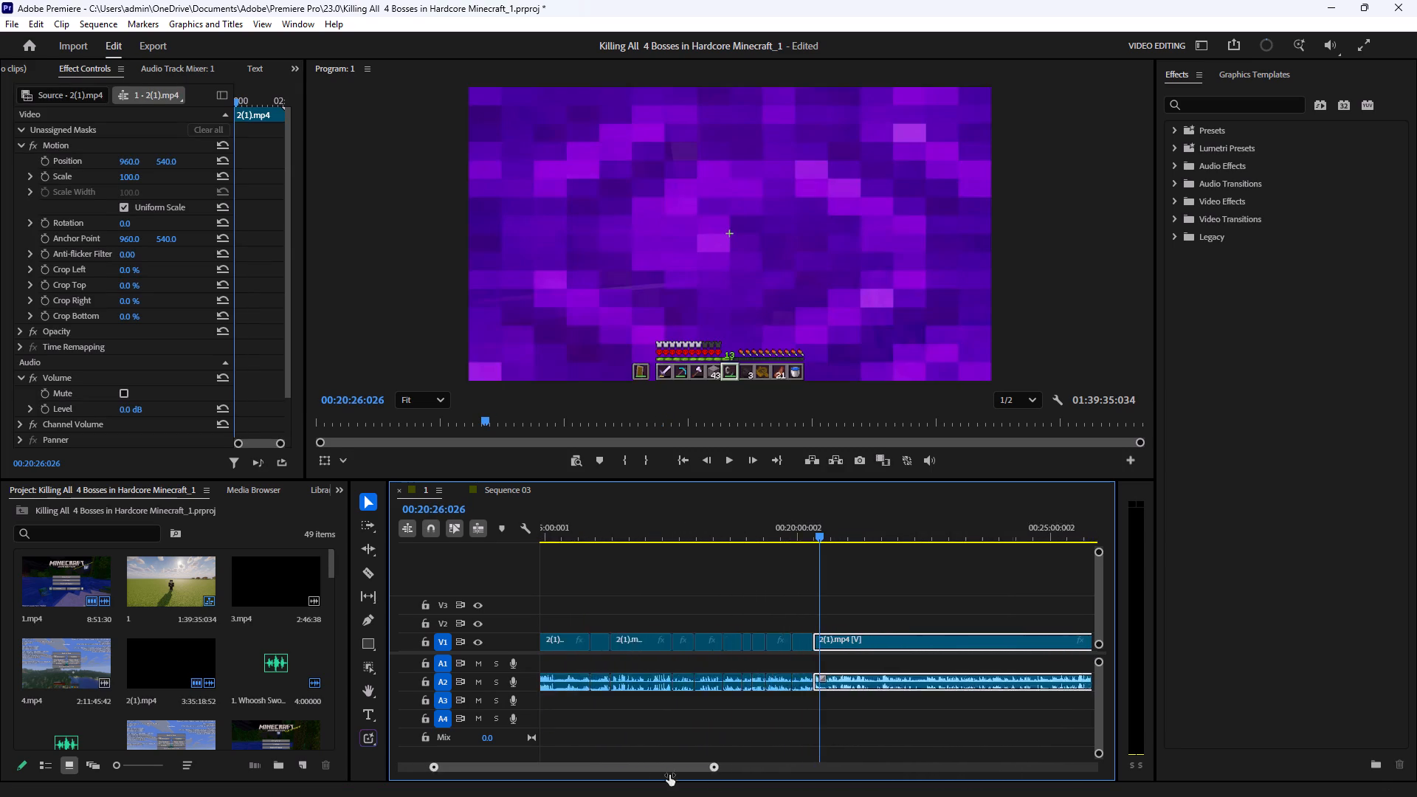
left_click_drag(669, 775, 555, 780)
left_click_drag(785, 537, 778, 562)
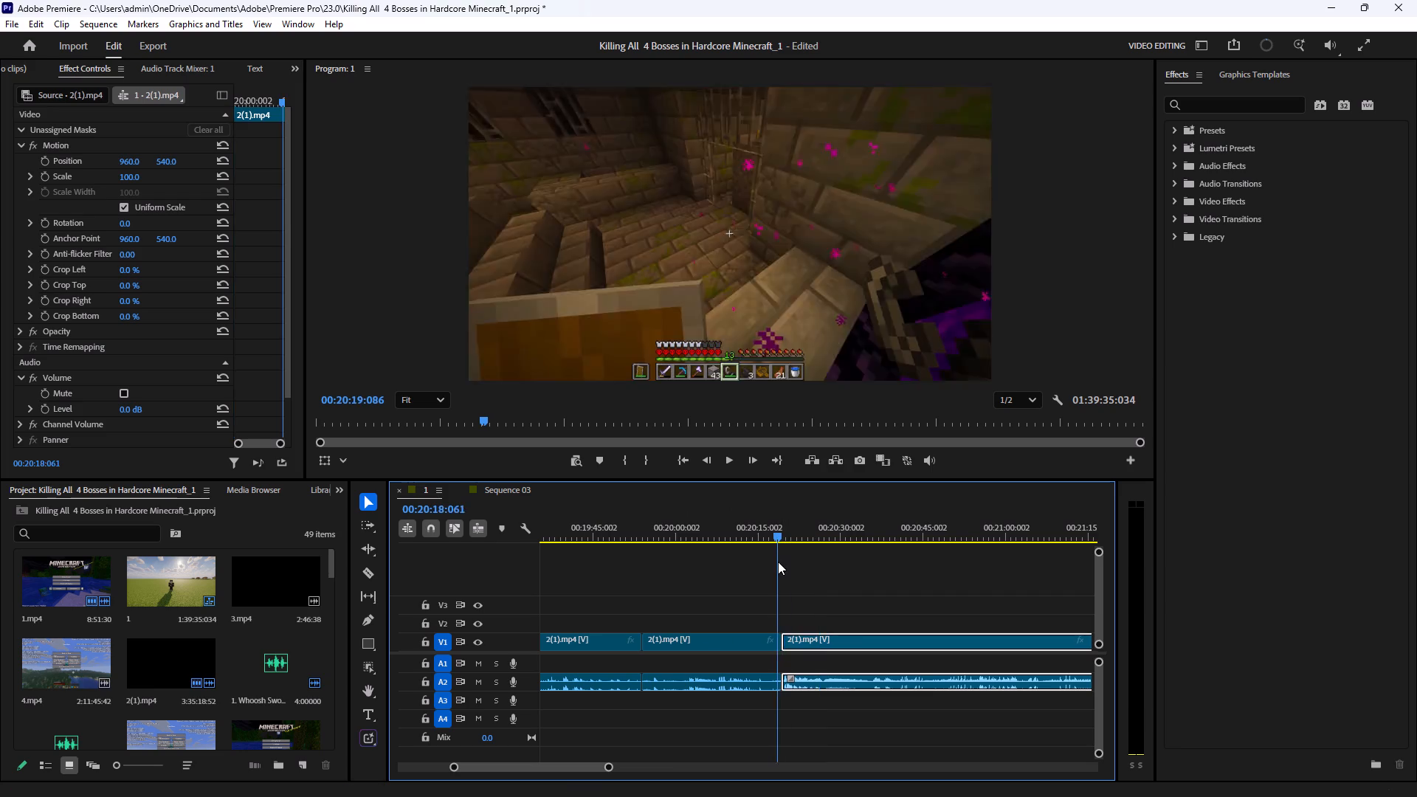
left_click_drag(778, 562, 785, 561)
left_click(842, 561)
left_click(724, 465)
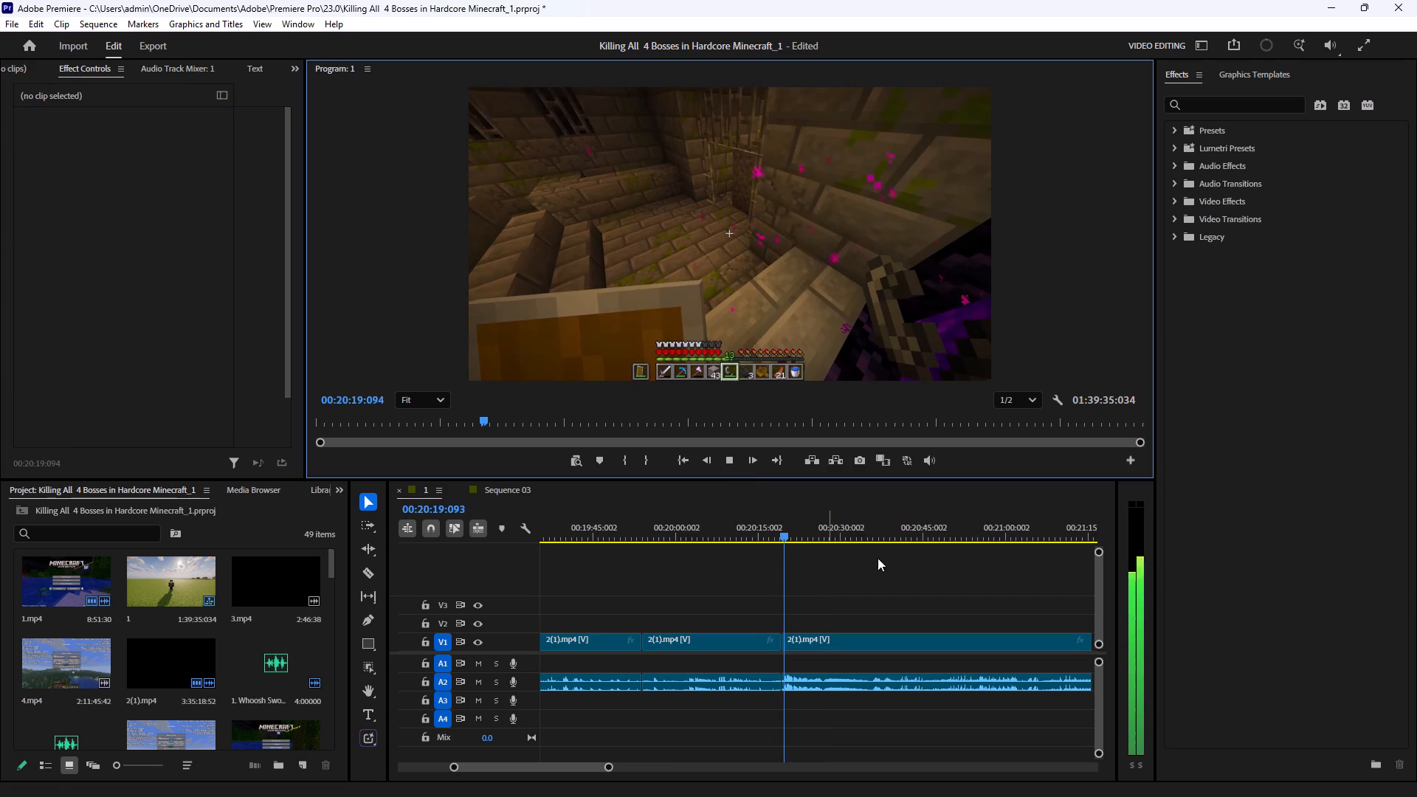
left_click(891, 558)
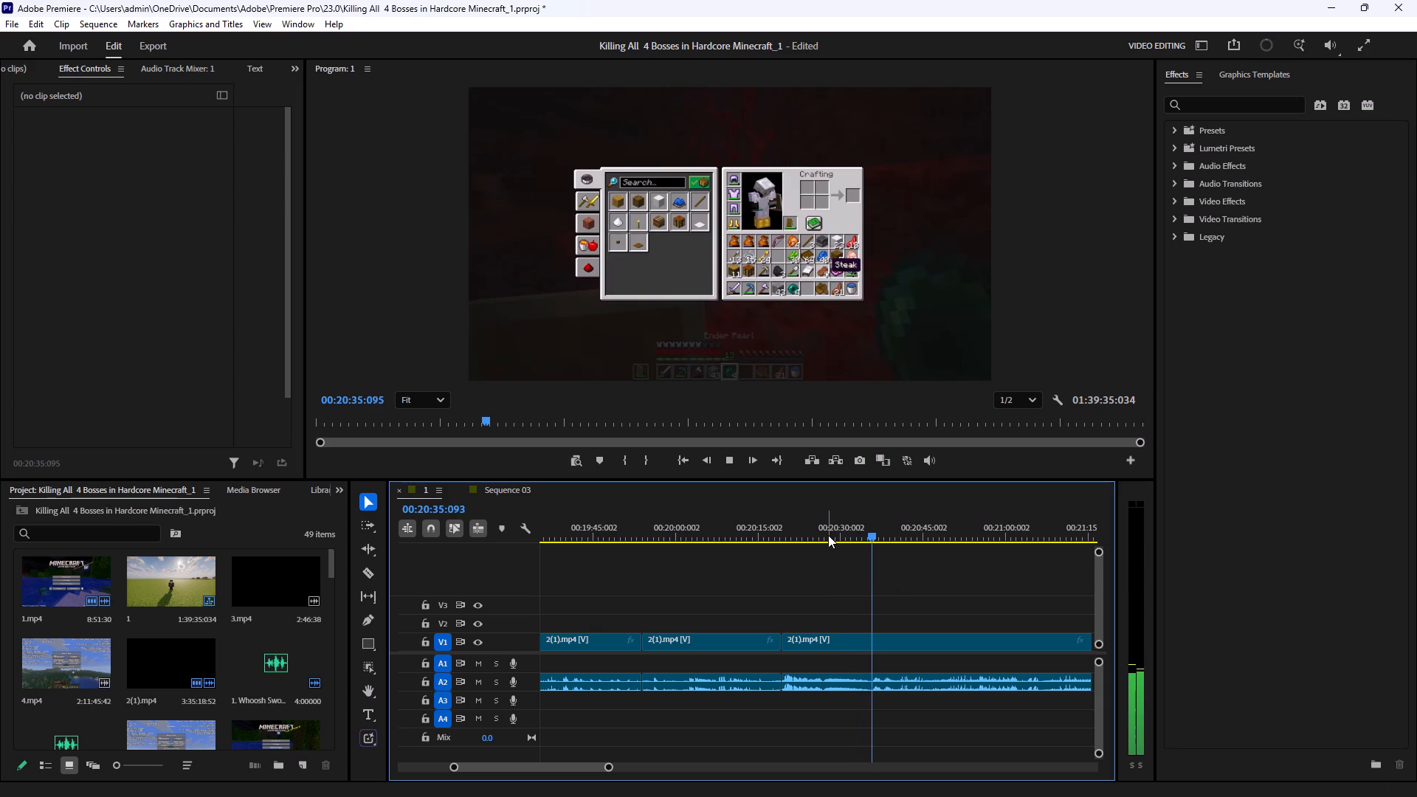
key("space")
Scrub the start of the long 2(1).mp4 clip and split it at about 00:20:27, just after the Nether arrival.
left_click_drag(828, 535, 805, 559)
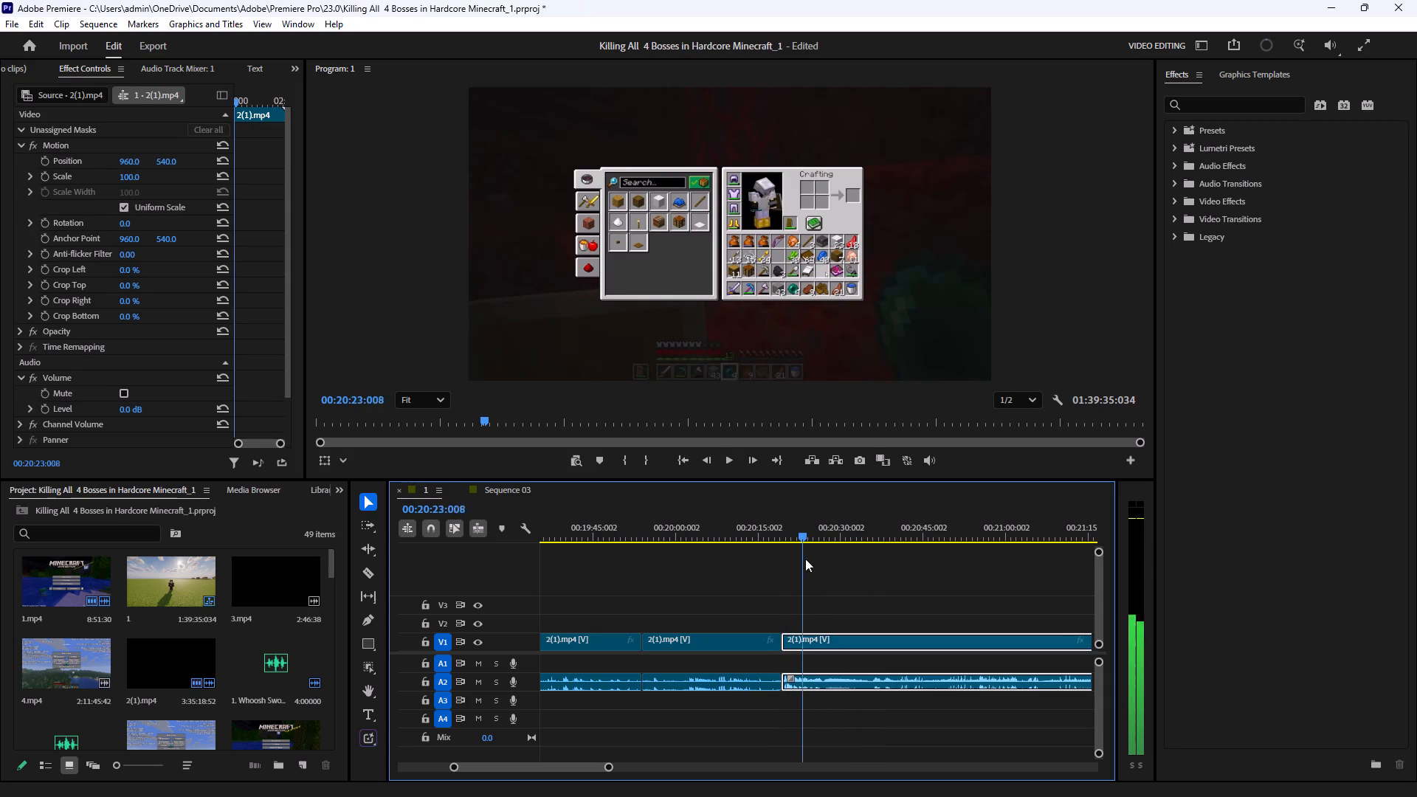
left_click_drag(805, 559, 841, 555)
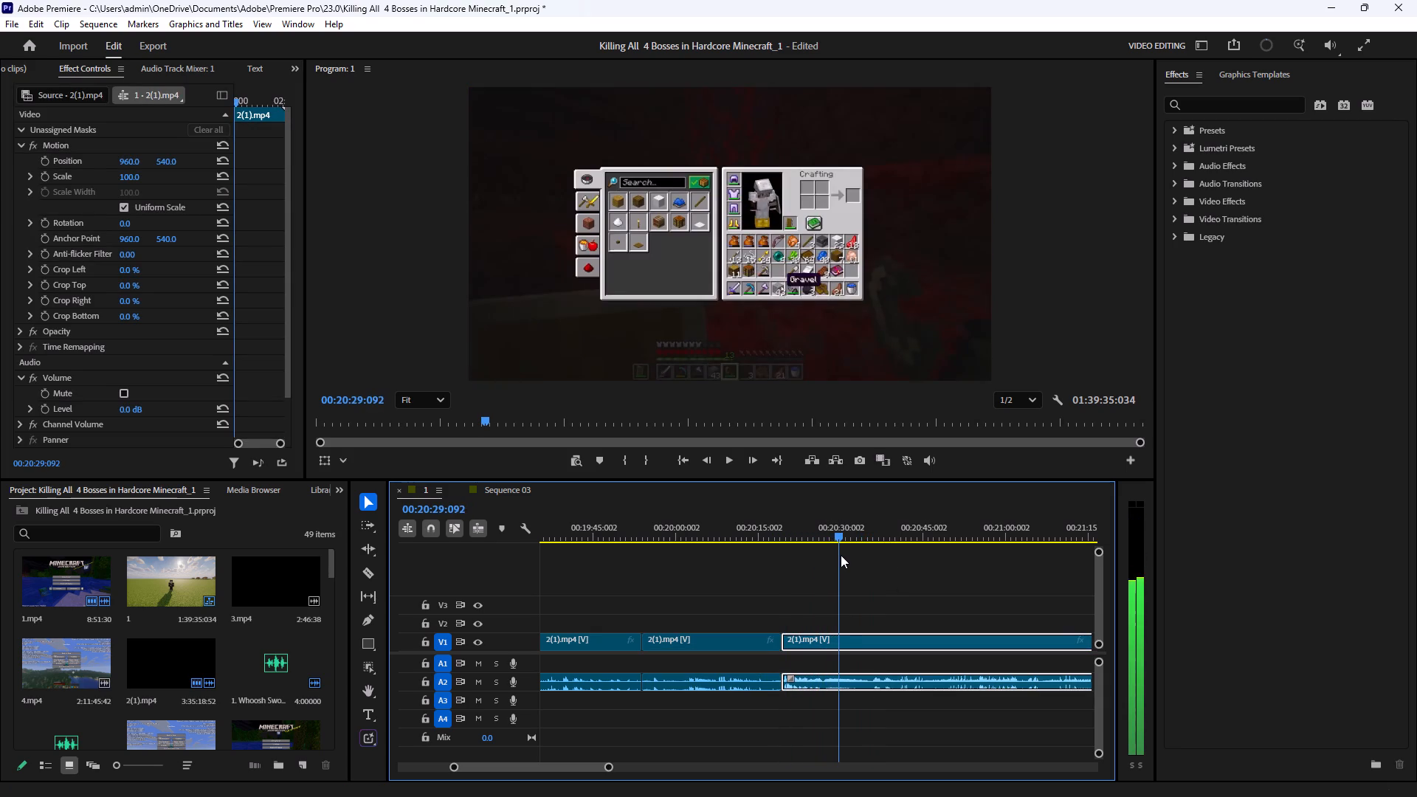
left_click_drag(841, 555, 835, 556)
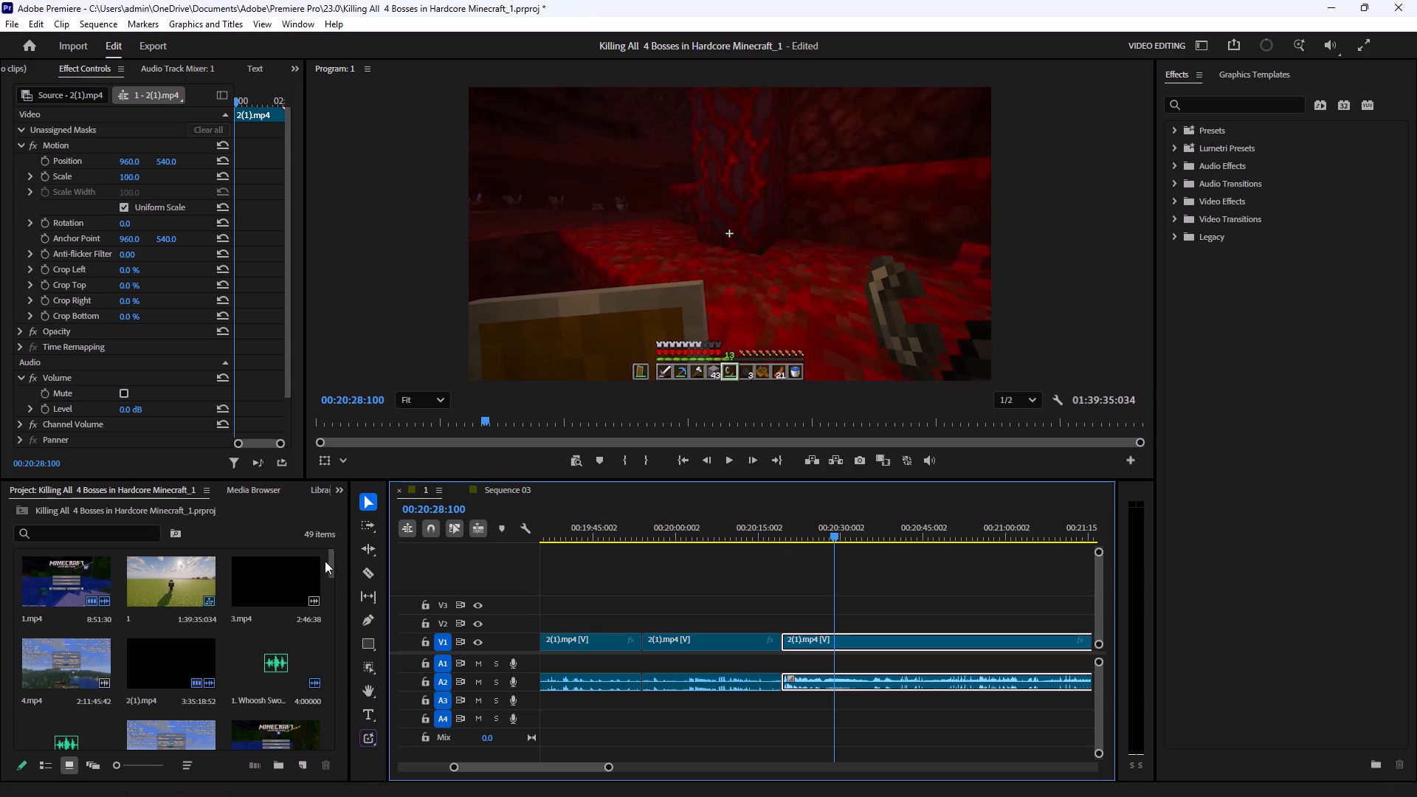
left_click(375, 572)
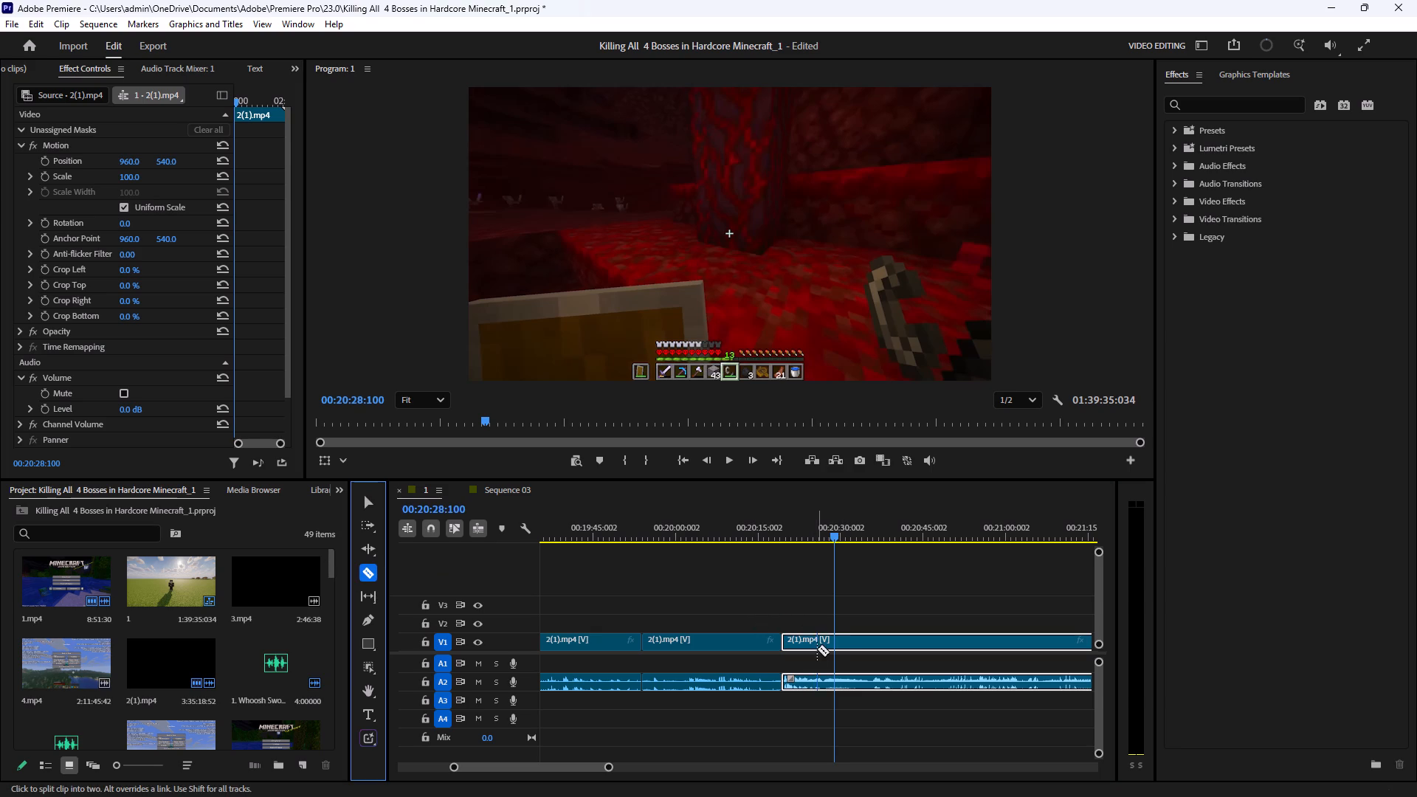
left_click(826, 641)
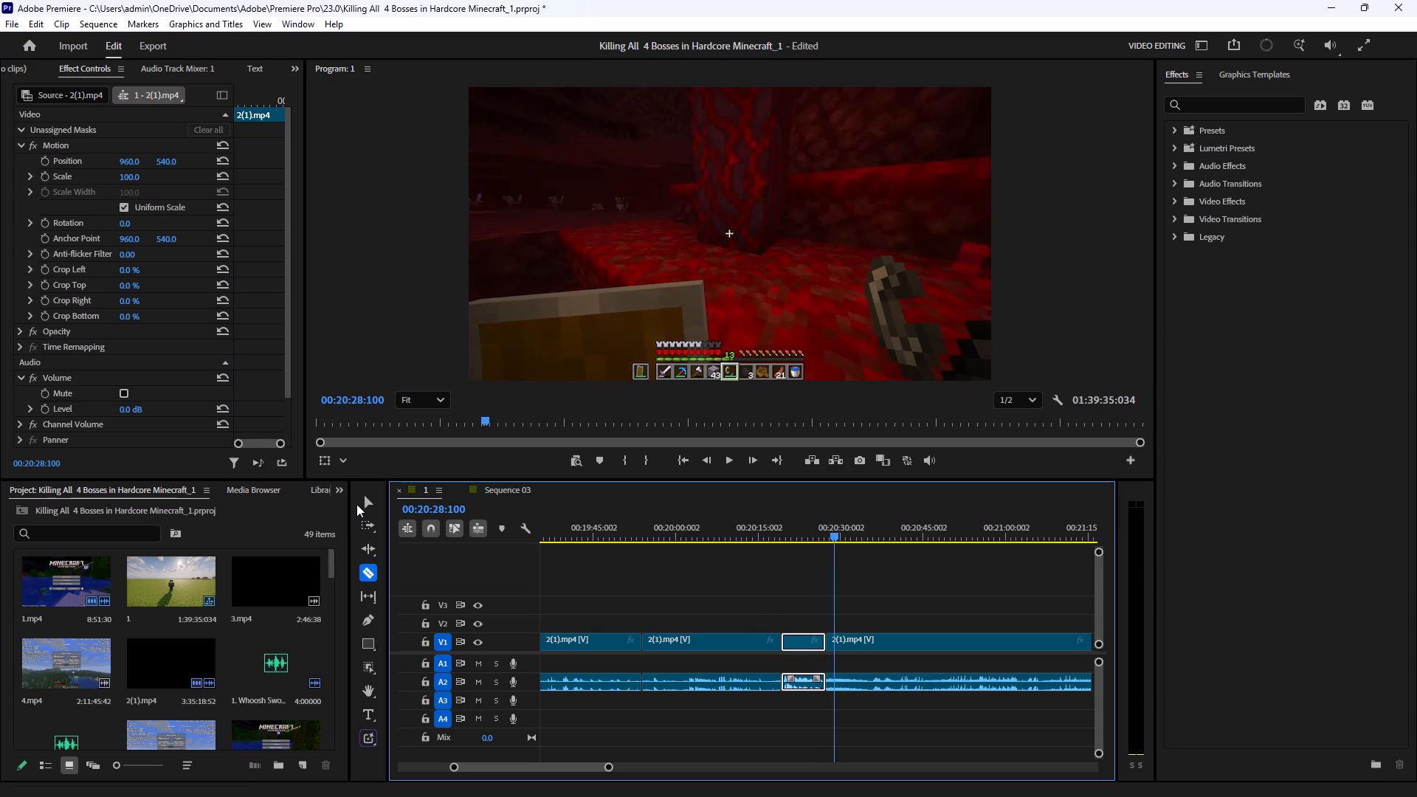
left_click(356, 504)
left_click(366, 500)
Play the footage around the new split from 00:20:22:015 to 00:20:31:065.
left_click(800, 530)
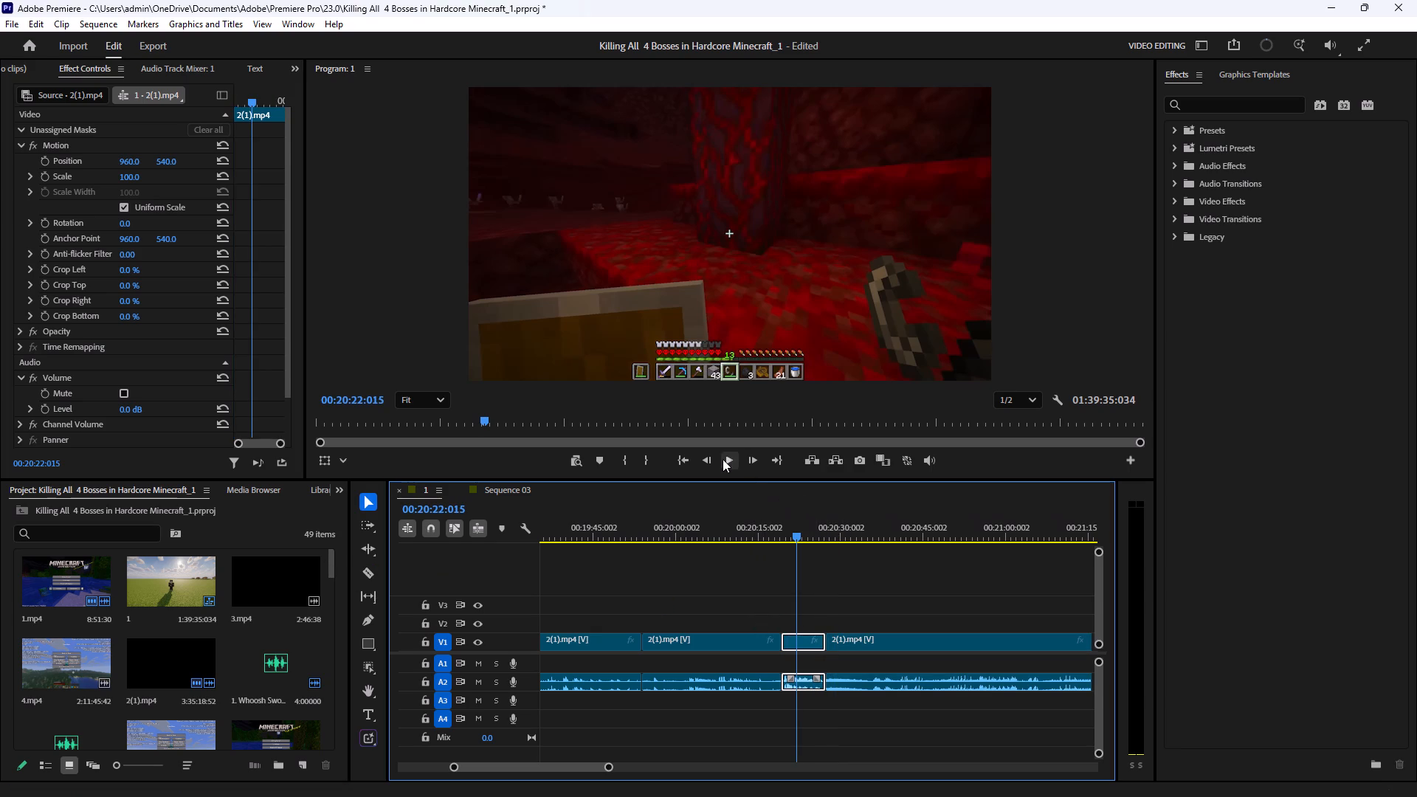
left_click(723, 459)
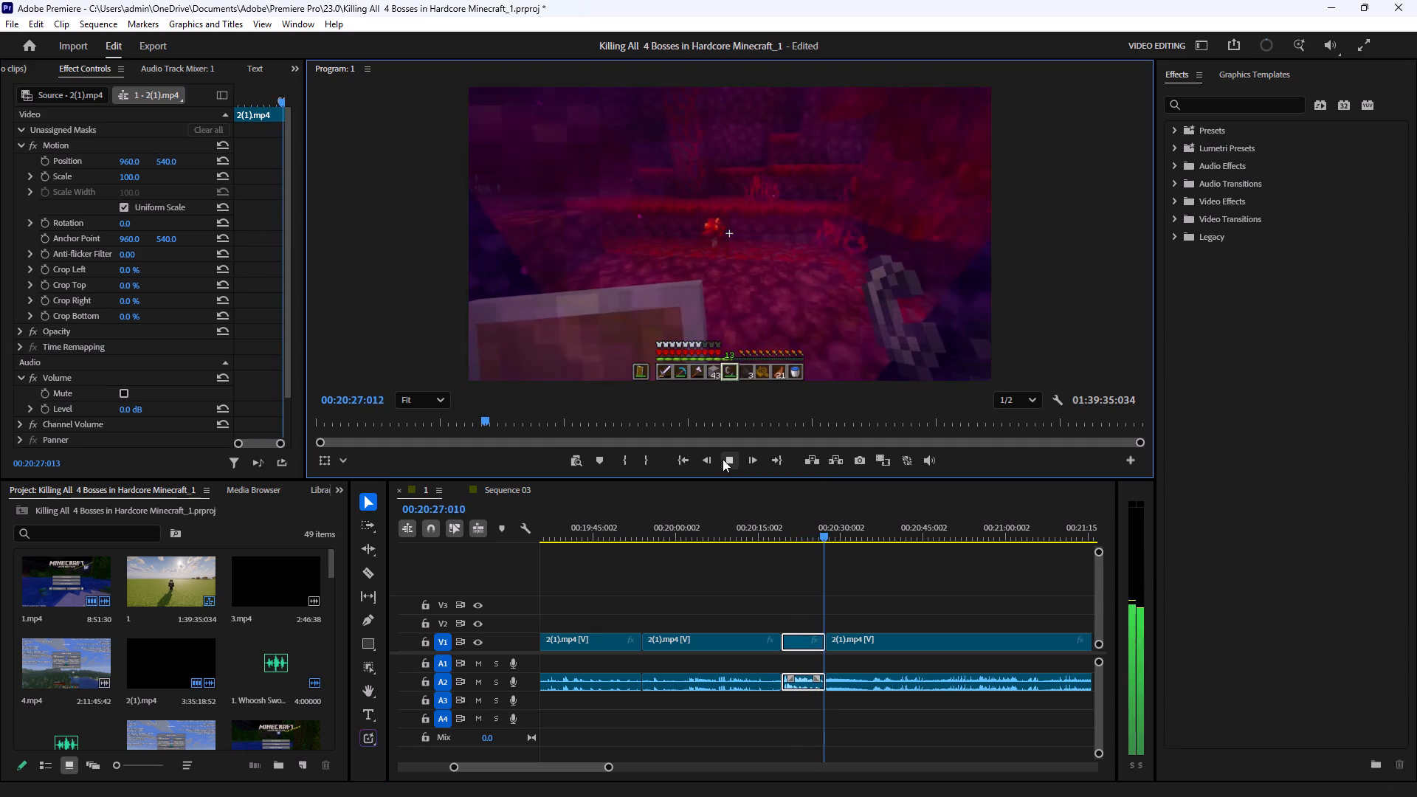
left_click(723, 459)
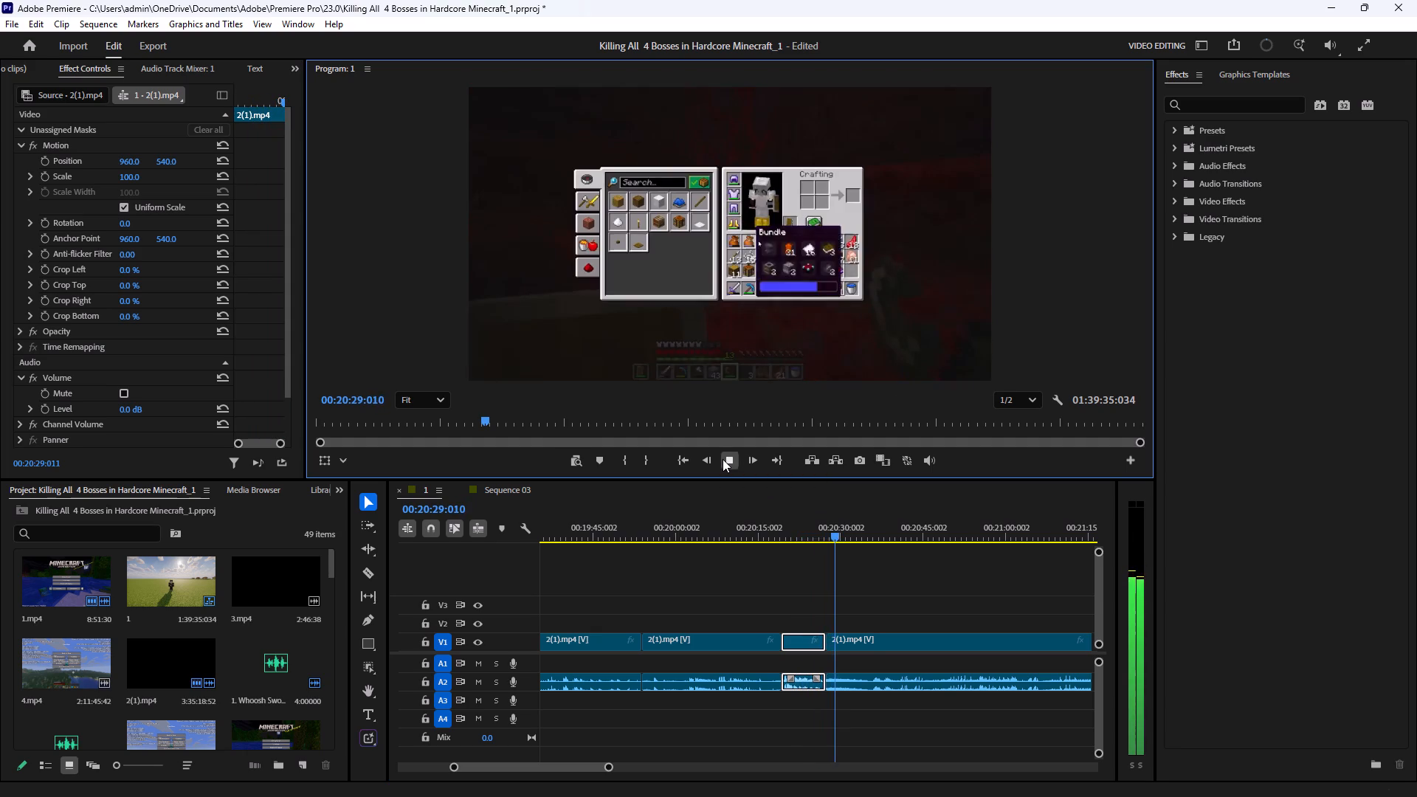
left_click(723, 459)
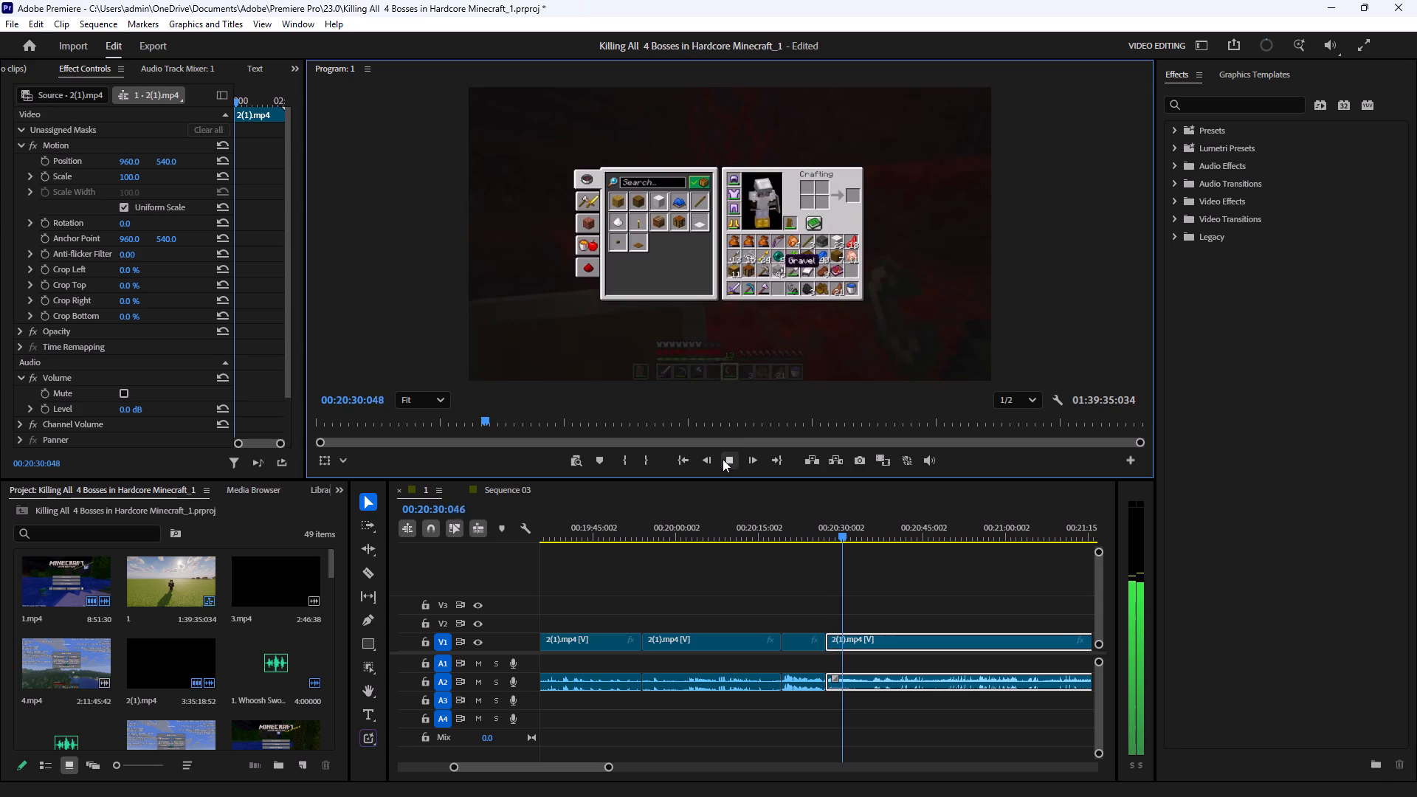
left_click(723, 459)
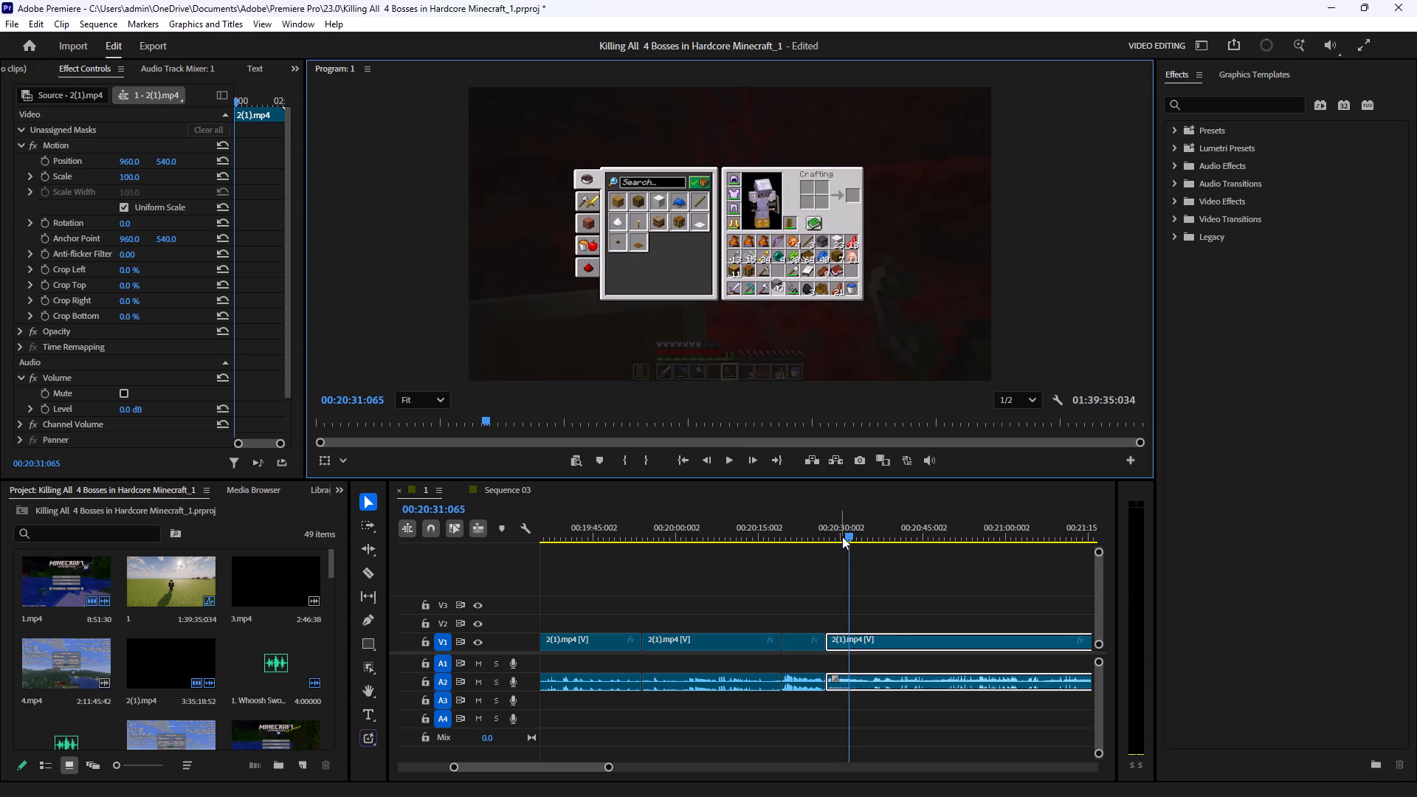
Scrub through the Nether digging and inventory footage and split the long 2(1).mp4 clip at 00:22:31:112, with the player near the lit portal.
left_click_drag(849, 536, 925, 537)
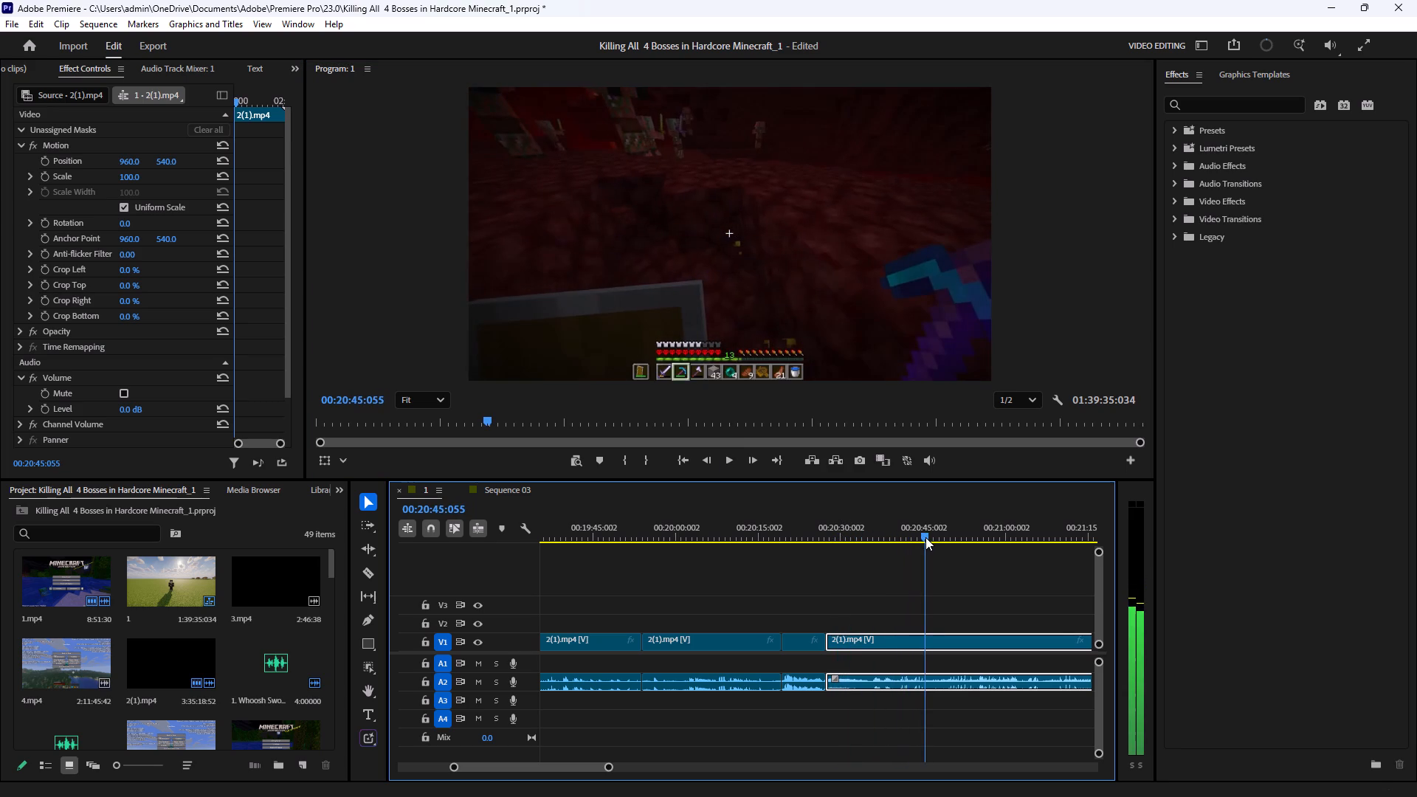
left_click_drag(925, 537, 960, 537)
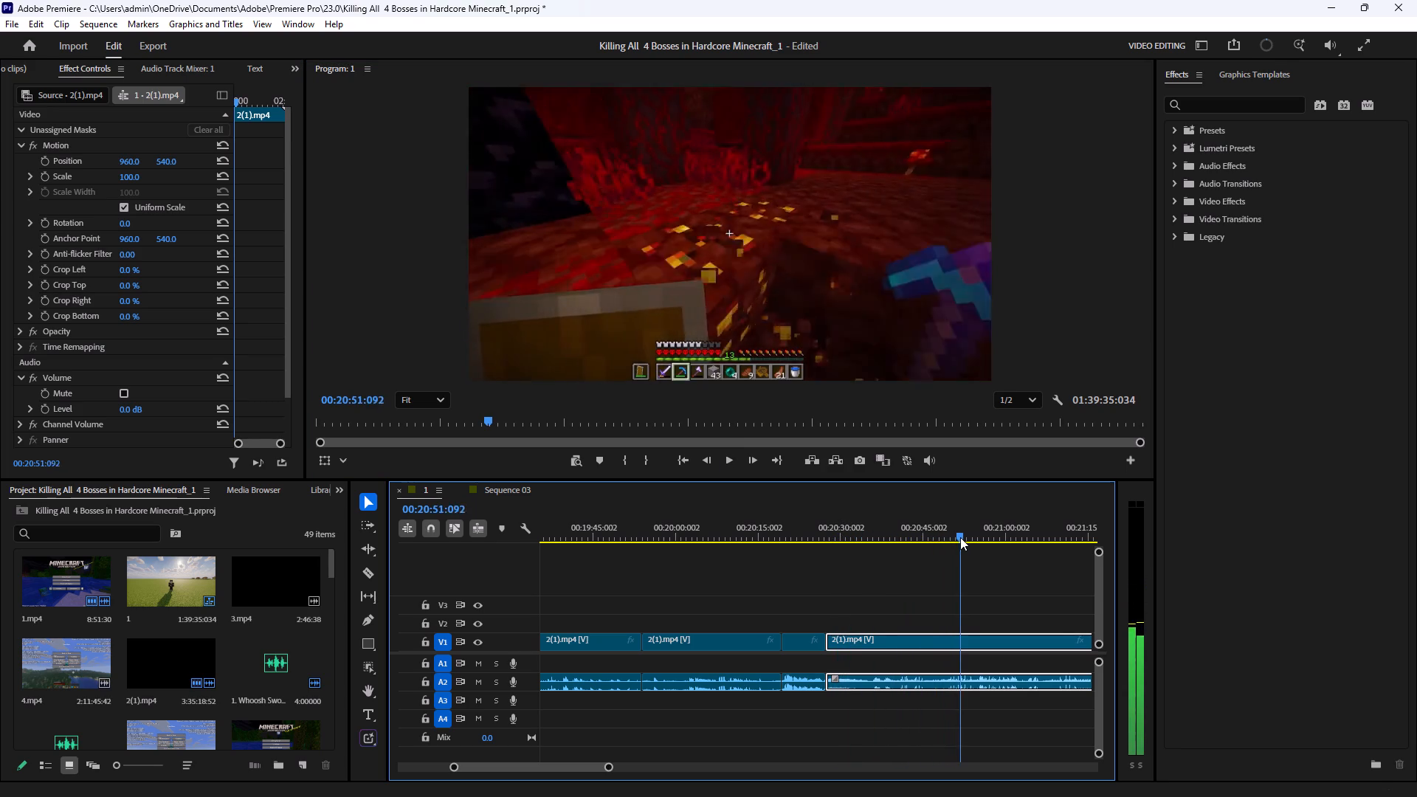
left_click_drag(960, 537, 1049, 535)
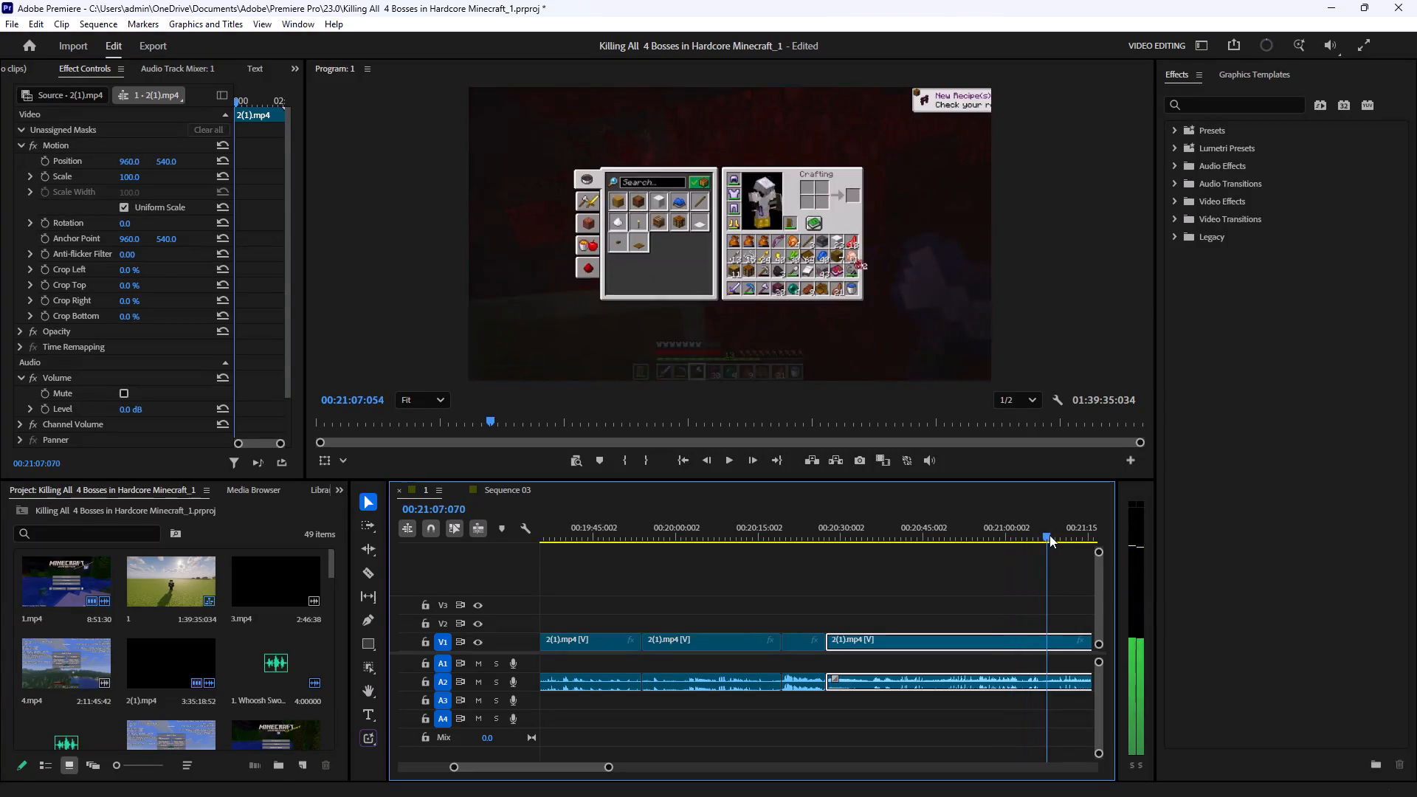
left_click_drag(1049, 535, 1092, 531)
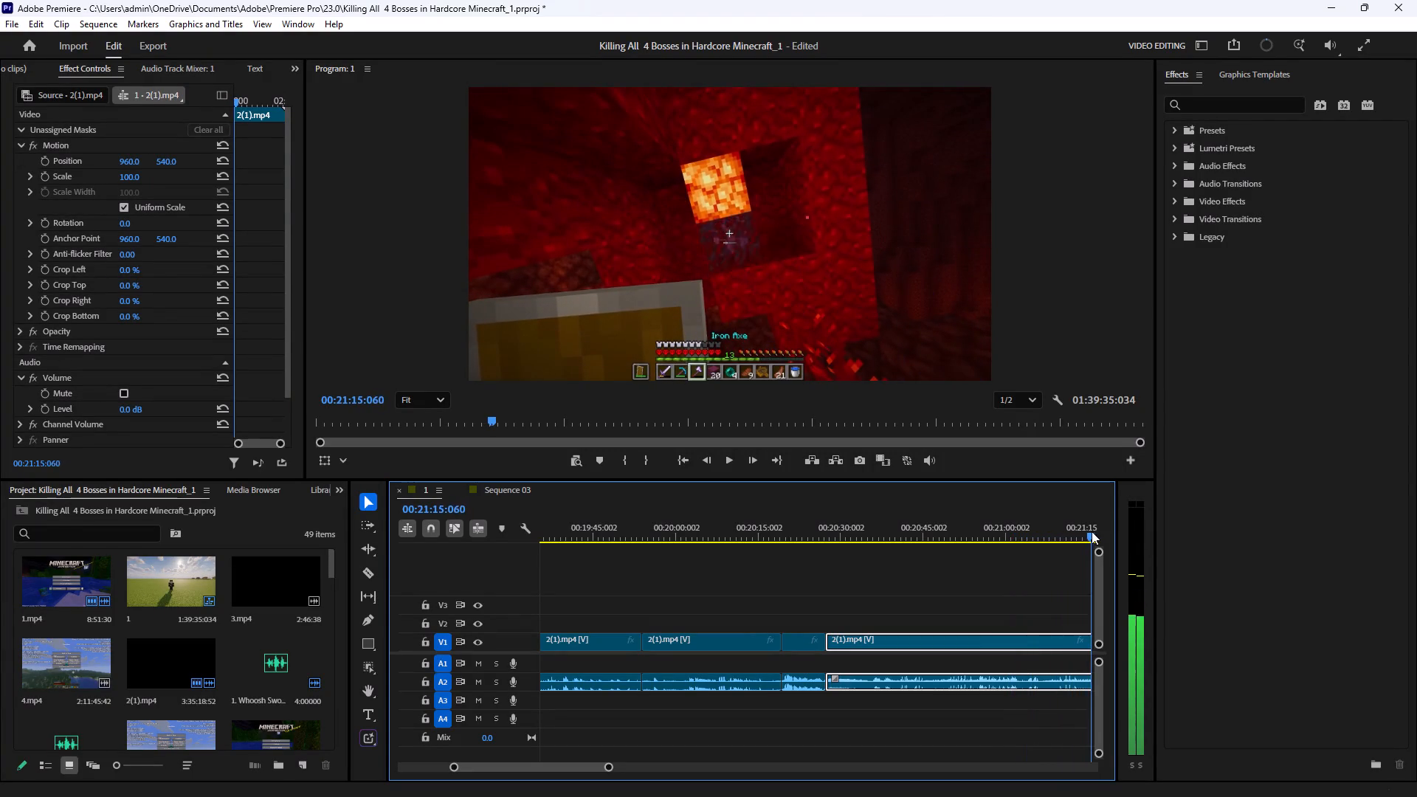
left_click_drag(1092, 531, 1101, 531)
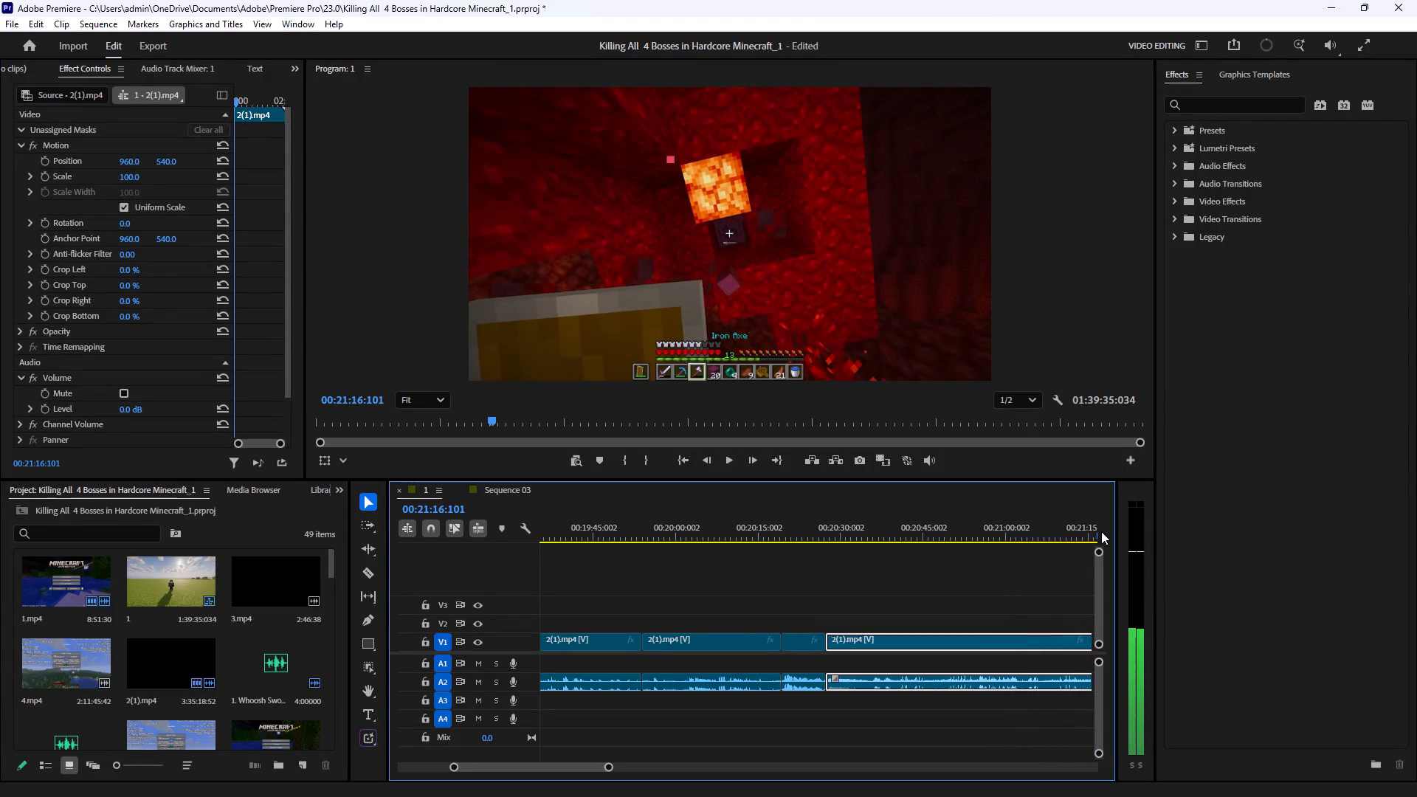
left_click_drag(1101, 531, 1103, 531)
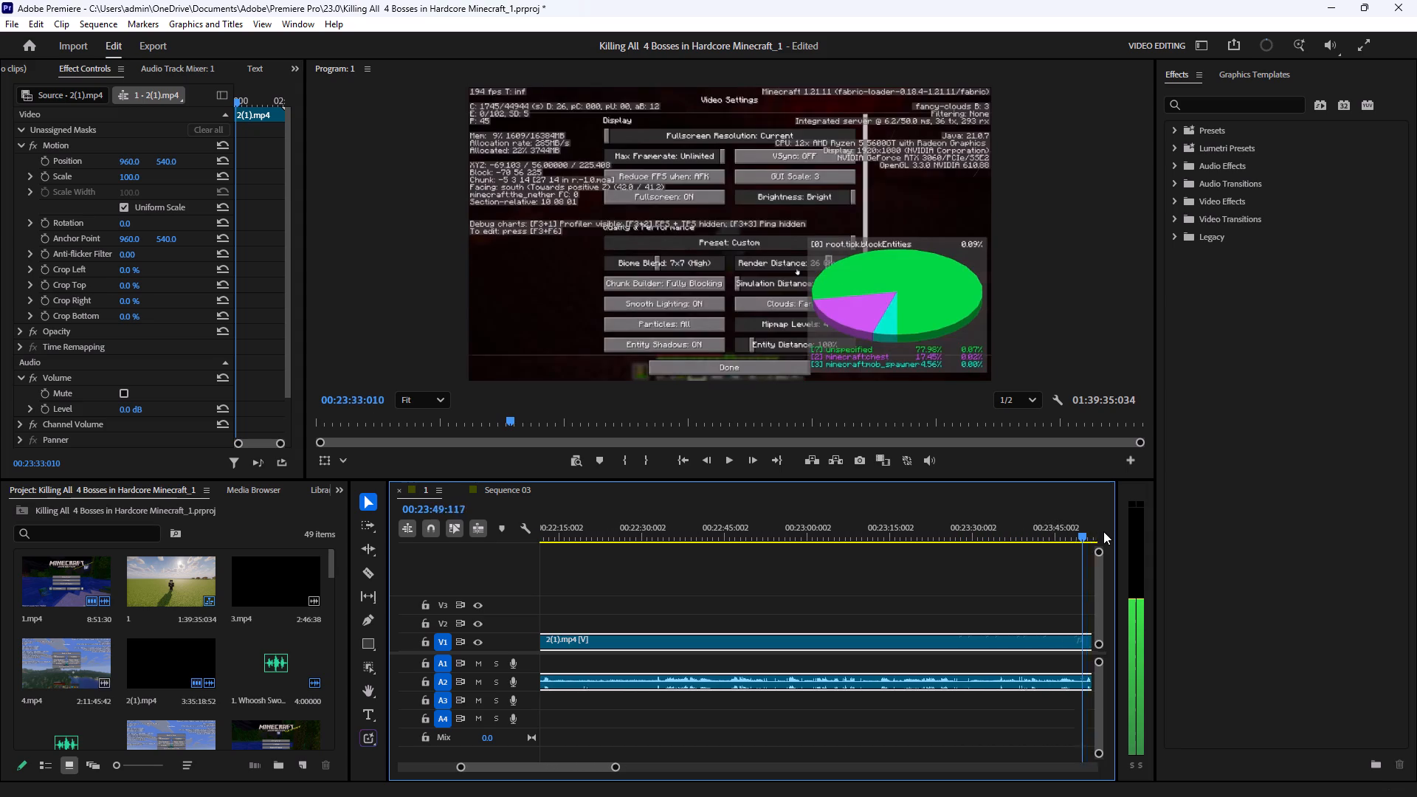
left_click_drag(1103, 531, 1069, 534)
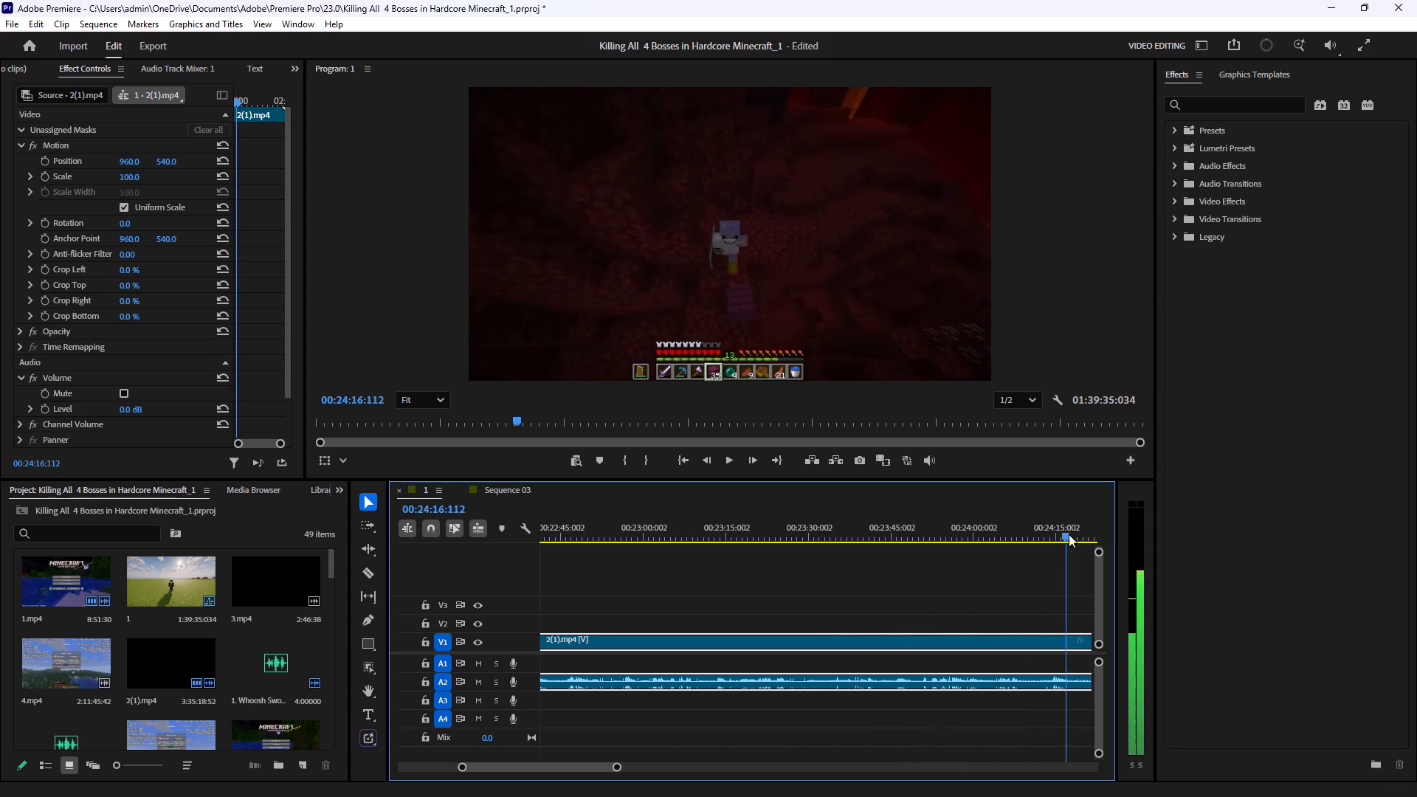
left_click_drag(1069, 534, 1104, 536)
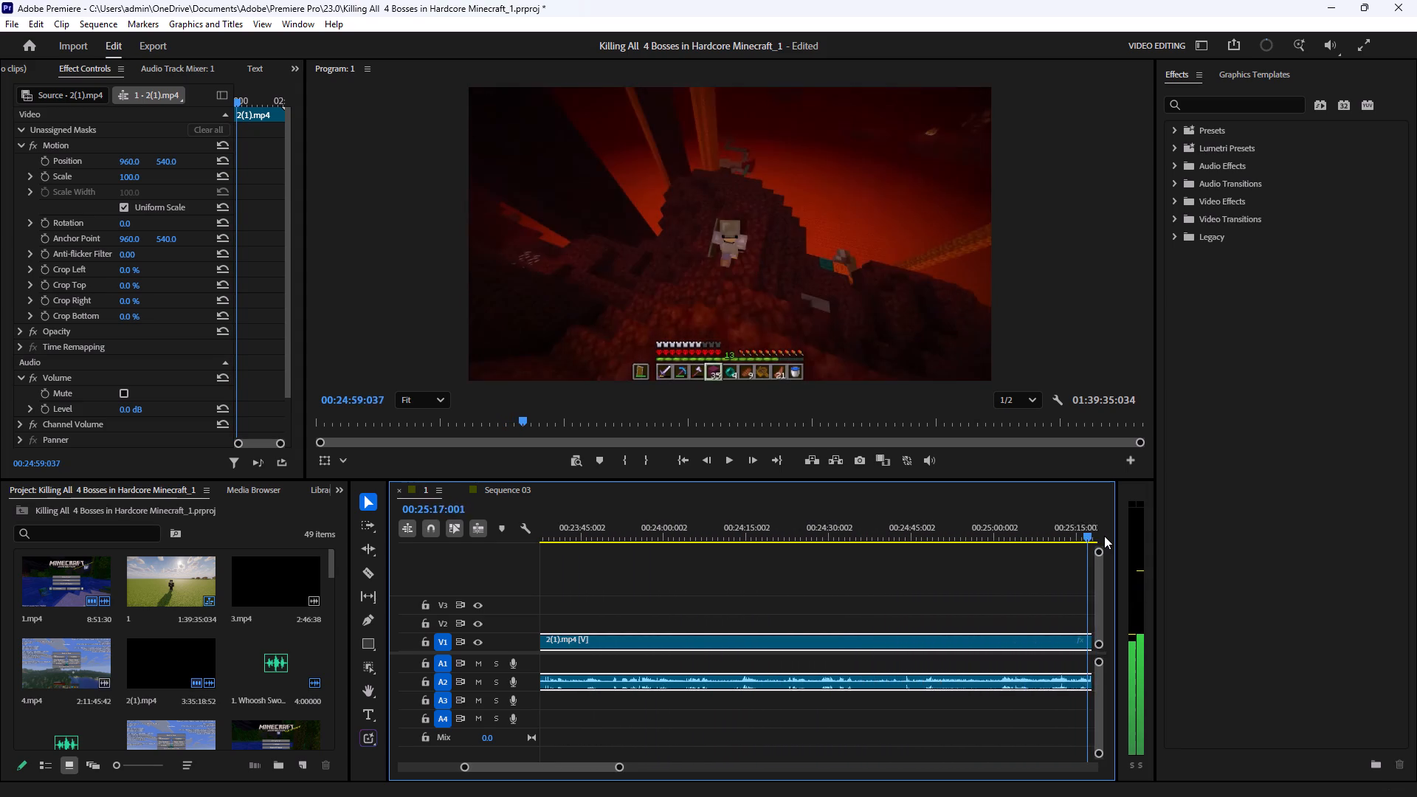
left_click_drag(1104, 536, 531, 536)
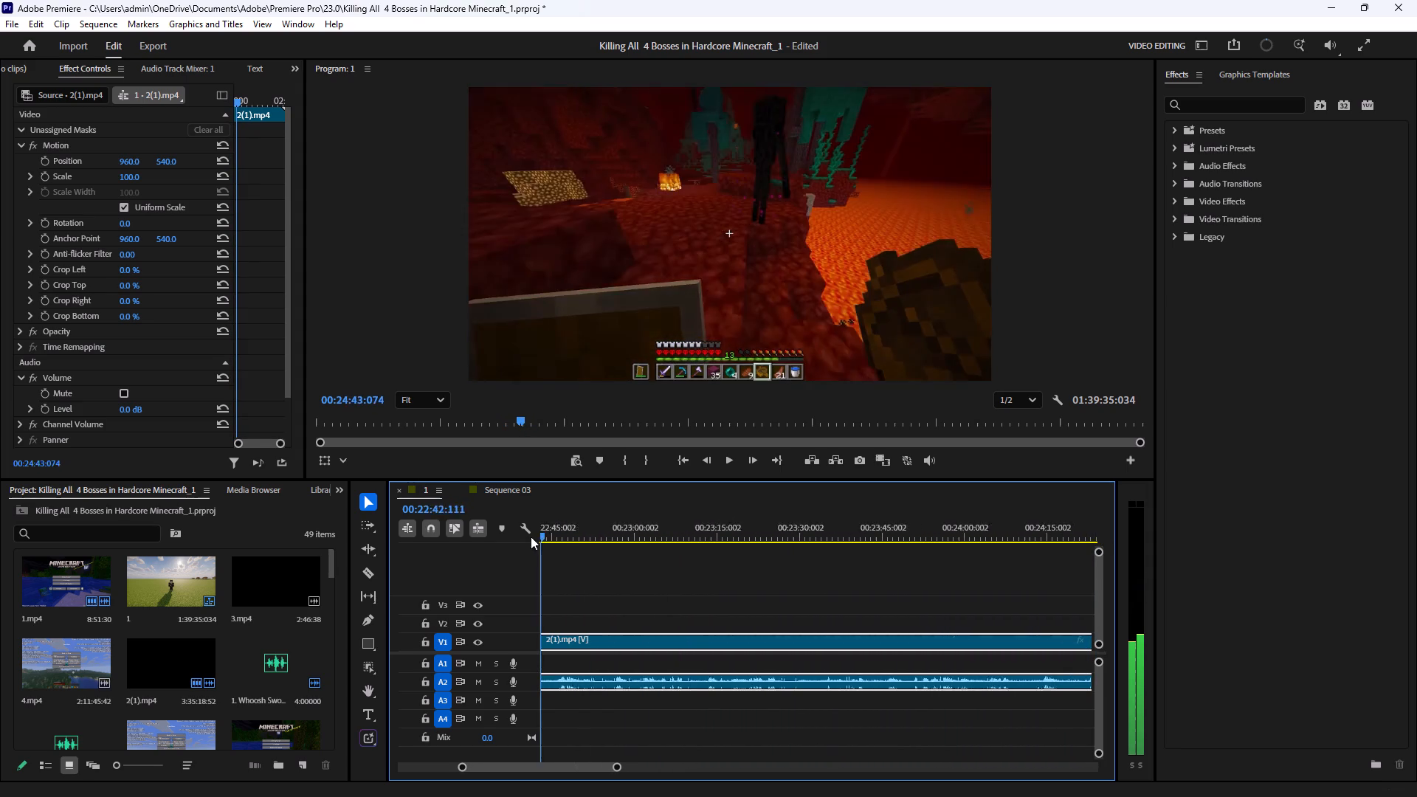
left_click_drag(531, 536, 849, 544)
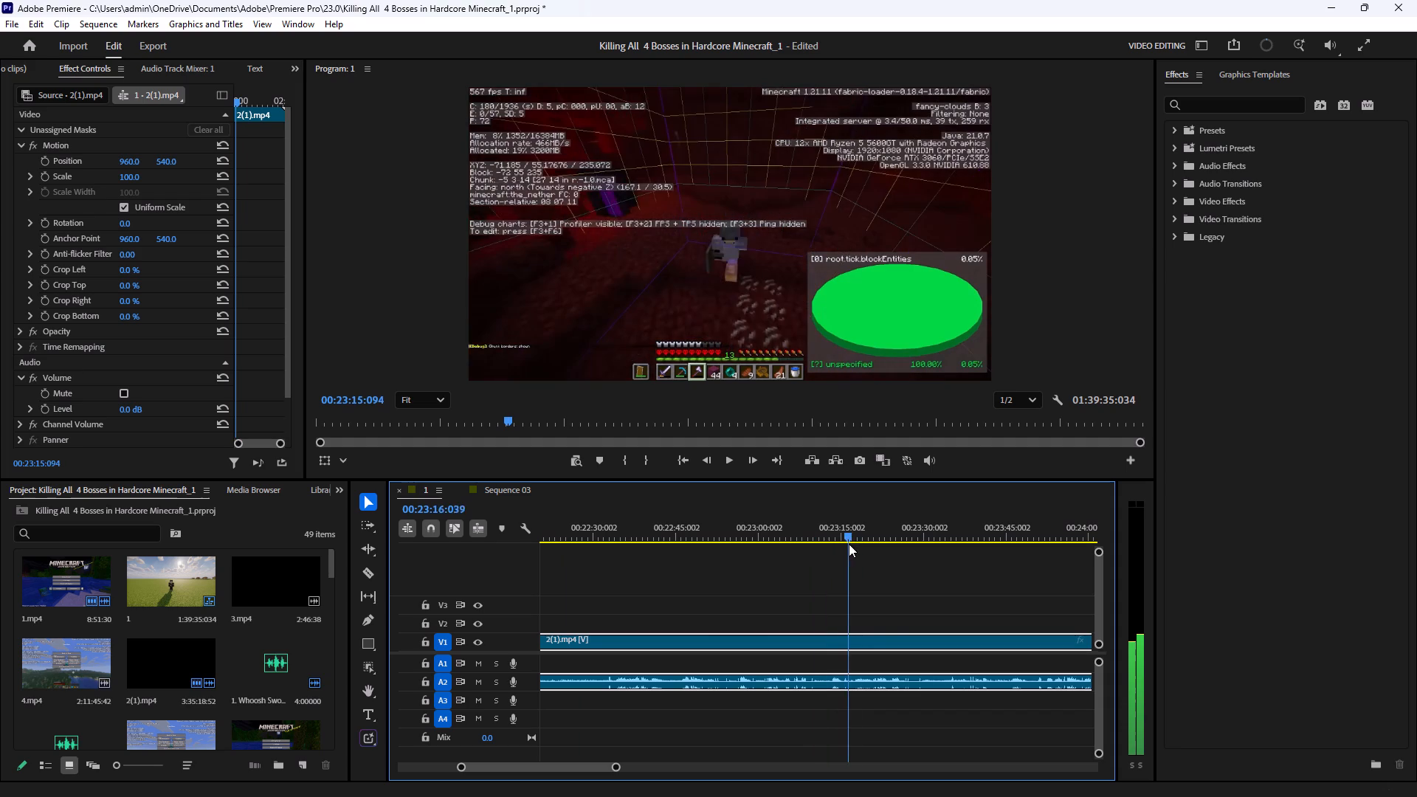
left_click_drag(849, 544, 962, 554)
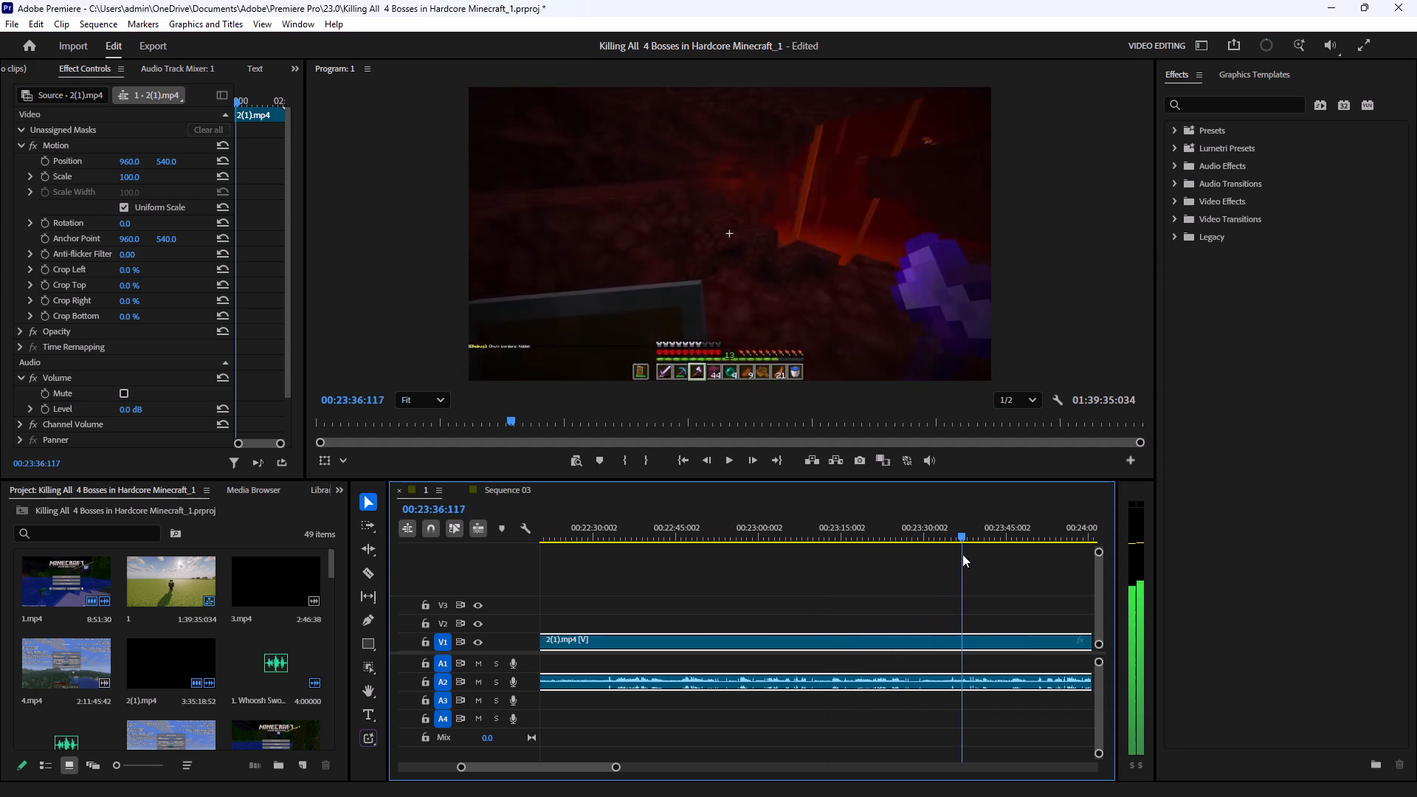
left_click_drag(962, 554, 604, 551)
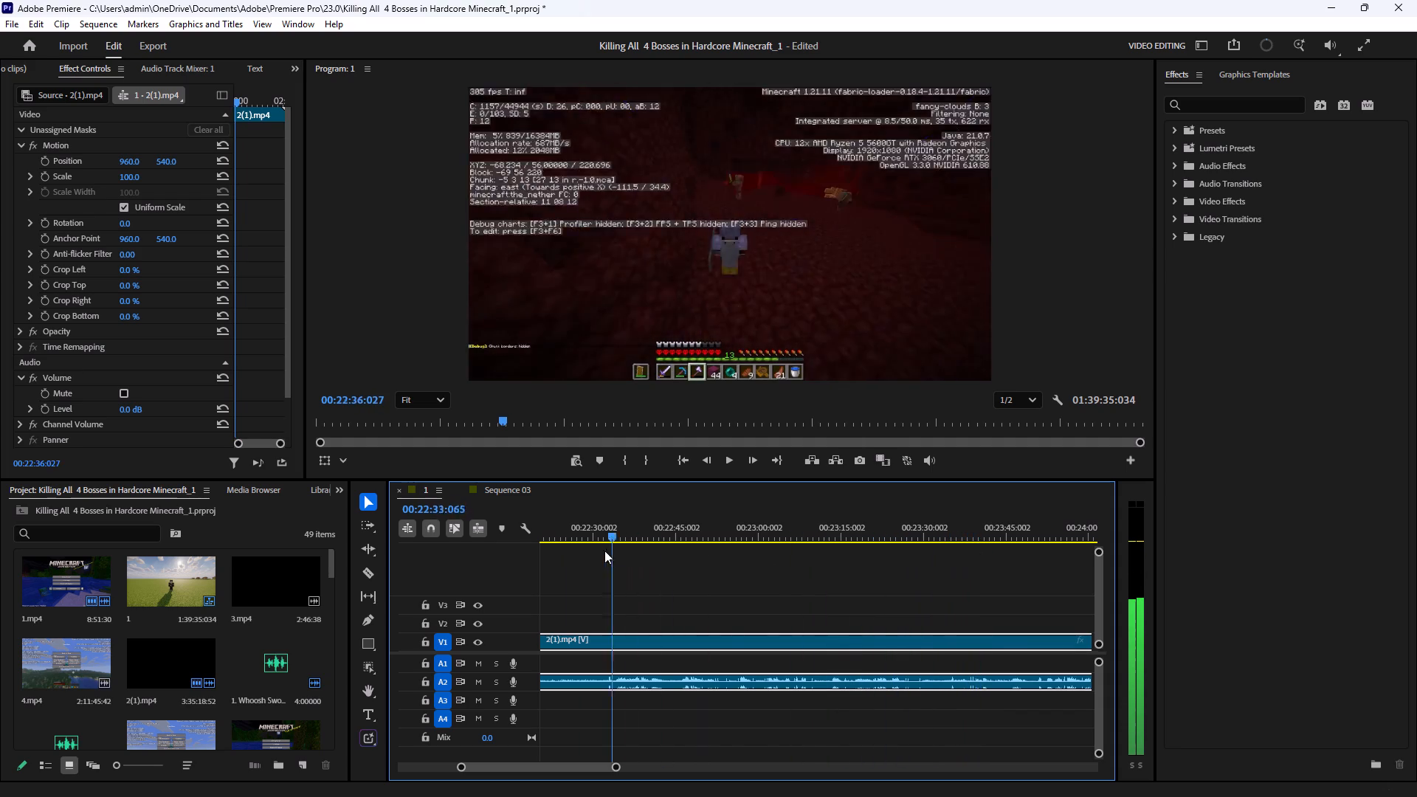
left_click_drag(604, 551, 746, 551)
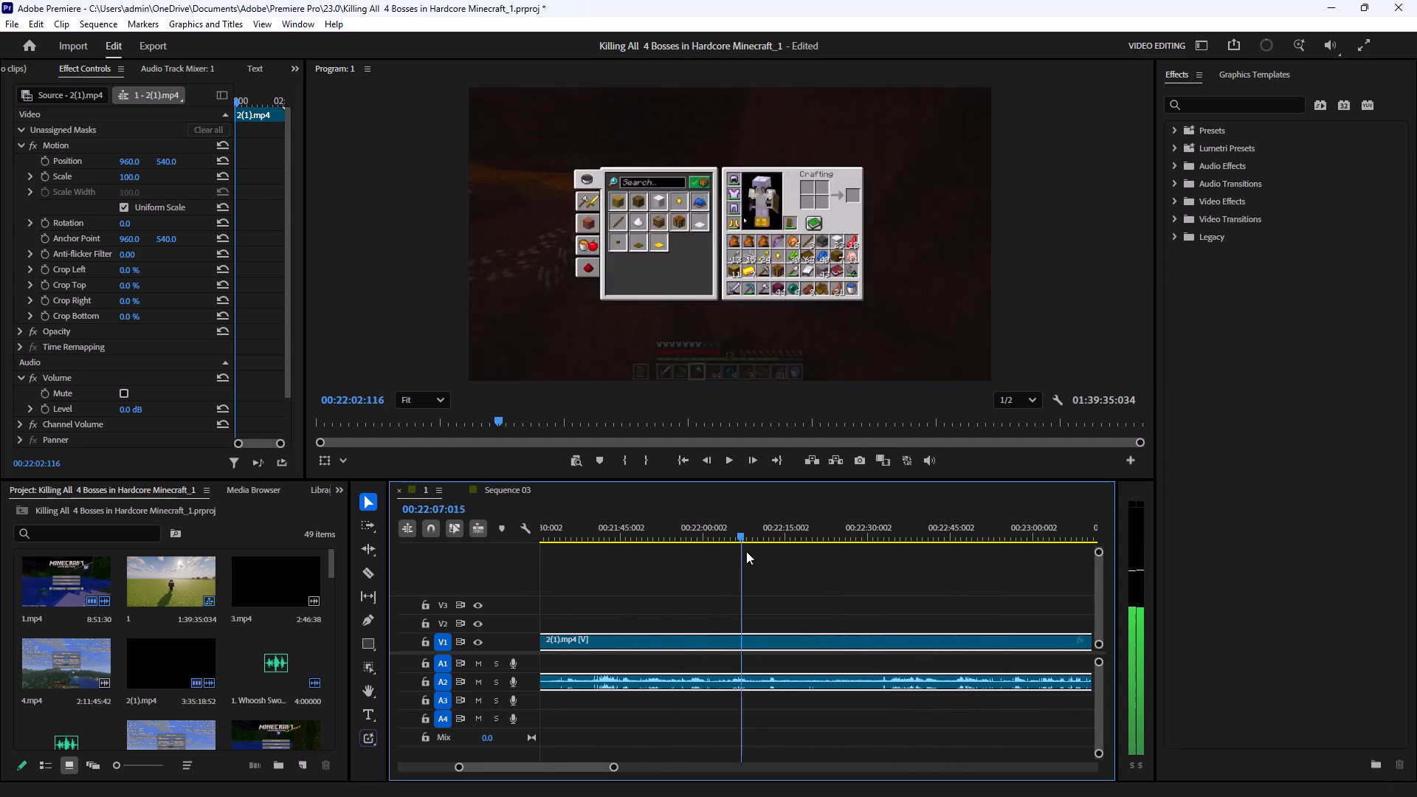
left_click_drag(746, 551, 690, 562)
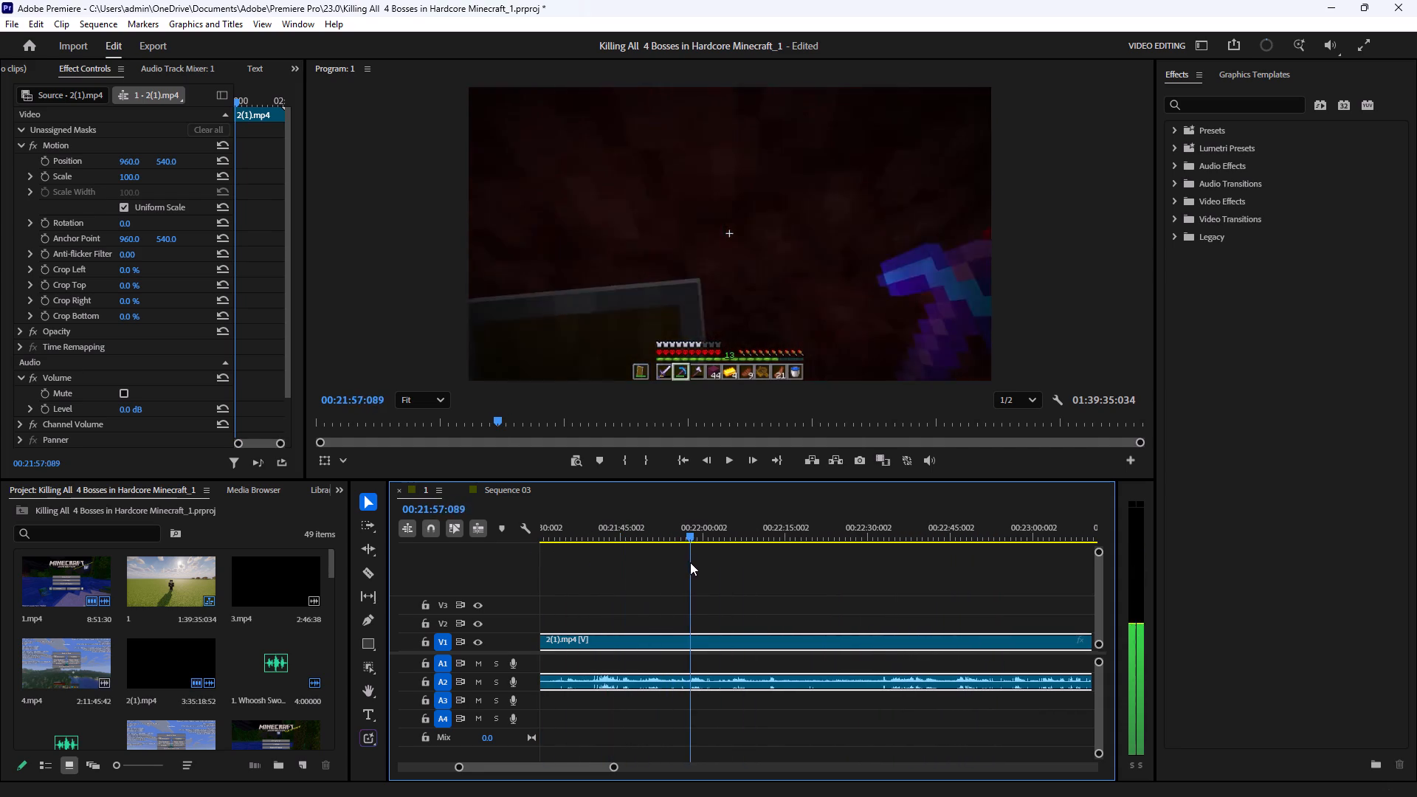
left_click_drag(690, 562, 879, 587)
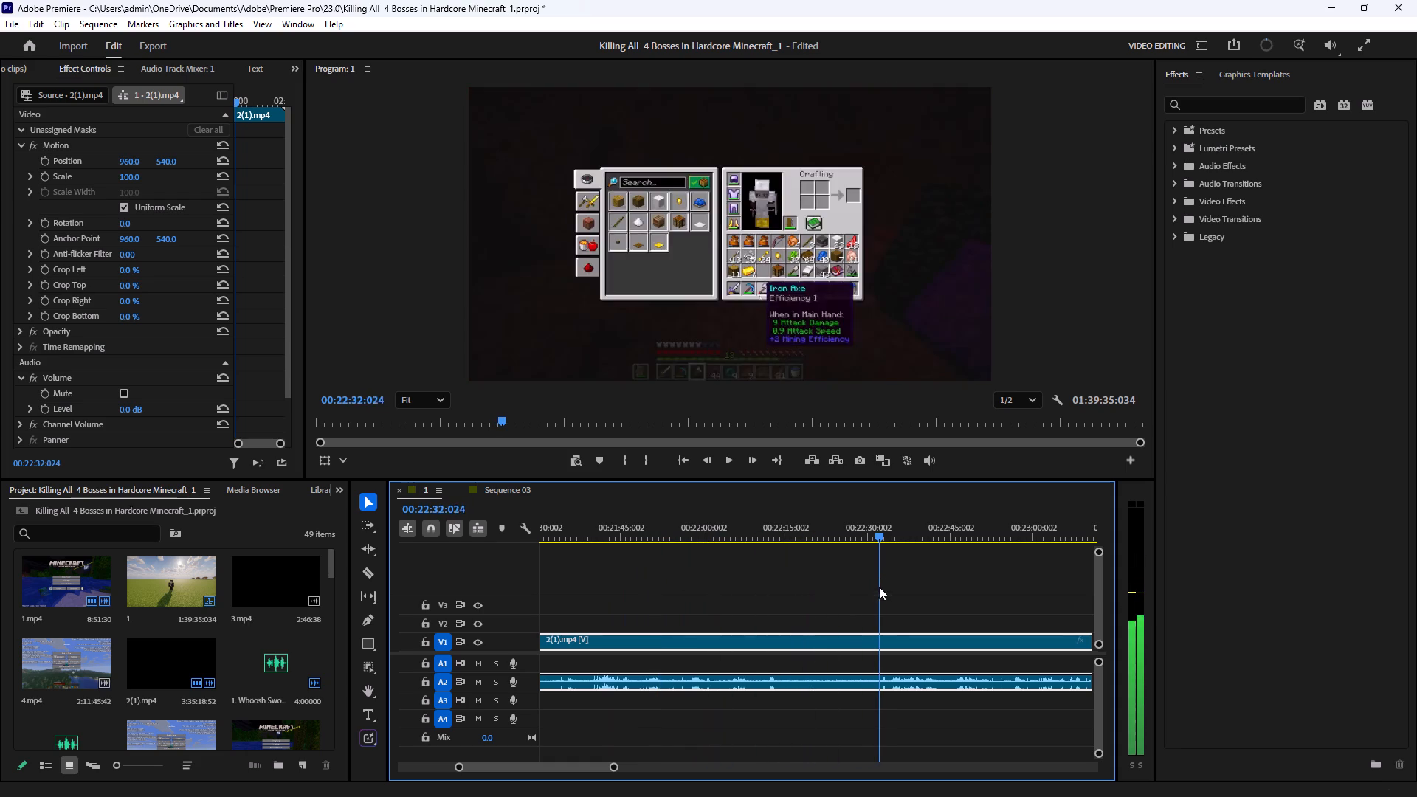
left_click_drag(879, 587, 878, 589)
left_click(365, 569)
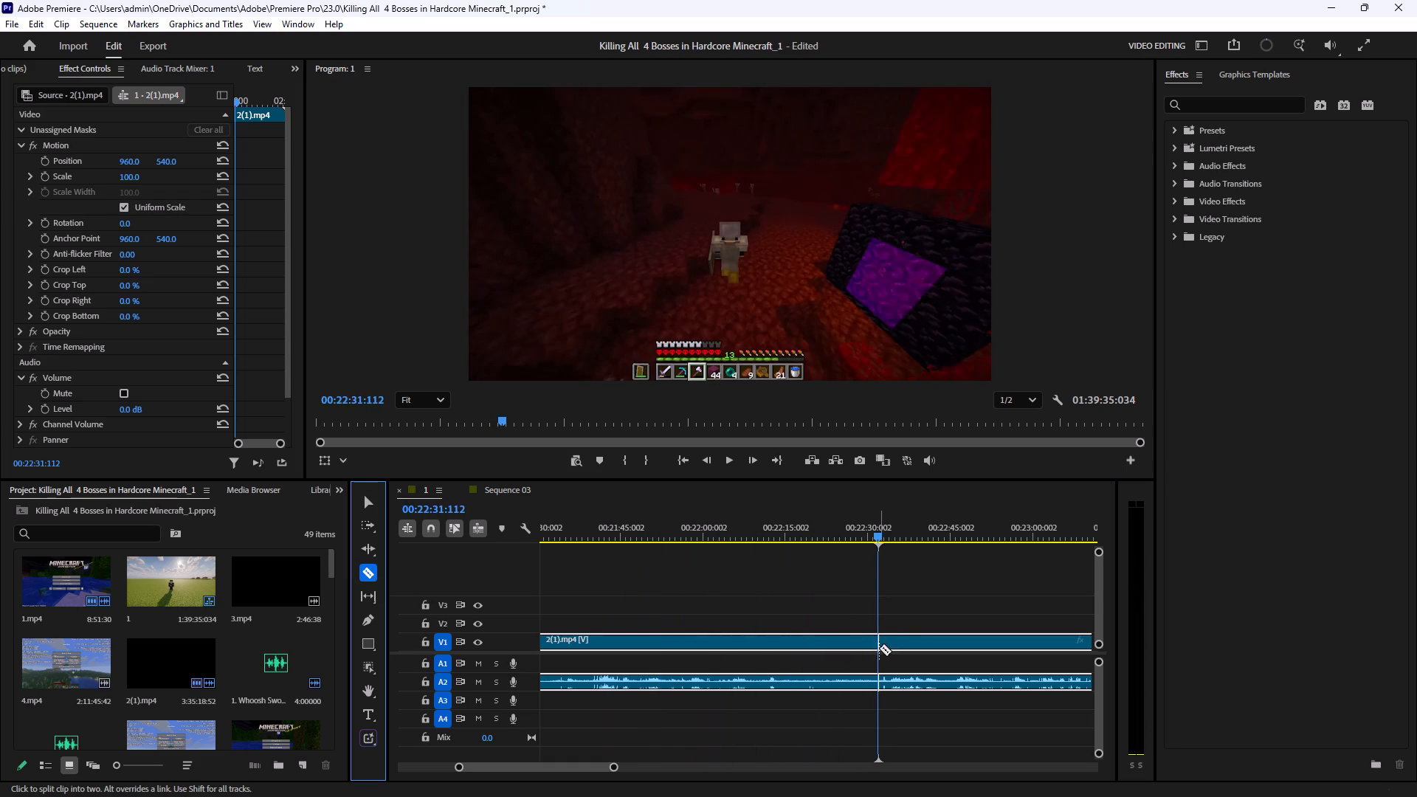
left_click(880, 644)
left_click(370, 500)
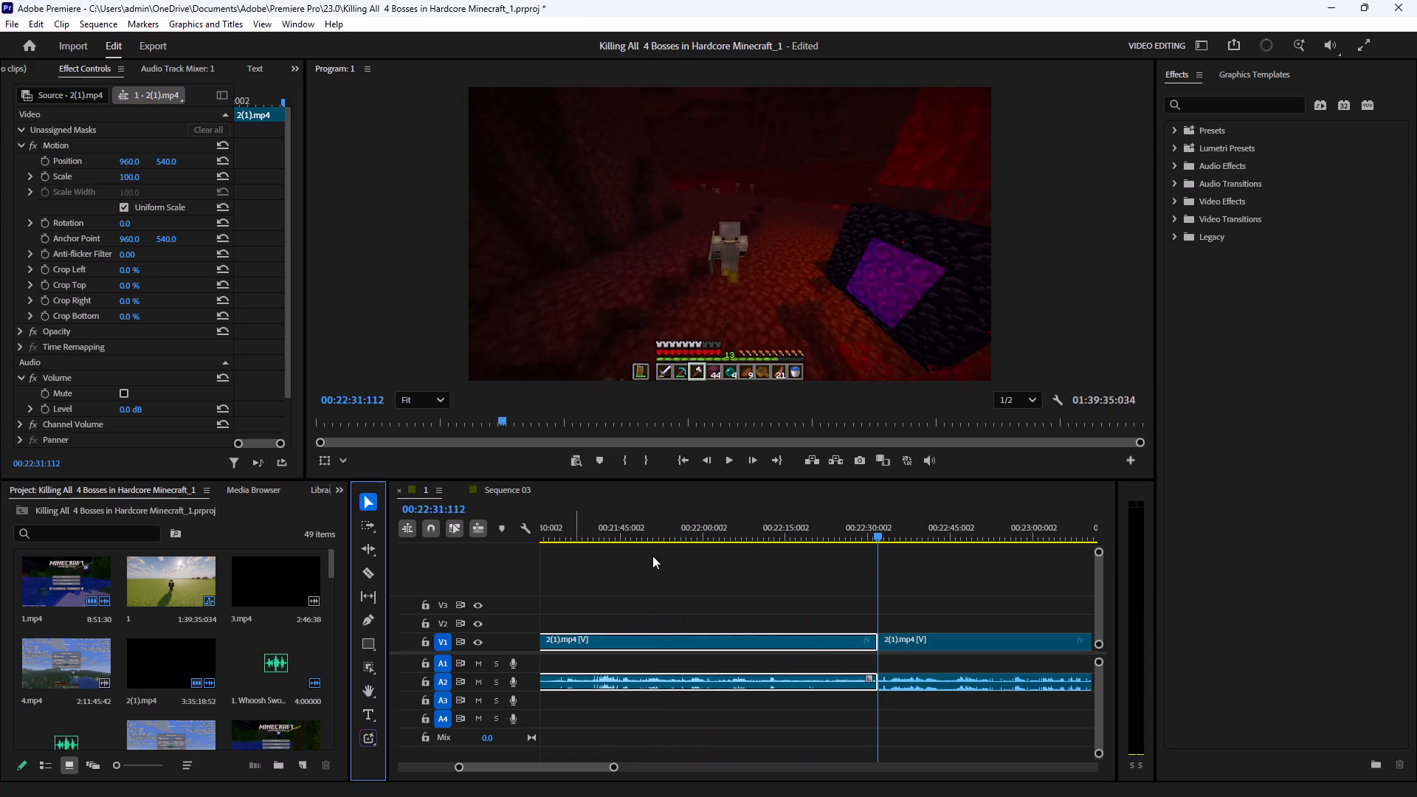
Delete the 2(1).mp4 Nether digging segment between the splits at about 00:20:27 and 00:22:31:112, and close the gap it leaves.
left_click_drag(706, 565, 692, 714)
key("BackSpace")
left_click(752, 641)
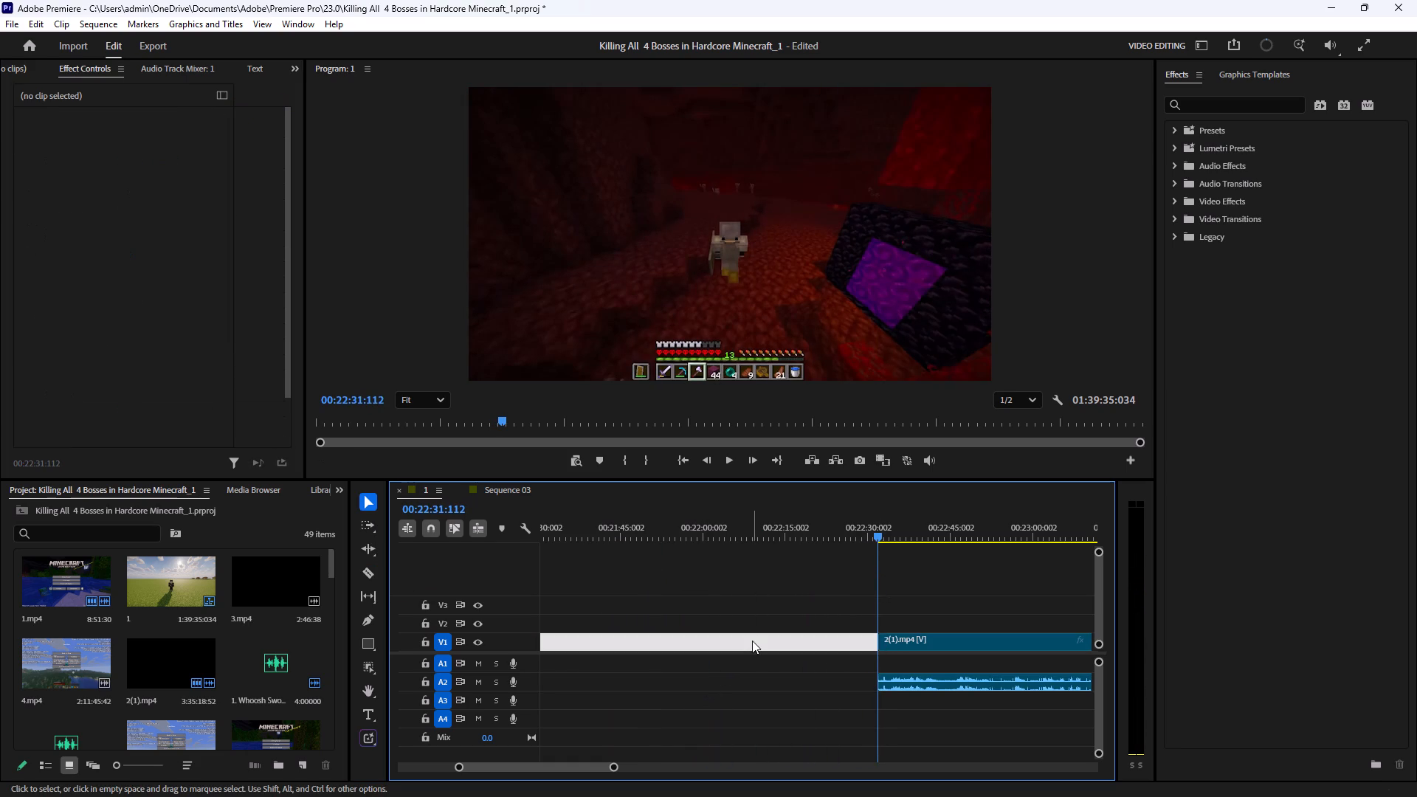
key("BackSpace")
Scrub back to 00:20:18:093 and play the portal entry, skipping ahead to 00:20:25:106 and playing across the new join to 00:20:41:077.
left_click_drag(790, 531, 606, 529)
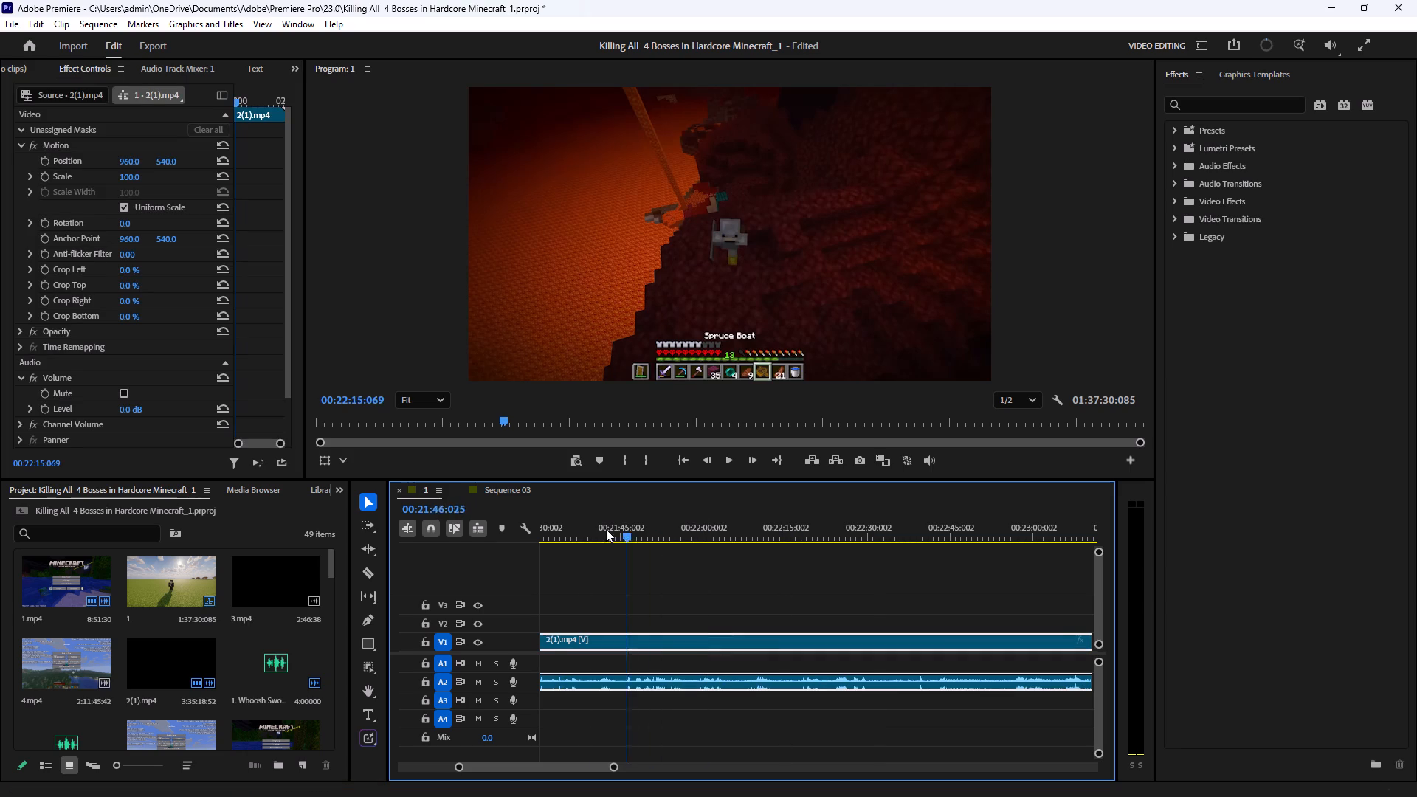
left_click_drag(606, 529, 670, 531)
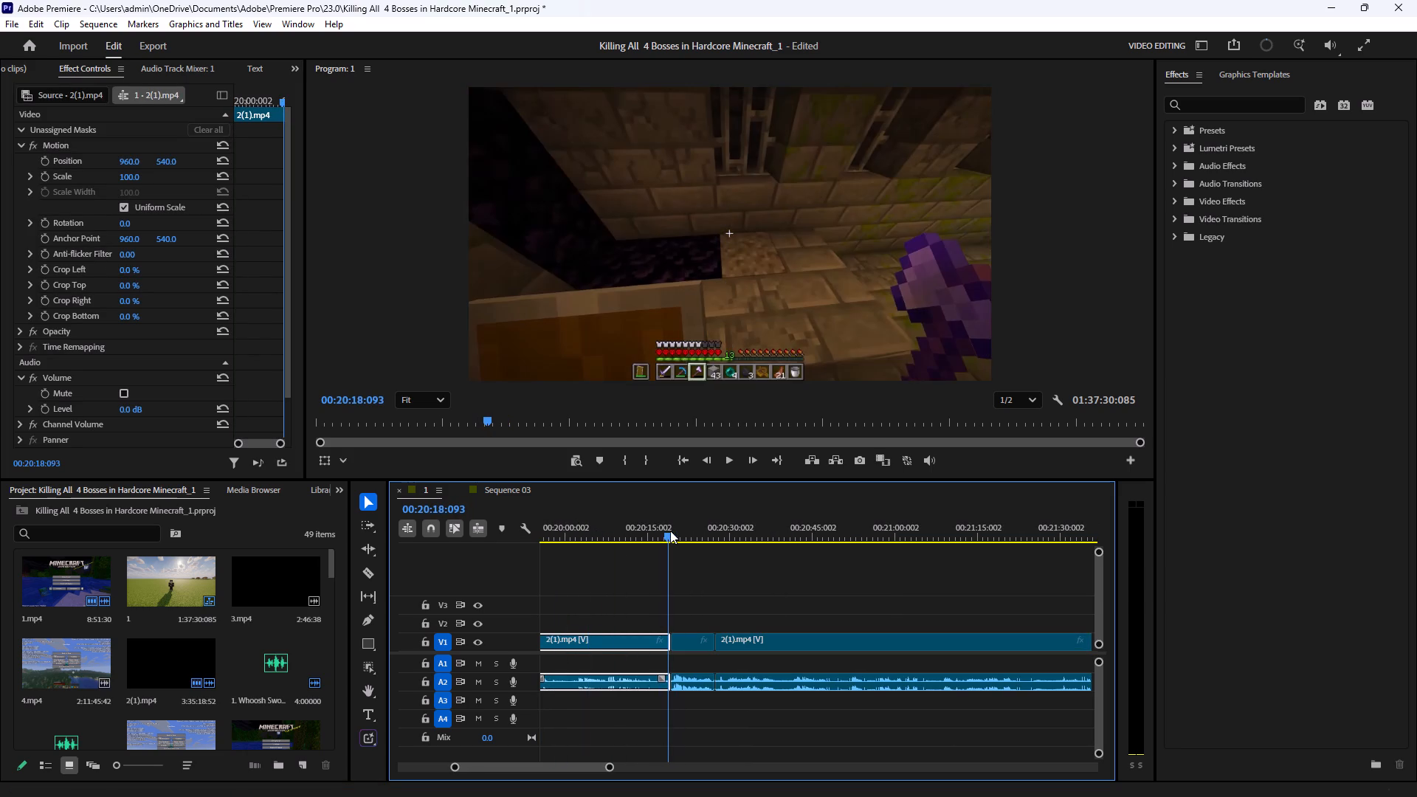
left_click(723, 457)
left_click(822, 564)
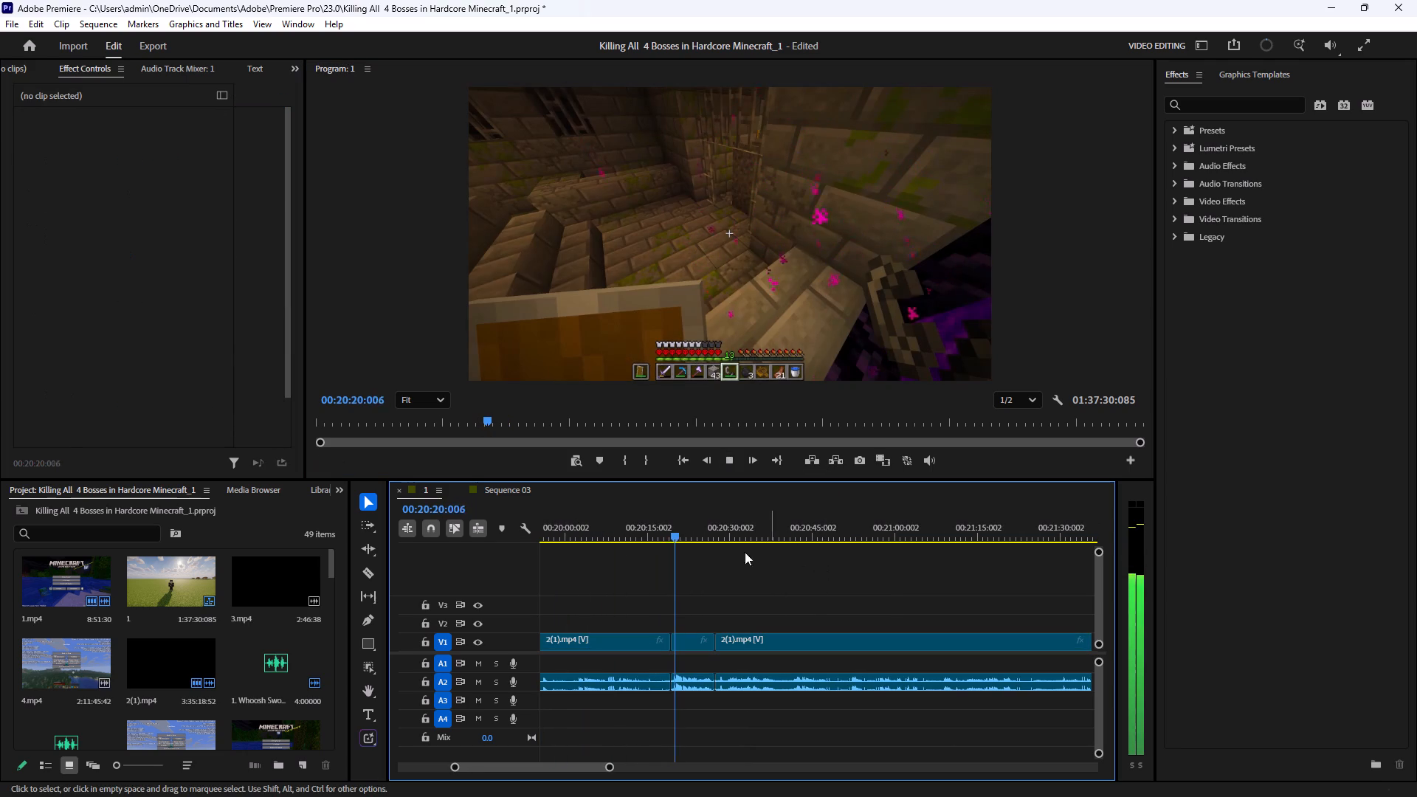
left_click(708, 534)
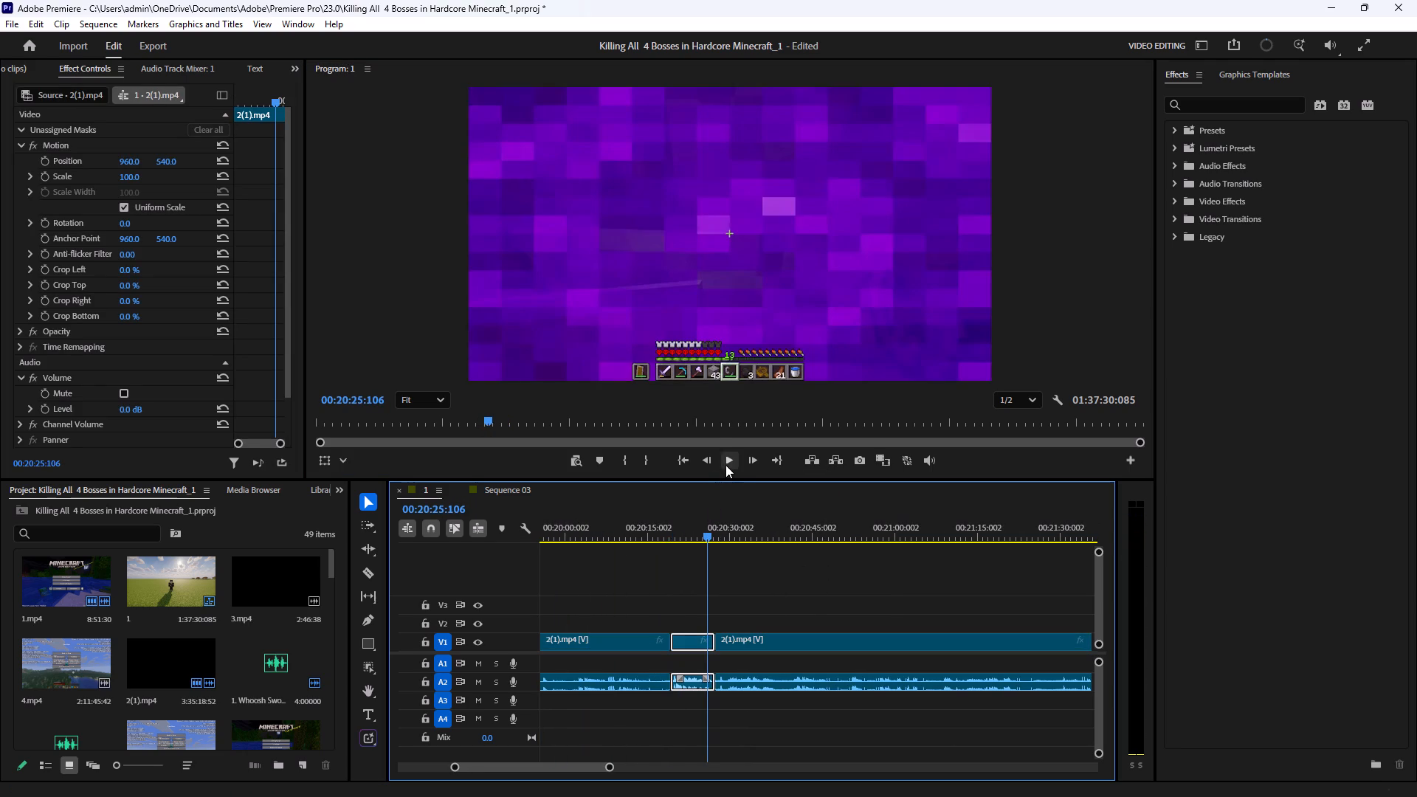
left_click(725, 465)
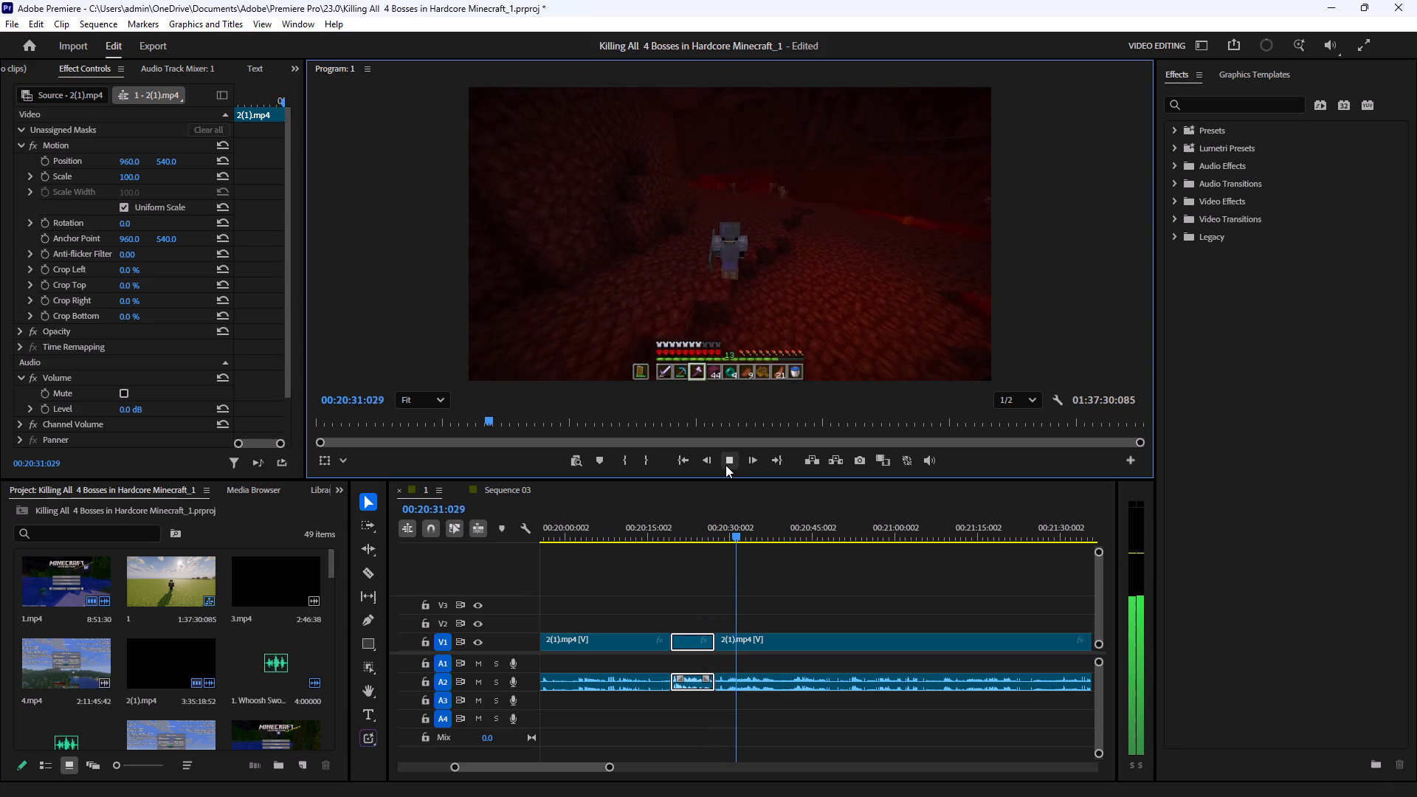
left_click(814, 584)
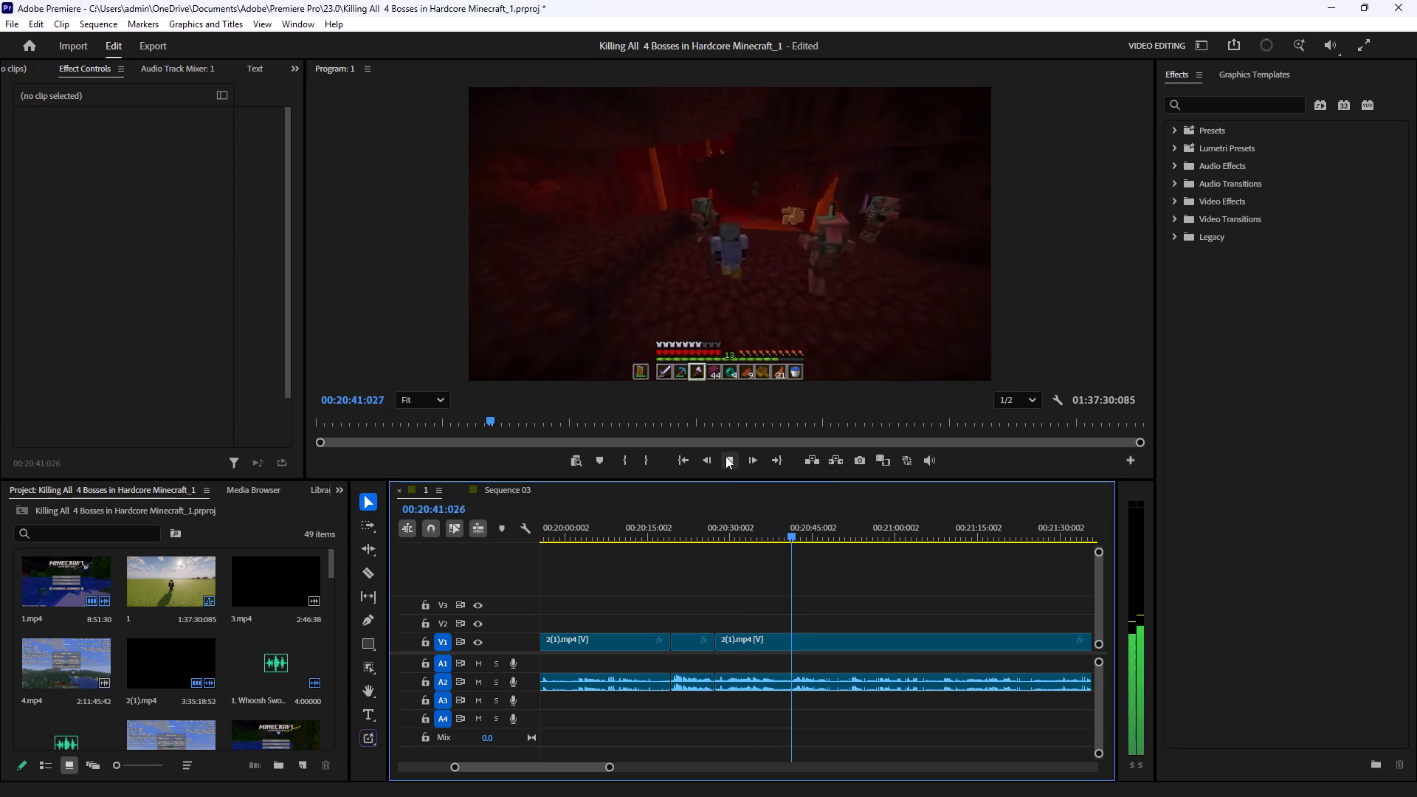
left_click(725, 456)
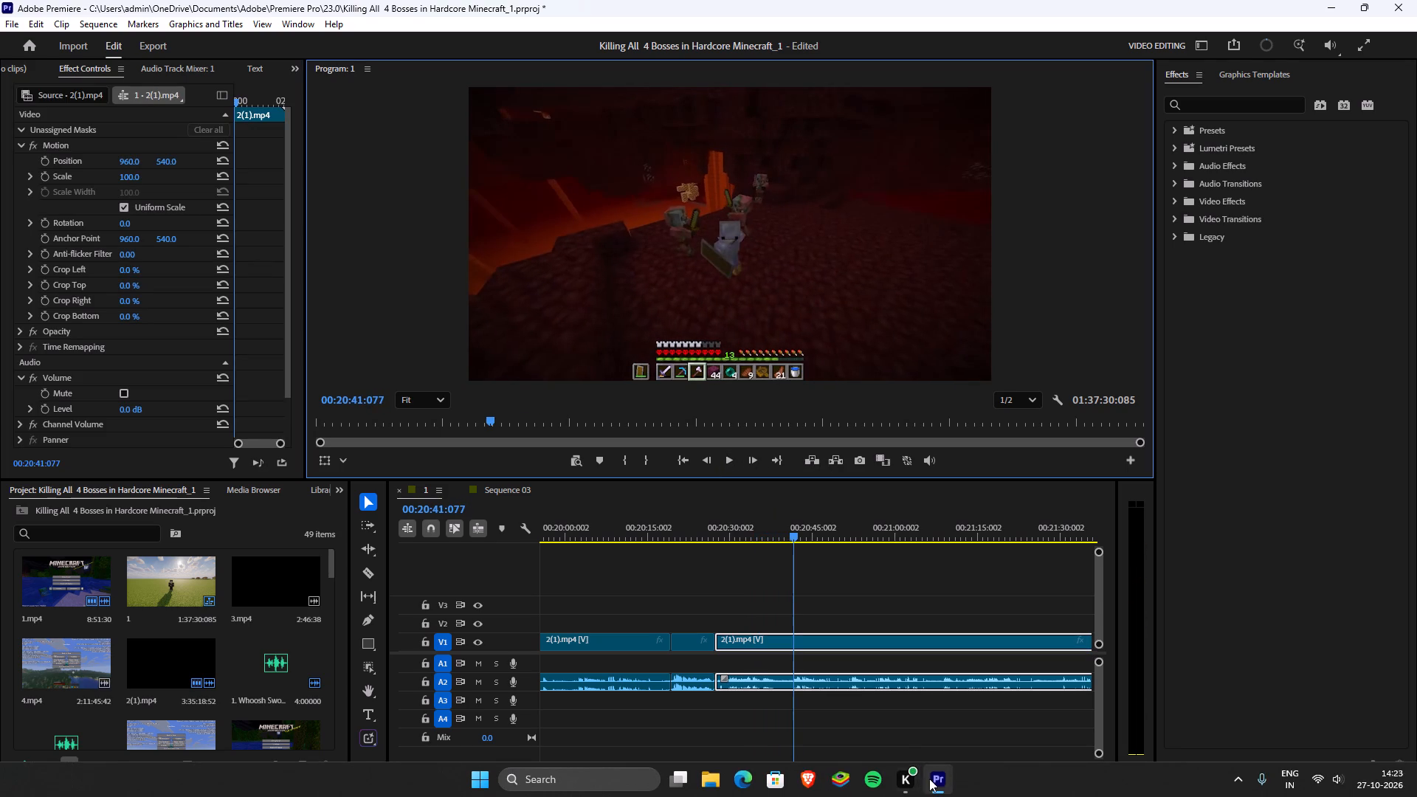